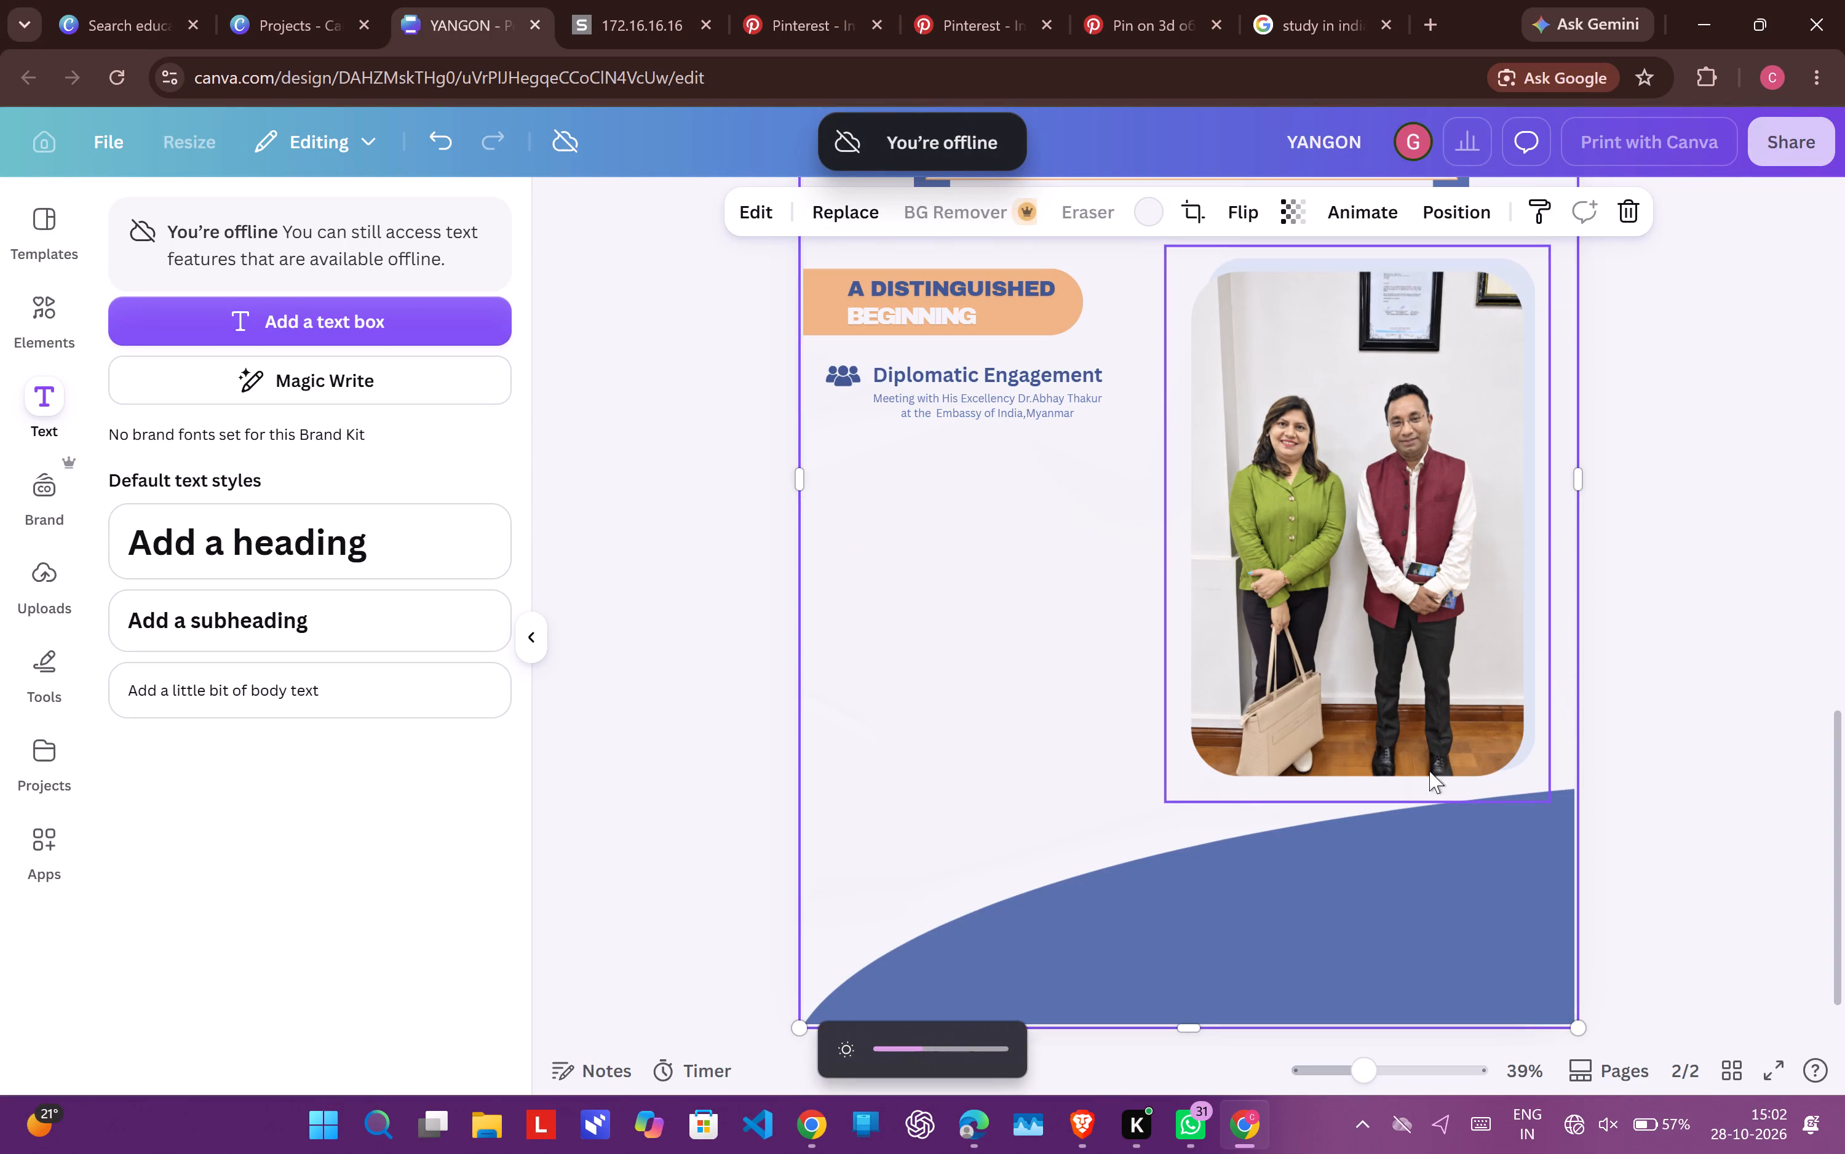
Open the Windows quick settings to check the network connection while the design editor is offline.
{"action": "left_click", "coordinate": [1673, 1153]}
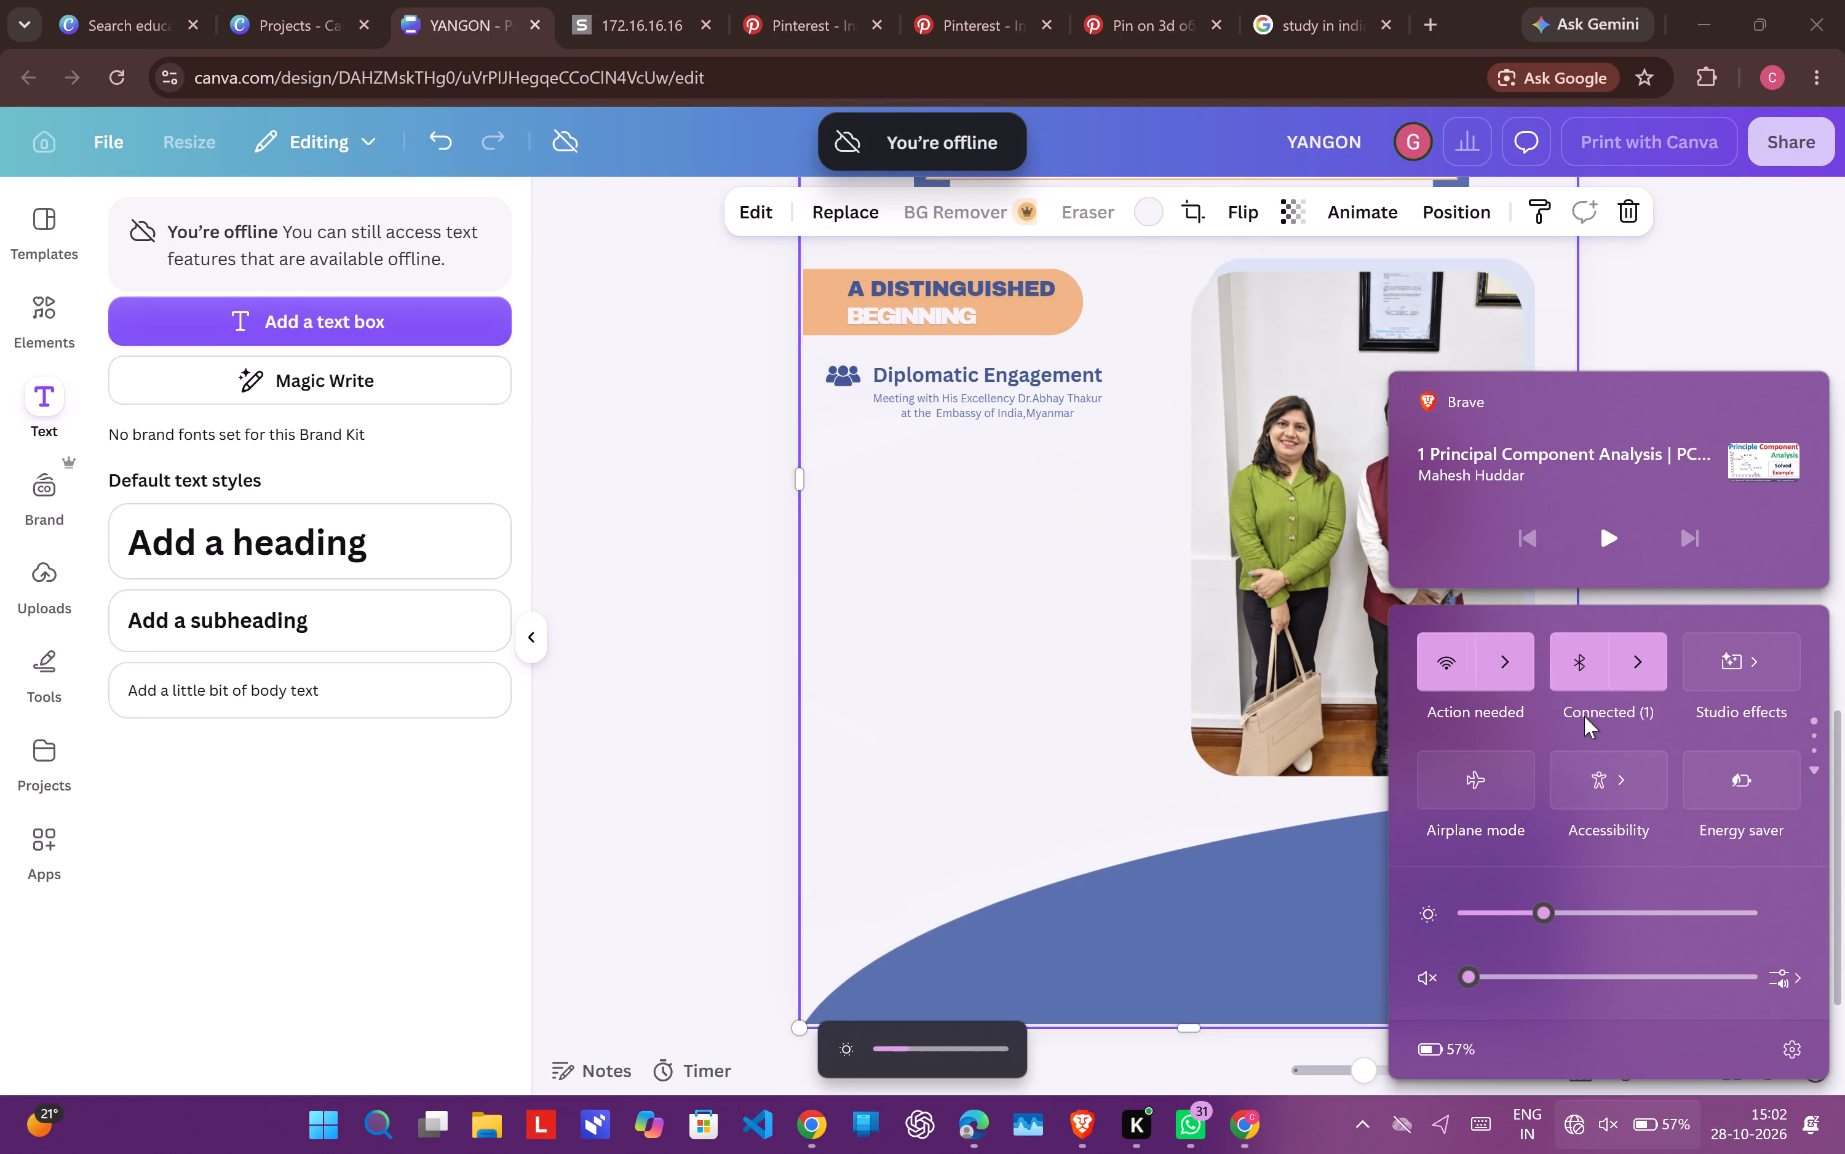
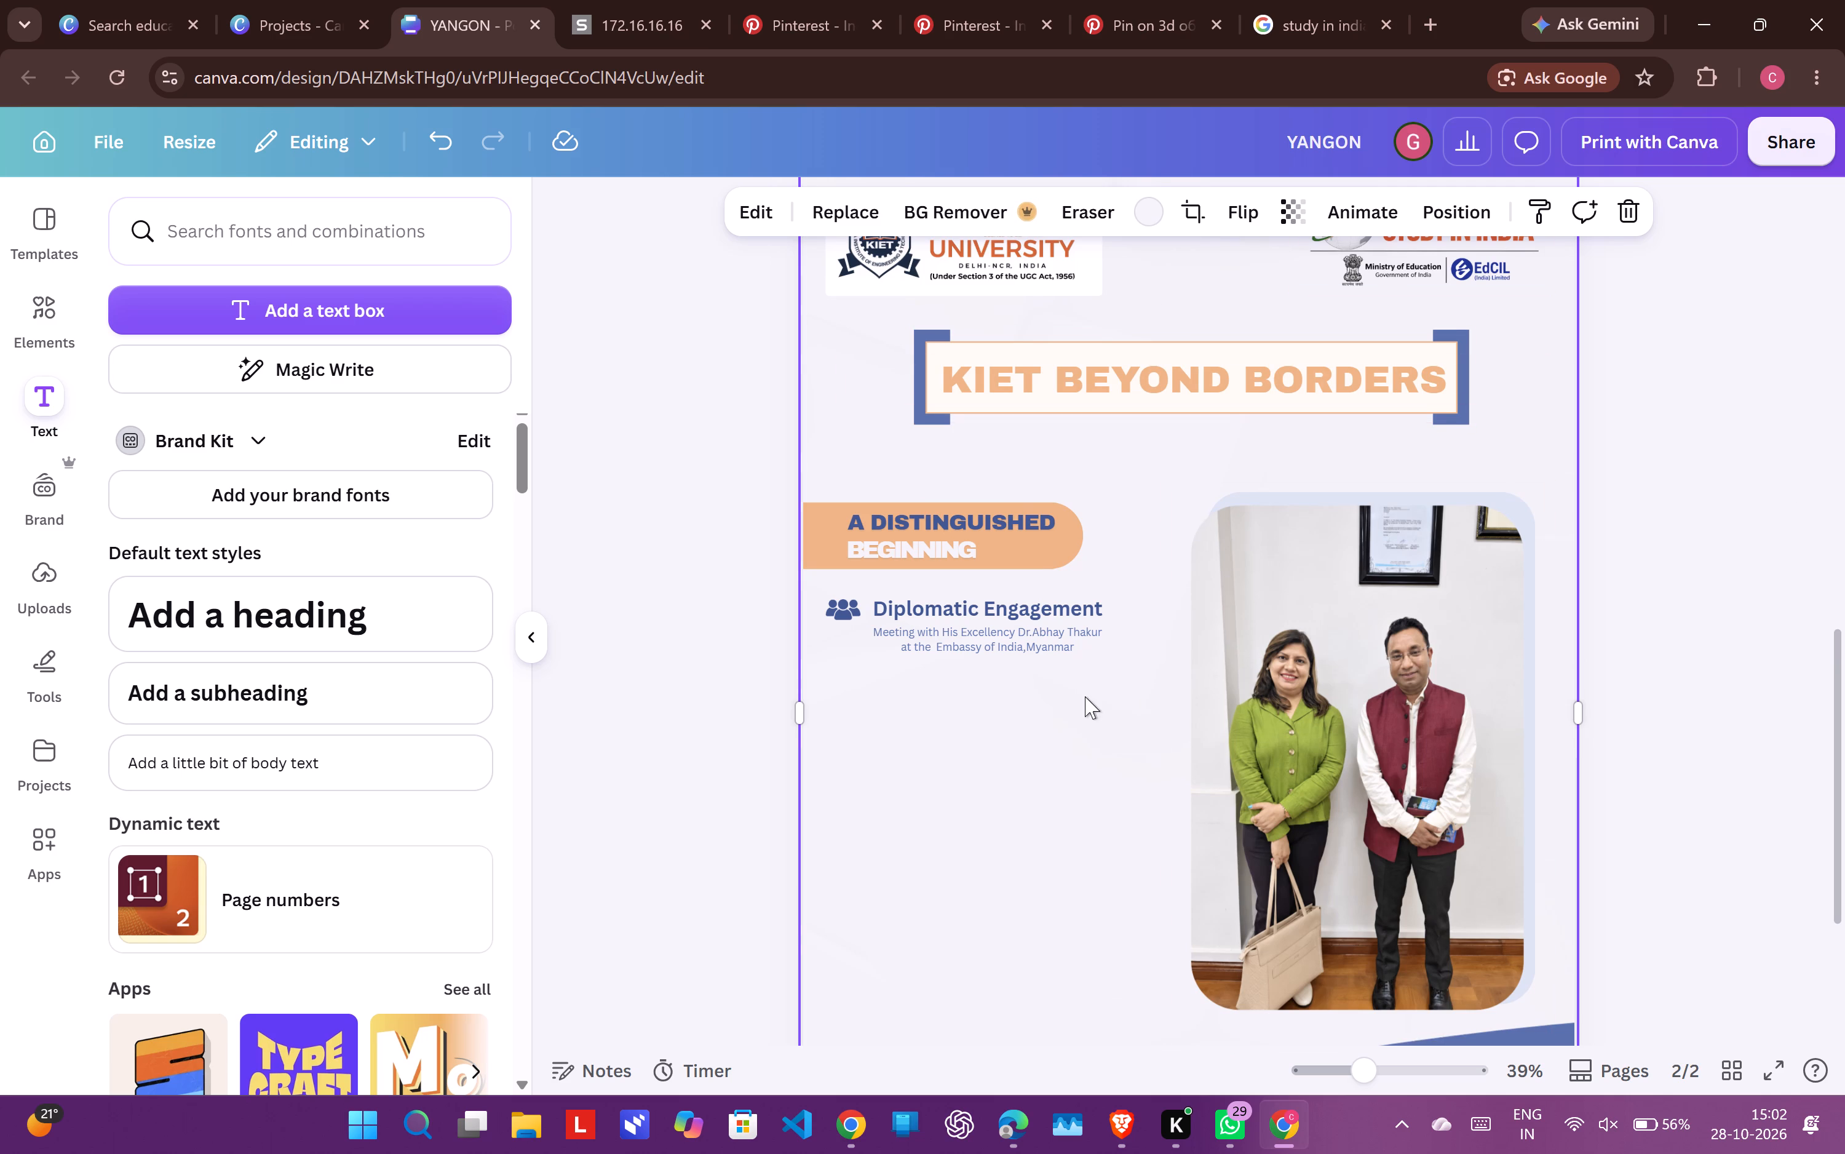
Search the design elements for "educational exchange logo" and examine the matching graphics for a suitable icon.
{"action": "scroll", "coordinate": [1045, 698], "scroll_direction": "down", "scroll_amount": 1}
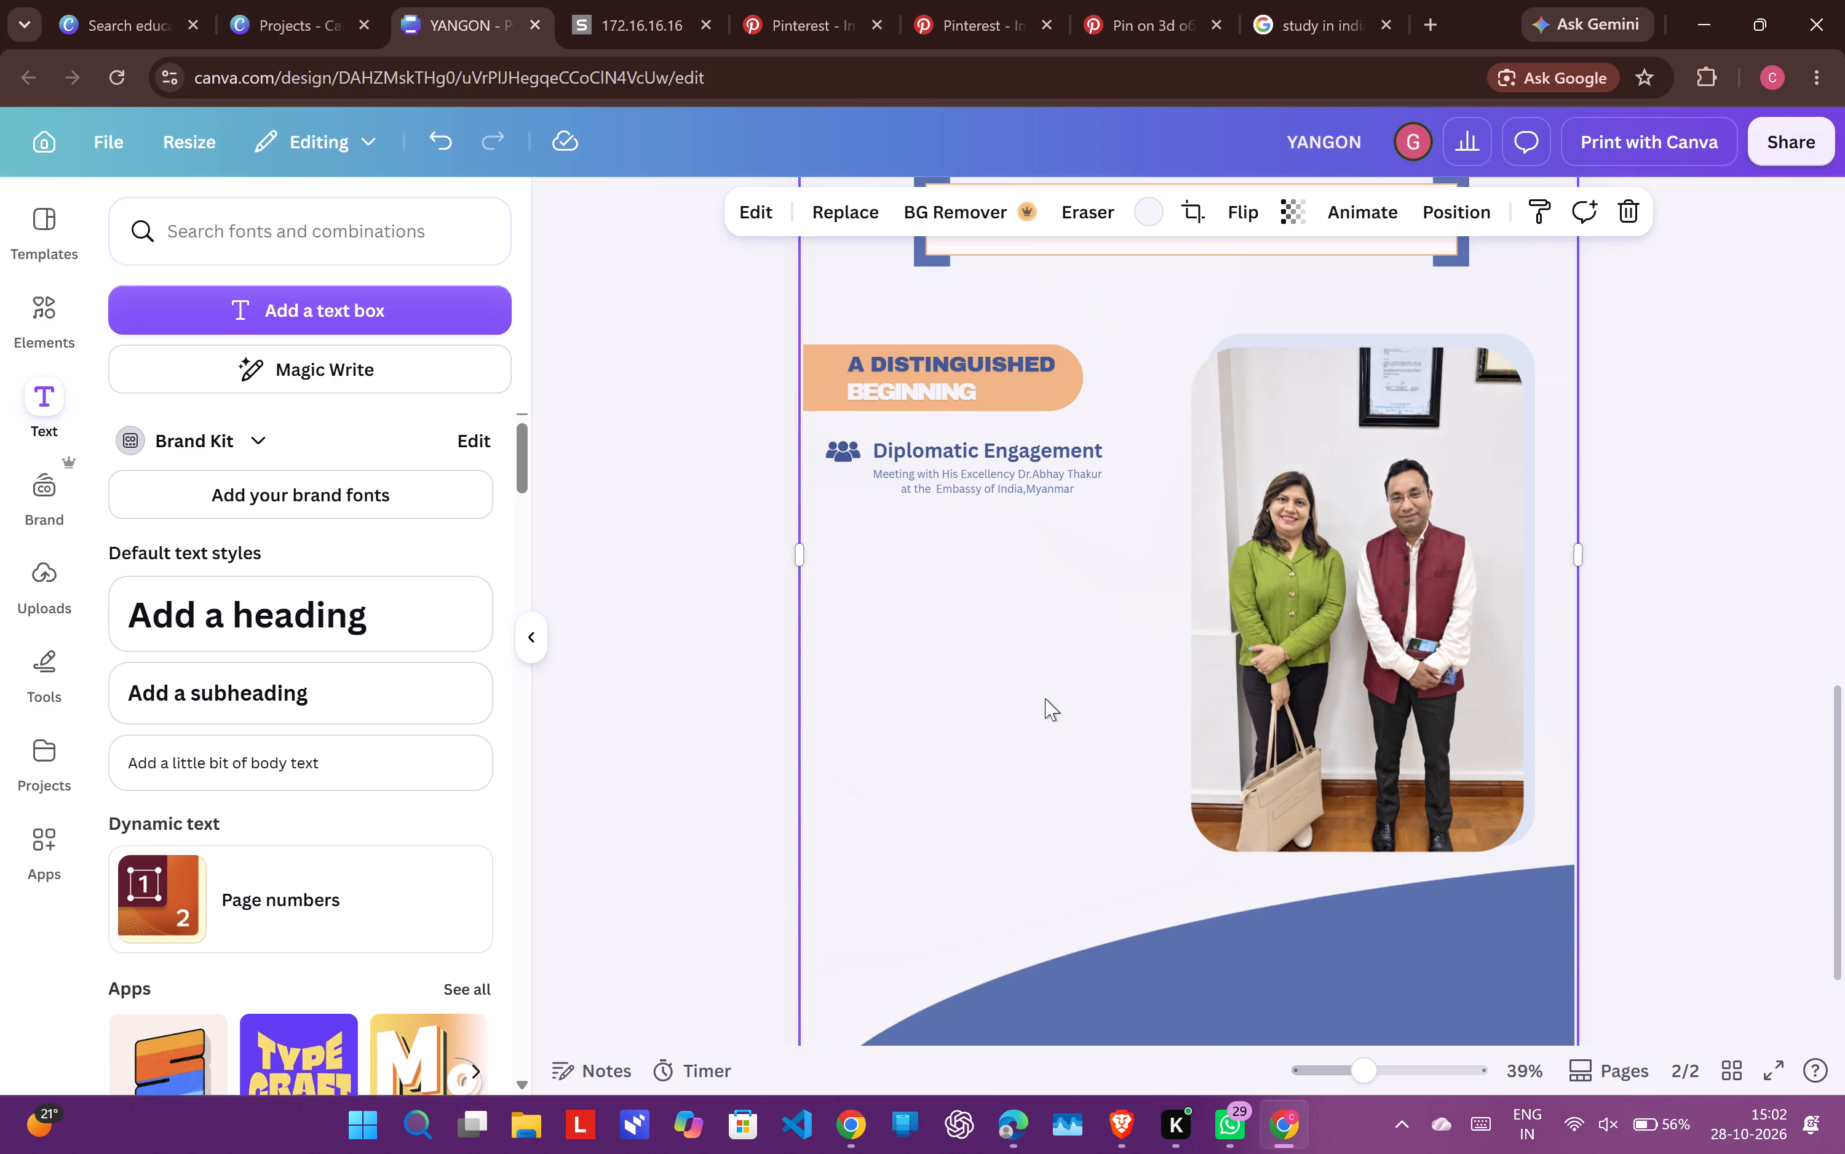
{"action": "scroll", "coordinate": [1045, 698], "scroll_direction": "down", "scroll_amount": 1}
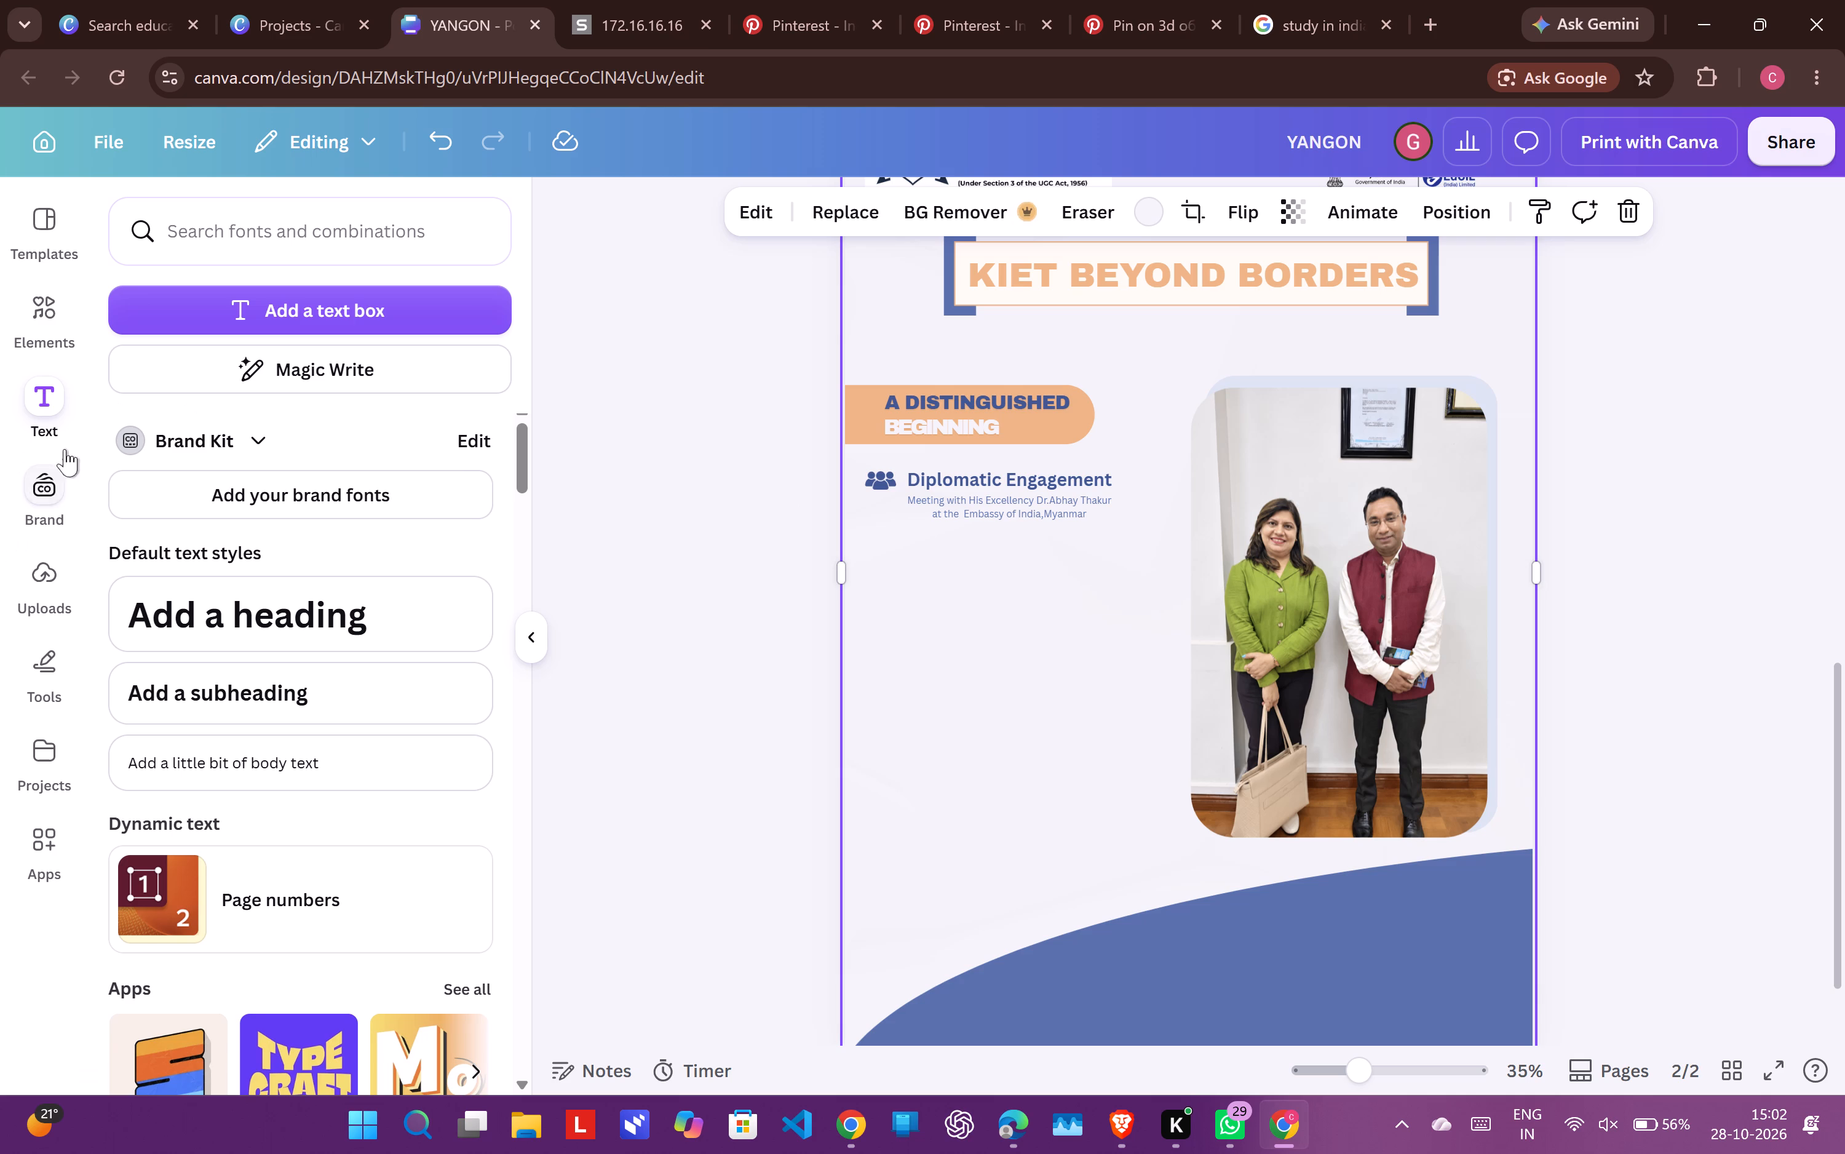
{"action": "left_click", "coordinate": [51, 318]}
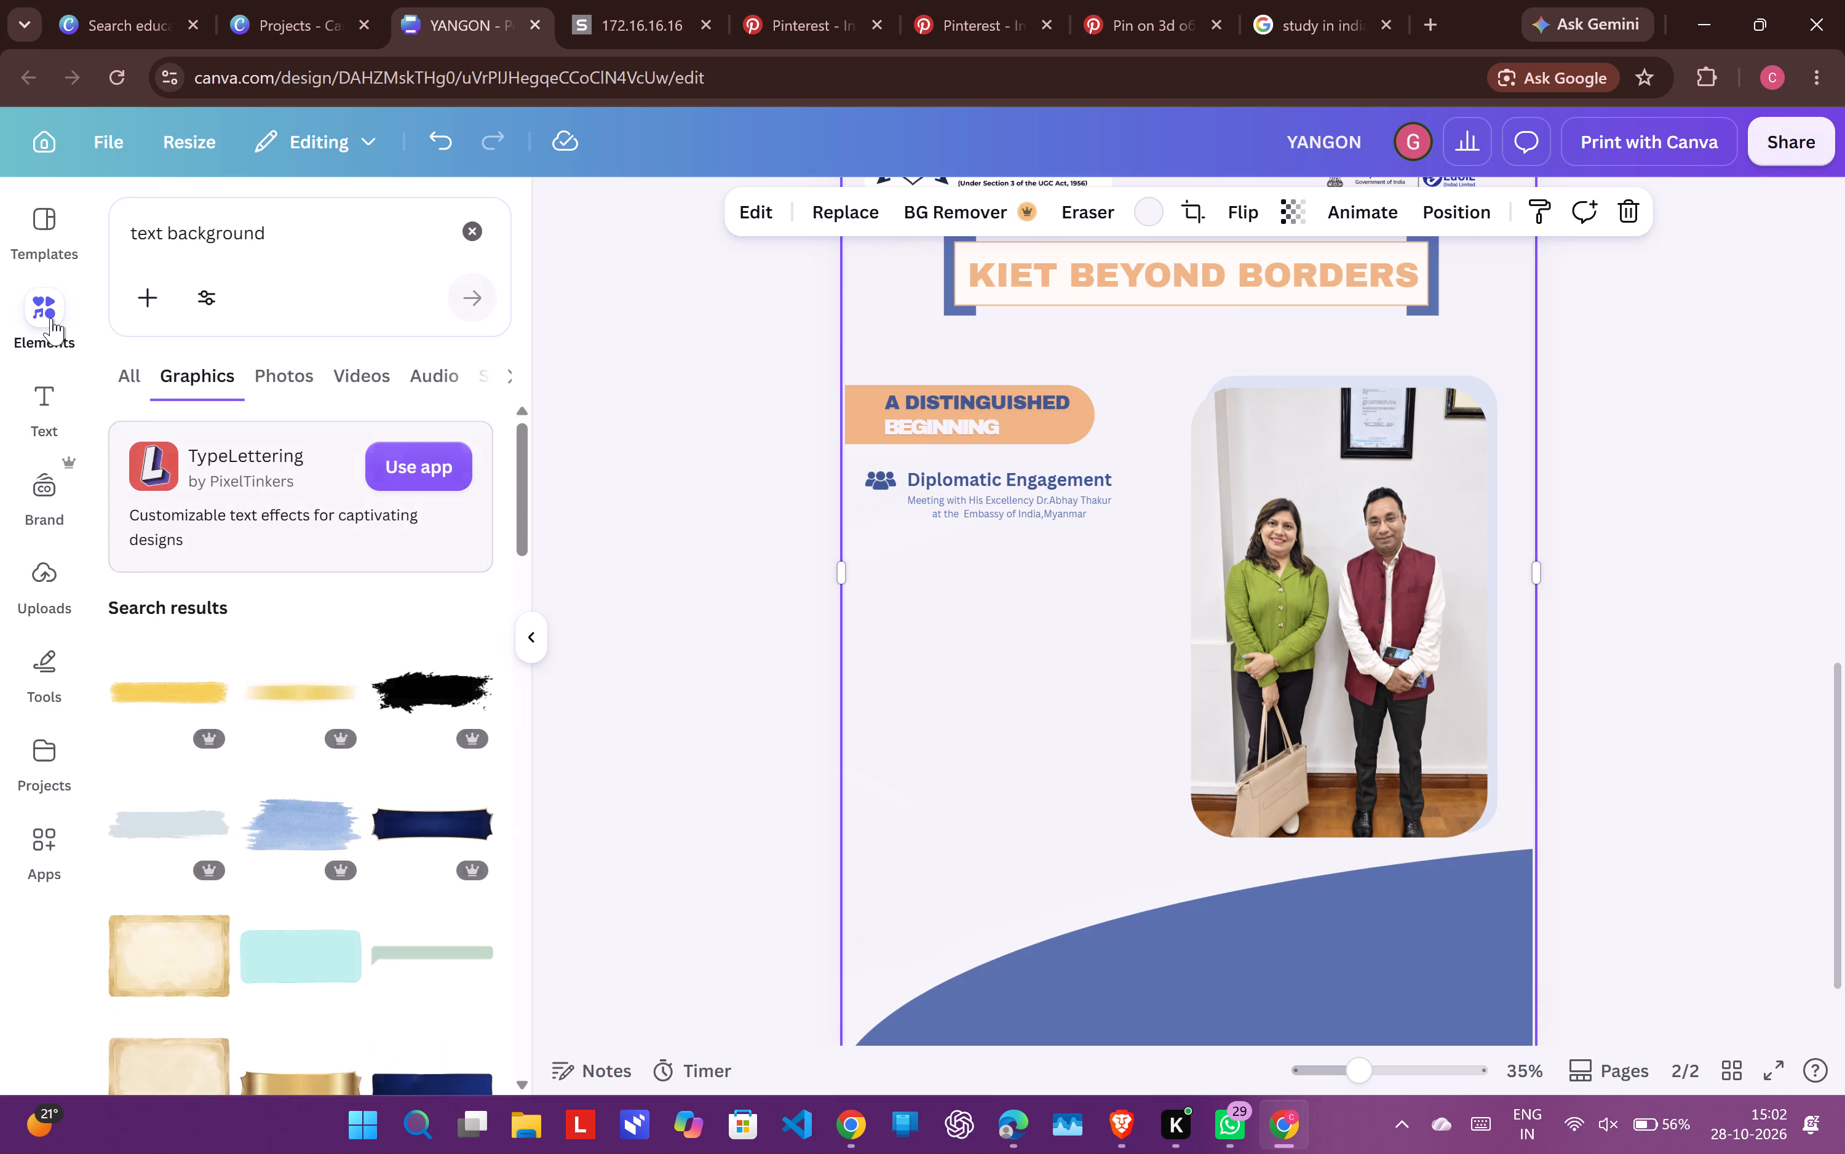
{"action": "left_click", "coordinate": [472, 234]}
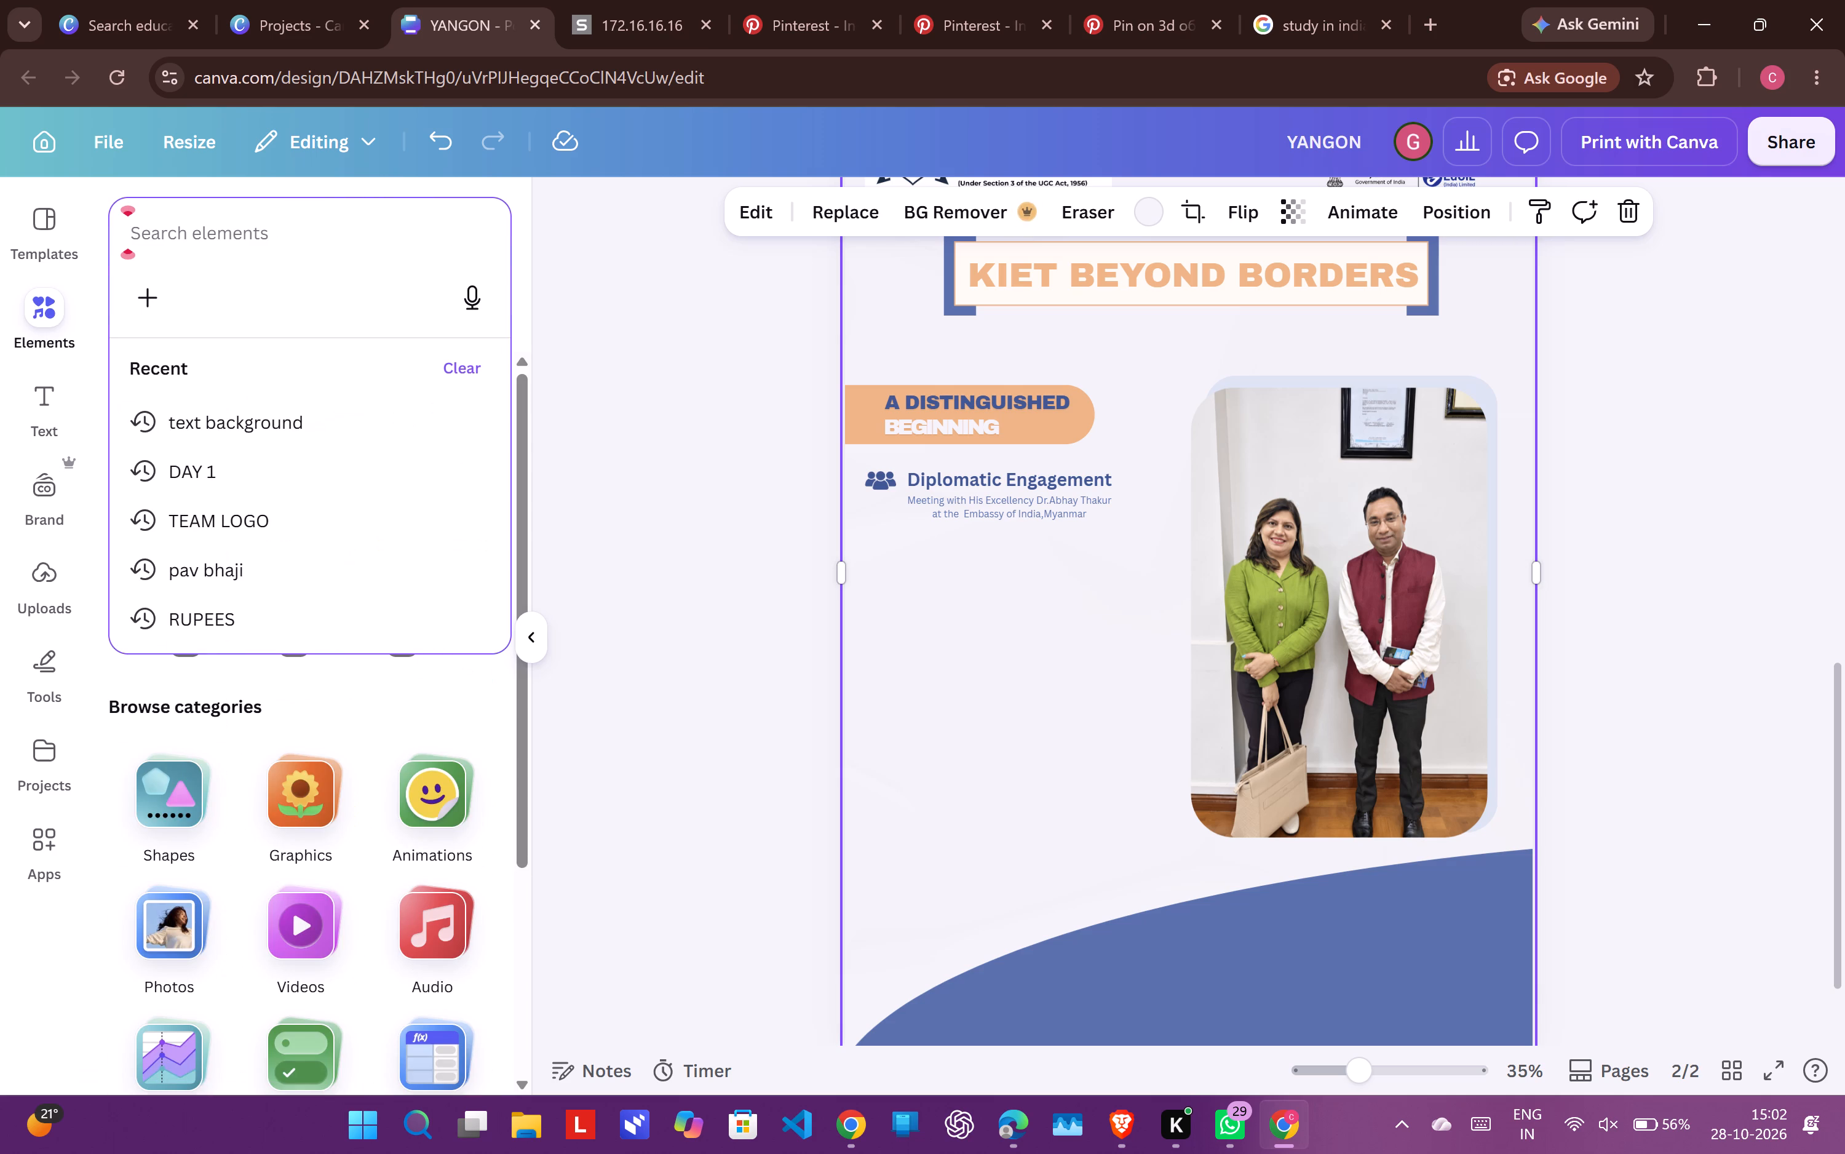
{"action": "left_click", "coordinate": [349, 233]}
{"action": "left_click", "coordinate": [274, 234]}
{"action": "type", "text": "educational exchange logo"}
{"action": "key", "text": "Return"}
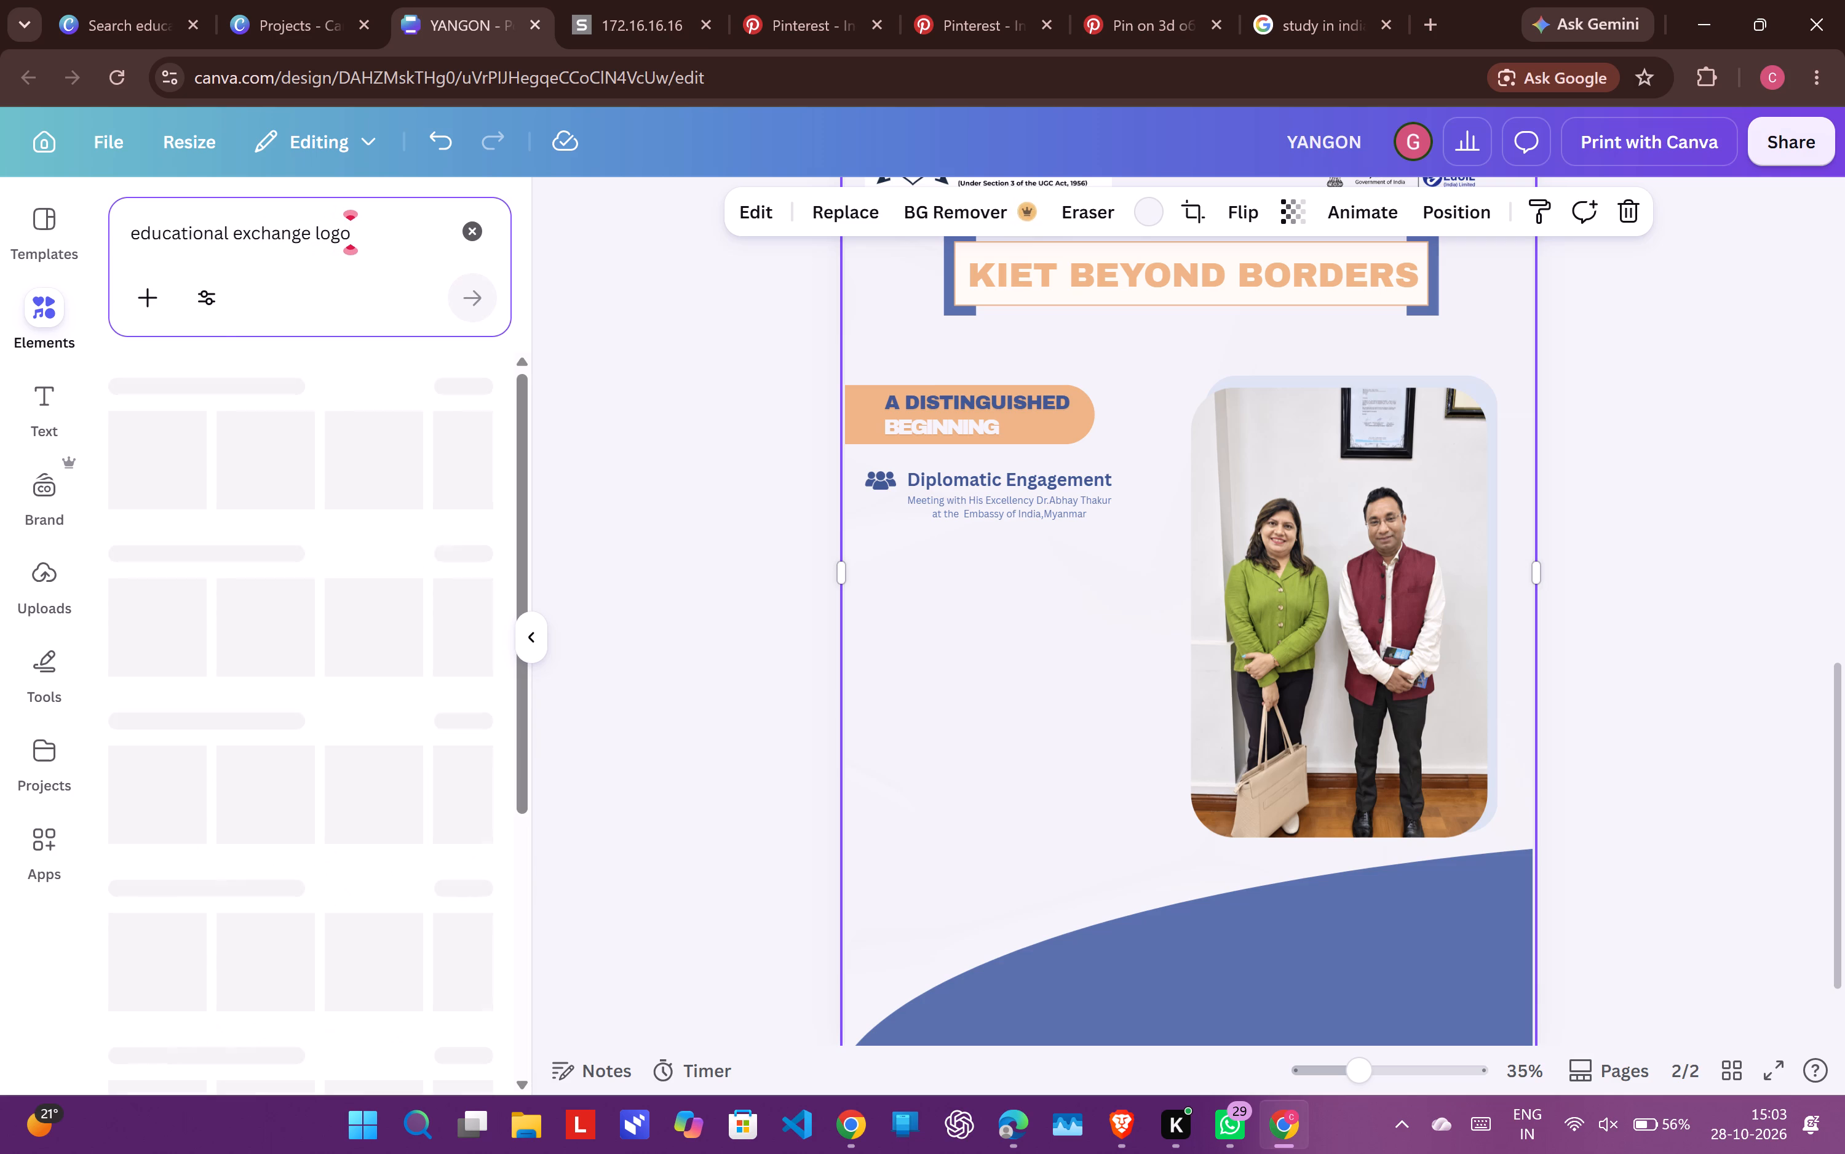
{"action": "left_click", "coordinate": [472, 423]}
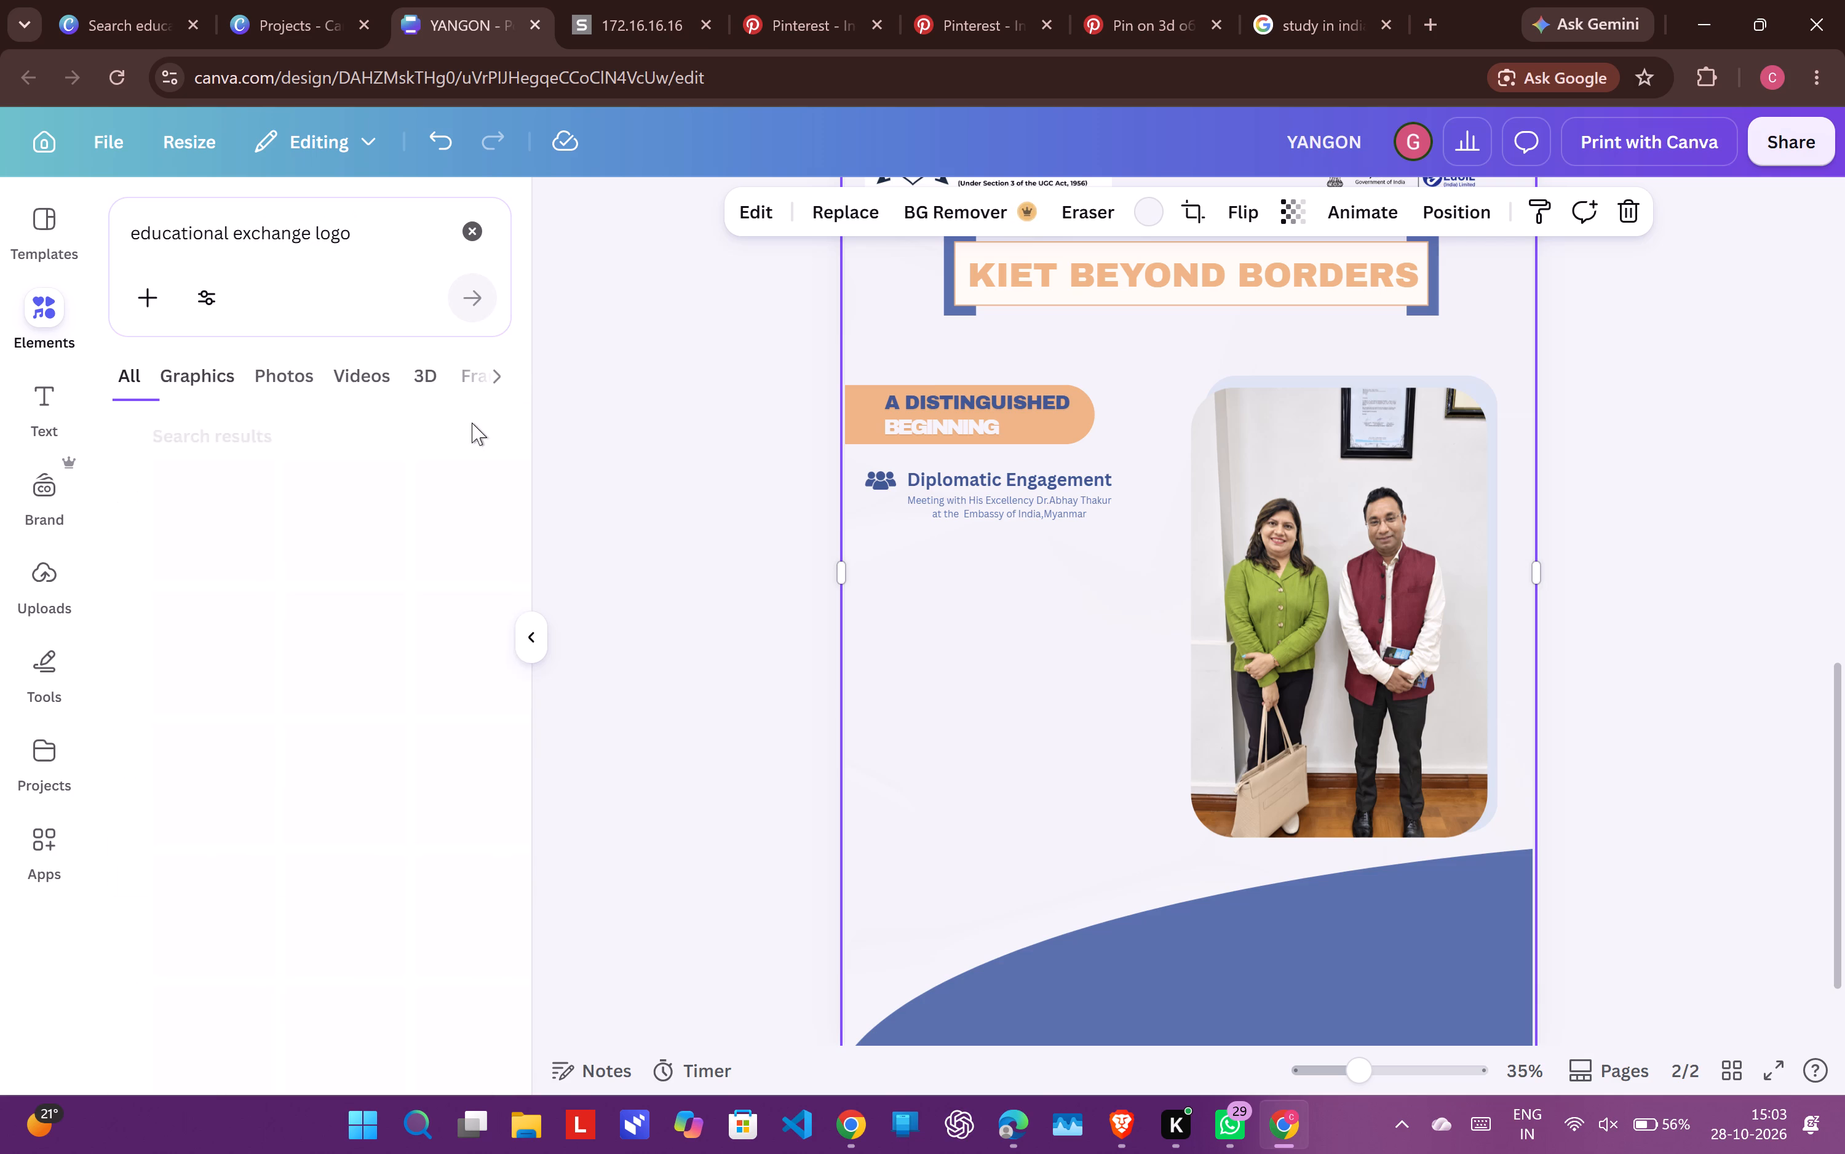
{"action": "scroll", "coordinate": [379, 741], "scroll_direction": "down", "scroll_amount": 2}
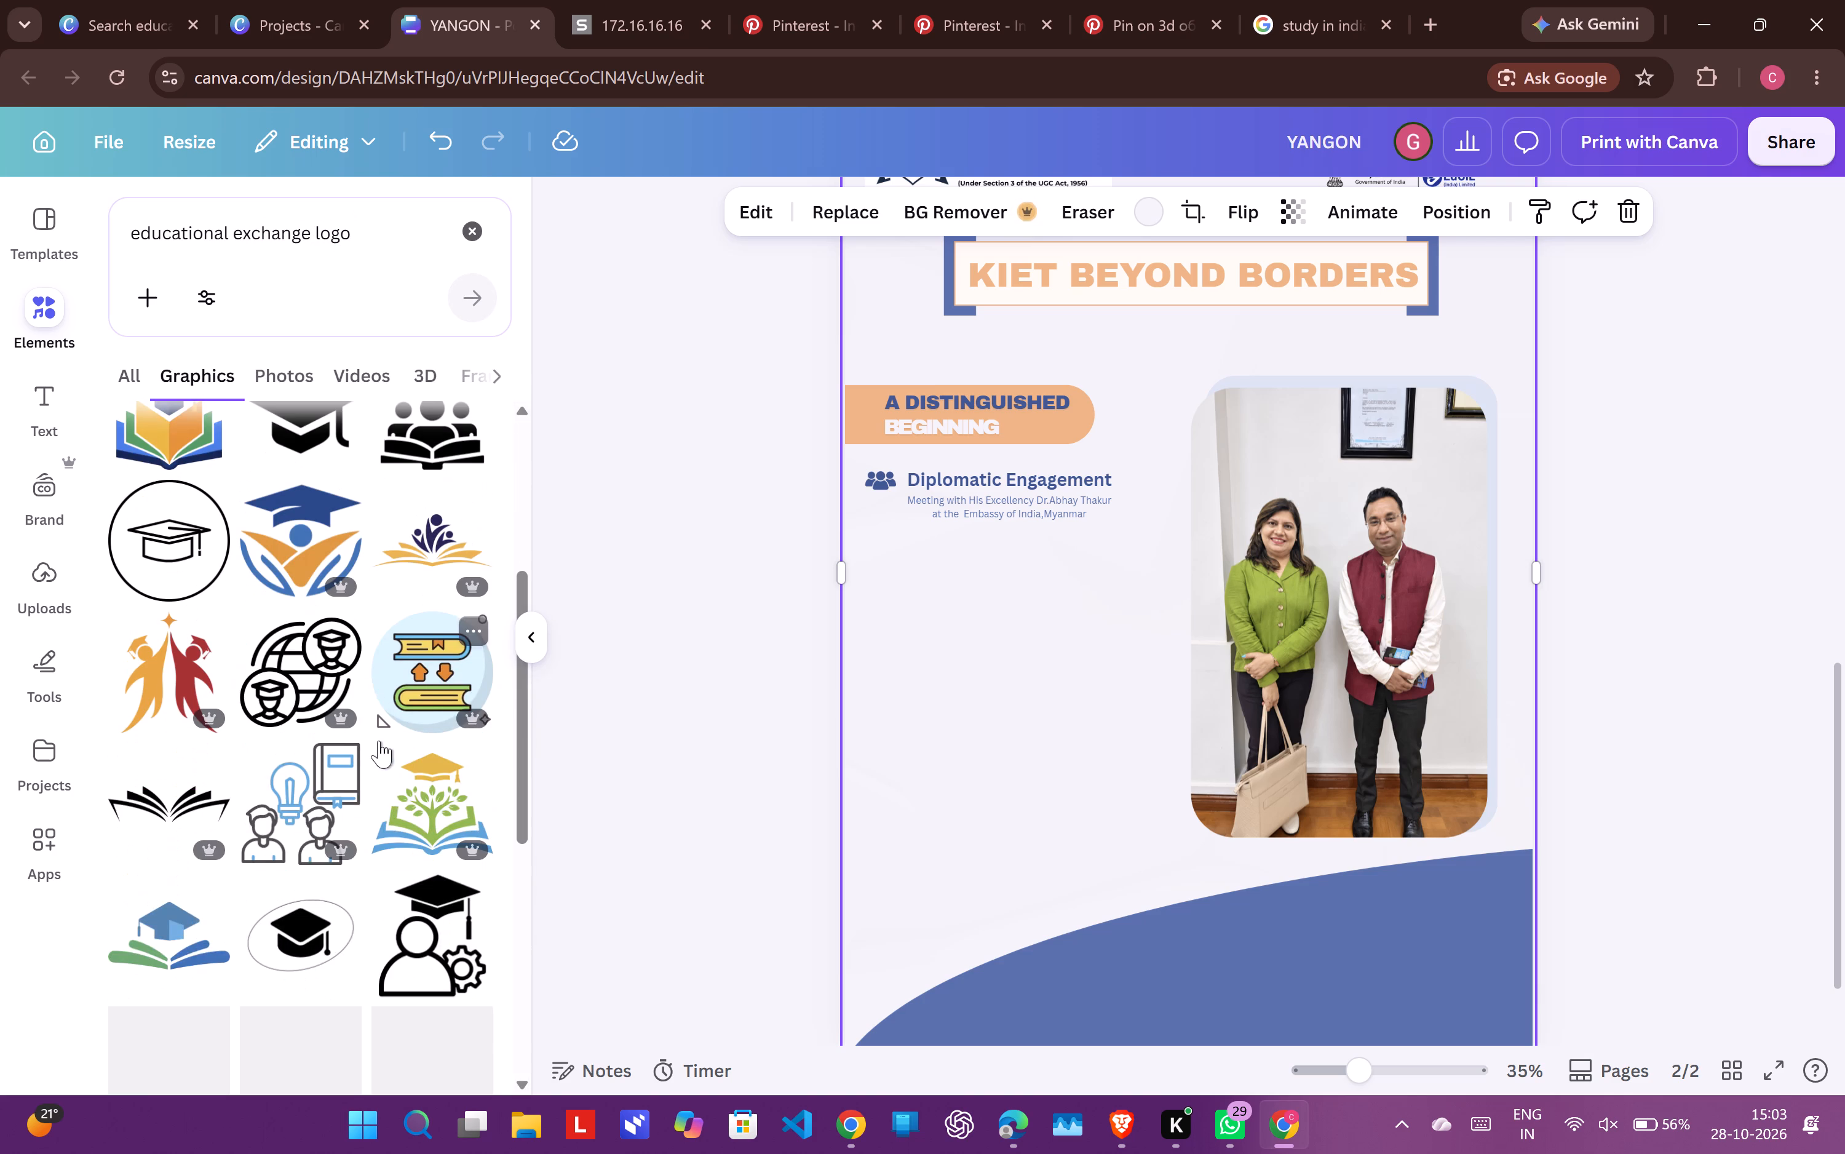
{"action": "scroll", "coordinate": [379, 741], "scroll_direction": "down", "scroll_amount": 3}
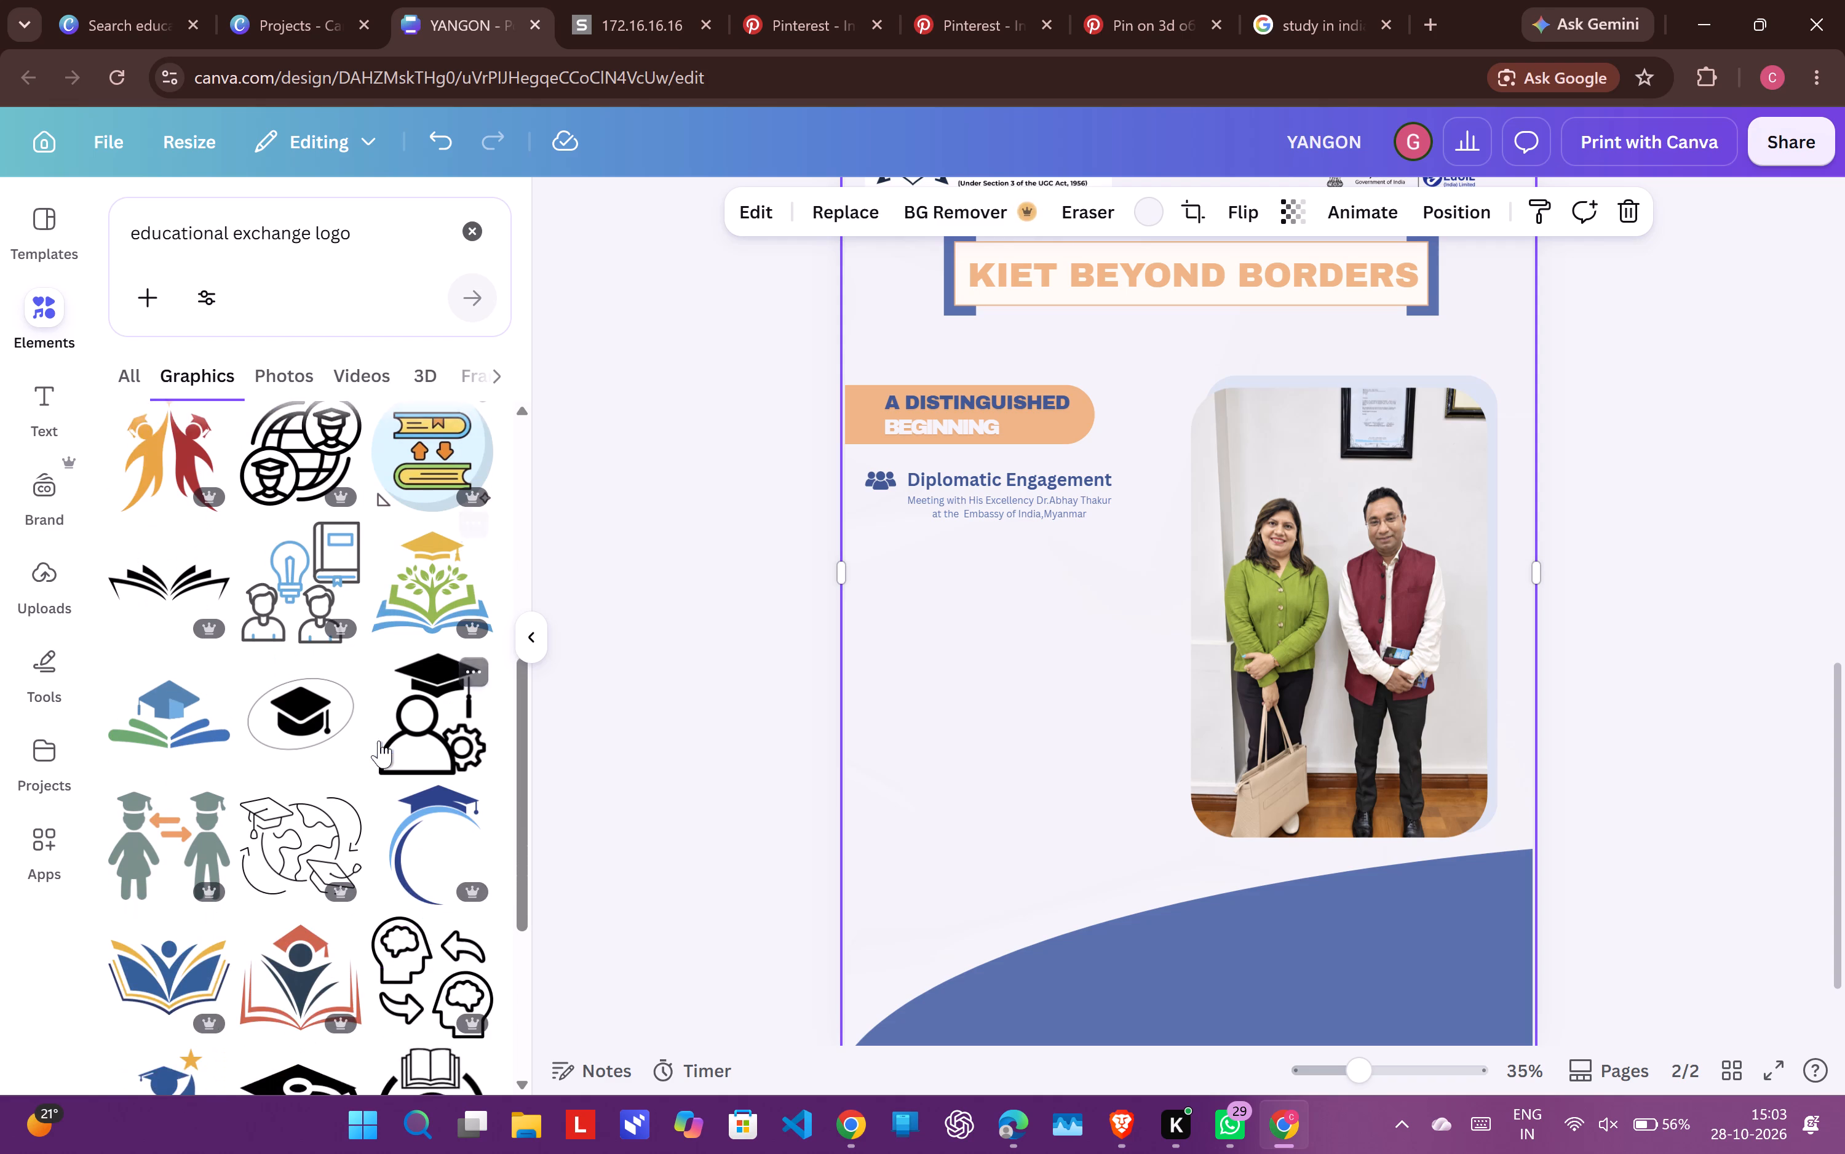
{"action": "scroll", "coordinate": [379, 741], "scroll_direction": "down", "scroll_amount": 3}
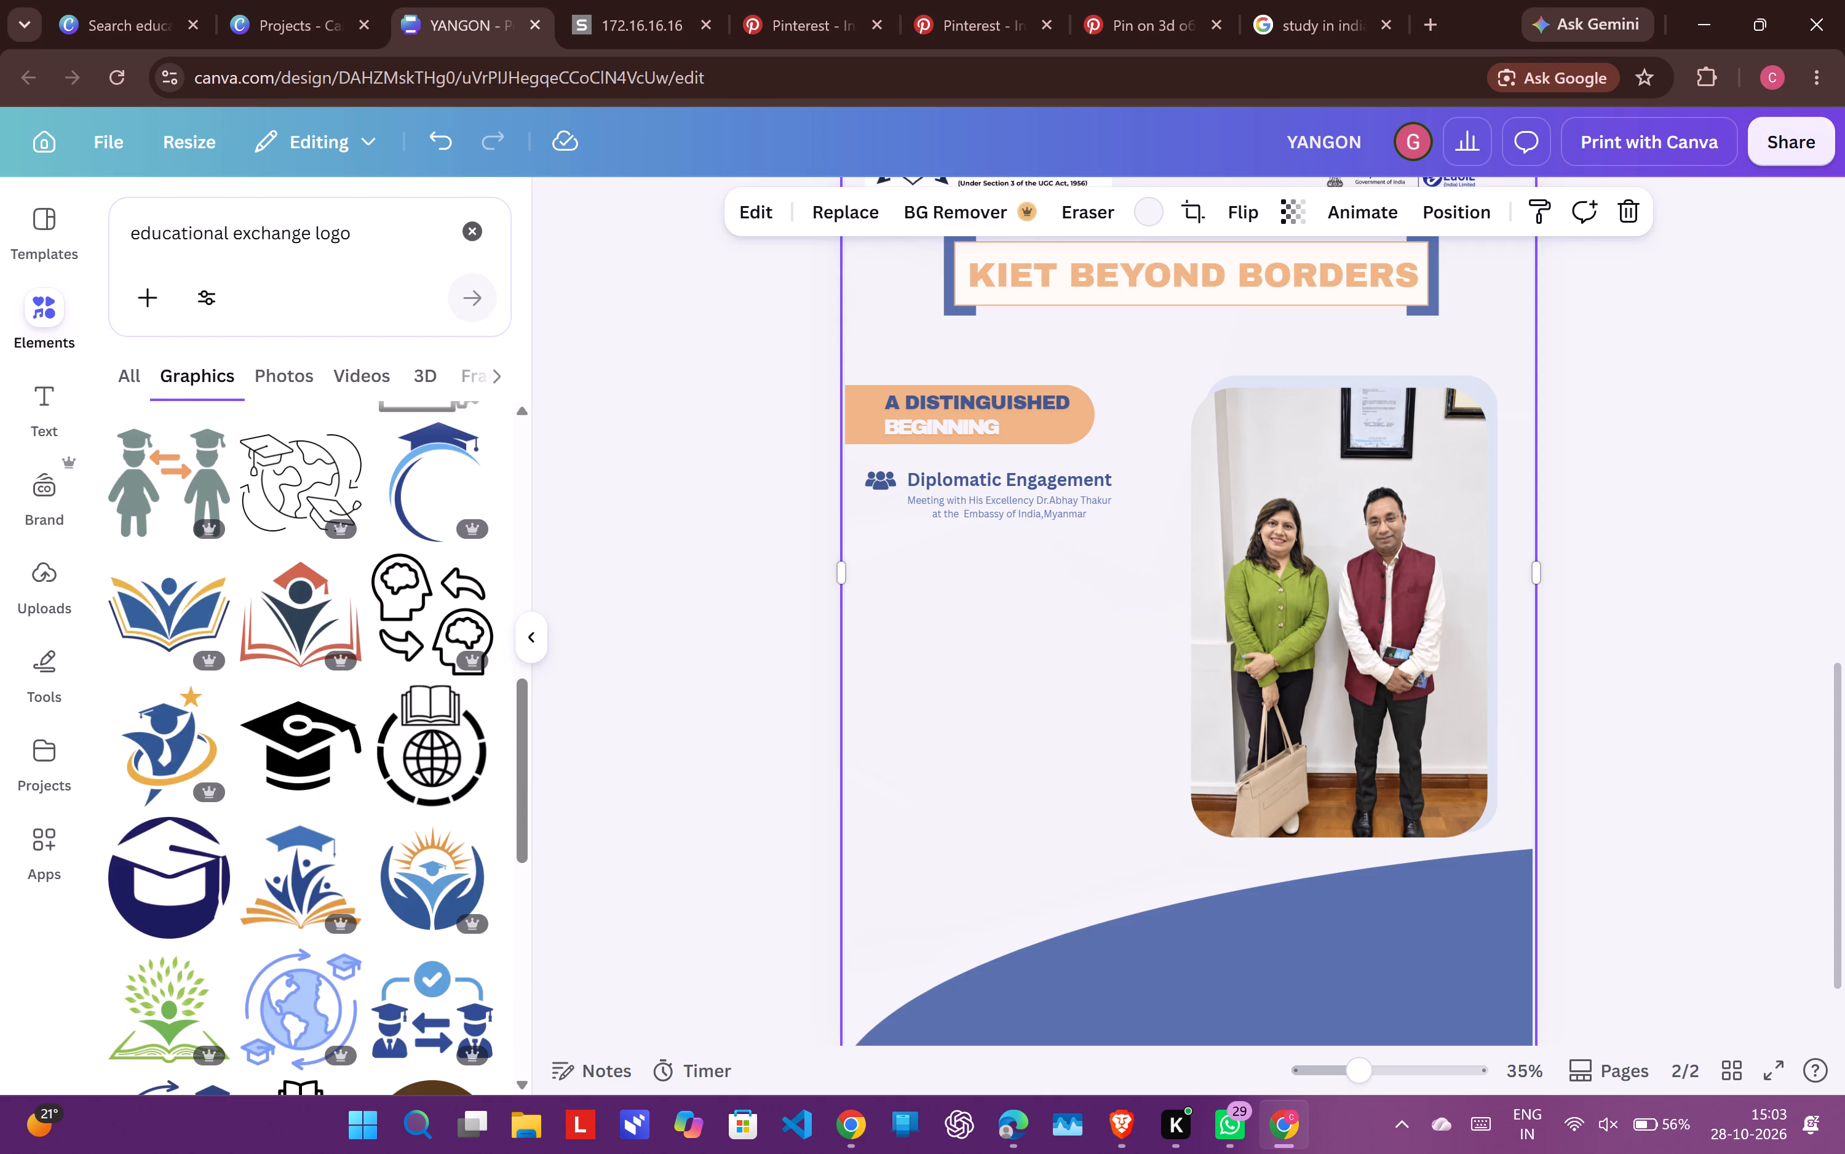
Search the elements for "handshake logo" and add the black outlined handshake graphic to page 2.
{"action": "left_click", "coordinate": [477, 263]}
{"action": "left_click", "coordinate": [475, 238]}
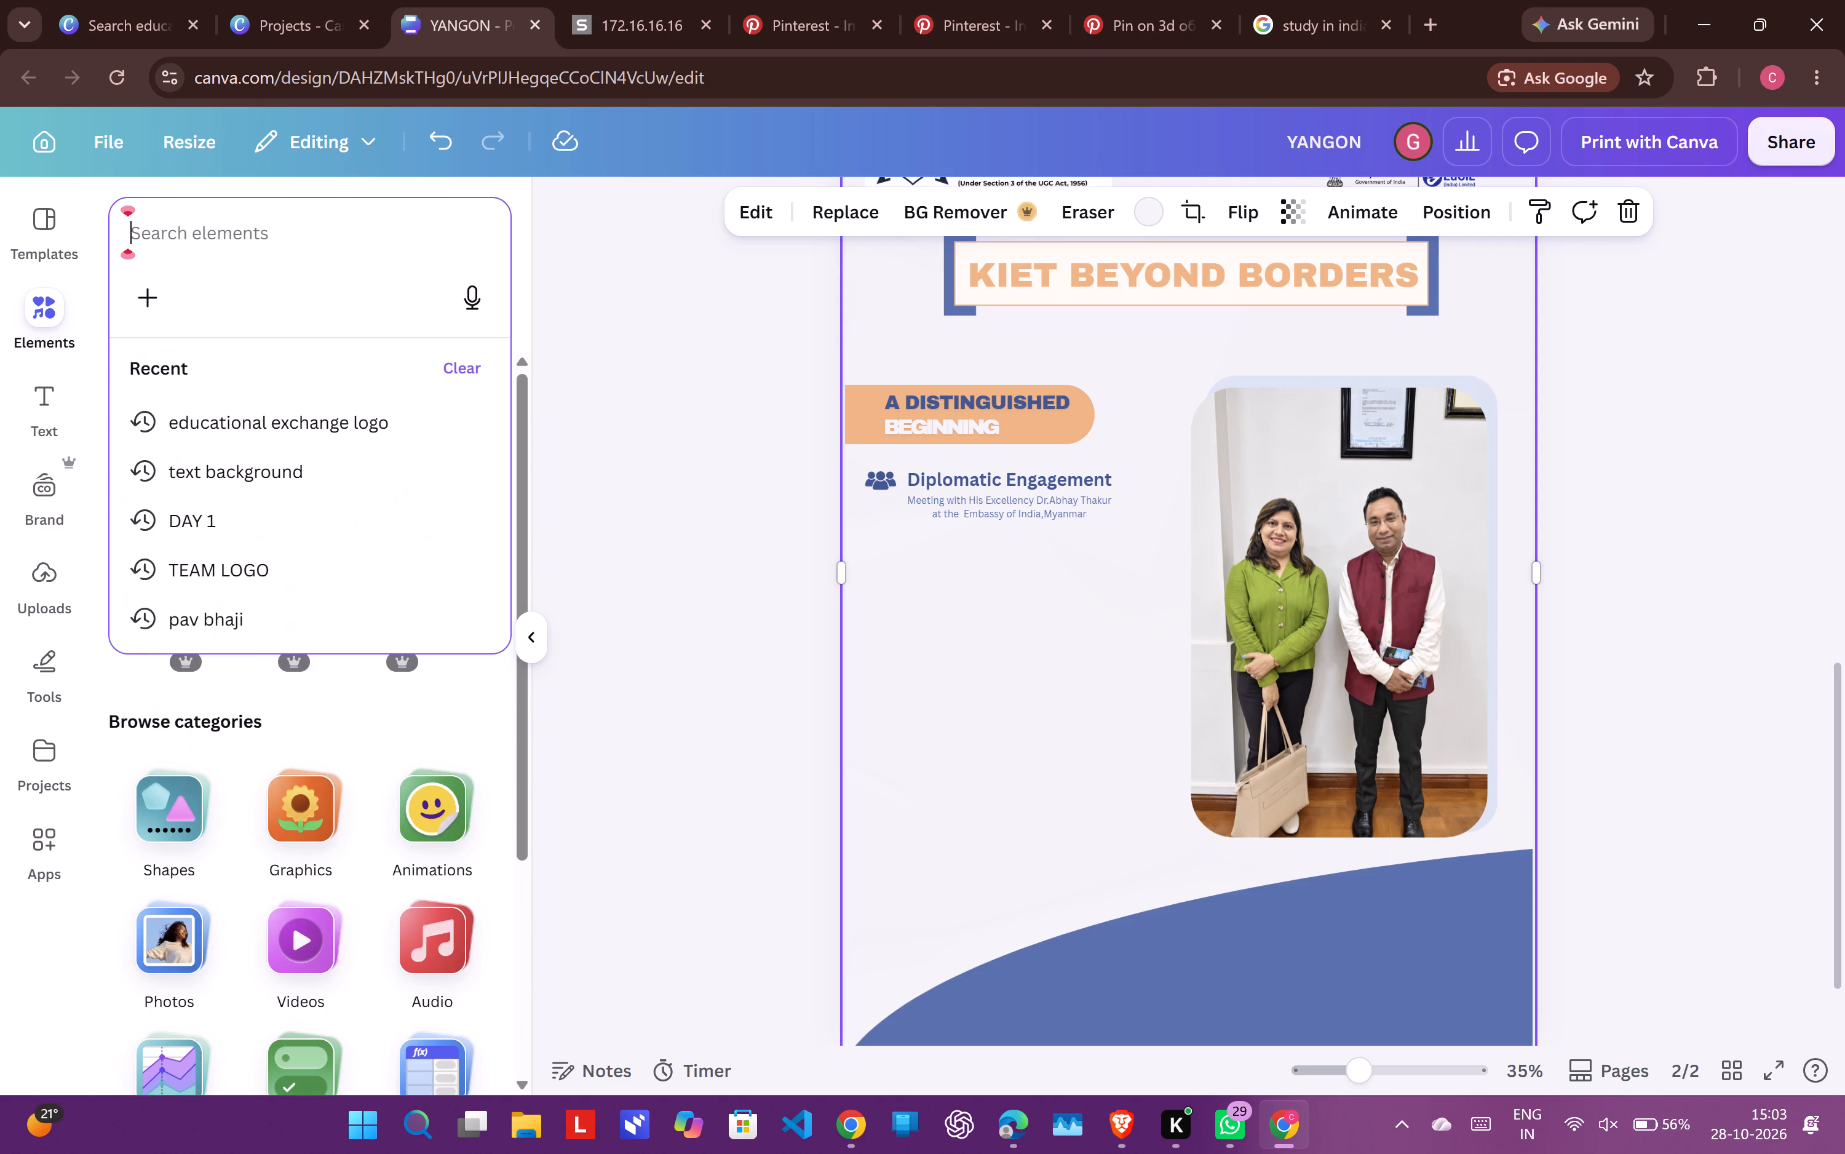
{"action": "type", "text": "handshake logo"}
{"action": "key", "text": "Return"}
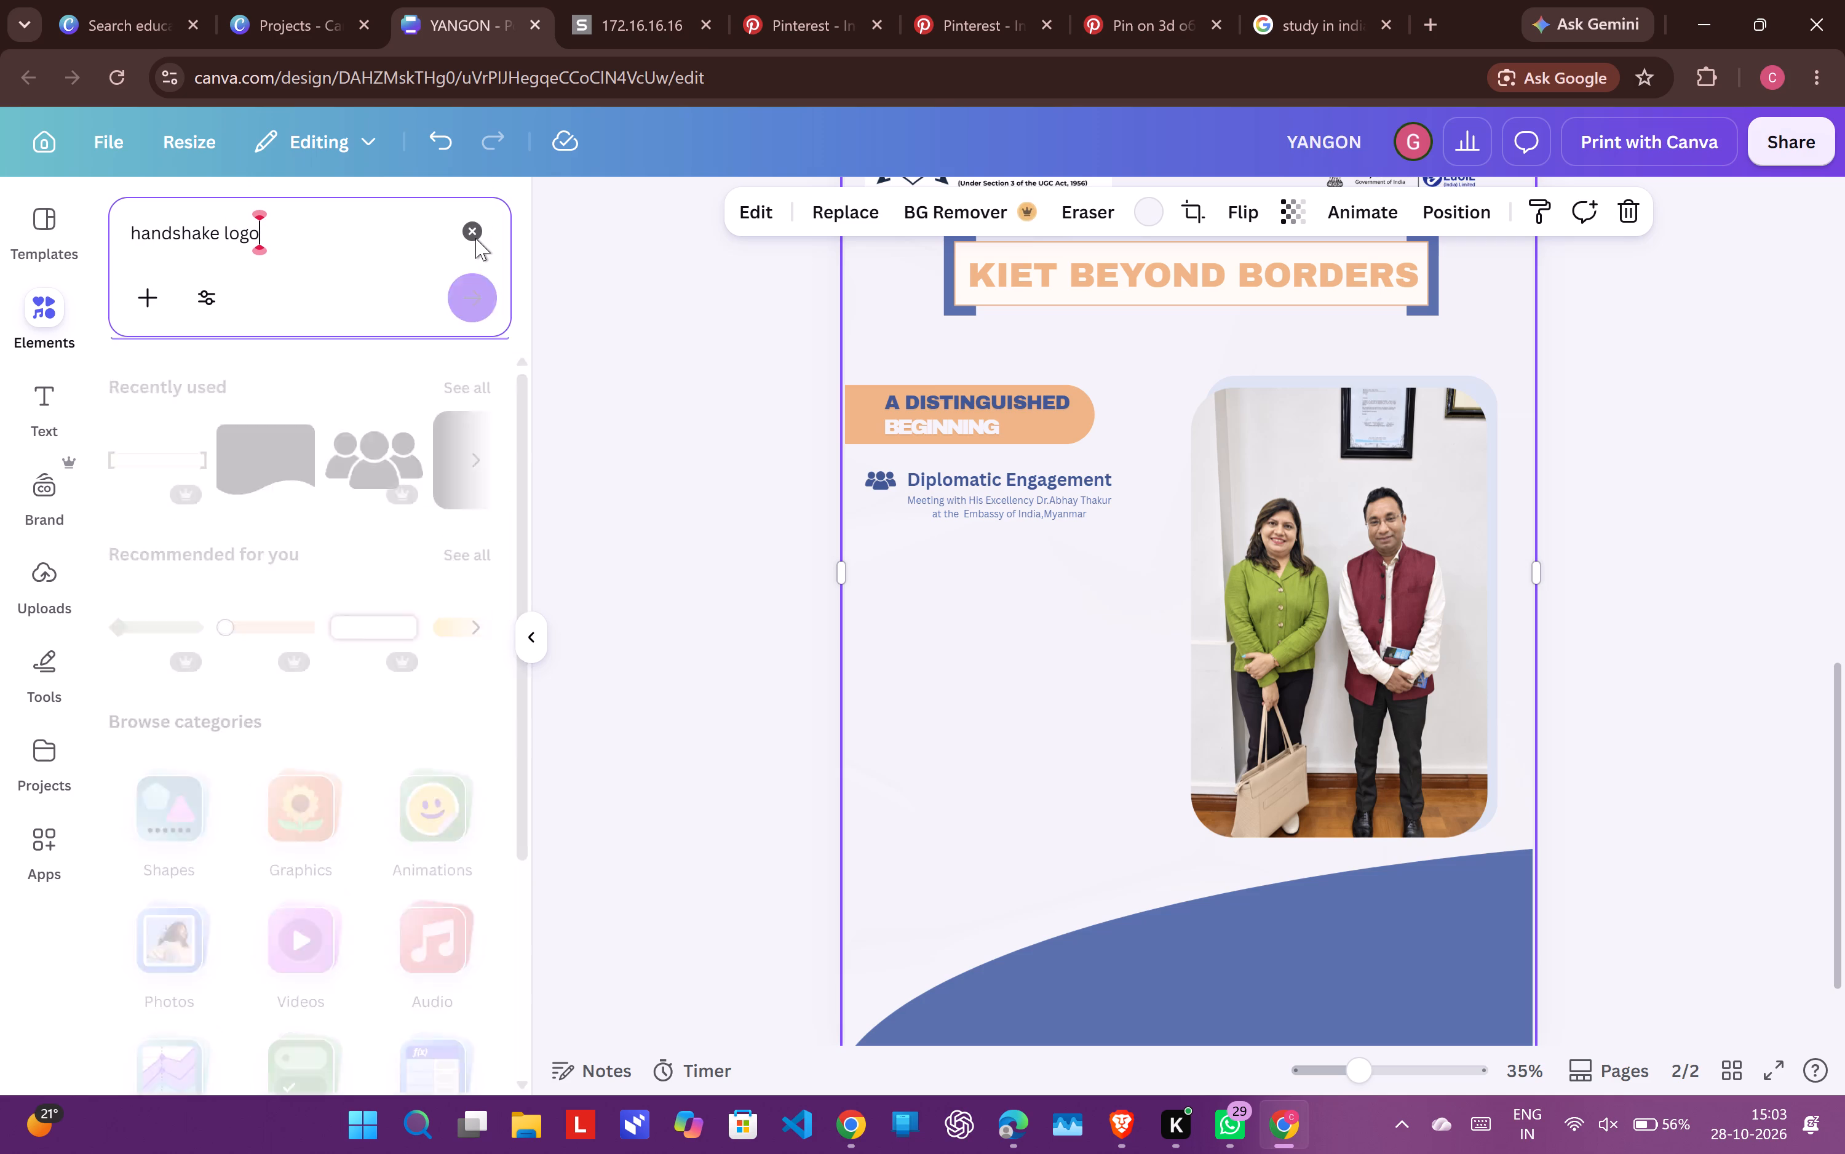
{"action": "left_click", "coordinate": [471, 424]}
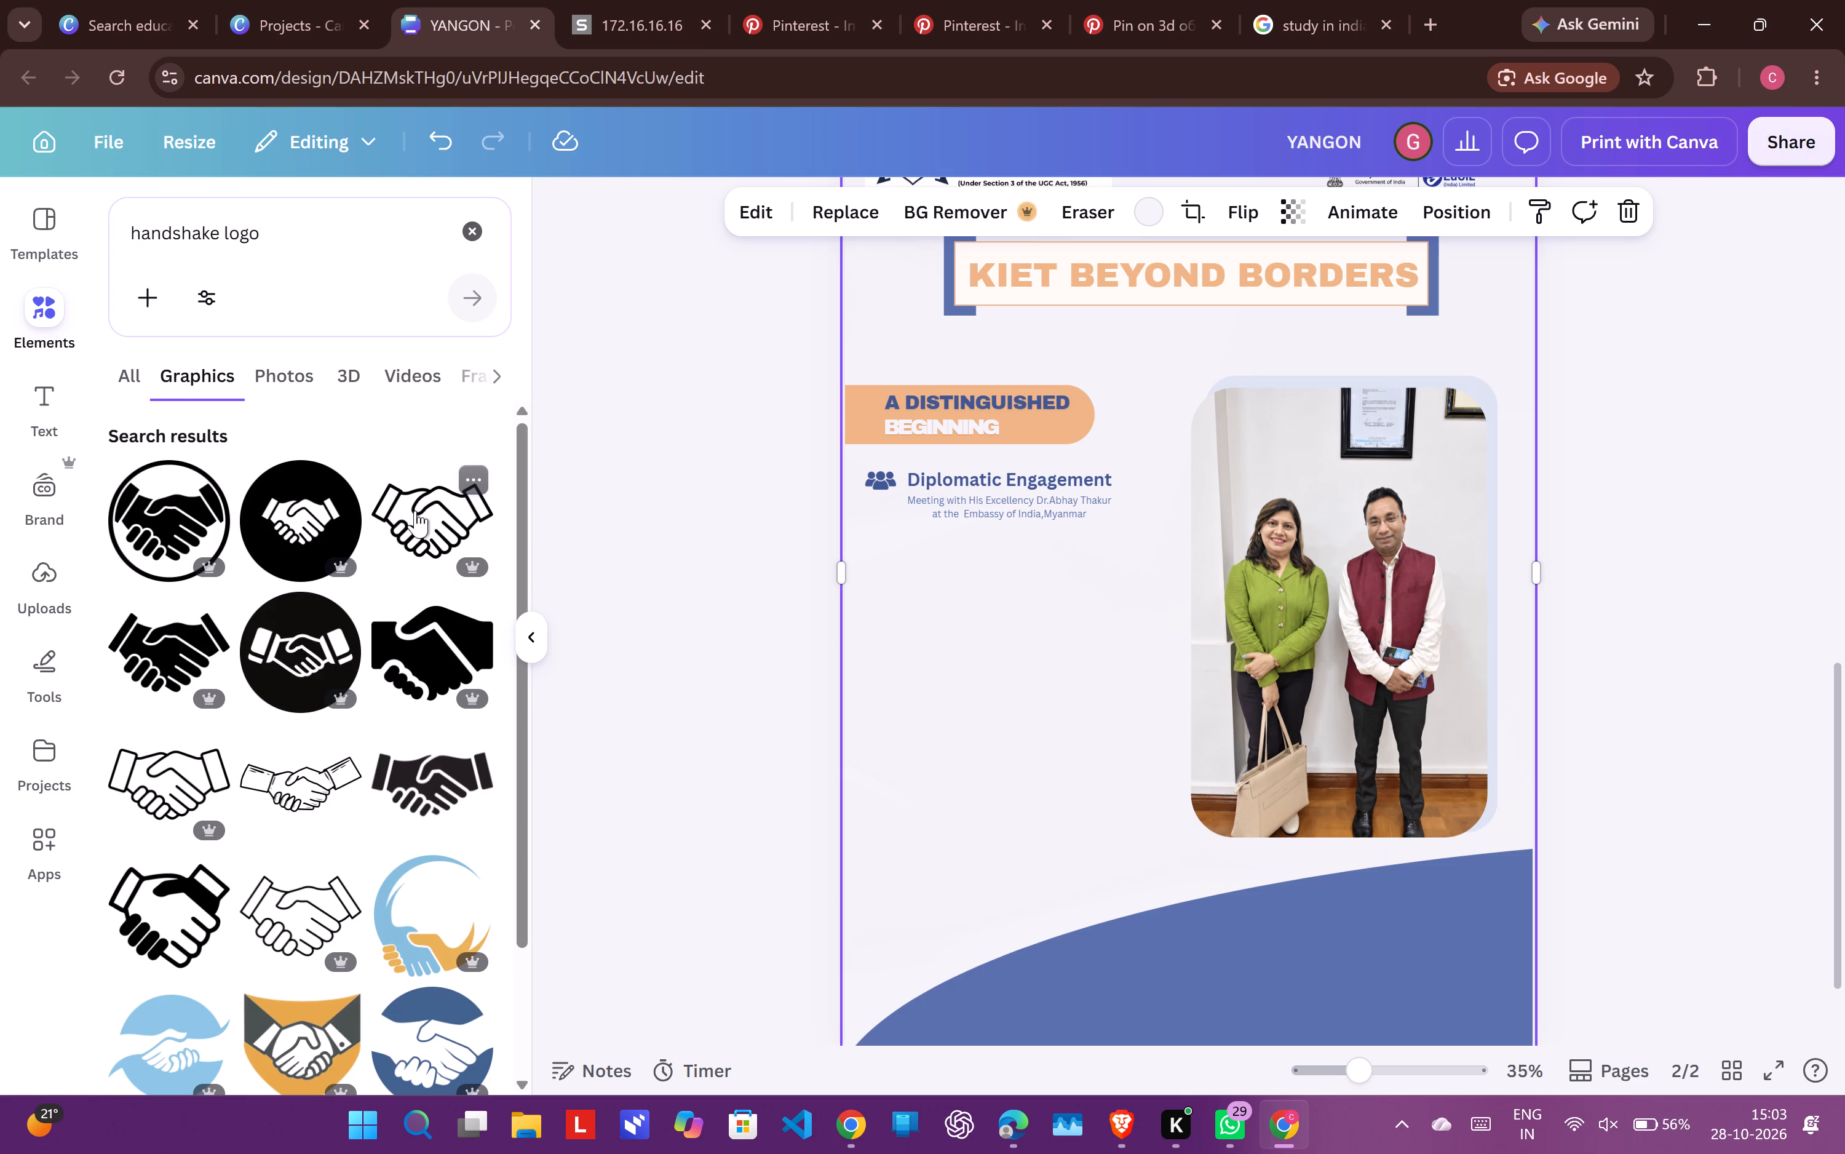
{"action": "left_click", "coordinate": [415, 511]}
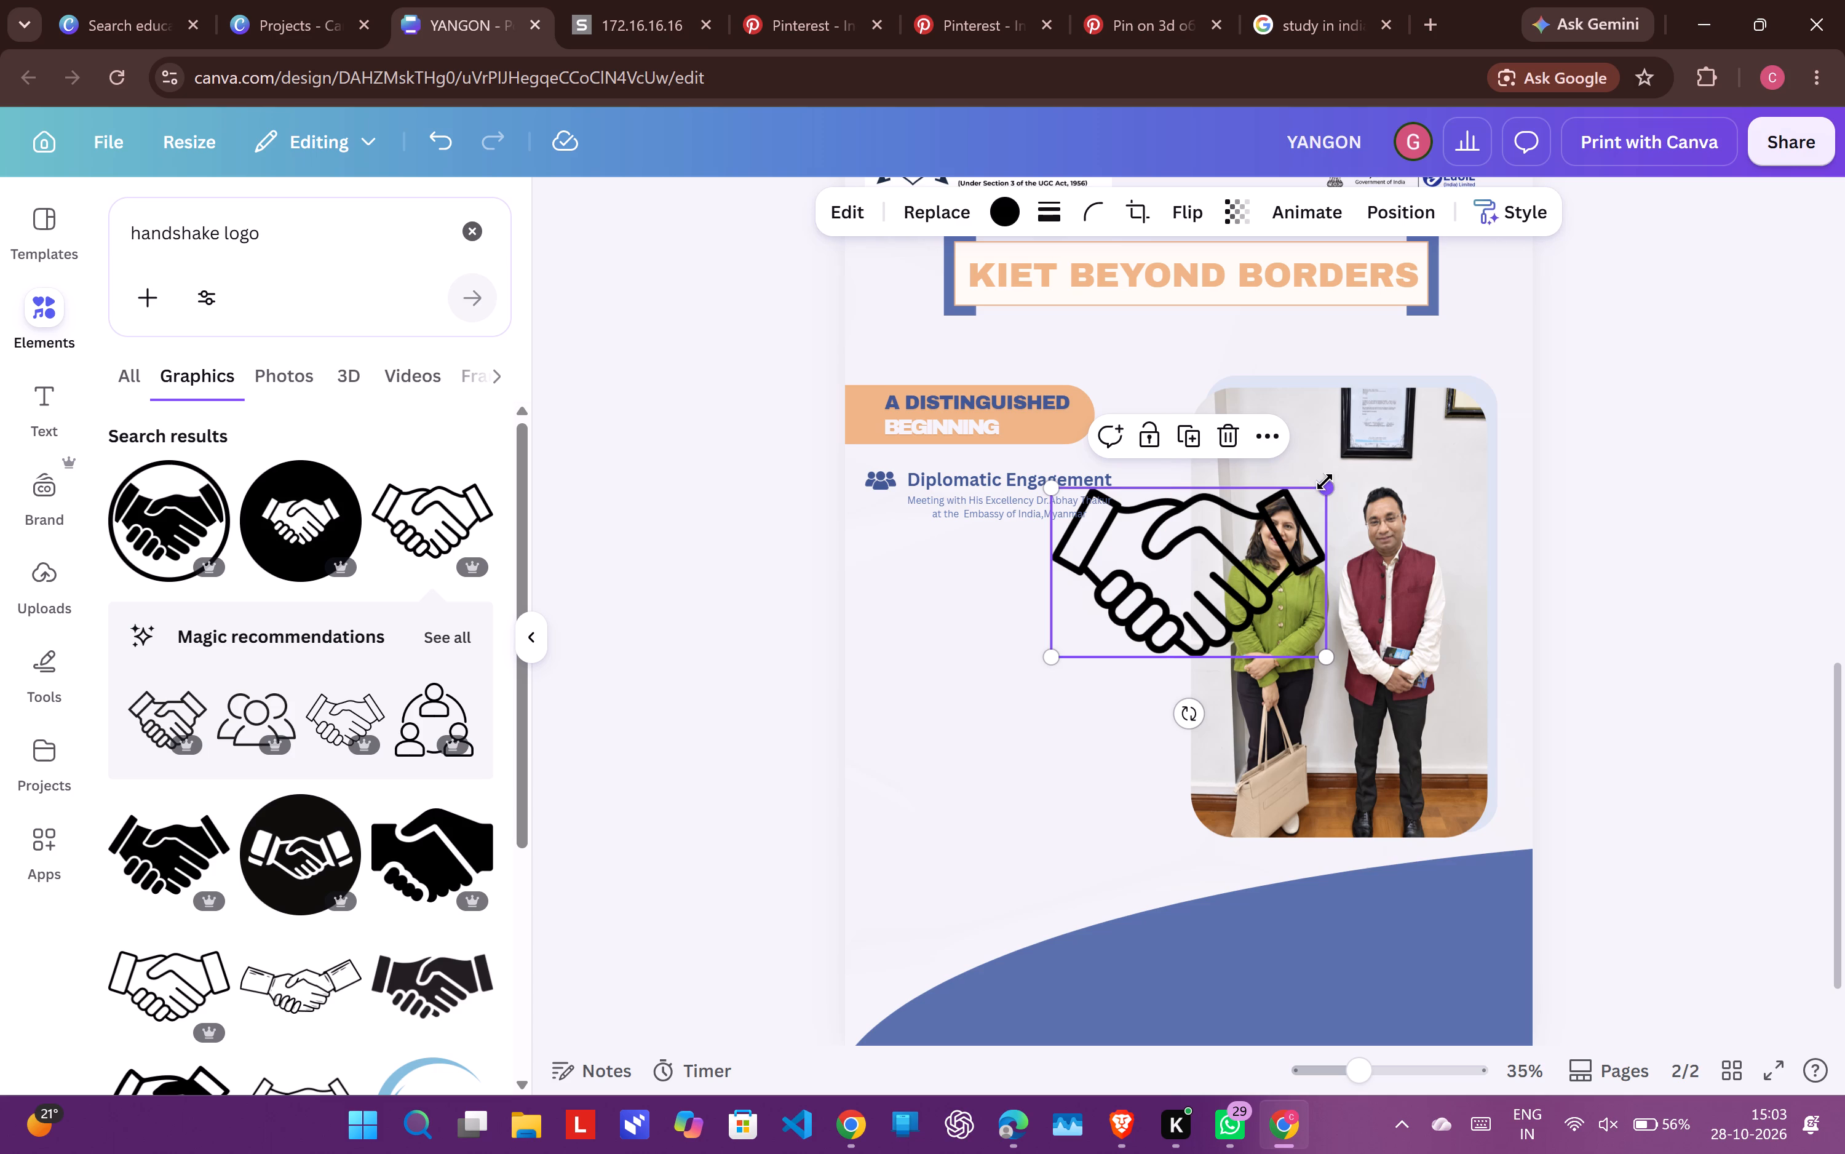
Shrink the handshake graphic to about 1.9 by 1.2 and align it below the people icon beside Diplomatic Engagement.
{"action": "left_click_drag", "start_coordinate": [1325, 482], "coordinate": [1083, 632]}
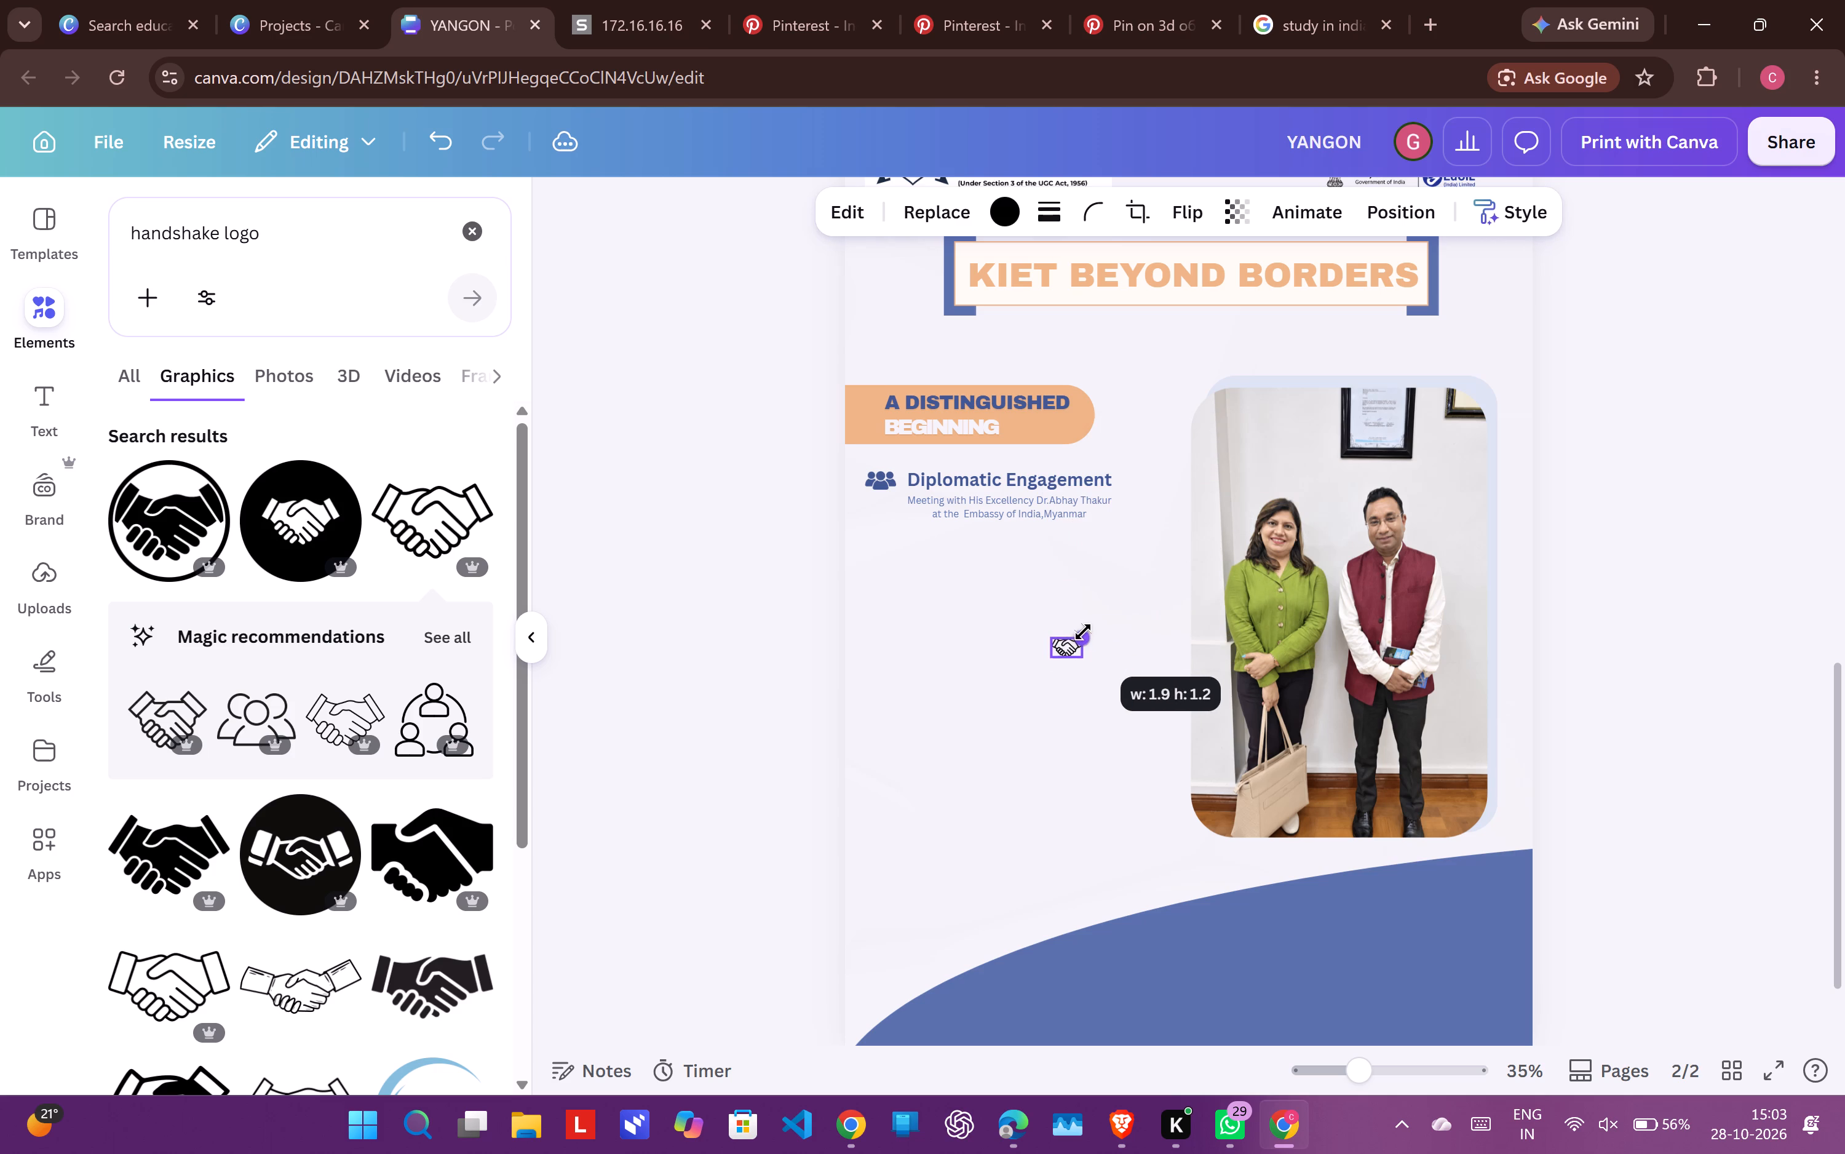
{"action": "left_click_drag", "start_coordinate": [1083, 632], "coordinate": [1083, 629]}
{"action": "left_click_drag", "start_coordinate": [1086, 711], "coordinate": [966, 645]}
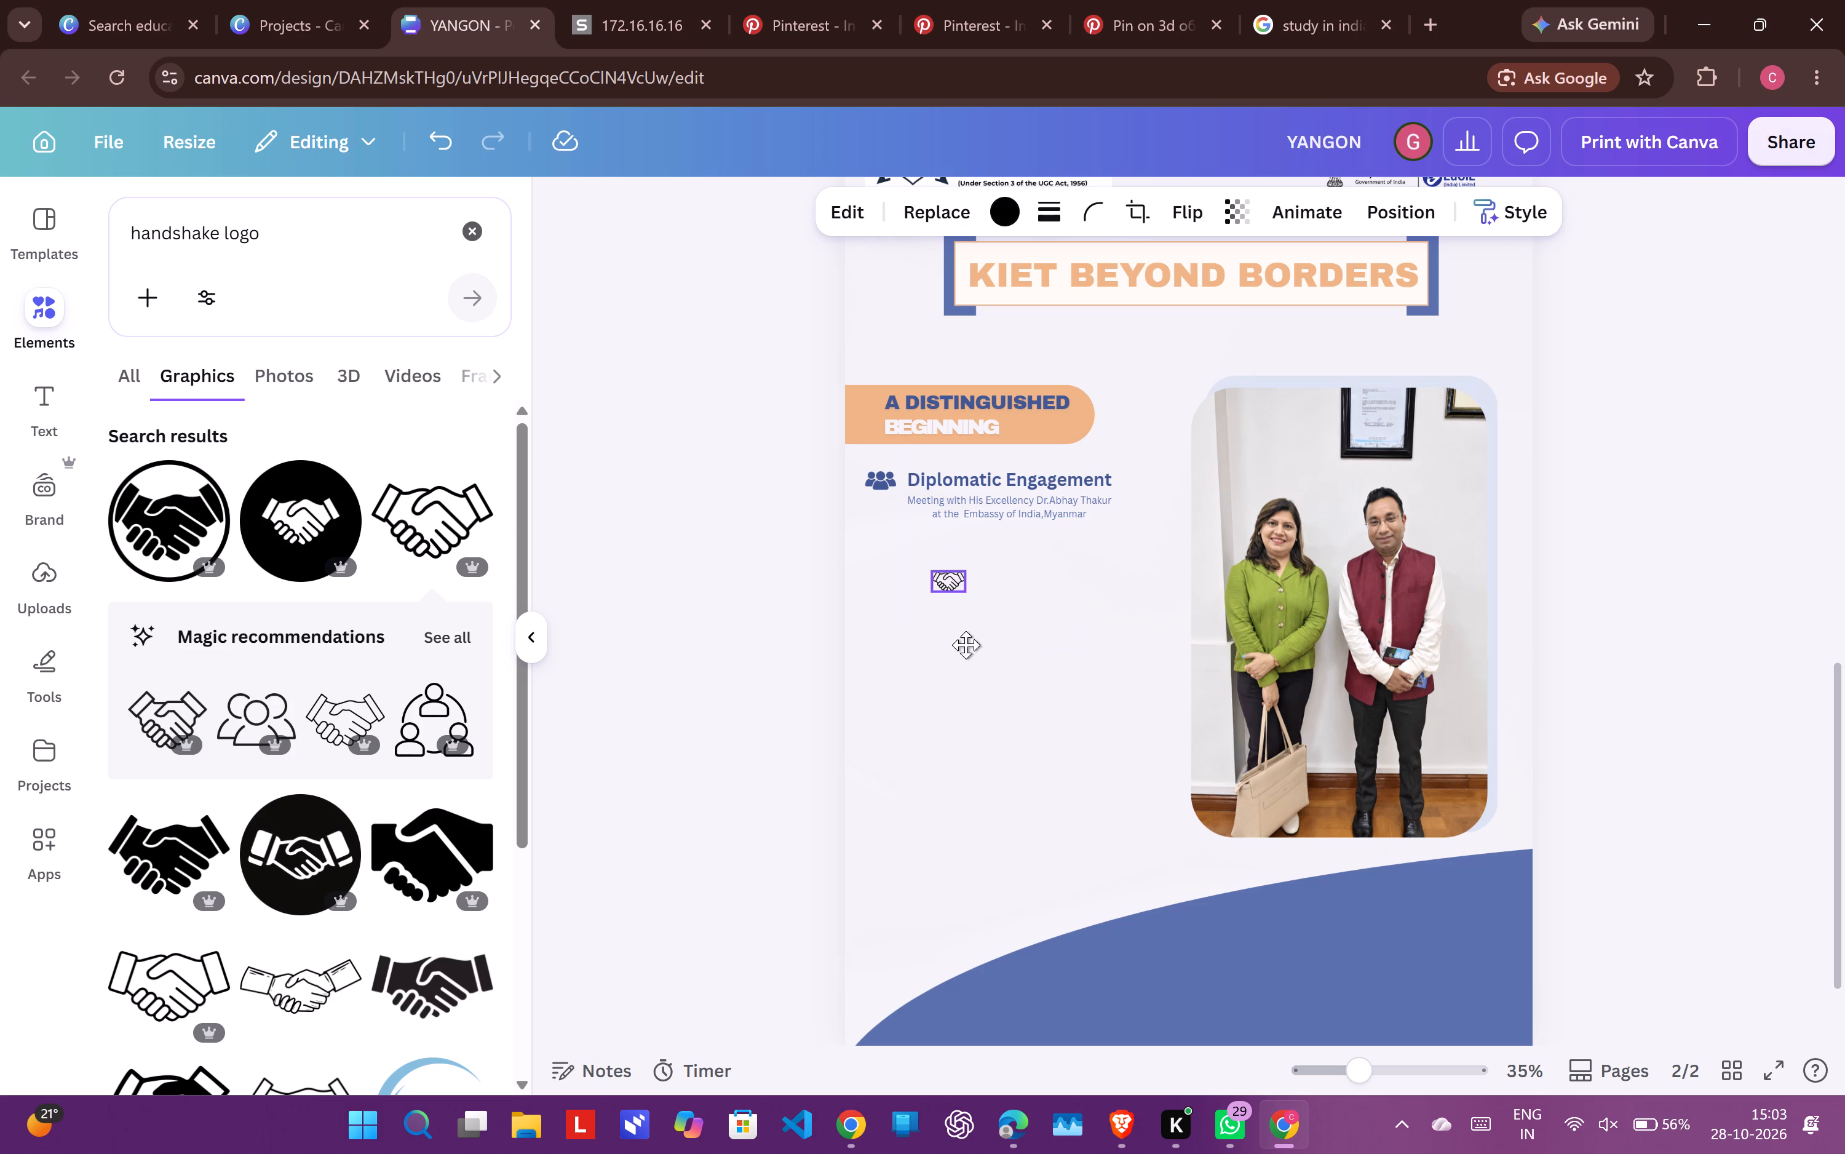
{"action": "left_click_drag", "start_coordinate": [966, 645], "coordinate": [899, 642]}
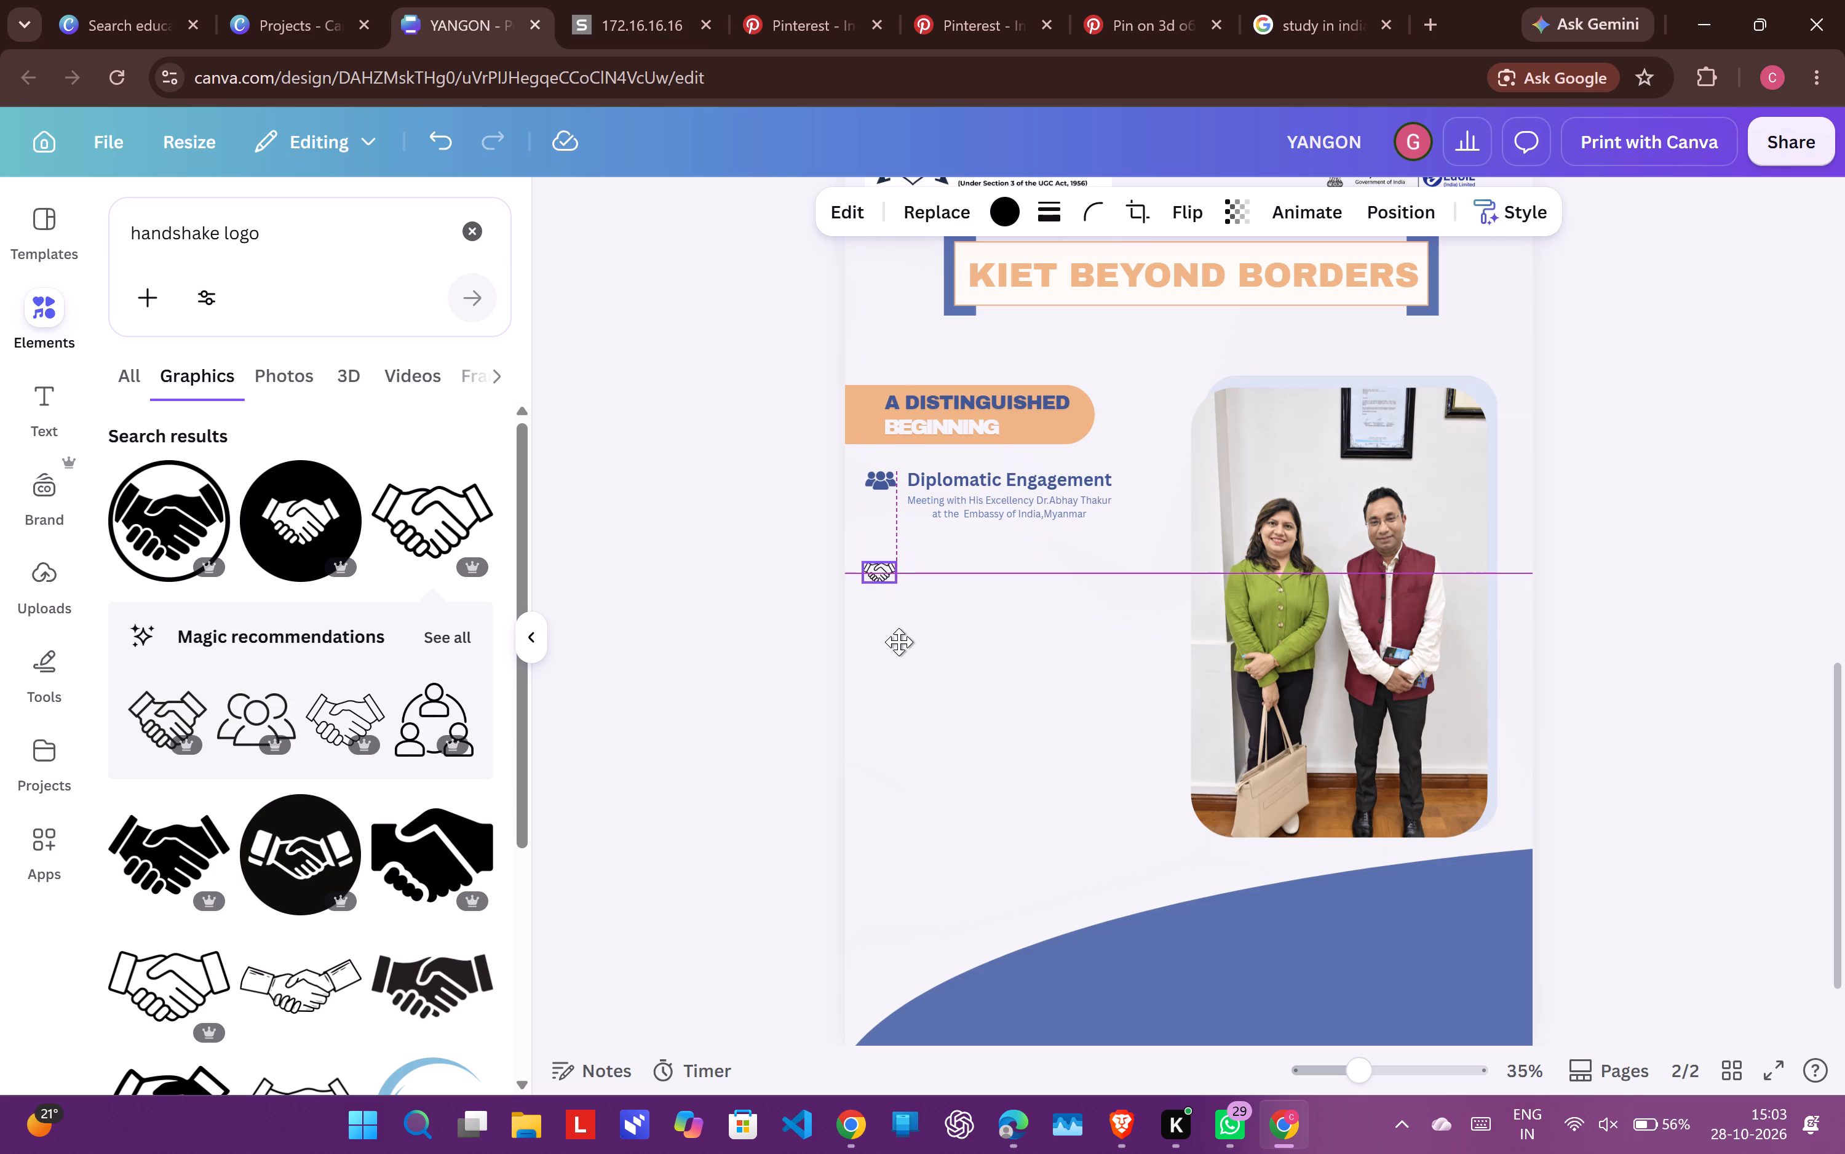
{"action": "left_click_drag", "start_coordinate": [899, 642], "coordinate": [899, 624]}
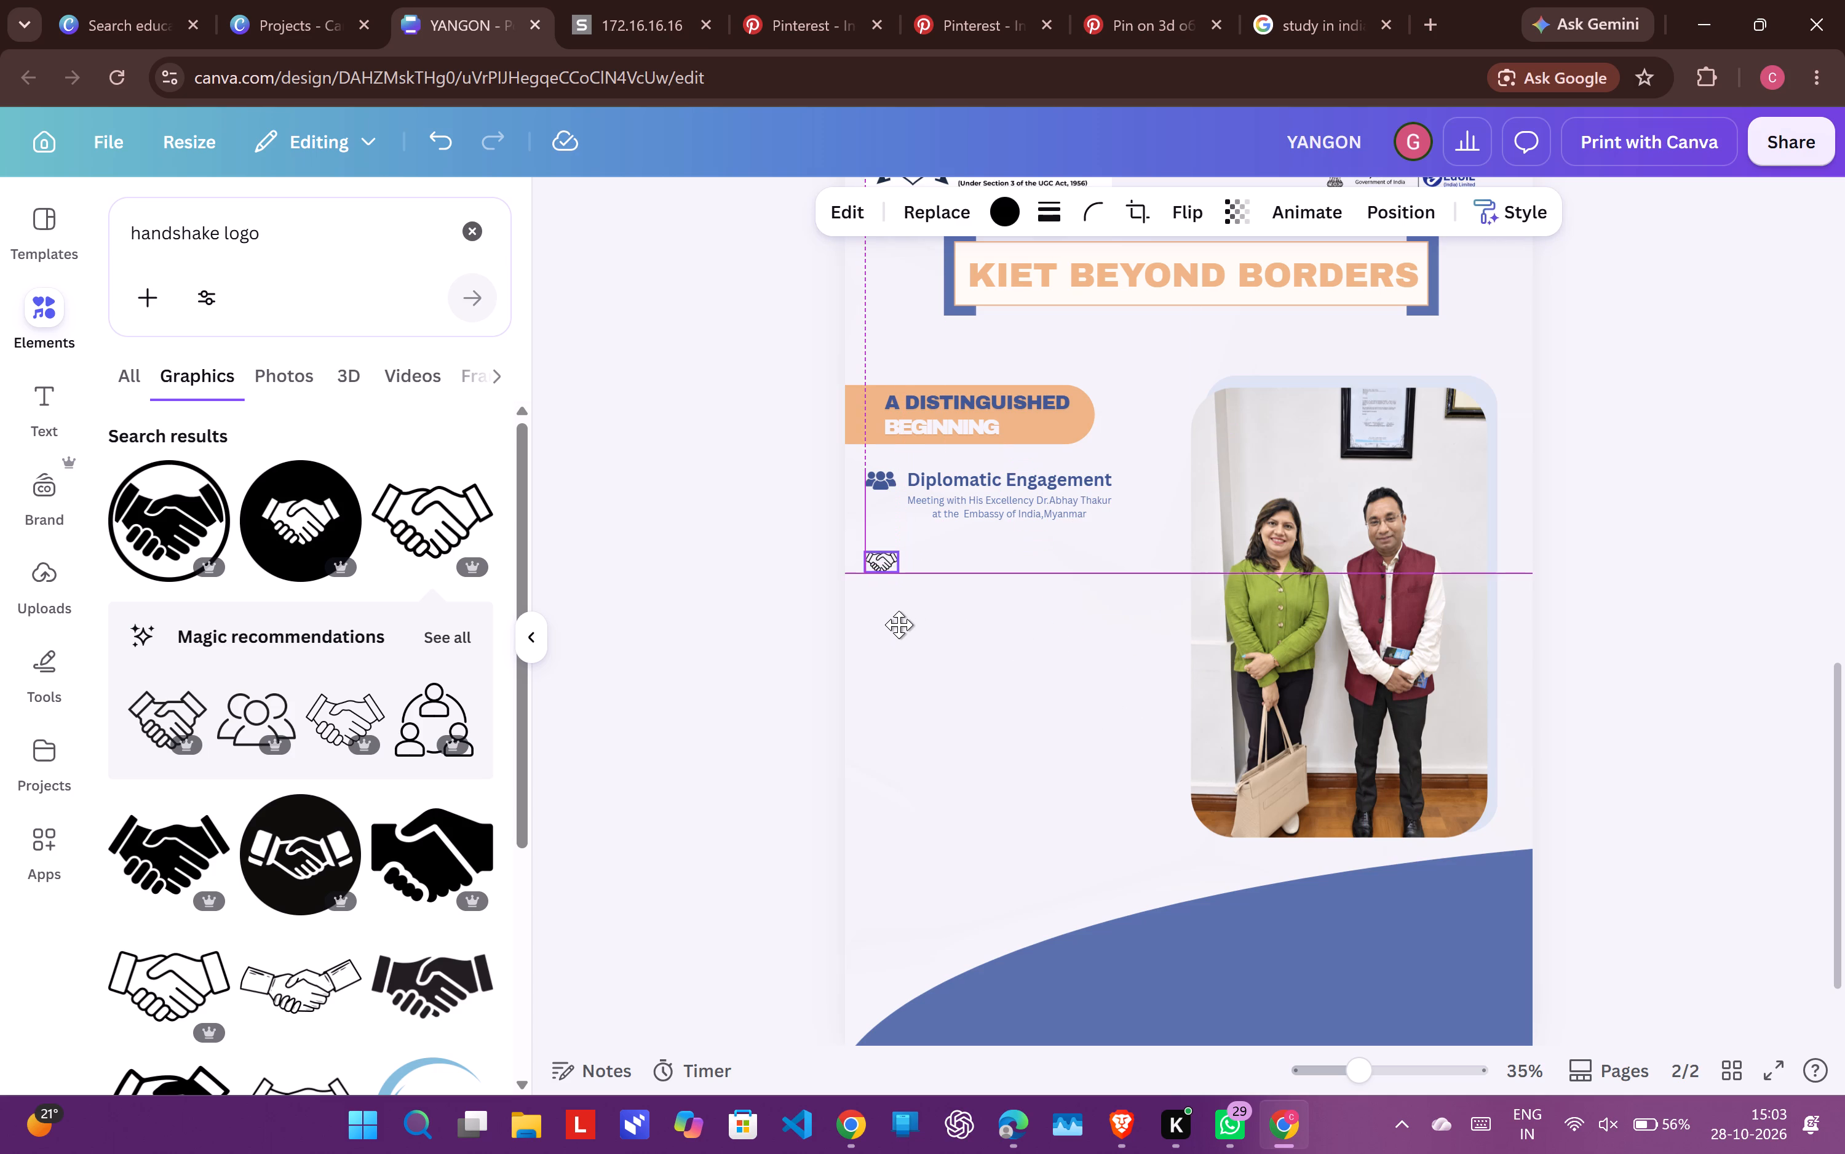
{"action": "left_click_drag", "start_coordinate": [899, 624], "coordinate": [899, 627]}
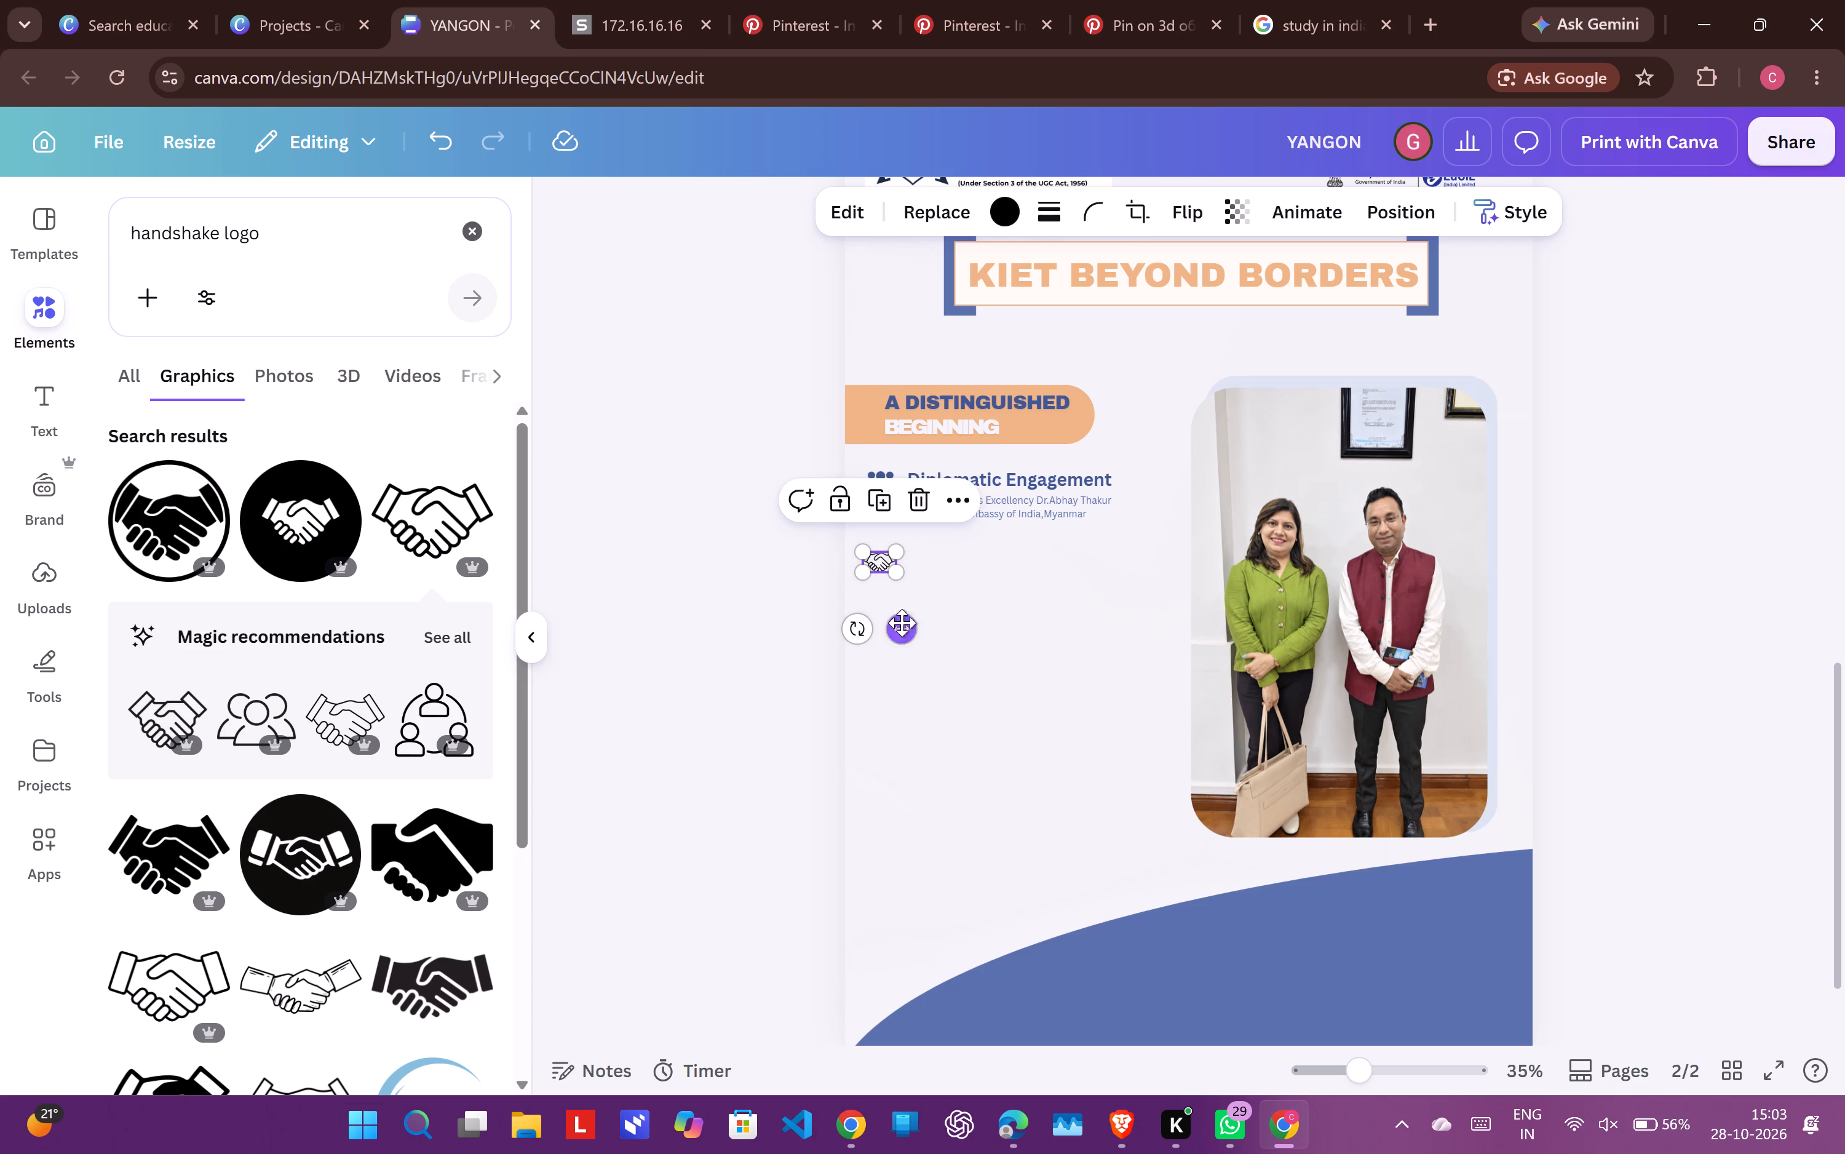
Recolour the handshake icon with the dark blue from the Brand Kit colour palette.
{"action": "left_click", "coordinate": [996, 208]}
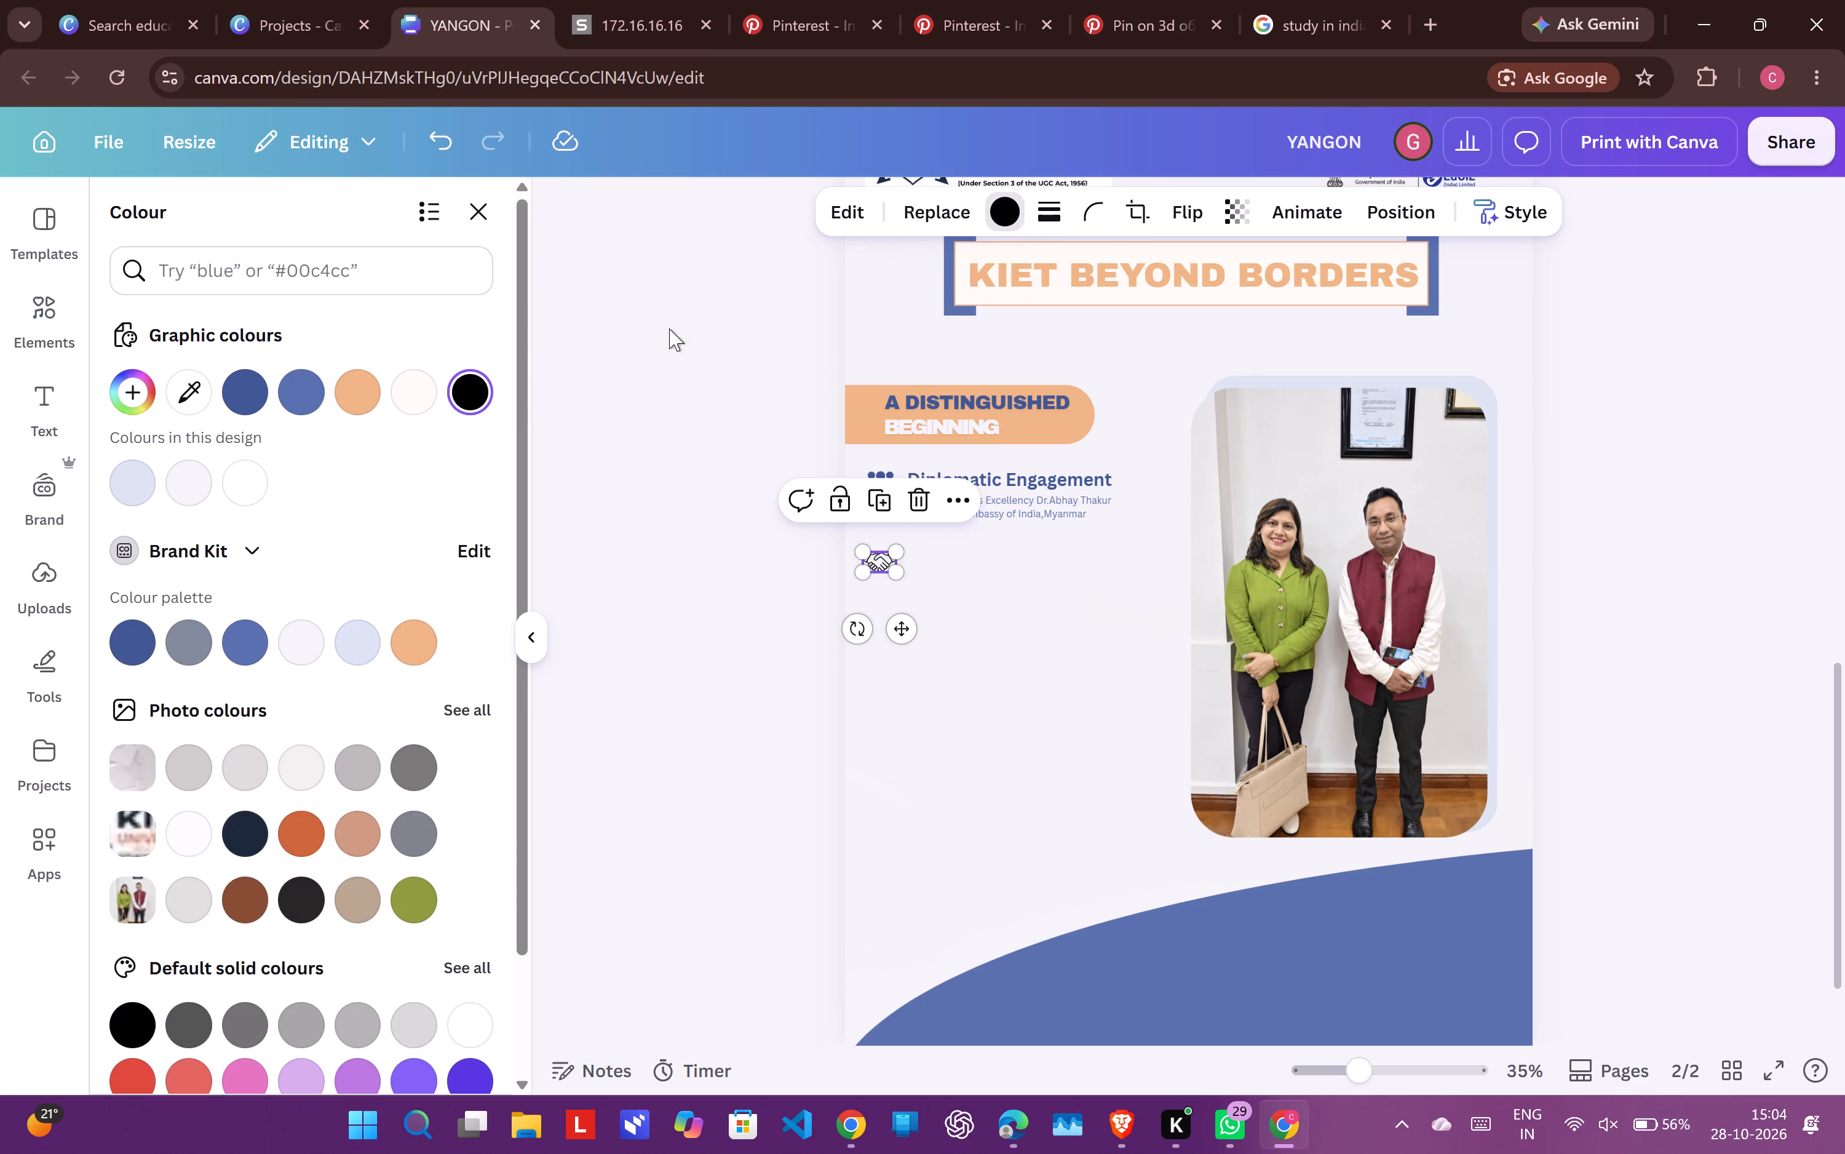
{"action": "left_click", "coordinate": [232, 401]}
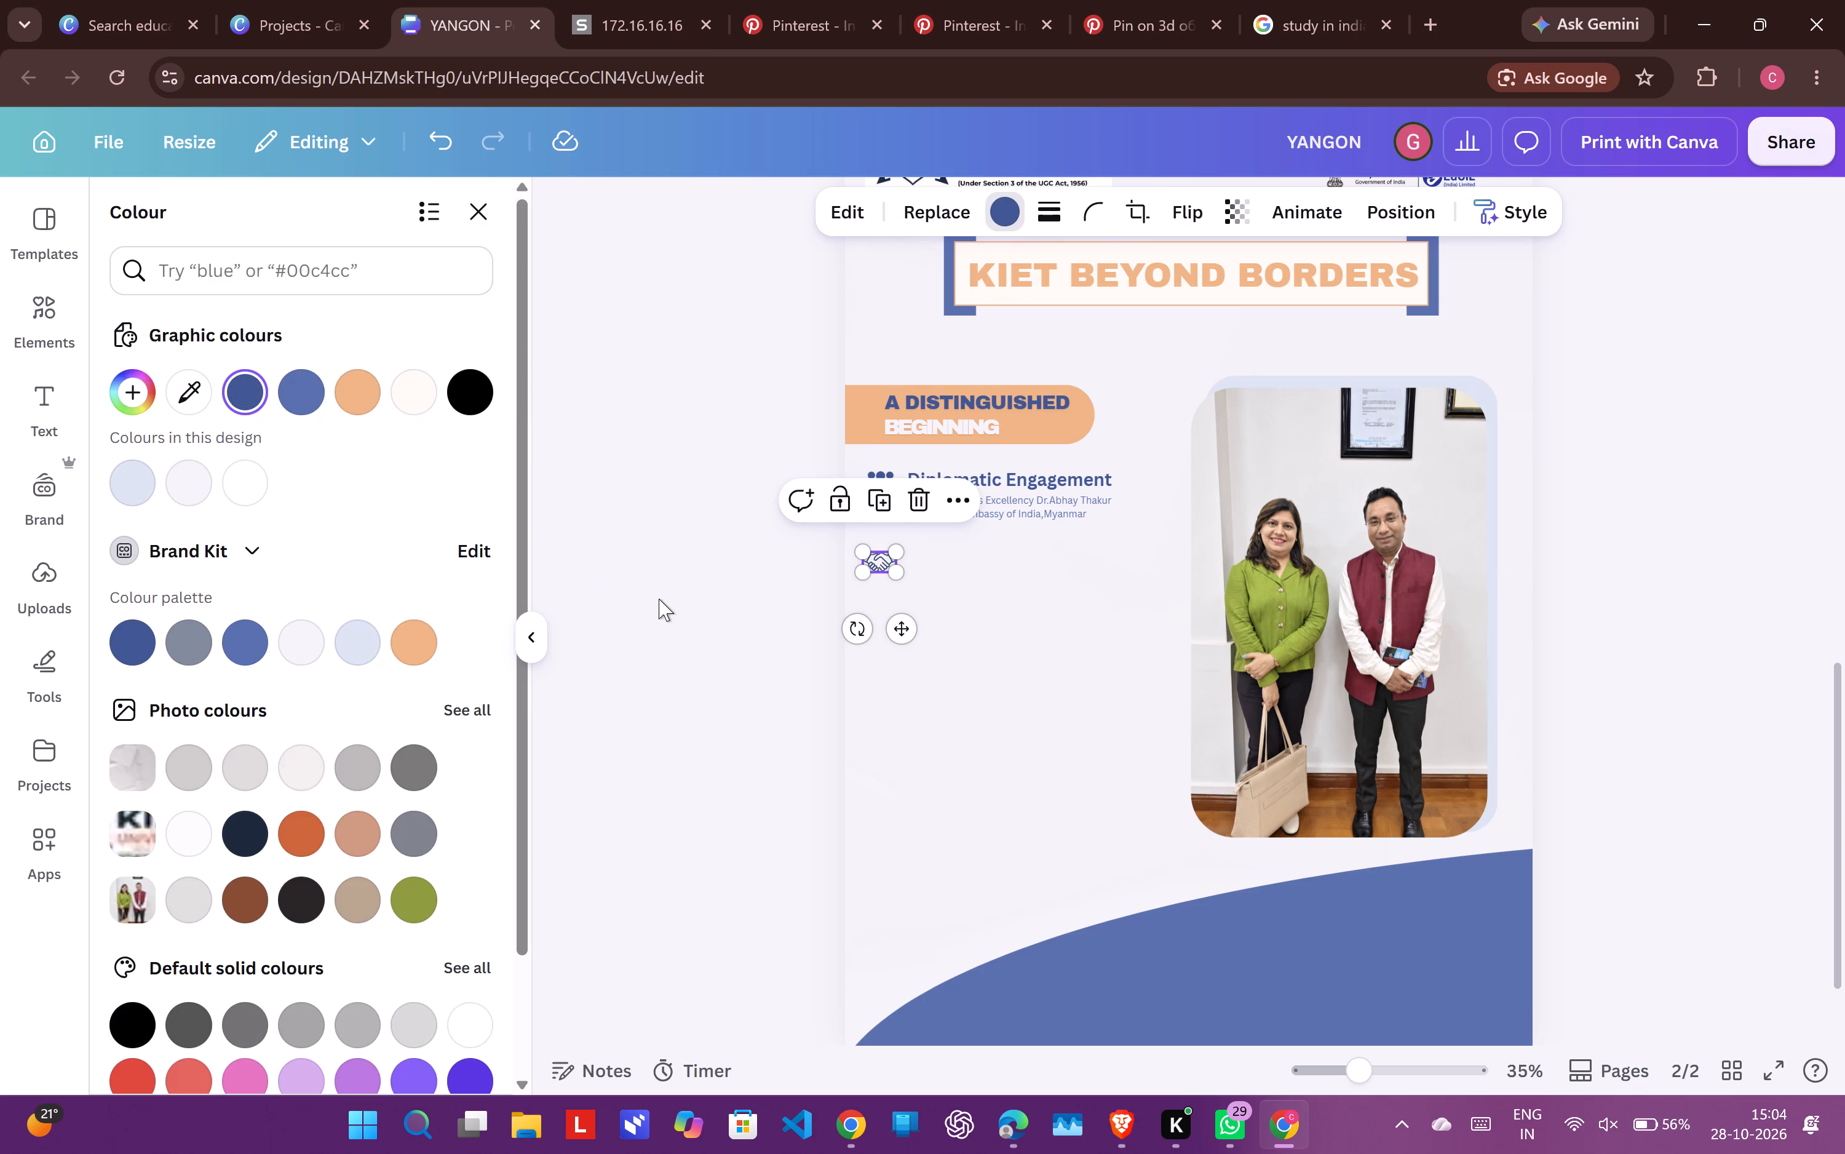
{"action": "left_click", "coordinate": [125, 632]}
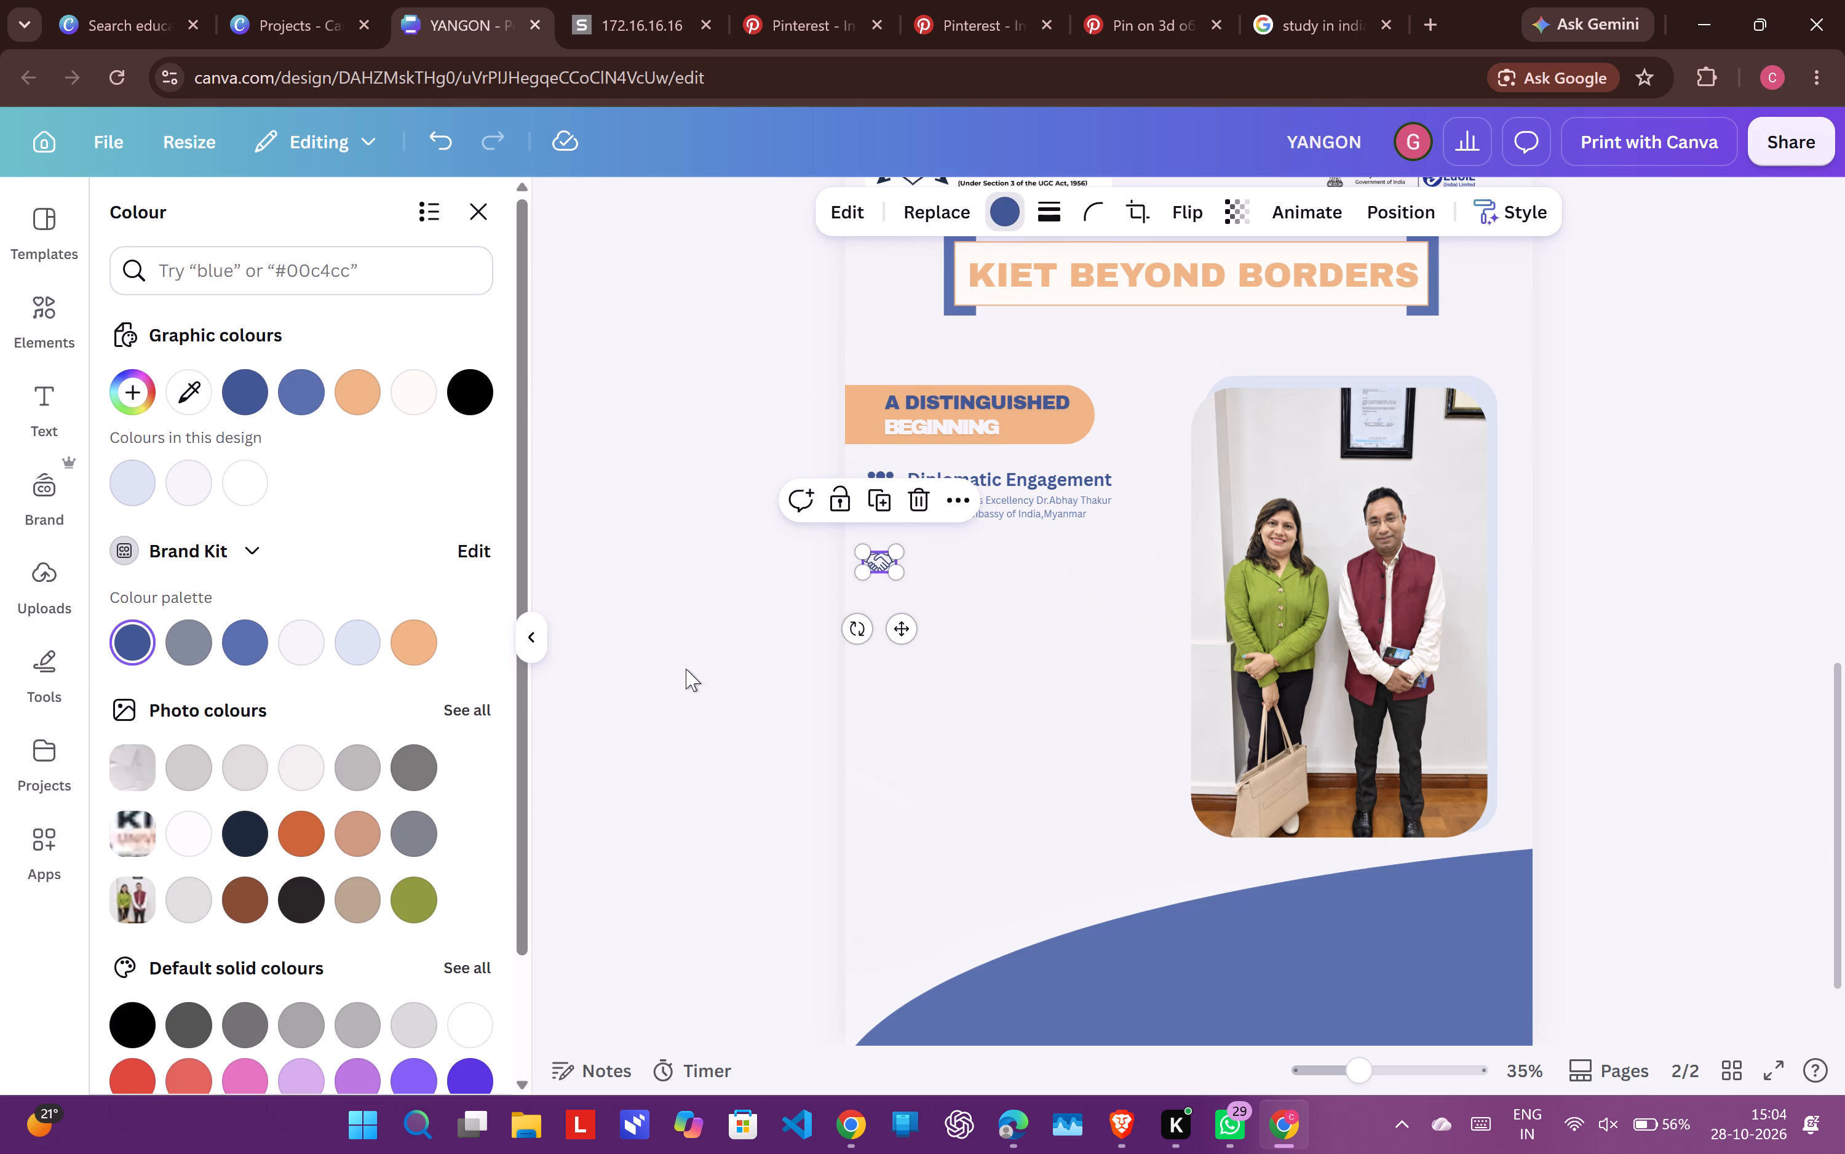
{"action": "left_click", "coordinate": [736, 687]}
{"action": "left_click", "coordinate": [736, 687]}
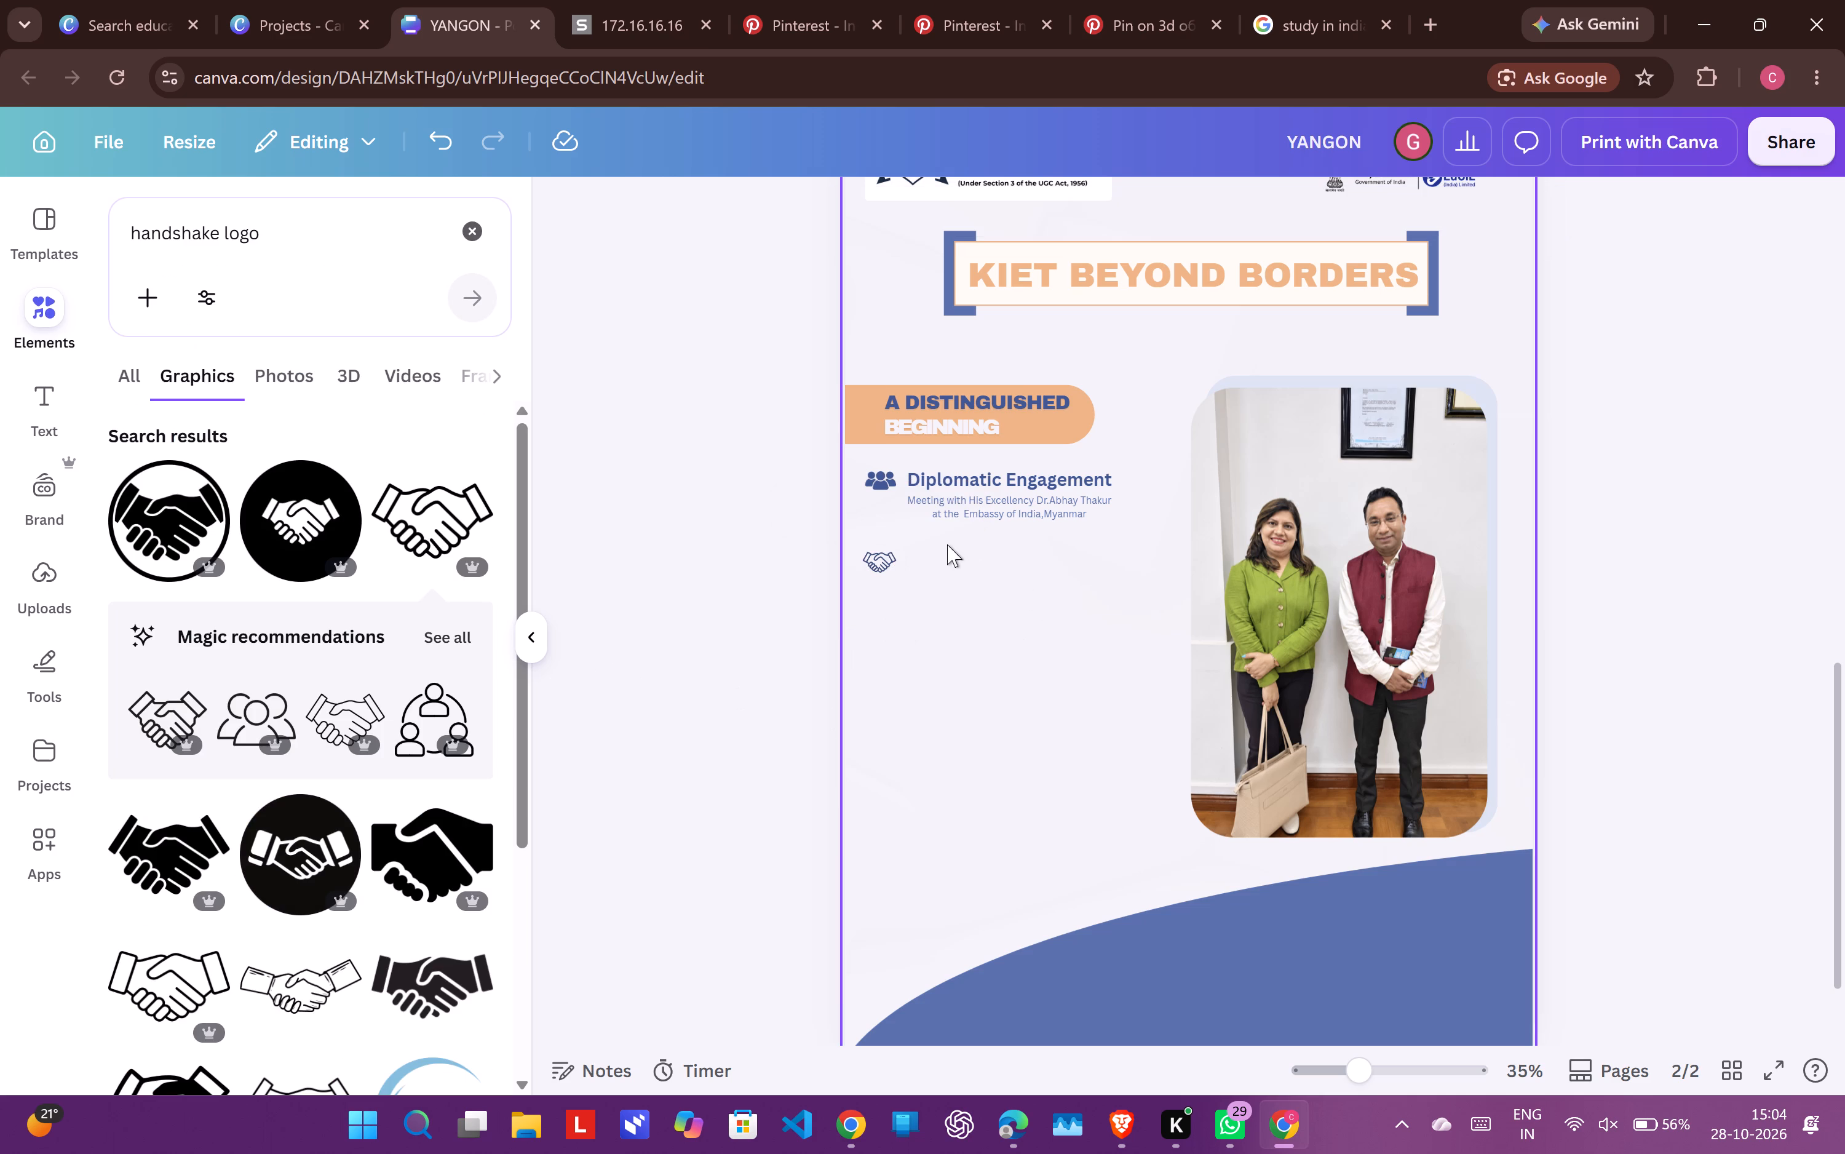
{"action": "left_click", "coordinate": [891, 554]}
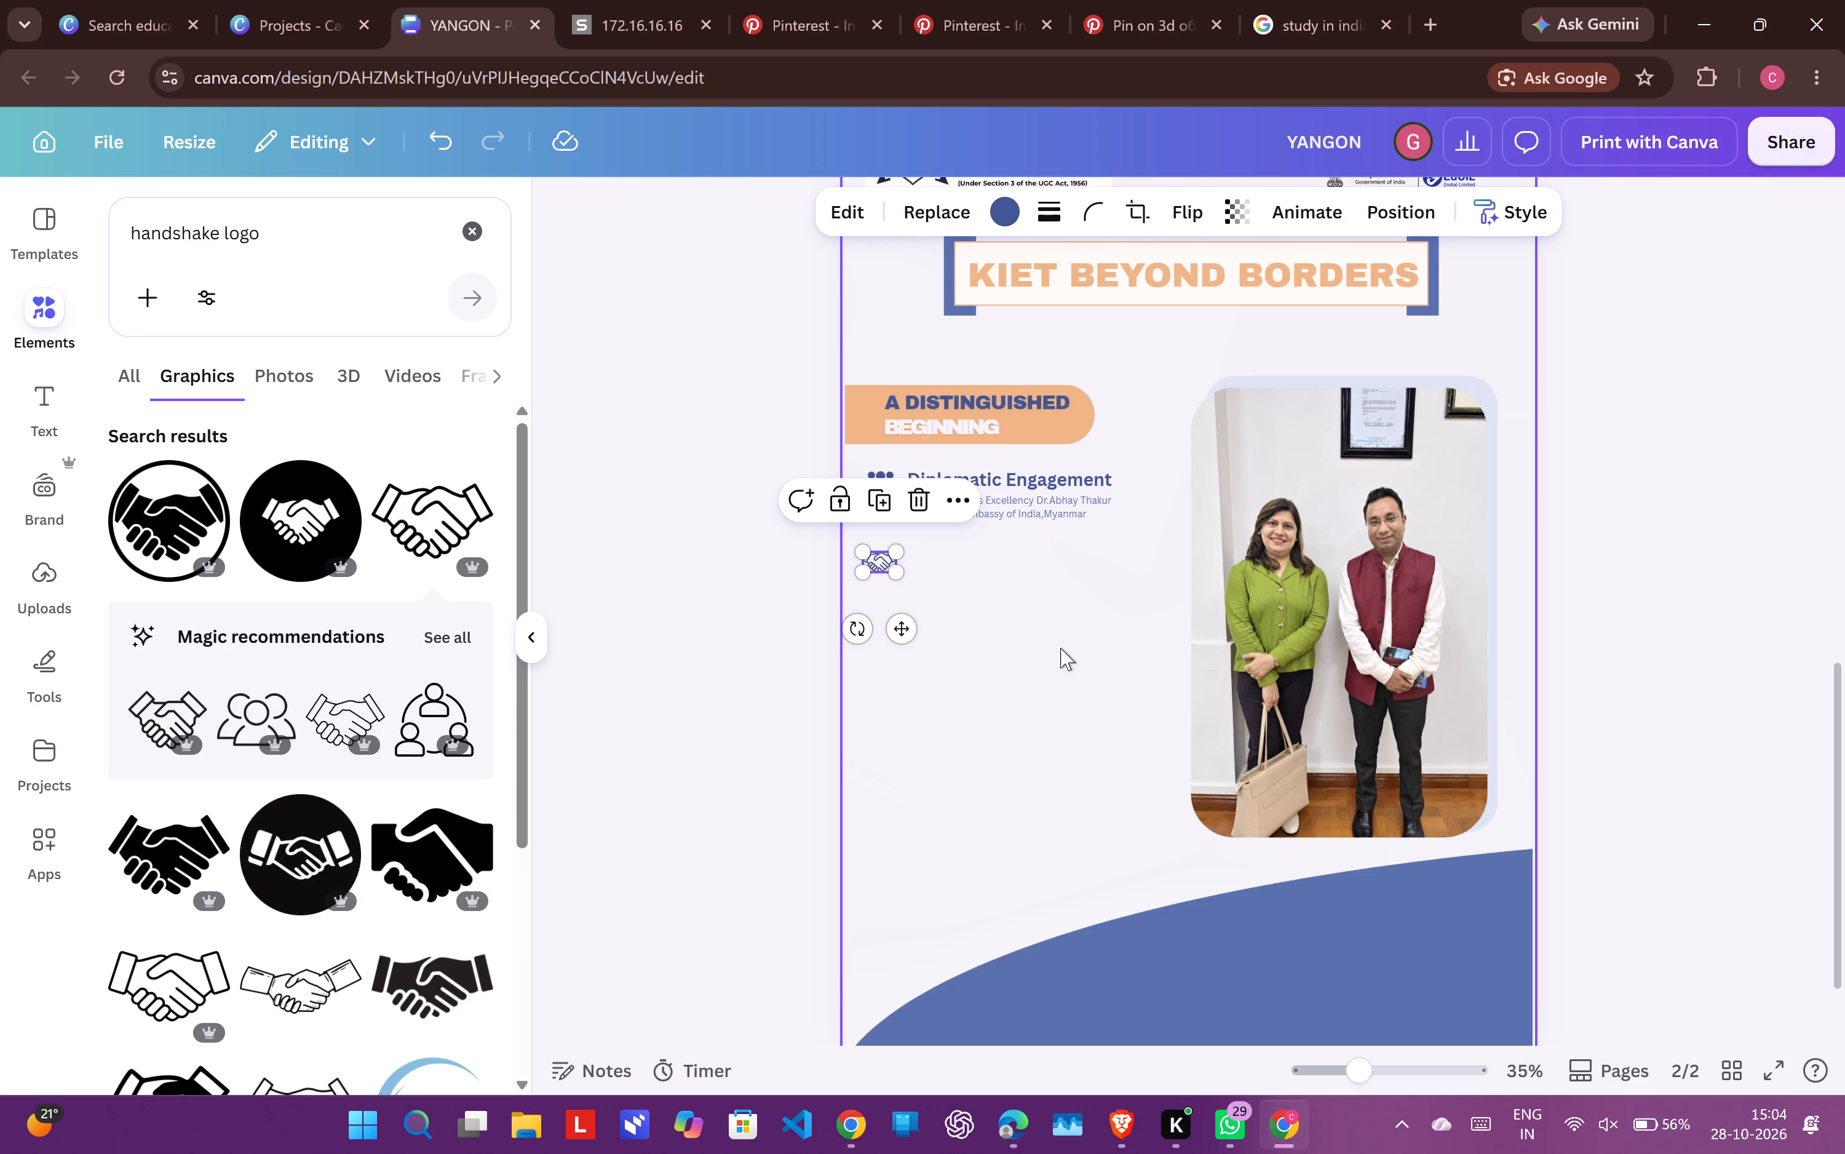
Duplicate the "Diplomatic Engagement" heading and place the copy beside the handshake icon, left-aligned with the original heading.
{"action": "left_click", "coordinate": [1056, 468]}
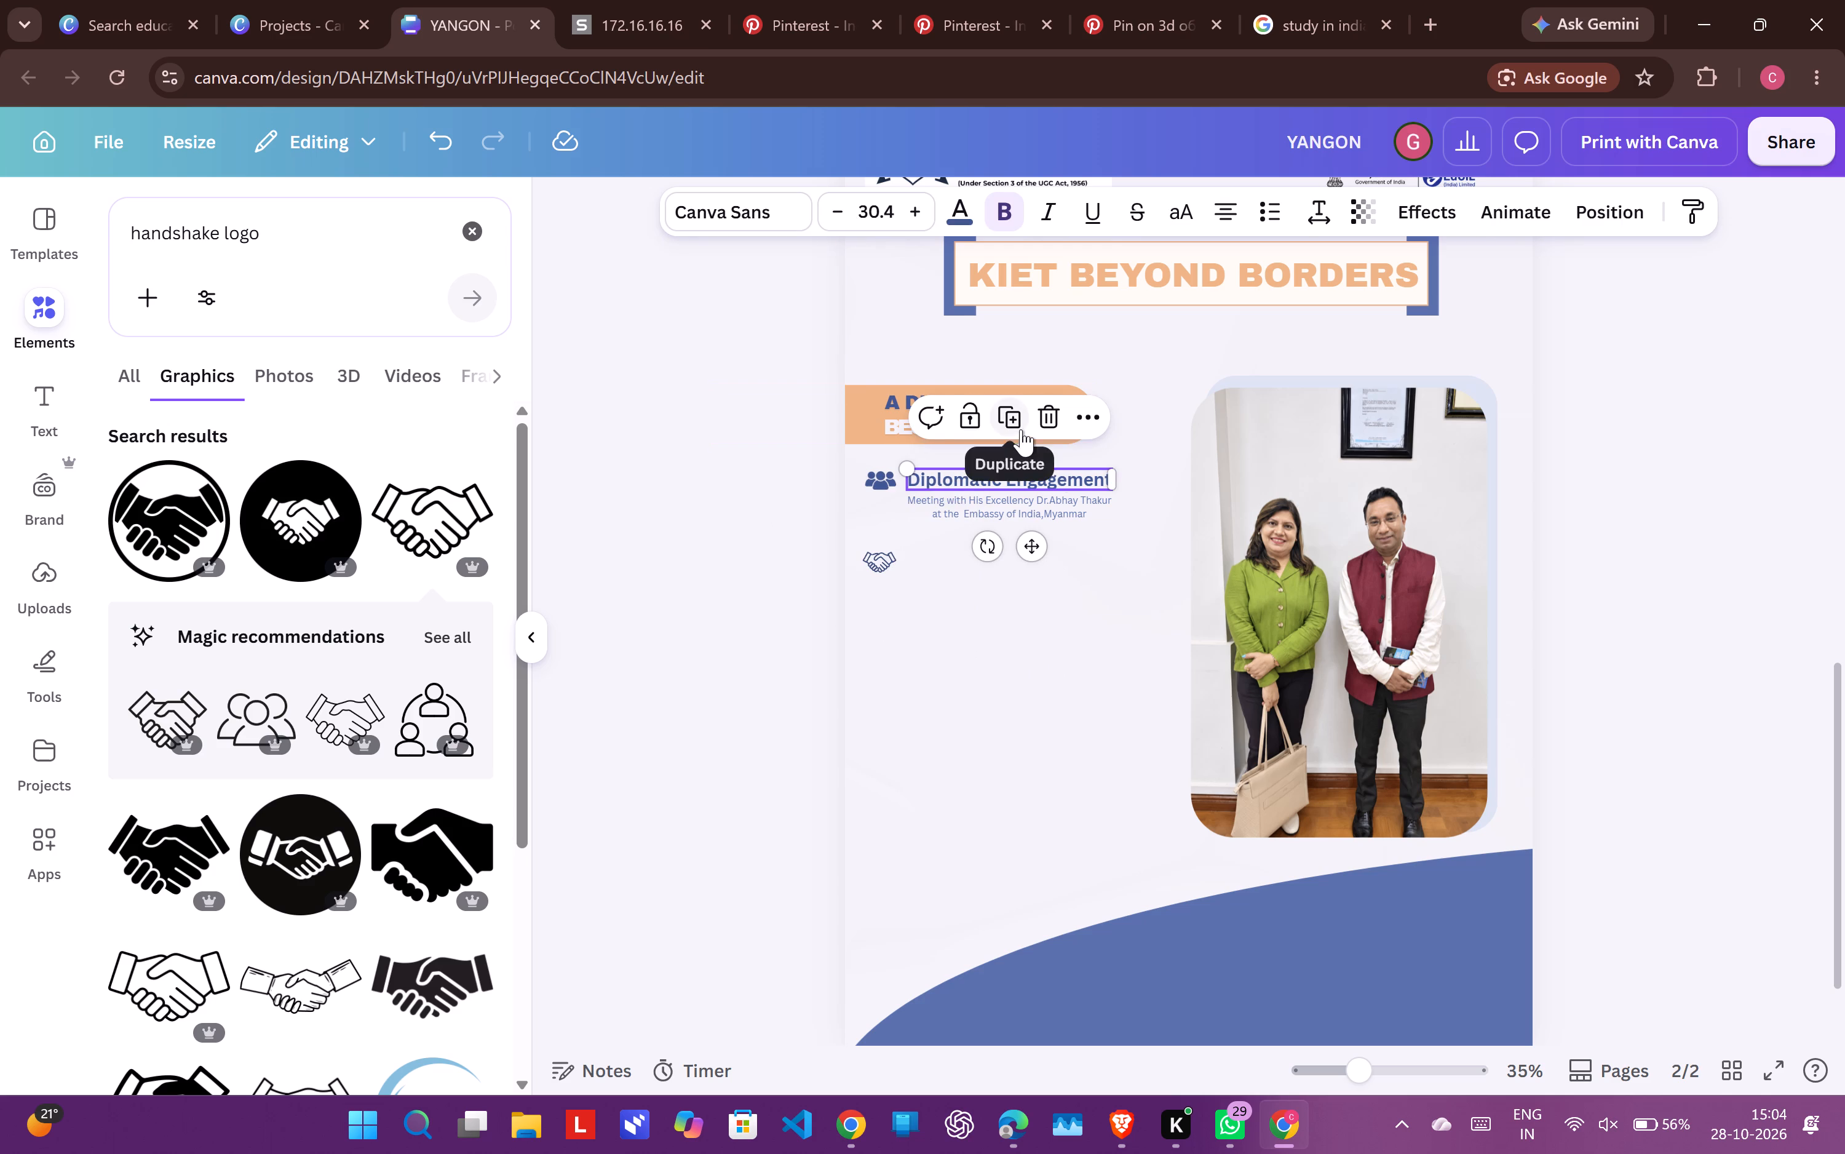
{"action": "left_click", "coordinate": [1021, 429]}
{"action": "left_click_drag", "start_coordinate": [1031, 545], "coordinate": [1030, 605]}
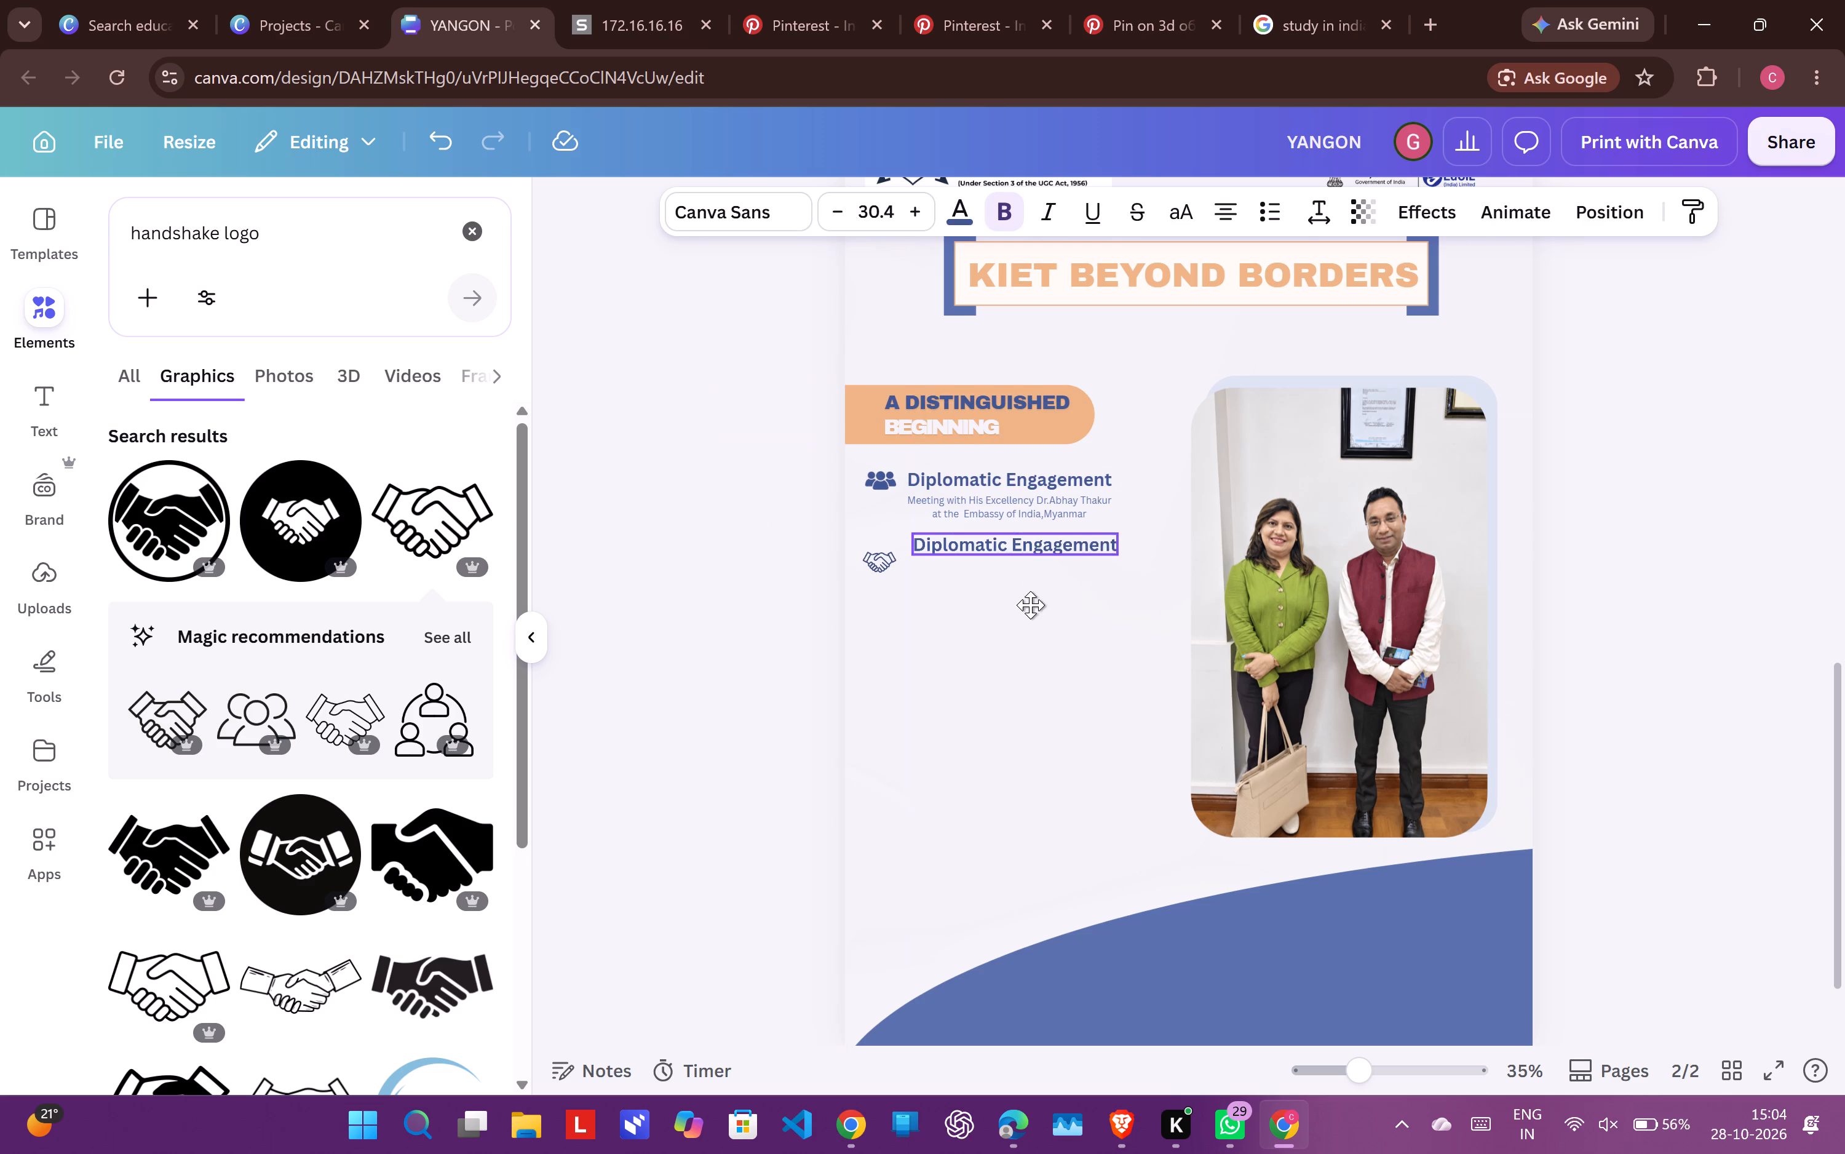
{"action": "left_click_drag", "start_coordinate": [1030, 605], "coordinate": [1025, 615]}
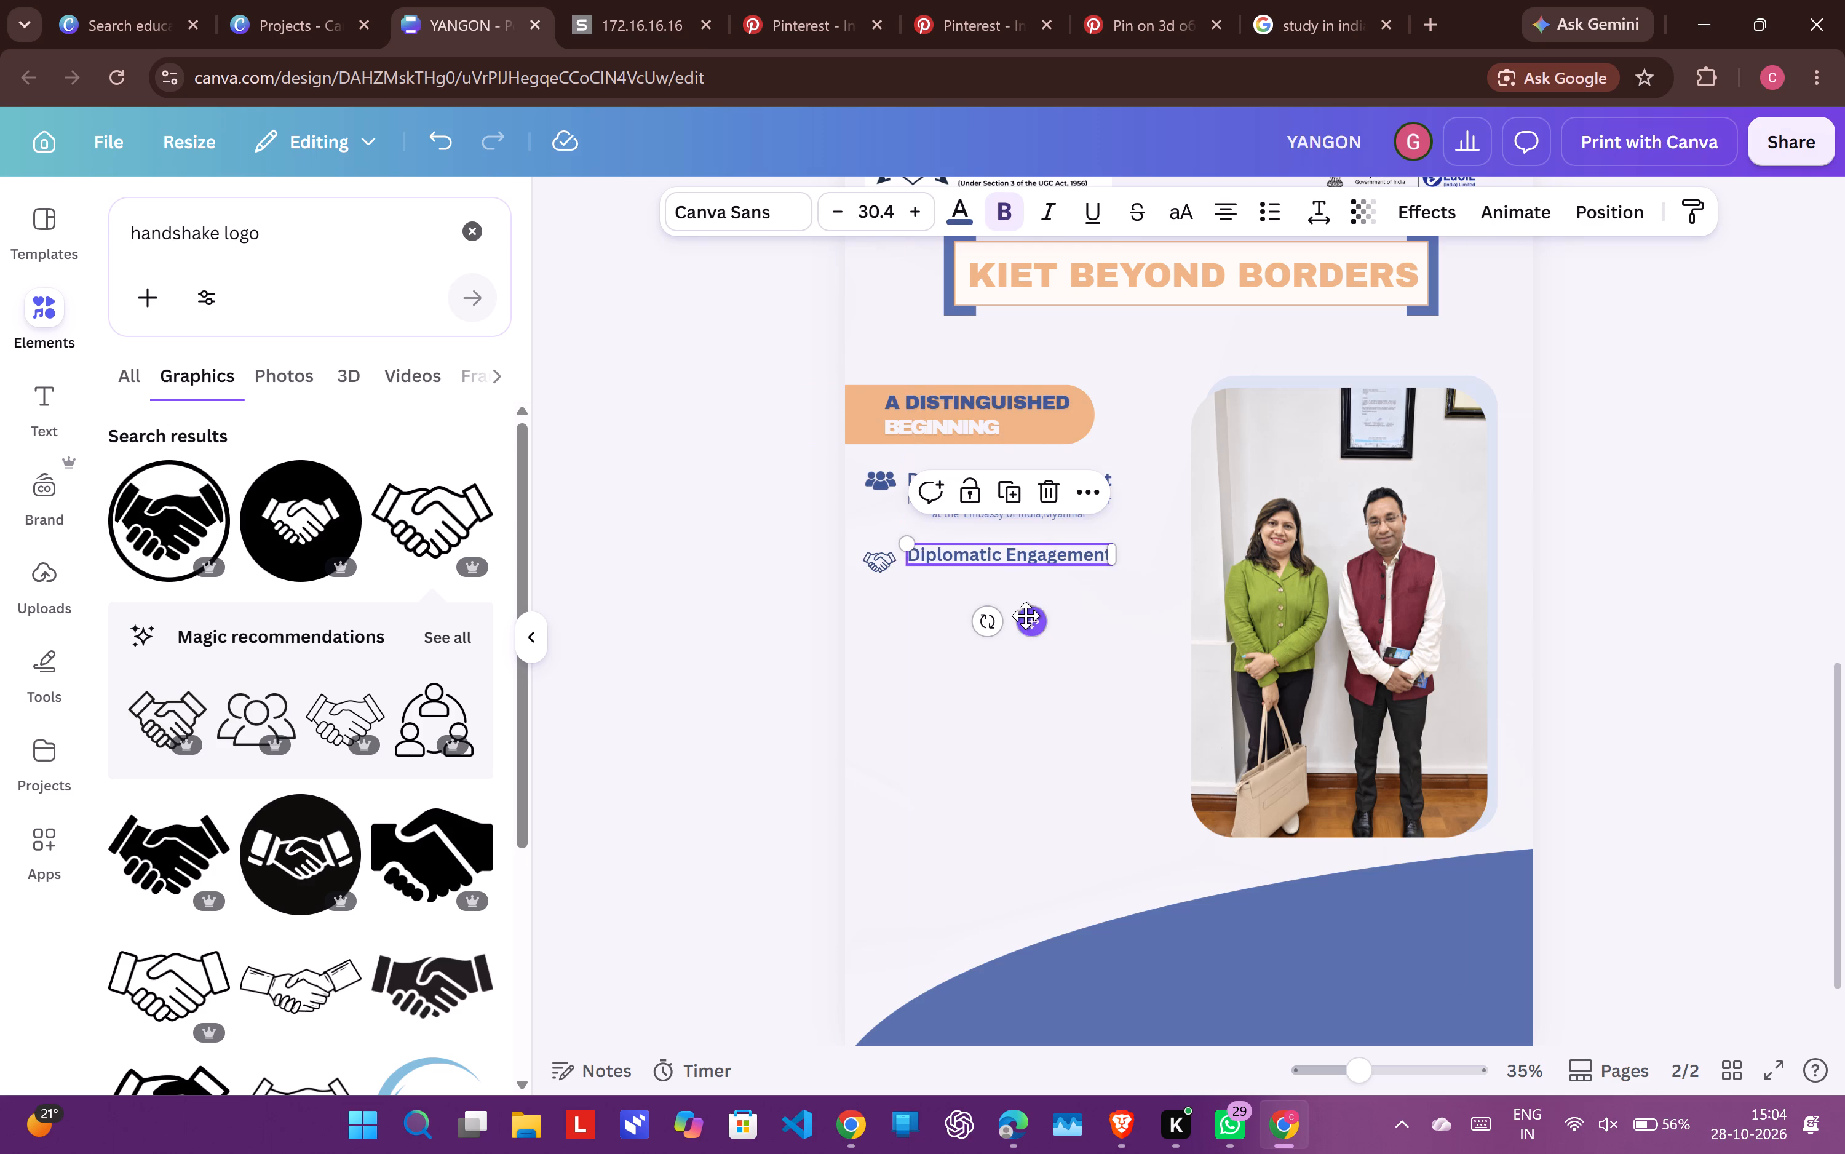
{"action": "left_click_drag", "start_coordinate": [1031, 635], "coordinate": [1031, 640]}
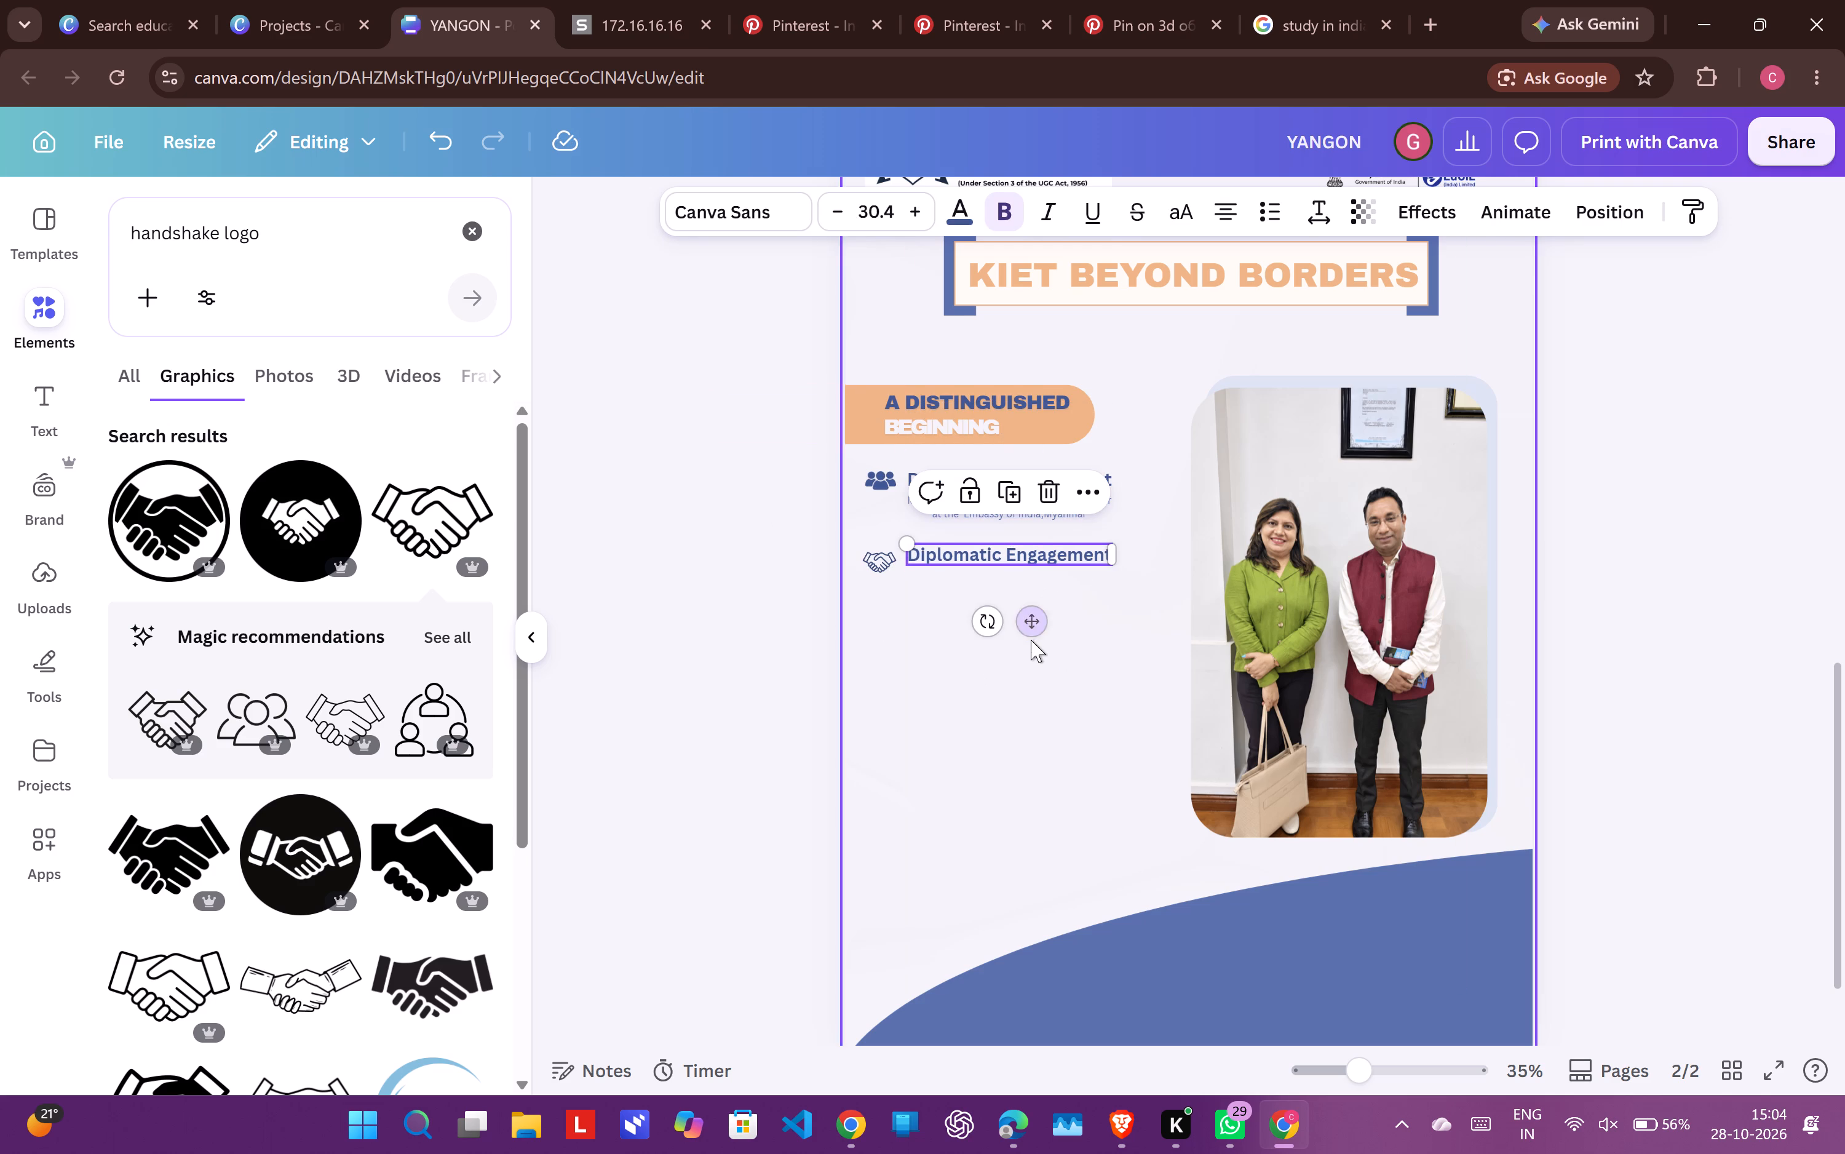
{"action": "left_click_drag", "start_coordinate": [1031, 640], "coordinate": [1031, 642]}
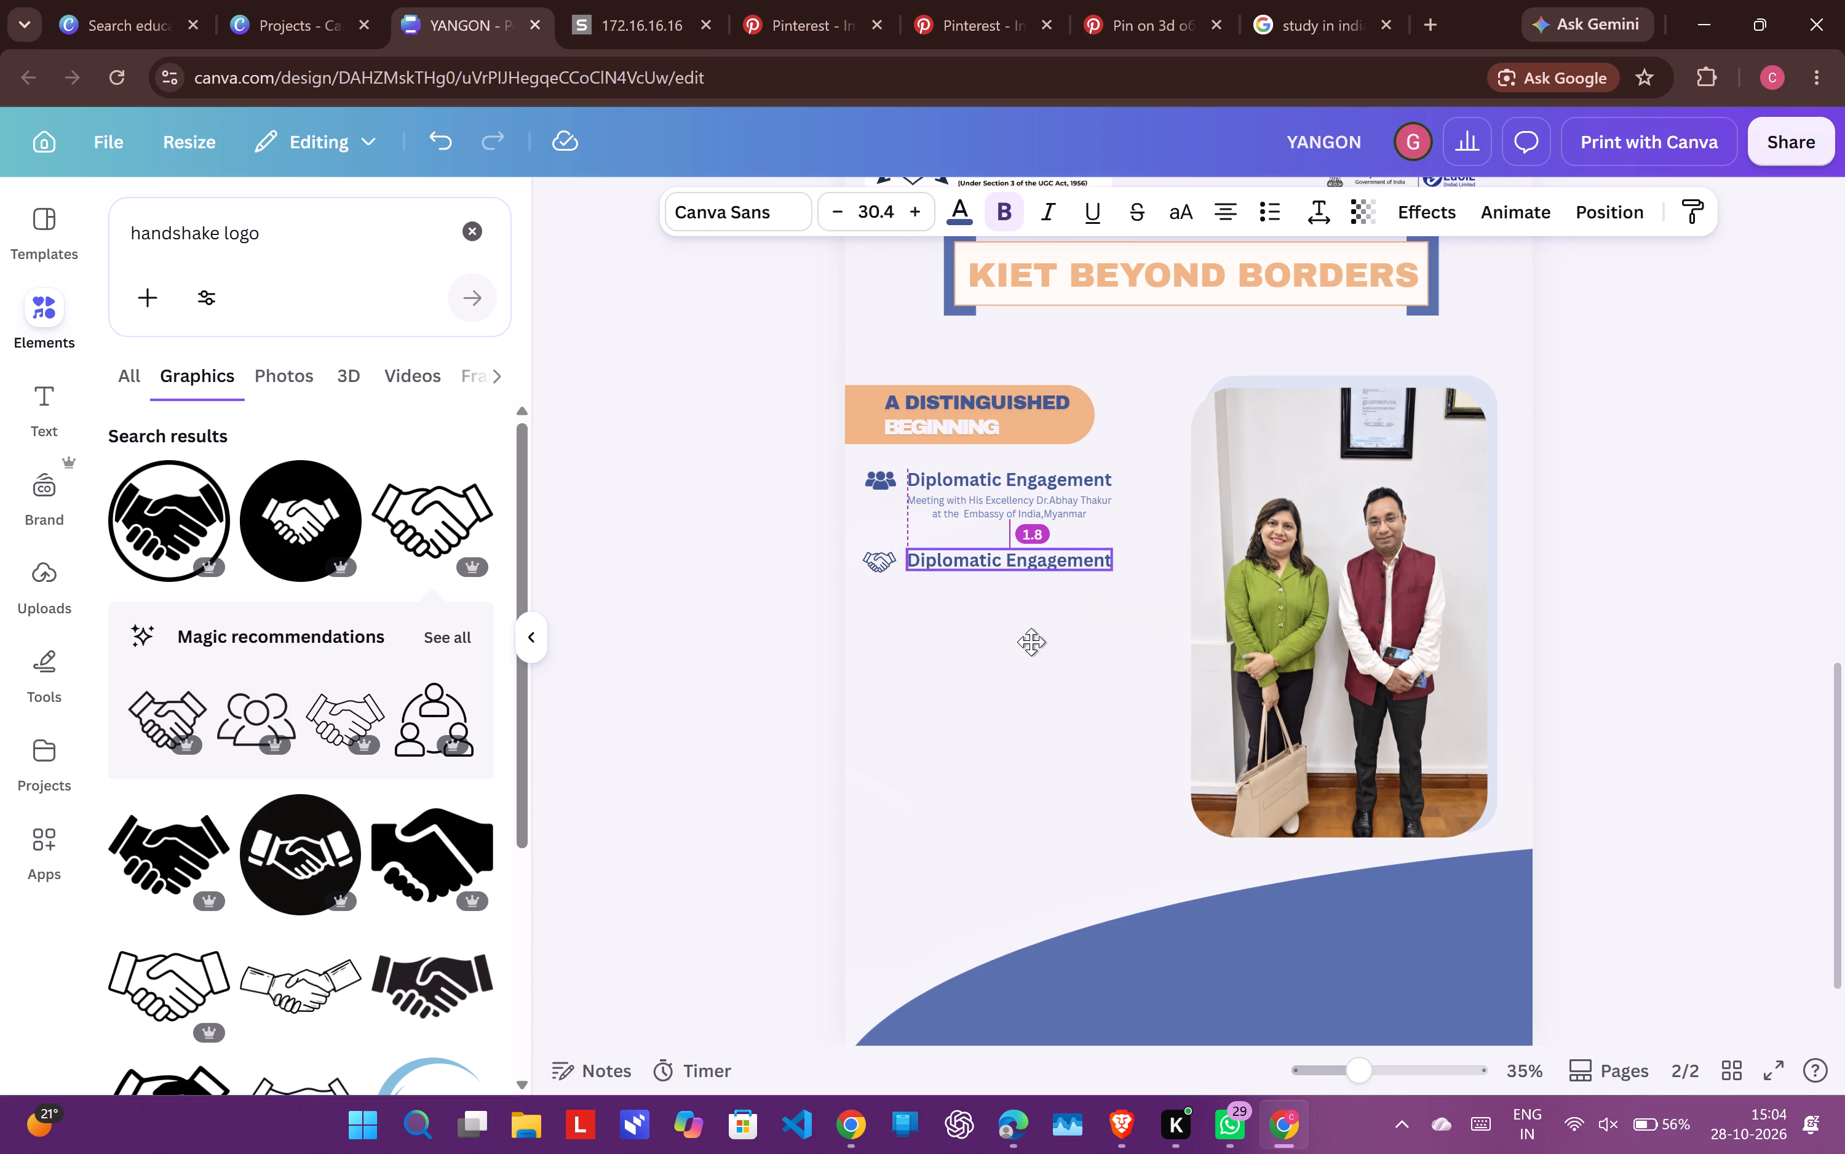
{"action": "left_click_drag", "start_coordinate": [1031, 642], "coordinate": [1031, 643]}
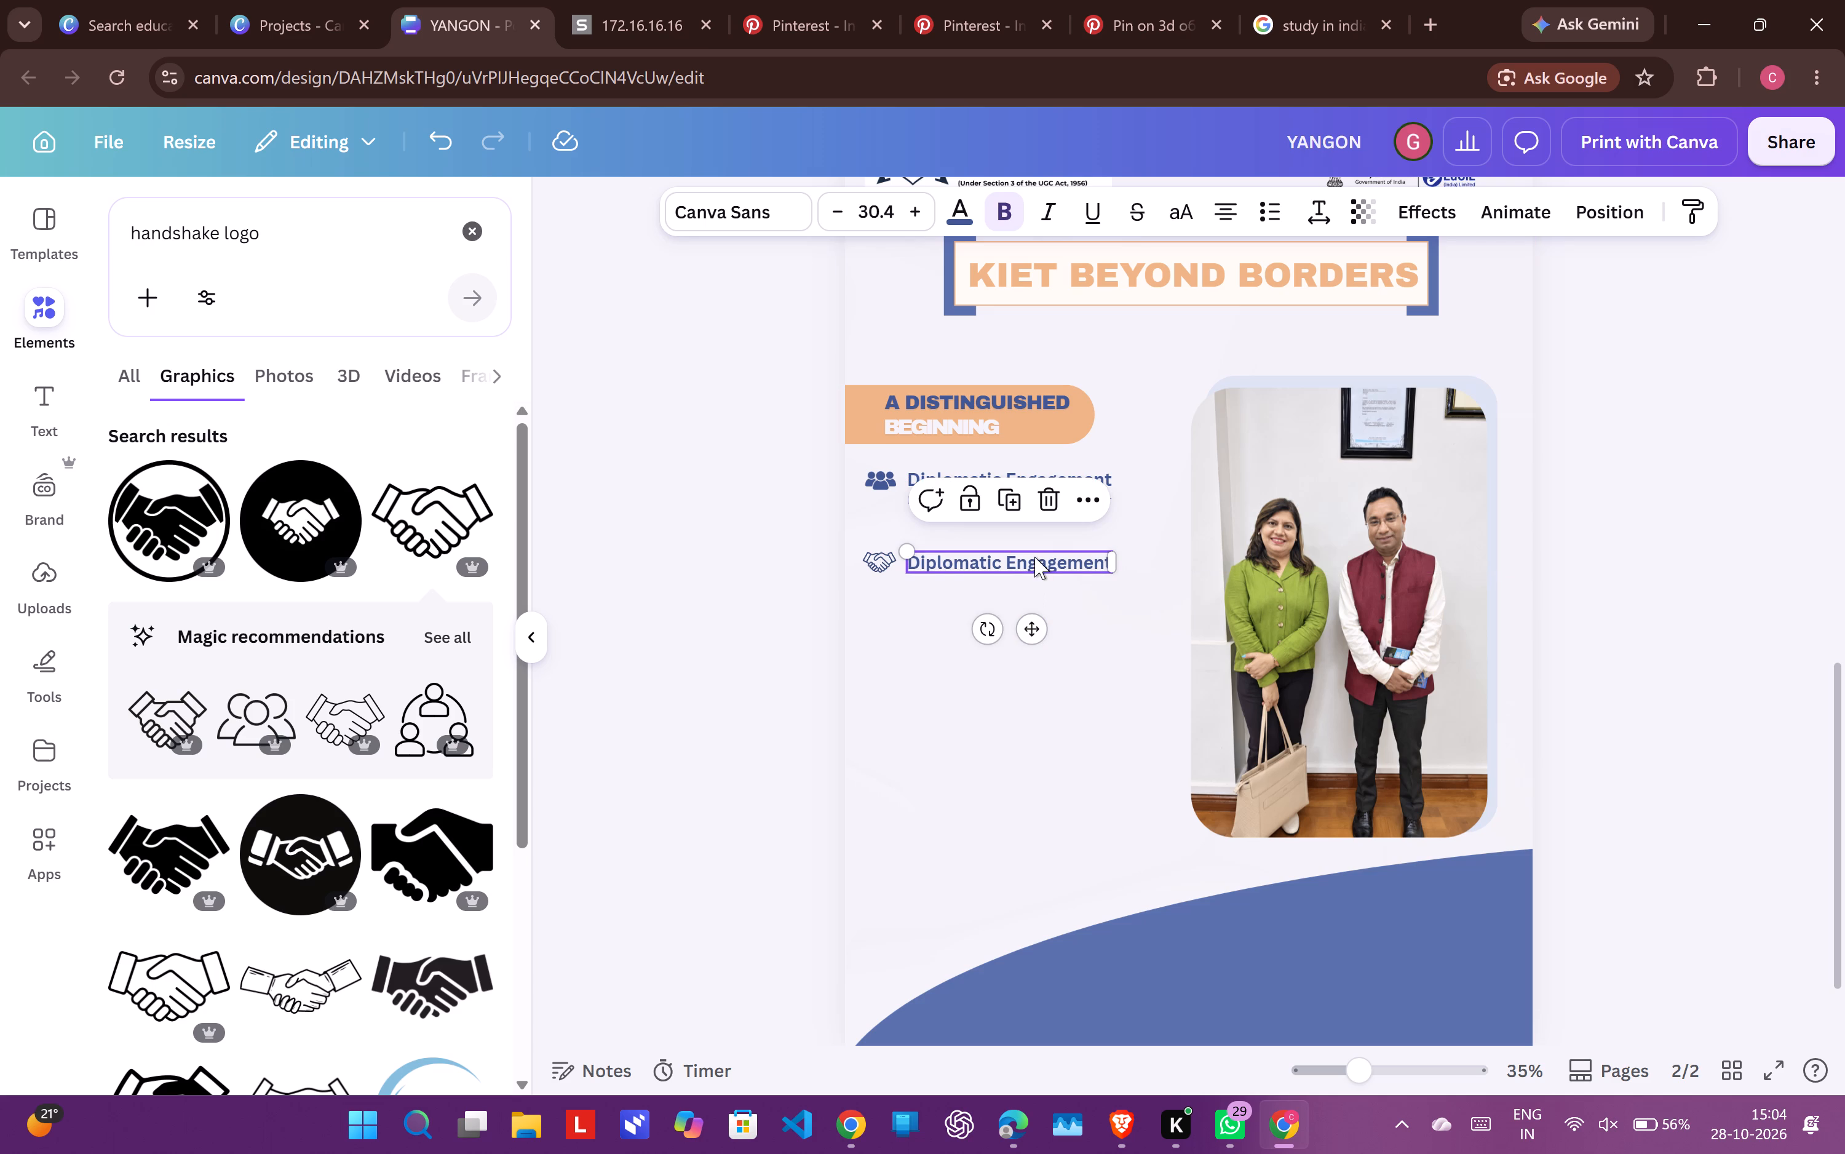
Replace the duplicated heading's text with "Educational Exchange".
{"action": "triple_click", "coordinate": [1034, 557]}
{"action": "type", "text": "Ec"}
{"action": "key", "text": "BackSpace"}
{"action": "type", "text": "di"}
{"action": "key", "text": "BackSpace"}
{"action": "type", "text": "uc"}
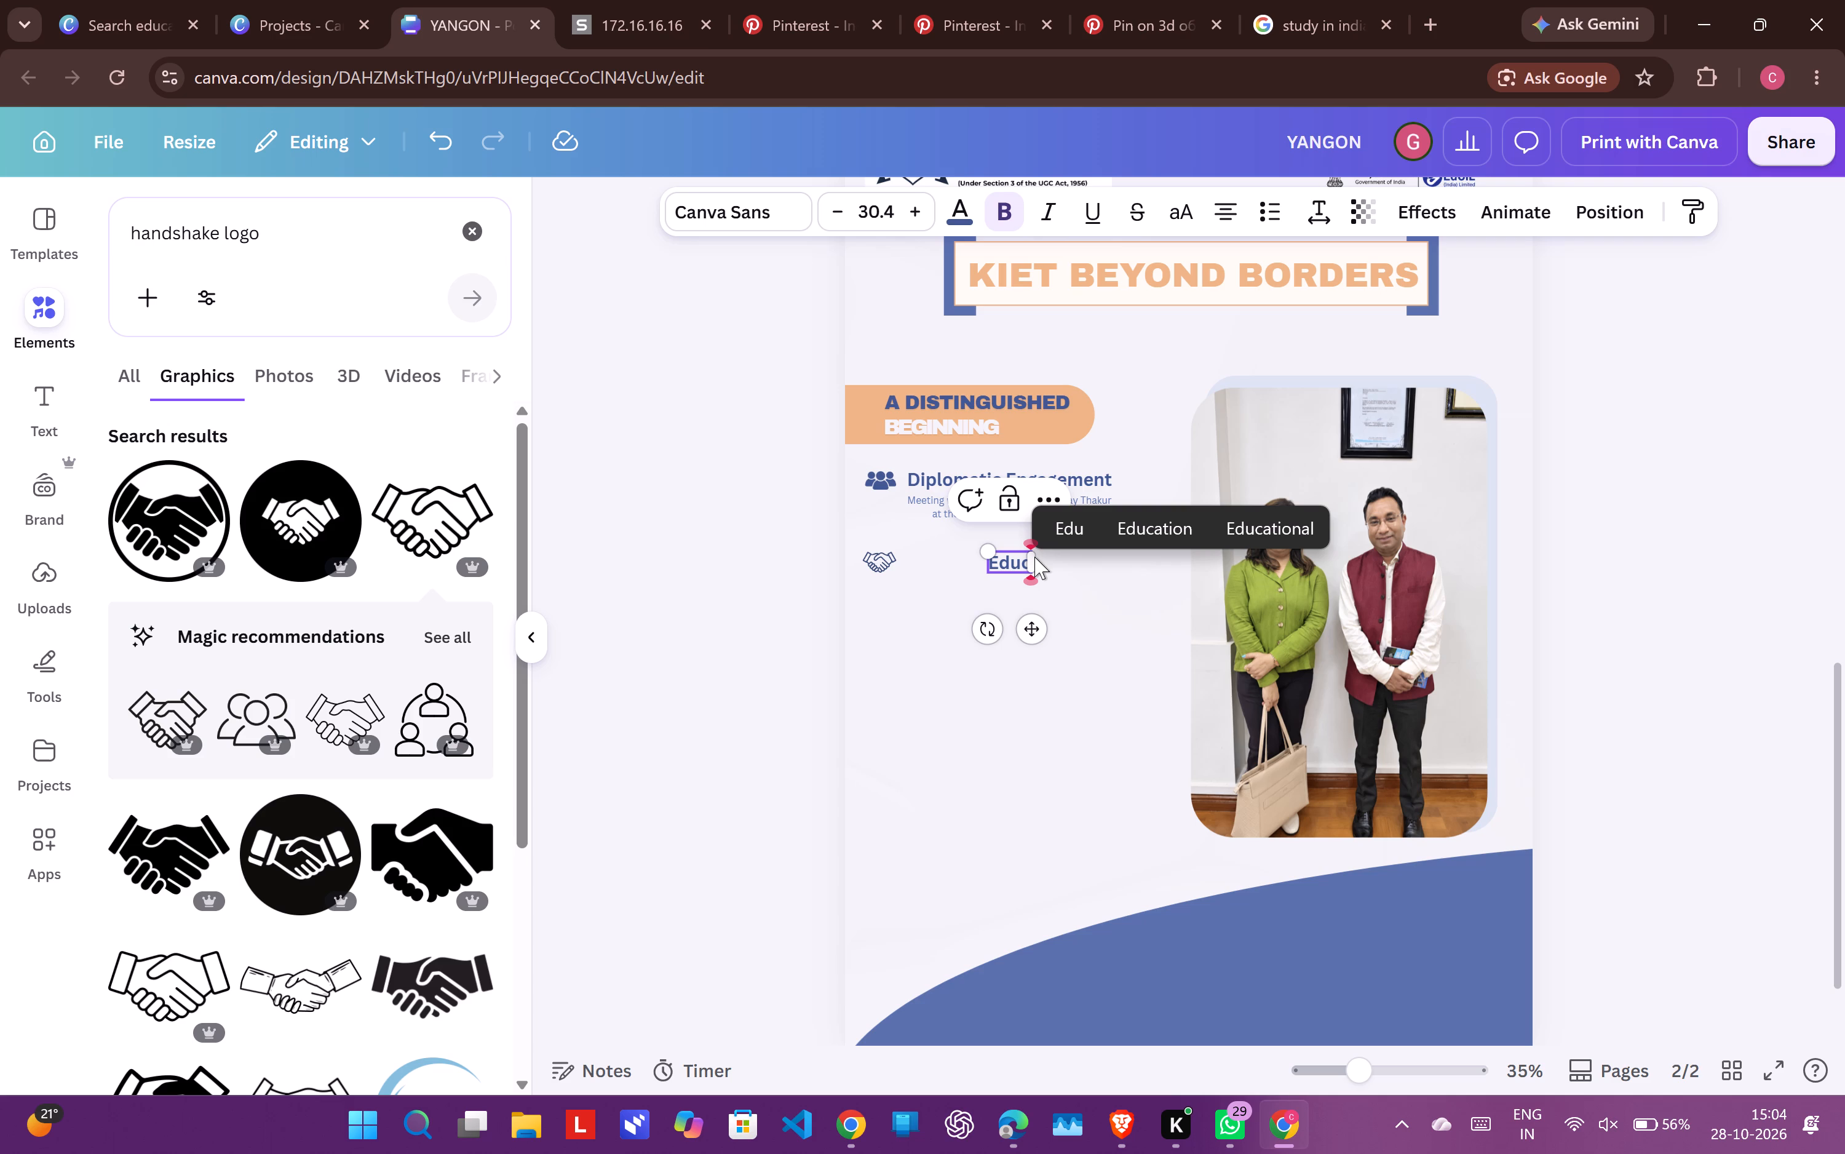
{"action": "key", "text": "a"}
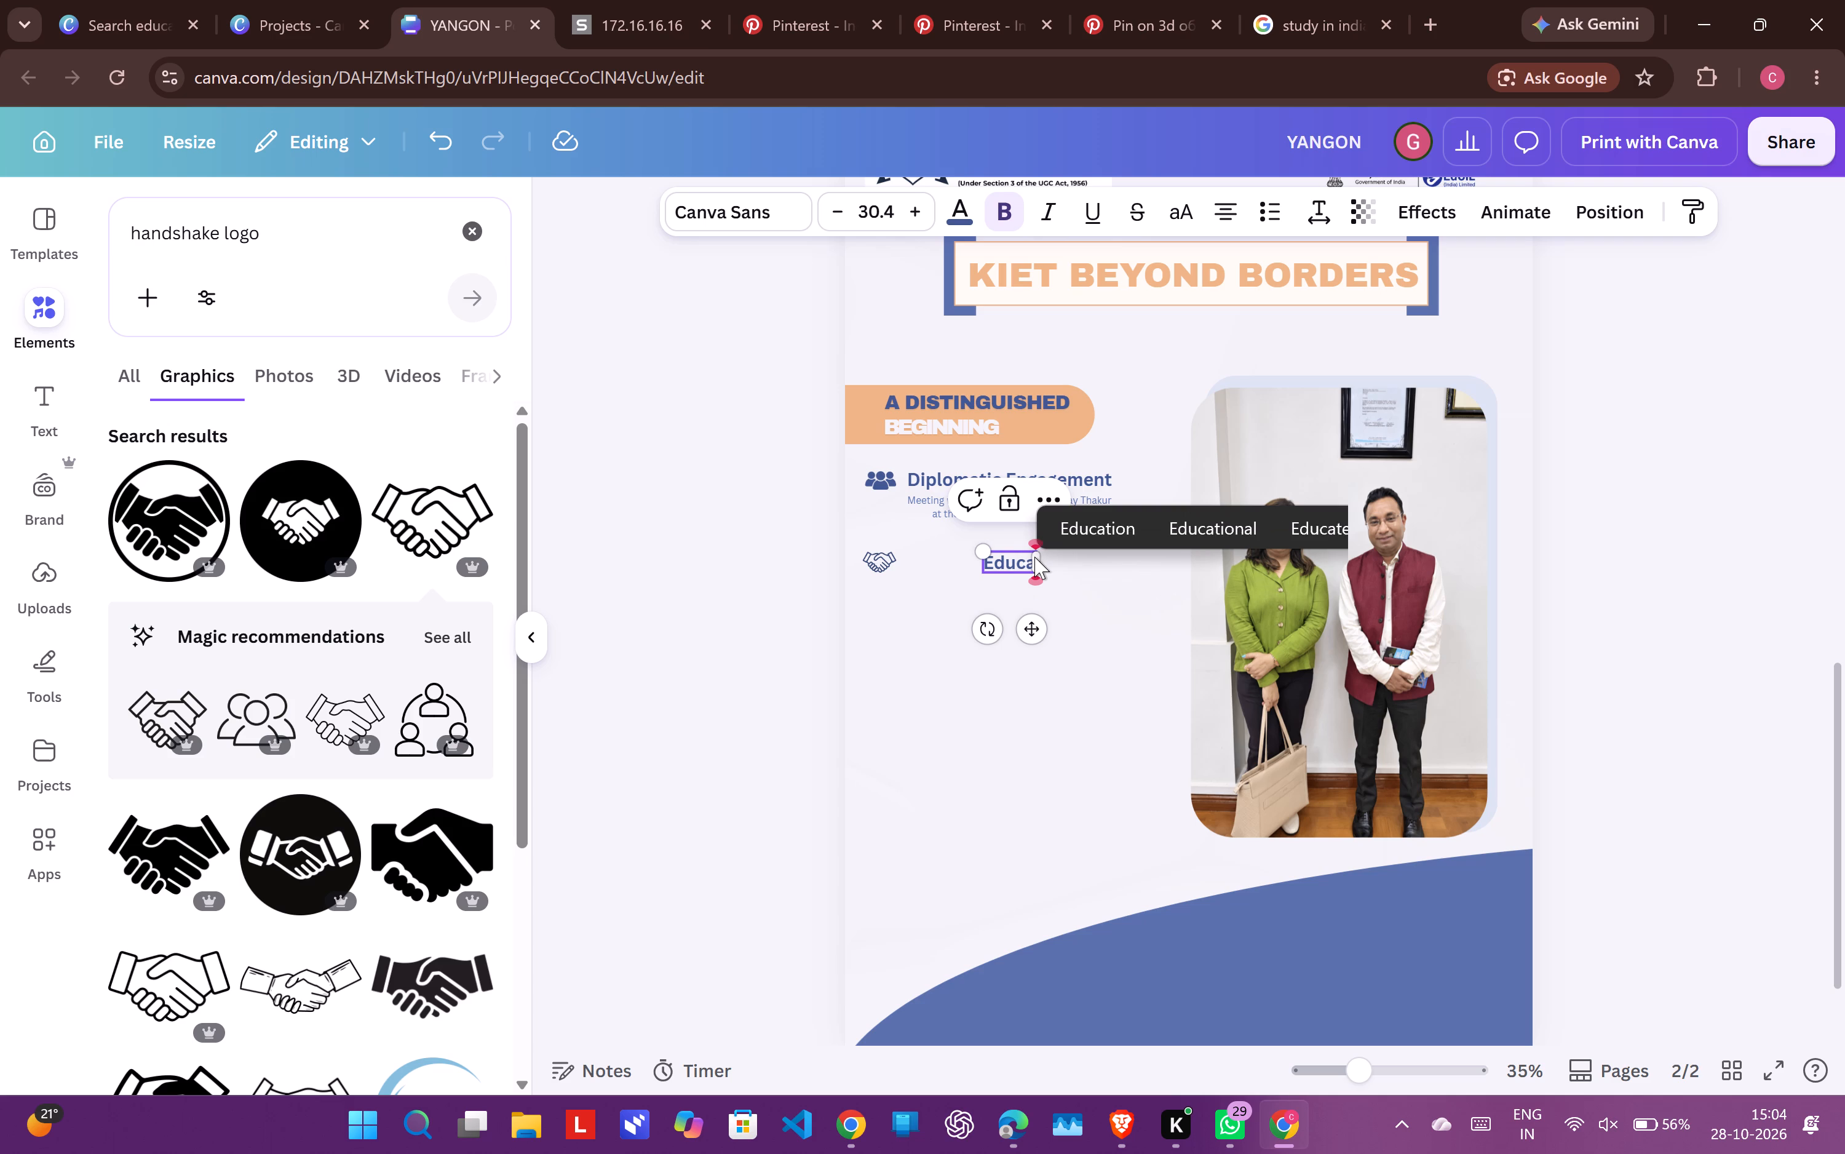
{"action": "key", "text": "BackSpace"}
{"action": "type", "text": "ational"}
{"action": "key", "text": "space"}
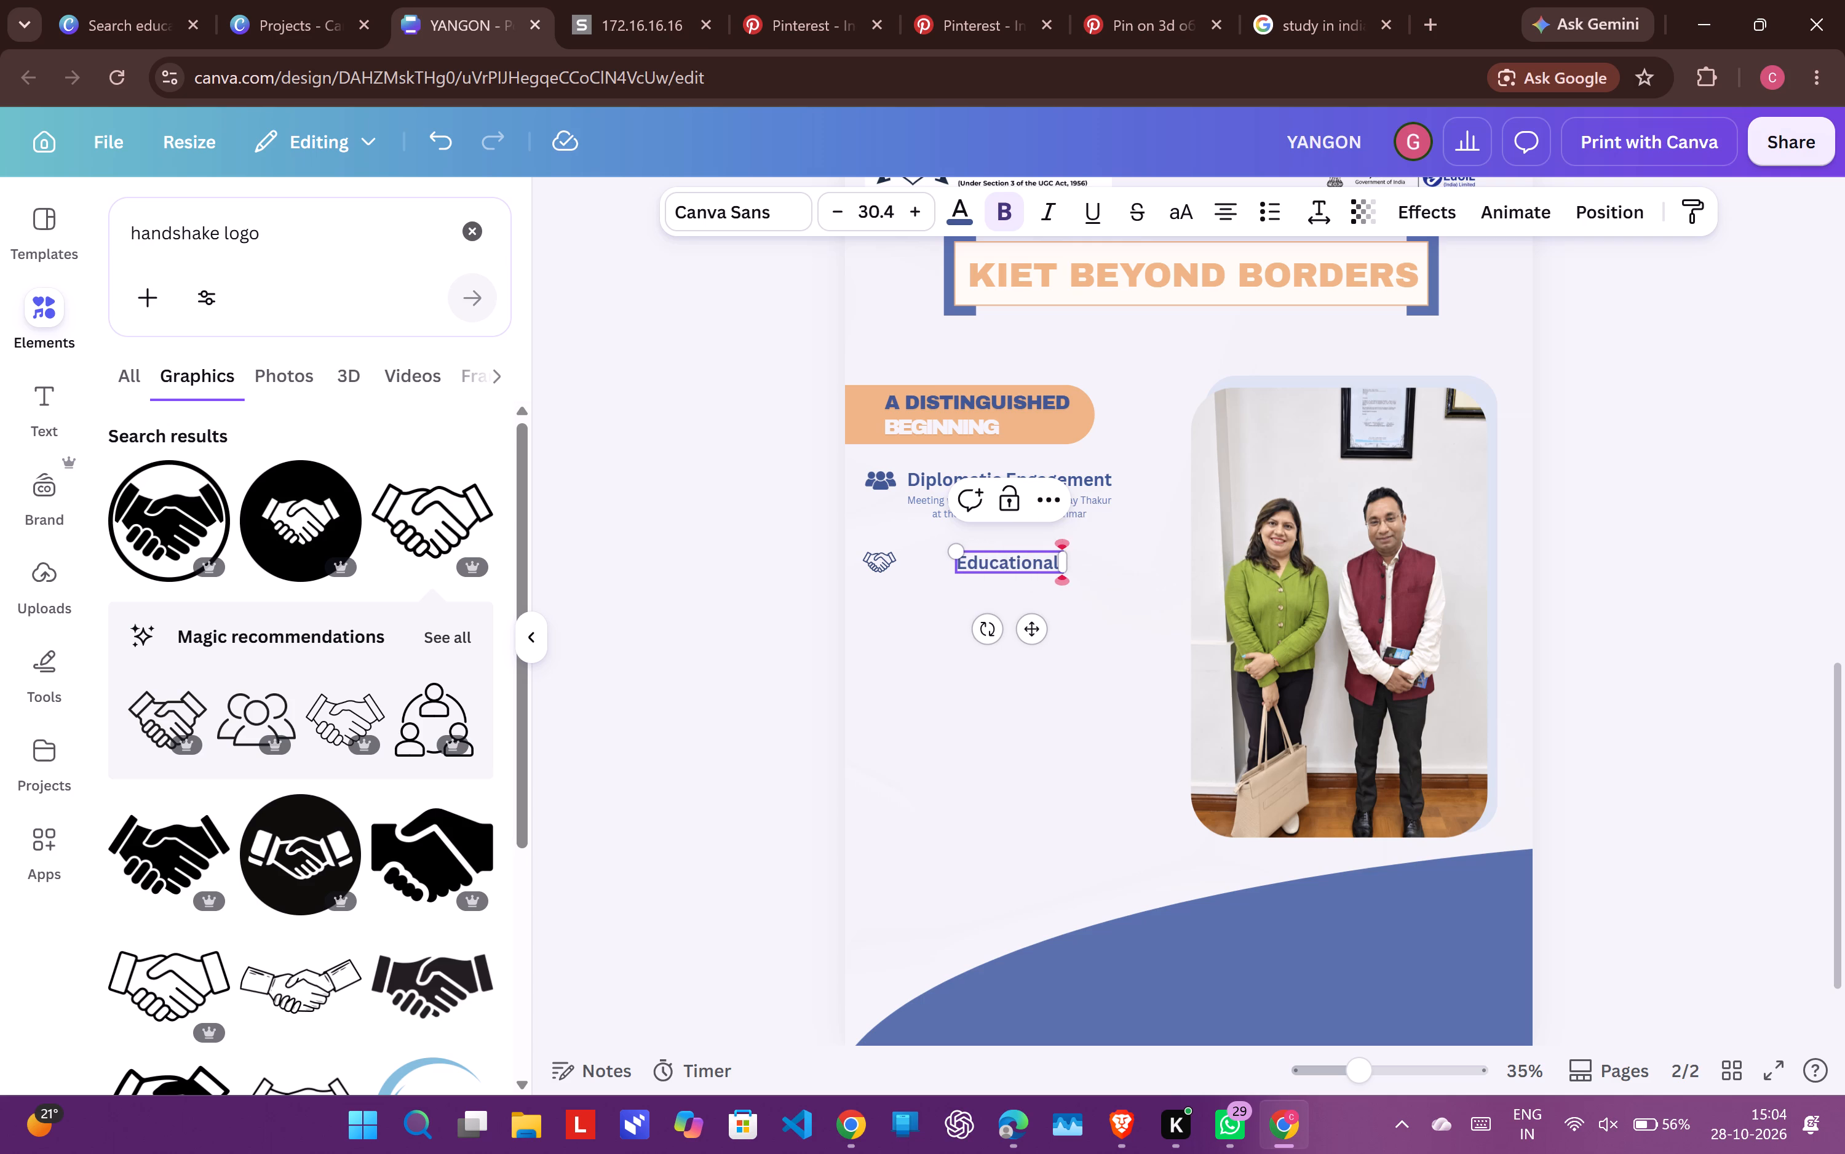
{"action": "type", "text": "Excha"}
{"action": "type", "text": "nge"}
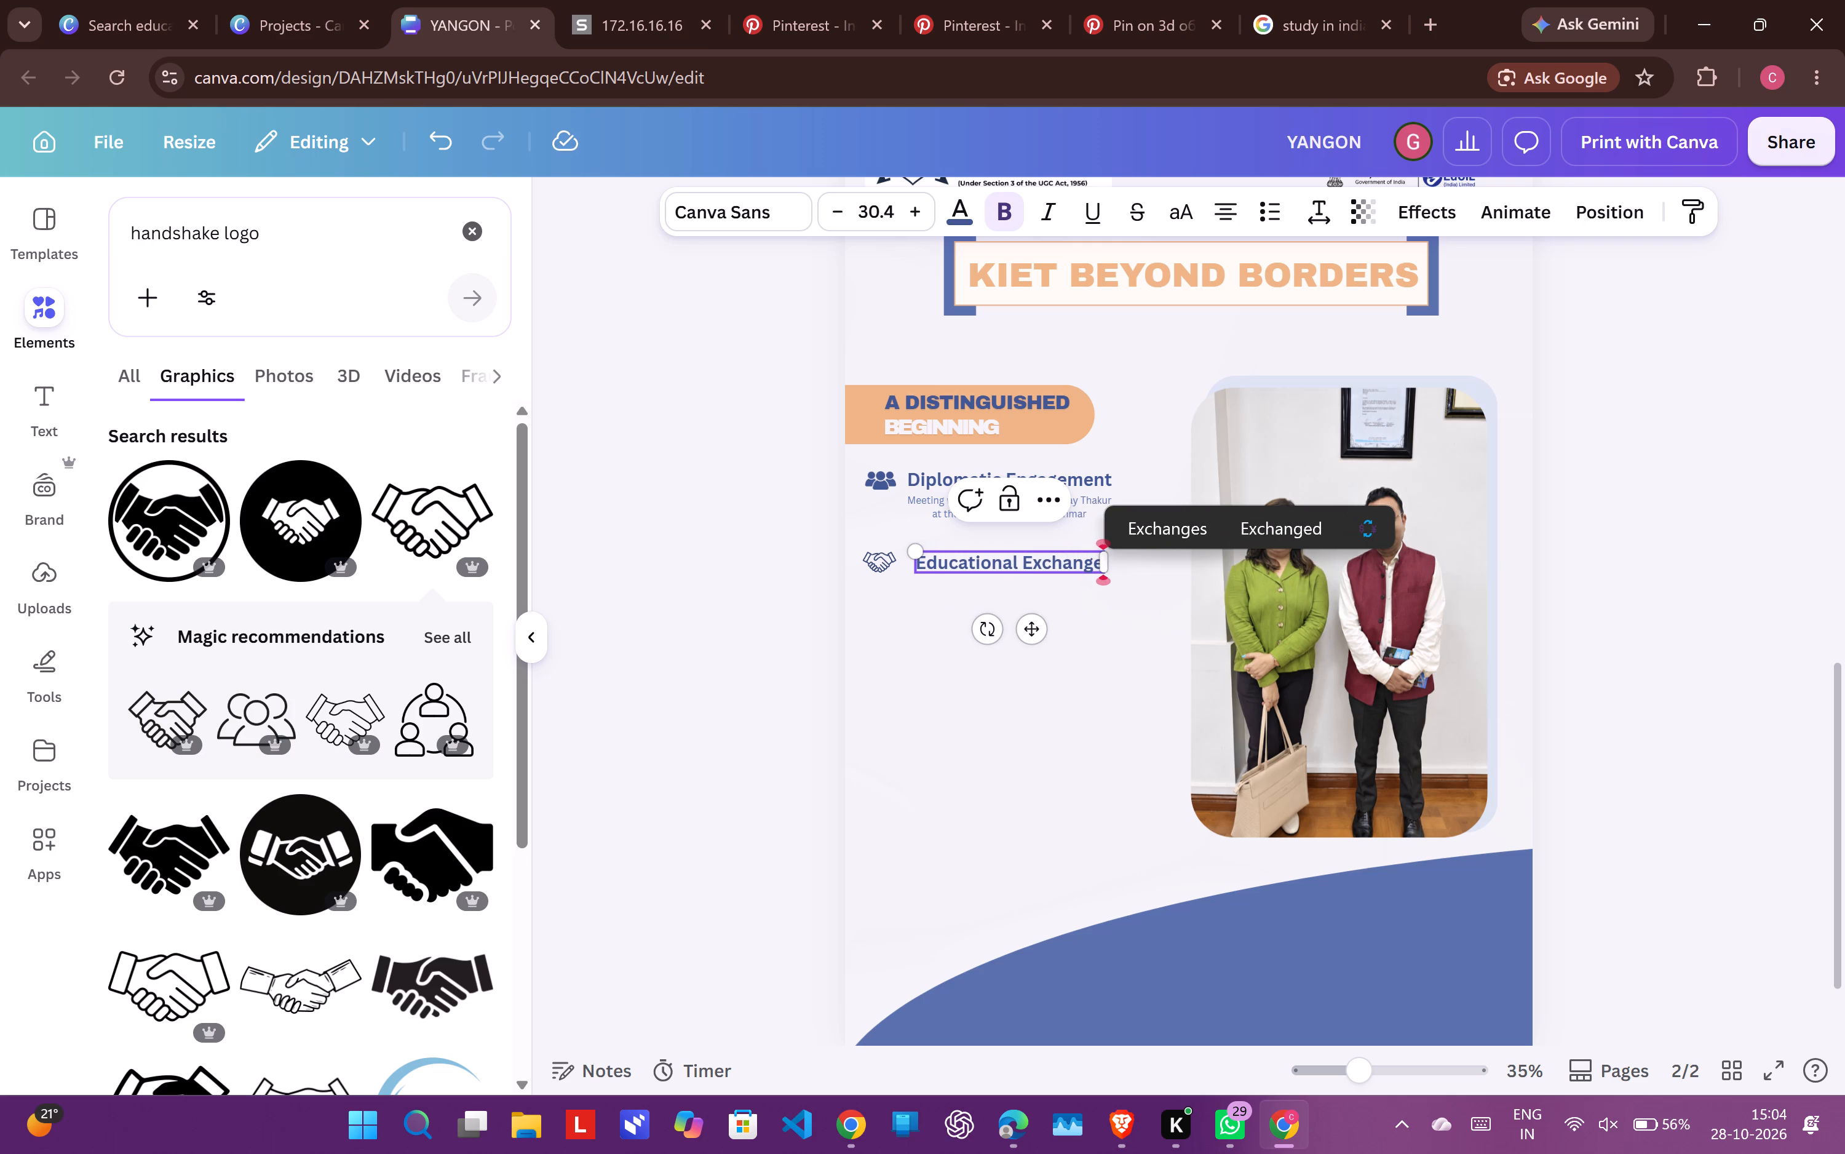
{"action": "left_click", "coordinate": [1685, 592]}
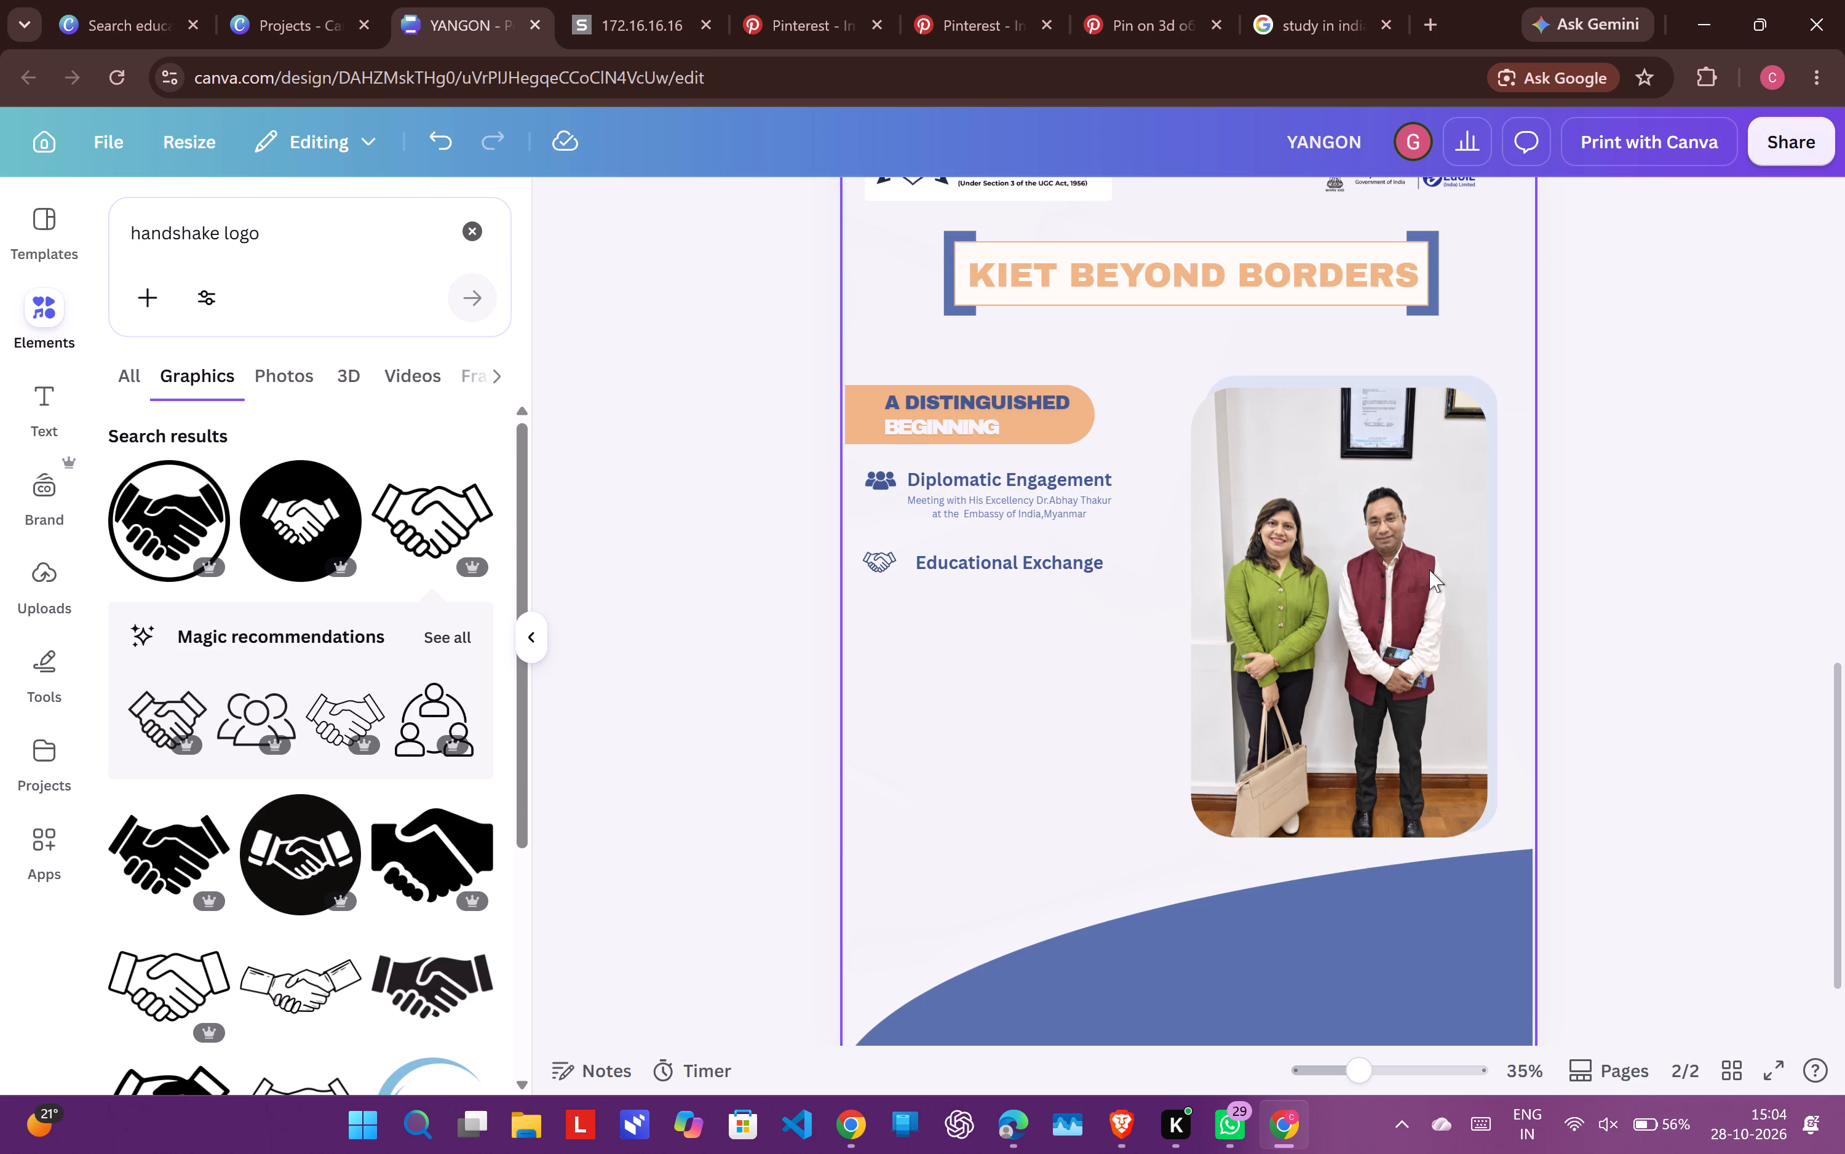
Enlarge the "Educational Exchange" heading to size 31.5 and align its left edge with the "Diplomatic Engagement" heading, beside the handshake icon.
{"action": "left_click_drag", "start_coordinate": [1012, 560], "coordinate": [999, 560]}
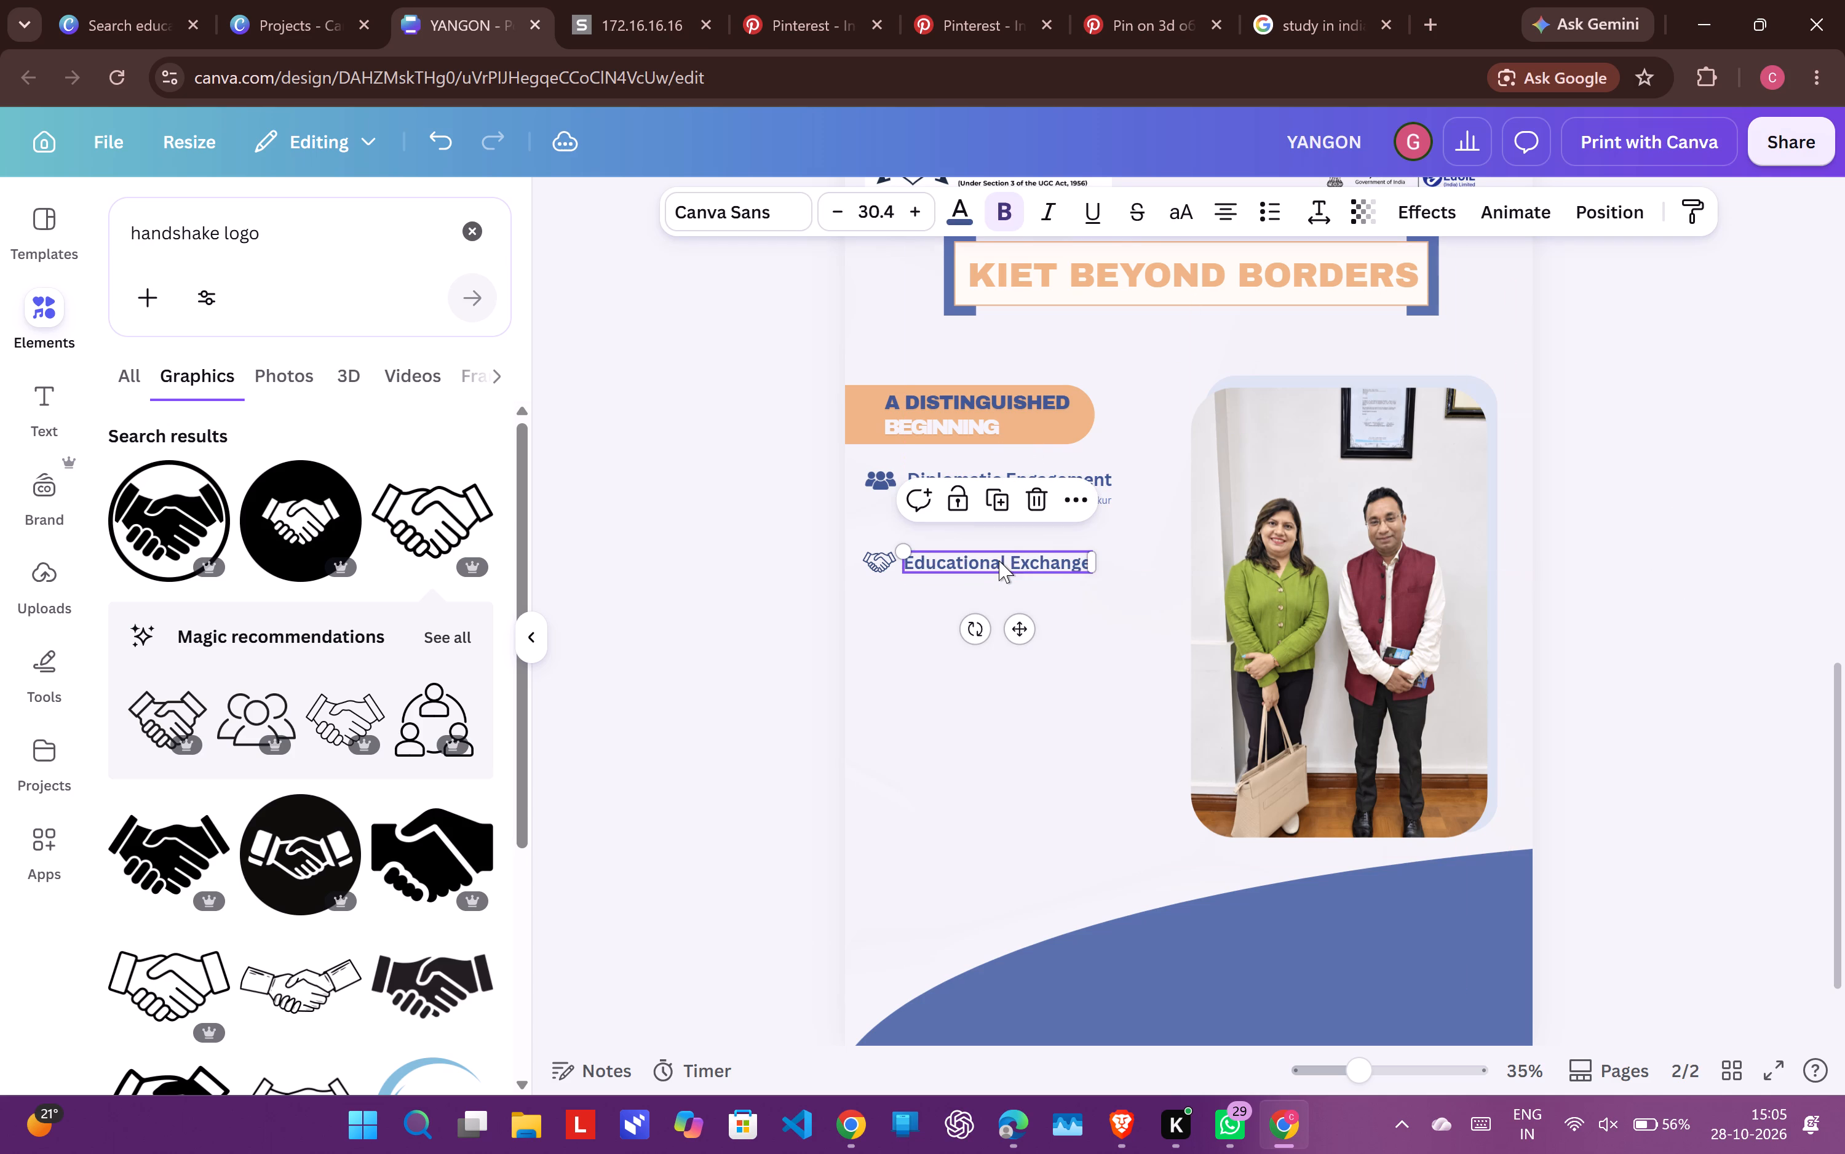
{"action": "left_click", "coordinate": [1634, 531]}
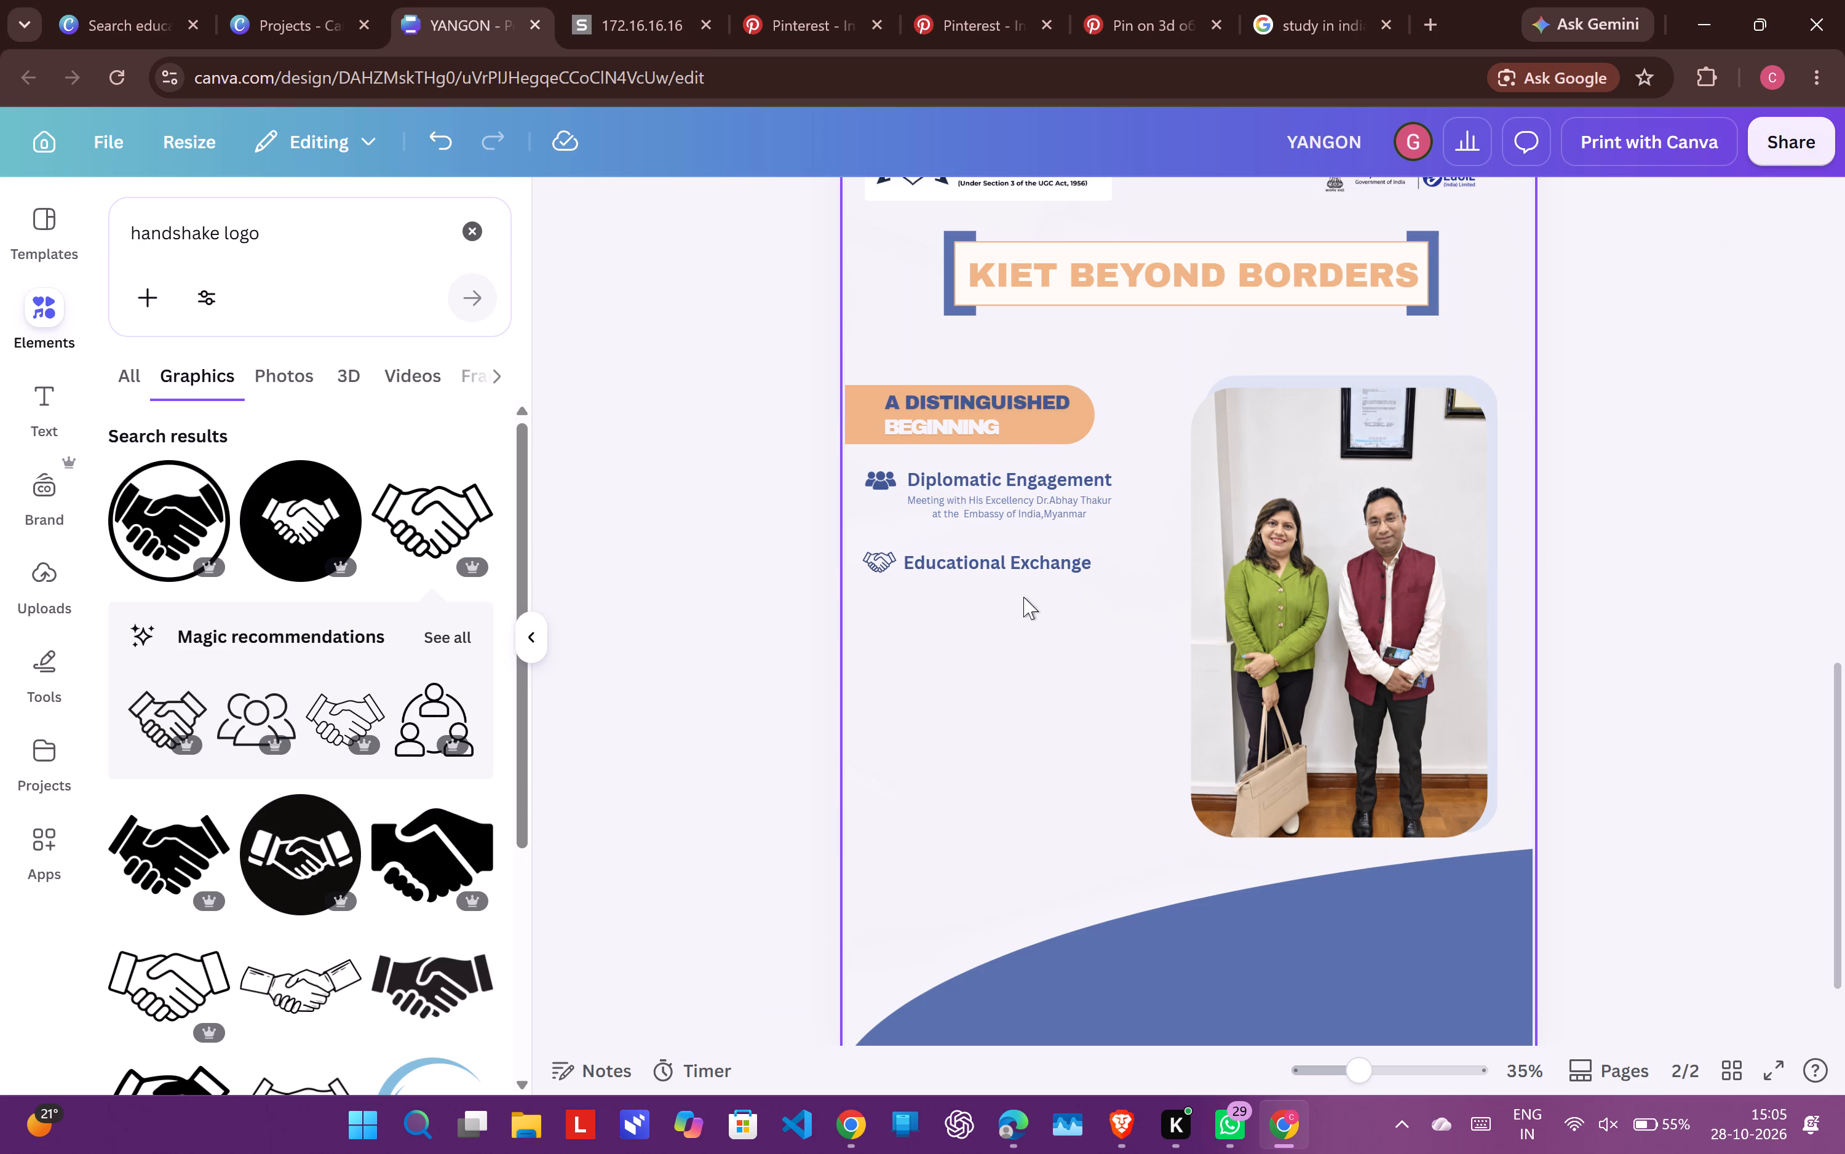
{"action": "left_click", "coordinate": [873, 552]}
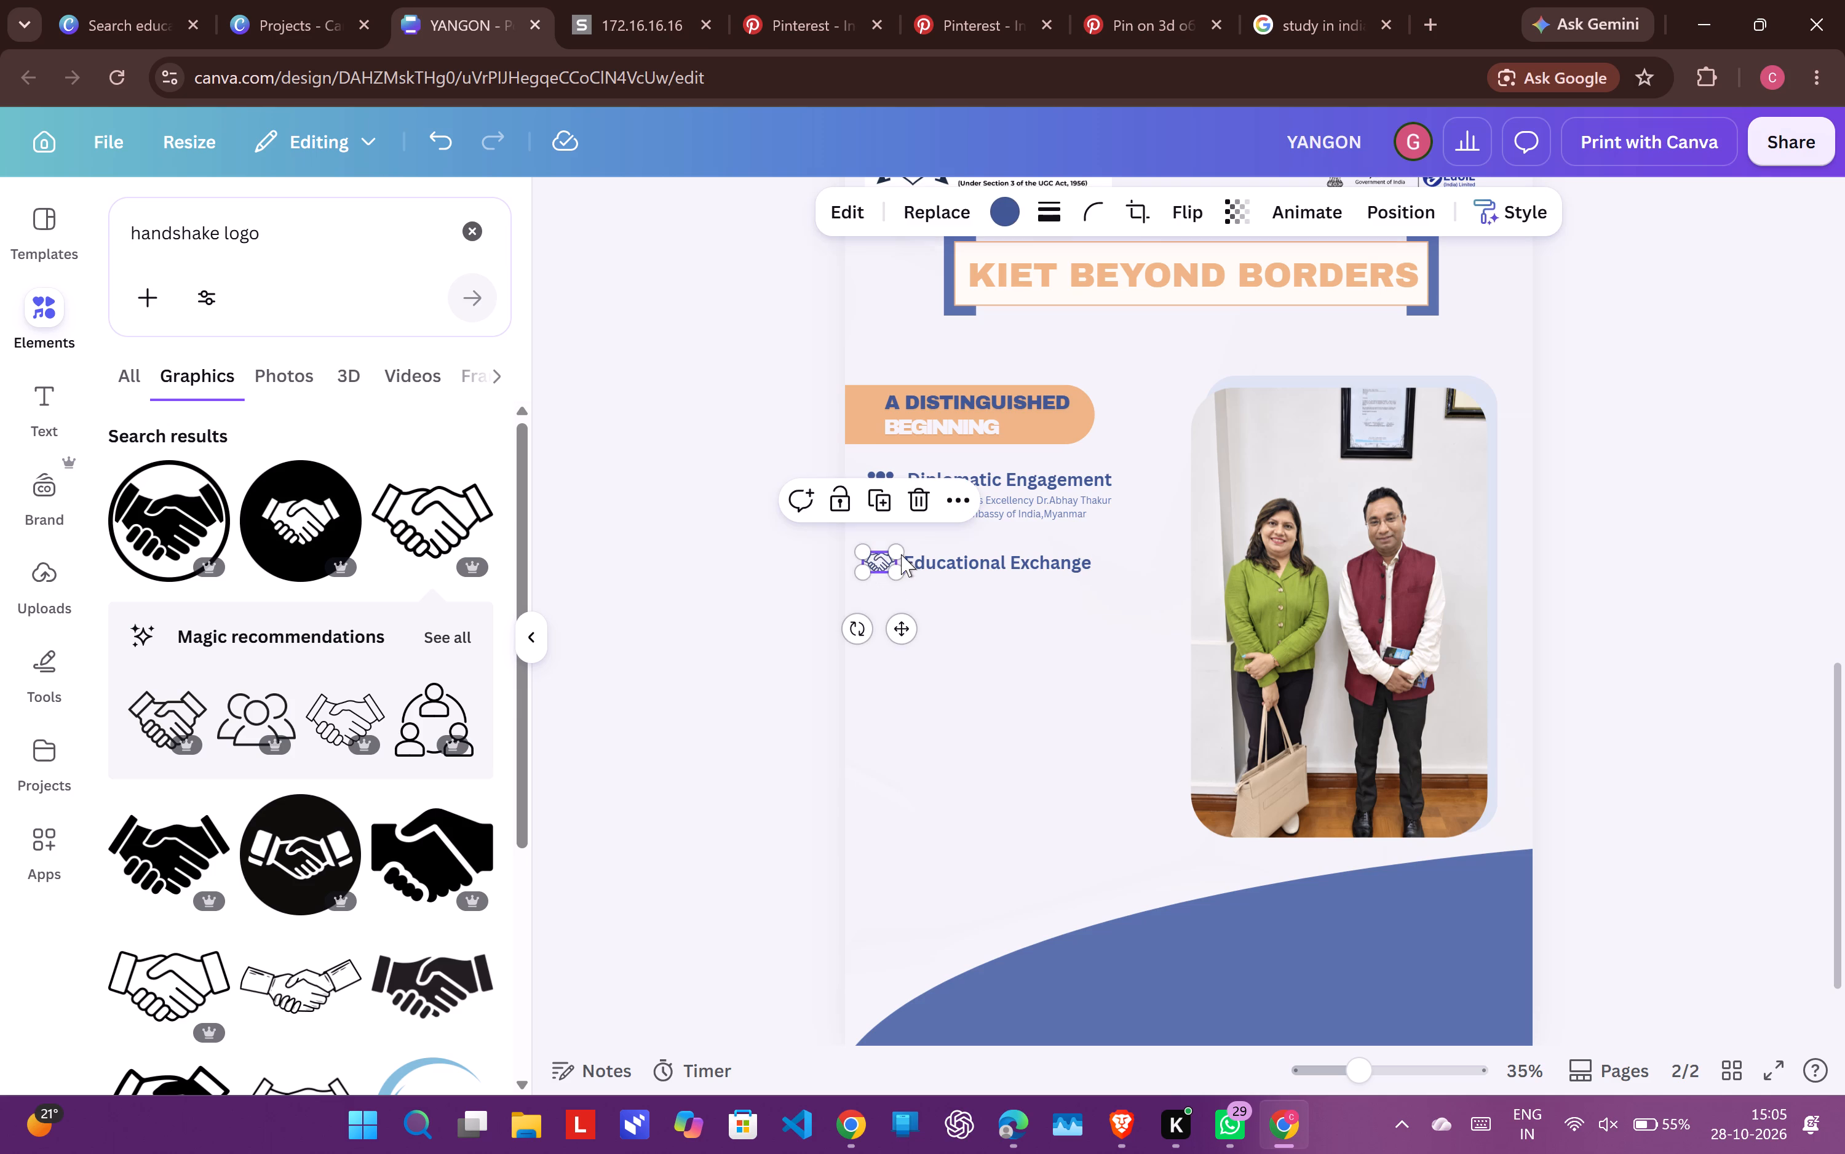
{"action": "left_click", "coordinate": [949, 555]}
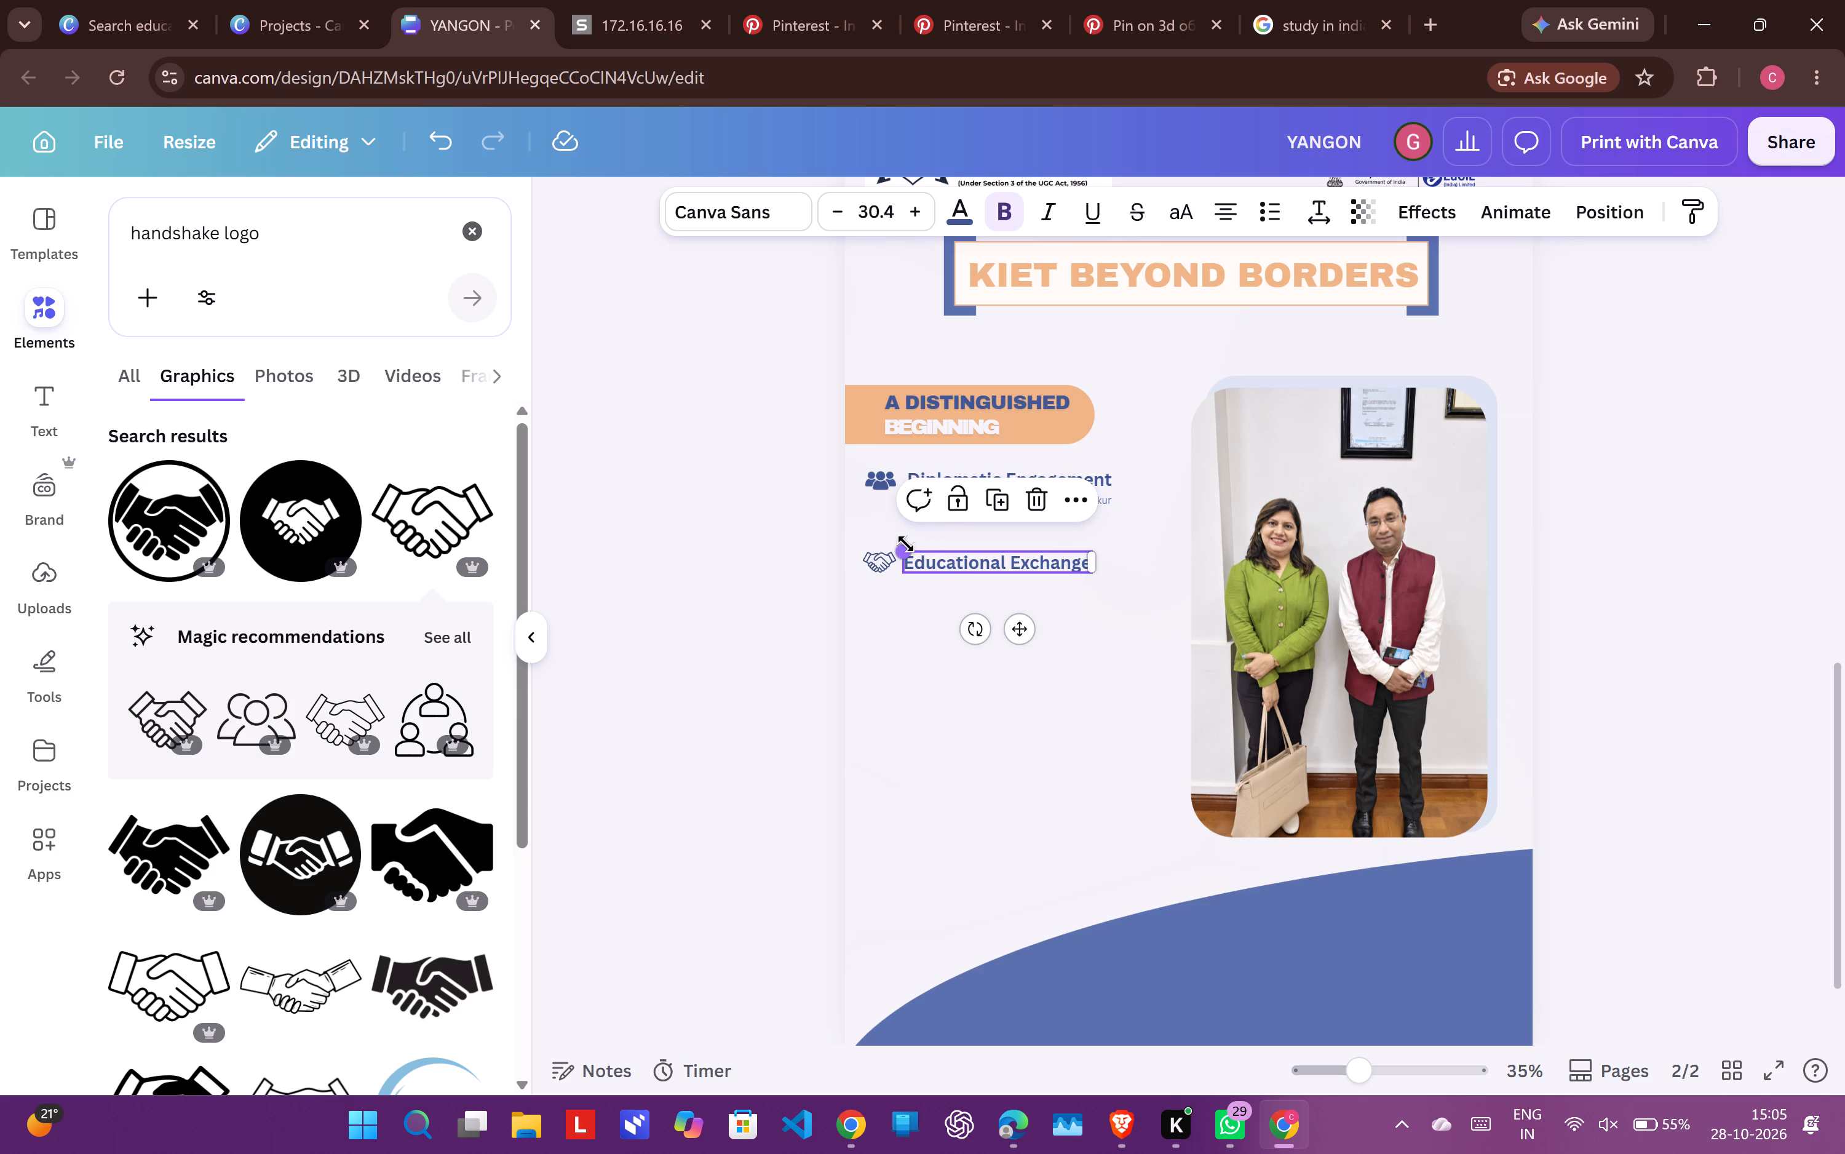
{"action": "left_click_drag", "start_coordinate": [906, 544], "coordinate": [896, 540]}
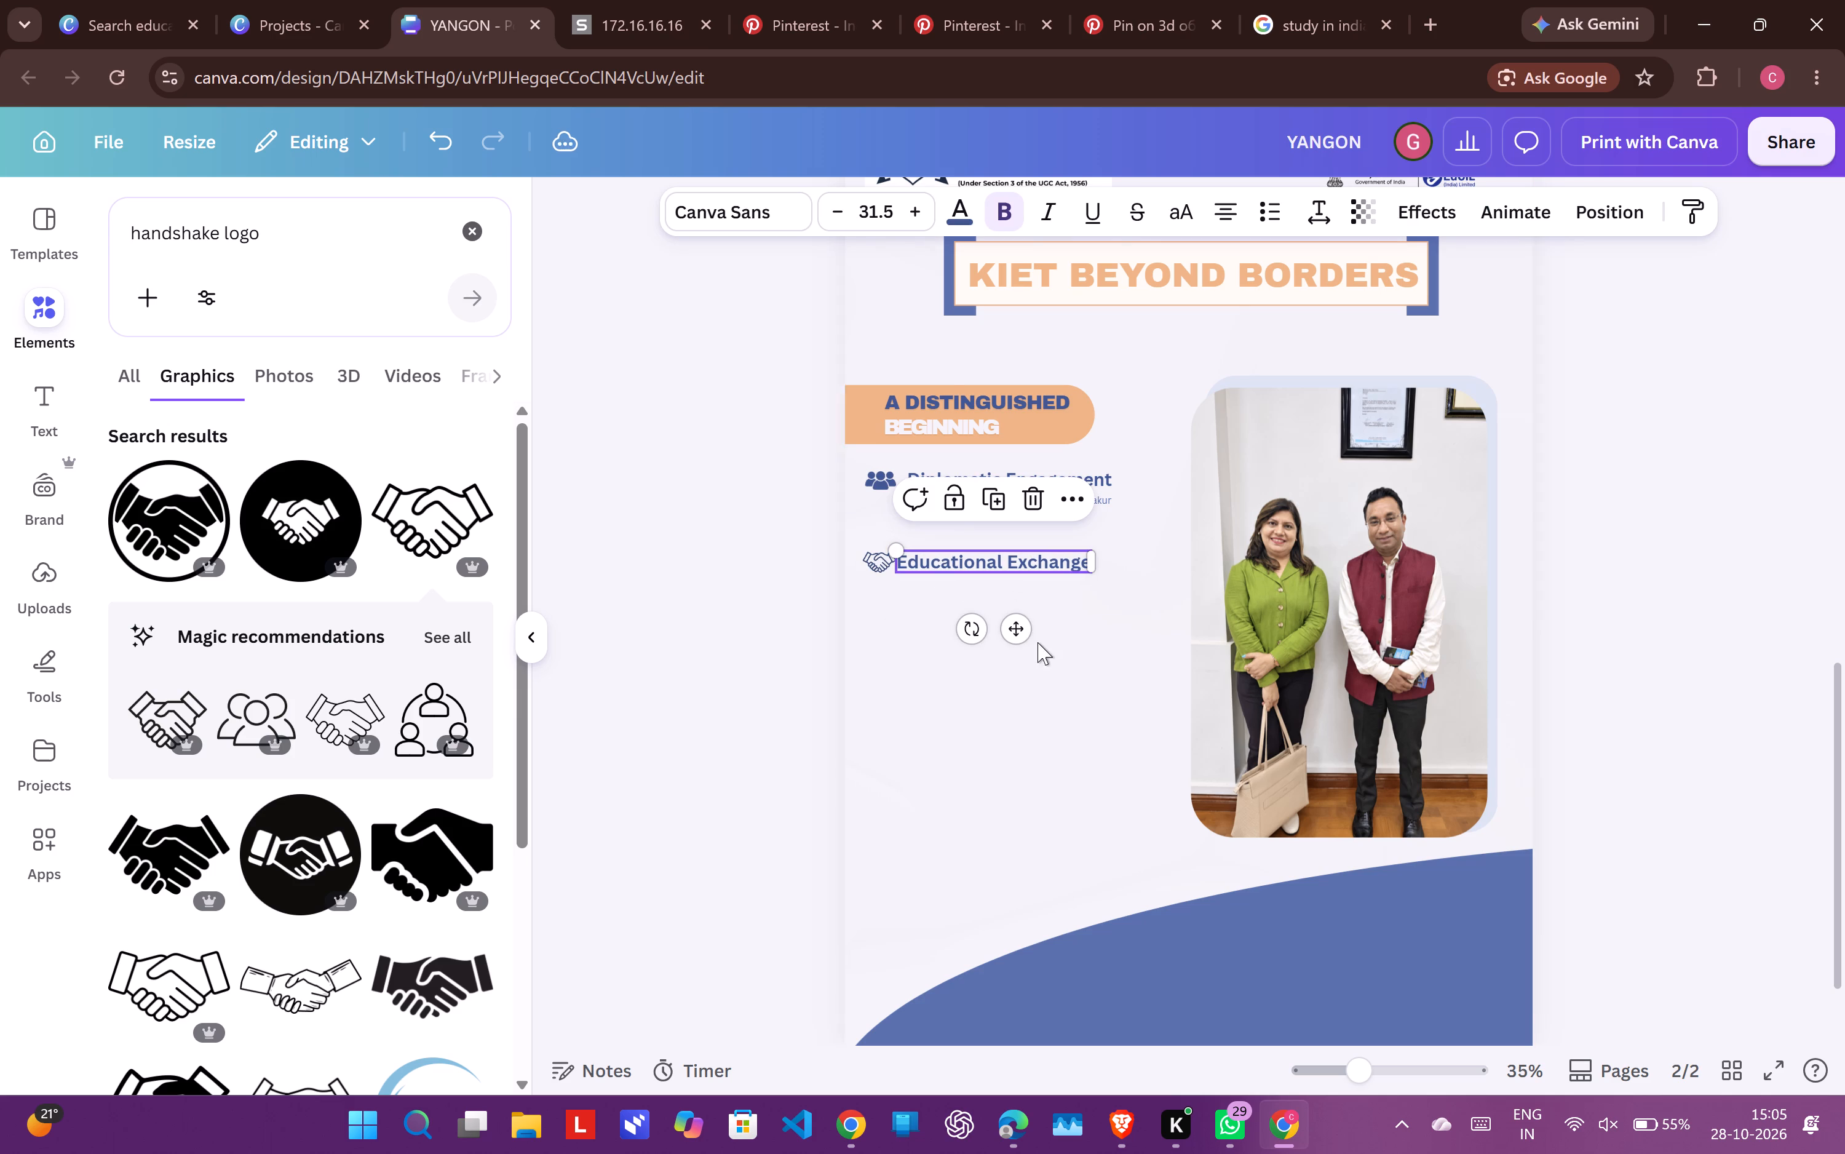
{"action": "left_click_drag", "start_coordinate": [1021, 626], "coordinate": [1030, 624]}
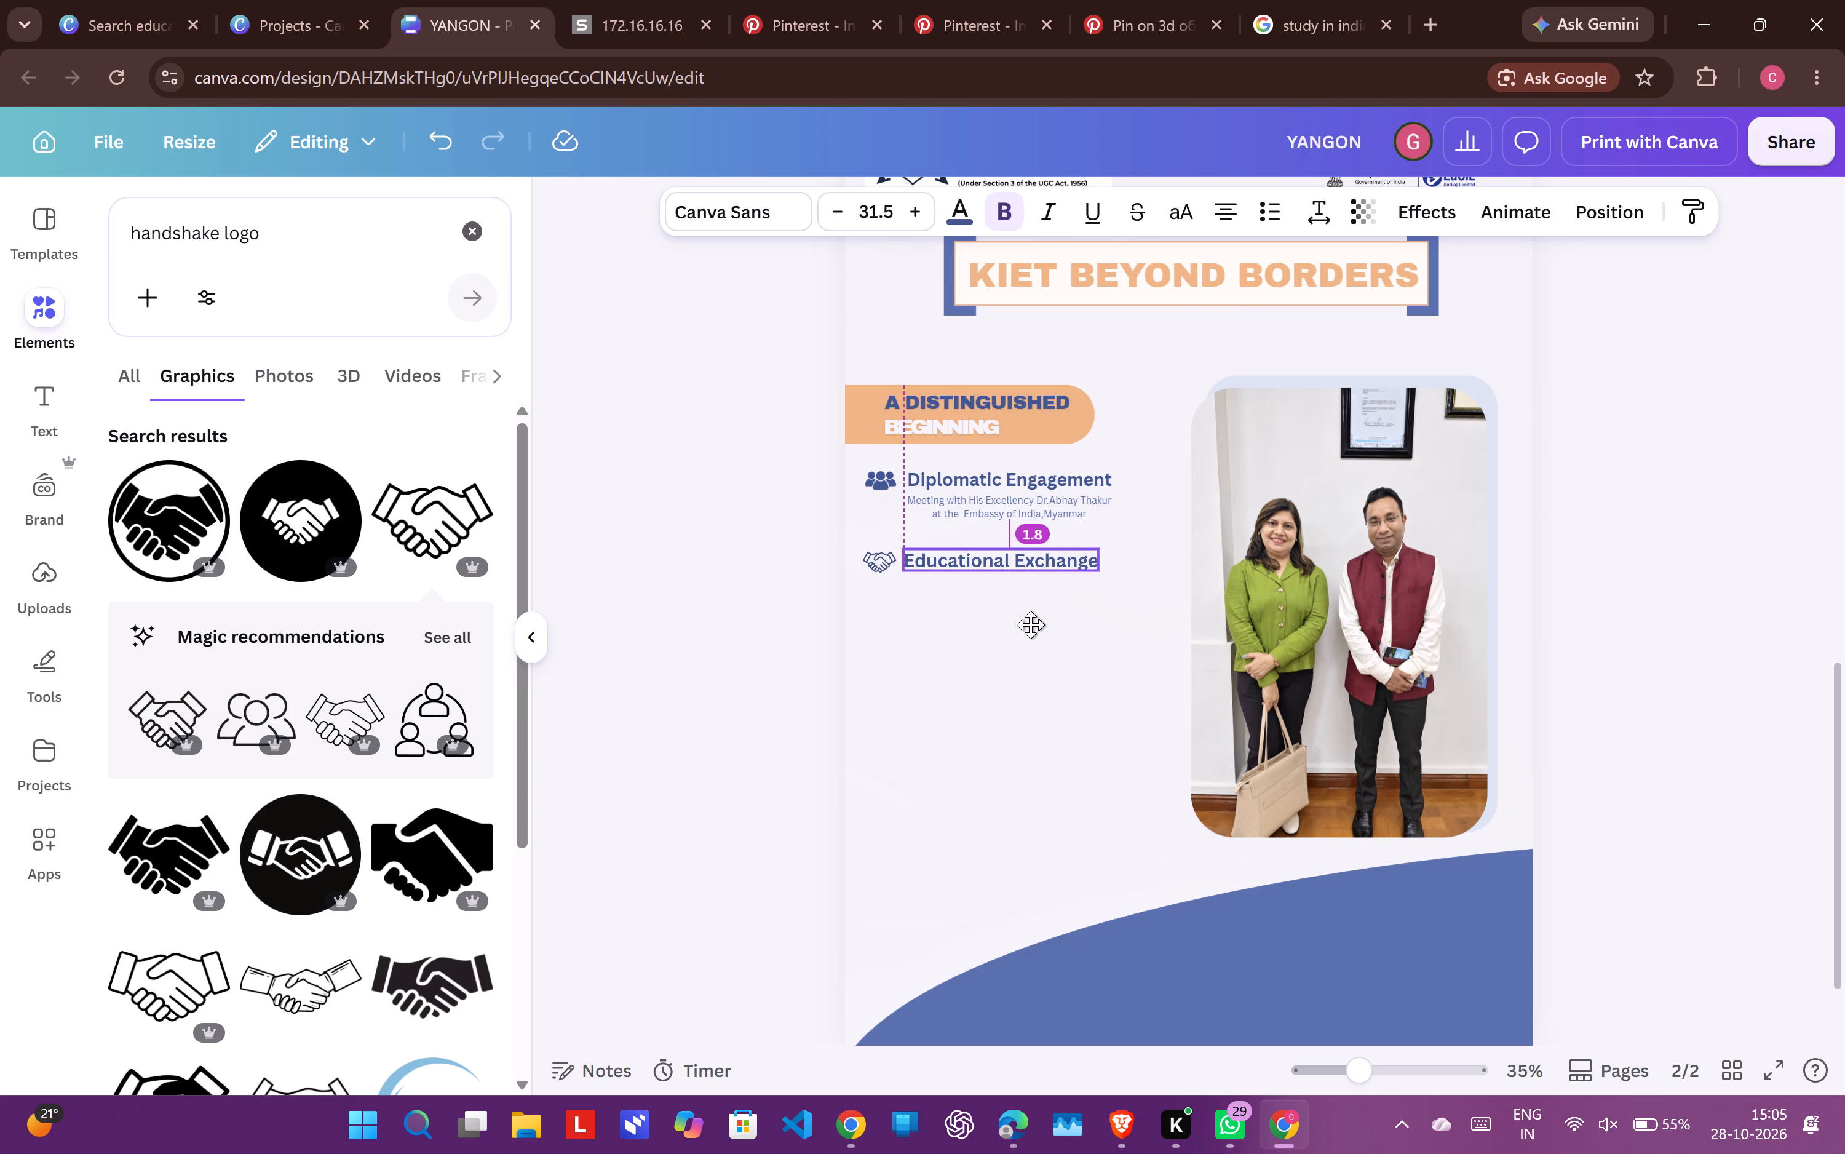
{"action": "left_click_drag", "start_coordinate": [1030, 624], "coordinate": [1034, 626]}
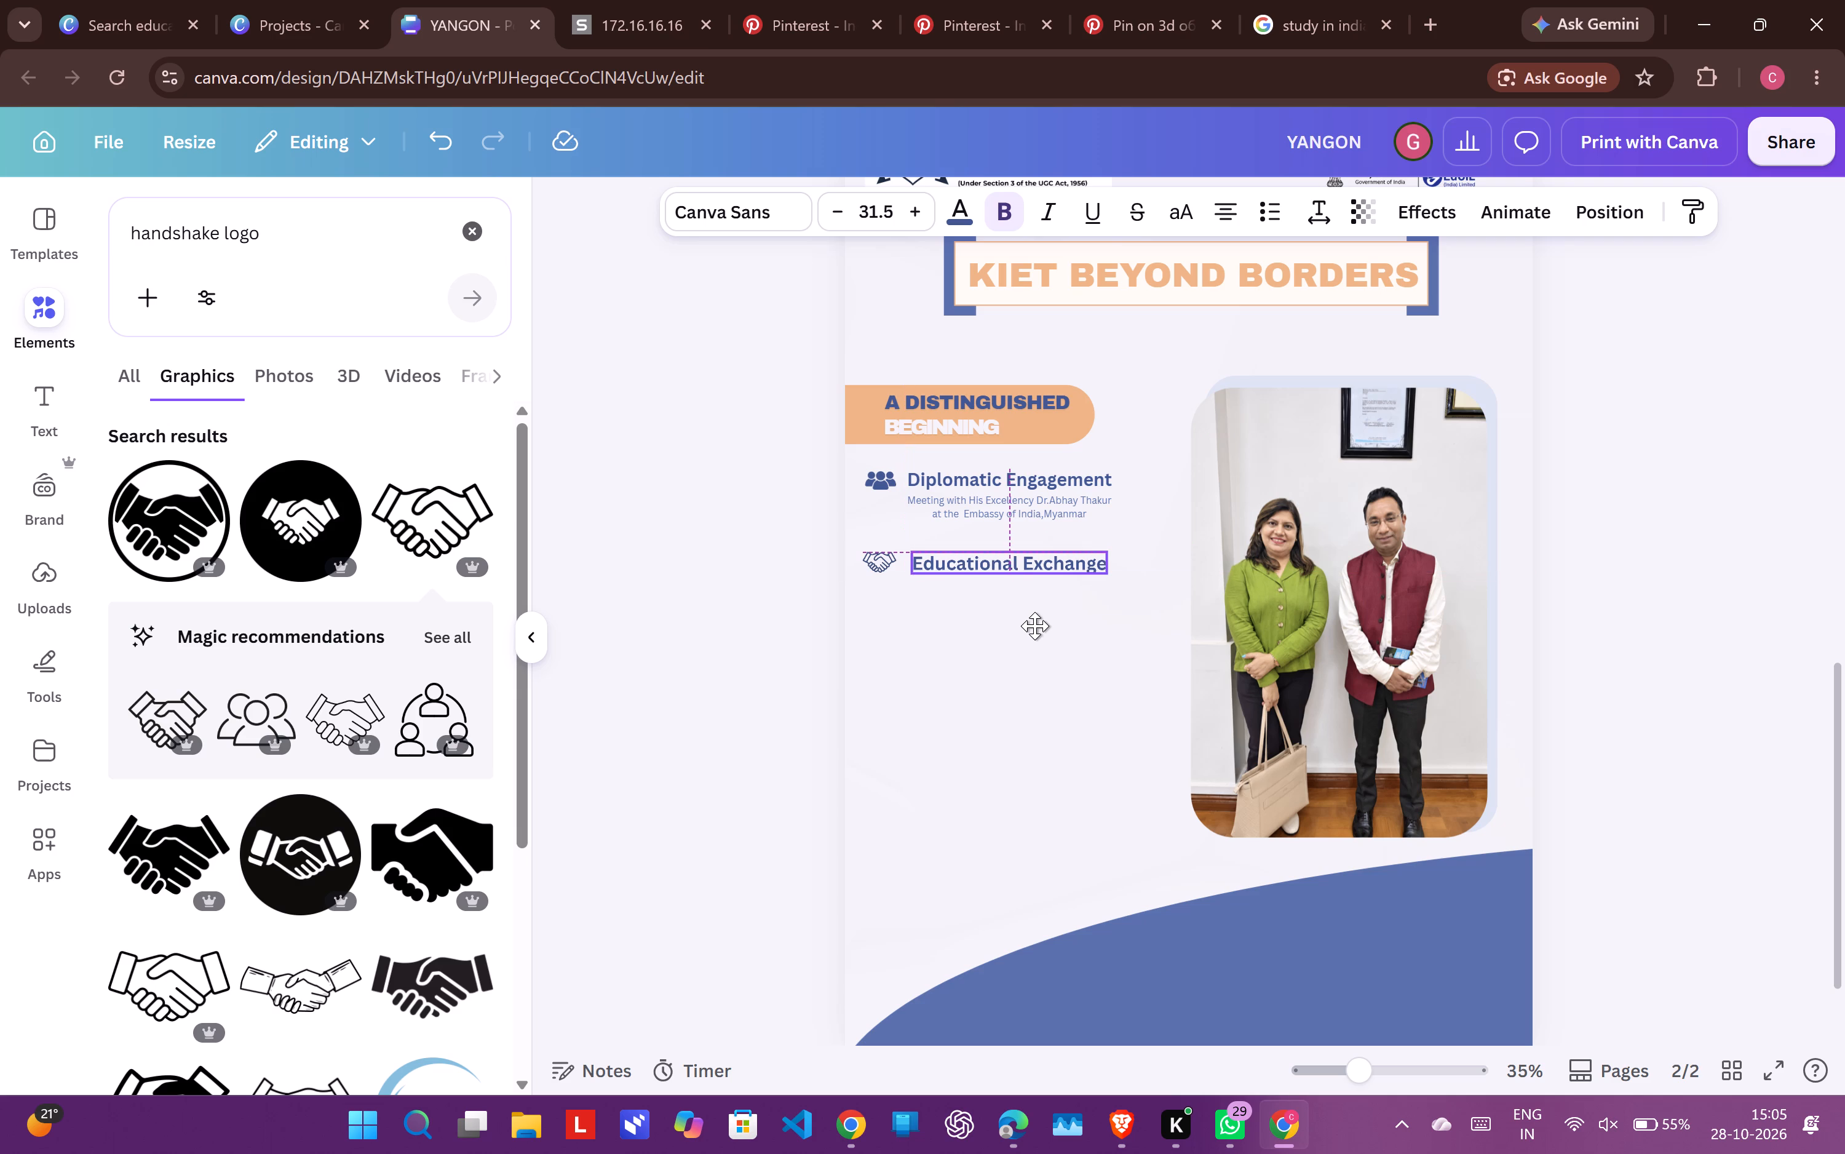
{"action": "left_click_drag", "start_coordinate": [1034, 626], "coordinate": [1032, 624]}
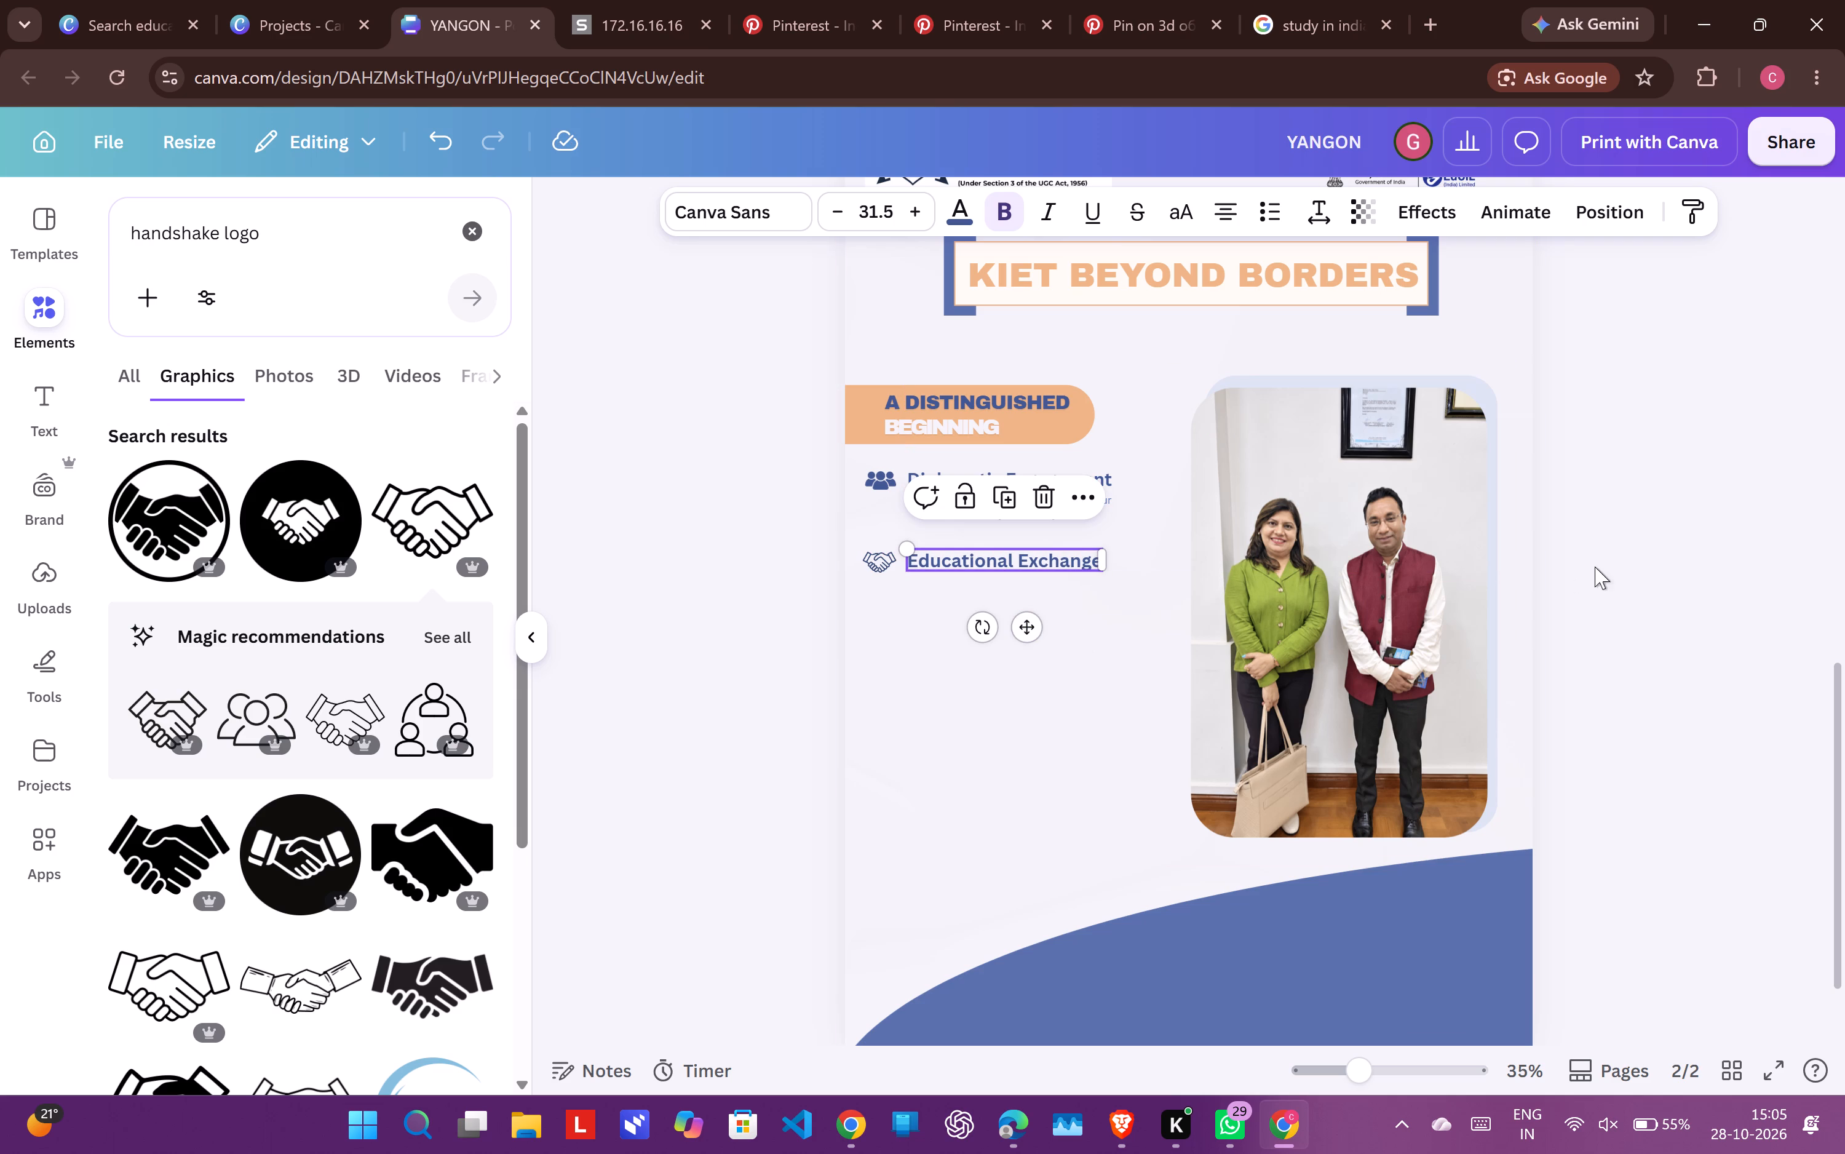
{"action": "left_click", "coordinate": [1654, 544]}
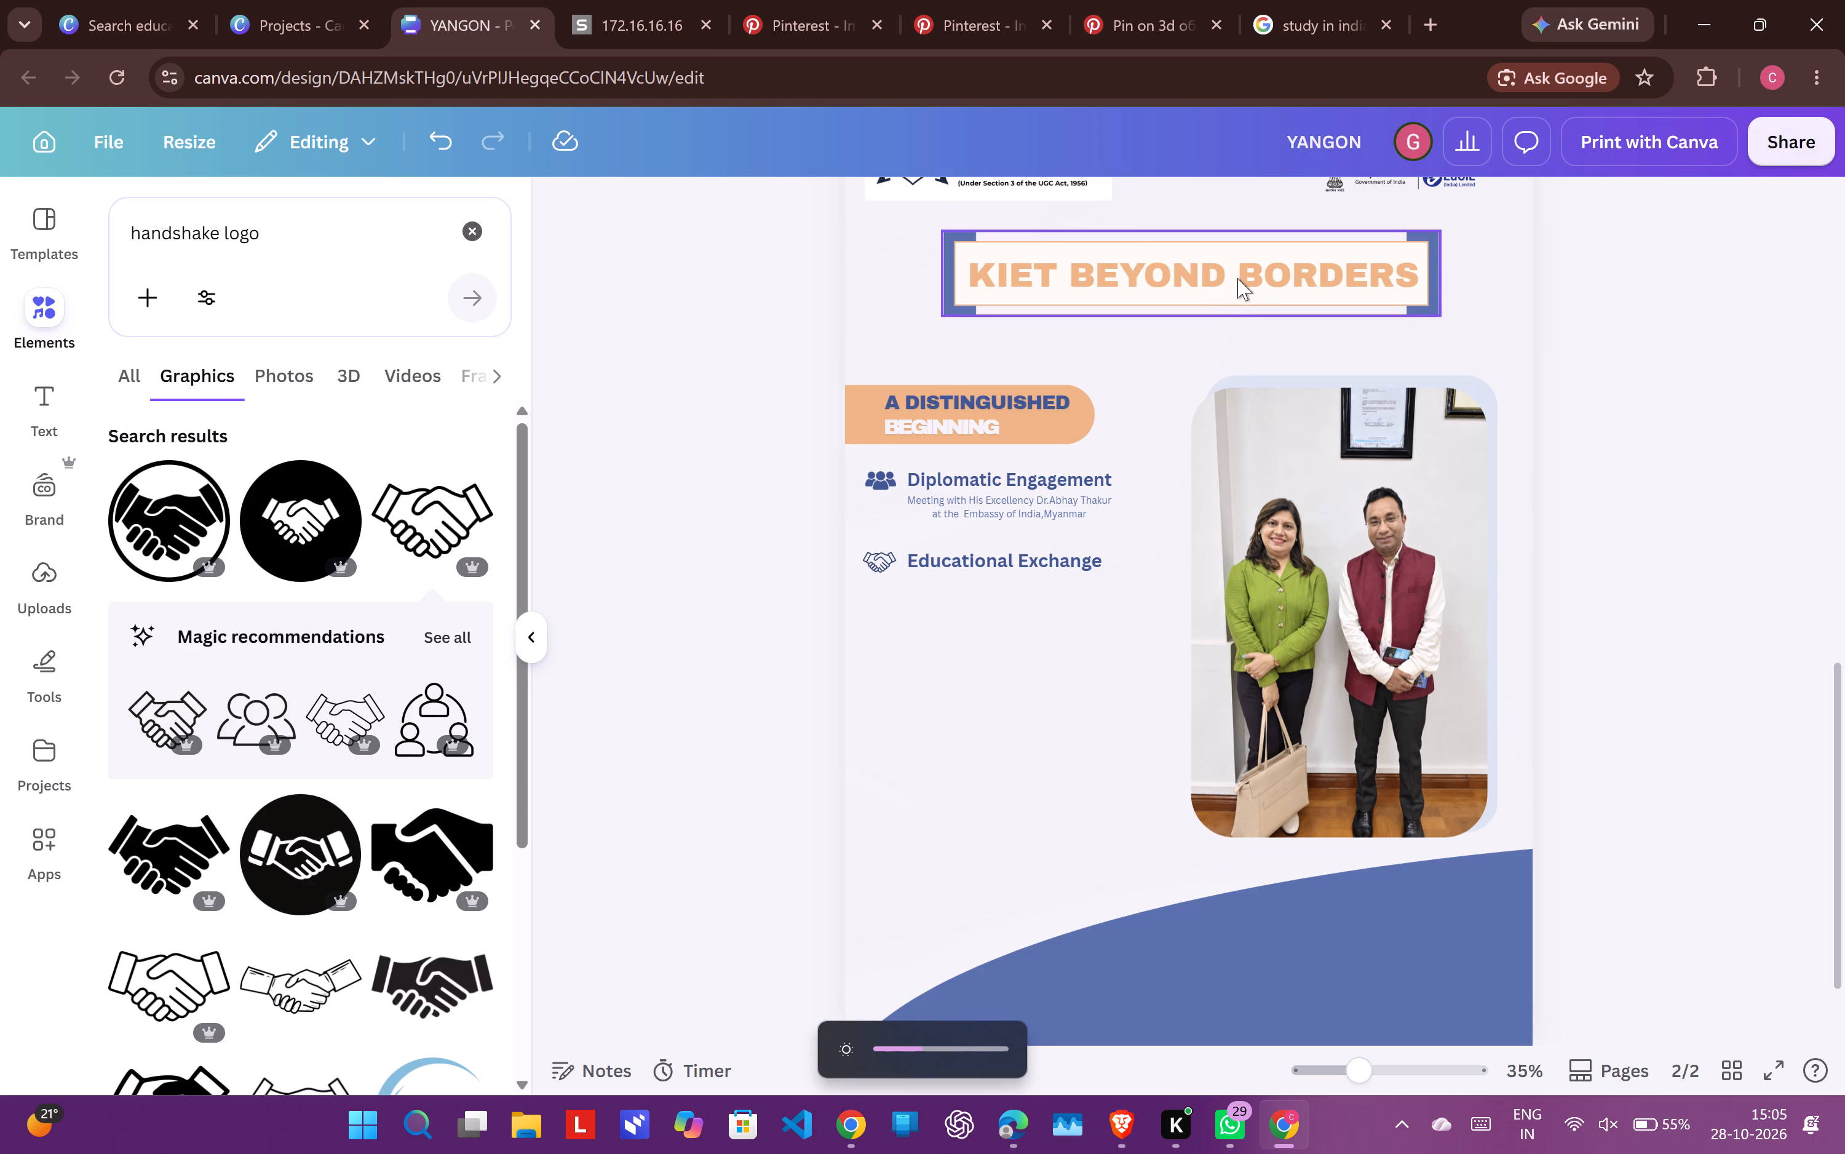
Delete the bracketed frame behind the "KIET BEYOND BORDERS" title and shift the title slightly upward.
{"action": "left_click_drag", "start_coordinate": [1237, 277], "coordinate": [1239, 270]}
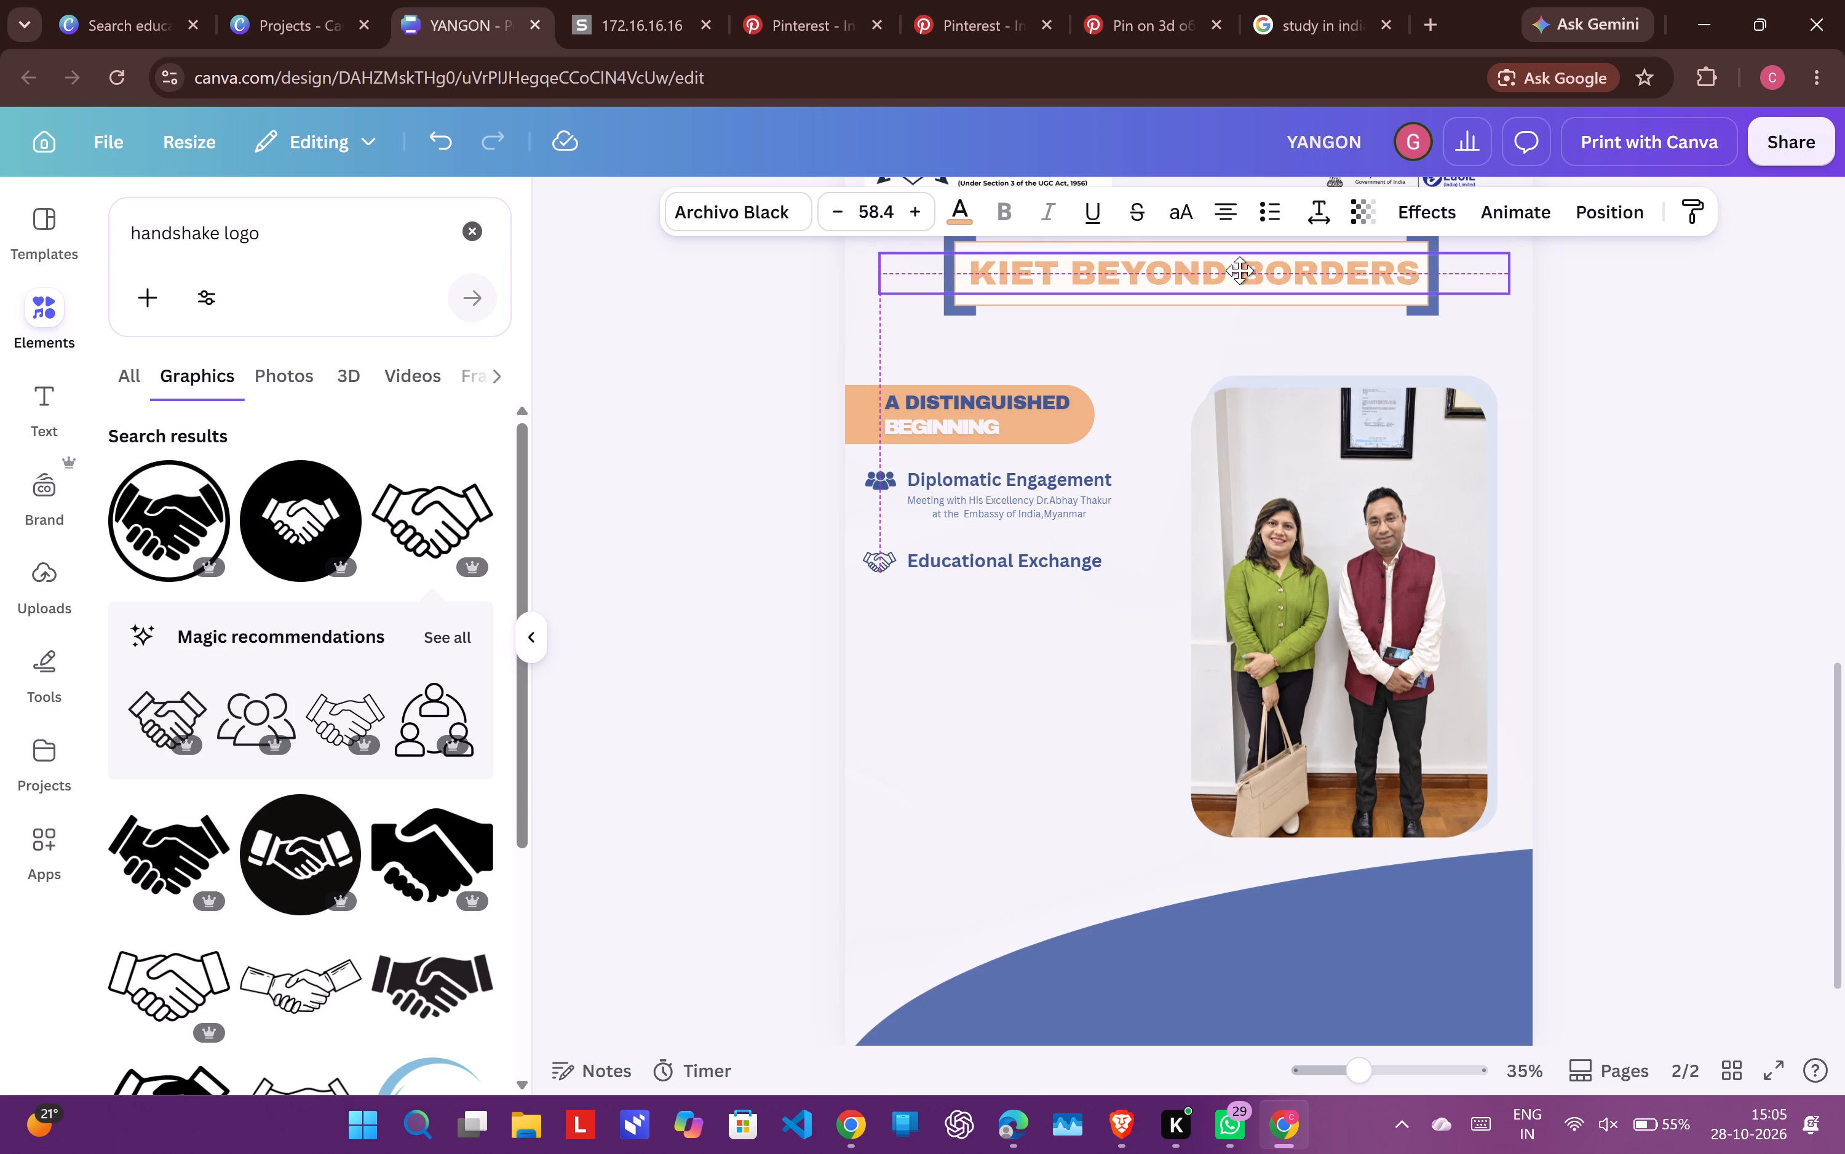
{"action": "left_click_drag", "start_coordinate": [1239, 270], "coordinate": [1239, 265]}
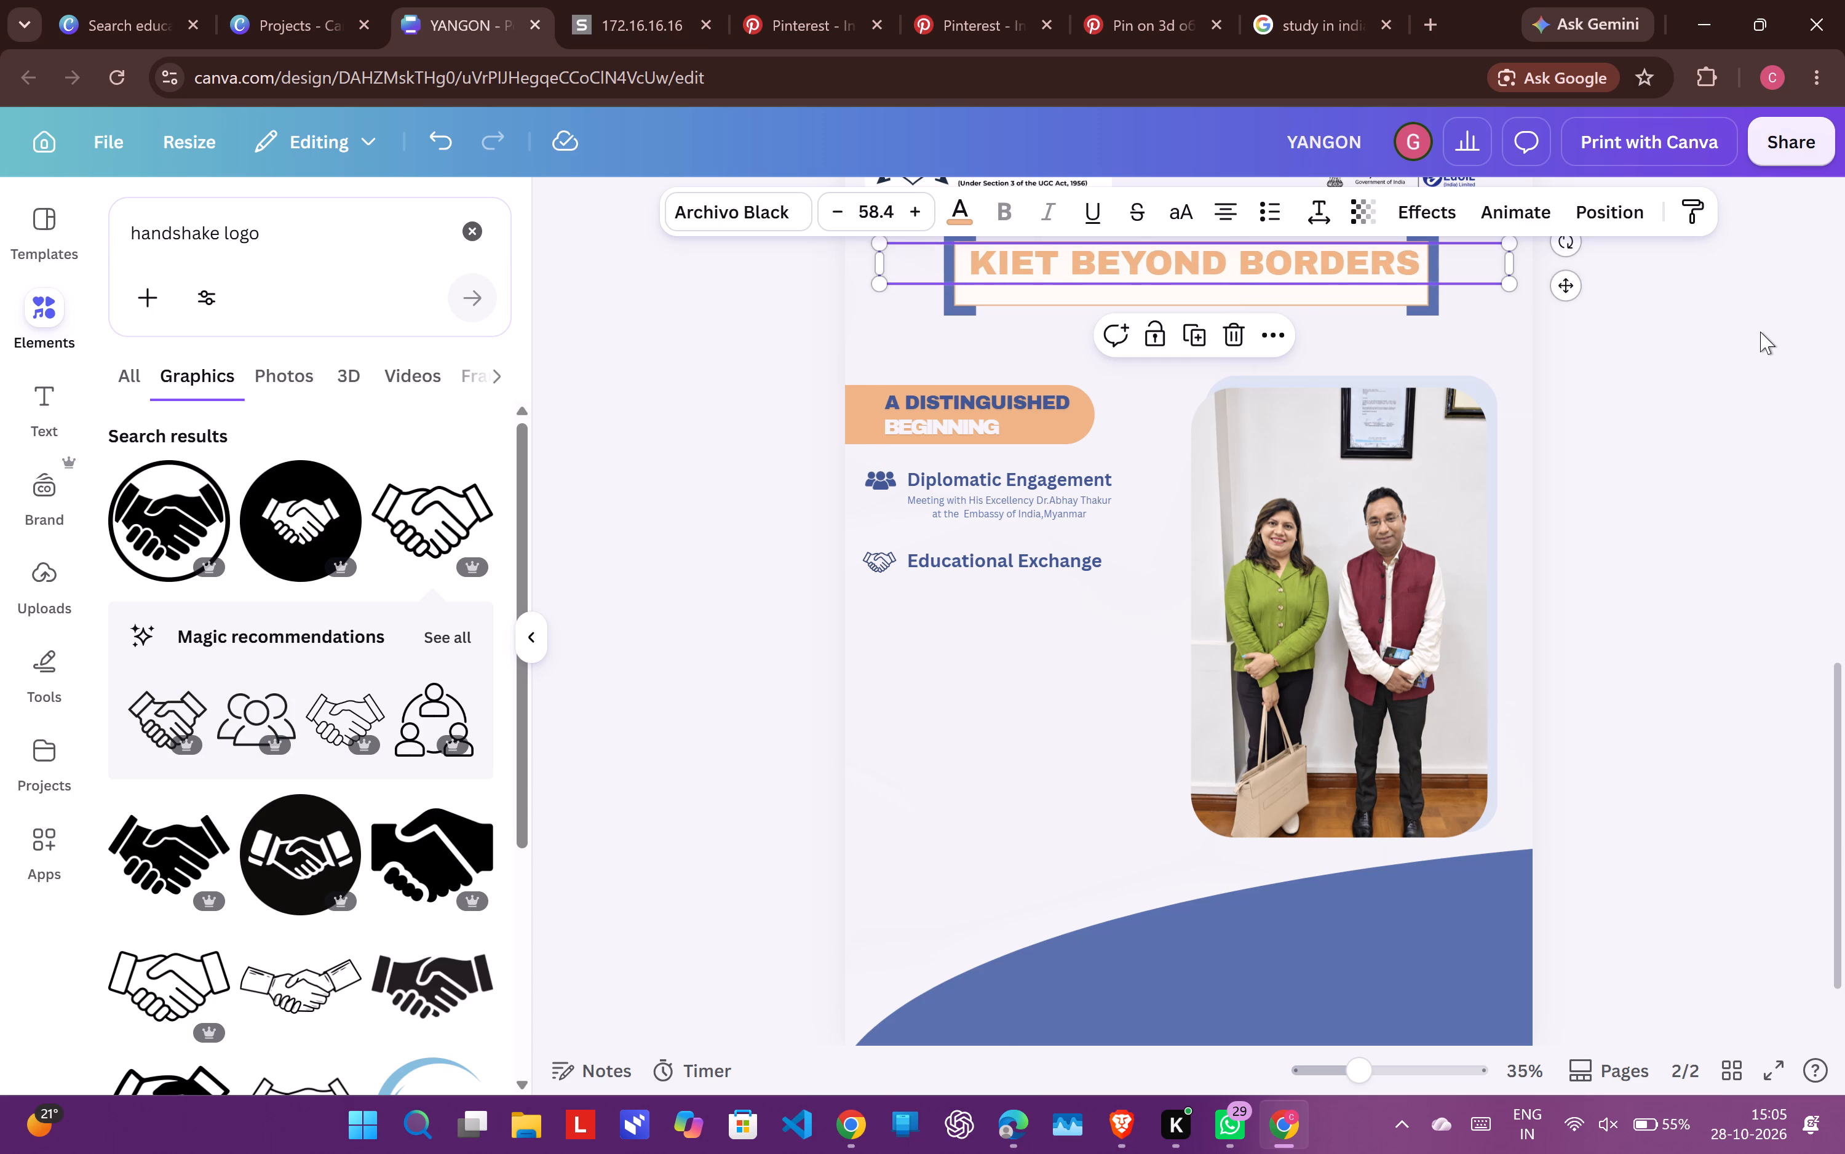
{"action": "left_click", "coordinate": [1760, 332]}
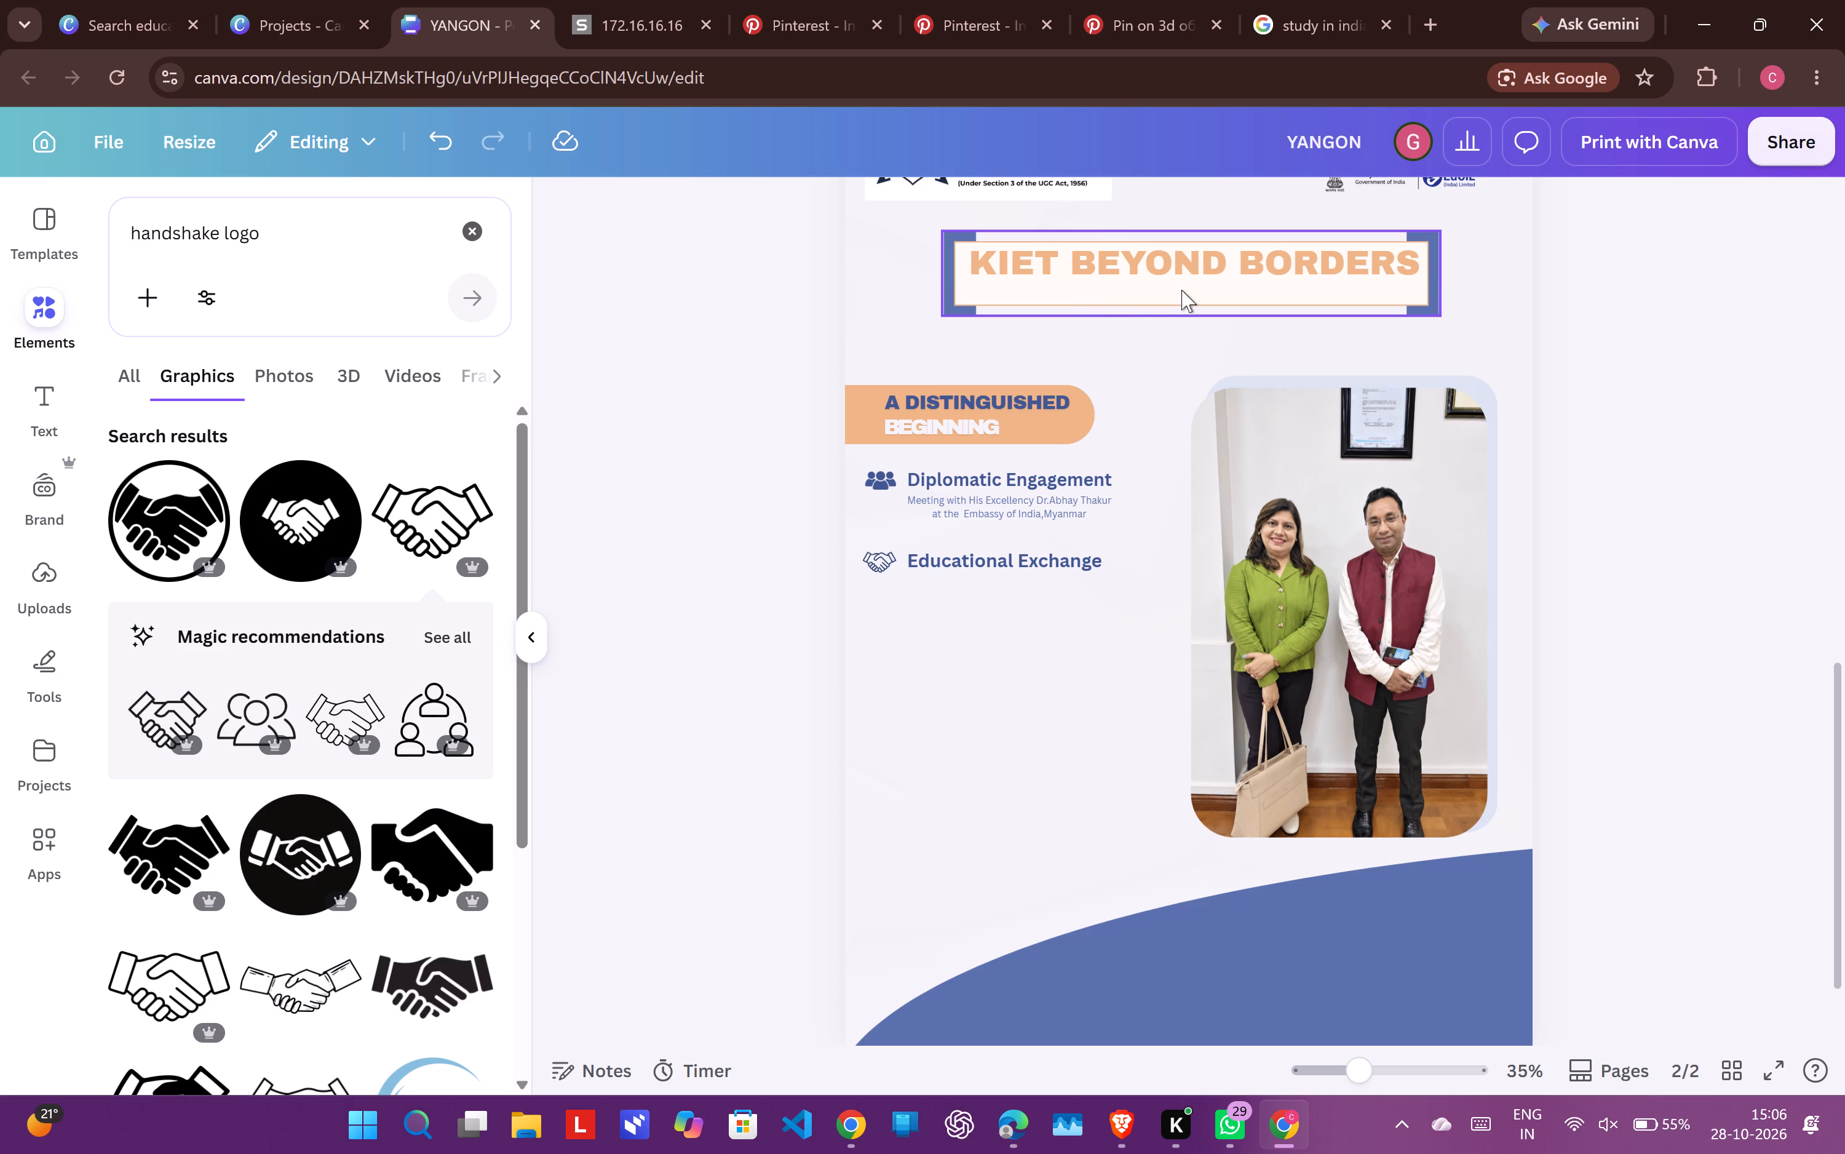
{"action": "left_click", "coordinate": [1426, 296]}
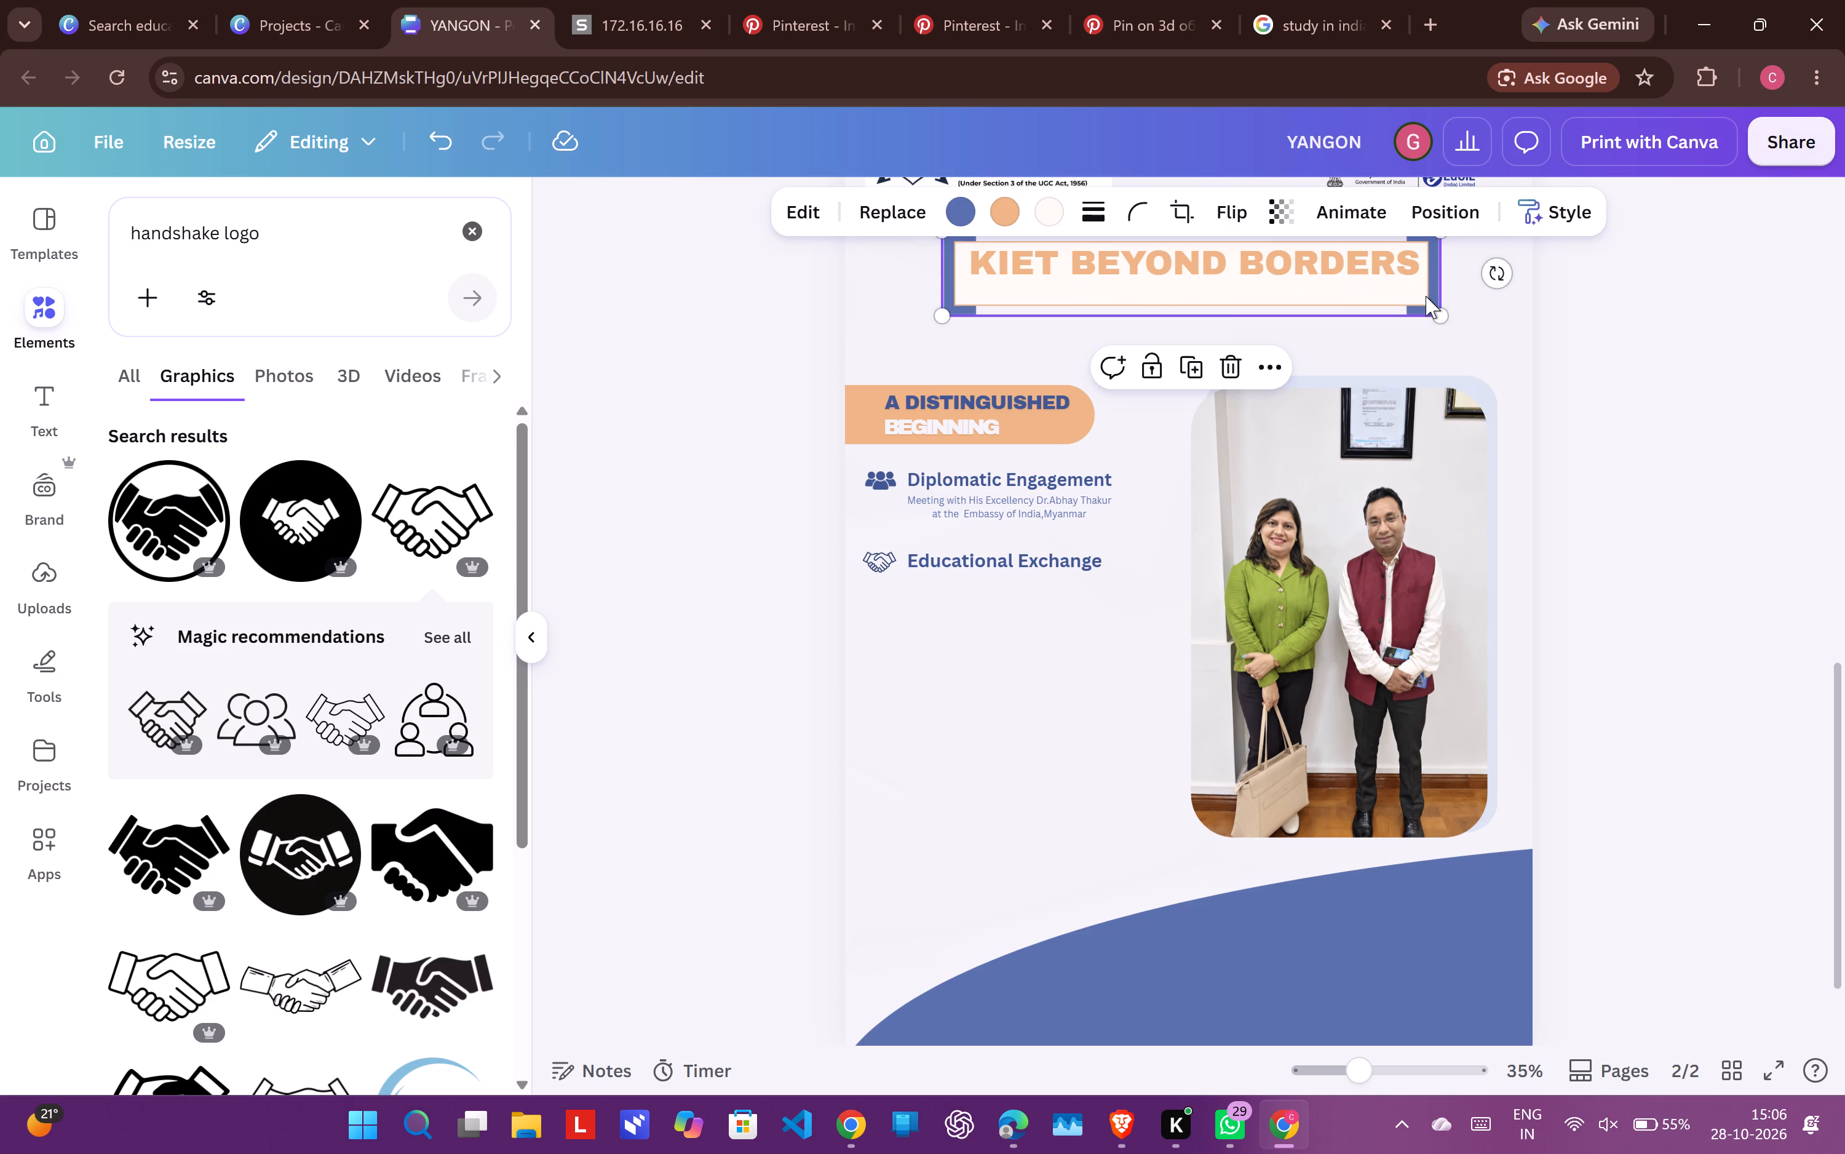
{"action": "left_click", "coordinate": [1242, 371]}
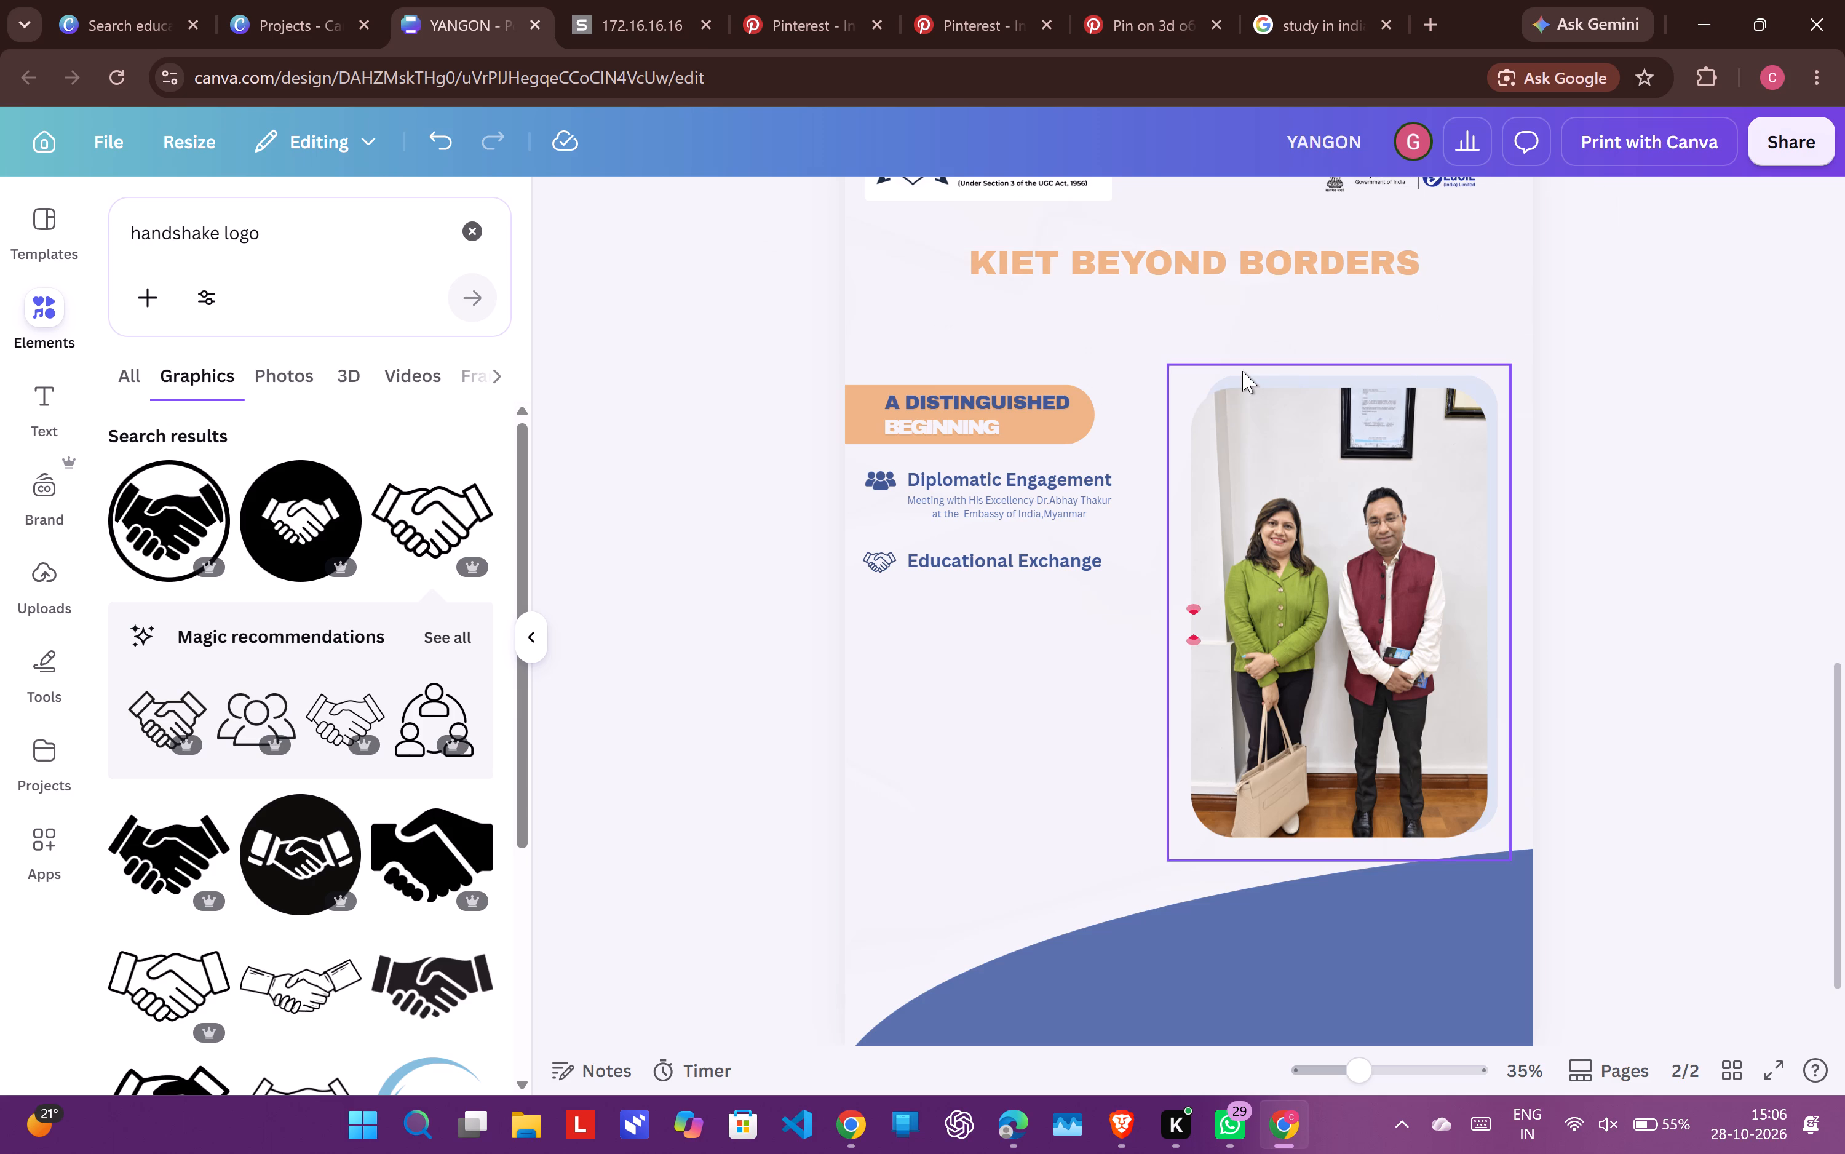
{"action": "left_click_drag", "start_coordinate": [1242, 274], "coordinate": [1253, 265]}
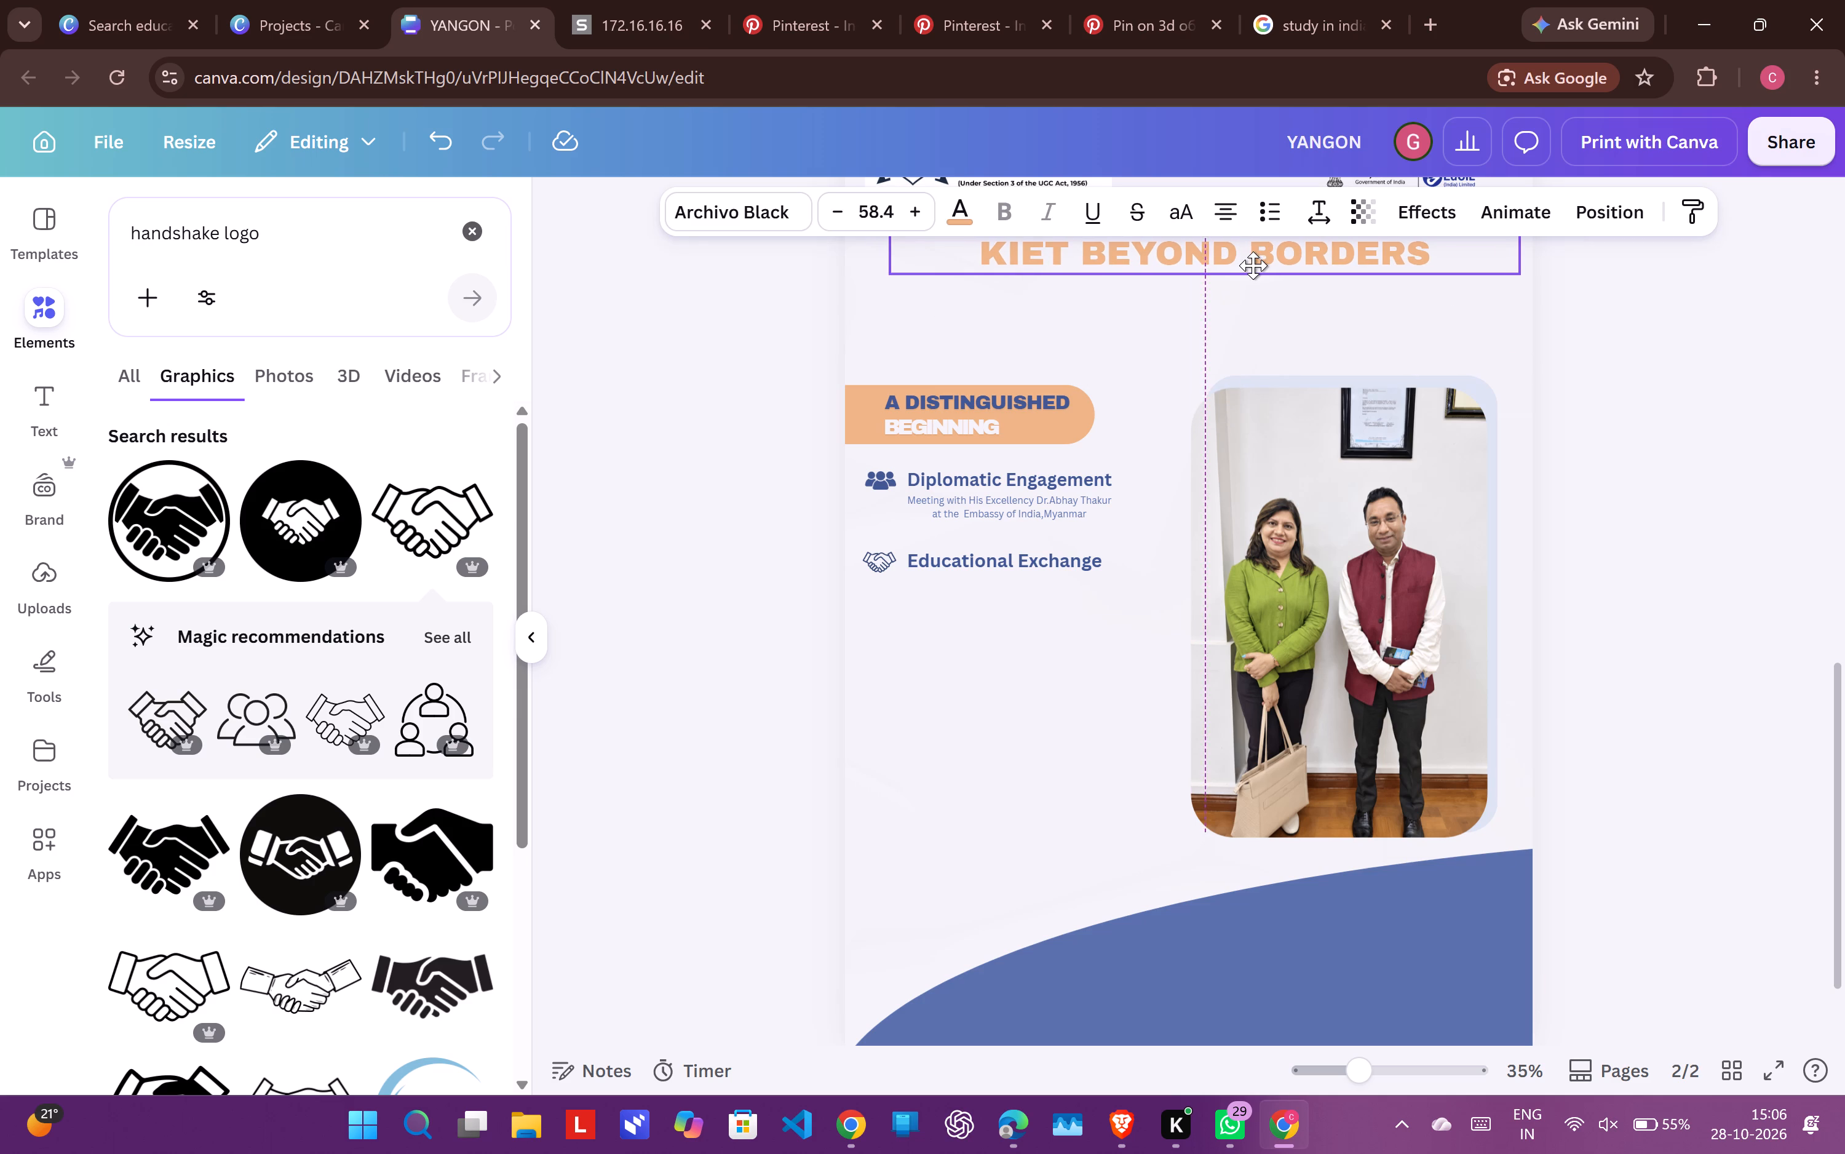
{"action": "left_click_drag", "start_coordinate": [1253, 265], "coordinate": [1245, 266]}
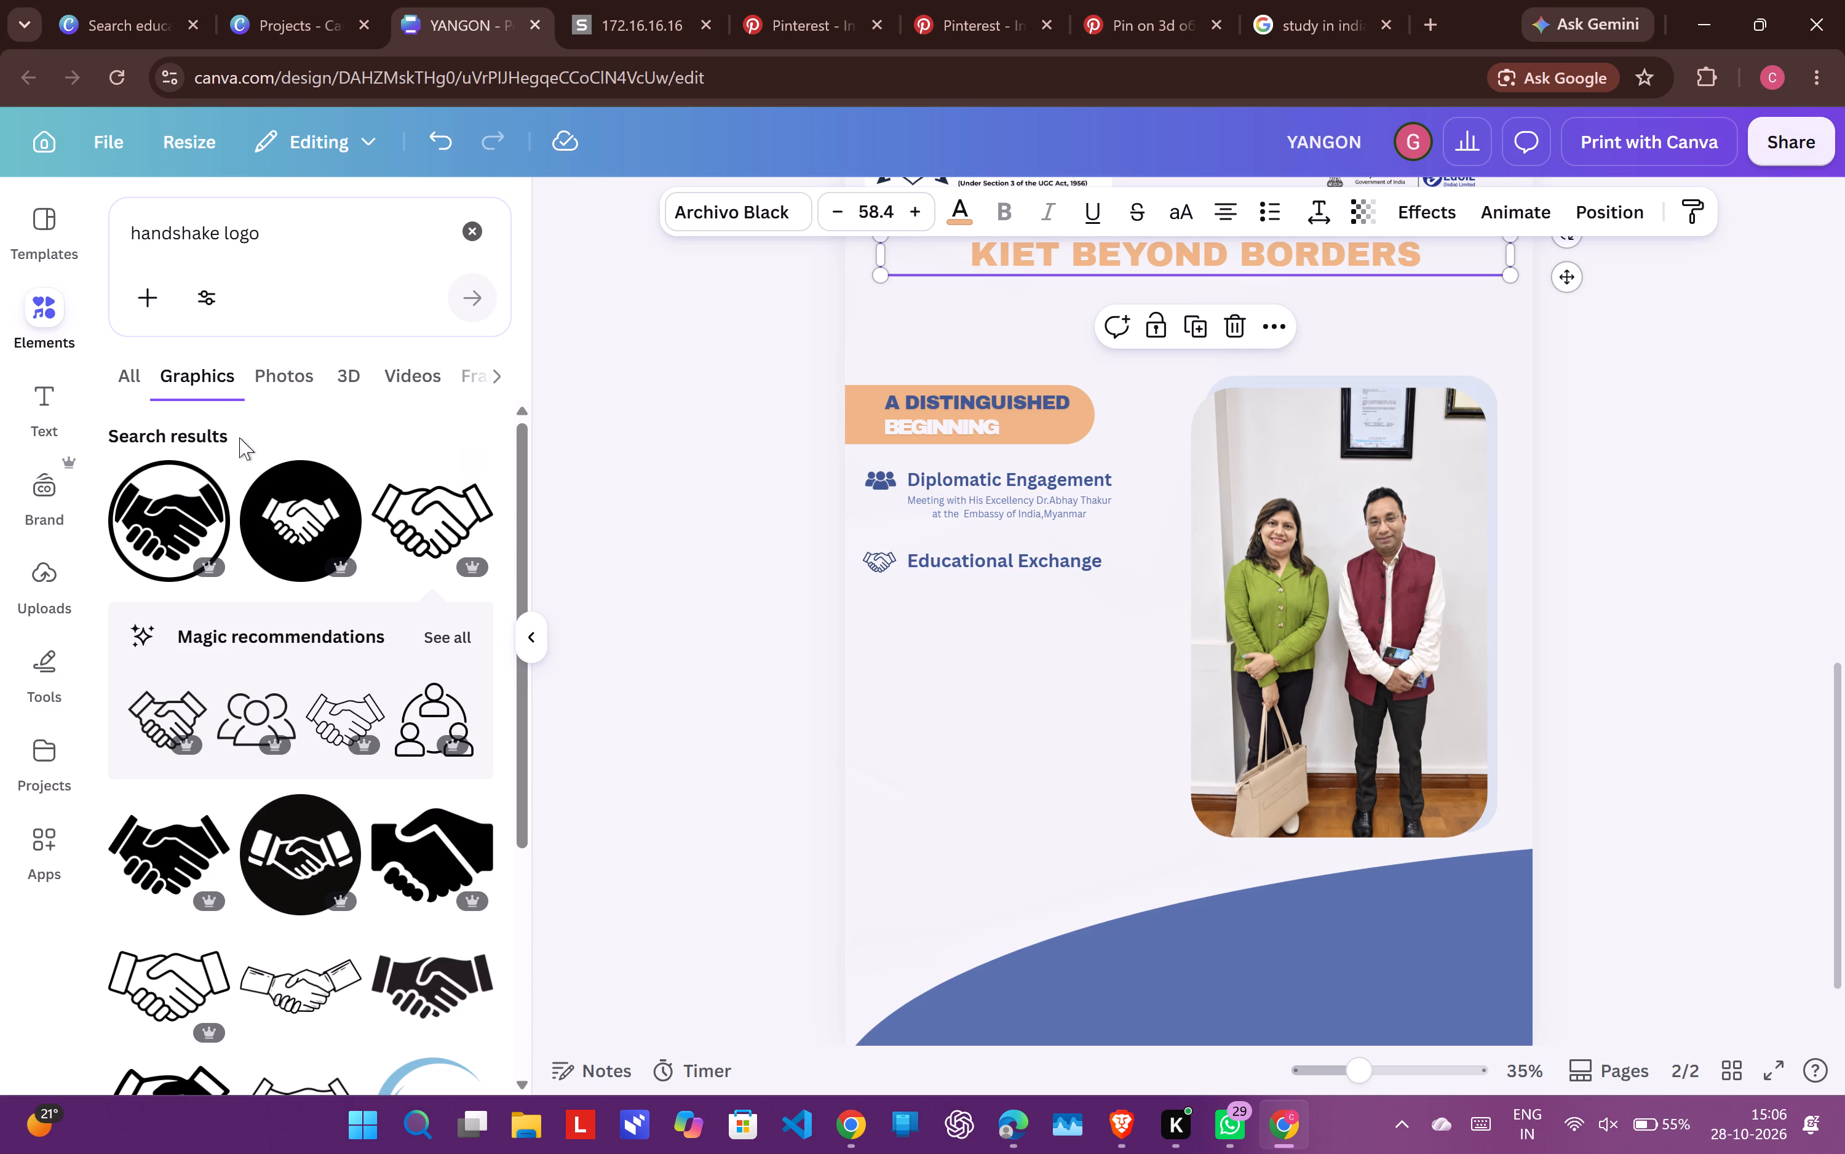
Add a subheading below the title reading "INTERNATIONAL ACADEMIC ENGAGEMENT YANGON, MYANMAR".
{"action": "left_click", "coordinate": [50, 388]}
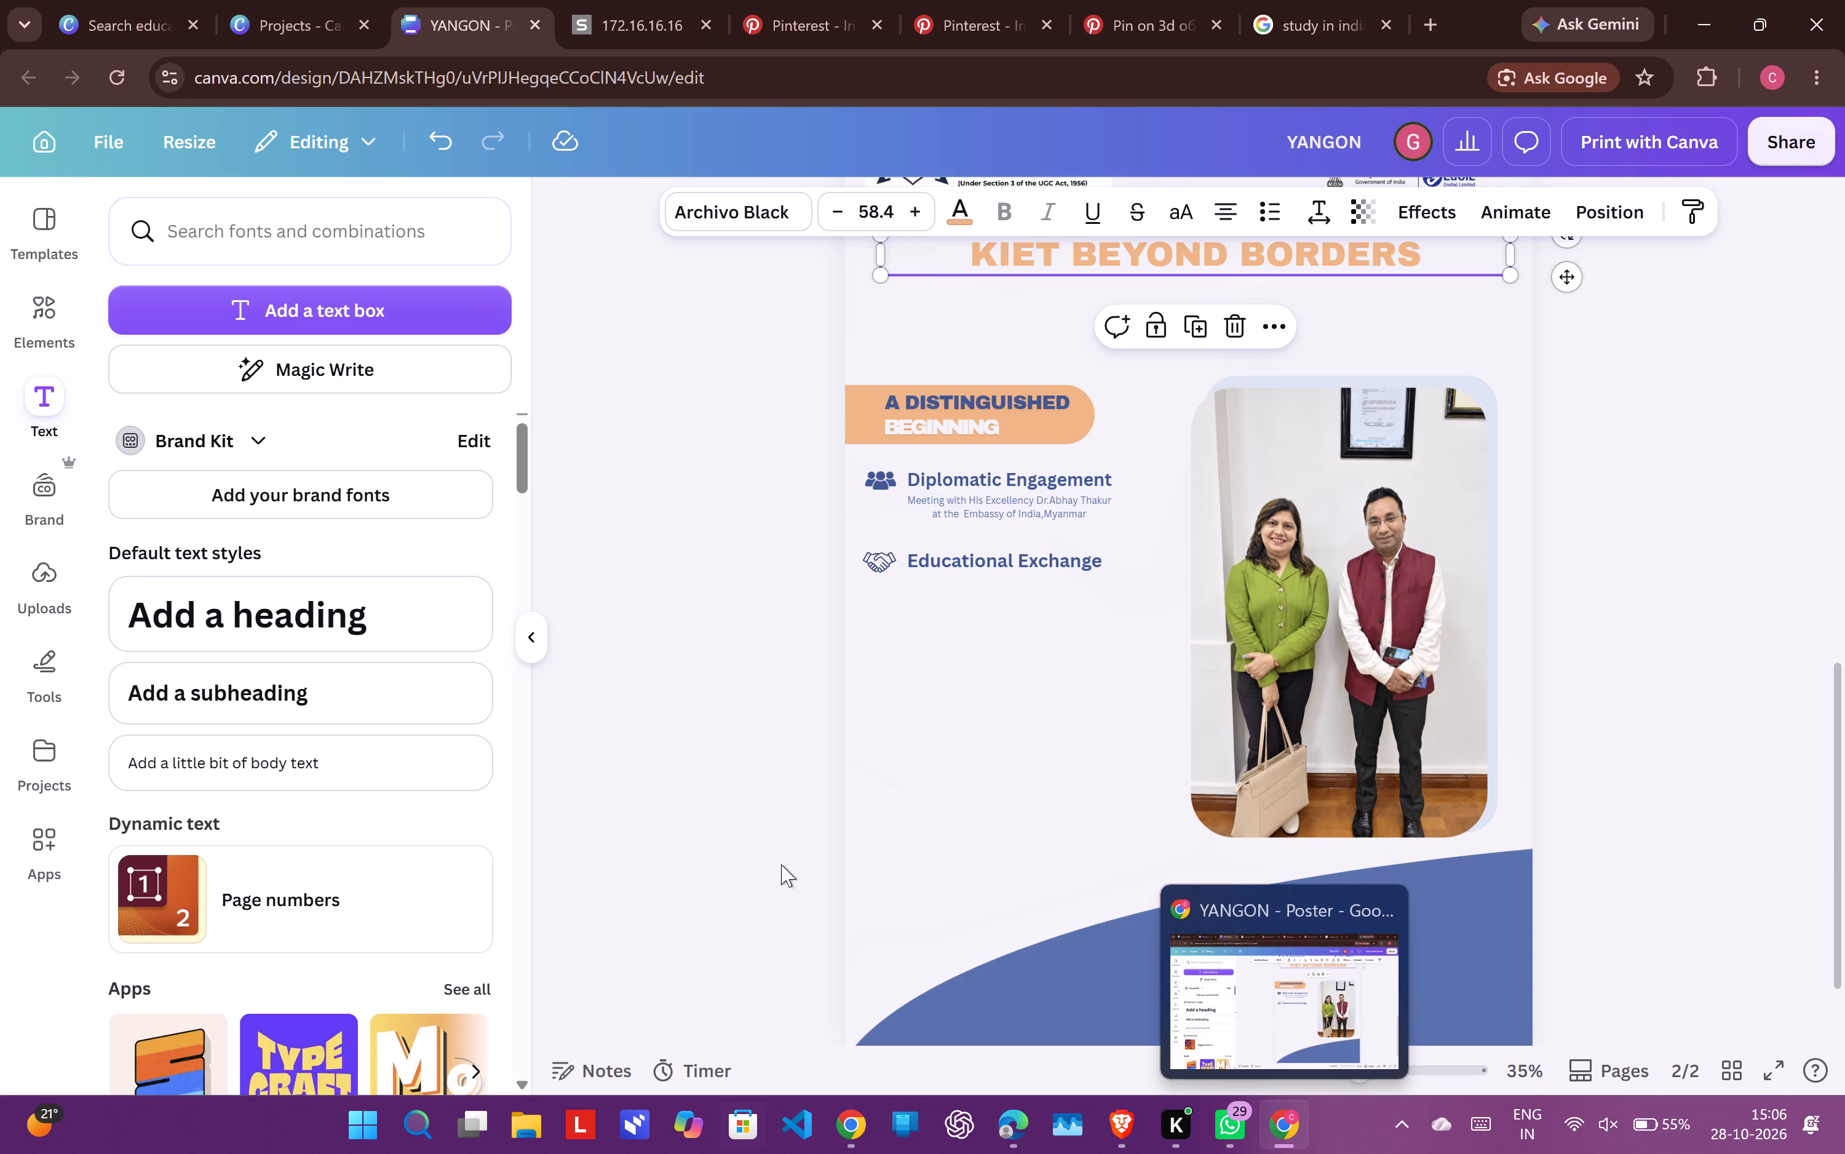
{"action": "left_click", "coordinate": [331, 687]}
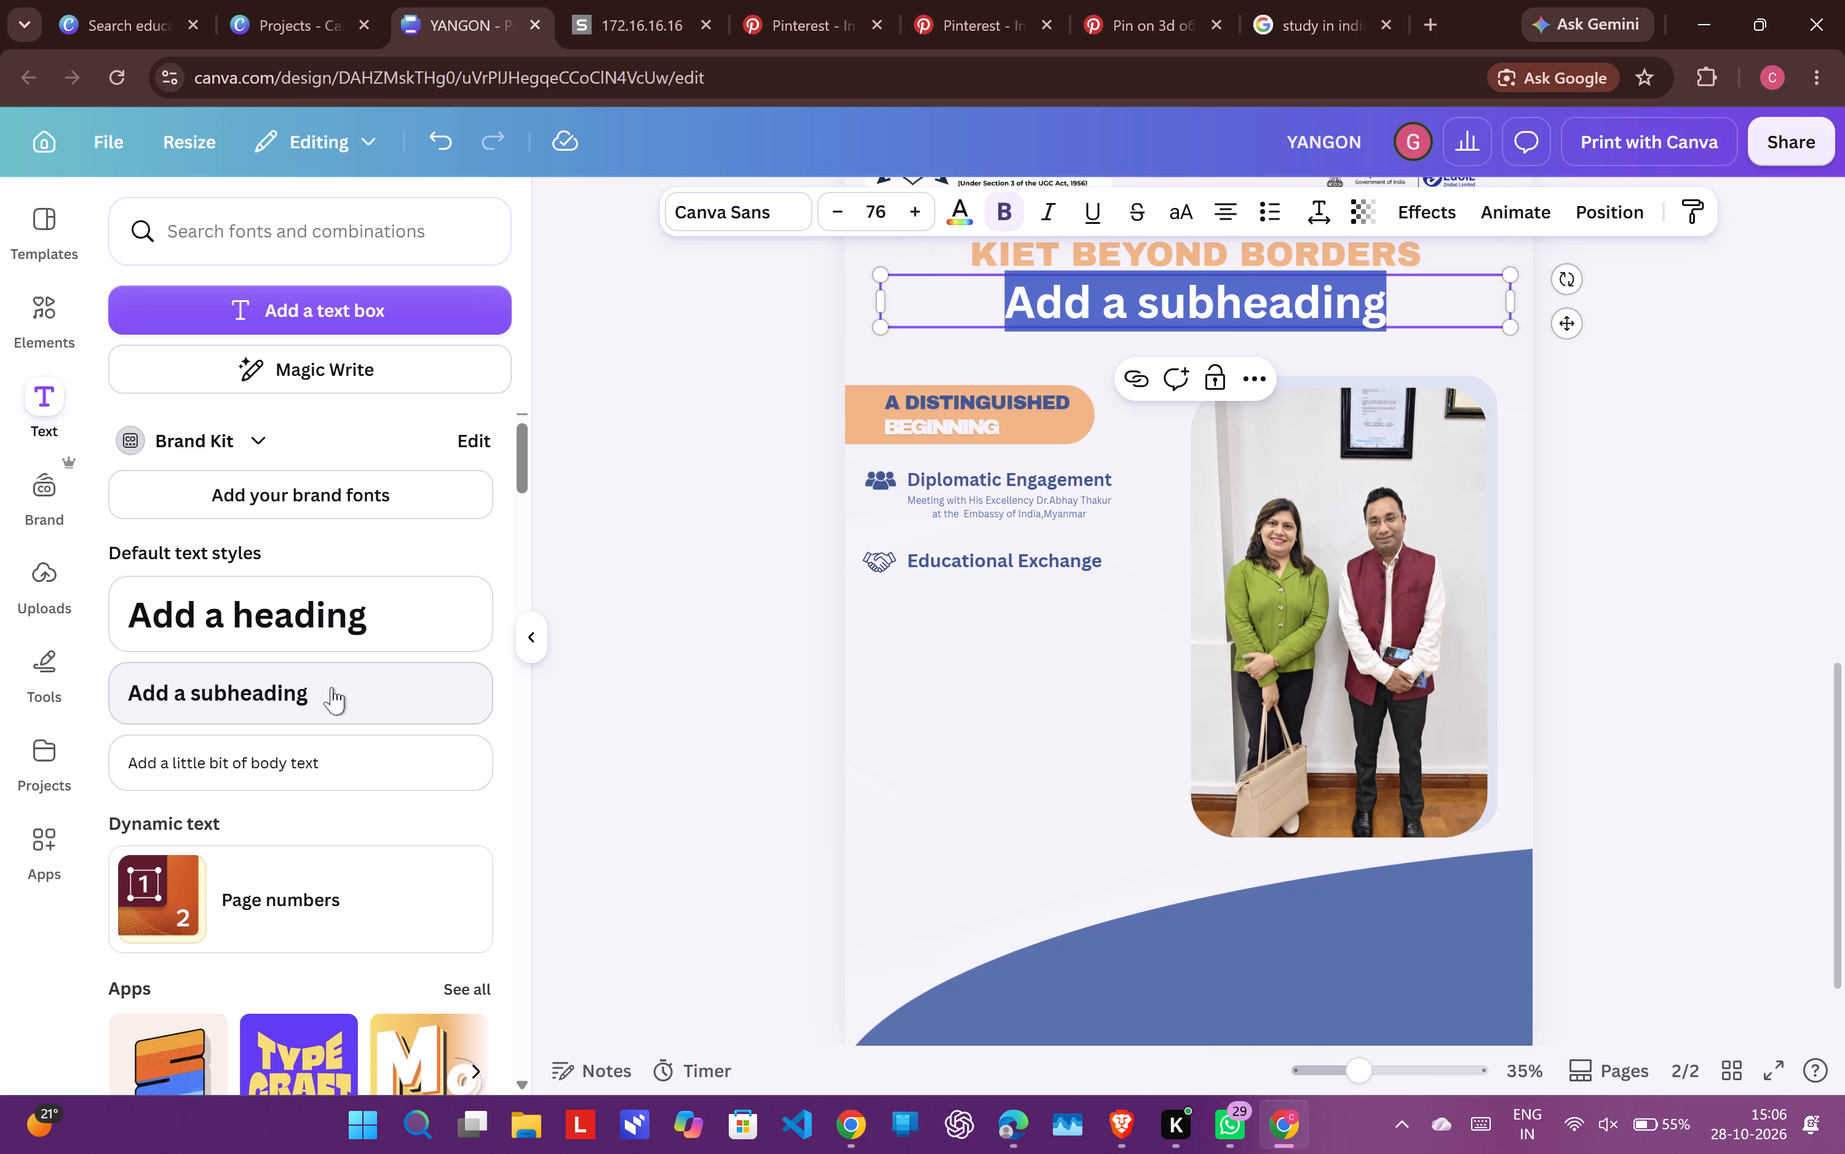
{"action": "type", "text": "INTERNATIONAL"}
{"action": "key", "text": "space"}
{"action": "type", "text": "ACADEMIV"}
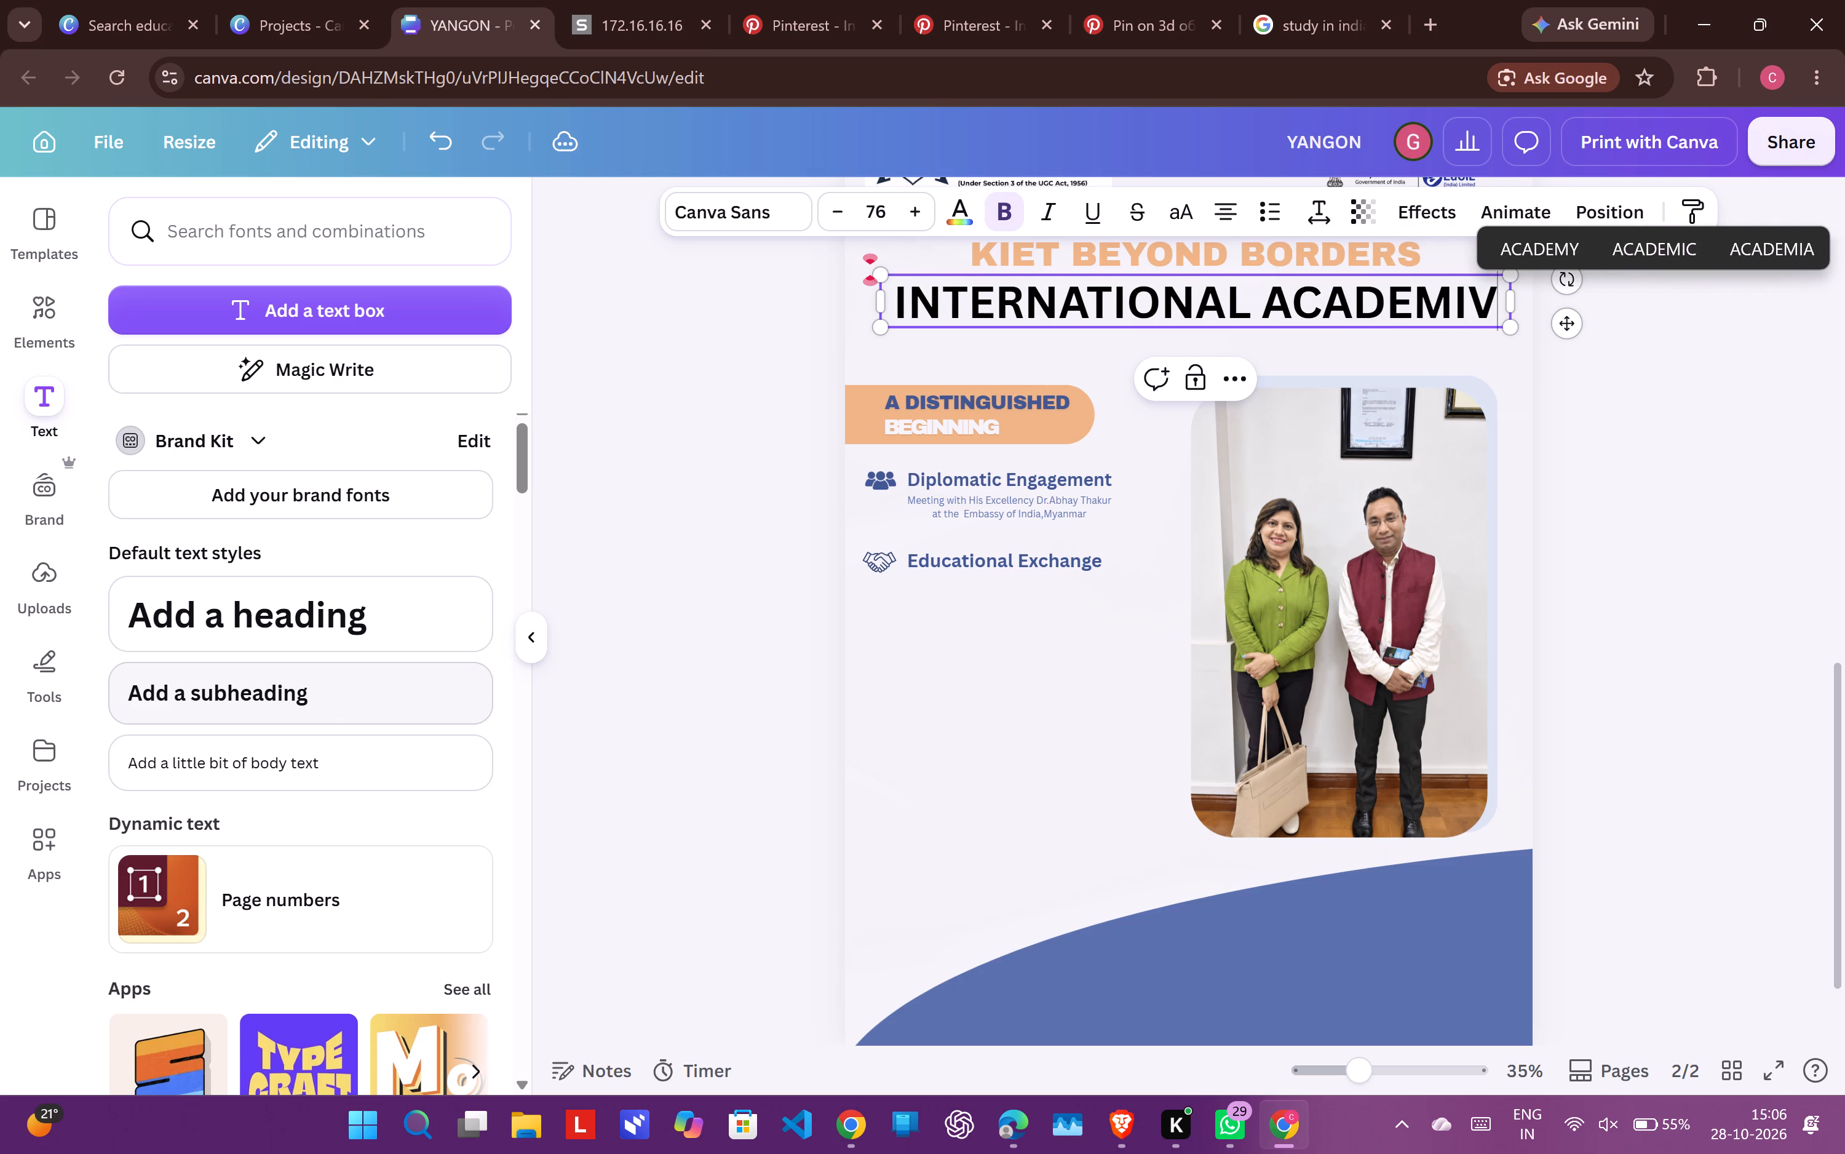
{"action": "key", "text": "BackSpace"}
{"action": "type", "text": "C"}
{"action": "key", "text": "space"}
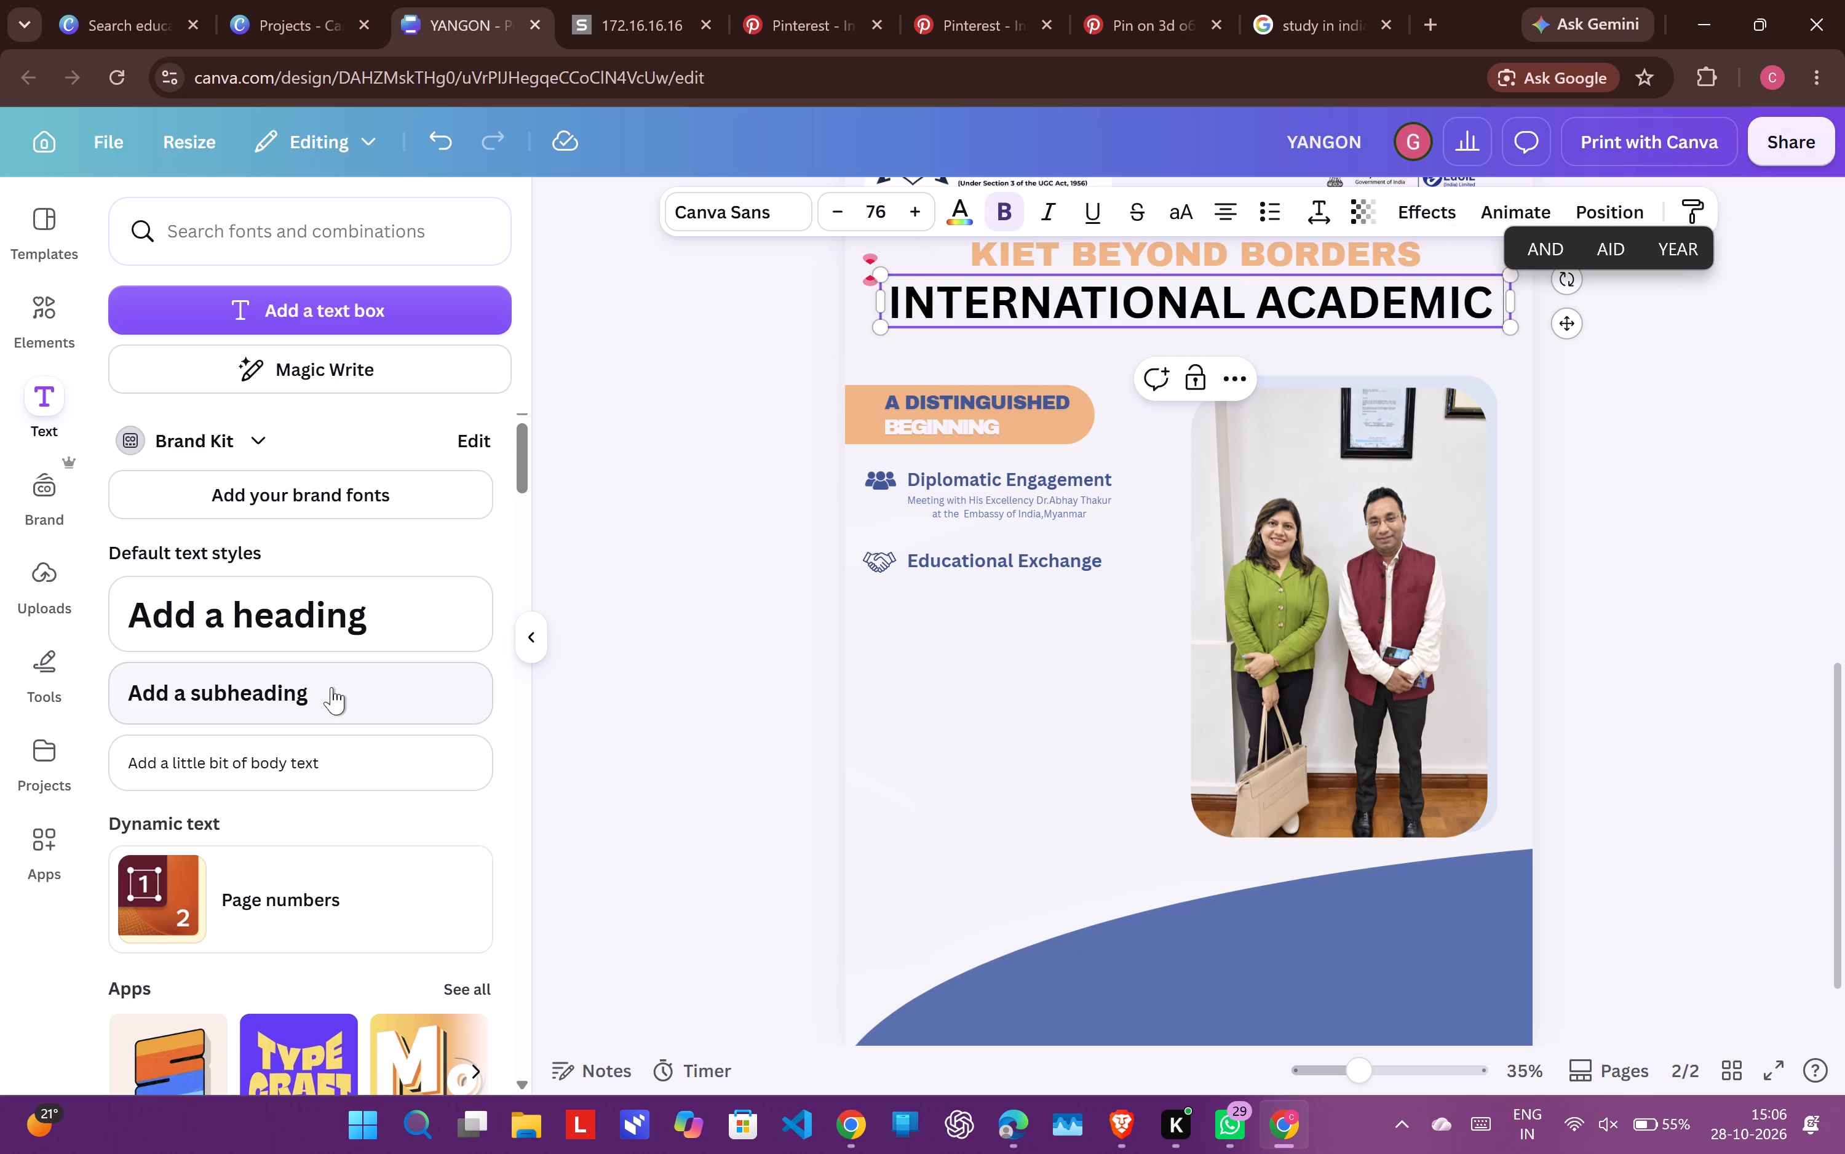
{"action": "type", "text": "EM"}
{"action": "key", "text": "BackSpace"}
{"action": "type", "text": "NGAGEMENT"}
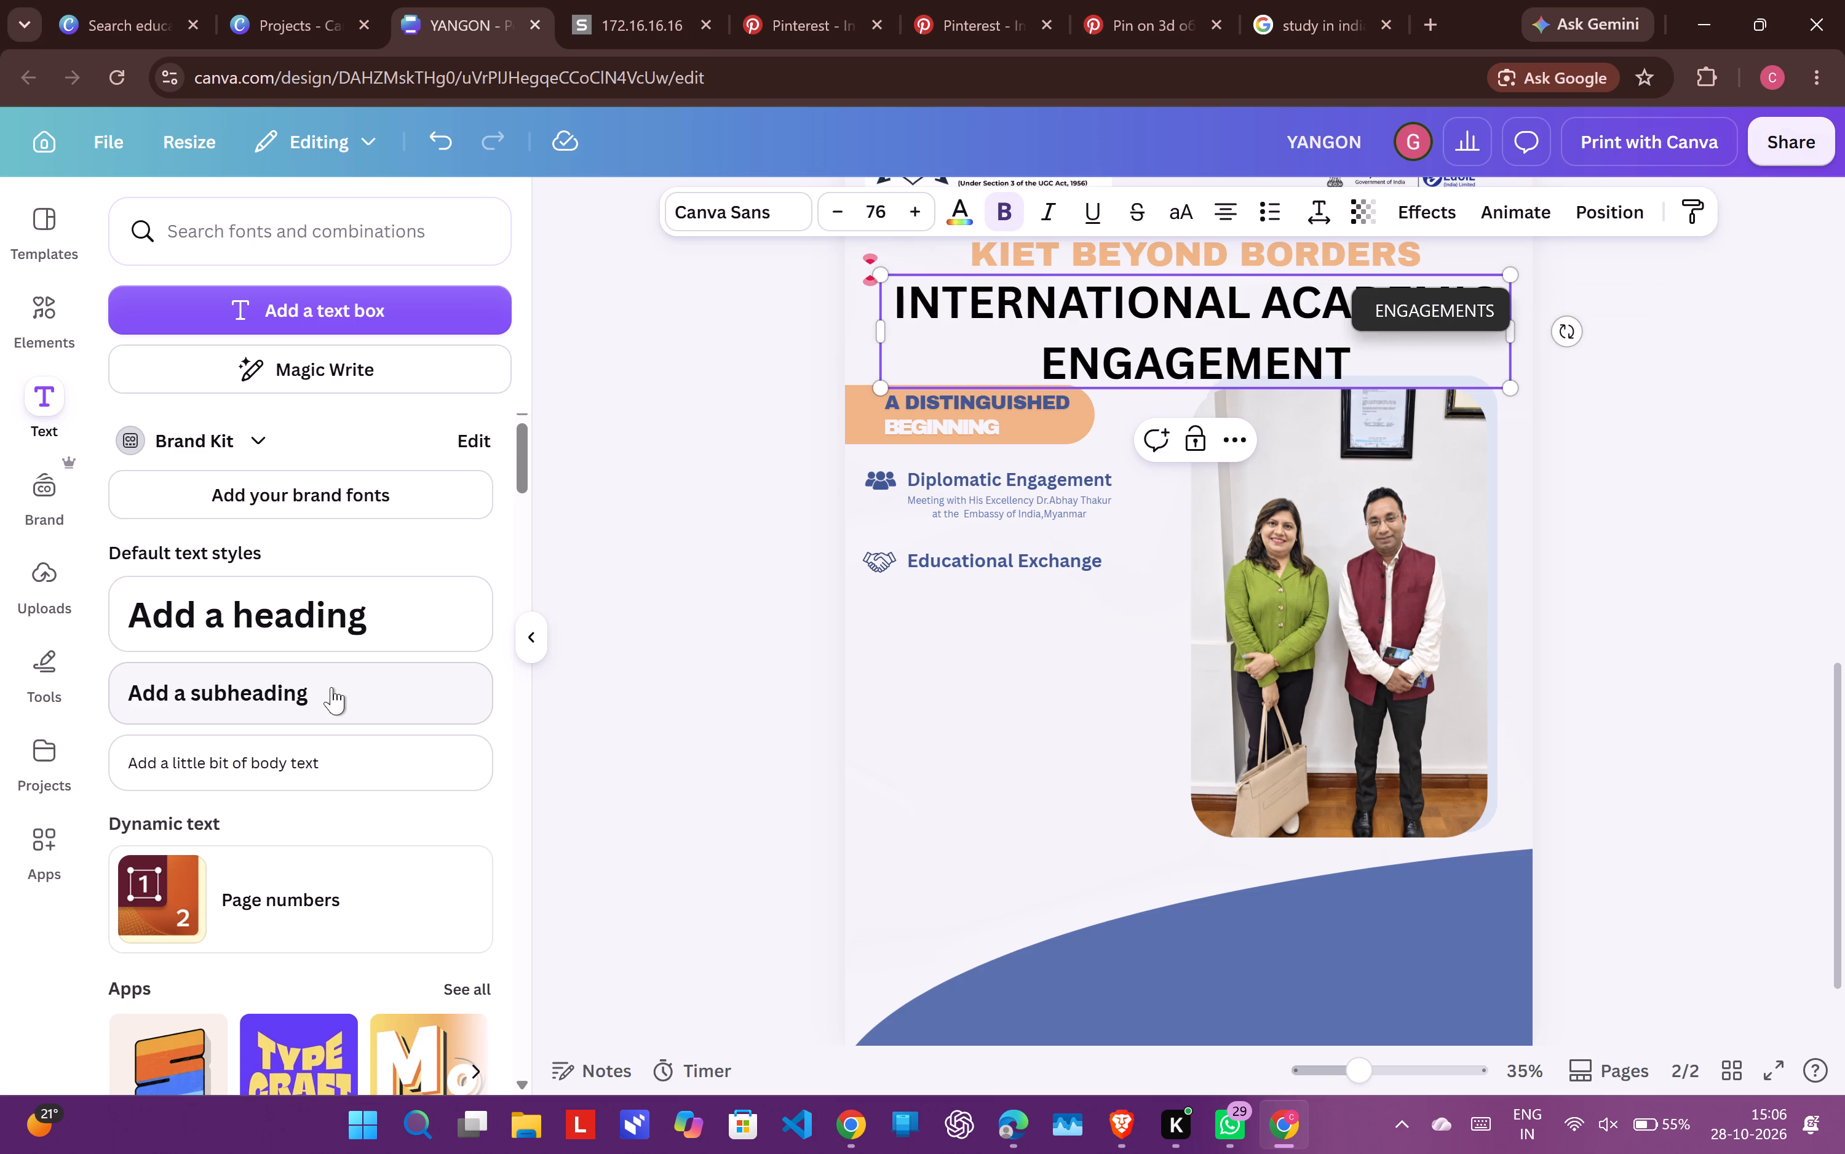
{"action": "key", "text": "space"}
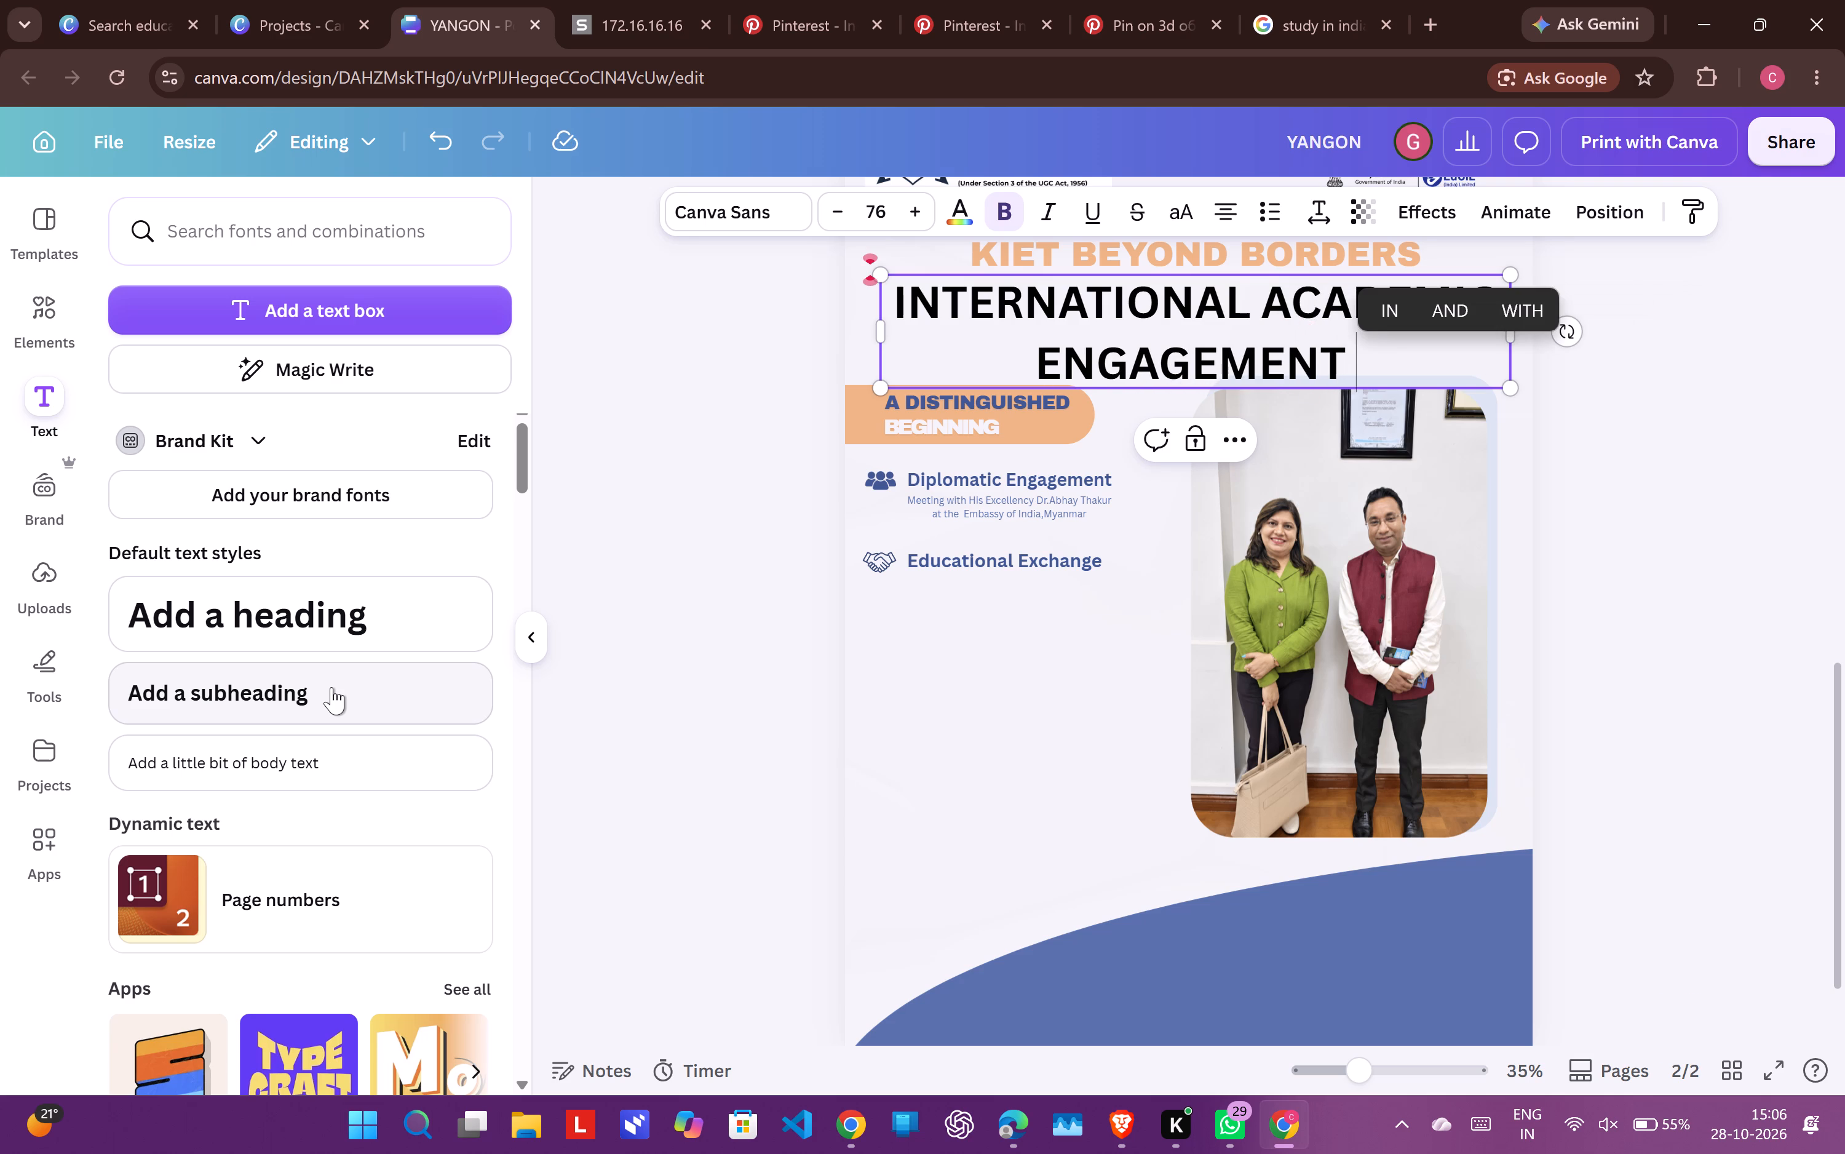
{"action": "type", "text": "YANGON"}
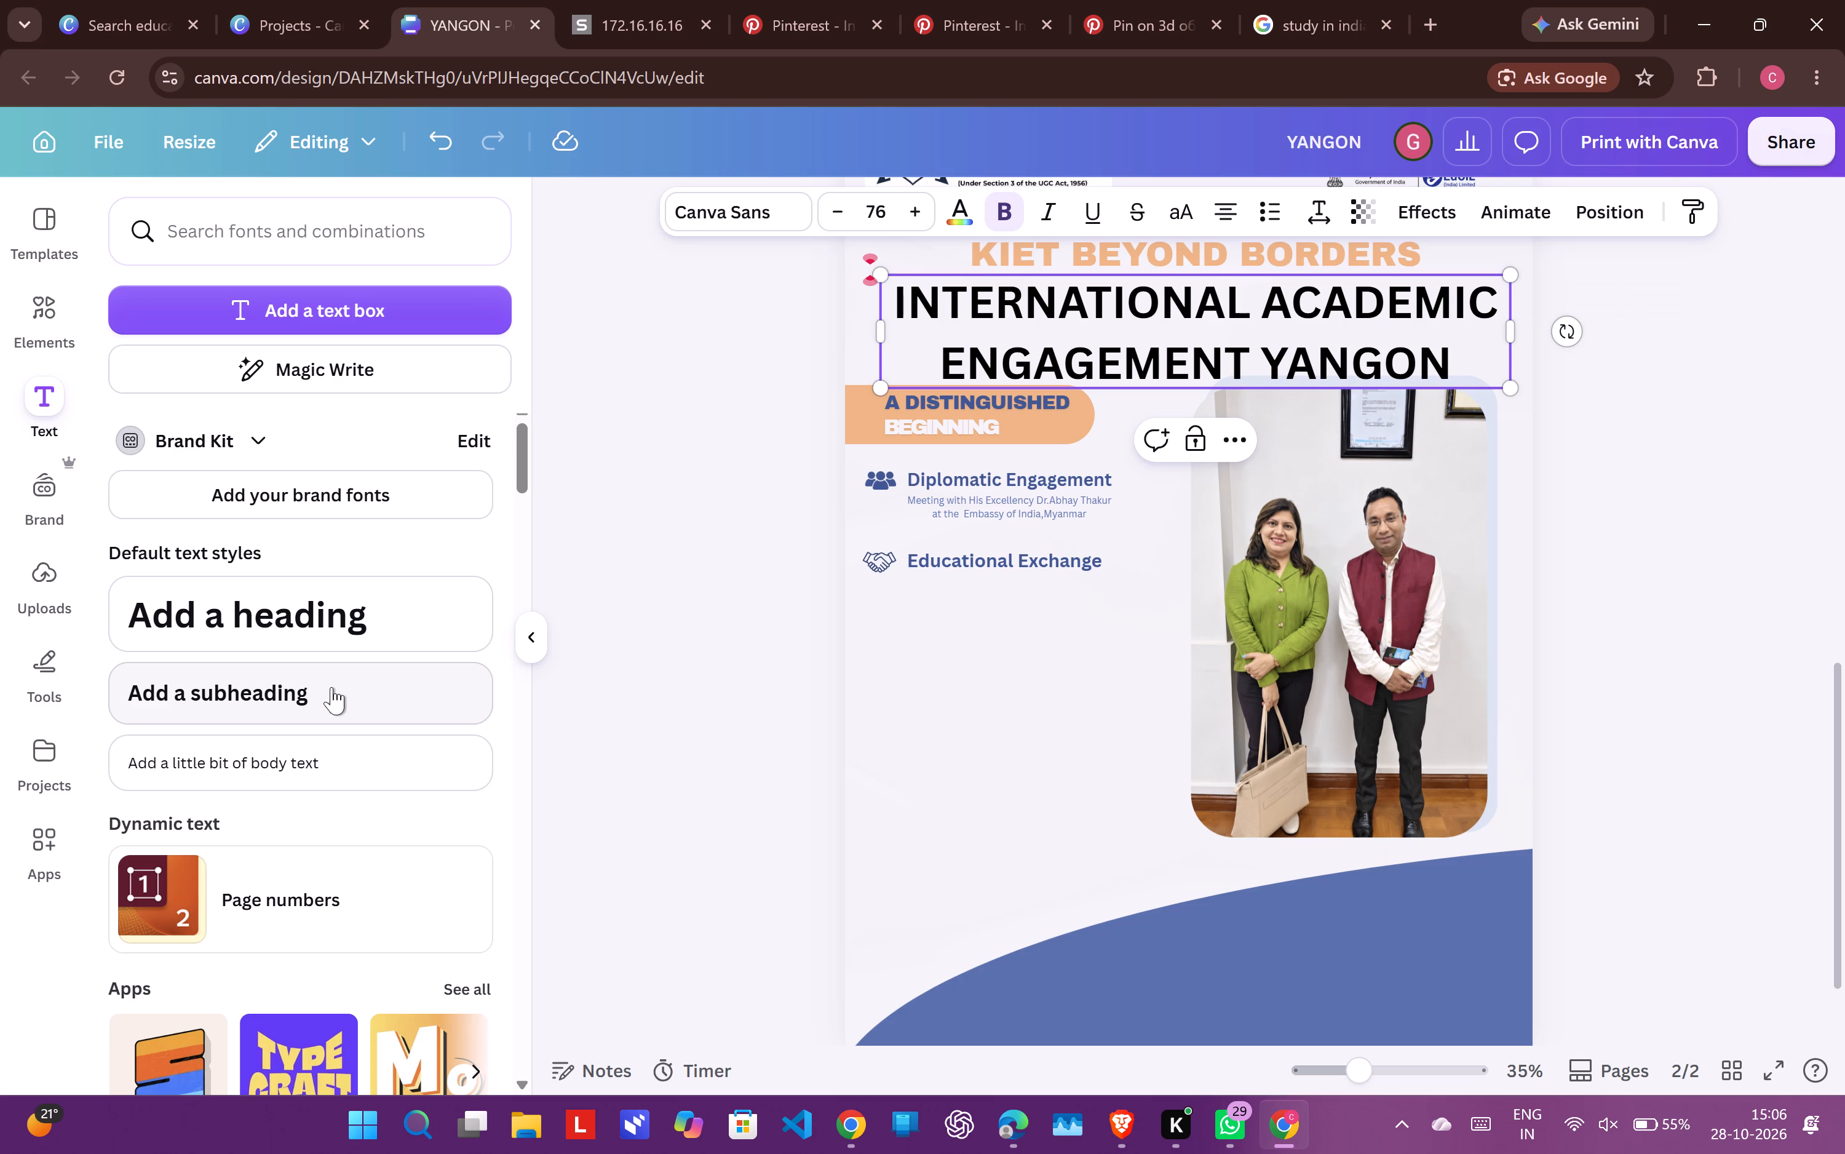
{"action": "type", "text": ", MYANMAR"}
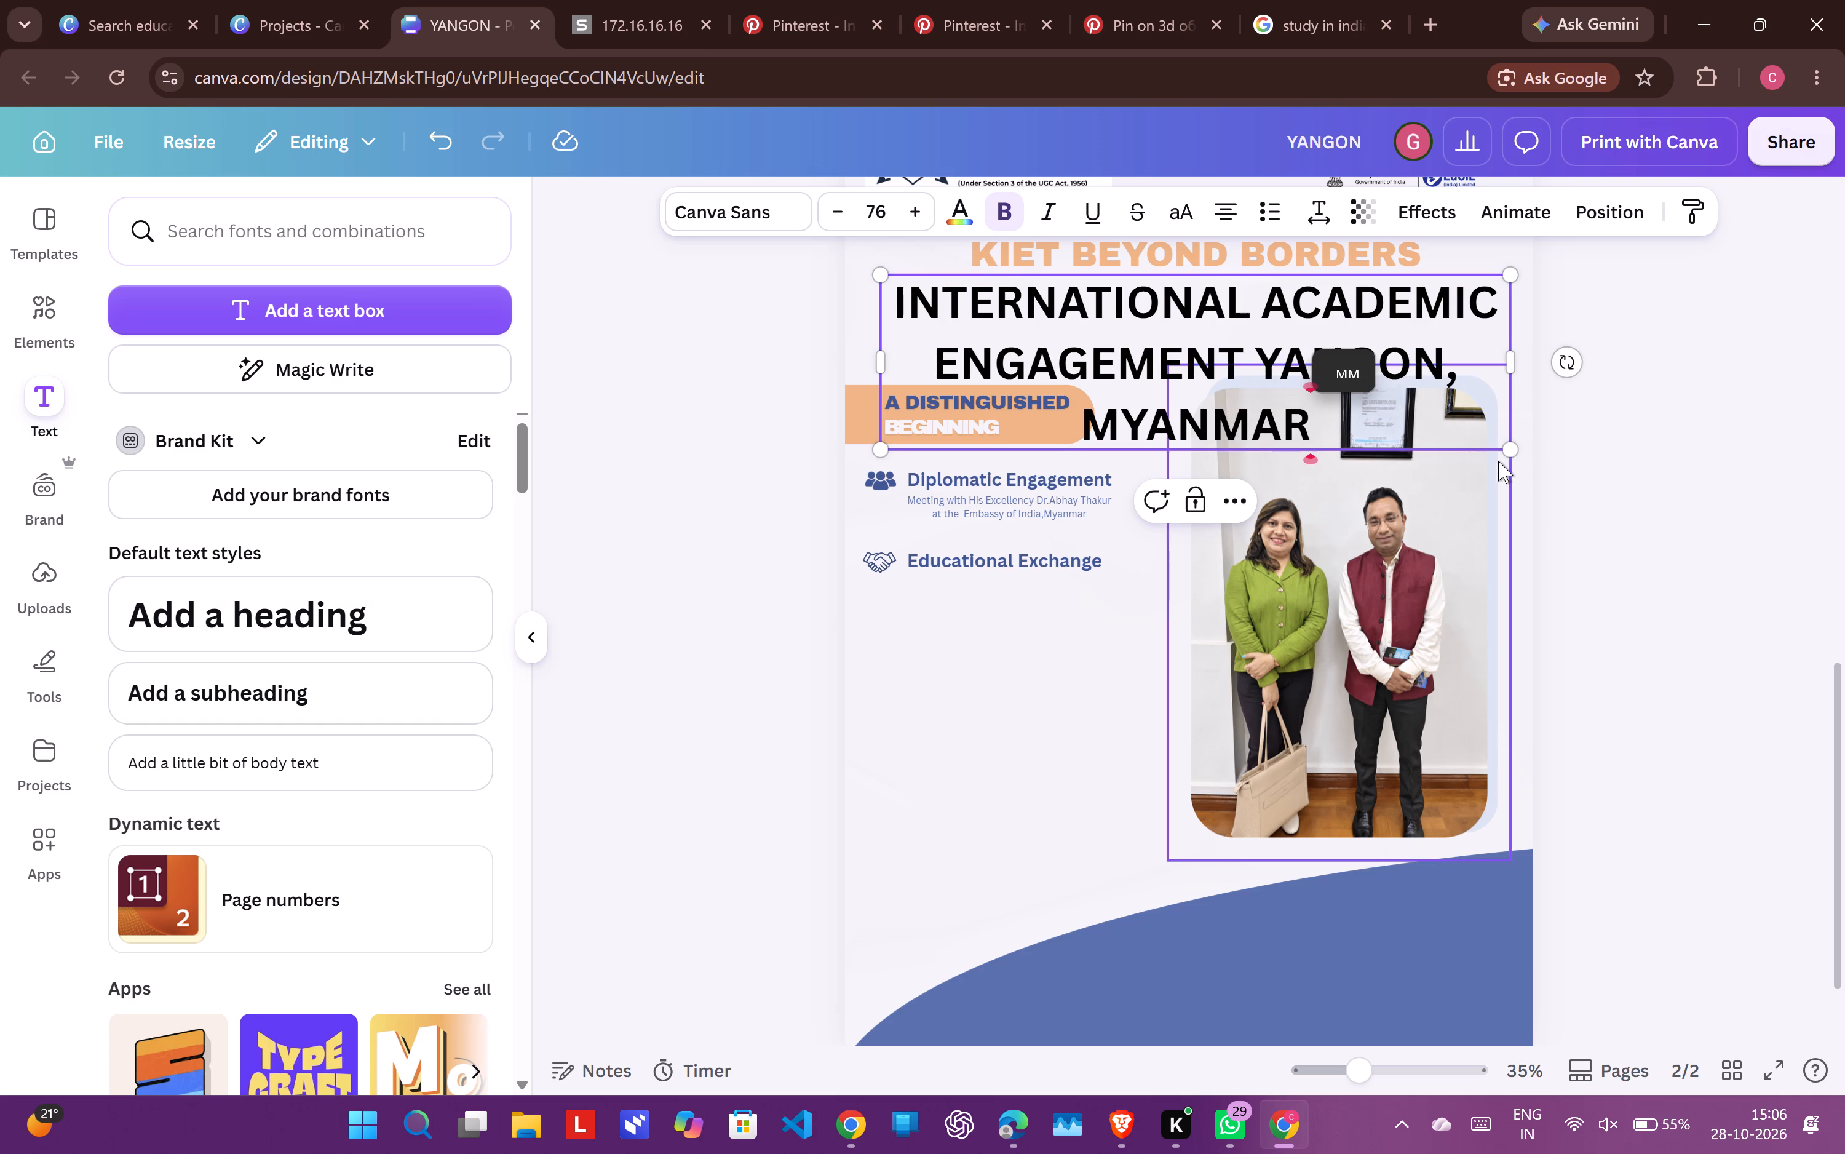
Shrink the subheading to size 26.1 and fit it as two lines about 21.6 wide, centred just below the "KIET BEYOND BORDERS" title.
{"action": "left_click_drag", "start_coordinate": [1506, 450], "coordinate": [1450, 420]}
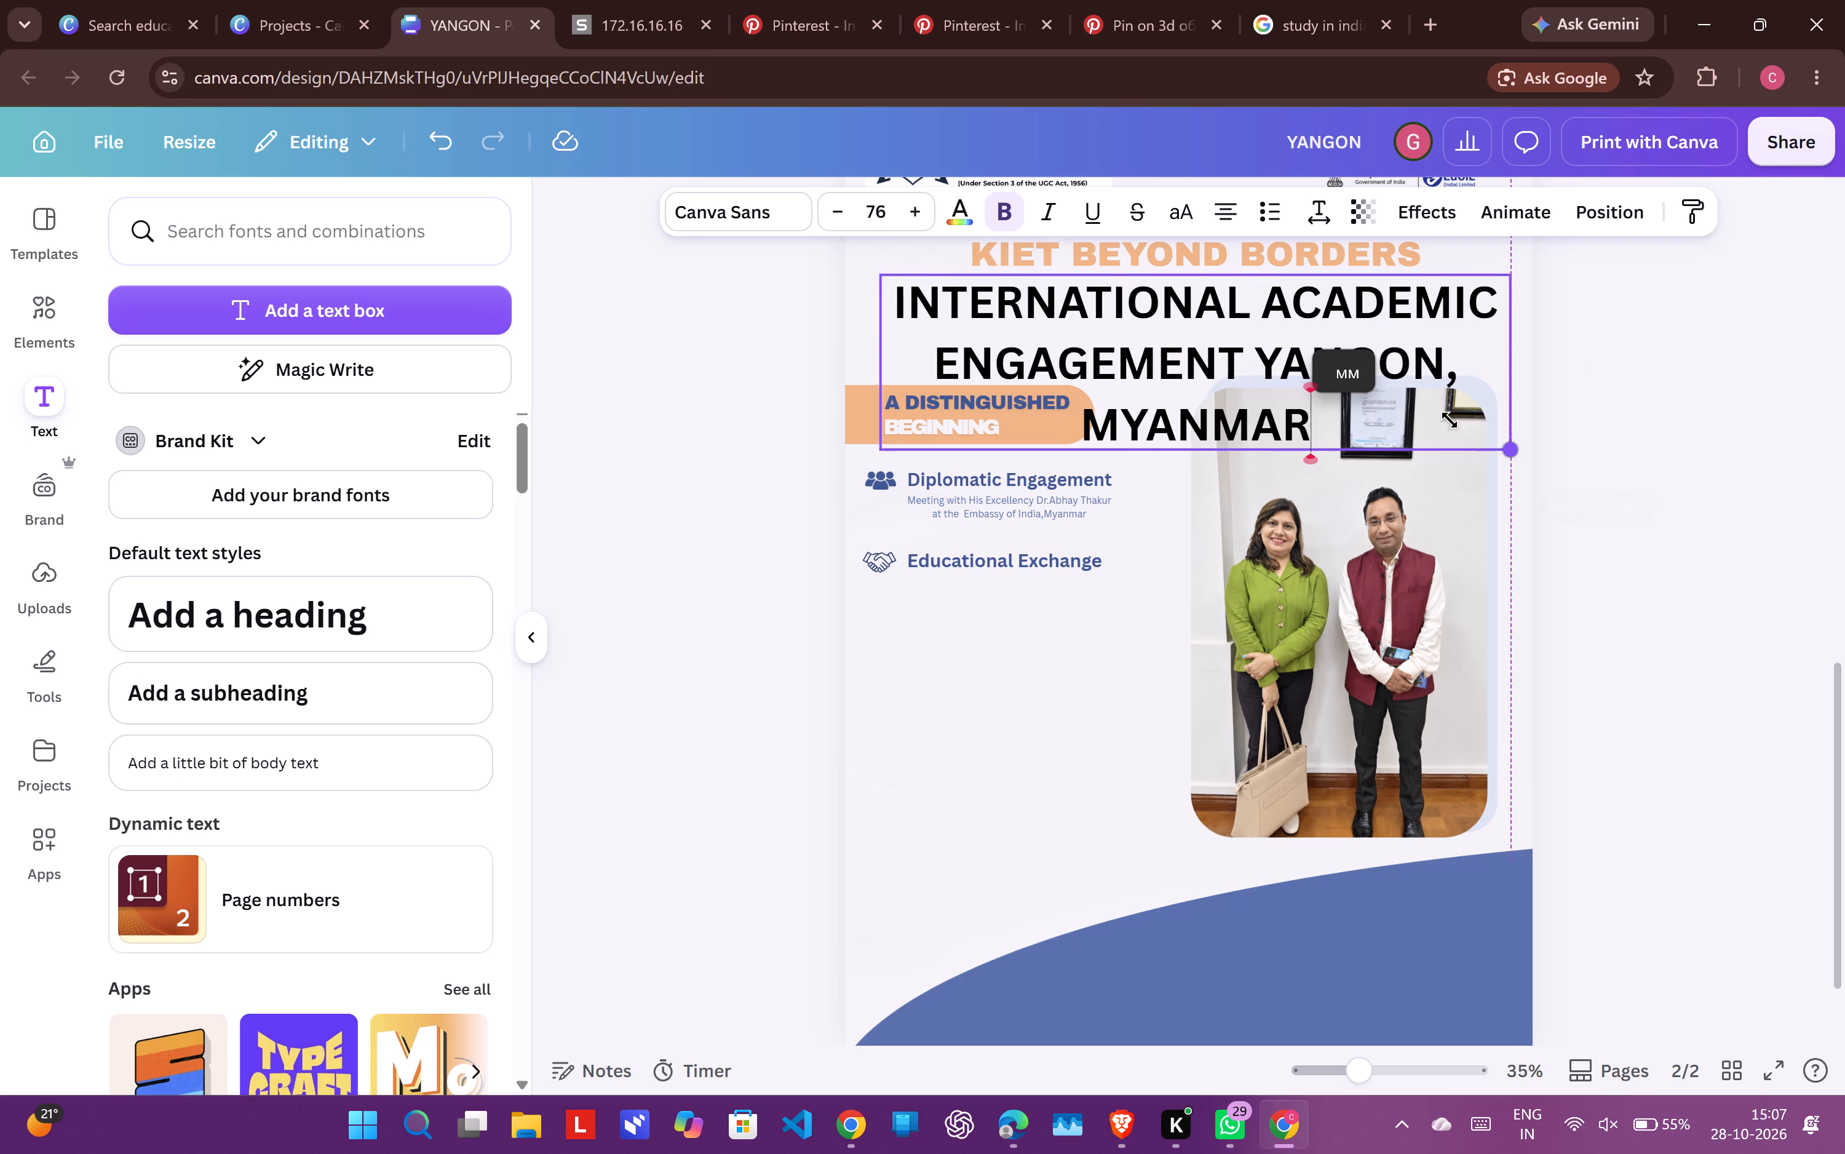
{"action": "left_click_drag", "start_coordinate": [1450, 420], "coordinate": [1295, 354]}
{"action": "left_click_drag", "start_coordinate": [1286, 333], "coordinate": [1445, 341]}
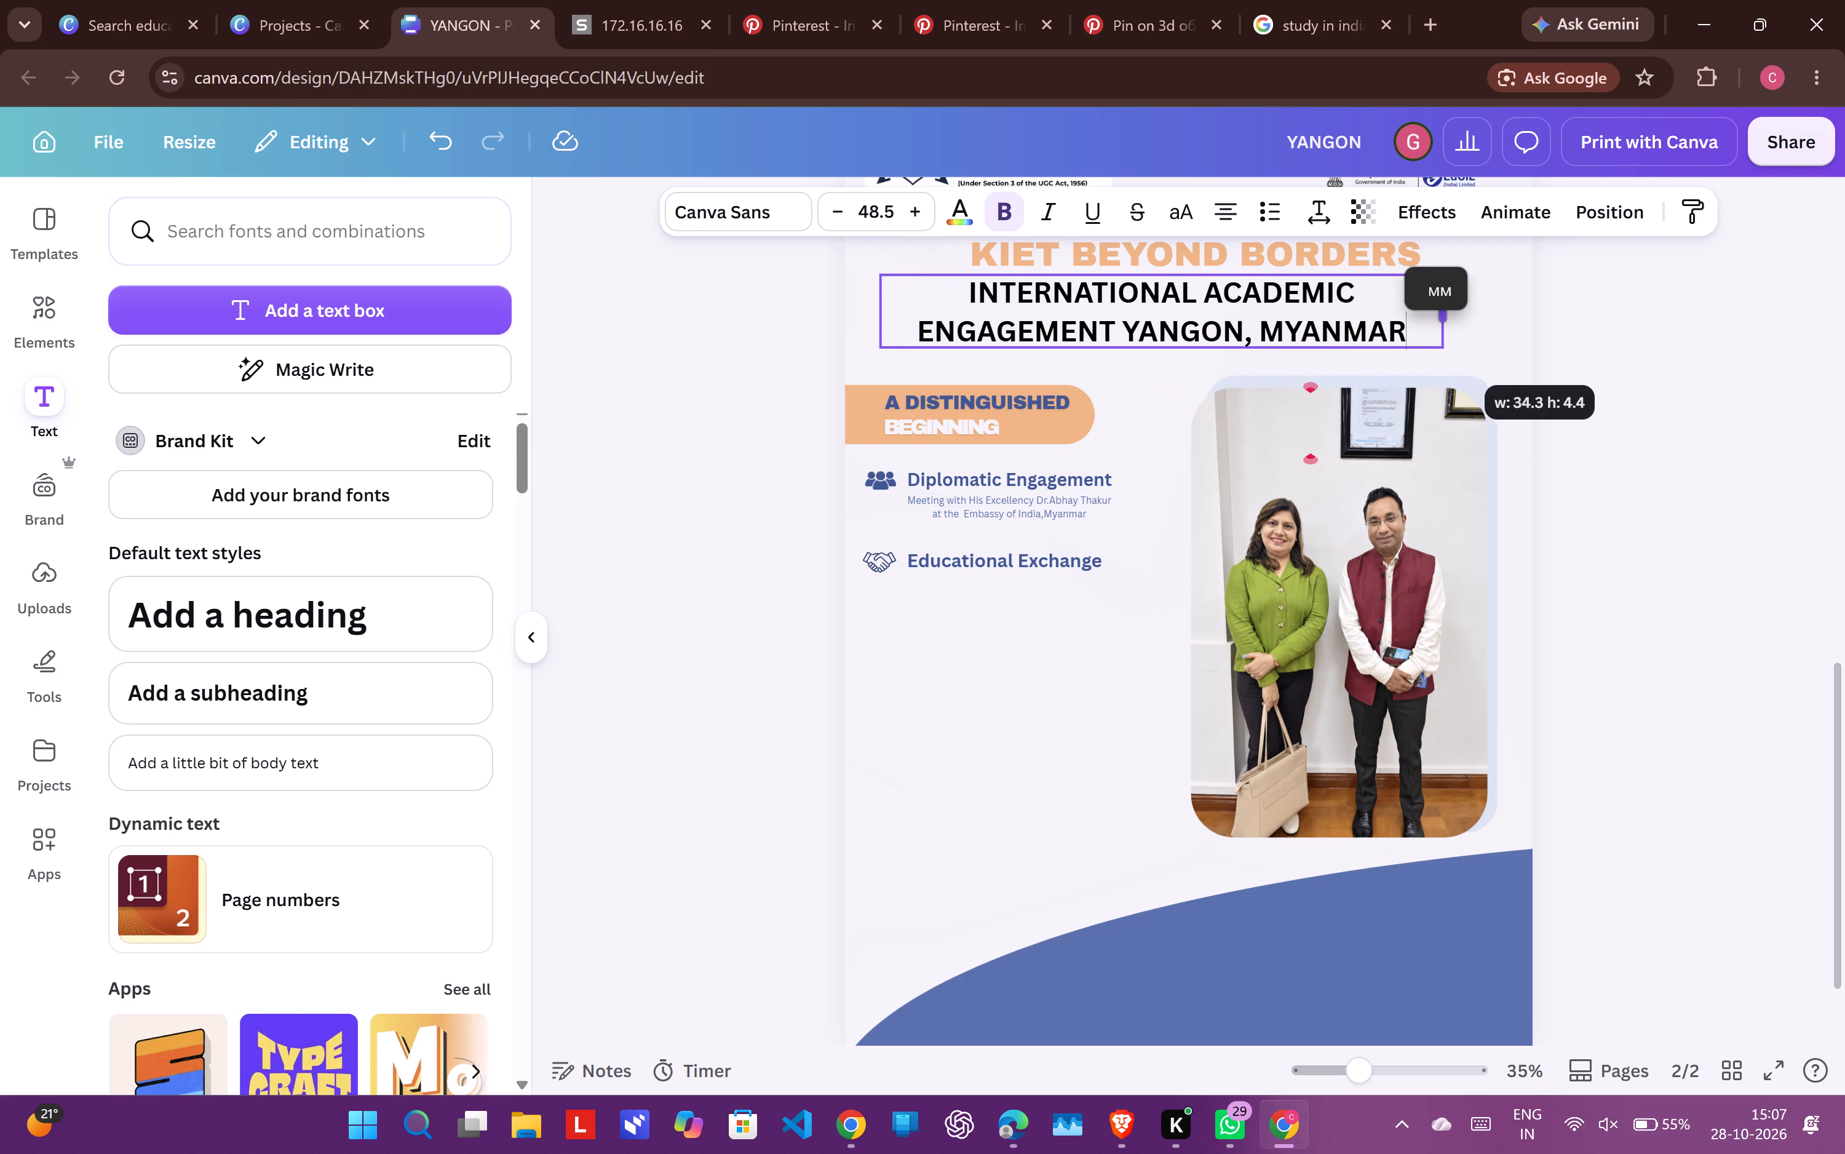
{"action": "left_click_drag", "start_coordinate": [1445, 341], "coordinate": [1467, 337]}
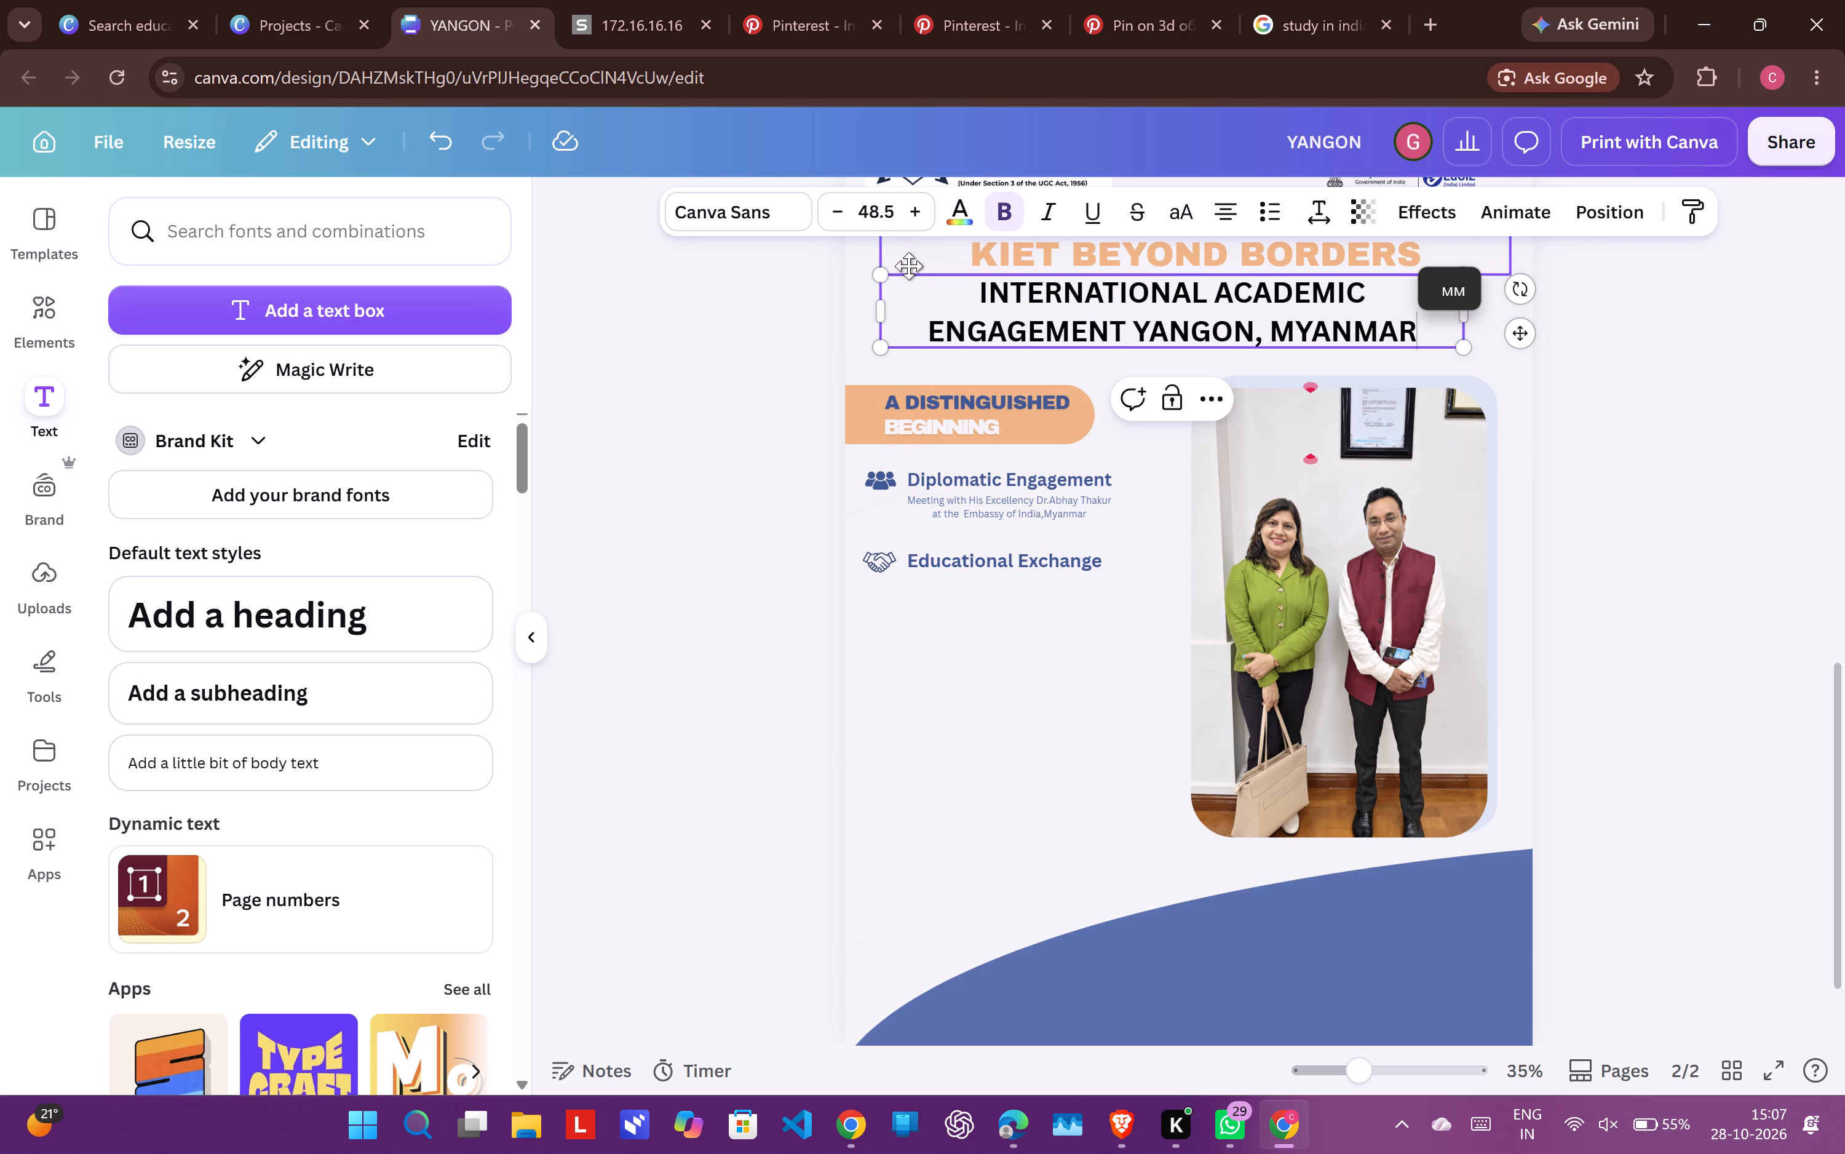
{"action": "left_click_drag", "start_coordinate": [878, 278], "coordinate": [1134, 420]}
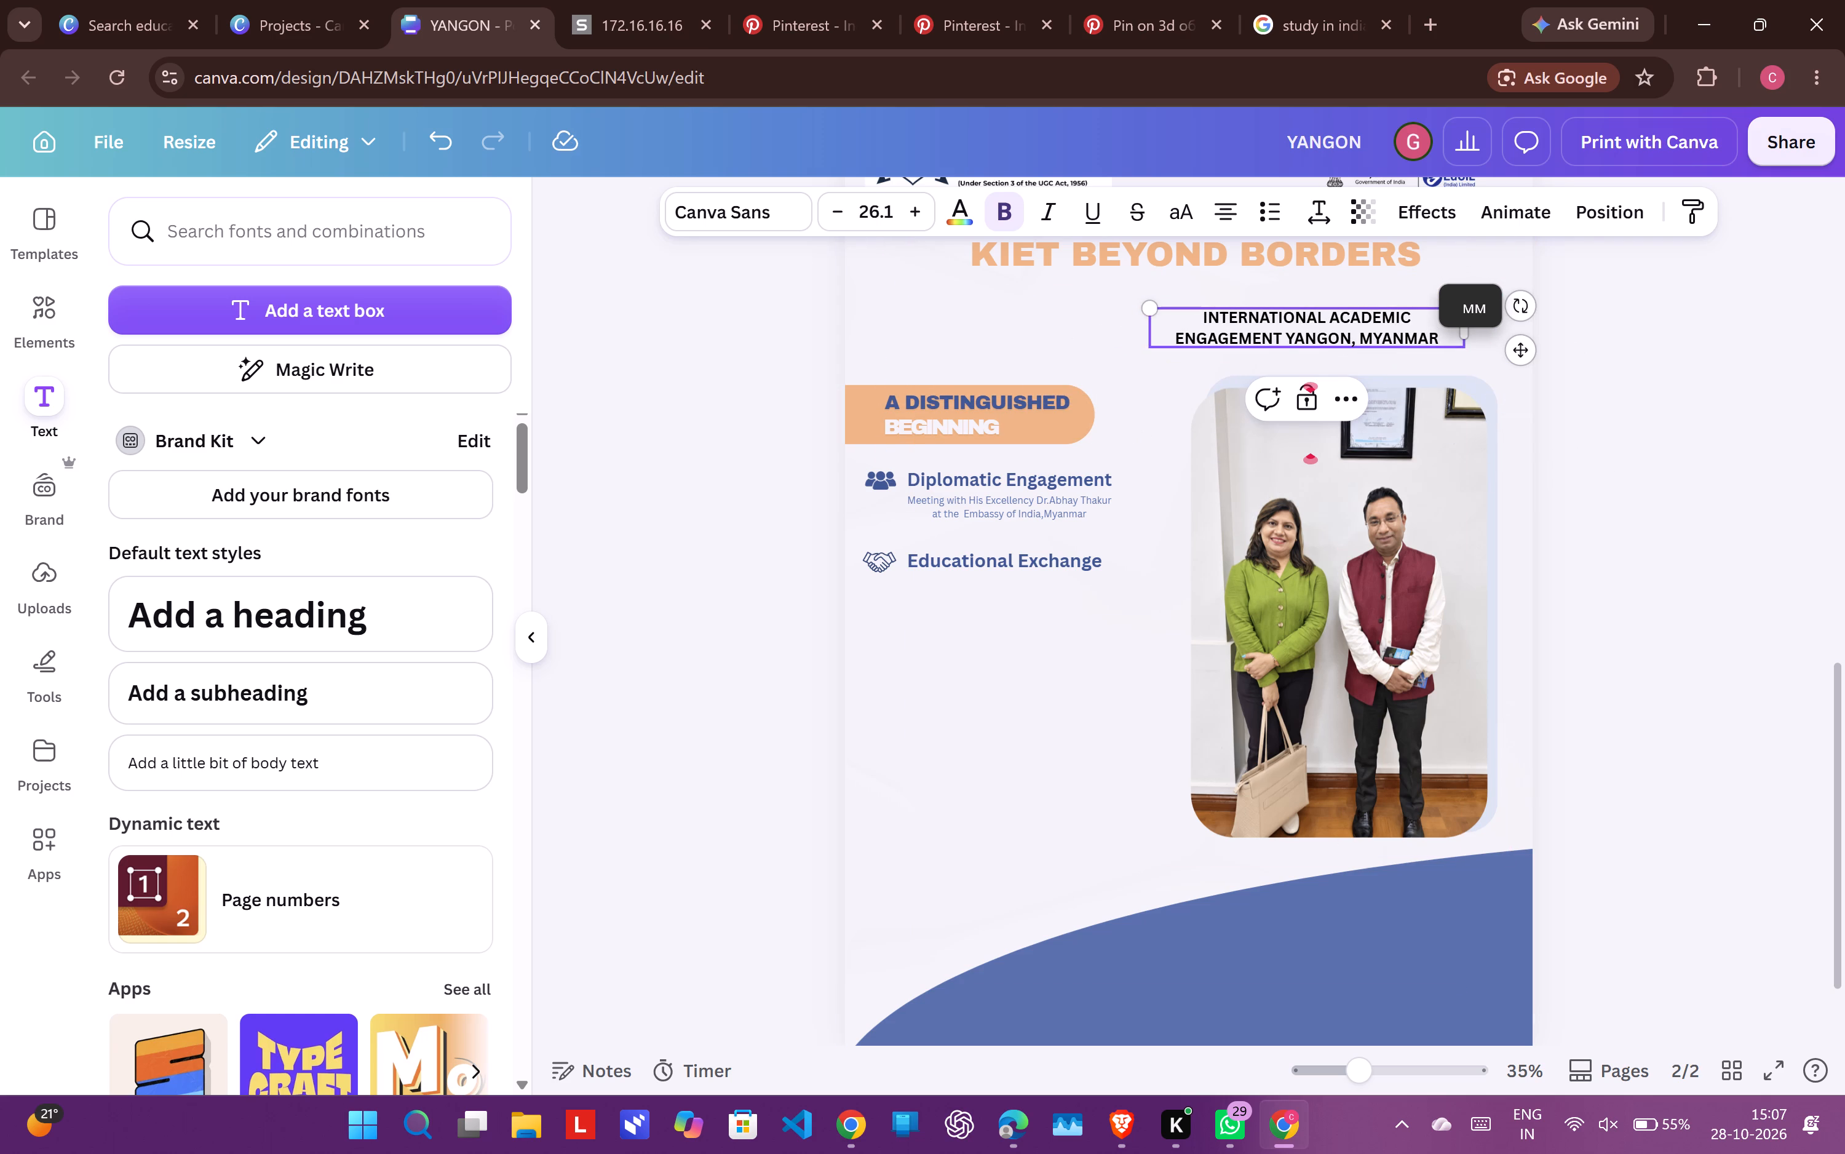
{"action": "left_click_drag", "start_coordinate": [1519, 345], "coordinate": [1379, 315]}
{"action": "left_click_drag", "start_coordinate": [1324, 290], "coordinate": [1362, 282]}
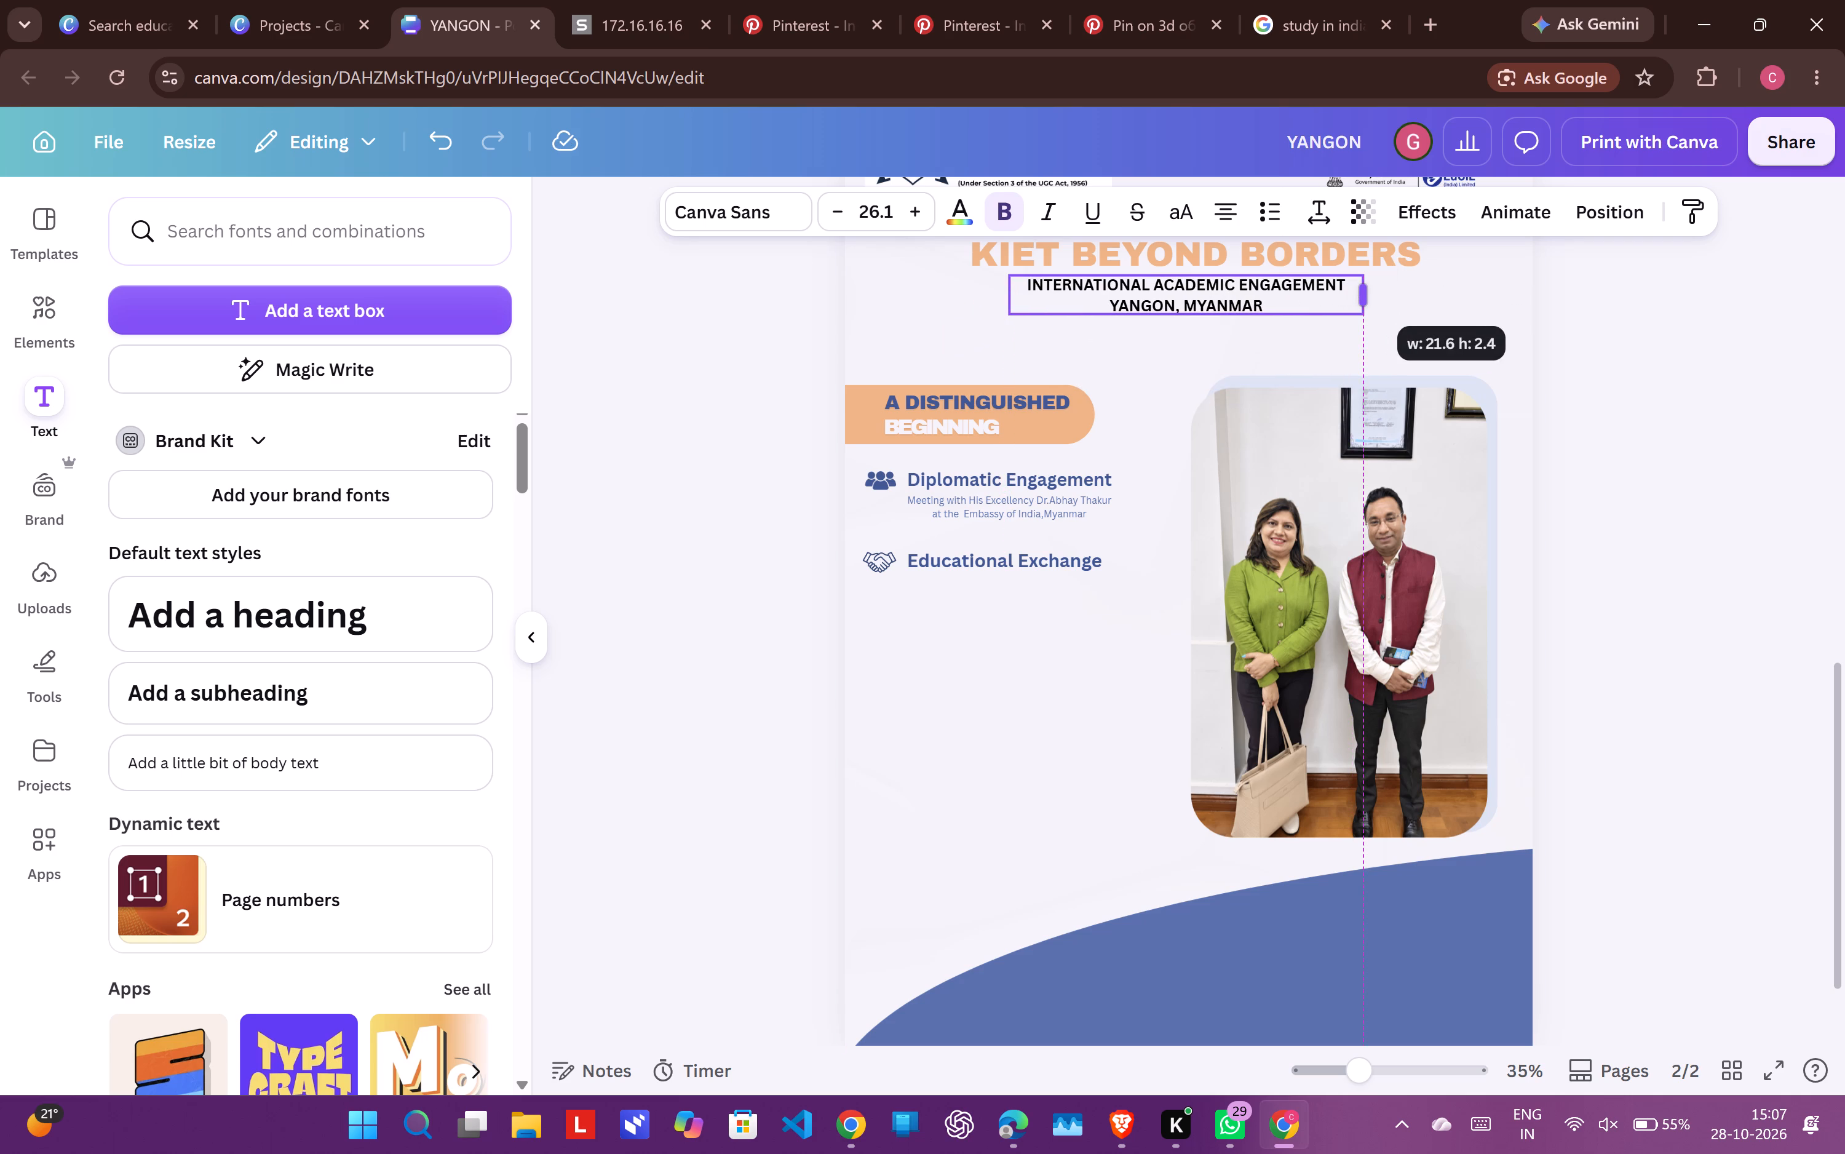
{"action": "left_click_drag", "start_coordinate": [1362, 282], "coordinate": [1370, 283]}
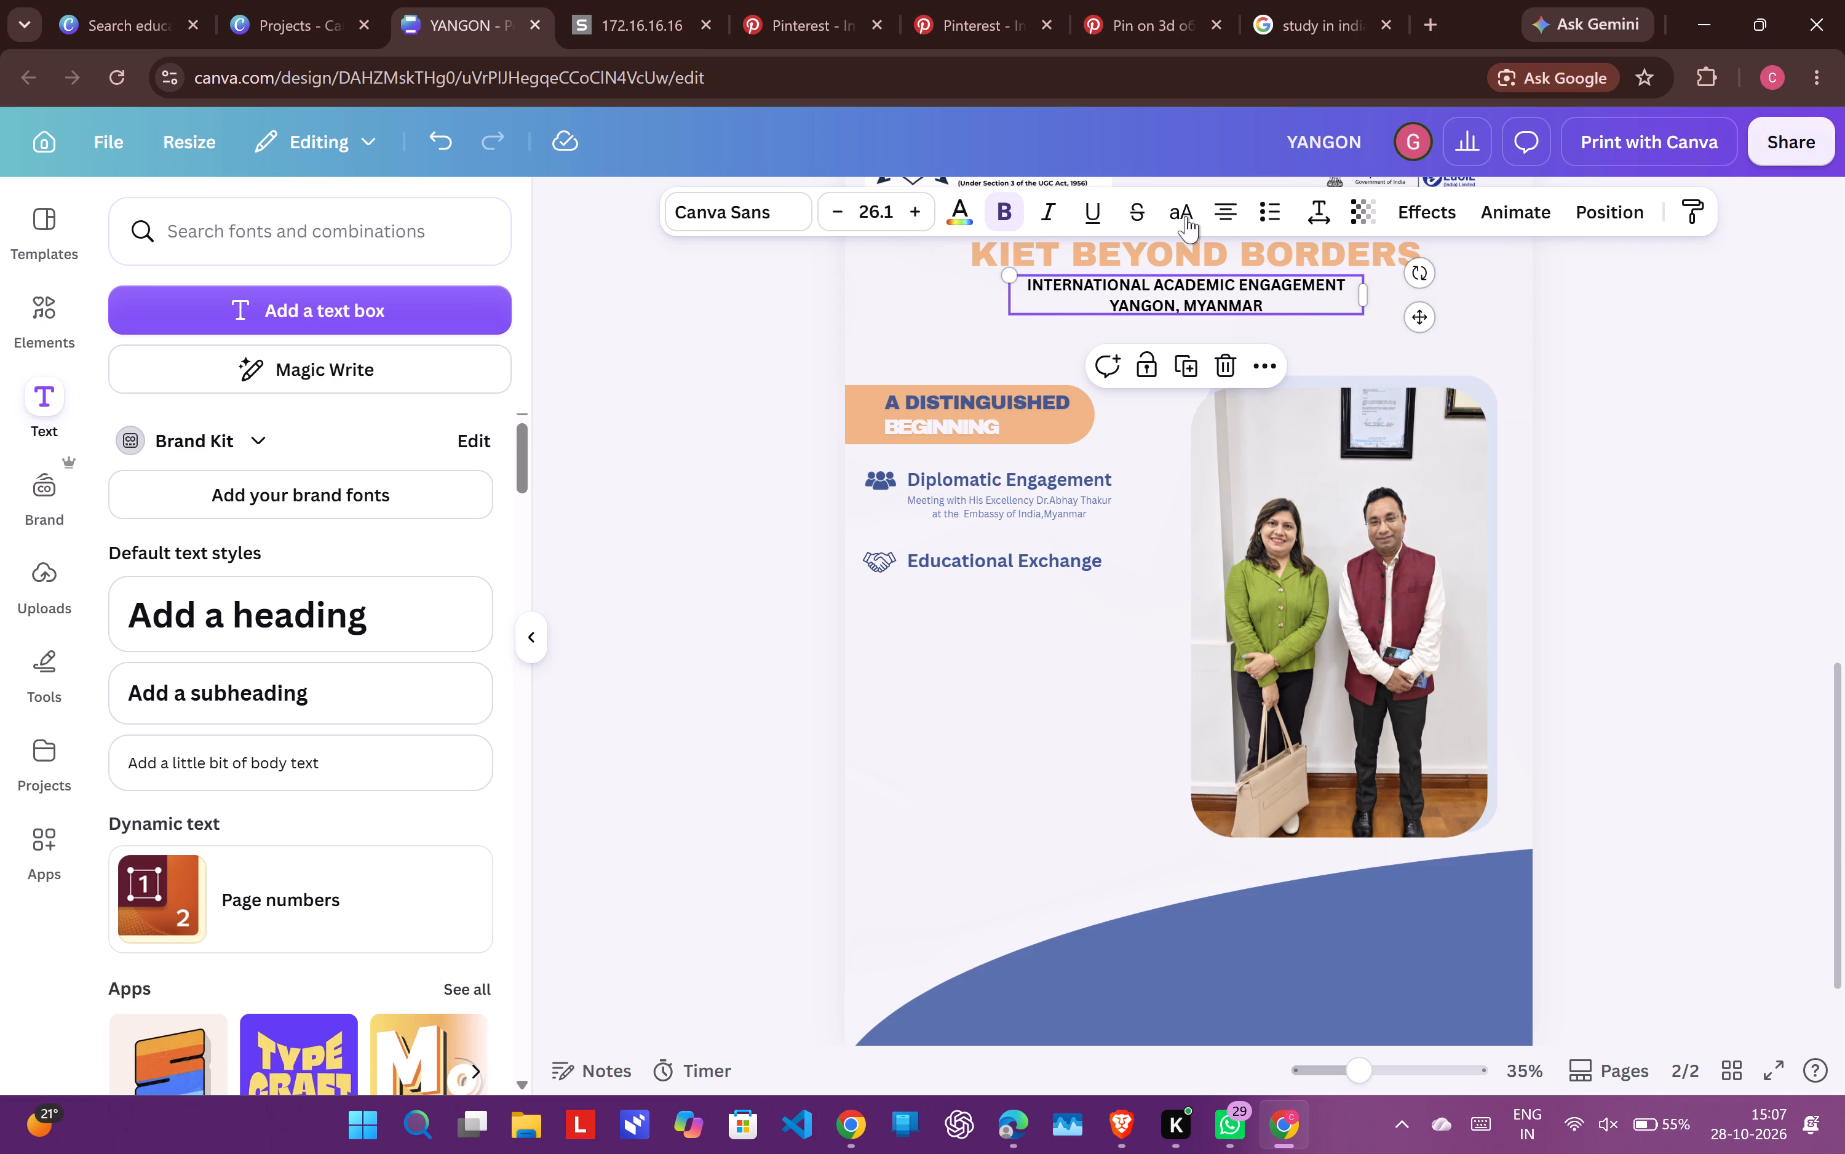
Remove the bold from the subheading and recolour it with the dark blue from the Brand Kit colour palette.
{"action": "left_click", "coordinate": [1014, 216]}
{"action": "left_click", "coordinate": [966, 216]}
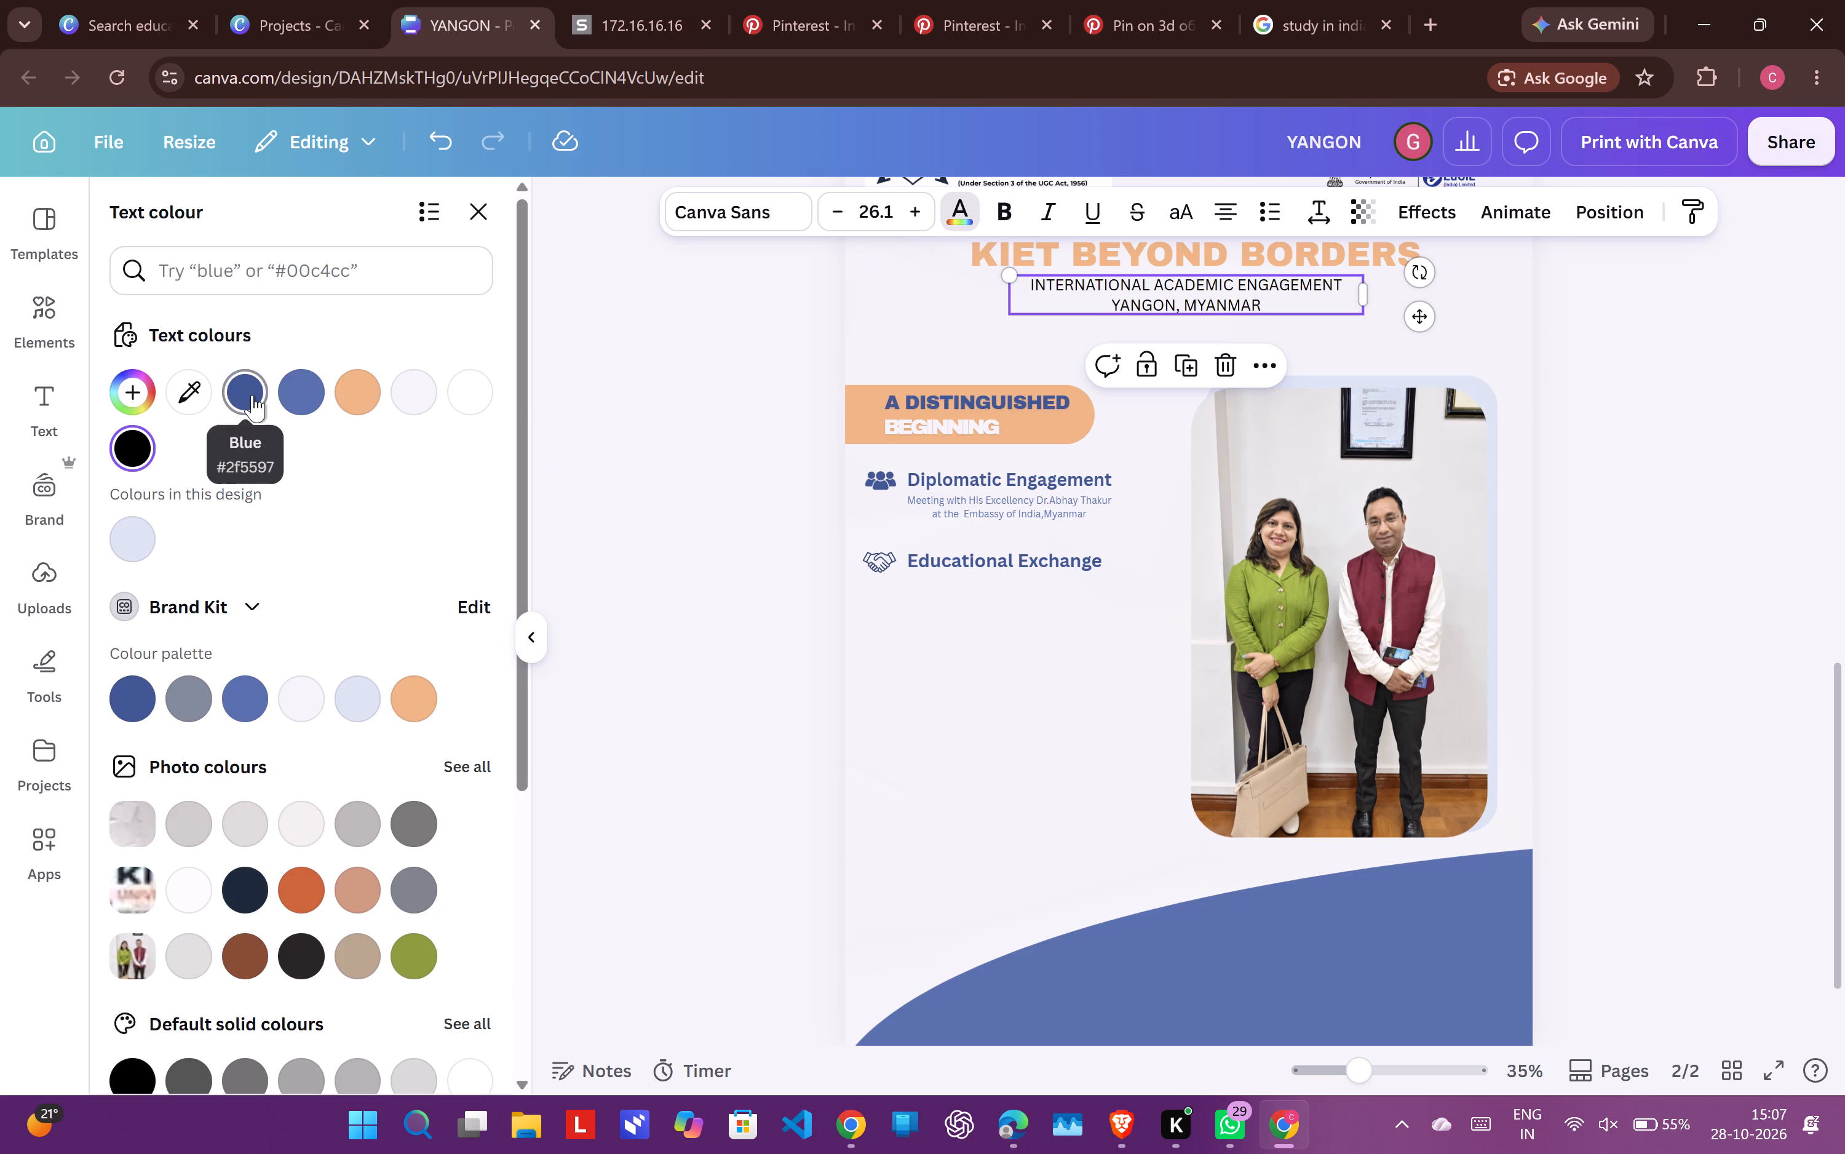
{"action": "left_click", "coordinate": [252, 395]}
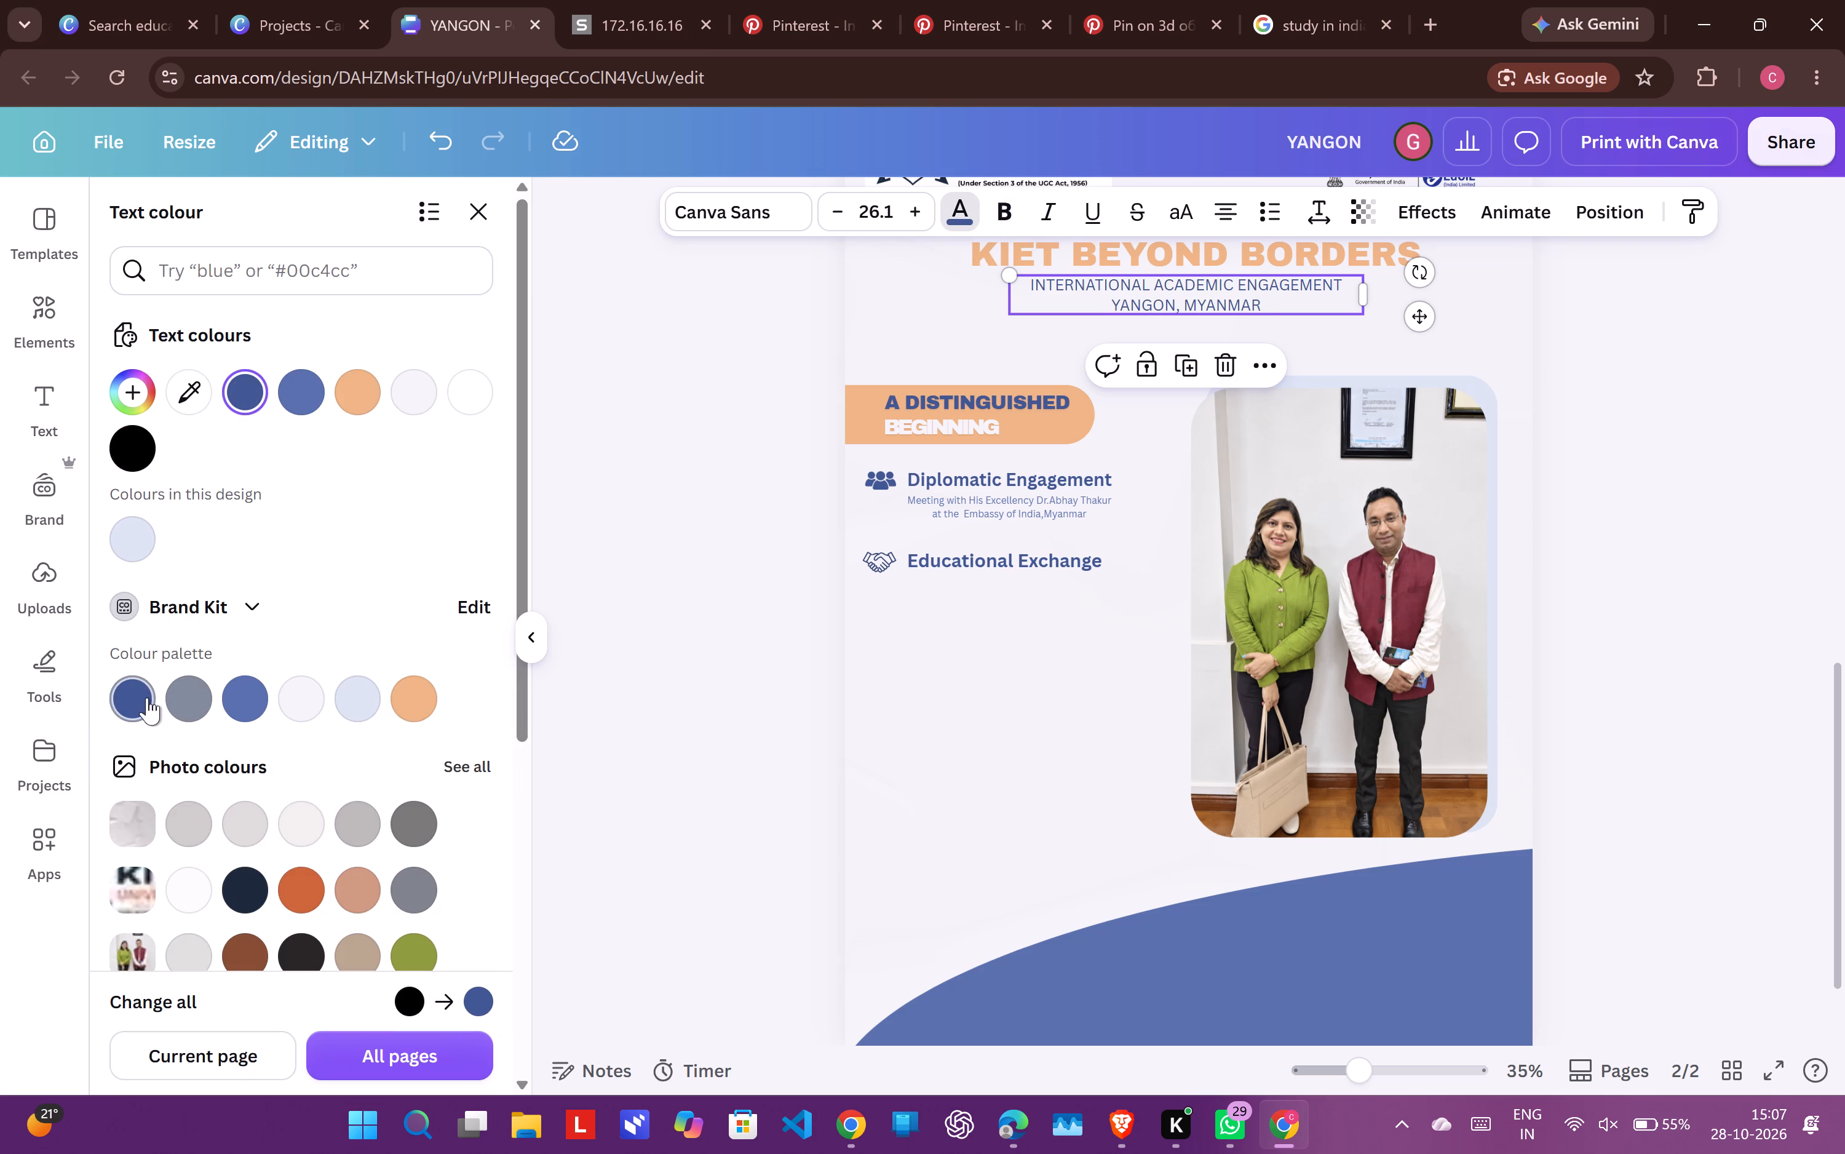
{"action": "left_click", "coordinate": [147, 698]}
{"action": "left_click", "coordinate": [713, 747]}
{"action": "left_click", "coordinate": [713, 747]}
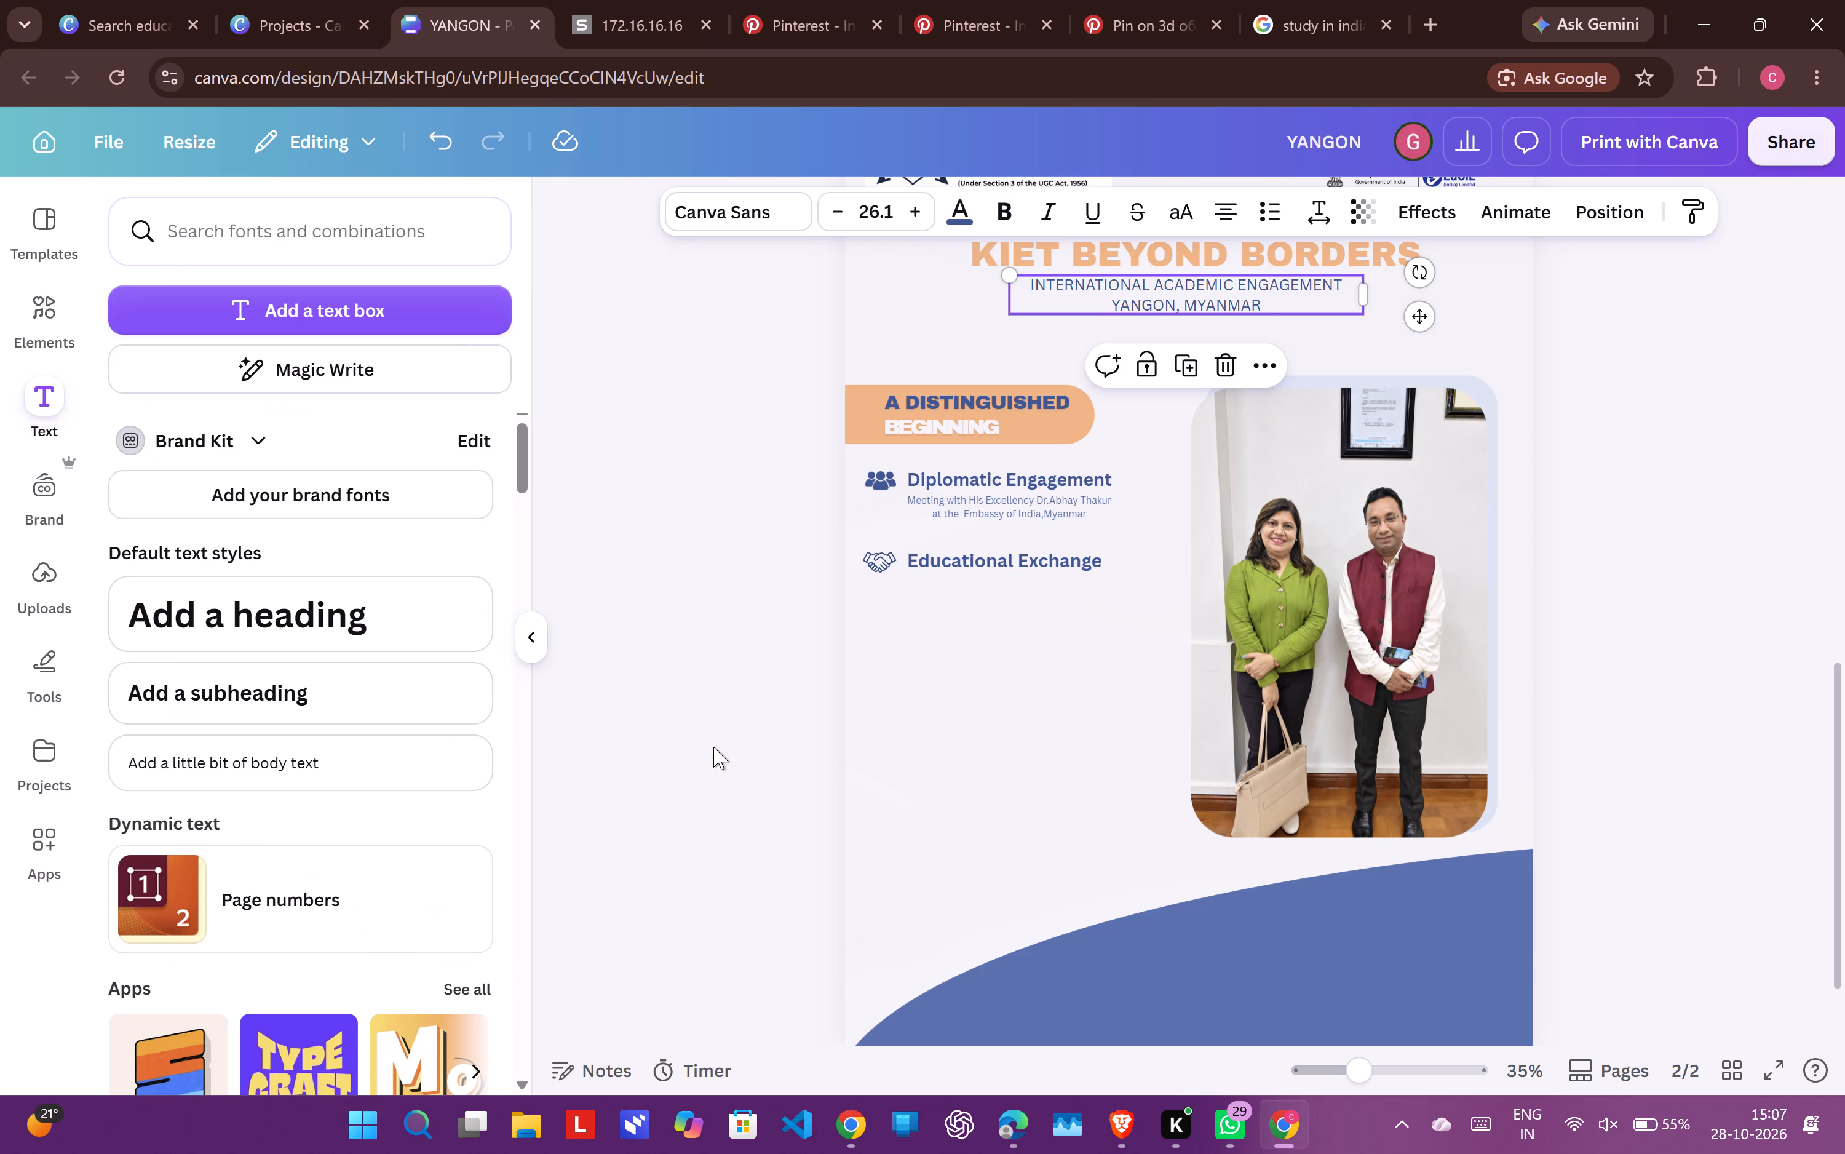
{"action": "scroll", "coordinate": [1663, 512], "scroll_direction": "up", "scroll_amount": 2}
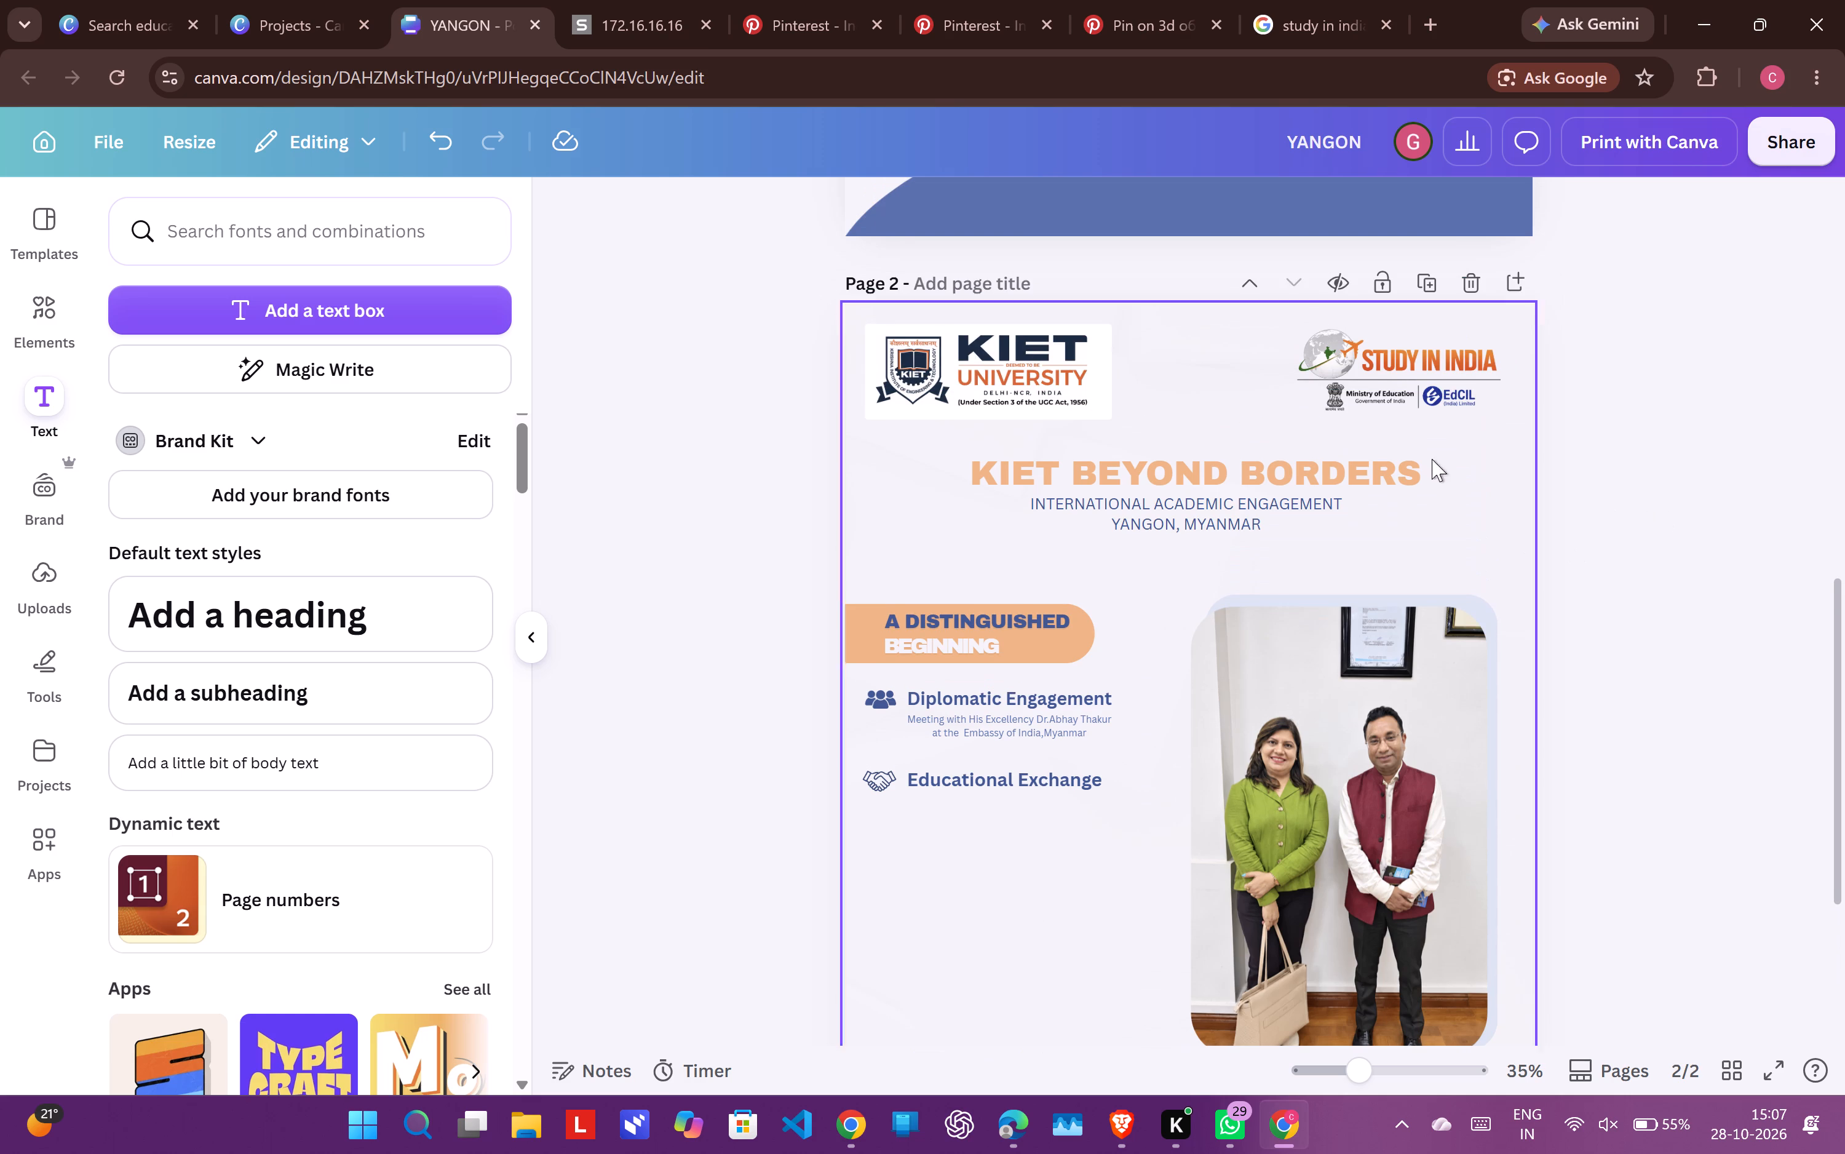
Widen the subheading to about 29 so it fits on one line, and centre it beneath the "KIET BEYOND BORDERS" title.
{"action": "left_click", "coordinate": [1330, 469]}
{"action": "left_click", "coordinate": [1227, 520]}
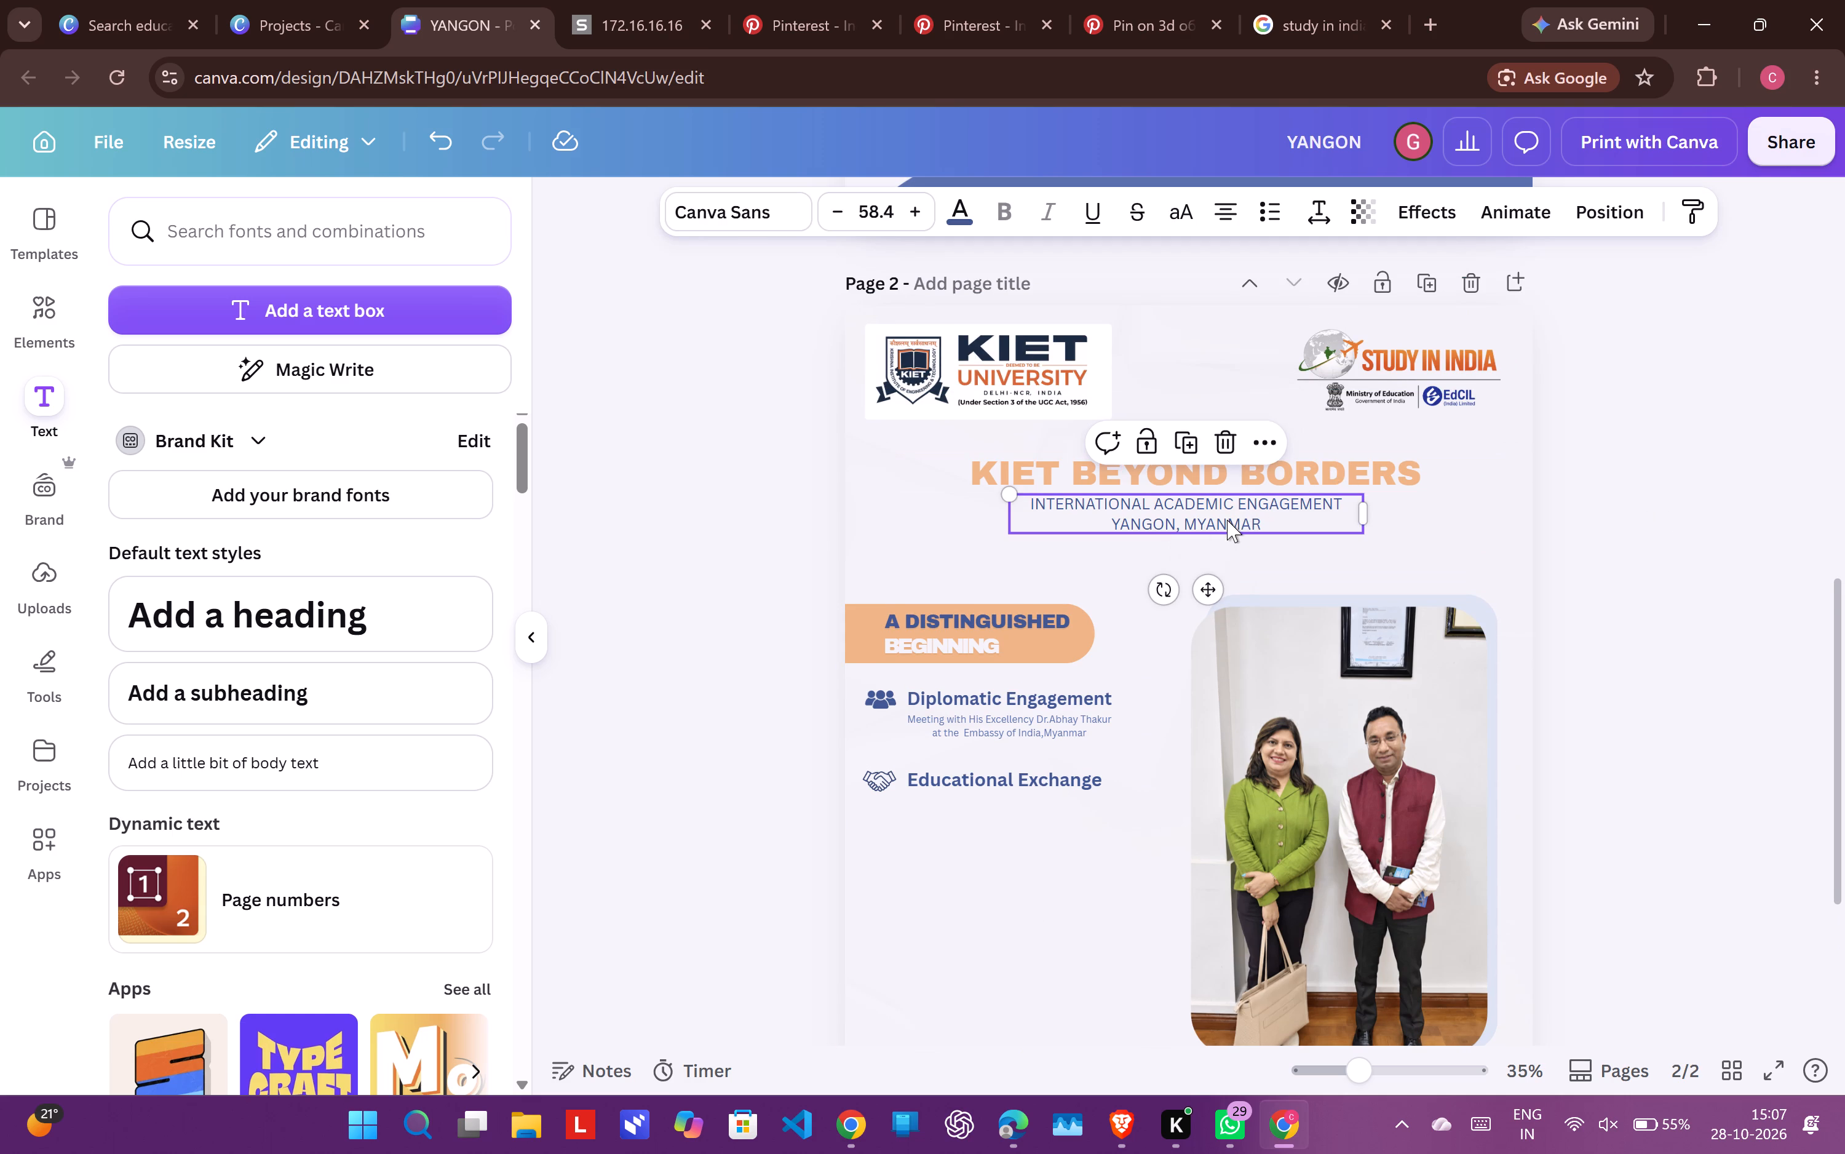
{"action": "left_click_drag", "start_coordinate": [1371, 517], "coordinate": [1407, 515]}
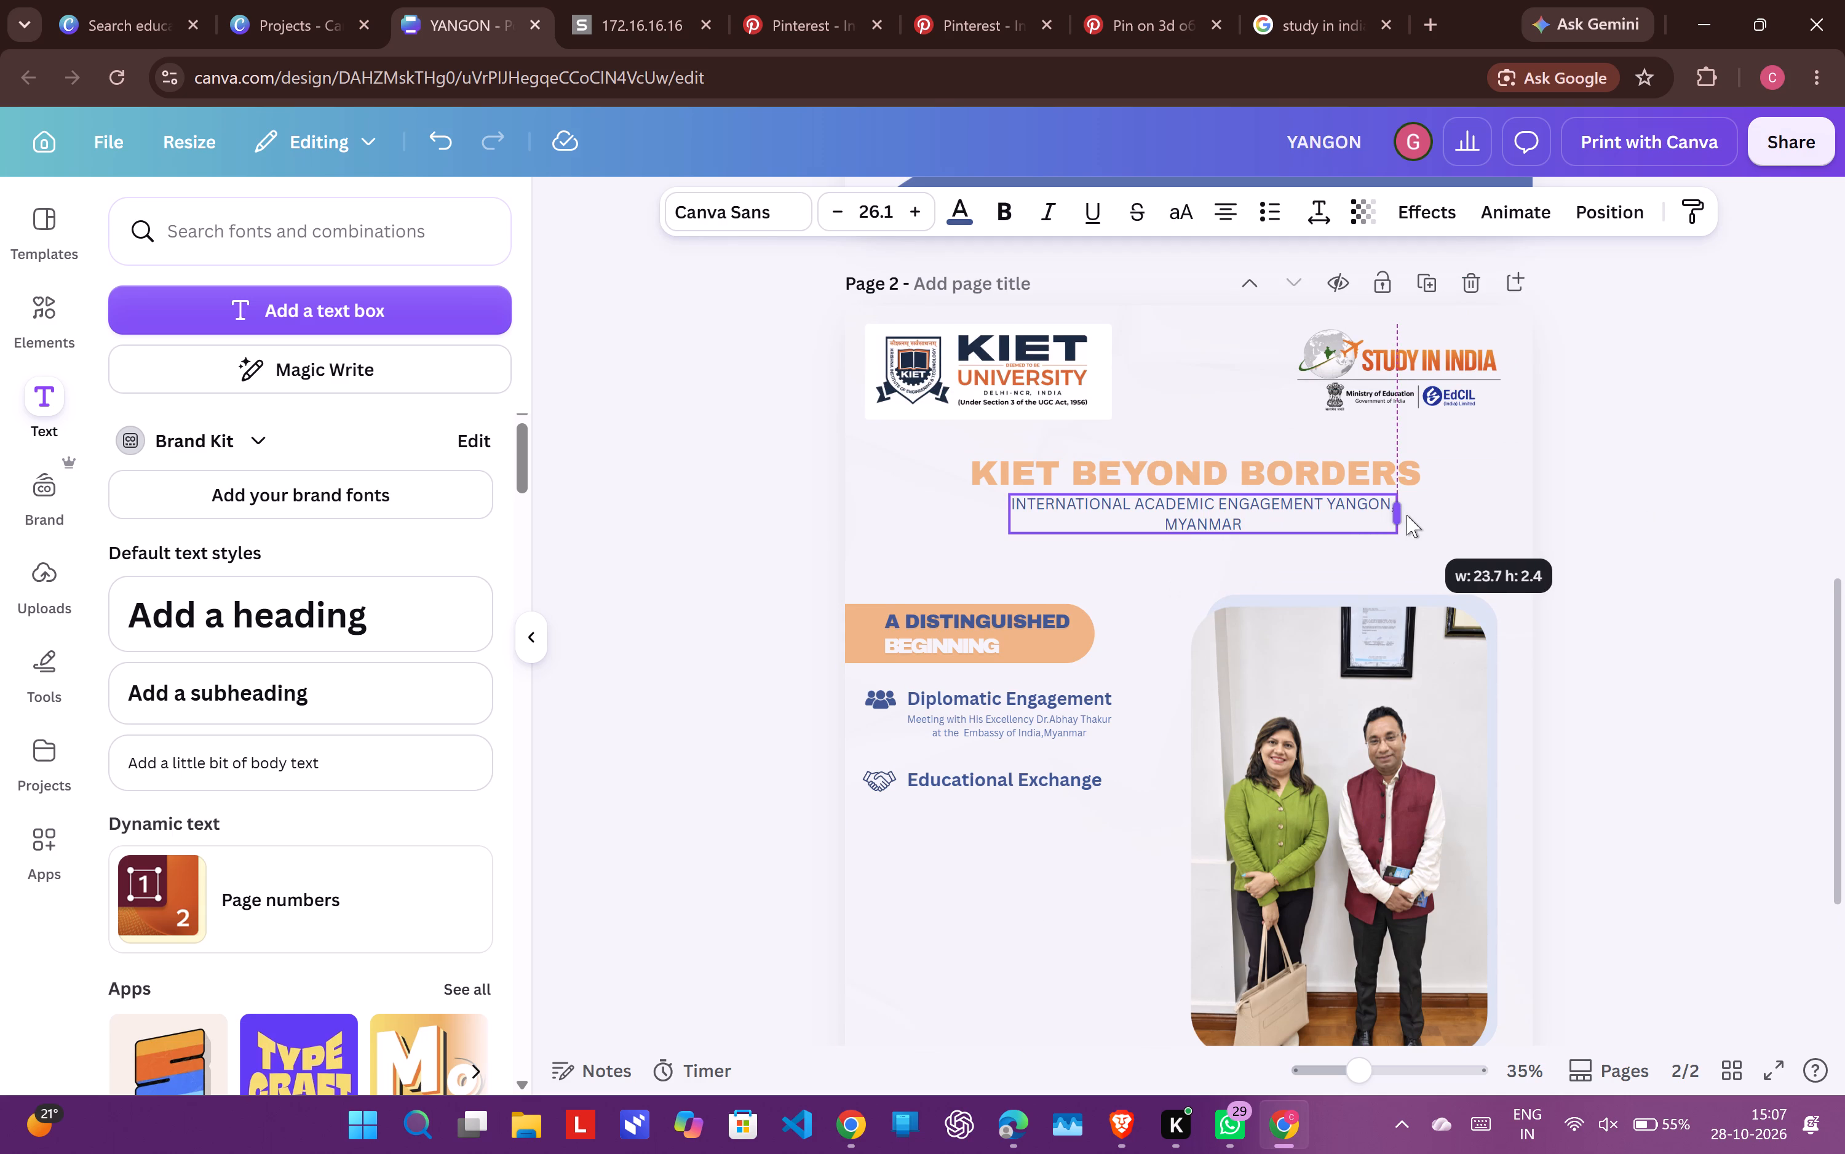
{"action": "left_click_drag", "start_coordinate": [1407, 515], "coordinate": [1470, 496]}
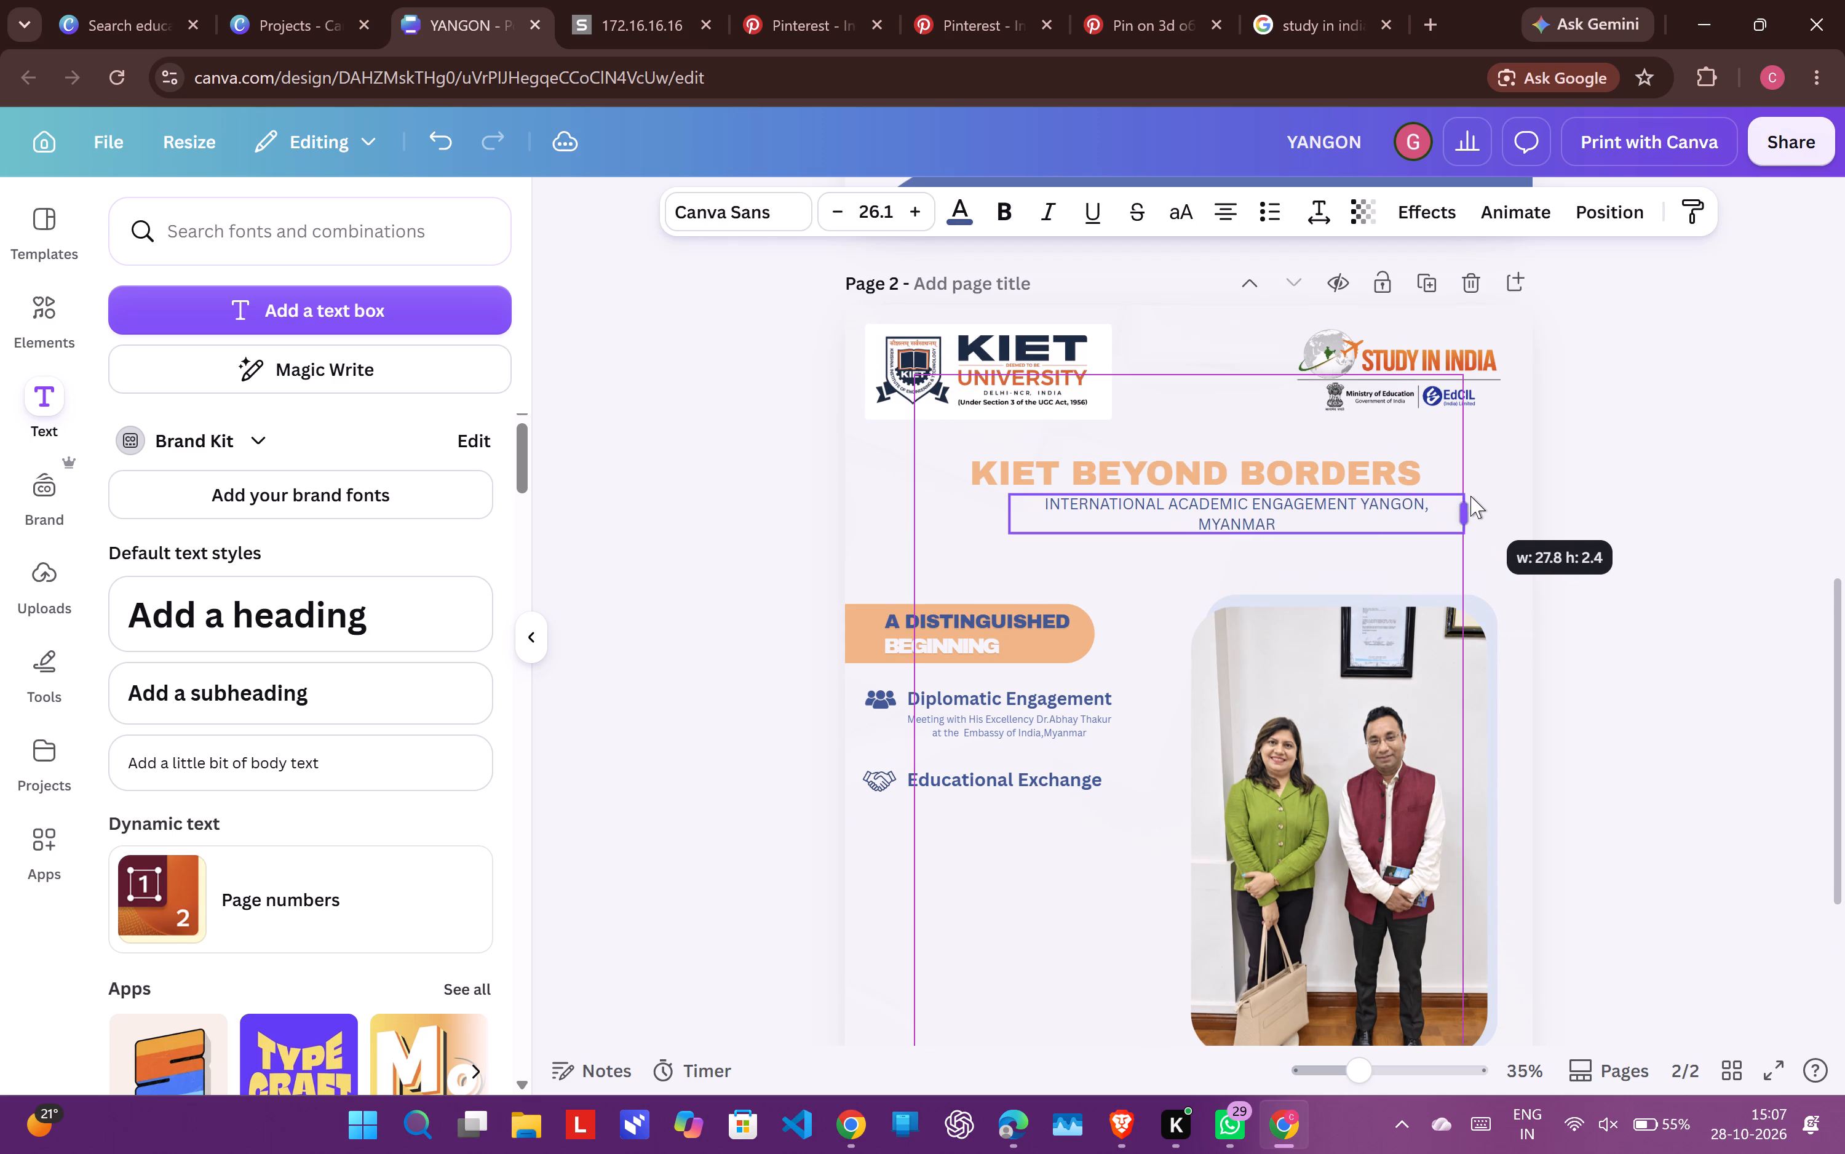
{"action": "left_click_drag", "start_coordinate": [1470, 496], "coordinate": [1492, 491]}
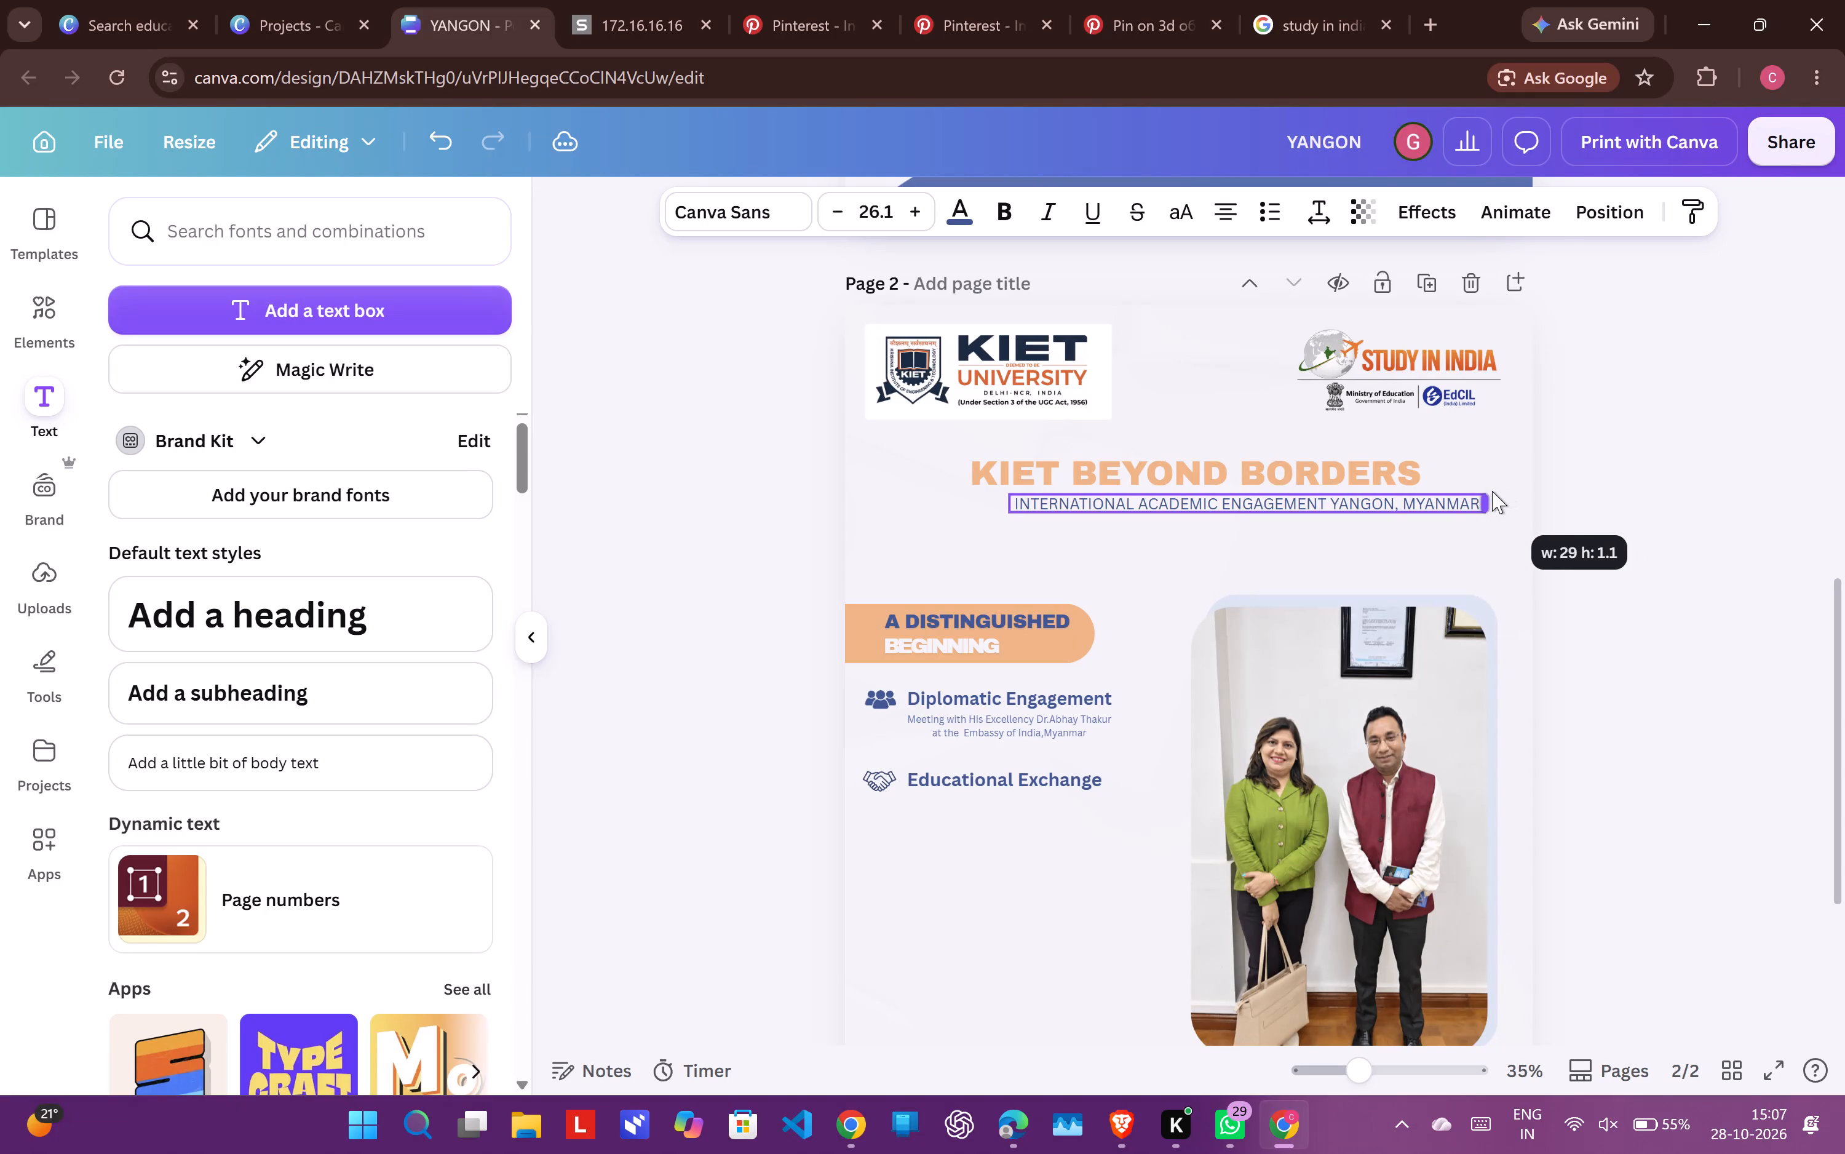
{"action": "left_click_drag", "start_coordinate": [1492, 491], "coordinate": [1482, 495]}
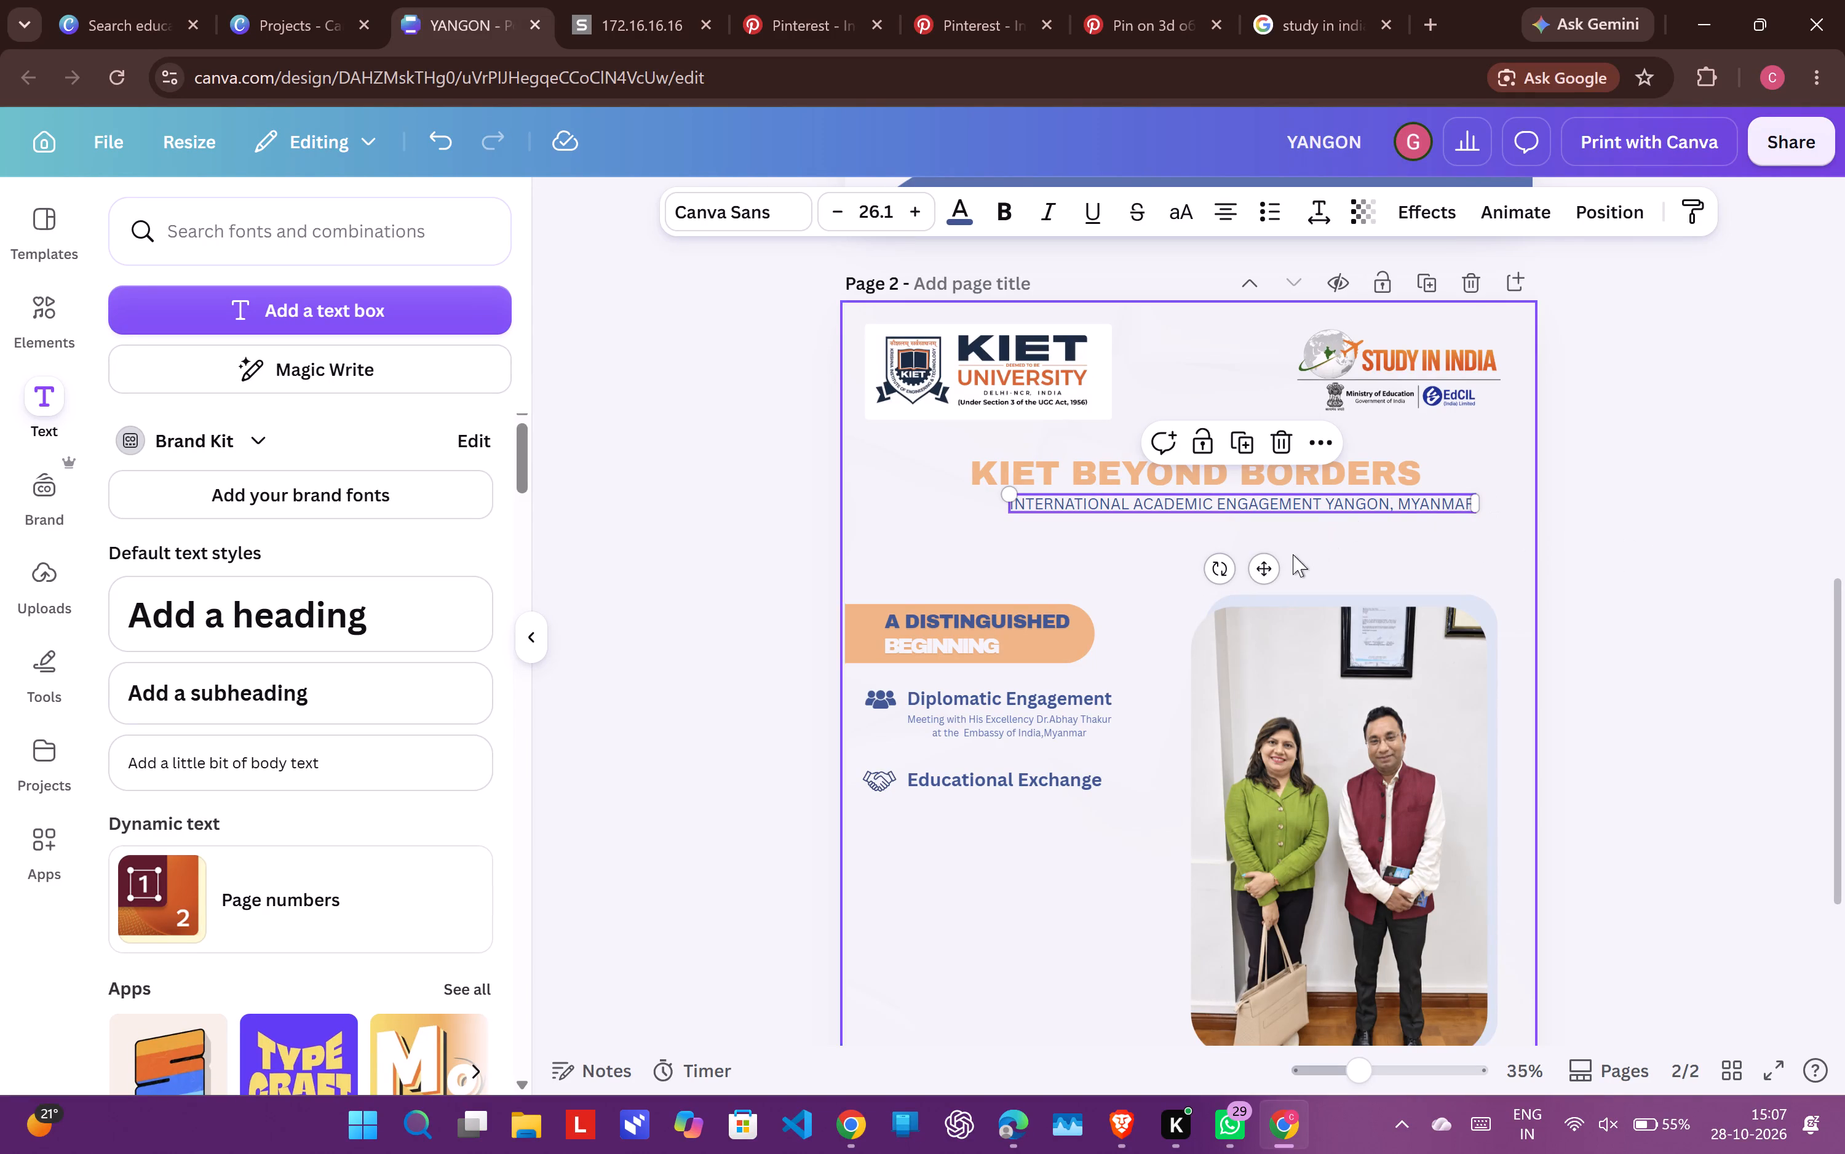
{"action": "left_click_drag", "start_coordinate": [1264, 562], "coordinate": [1226, 556]}
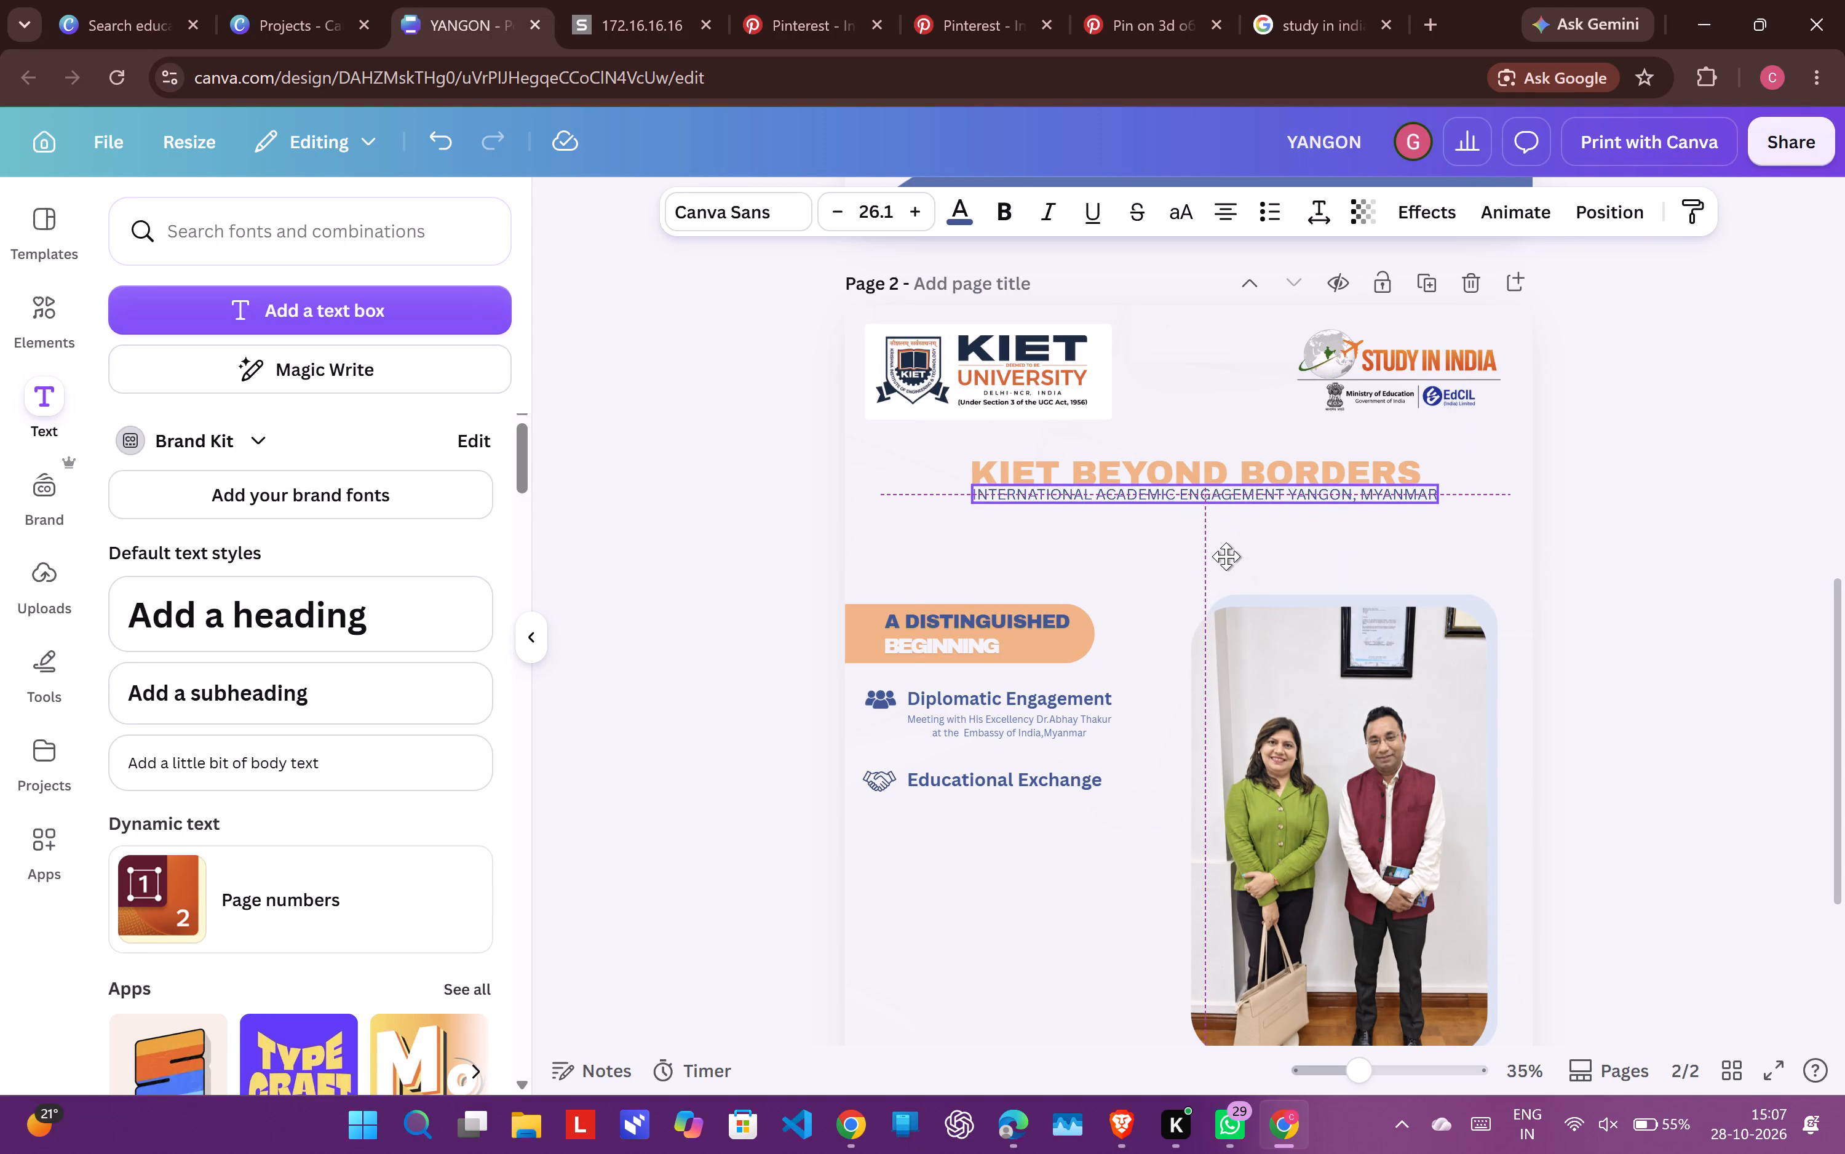
{"action": "left_click_drag", "start_coordinate": [1226, 556], "coordinate": [1221, 565]}
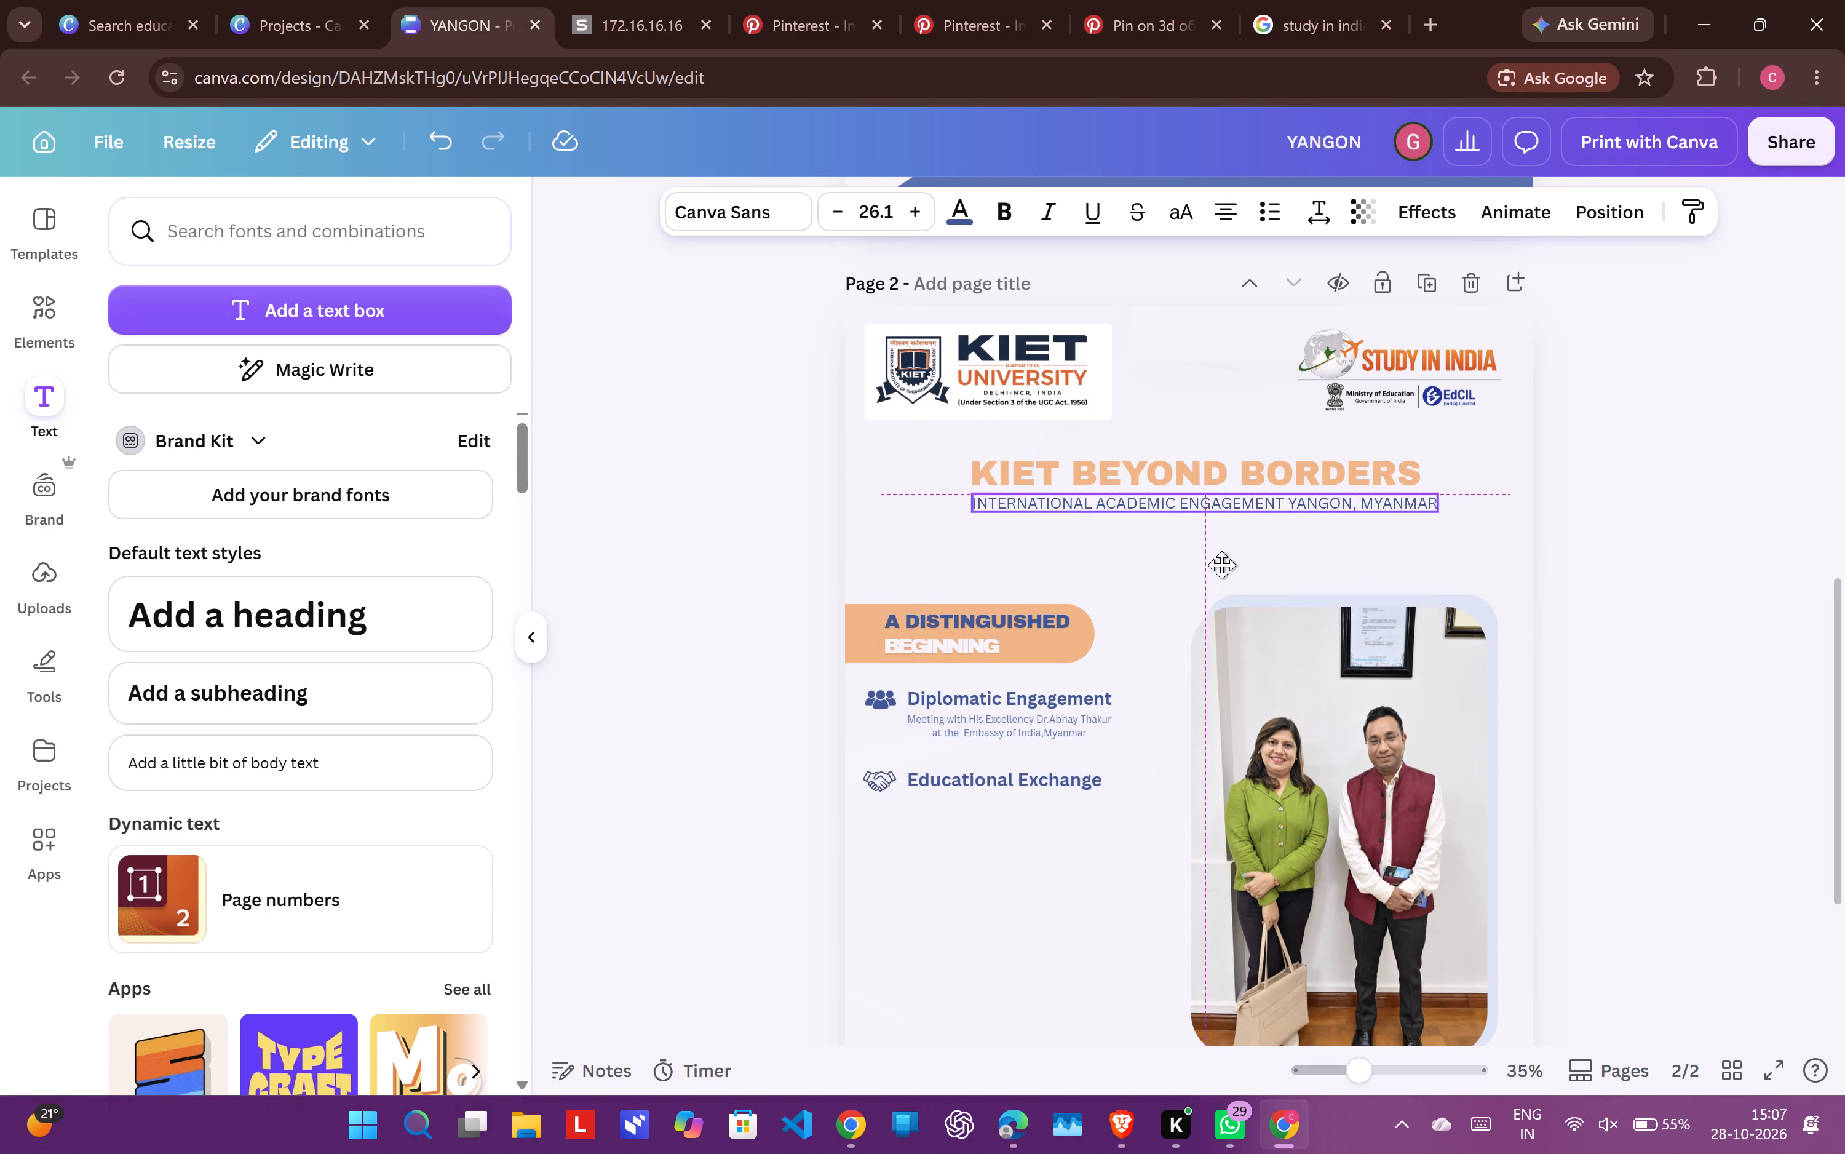
{"action": "left_click_drag", "start_coordinate": [1221, 565], "coordinate": [1212, 566]}
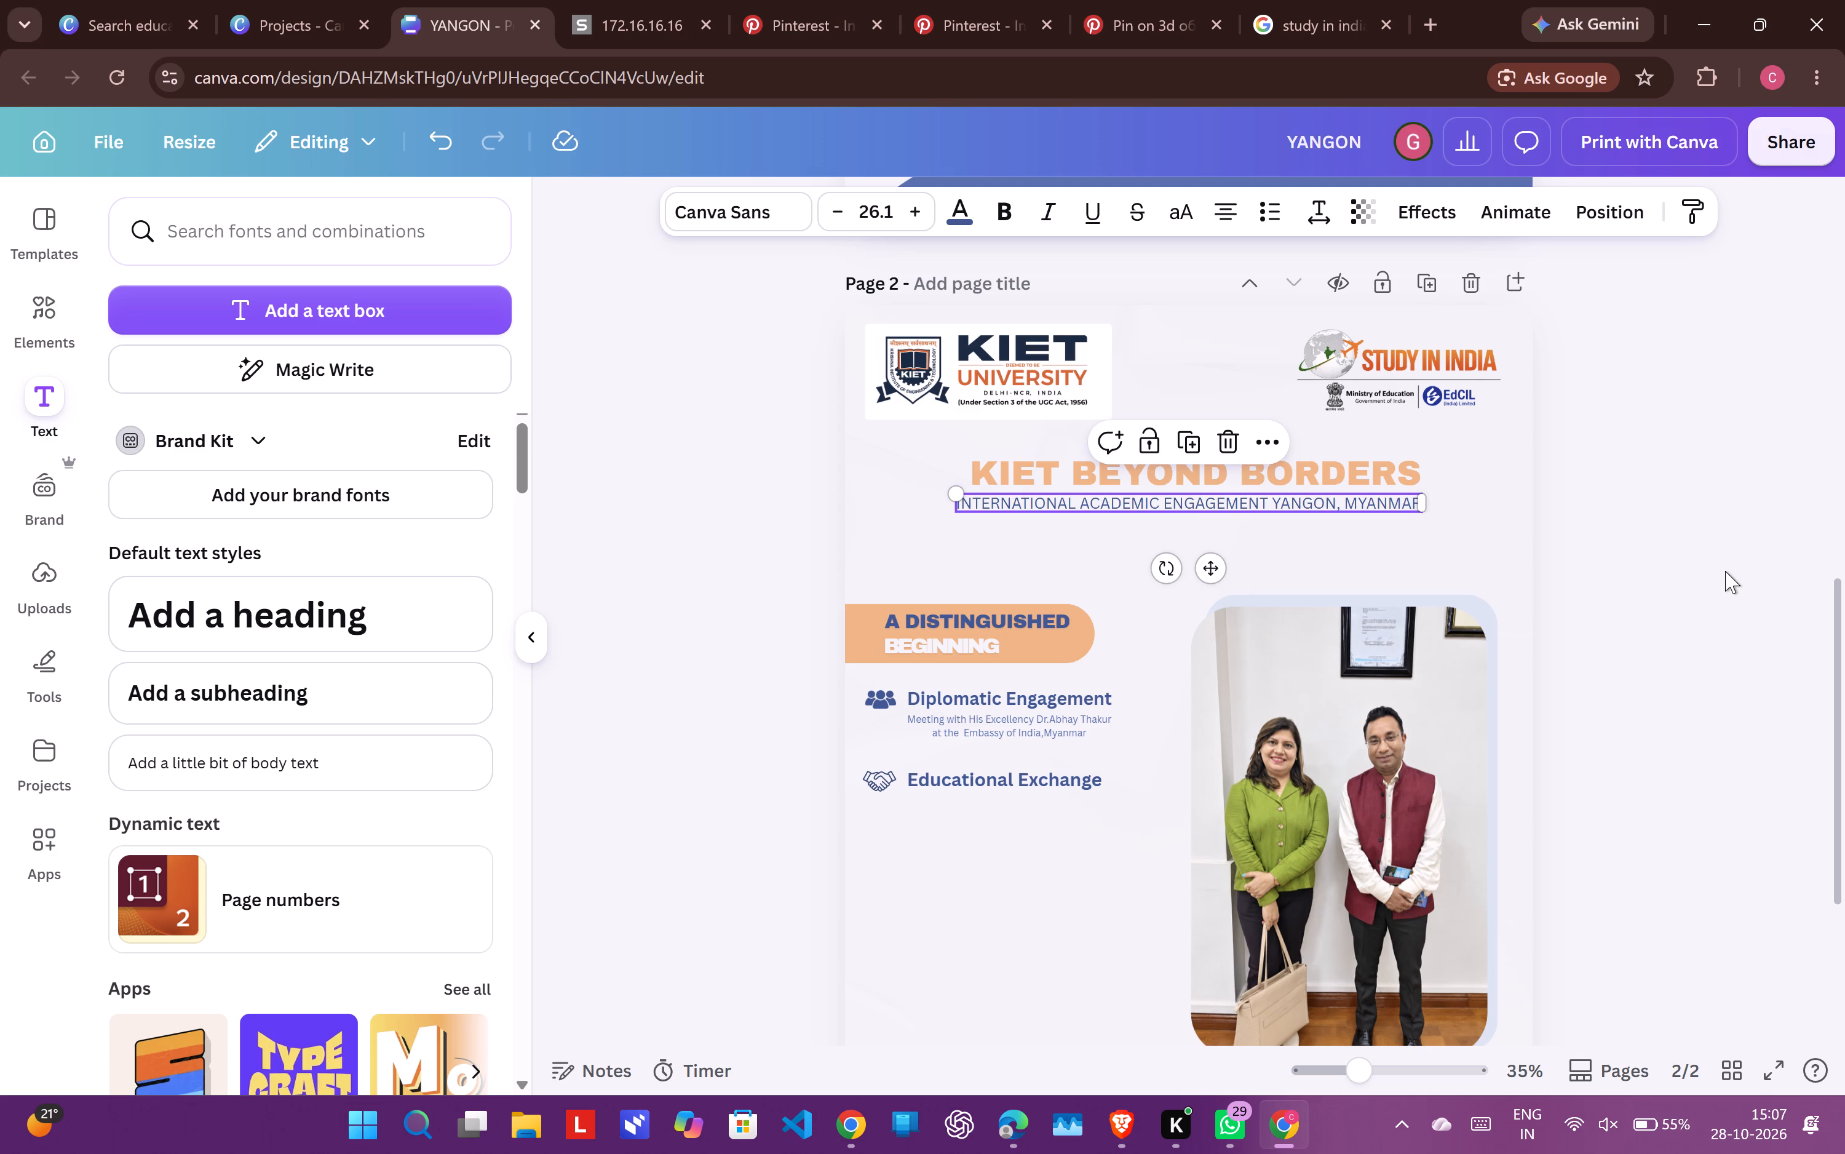
{"action": "left_click", "coordinate": [1725, 571]}
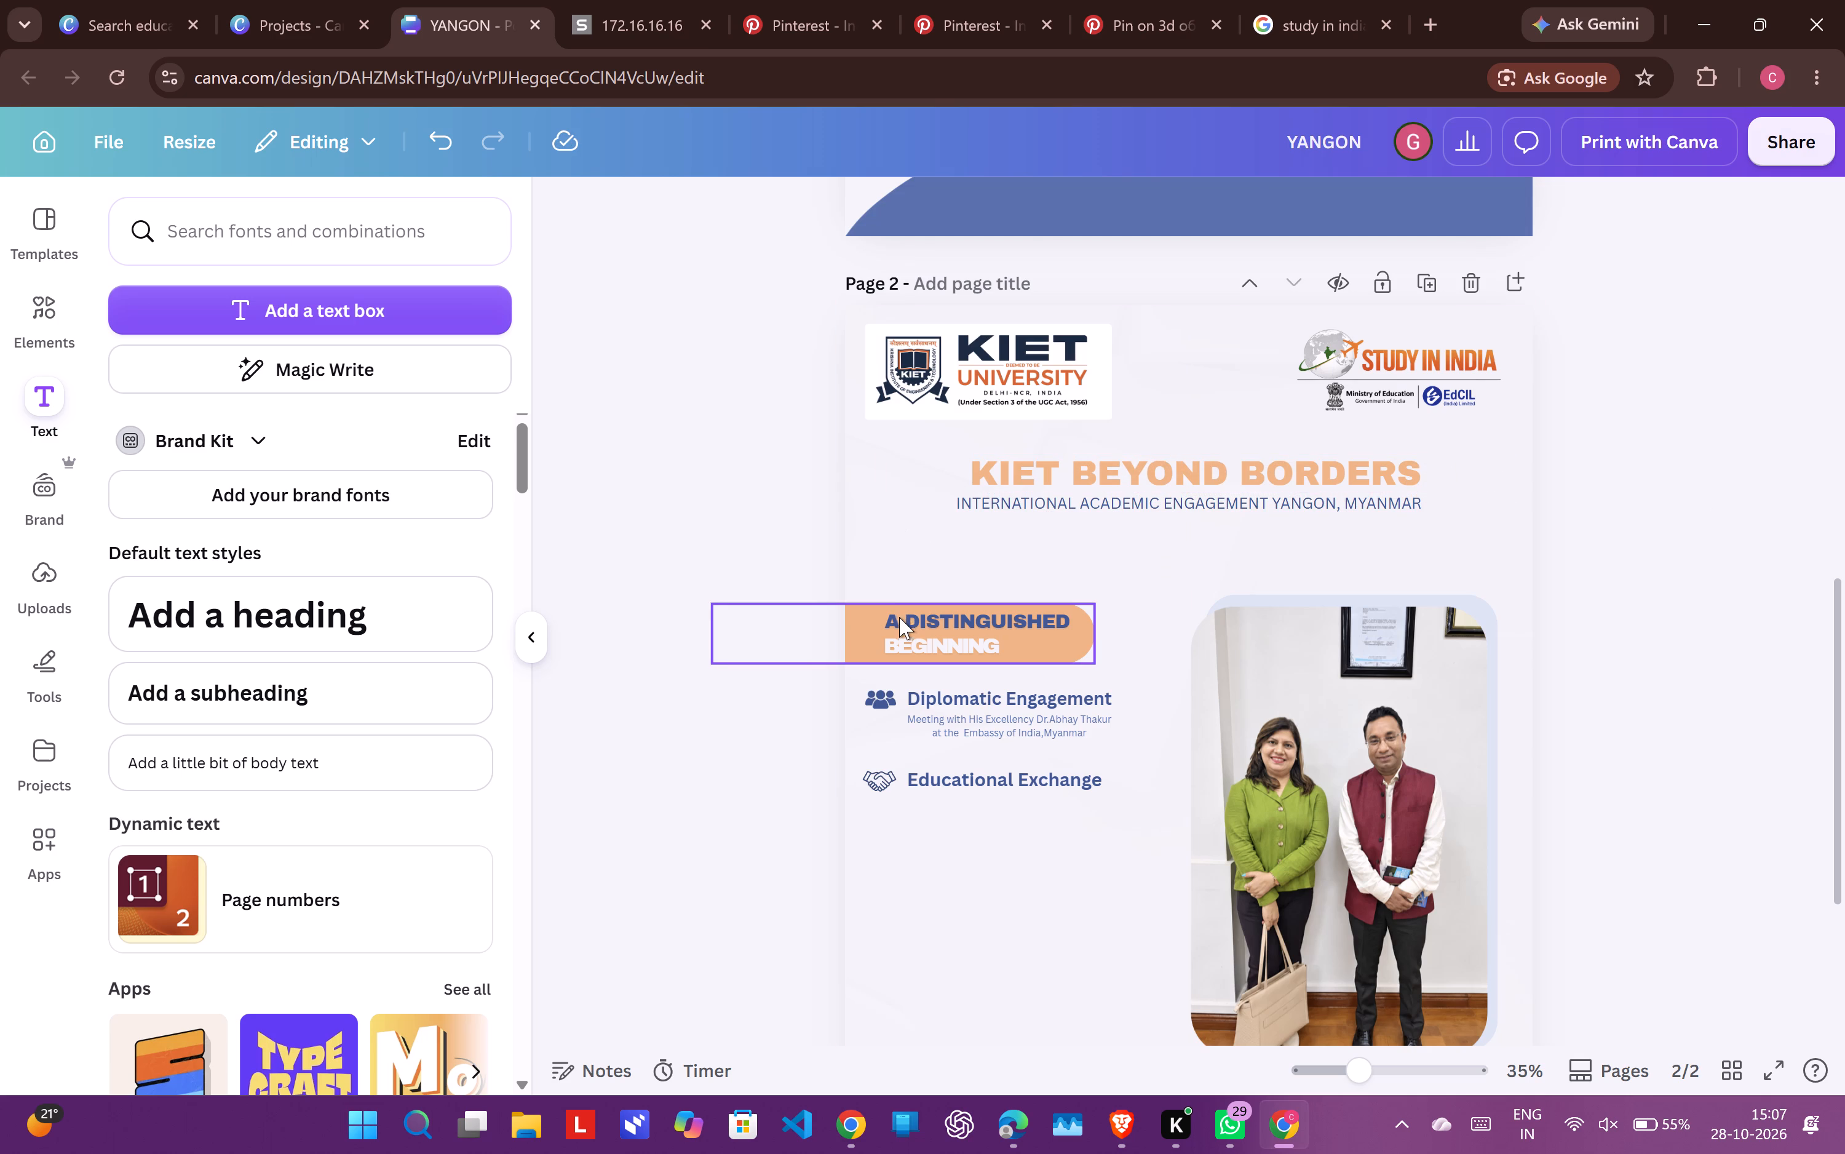
Duplicate the orange "A DISTINGUISHED BEGINNING" banner, place the copy over the page title and ungroup it.
{"action": "left_click", "coordinate": [865, 616]}
{"action": "left_click", "coordinate": [958, 552]}
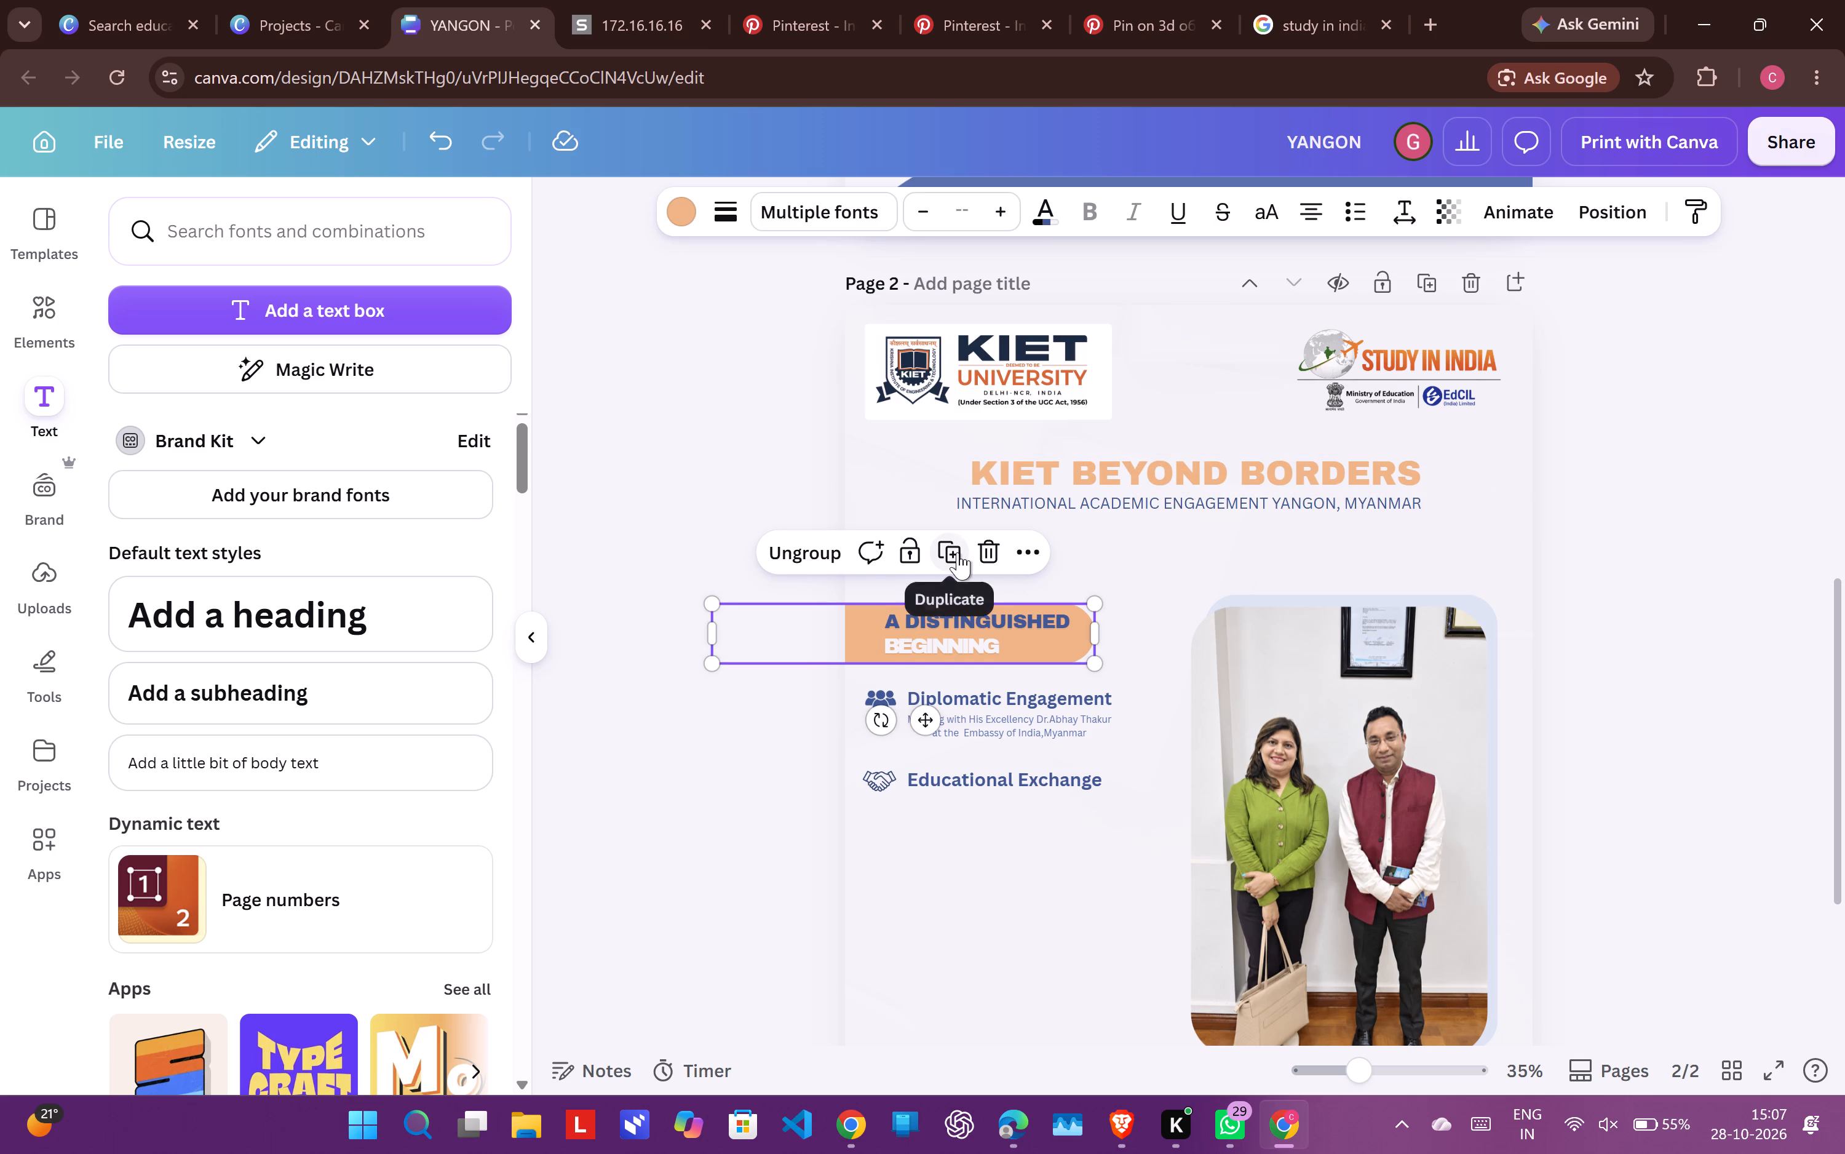
{"action": "left_click_drag", "start_coordinate": [917, 639], "coordinate": [1079, 506]}
{"action": "left_click", "coordinate": [972, 421]}
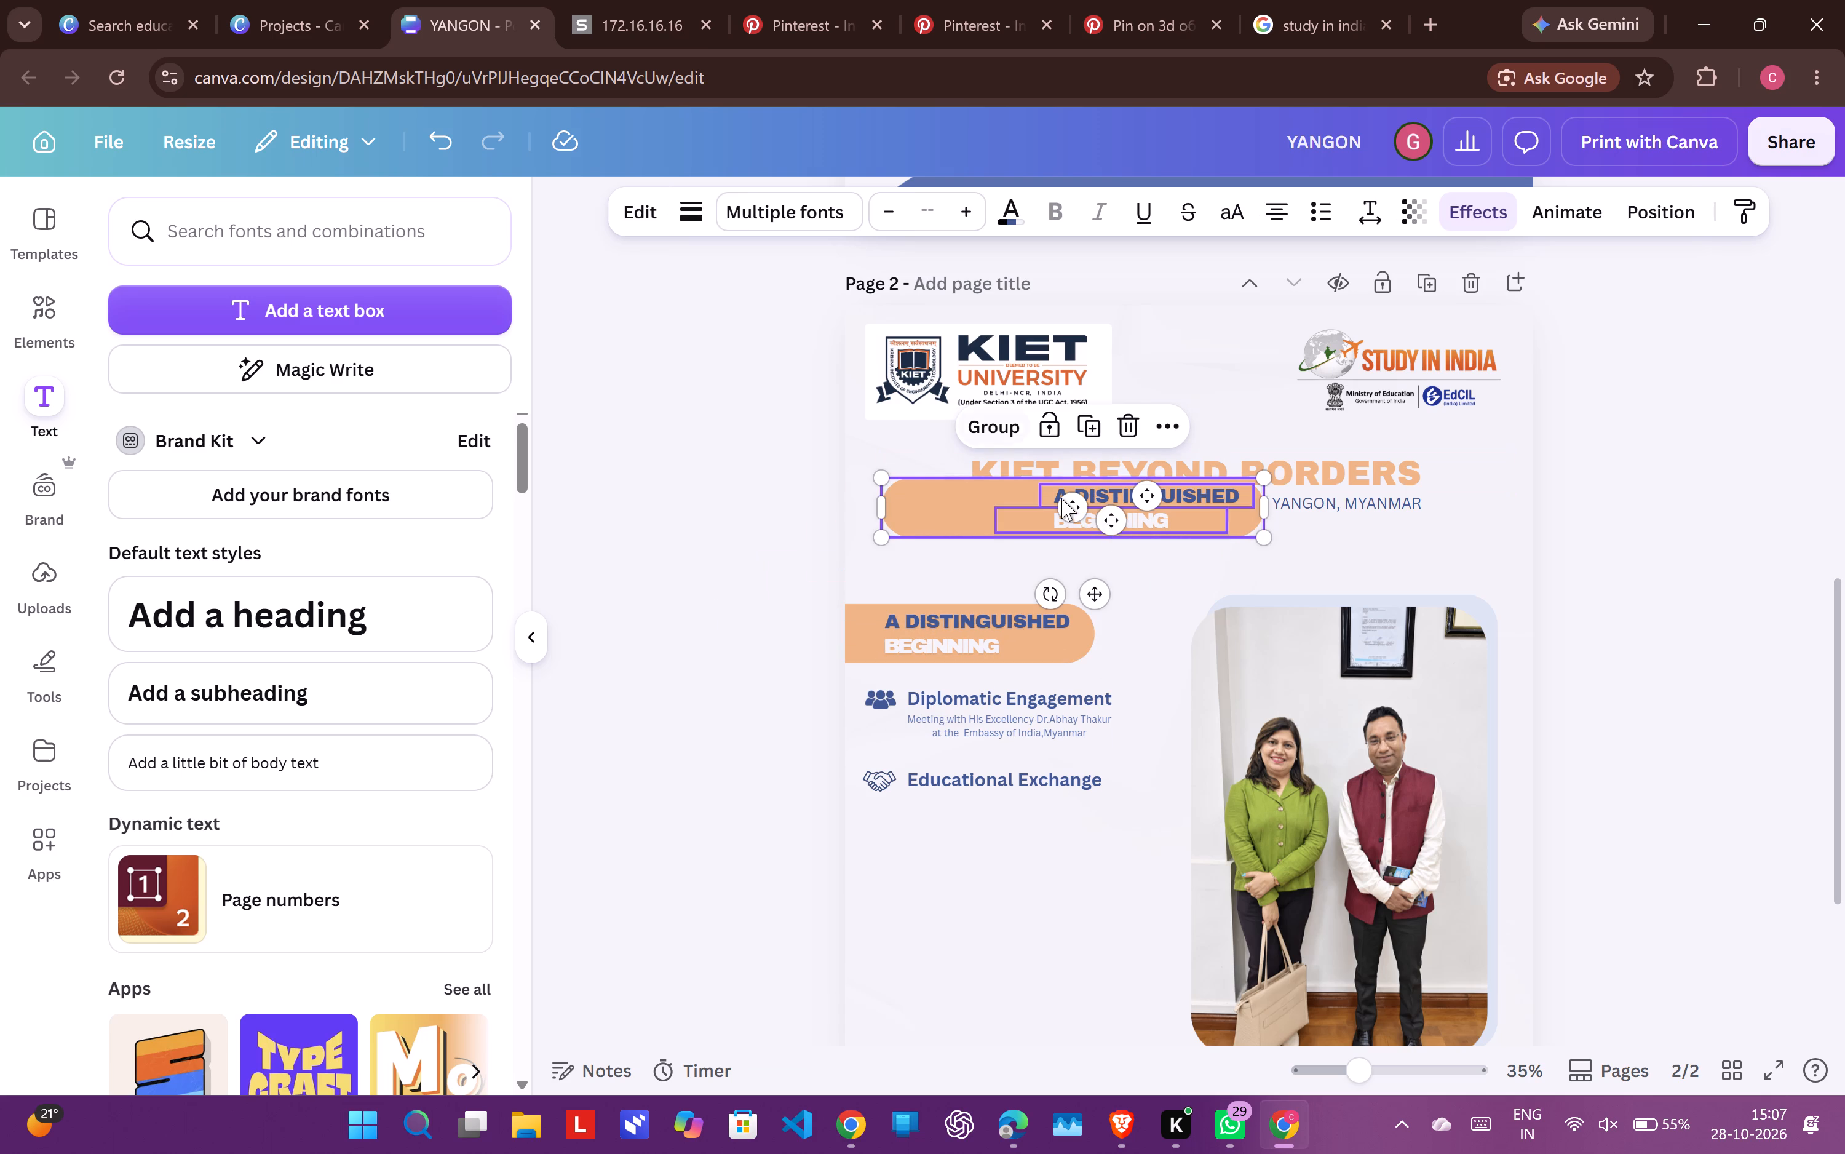
Delete the "A DISTINGUISHED" and "BEGINNING" texts from the copied banner, keeping only its orange rounded bar.
{"action": "left_click", "coordinate": [1176, 526]}
{"action": "left_click", "coordinate": [1176, 508]}
{"action": "left_click", "coordinate": [1509, 513]}
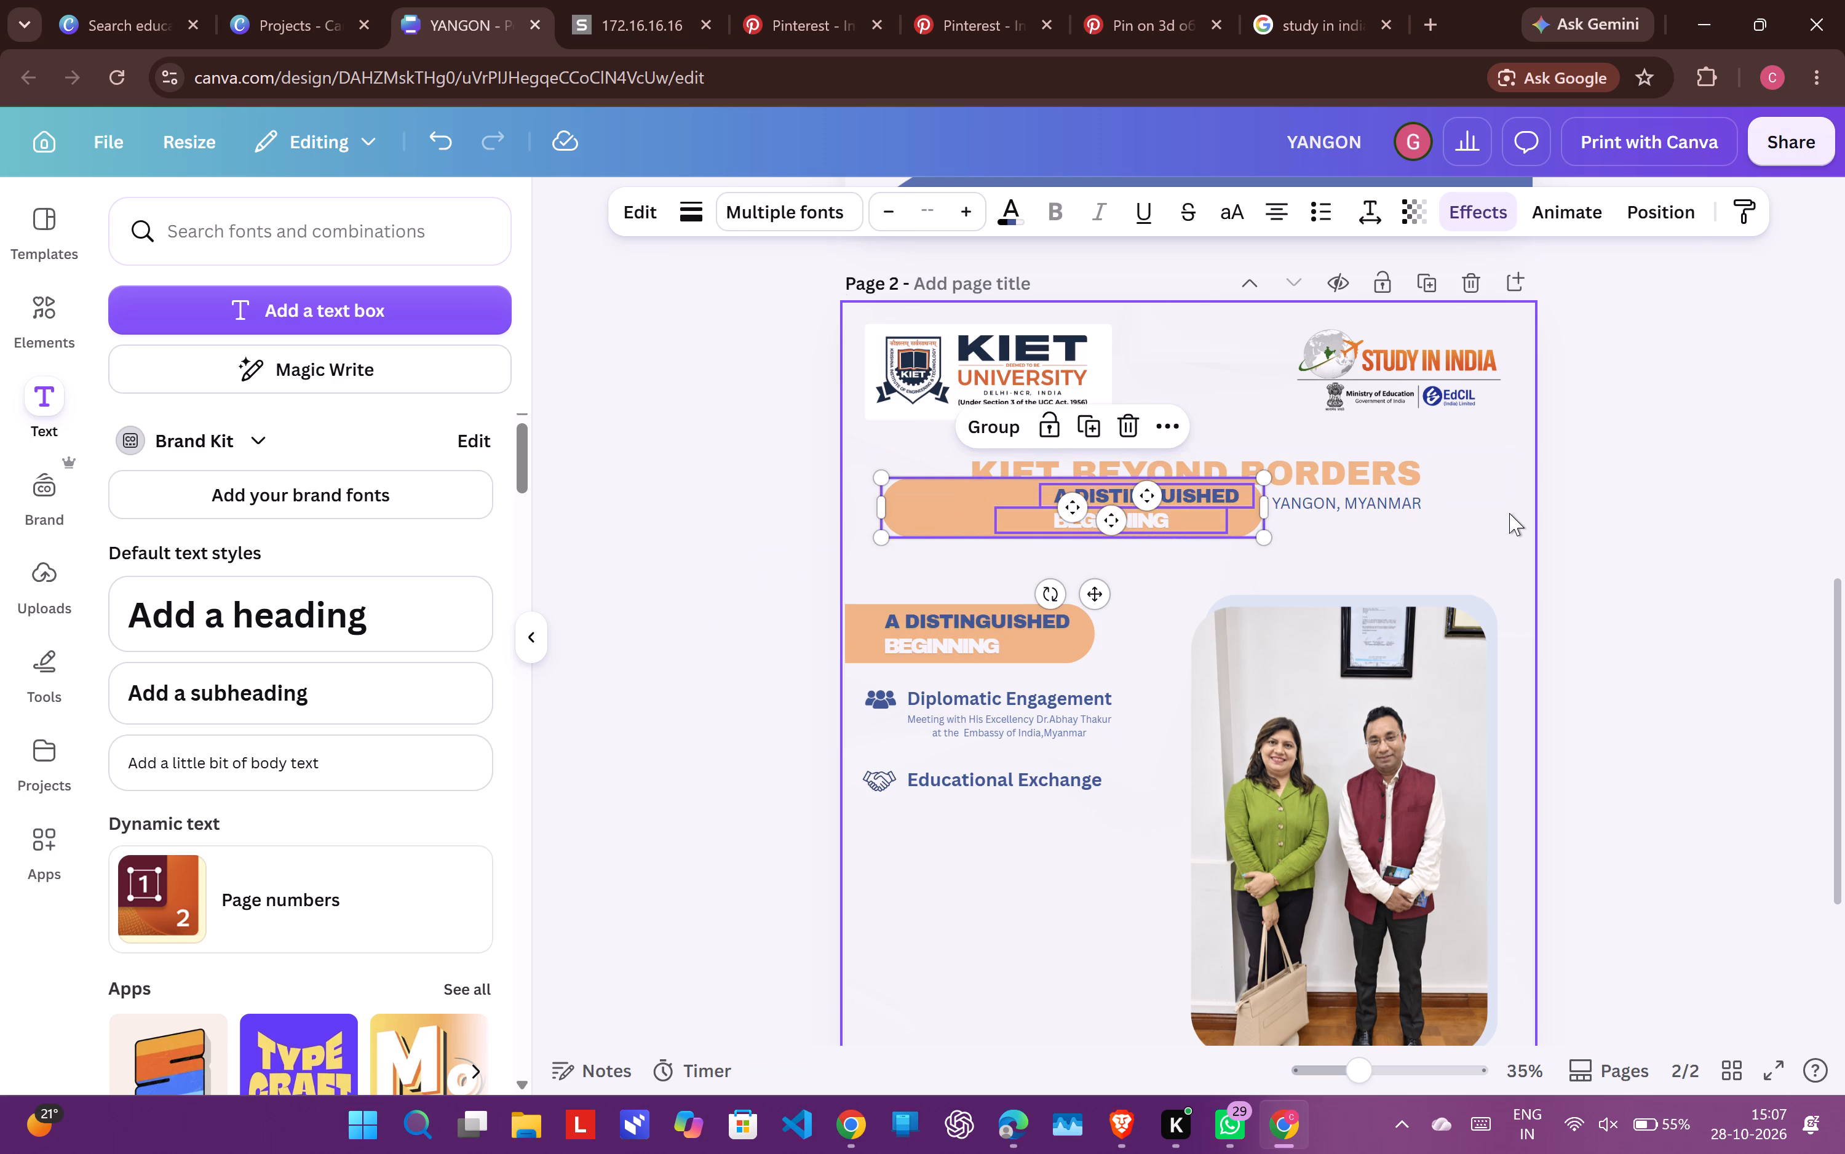
{"action": "left_click", "coordinate": [1197, 504]}
{"action": "left_click", "coordinate": [1184, 443]}
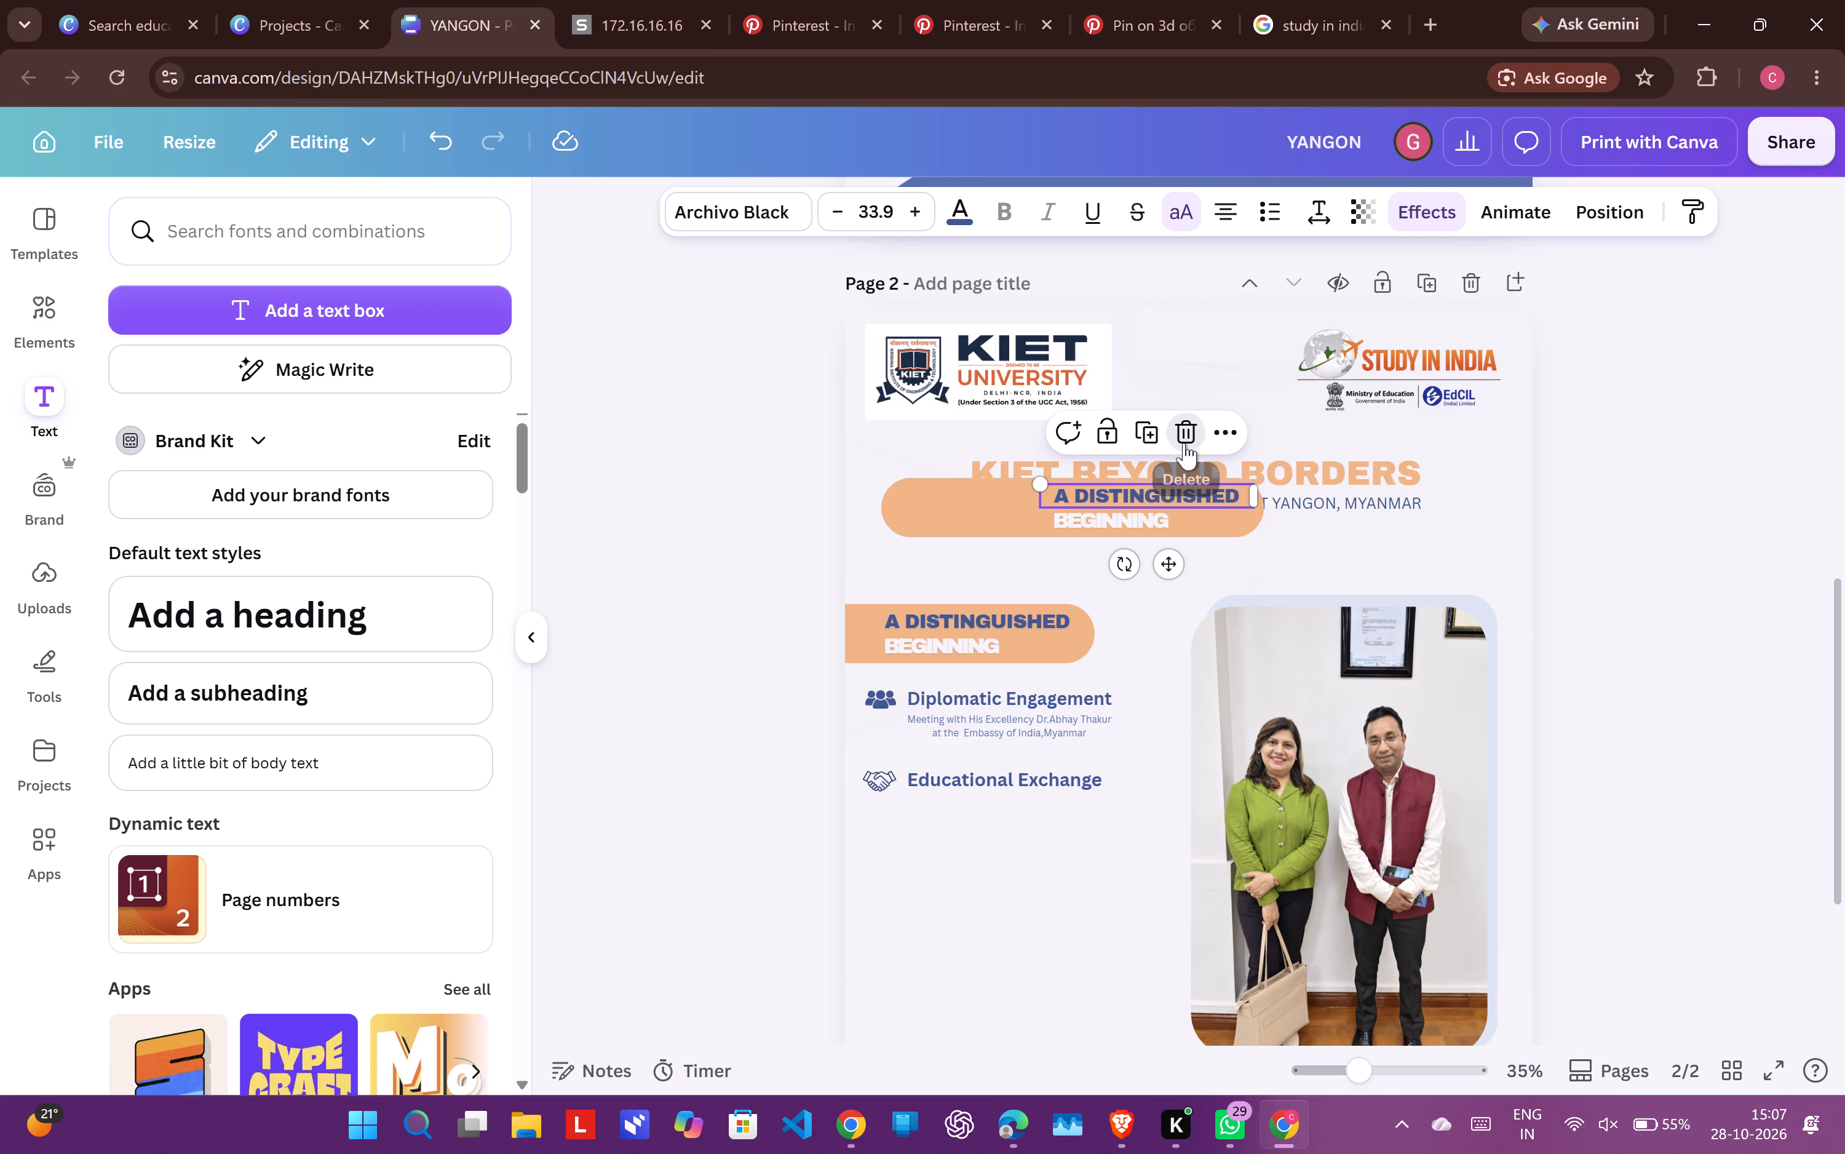
{"action": "left_click", "coordinate": [1127, 517]}
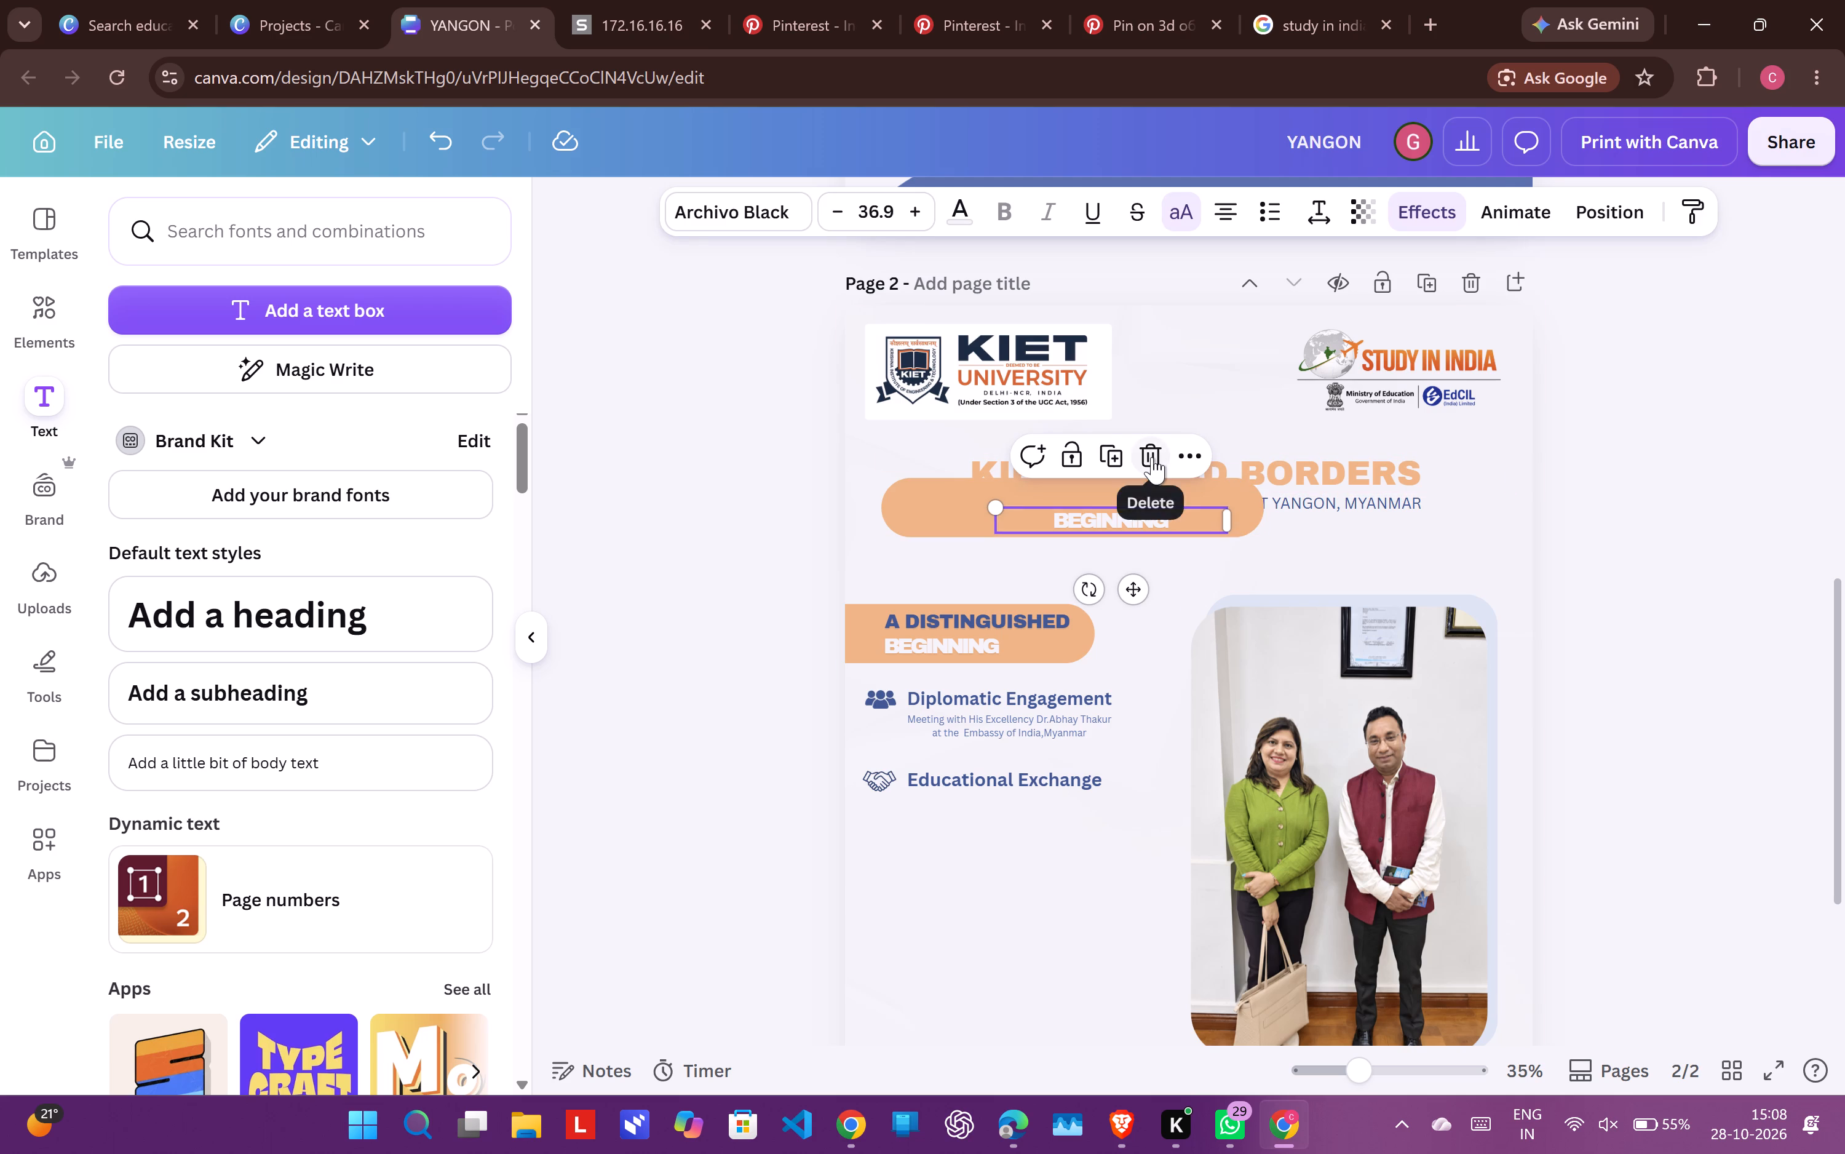
{"action": "left_click", "coordinate": [1152, 457]}
Move the orange bar over the title and subheading and stretch it to about 33.6 cm wide, centred on them.
{"action": "left_click_drag", "start_coordinate": [1156, 500], "coordinate": [1154, 480]}
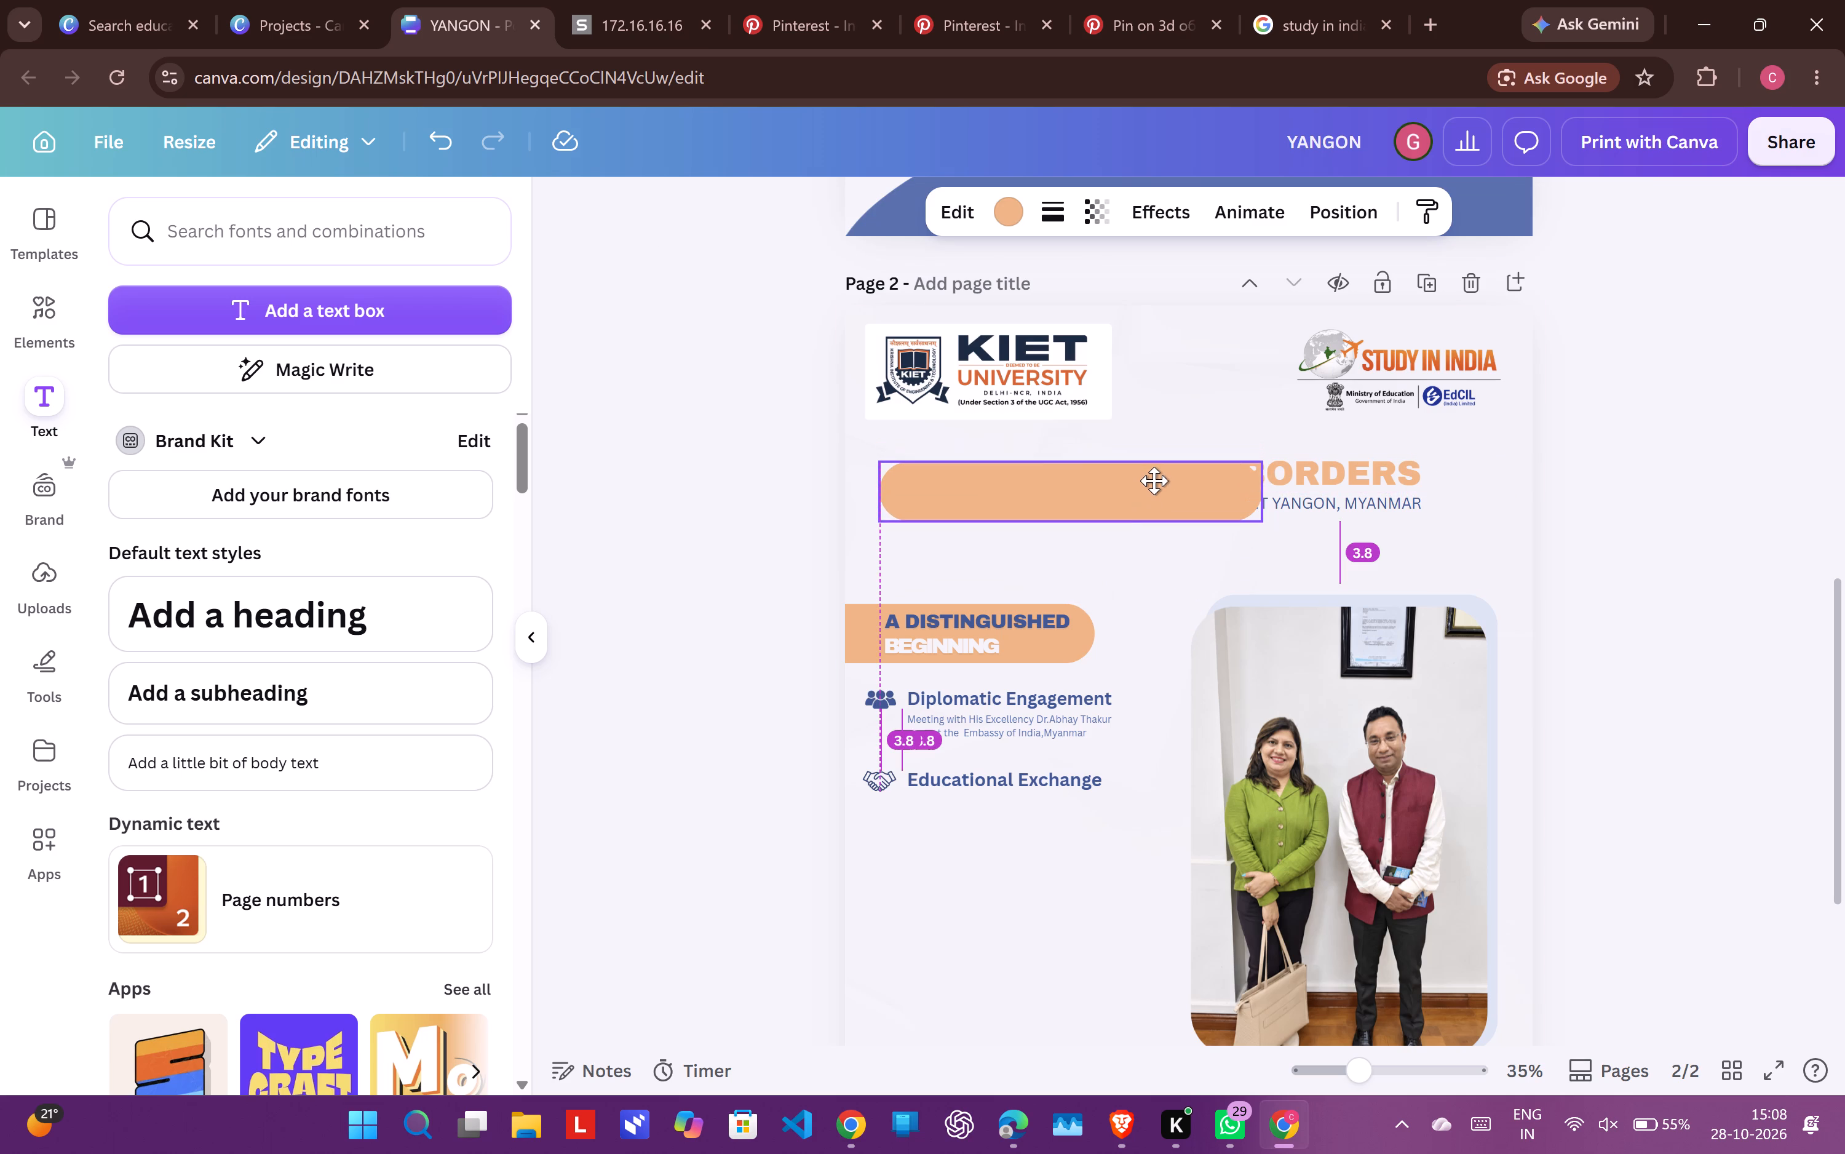
{"action": "left_click_drag", "start_coordinate": [1154, 480], "coordinate": [1155, 477]}
{"action": "left_click_drag", "start_coordinate": [1267, 480], "coordinate": [1467, 476]}
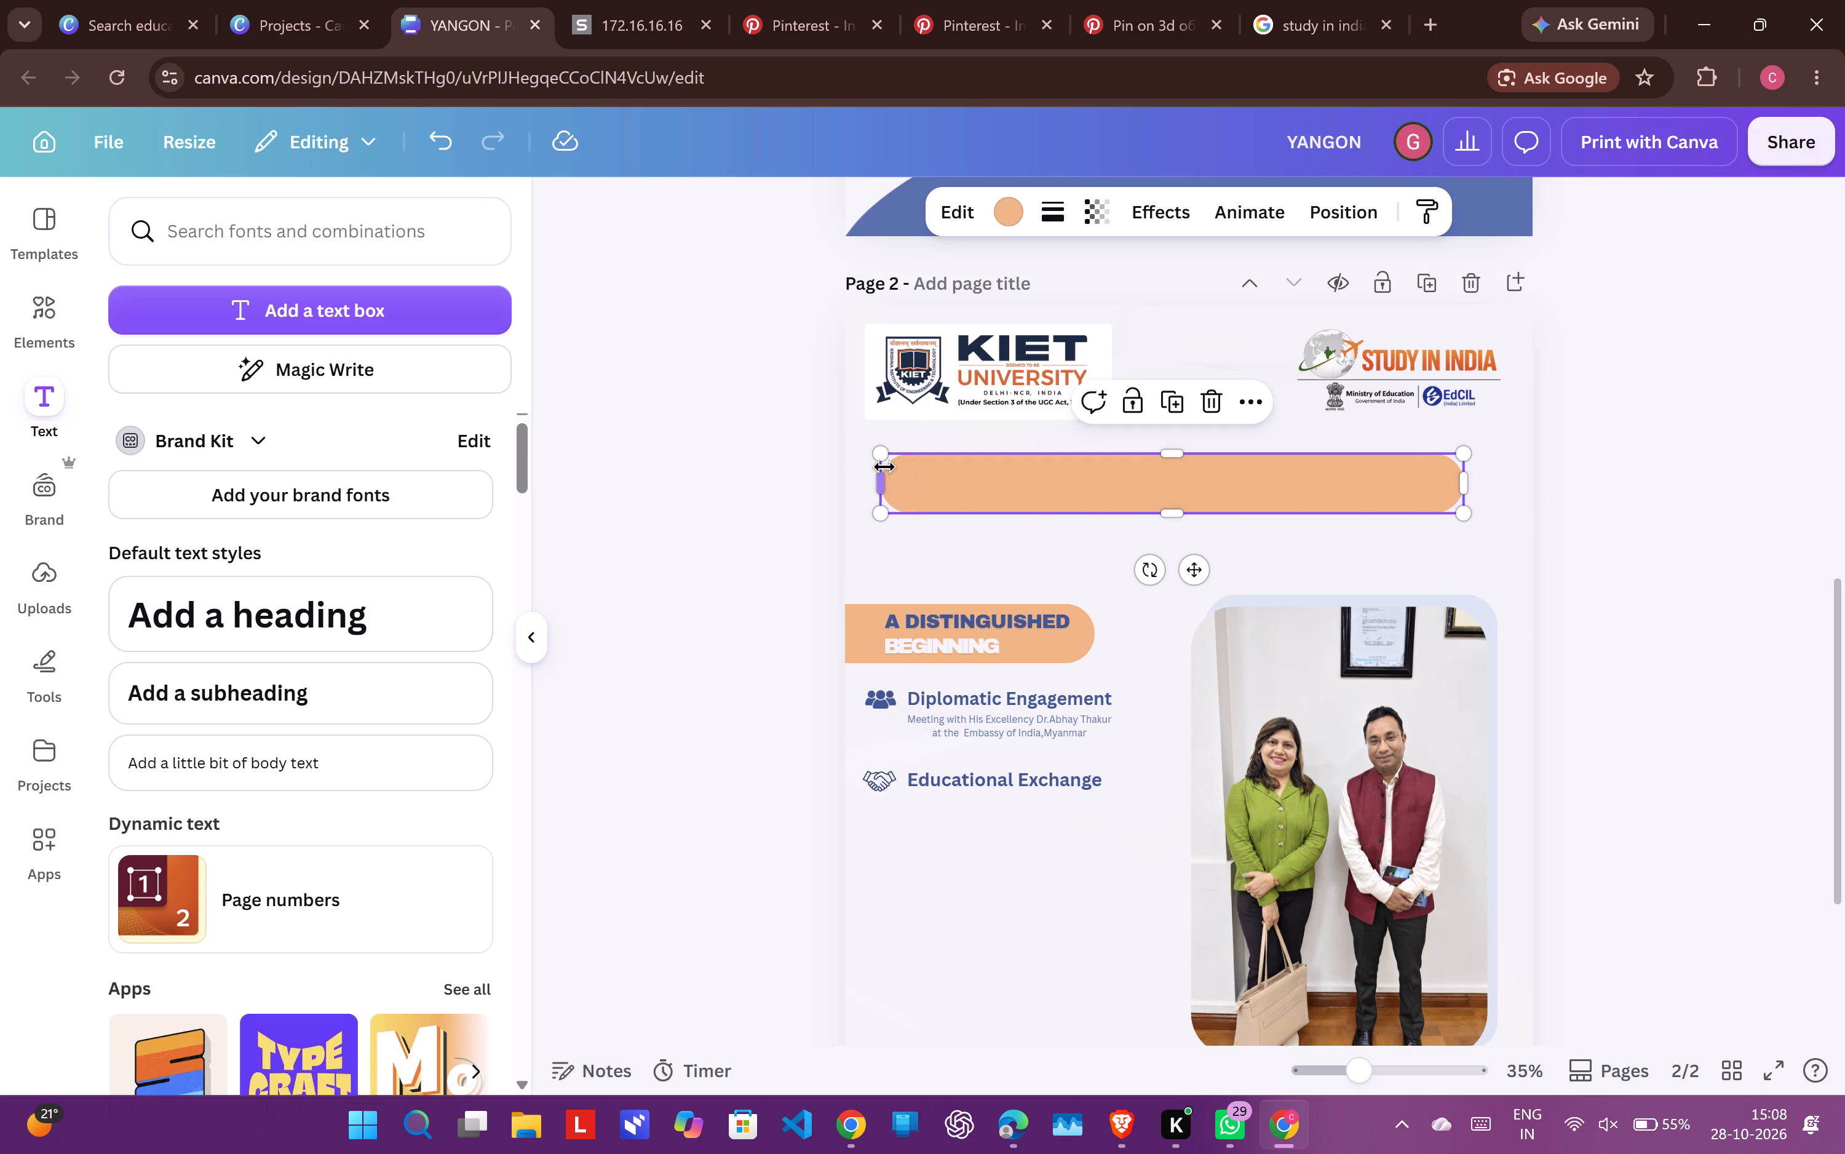
{"action": "left_click_drag", "start_coordinate": [884, 467], "coordinate": [909, 464]}
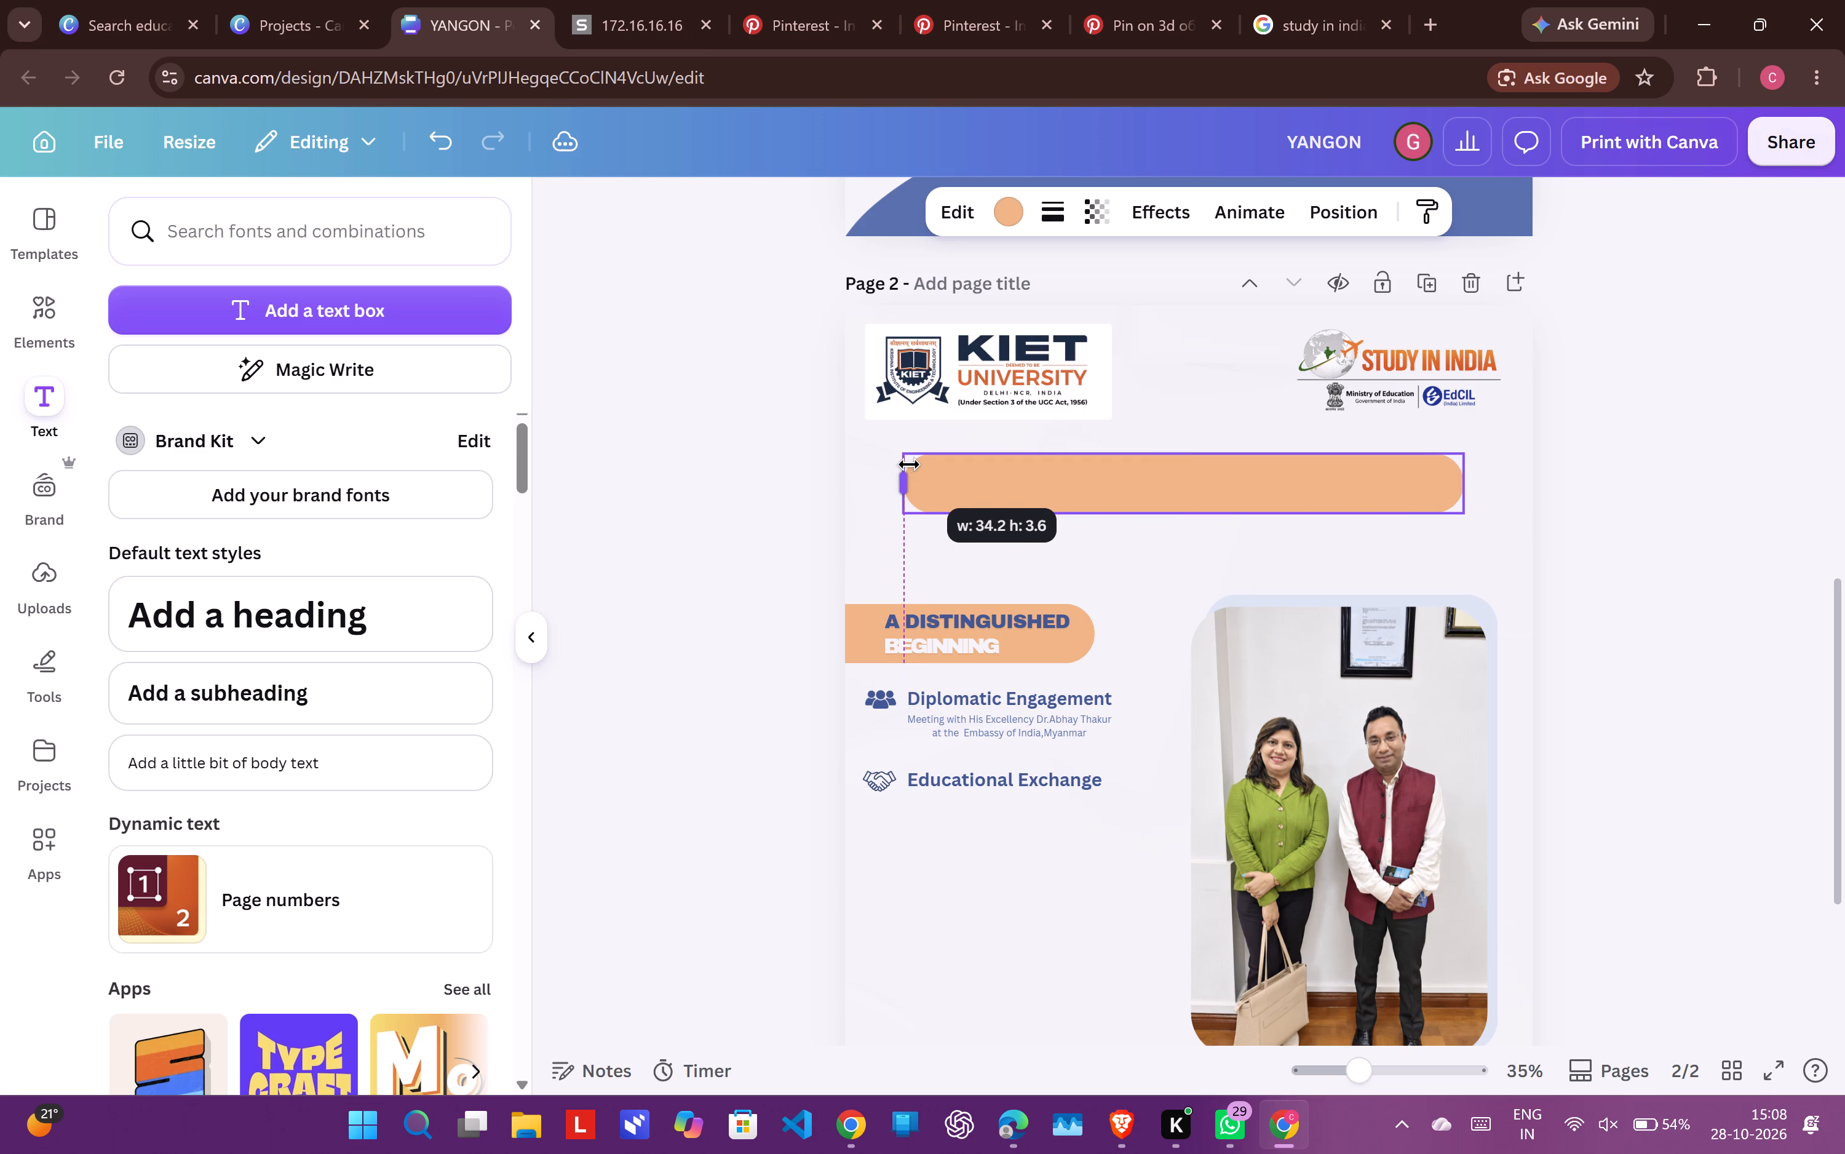
{"action": "left_click_drag", "start_coordinate": [909, 464], "coordinate": [916, 463]}
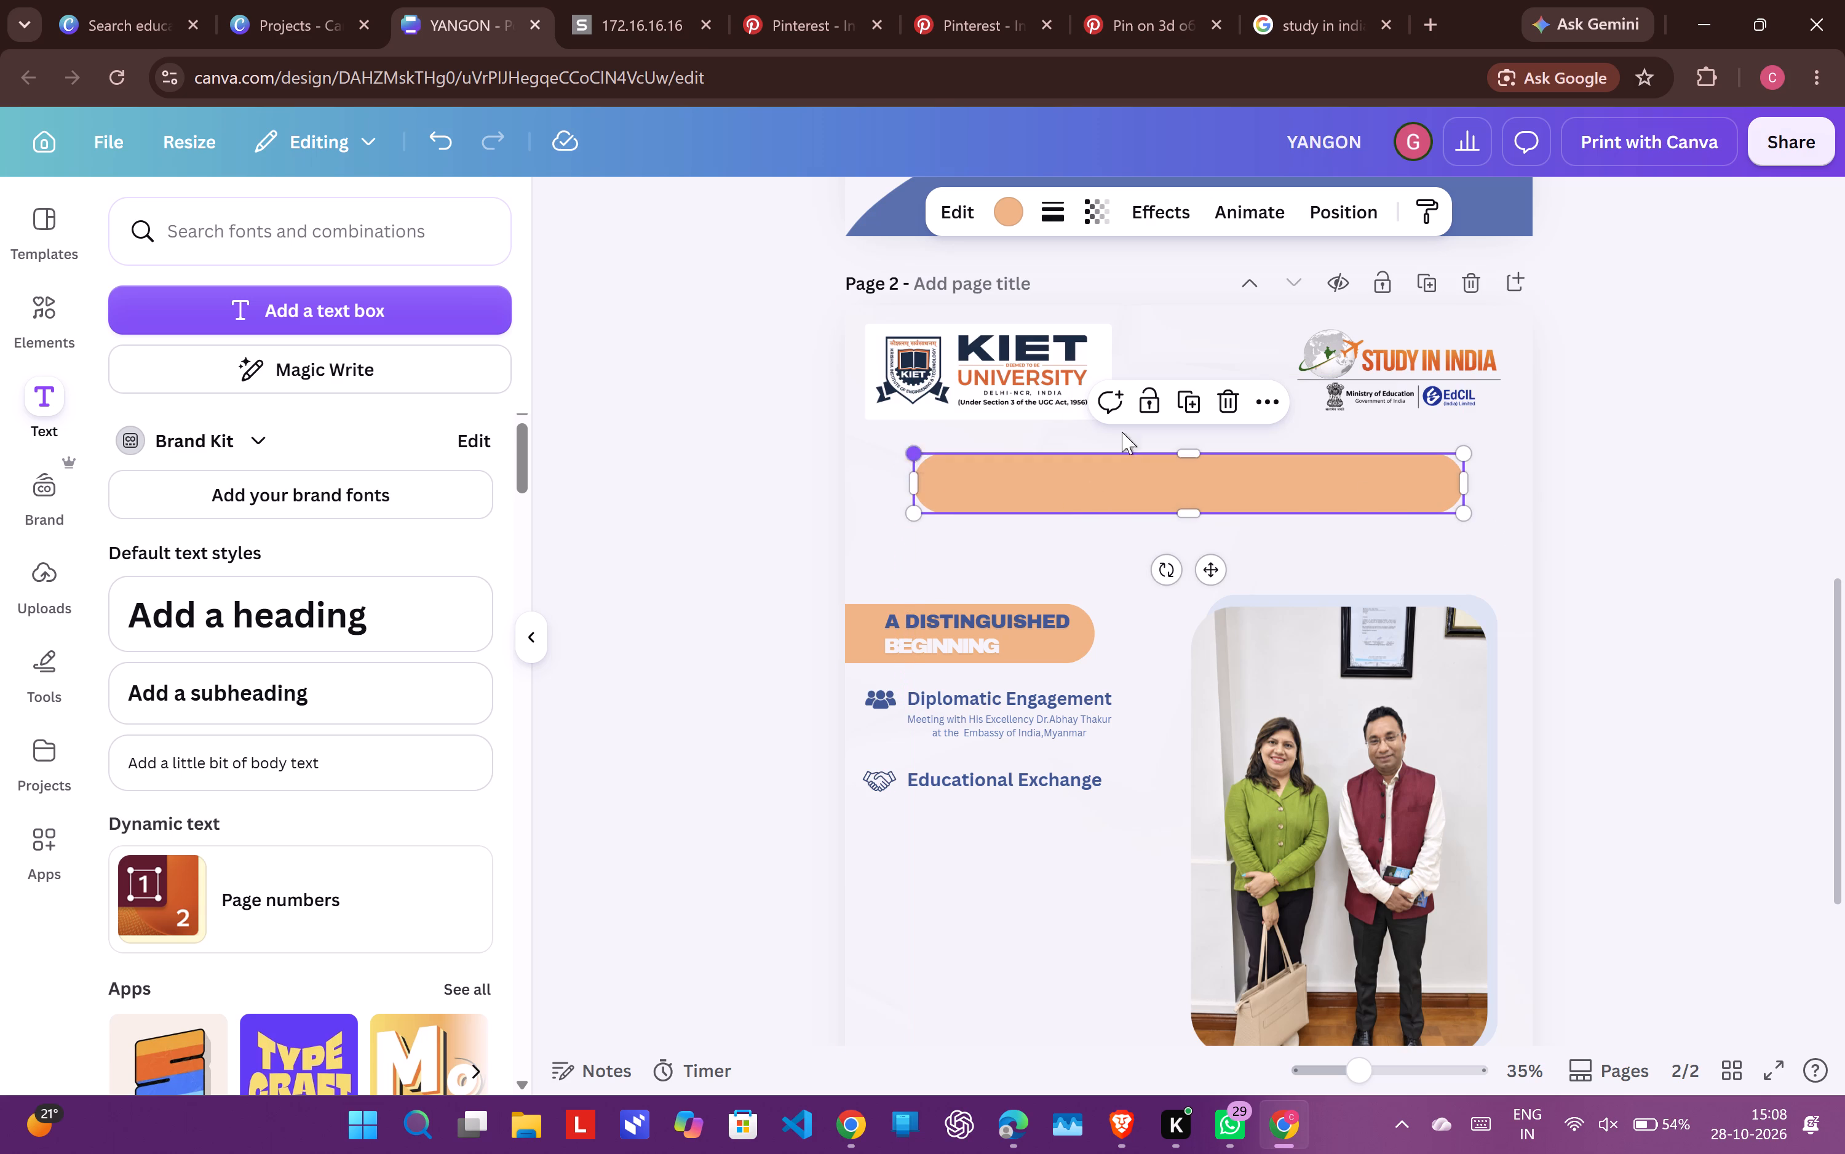
Send the orange bar backward behind the title and subheading.
{"action": "left_click", "coordinate": [1347, 202]}
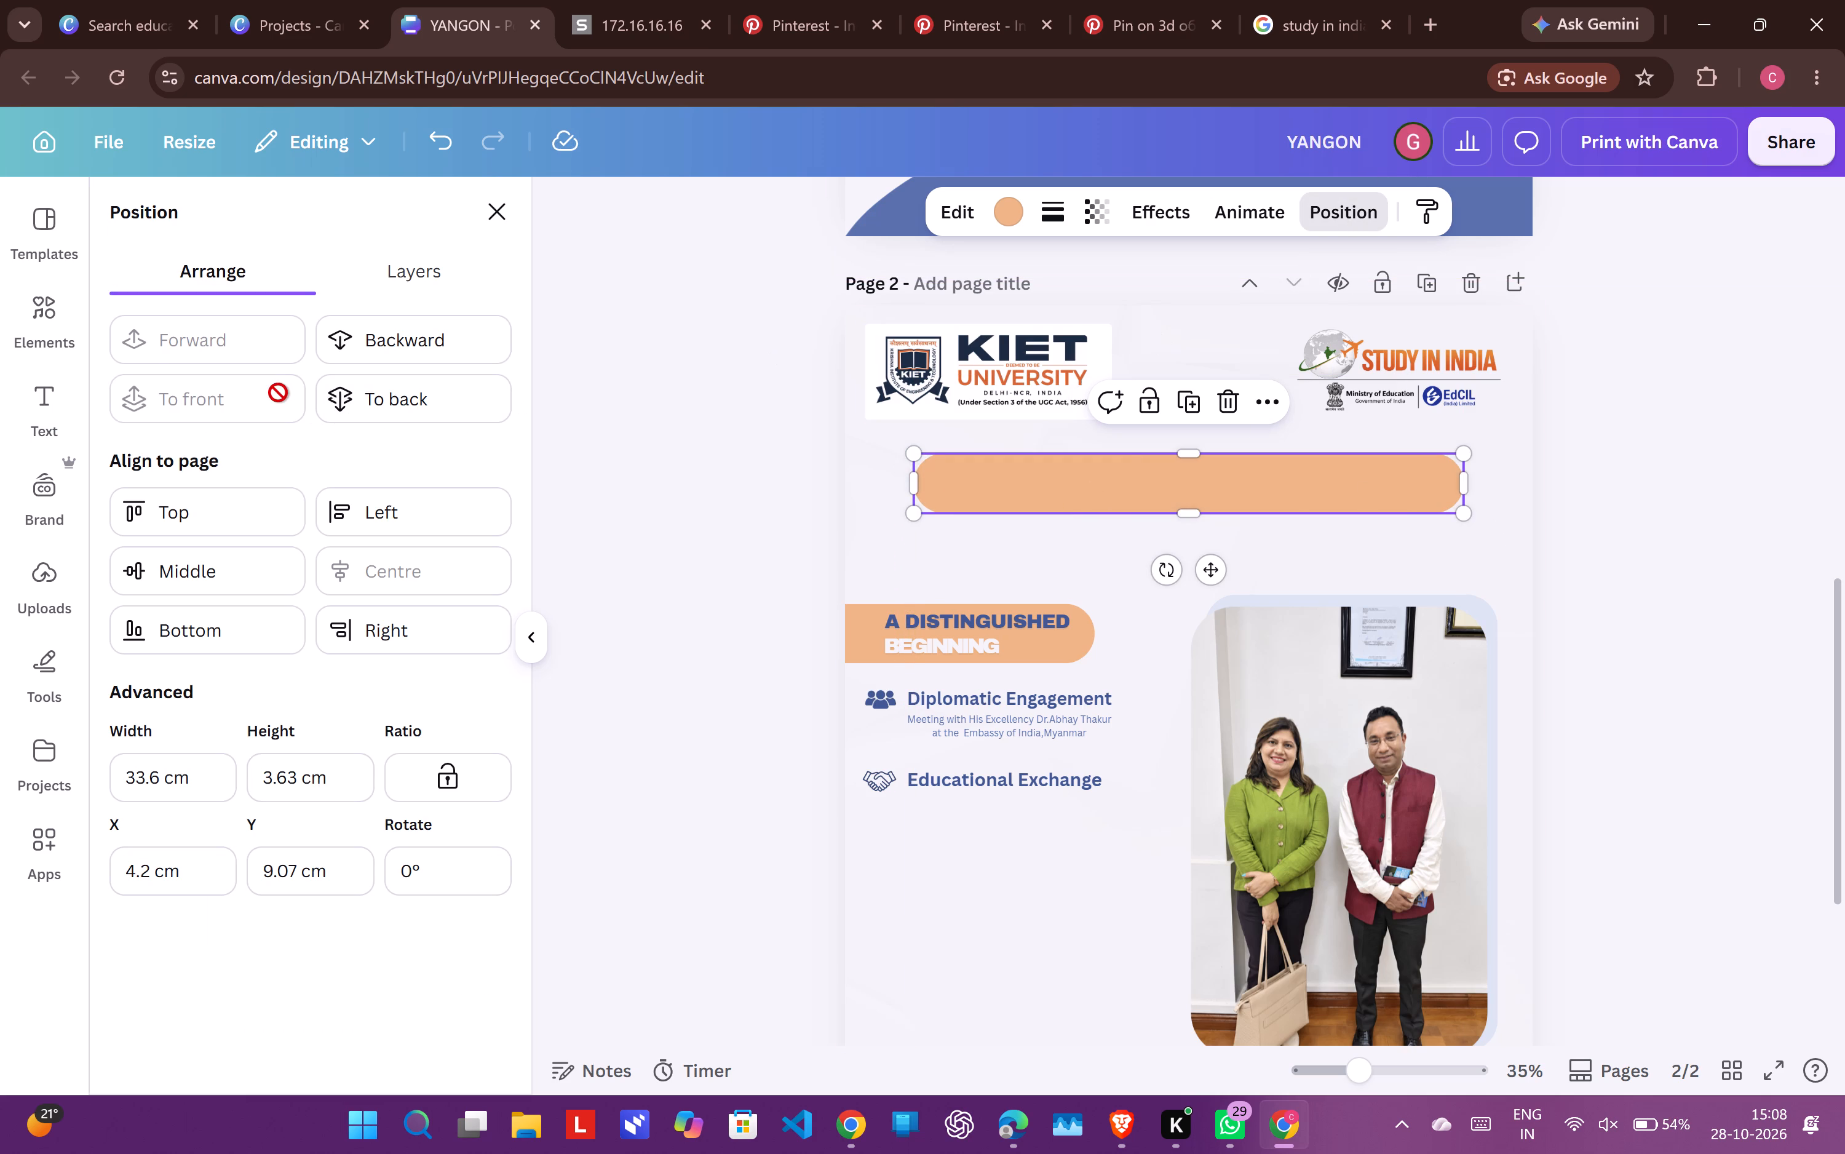
{"action": "left_click", "coordinate": [480, 338]}
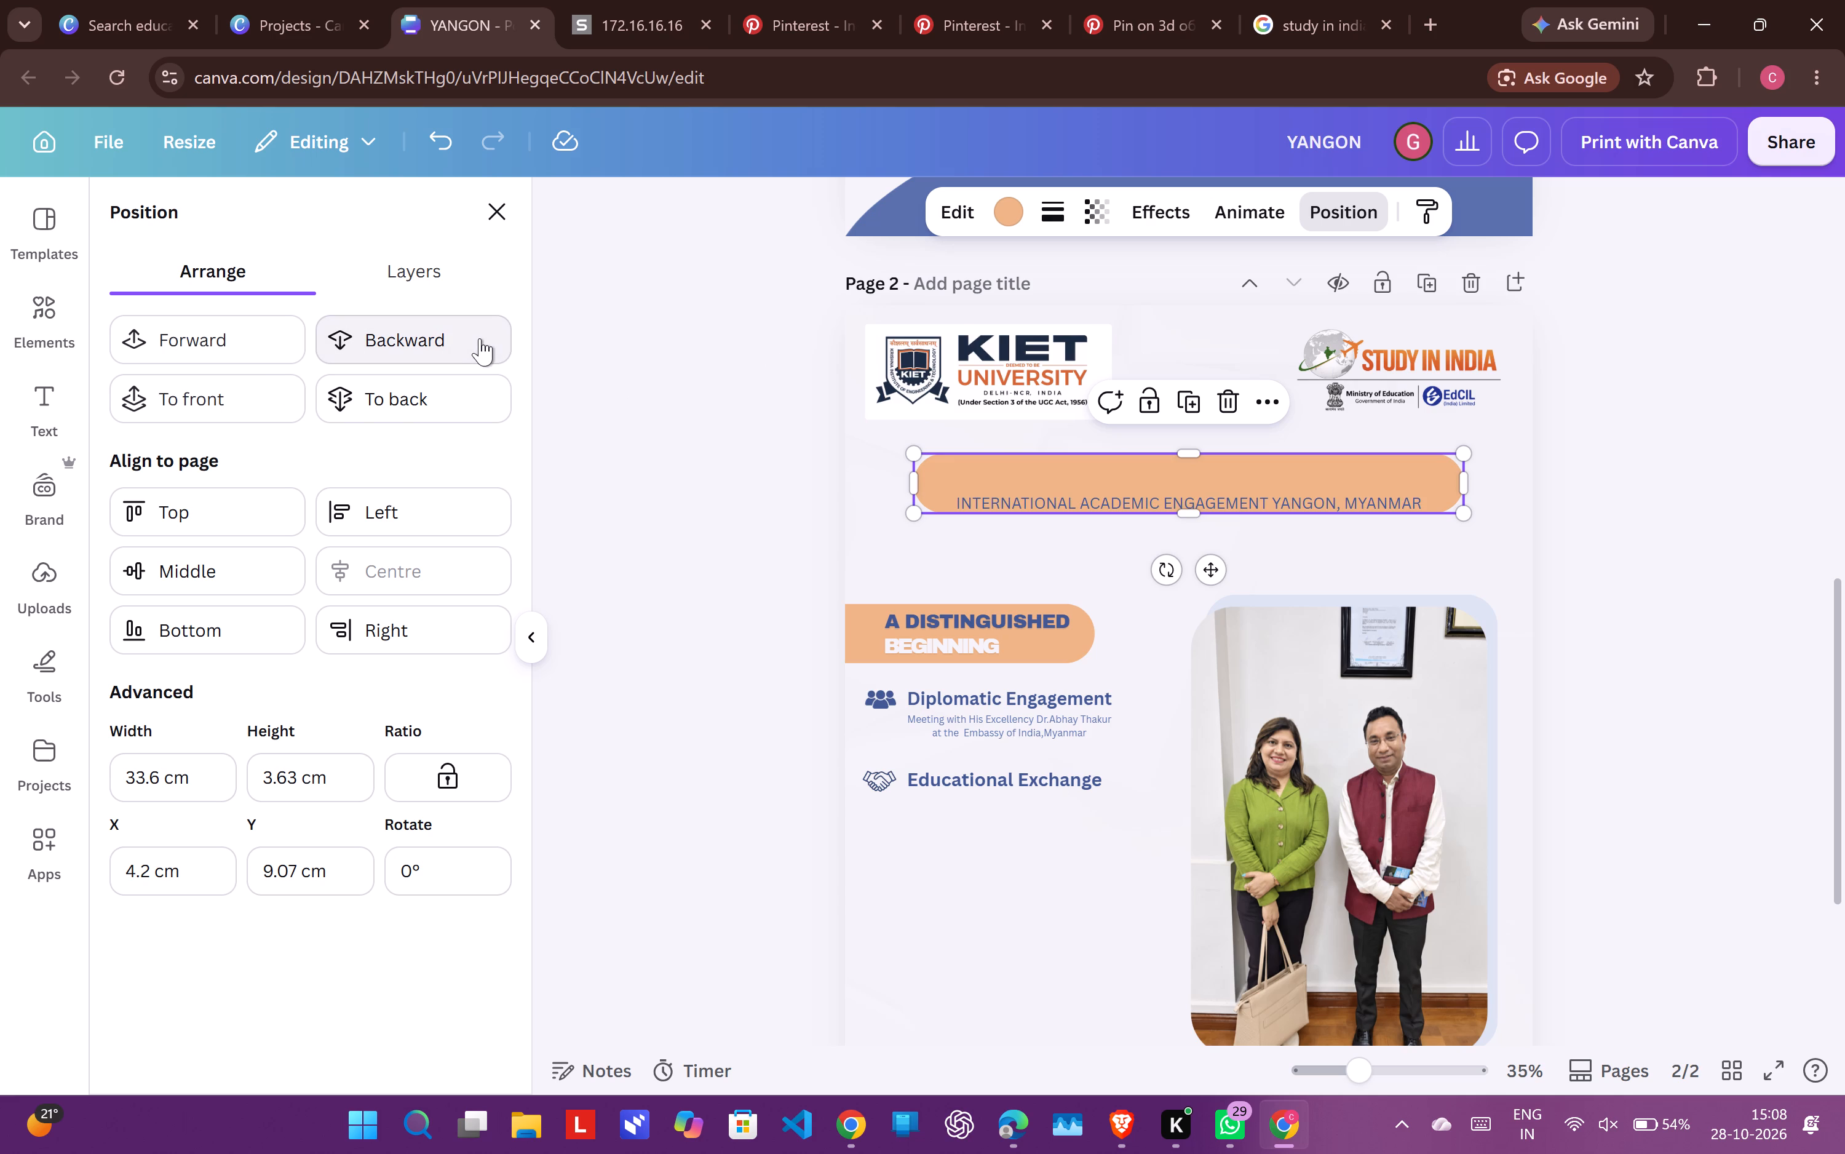
{"action": "left_click", "coordinate": [480, 338]}
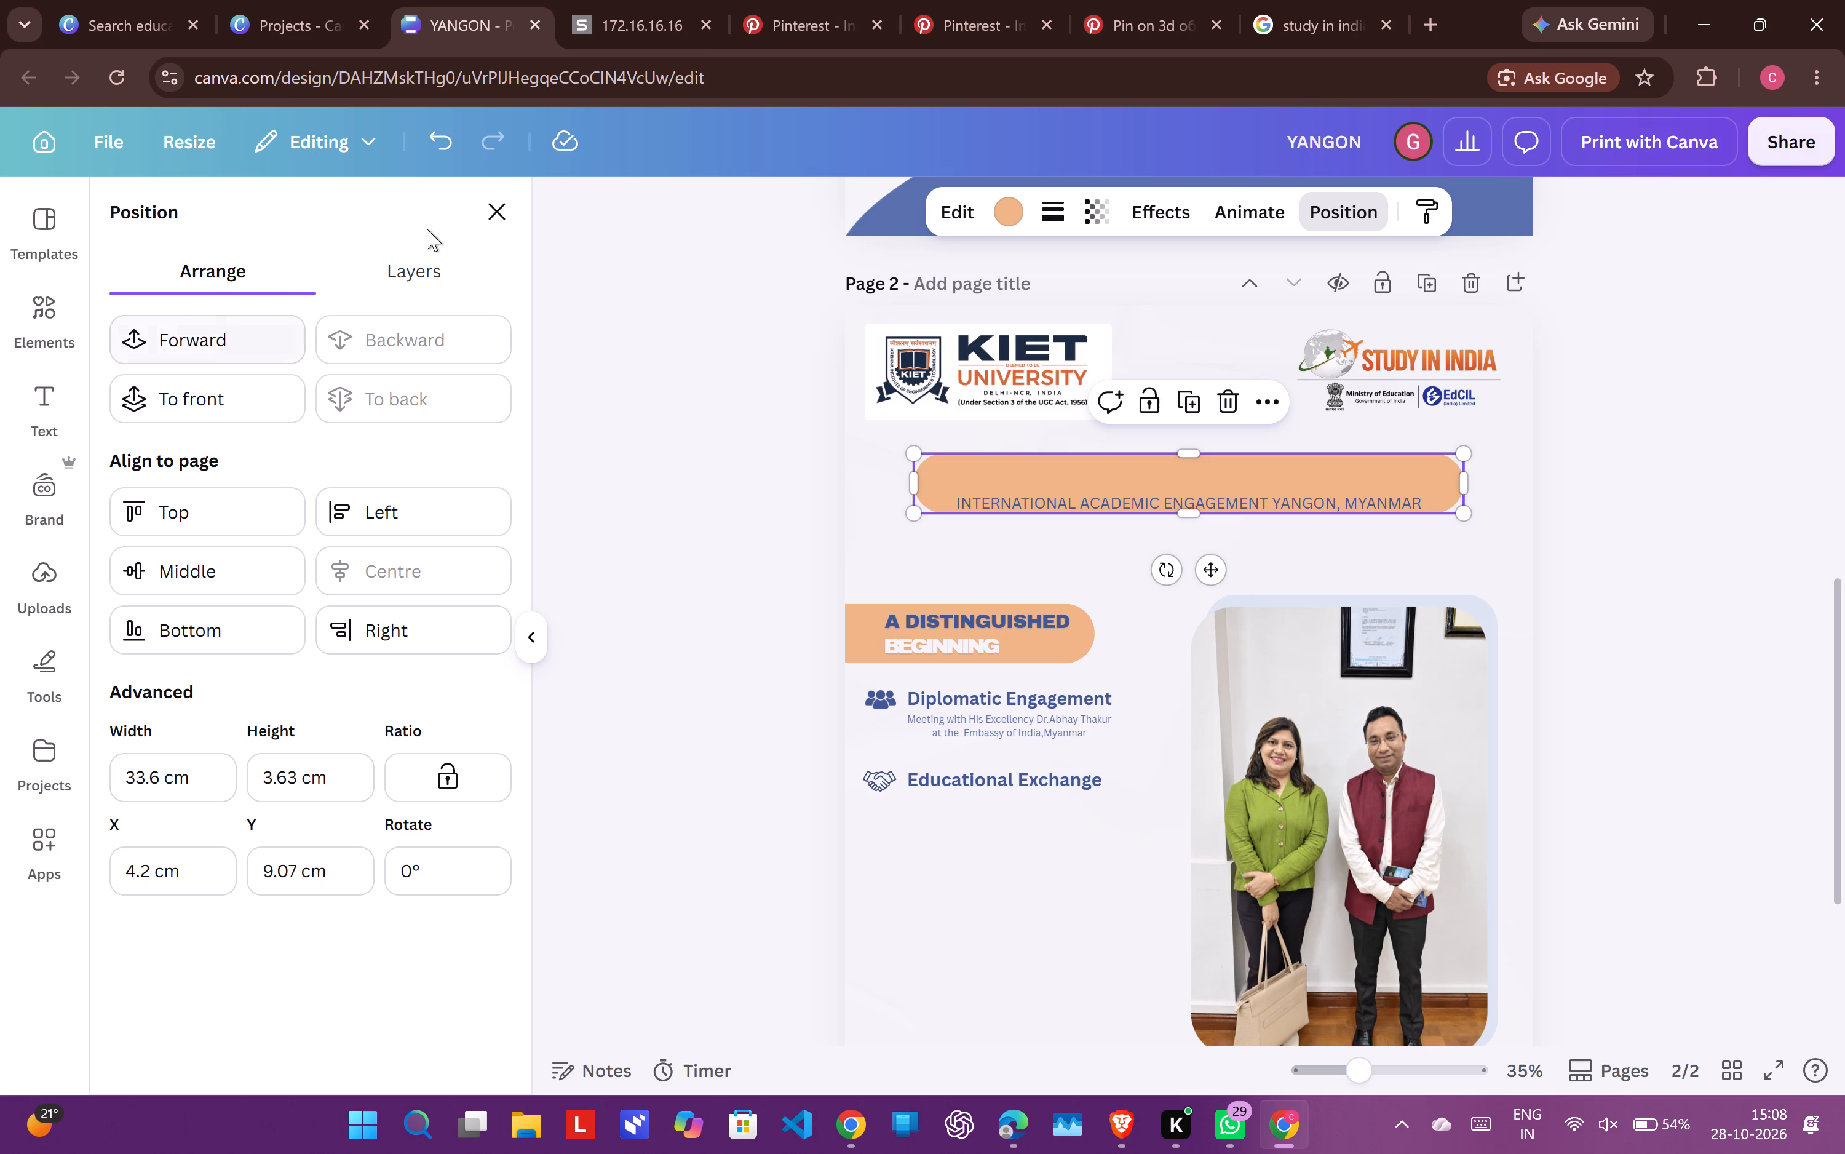
Recolour the "KIET BEYOND BORDERS" title with the dark blue from the Brand Kit colour palette.
{"action": "left_click", "coordinate": [1071, 469]}
{"action": "left_click", "coordinate": [950, 212]}
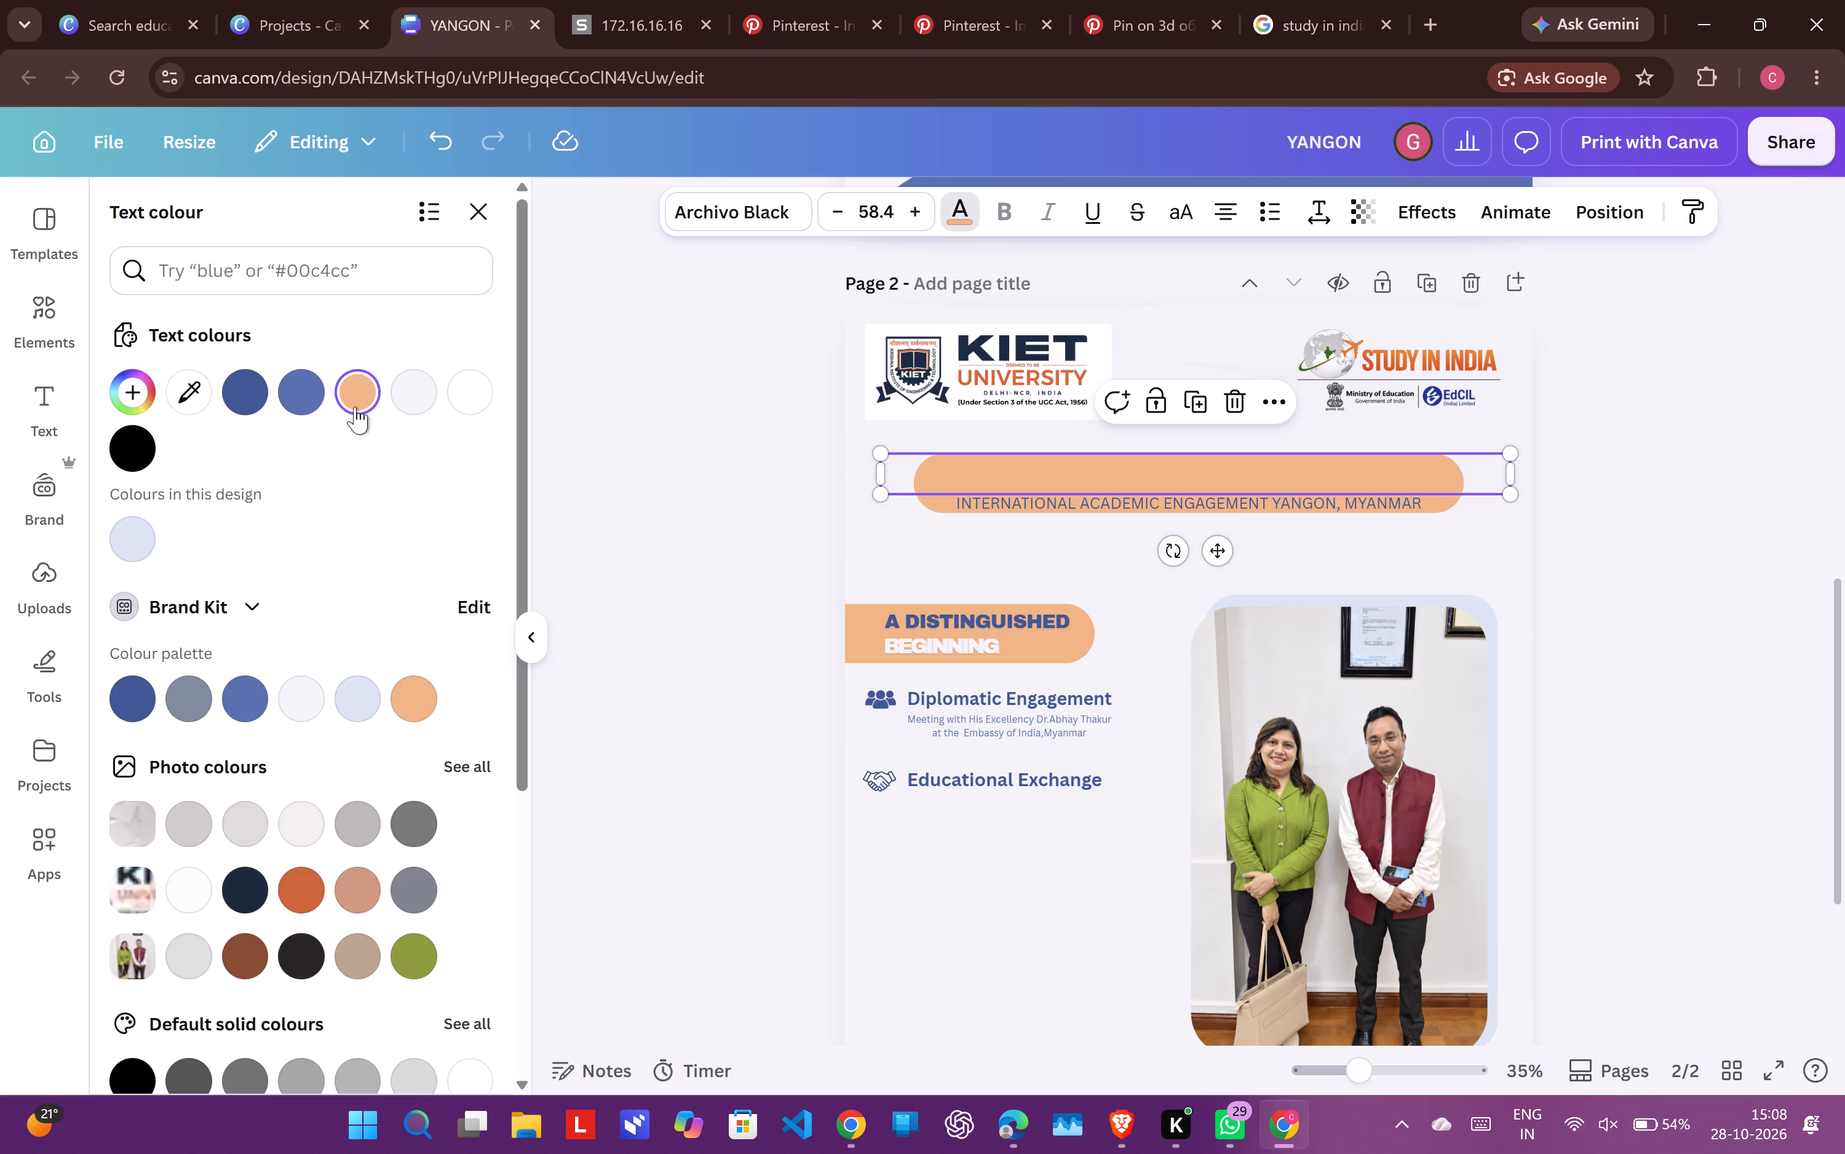
{"action": "left_click", "coordinate": [126, 696]}
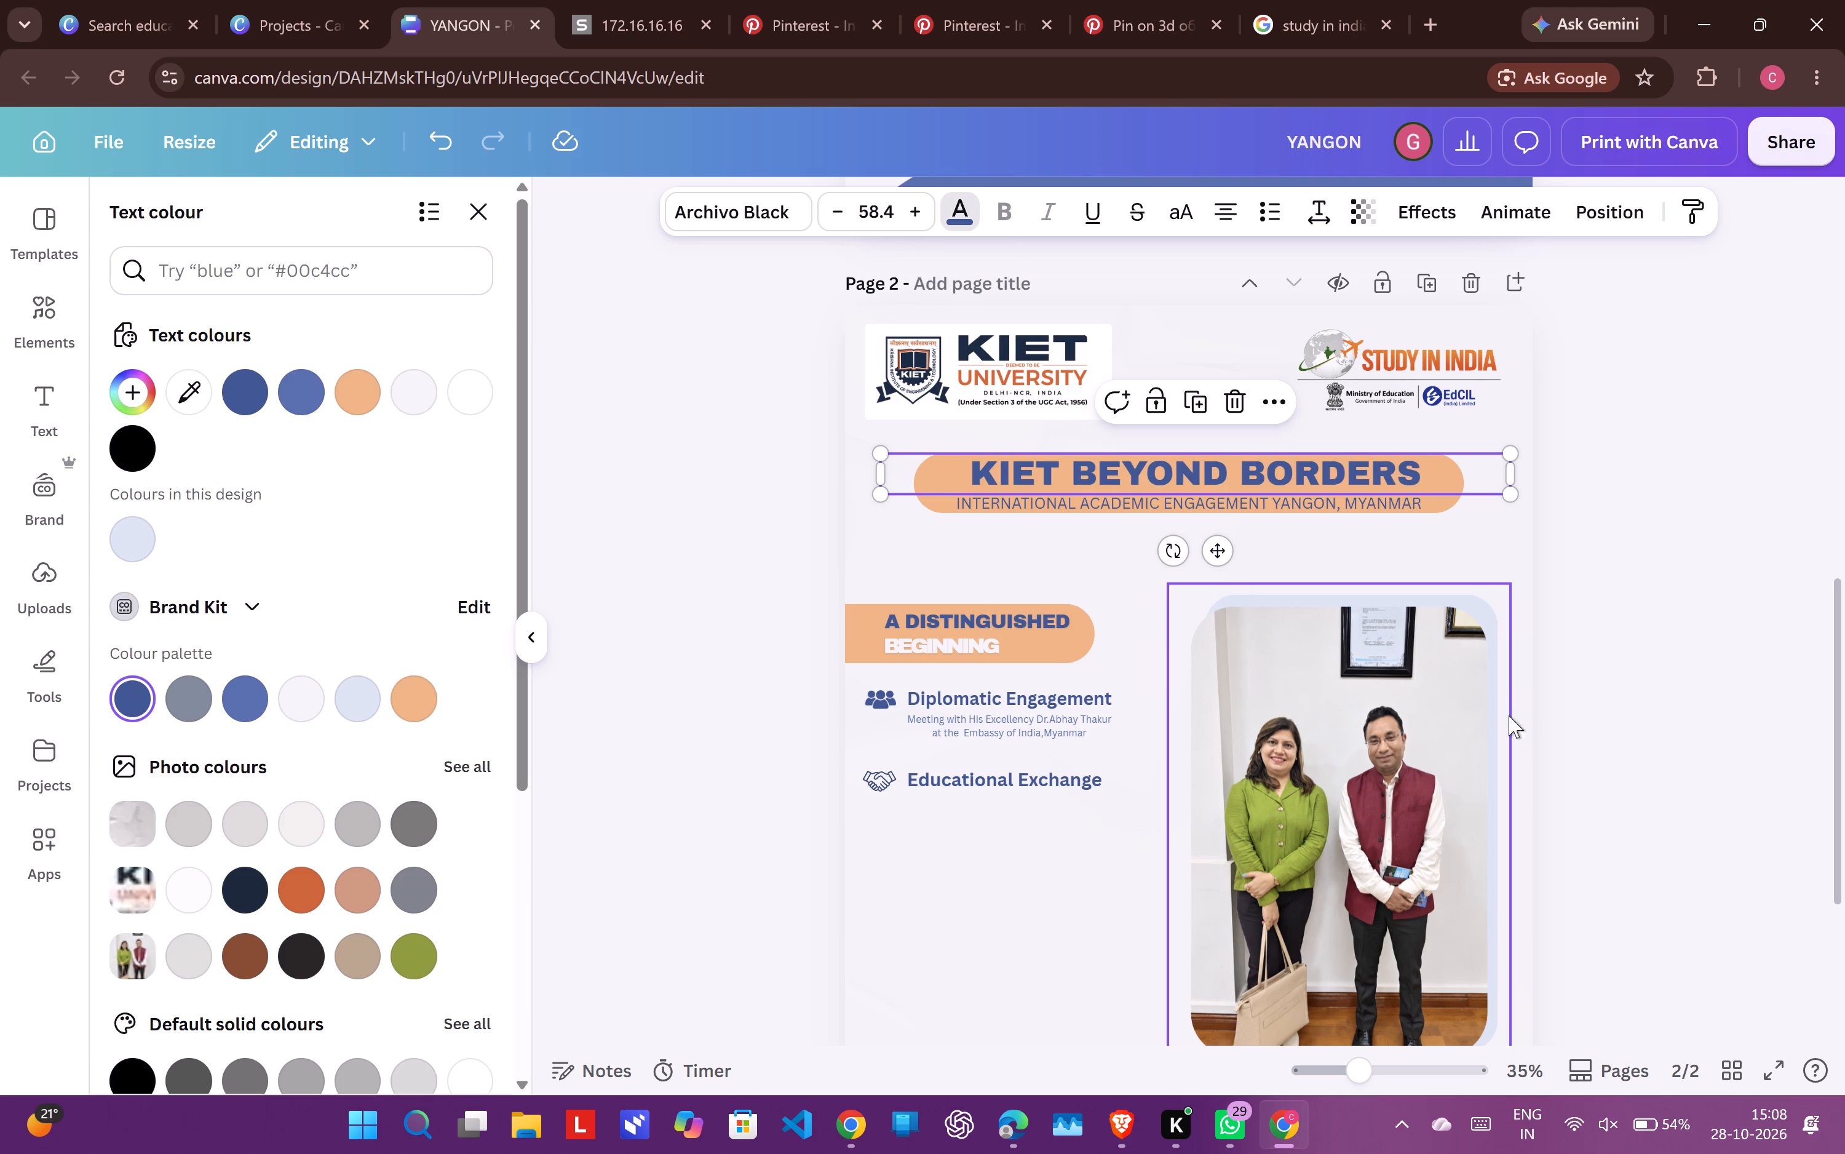
{"action": "left_click", "coordinate": [1585, 694]}
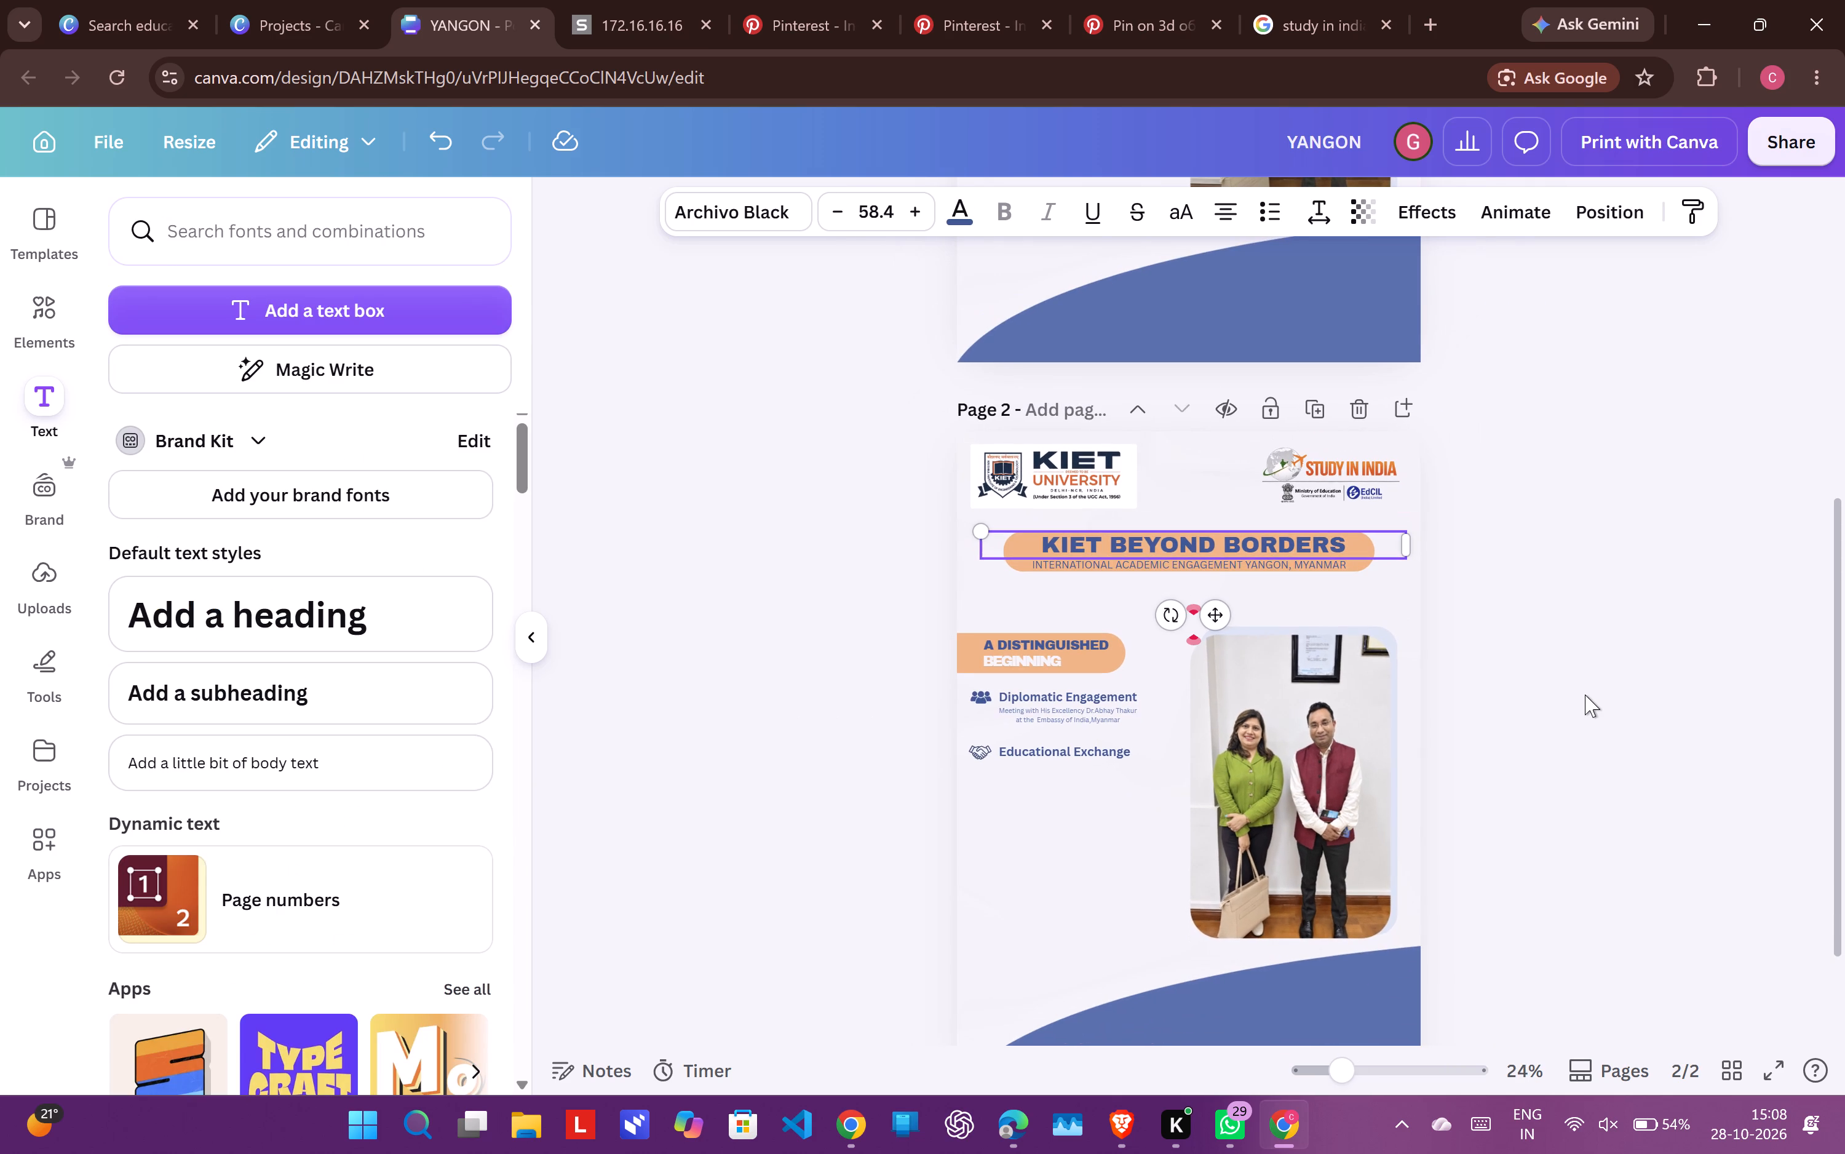
{"action": "left_click", "coordinate": [1742, 699]}
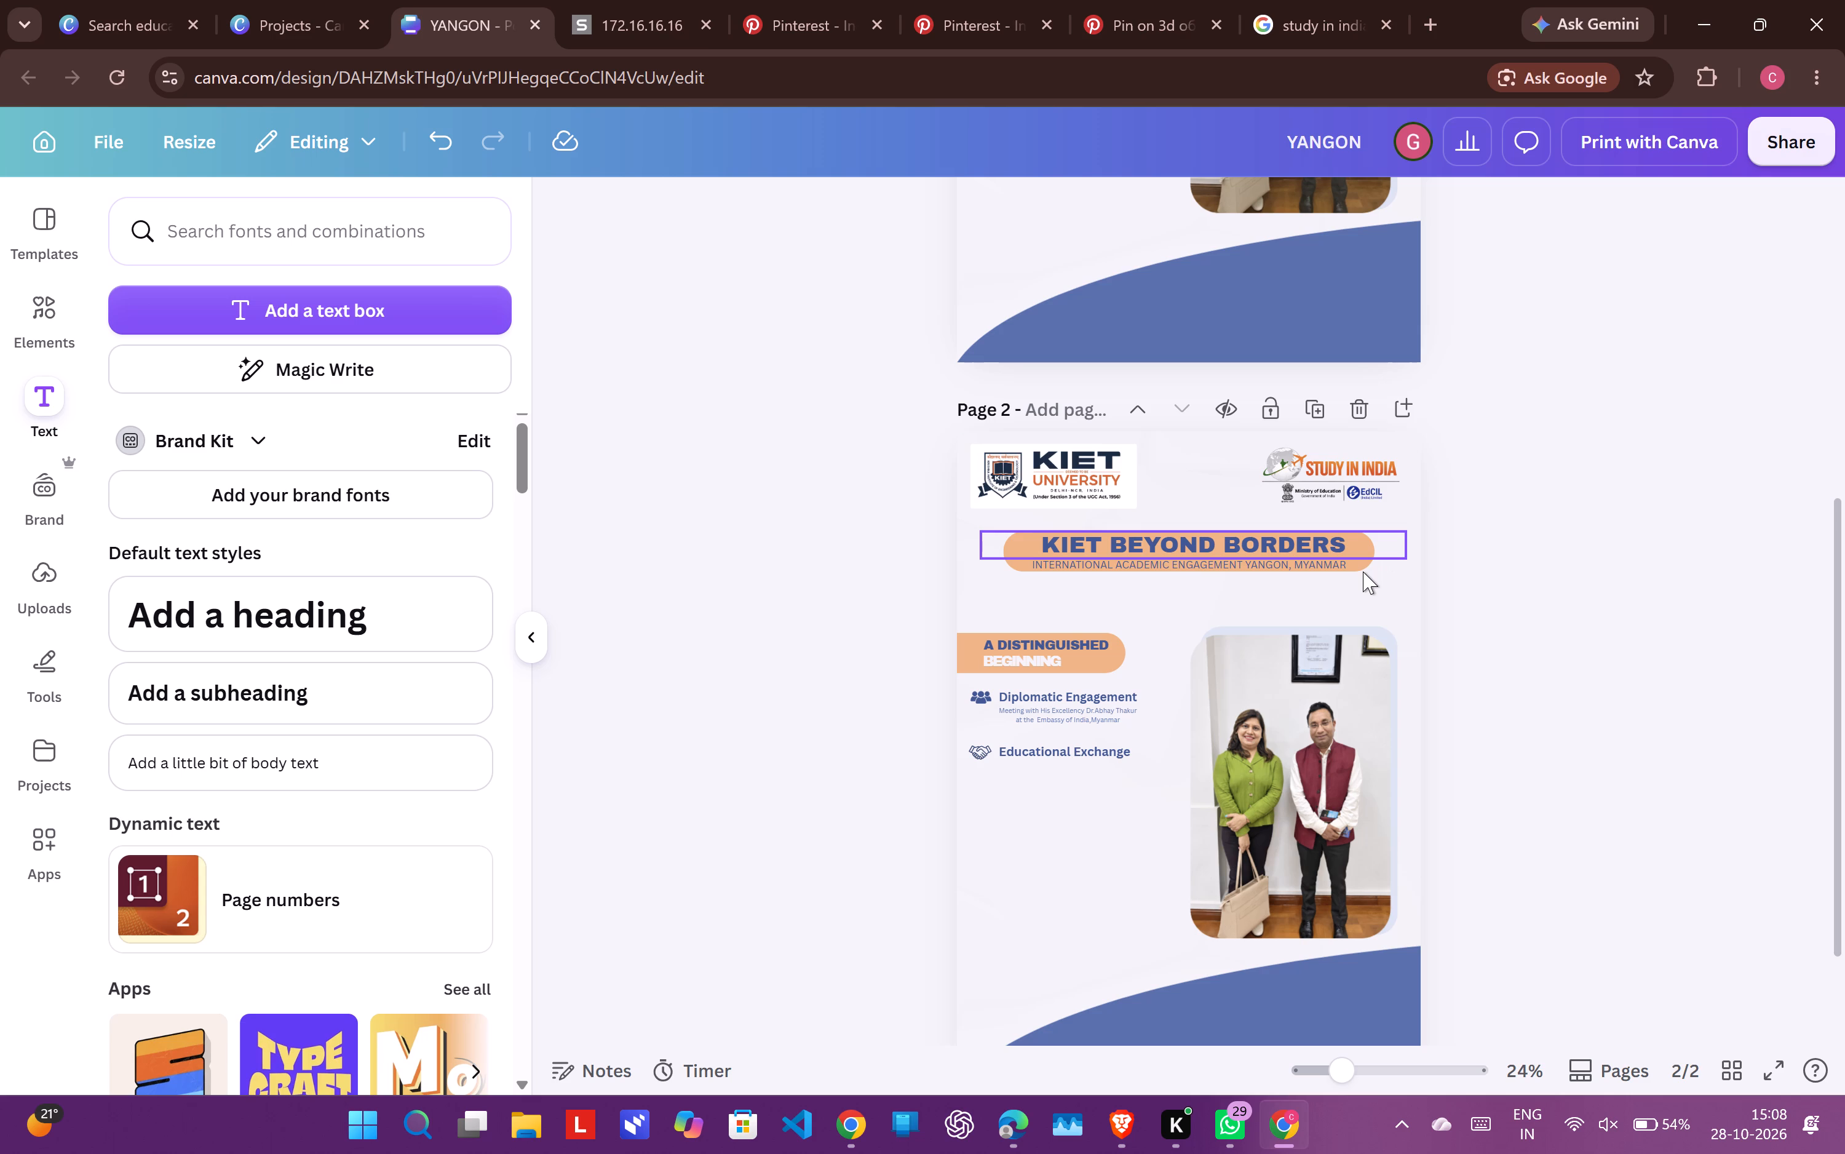
Nudge the subheading slightly upward, closer to the "KIET BEYOND BORDERS" title.
{"action": "left_click", "coordinate": [1336, 562]}
{"action": "left_click", "coordinate": [1336, 562]}
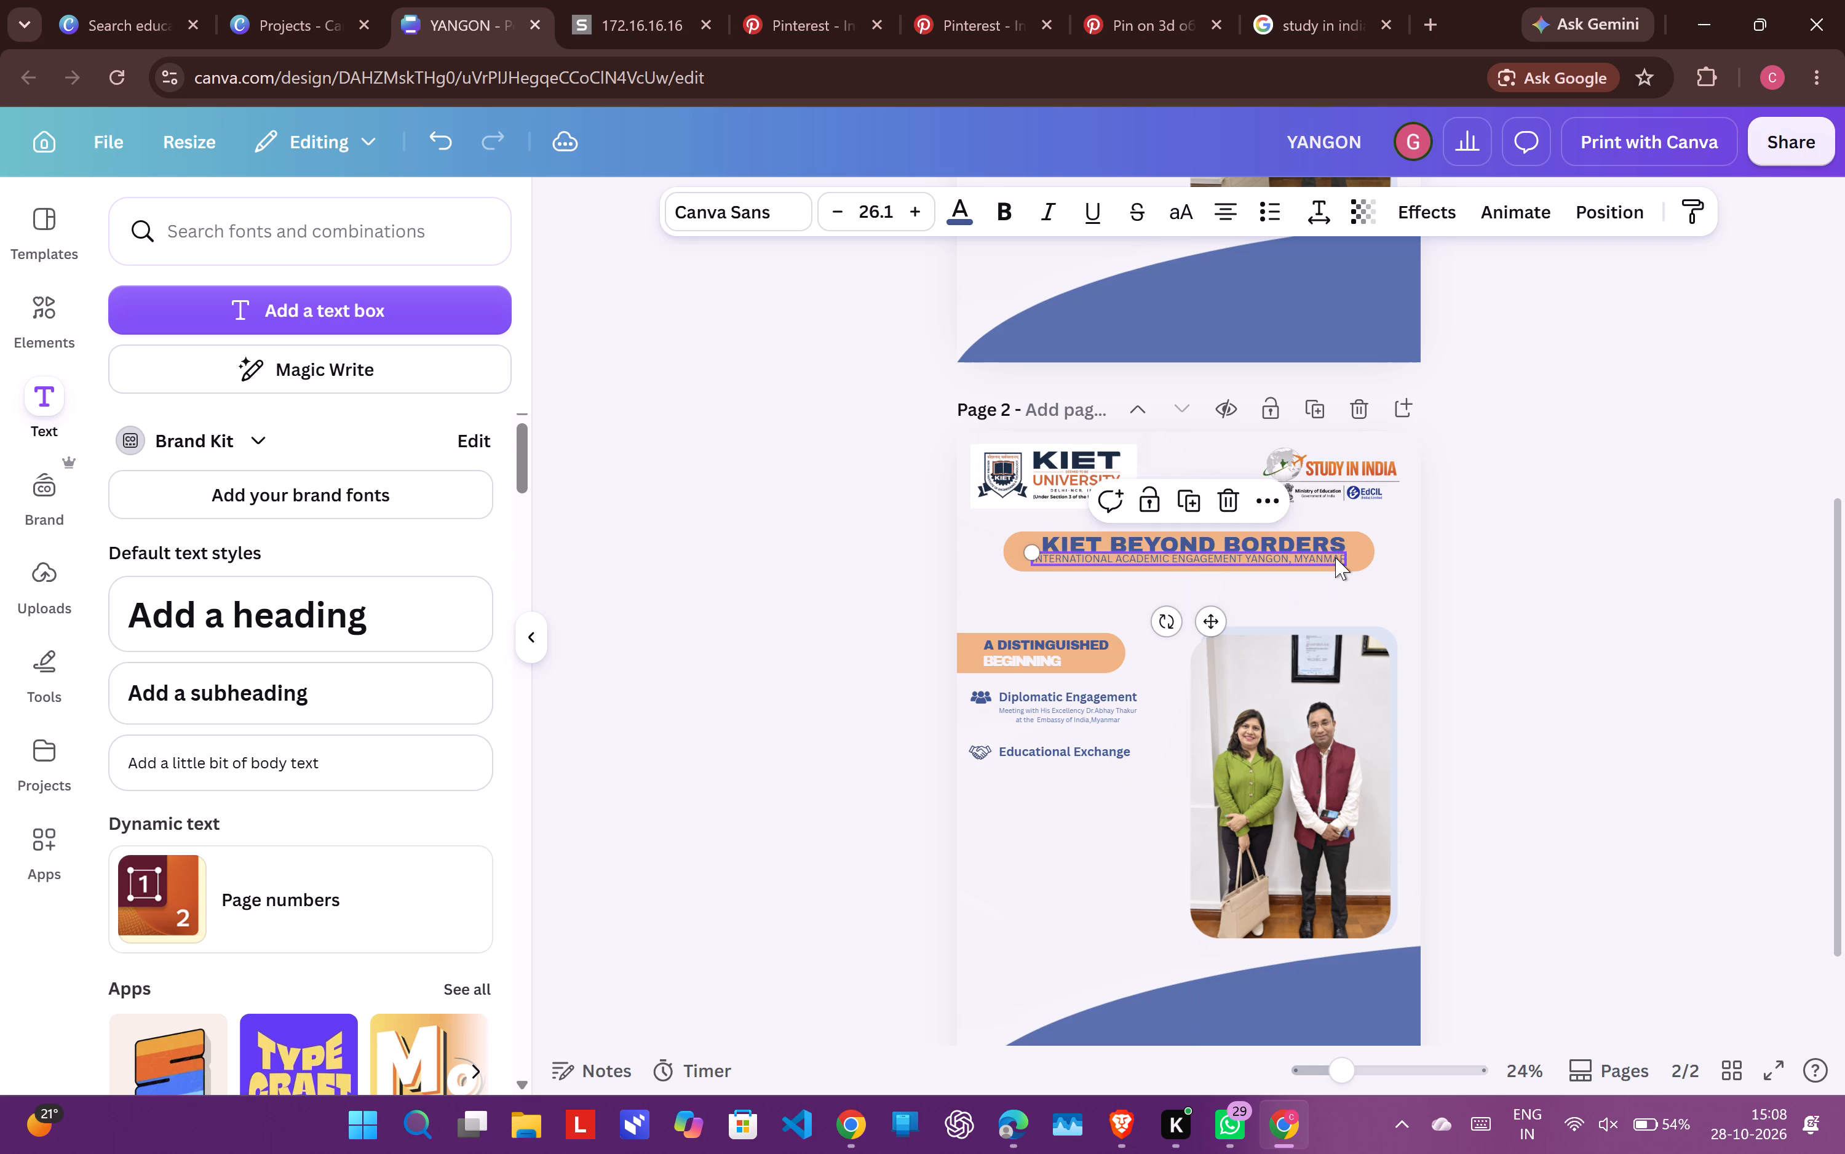
{"action": "left_click", "coordinate": [1558, 498]}
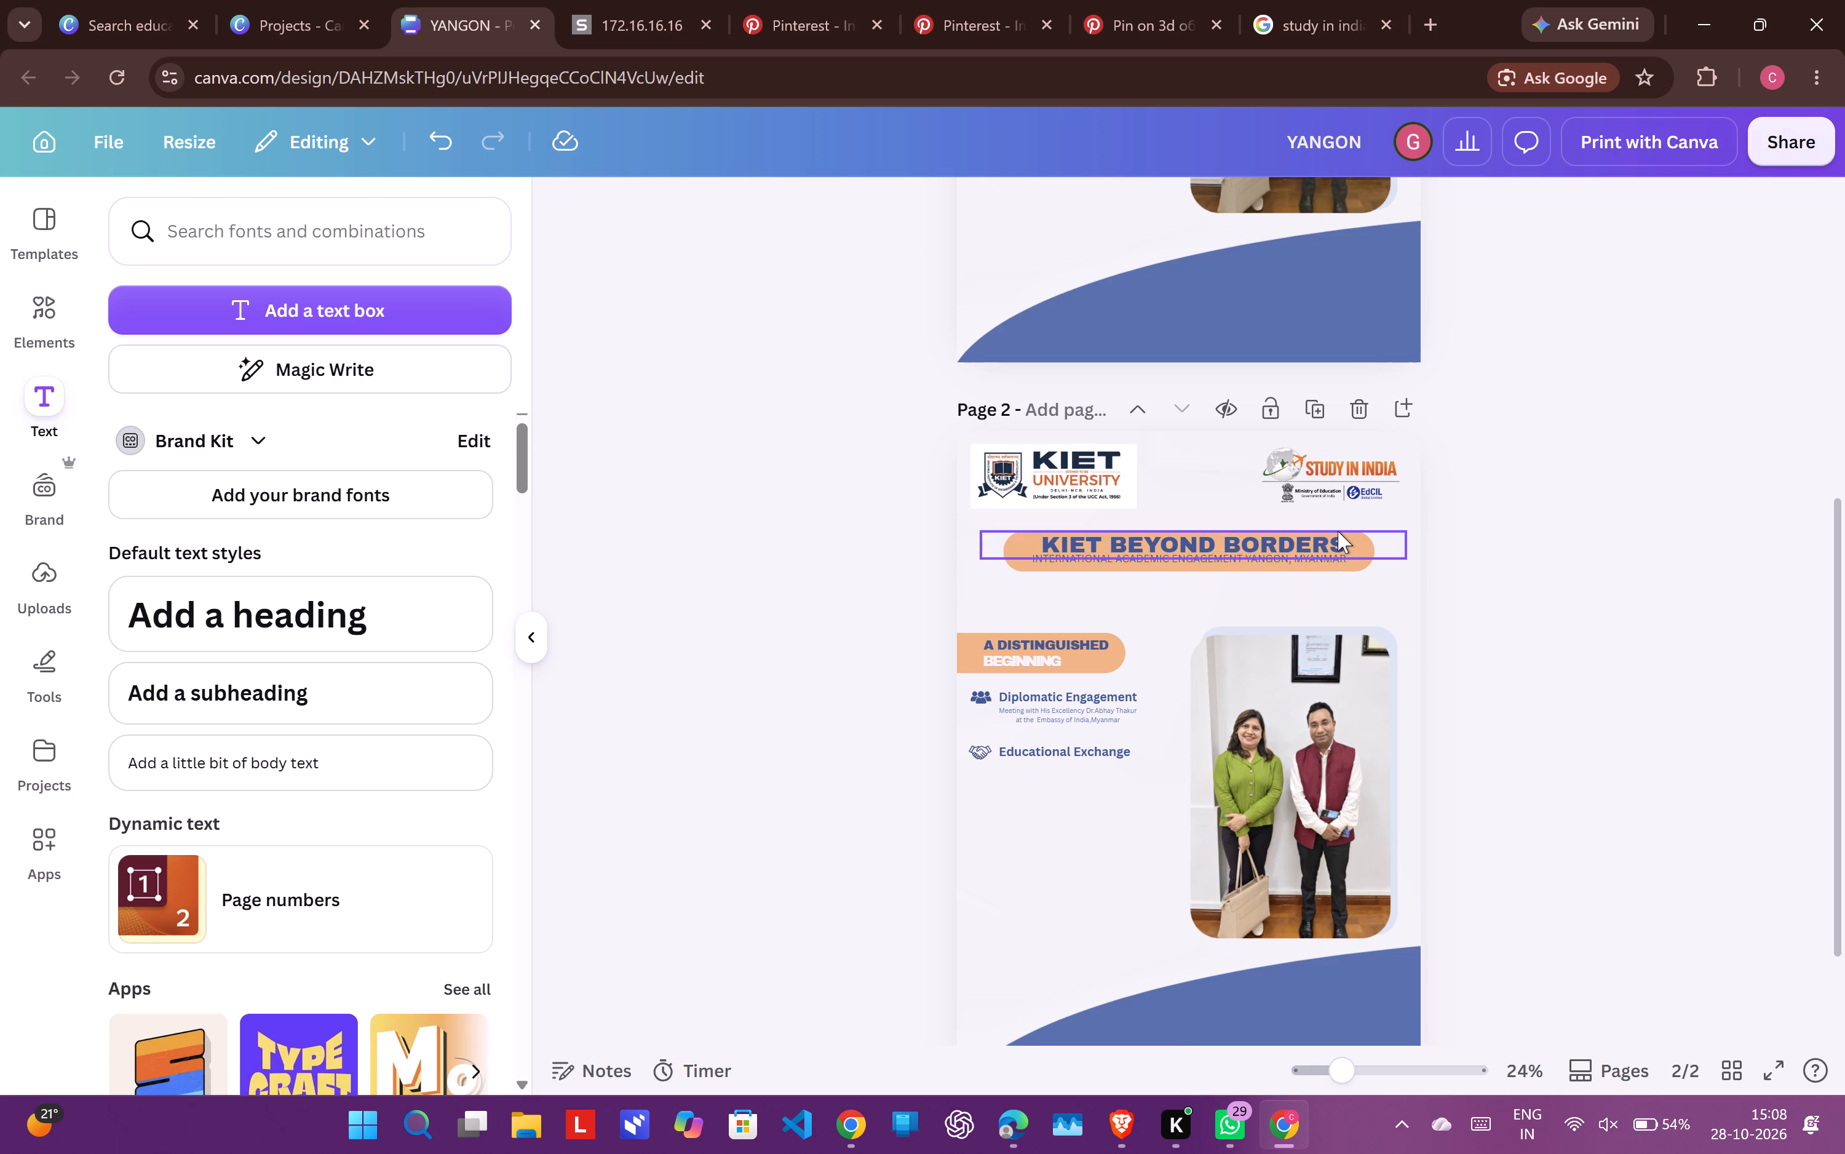
Enlarge the "KIET BEYOND BORDERS" title to about size 59.8, extending it toward the page's left edge.
{"action": "left_click", "coordinate": [1338, 528]}
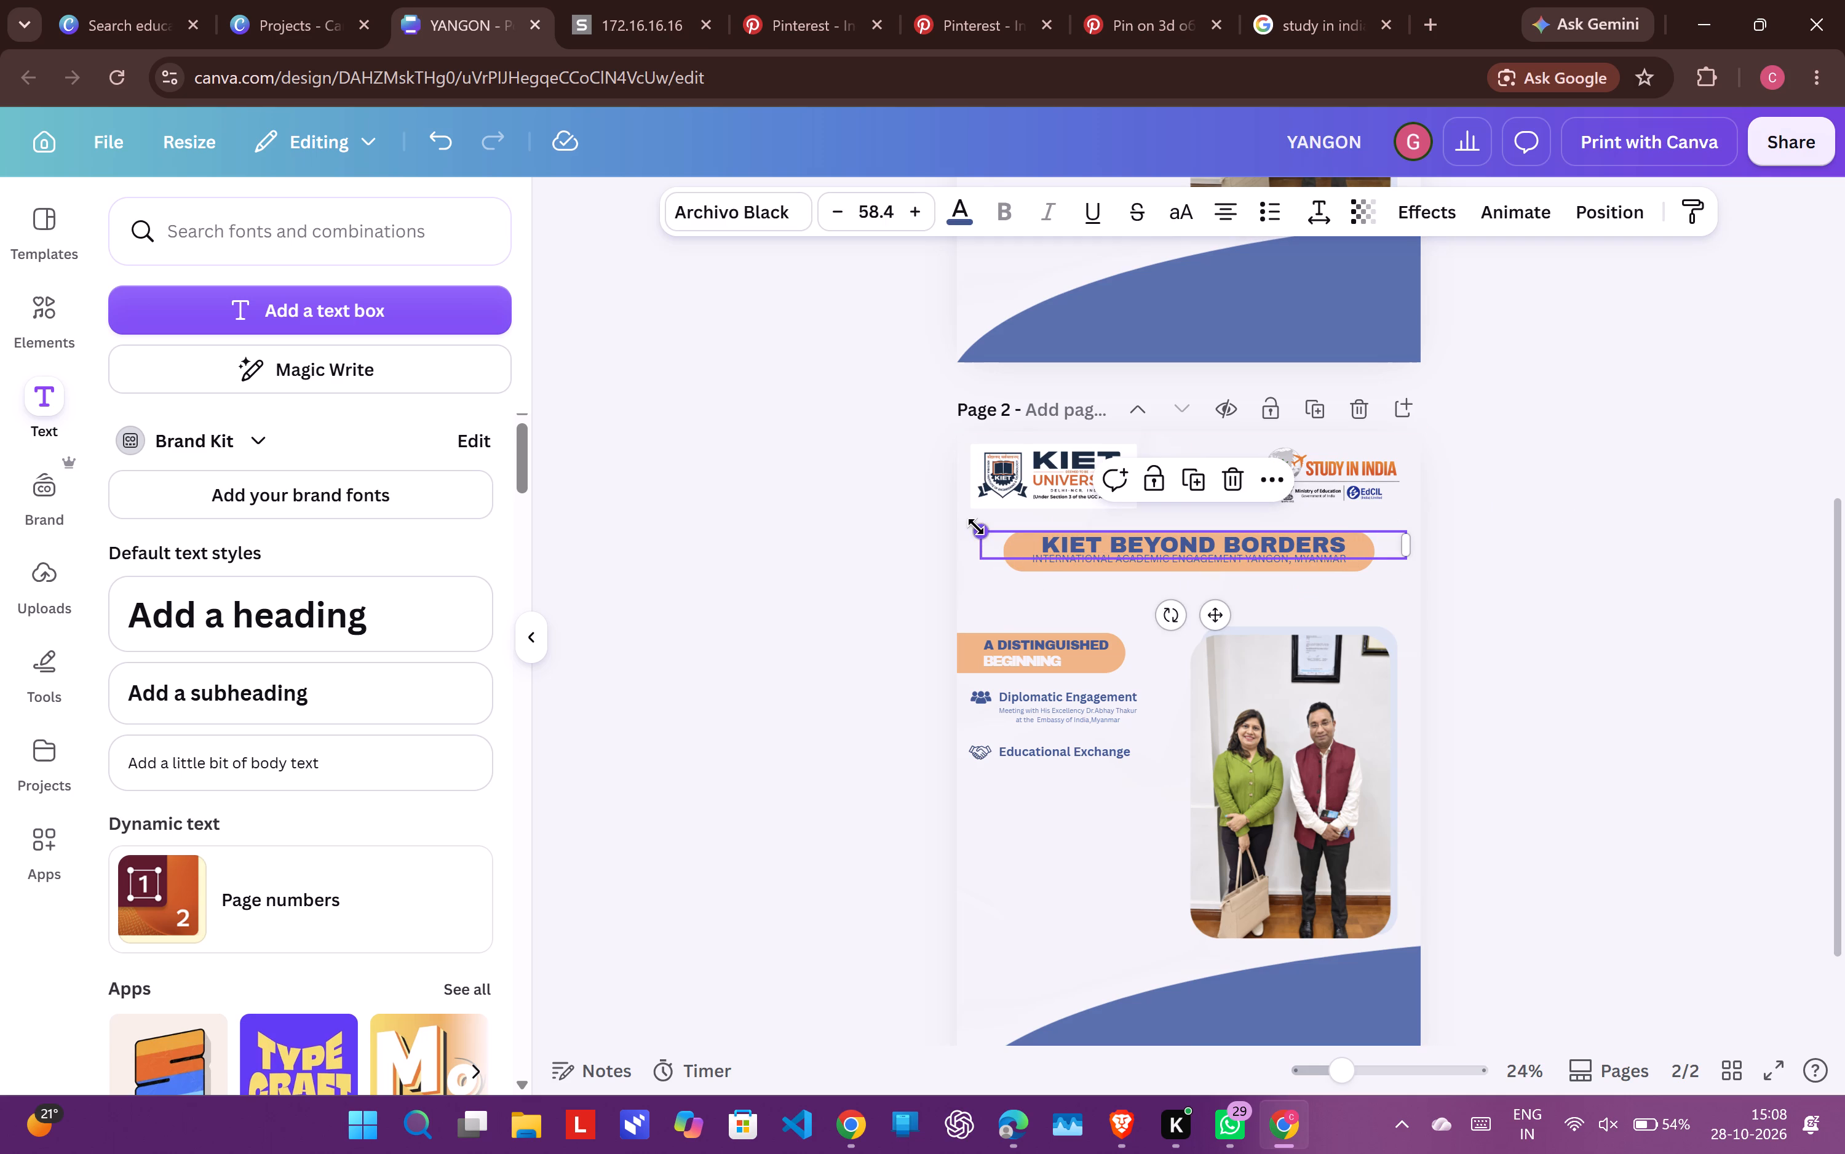
{"action": "left_click_drag", "start_coordinate": [976, 527], "coordinate": [970, 520]}
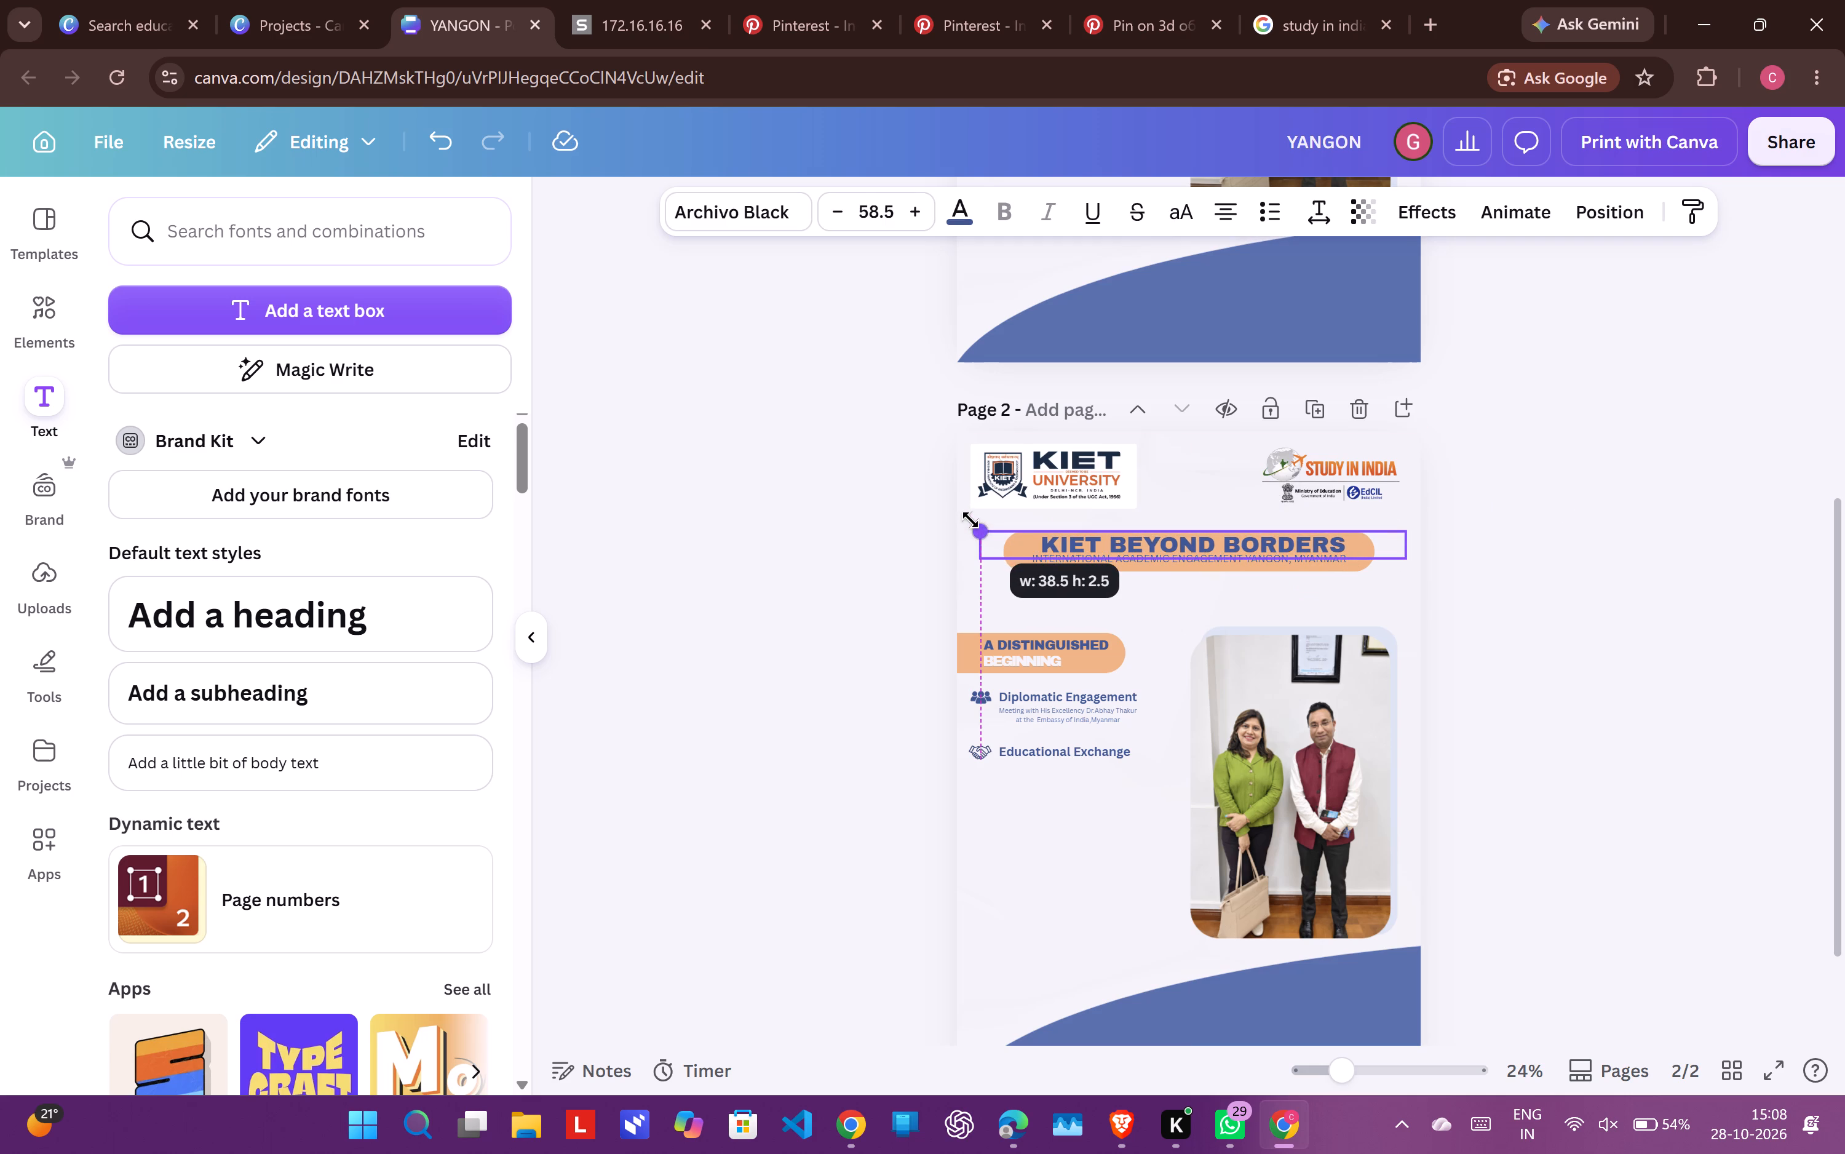
{"action": "left_click_drag", "start_coordinate": [970, 520], "coordinate": [966, 524]}
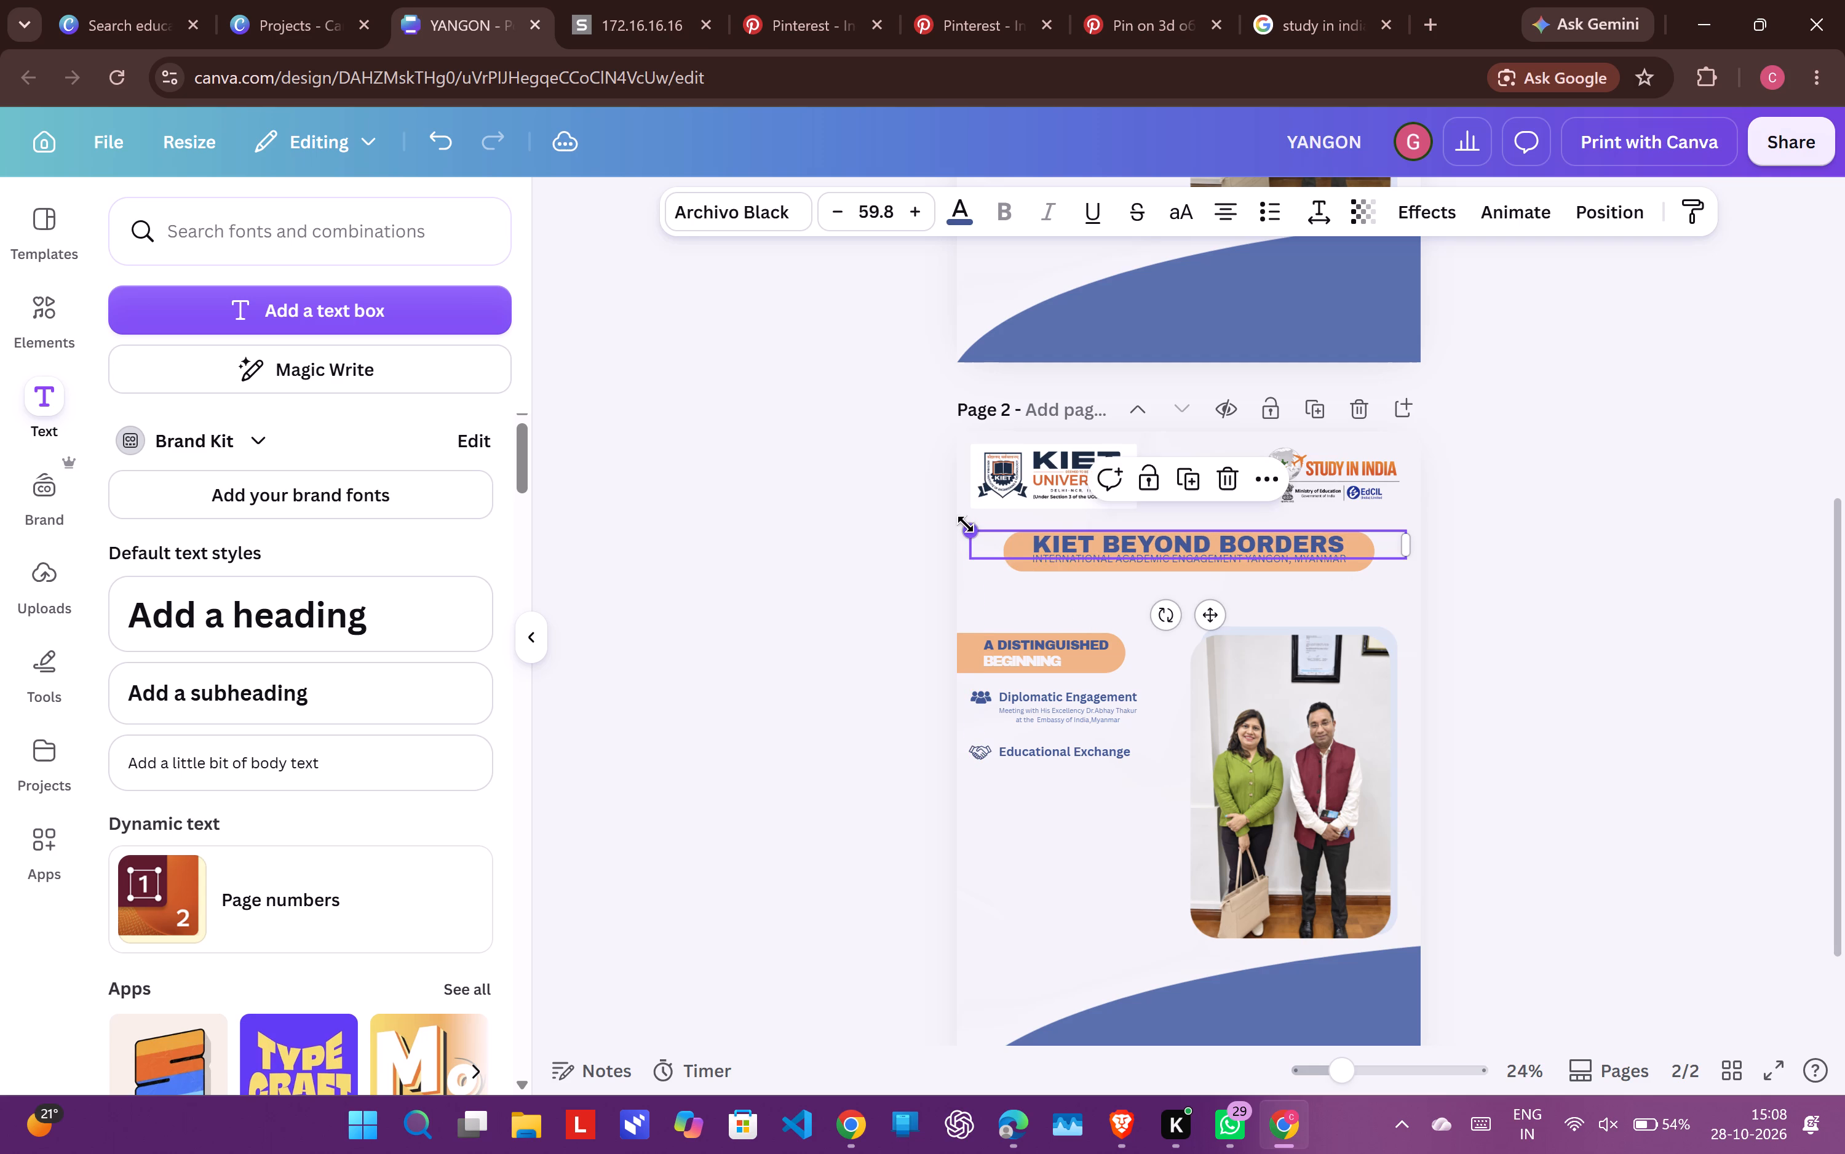
{"action": "left_click", "coordinate": [1720, 534]}
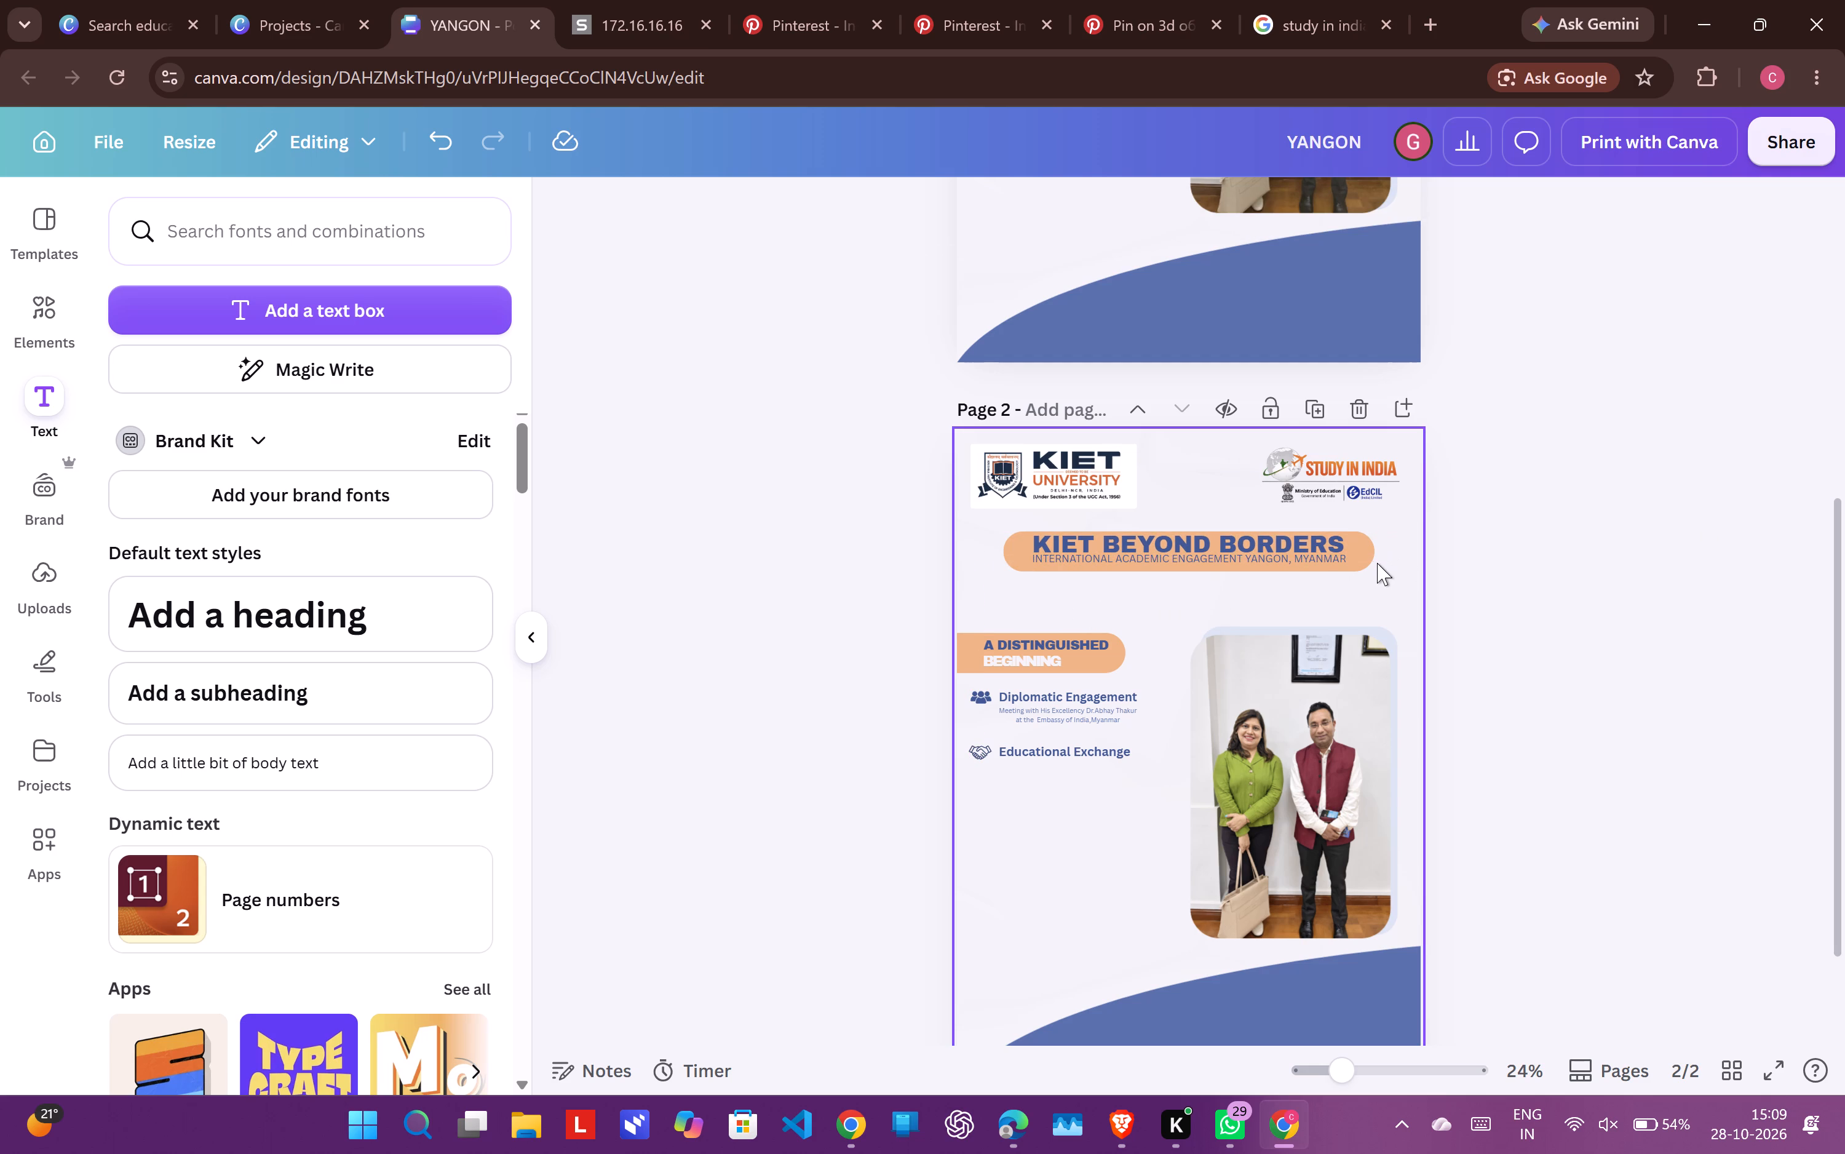
Shift the orange bar slightly upward and trim its top edge to fit closely around the title and subheading.
{"action": "left_click", "coordinate": [1364, 564]}
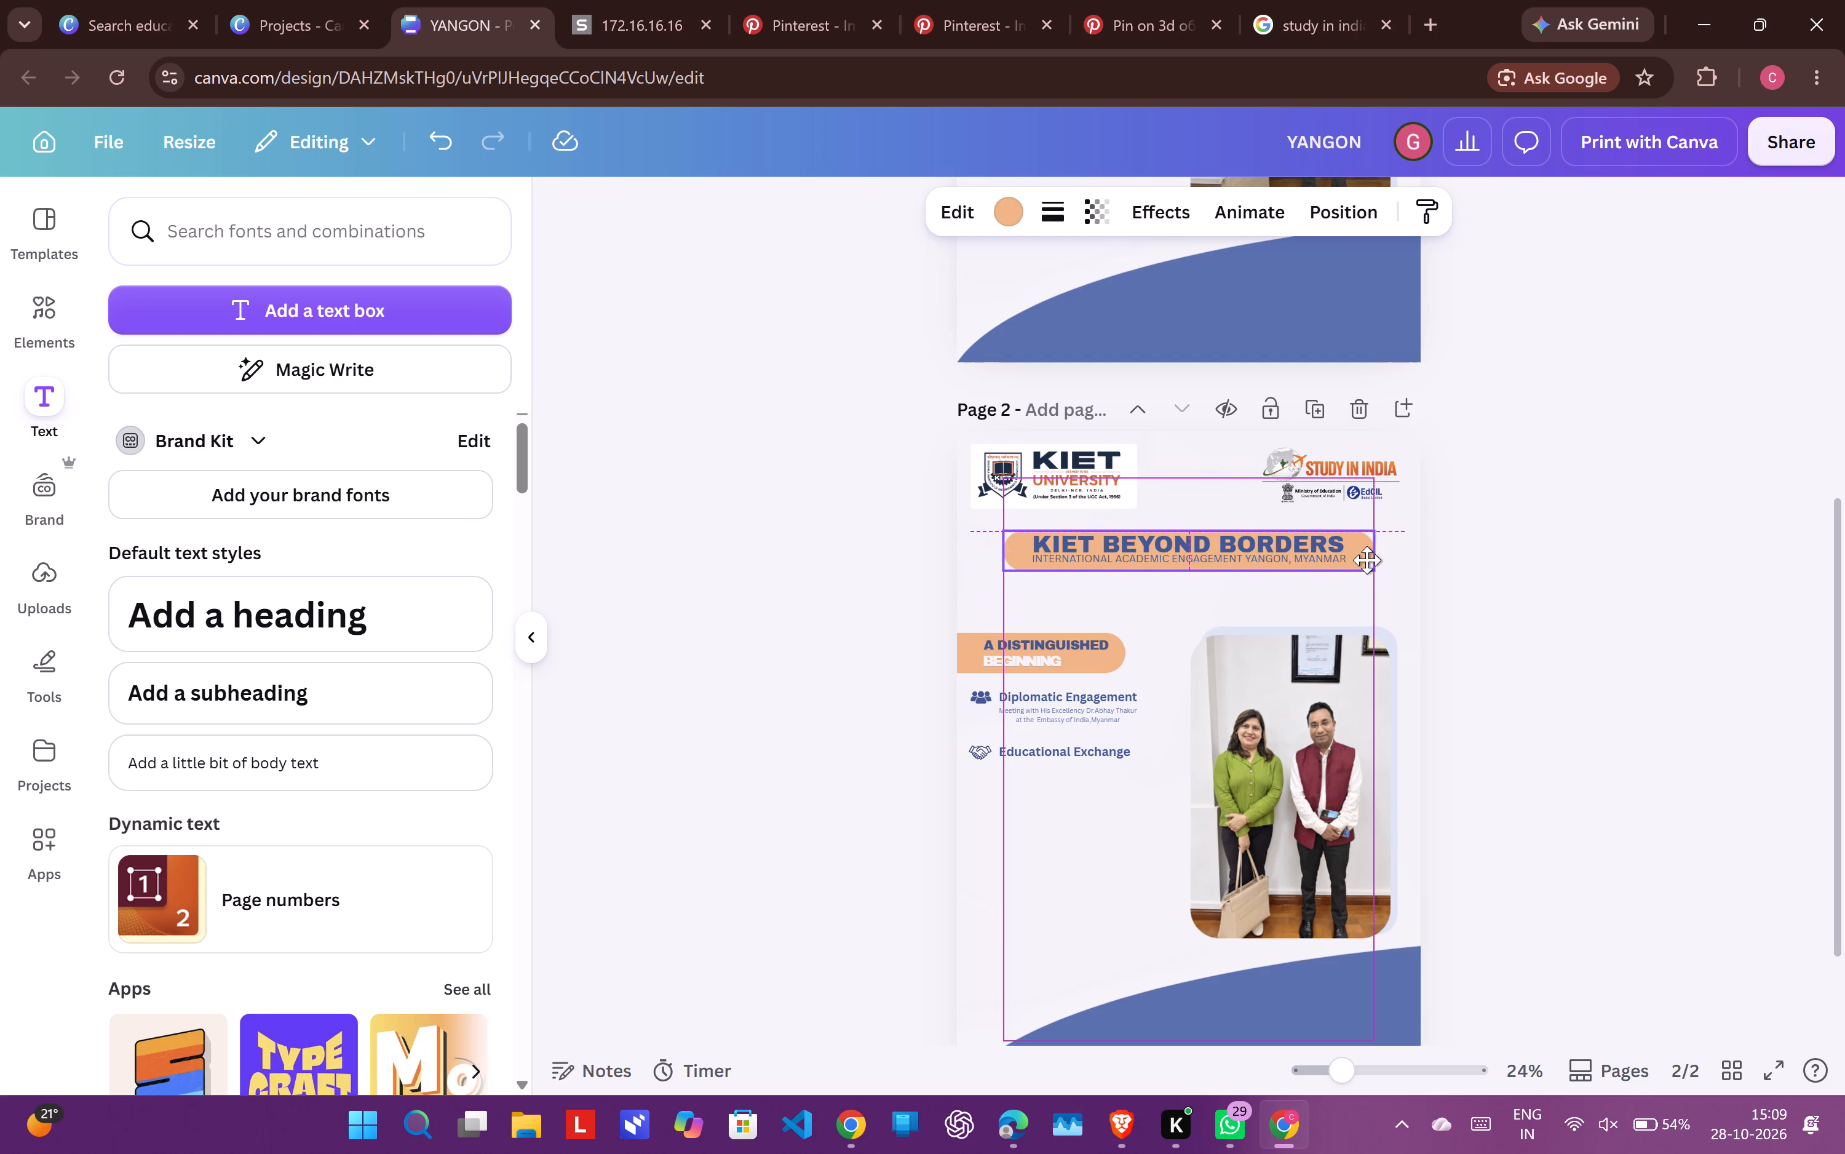
{"action": "left_click", "coordinate": [1541, 548]}
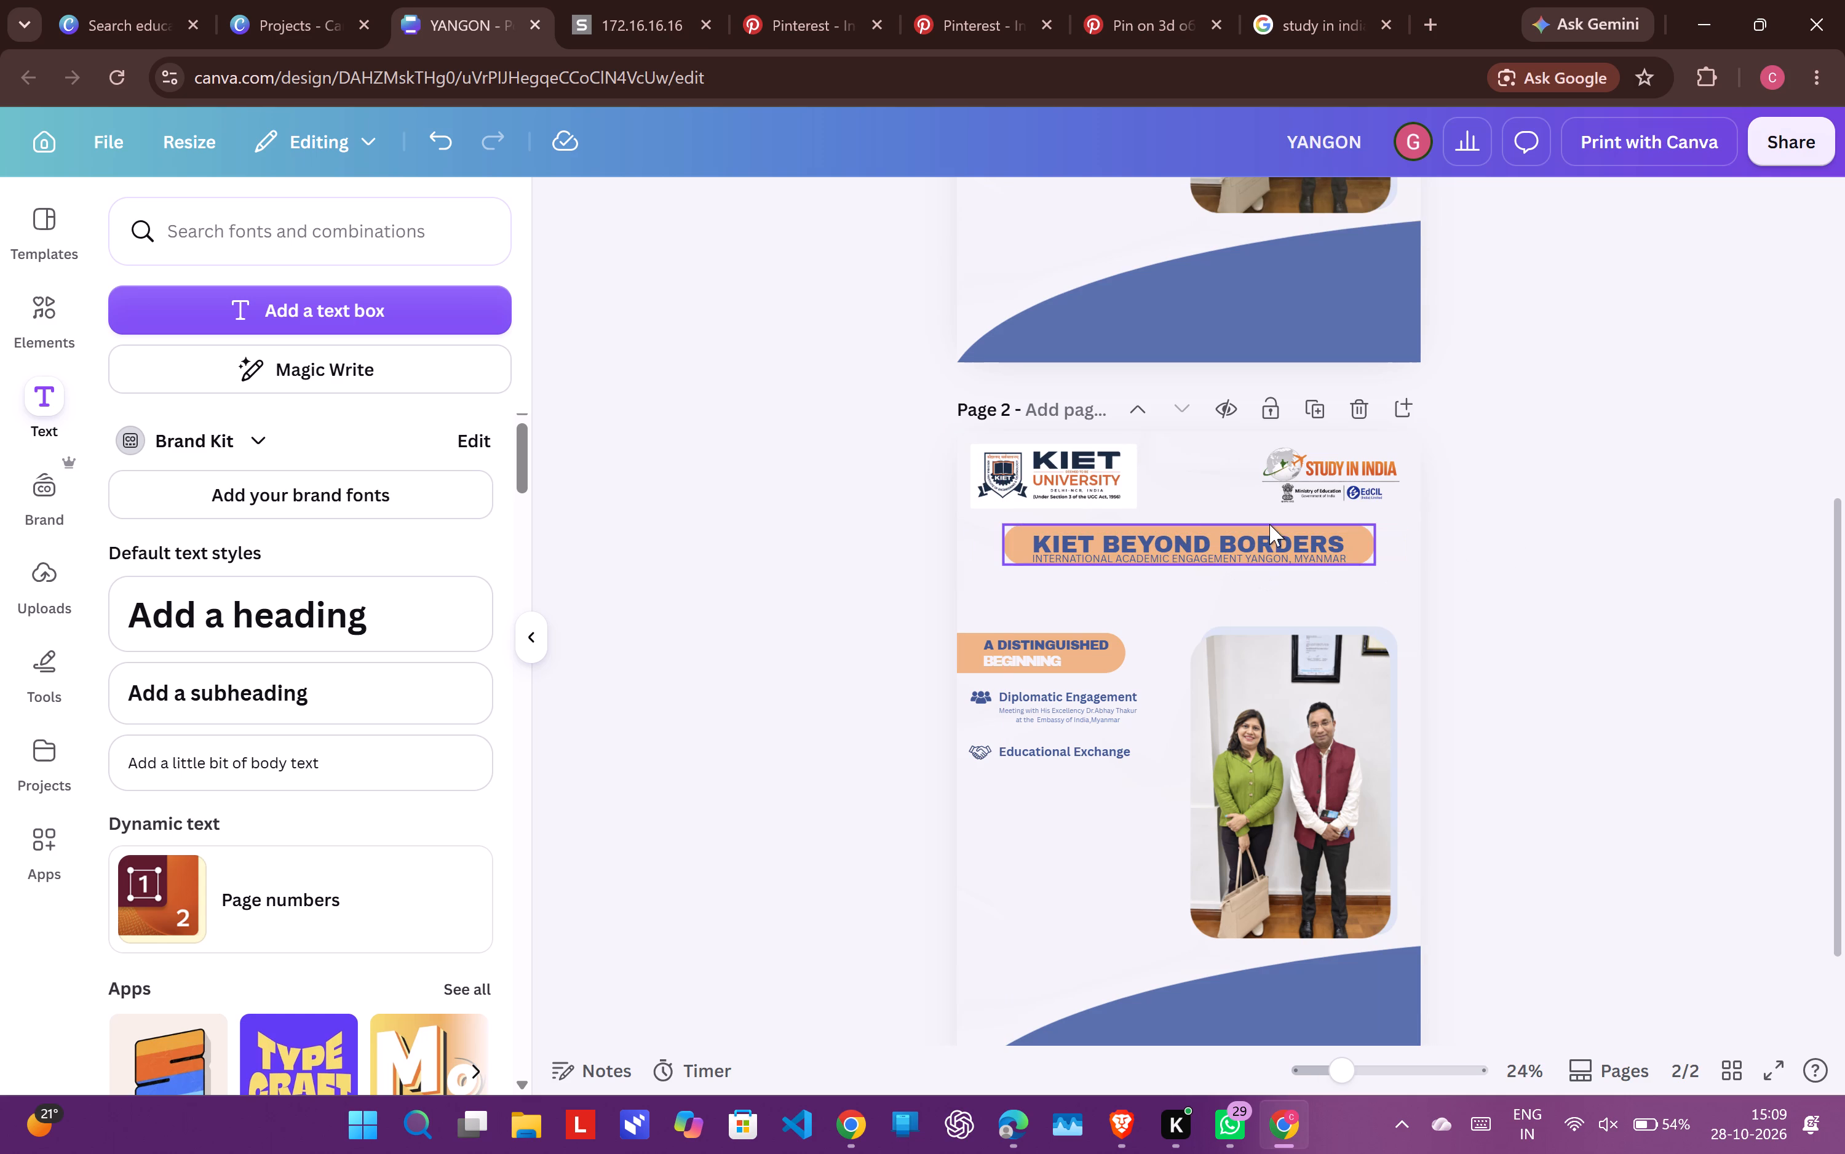
{"action": "left_click", "coordinate": [1274, 524]}
{"action": "left_click_drag", "start_coordinate": [1198, 528], "coordinate": [1199, 534]}
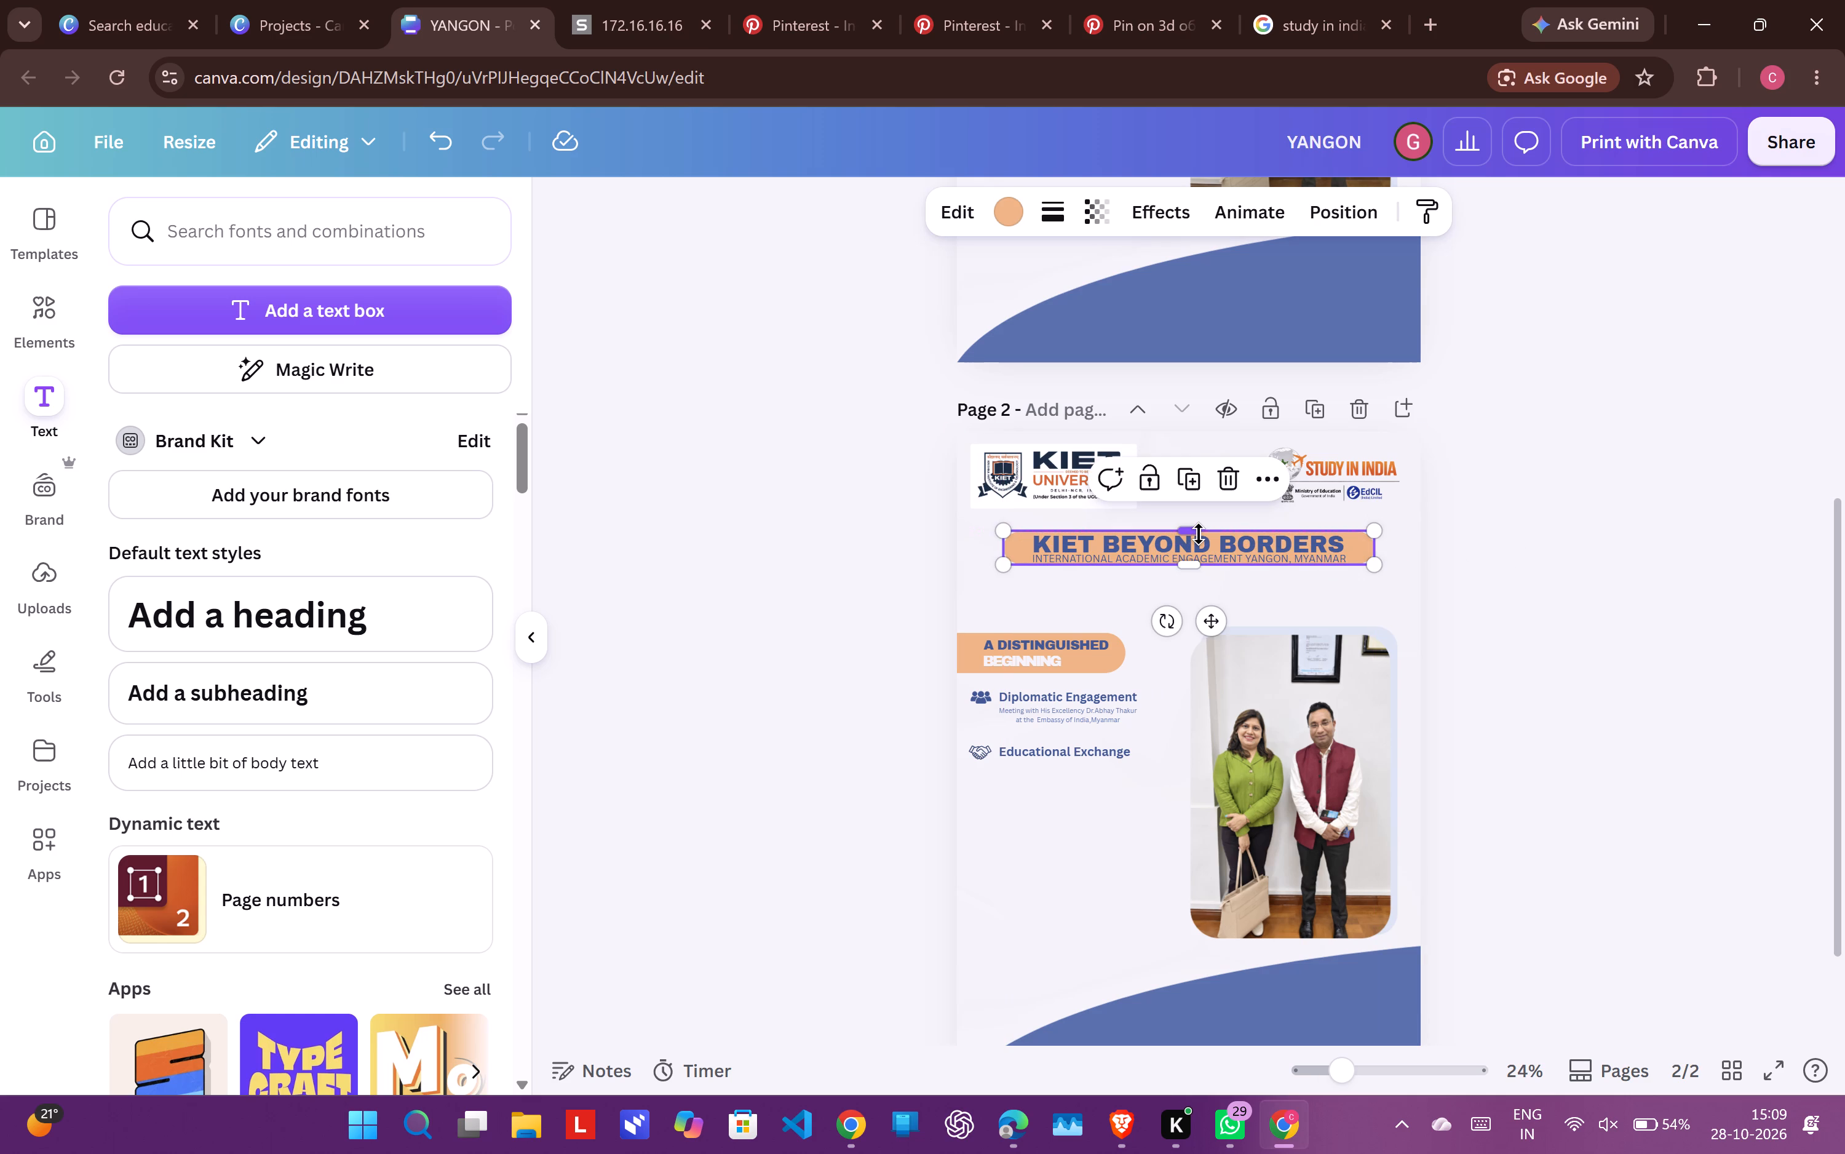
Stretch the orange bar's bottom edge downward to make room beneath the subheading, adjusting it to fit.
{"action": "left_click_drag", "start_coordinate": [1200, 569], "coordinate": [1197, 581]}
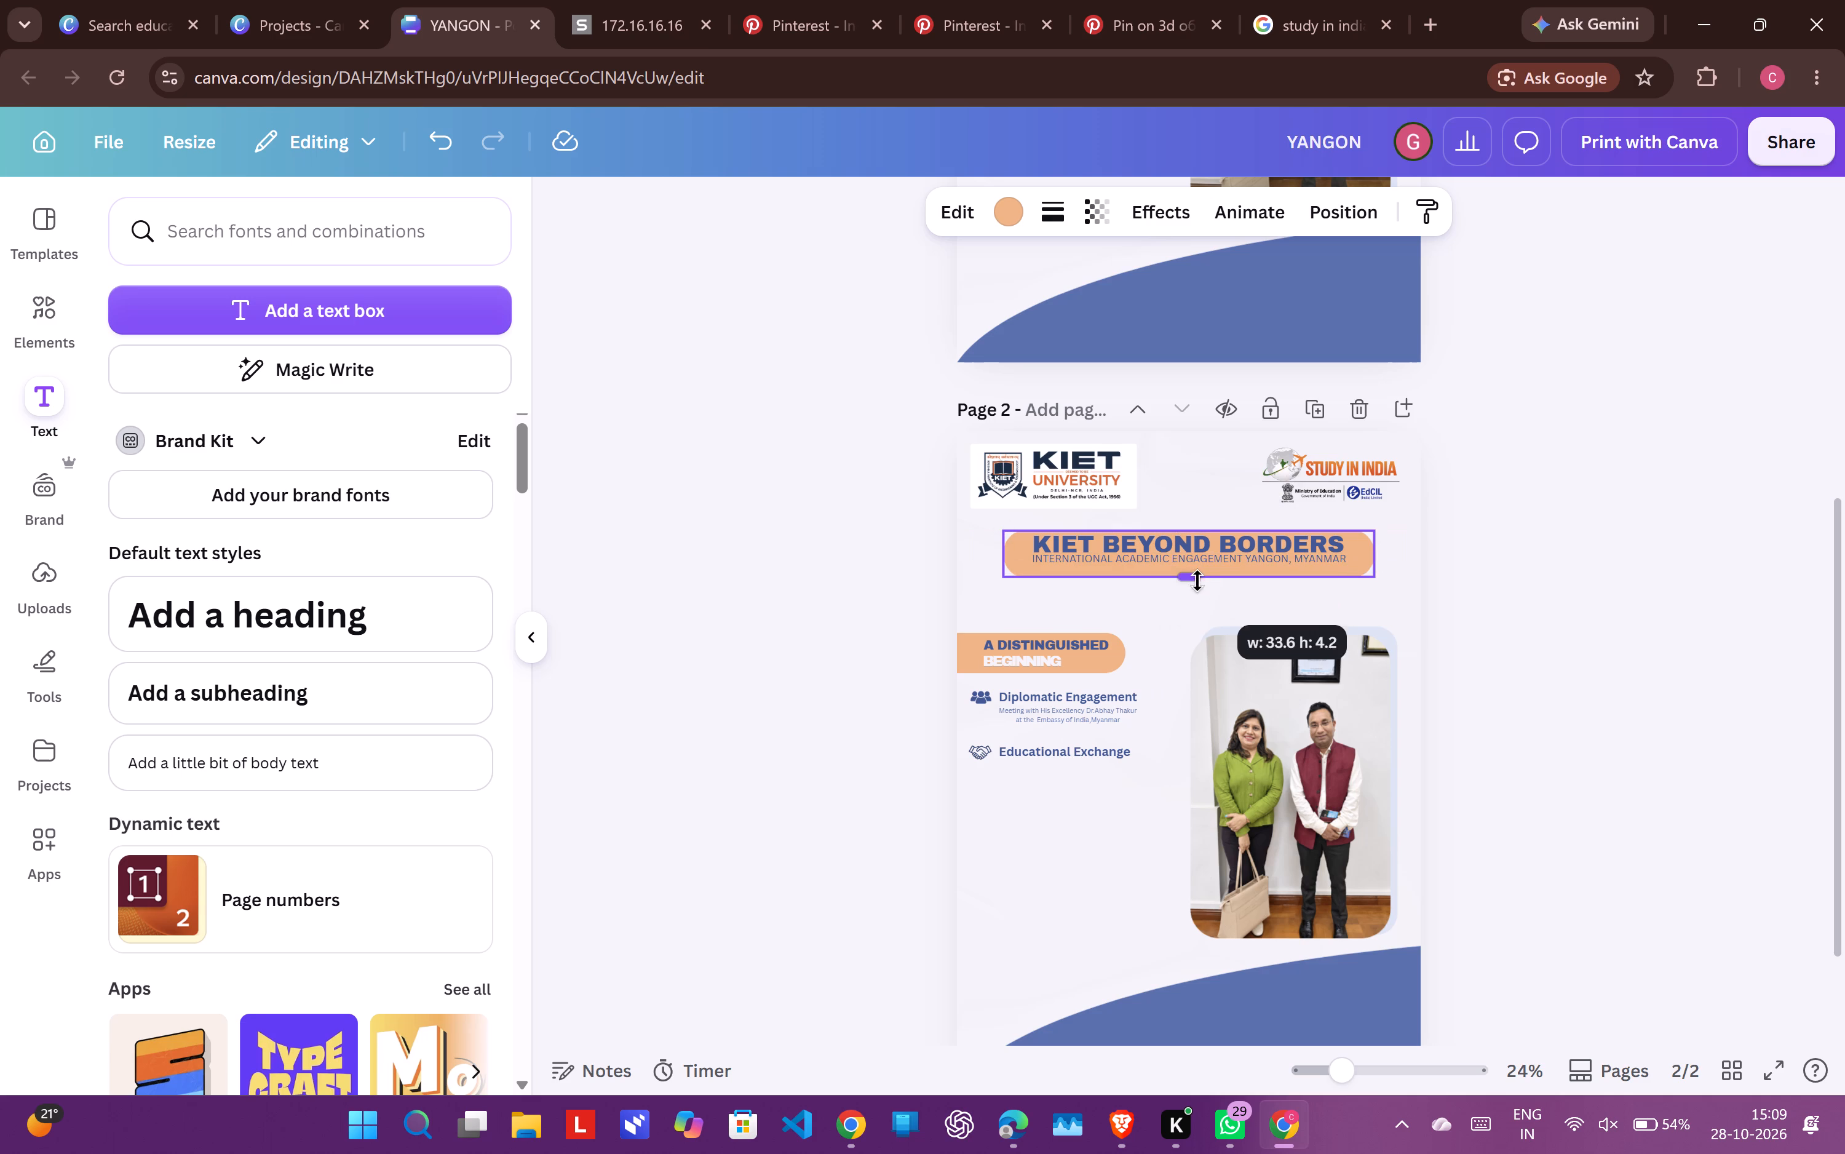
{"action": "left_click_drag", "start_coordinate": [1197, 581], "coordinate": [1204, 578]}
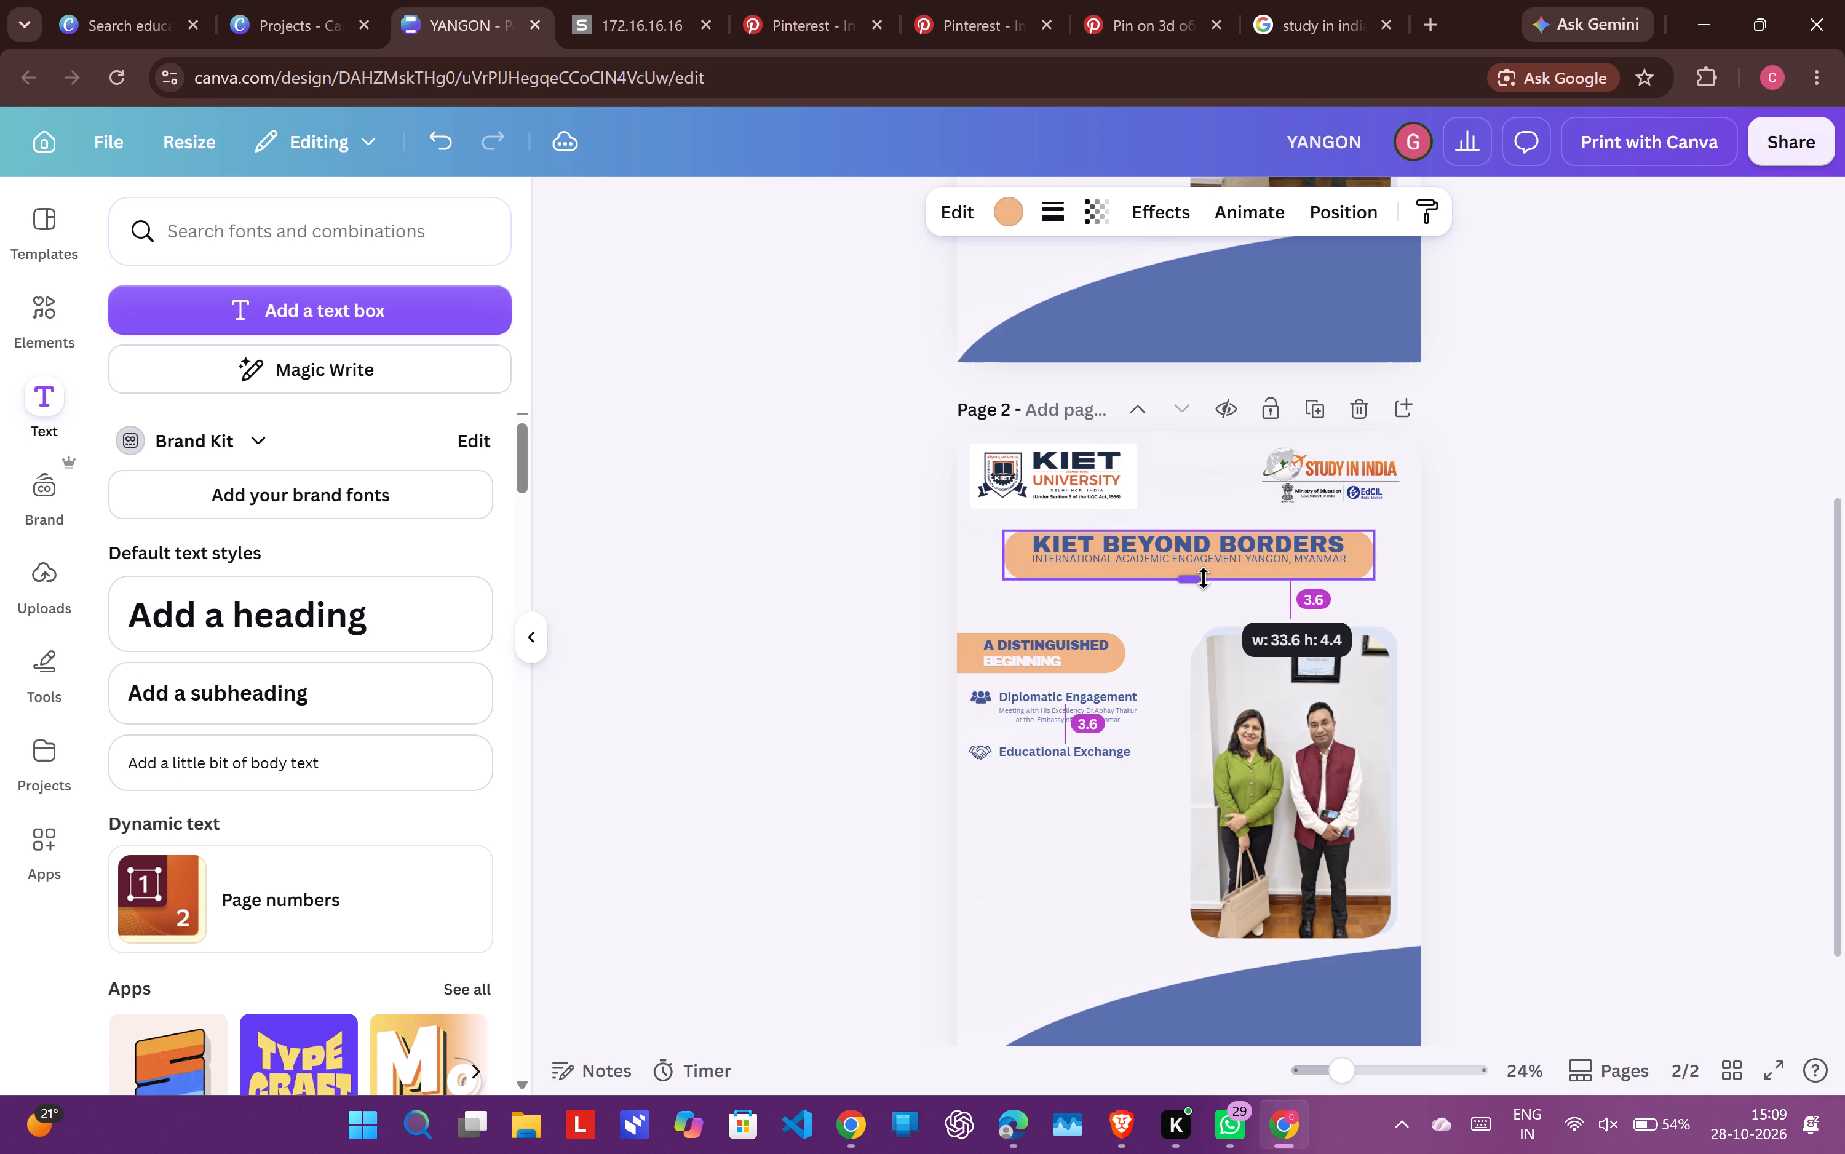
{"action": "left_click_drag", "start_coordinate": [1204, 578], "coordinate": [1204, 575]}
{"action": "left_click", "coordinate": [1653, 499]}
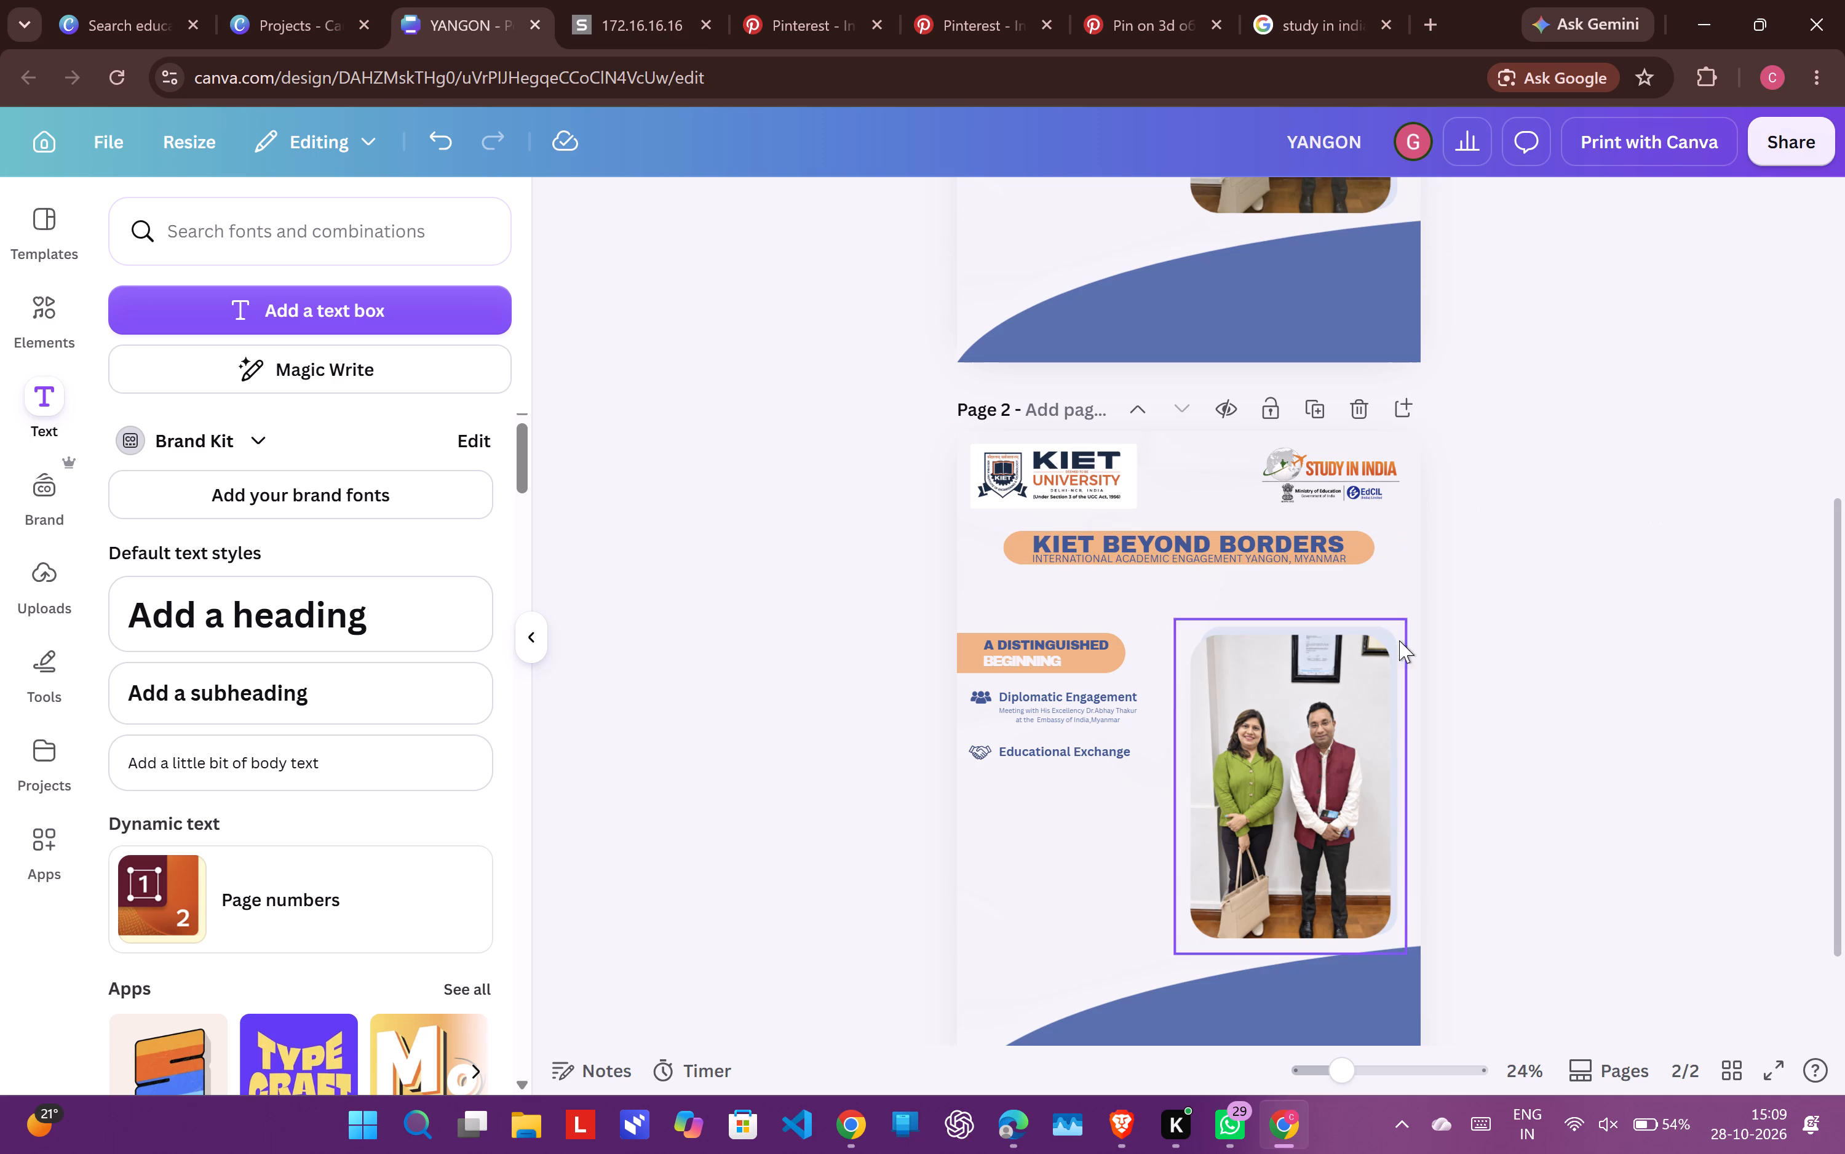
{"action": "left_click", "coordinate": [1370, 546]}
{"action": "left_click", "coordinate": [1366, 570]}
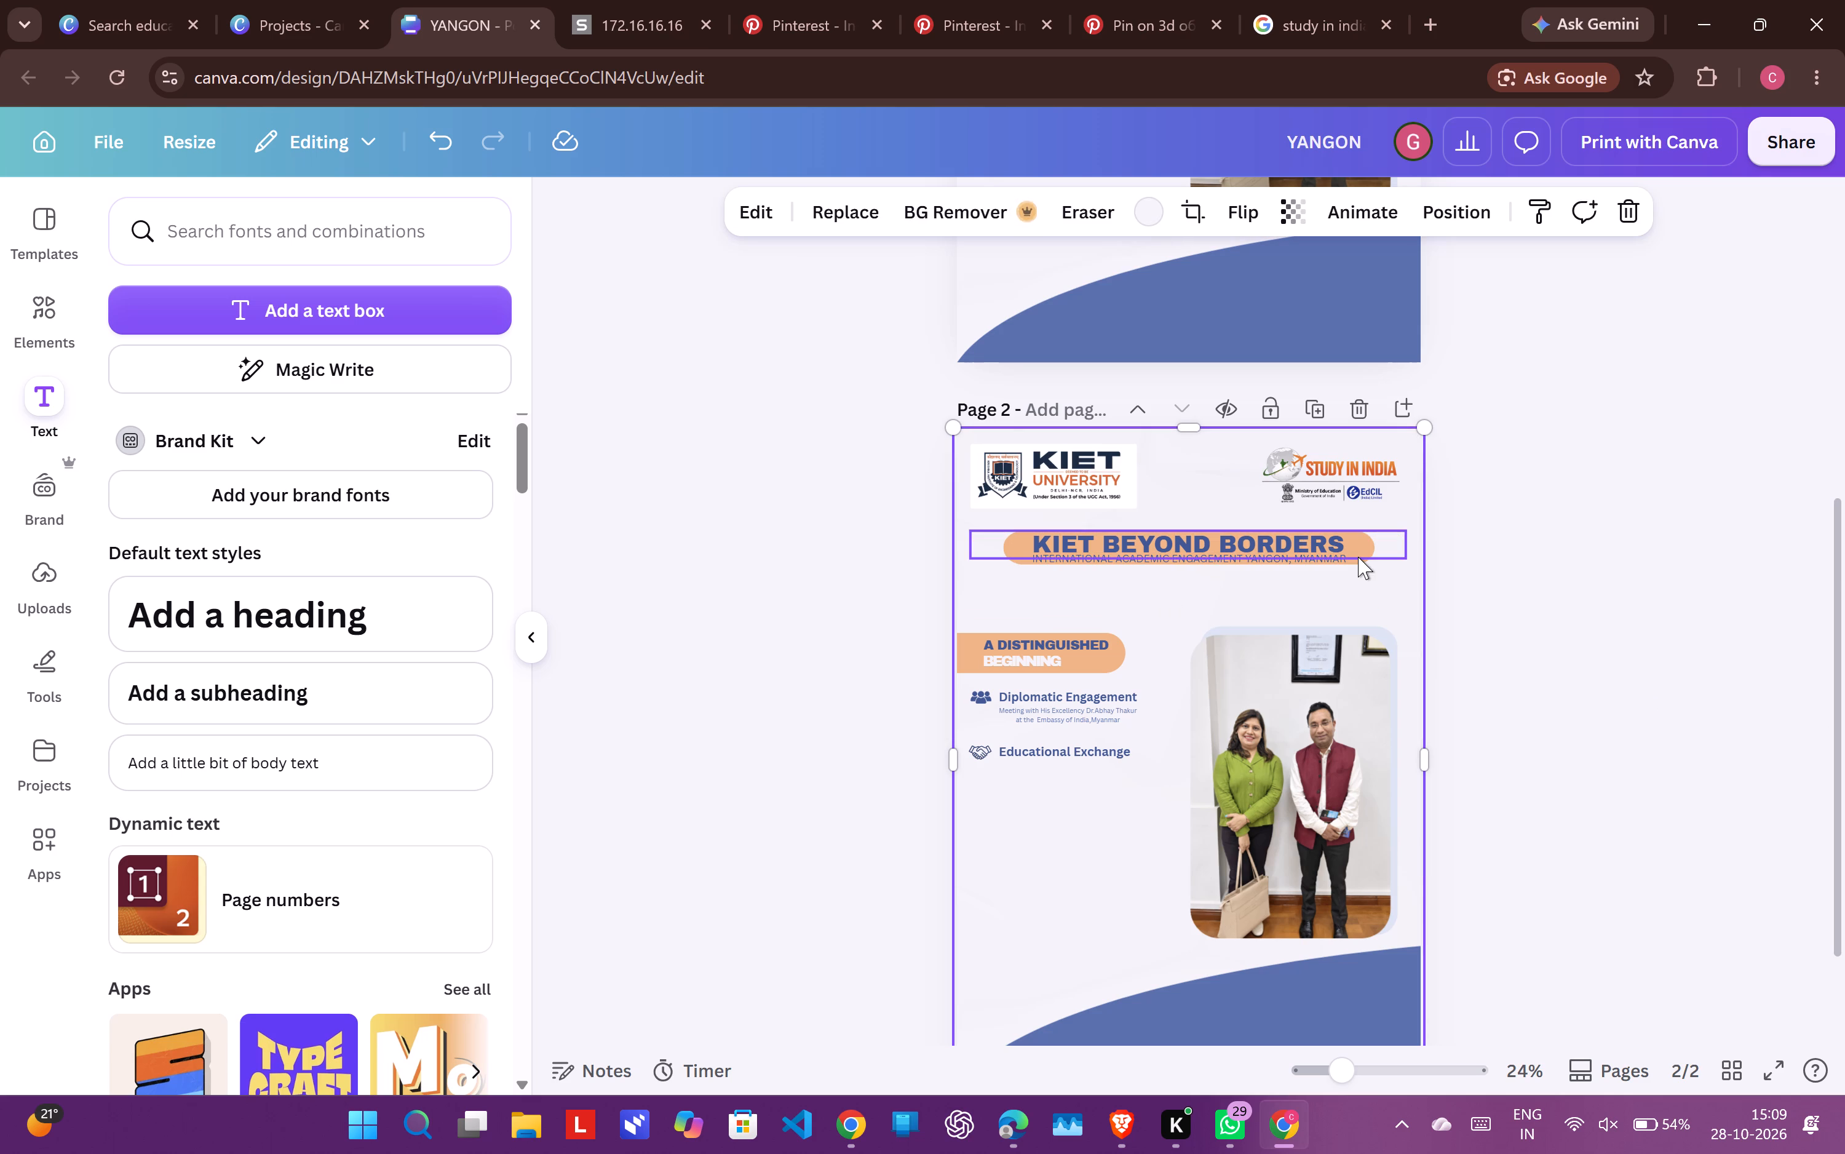
Undo the recent banner edits back to the orange "KIET BEYOND BORDERS" title with the duplicated "A DISTINGUISHED BEGINNING" bar overlapping it.
{"action": "key", "text": "ctrl+z"}
{"action": "key", "text": "ctrl+z"}
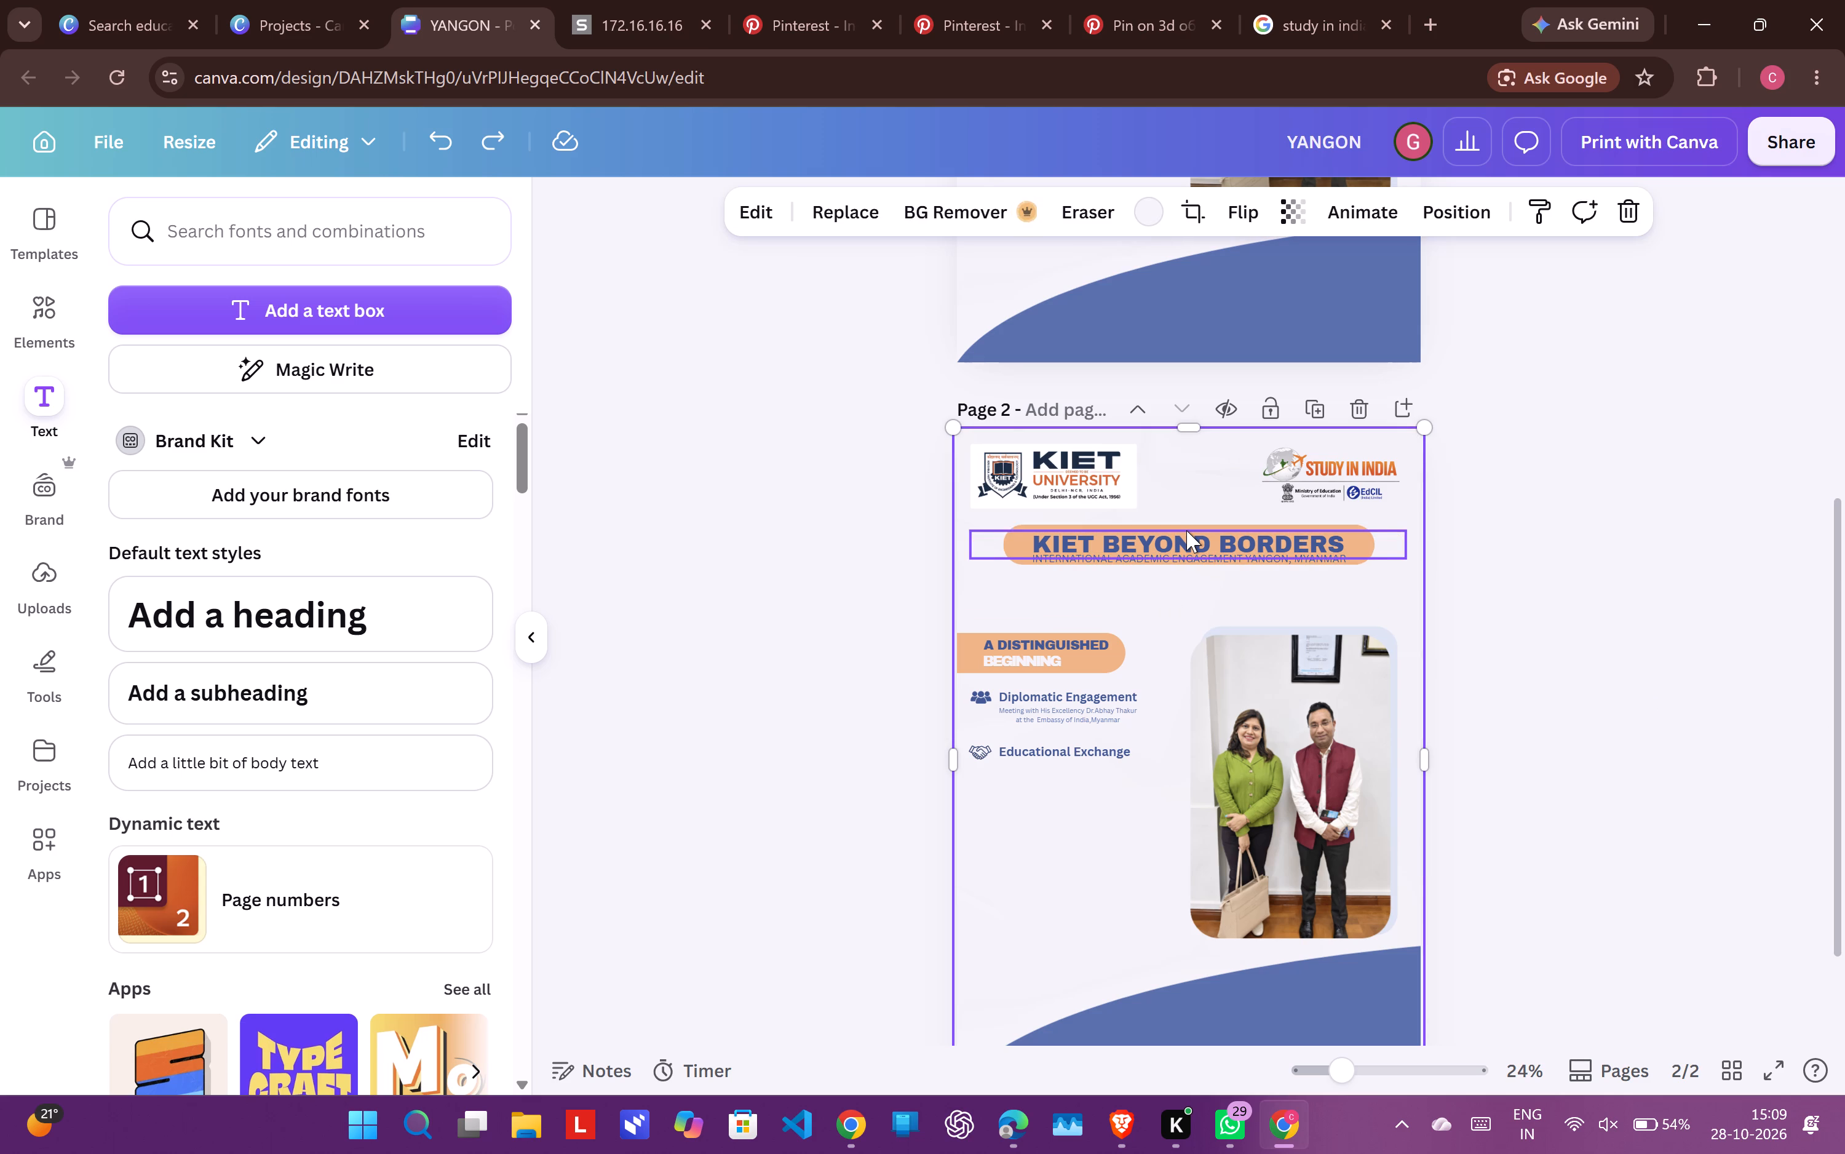
{"action": "key", "text": "ctrl+z"}
{"action": "key", "text": "ctrl+z"}
{"action": "key", "text": "ctrl+z"}
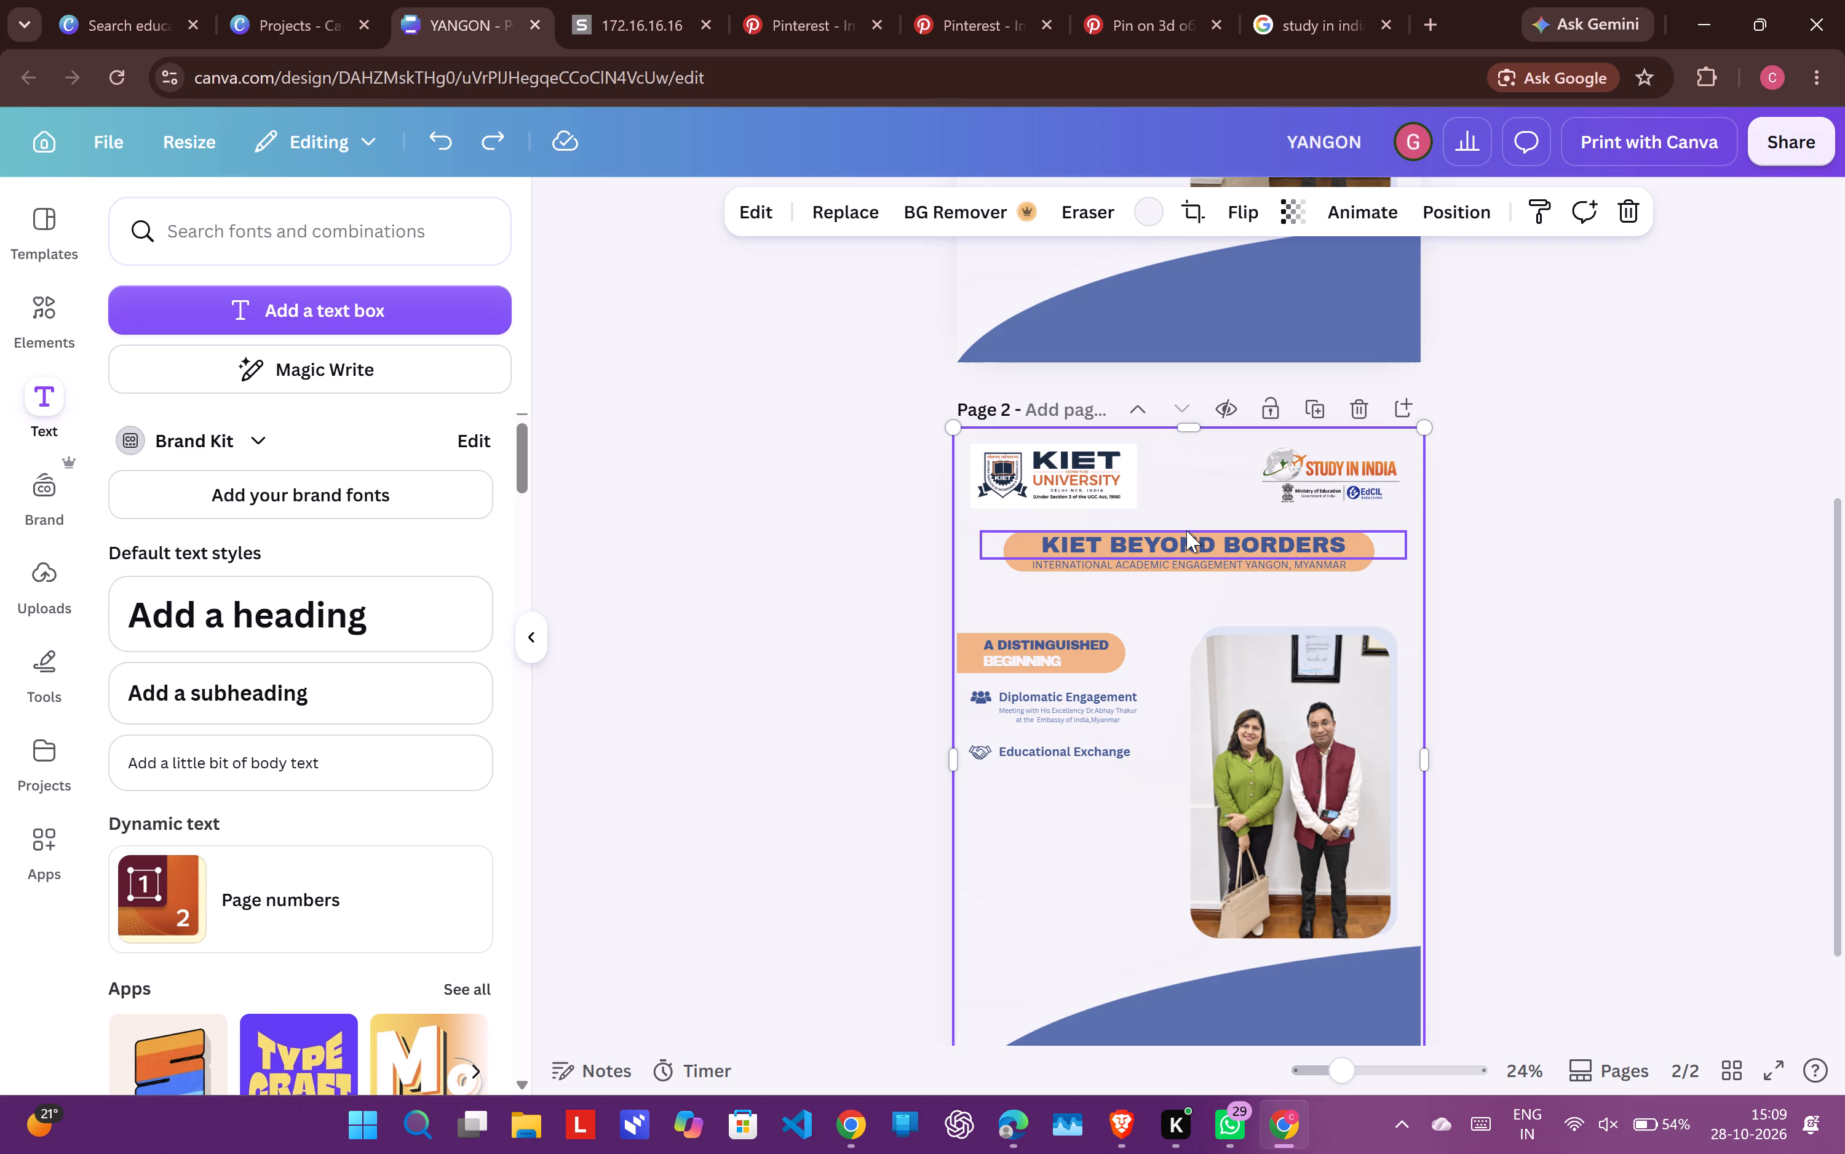
{"action": "key", "text": "ctrl+z"}
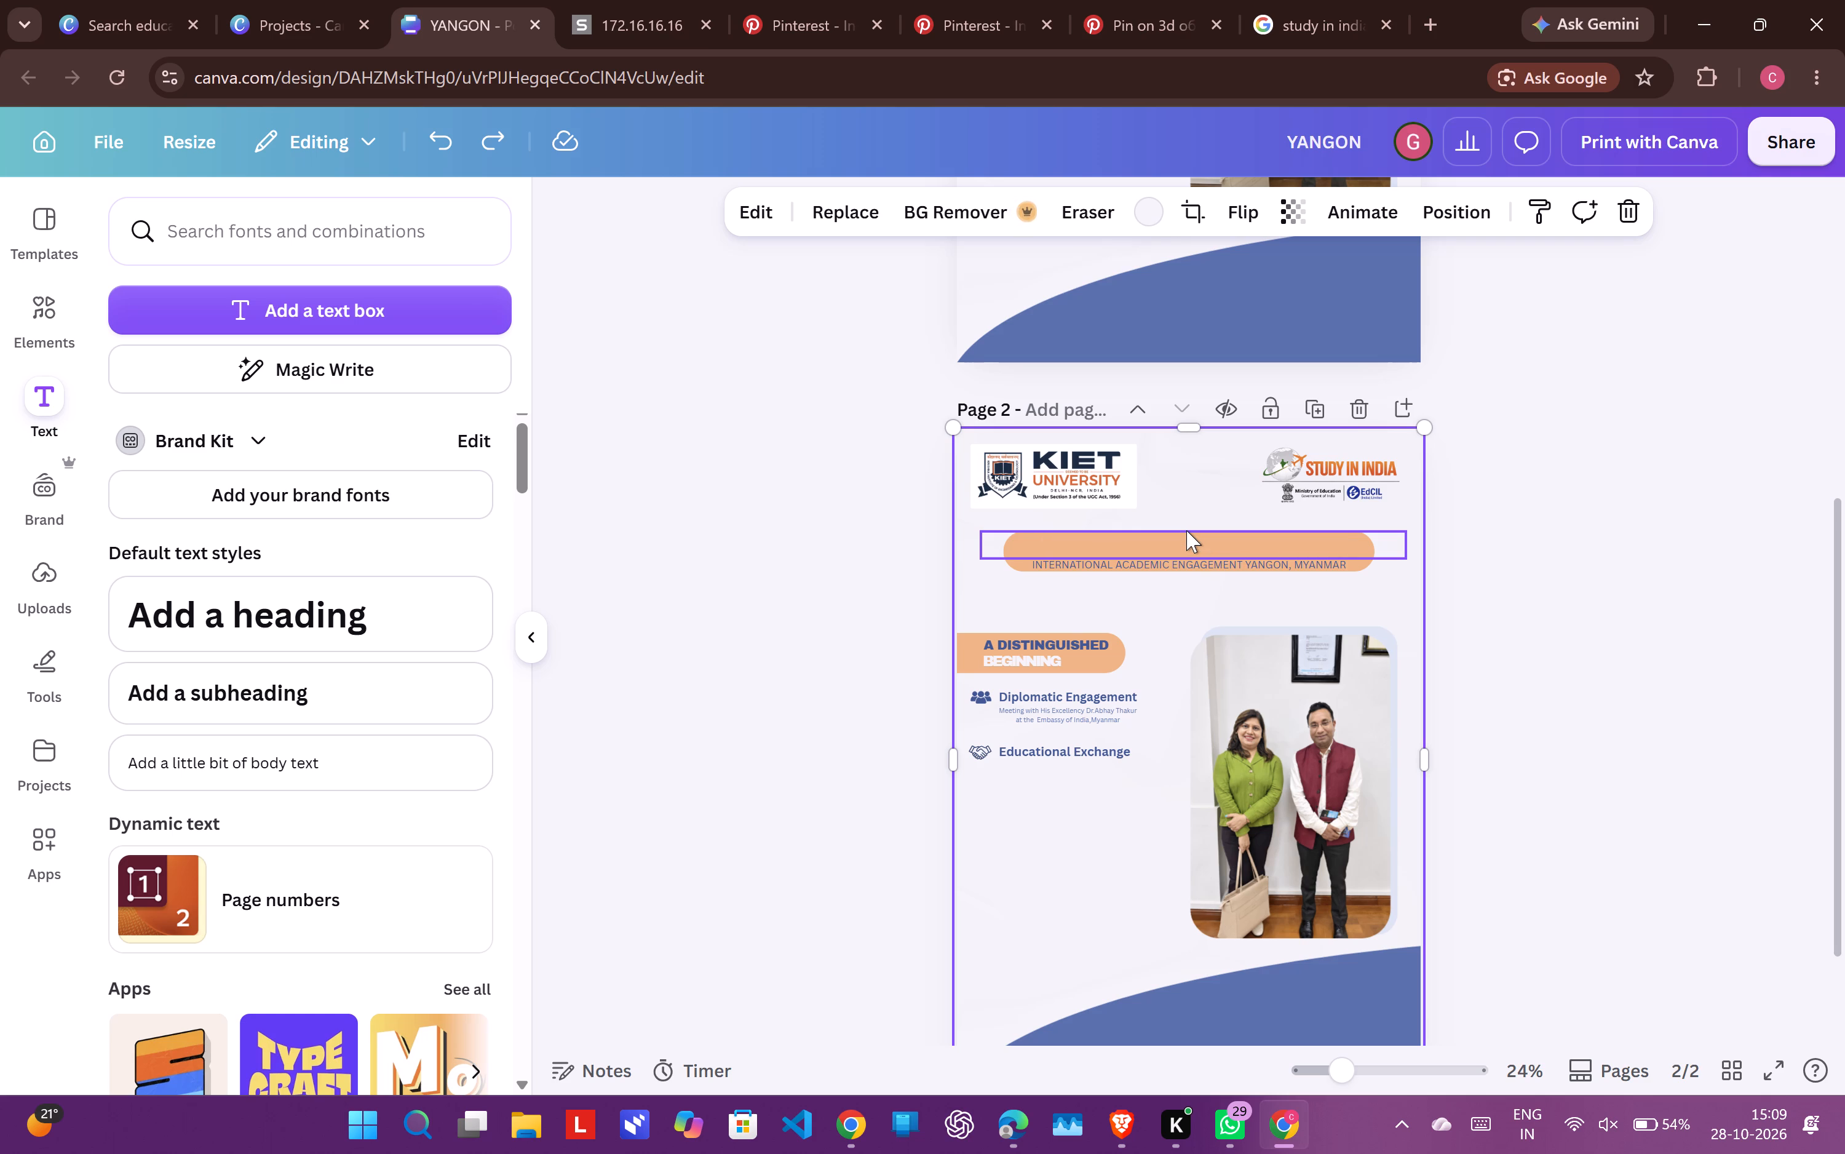
{"action": "key", "text": "ctrl+x"}
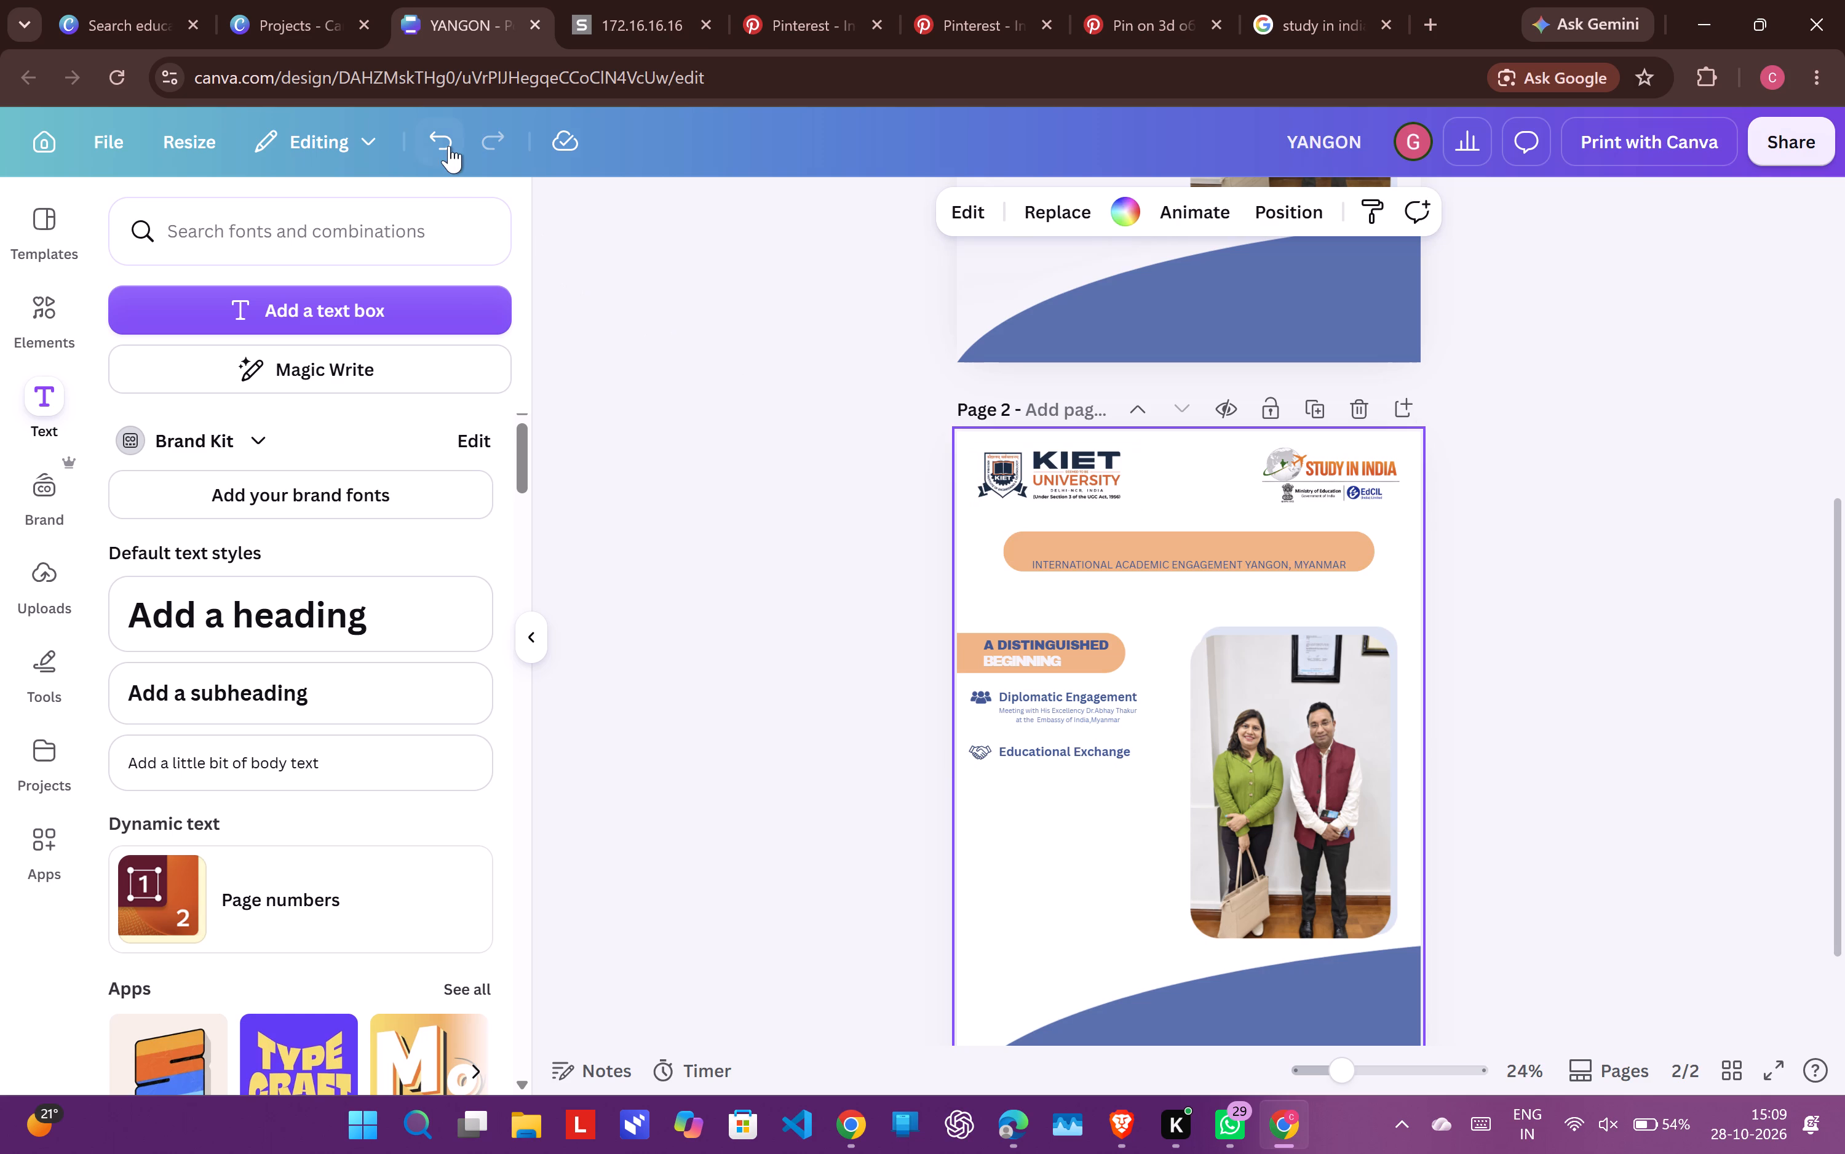
{"action": "left_click", "coordinate": [1131, 550]}
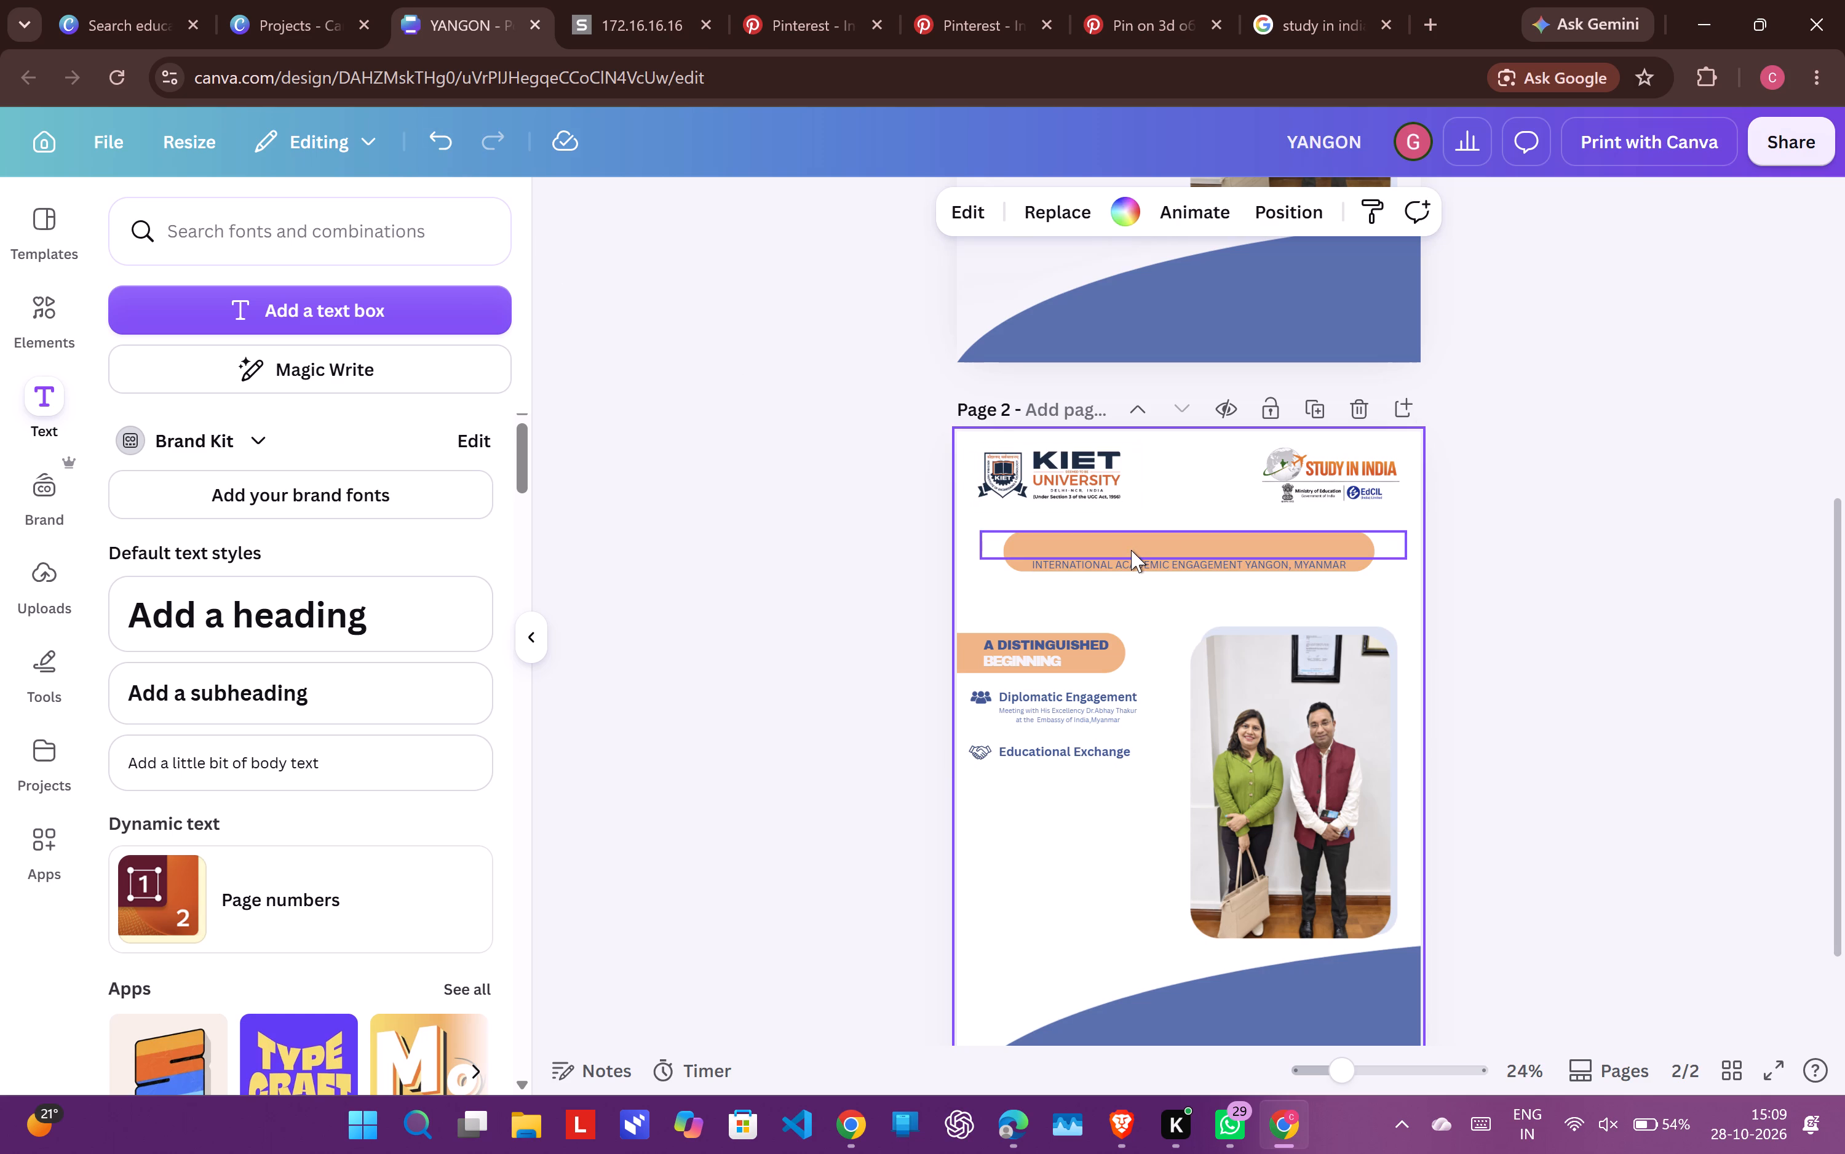
{"action": "key", "text": "ctrl+z"}
{"action": "key", "text": "ctrl+z"}
{"action": "key", "text": "ctrl+z"}
{"action": "key", "text": "ctrl+z"}
{"action": "key", "text": "ctrl+z"}
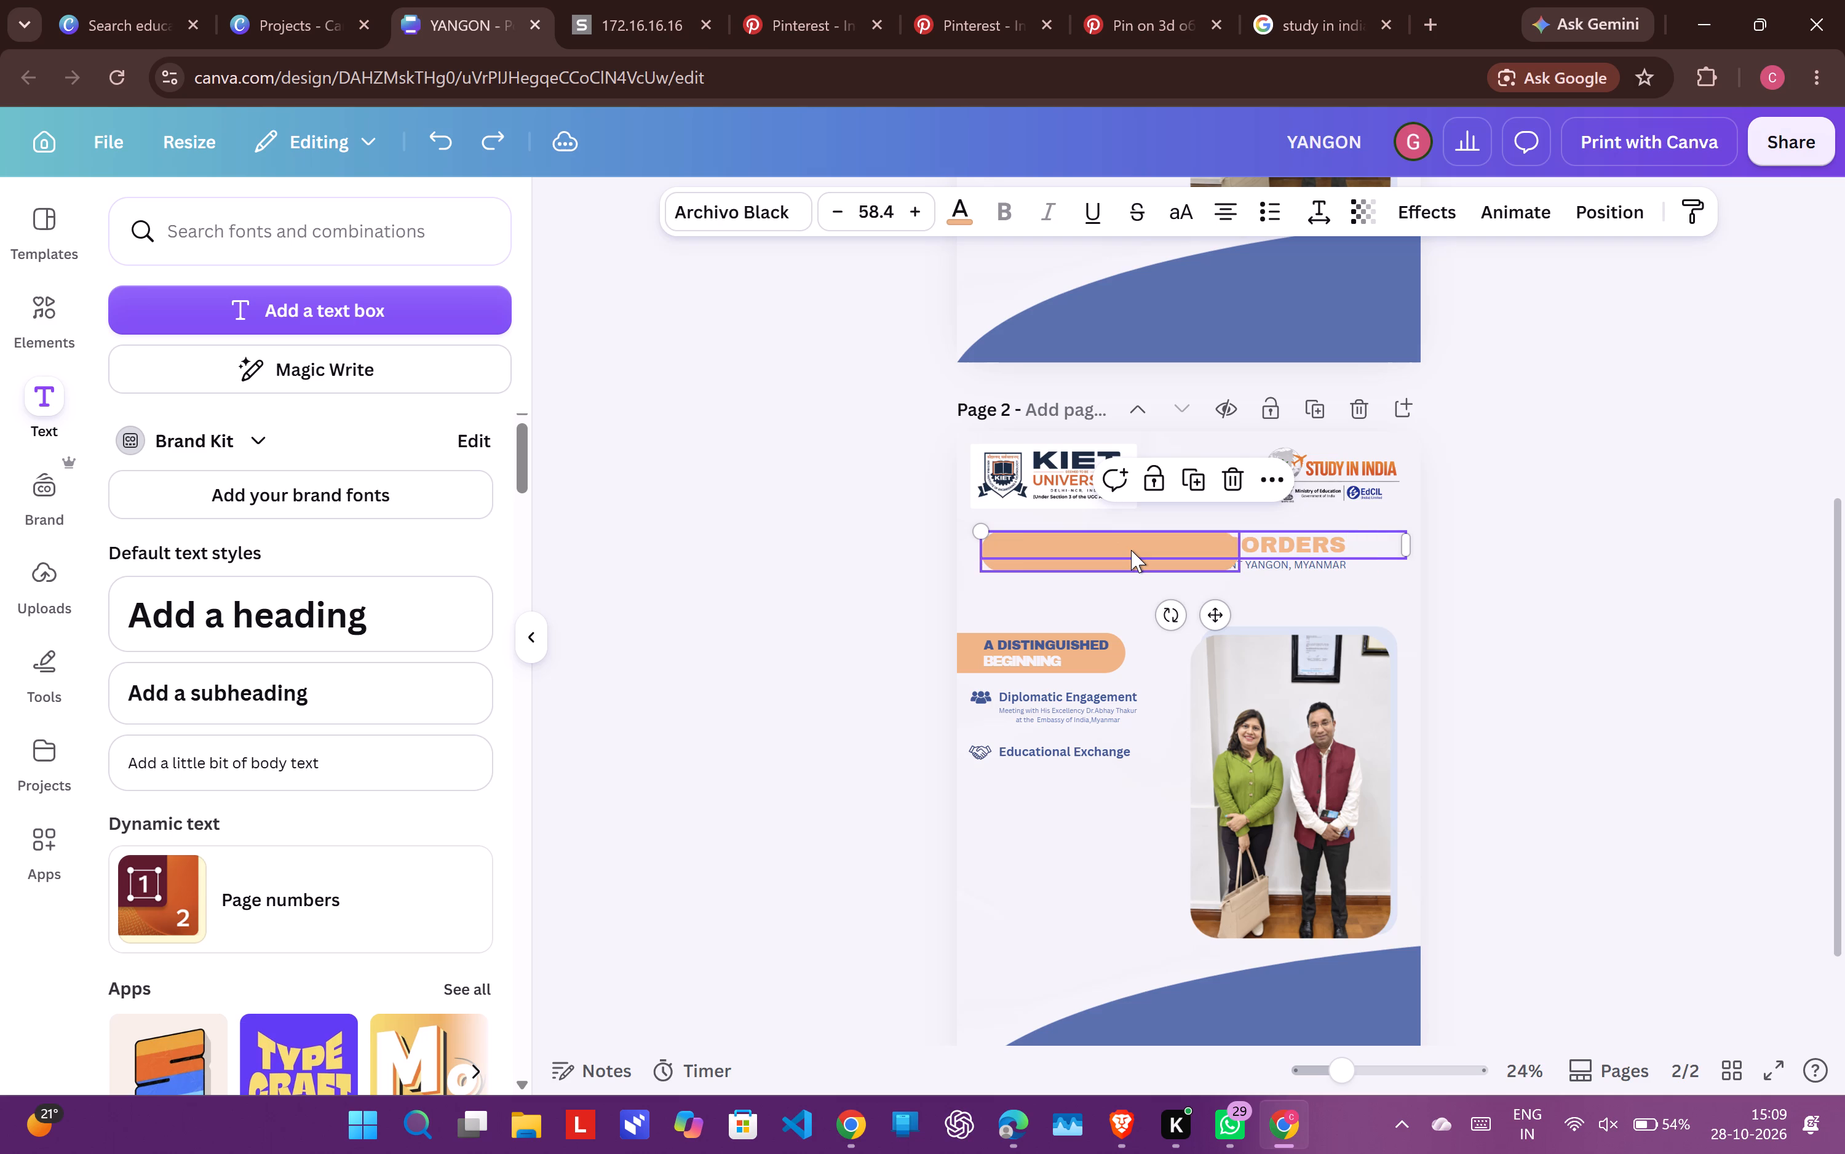
{"action": "key", "text": "ctrl+z"}
{"action": "key", "text": "ctrl+z"}
{"action": "key", "text": "ctrl+z"}
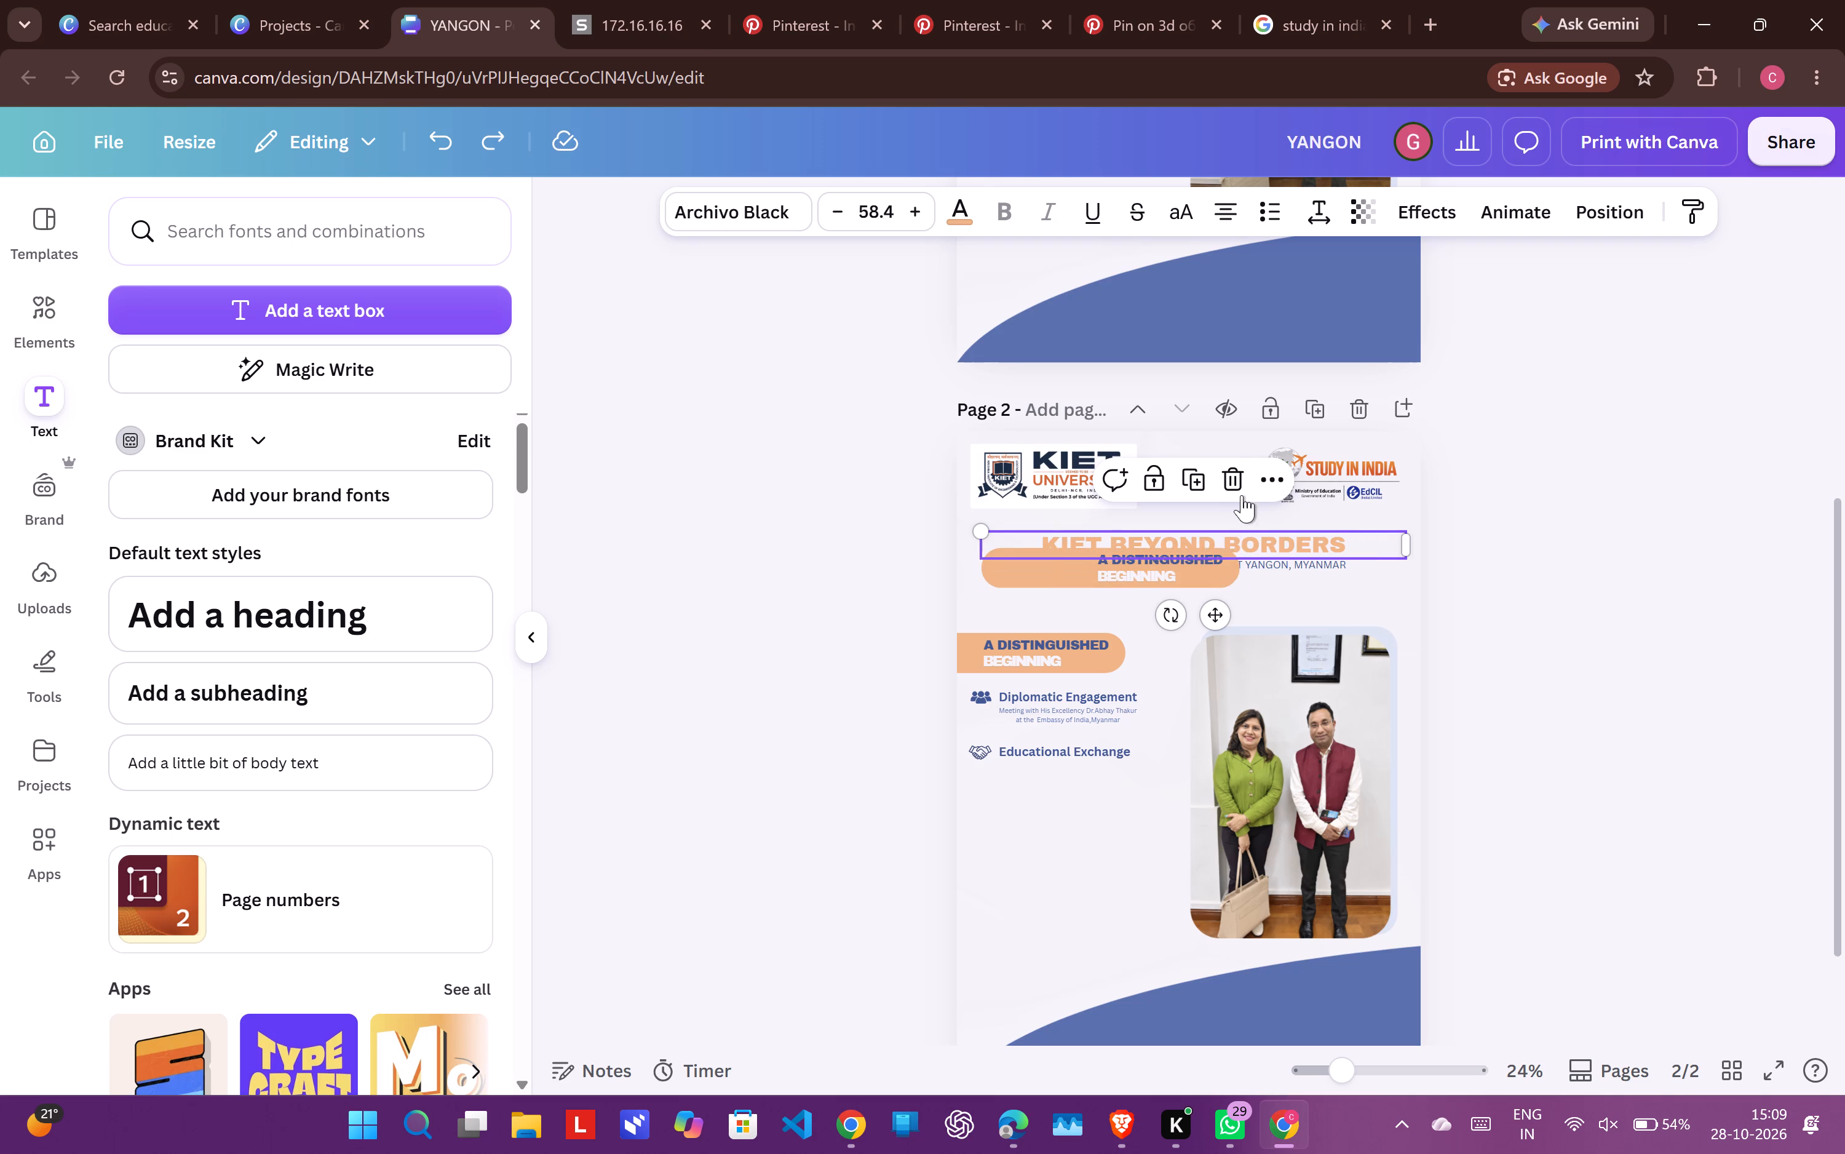
{"action": "left_click", "coordinate": [1226, 492]}
{"action": "key", "text": "ctrl+z"}
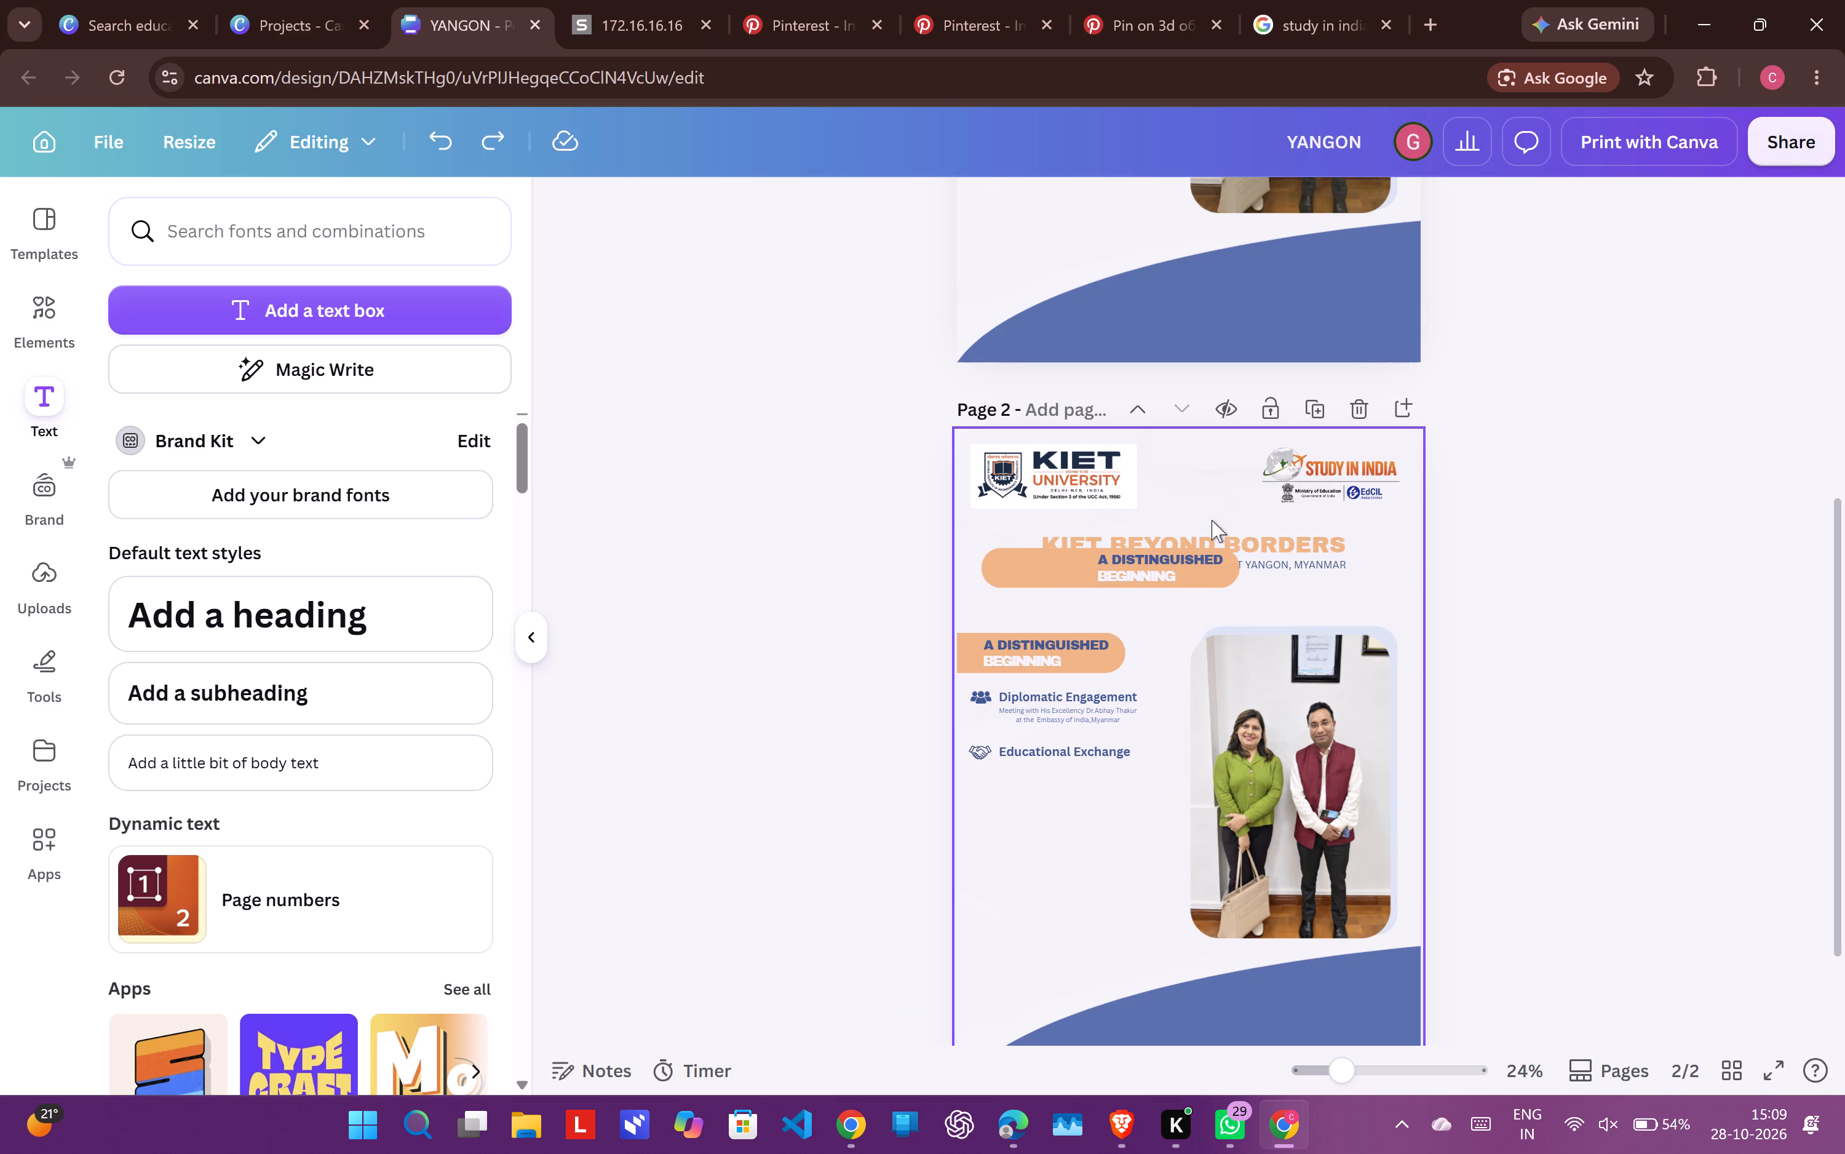
Delete the duplicated orange bar and its "A DISTINGUISHED" and "BEGINNING" texts from beneath the "KIET BEYOND BORDERS" title.
{"action": "left_click", "coordinate": [1062, 562]}
{"action": "left_click", "coordinate": [1151, 505]}
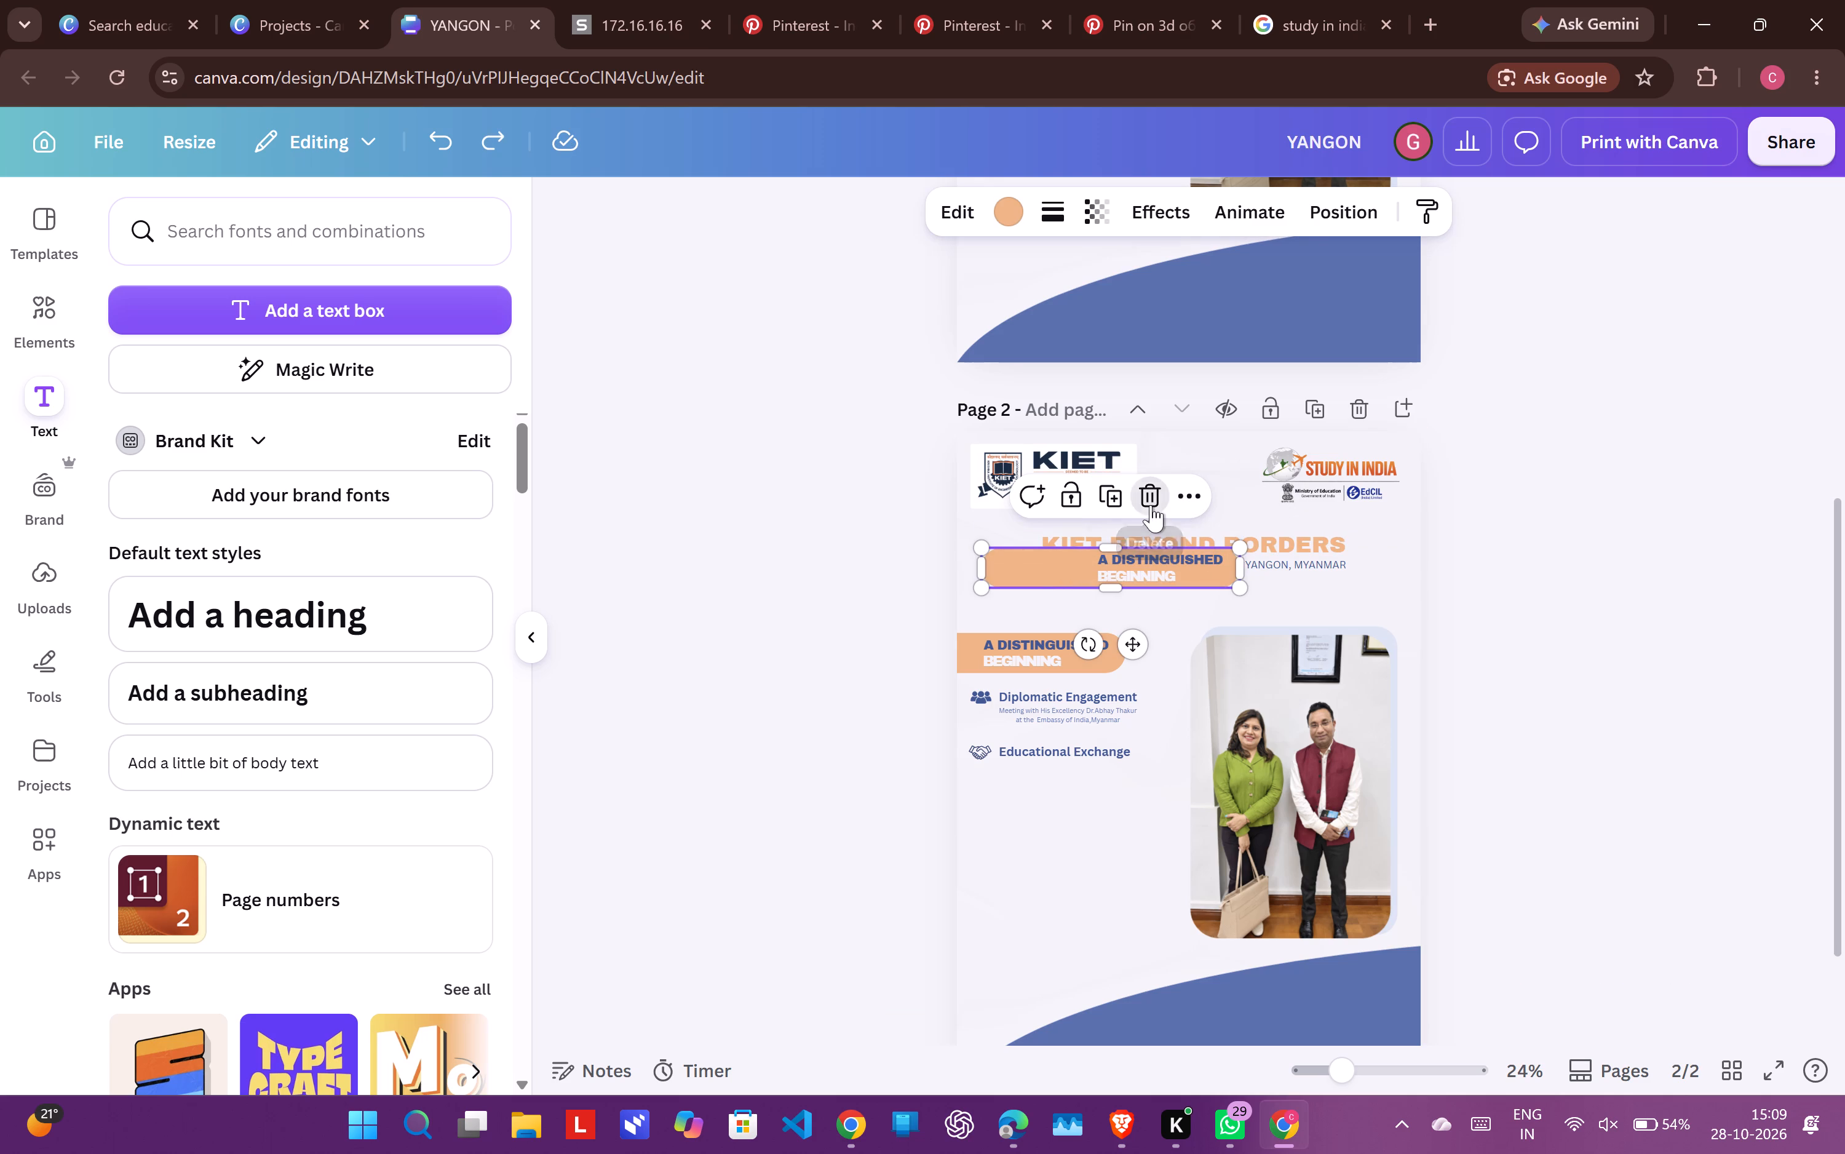
{"action": "left_click", "coordinate": [1180, 559]}
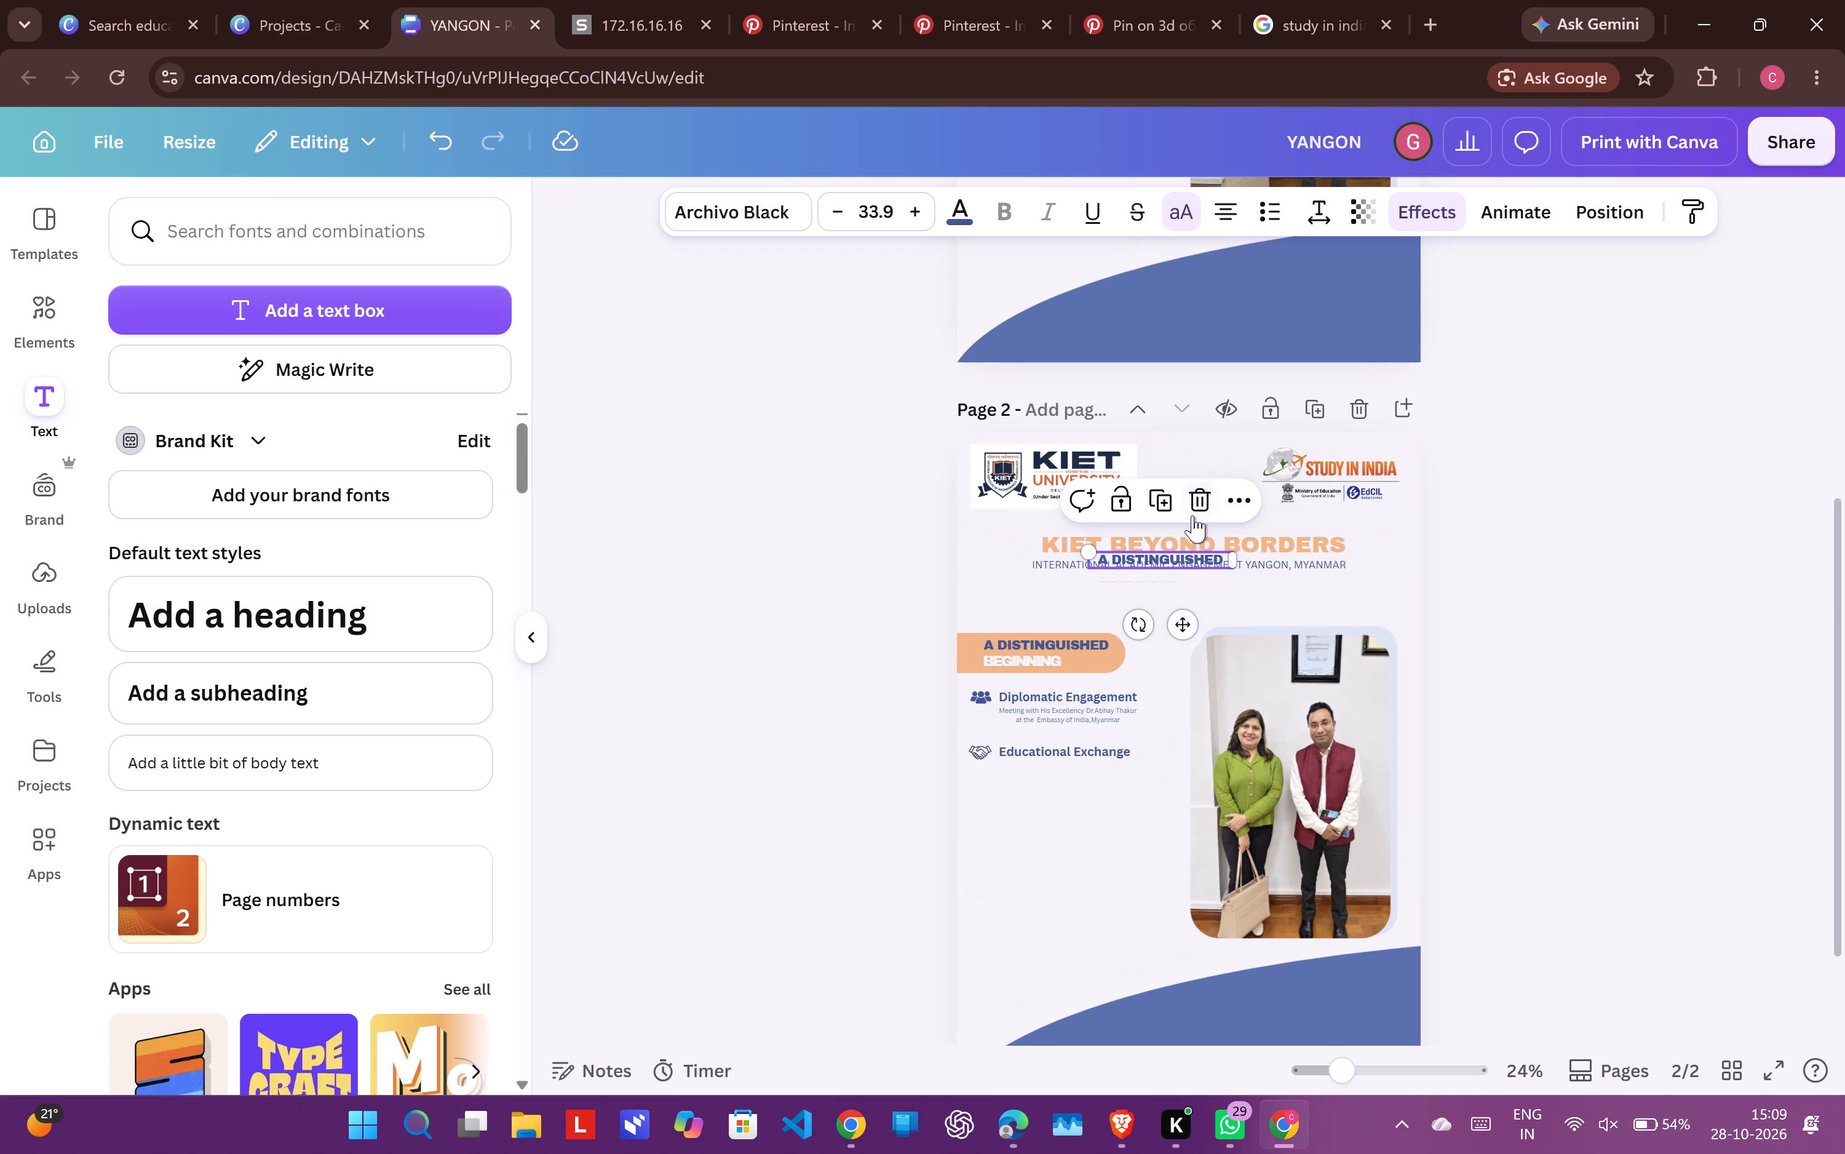
{"action": "left_click", "coordinate": [1197, 509]}
{"action": "left_click", "coordinate": [1153, 575]}
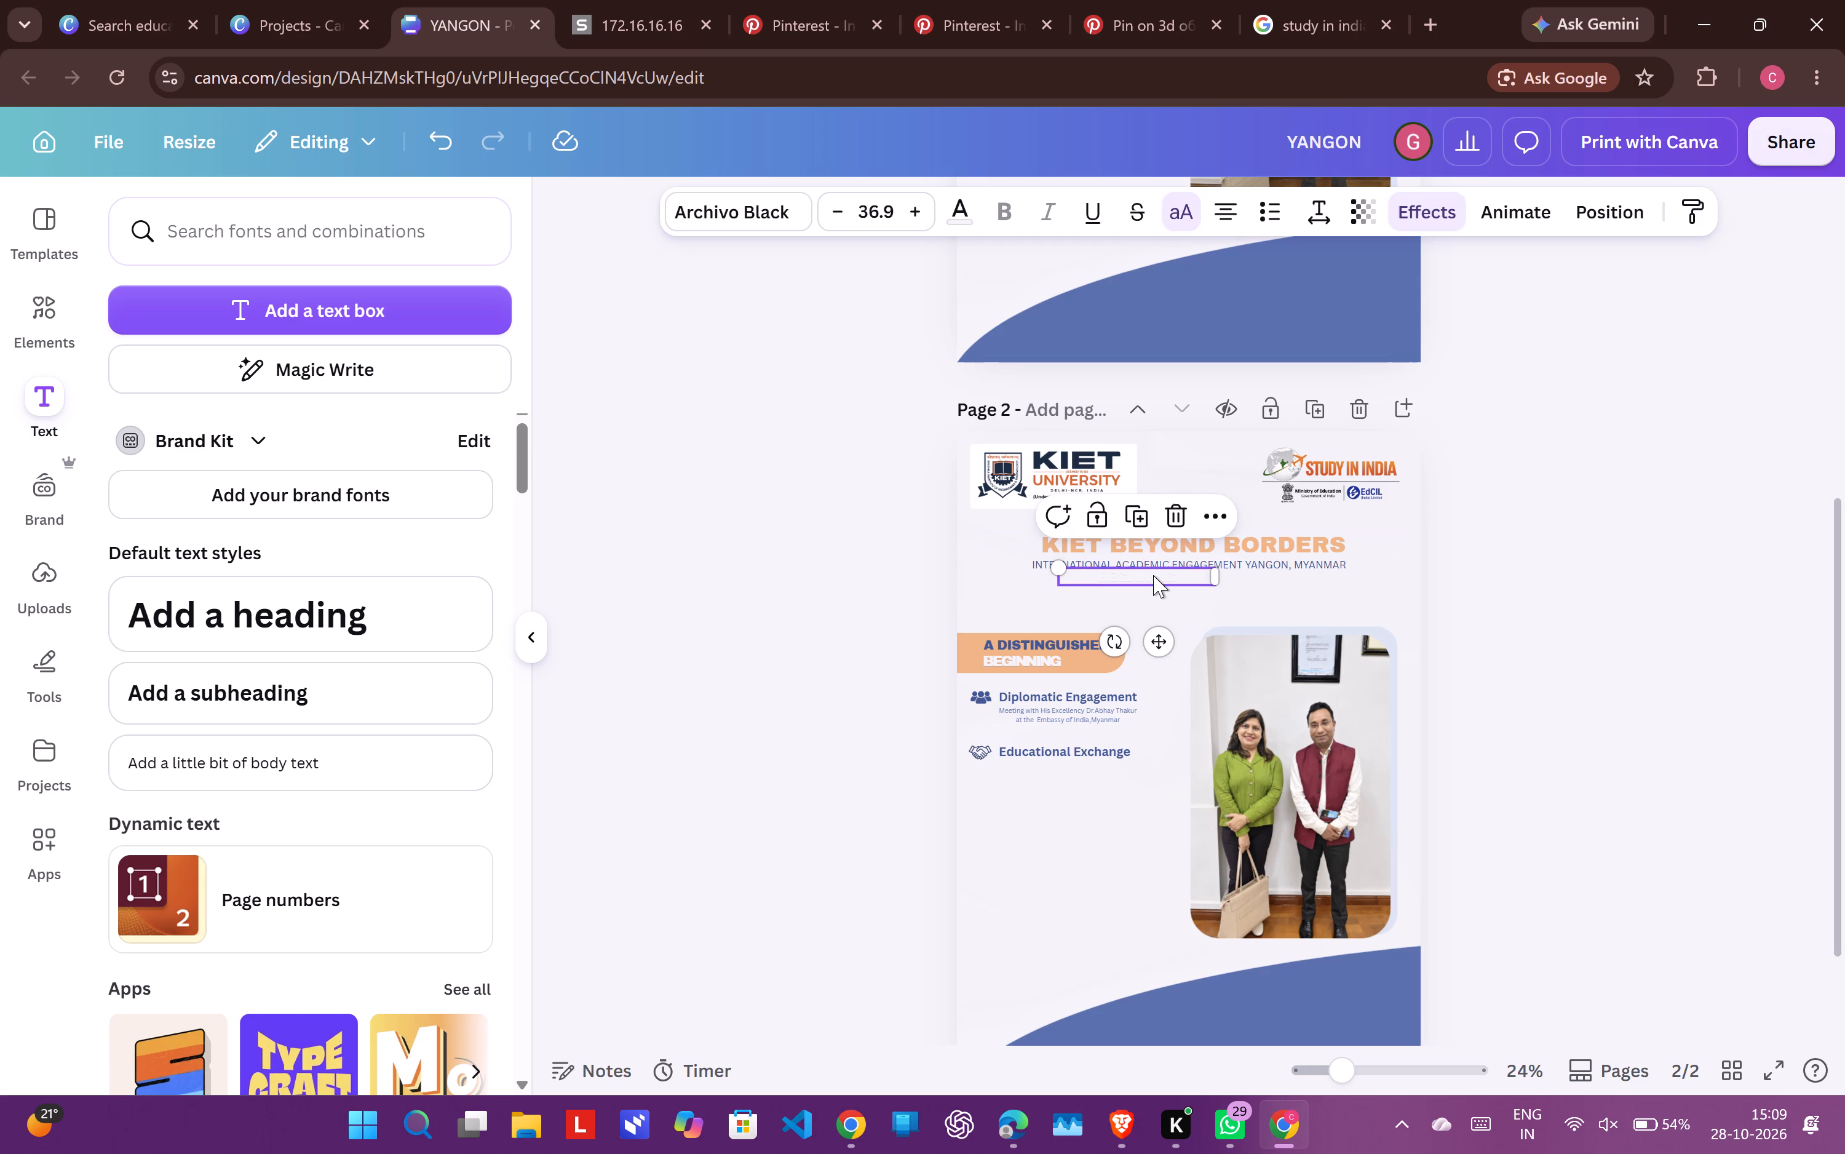
{"action": "left_click", "coordinate": [1177, 513]}
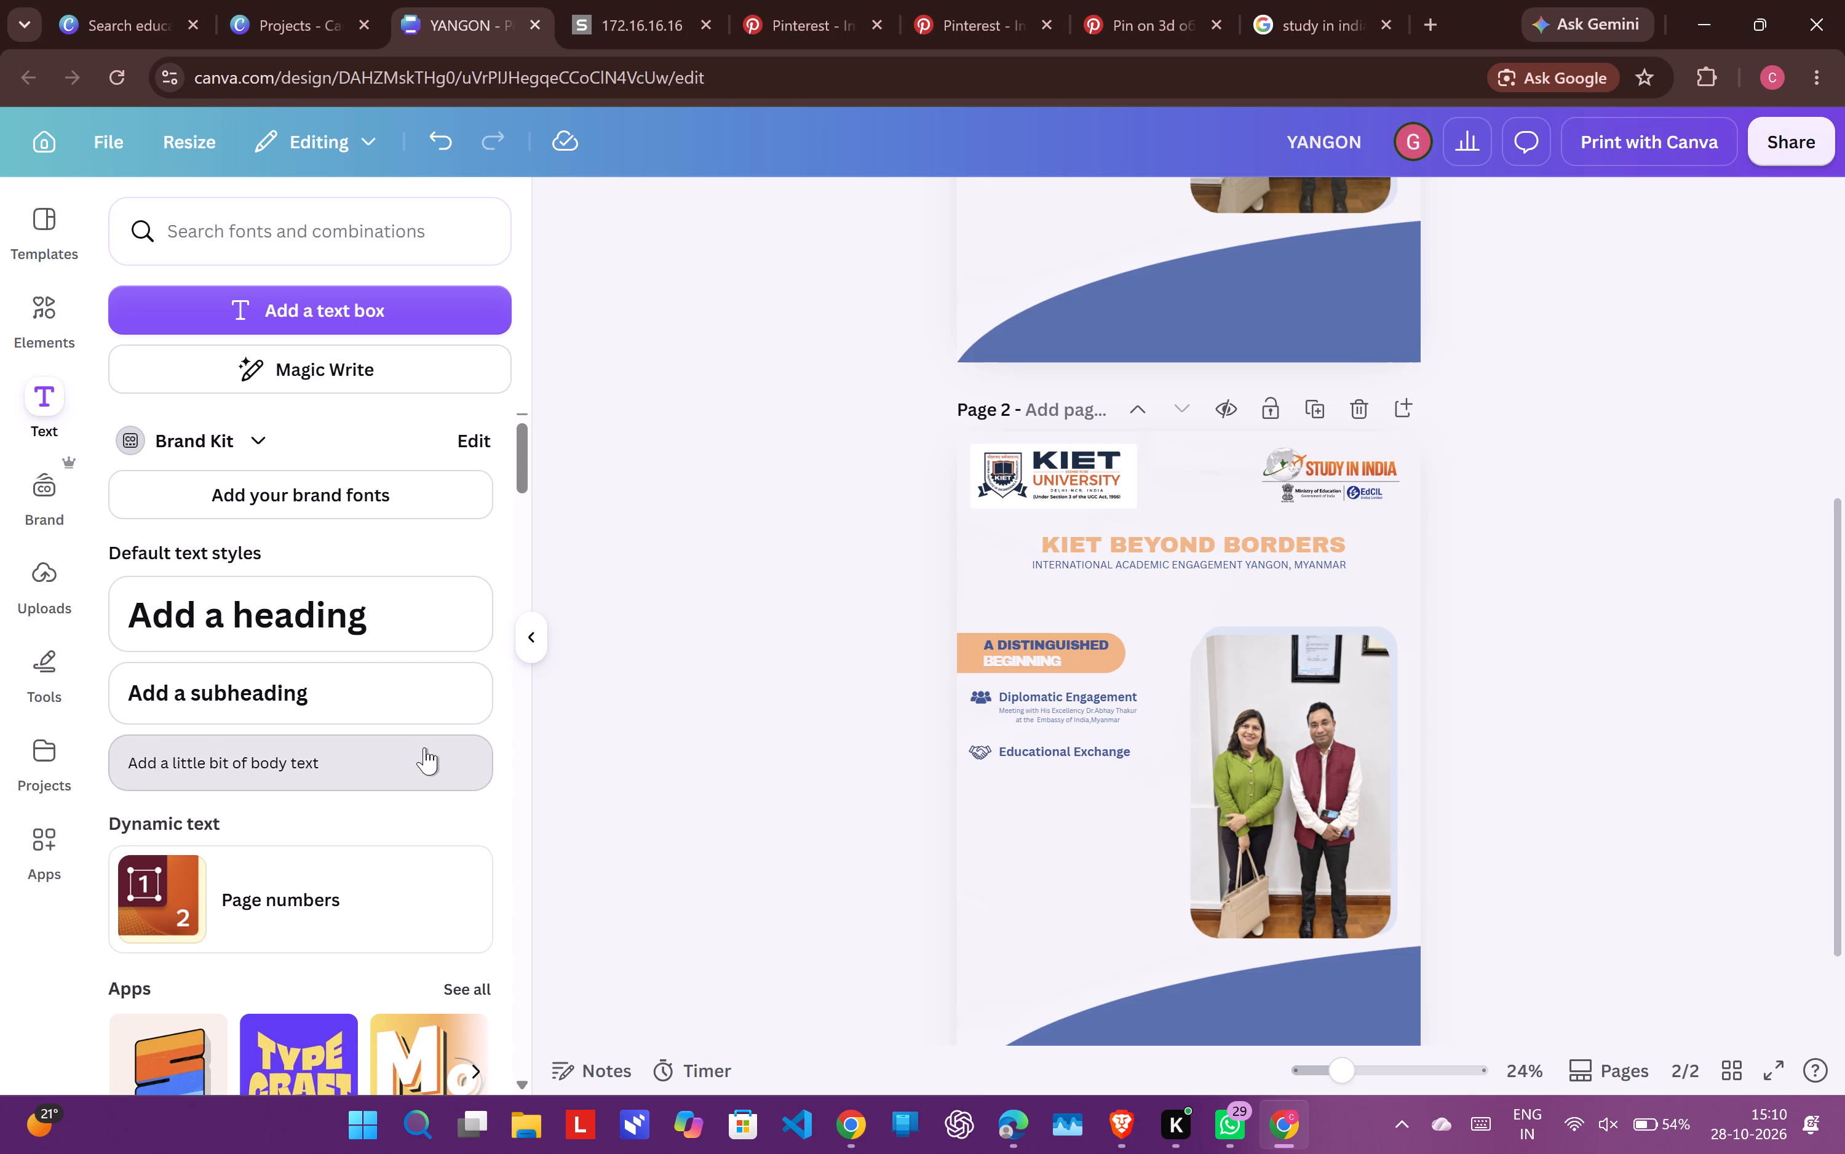
Paste the description about Myanmar's educational landscape on page 2, shrink it to about size 19.4, and fit it on two lines beneath "Educational Exchange".
{"action": "key", "text": "ctrl+v"}
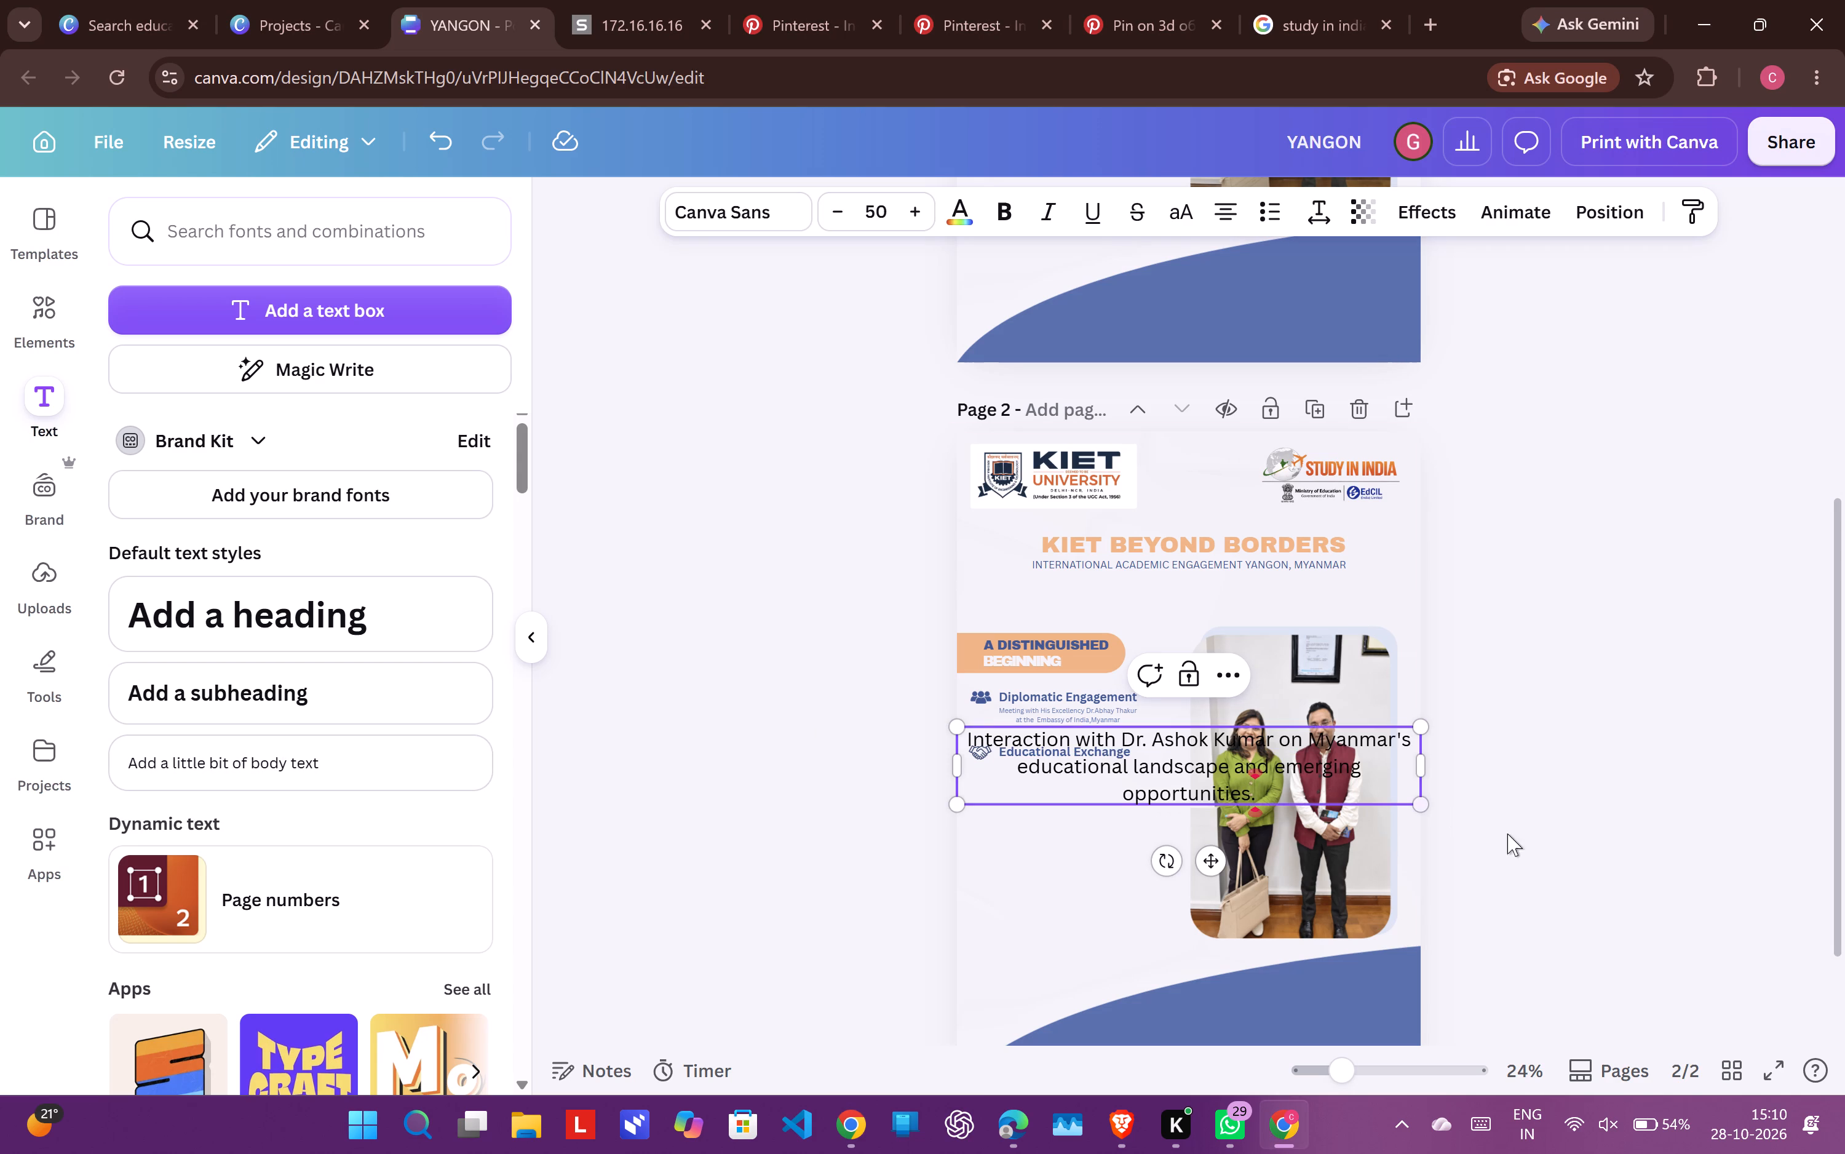
{"action": "left_click_drag", "start_coordinate": [1423, 805], "coordinate": [1324, 766]}
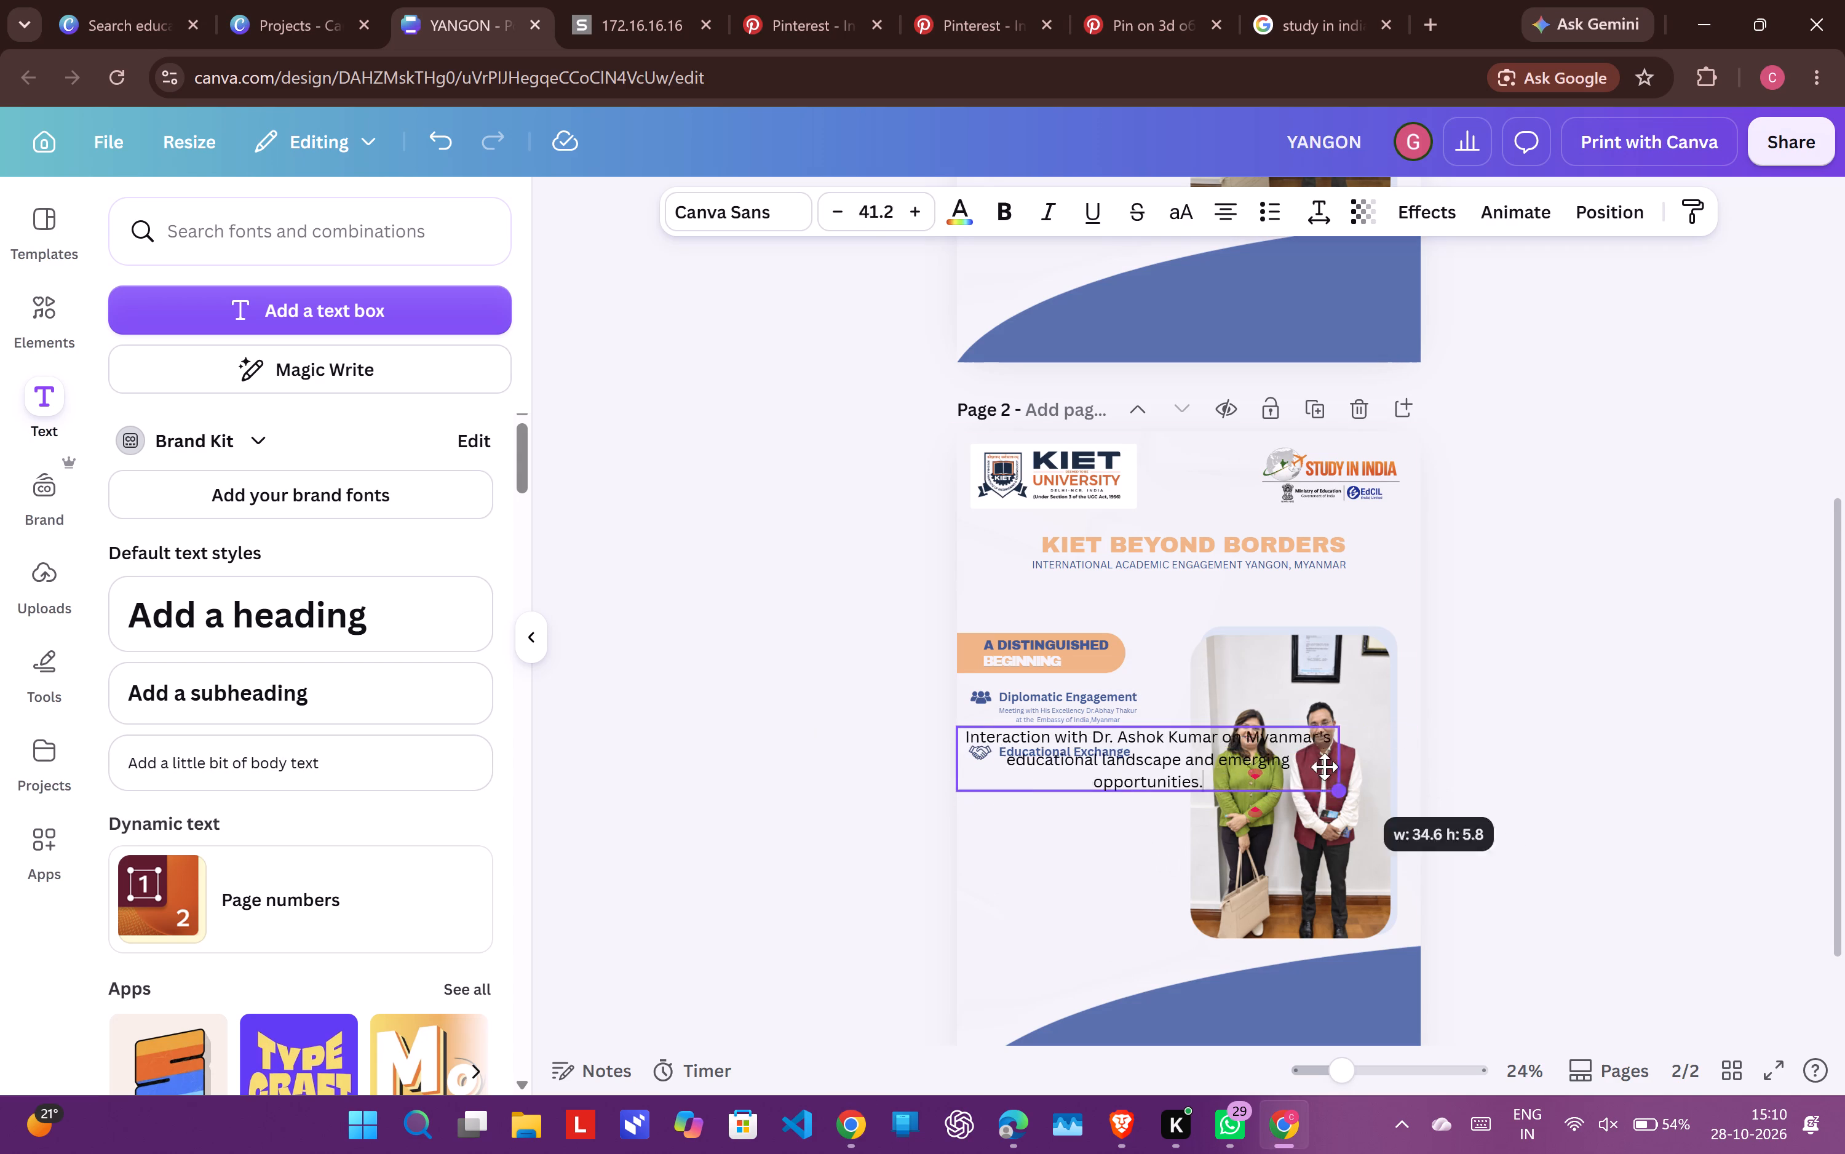
{"action": "left_click_drag", "start_coordinate": [1324, 766], "coordinate": [1145, 726]}
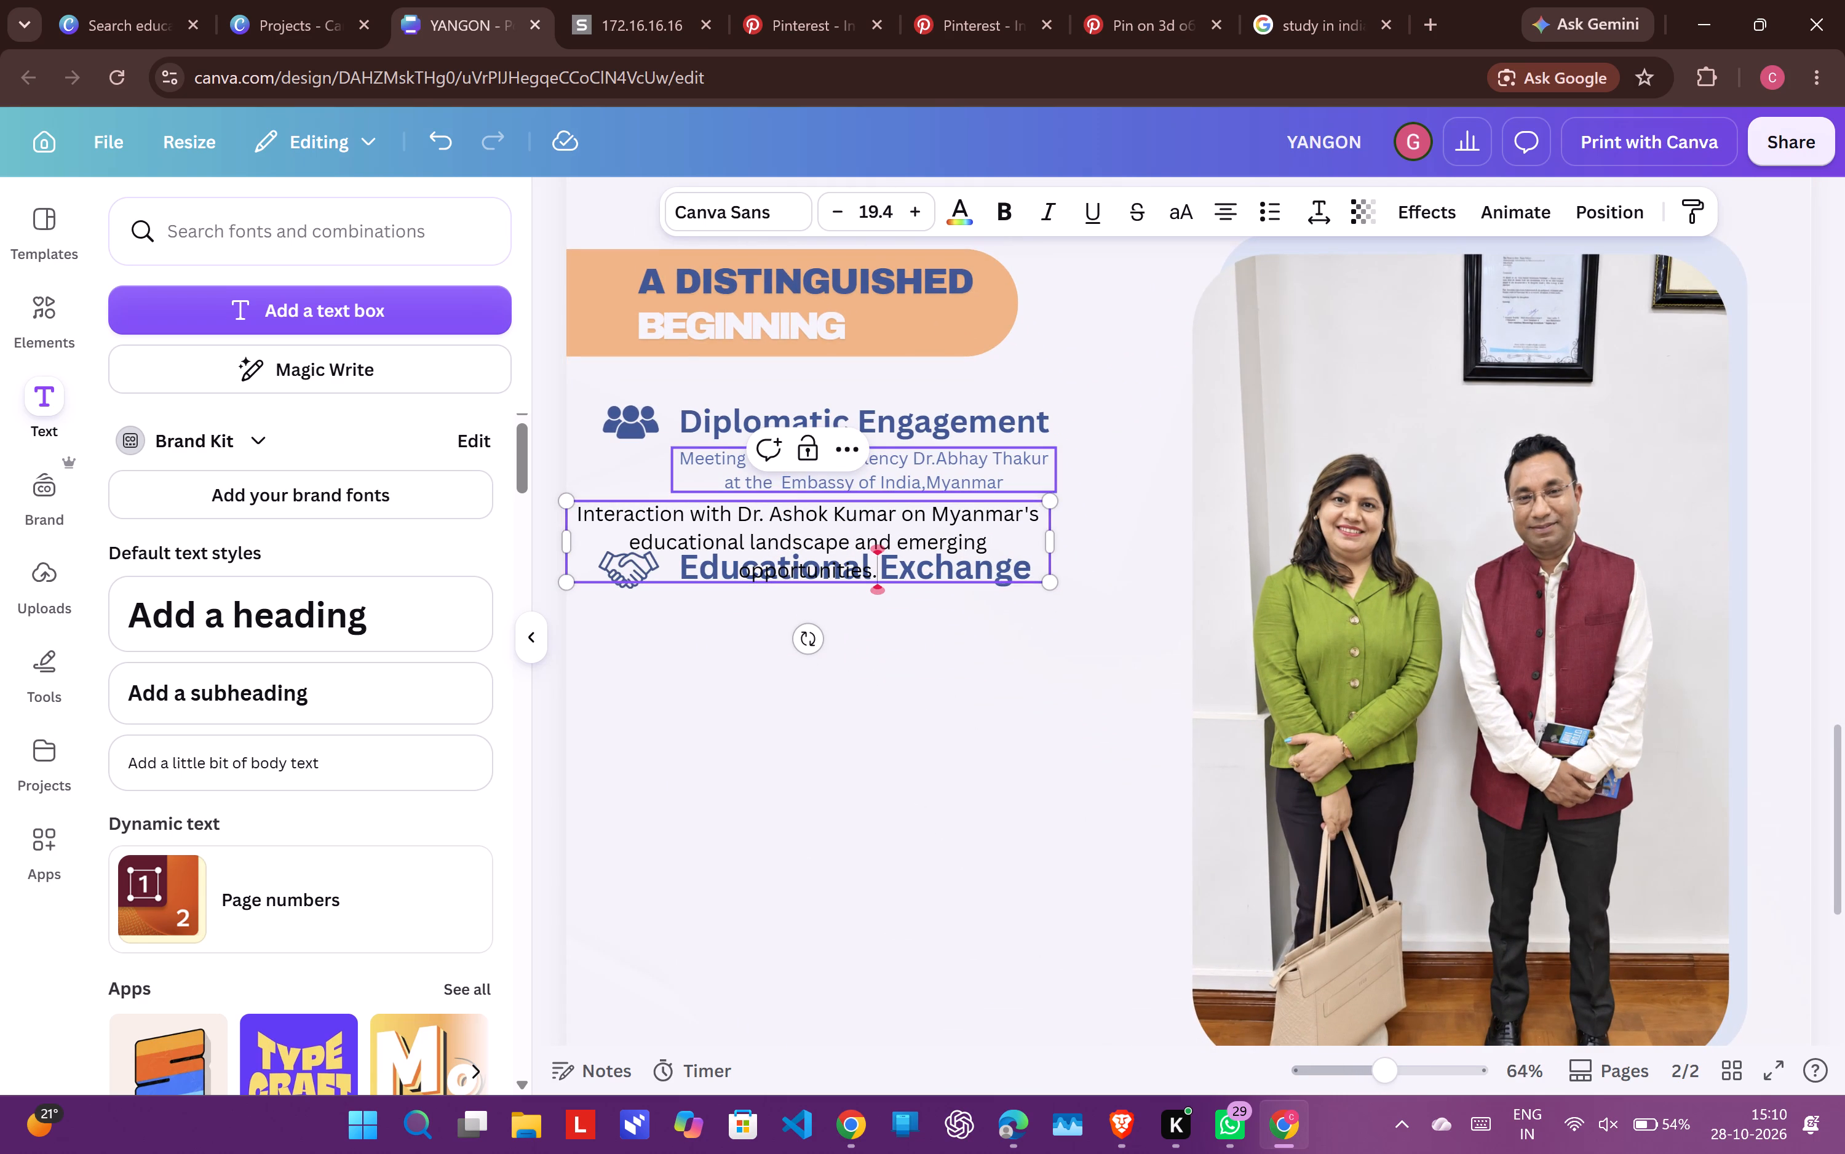
{"action": "left_click", "coordinate": [792, 538]}
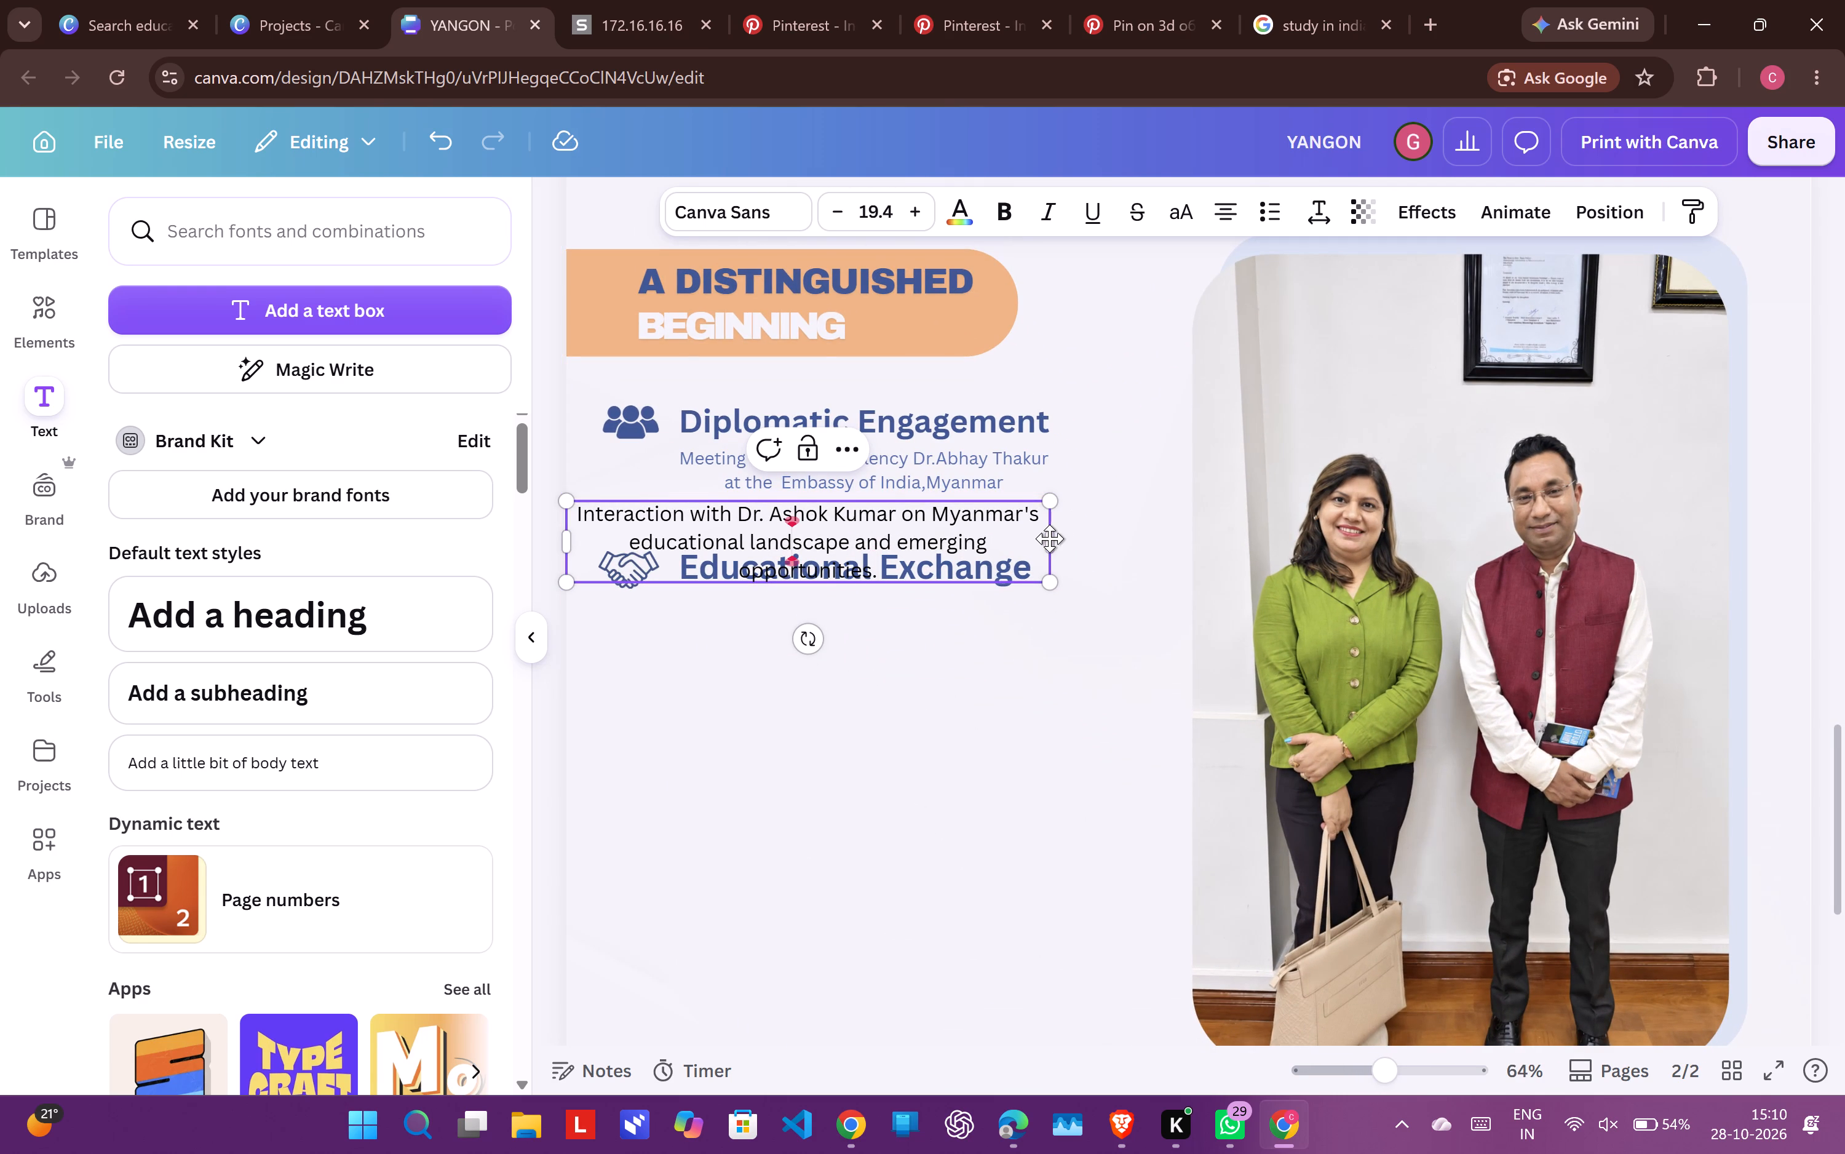
{"action": "left_click_drag", "start_coordinate": [1049, 538], "coordinate": [1103, 616]}
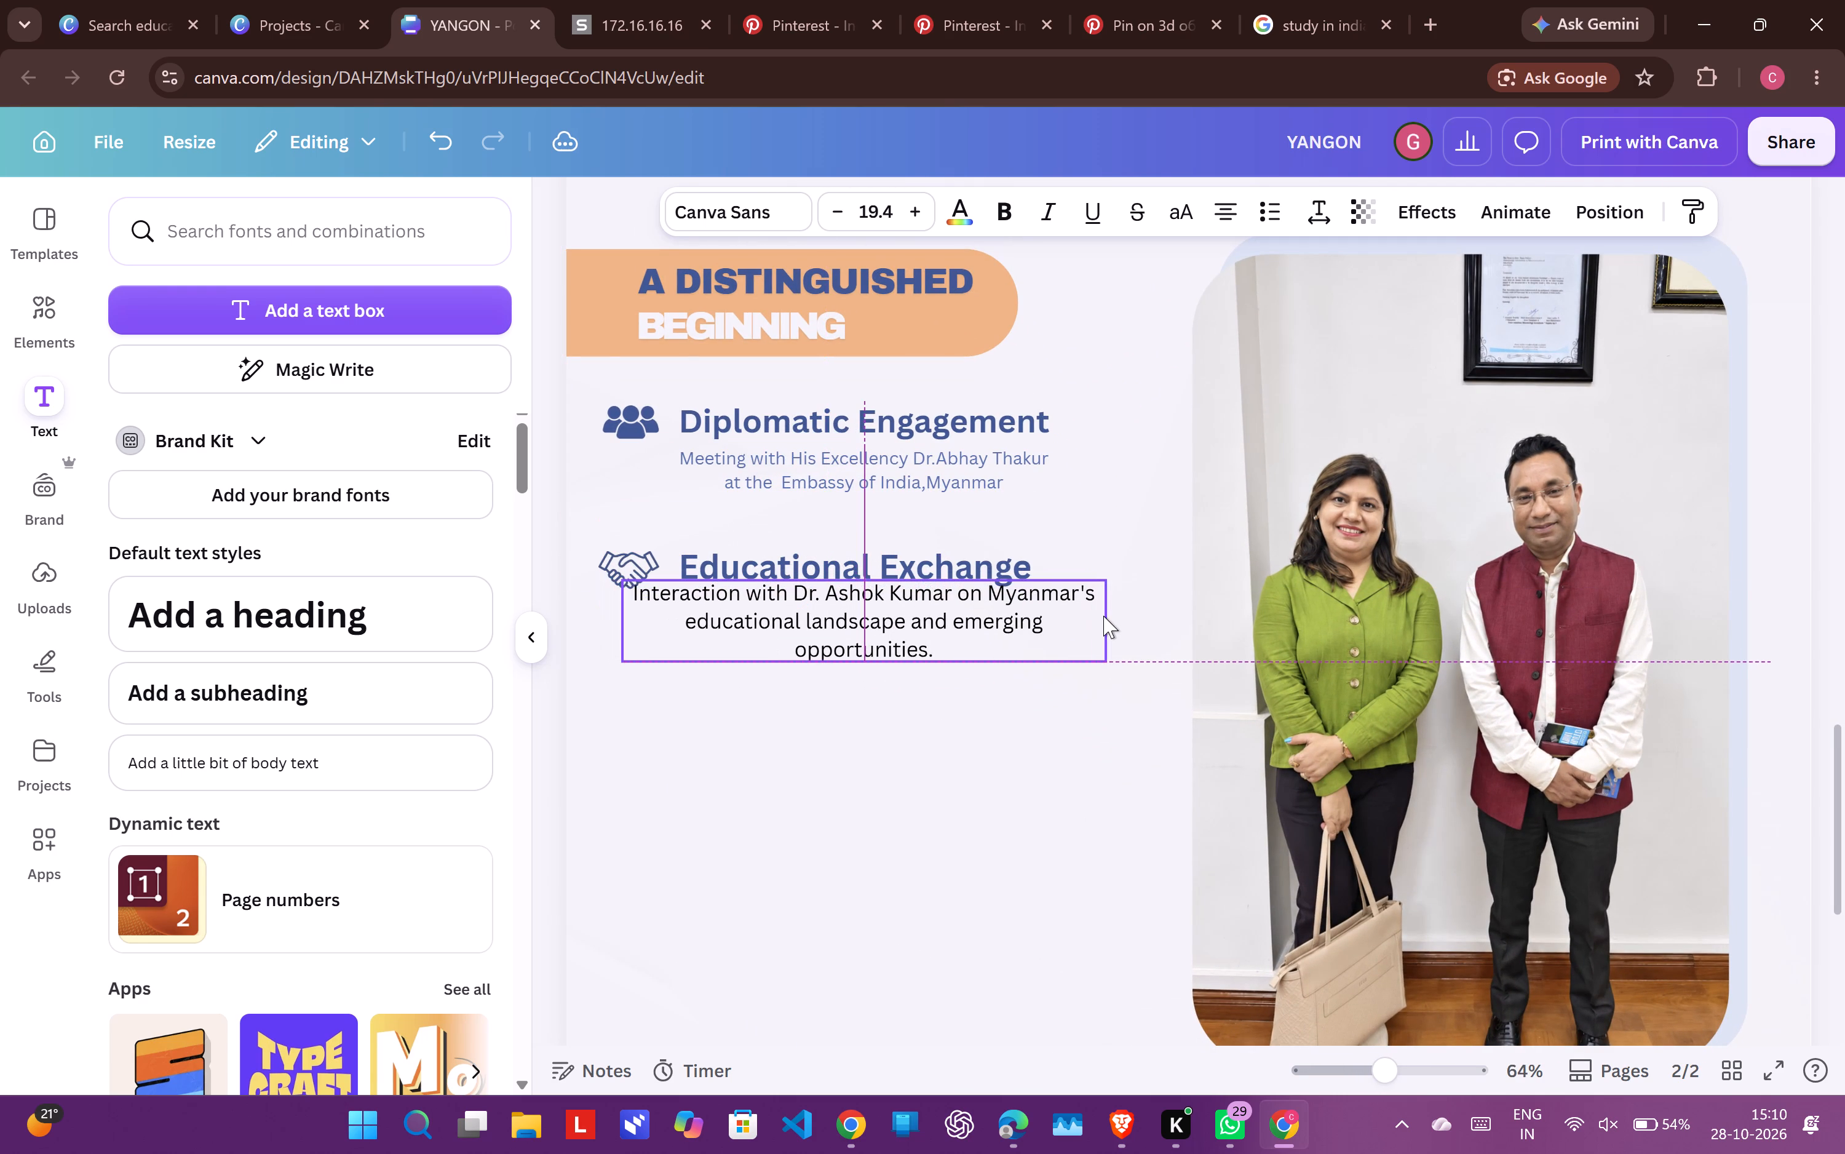
{"action": "left_click_drag", "start_coordinate": [1103, 616], "coordinate": [1105, 616]}
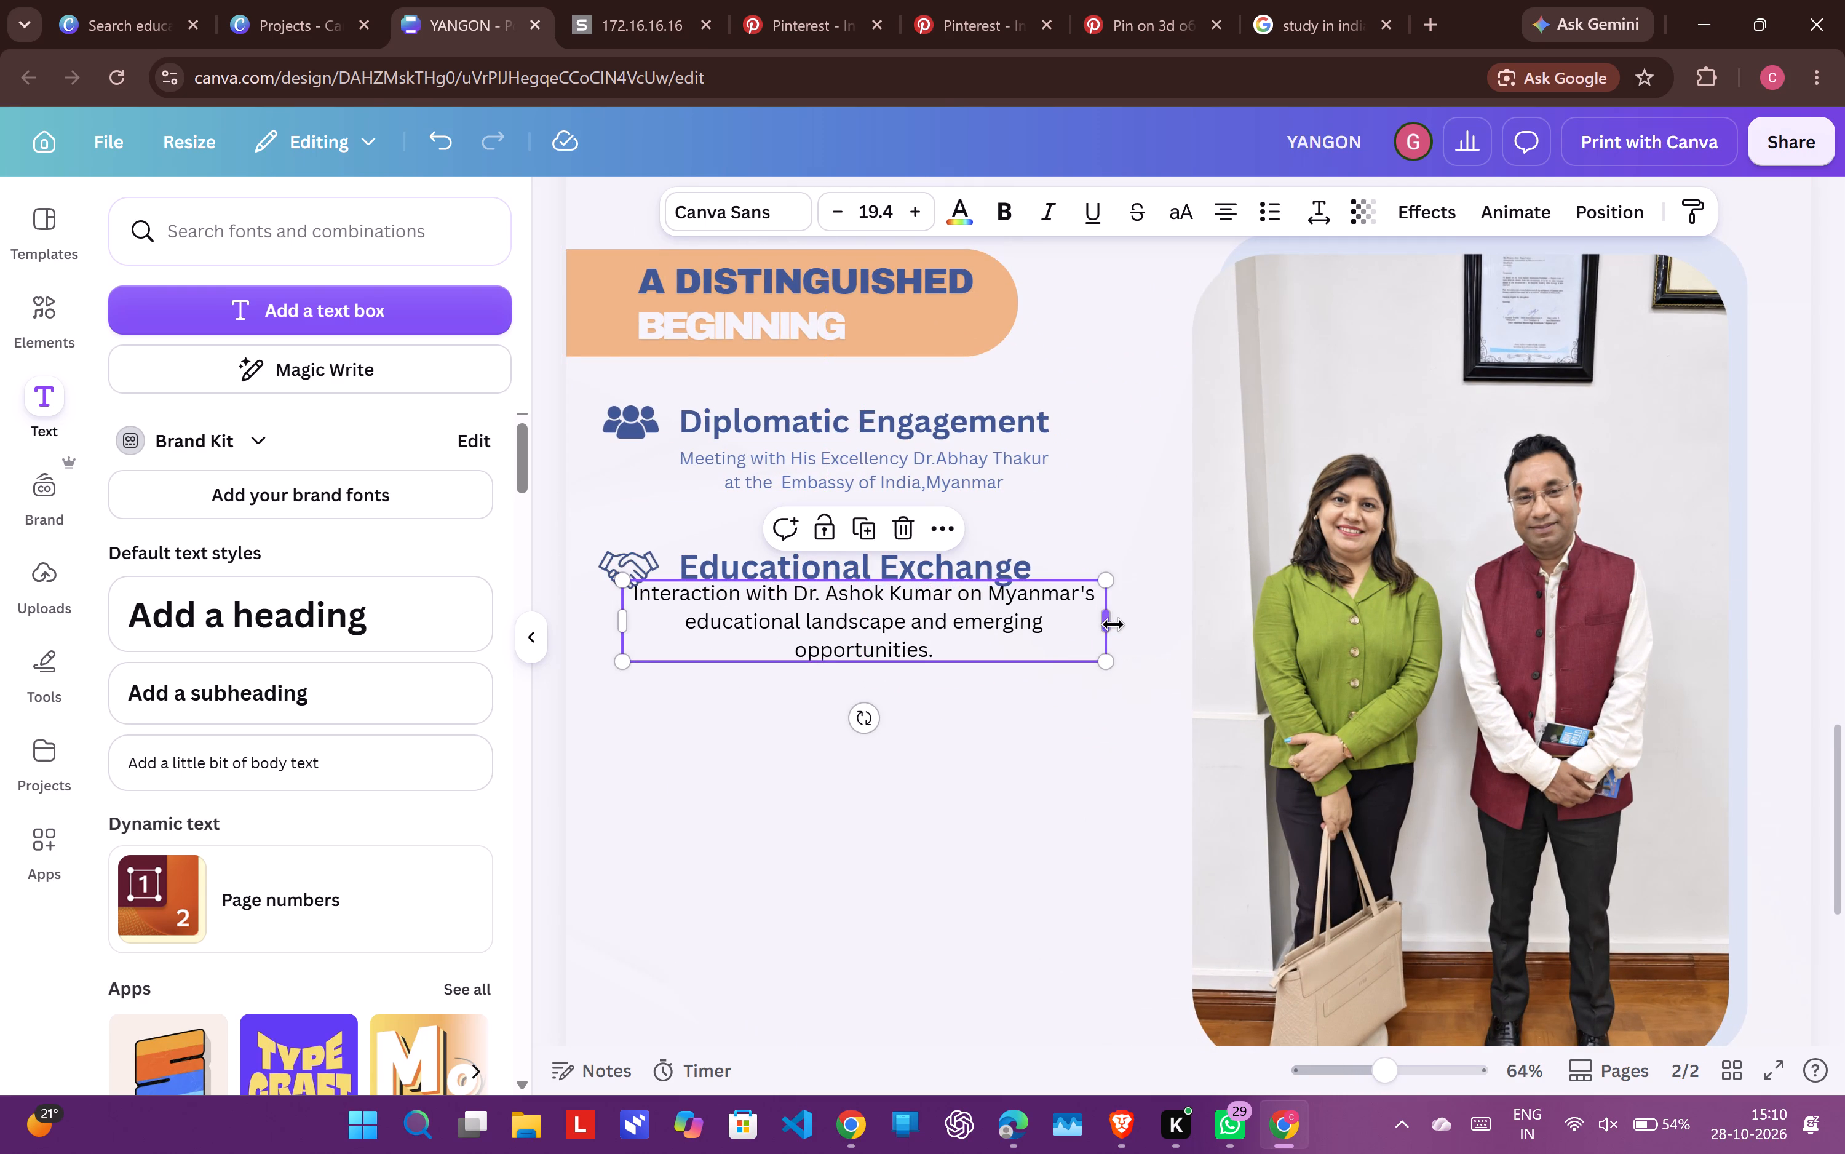
{"action": "left_click_drag", "start_coordinate": [1113, 624], "coordinate": [1138, 621]}
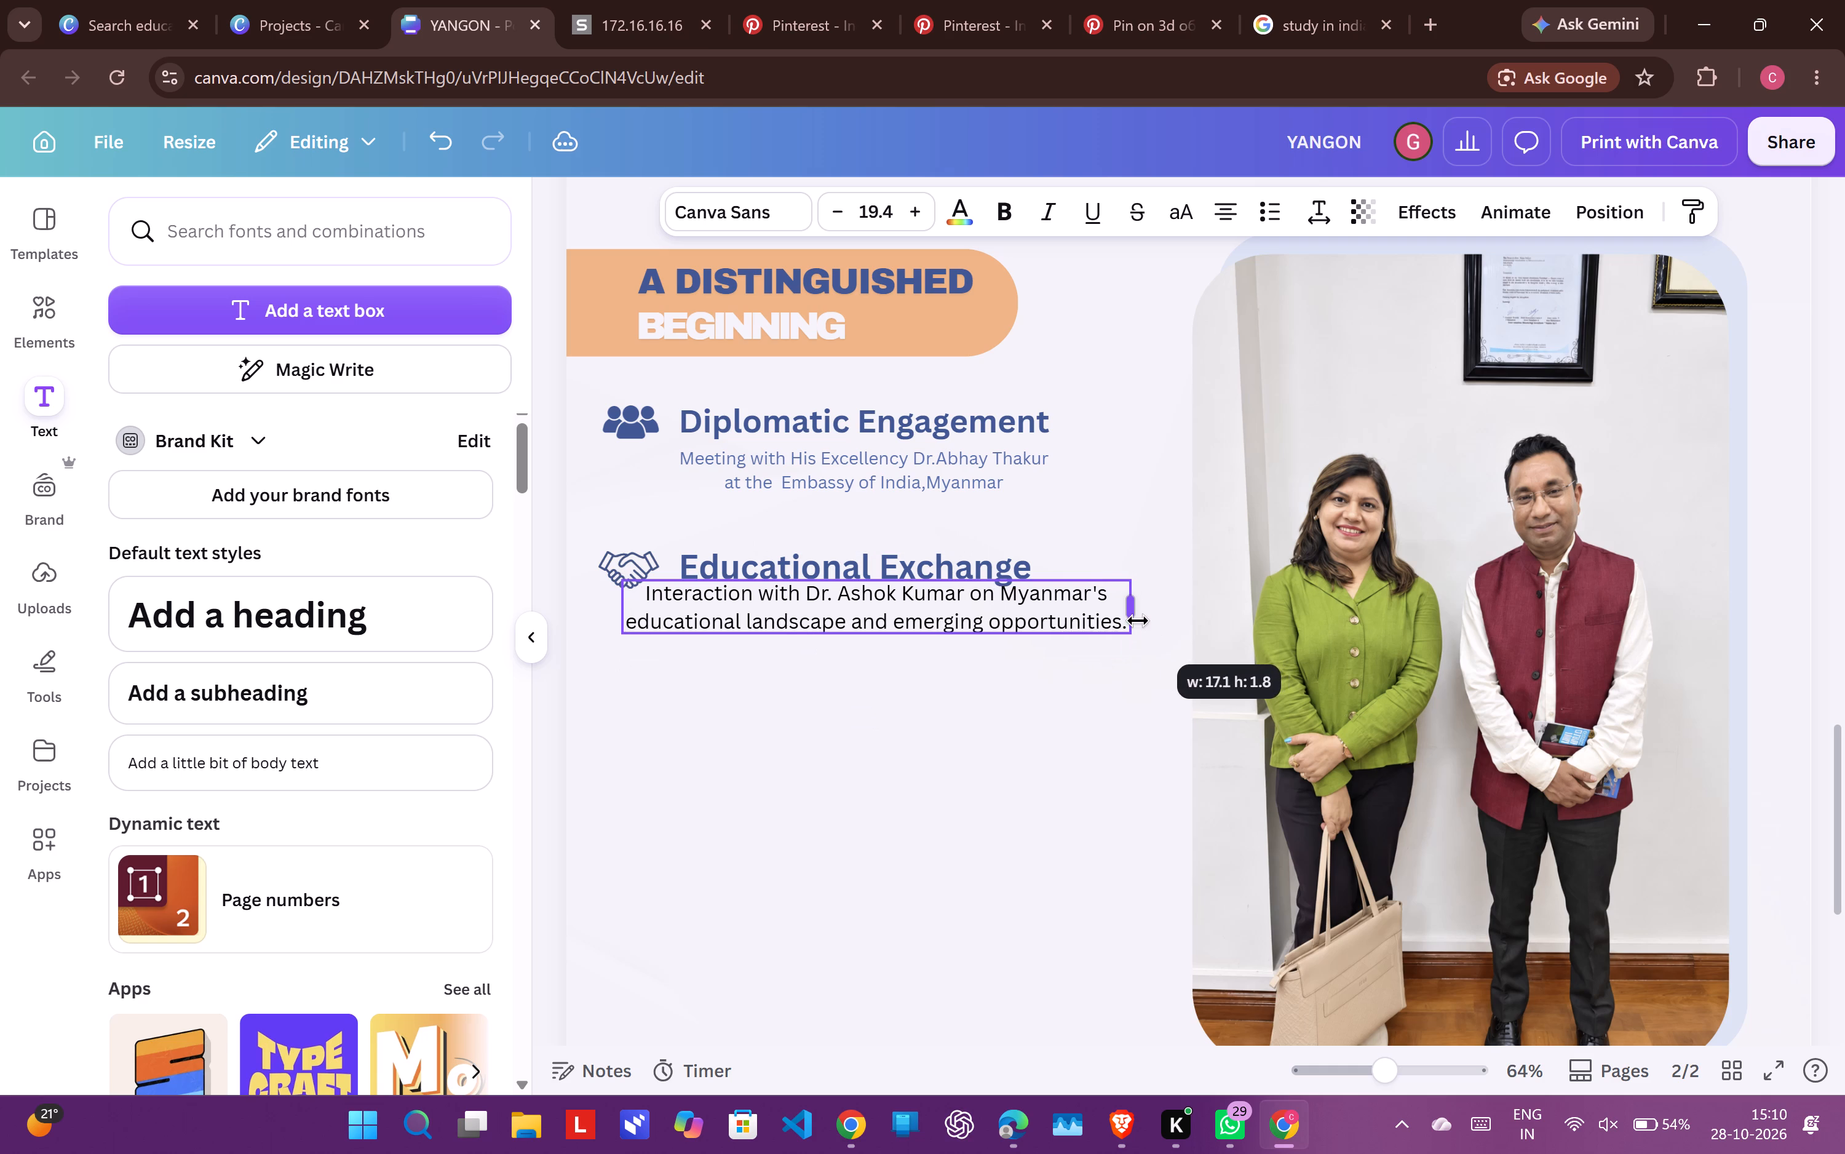
Left-align the pasted description, shrink it to about size 13.5, and line it up with the left edge of the "Educational Exchange" heading.
{"action": "left_click", "coordinate": [1219, 211]}
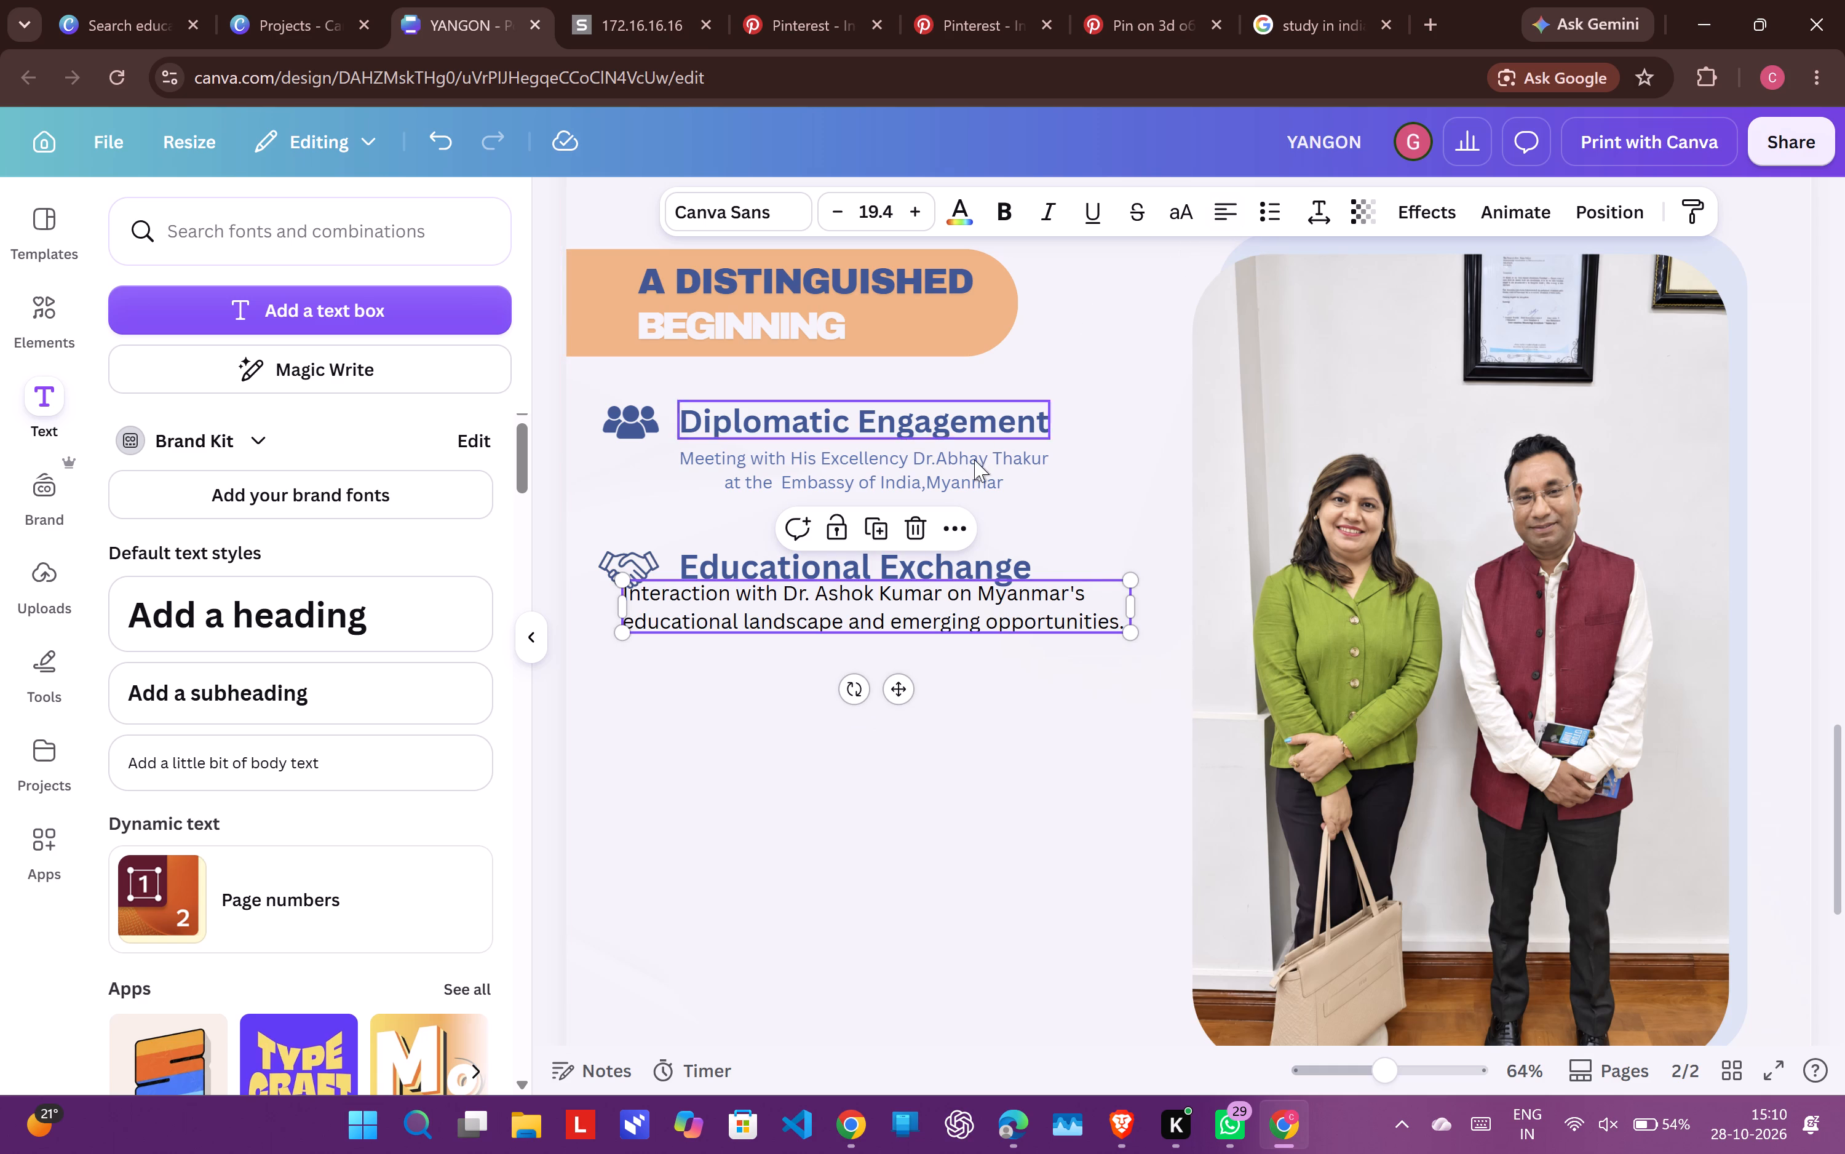
{"action": "left_click_drag", "start_coordinate": [1130, 626], "coordinate": [963, 598]}
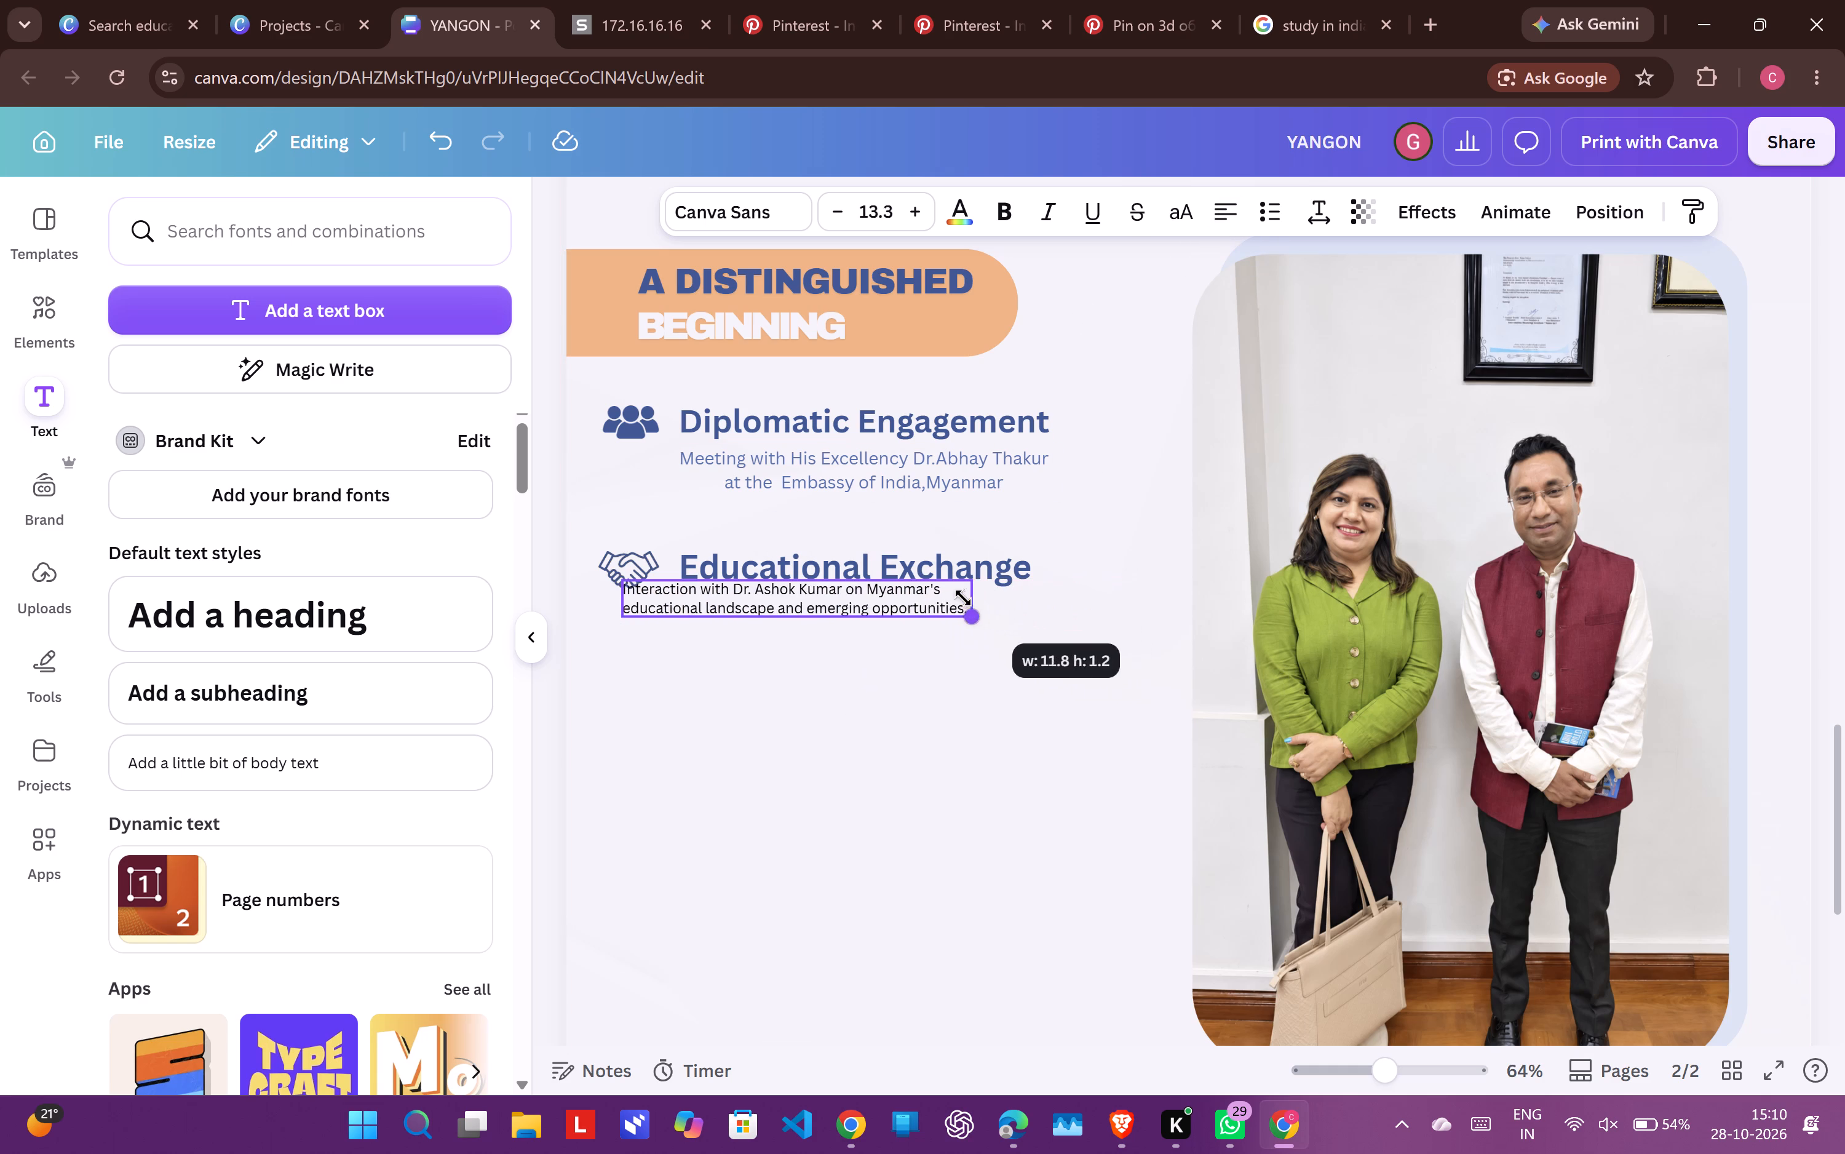
{"action": "left_click_drag", "start_coordinate": [963, 598], "coordinate": [977, 595]}
{"action": "left_click_drag", "start_coordinate": [815, 669], "coordinate": [862, 682]}
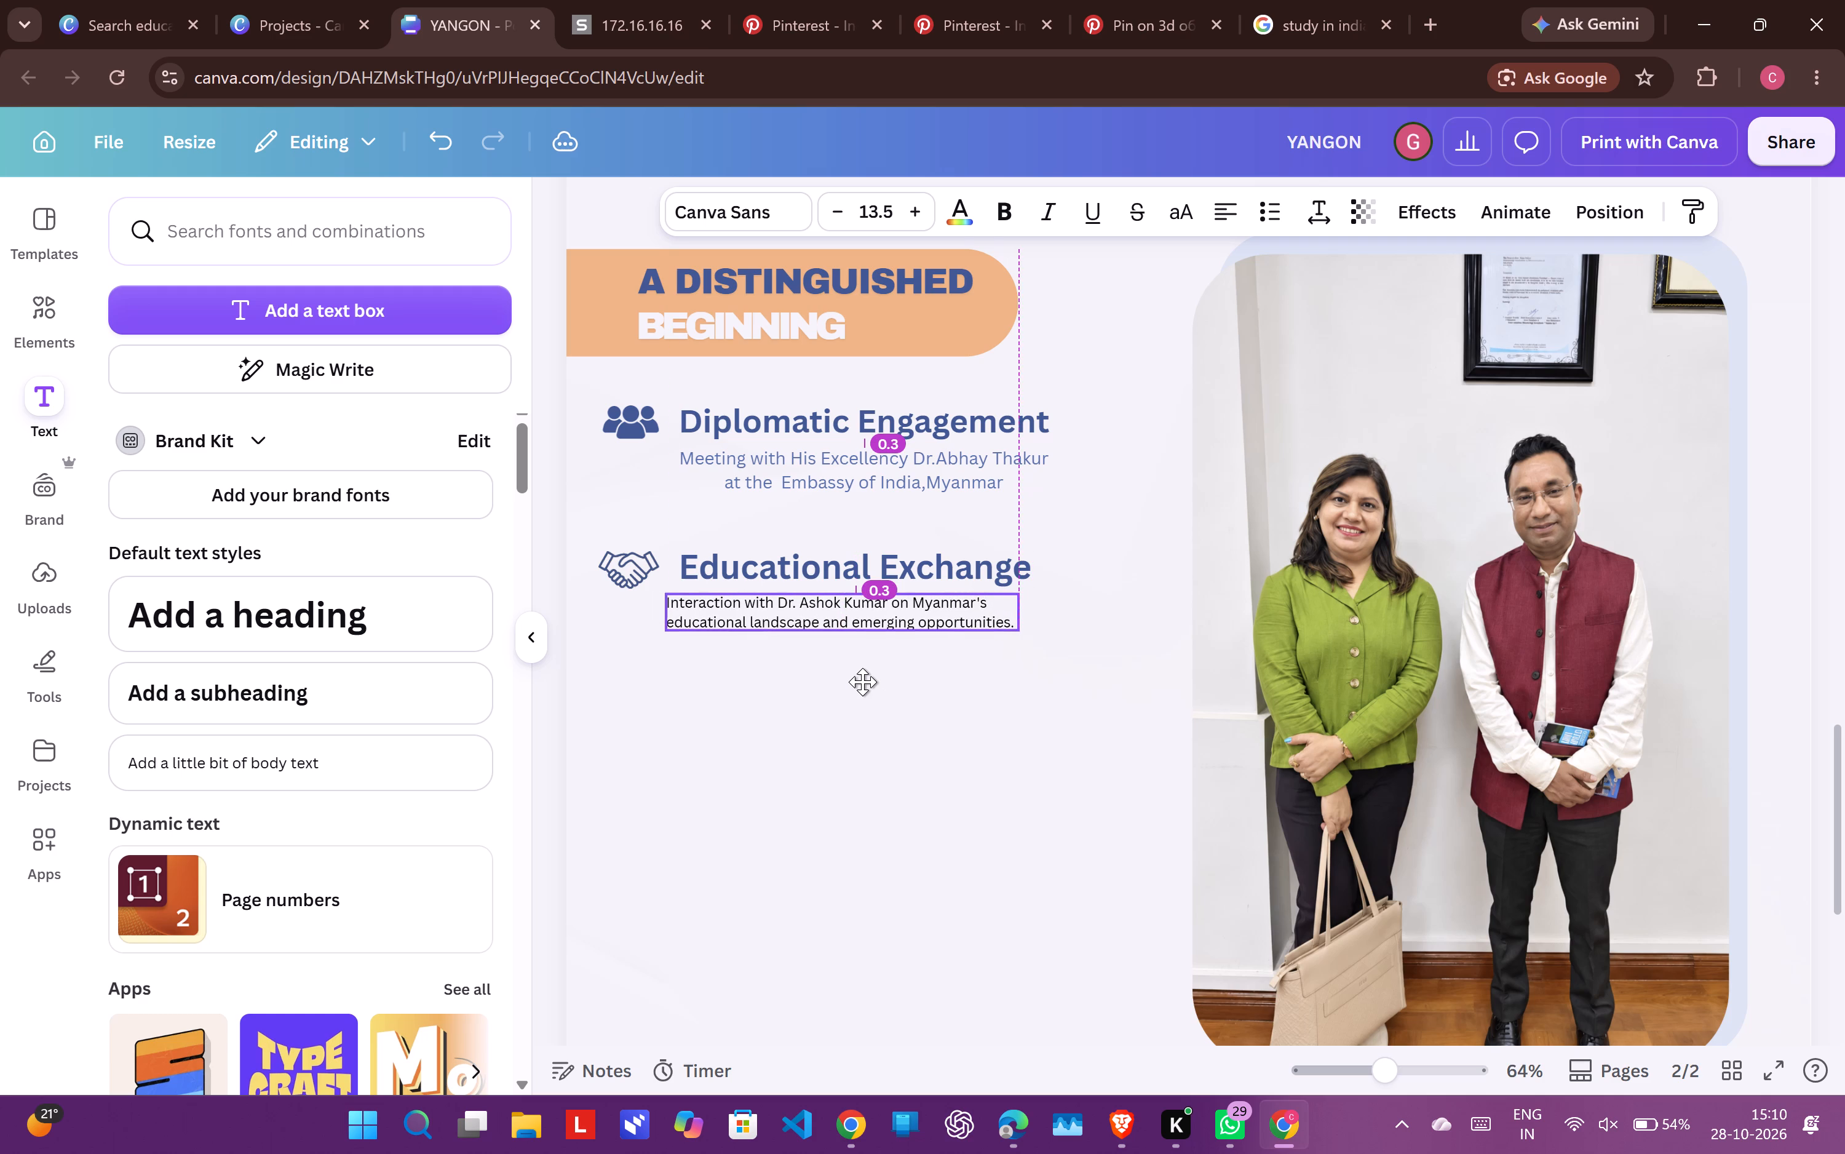
{"action": "left_click_drag", "start_coordinate": [862, 682], "coordinate": [873, 683]}
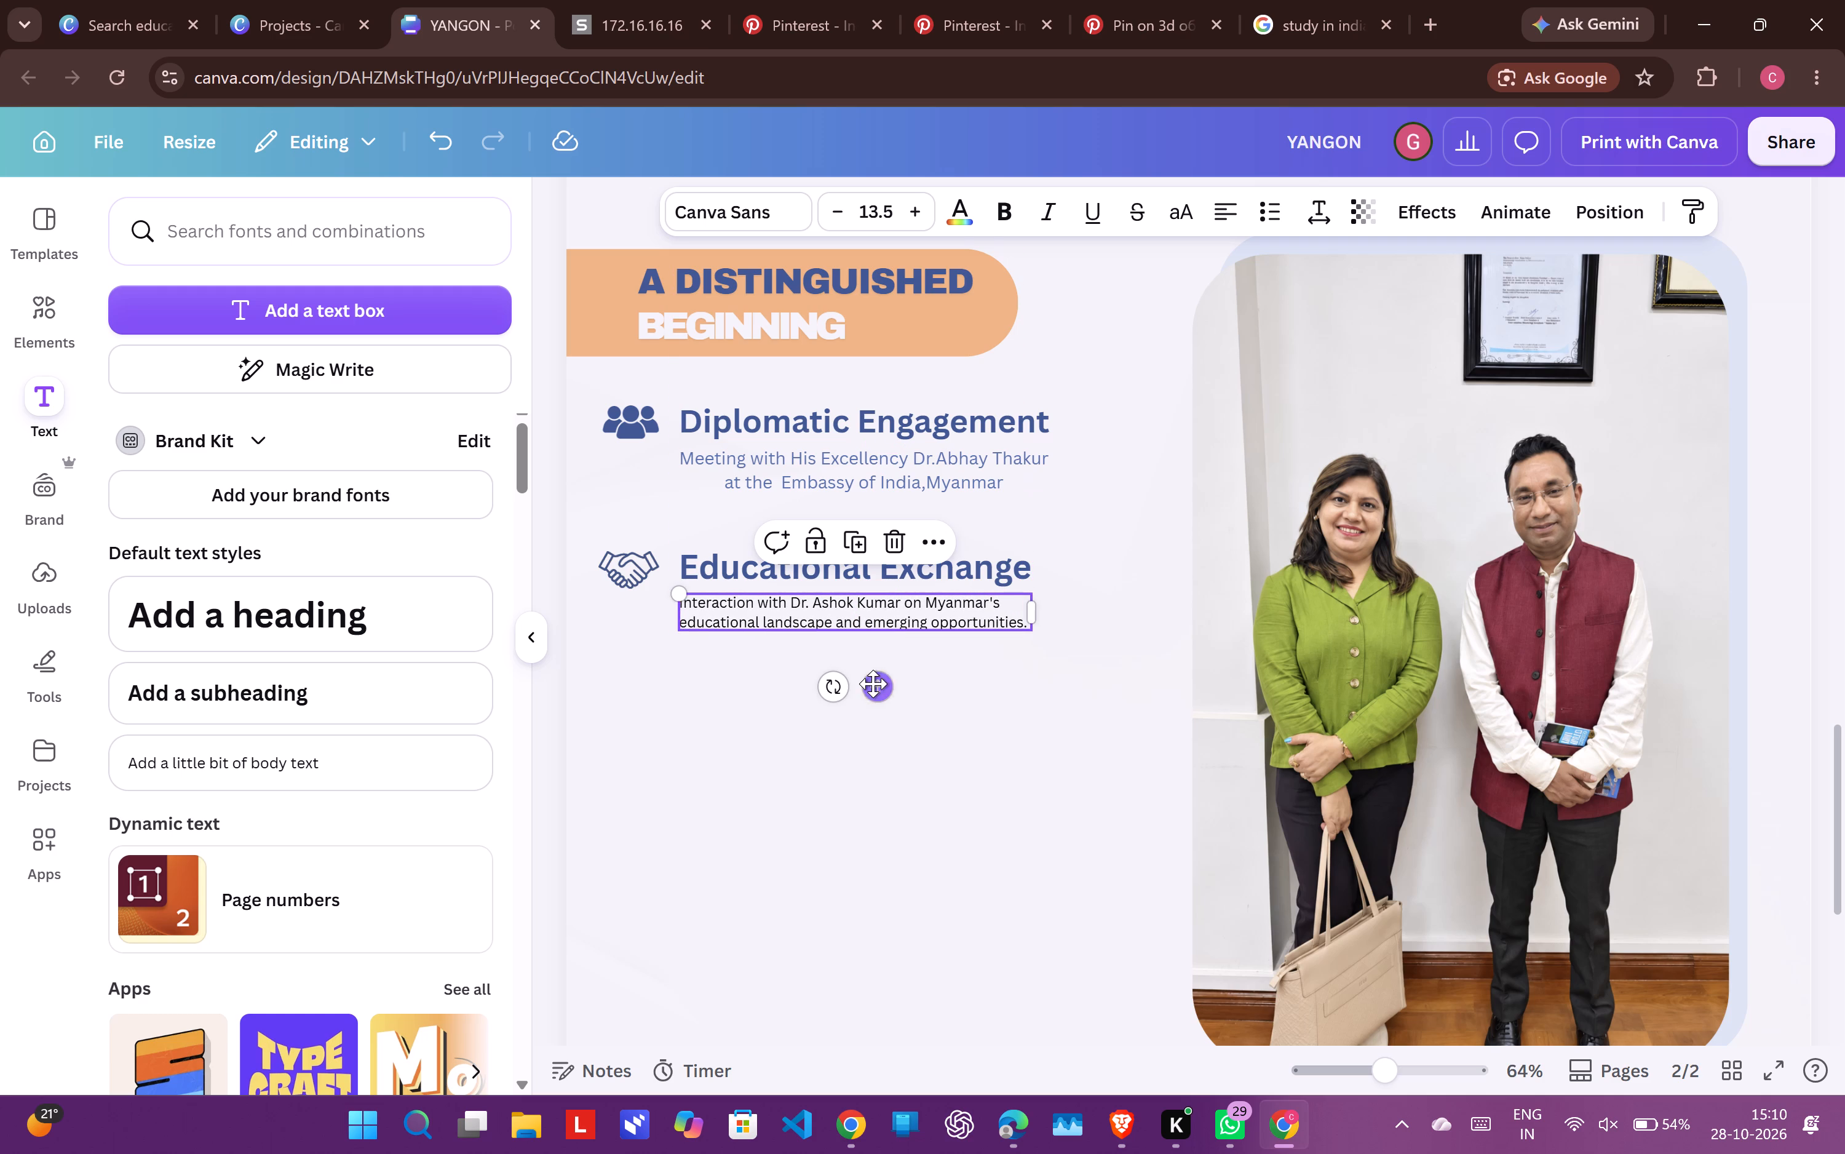
Enlarge the "Educational Exchange" description to about size 13.8 and fine-tune its position just beneath the heading.
{"action": "left_click", "coordinate": [863, 579]}
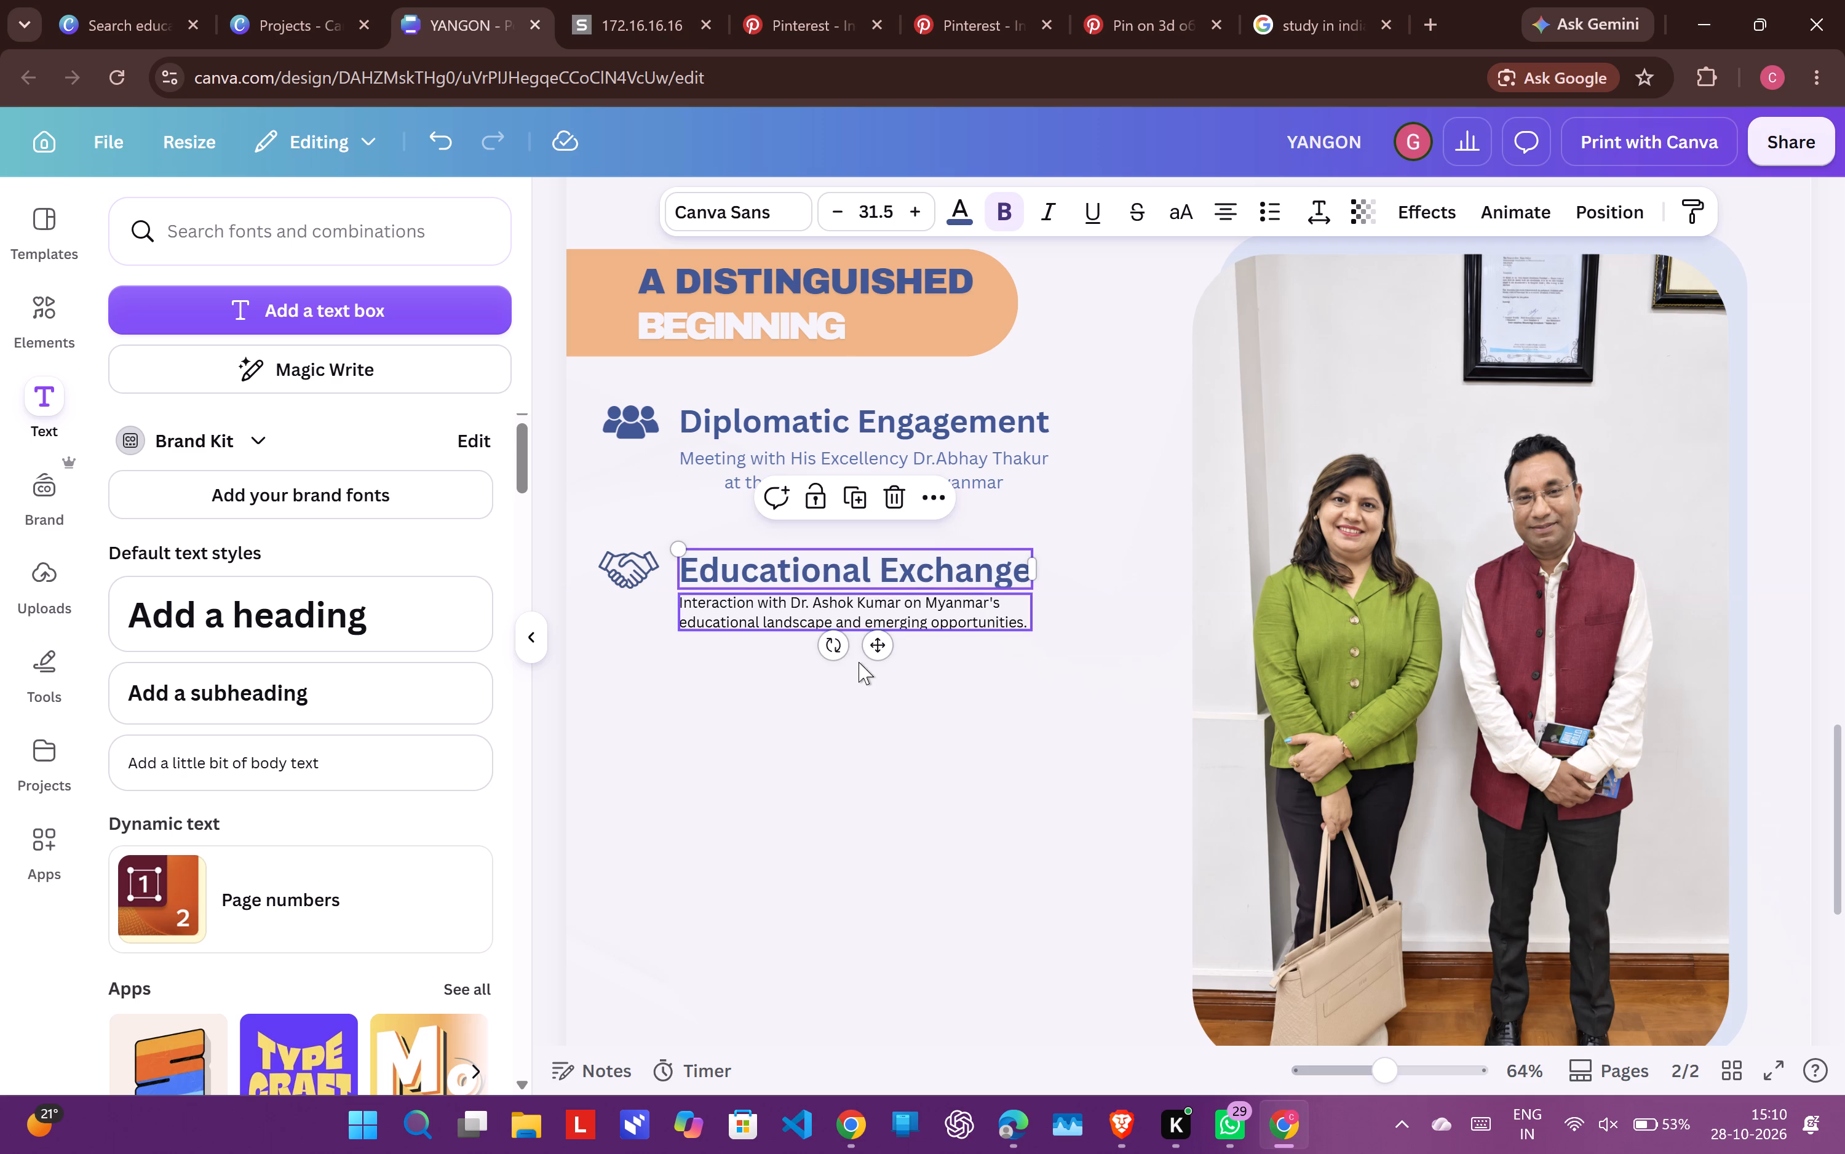
{"action": "left_click", "coordinate": [924, 620]}
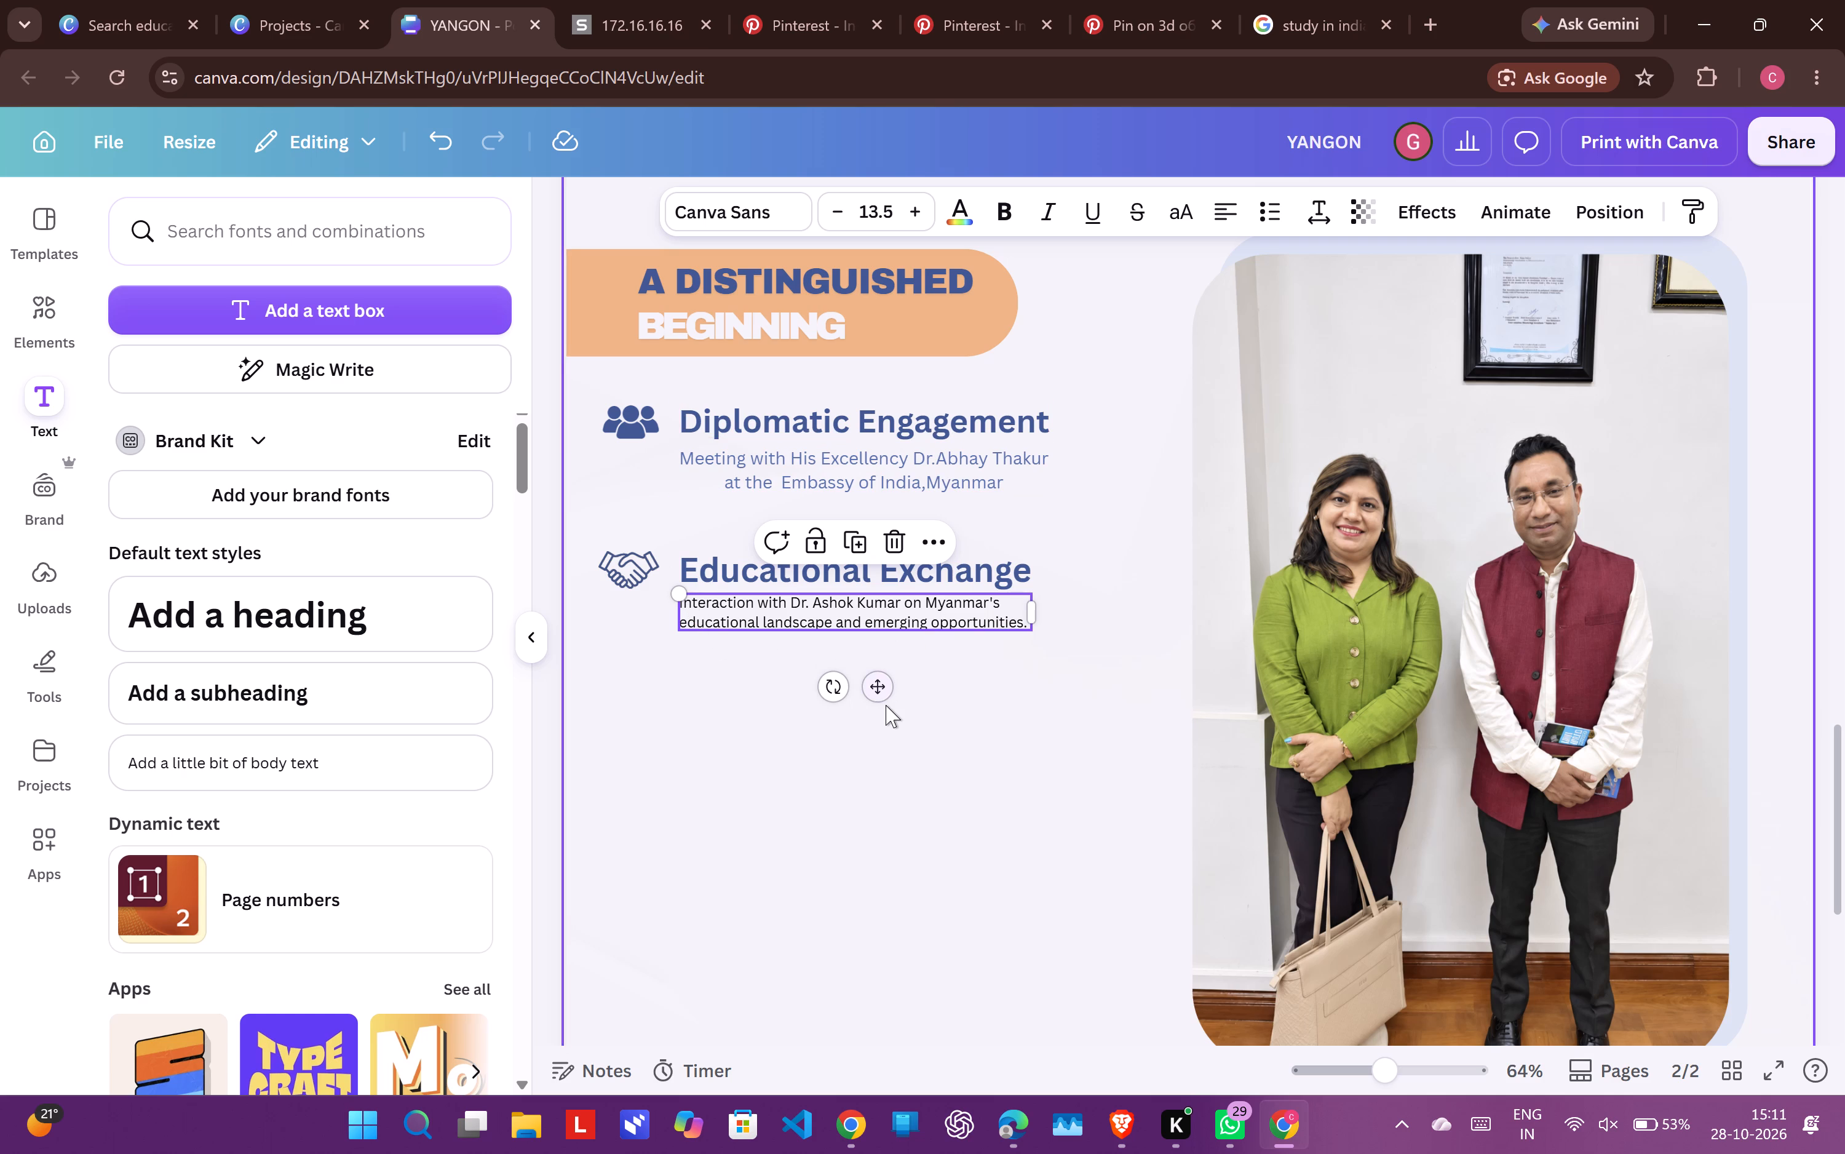
{"action": "left_click_drag", "start_coordinate": [881, 688], "coordinate": [886, 712]}
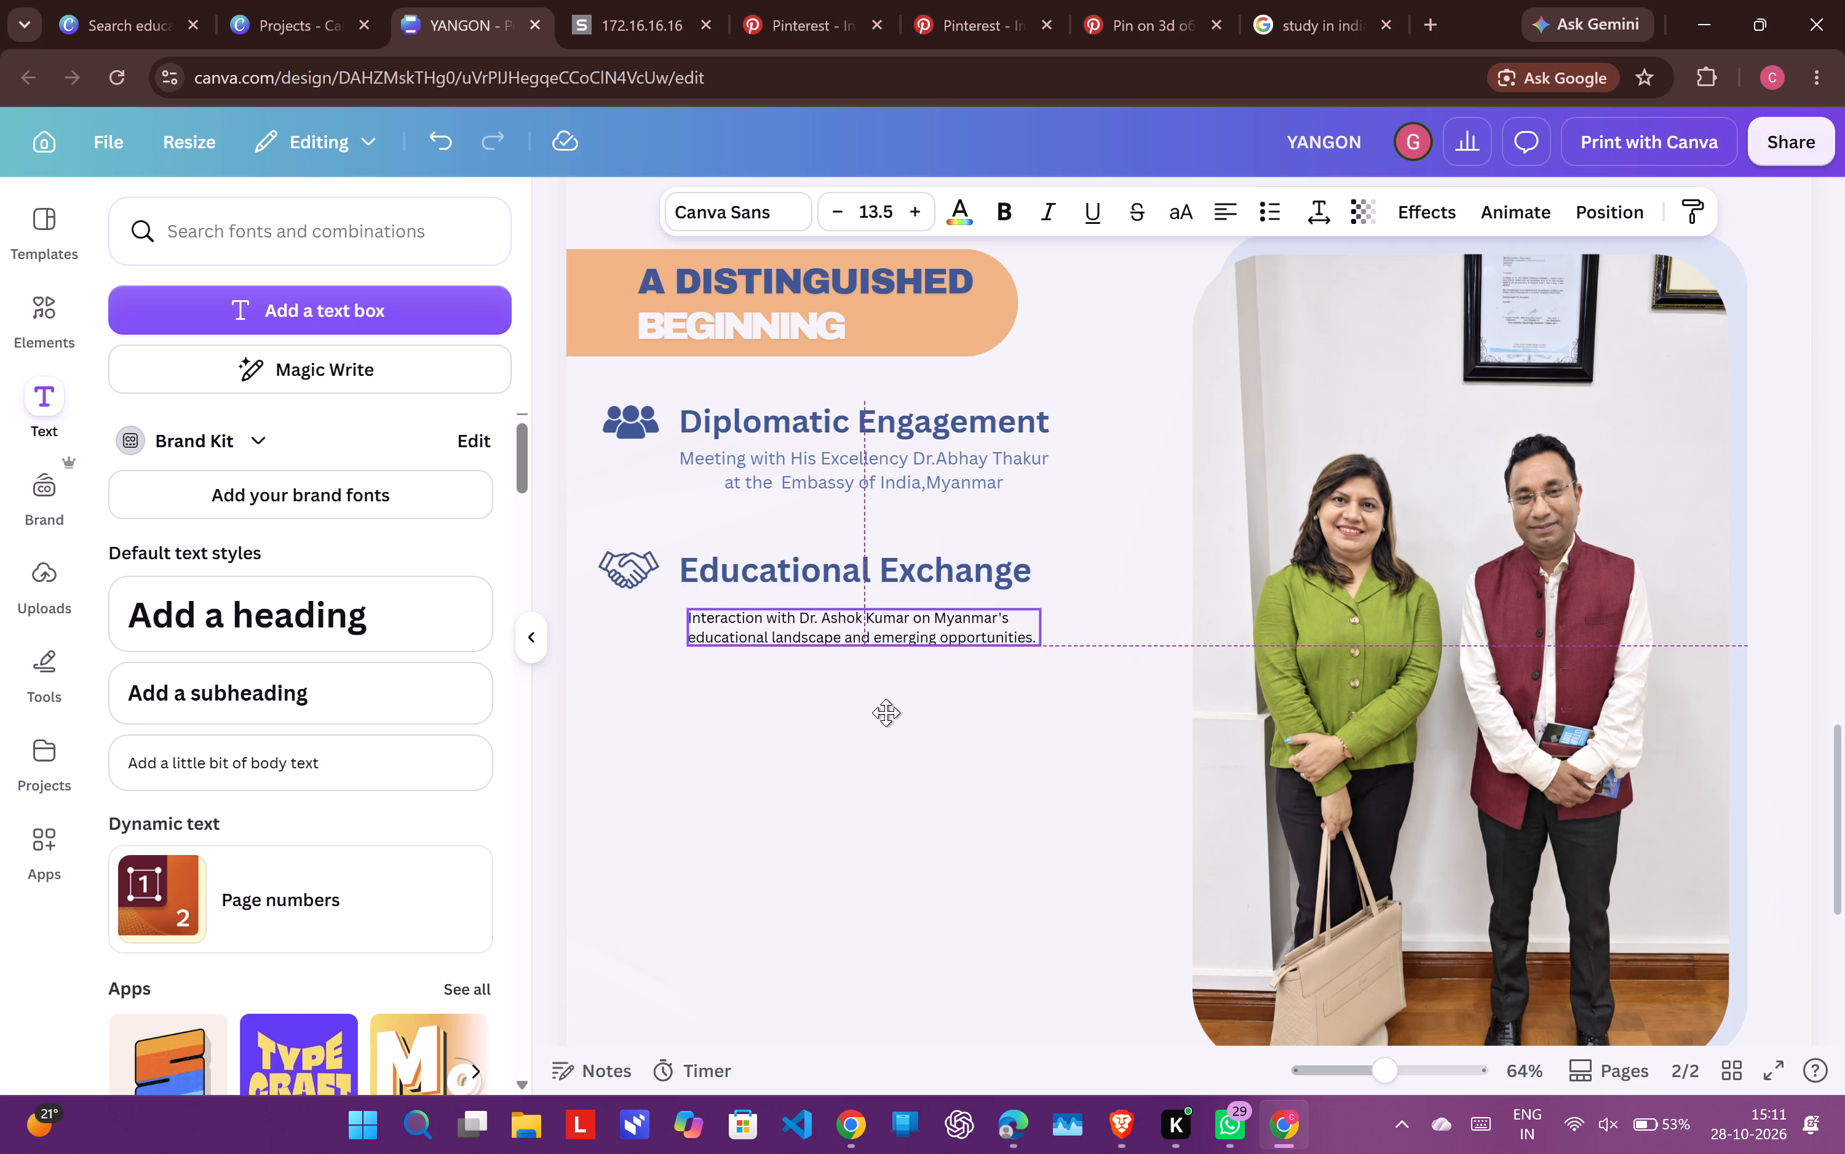
{"action": "left_click_drag", "start_coordinate": [886, 712], "coordinate": [886, 706]}
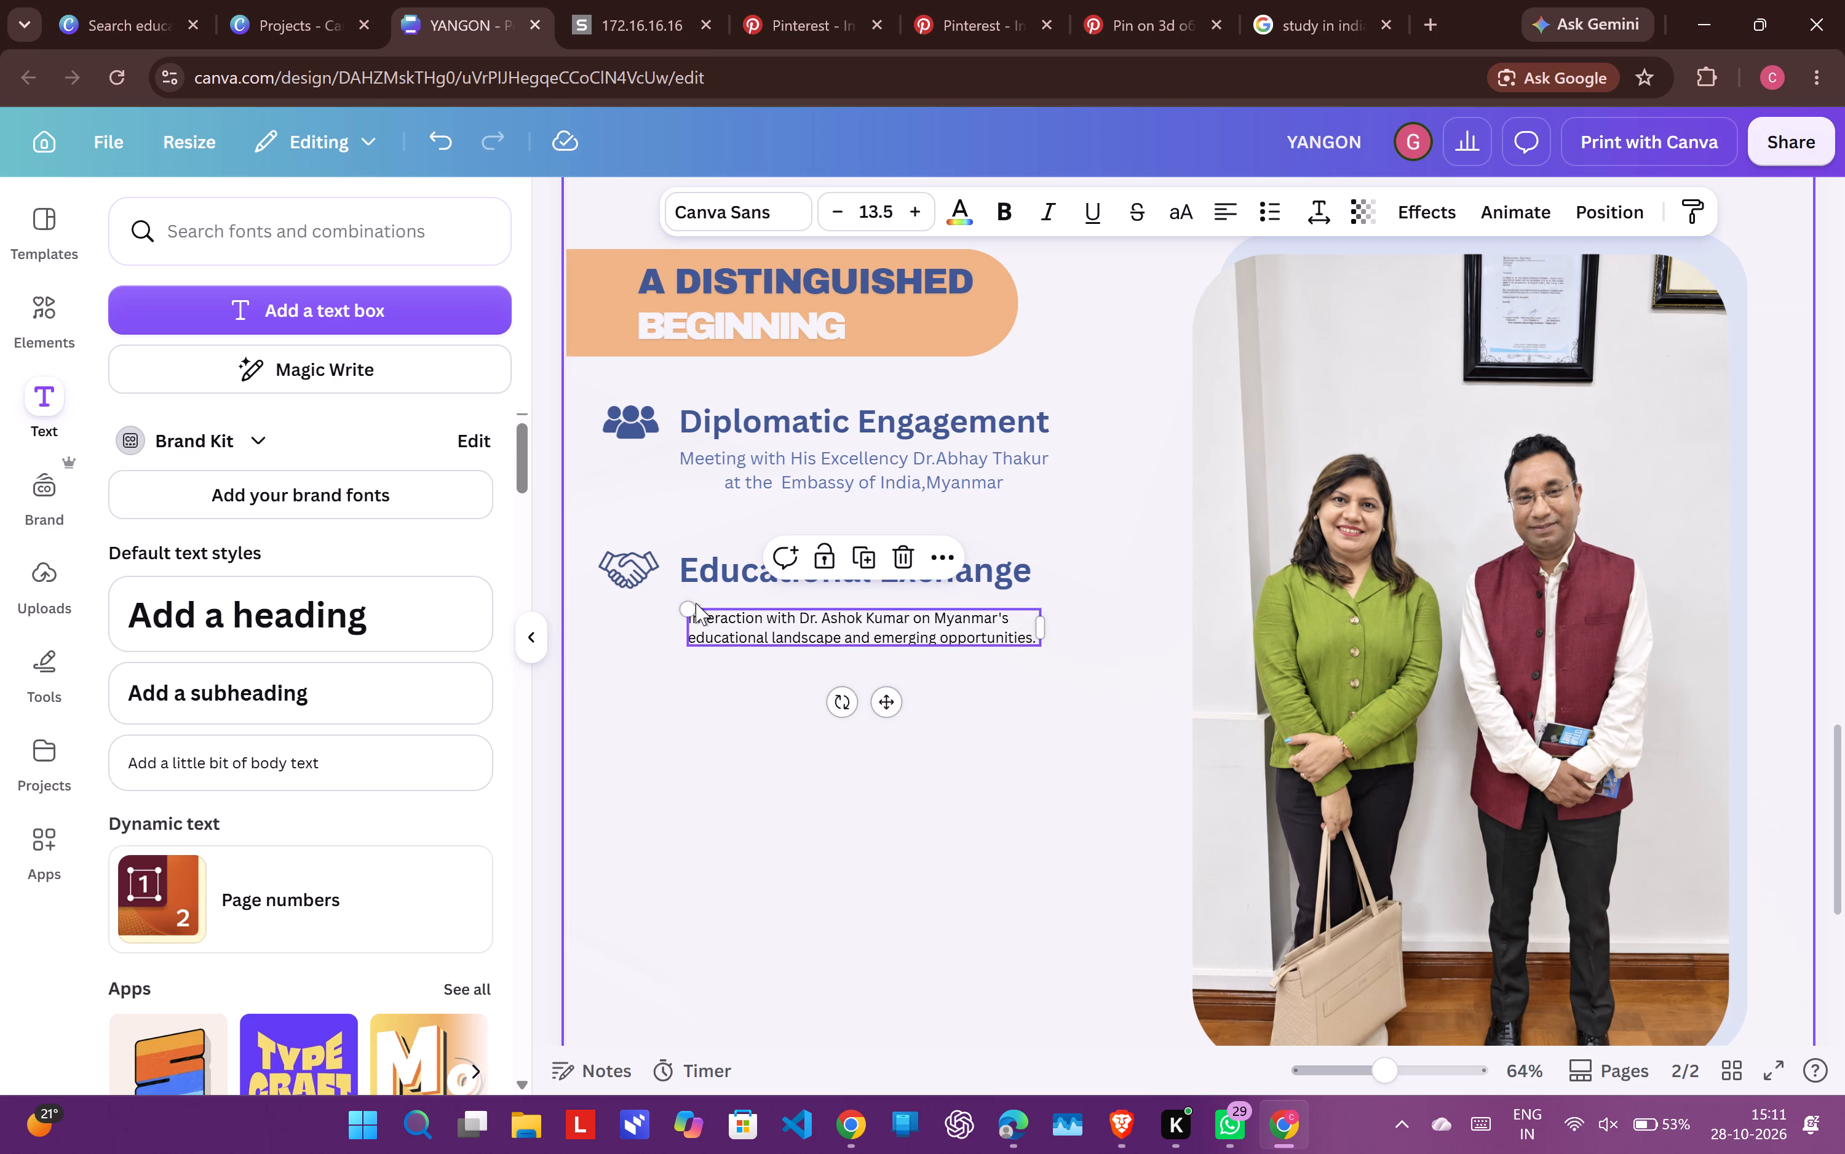
{"action": "left_click_drag", "start_coordinate": [688, 603], "coordinate": [684, 596]}
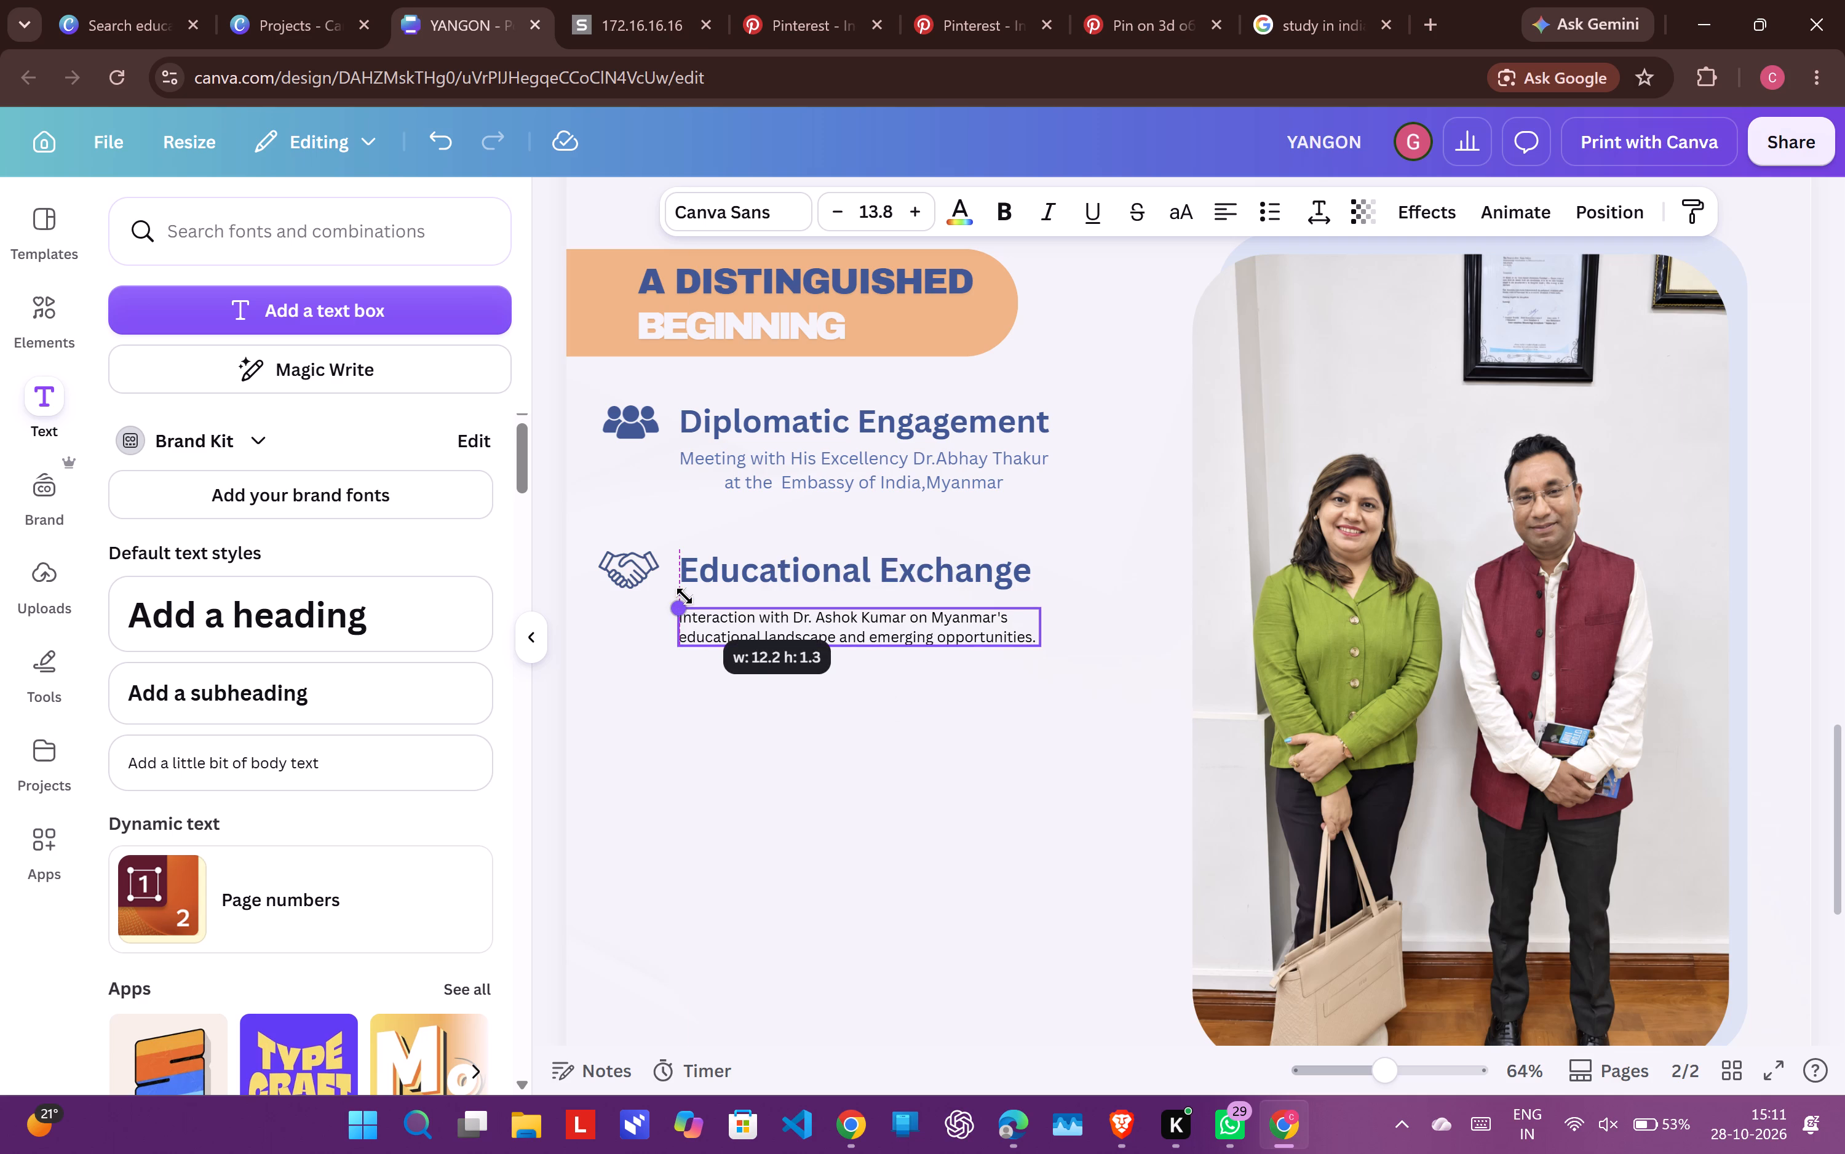
{"action": "left_click_drag", "start_coordinate": [684, 596], "coordinate": [680, 595]}
{"action": "left_click_drag", "start_coordinate": [885, 696], "coordinate": [887, 686]}
Recolour the "Educational Exchange" description with the brand palette's medium blue, #4a6fb3.
{"action": "triple_click", "coordinate": [989, 621]}
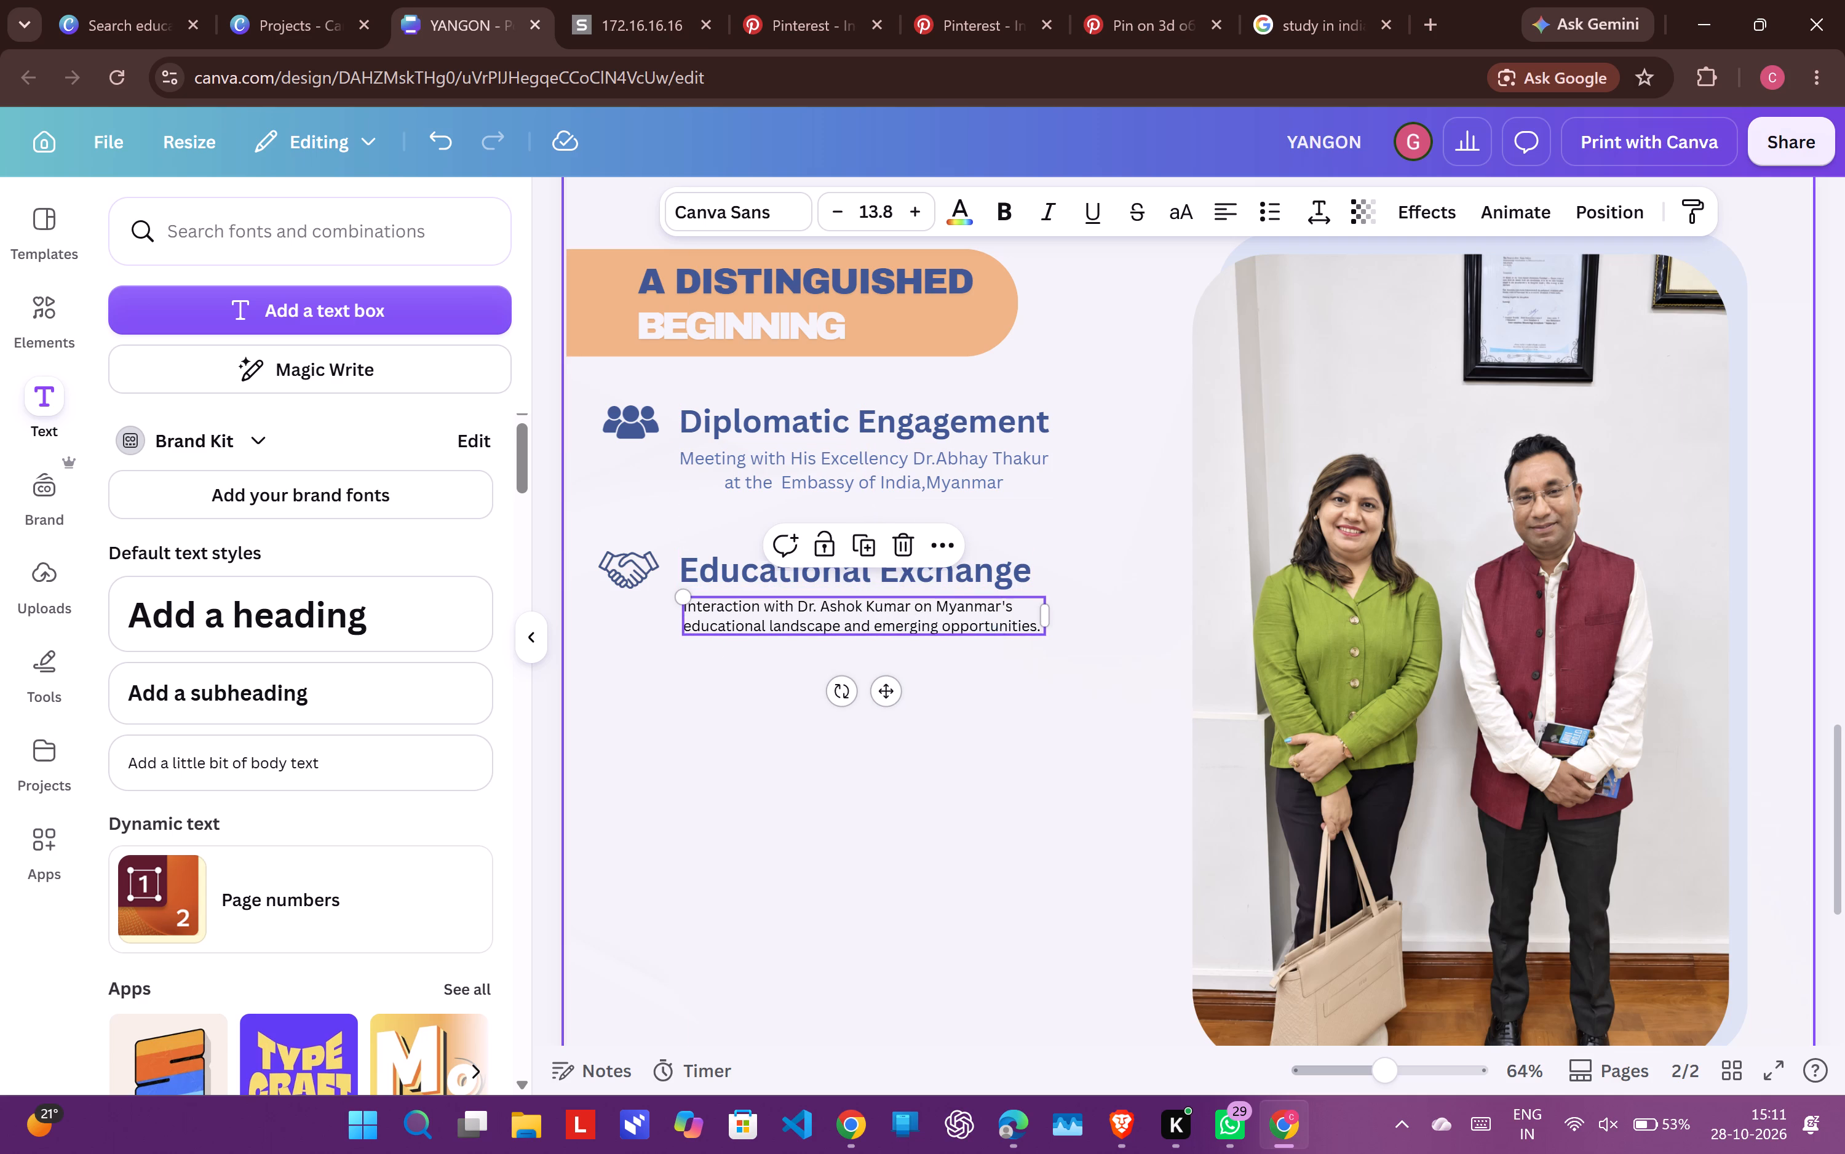
{"action": "left_click", "coordinate": [954, 205]}
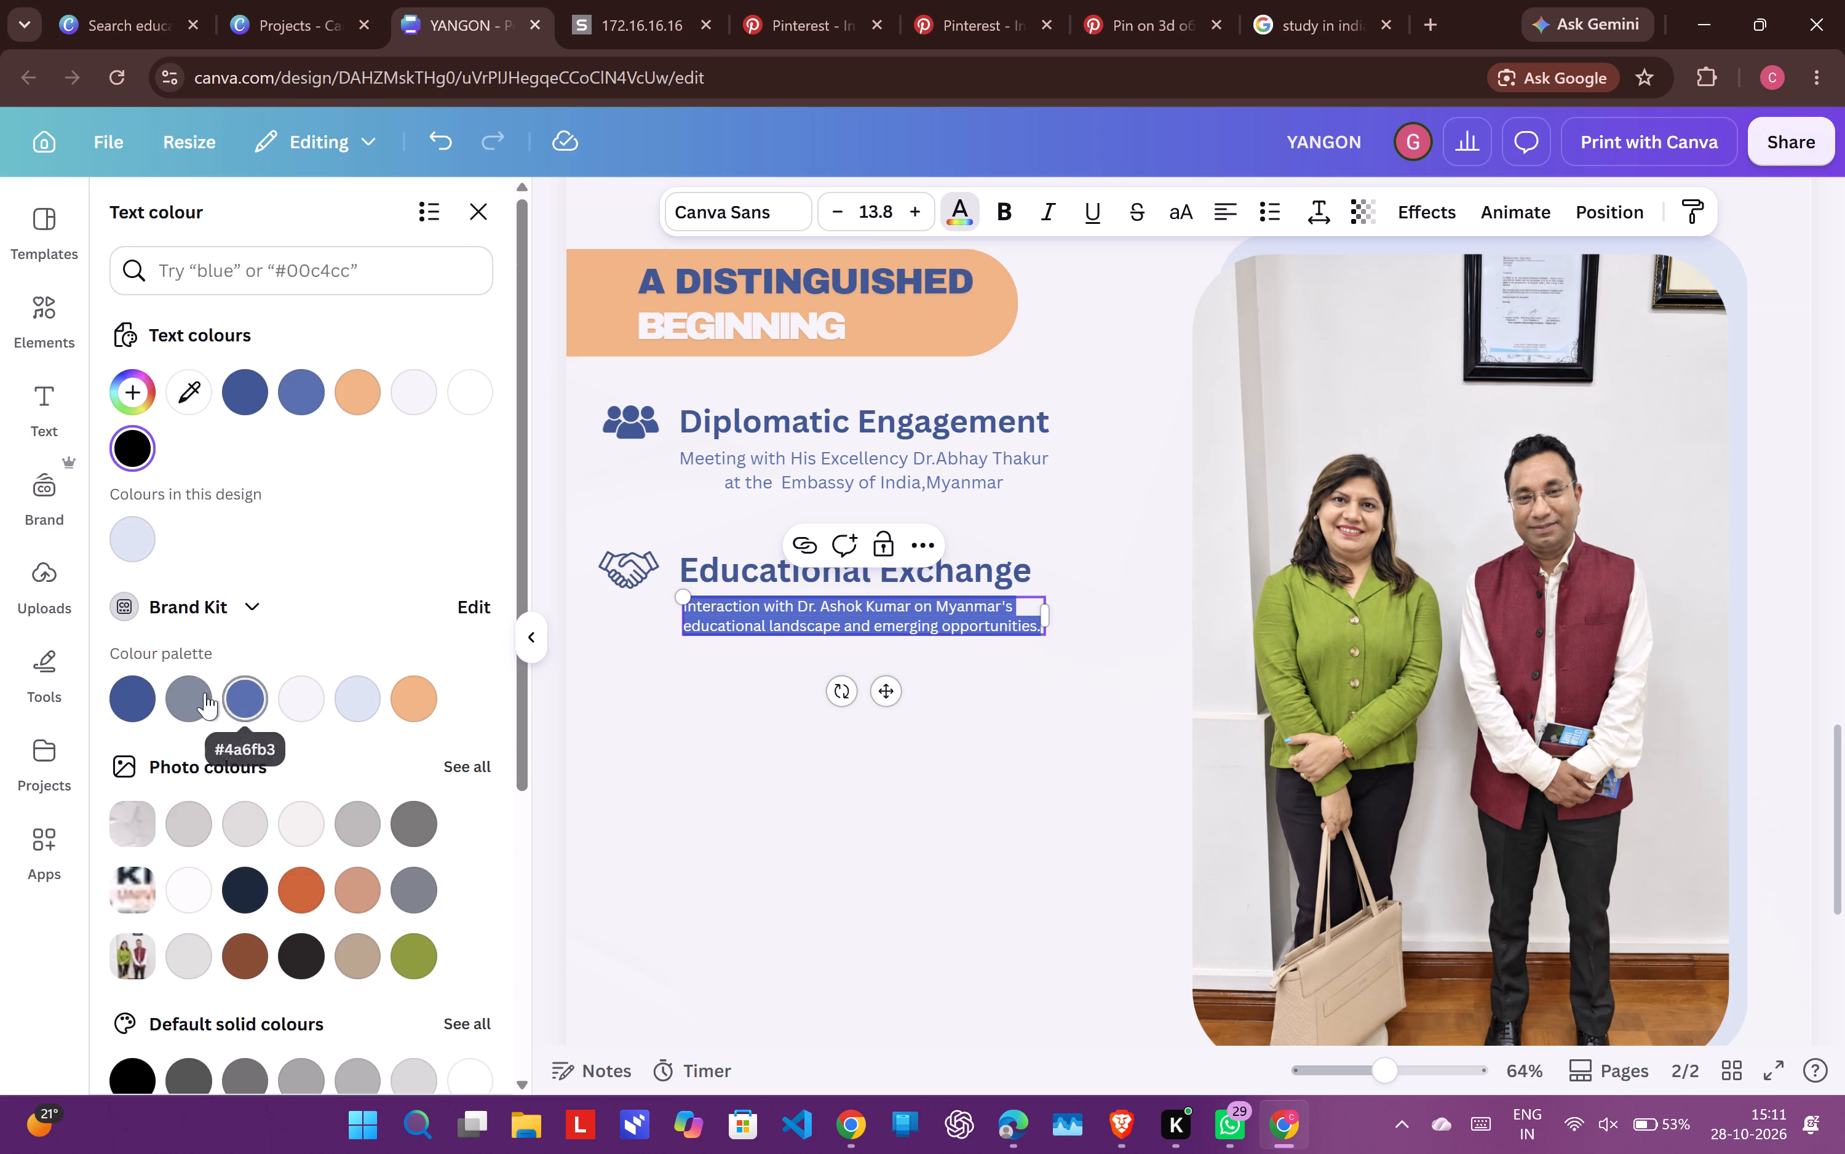
{"action": "left_click", "coordinate": [254, 693]}
{"action": "left_click", "coordinate": [633, 735]}
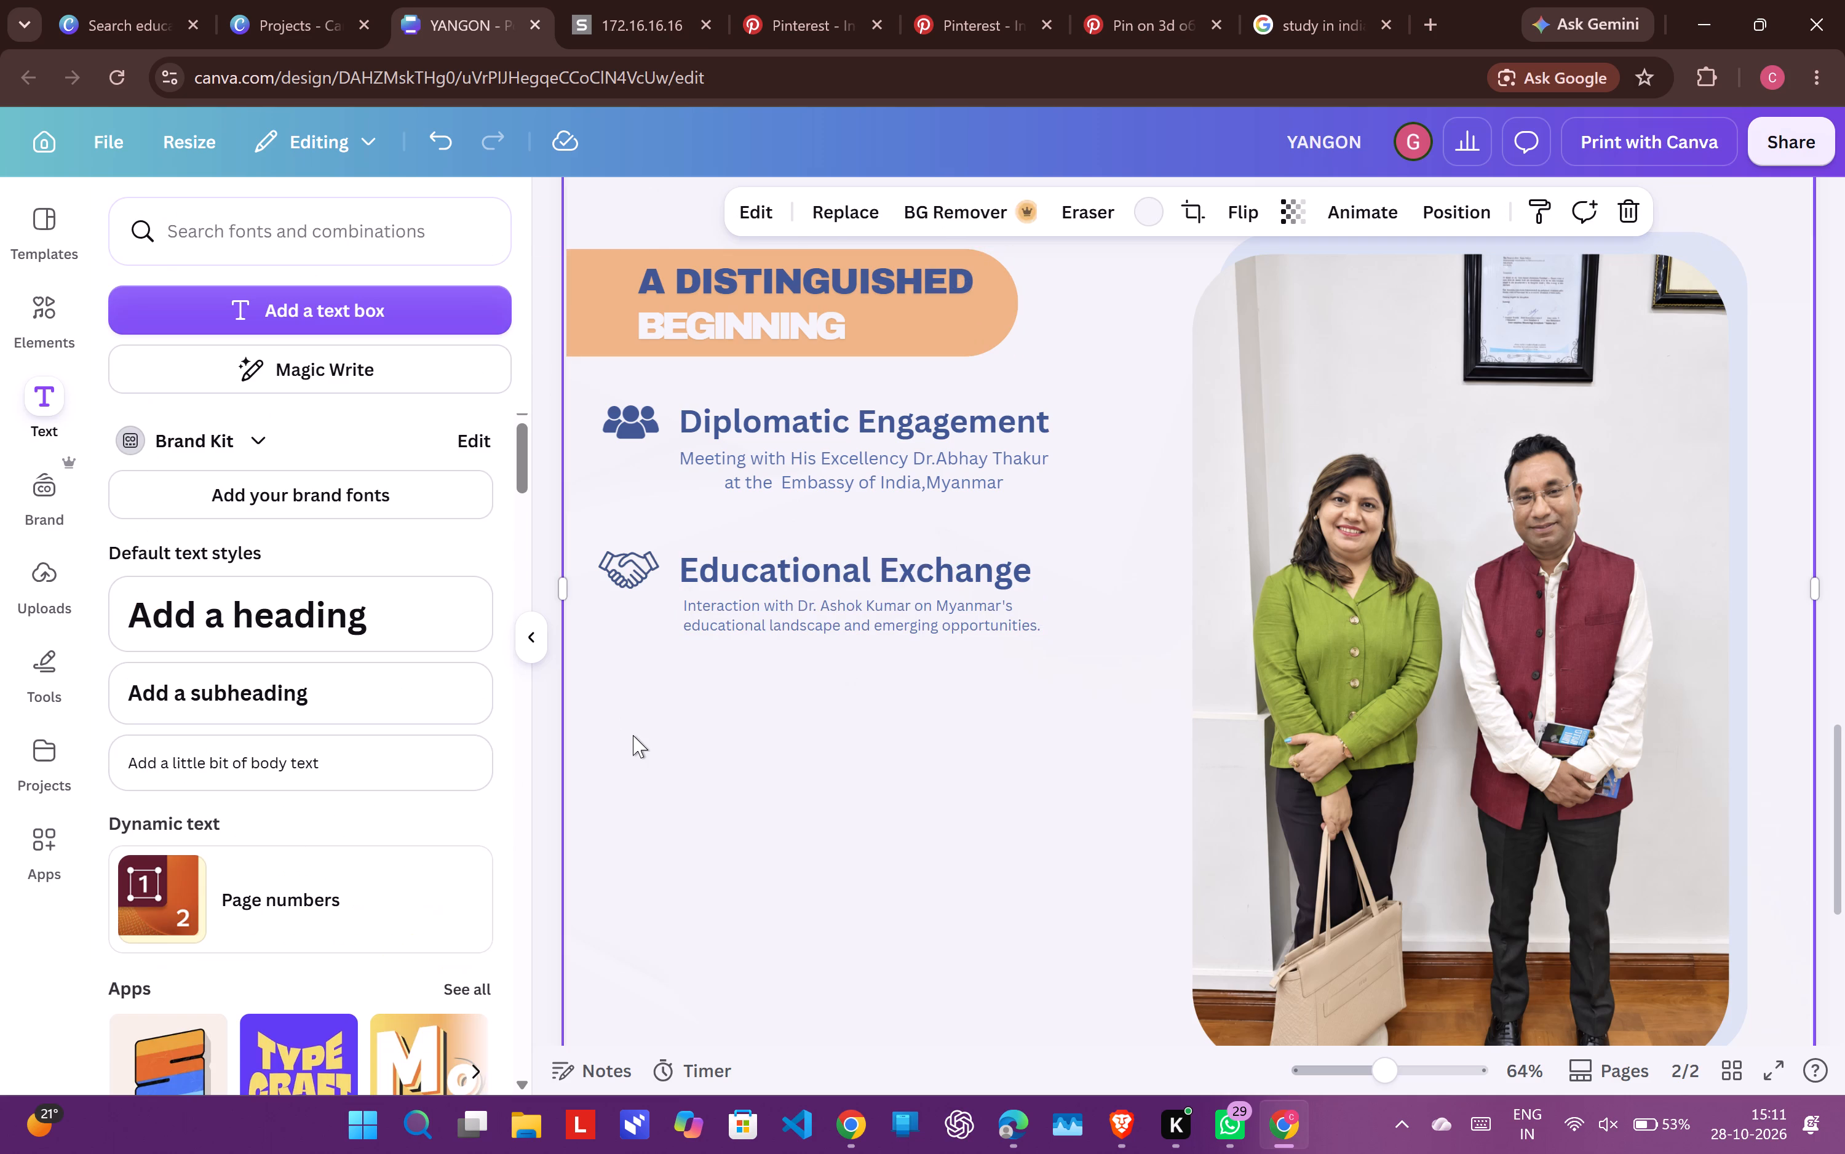
Left-align the two-line embassy meeting description beneath the "Diplomatic Engagement" heading.
{"action": "left_click", "coordinate": [977, 492]}
{"action": "double_click", "coordinate": [977, 492]}
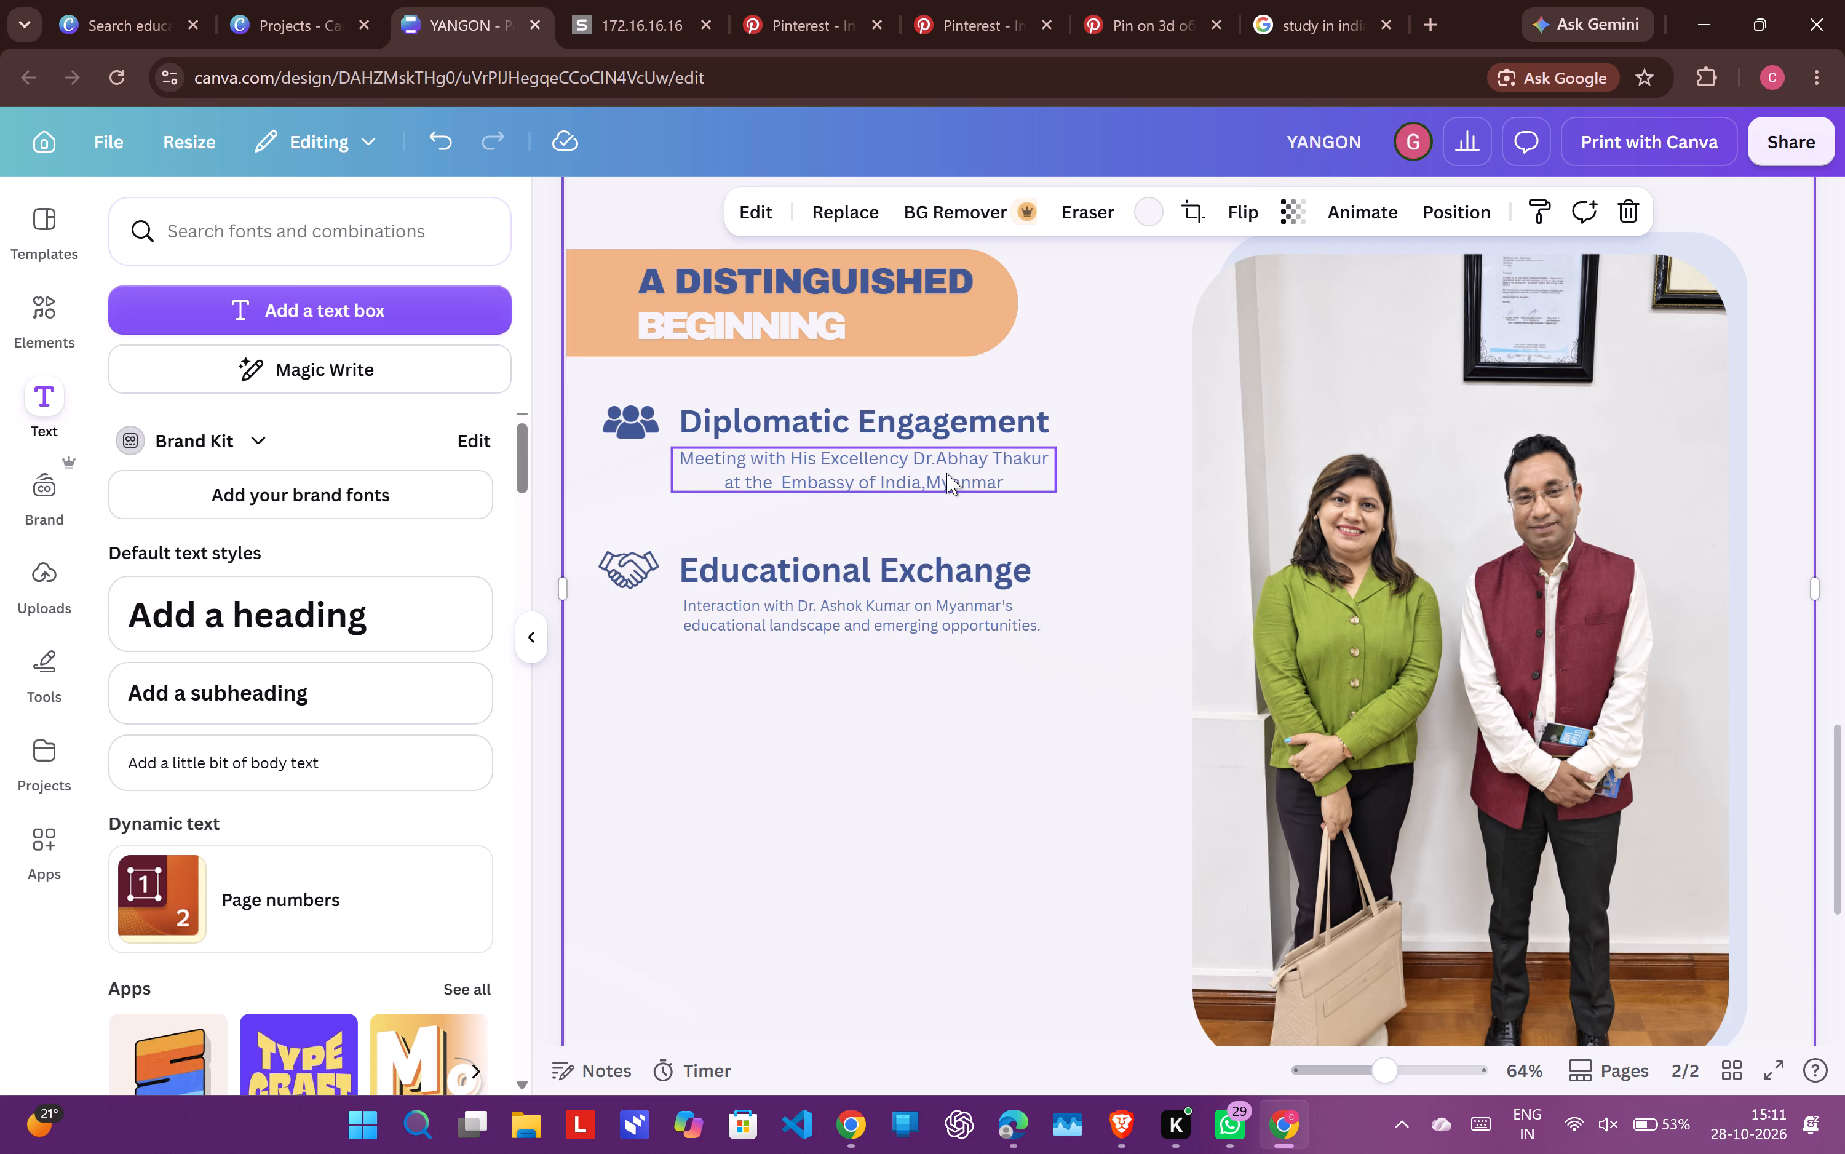
{"action": "triple_click", "coordinate": [946, 473]}
{"action": "left_click", "coordinate": [1210, 205]}
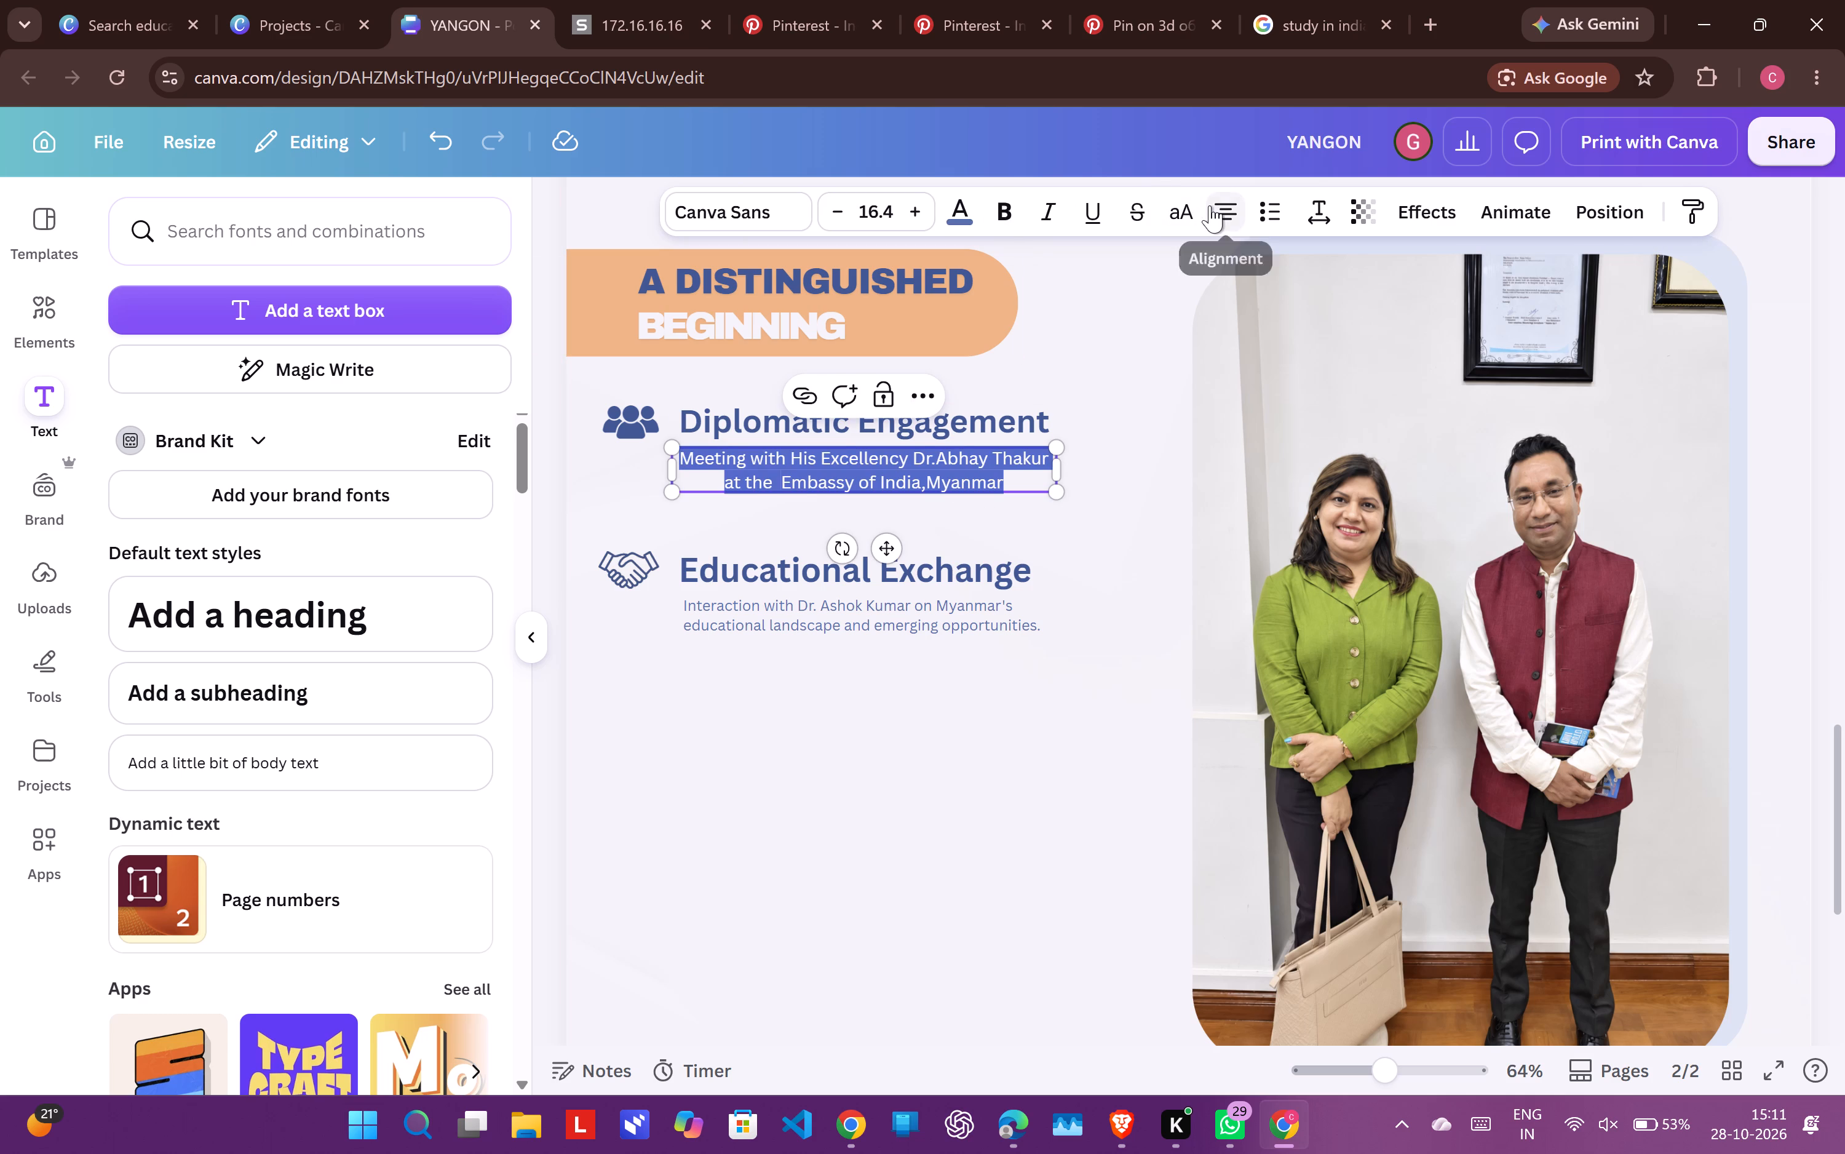
{"action": "left_click", "coordinate": [1062, 558]}
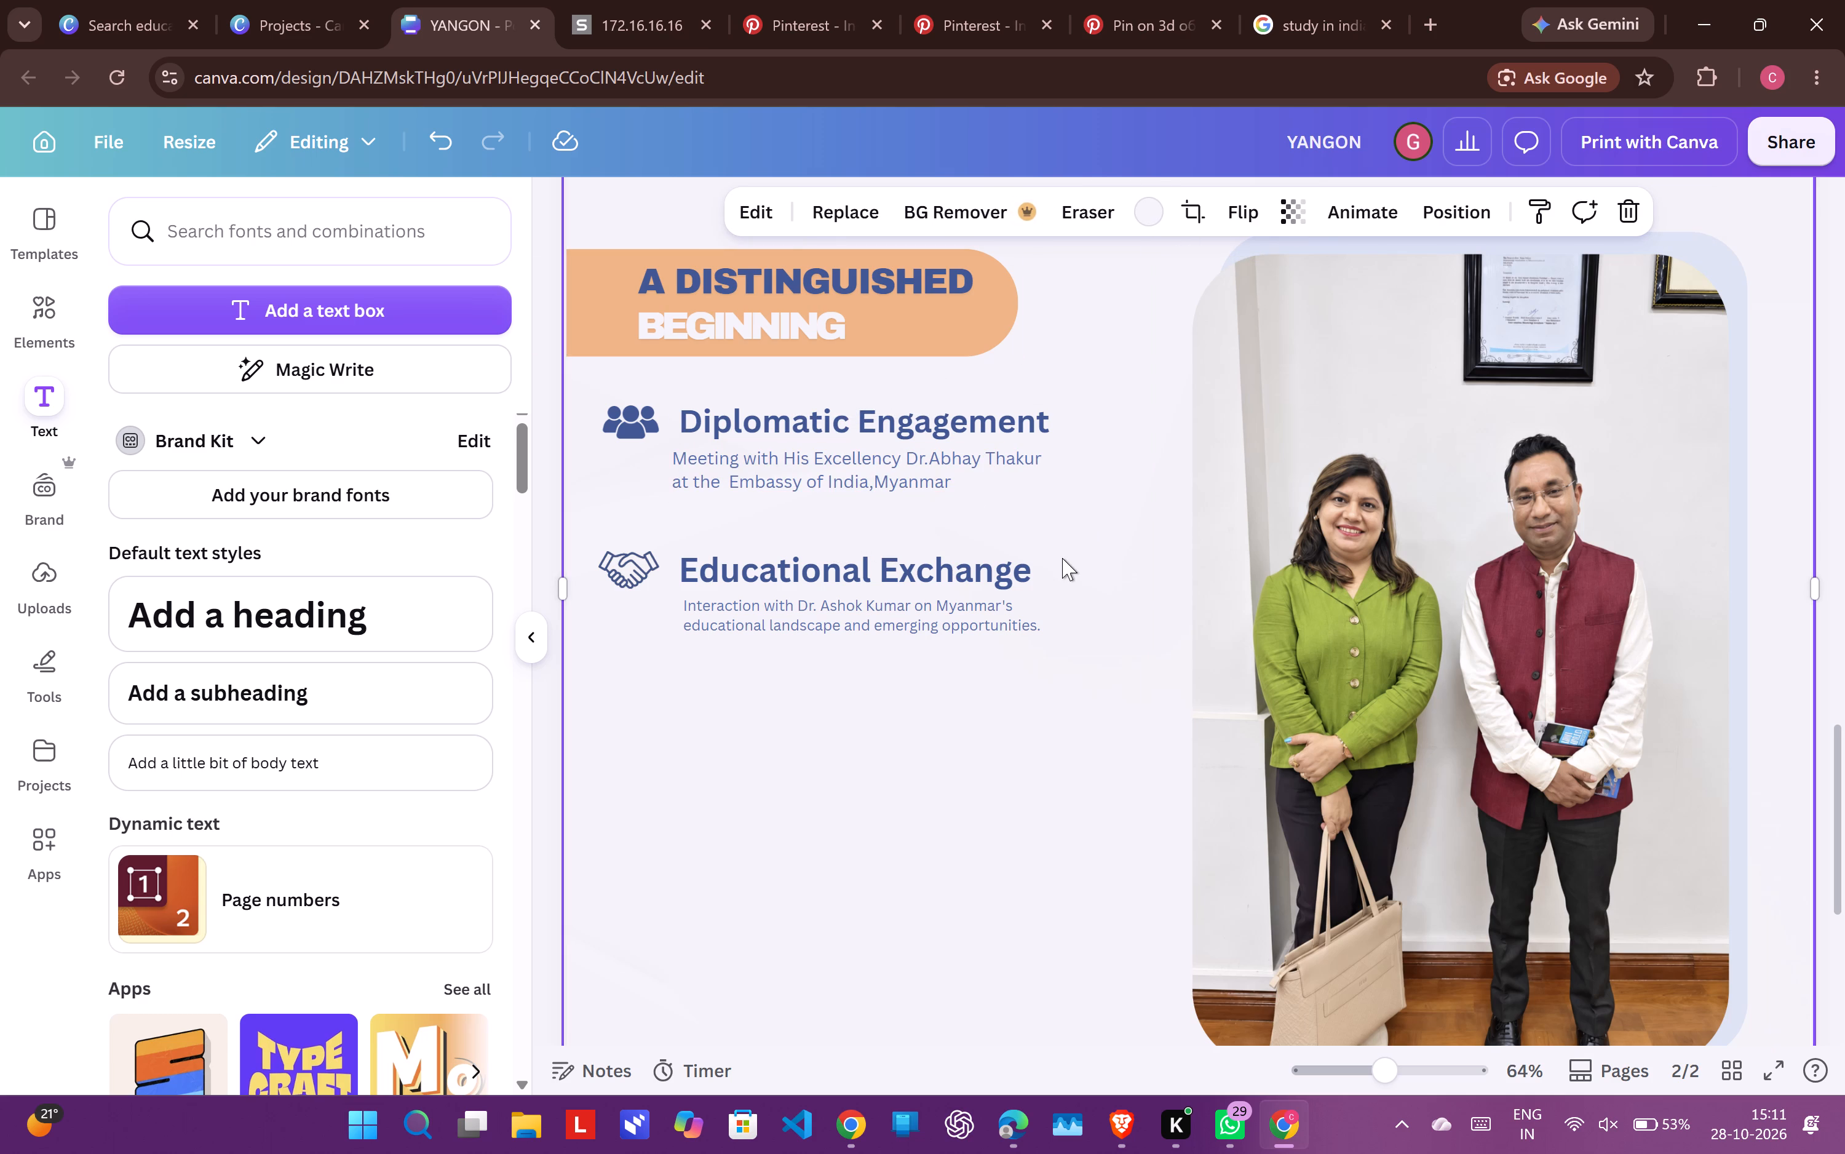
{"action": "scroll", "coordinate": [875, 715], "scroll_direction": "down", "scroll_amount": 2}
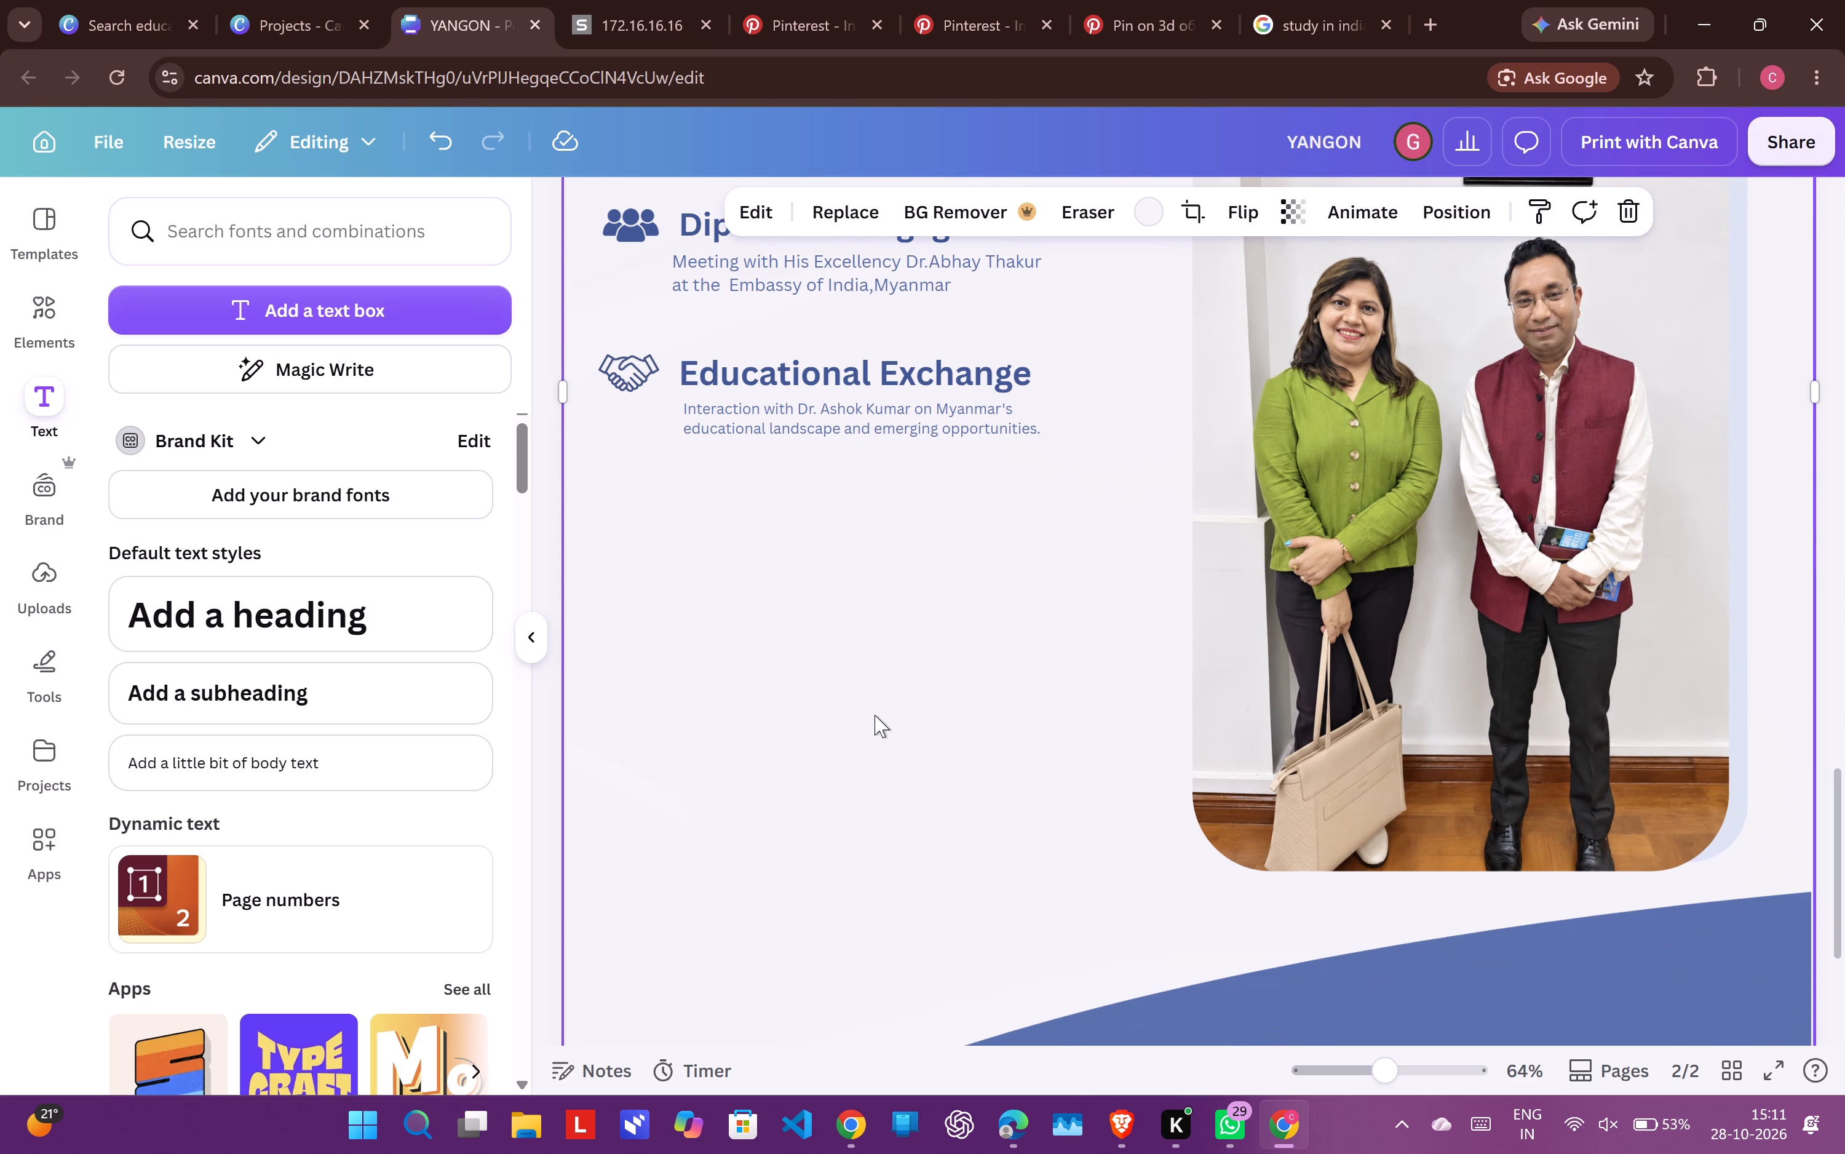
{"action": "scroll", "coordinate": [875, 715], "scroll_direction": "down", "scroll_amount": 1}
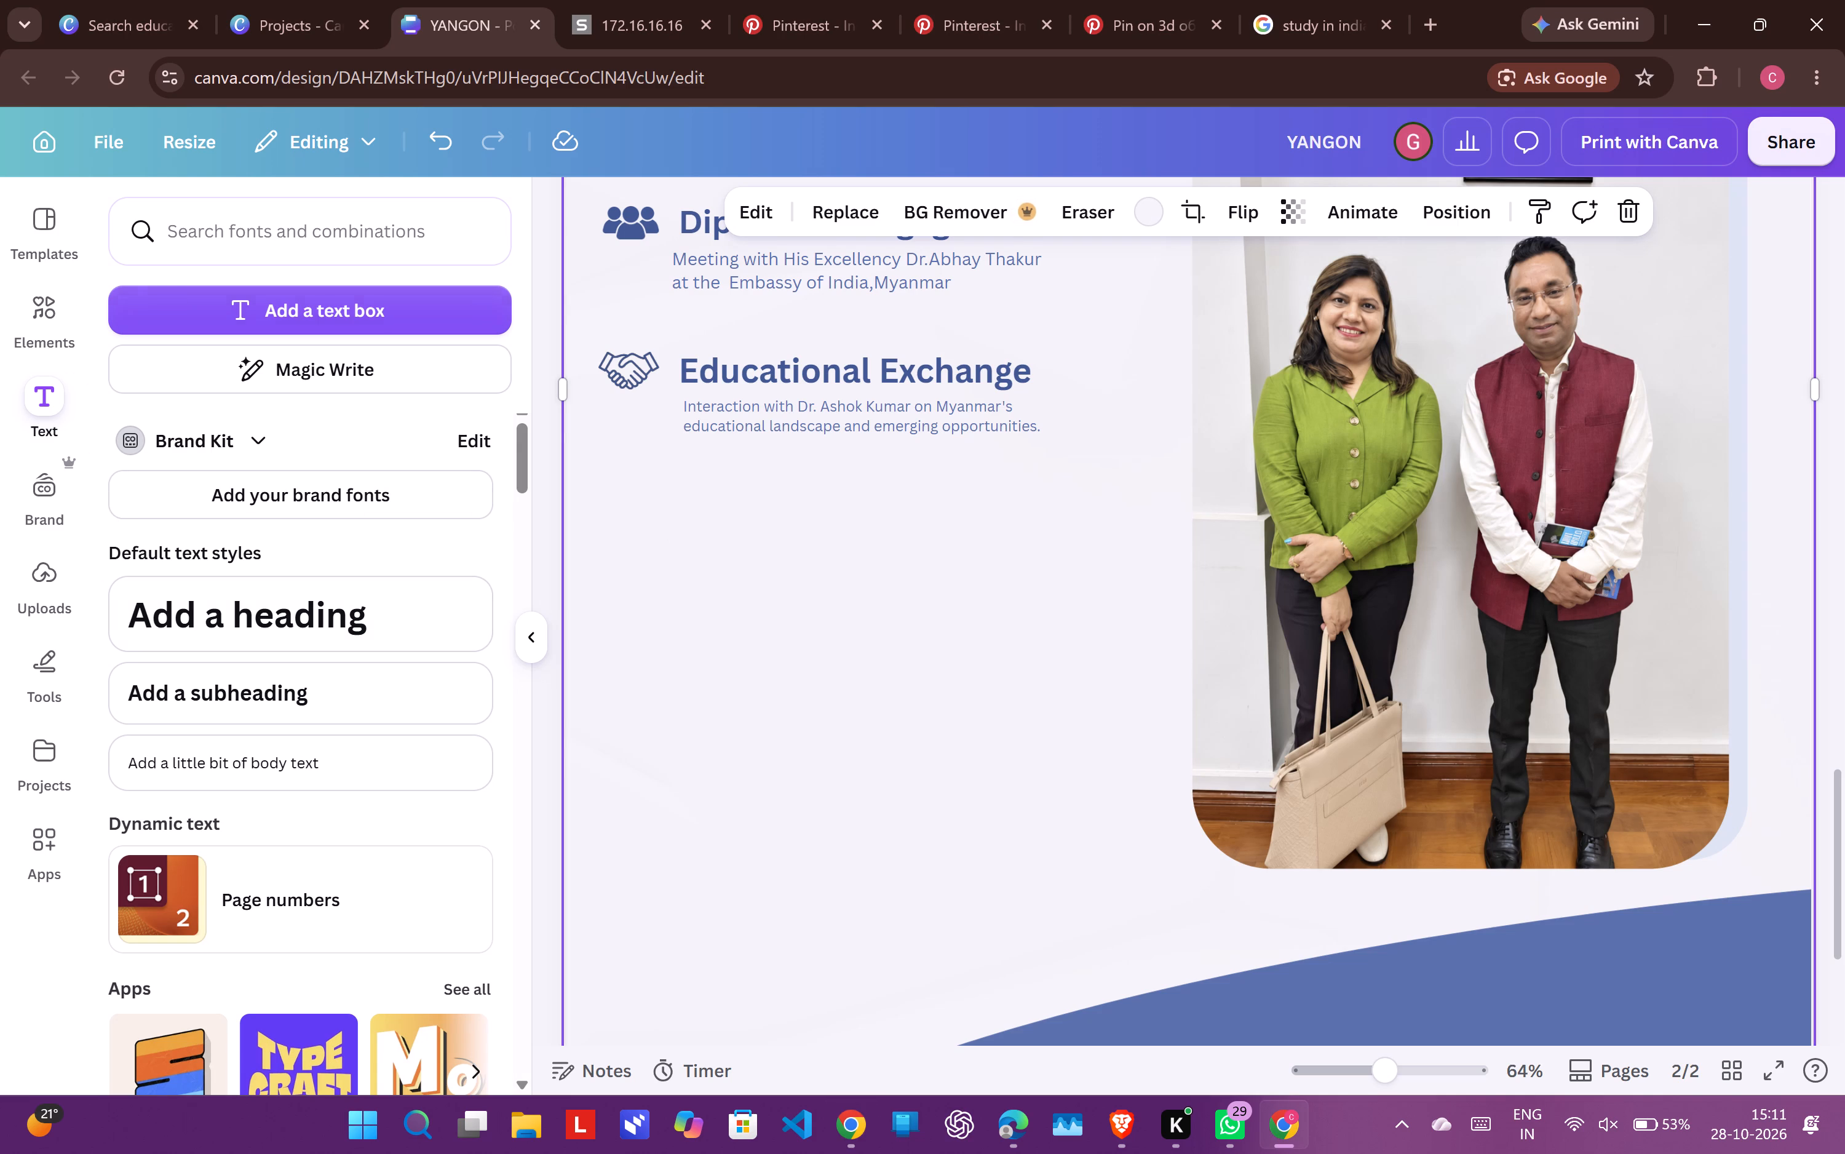
Search the elements library's graphics for "EDUCATION" and add the solid black open-book graphic to page 2.
{"action": "left_click", "coordinate": [61, 297]}
{"action": "left_click", "coordinate": [470, 224]}
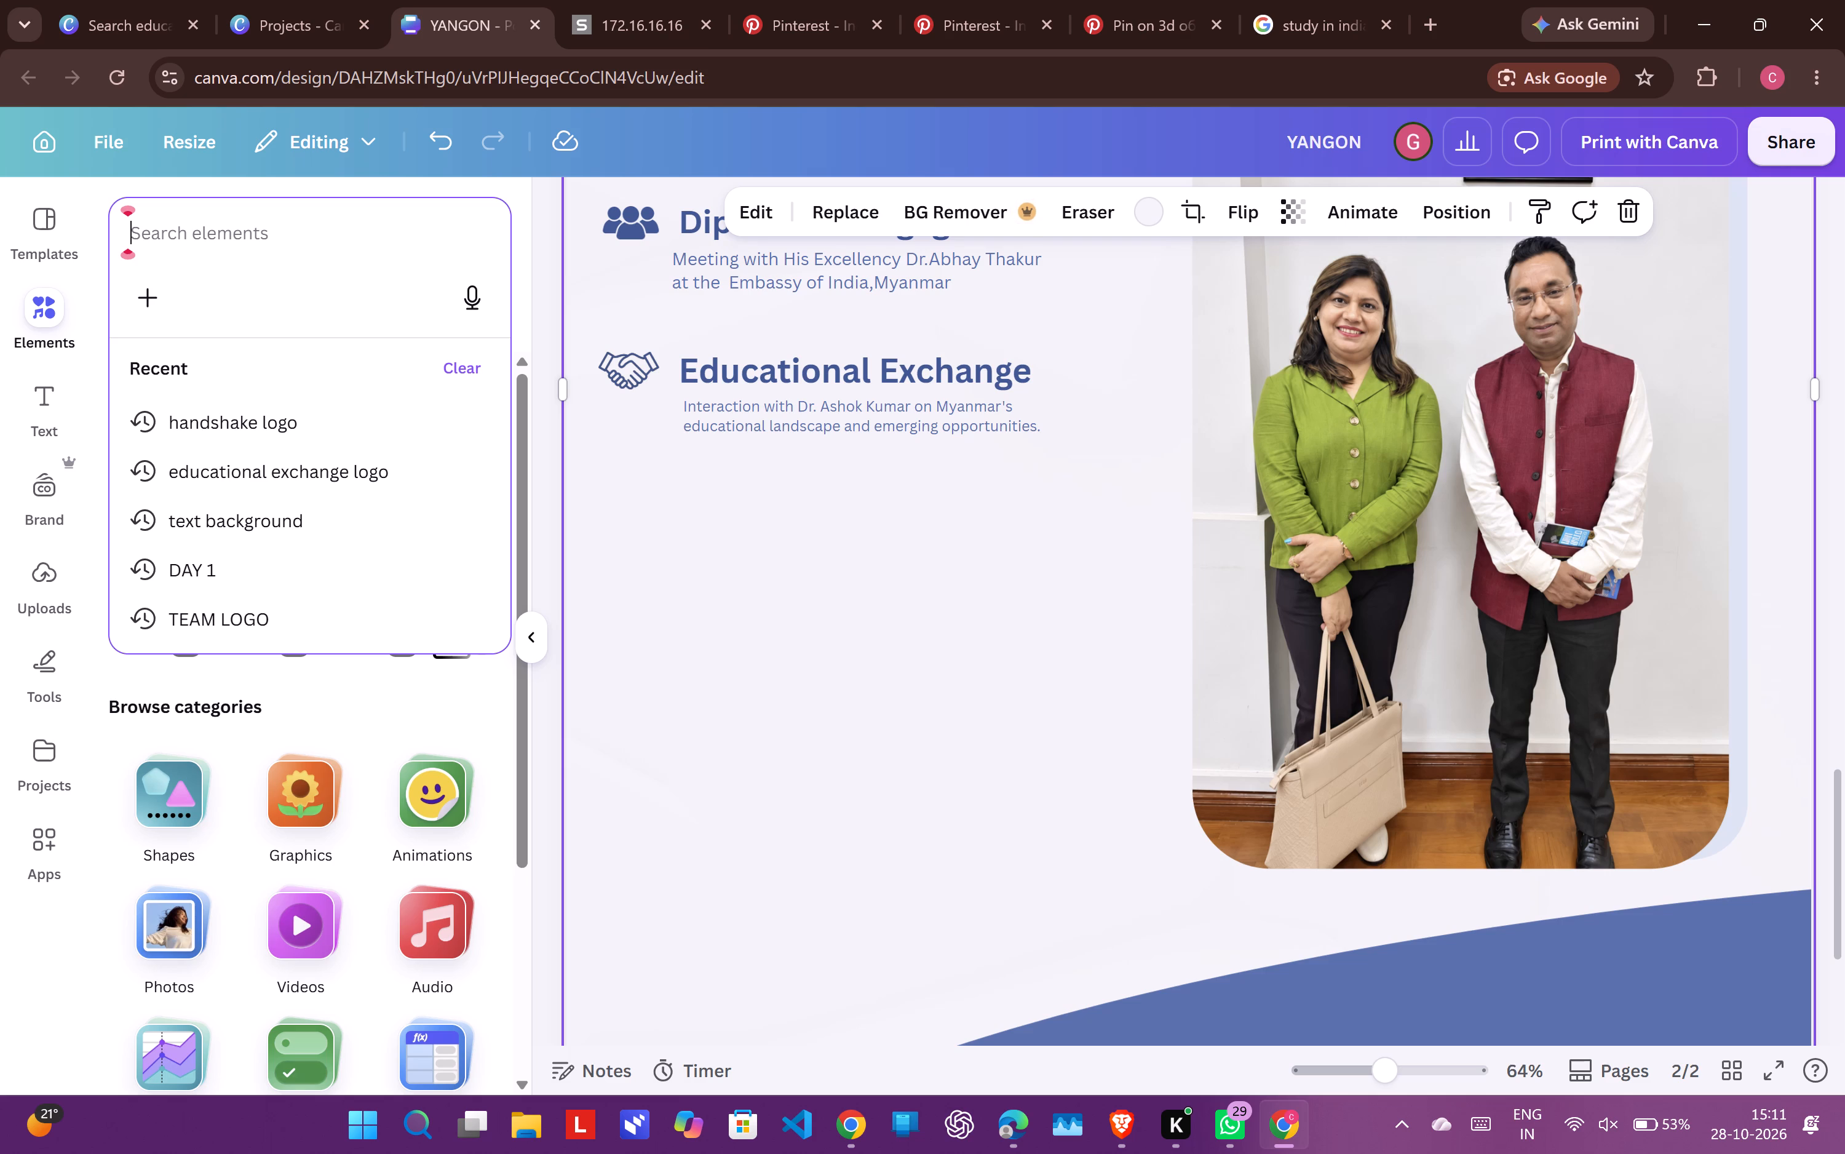
{"action": "type", "text": "EDUCATION"}
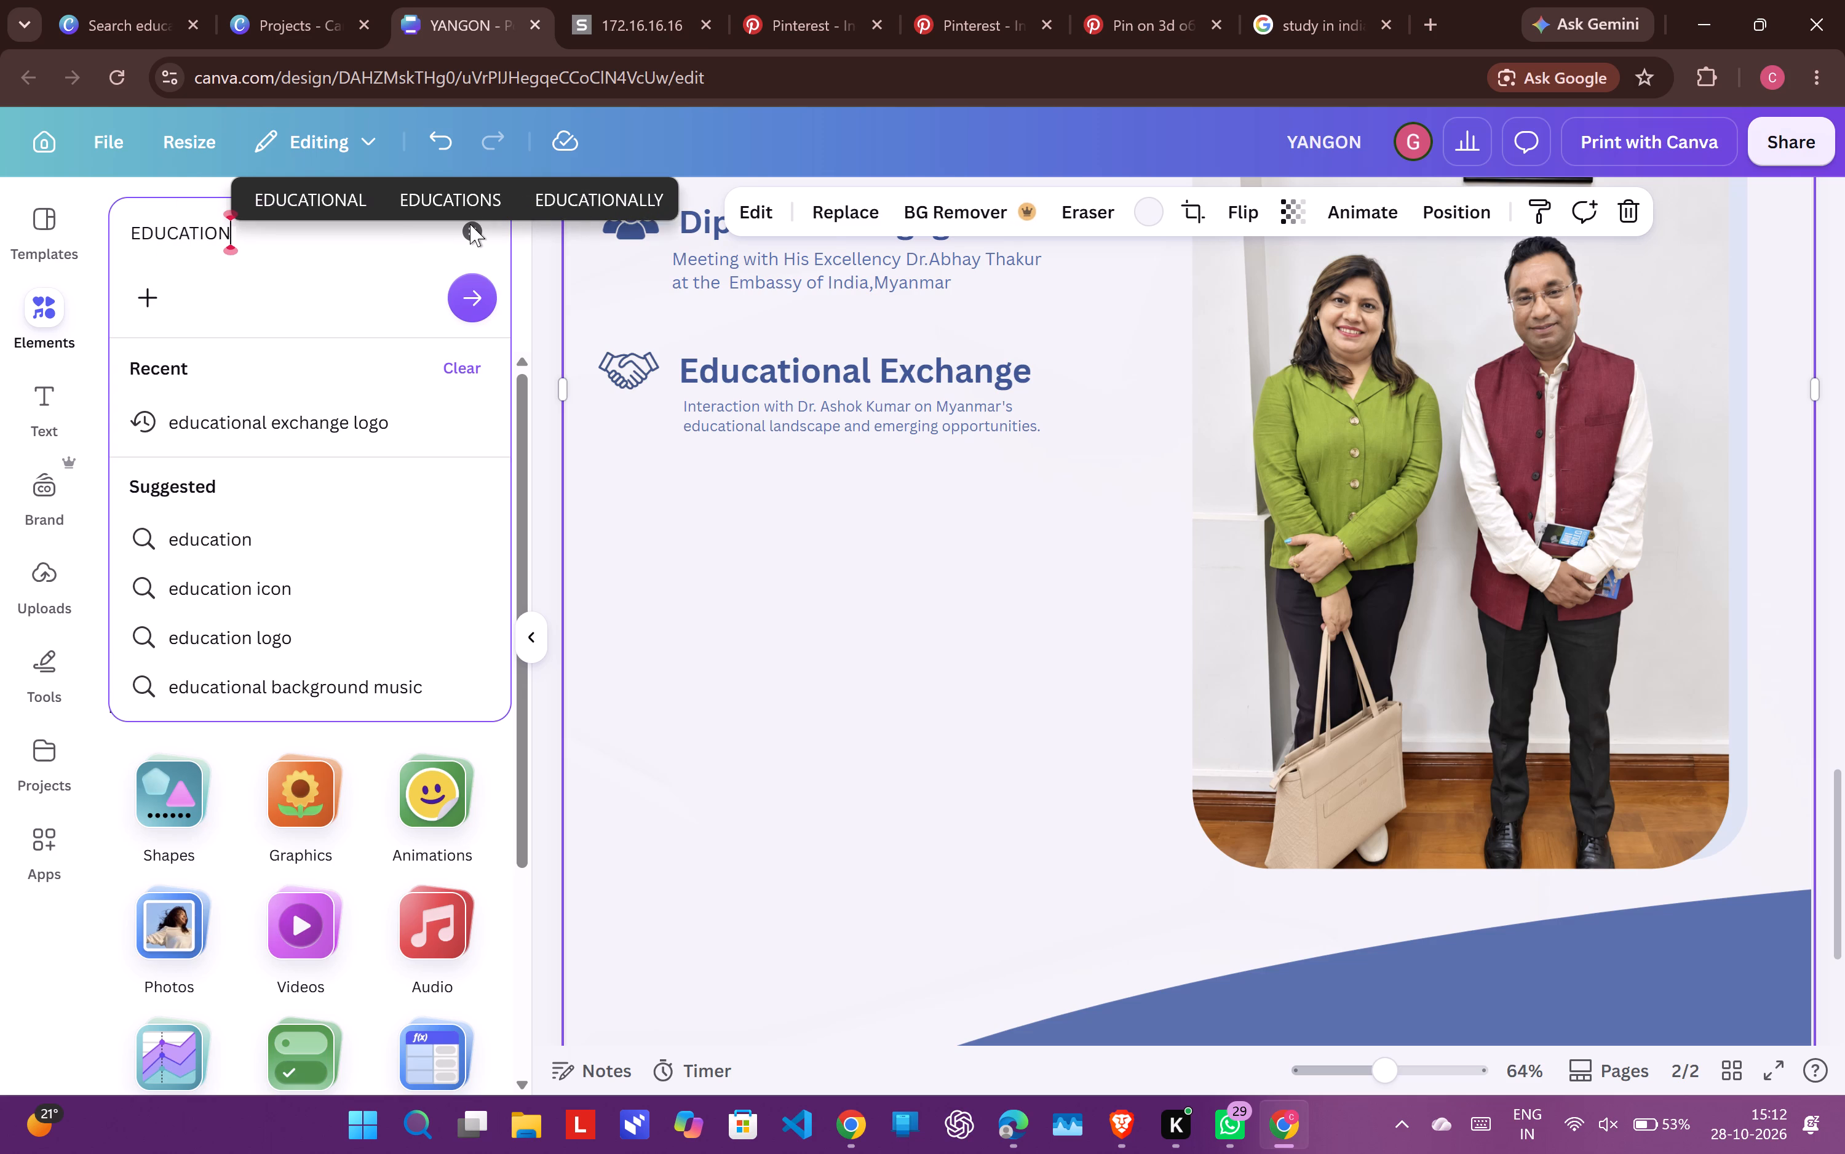
{"action": "key", "text": "Return"}
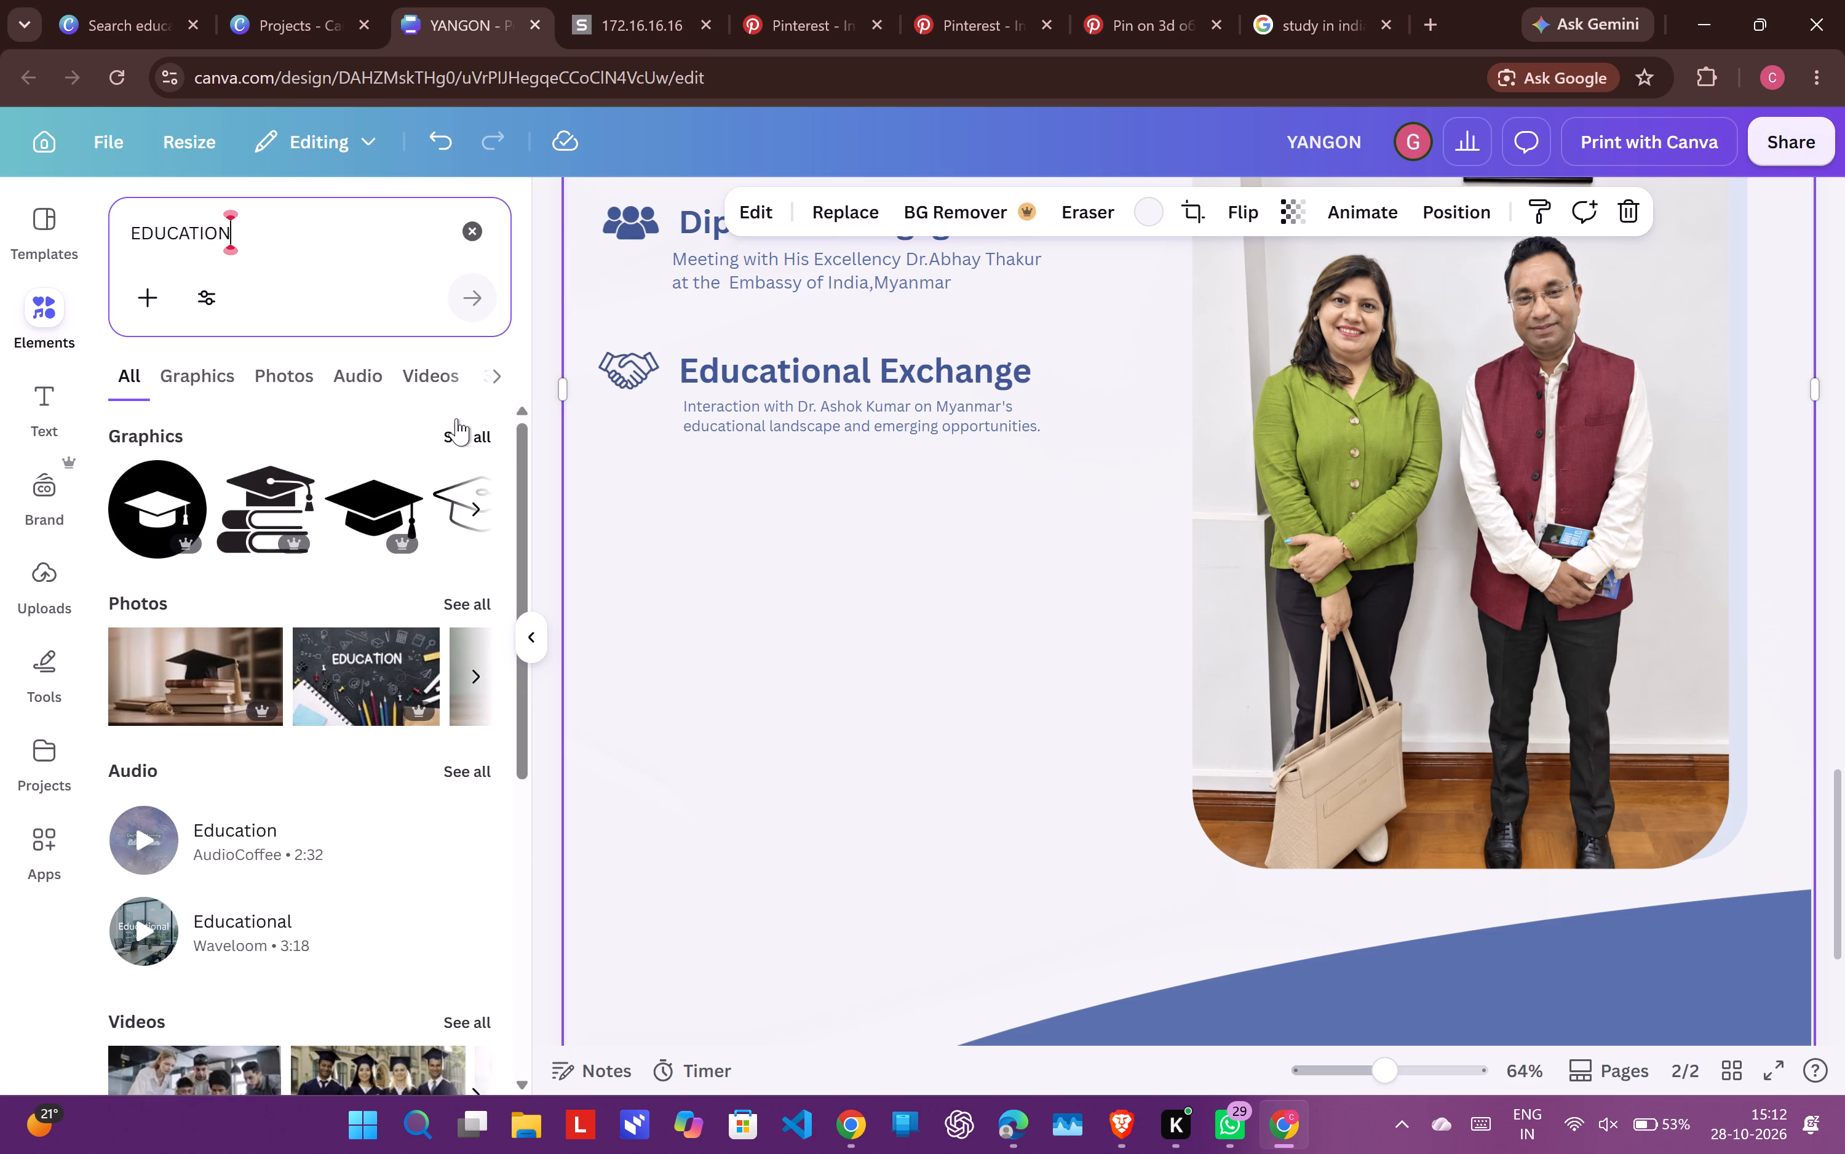
{"action": "left_click", "coordinate": [464, 439]}
{"action": "scroll", "coordinate": [464, 439], "scroll_direction": "down", "scroll_amount": 2}
{"action": "scroll", "coordinate": [347, 632], "scroll_direction": "down", "scroll_amount": 3}
{"action": "scroll", "coordinate": [420, 655], "scroll_direction": "down", "scroll_amount": 2}
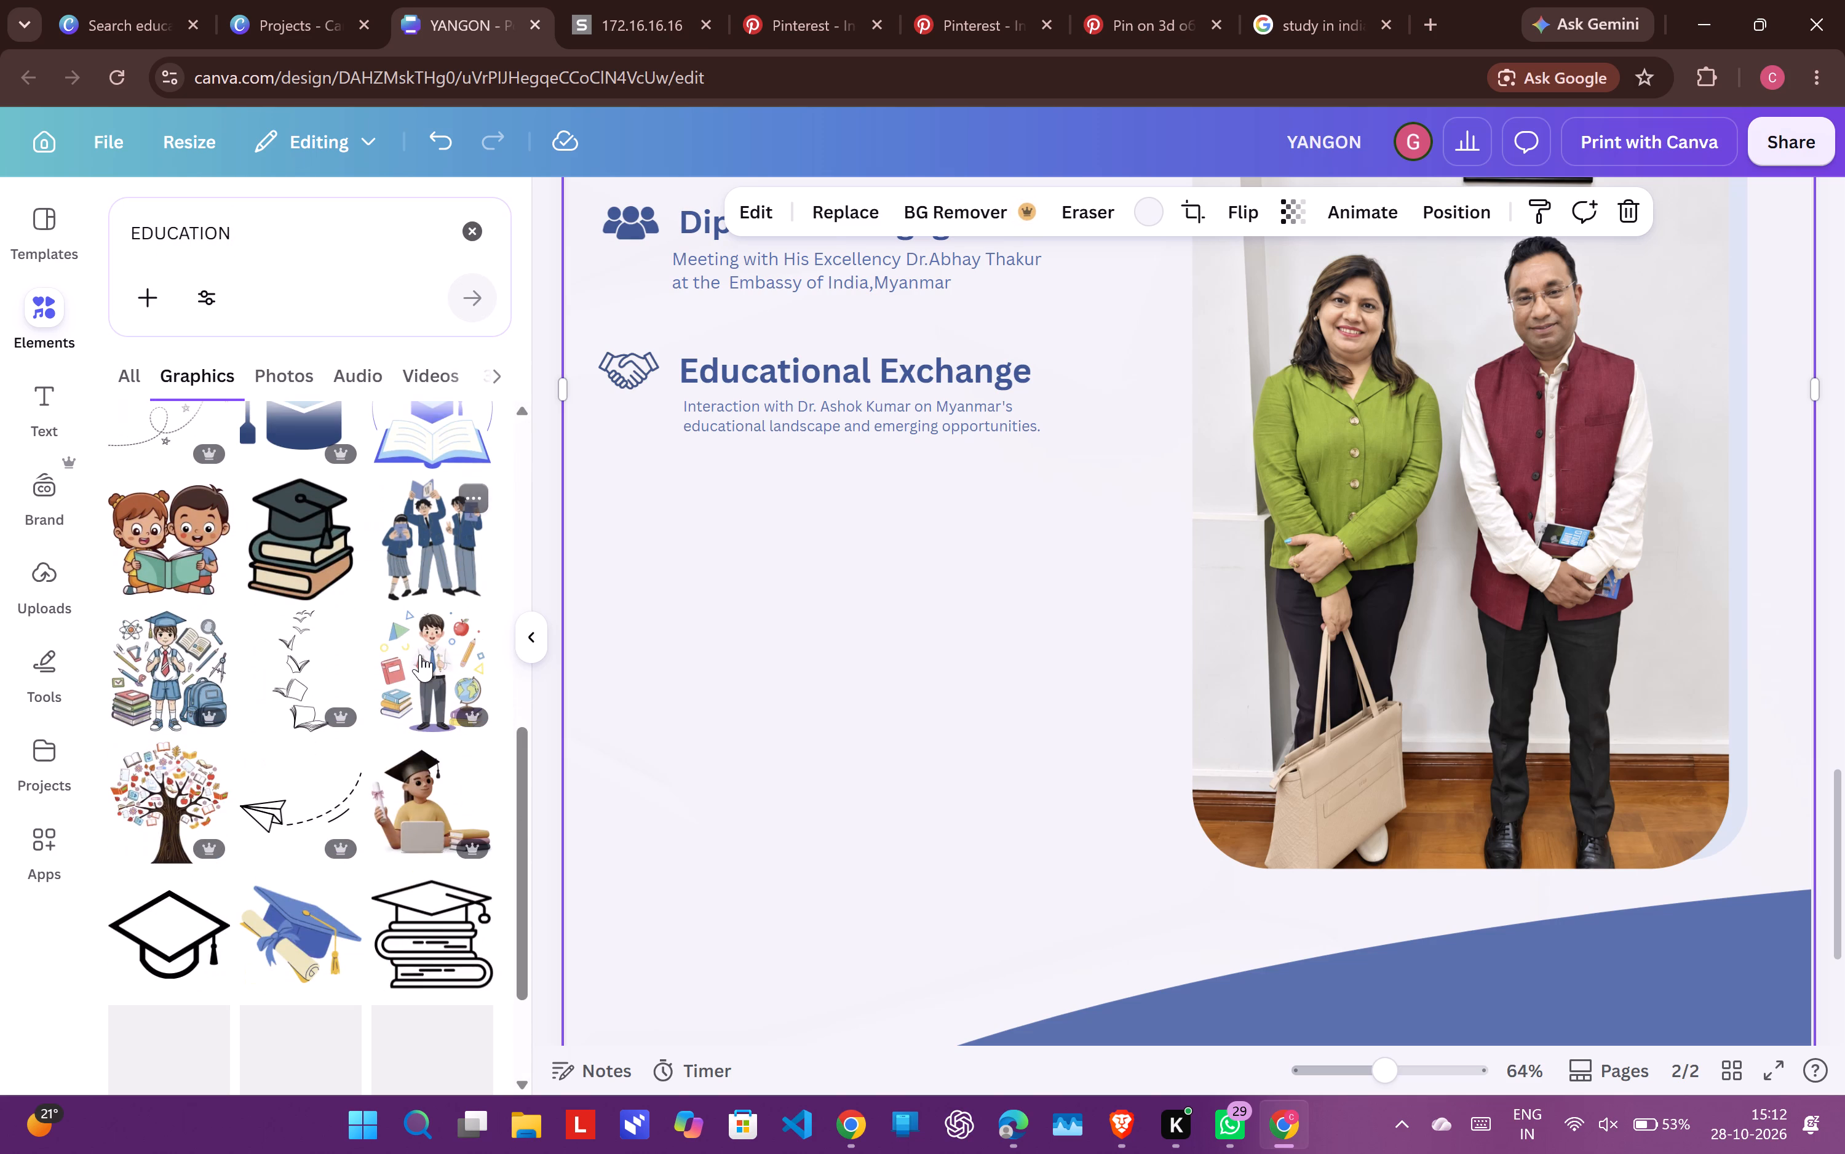
{"action": "scroll", "coordinate": [420, 655], "scroll_direction": "down", "scroll_amount": 3}
{"action": "scroll", "coordinate": [420, 655], "scroll_direction": "up", "scroll_amount": 1}
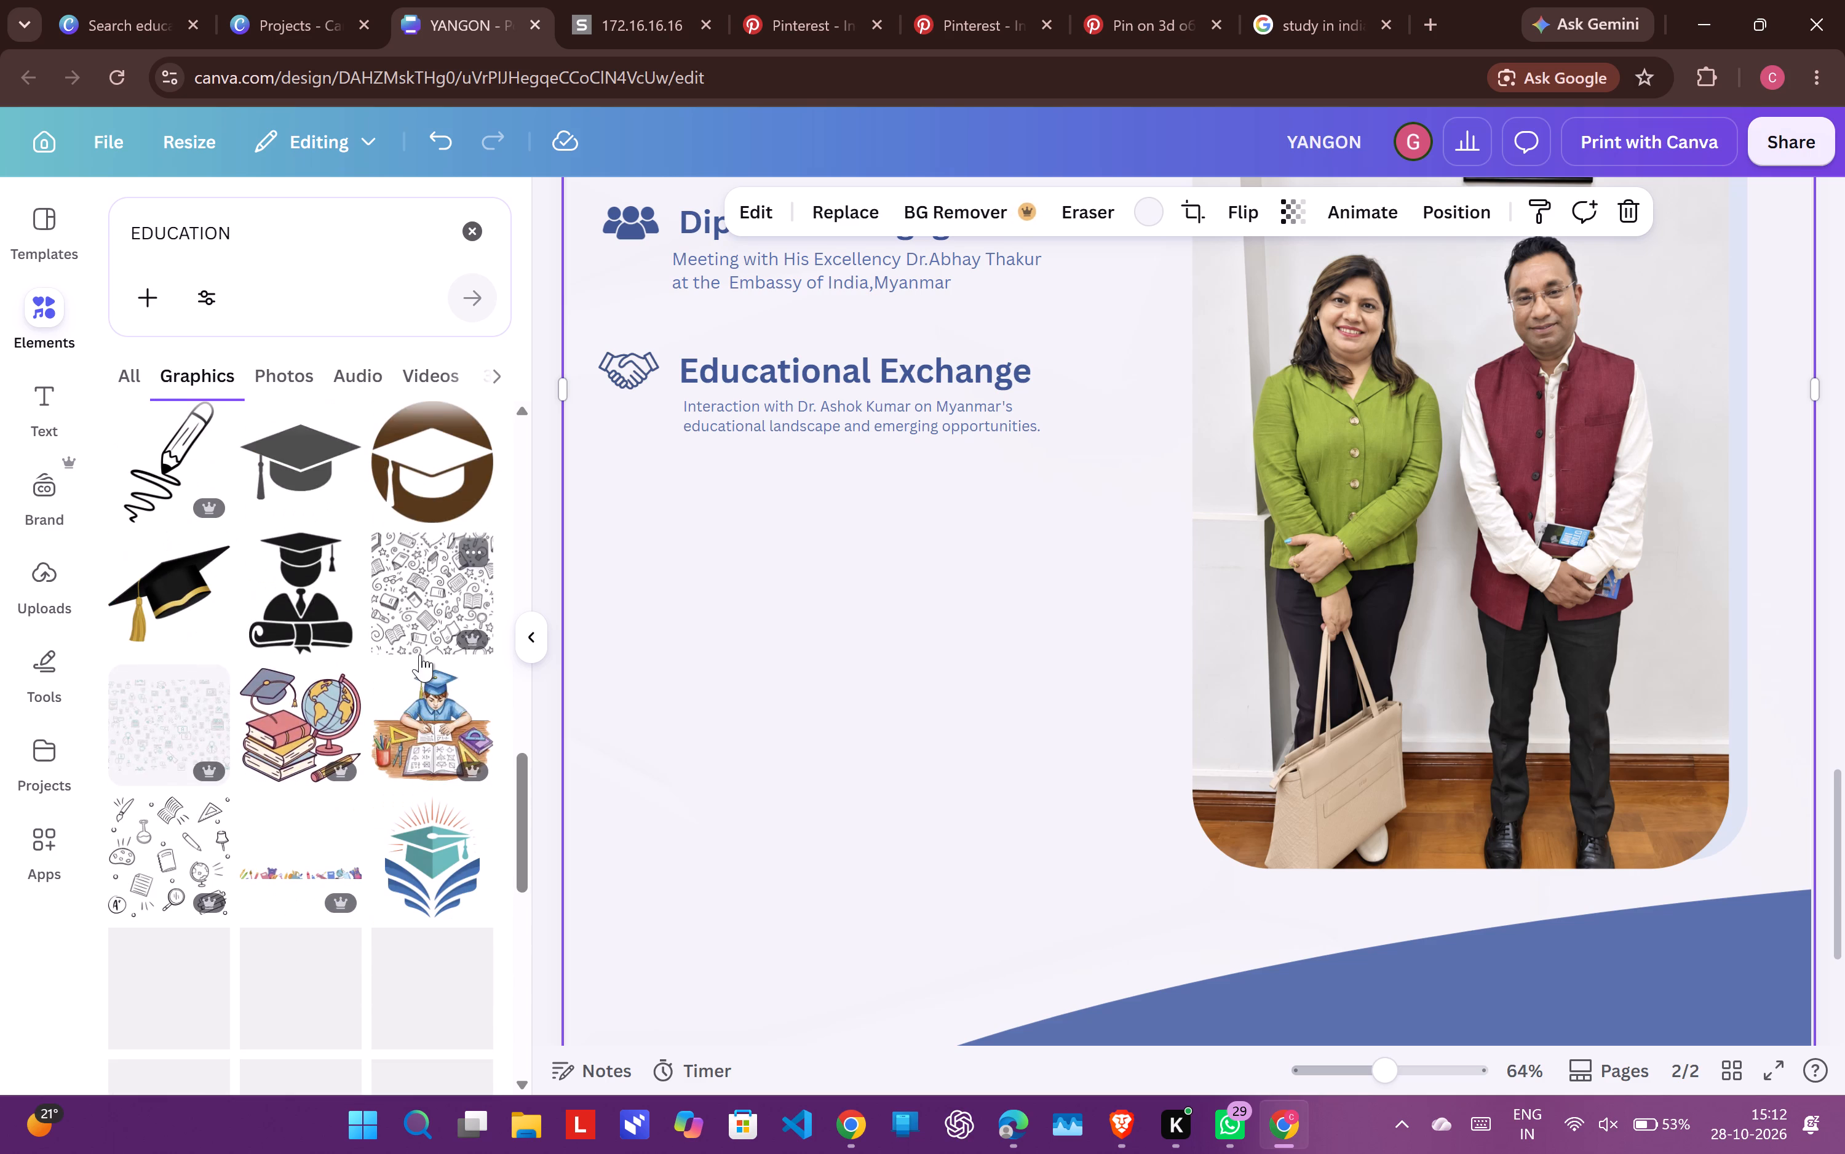
{"action": "scroll", "coordinate": [420, 655], "scroll_direction": "up", "scroll_amount": 1}
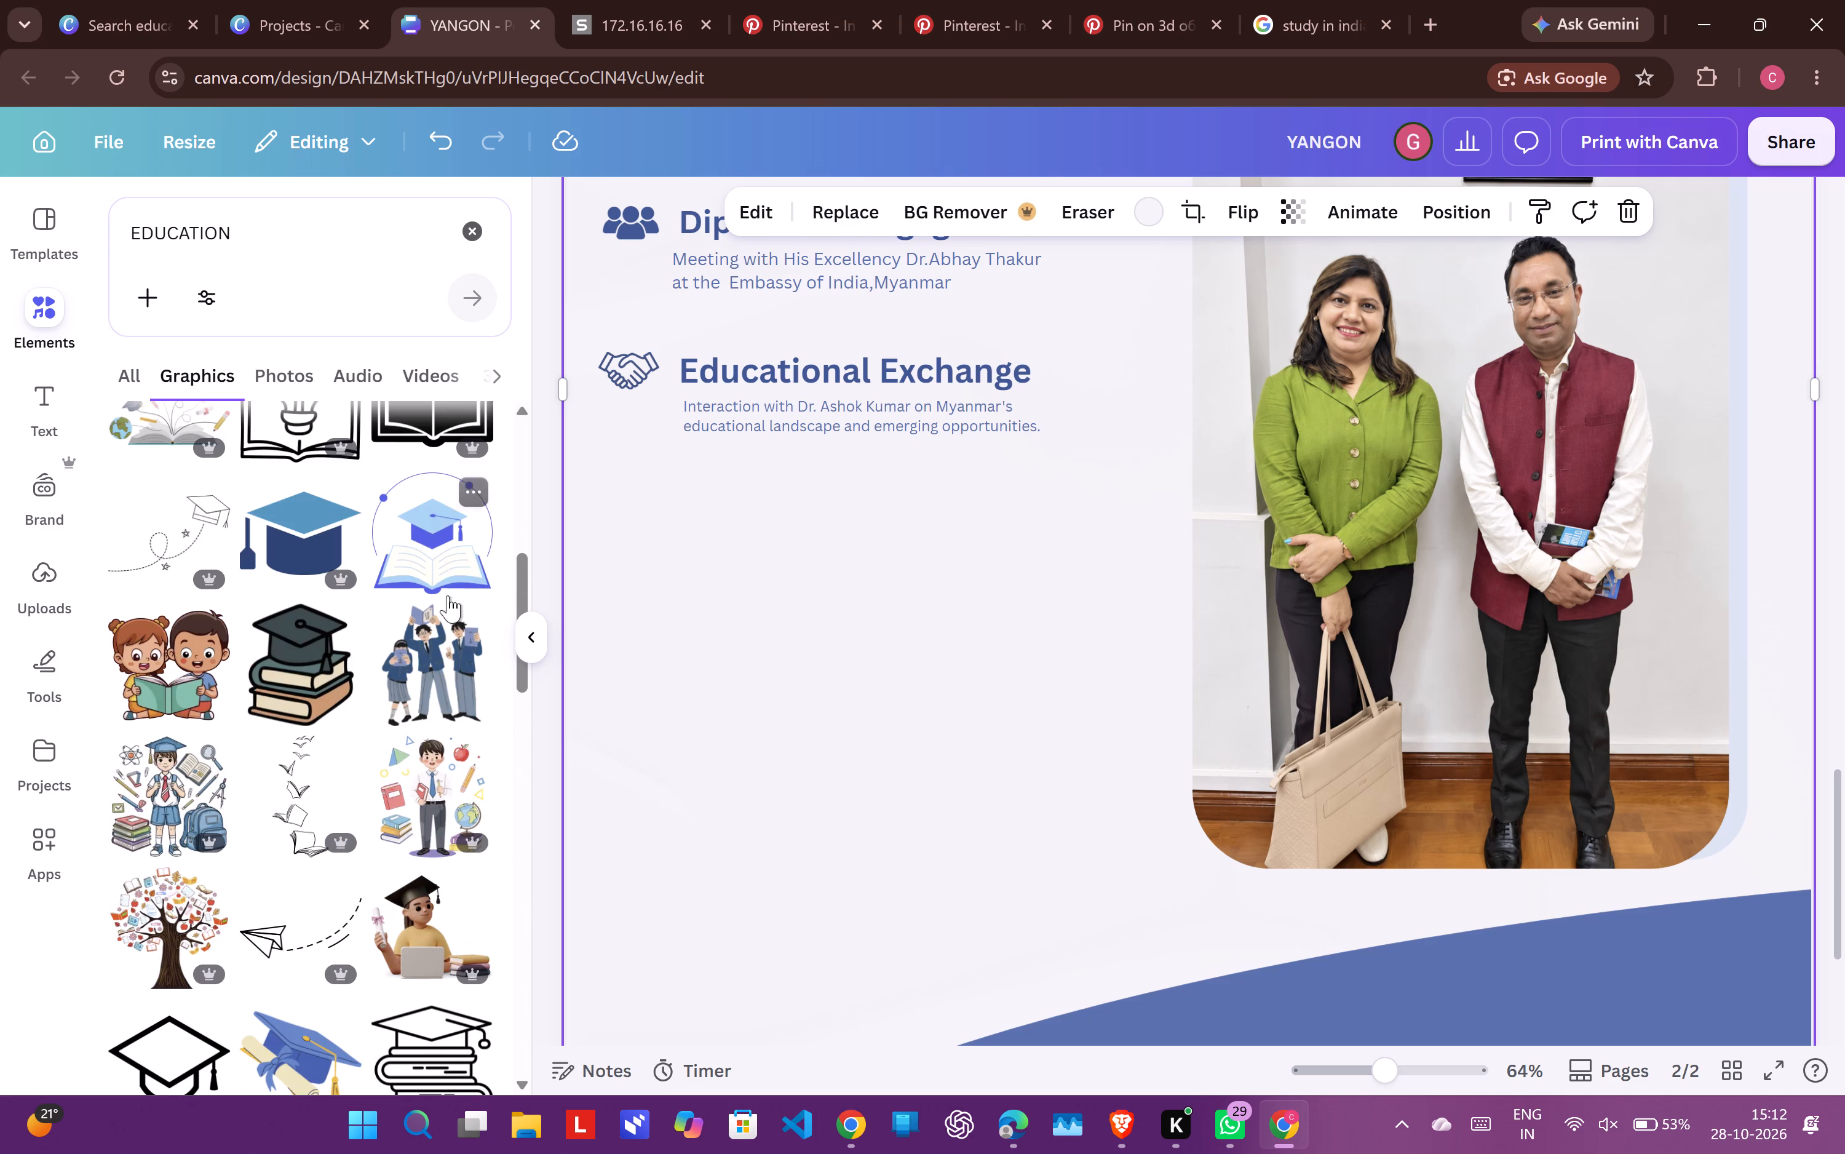
{"action": "scroll", "coordinate": [453, 517], "scroll_direction": "up", "scroll_amount": 1}
{"action": "left_click", "coordinate": [453, 517]}
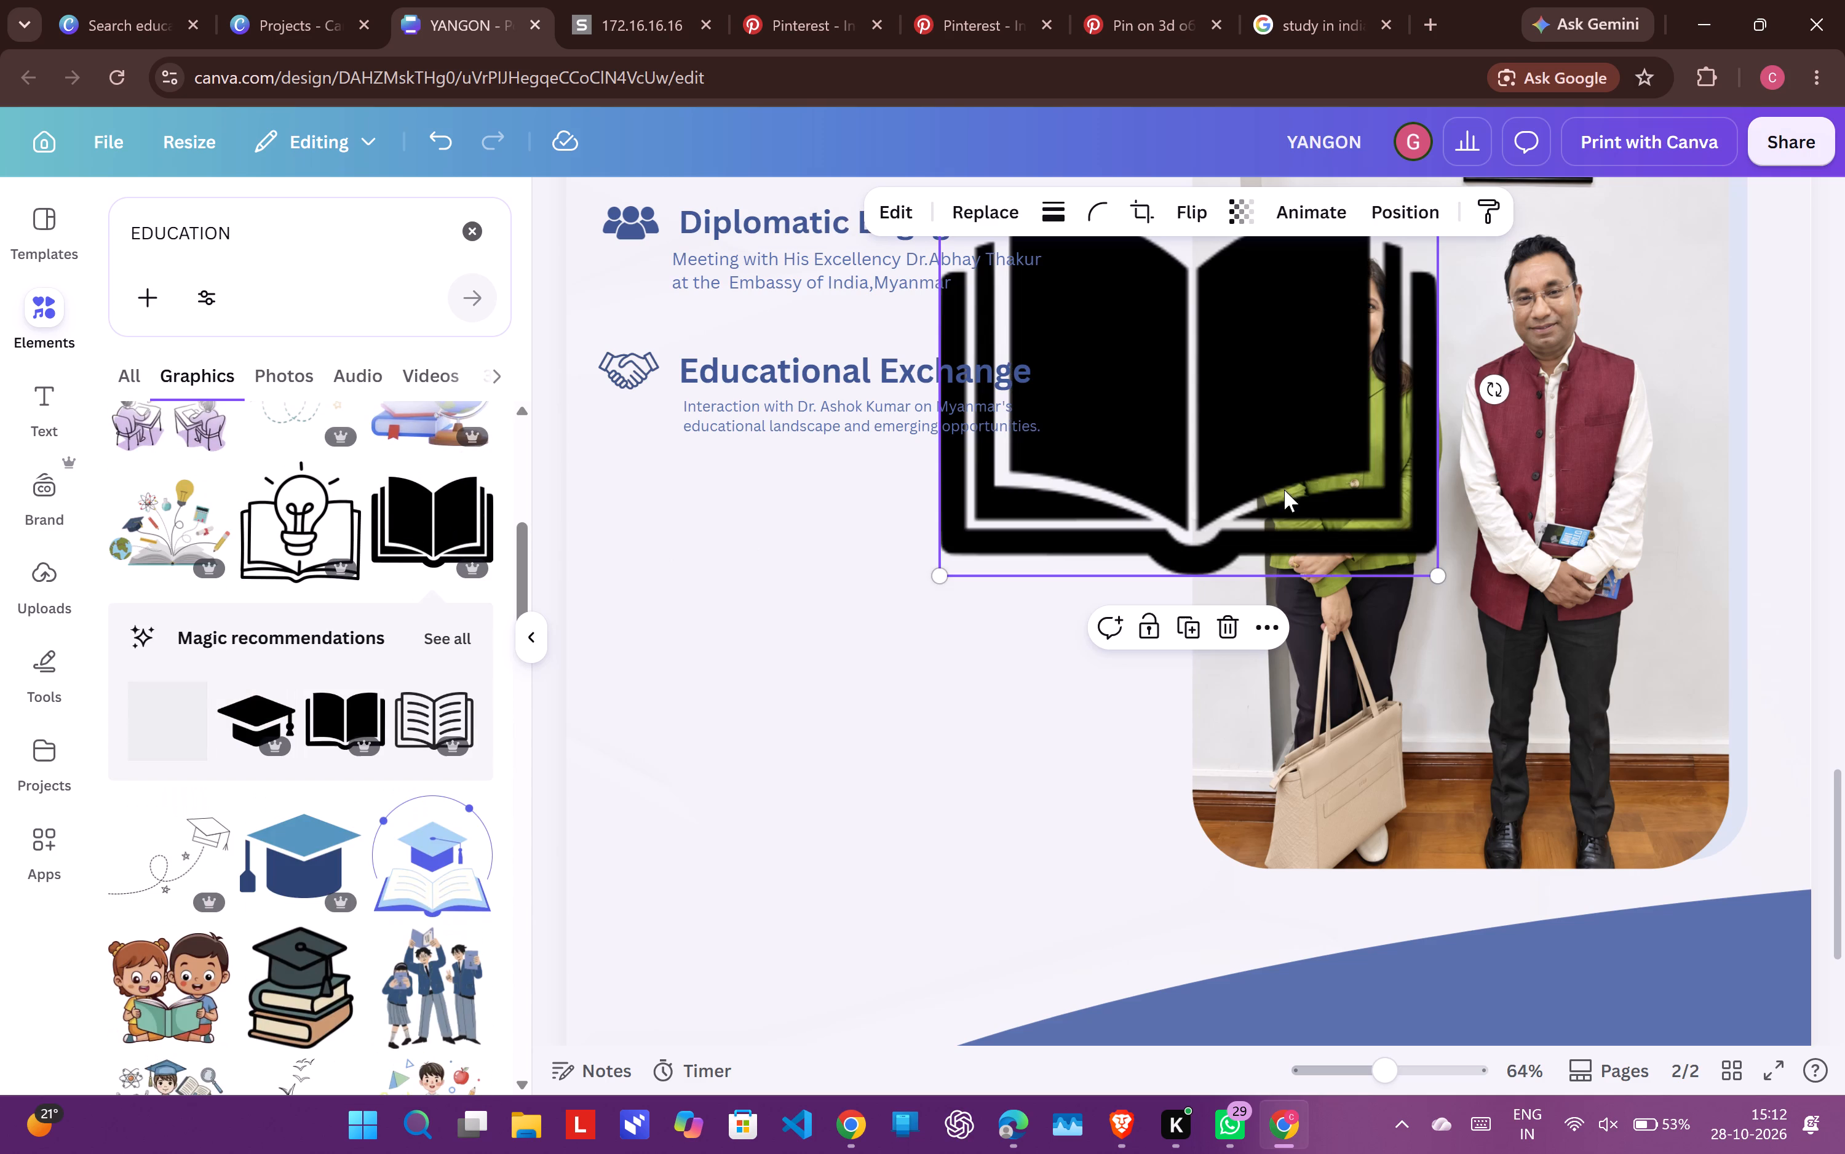
Shrink the open-book graphic to icon size and centre it in the icon column below the handshake icon.
{"action": "left_click_drag", "start_coordinate": [1253, 474], "coordinate": [929, 734]}
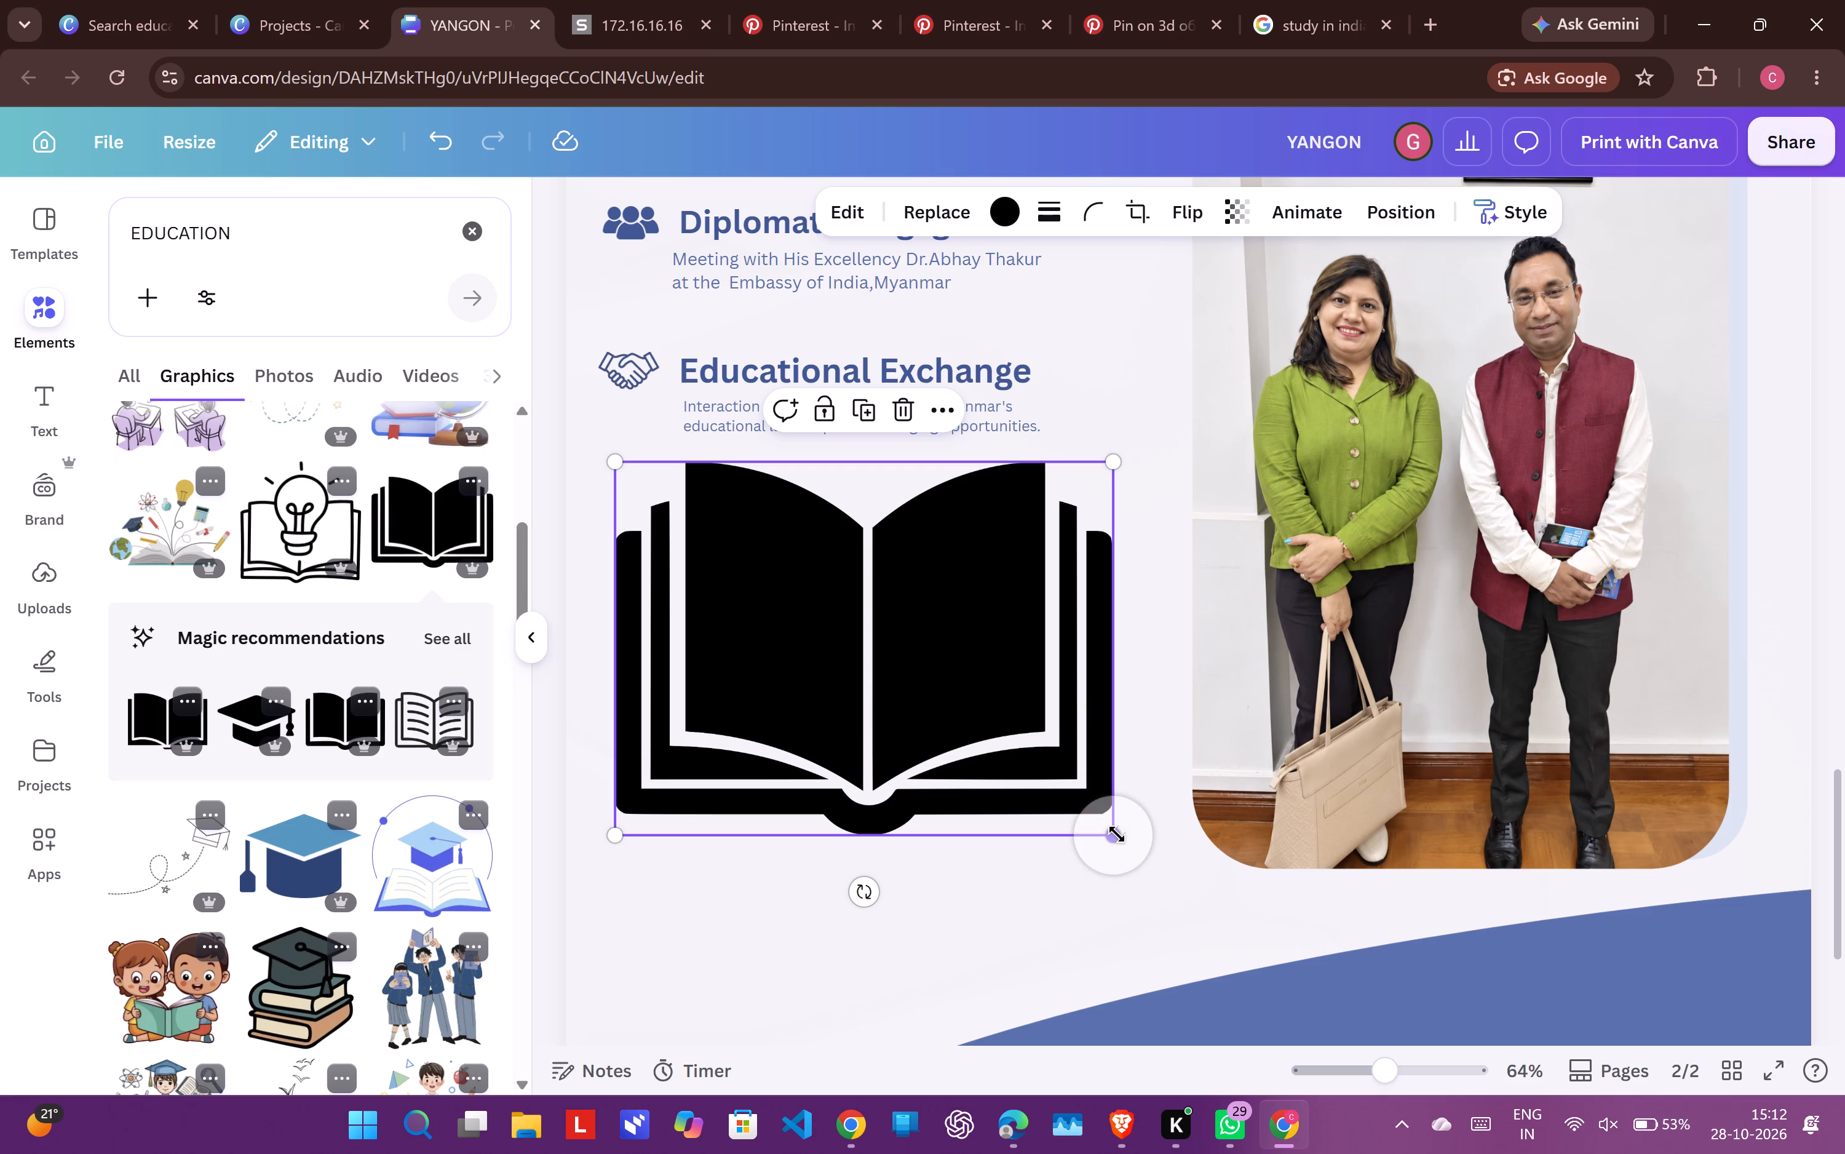
{"action": "left_click_drag", "start_coordinate": [1117, 834], "coordinate": [626, 568]}
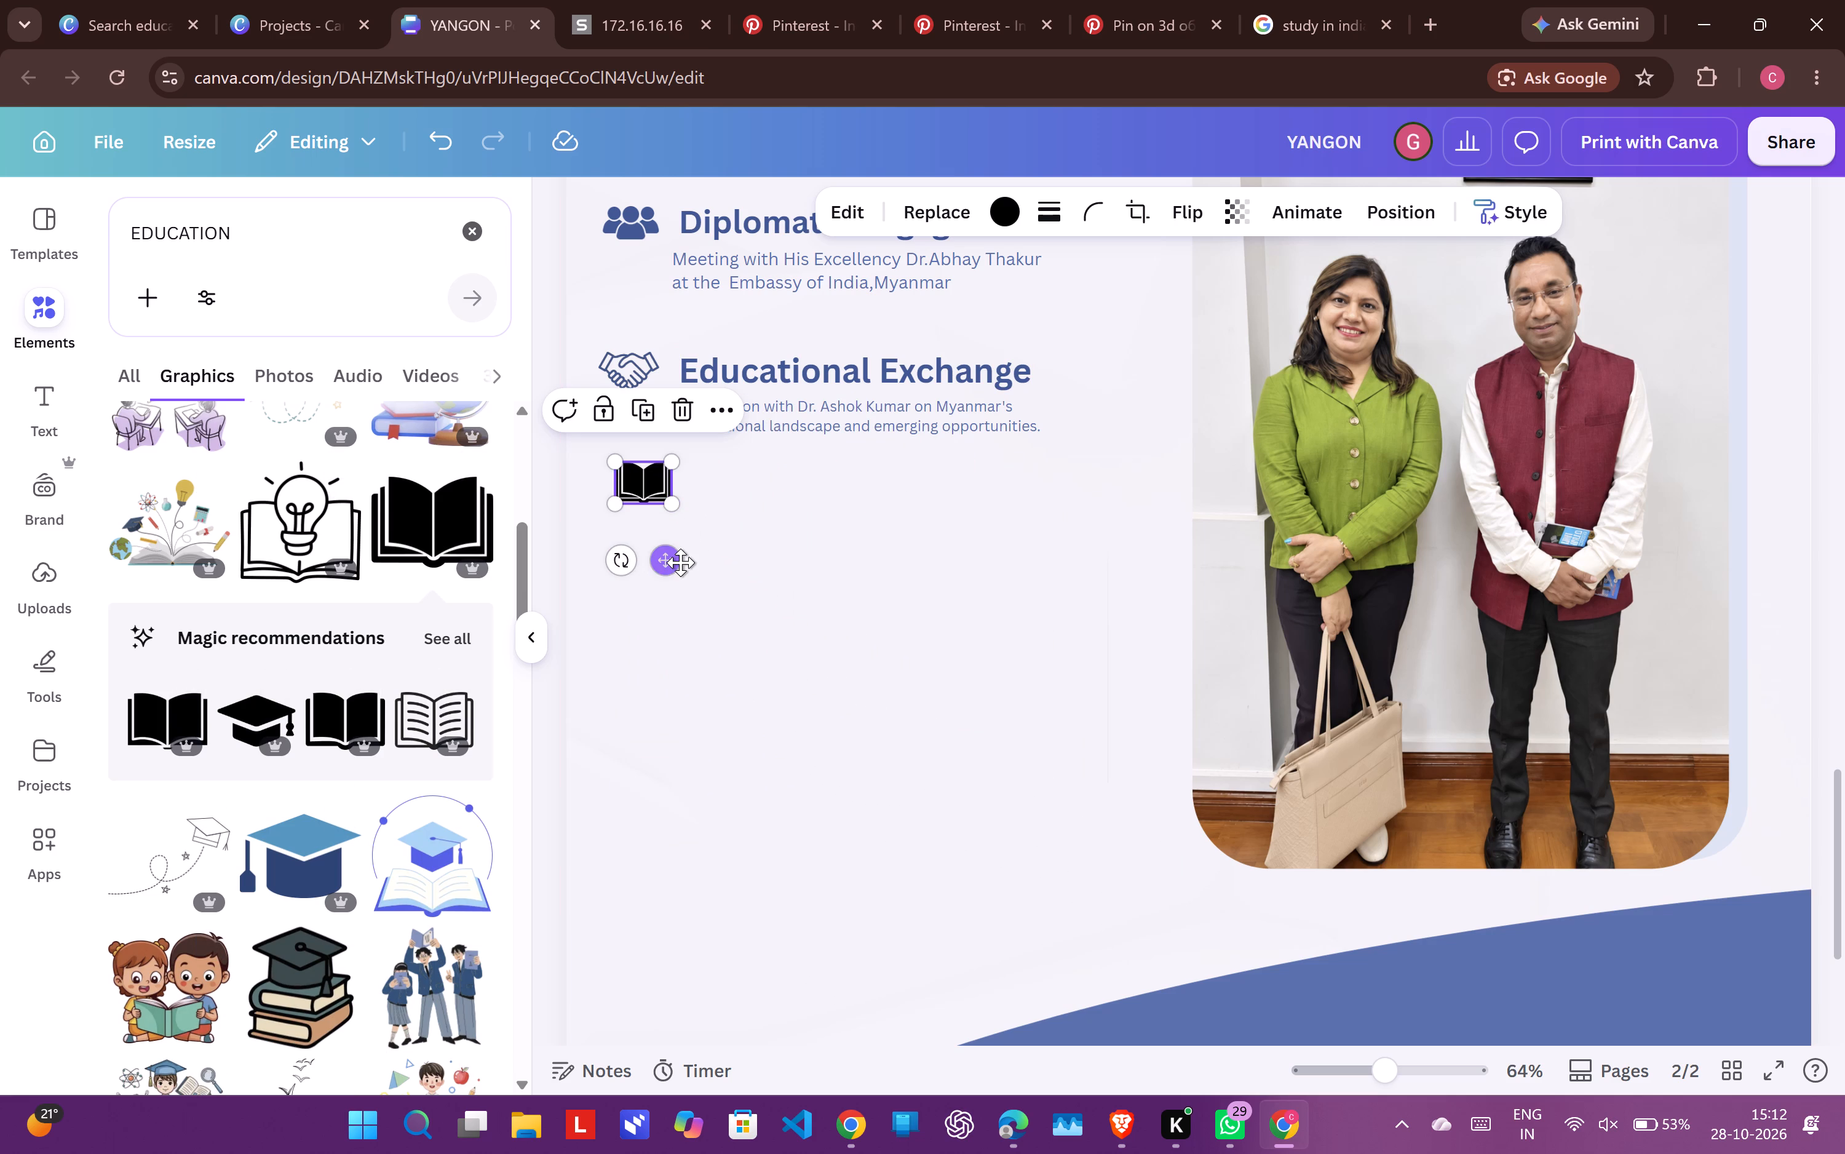
{"action": "left_click_drag", "start_coordinate": [680, 562], "coordinate": [665, 588]}
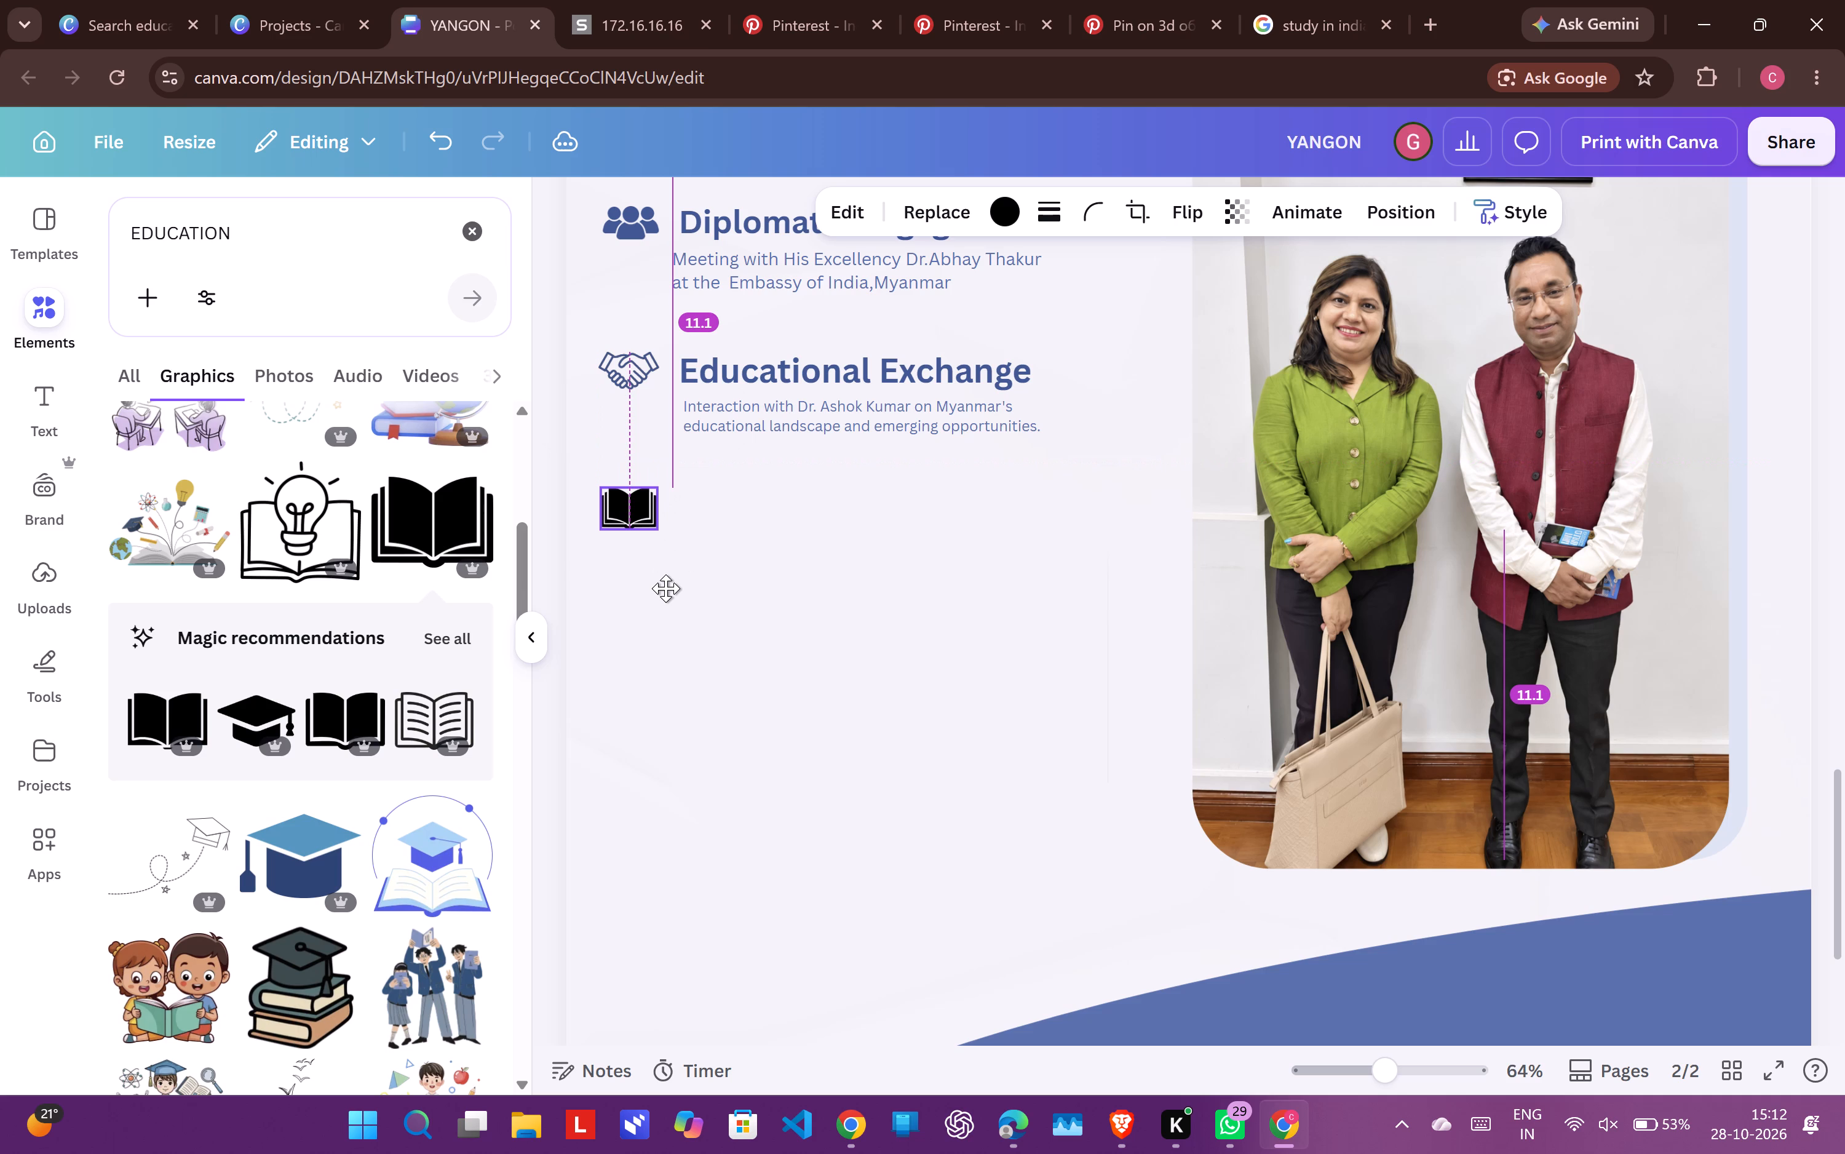
{"action": "left_click_drag", "start_coordinate": [665, 588], "coordinate": [666, 591]}
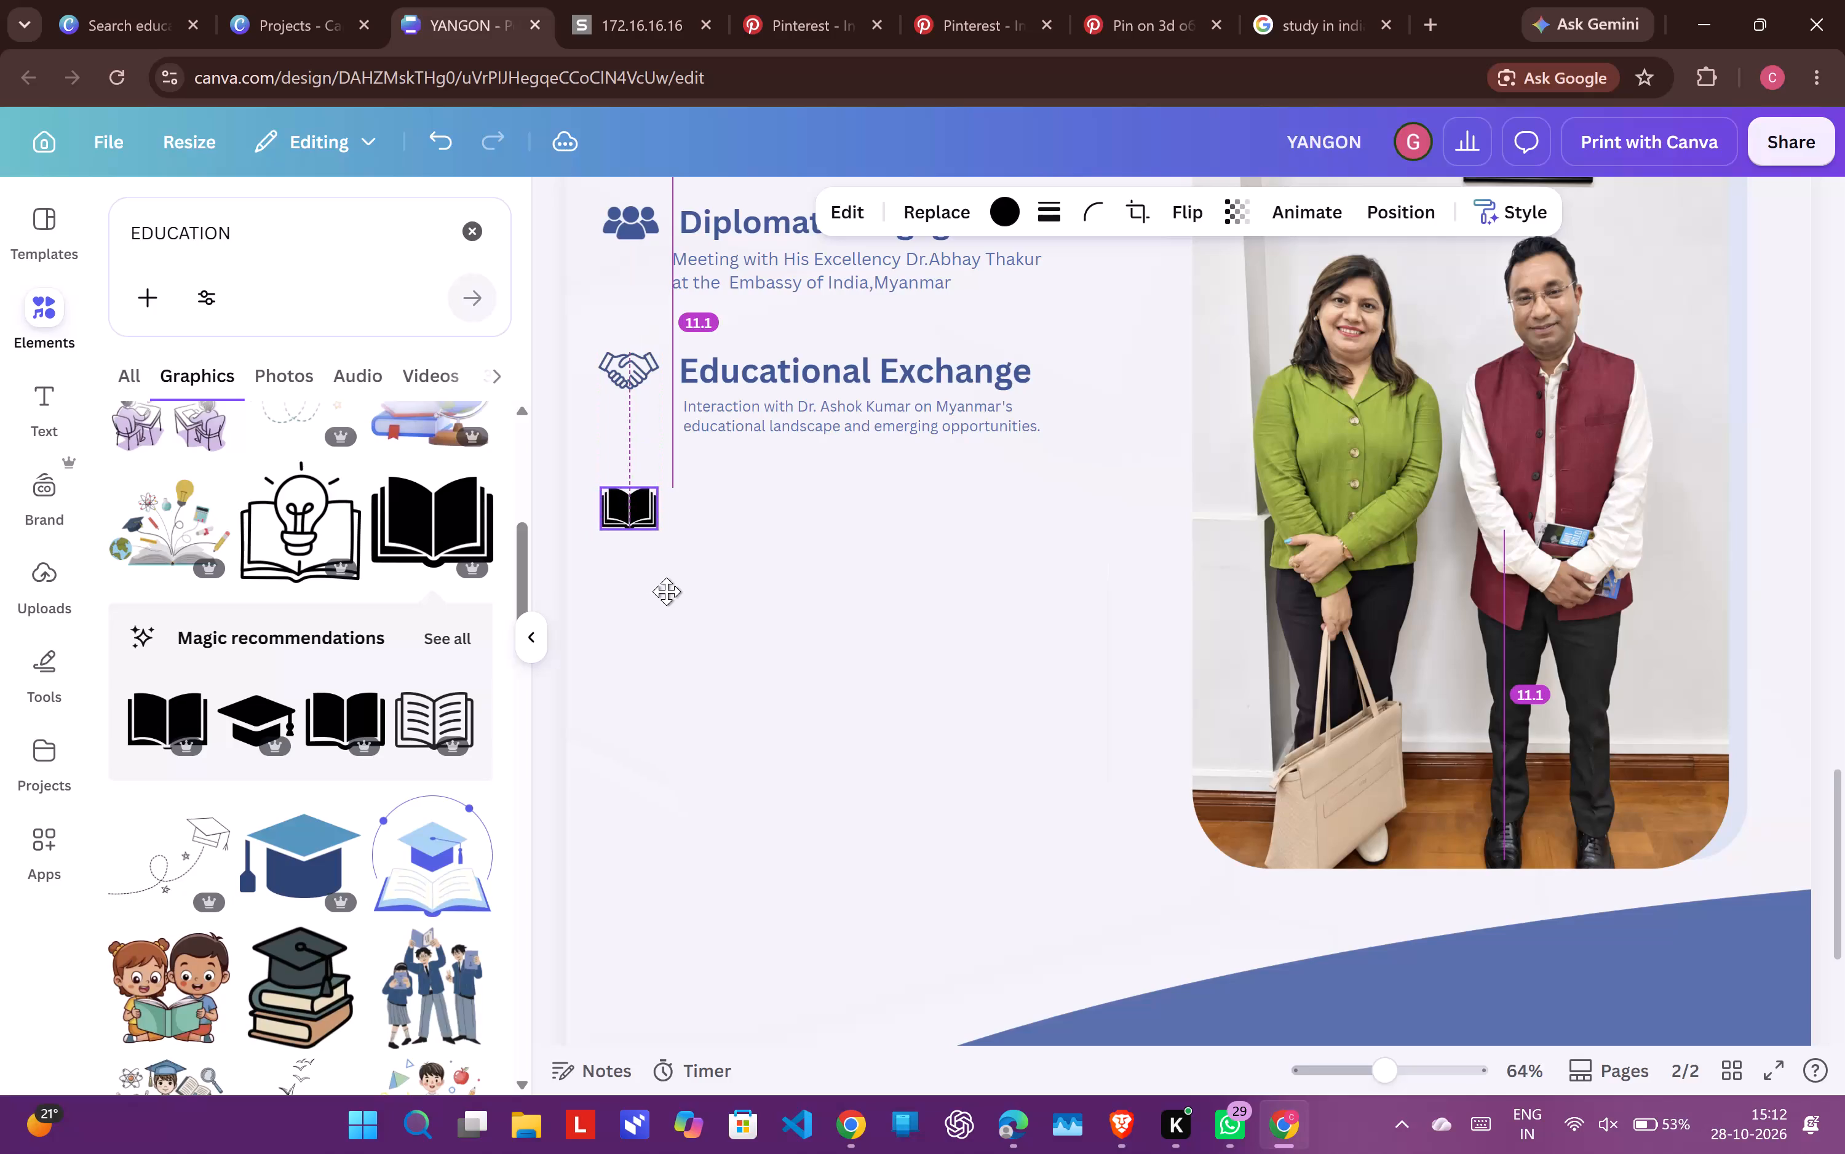
{"action": "left_click_drag", "start_coordinate": [666, 591], "coordinate": [666, 587]}
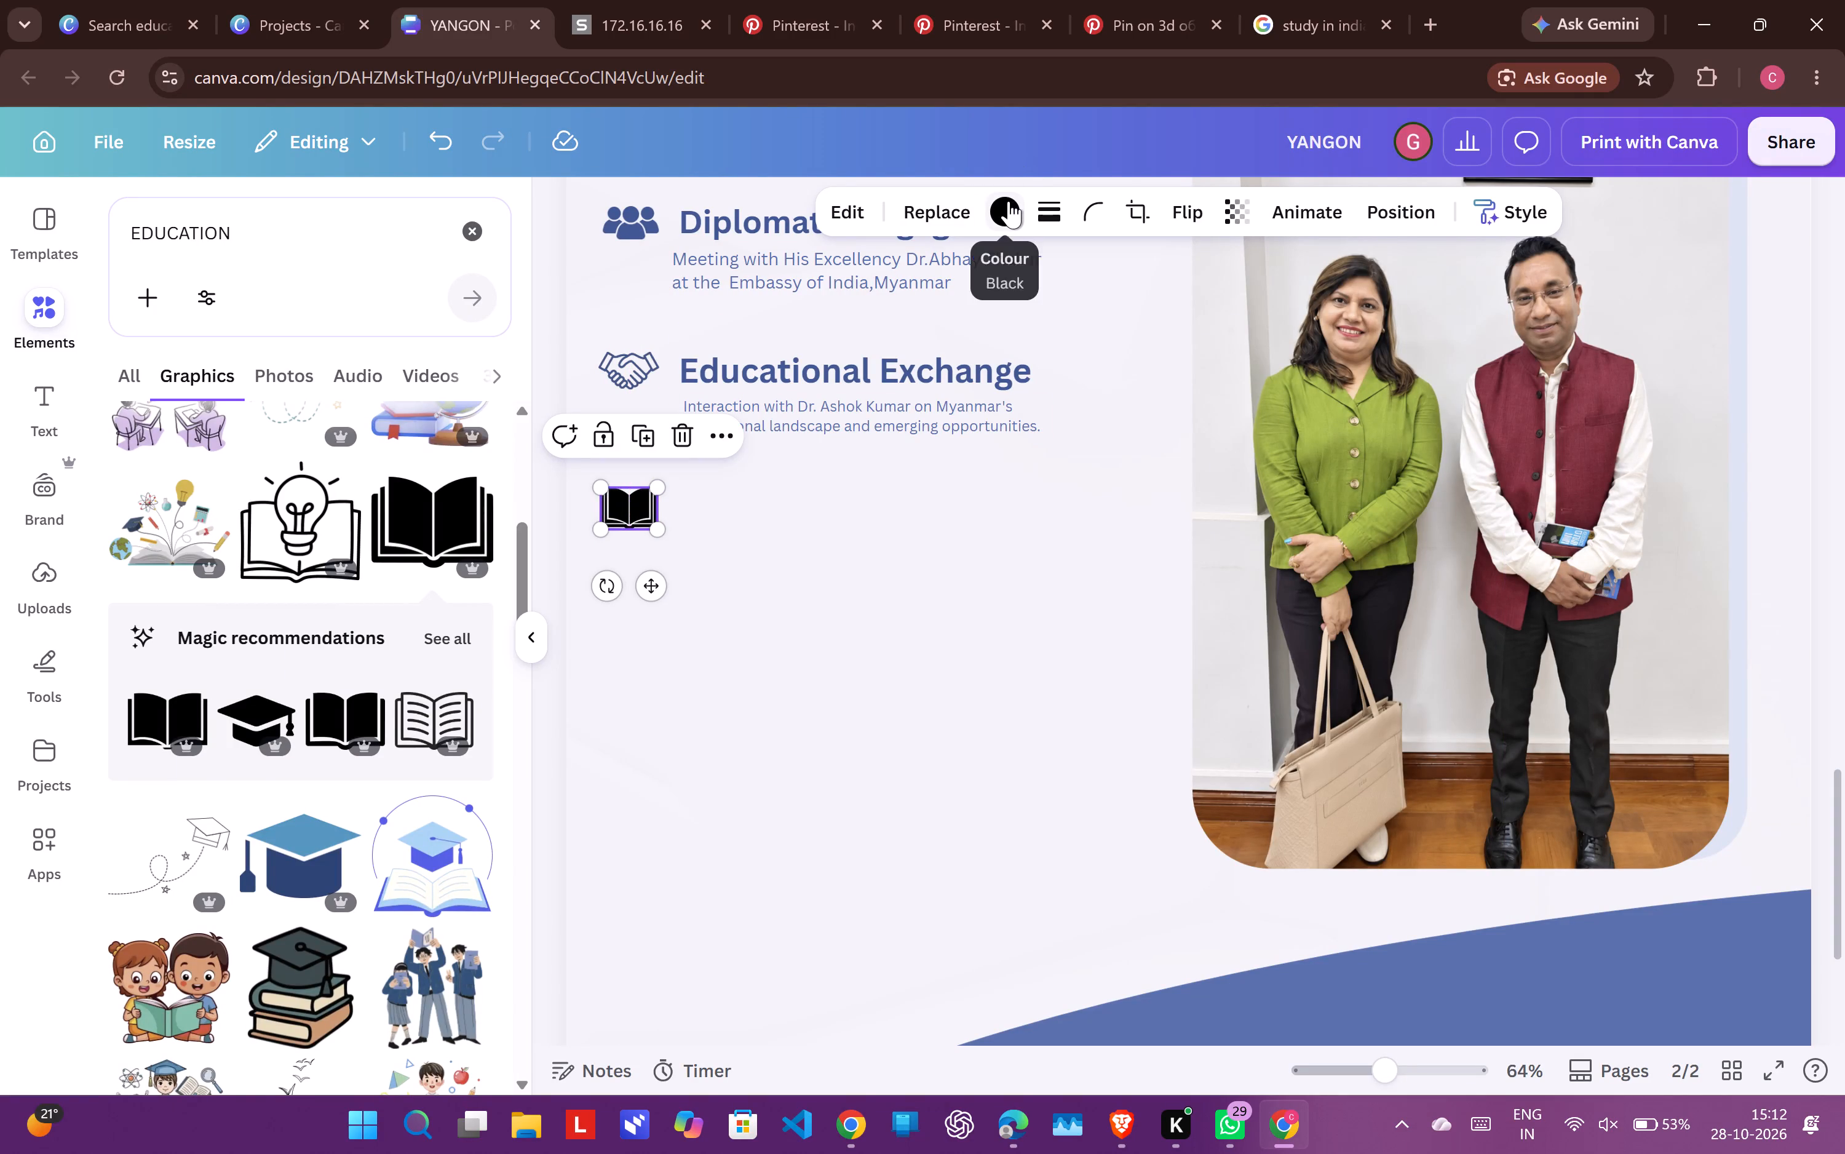
Recolour the open-book icon with the dark blue from the Brand Kit colour palette.
{"action": "left_click", "coordinate": [1009, 201]}
{"action": "left_click", "coordinate": [146, 645]}
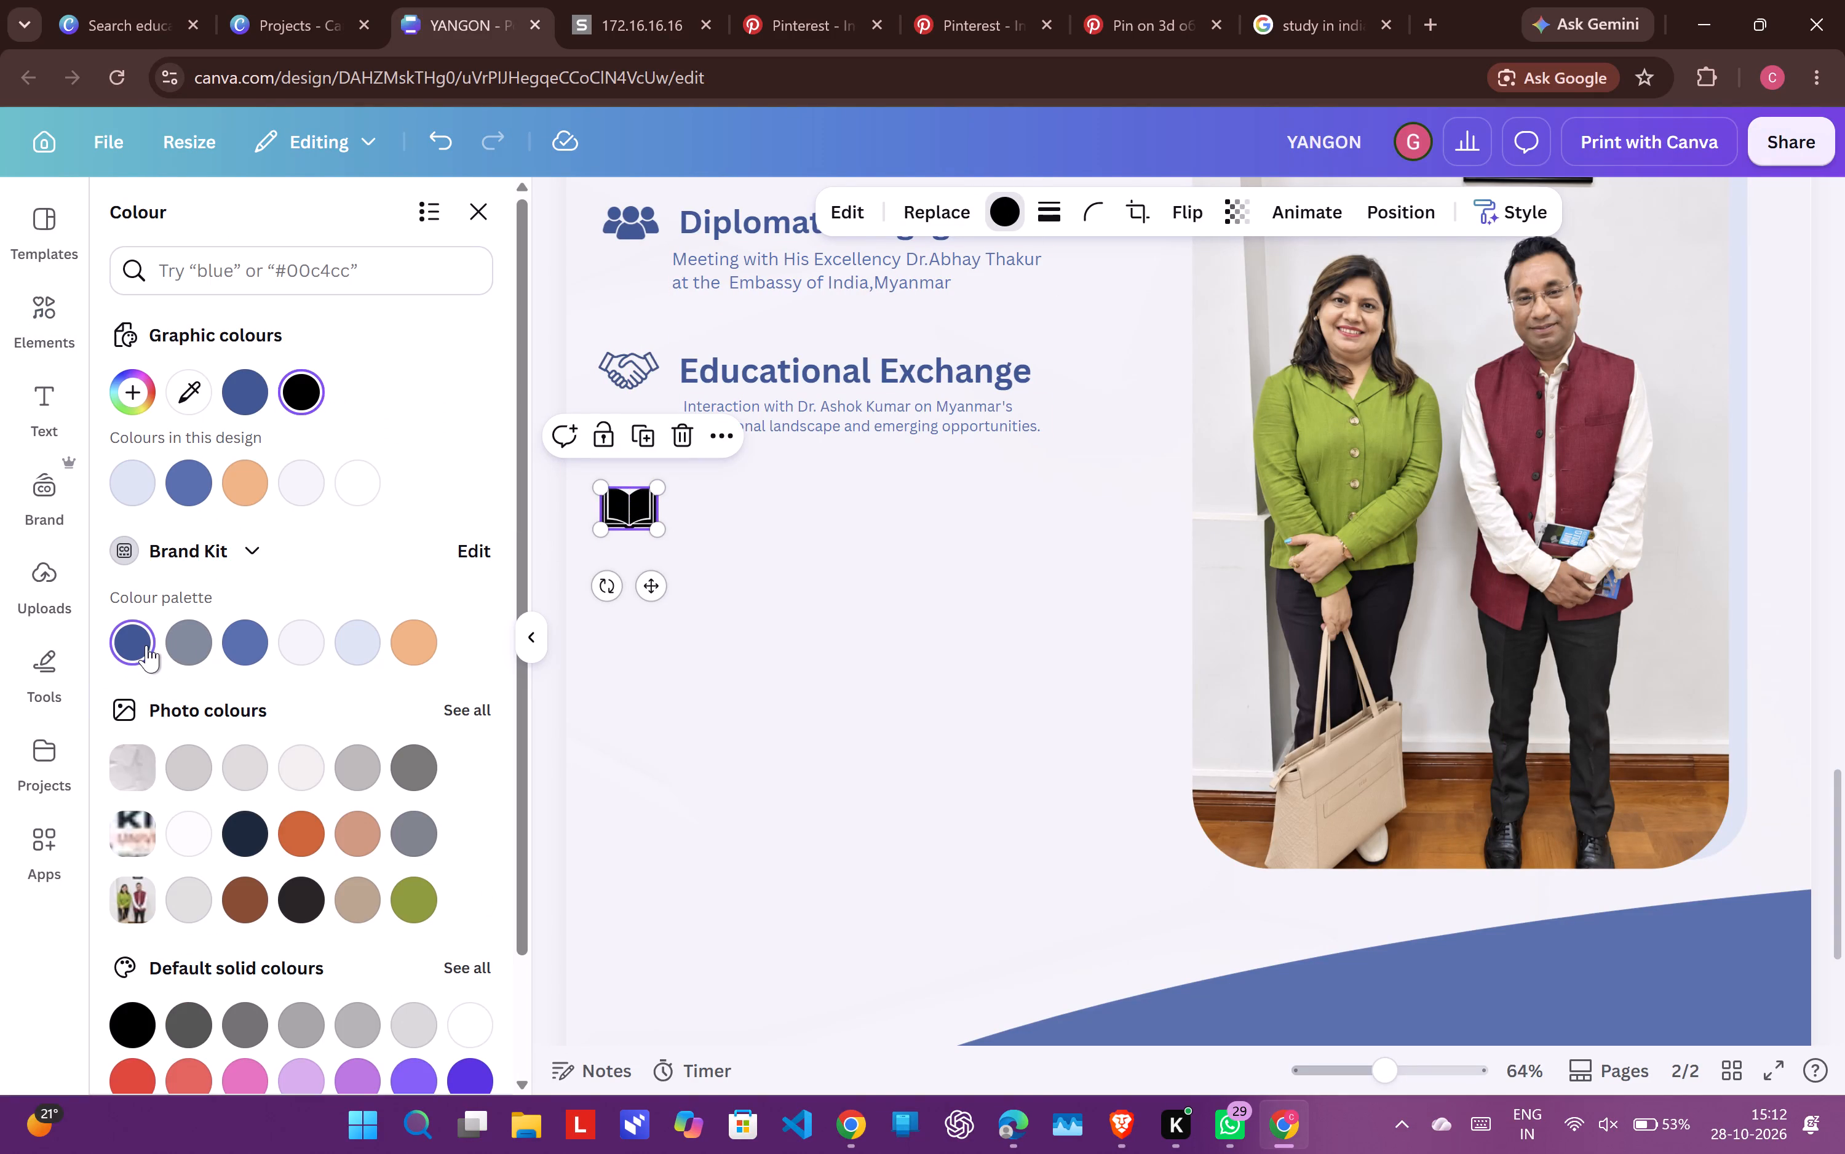
{"action": "left_click", "coordinate": [792, 528]}
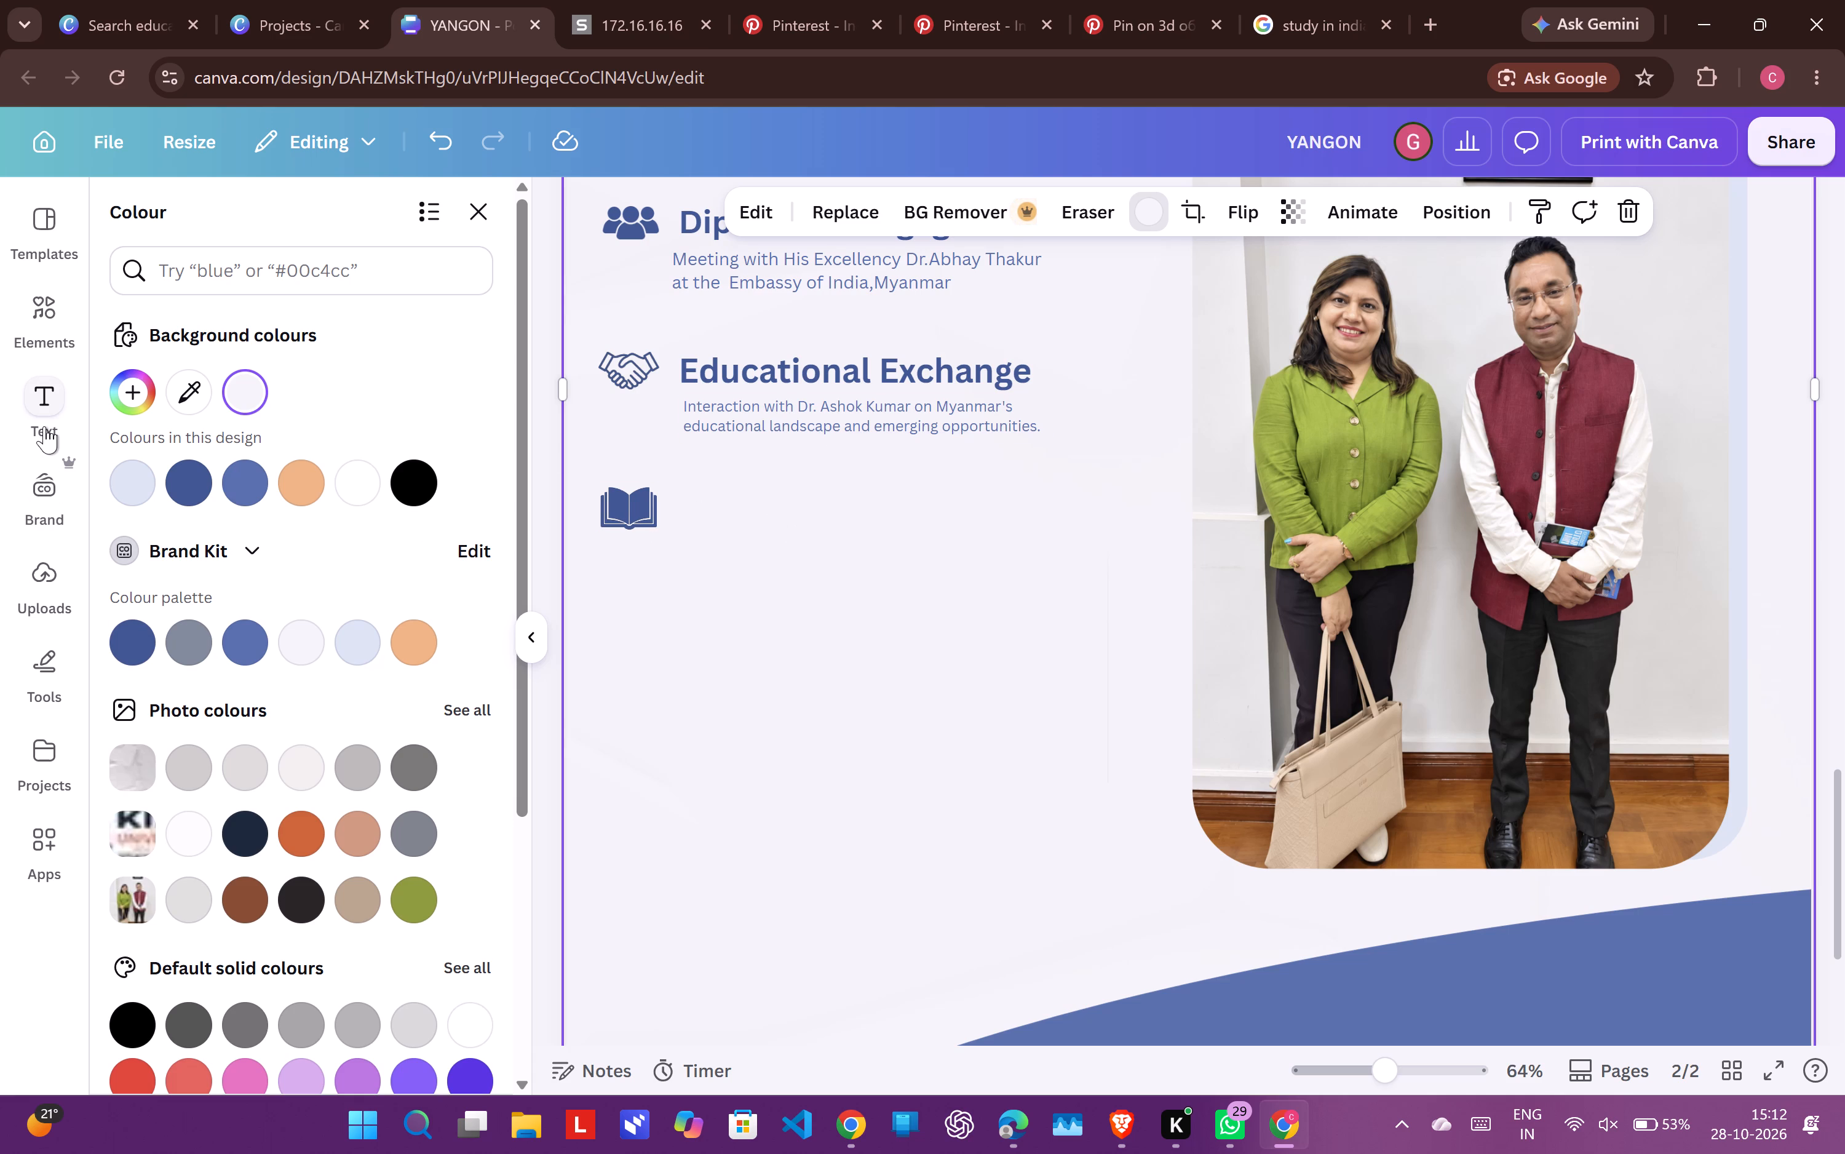
Add a heading to page 2 with the copied text "Understanding Myanmar's Education System", shrink it to about size 44, and place it below the open-book icon.
{"action": "left_click", "coordinate": [49, 371]}
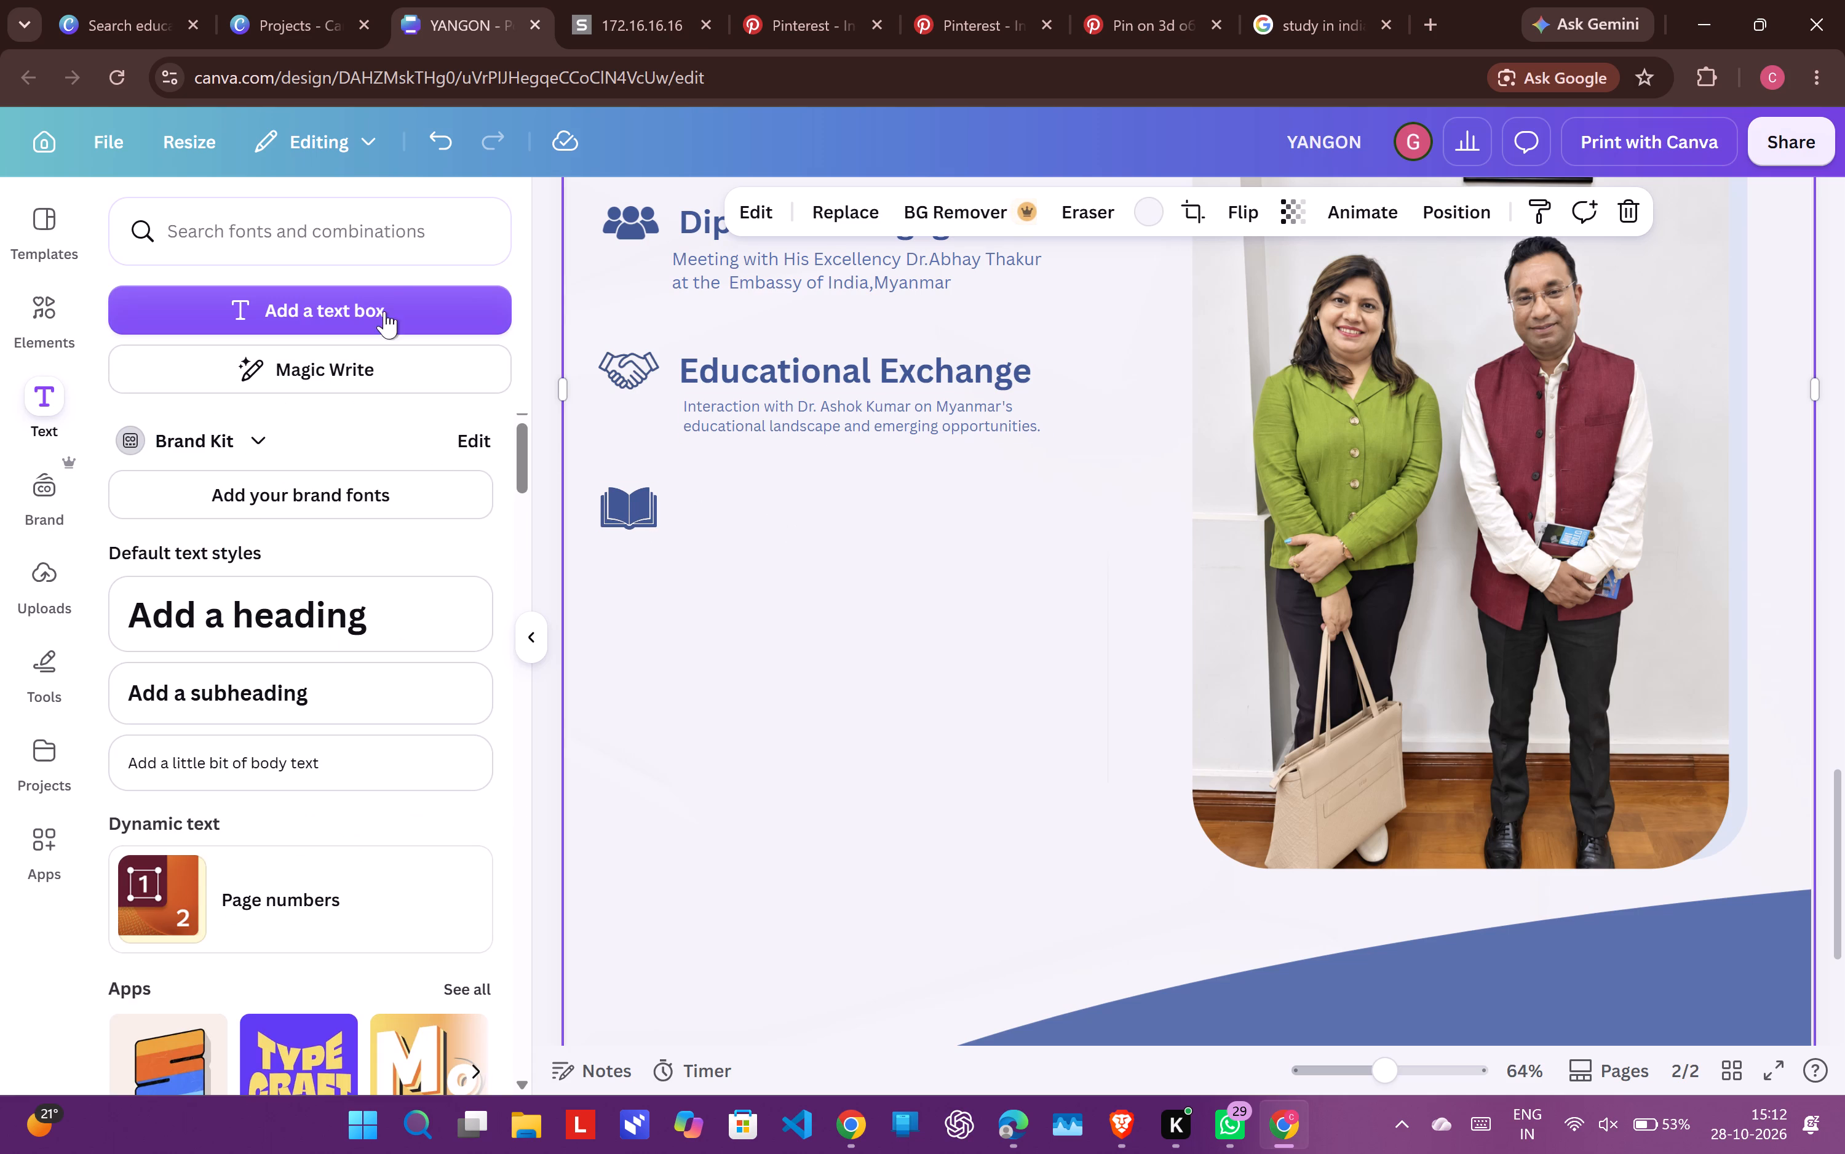
{"action": "left_click", "coordinate": [384, 609]}
{"action": "key", "text": "ctrl+v"}
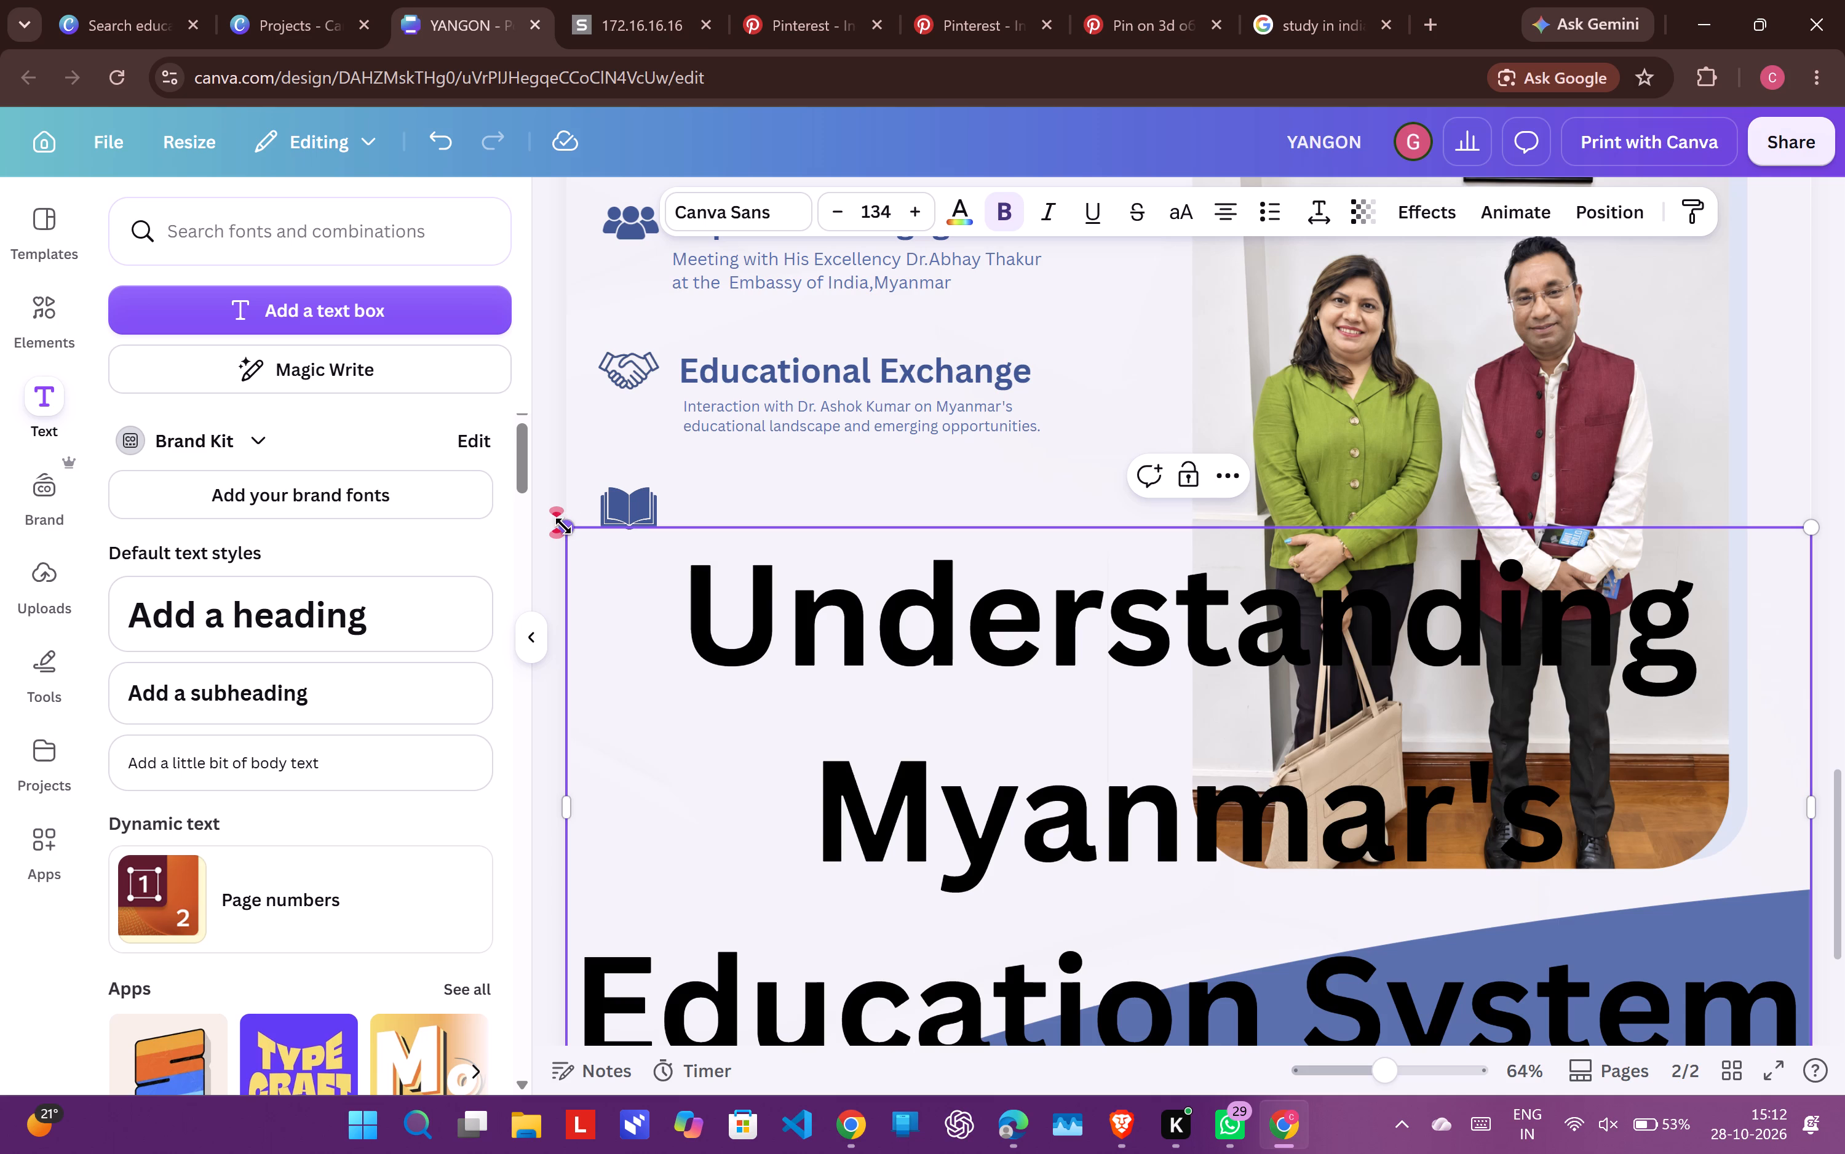
{"action": "left_click_drag", "start_coordinate": [563, 526], "coordinate": [1325, 1061]}
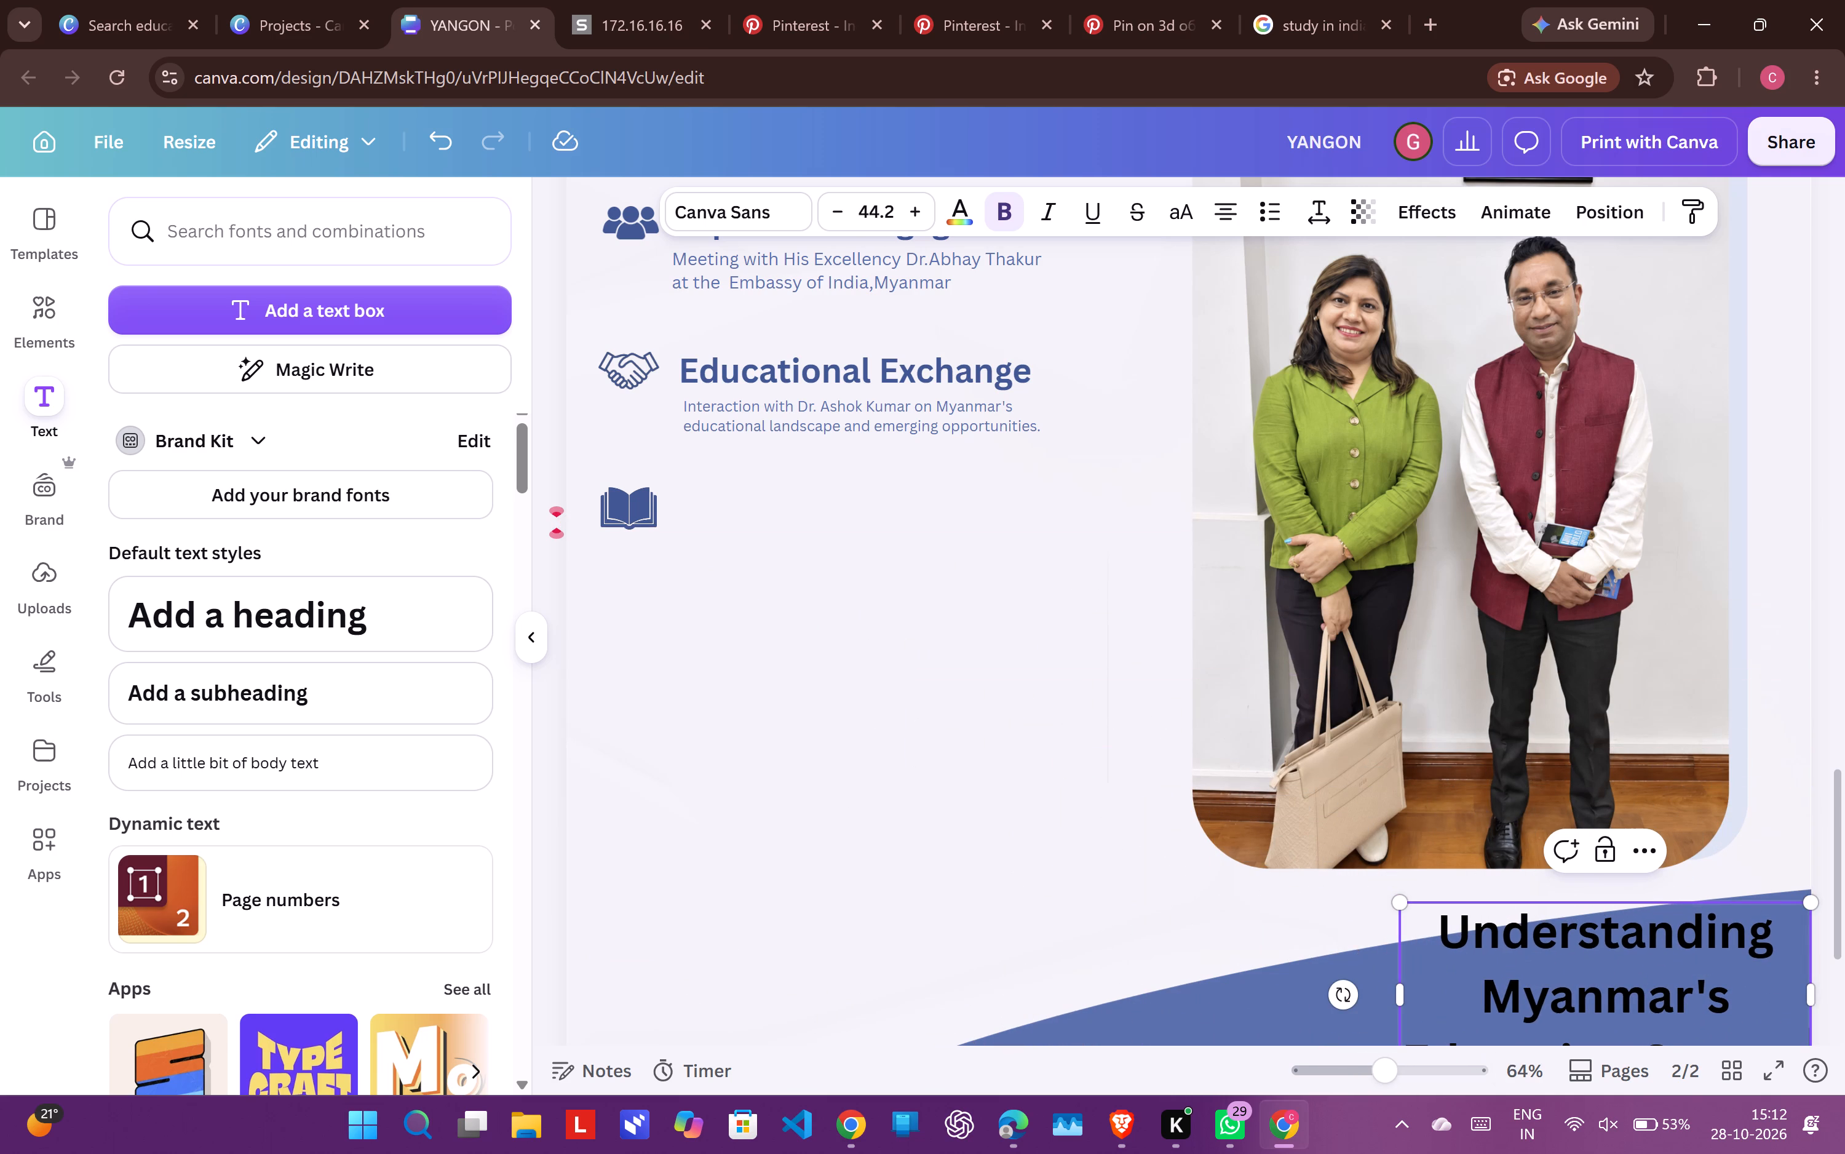
{"action": "left_click", "coordinate": [1280, 913]}
{"action": "left_click", "coordinate": [1479, 928]}
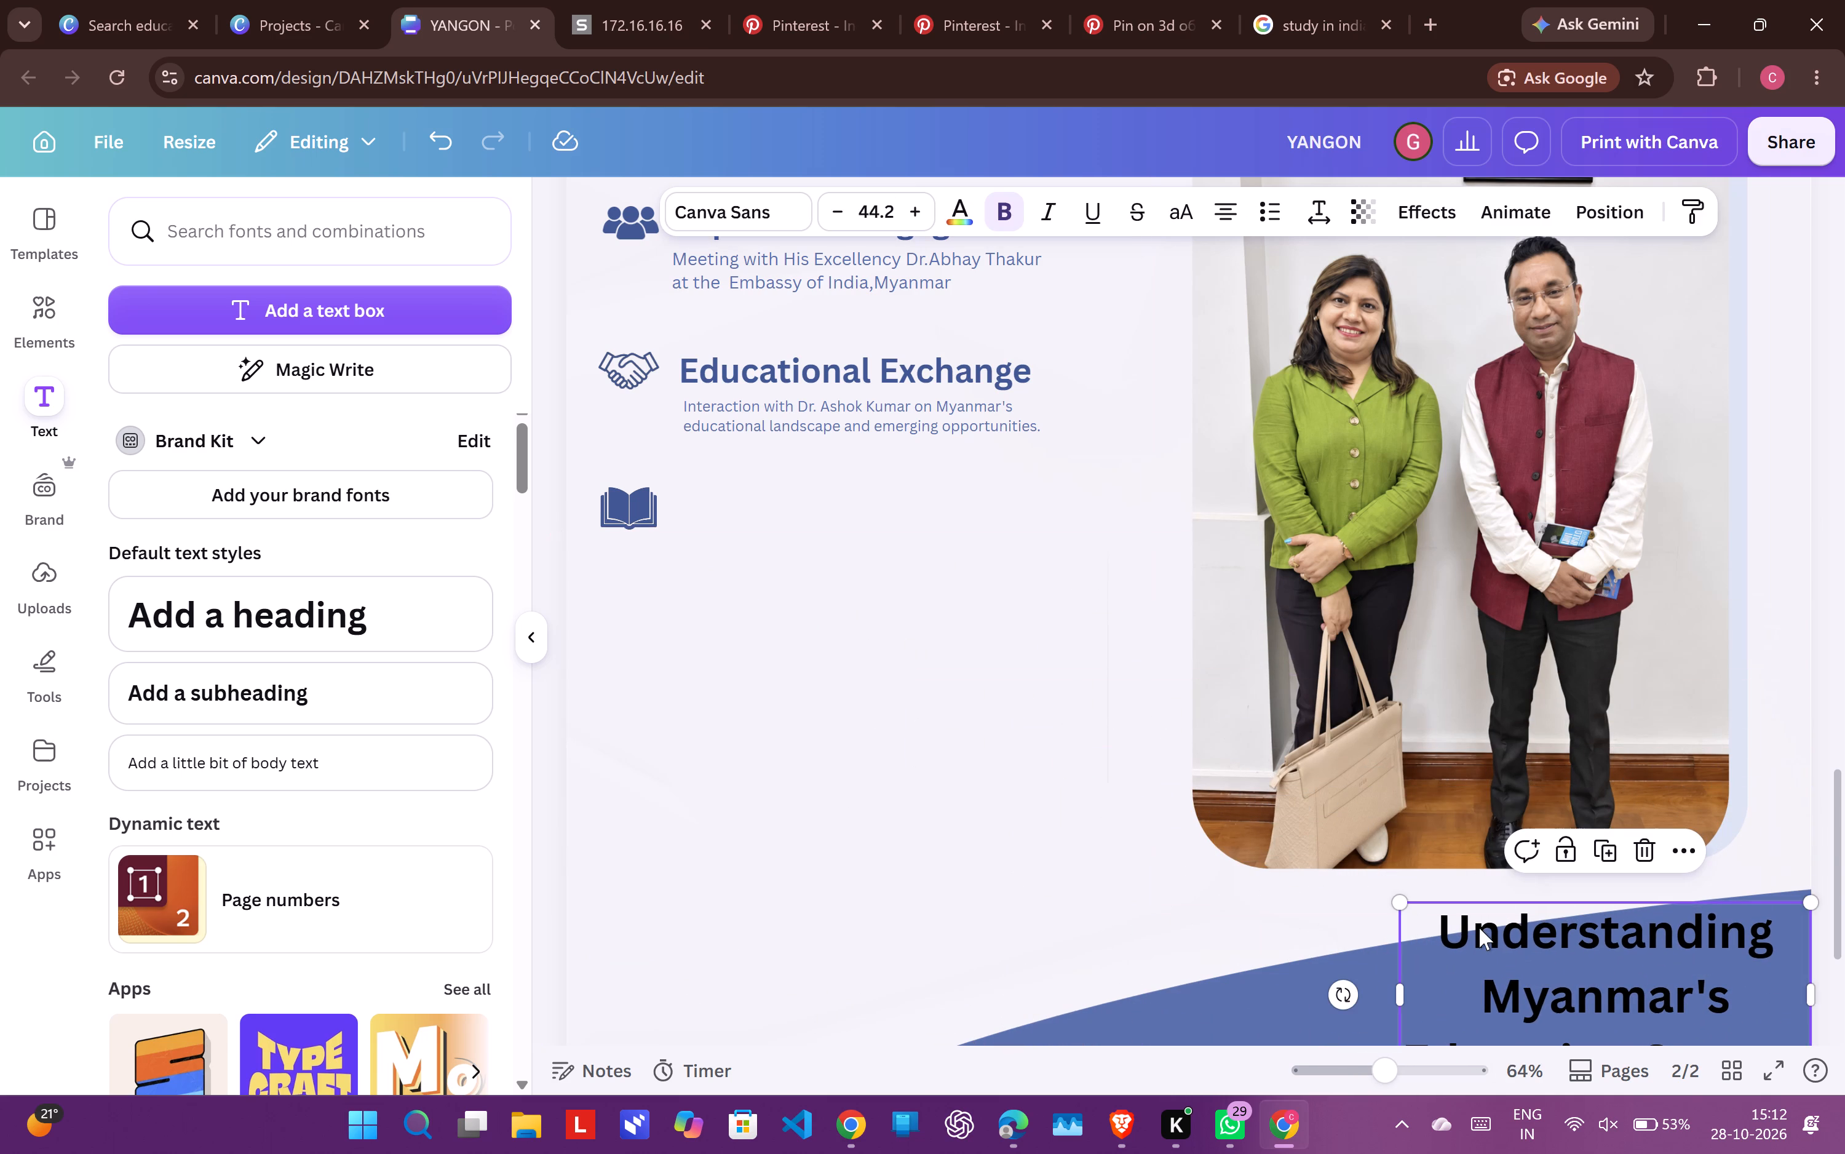
{"action": "left_click_drag", "start_coordinate": [1479, 928], "coordinate": [768, 605]}
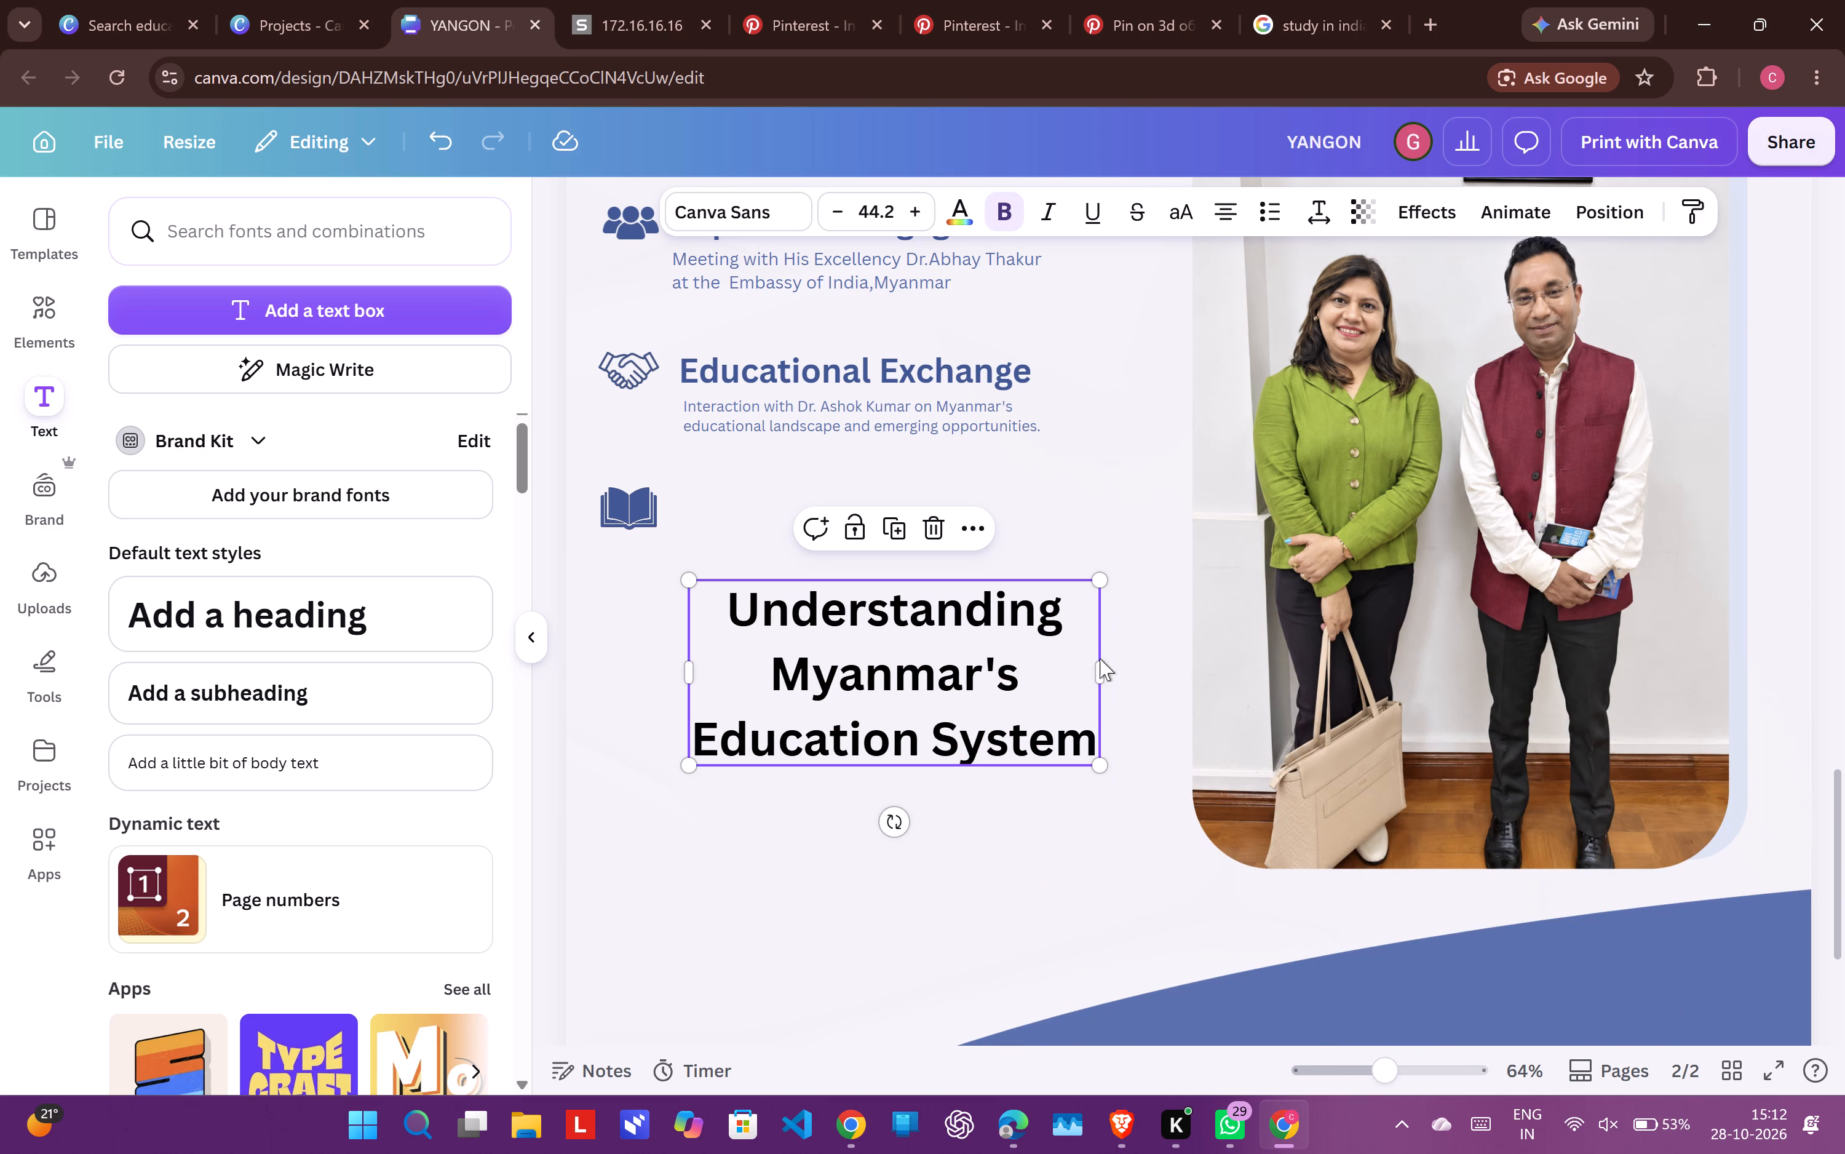
Resize the "Understanding Myanmar's Education System" heading to about size 22 on a single line and position it just below the open-book icon.
{"action": "left_click_drag", "start_coordinate": [1110, 675], "coordinate": [1336, 726]}
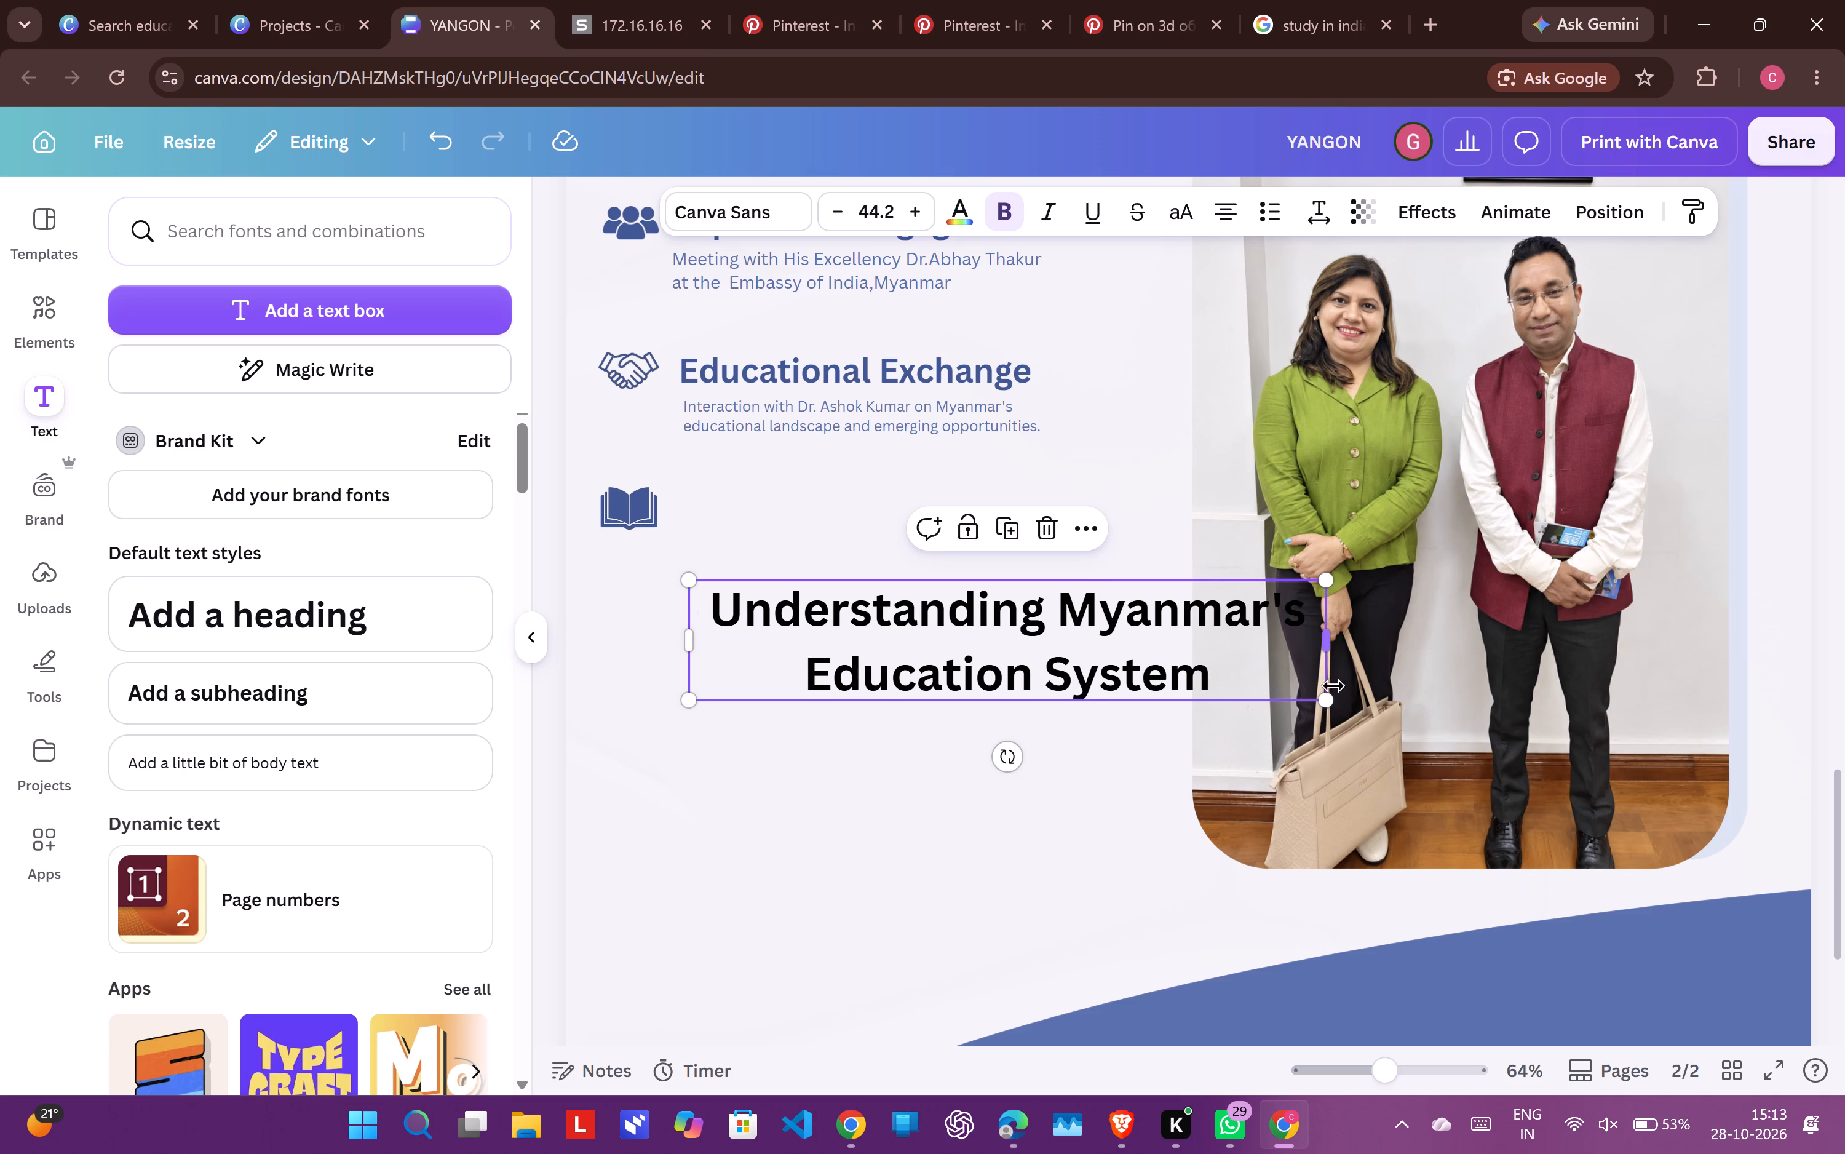
{"action": "left_click_drag", "start_coordinate": [1328, 699], "coordinate": [949, 568]}
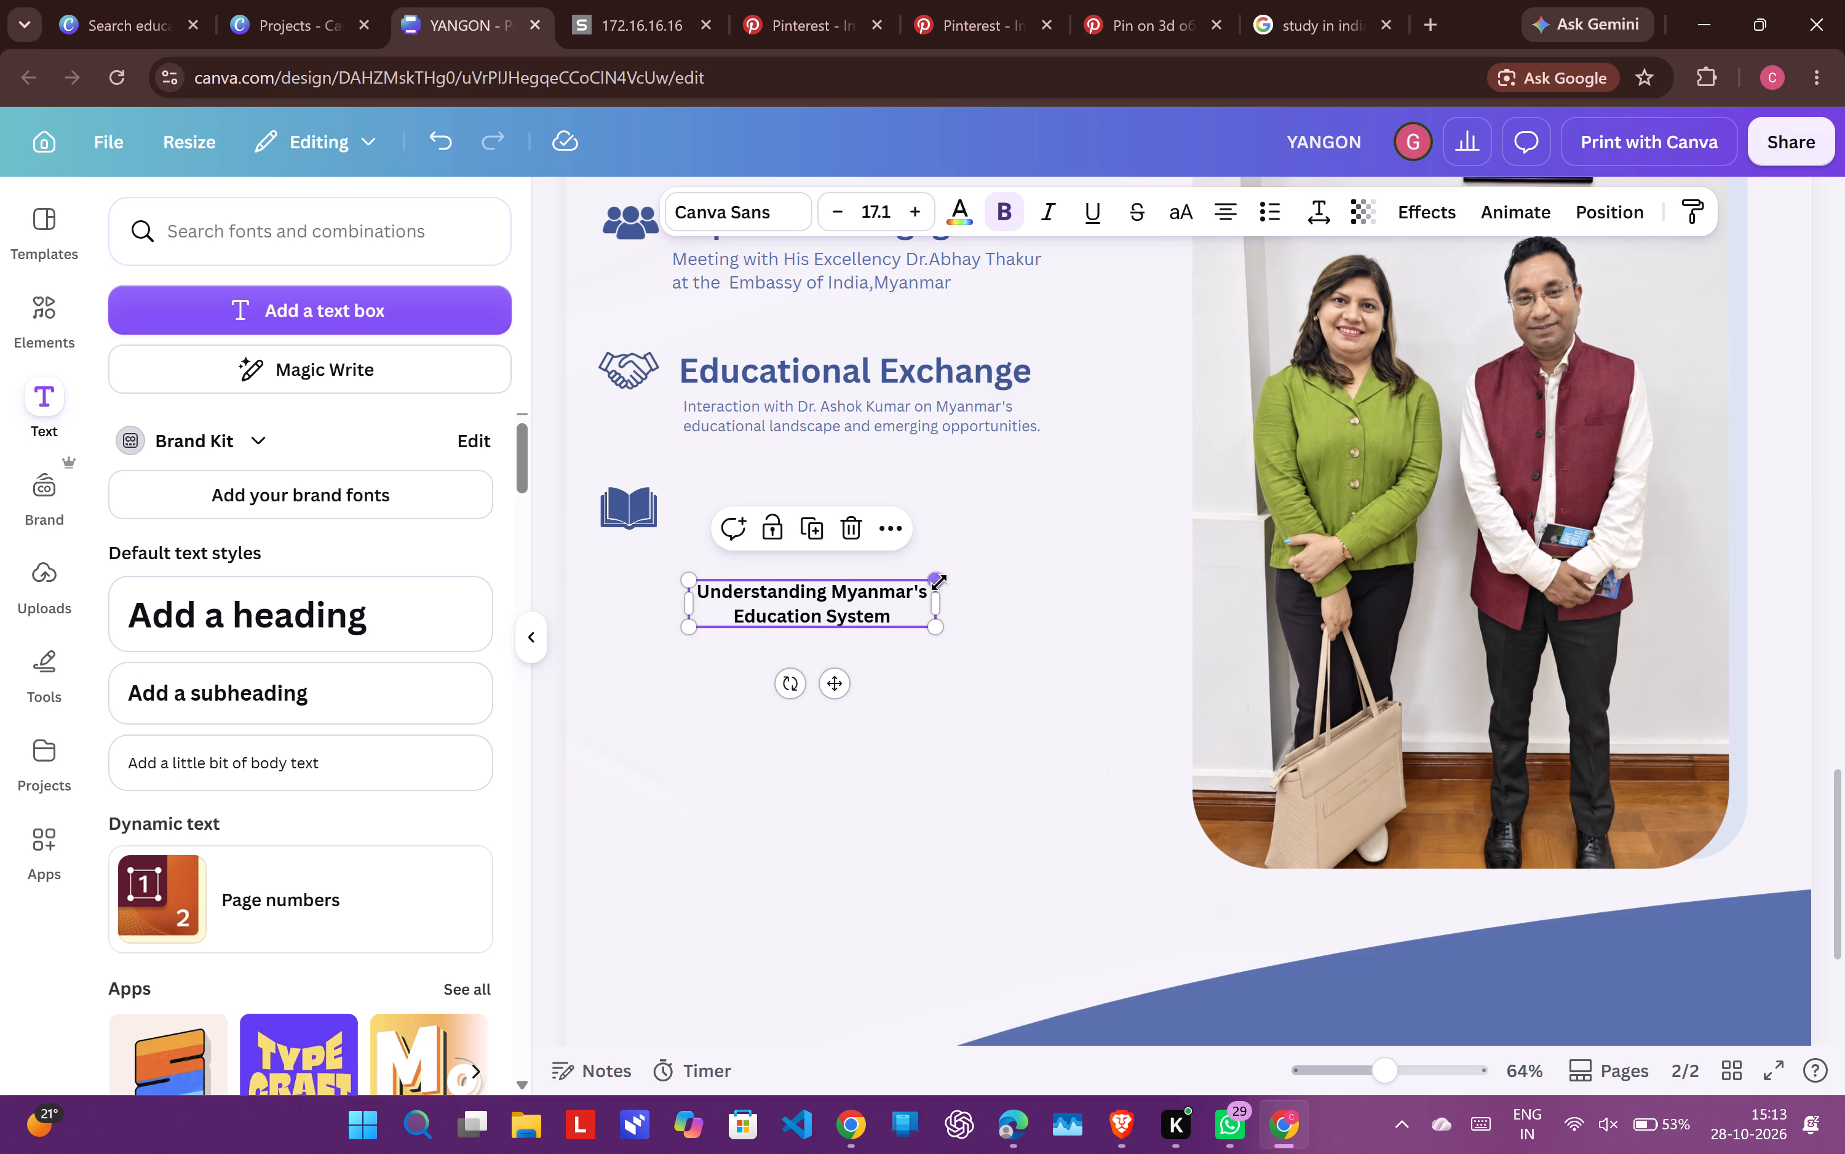
{"action": "left_click_drag", "start_coordinate": [941, 600], "coordinate": [1093, 608]}
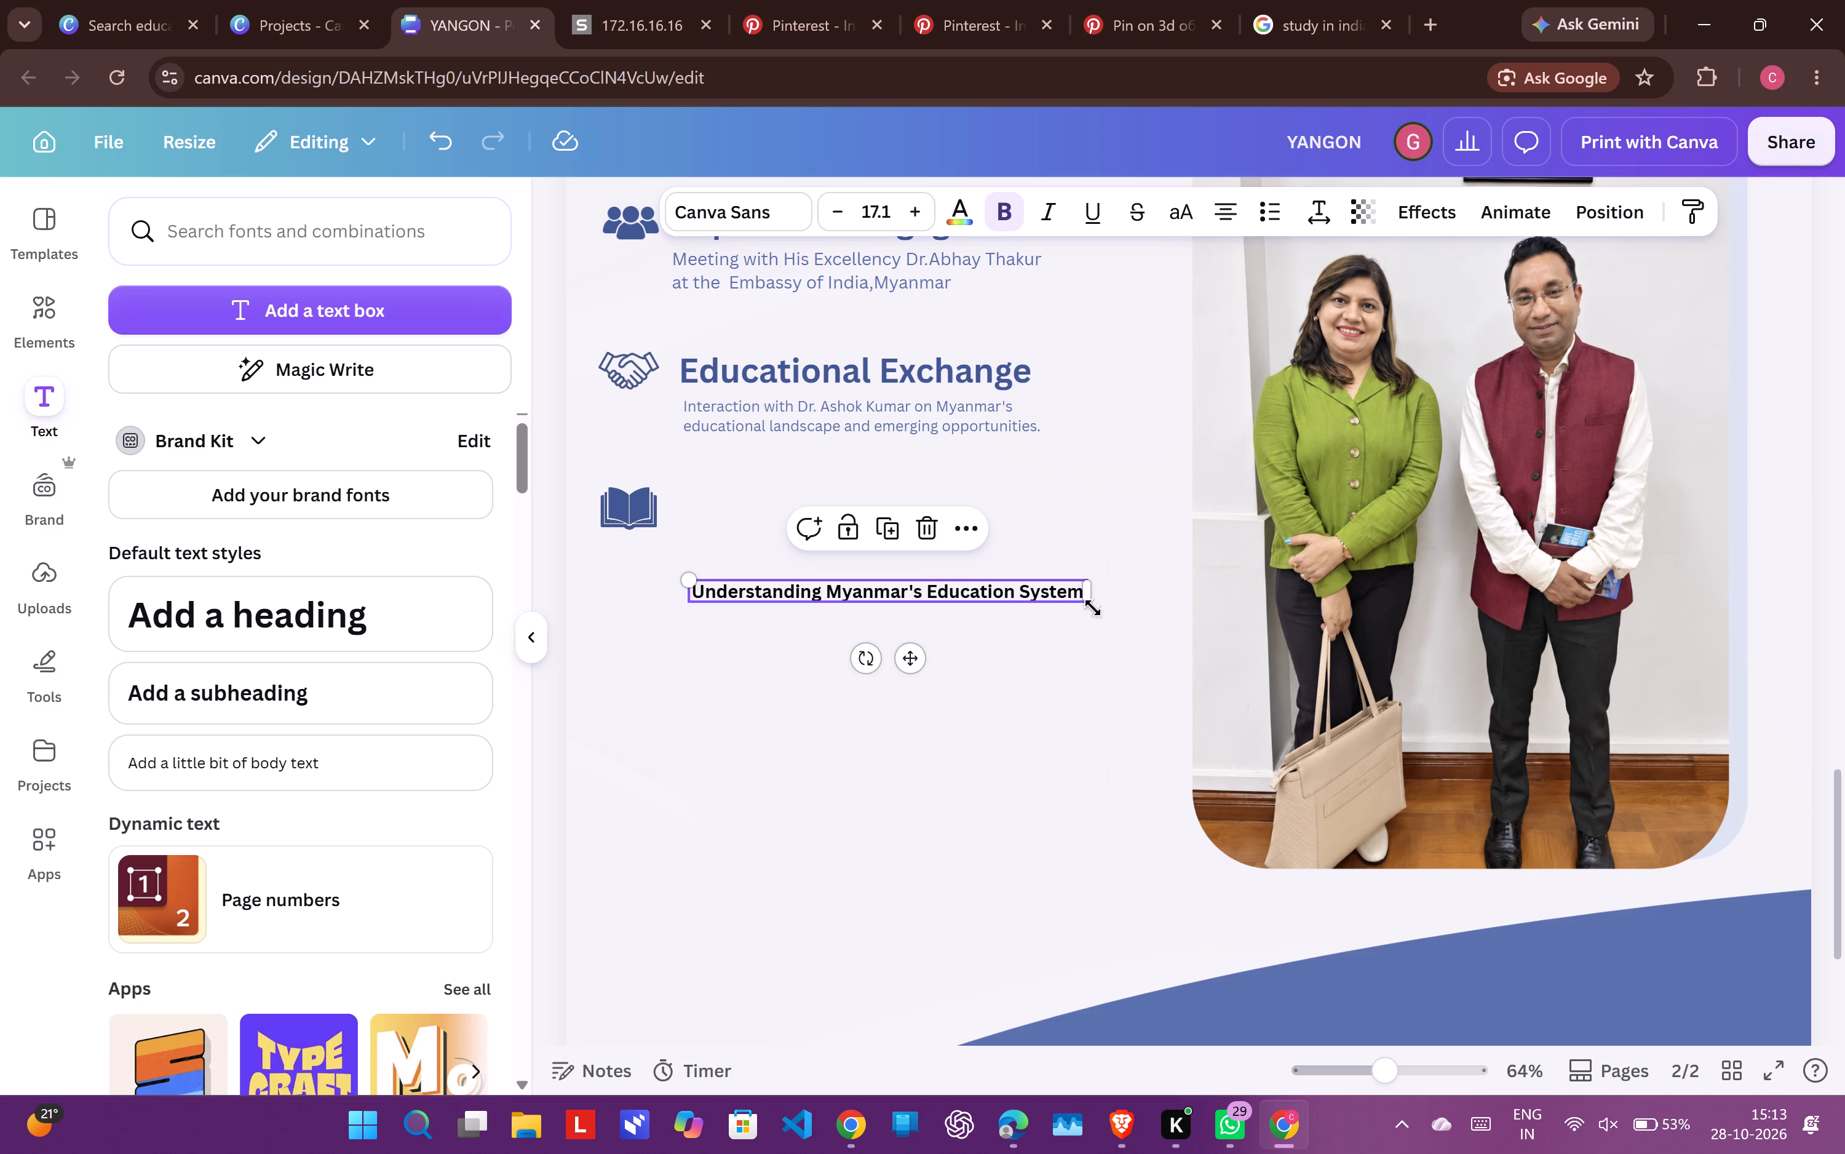
{"action": "left_click_drag", "start_coordinate": [686, 576], "coordinate": [592, 469]}
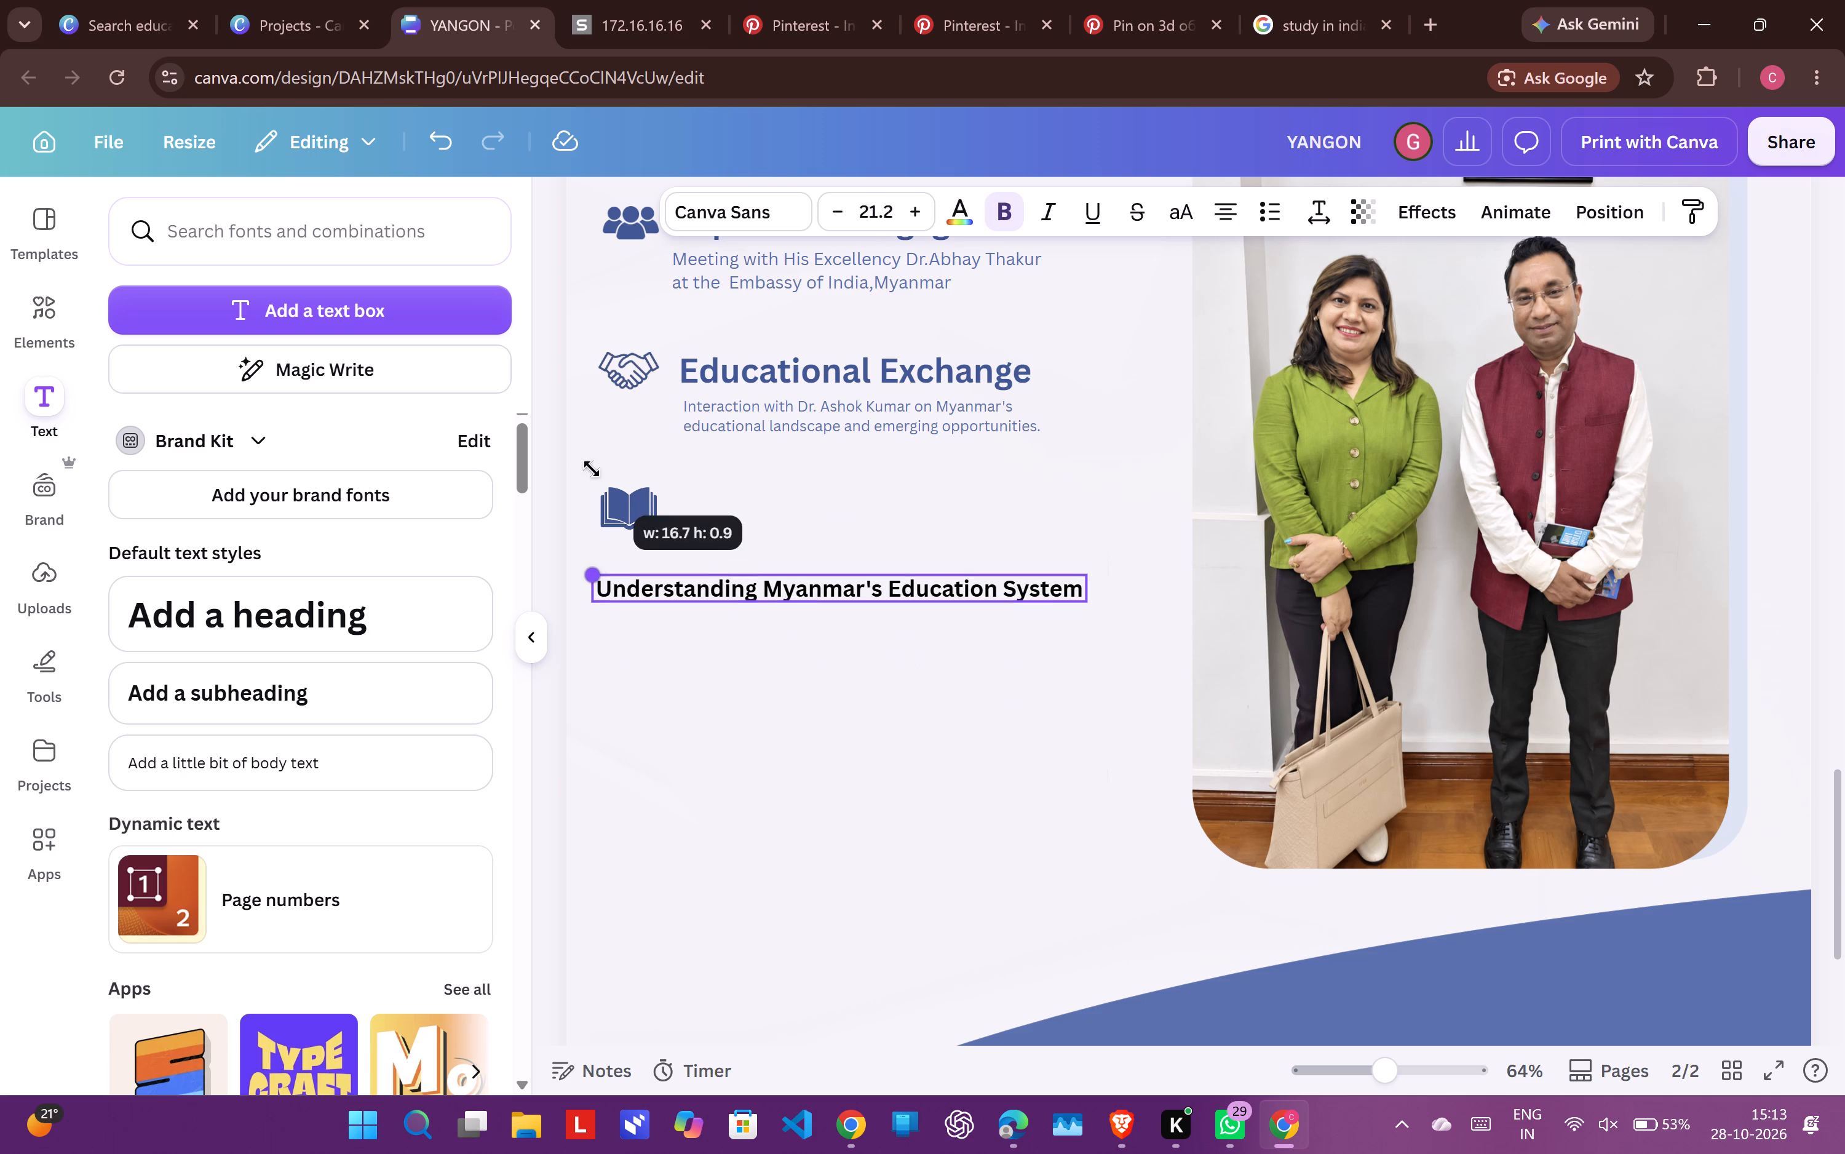
{"action": "left_click_drag", "start_coordinate": [592, 469], "coordinate": [573, 457]}
{"action": "left_click_drag", "start_coordinate": [851, 663], "coordinate": [915, 651]}
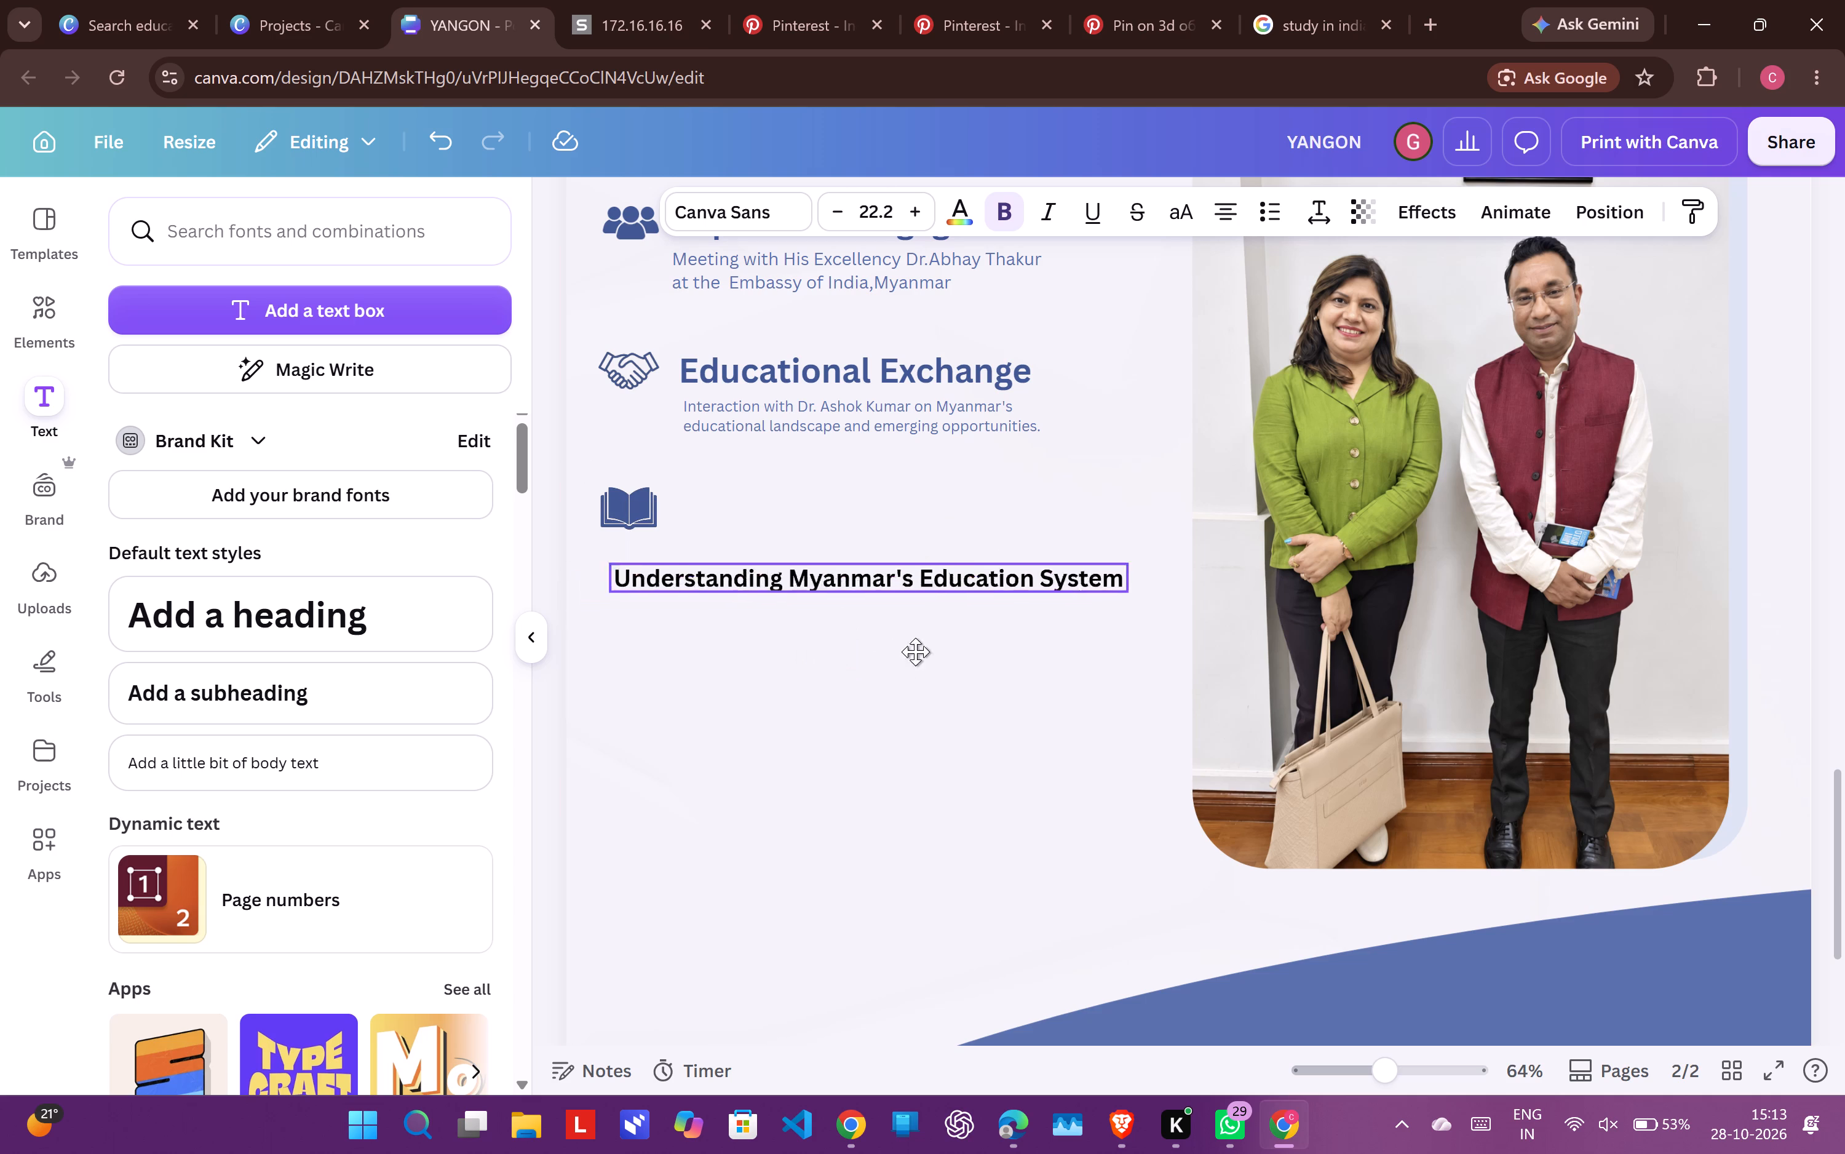
{"action": "left_click_drag", "start_coordinate": [915, 651], "coordinate": [926, 649]}
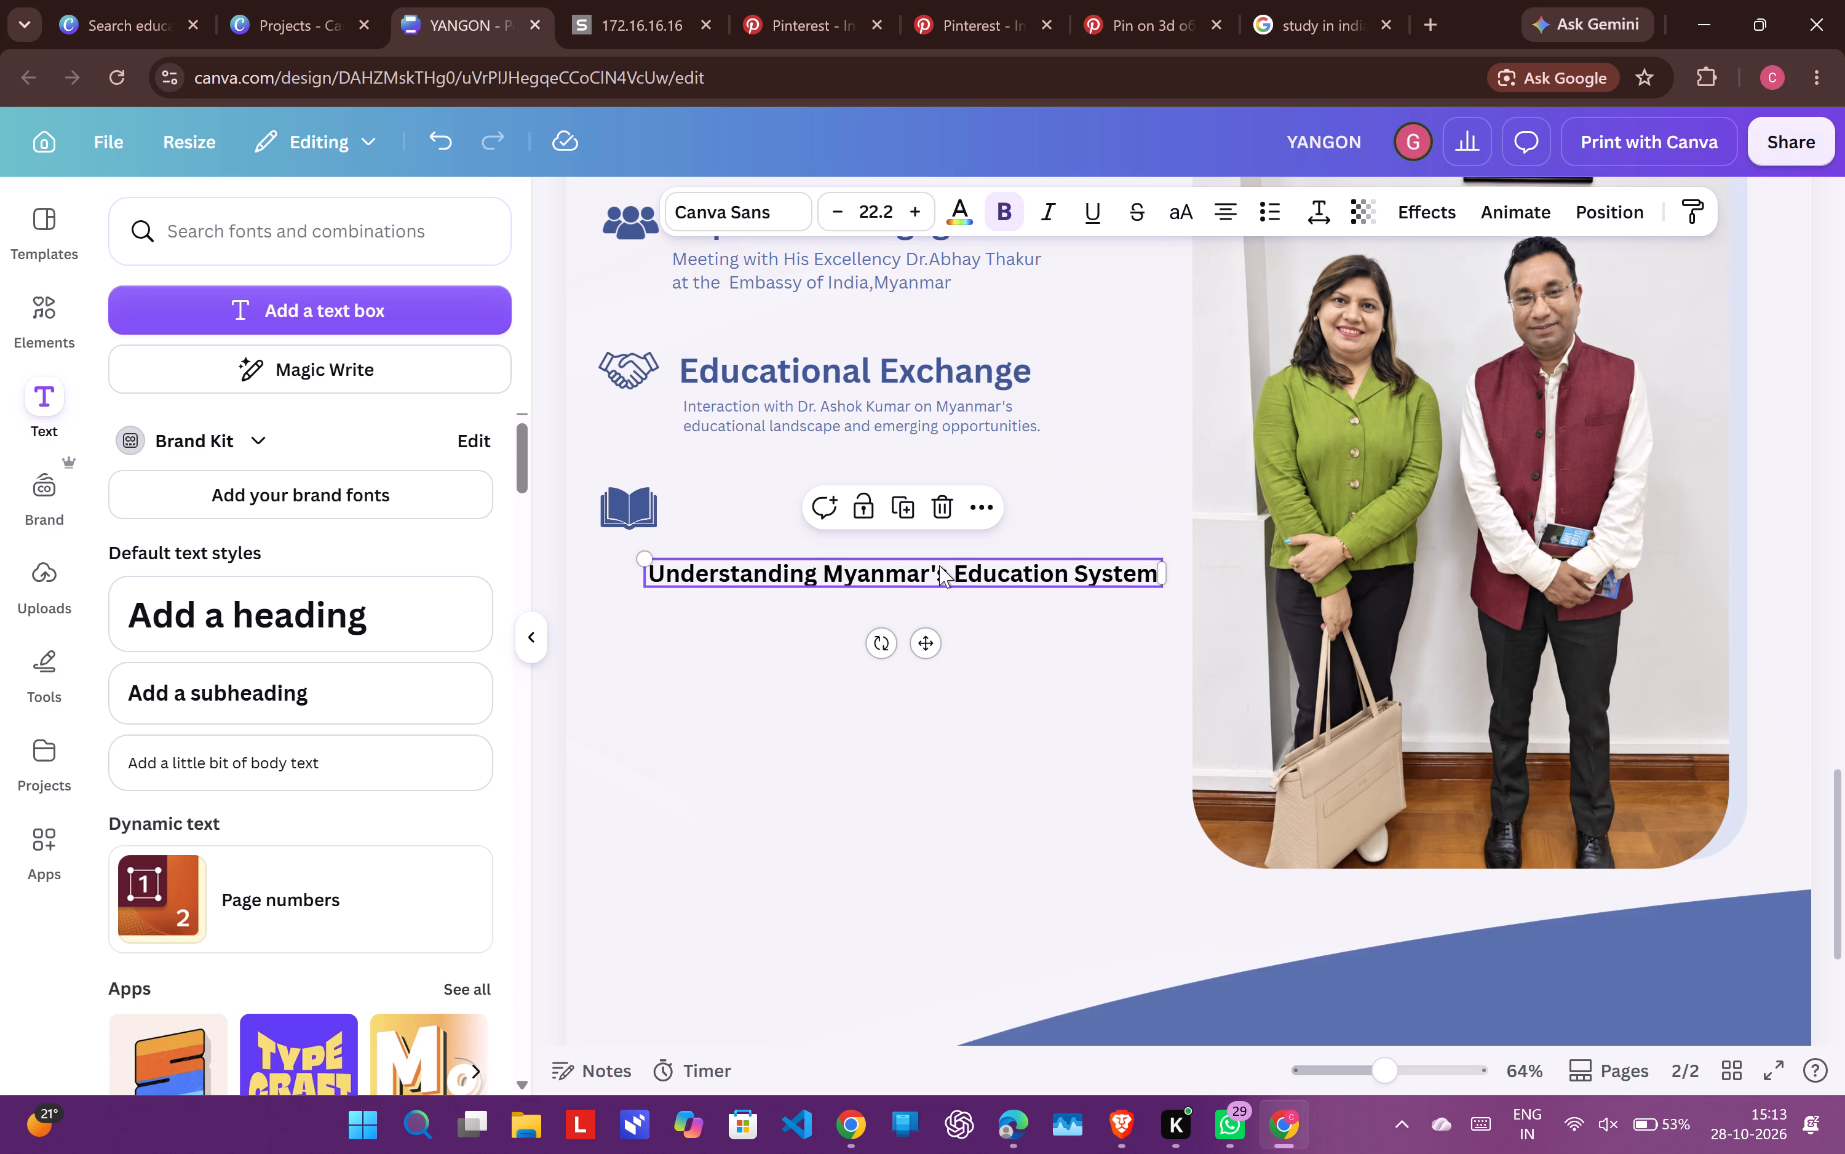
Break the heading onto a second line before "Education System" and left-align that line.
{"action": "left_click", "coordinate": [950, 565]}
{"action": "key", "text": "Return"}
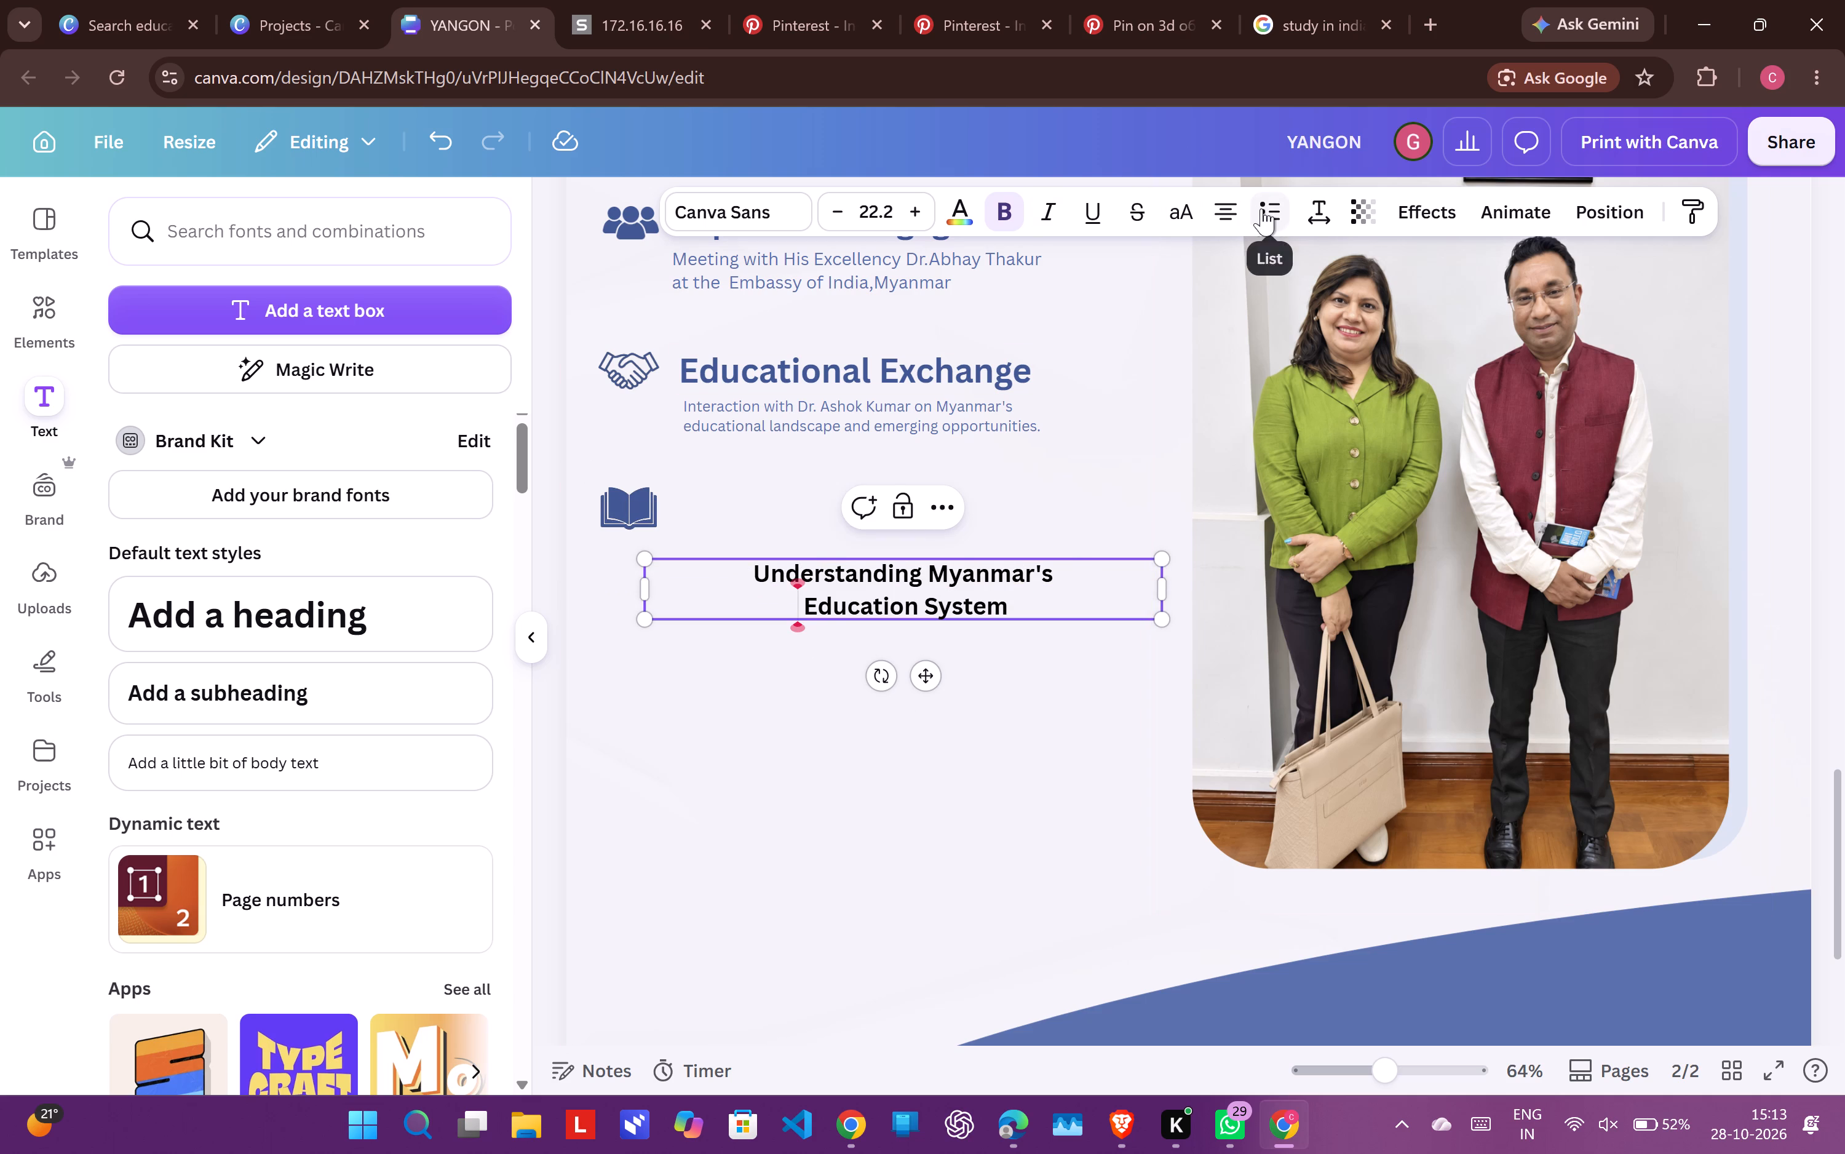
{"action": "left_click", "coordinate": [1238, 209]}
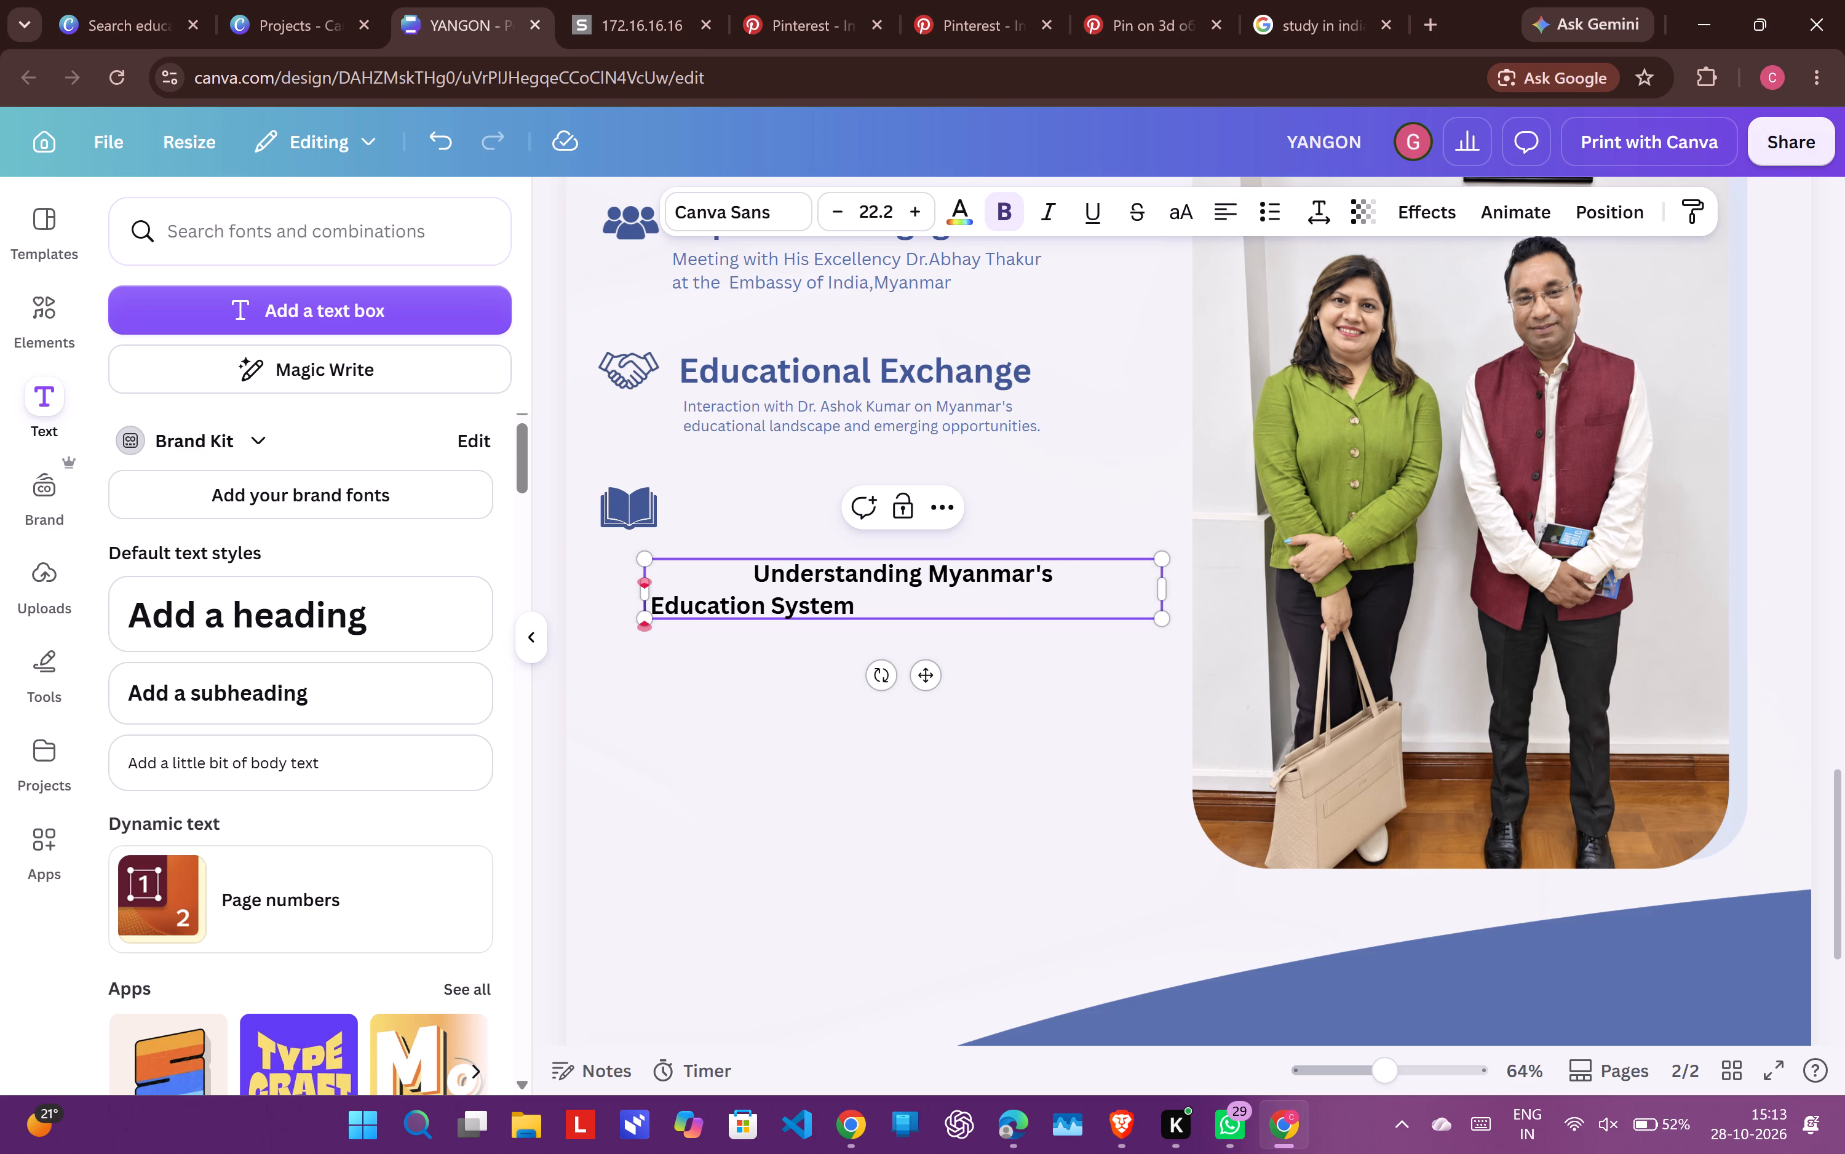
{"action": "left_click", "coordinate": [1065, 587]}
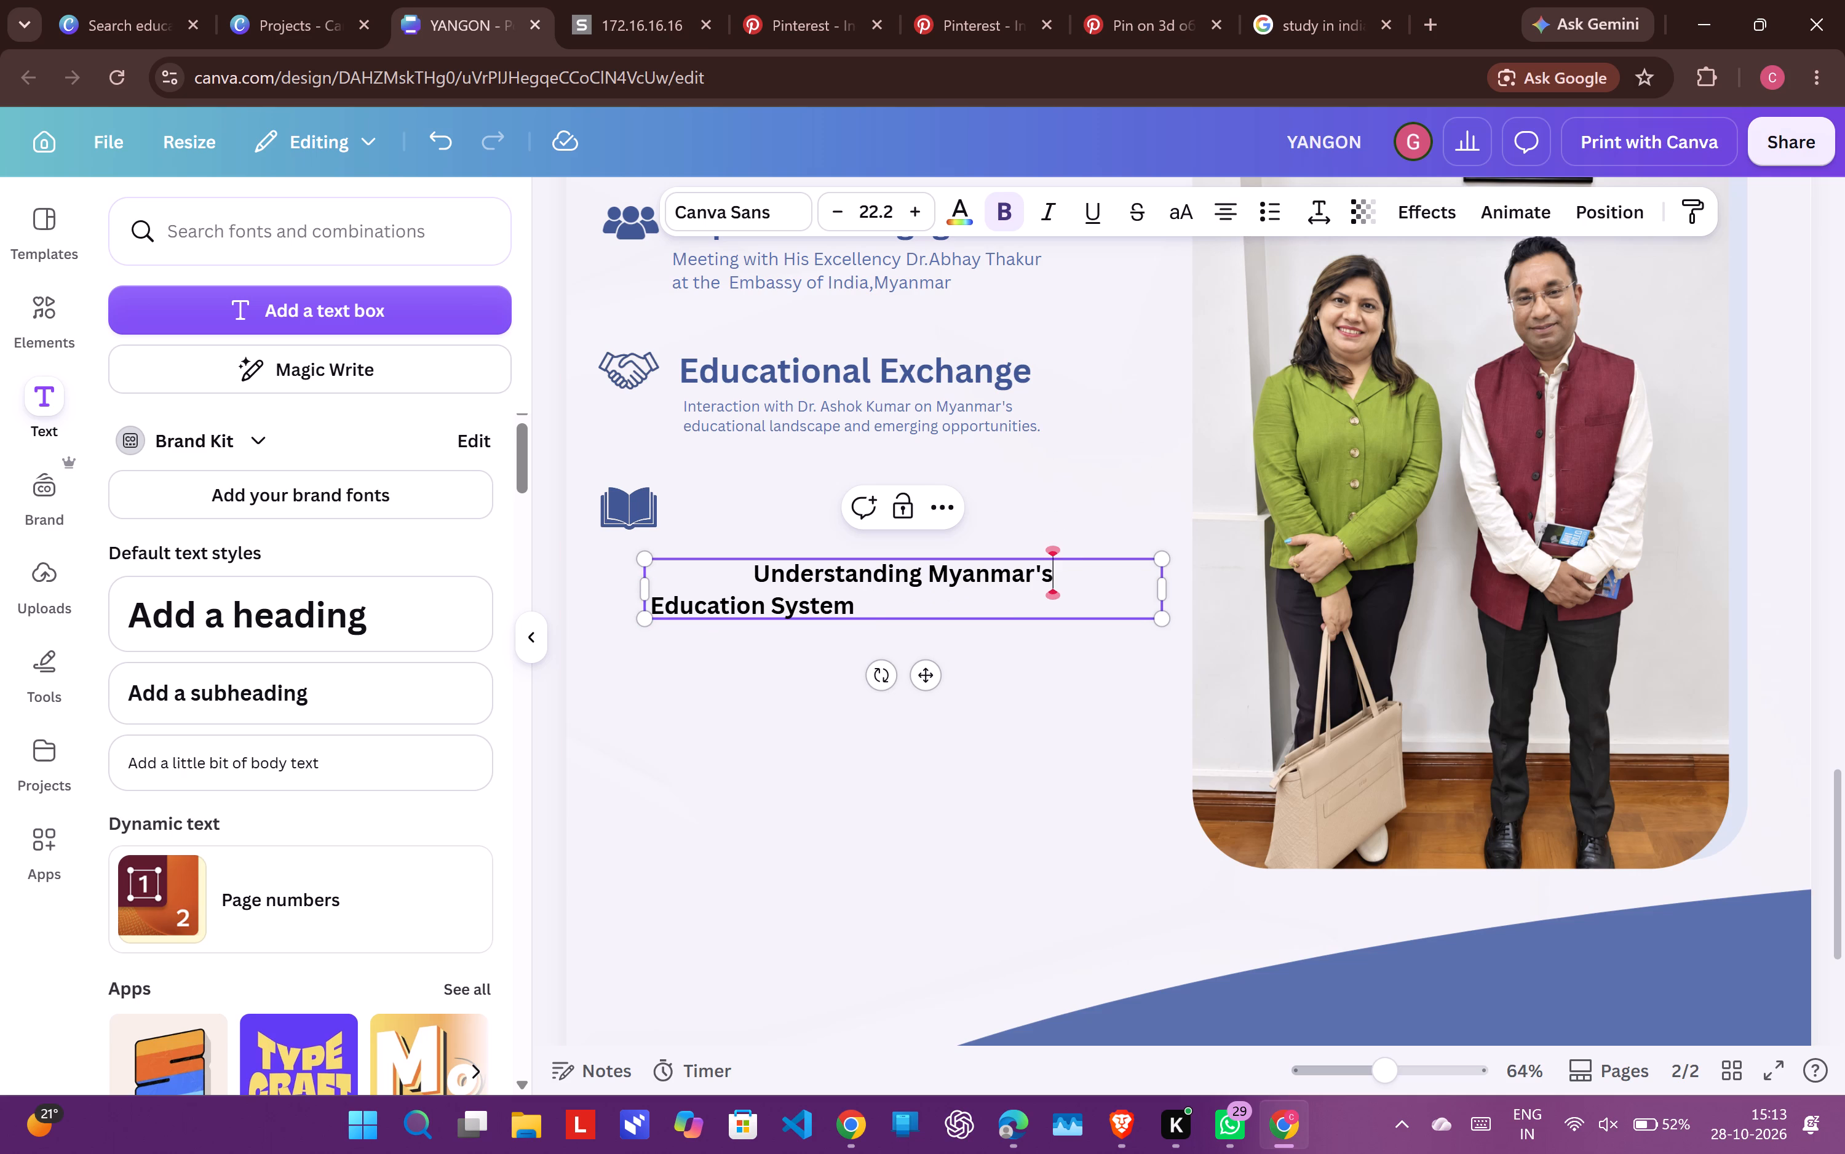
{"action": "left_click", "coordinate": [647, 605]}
Narrow the heading's text box to fit its two lines and move it beside the open-book icon, under "Educational Exchange".
{"action": "left_click_drag", "start_coordinate": [1168, 594], "coordinate": [972, 561]}
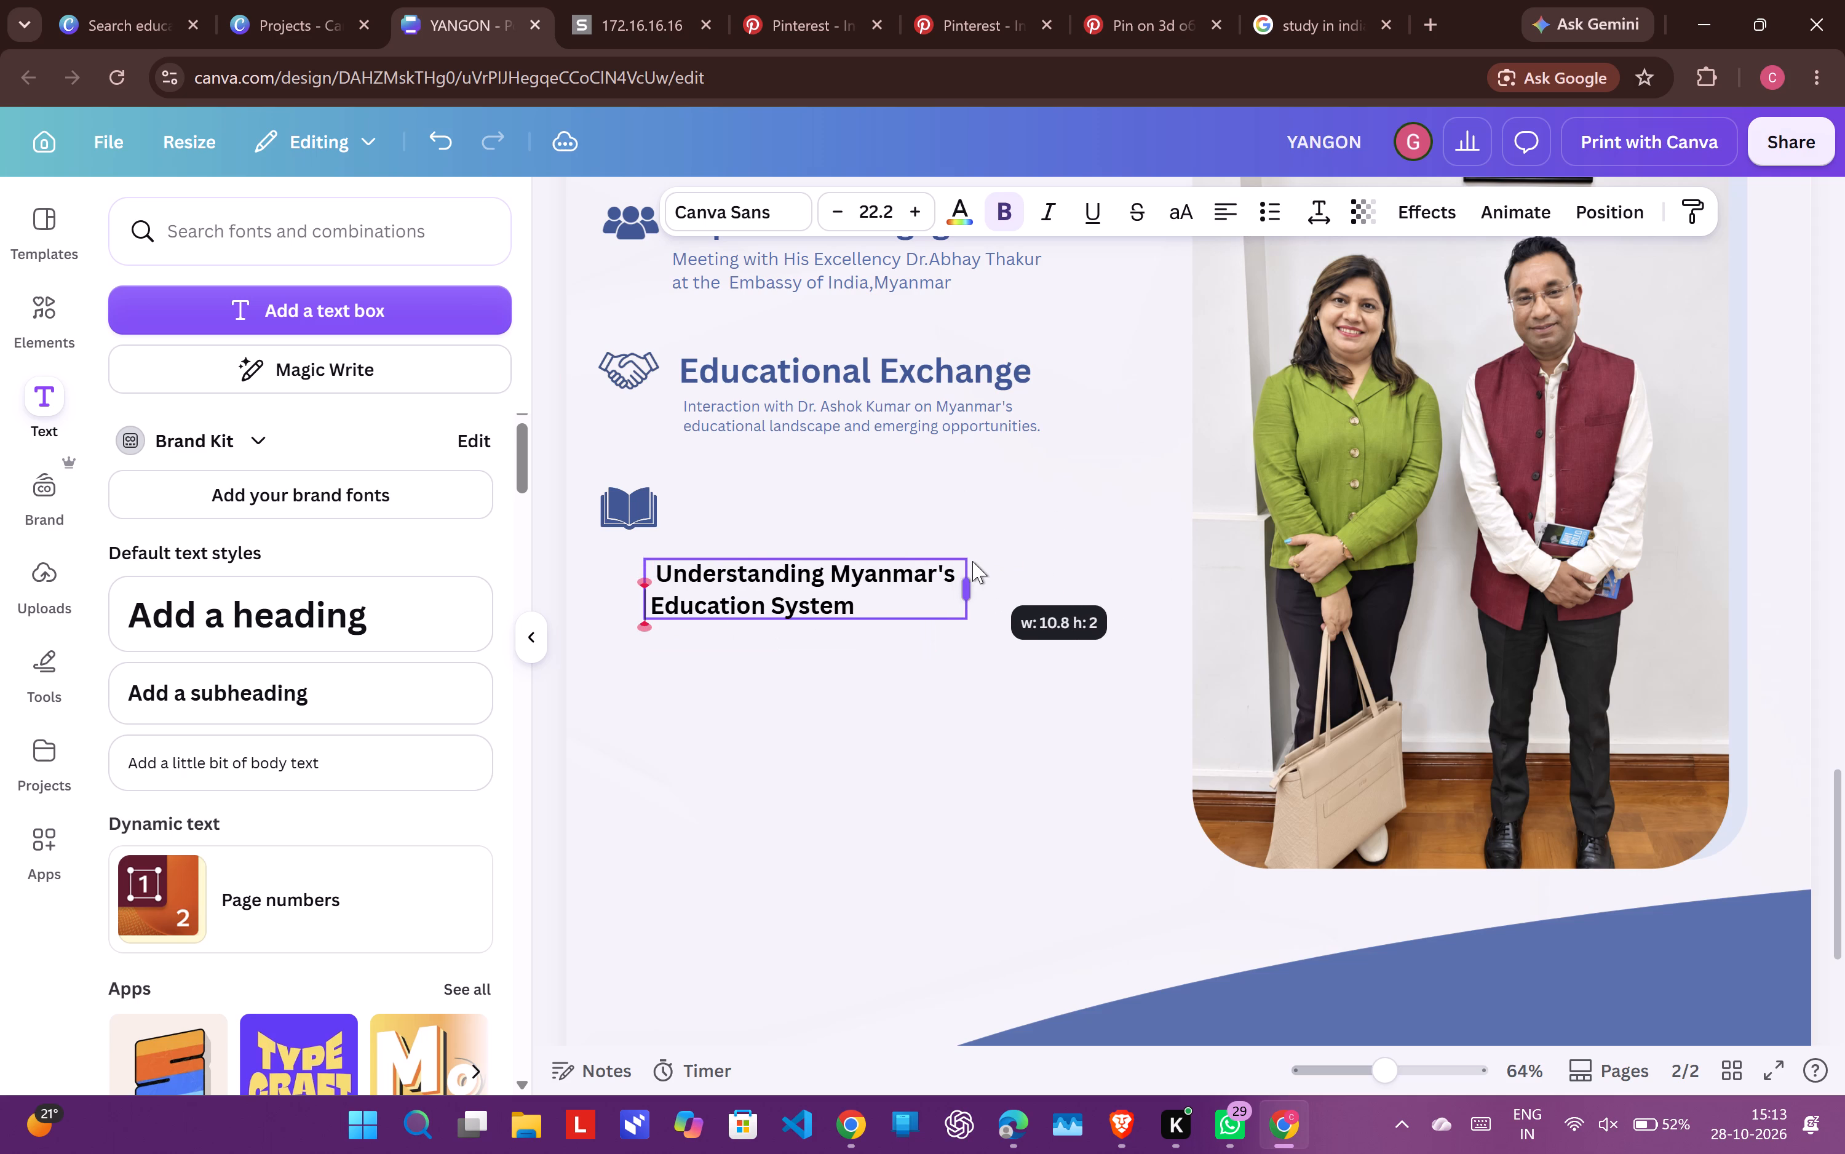
{"action": "left_click_drag", "start_coordinate": [972, 561], "coordinate": [951, 565]}
{"action": "left_click_drag", "start_coordinate": [825, 682], "coordinate": [859, 612]}
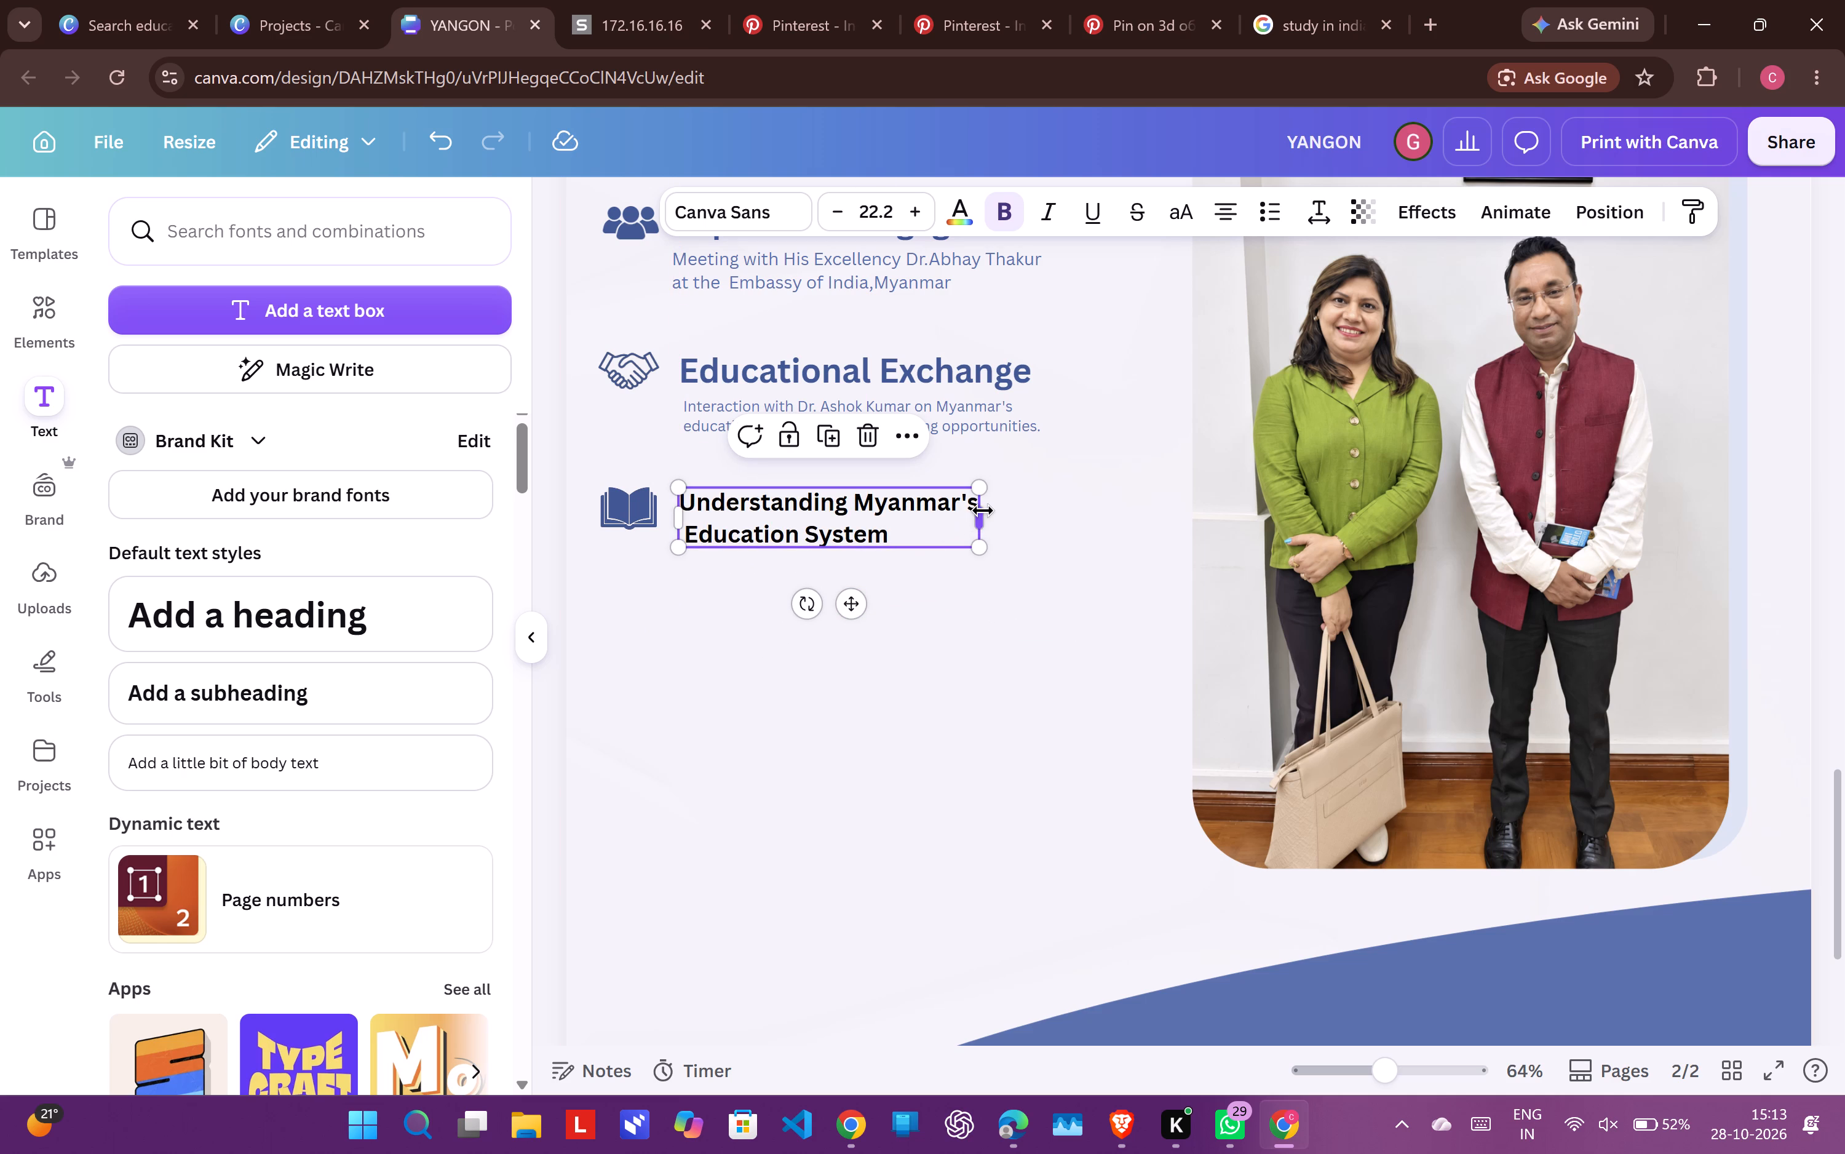
Recolour the "Understanding Myanmar's Education System" heading with the Brand Kit dark blue #2f5597.
{"action": "left_click", "coordinate": [969, 212]}
{"action": "left_click", "coordinate": [141, 713]}
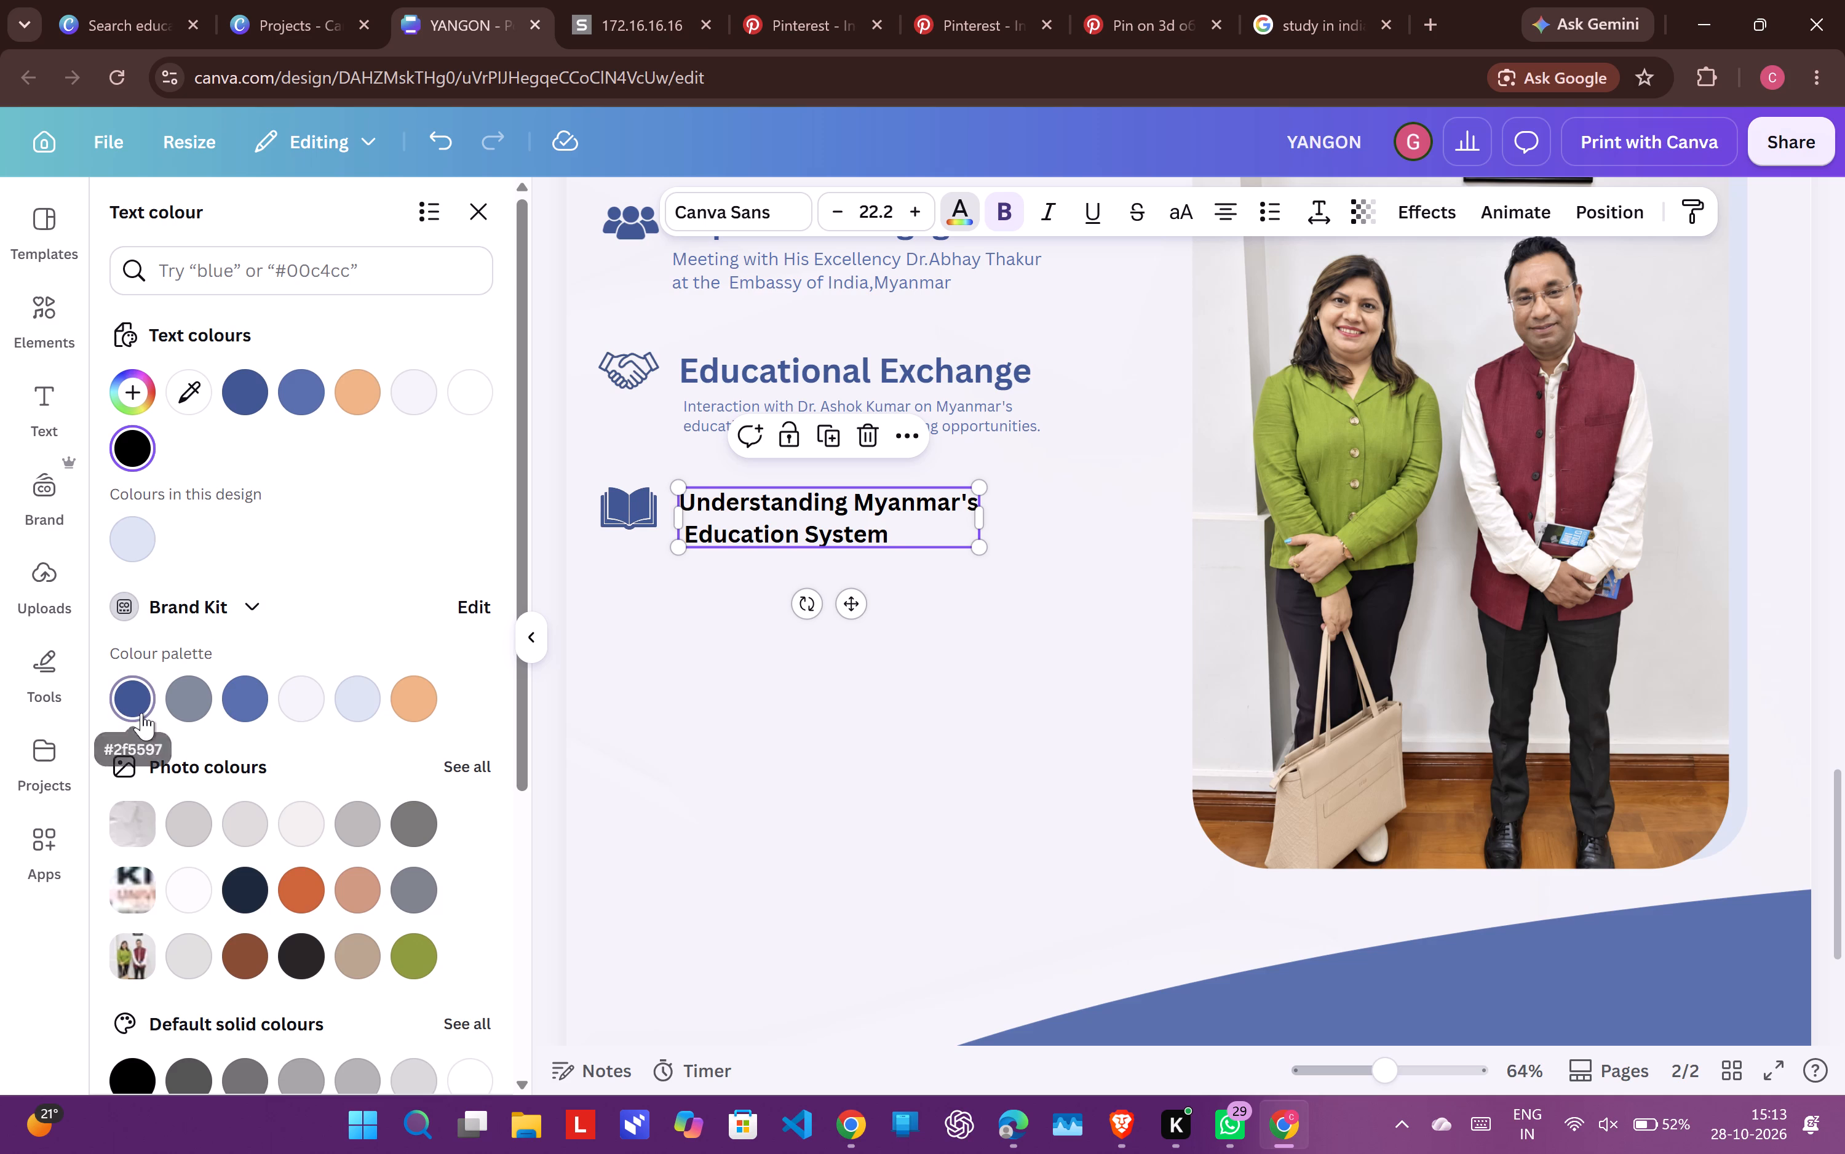
{"action": "left_click", "coordinate": [770, 730]}
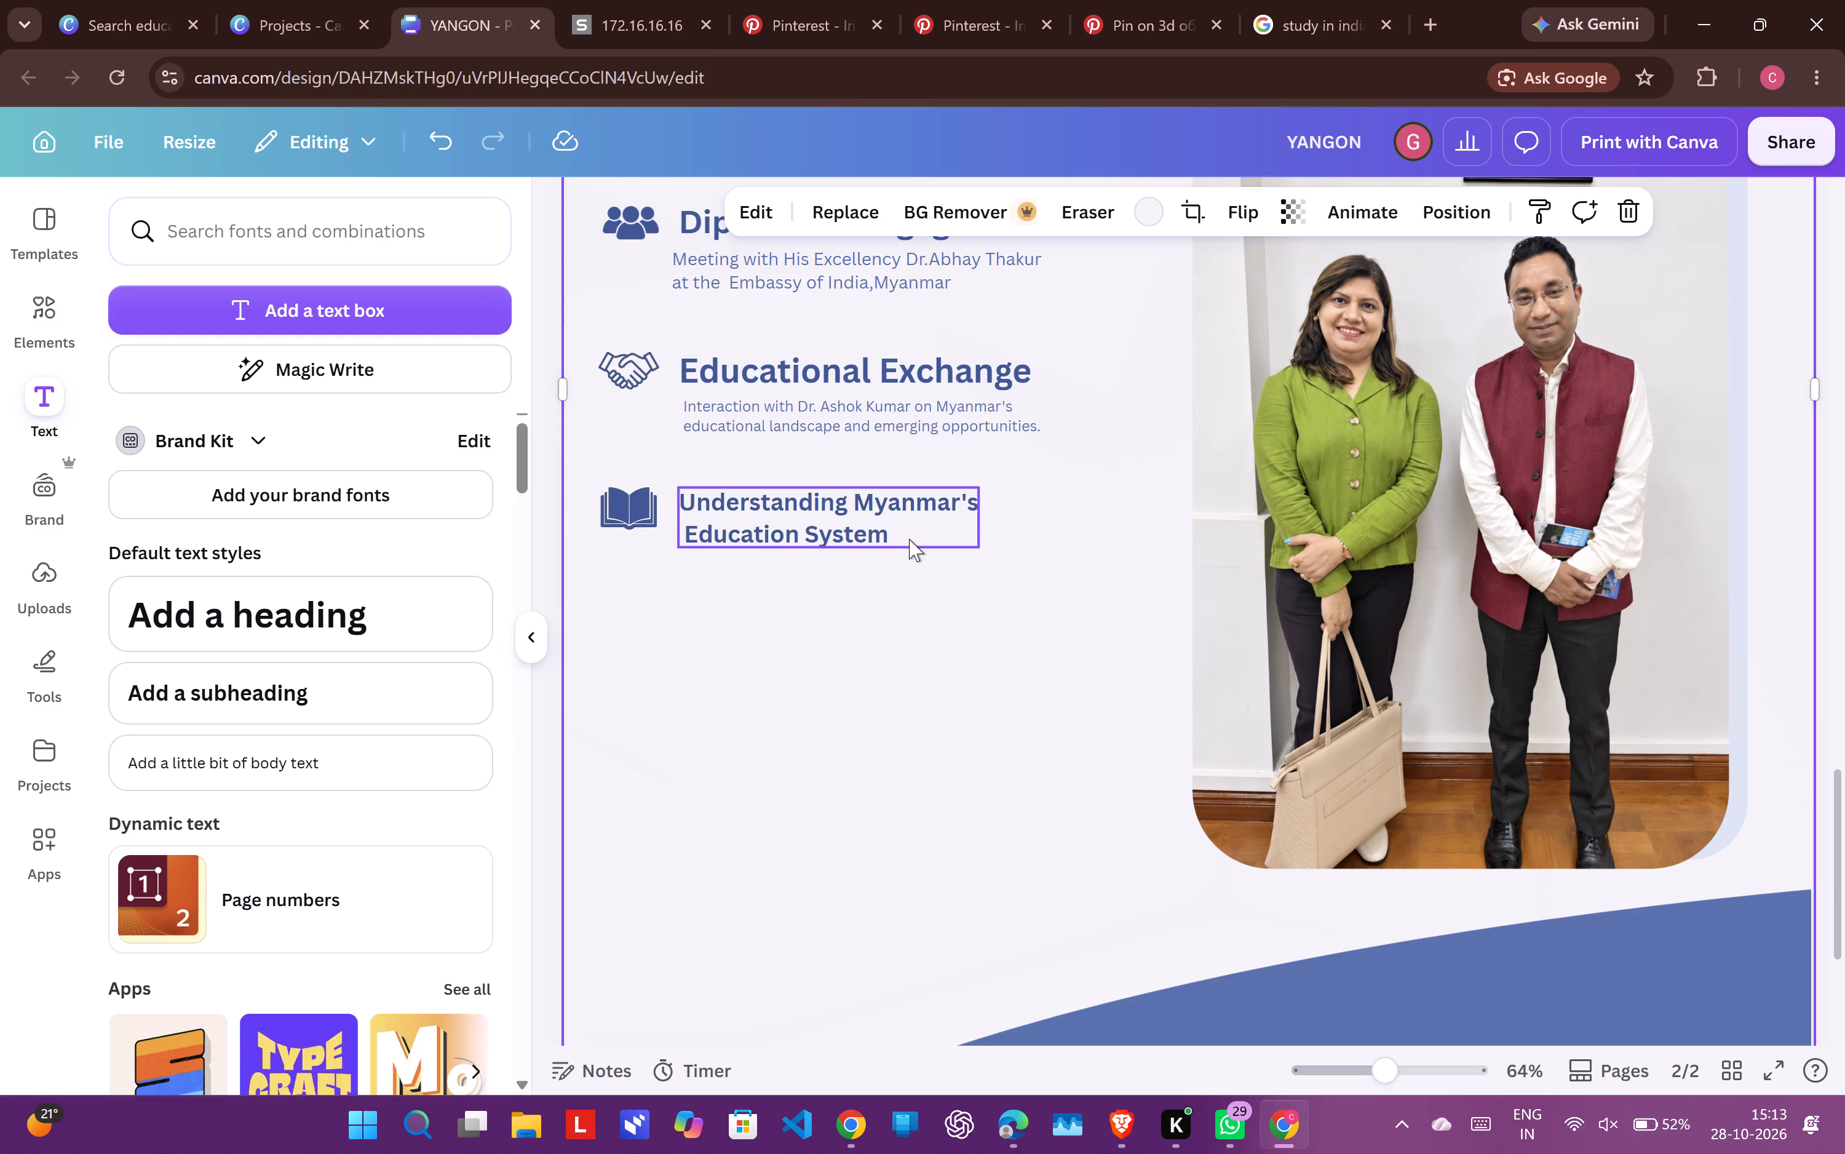
Replace the manual line break before "Education System" with a space and size the heading's box so the text wraps onto two lines.
{"action": "left_click", "coordinate": [909, 539]}
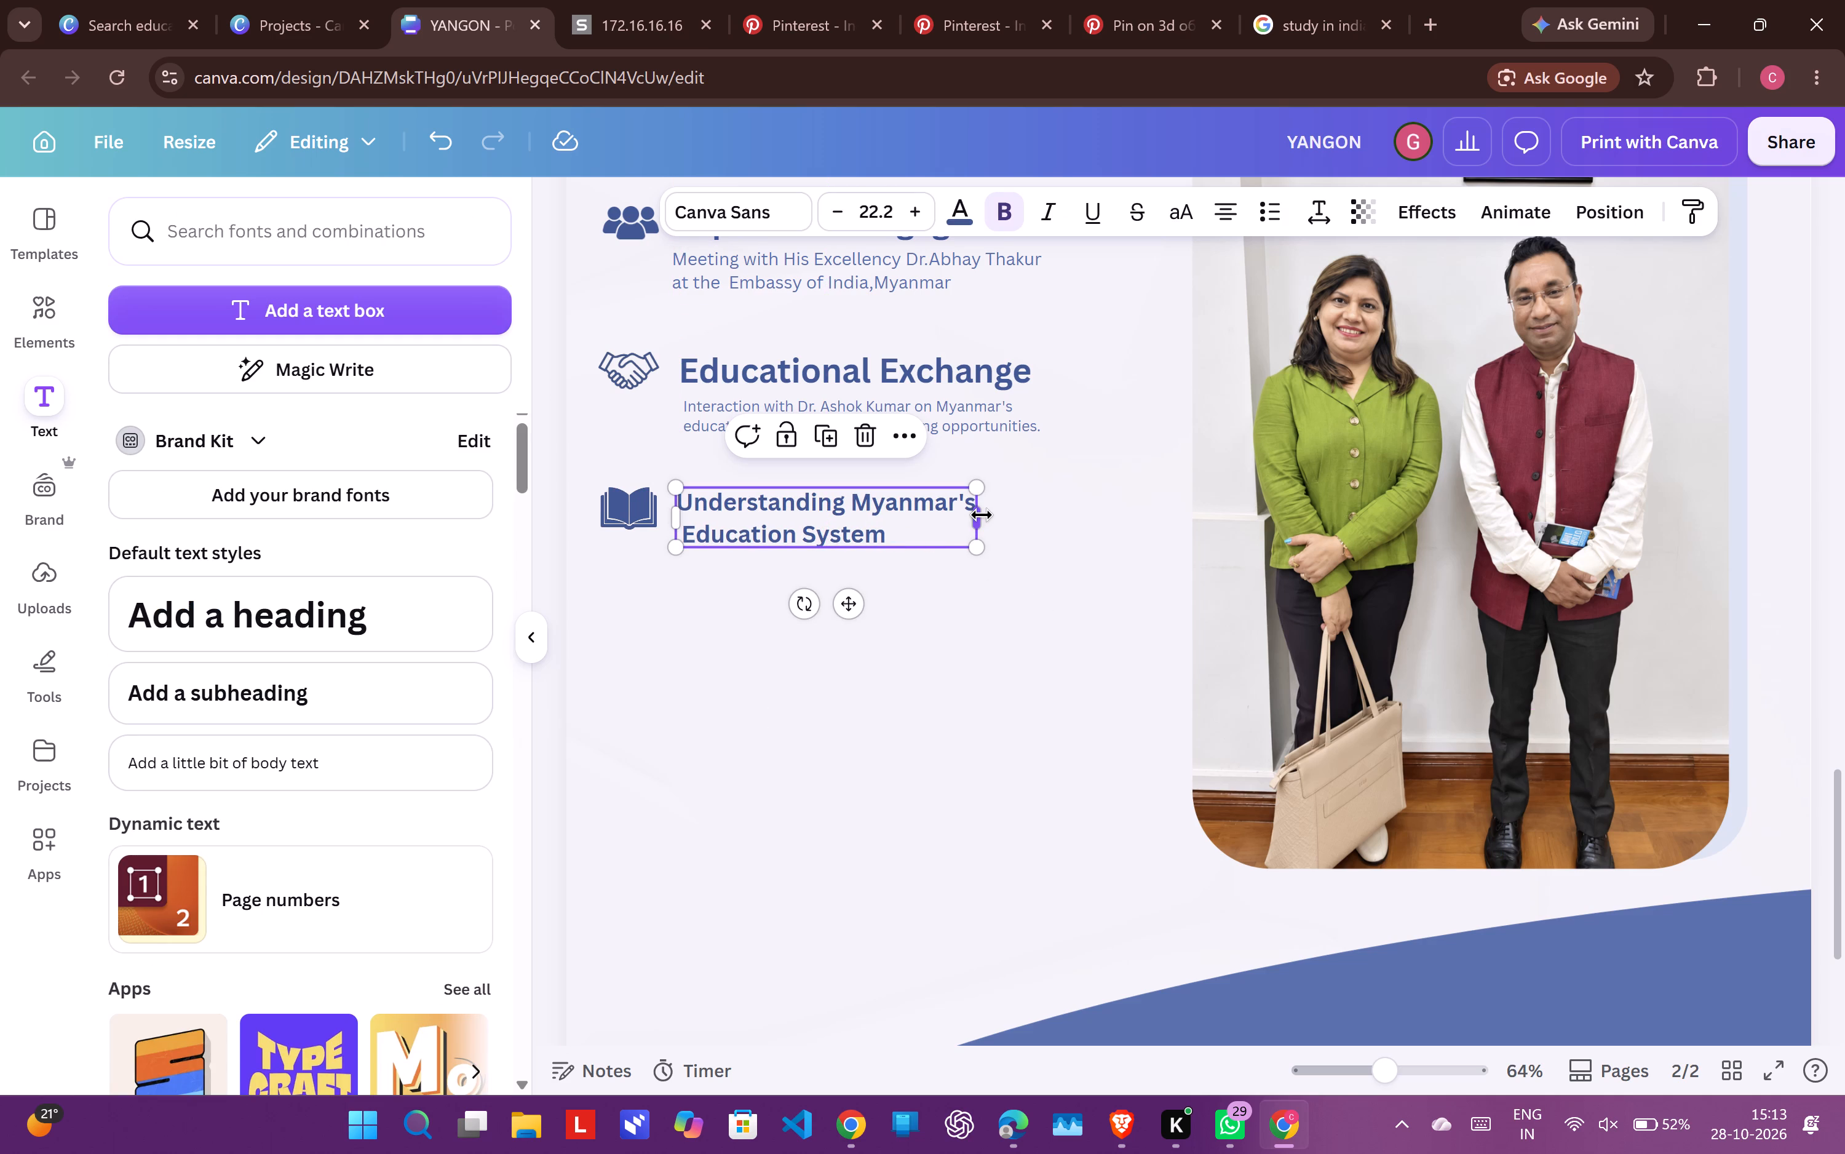
{"action": "left_click", "coordinate": [982, 515]}
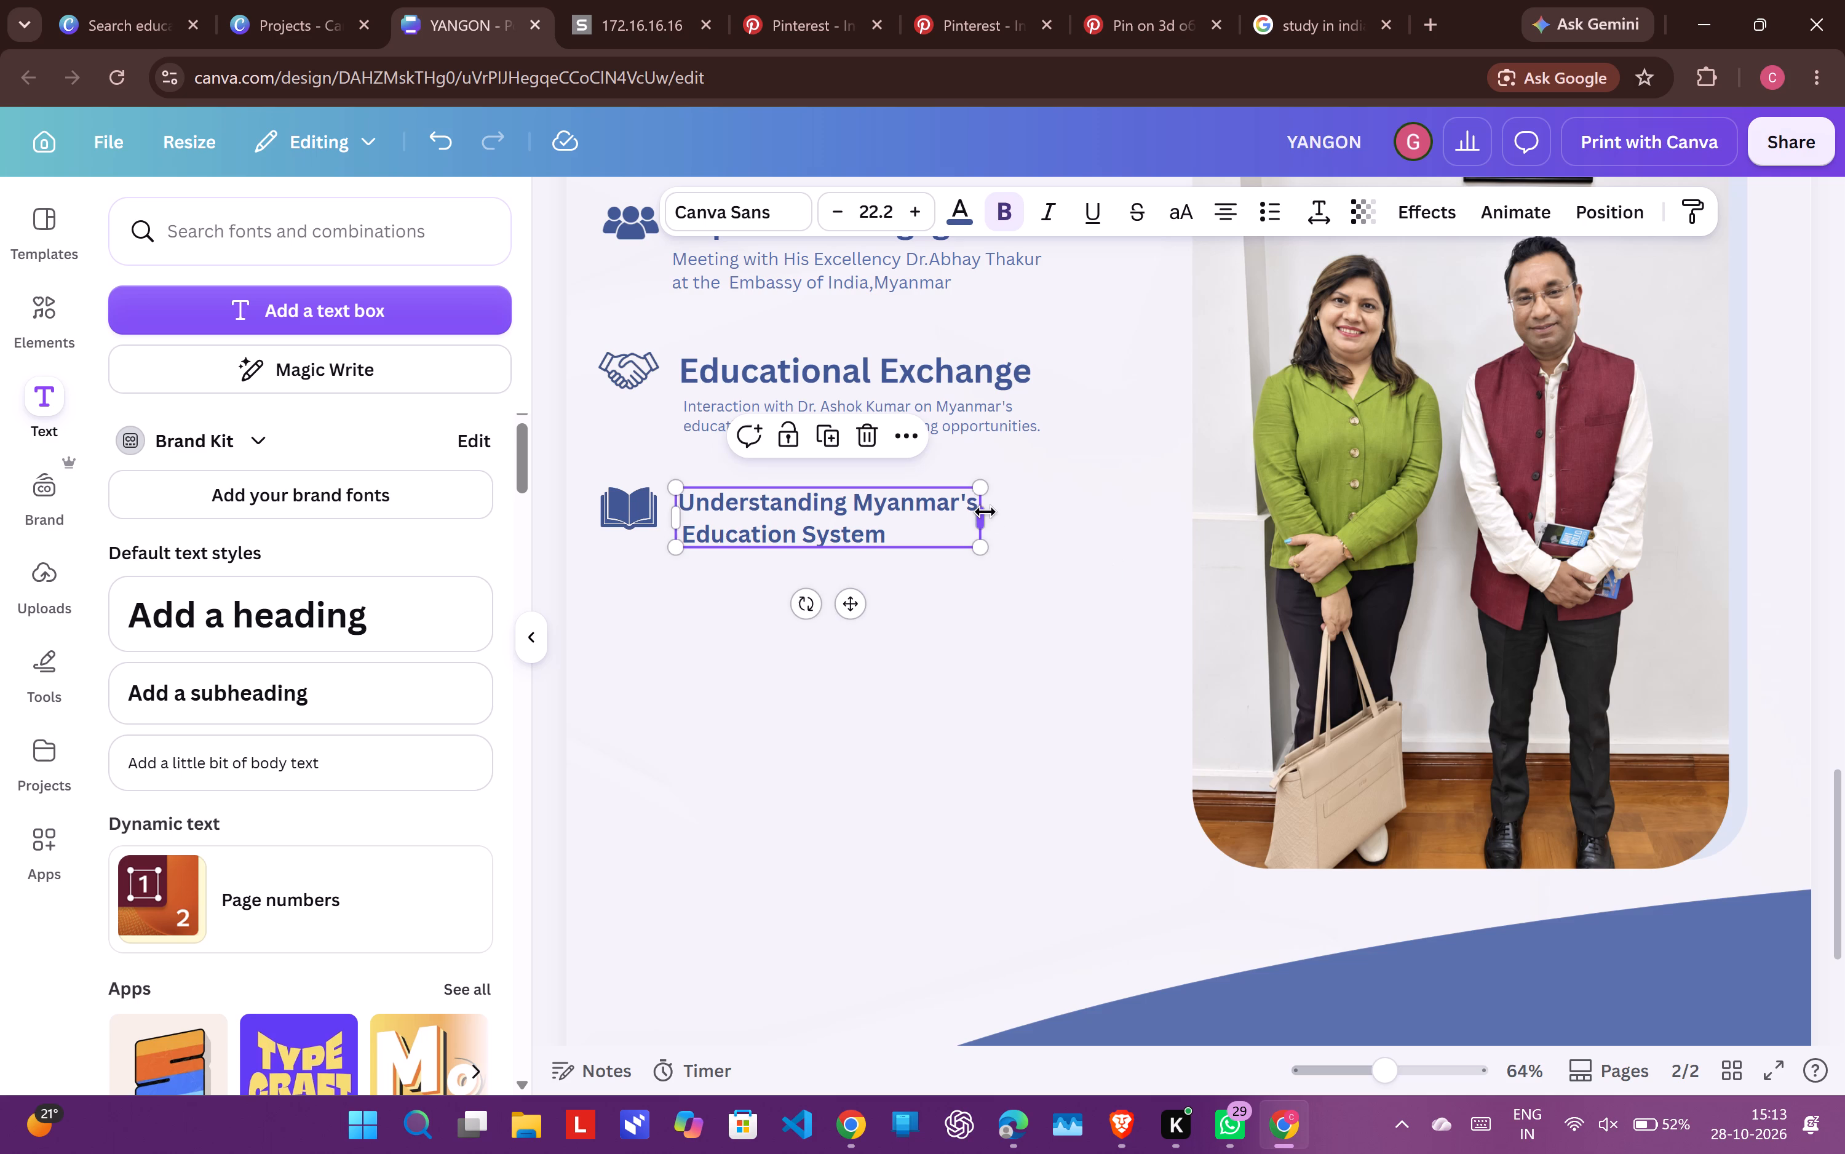
{"action": "left_click", "coordinate": [677, 533]}
{"action": "key", "text": "BackSpace"}
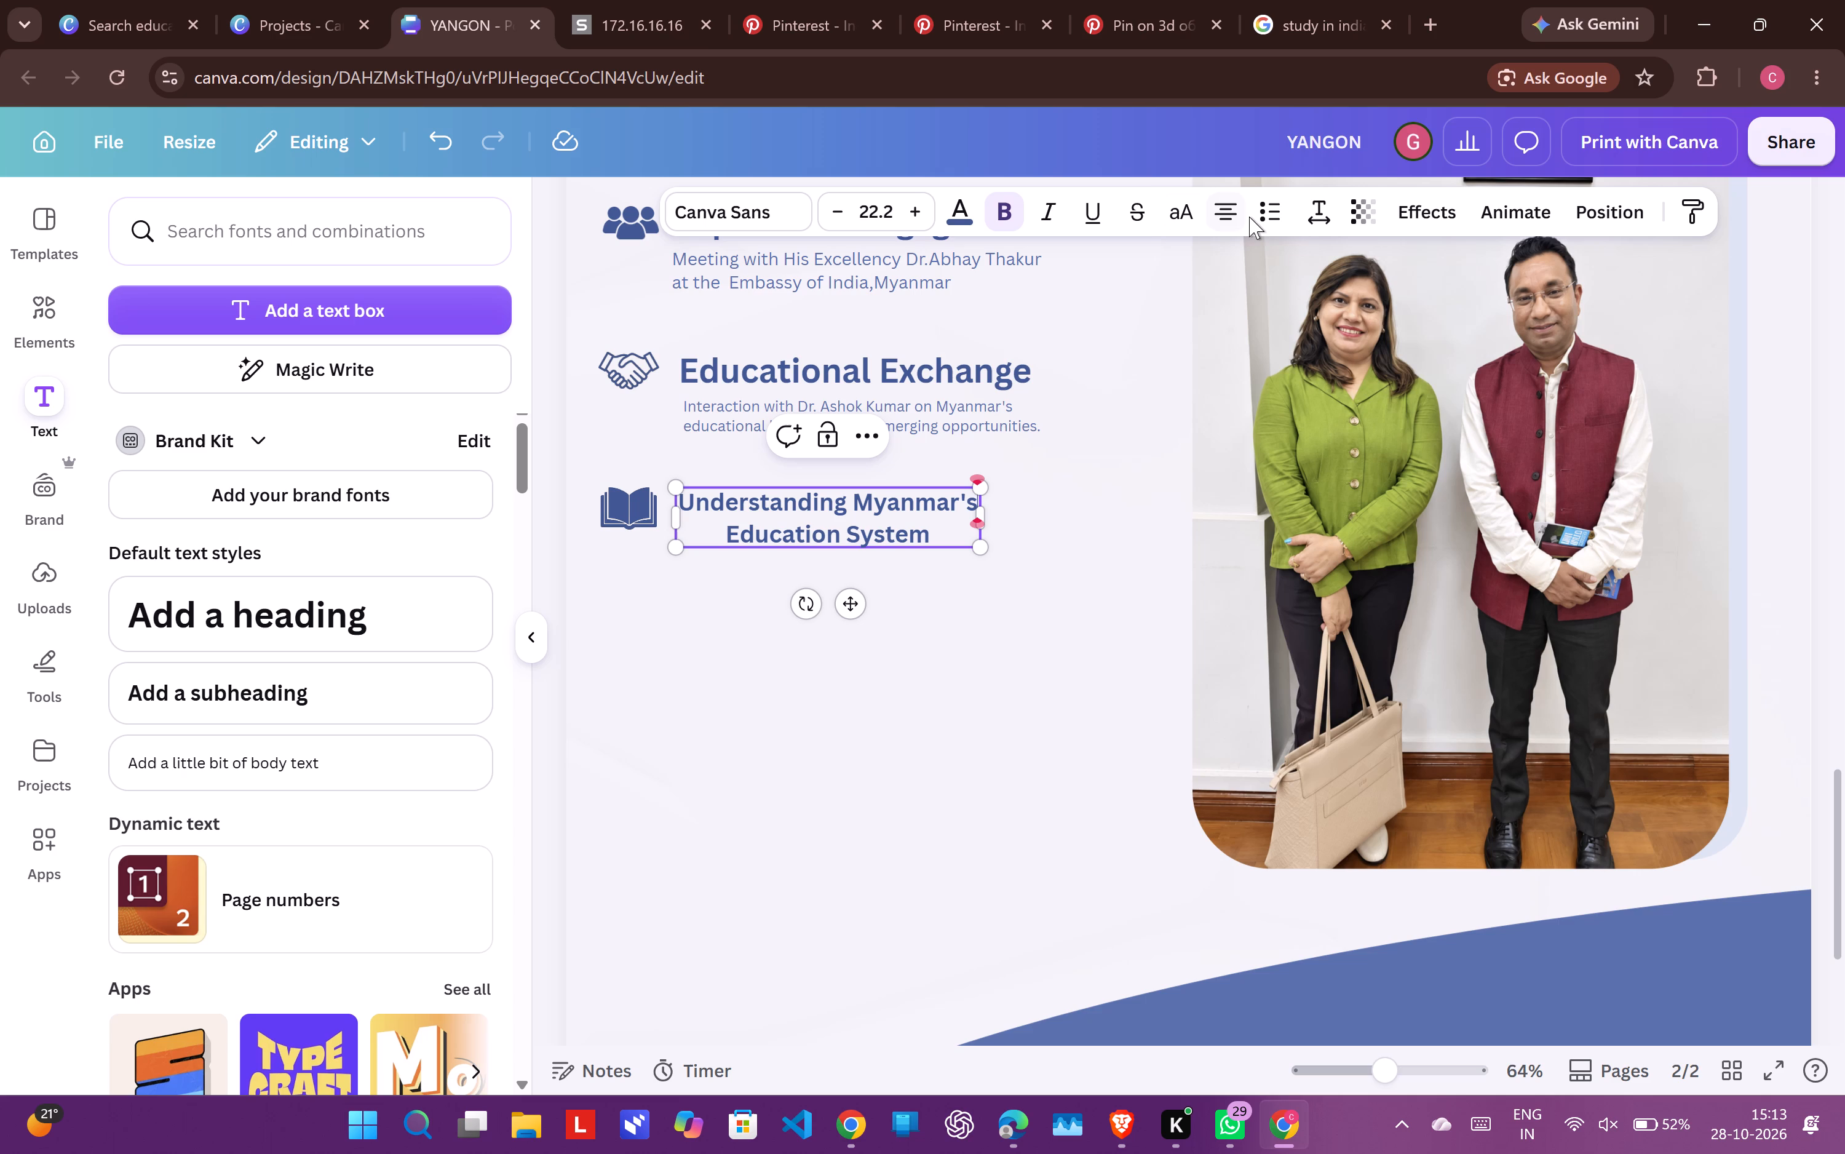
{"action": "left_click", "coordinate": [721, 539]}
{"action": "key", "text": "BackSpace"}
{"action": "key", "text": "space"}
{"action": "left_click_drag", "start_coordinate": [984, 517], "coordinate": [1202, 529]}
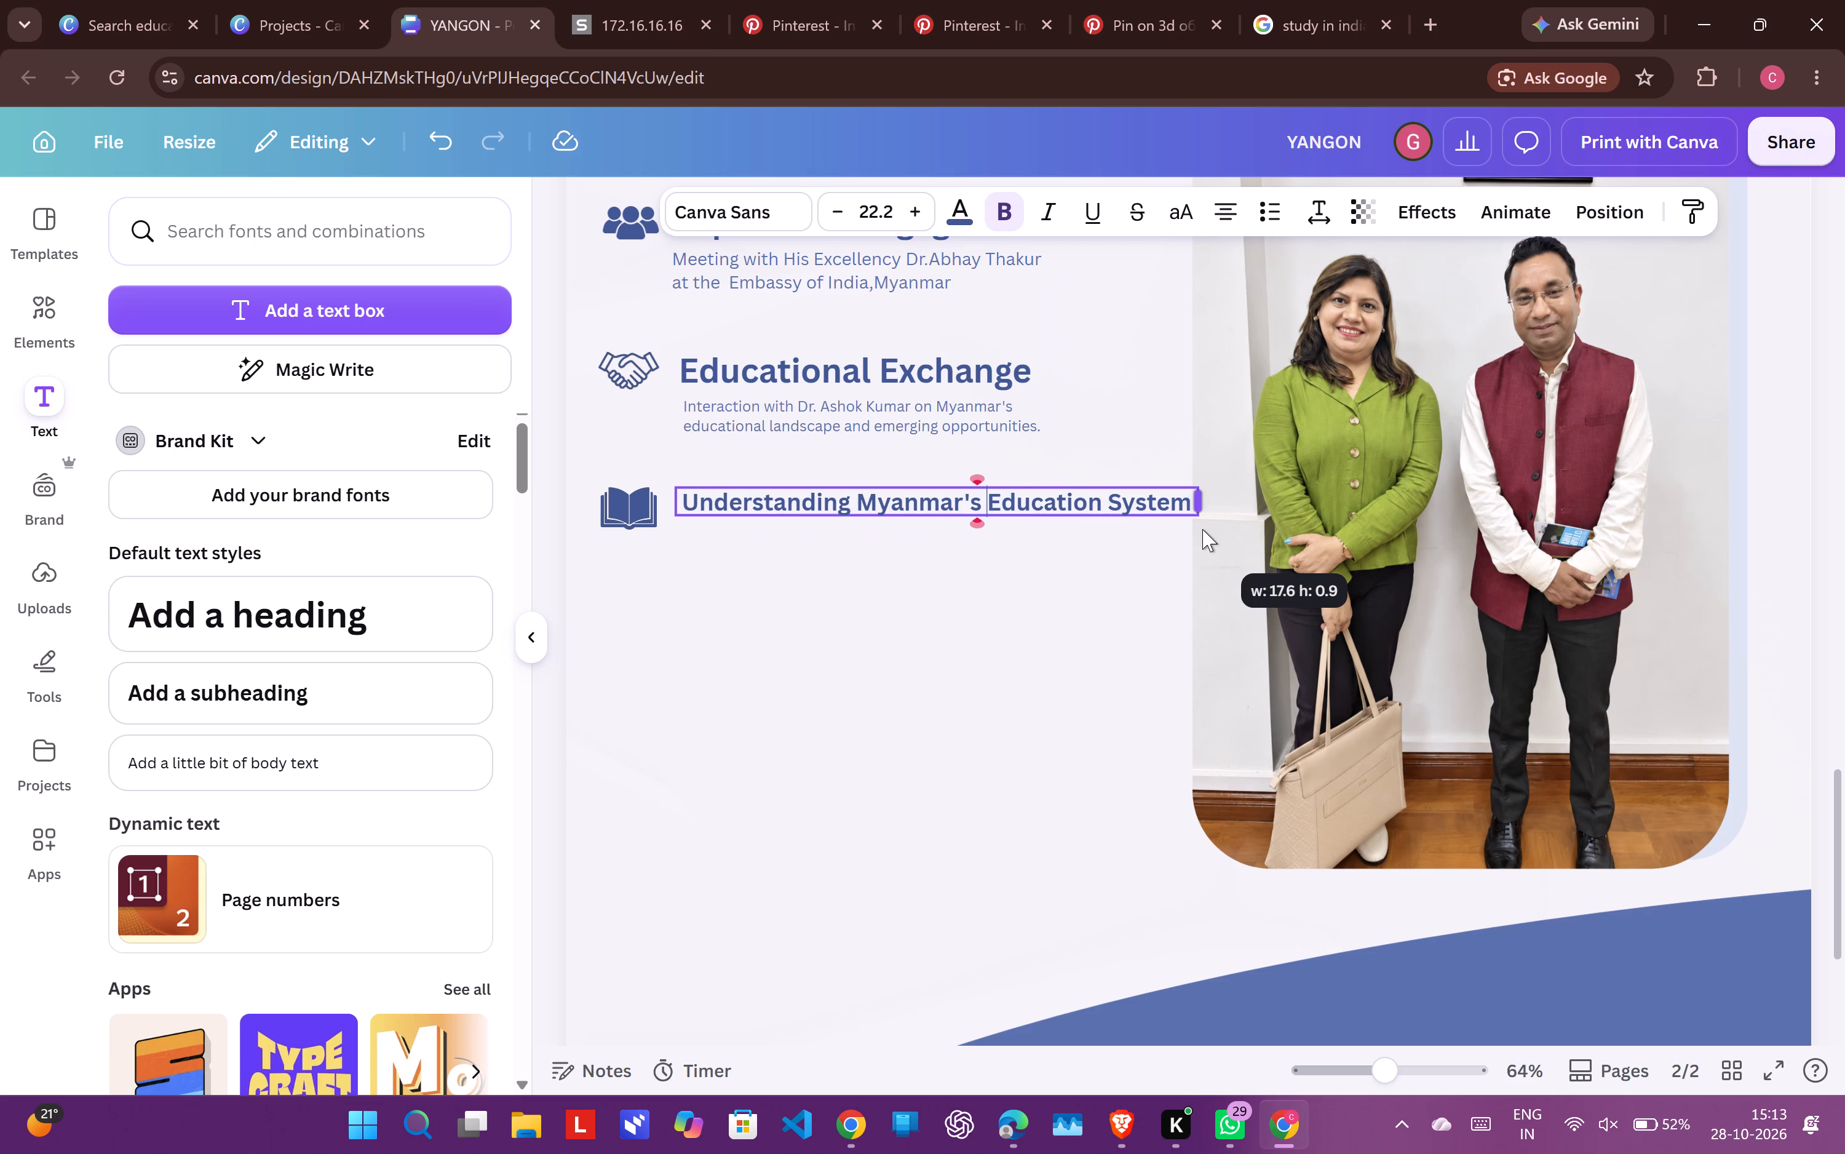
{"action": "left_click_drag", "start_coordinate": [1202, 529], "coordinate": [986, 570]}
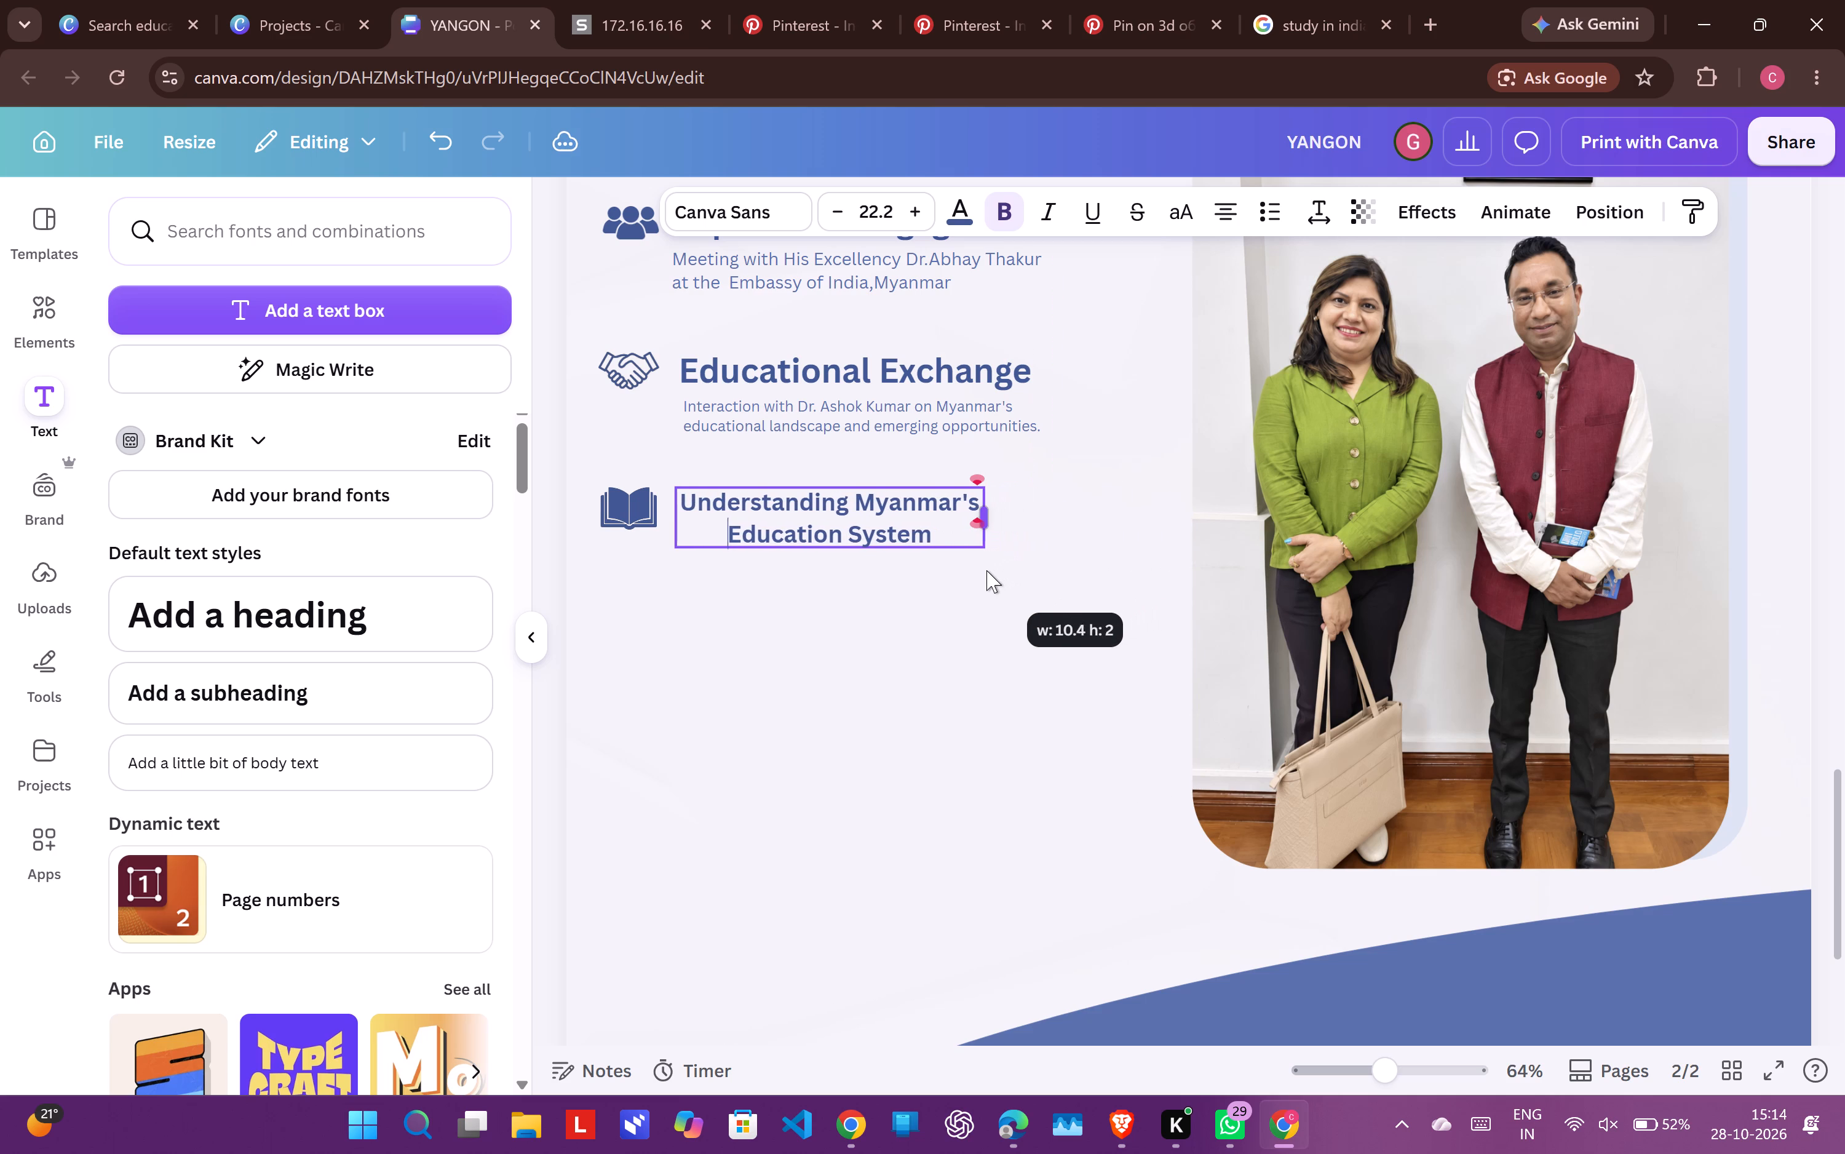
{"action": "left_click_drag", "start_coordinate": [986, 570], "coordinate": [985, 570]}
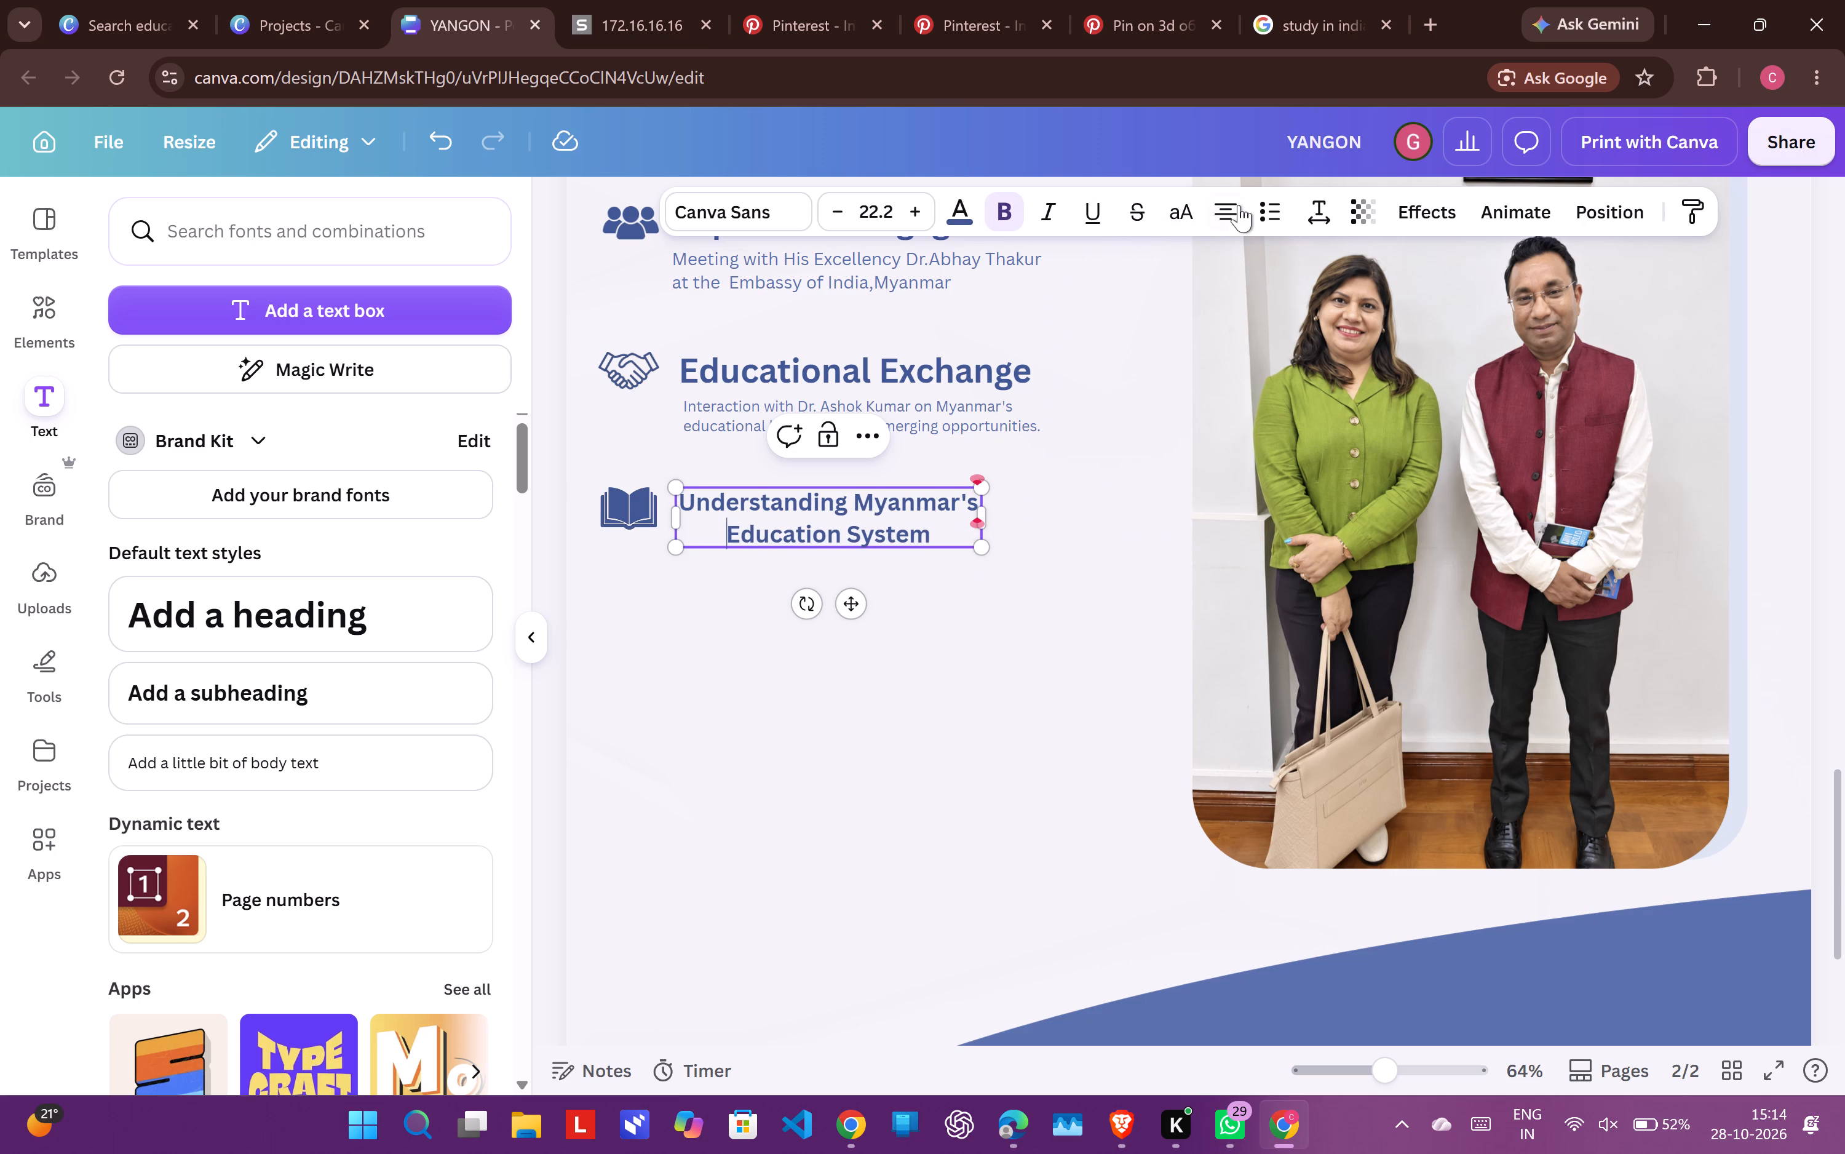
Left-align the whole "Understanding Myanmar's Education System" heading and line it up with the "Educational Exchange" heading above.
{"action": "left_click", "coordinate": [1233, 204]}
{"action": "left_click", "coordinate": [1048, 529]}
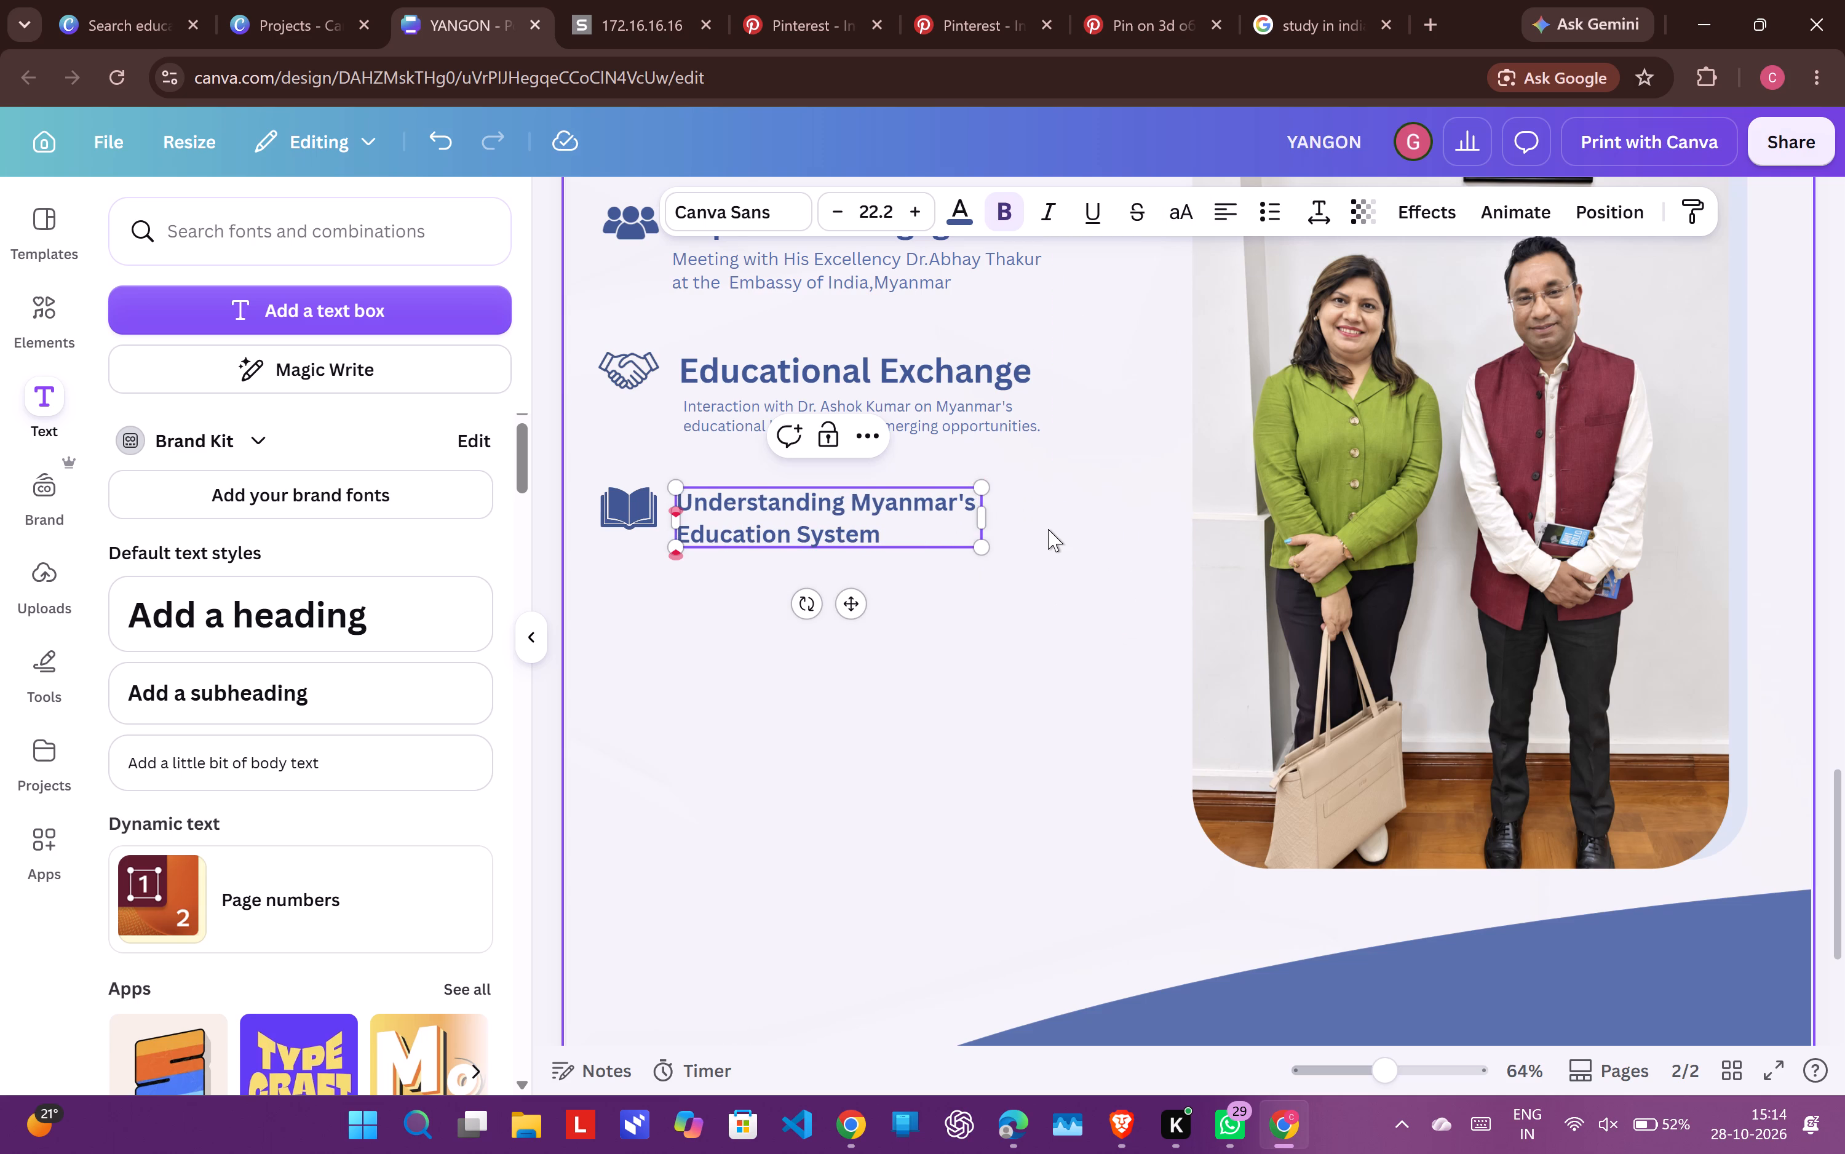
{"action": "left_click", "coordinate": [854, 523]}
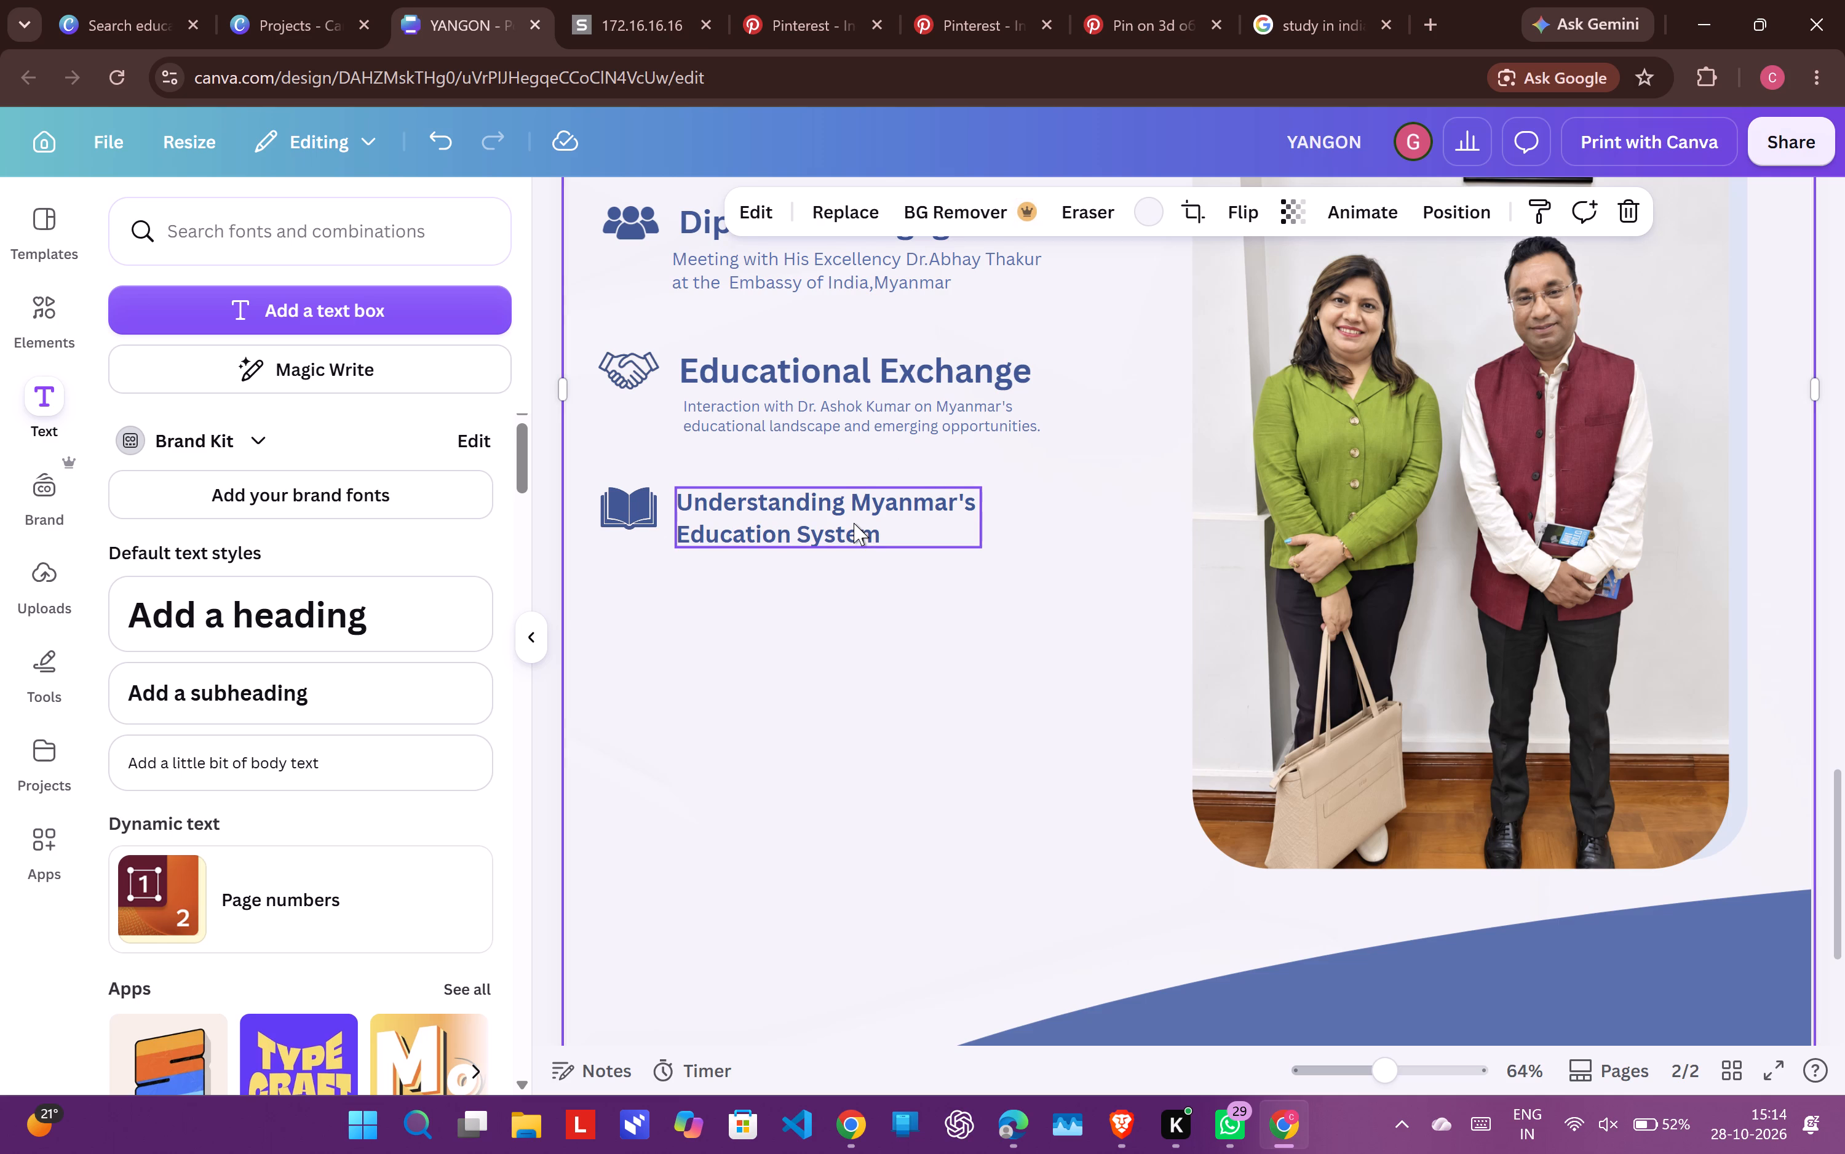
{"action": "left_click_drag", "start_coordinate": [857, 520], "coordinate": [857, 519]}
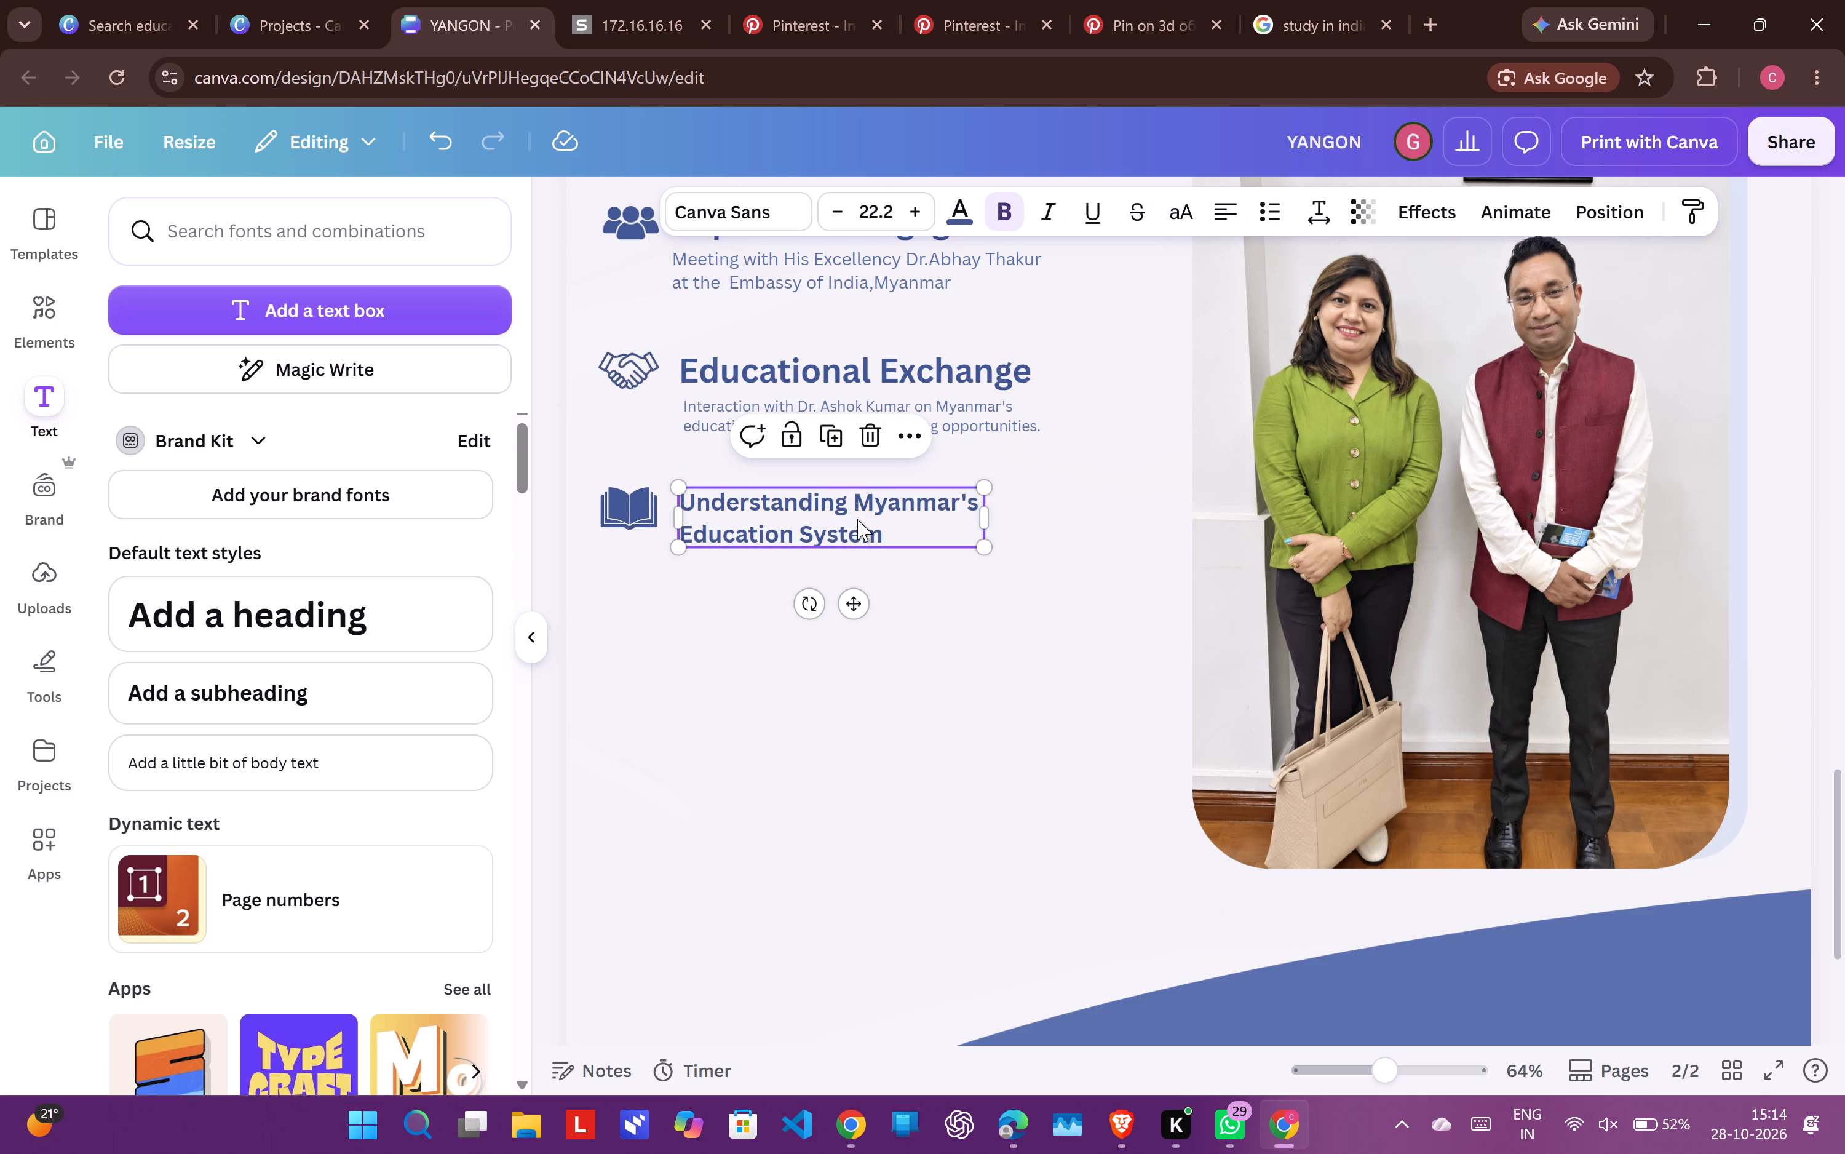
{"action": "left_click_drag", "start_coordinate": [857, 519], "coordinate": [857, 513]}
Set the "Understanding Myanmar's Education System" heading's font size to 31.5, matching the "Educational Exchange" heading.
{"action": "left_click", "coordinate": [930, 588]}
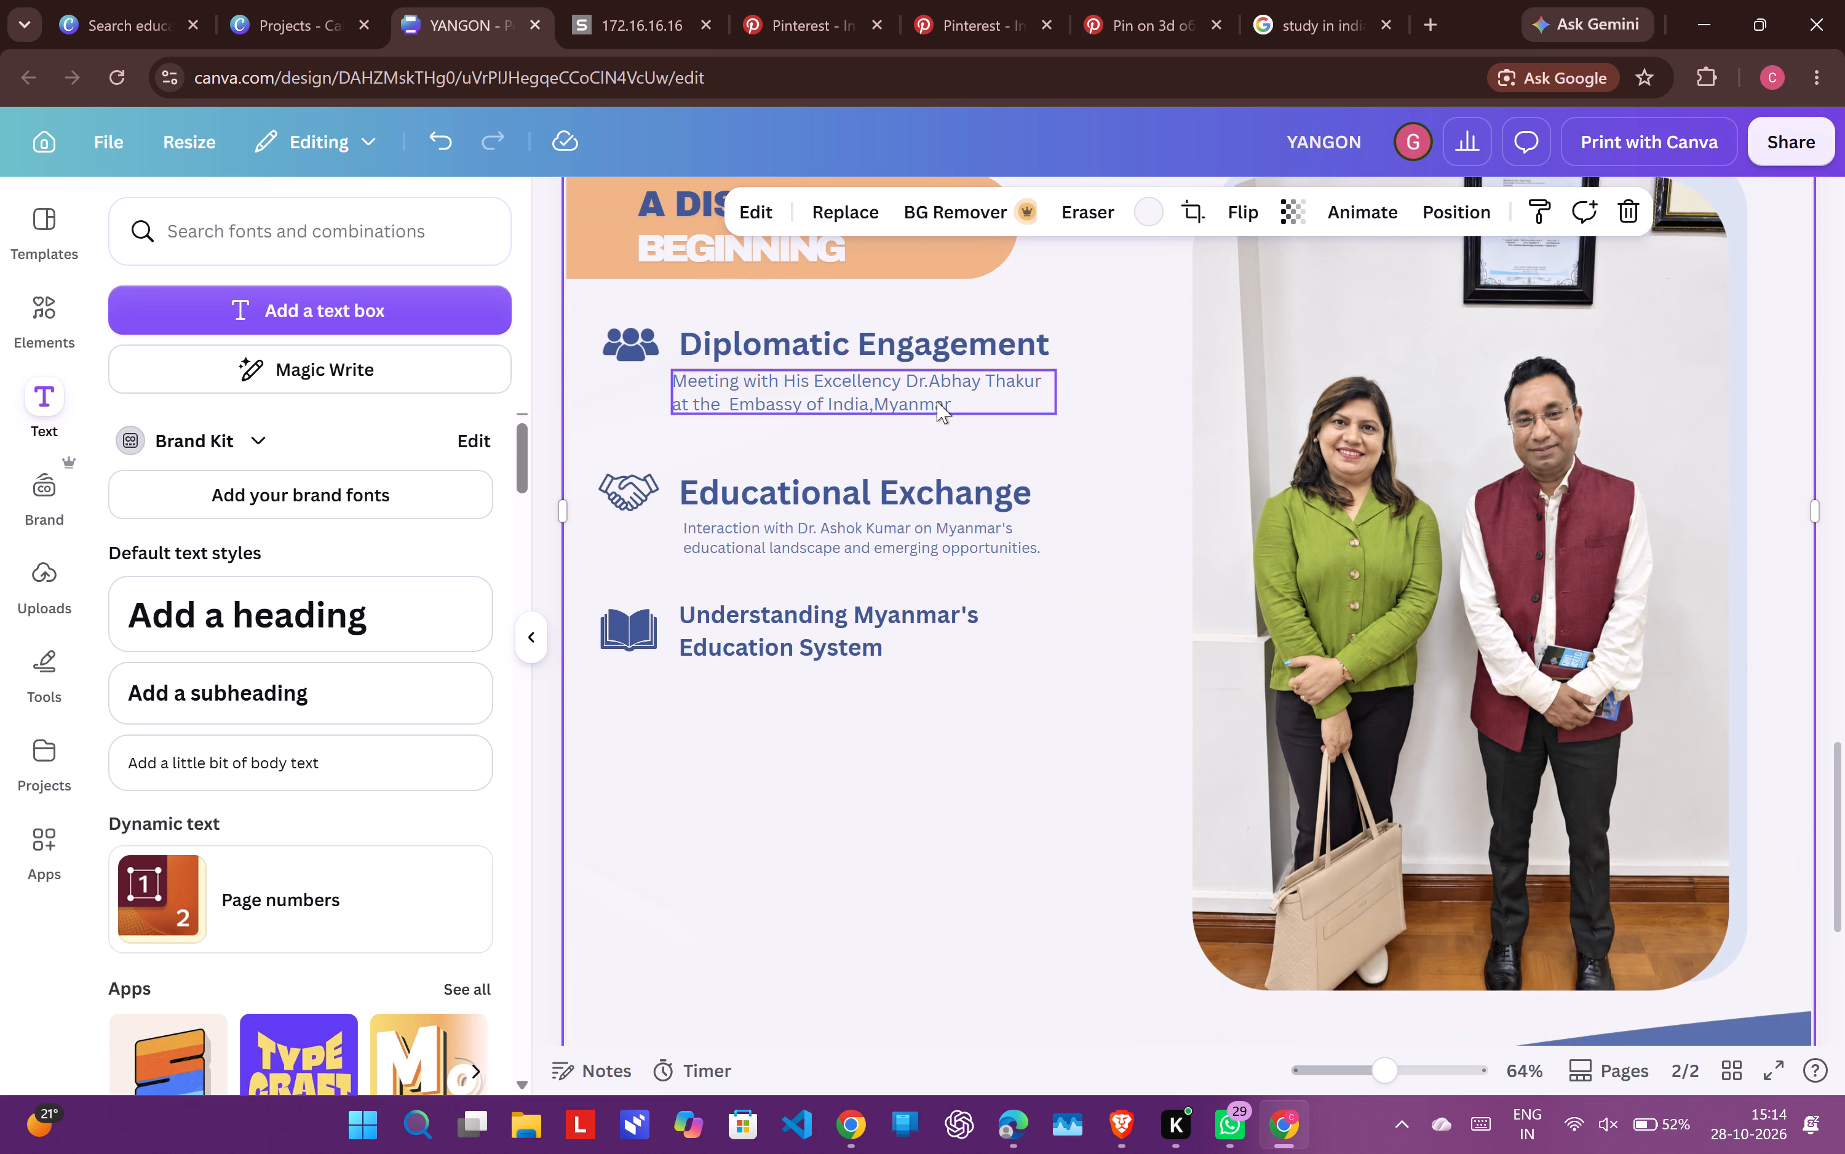
{"action": "left_click", "coordinate": [926, 499]}
{"action": "left_click", "coordinate": [841, 643]}
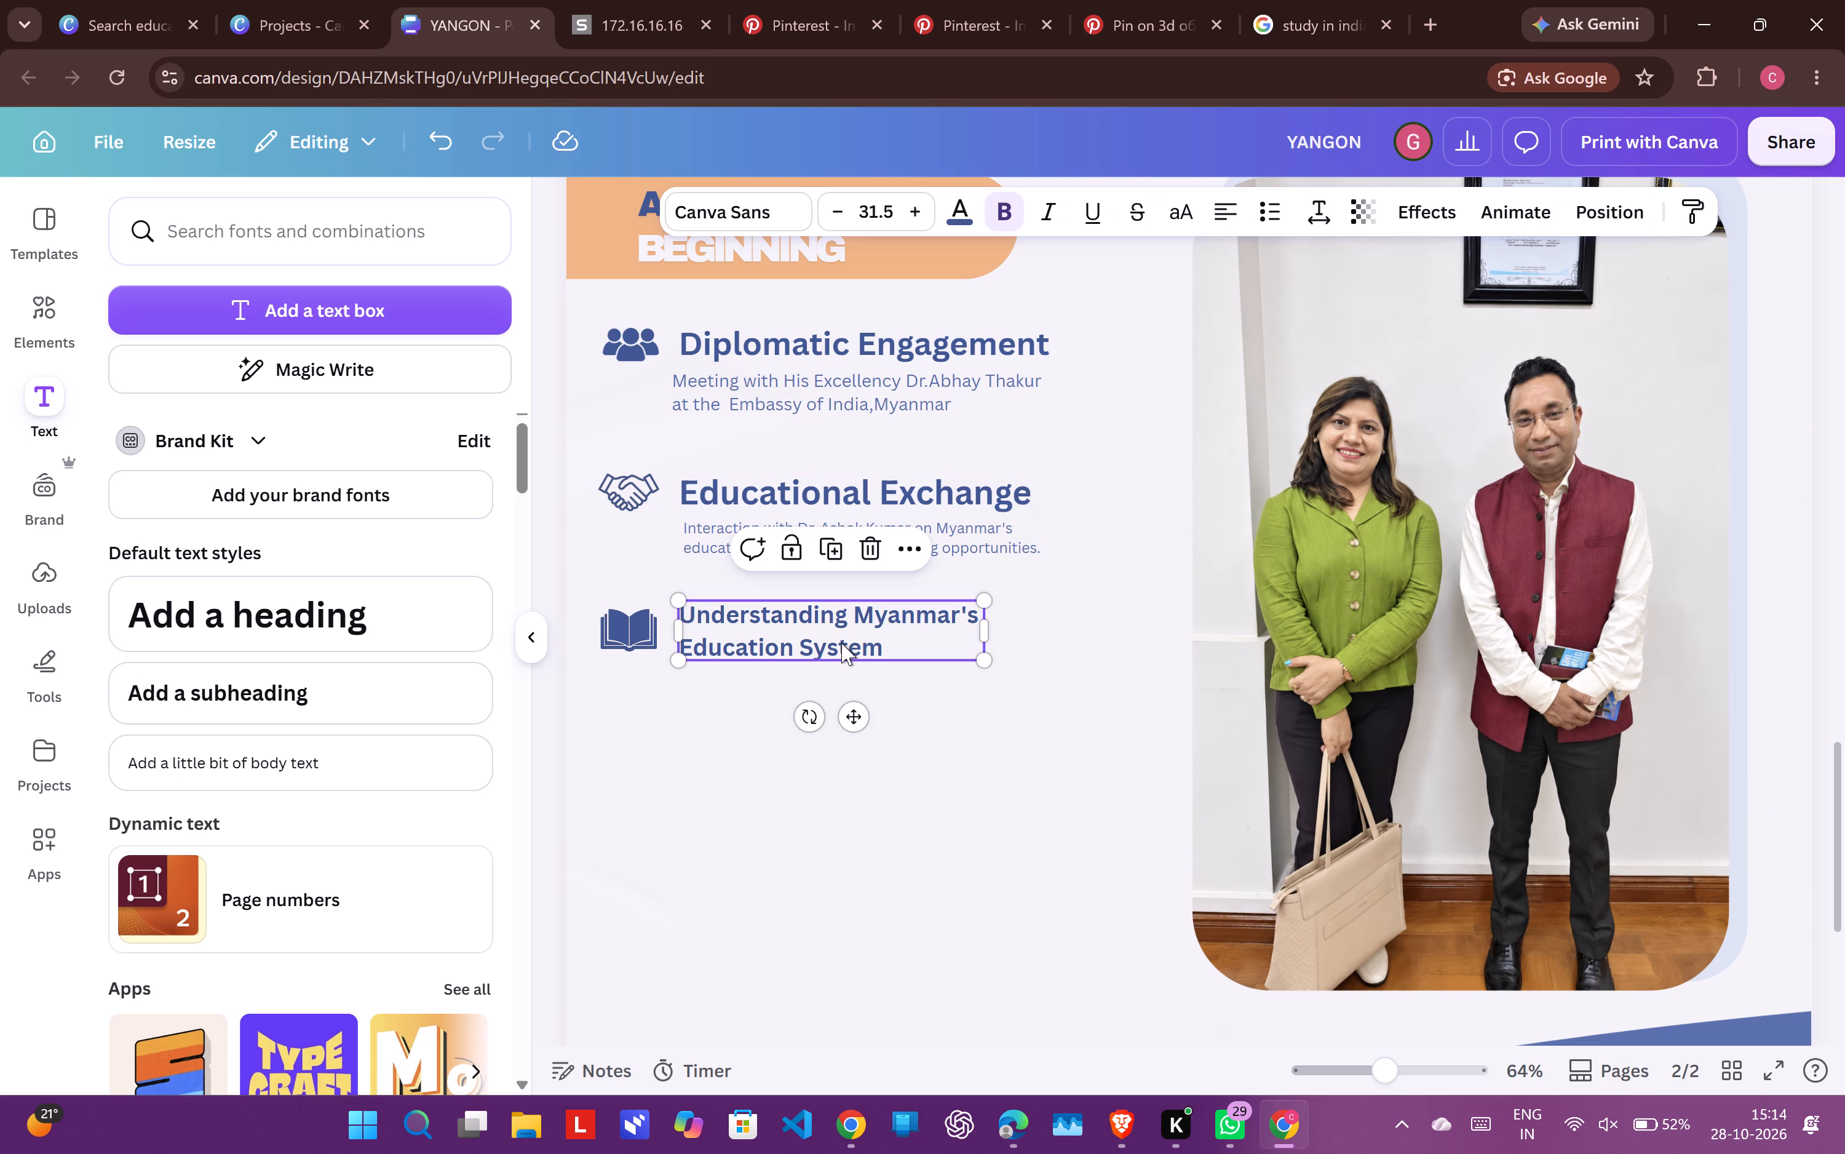
{"action": "double_click", "coordinate": [894, 200]}
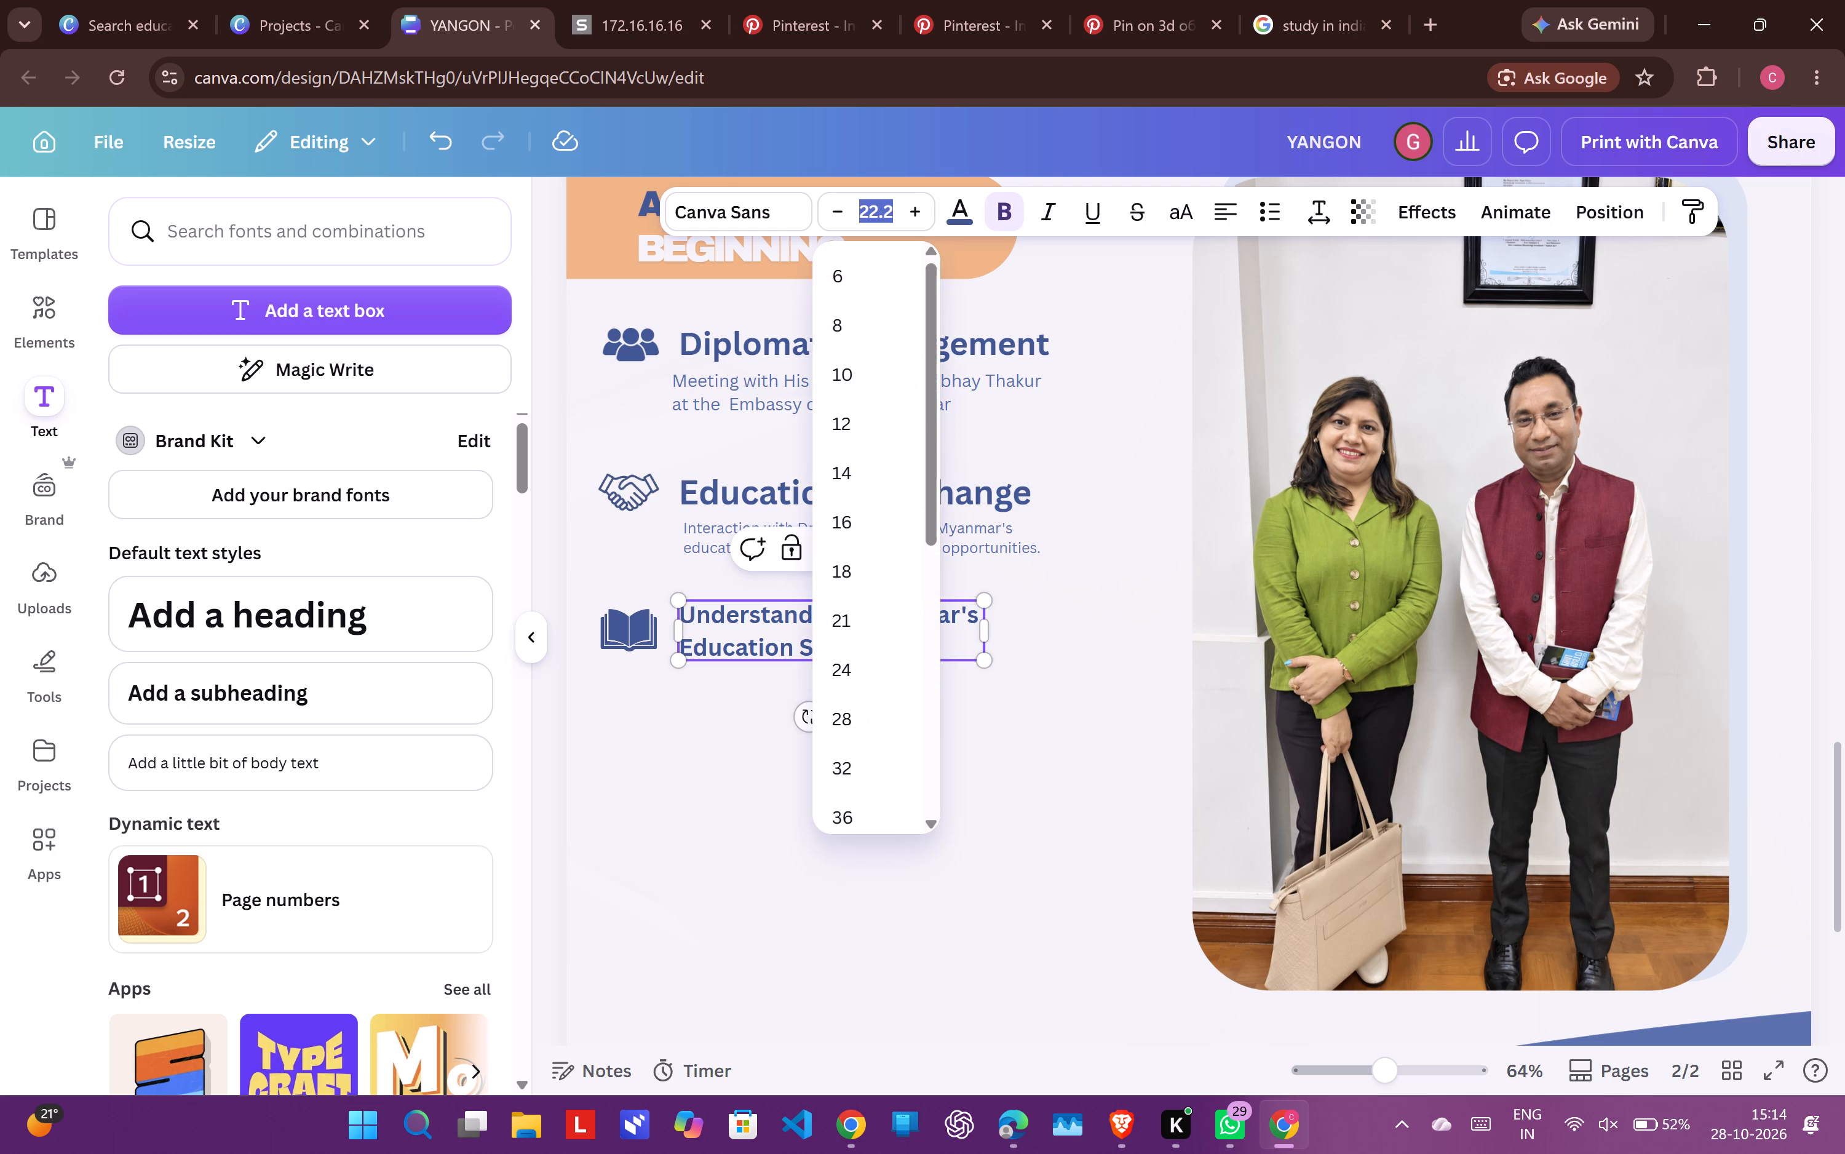
{"action": "type", "text": "31,"}
{"action": "key", "text": "BackSpace"}
{"action": "type", "text": ".5"}
{"action": "key", "text": "Left"}
{"action": "key", "text": "Left"}
{"action": "key", "text": "1"}
{"action": "key", "text": "Return"}
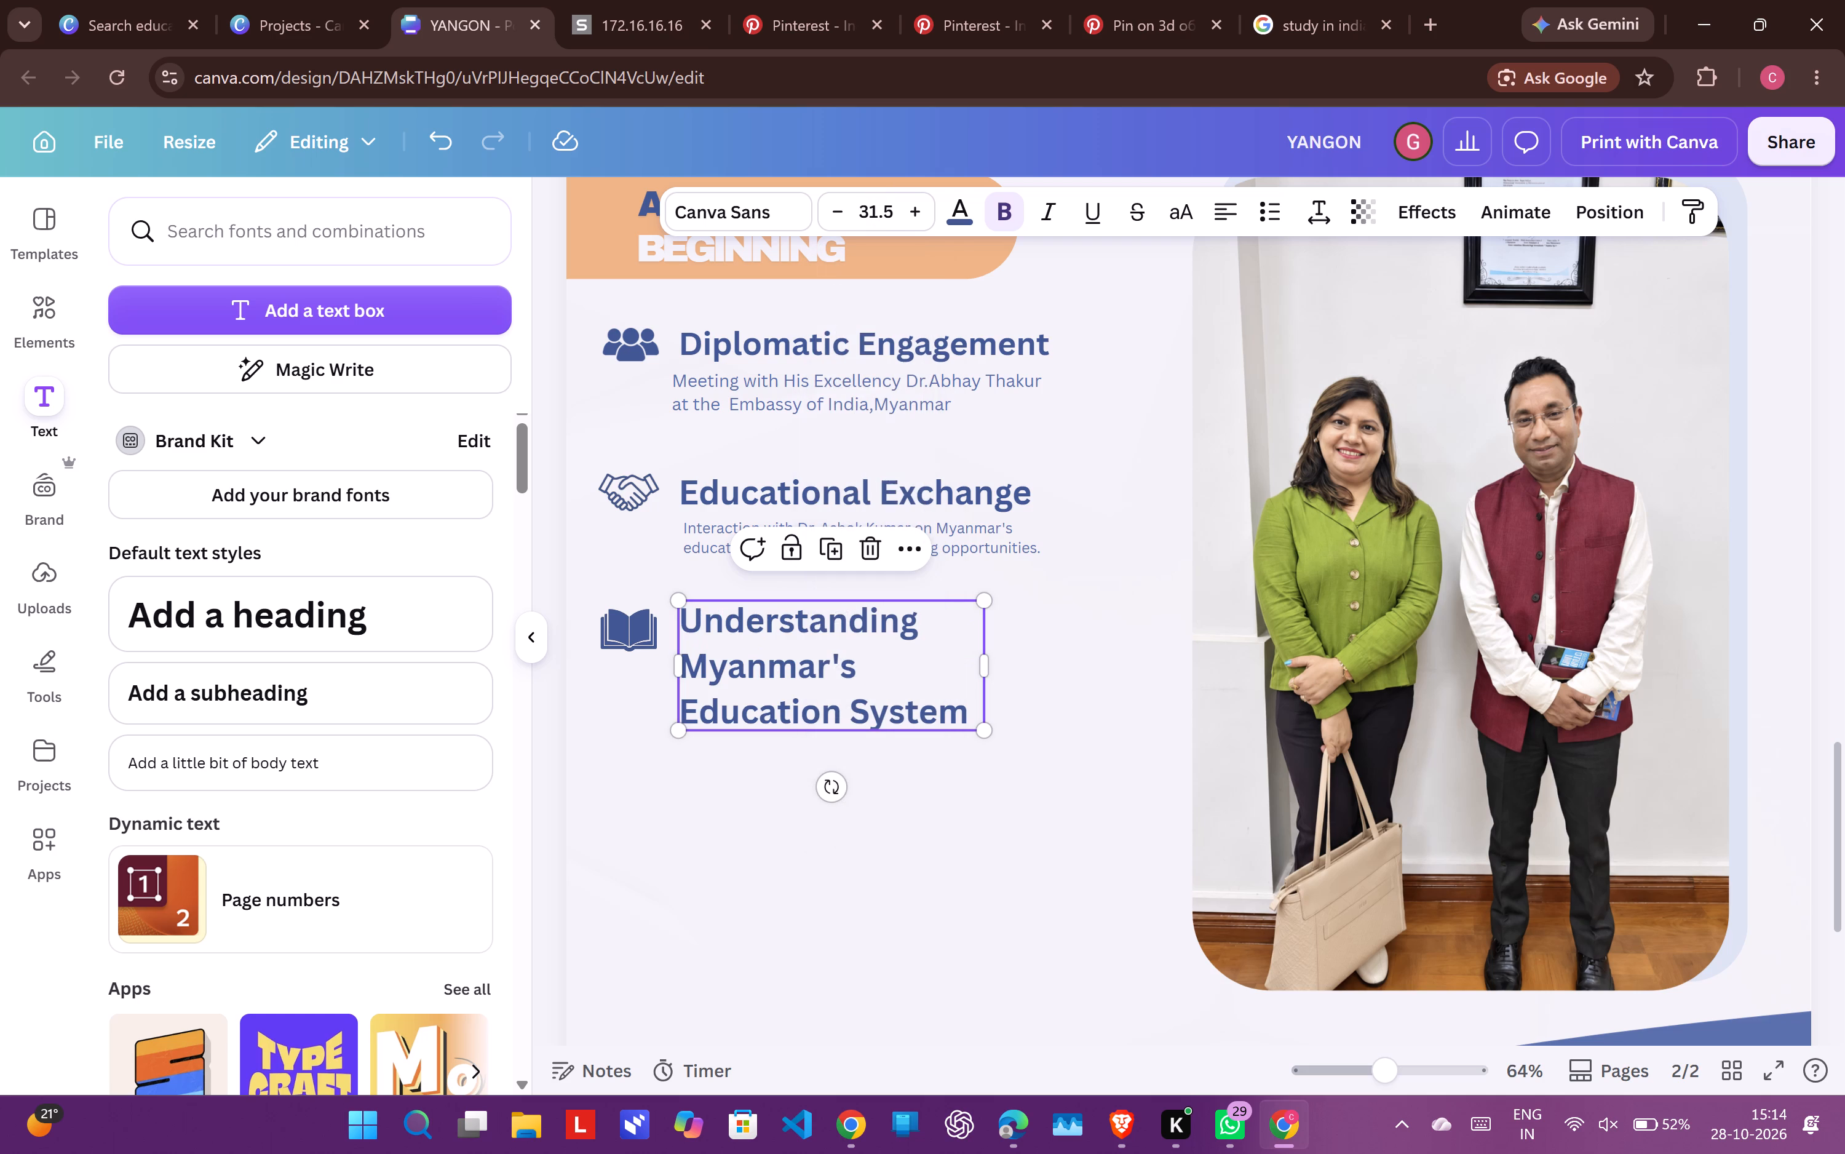
Scale the "Understanding Myanmar's Education System" heading down to font size 22.5 and fit its box so the text wraps onto two lines.
{"action": "left_click_drag", "start_coordinate": [988, 657], "coordinate": [1134, 668]}
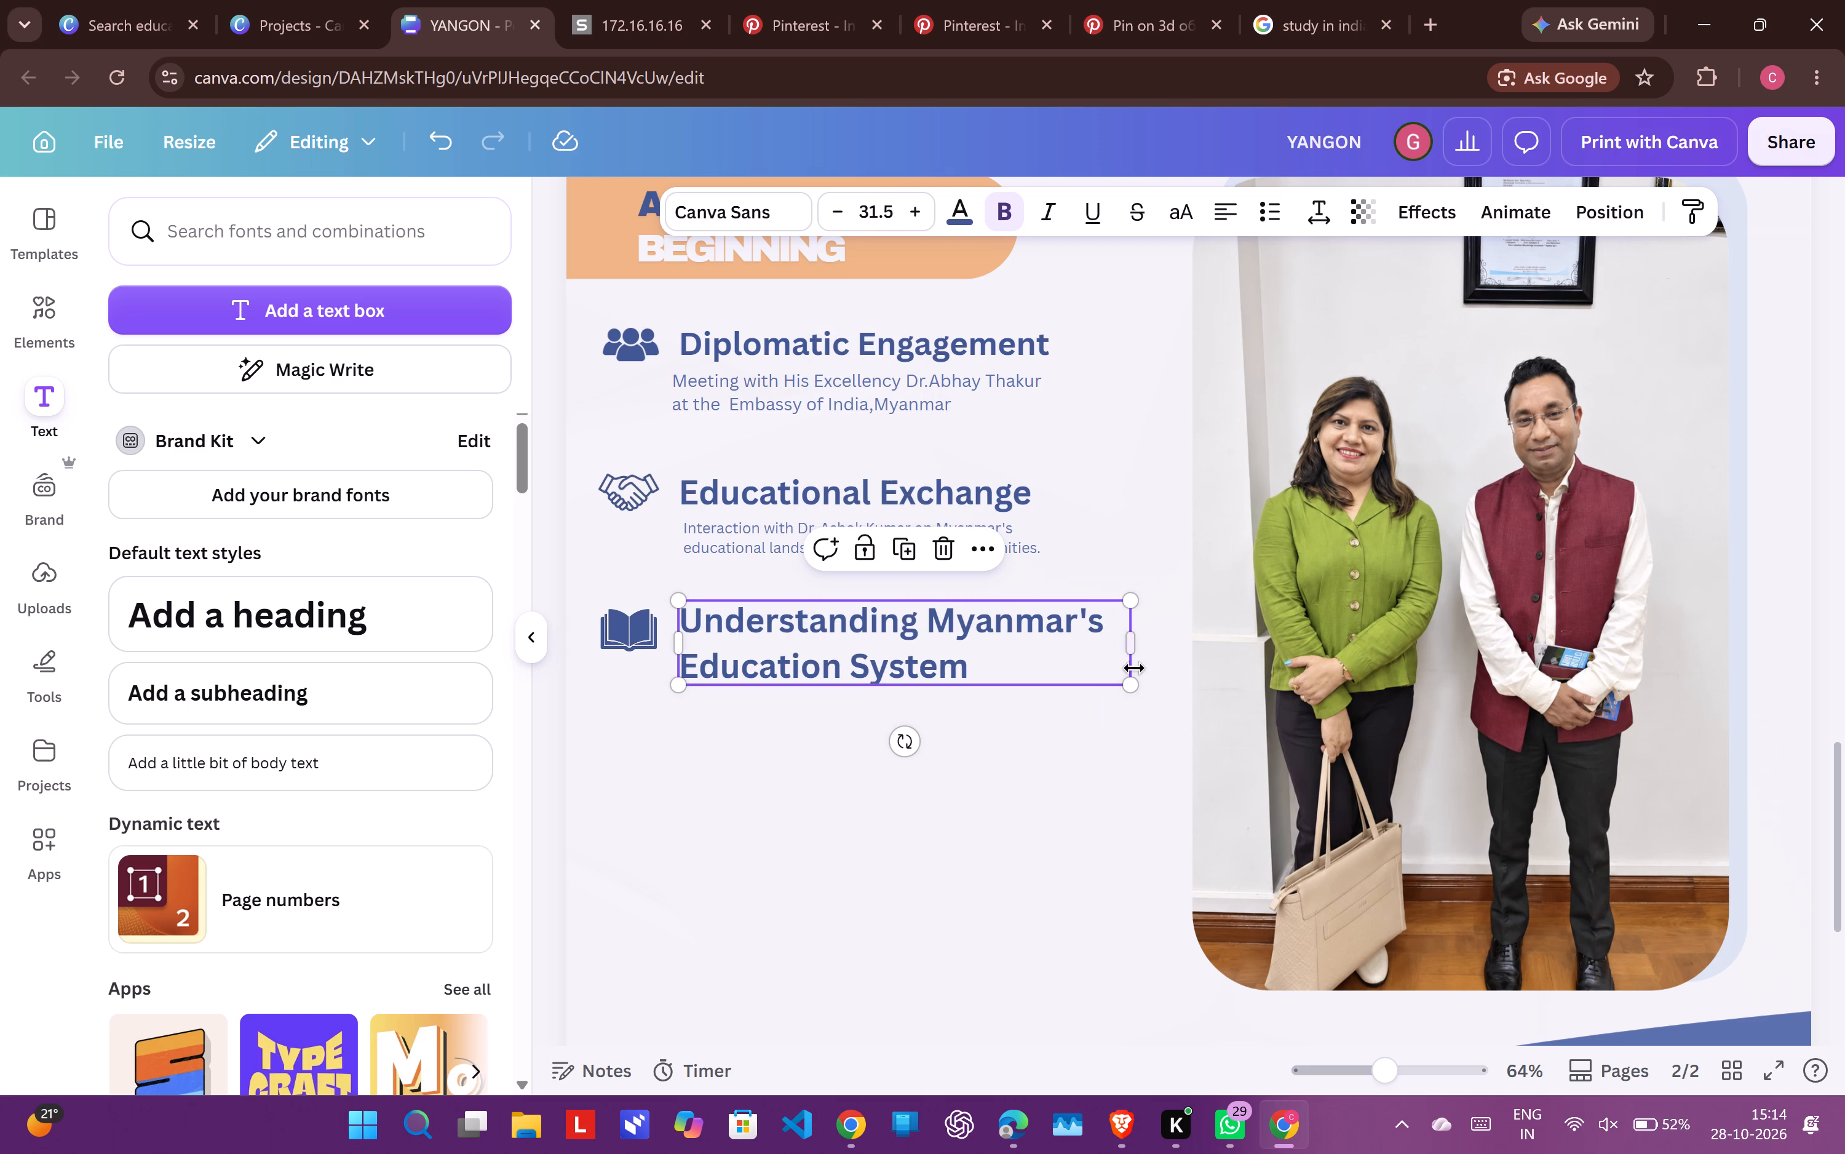
{"action": "left_click", "coordinate": [945, 492]}
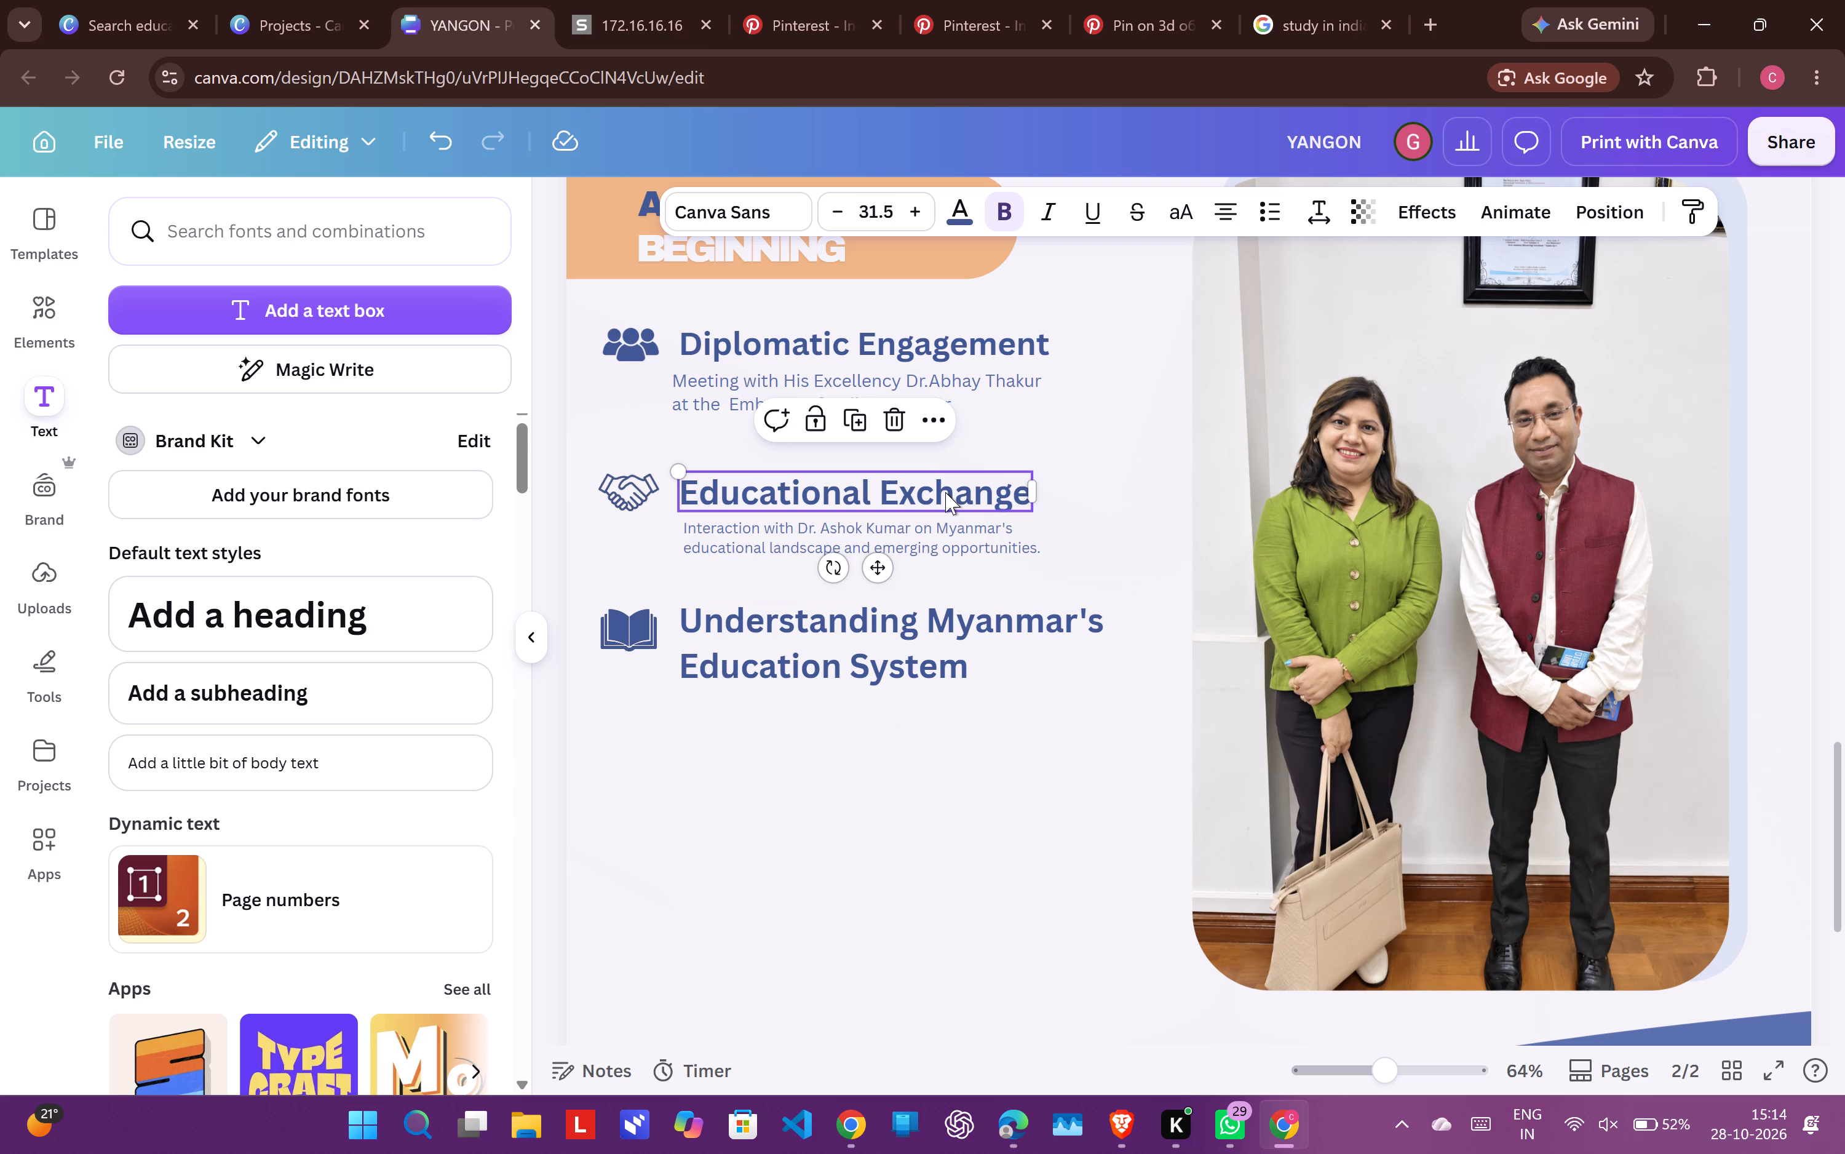
{"action": "left_click", "coordinate": [883, 627]}
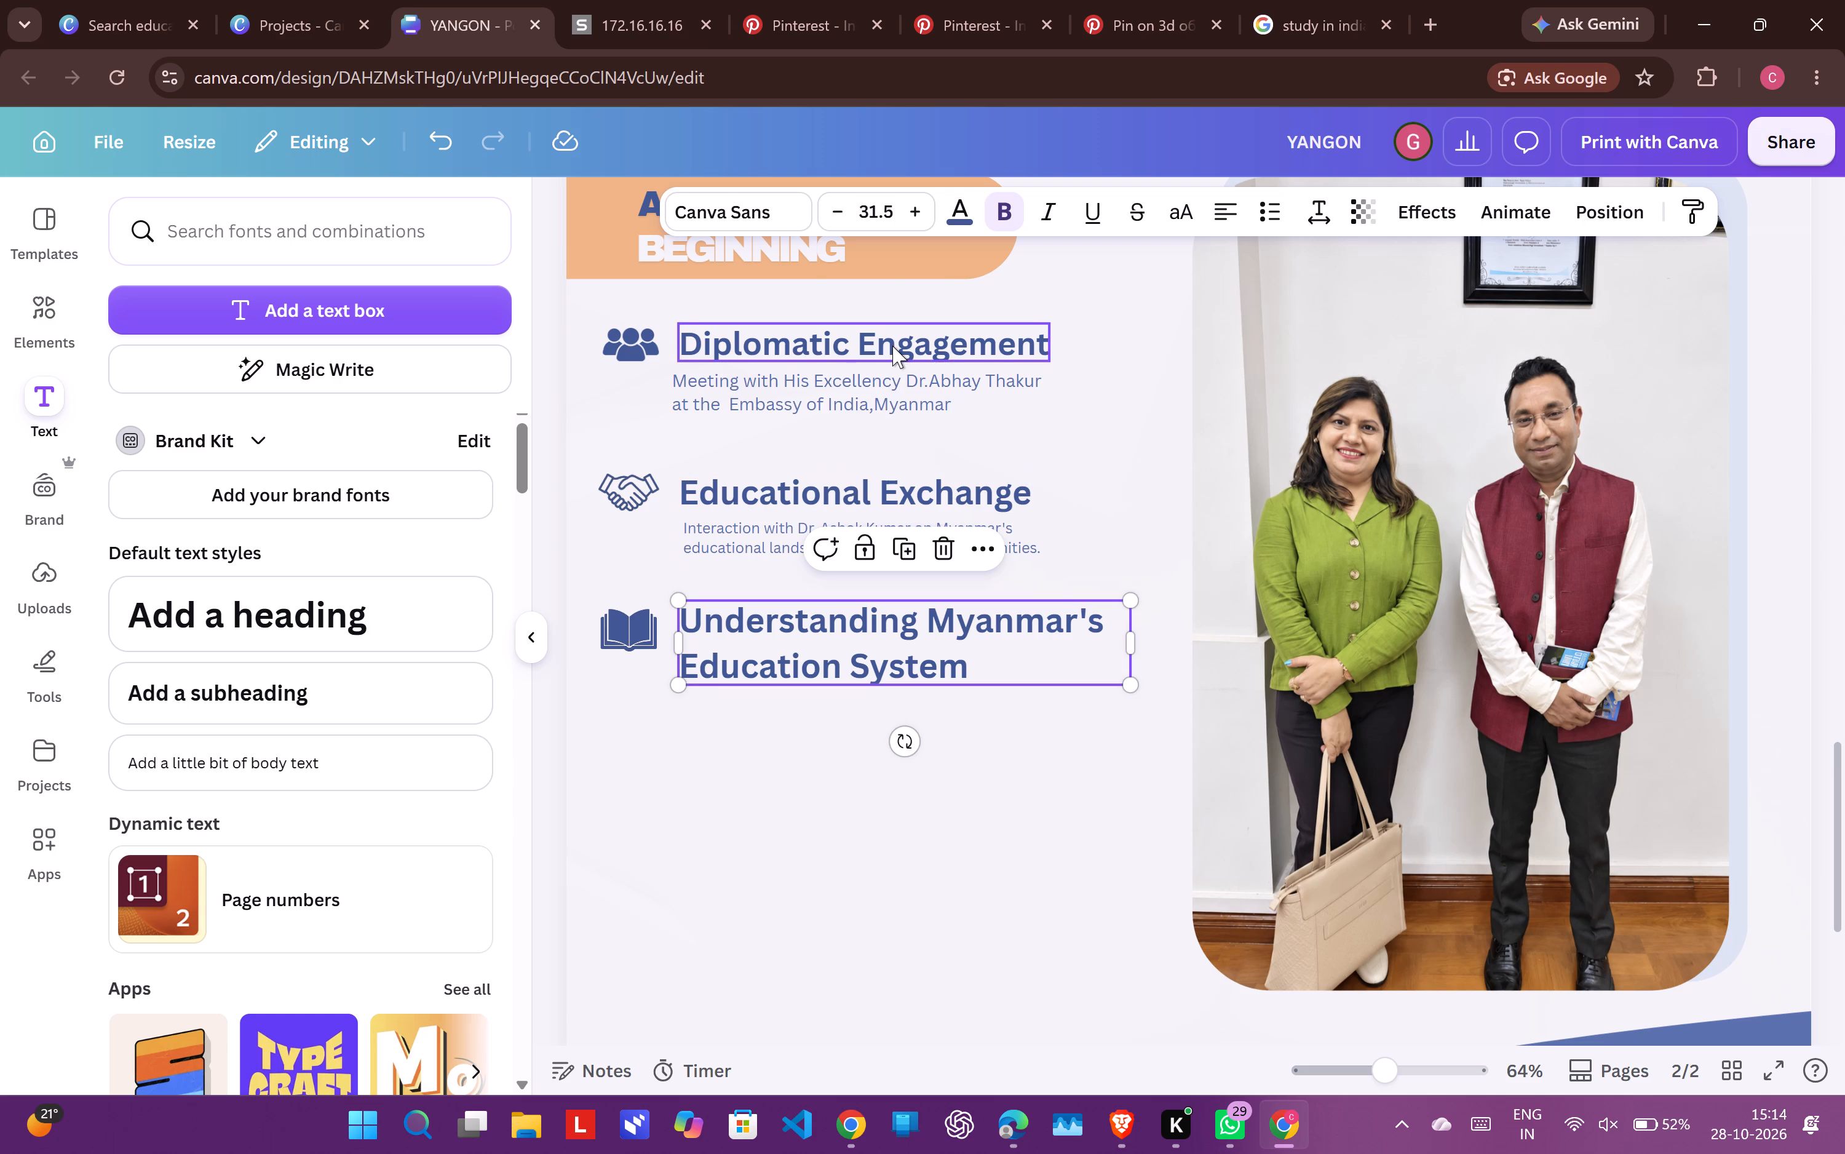
{"action": "left_click", "coordinate": [892, 346]}
{"action": "left_click", "coordinate": [859, 603]}
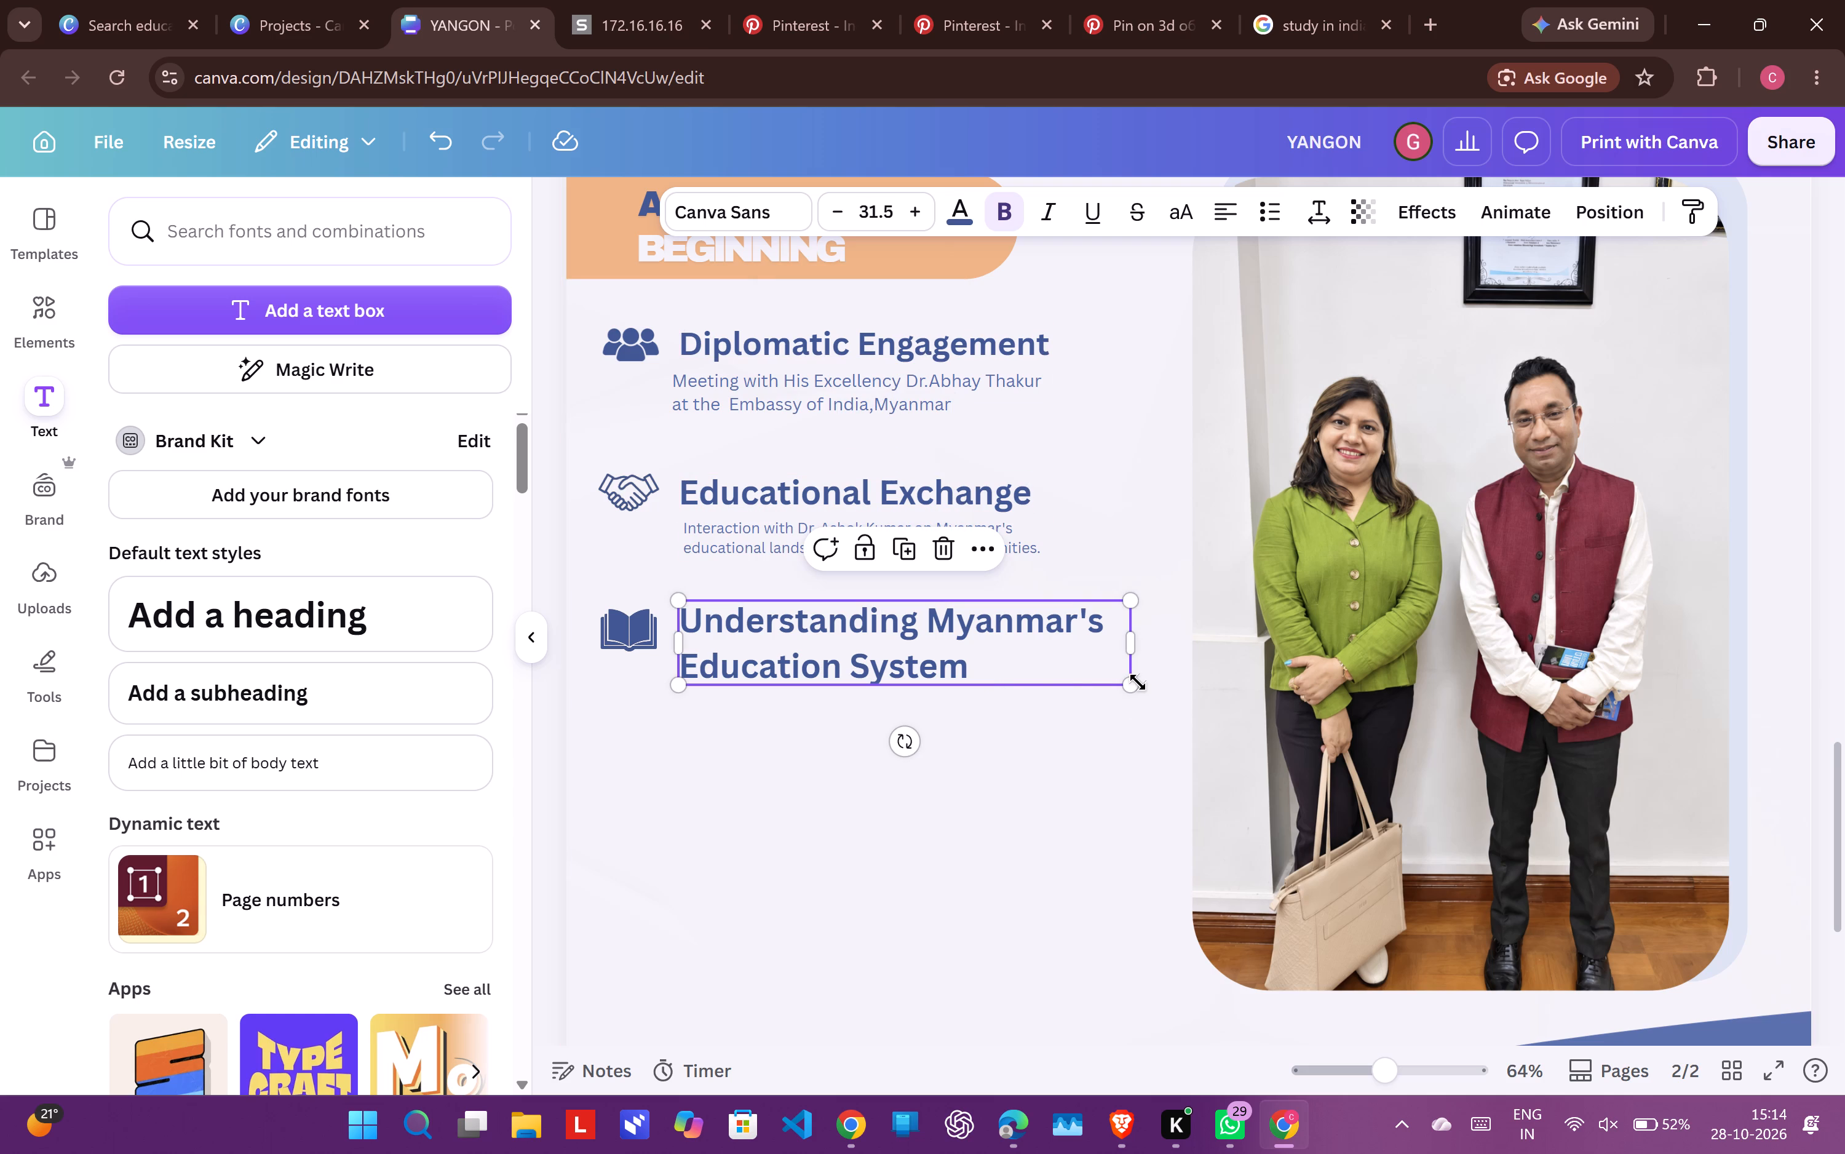
{"action": "left_click_drag", "start_coordinate": [1138, 682], "coordinate": [1012, 647]}
{"action": "left_click_drag", "start_coordinate": [1004, 626], "coordinate": [1027, 629]}
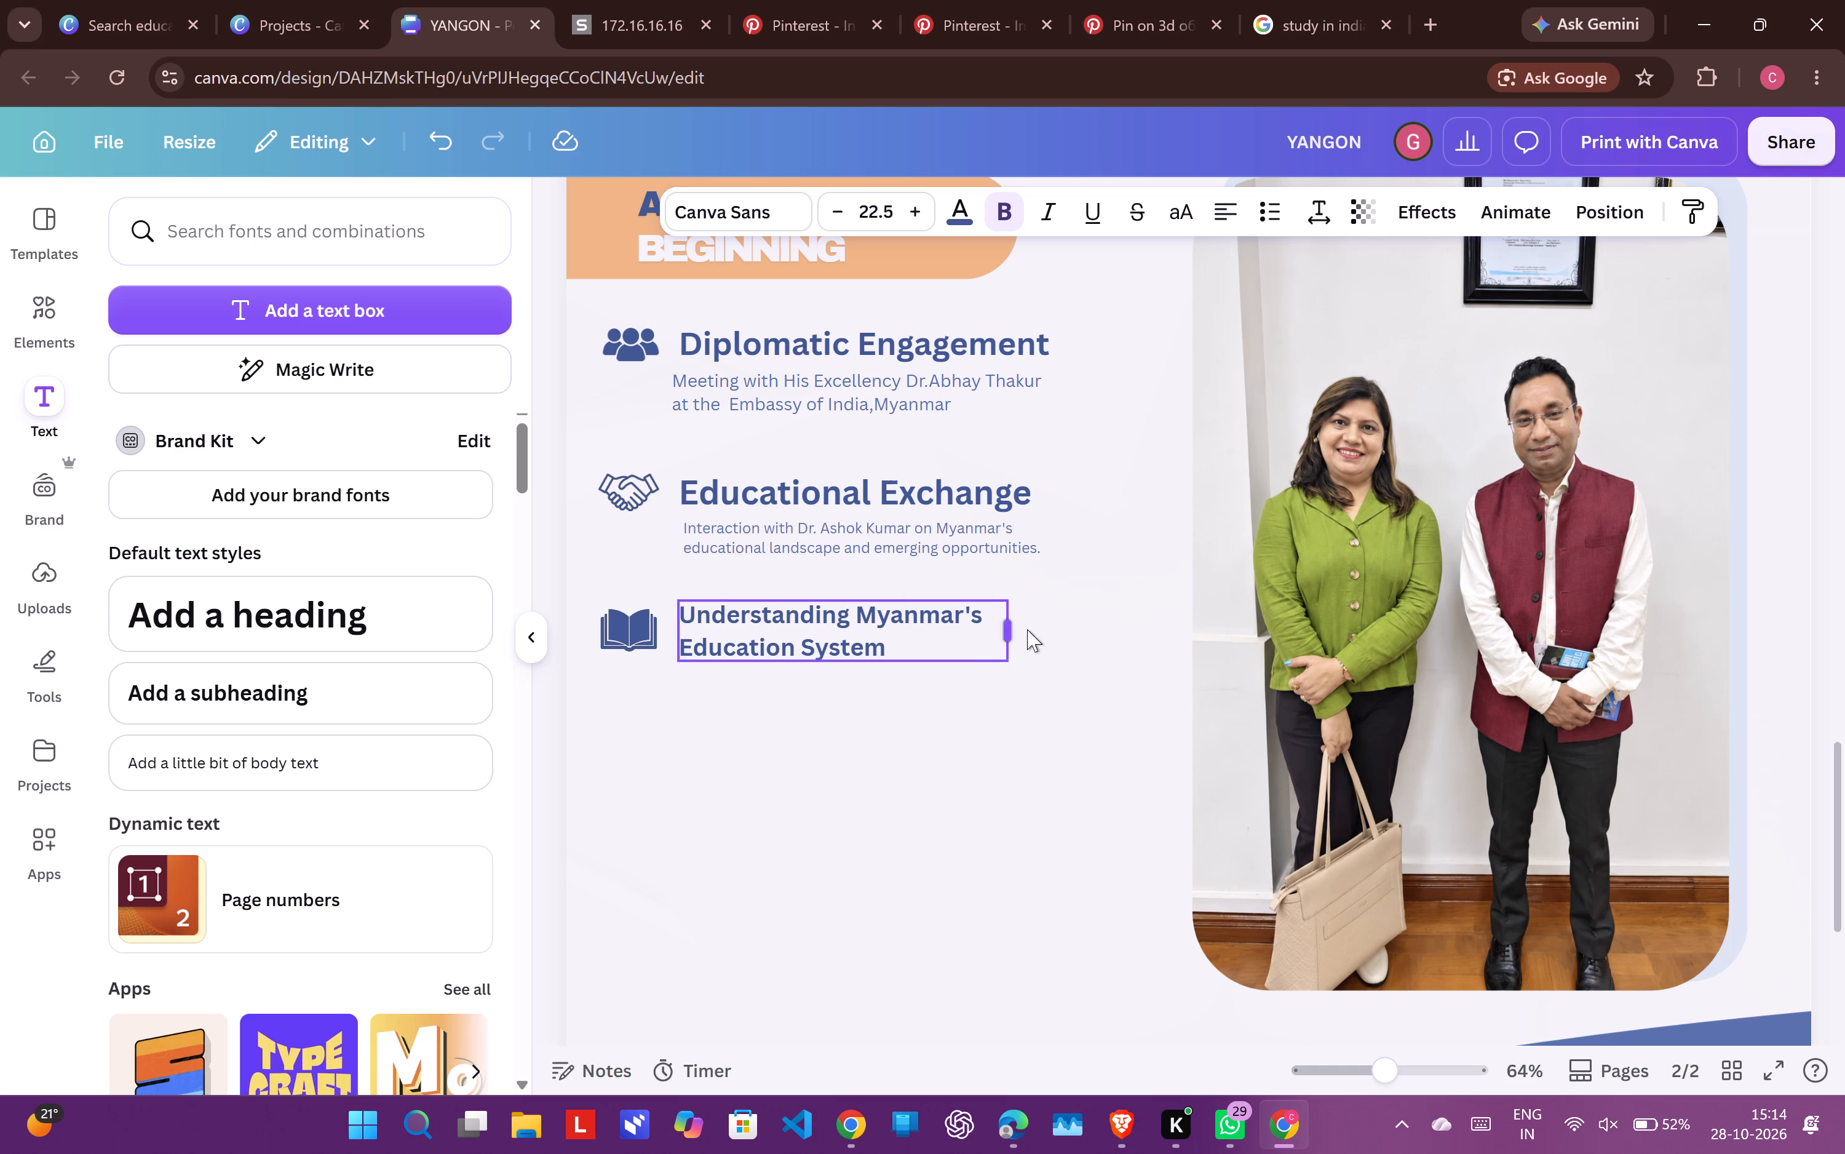
{"action": "left_click_drag", "start_coordinate": [1027, 629], "coordinate": [1034, 634]}
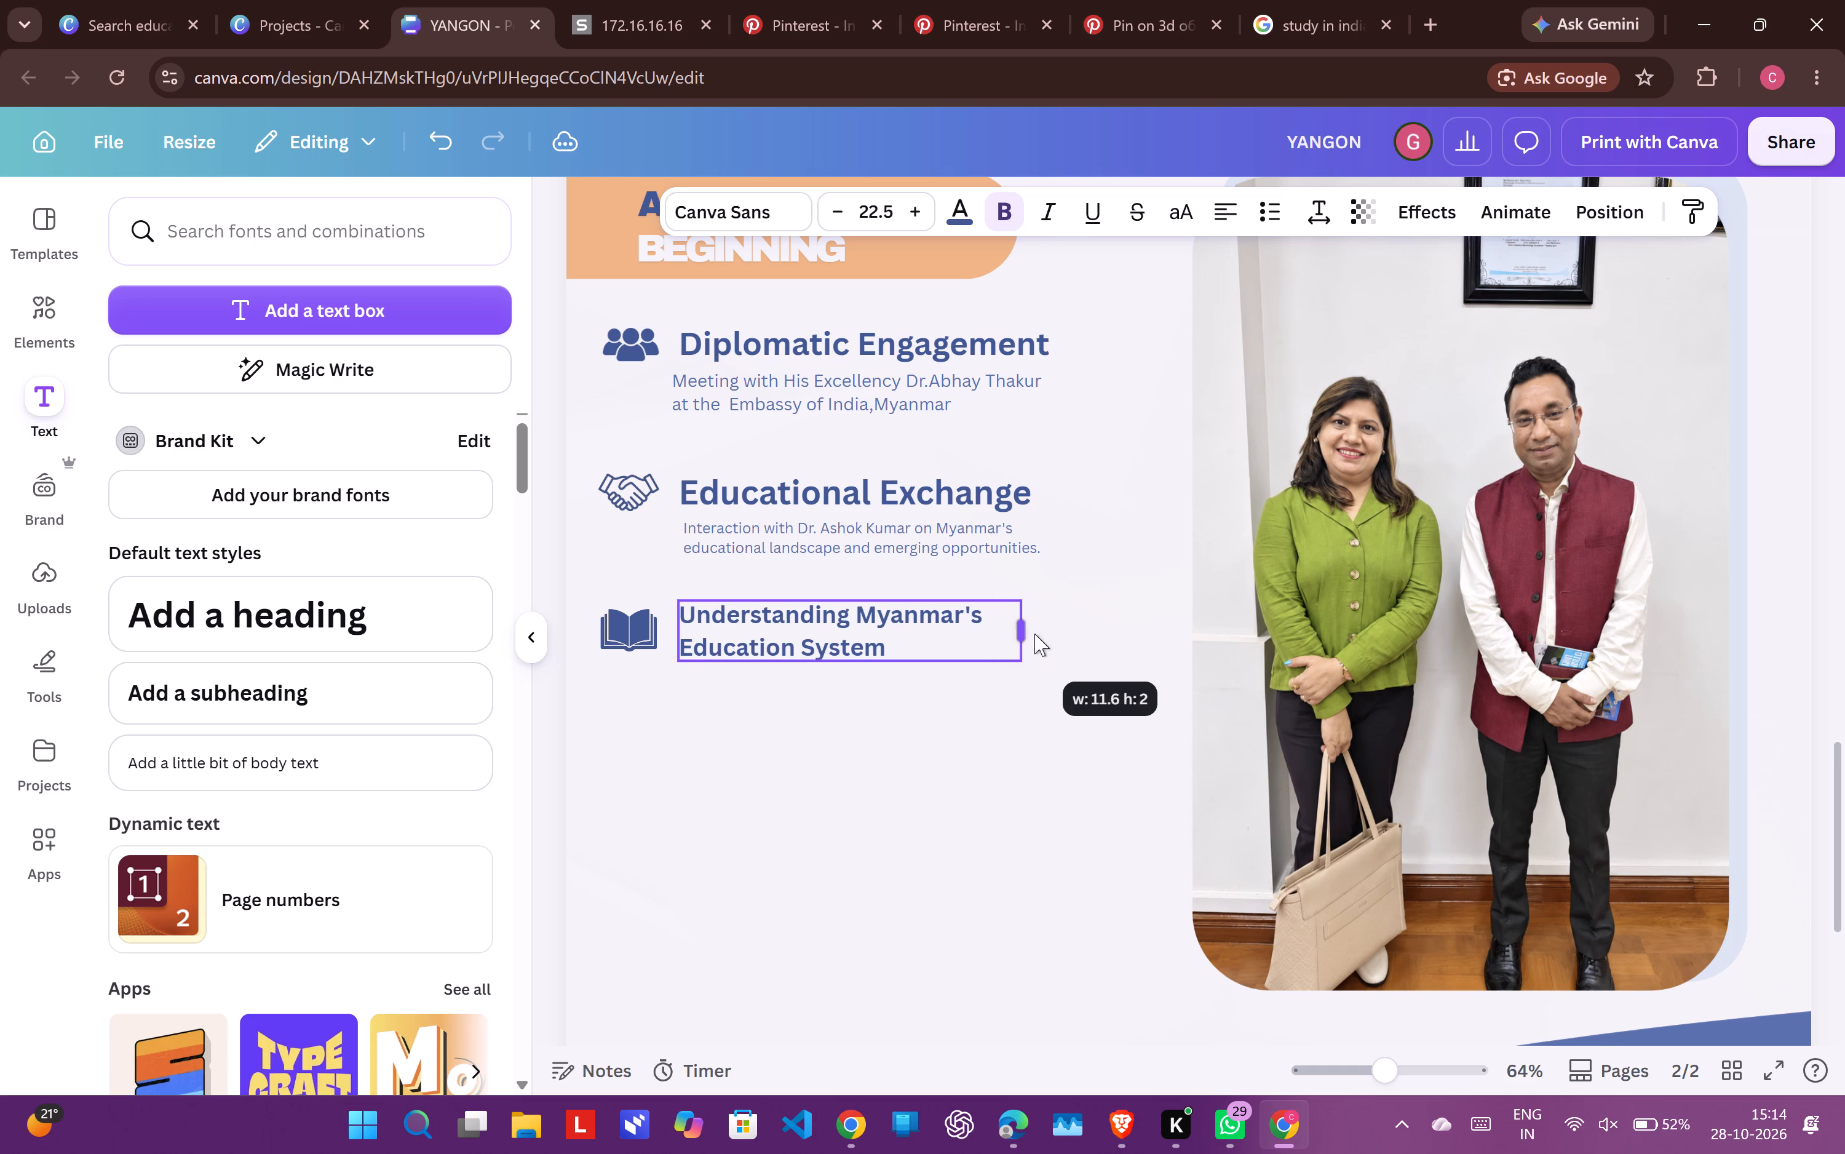
{"action": "left_click_drag", "start_coordinate": [1034, 634], "coordinate": [1204, 621]}
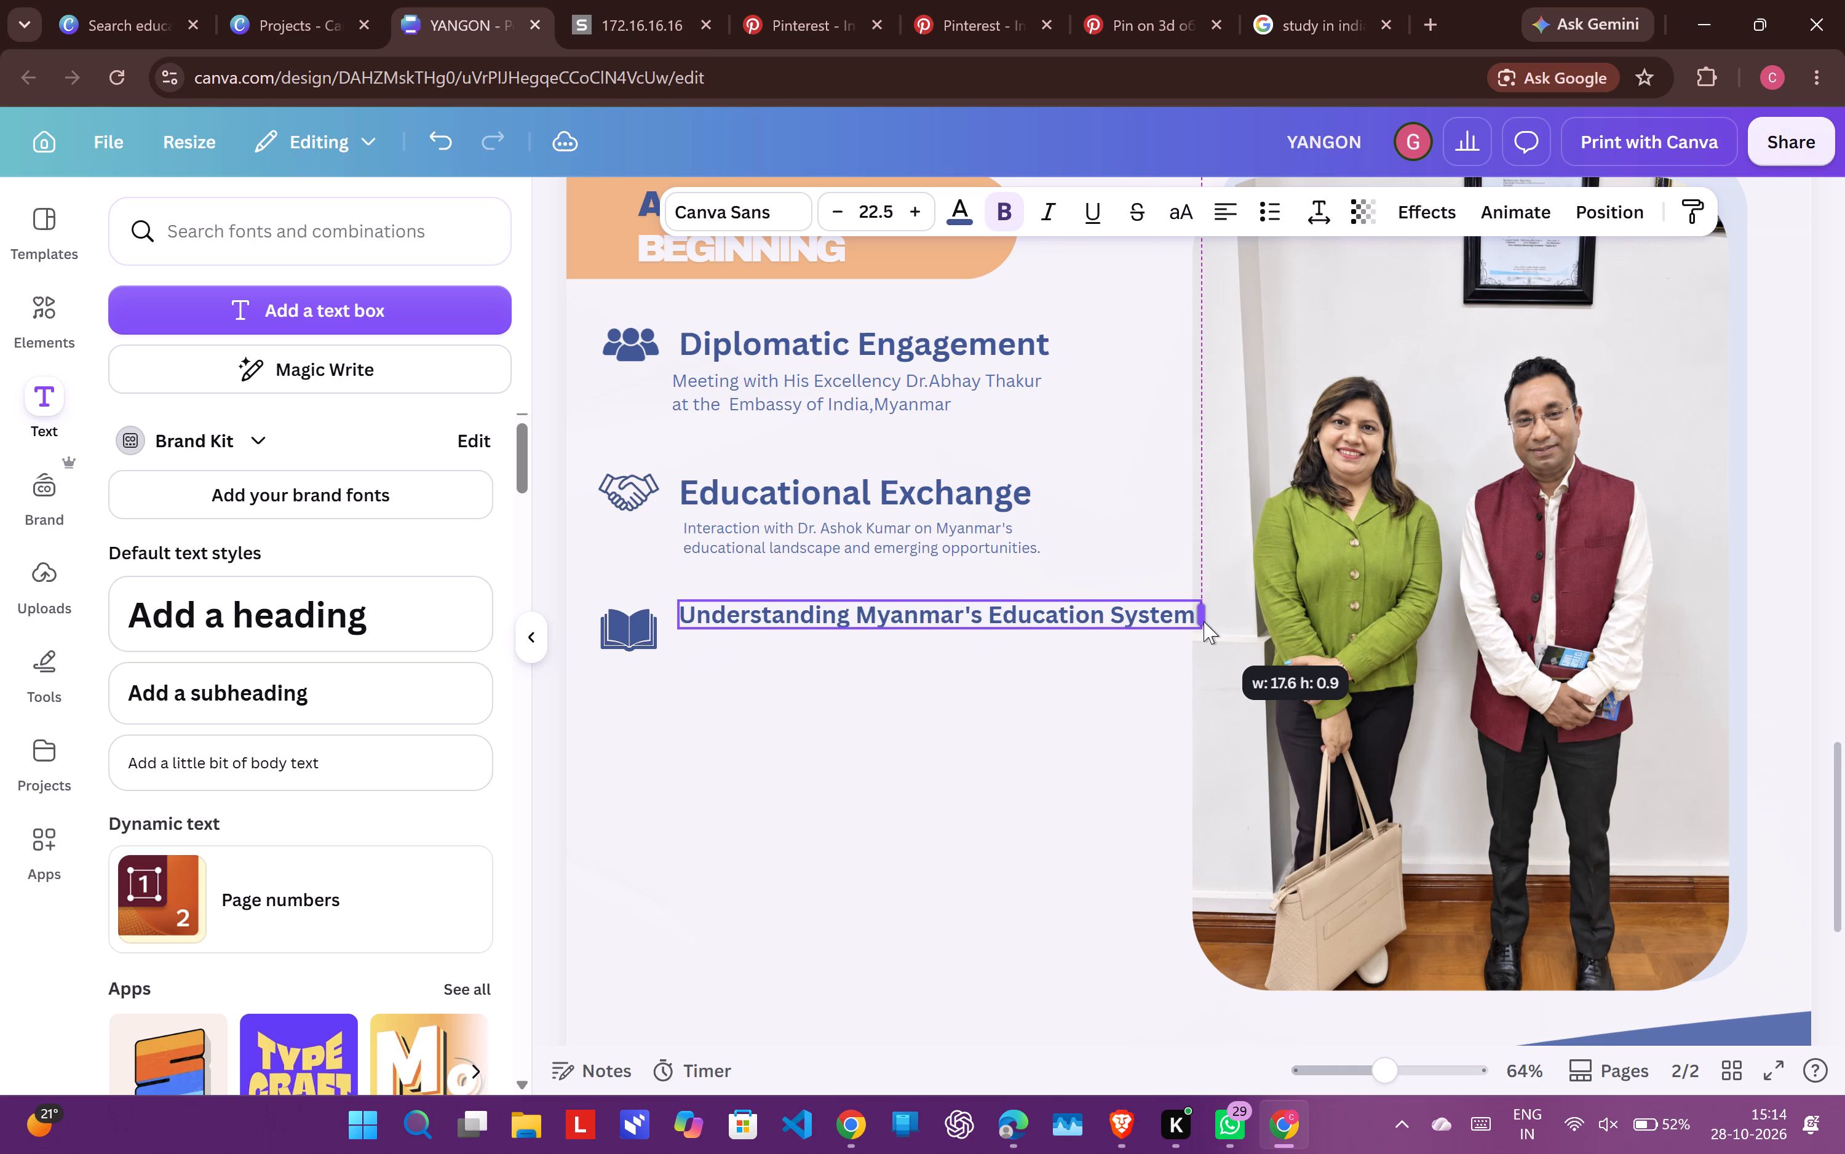
{"action": "left_click_drag", "start_coordinate": [1204, 621], "coordinate": [1066, 664]}
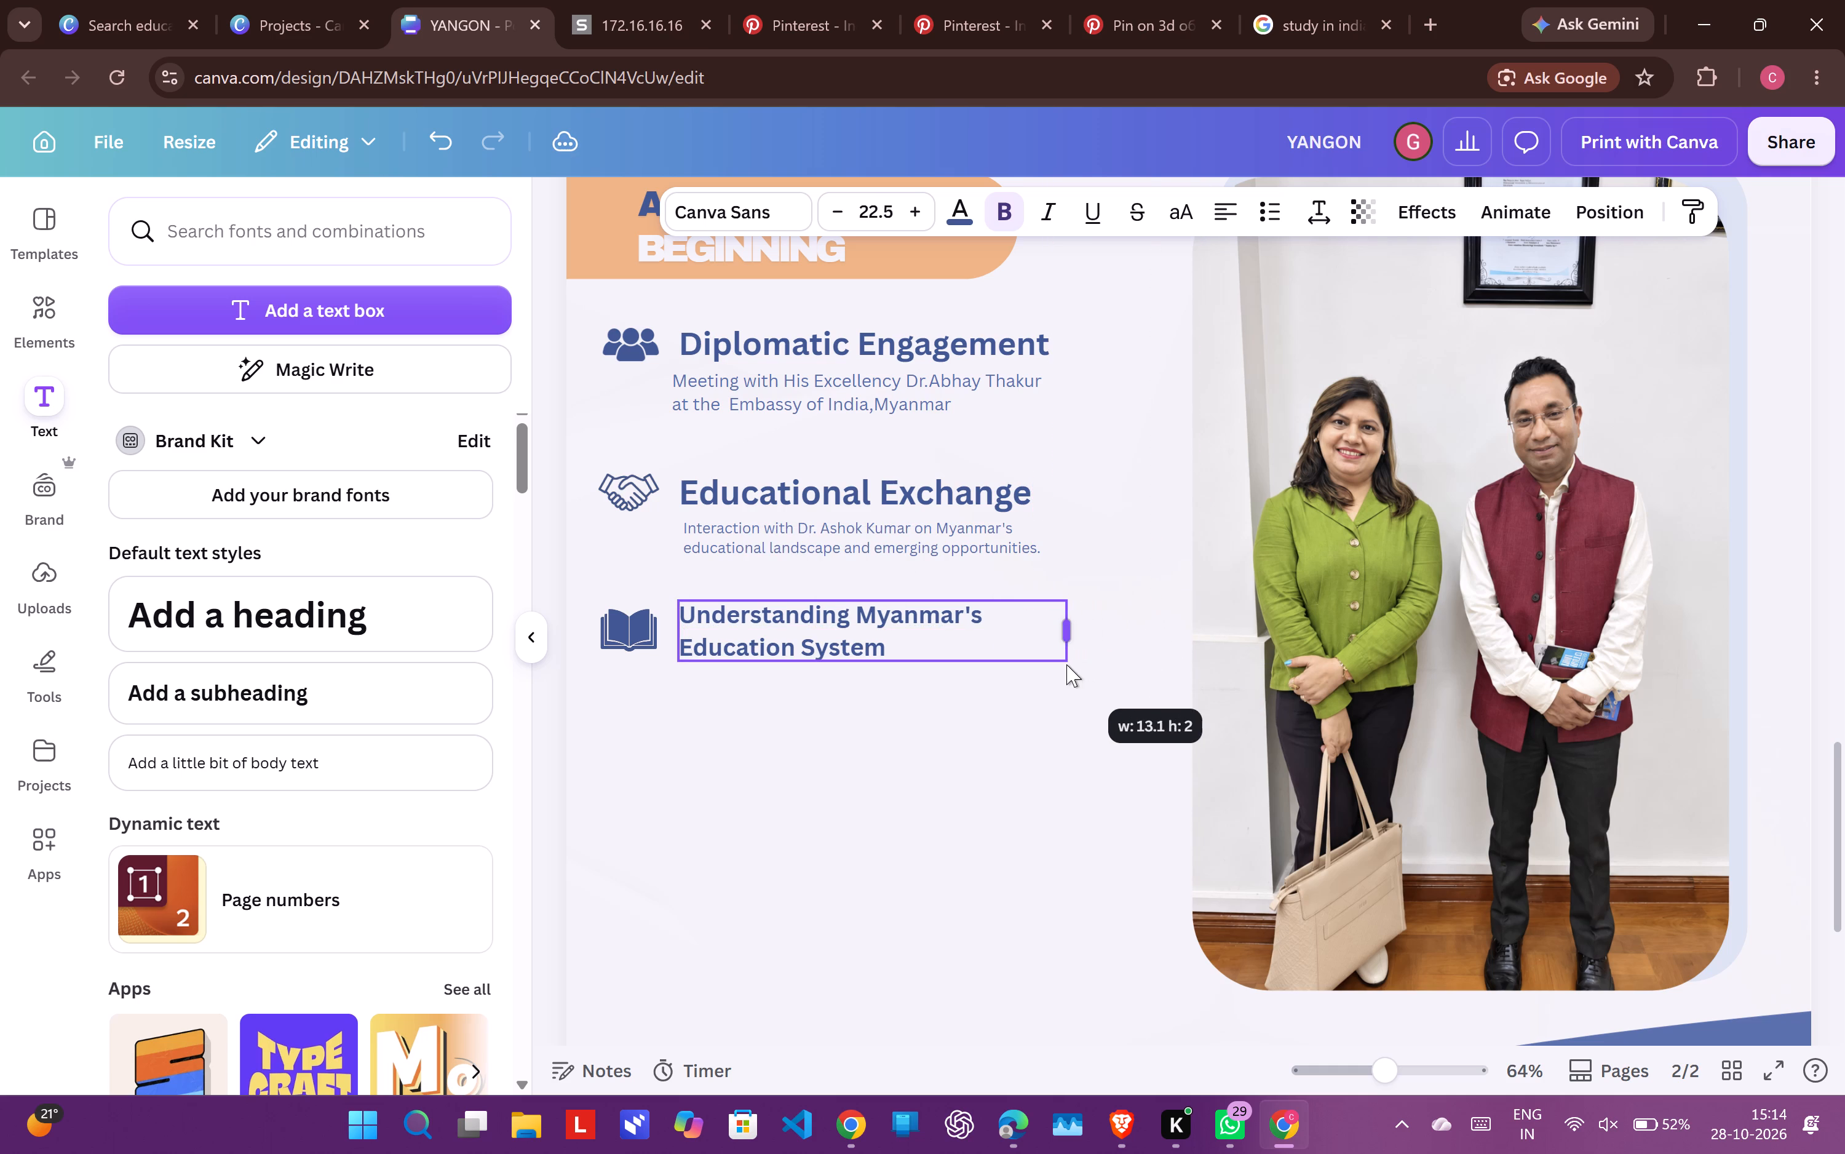
{"action": "left_click_drag", "start_coordinate": [1066, 664], "coordinate": [990, 663]}
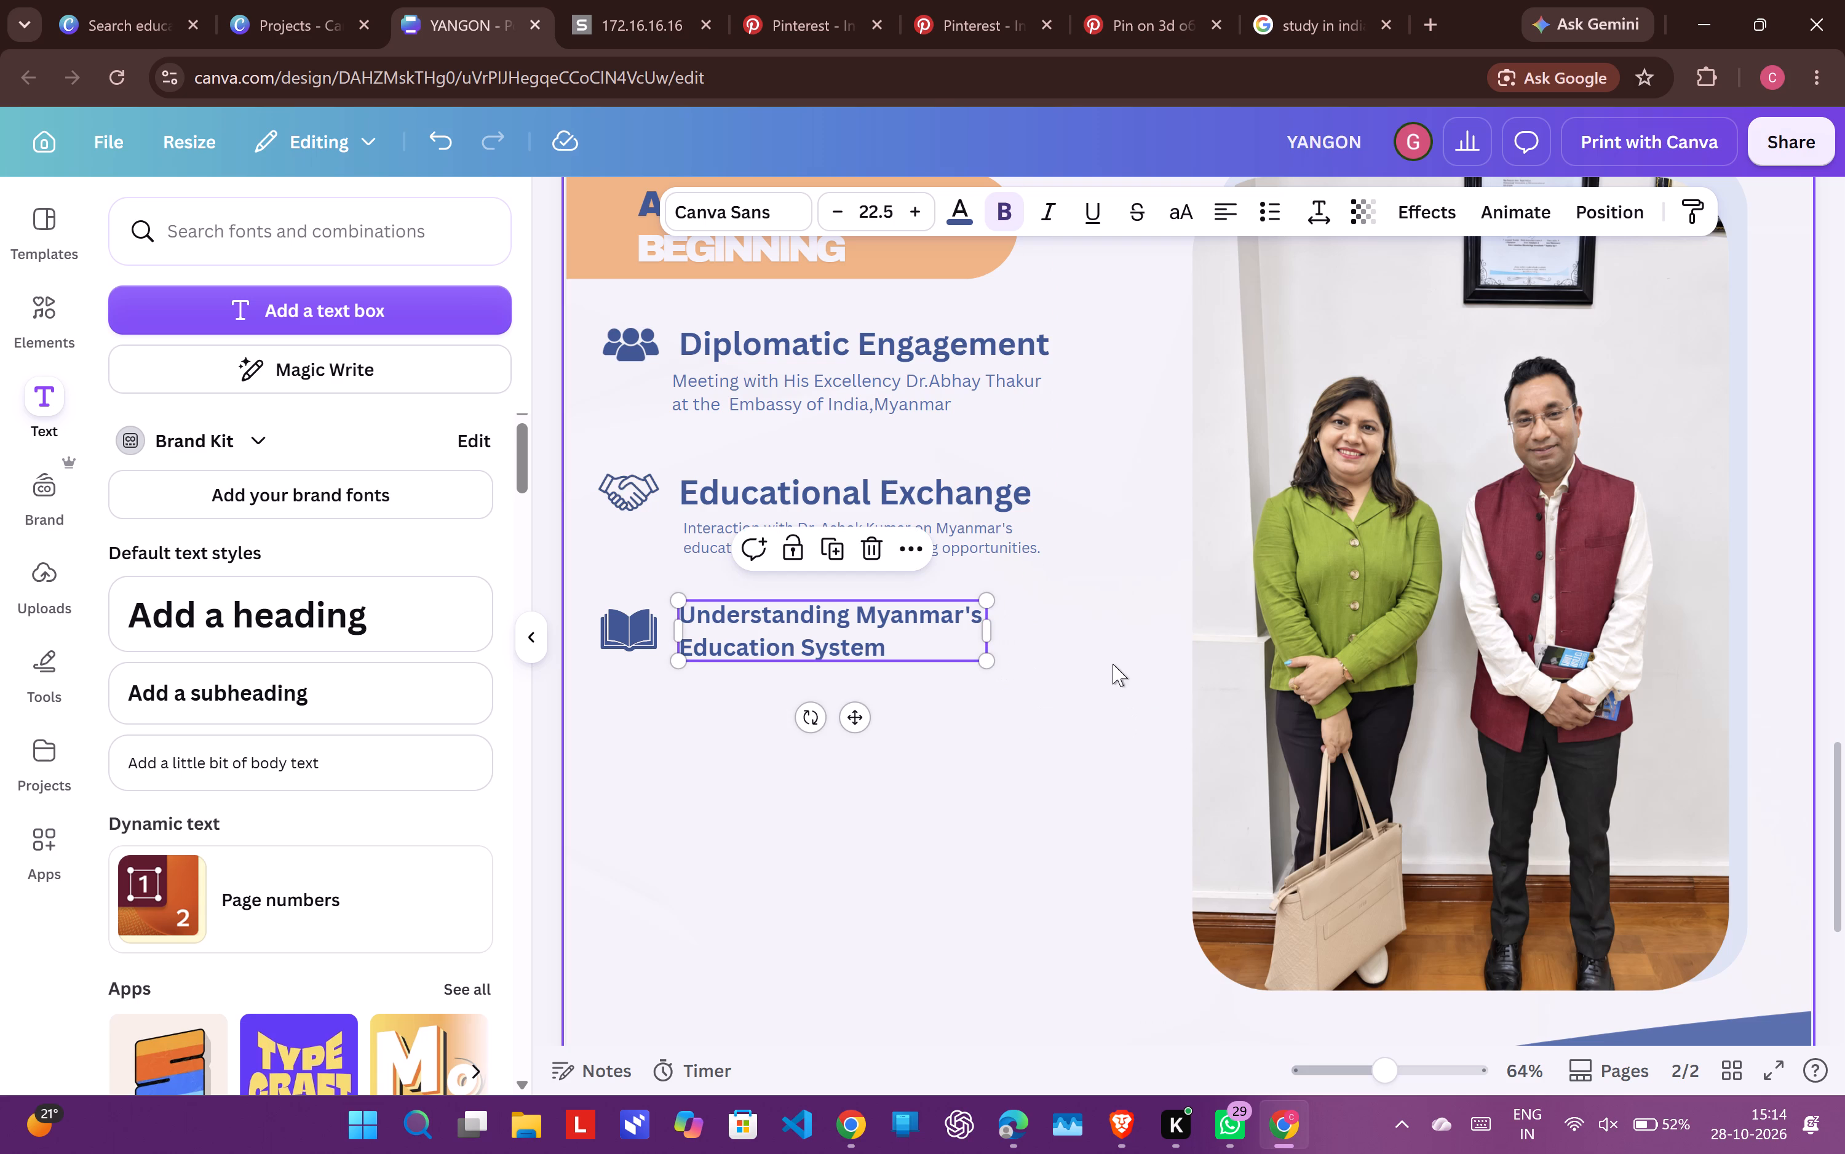
{"action": "left_click", "coordinate": [1102, 525]}
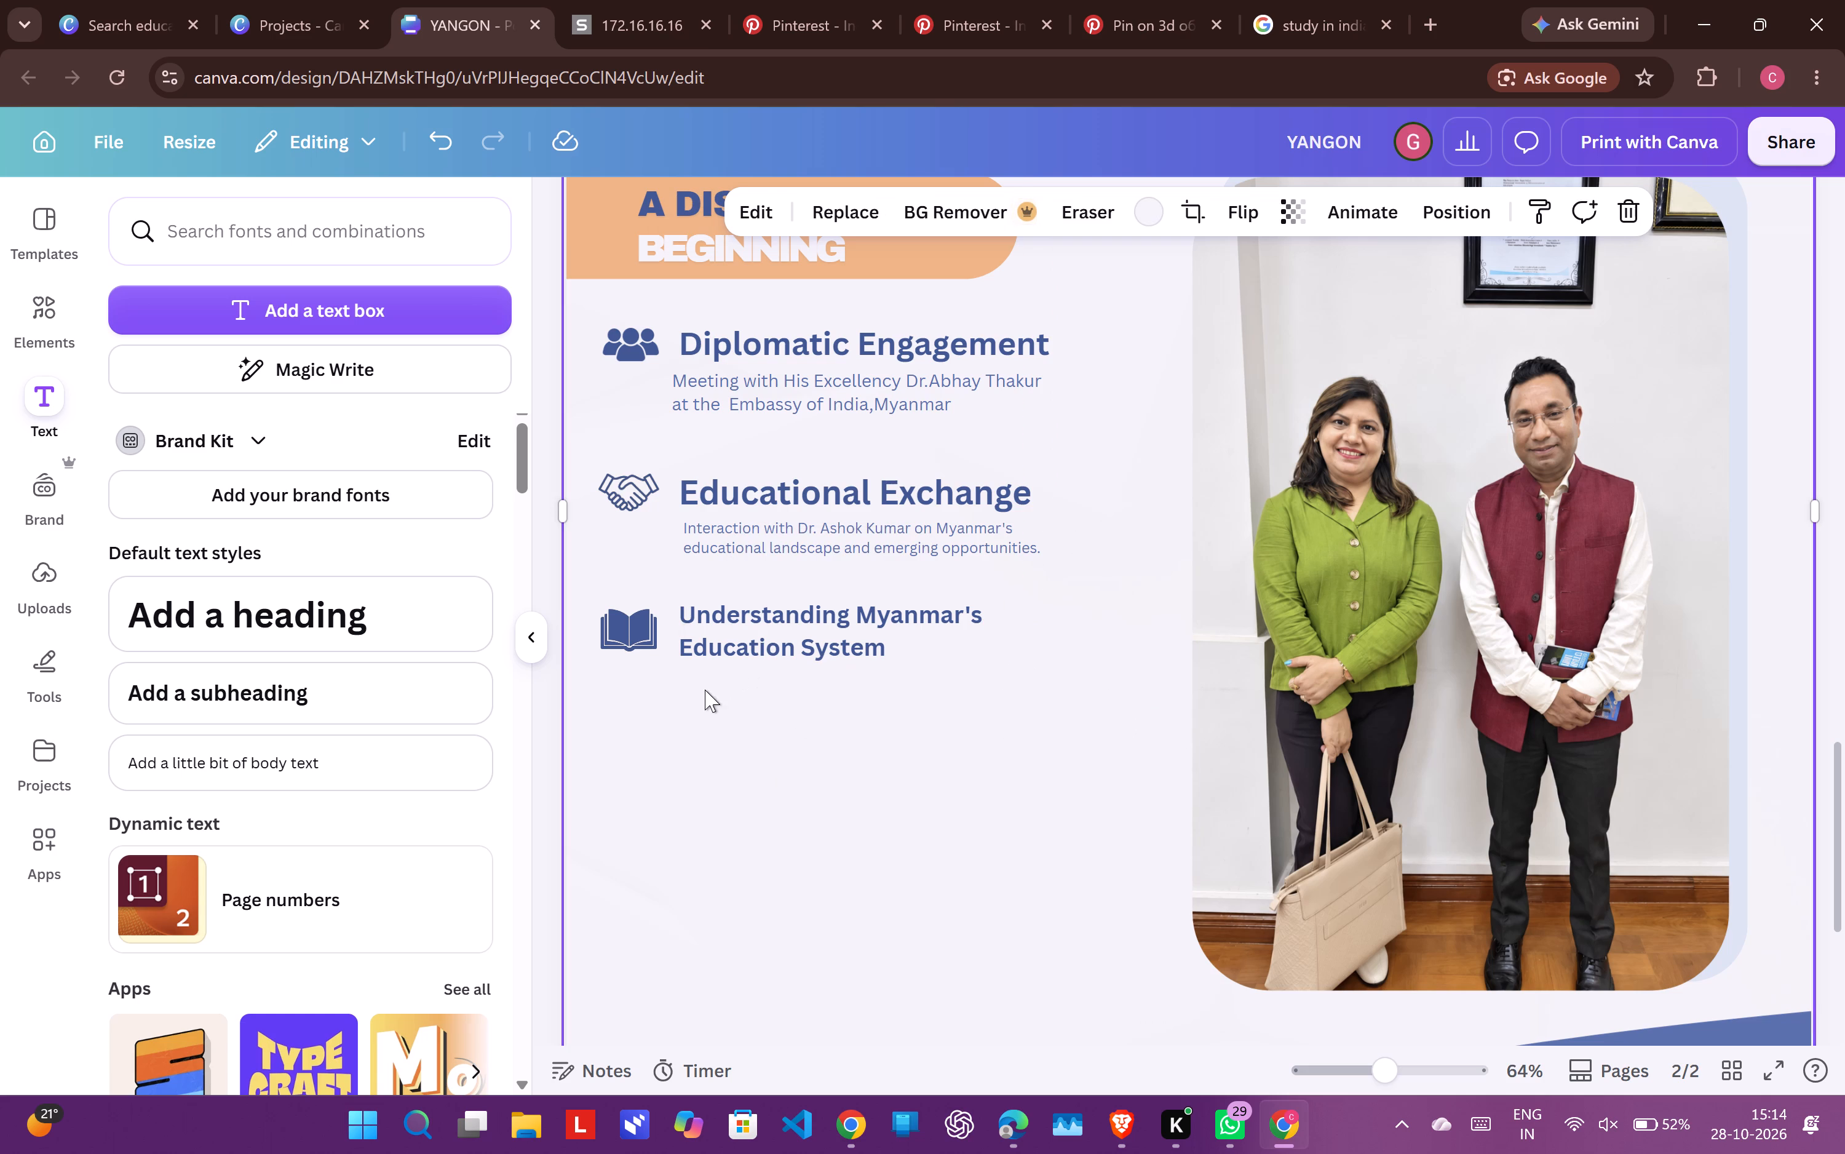
Duplicate the "Educational Exchange" description and place the copy just below the "Understanding Myanmar's Education System" heading, aligned with its left edge.
{"action": "left_click", "coordinate": [740, 541]}
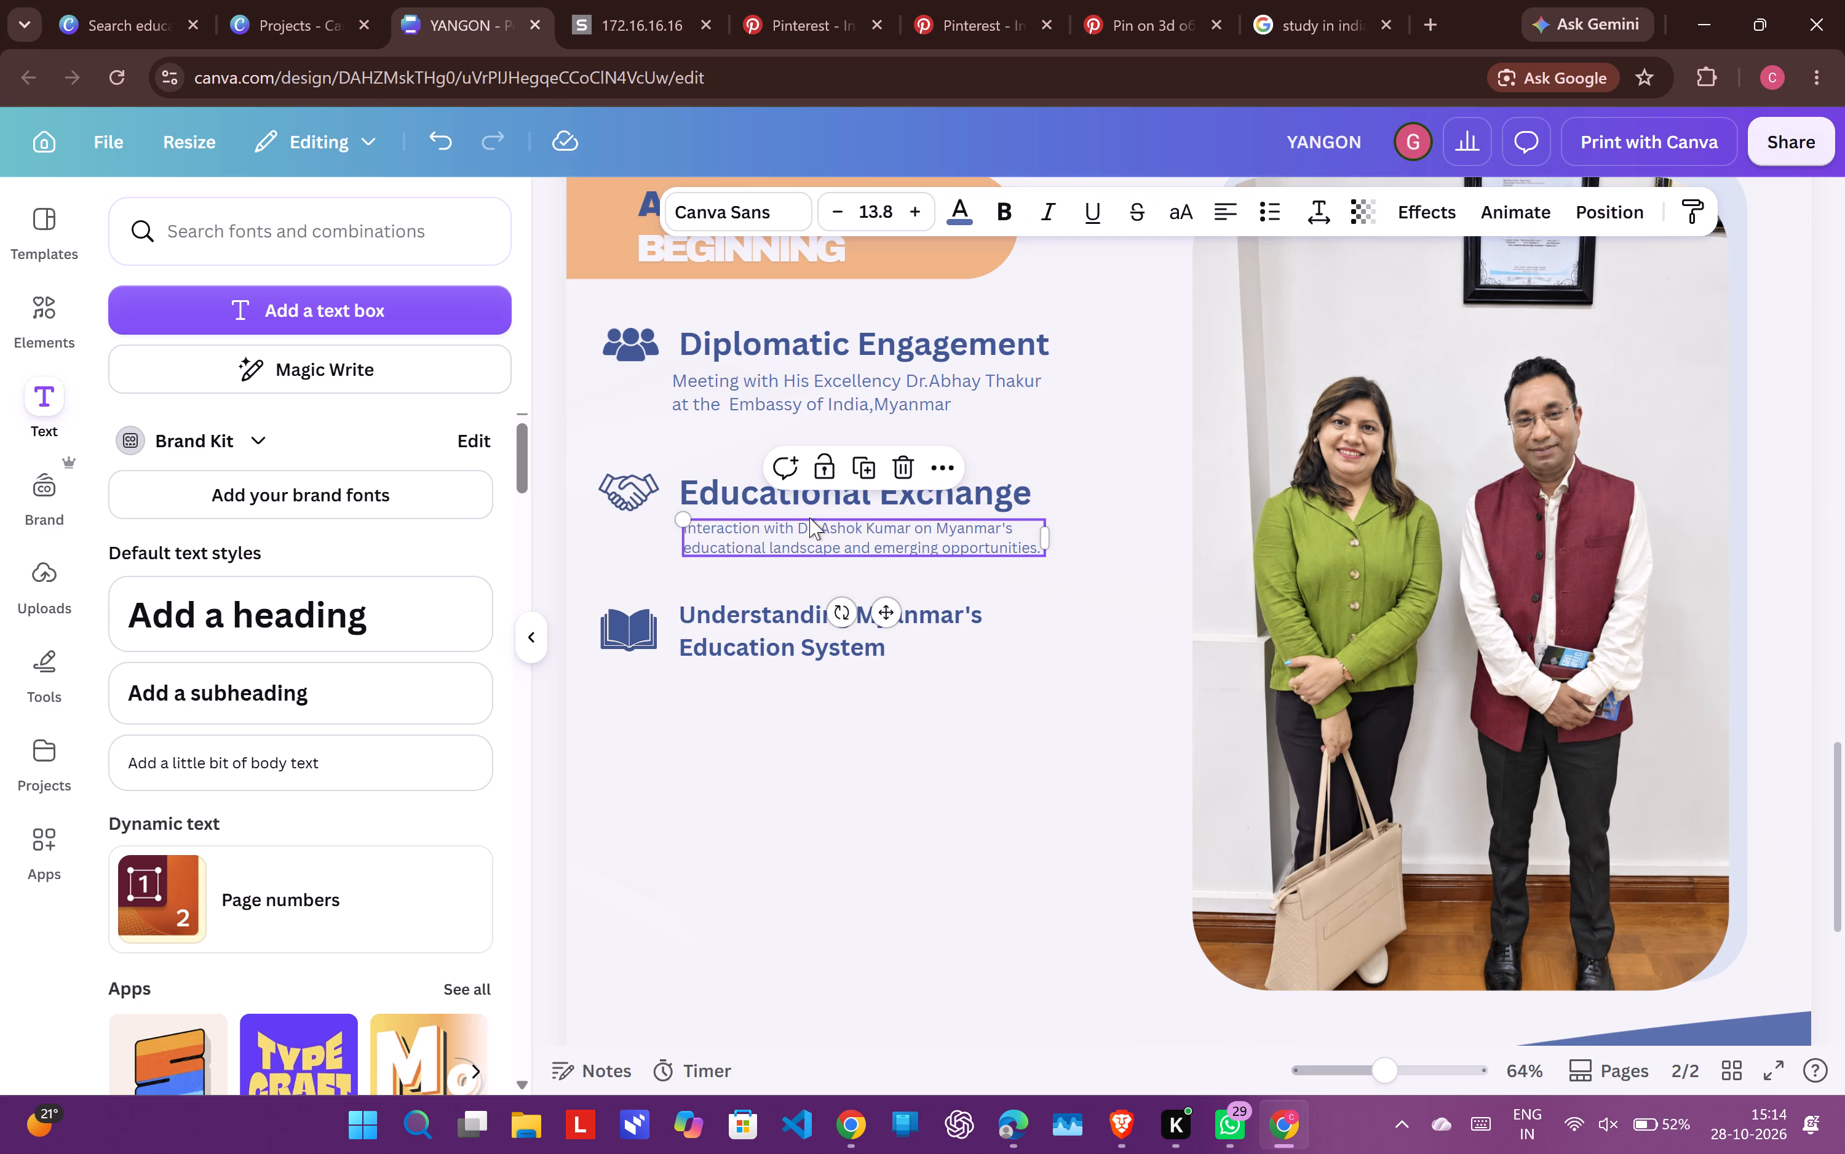
{"action": "left_click", "coordinate": [872, 474]}
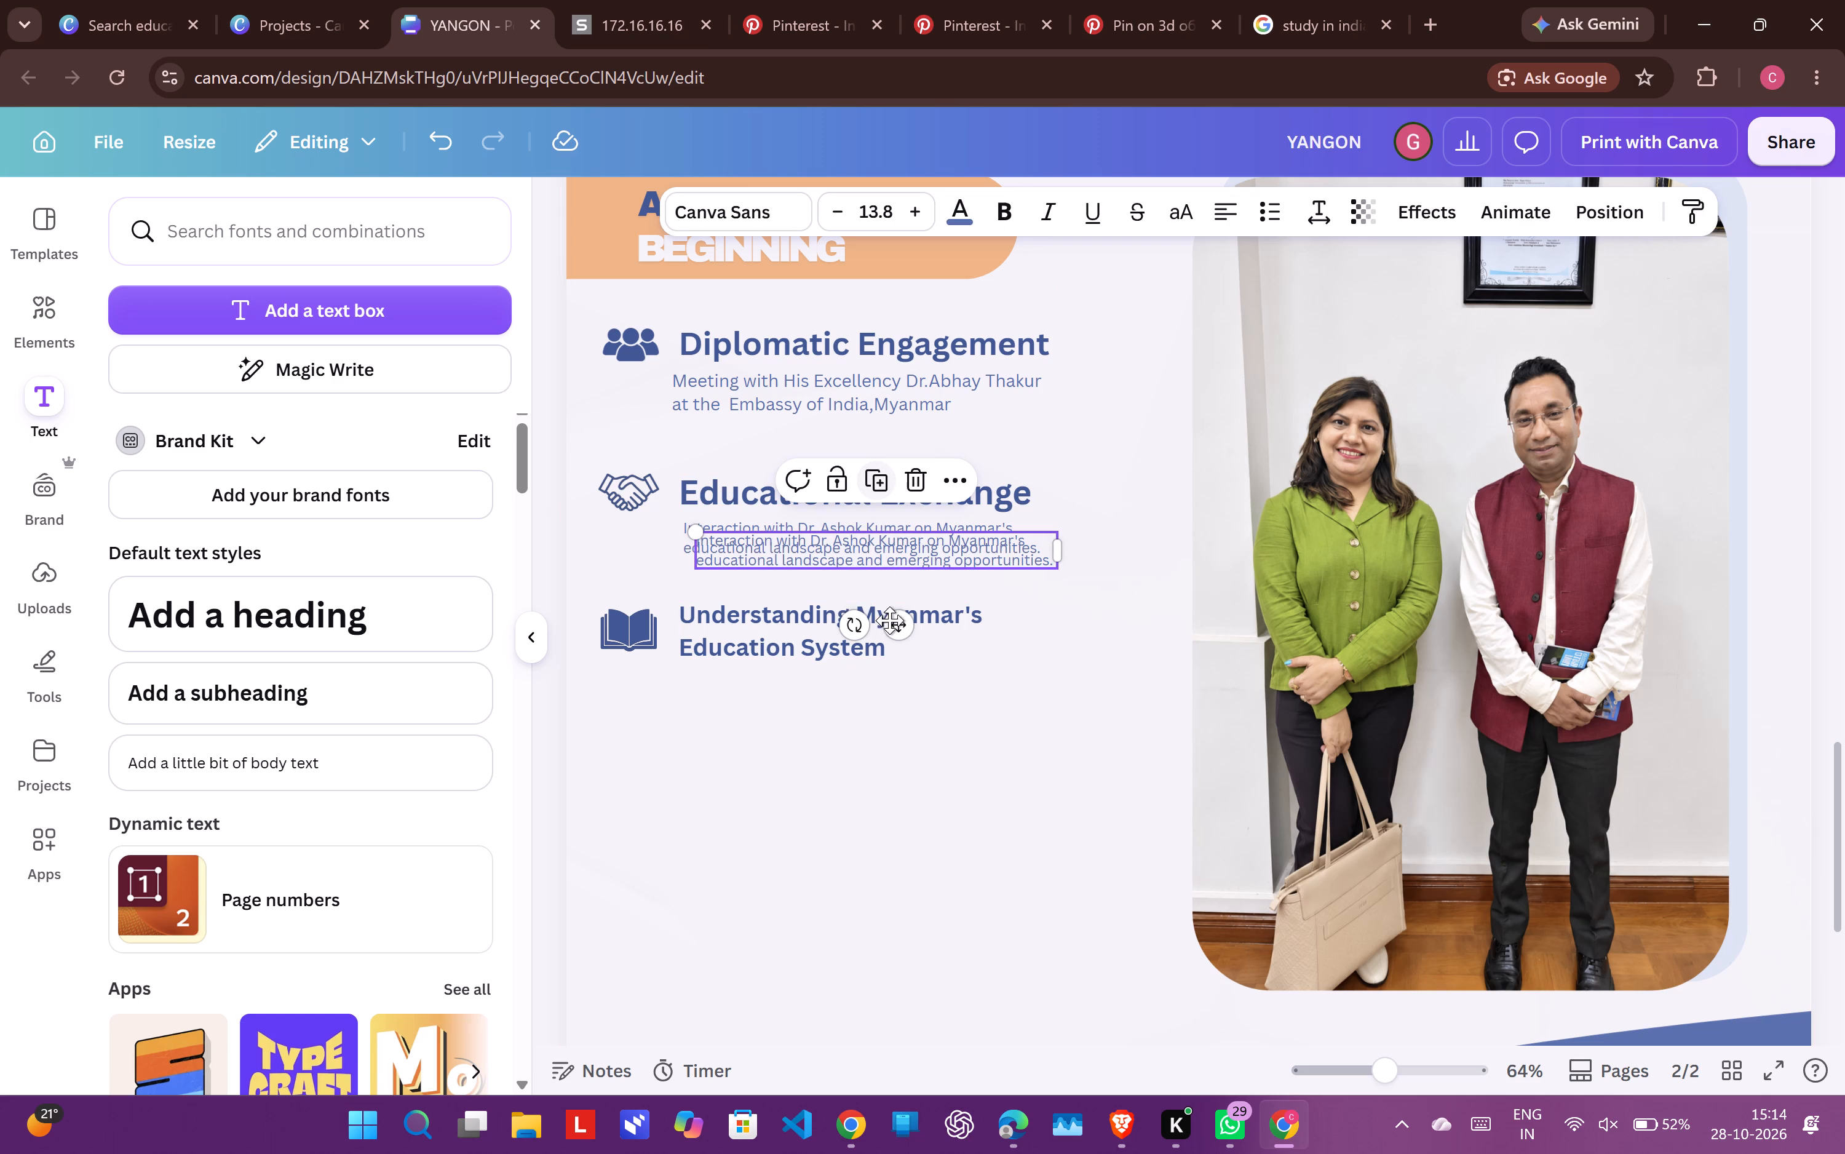
{"action": "left_click_drag", "start_coordinate": [896, 620], "coordinate": [867, 773]}
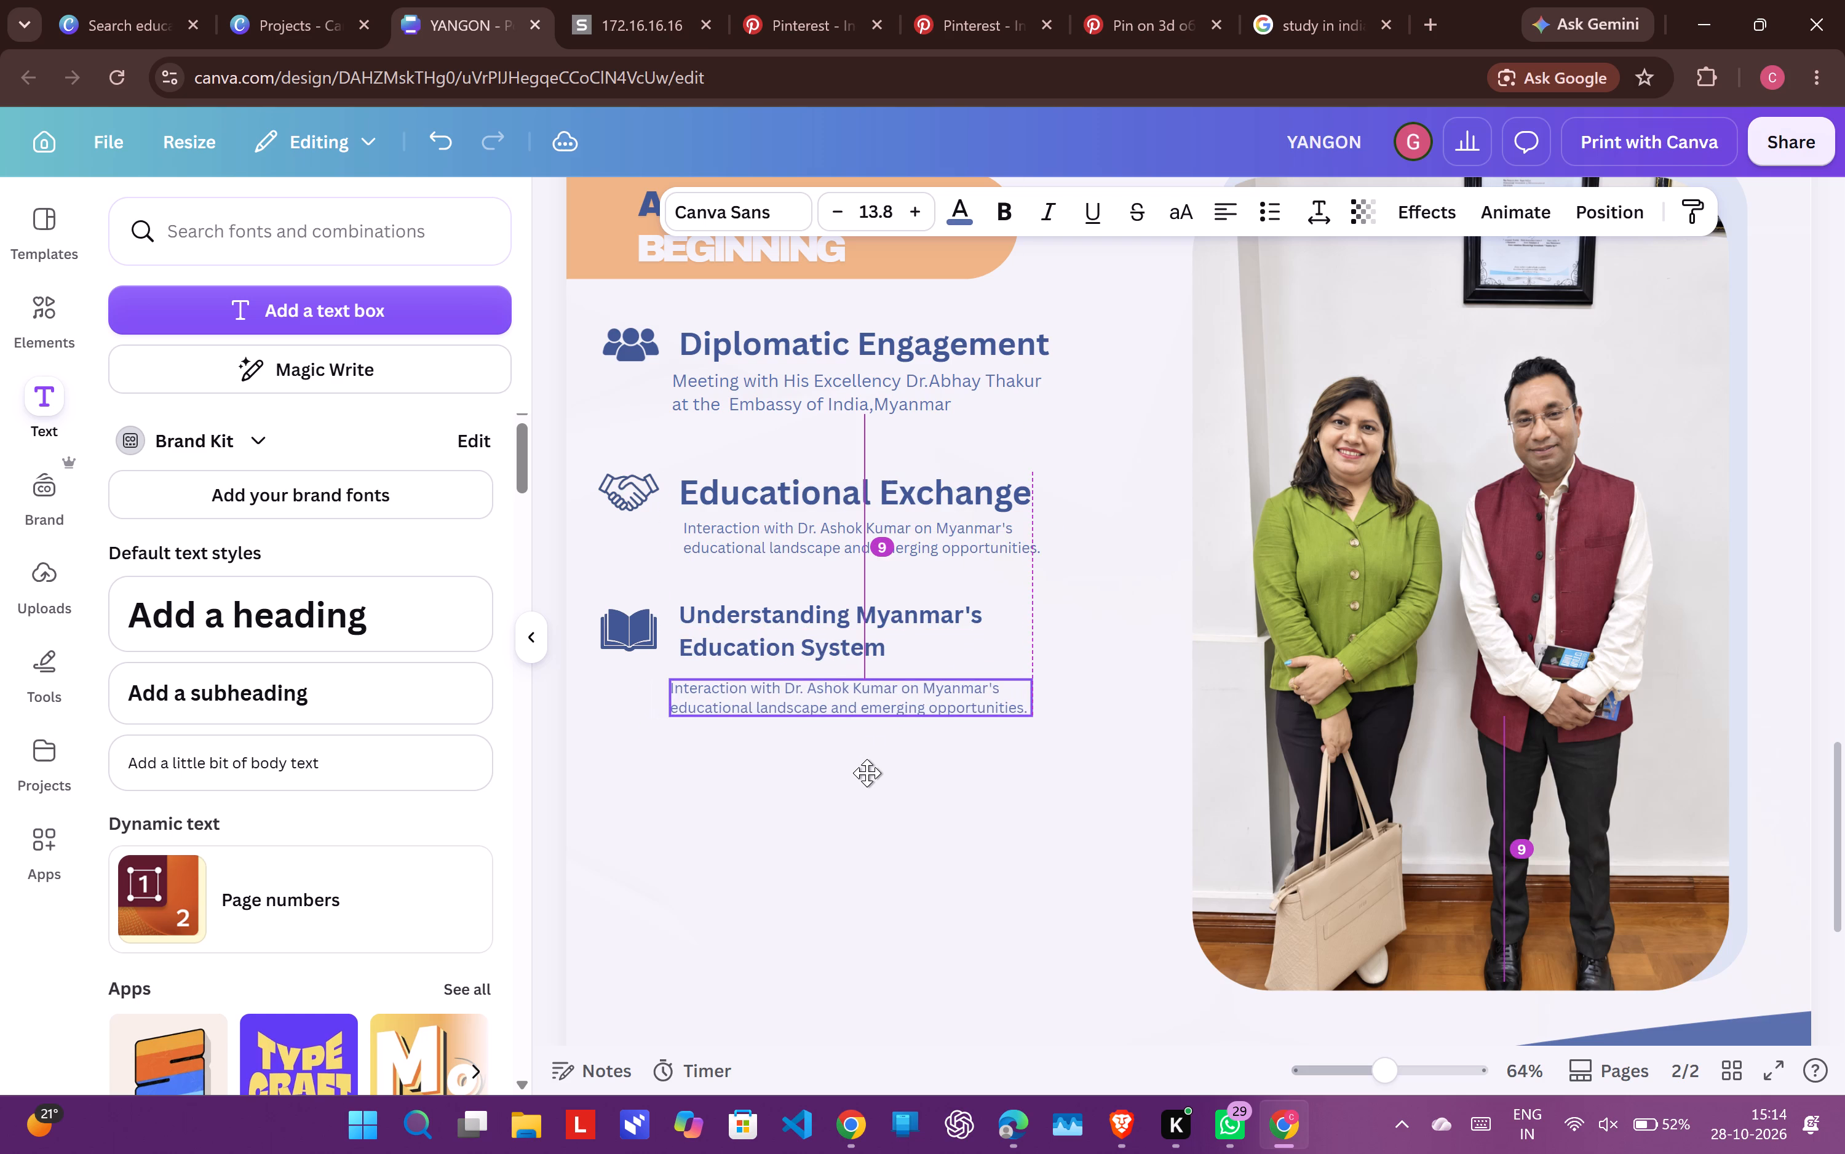
{"action": "left_click_drag", "start_coordinate": [867, 773], "coordinate": [876, 789]}
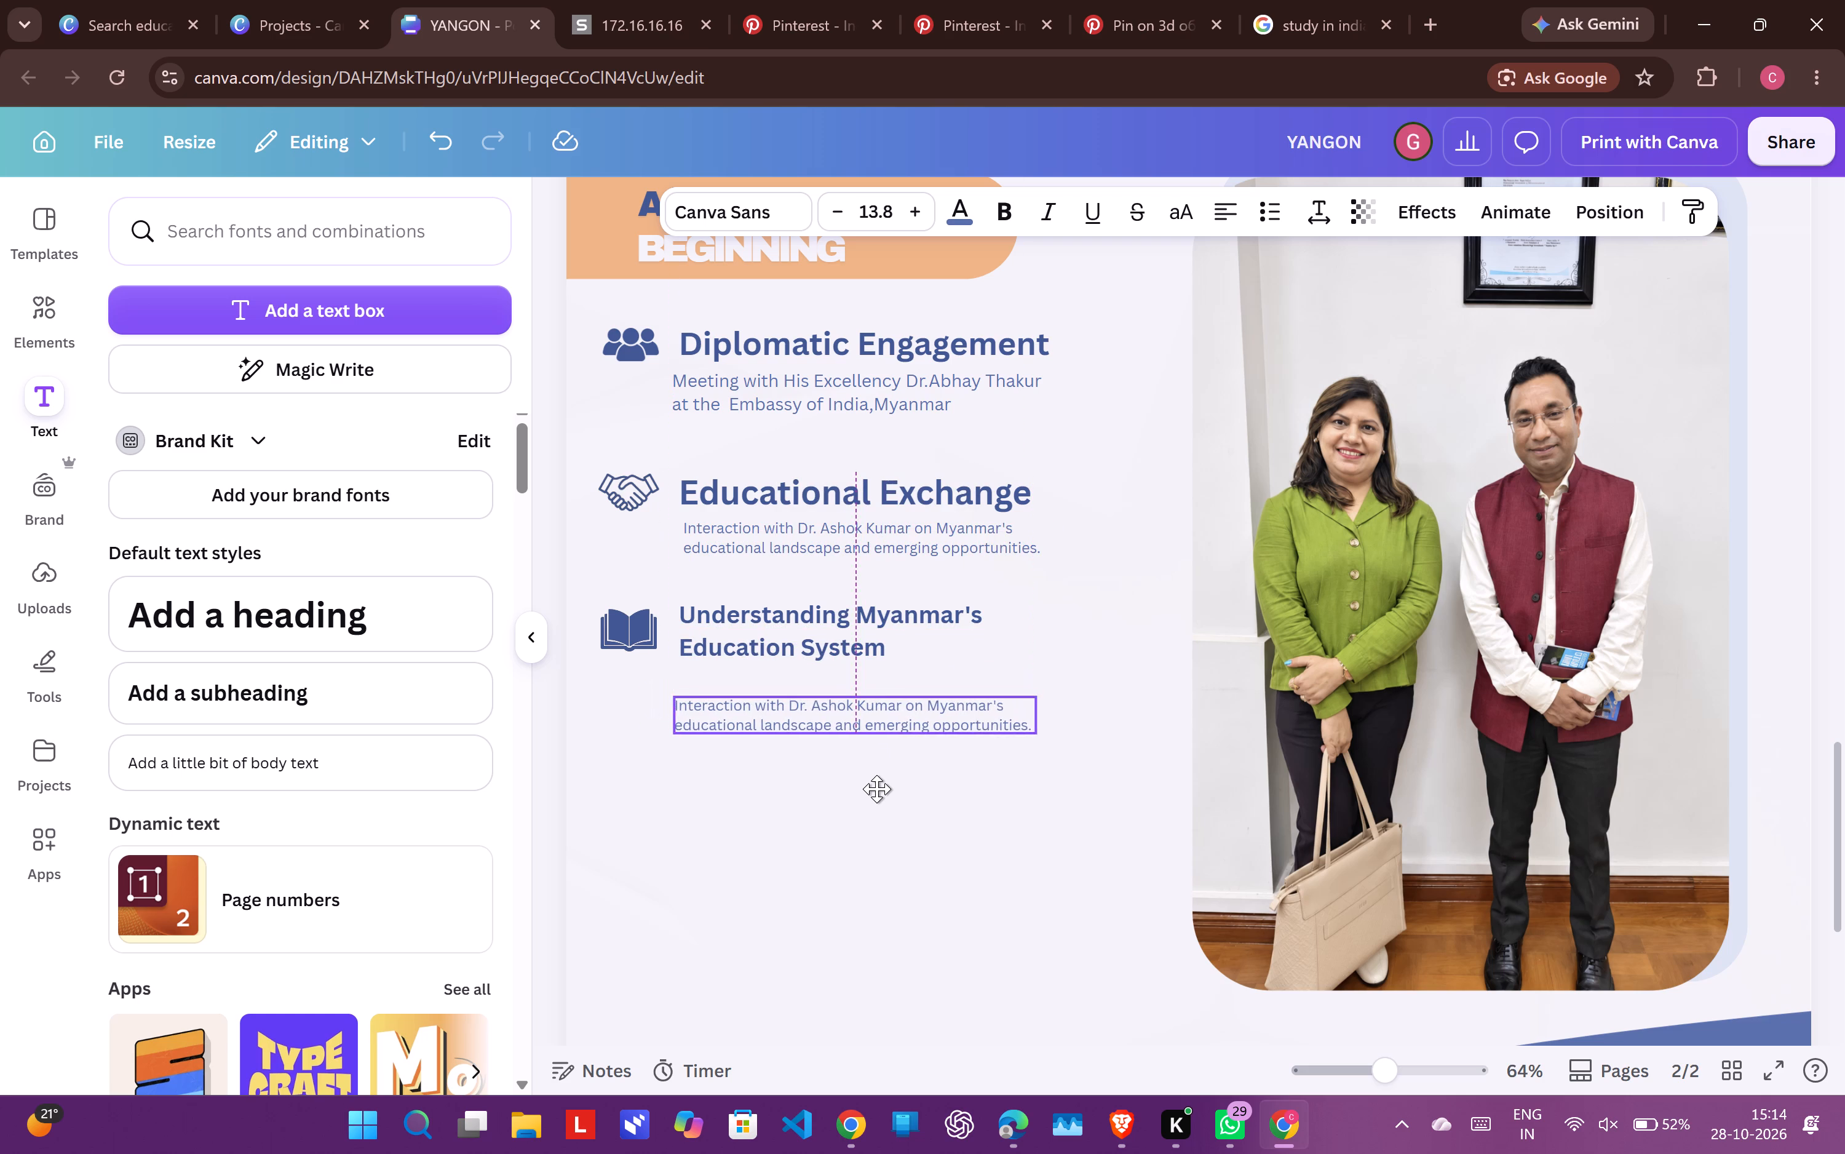
{"action": "left_click_drag", "start_coordinate": [876, 789], "coordinate": [878, 790]}
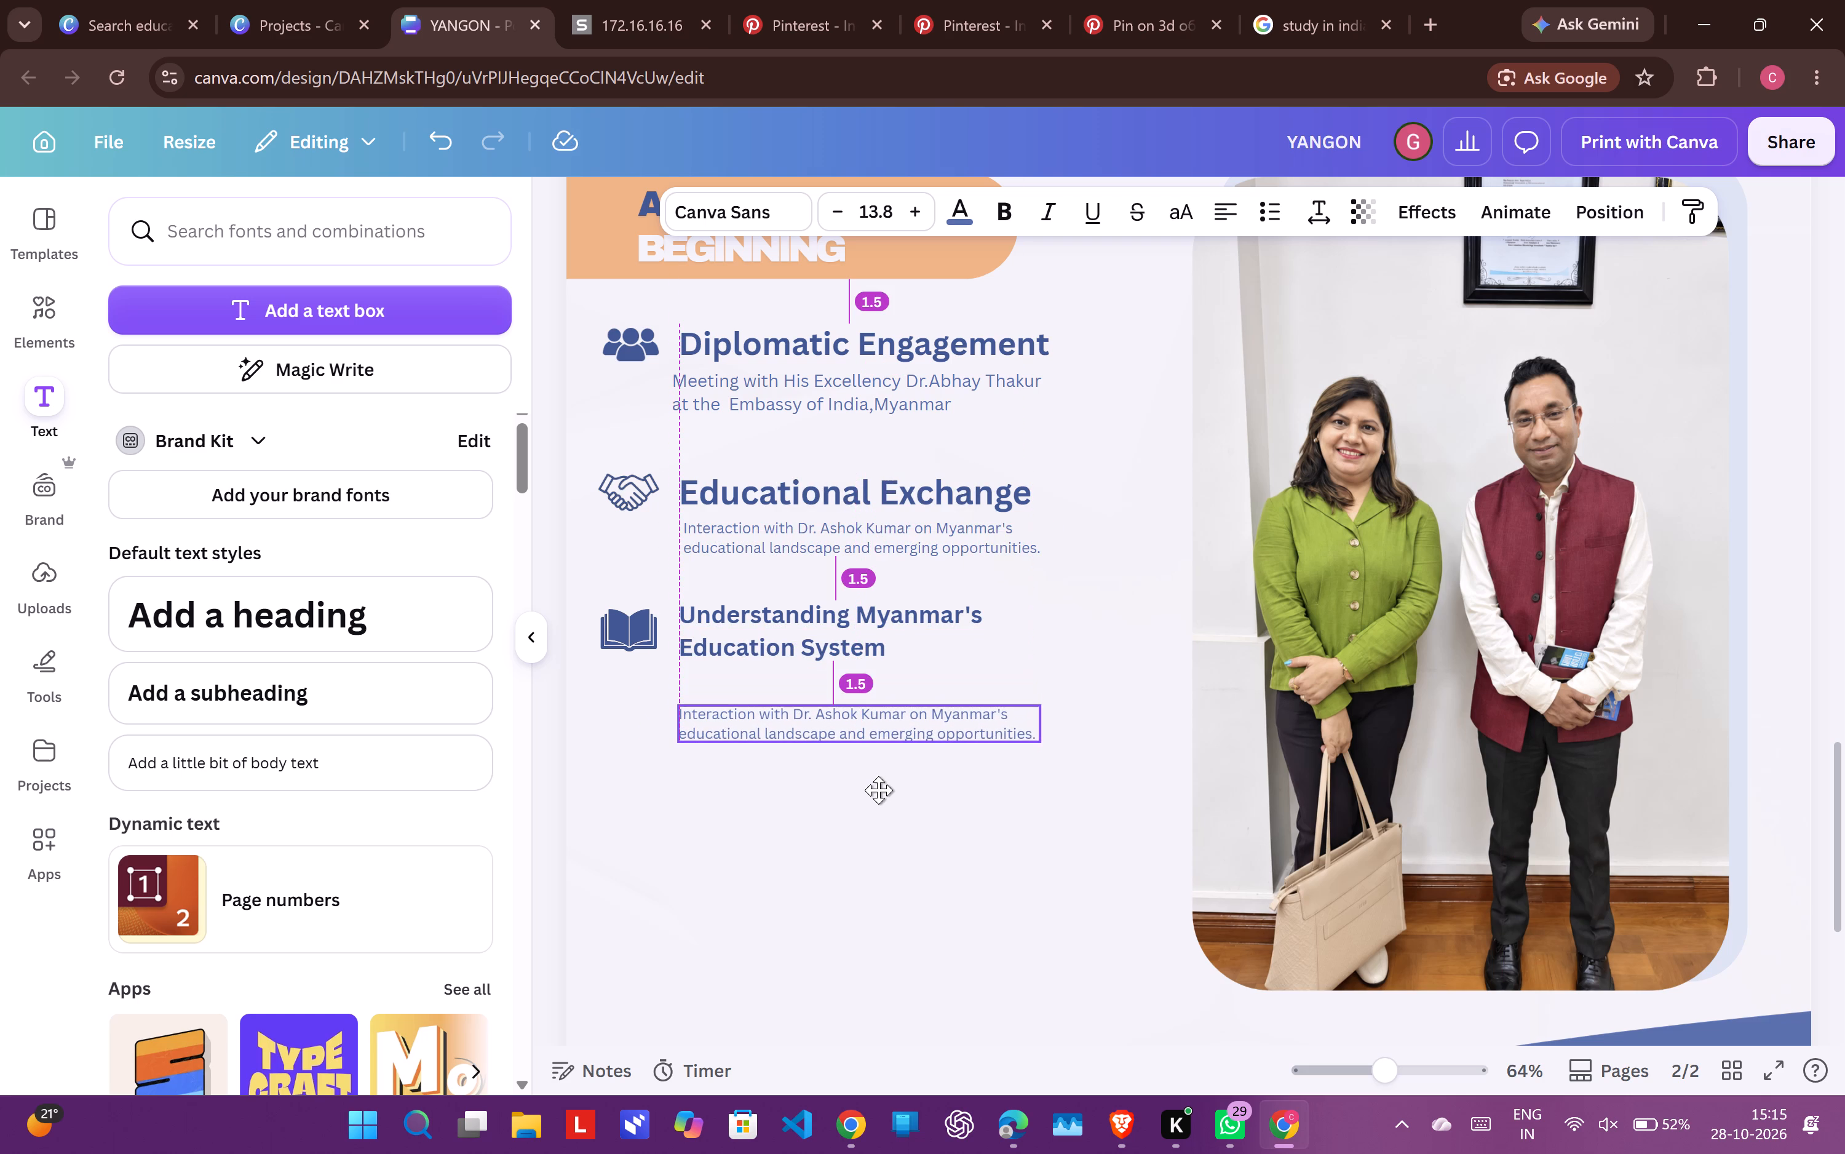
{"action": "left_click_drag", "start_coordinate": [878, 790], "coordinate": [879, 773]}
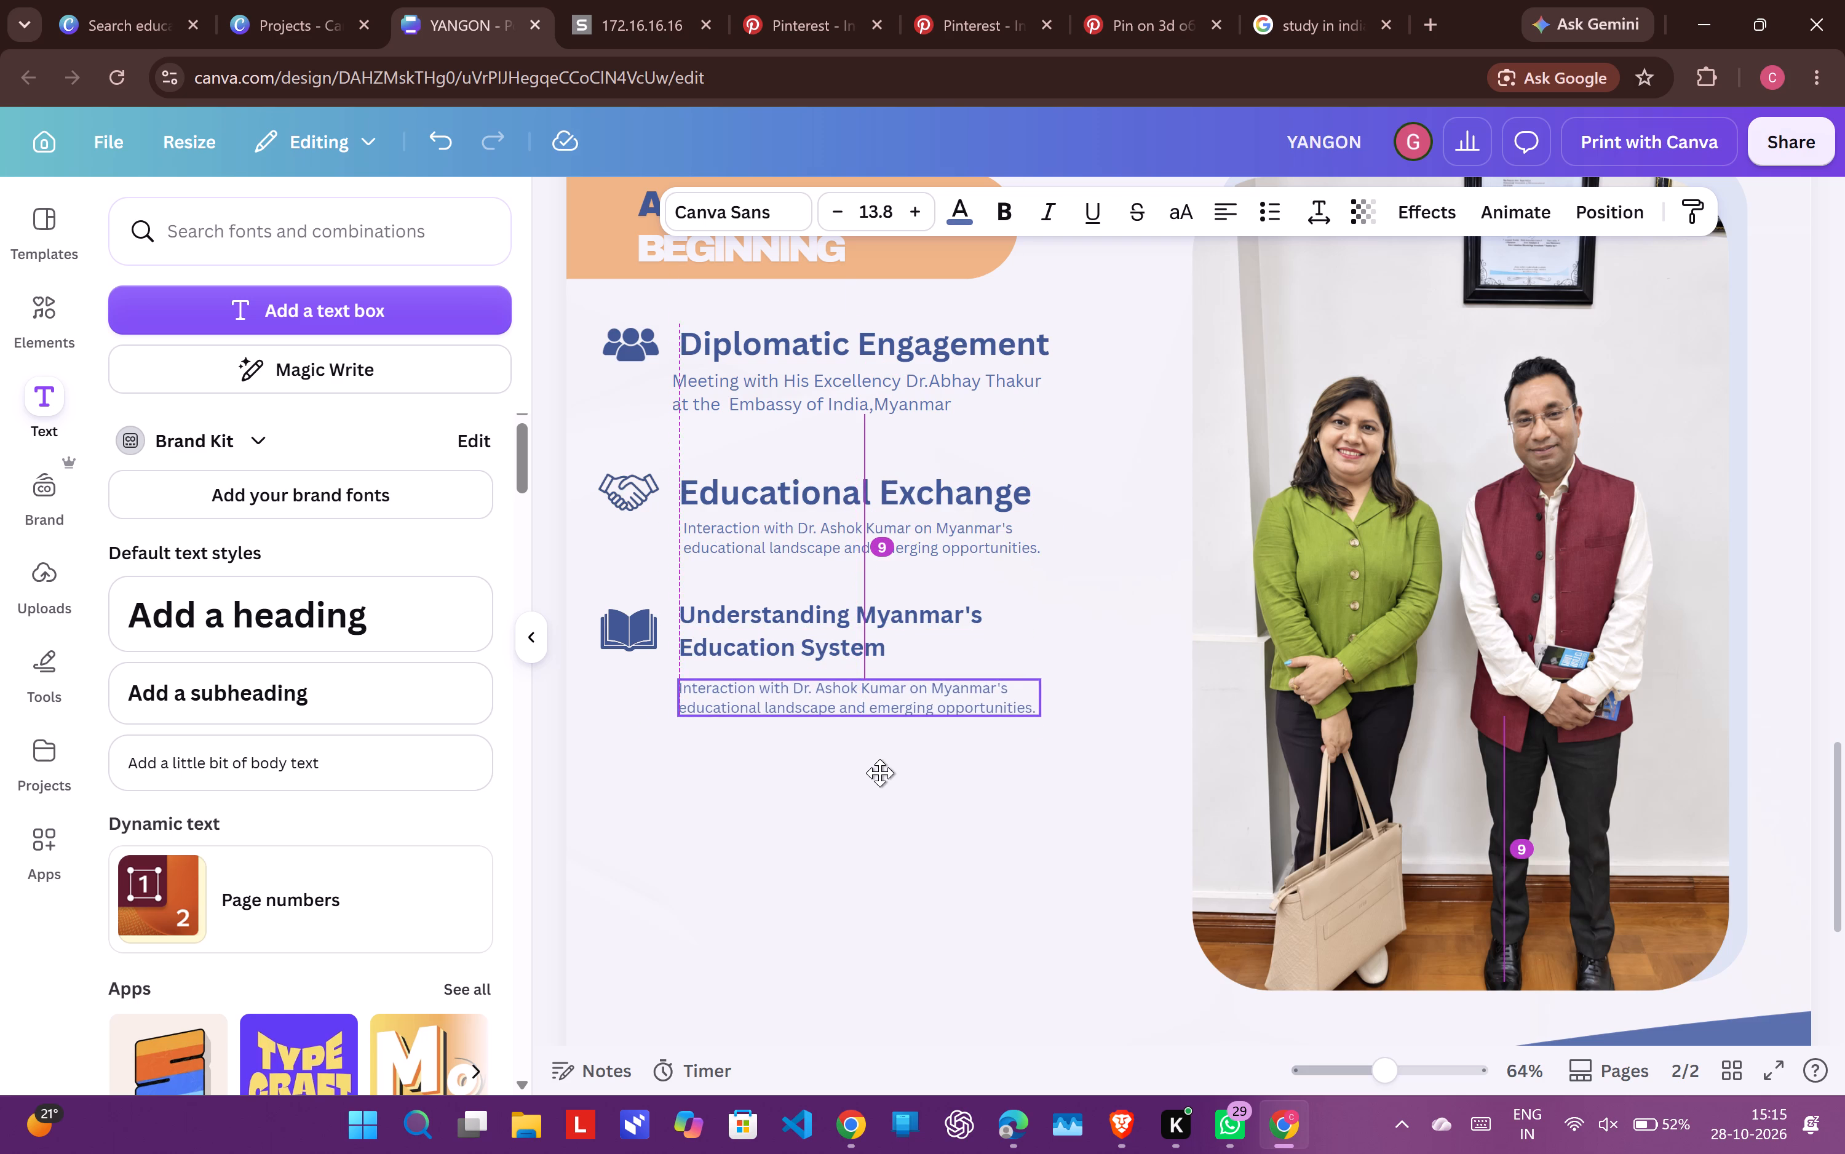
{"action": "left_click_drag", "start_coordinate": [879, 773], "coordinate": [875, 759]}
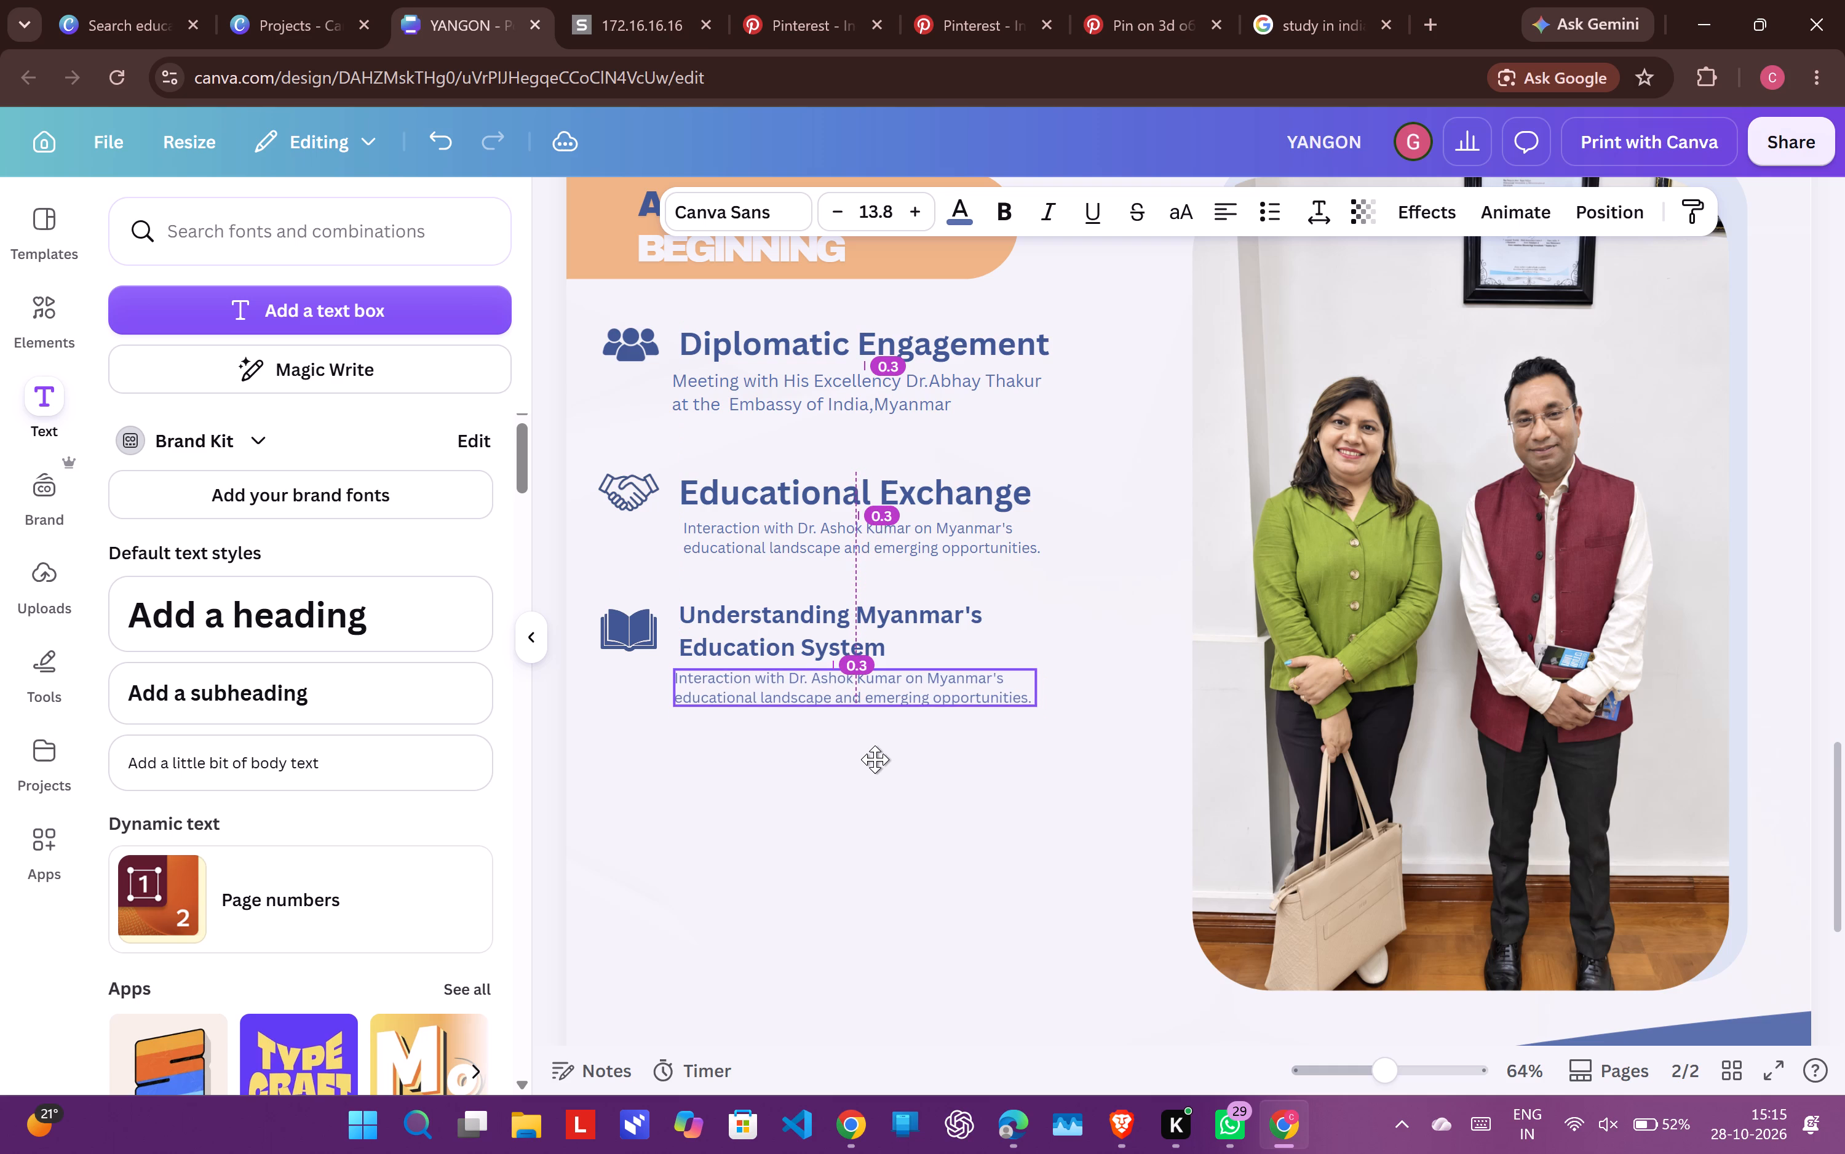
{"action": "left_click_drag", "start_coordinate": [875, 759], "coordinate": [879, 759]}
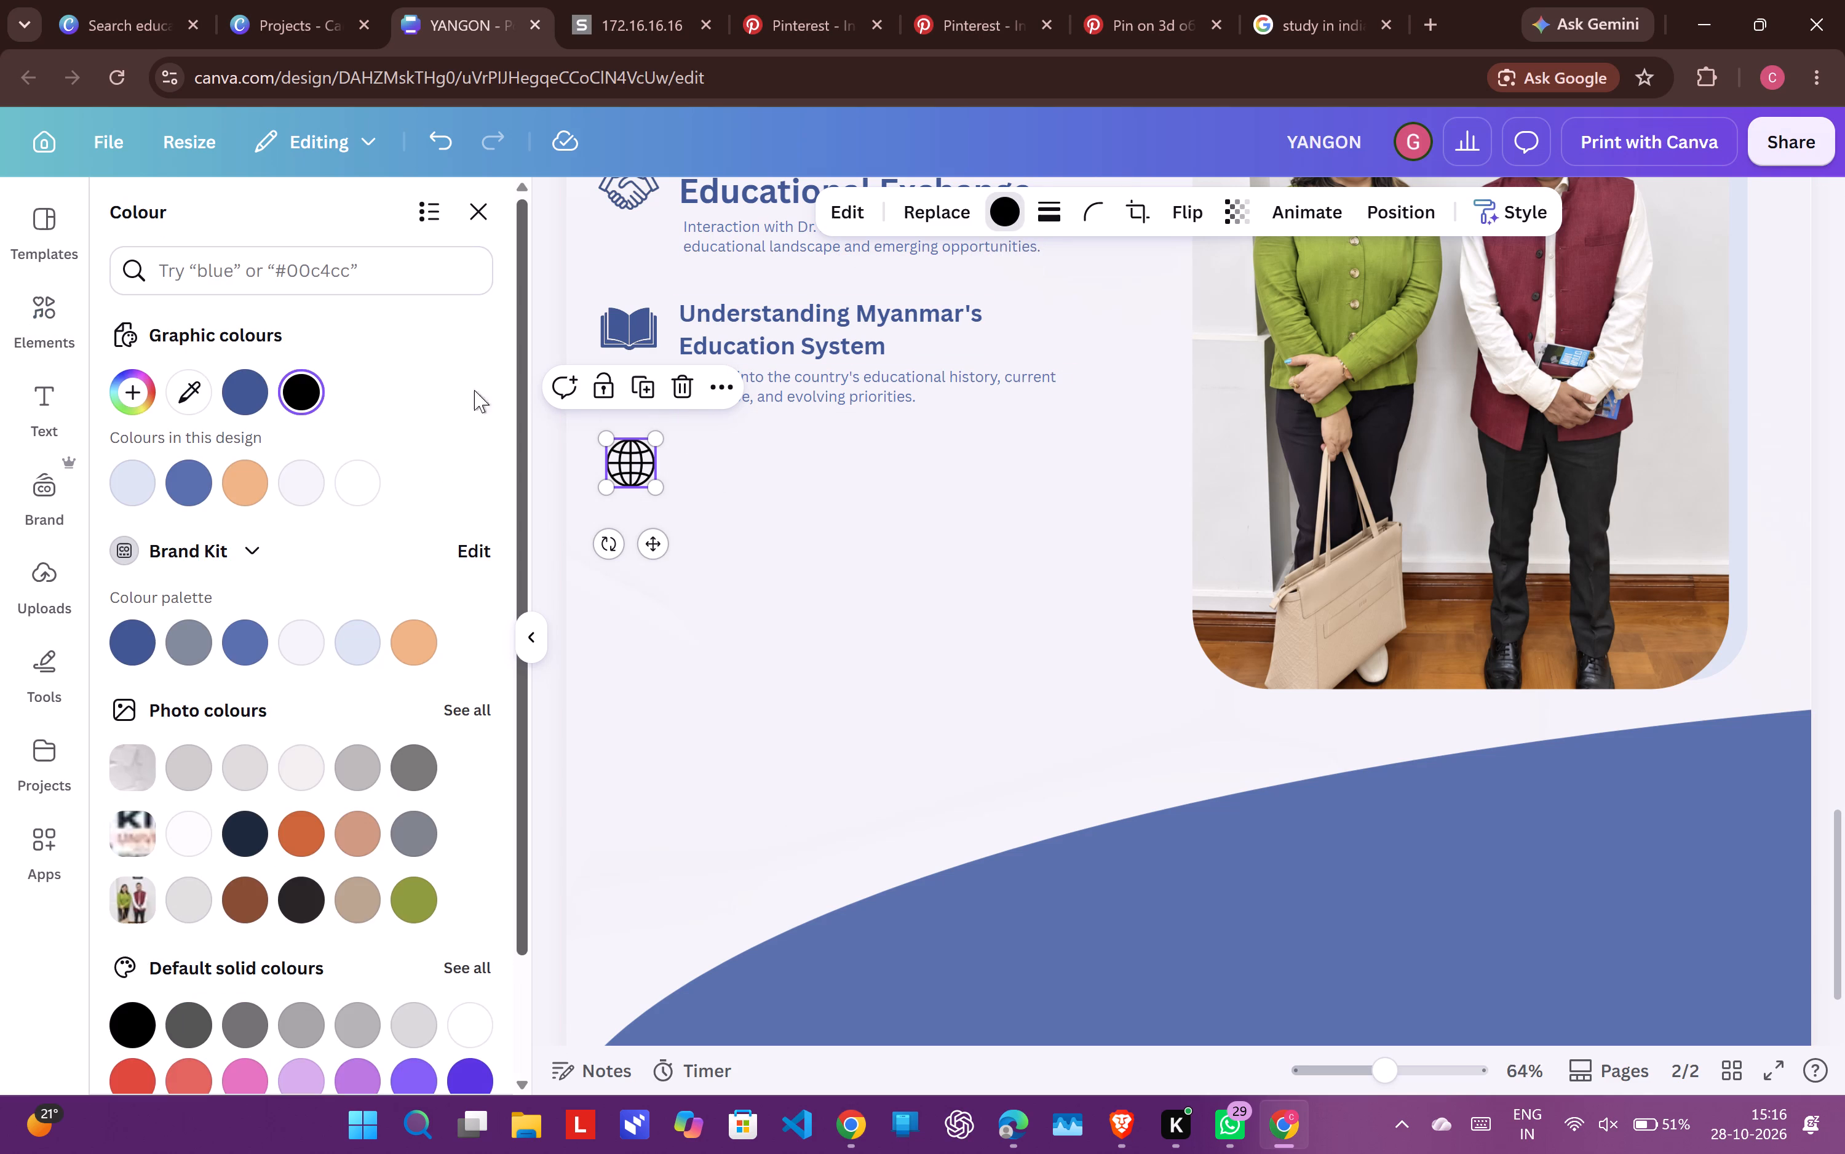
{"action": "left_click", "coordinate": [126, 652]}
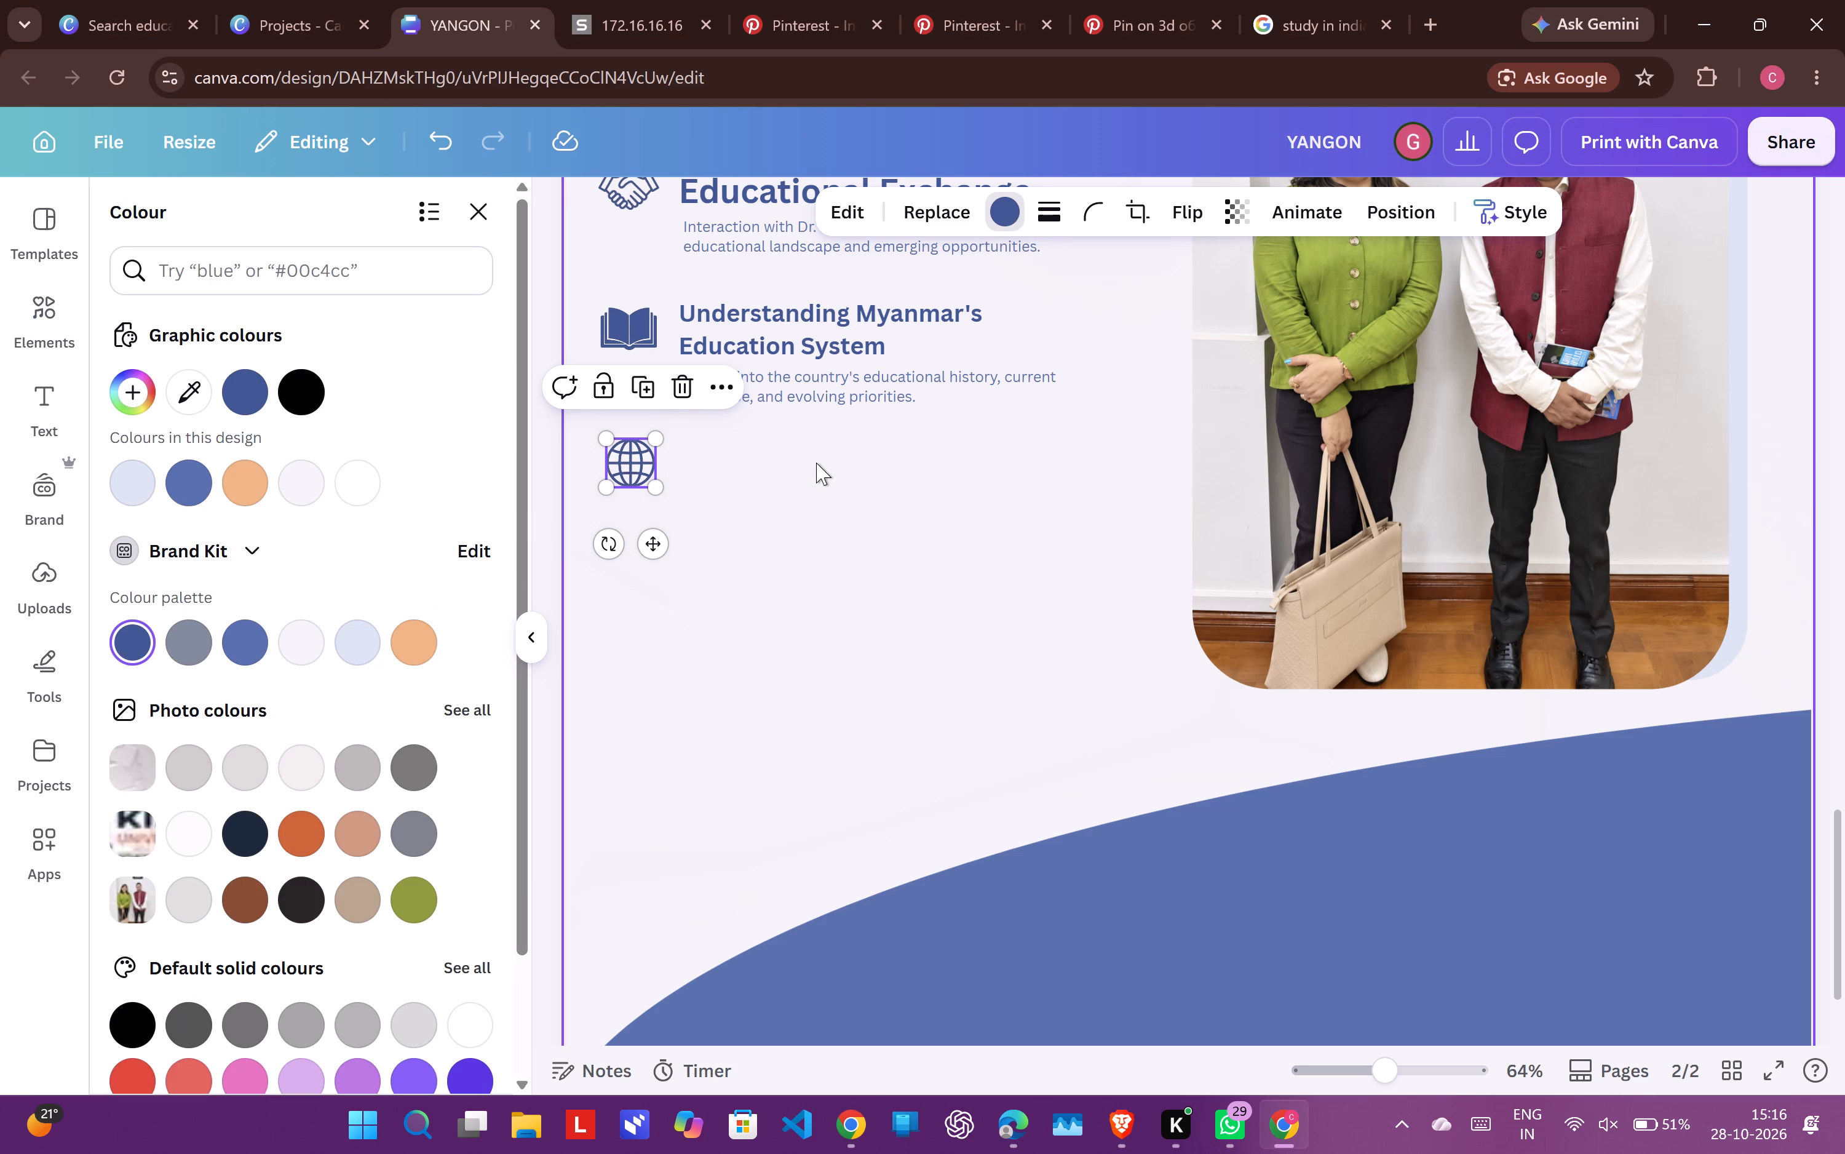
Add a subheading to page 2 containing the copied text "India–Myanmar Academic Collaboration".
{"action": "left_click", "coordinate": [50, 377]}
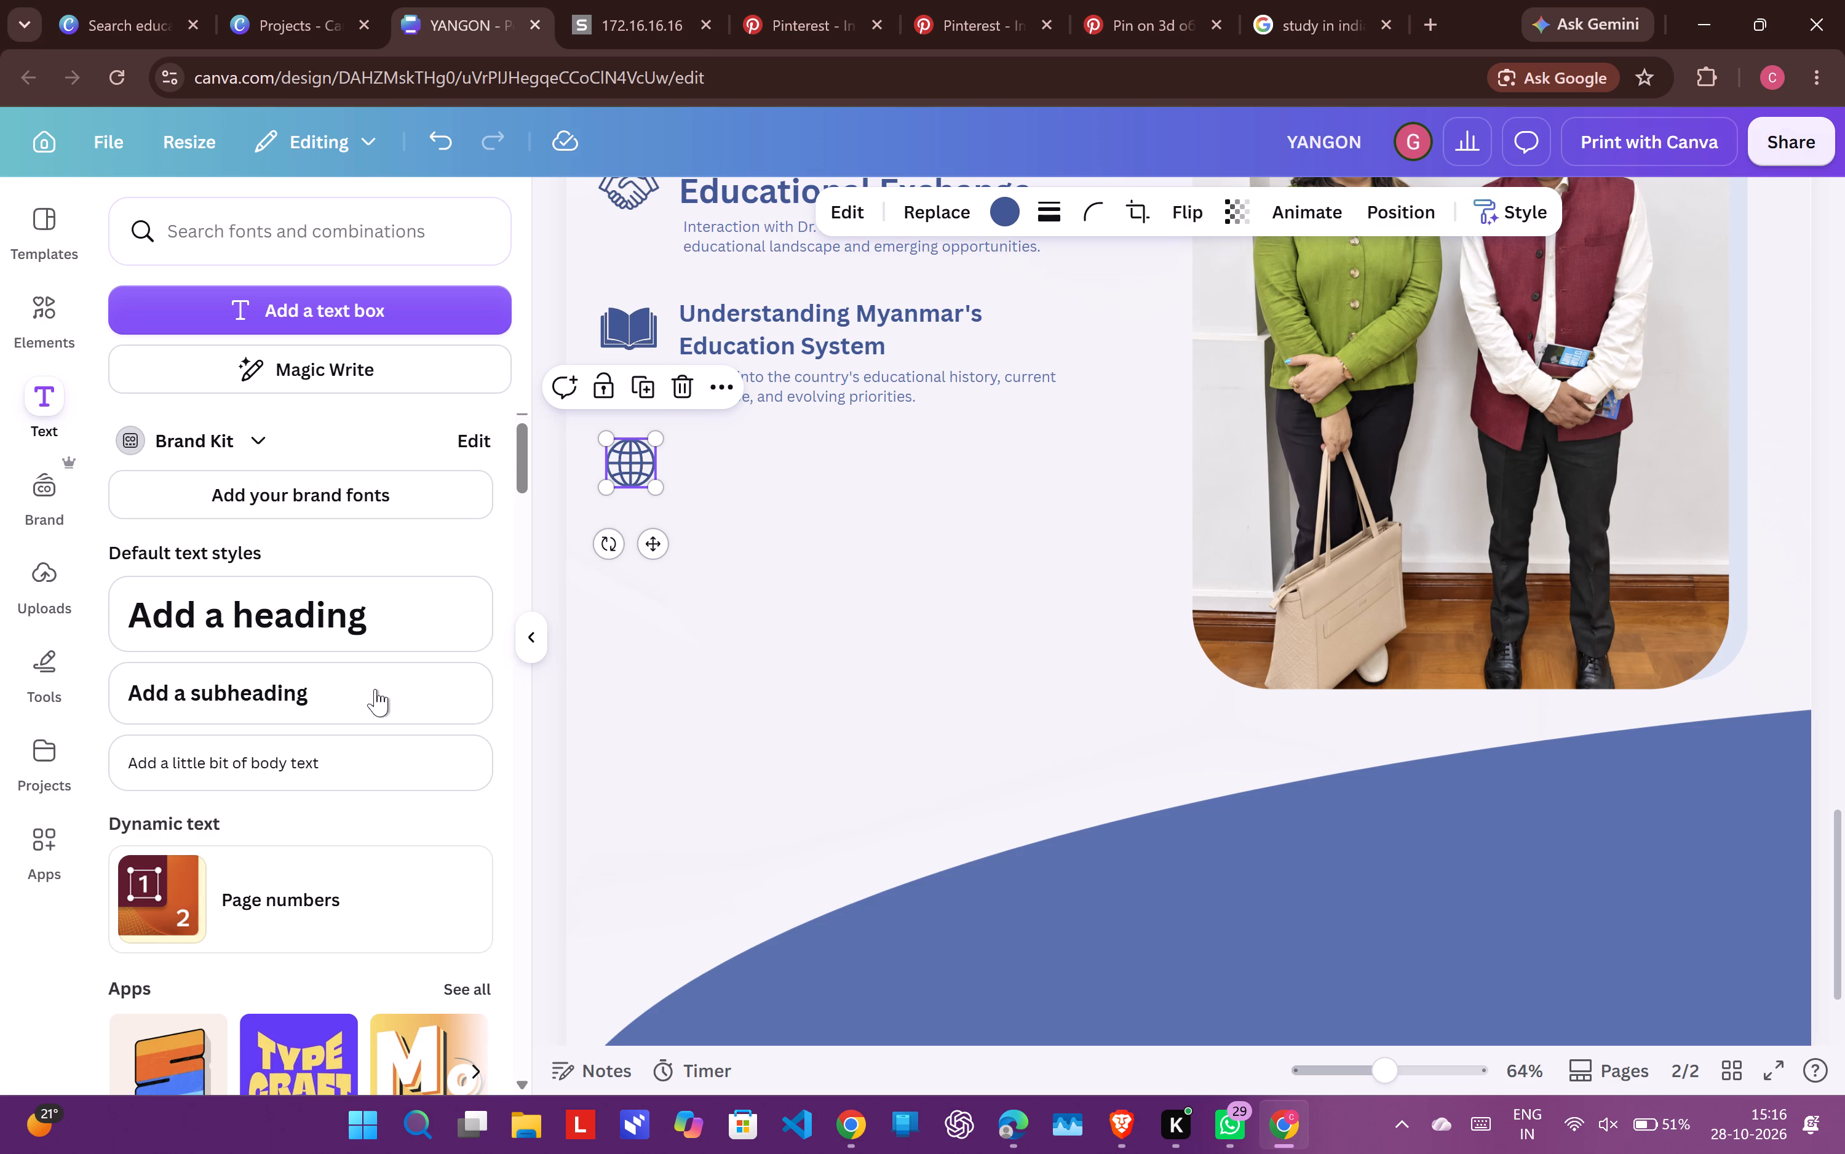
{"action": "left_click", "coordinate": [375, 694]}
{"action": "key", "text": "ctrl+v"}
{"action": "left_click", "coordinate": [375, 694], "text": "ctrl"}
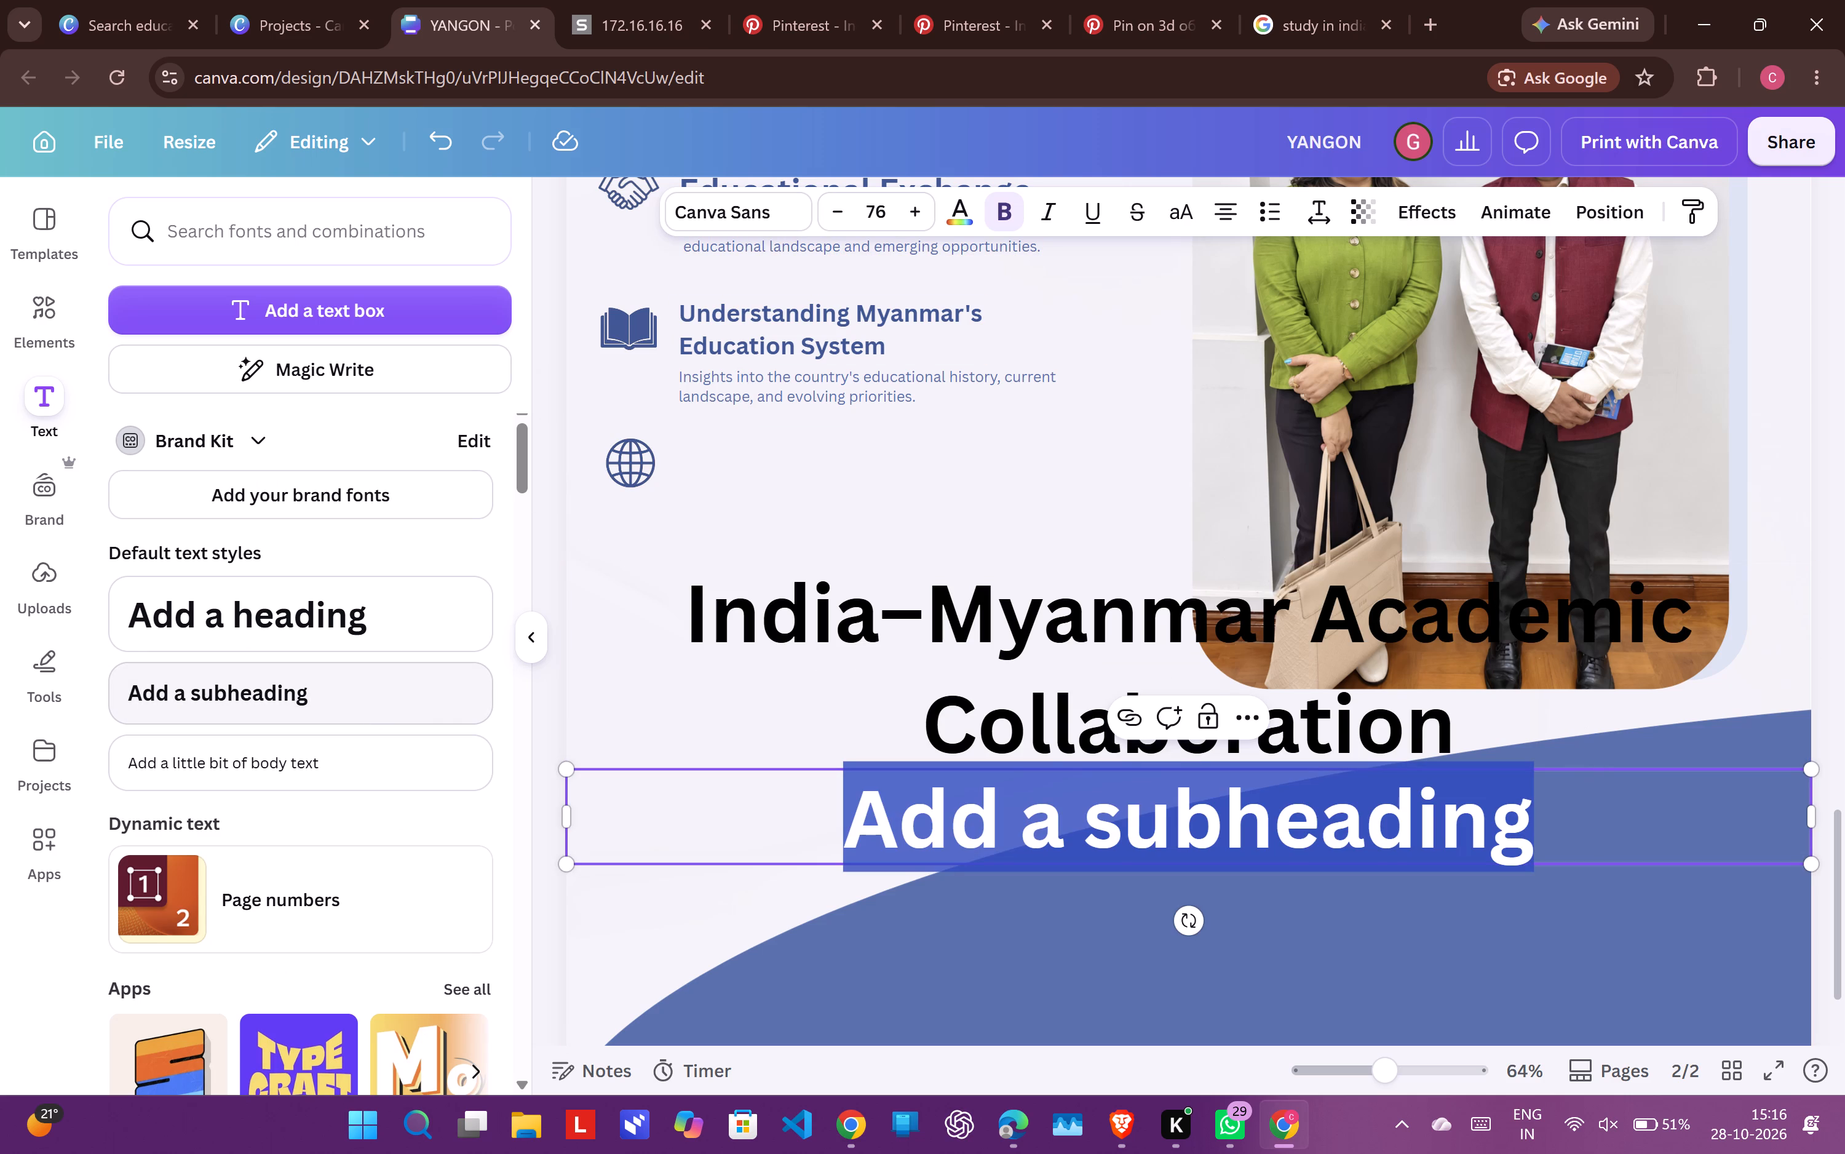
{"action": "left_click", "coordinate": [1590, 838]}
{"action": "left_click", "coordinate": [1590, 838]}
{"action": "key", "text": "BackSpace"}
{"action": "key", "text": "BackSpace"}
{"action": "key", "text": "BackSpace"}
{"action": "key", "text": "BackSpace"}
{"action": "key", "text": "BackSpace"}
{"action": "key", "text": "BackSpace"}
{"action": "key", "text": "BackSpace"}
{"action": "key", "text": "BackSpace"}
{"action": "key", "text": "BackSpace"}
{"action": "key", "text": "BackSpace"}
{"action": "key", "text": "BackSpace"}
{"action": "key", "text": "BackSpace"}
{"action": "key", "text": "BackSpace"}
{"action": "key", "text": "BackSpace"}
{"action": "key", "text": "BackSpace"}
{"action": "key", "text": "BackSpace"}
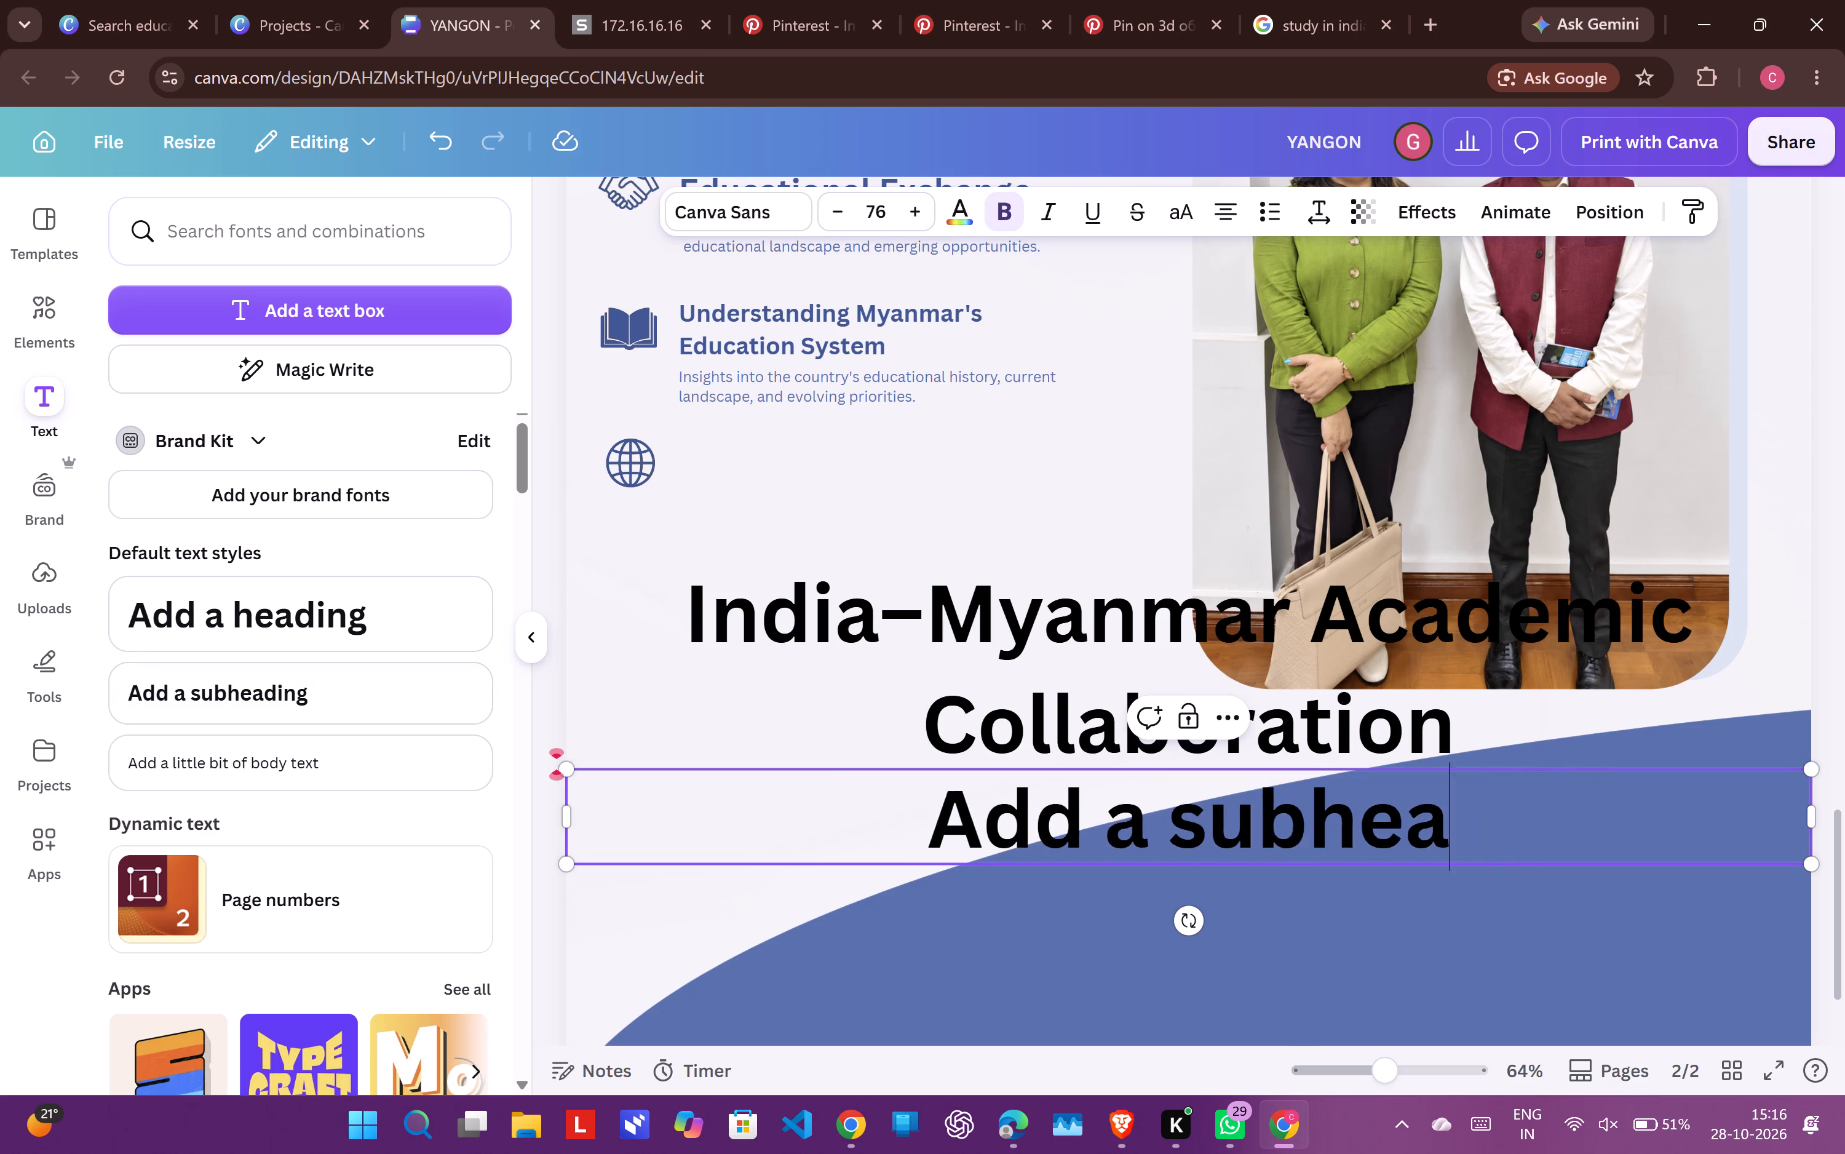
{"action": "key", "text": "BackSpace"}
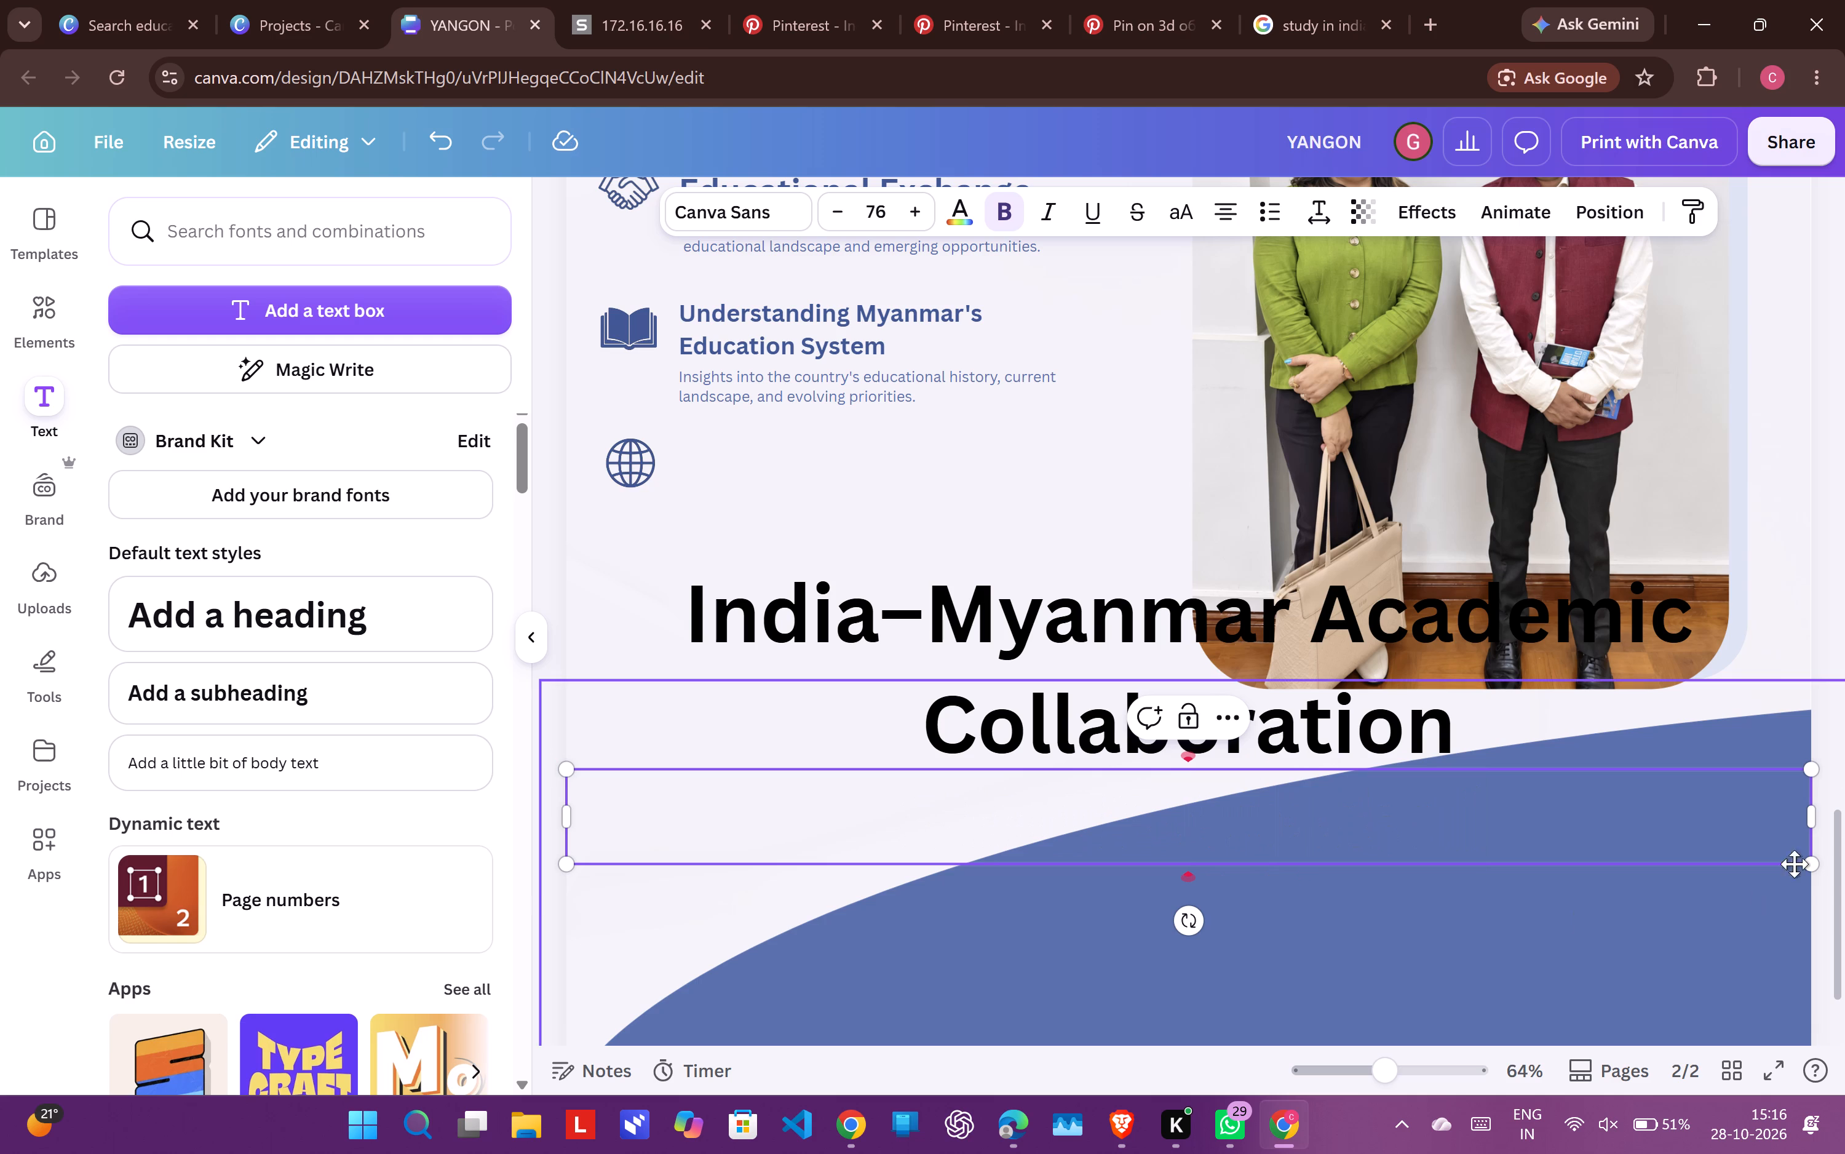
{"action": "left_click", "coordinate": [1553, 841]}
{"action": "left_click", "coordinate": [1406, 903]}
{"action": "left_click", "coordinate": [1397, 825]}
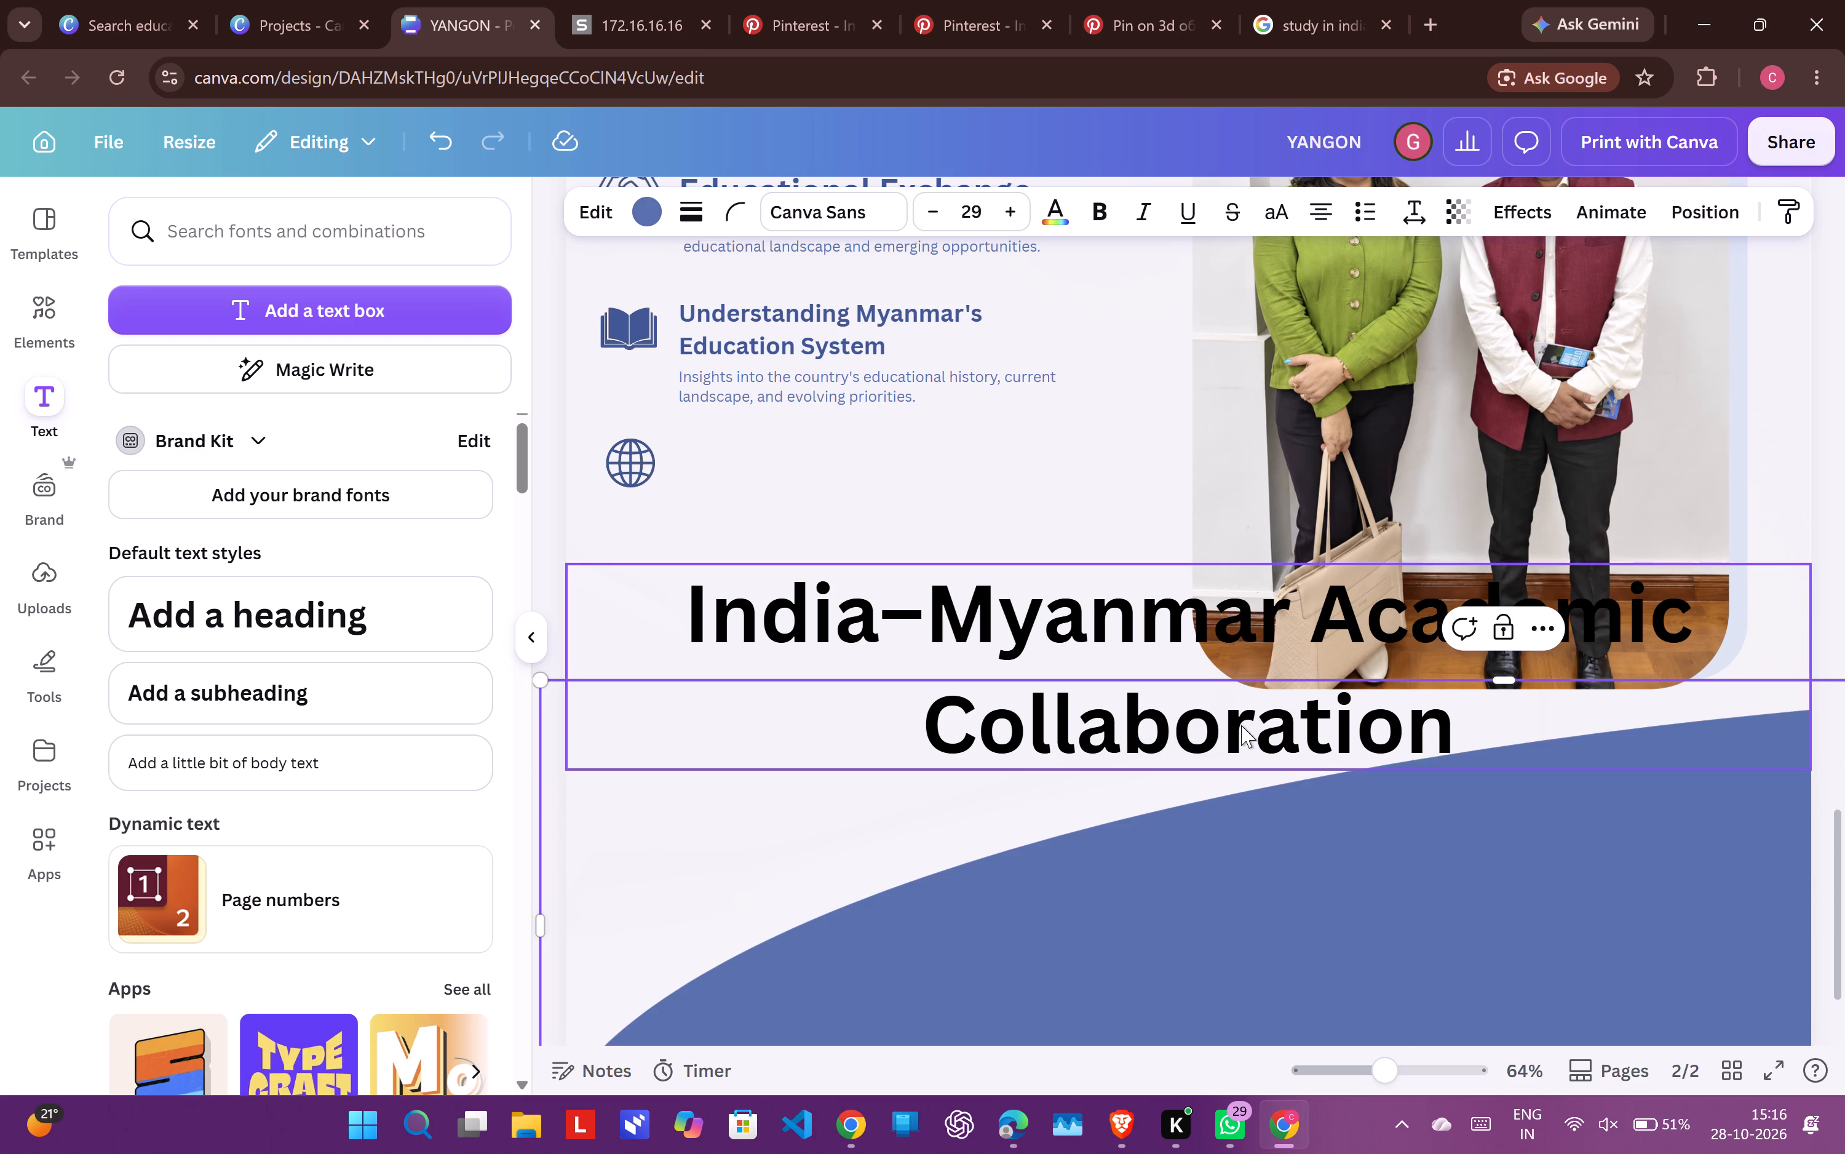
Scale the "India–Myanmar Academic Collaboration" heading down to font size 31.1 and widen its box to just short of the photo.
{"action": "left_click", "coordinate": [1248, 636]}
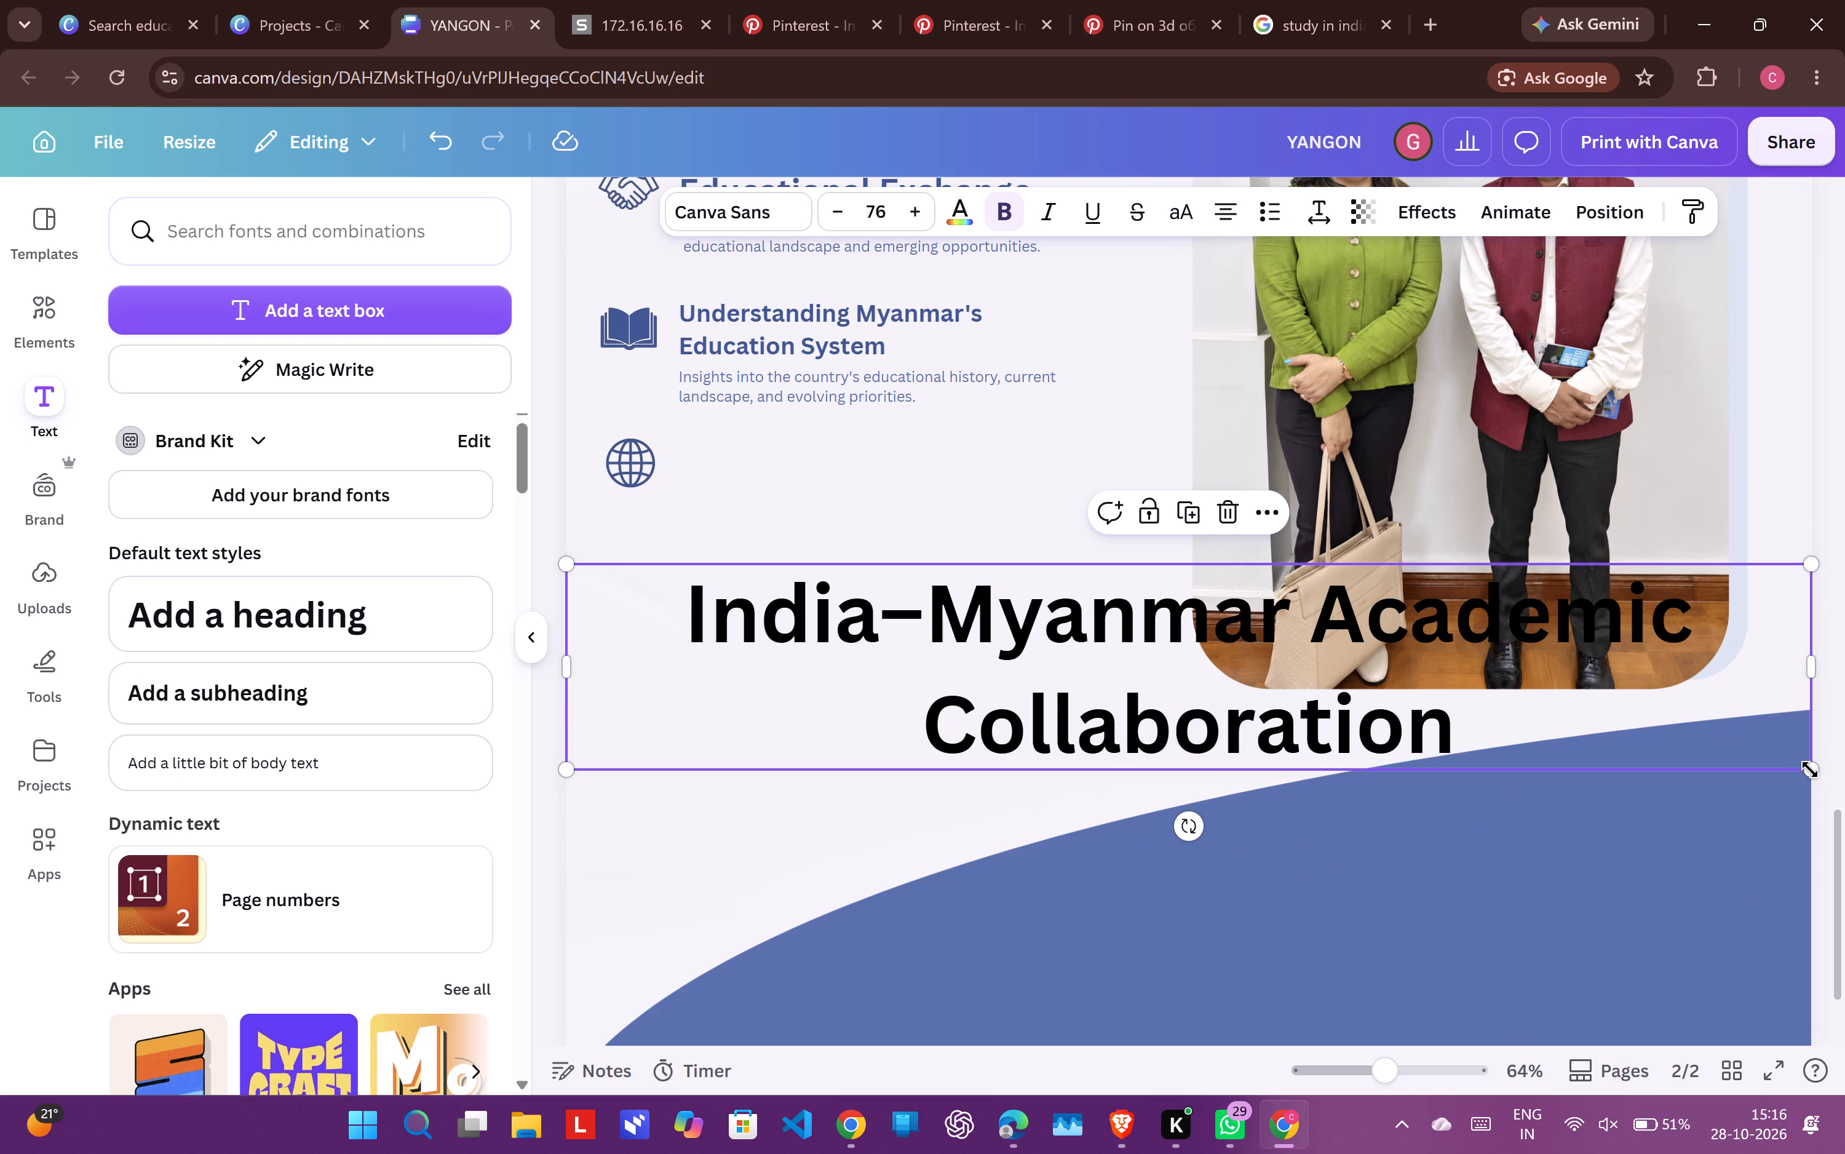
{"action": "left_click_drag", "start_coordinate": [1810, 770], "coordinate": [1066, 543]}
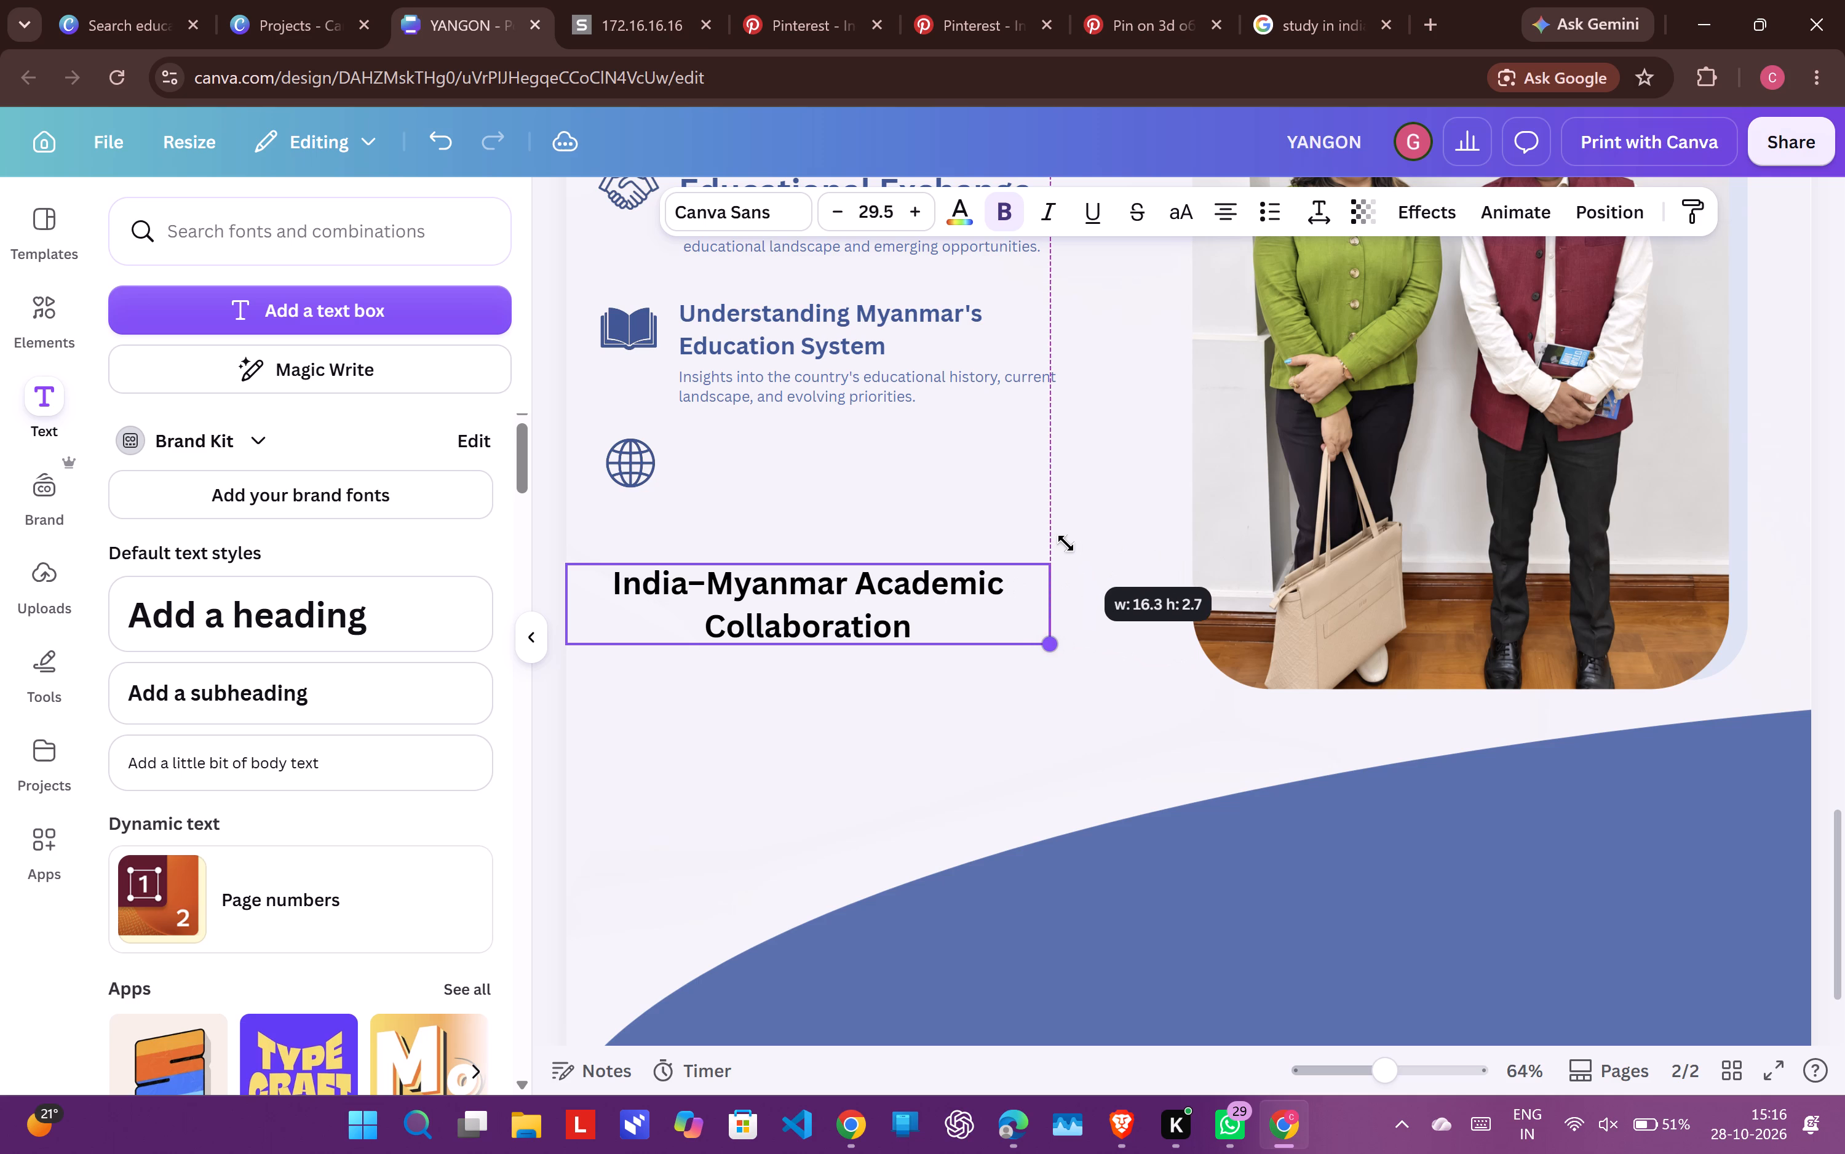
{"action": "left_click_drag", "start_coordinate": [1066, 543], "coordinate": [1087, 541]}
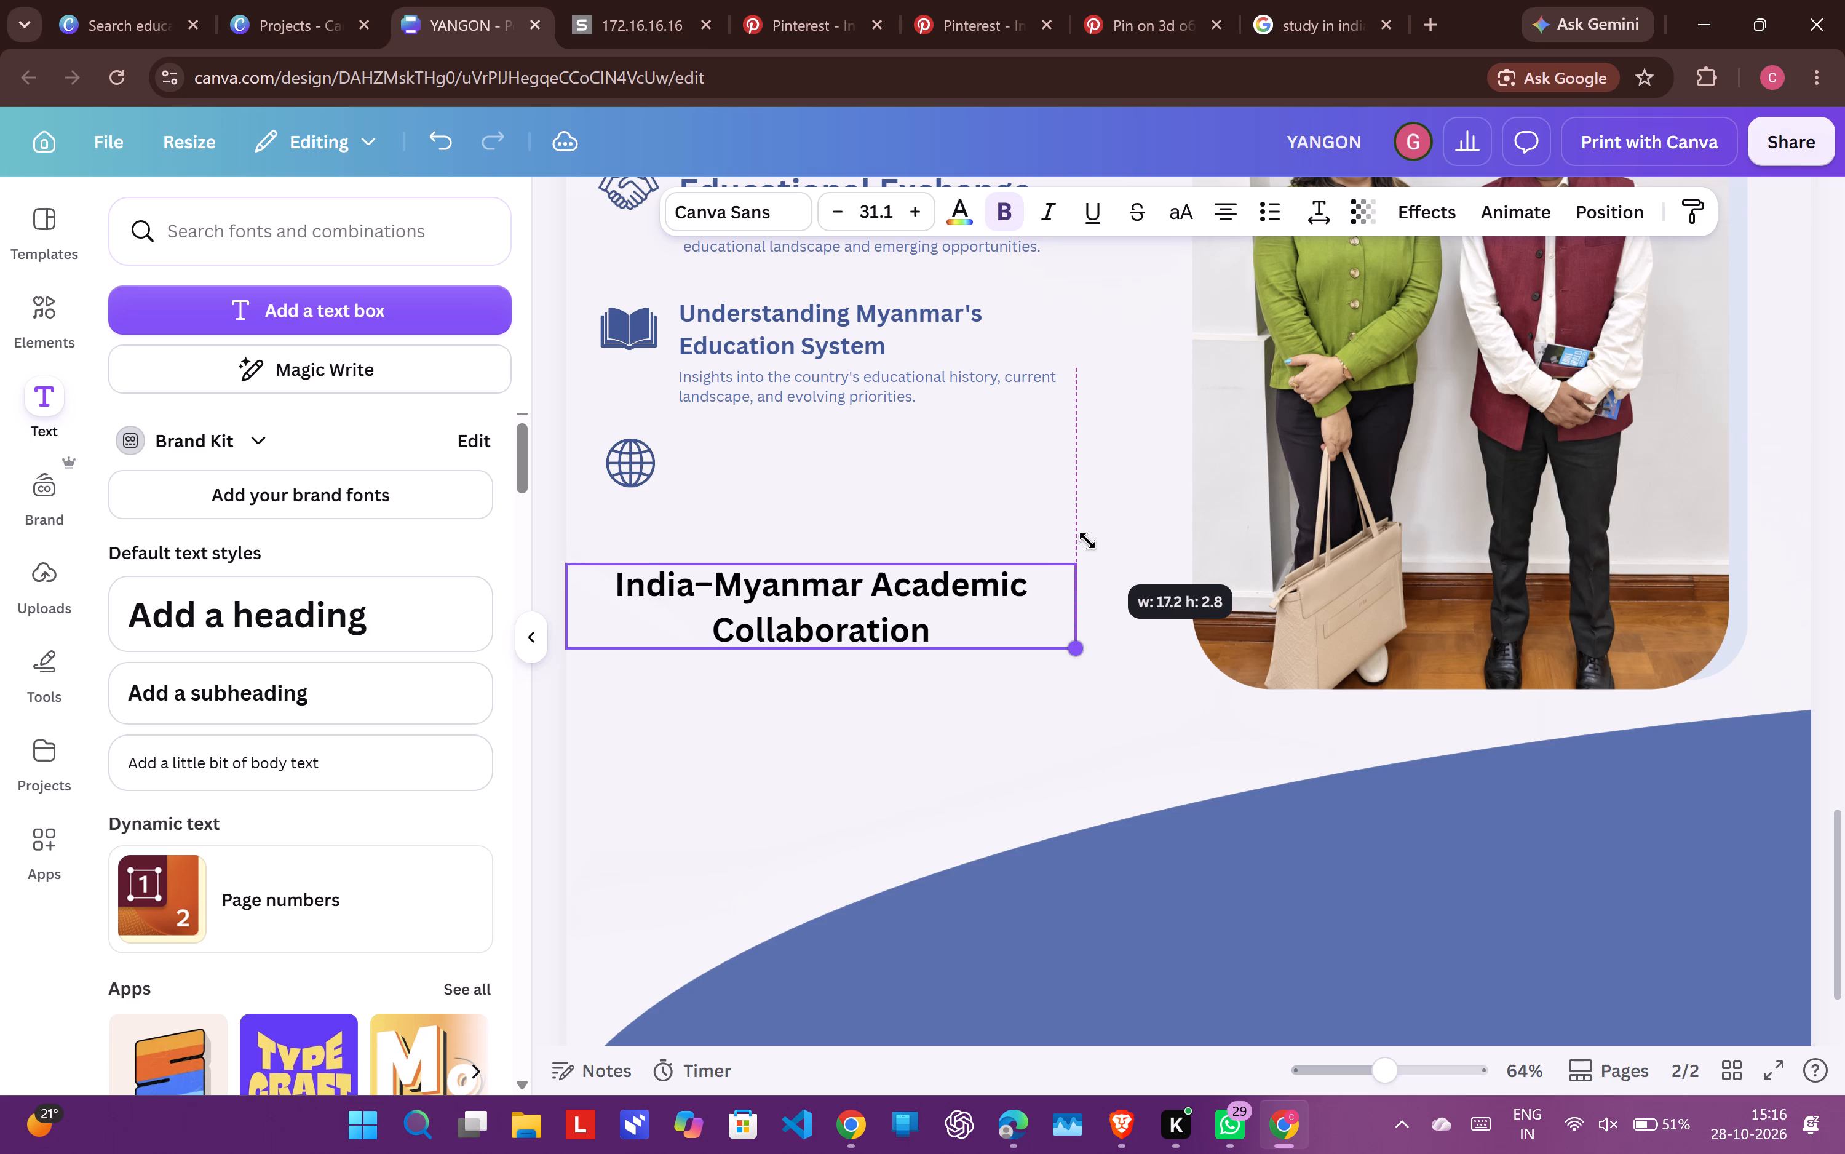
{"action": "left_click_drag", "start_coordinate": [1087, 541], "coordinate": [1090, 539]}
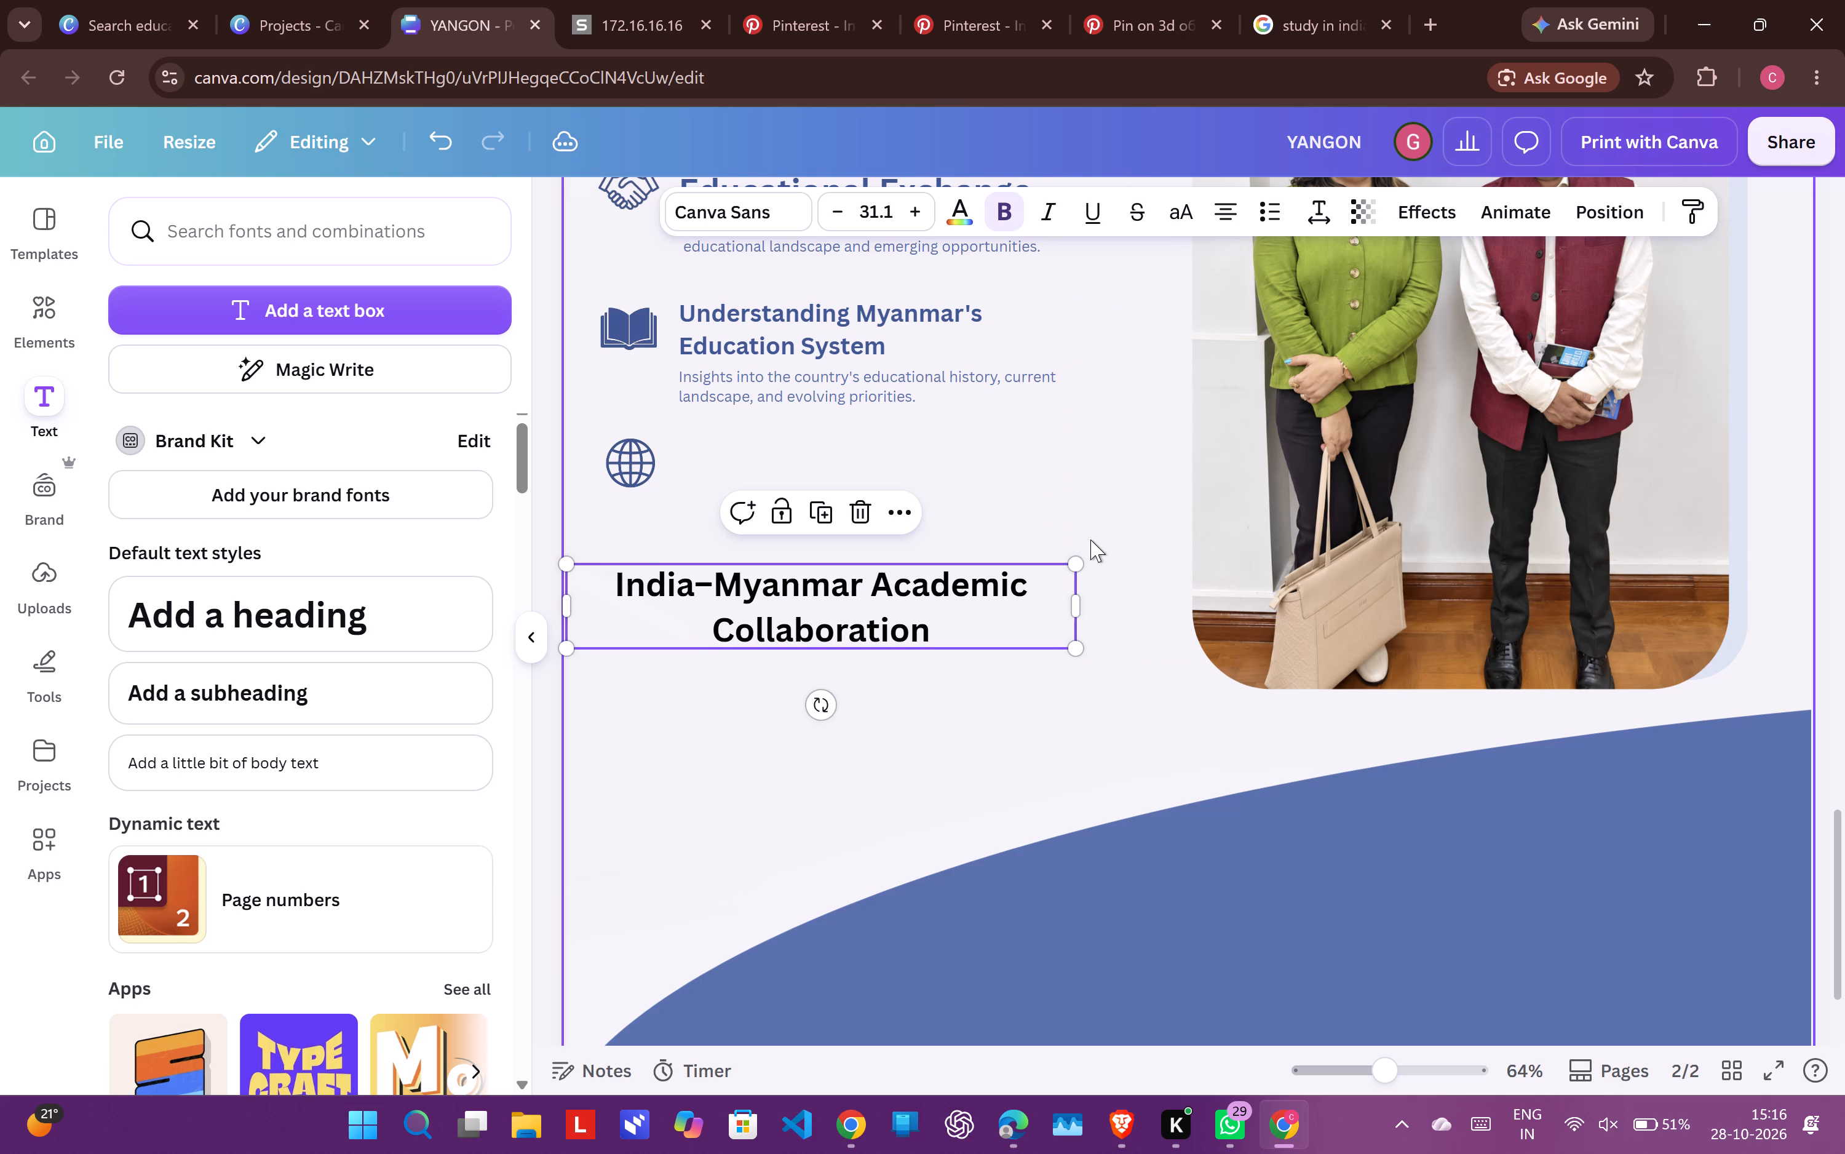
{"action": "left_click_drag", "start_coordinate": [1081, 604], "coordinate": [1146, 594]}
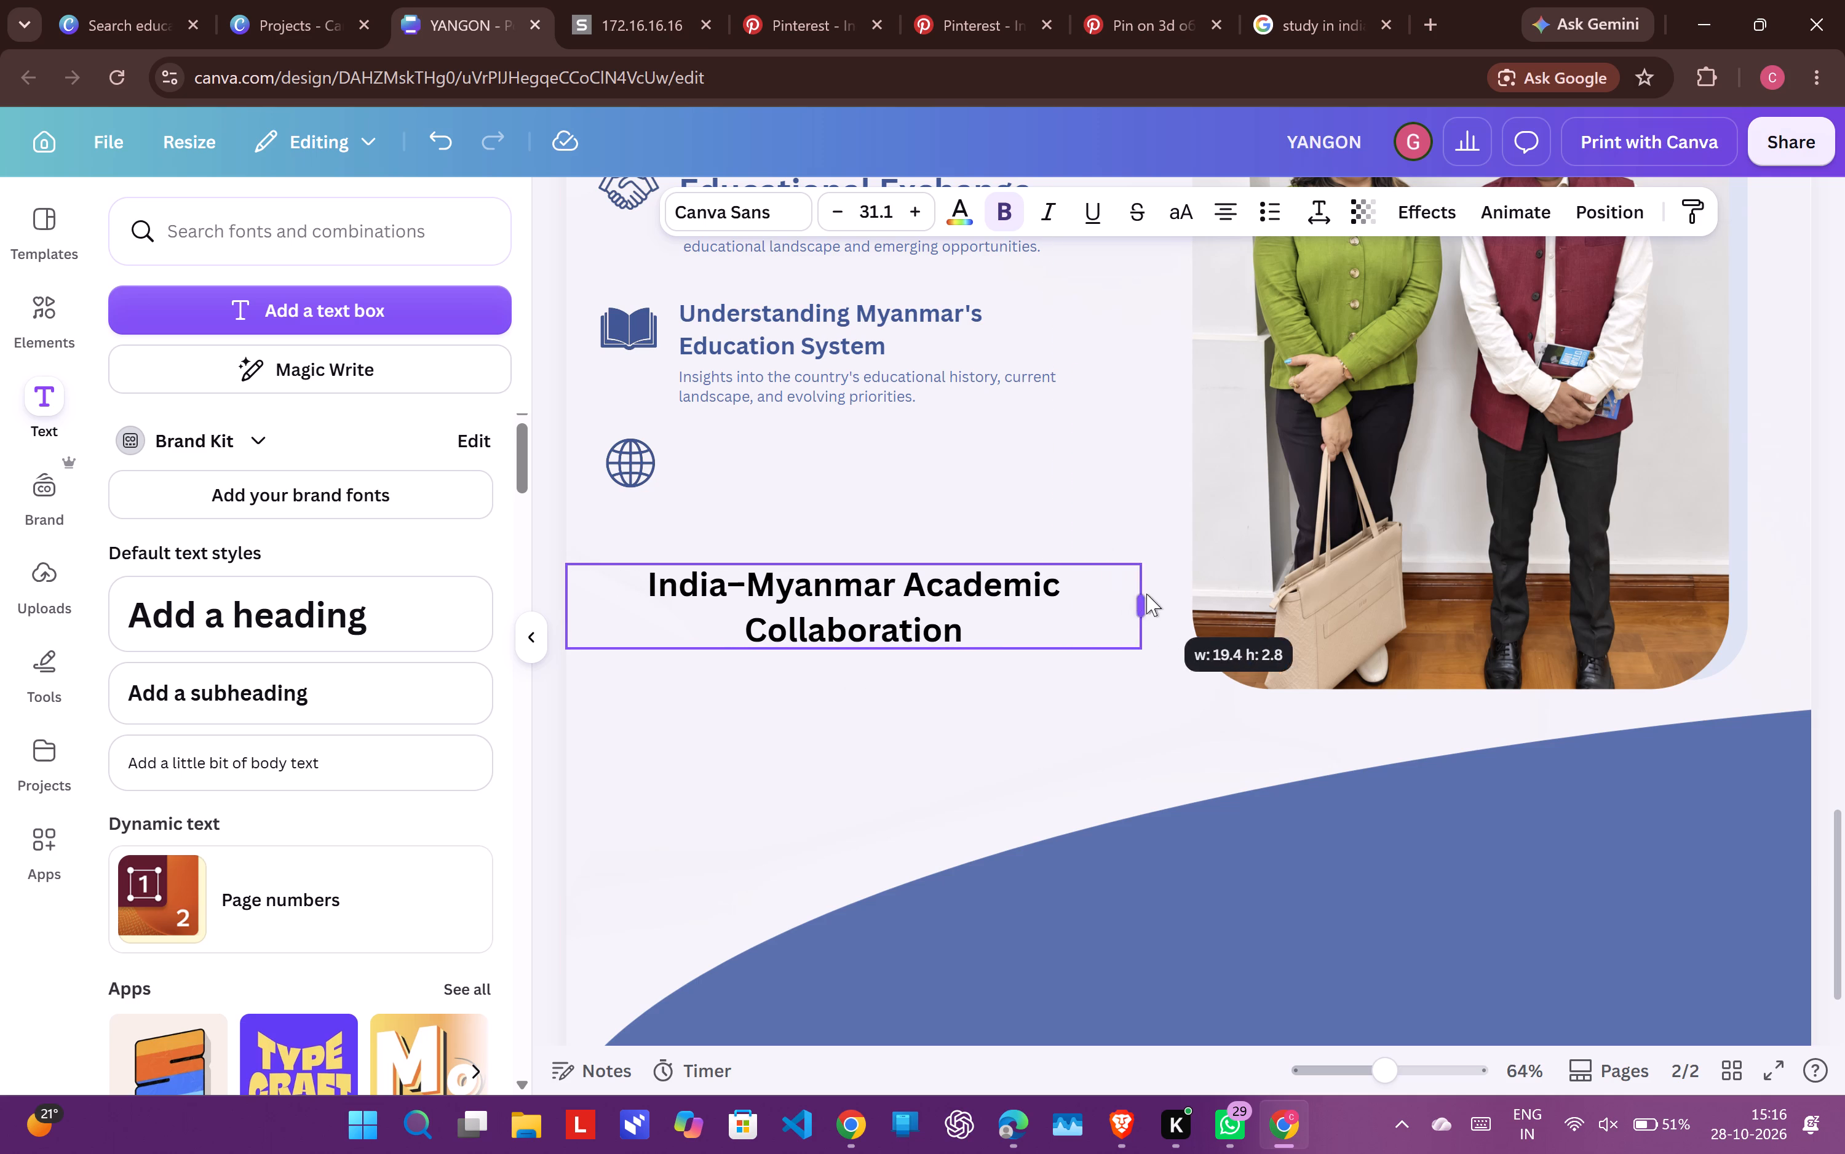
{"action": "left_click_drag", "start_coordinate": [1146, 594], "coordinate": [1173, 602]}
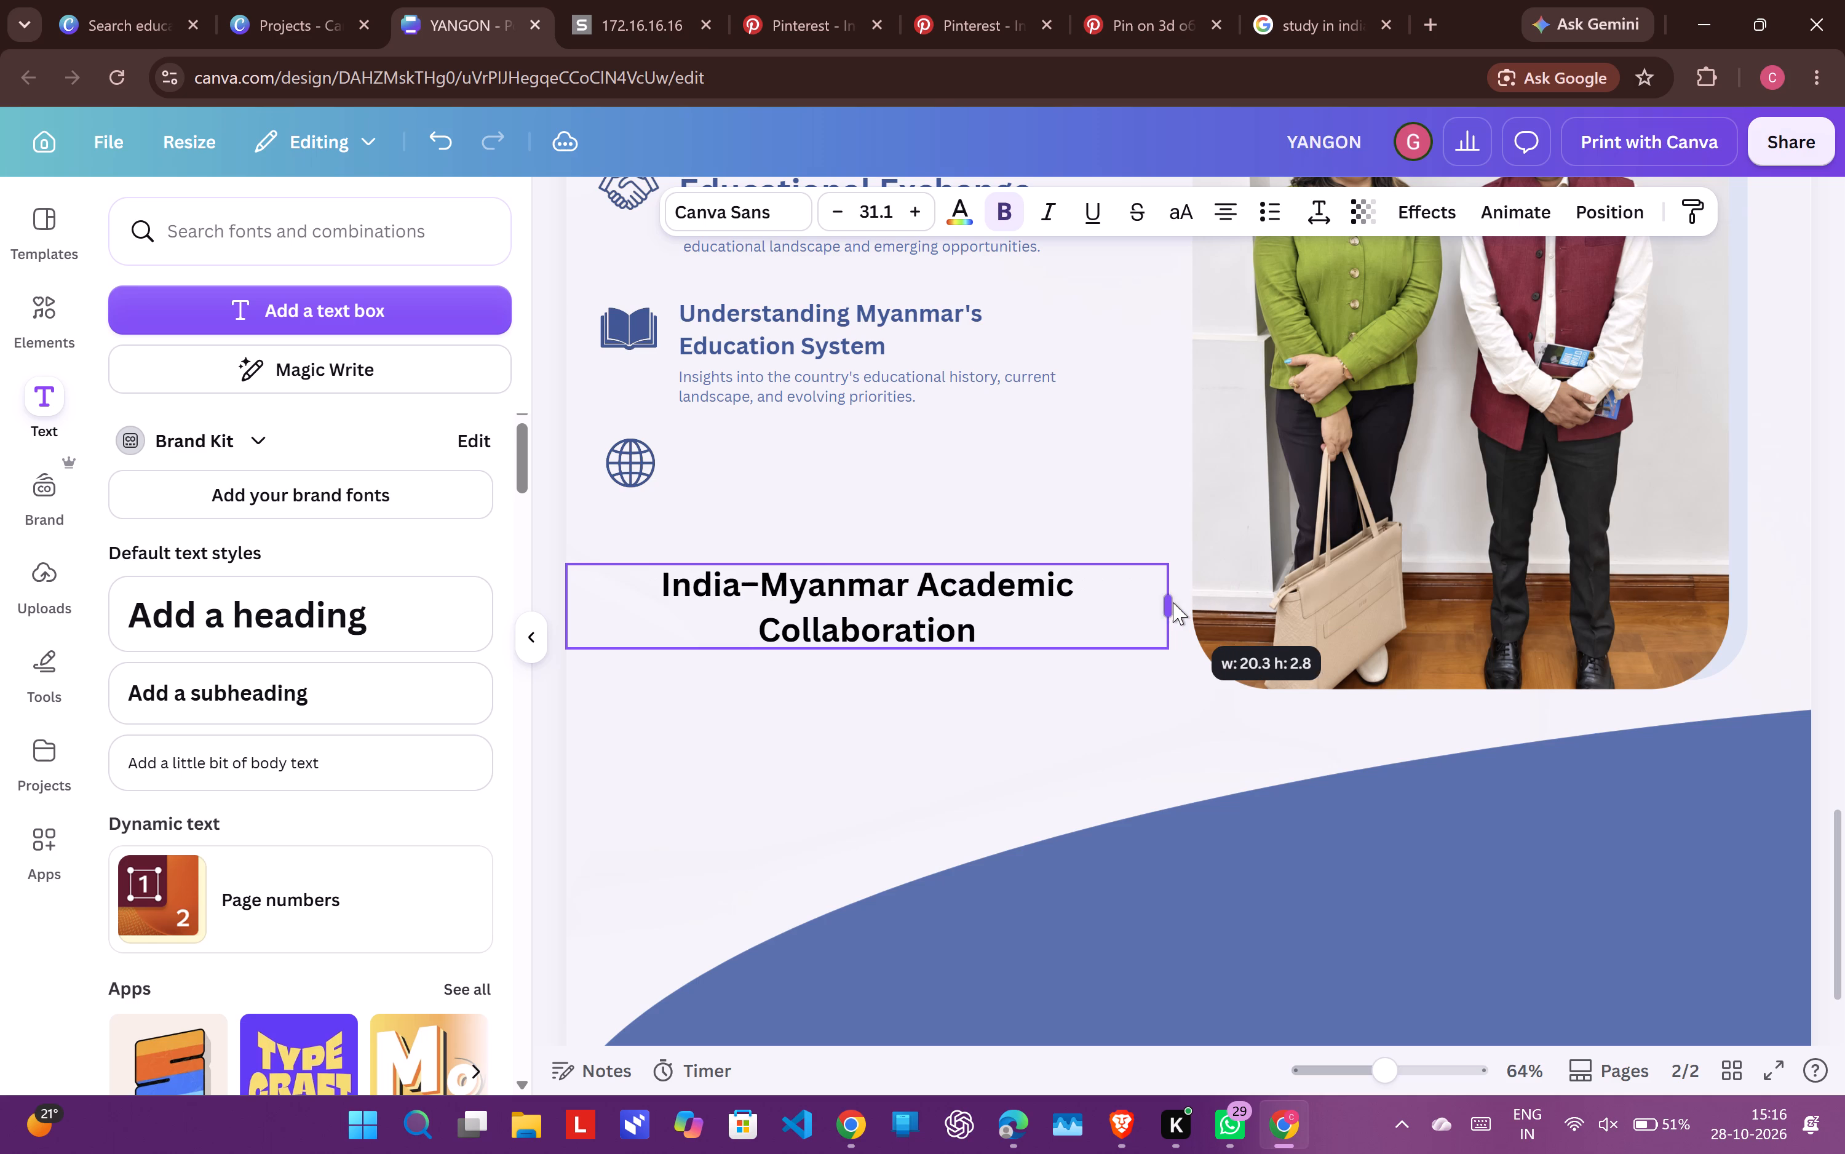
{"action": "left_click_drag", "start_coordinate": [1173, 602], "coordinate": [1164, 599]}
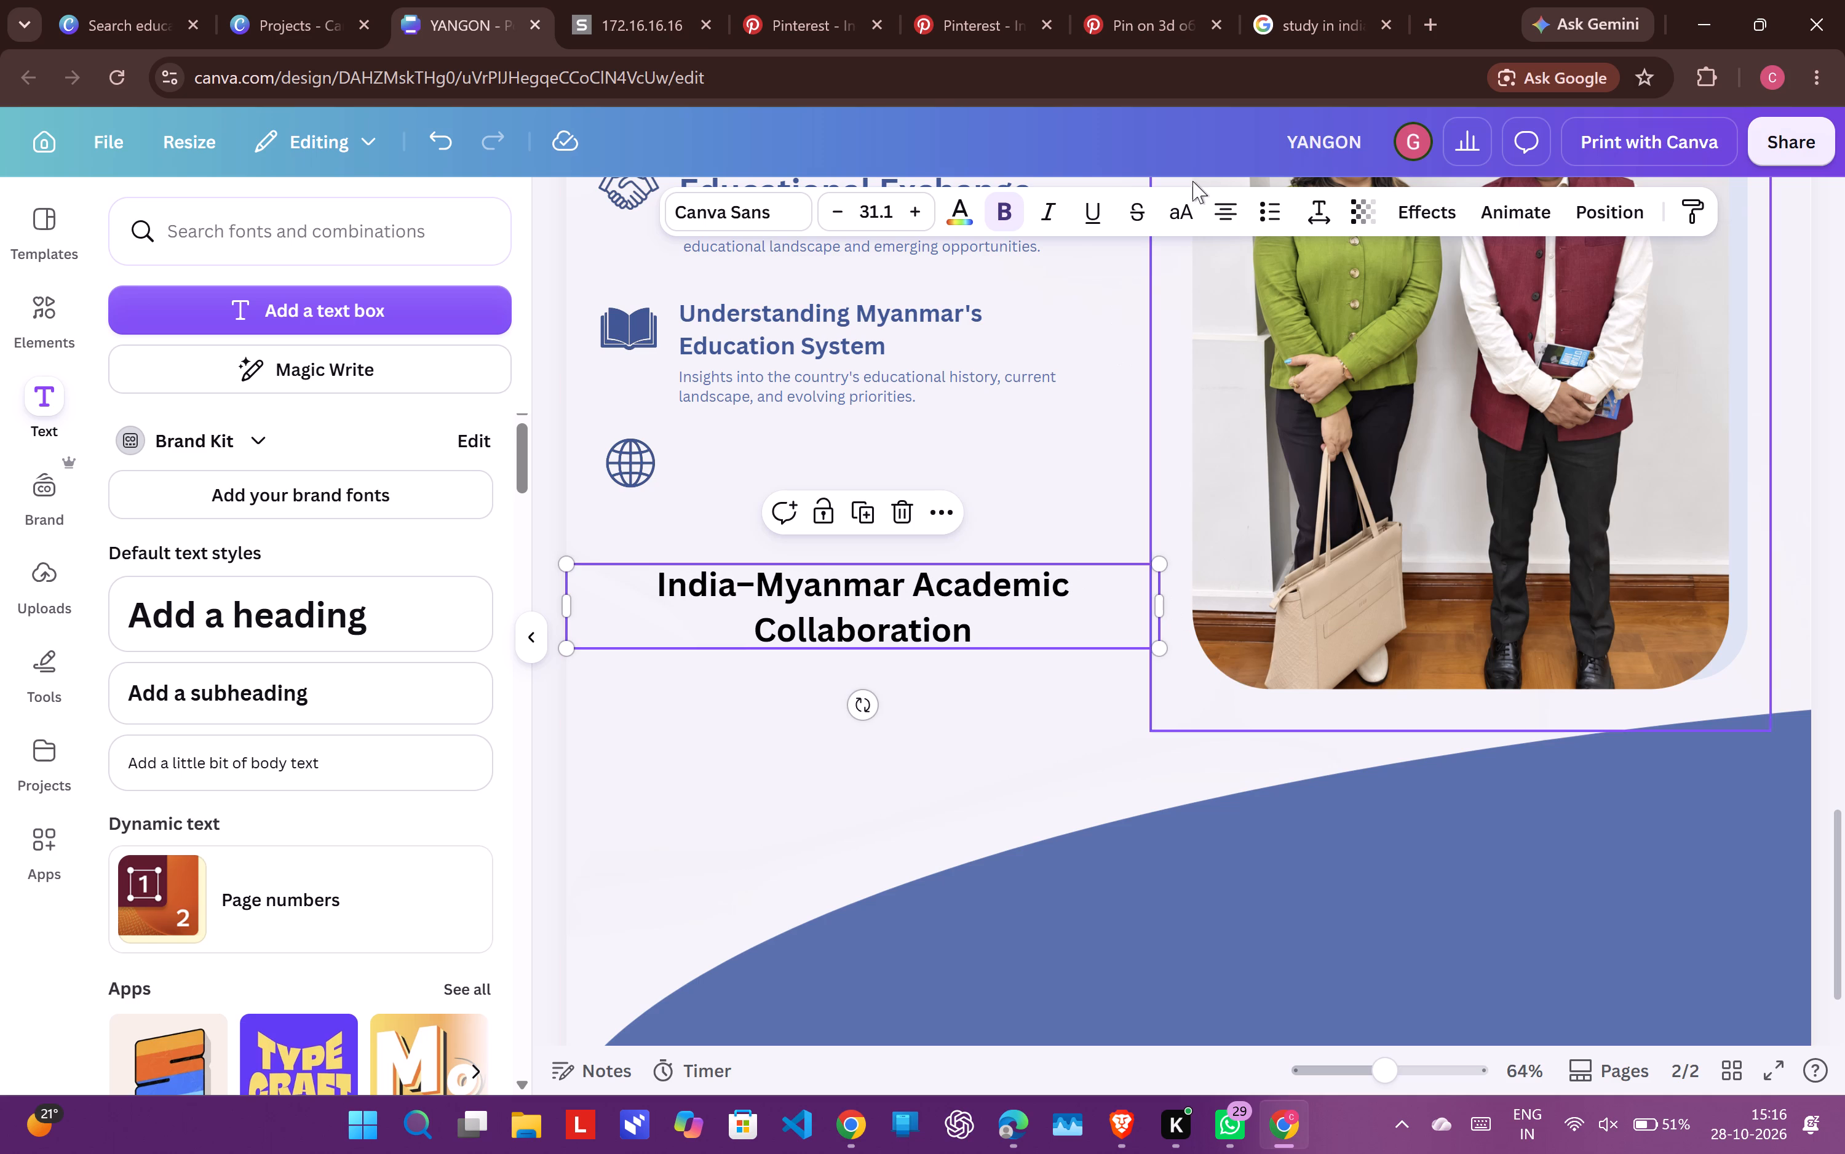
Left-align the "India–Myanmar Academic Collaboration" heading and place it beside the globe icon.
{"action": "left_click", "coordinate": [1226, 197]}
{"action": "left_click_drag", "start_coordinate": [905, 599], "coordinate": [1013, 468]}
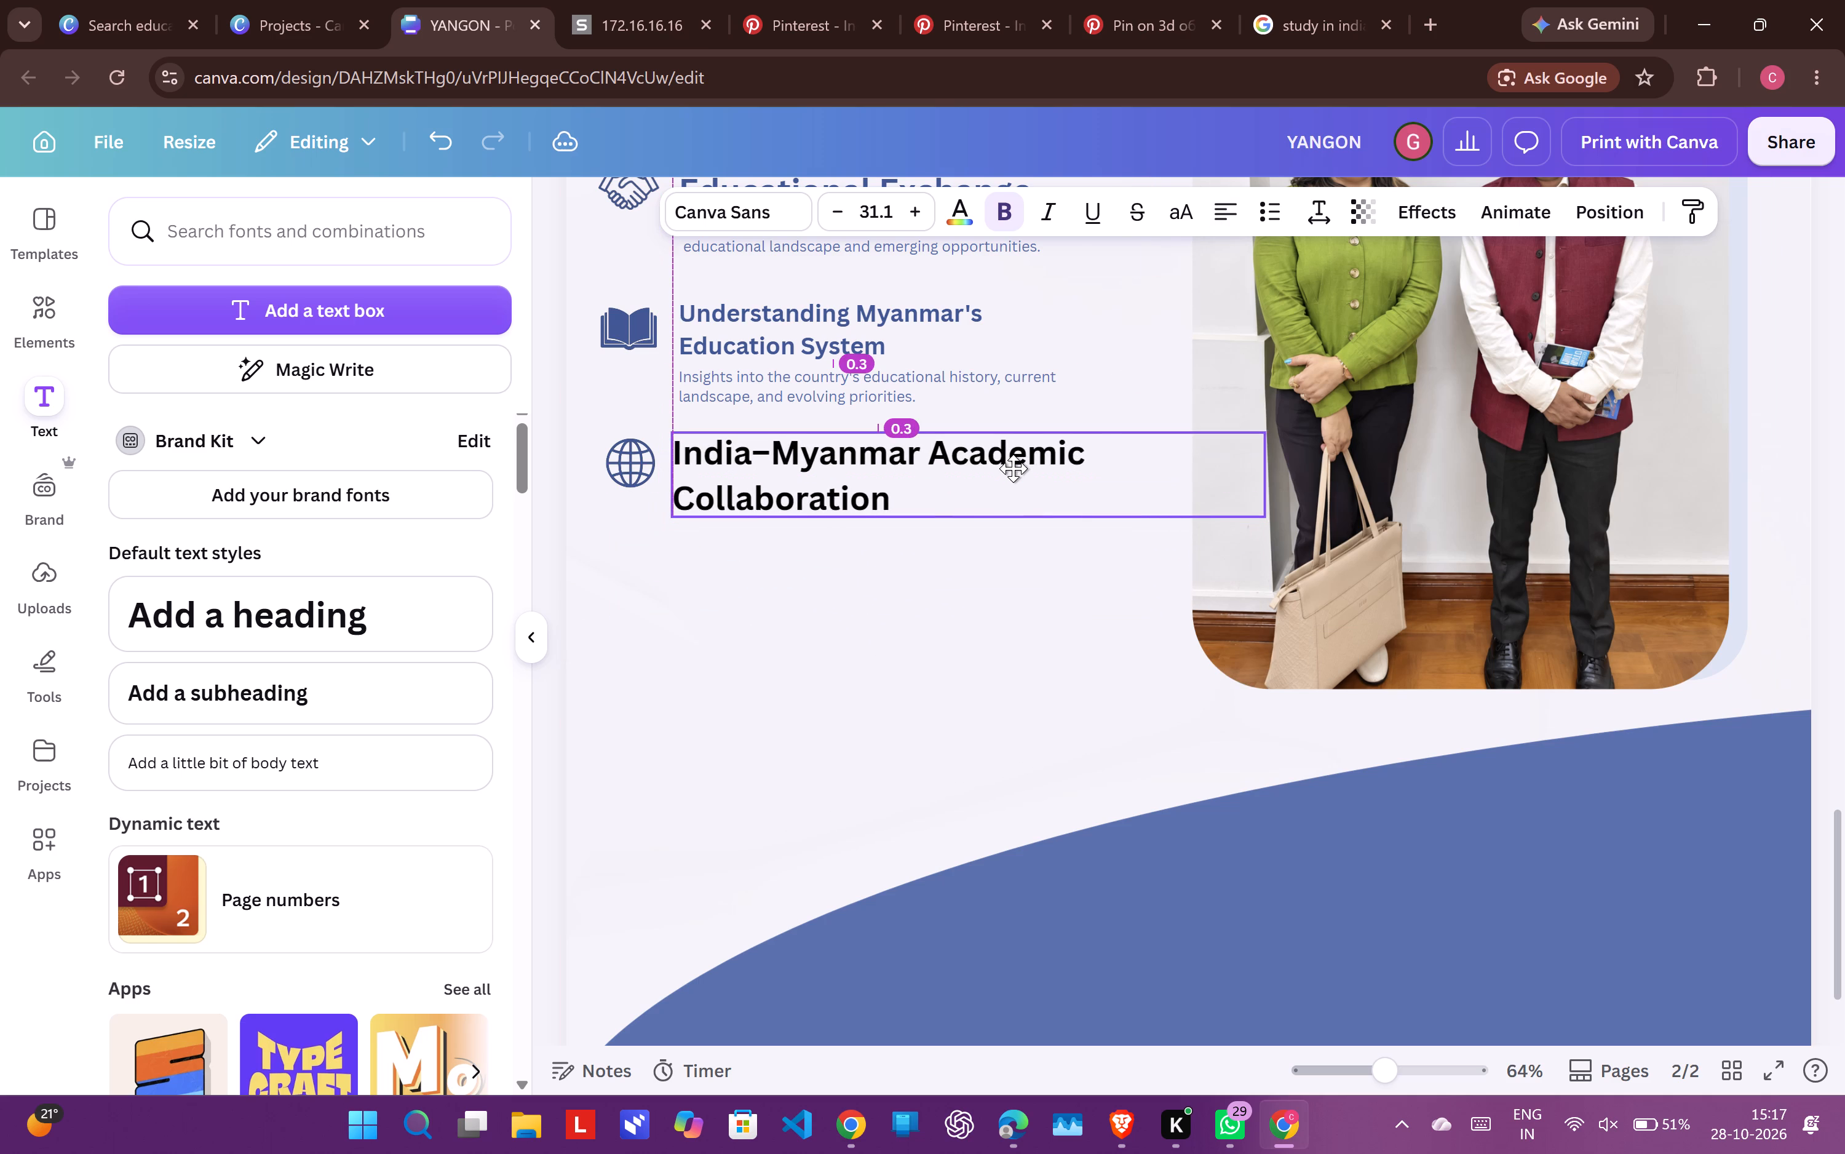
{"action": "left_click_drag", "start_coordinate": [1013, 468], "coordinate": [1013, 469]}
Colour the "India–Myanmar Academic Collaboration" heading text dark blue from the Brand Kit palette.
{"action": "triple_click", "coordinate": [892, 474]}
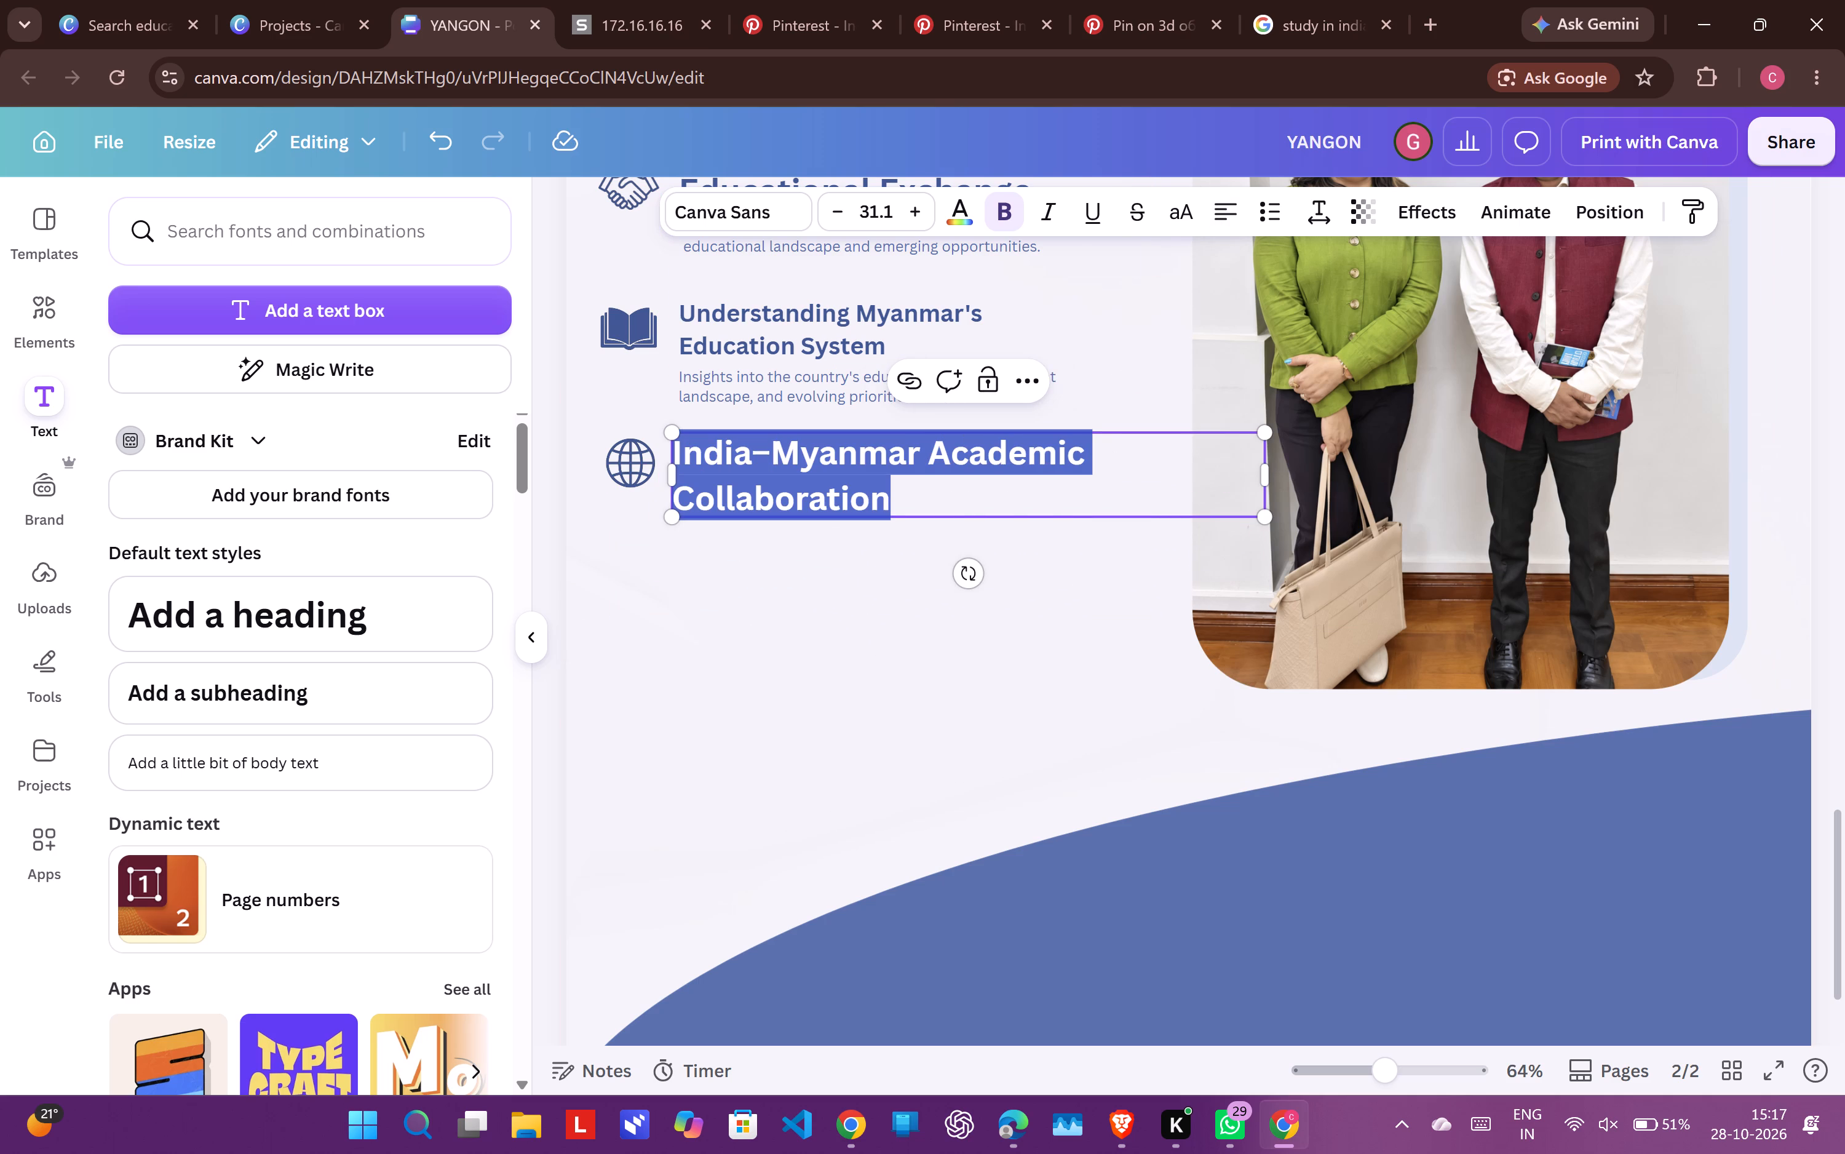
{"action": "left_click", "coordinate": [956, 207]}
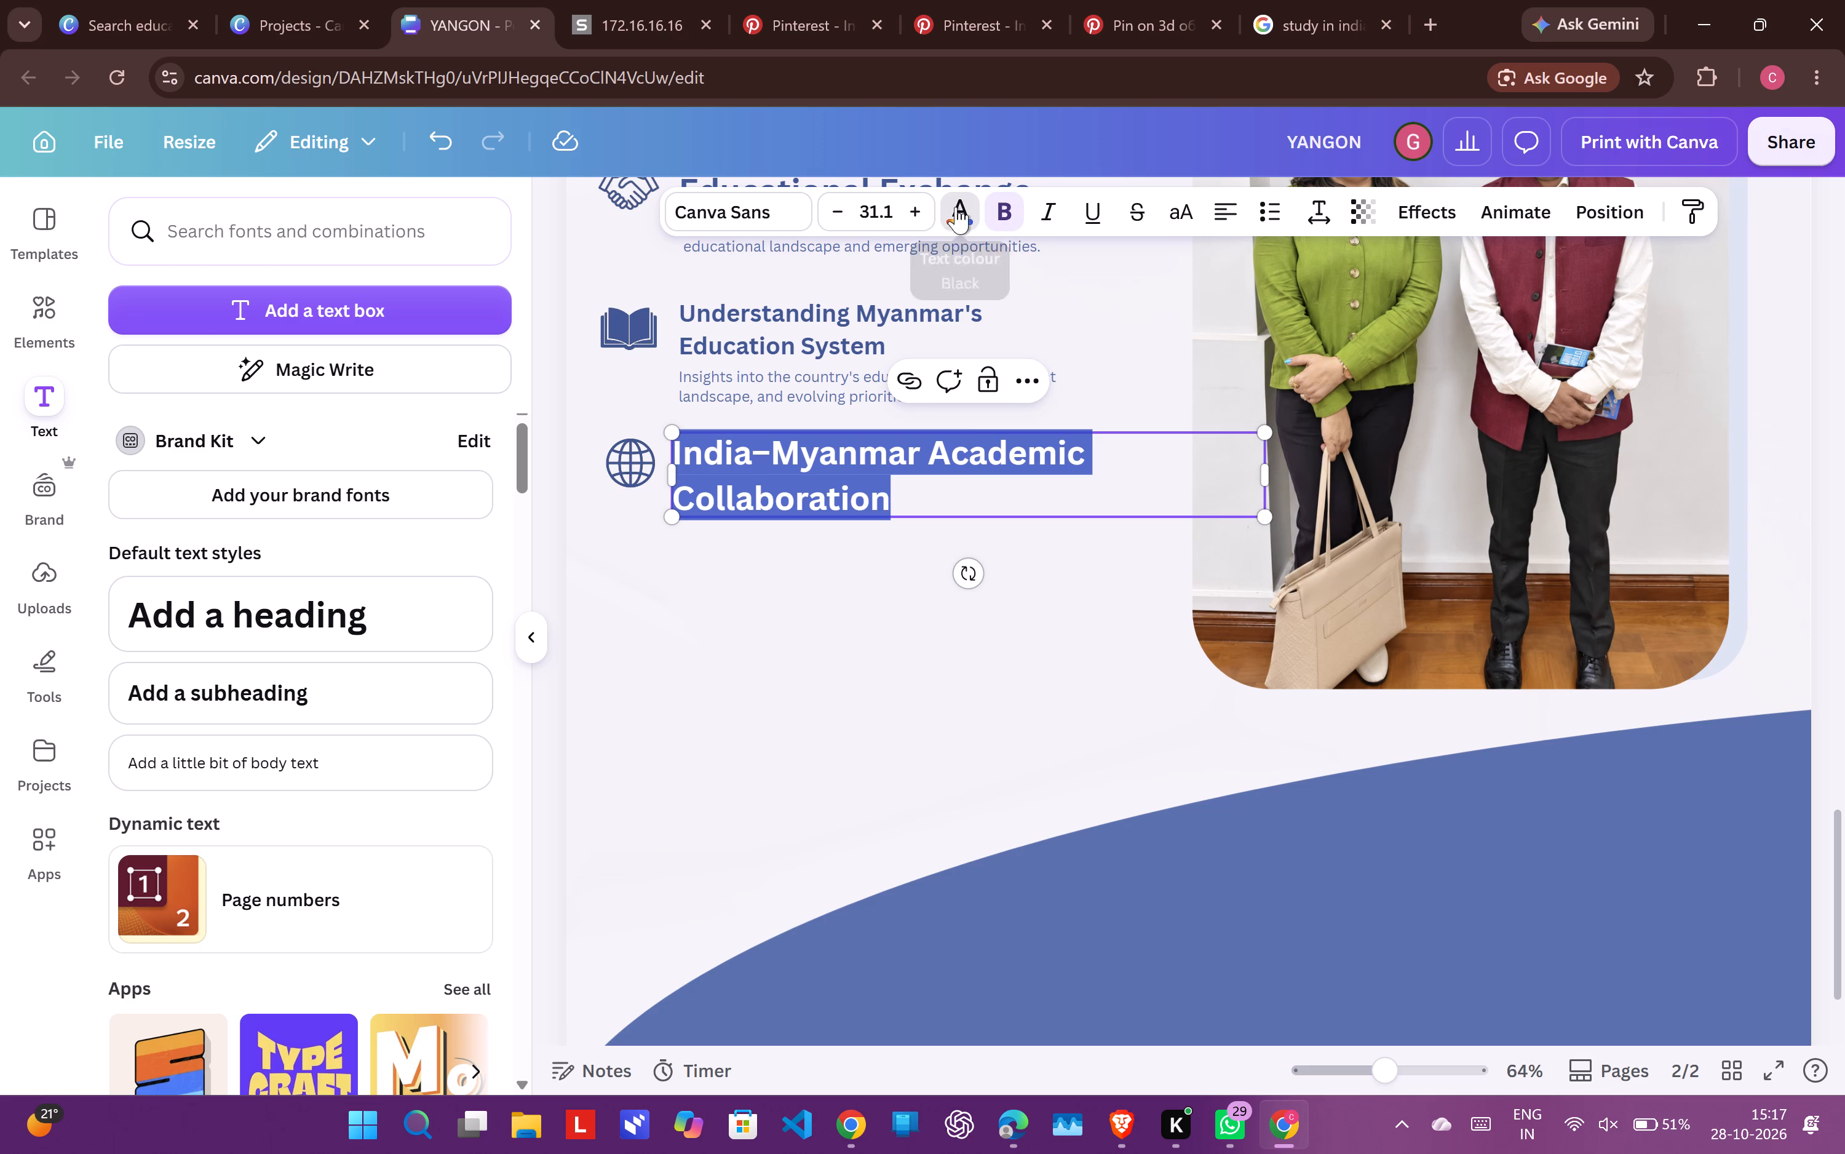
{"action": "left_click", "coordinate": [131, 694]}
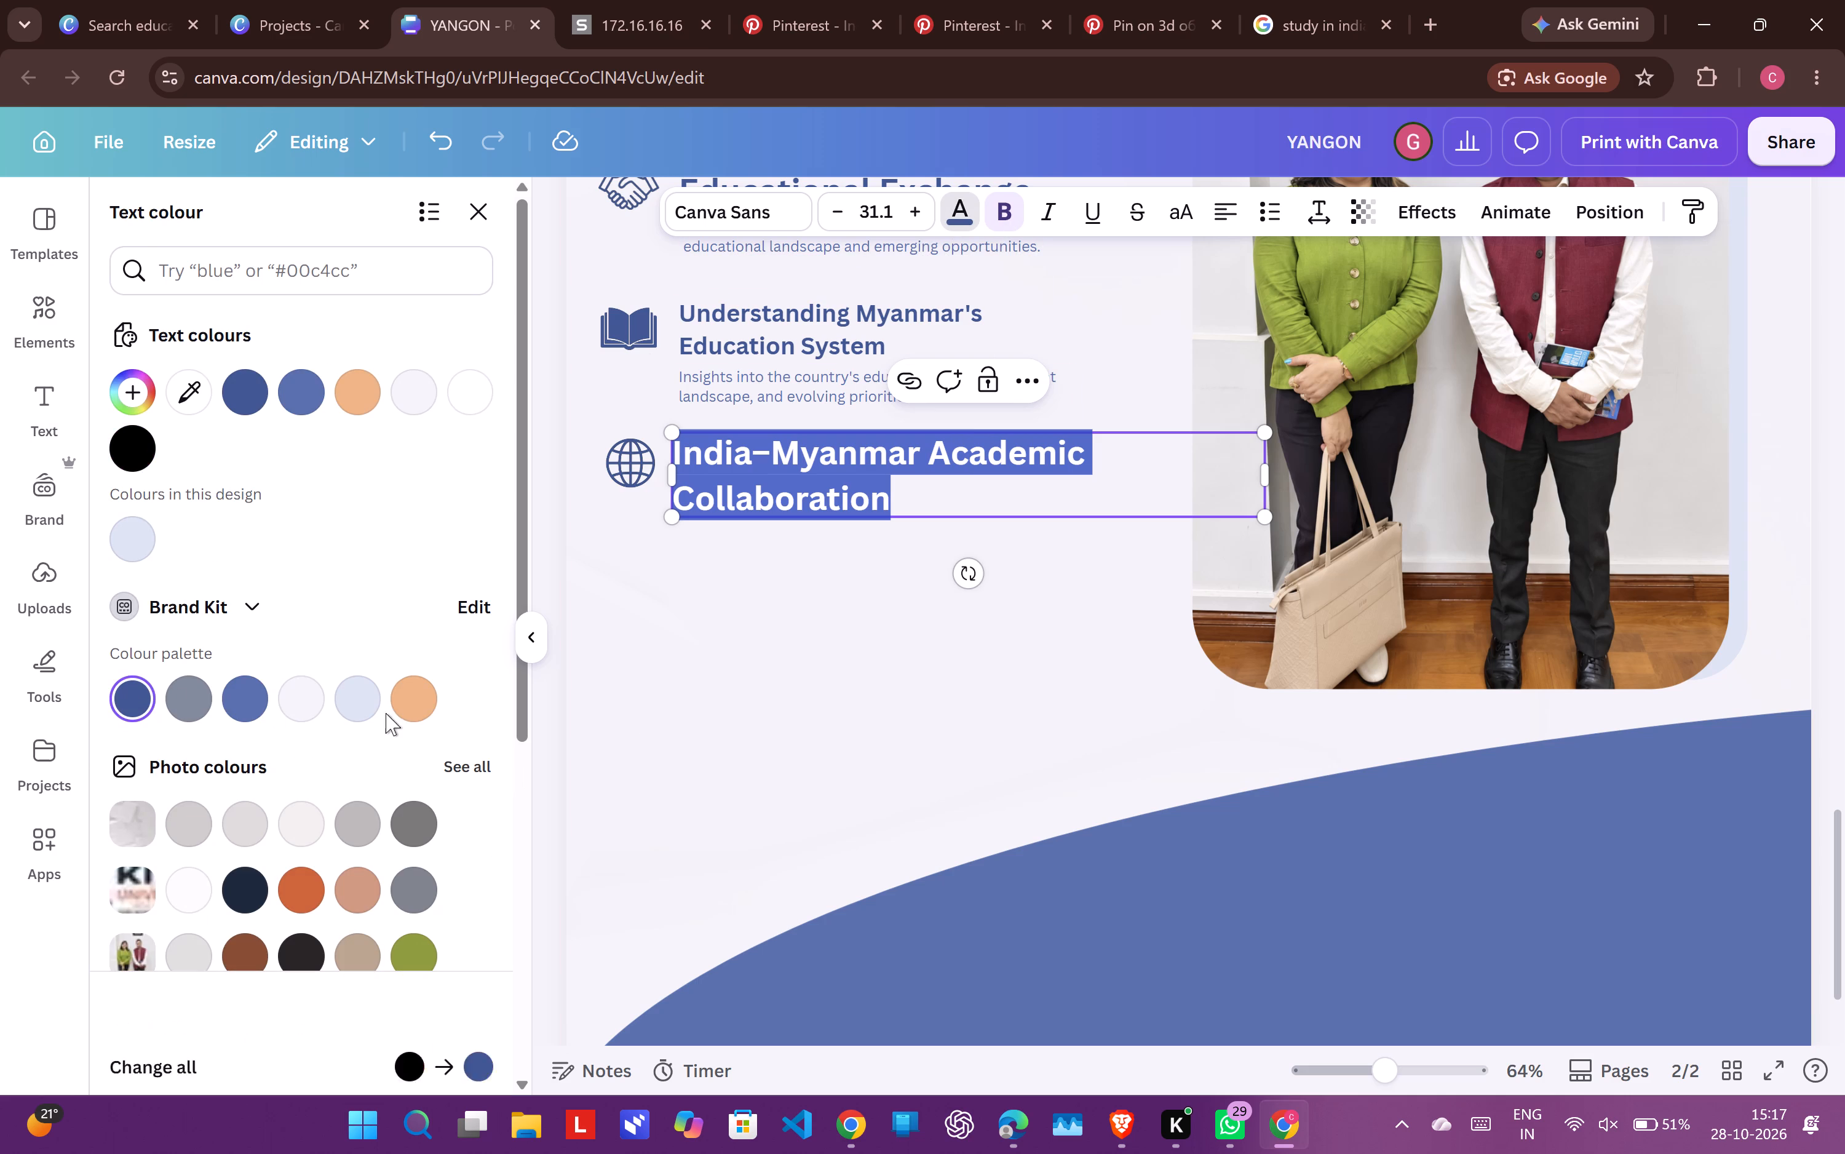
{"action": "left_click", "coordinate": [776, 648]}
{"action": "left_click", "coordinate": [776, 648]}
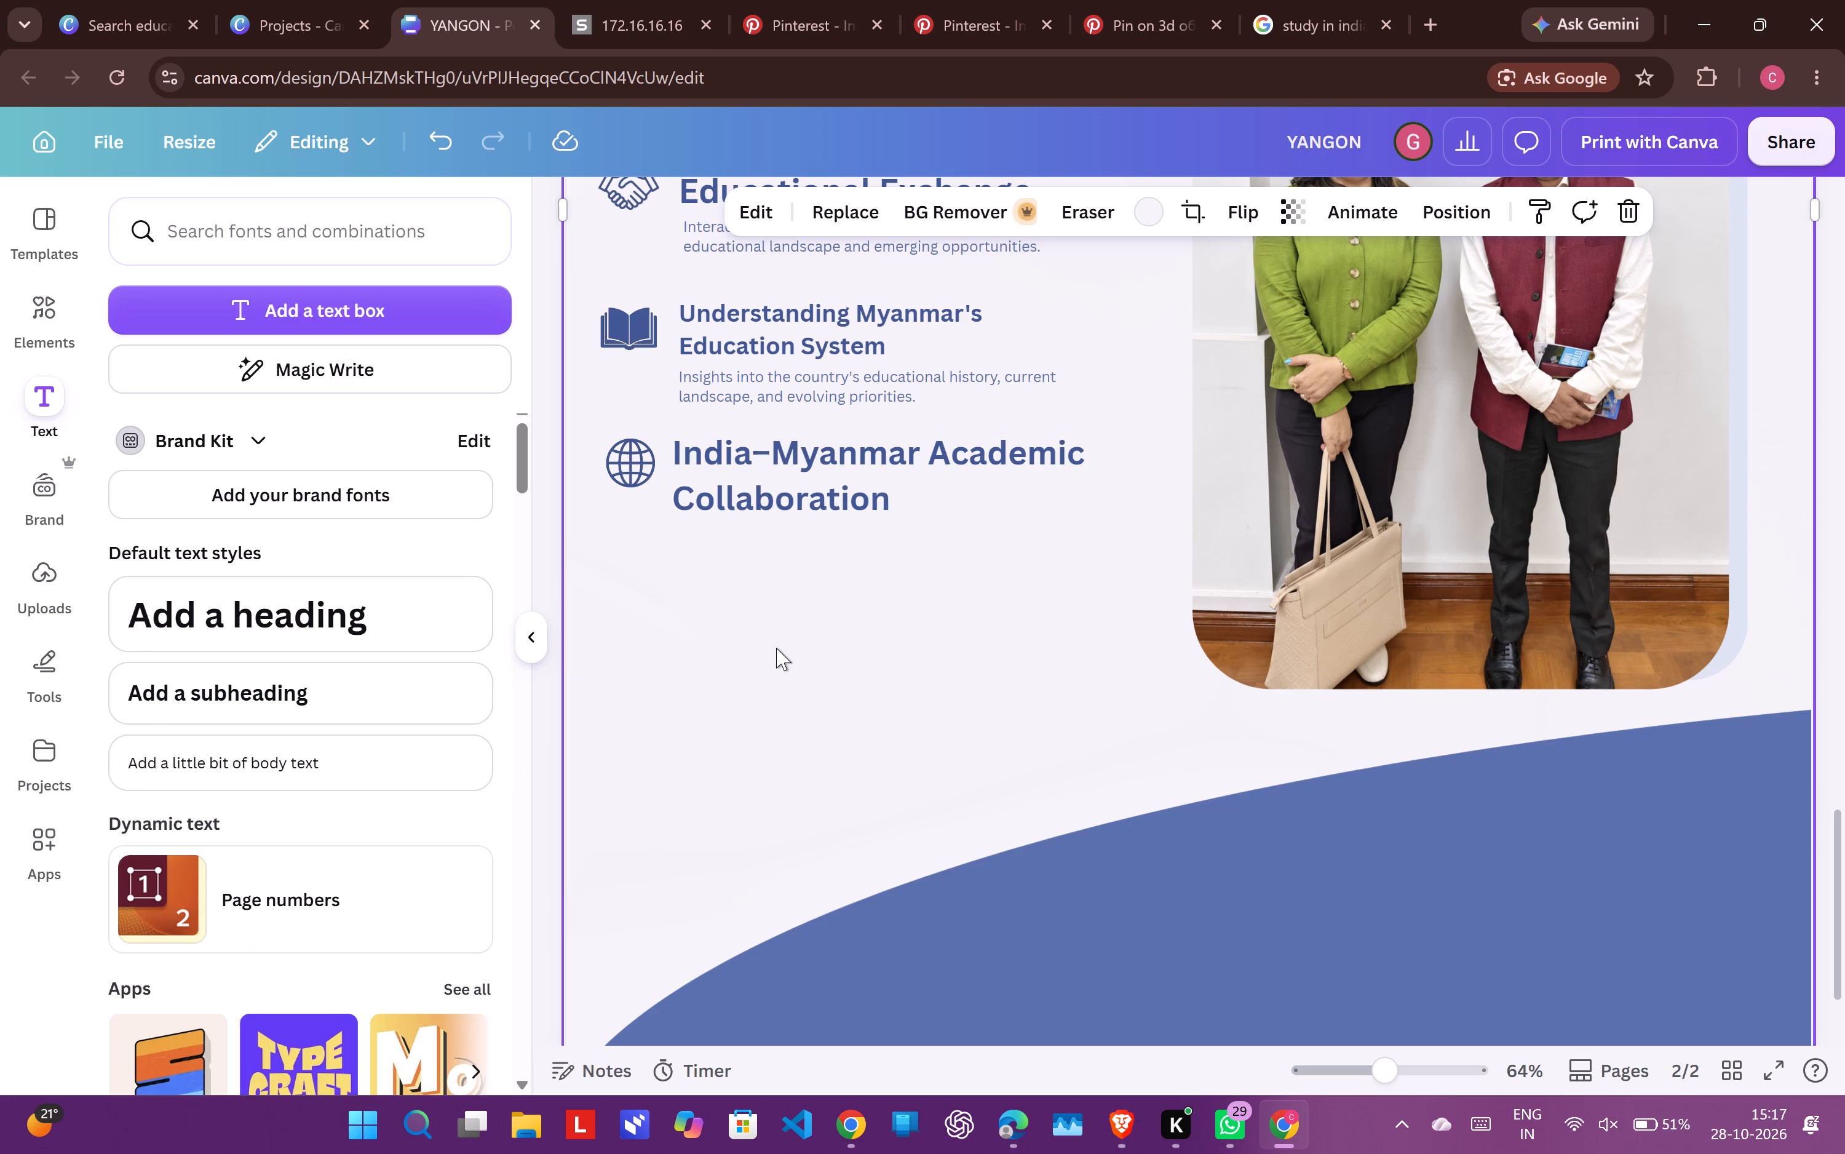
Scale the "India–Myanmar Academic Collaboration" heading down to font size 30.1 and align its left edge with the heading above.
{"action": "left_click", "coordinate": [816, 477]}
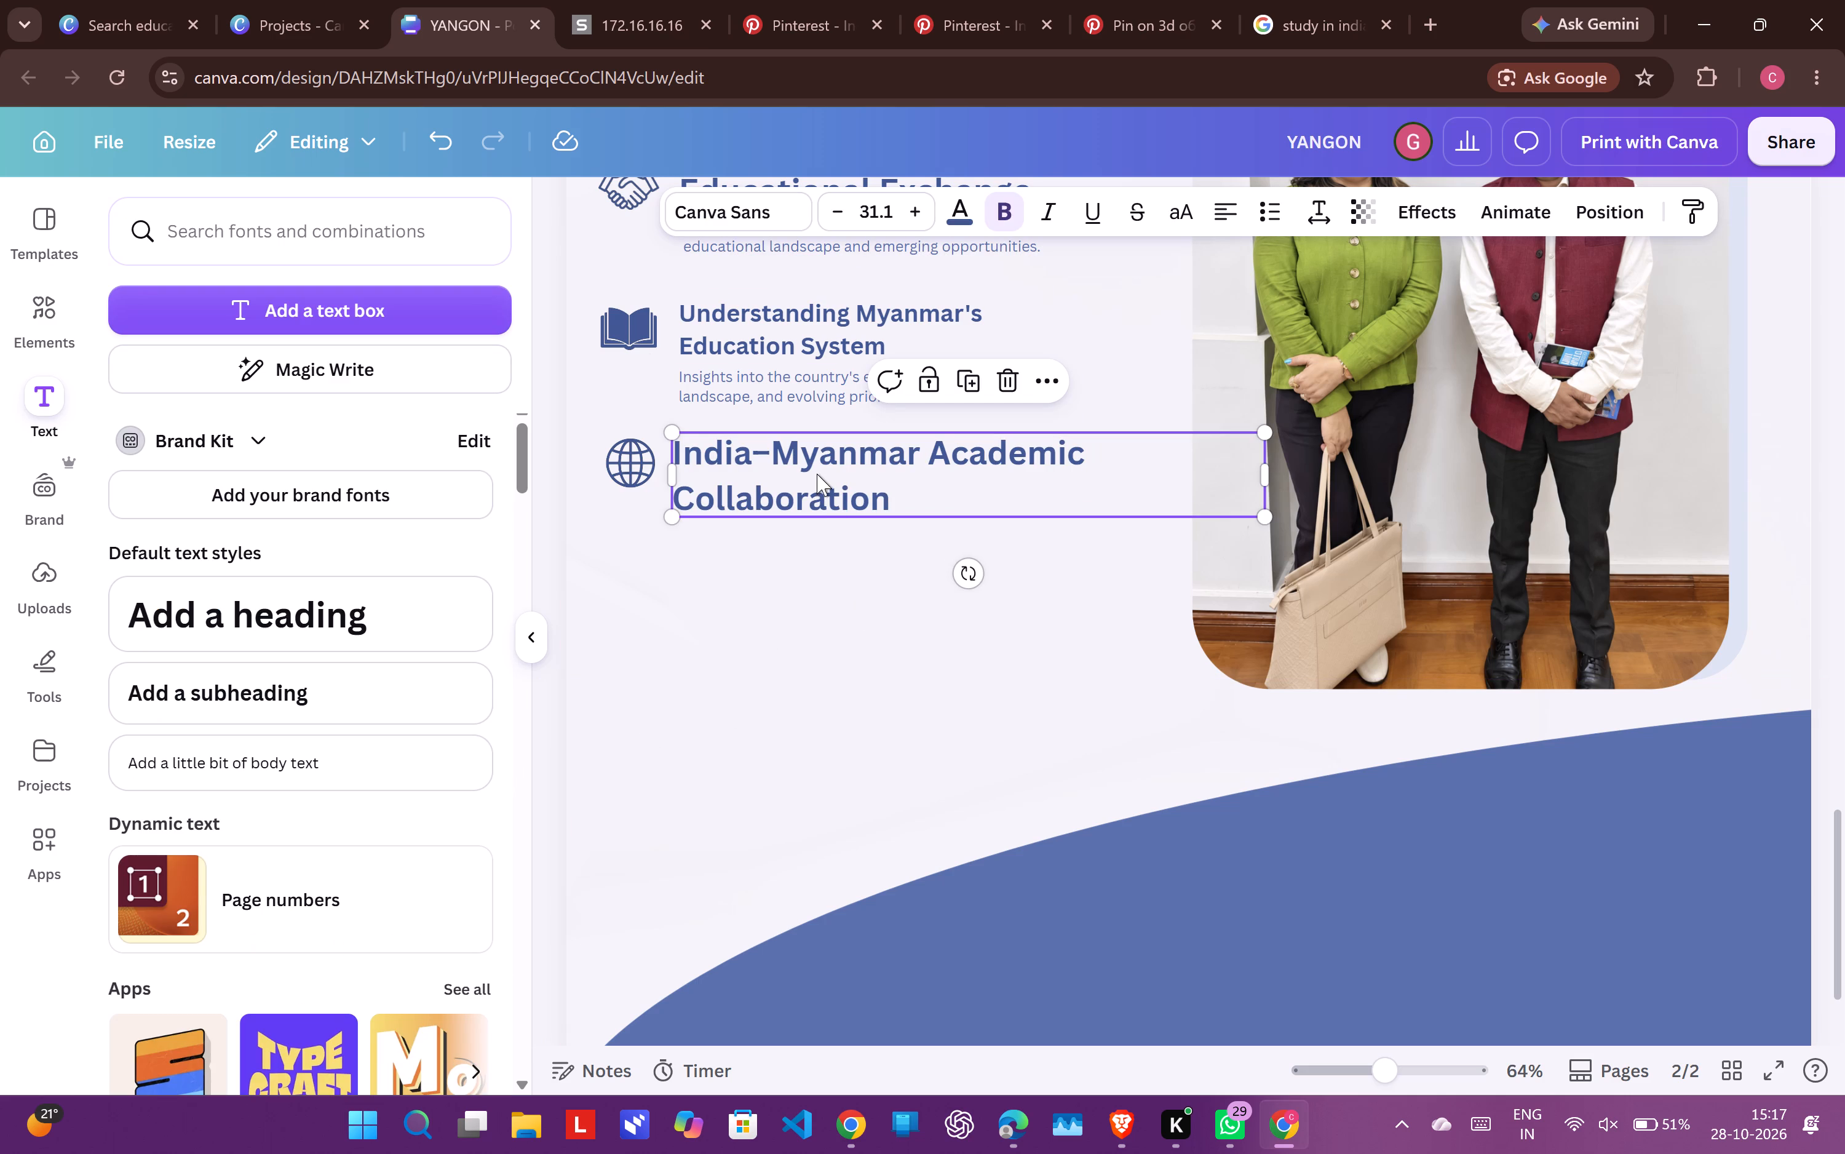
{"action": "left_click_drag", "start_coordinate": [680, 429], "coordinate": [693, 429]}
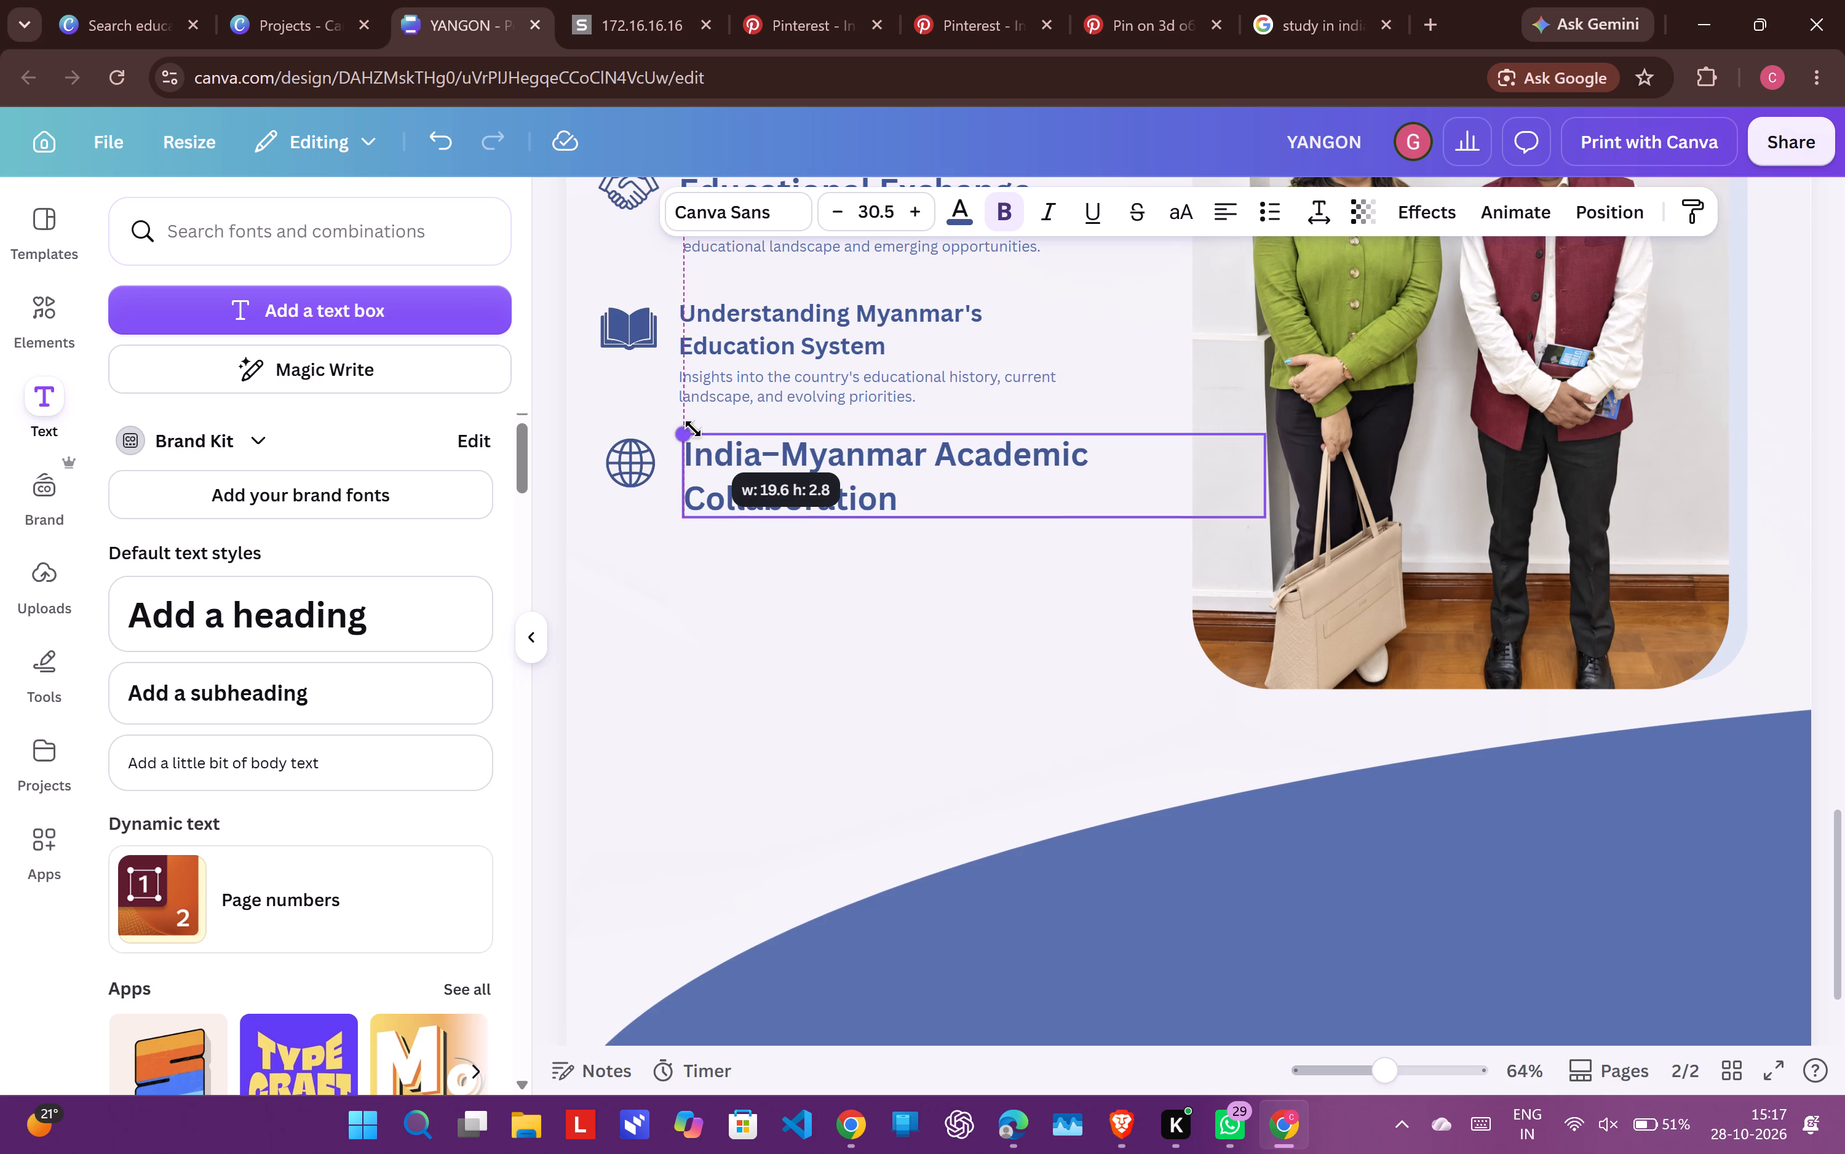
{"action": "left_click_drag", "start_coordinate": [693, 429], "coordinate": [697, 436]}
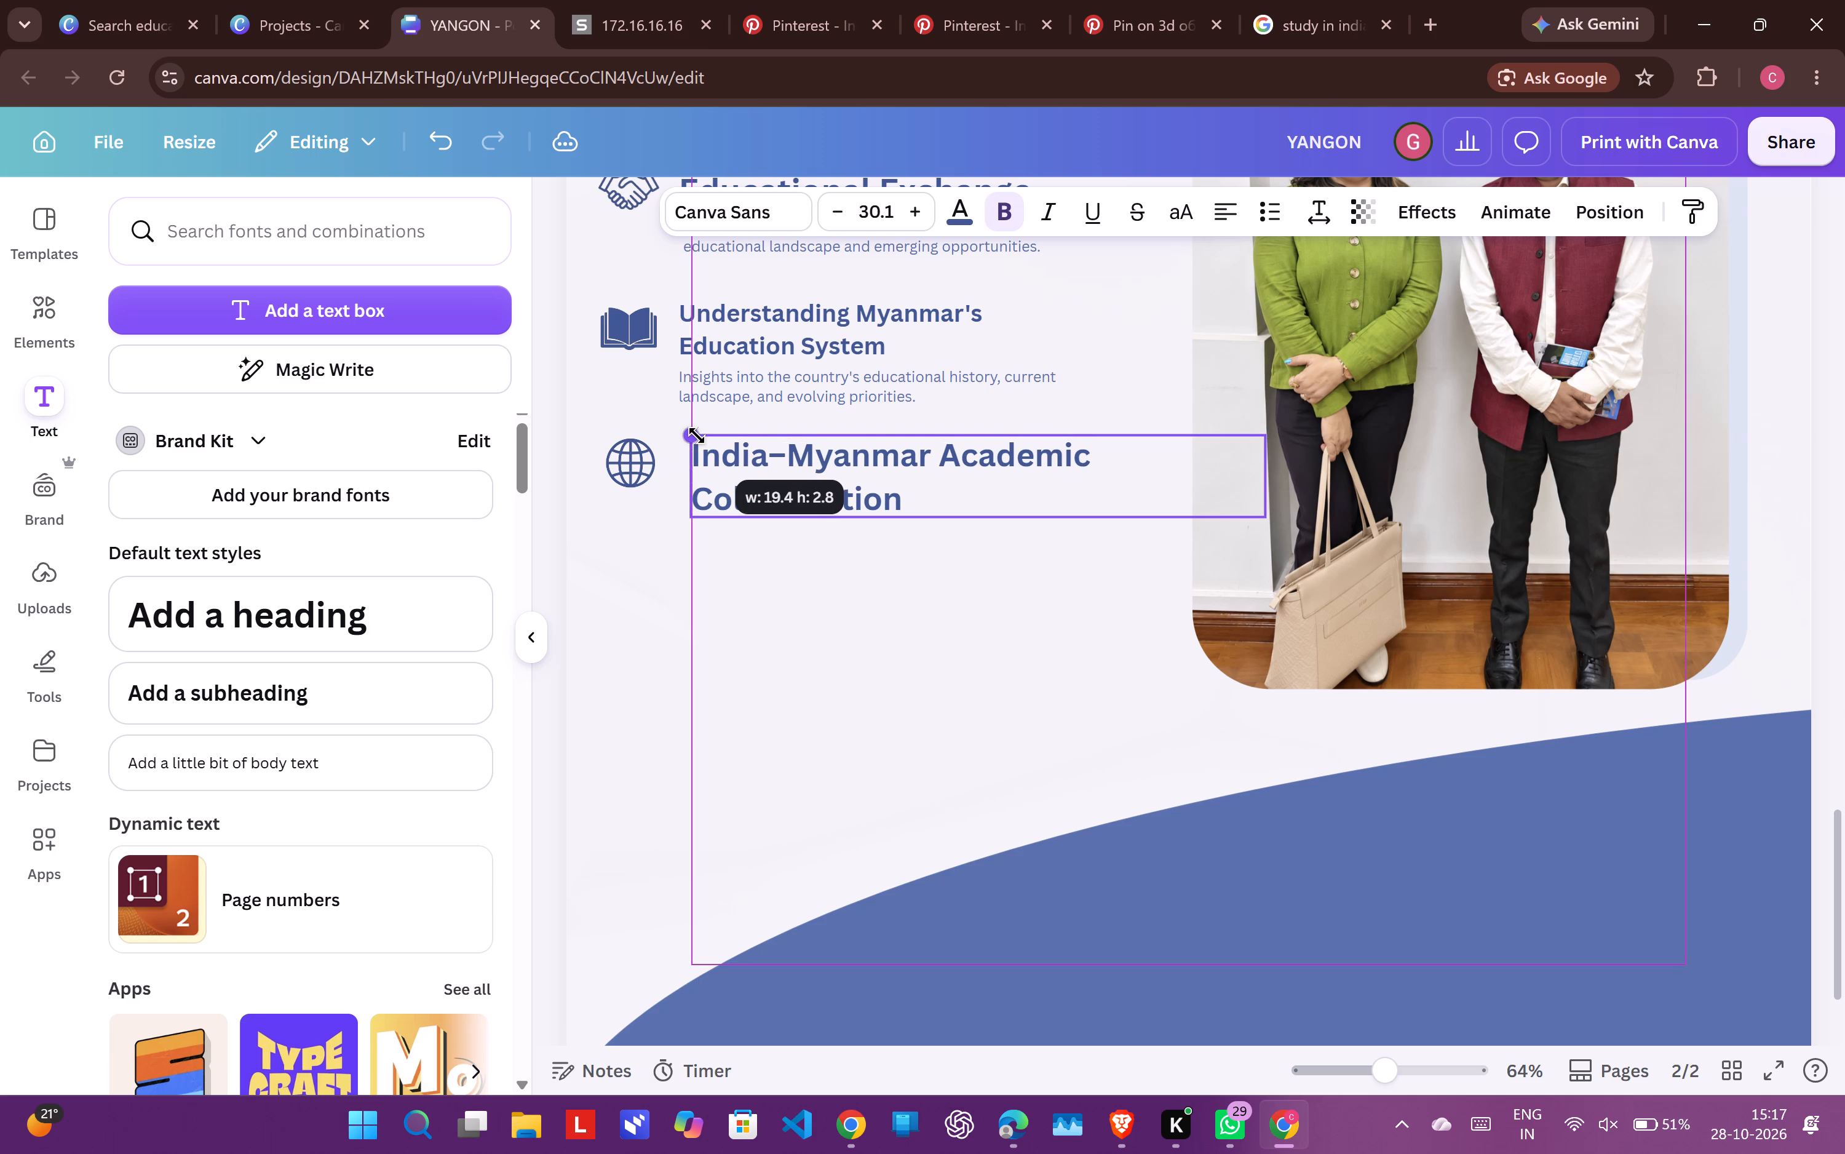
{"action": "left_click_drag", "start_coordinate": [697, 436], "coordinate": [699, 436]}
{"action": "left_click_drag", "start_coordinate": [1006, 448], "coordinate": [914, 453]}
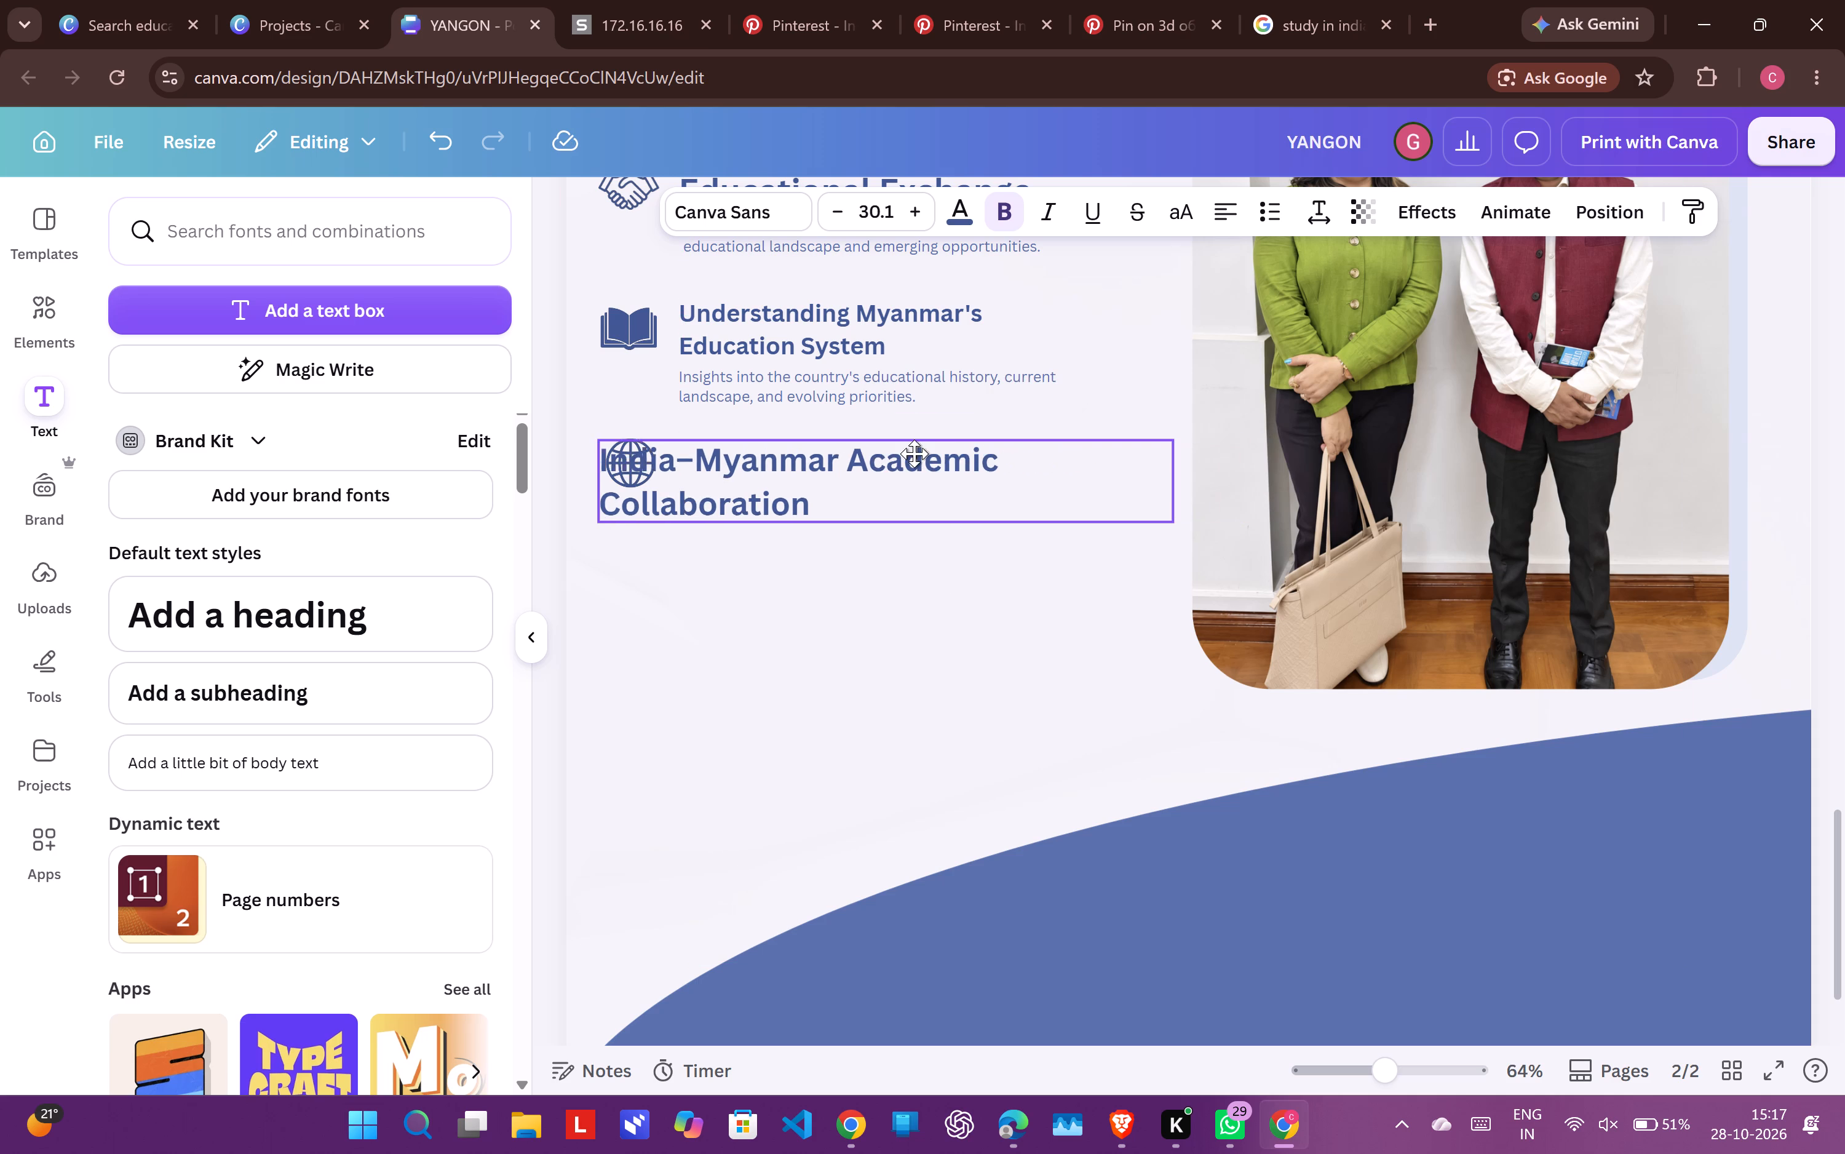
{"action": "left_click_drag", "start_coordinate": [914, 453], "coordinate": [995, 447]}
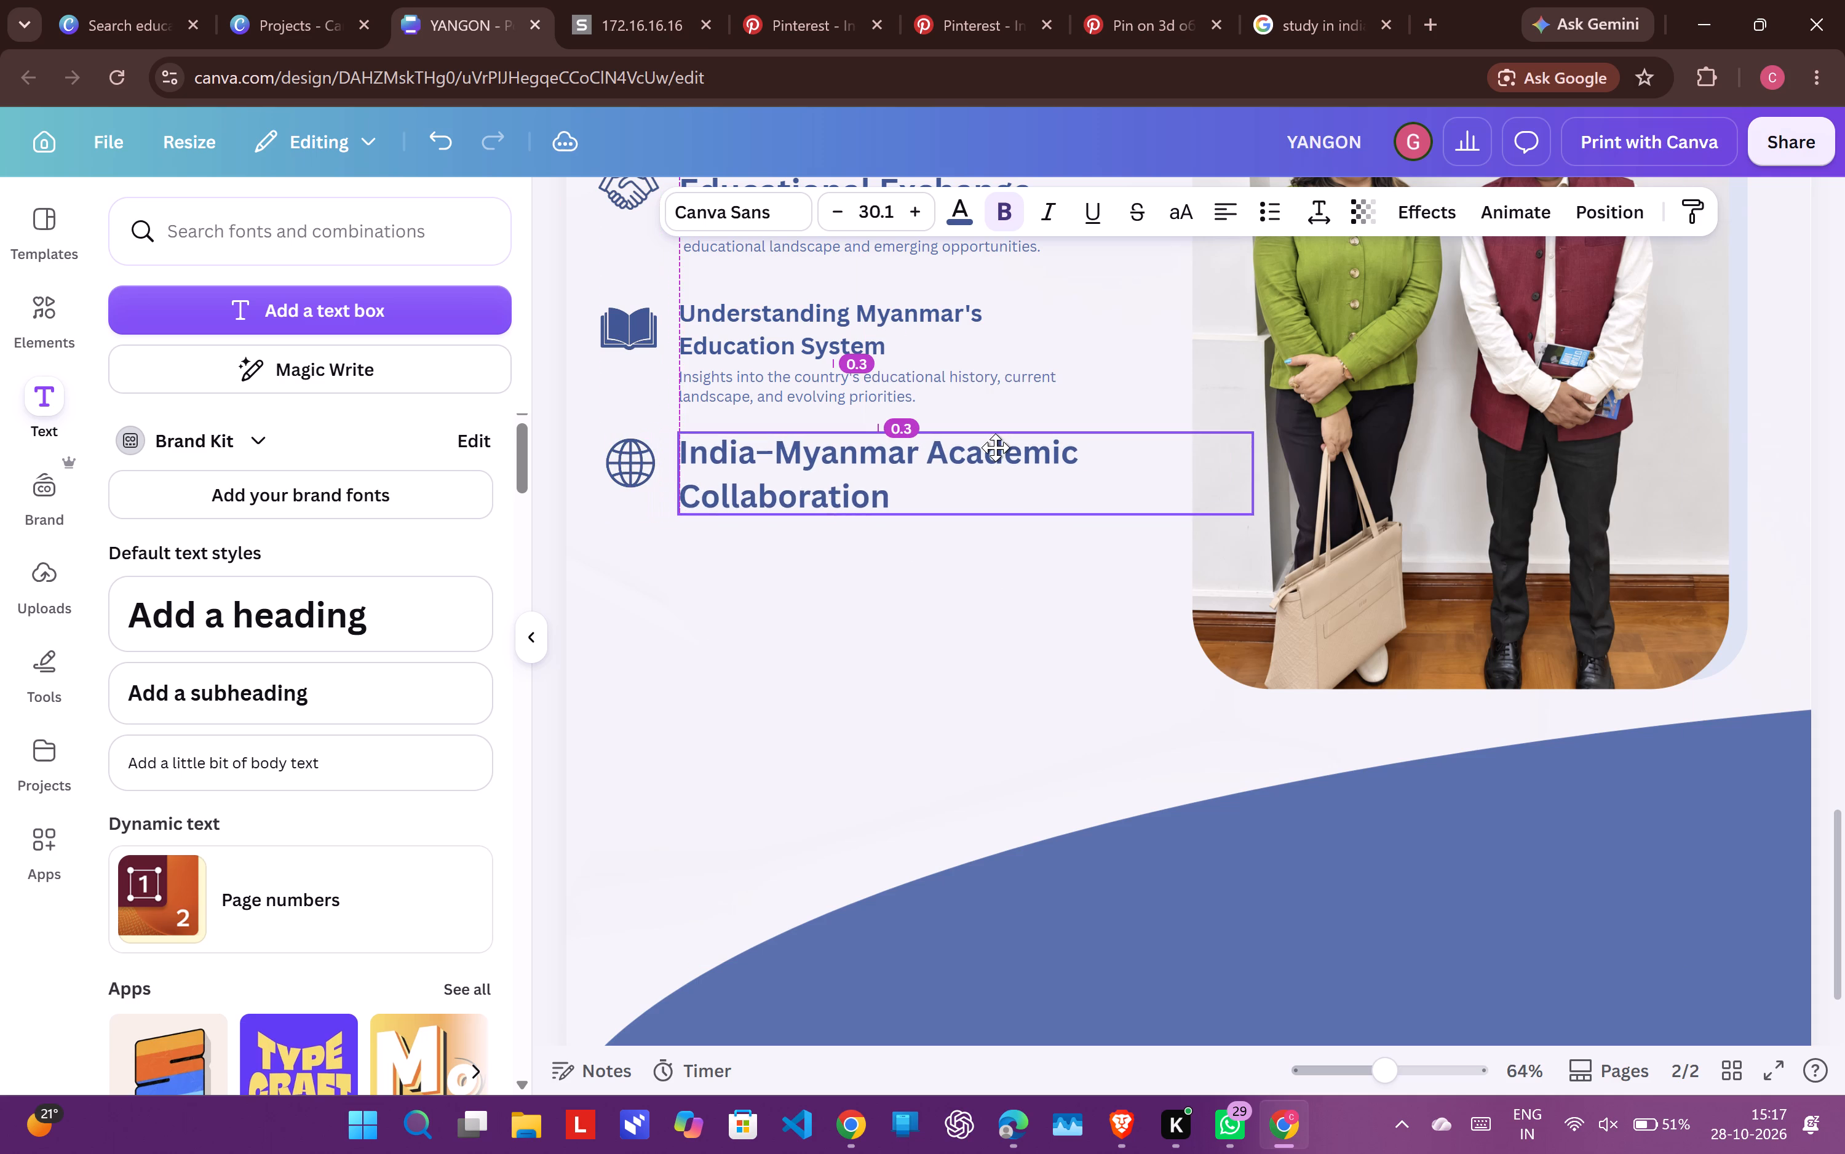
{"action": "left_click_drag", "start_coordinate": [995, 447], "coordinate": [993, 447]}
{"action": "left_click", "coordinate": [953, 664]}
Enlarge the "Understanding Myanmar's Education System" heading to font size 24.8.
{"action": "scroll", "coordinate": [953, 664], "scroll_direction": "up", "scroll_amount": 1}
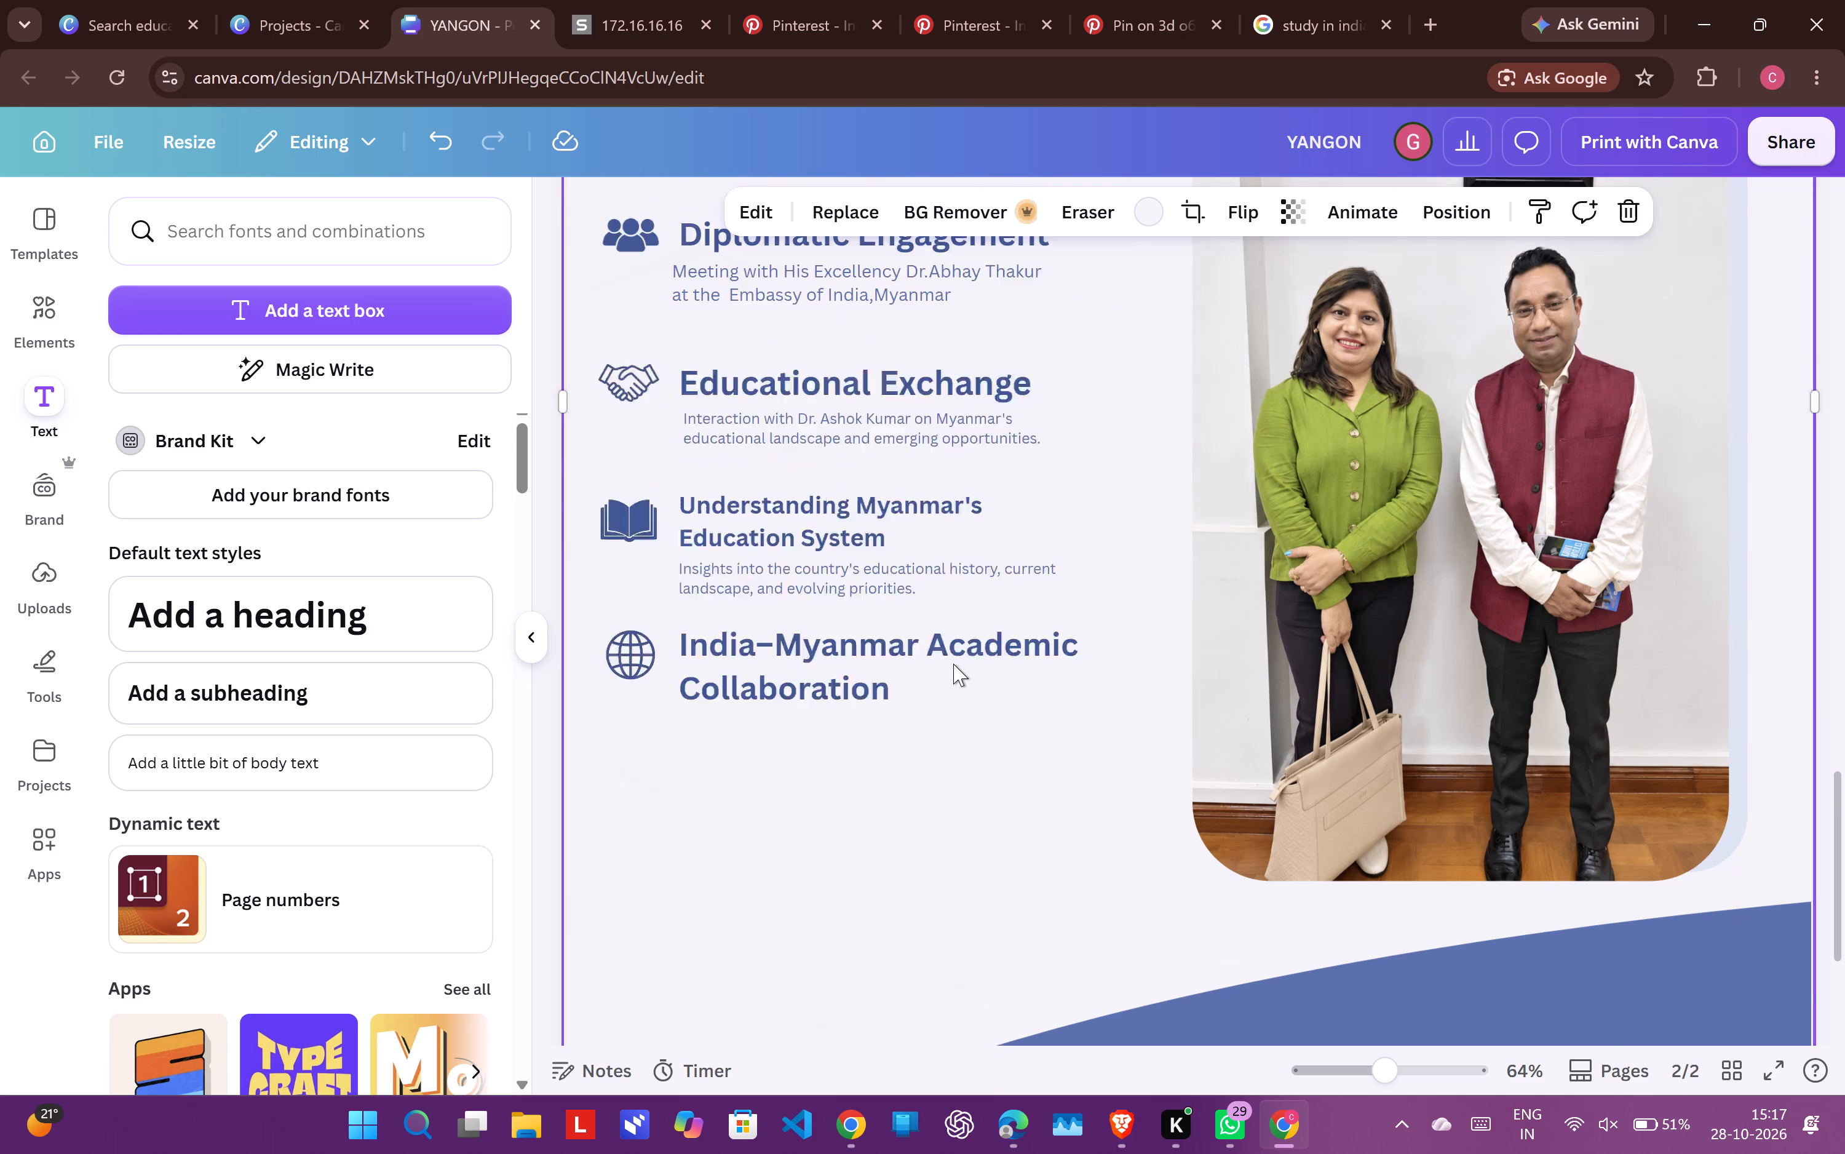
{"action": "scroll", "coordinate": [953, 664], "scroll_direction": "up", "scroll_amount": 1}
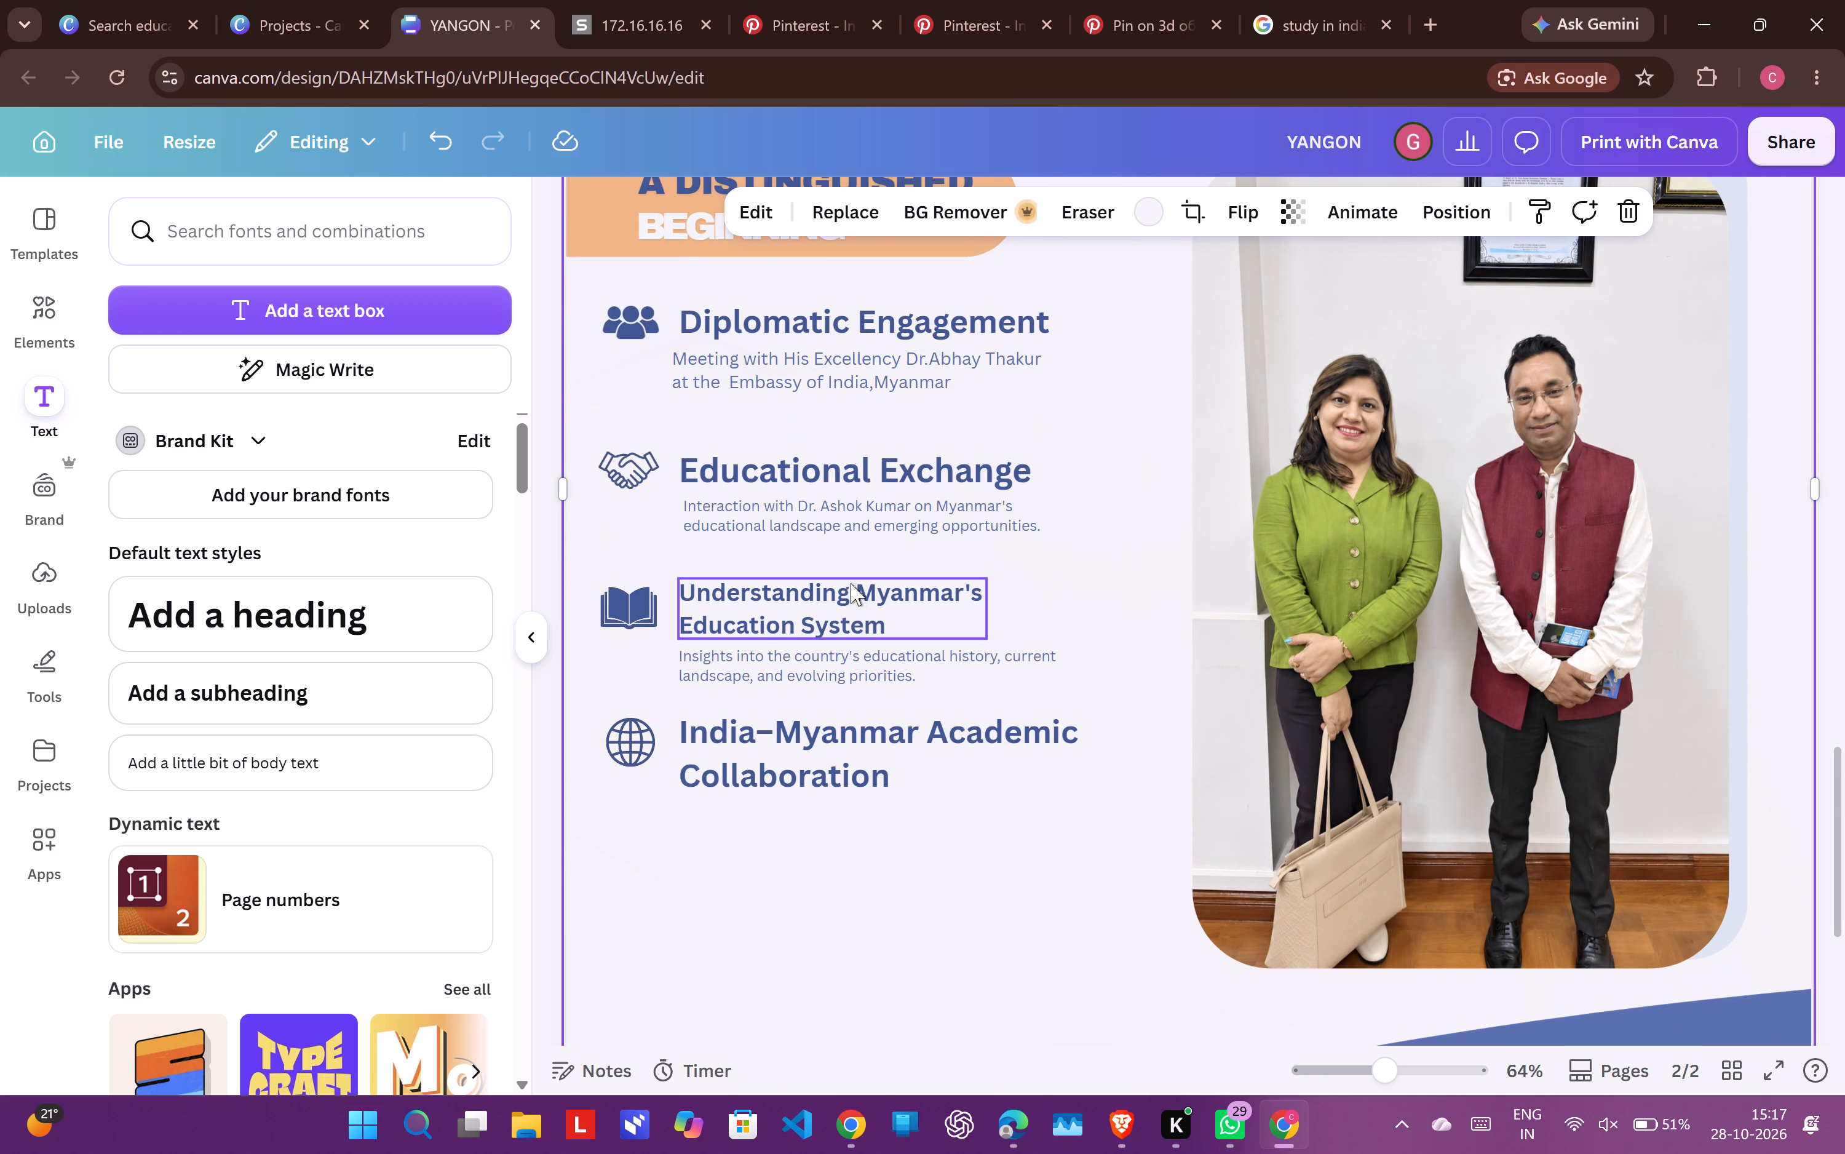
{"action": "left_click", "coordinate": [856, 589]}
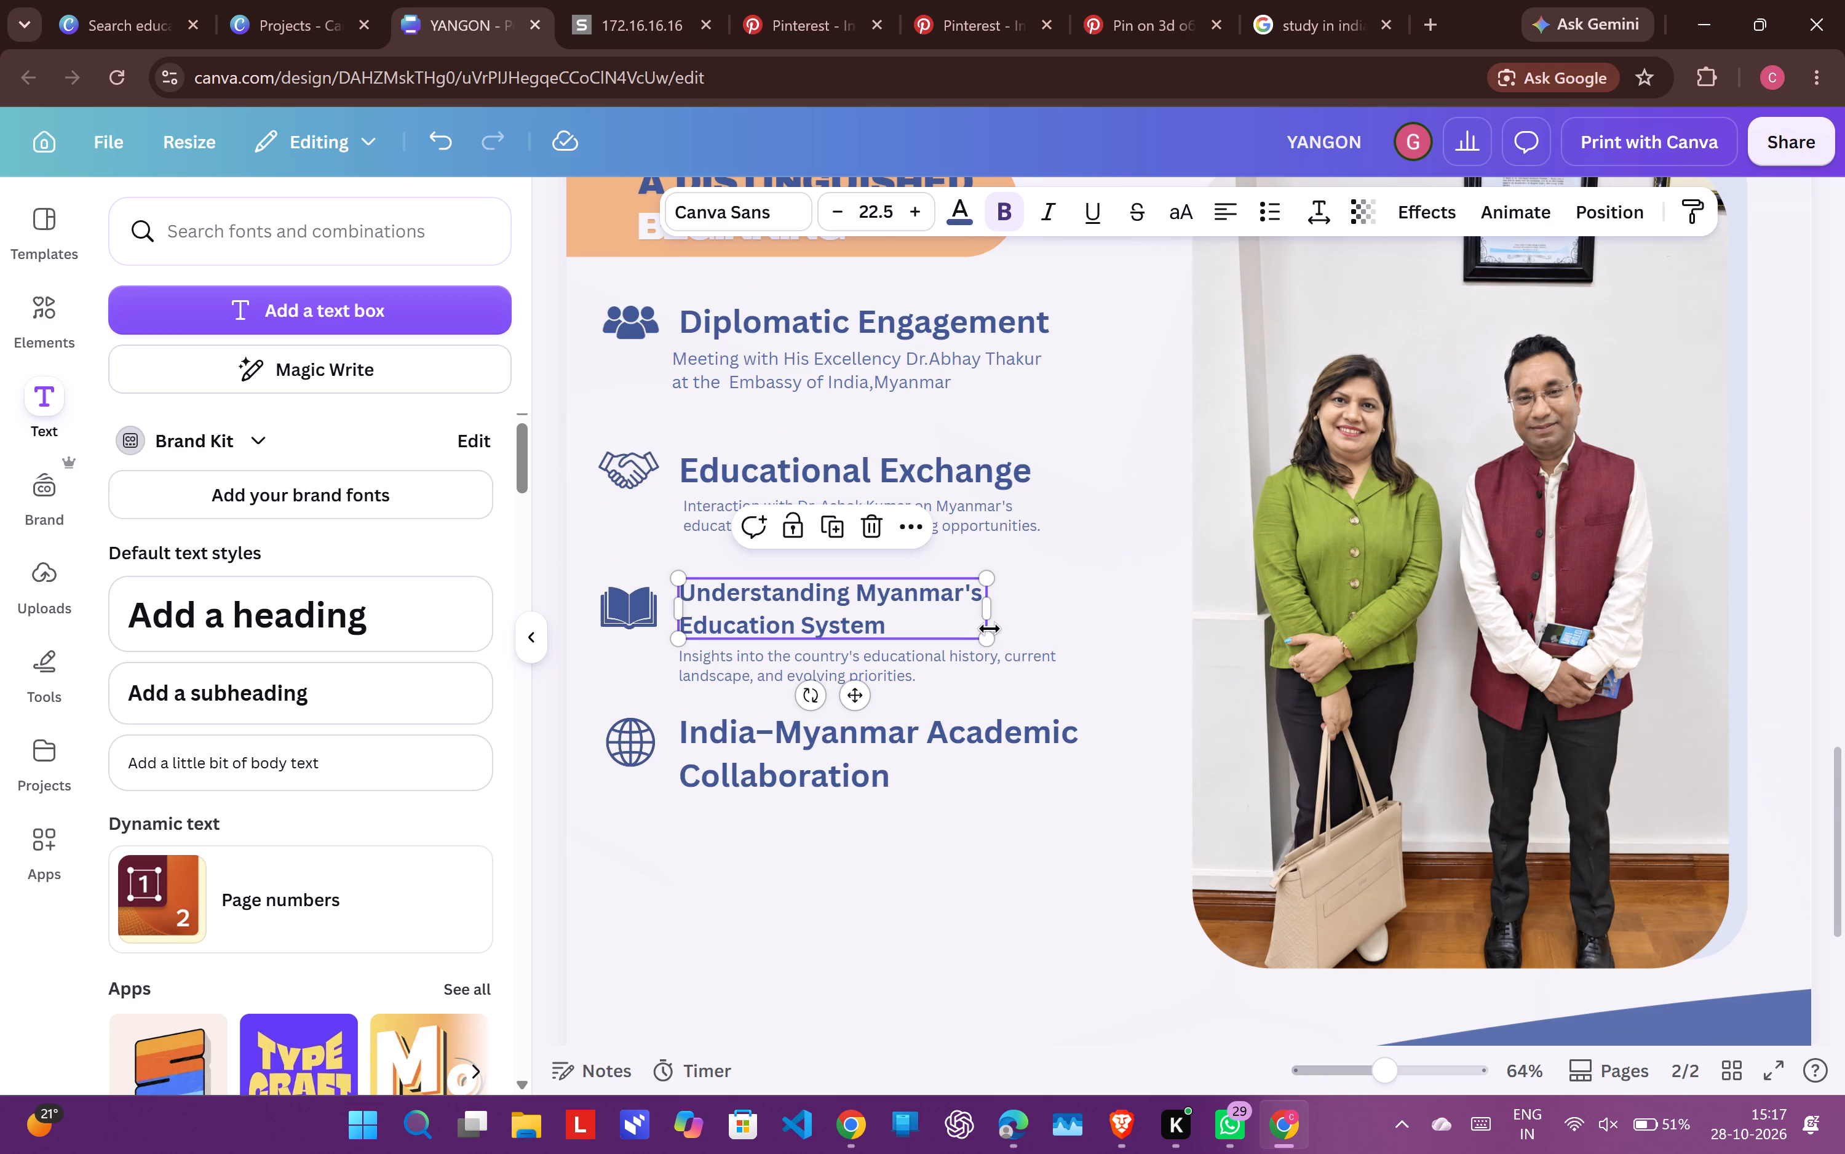
{"action": "left_click_drag", "start_coordinate": [989, 639], "coordinate": [1013, 639]}
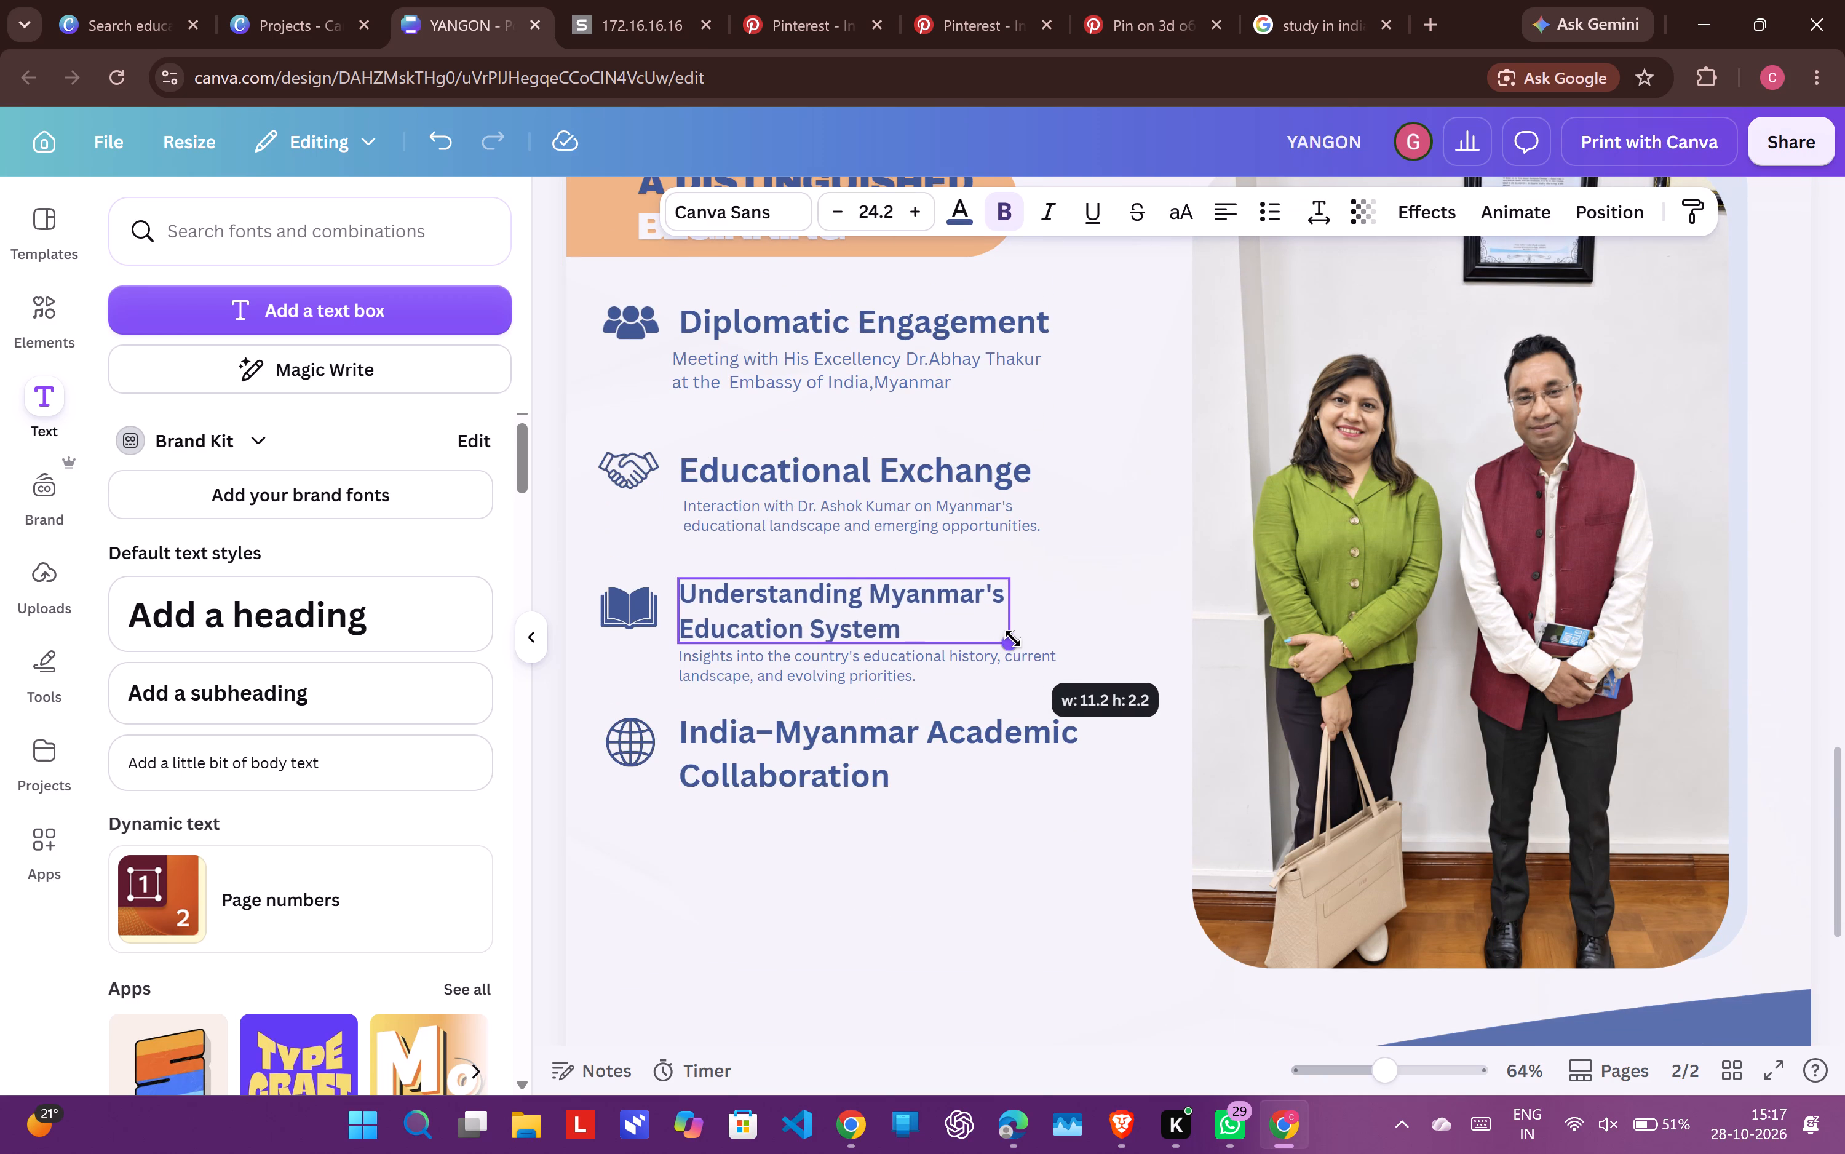
{"action": "left_click_drag", "start_coordinate": [1013, 639], "coordinate": [1037, 639]}
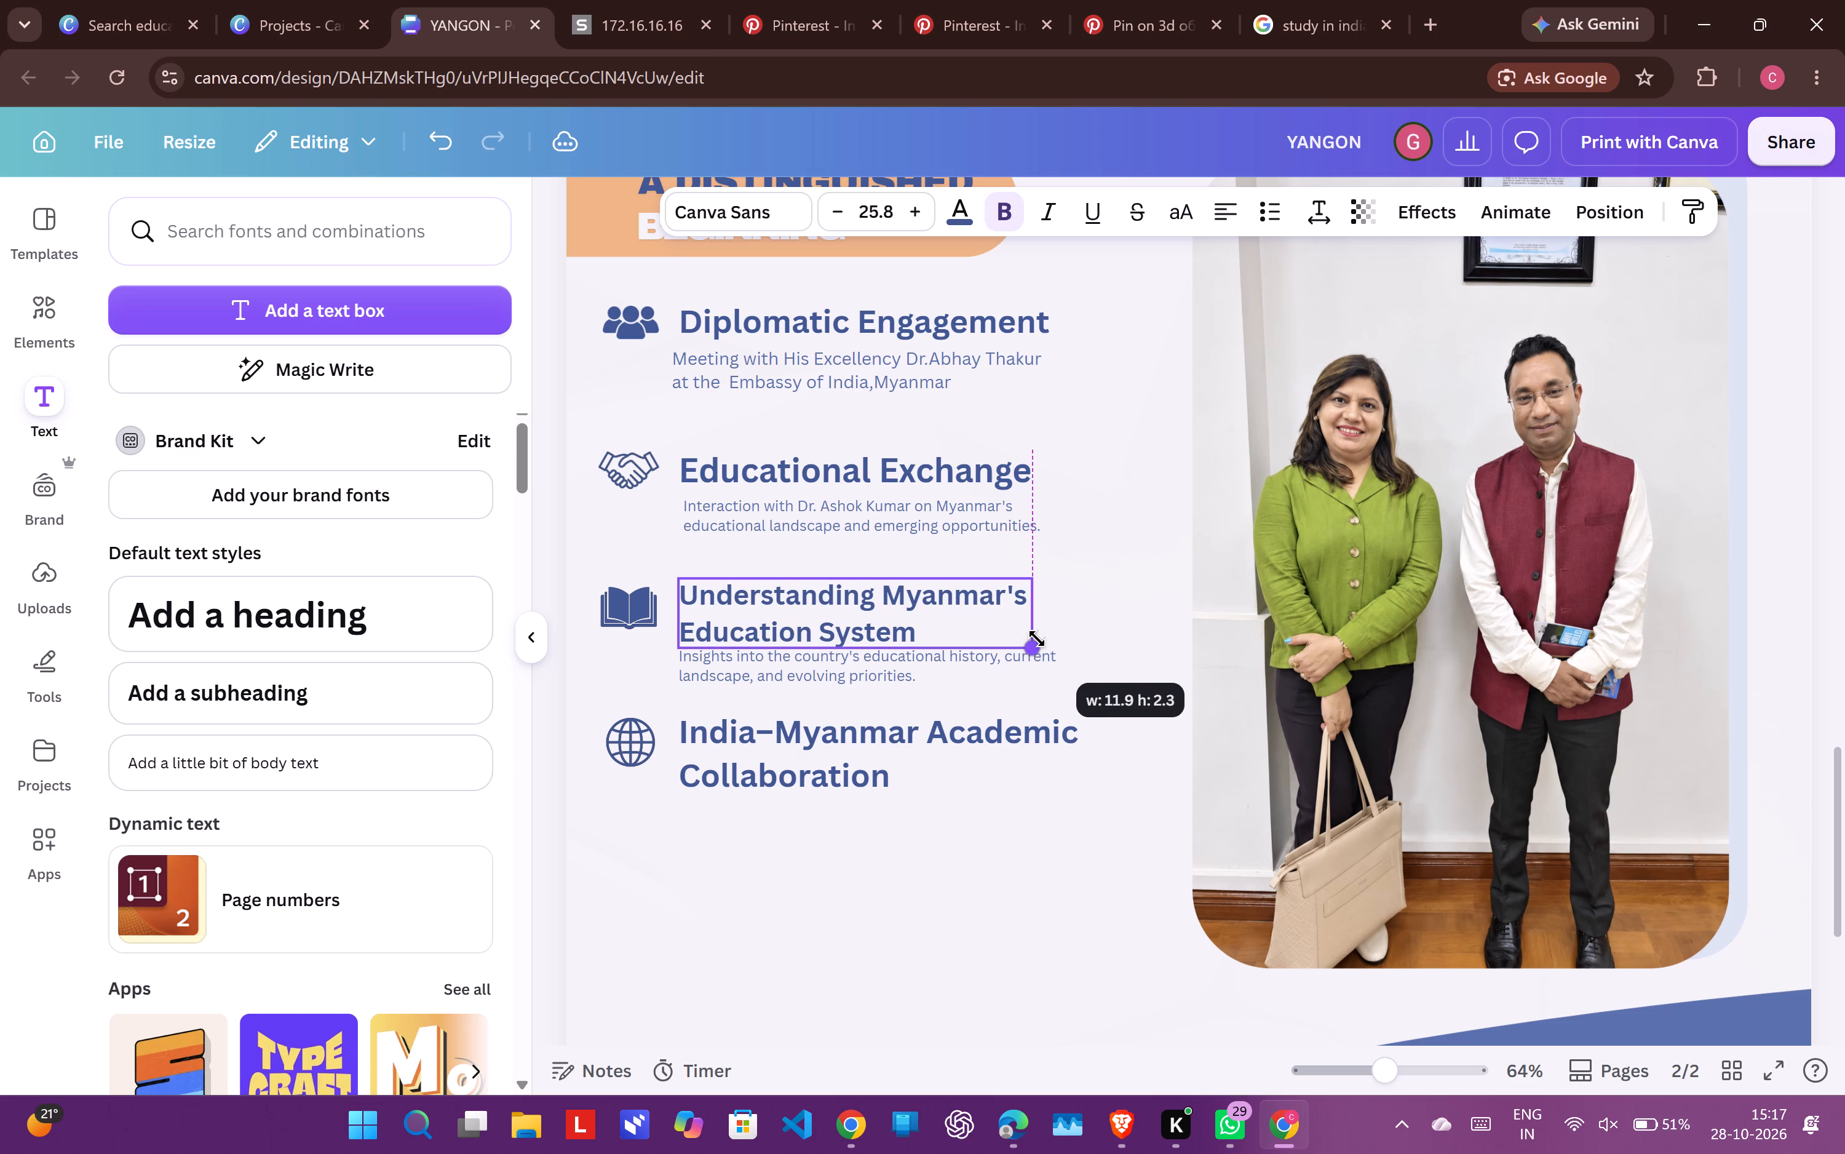
{"action": "left_click_drag", "start_coordinate": [1037, 639], "coordinate": [1029, 637]}
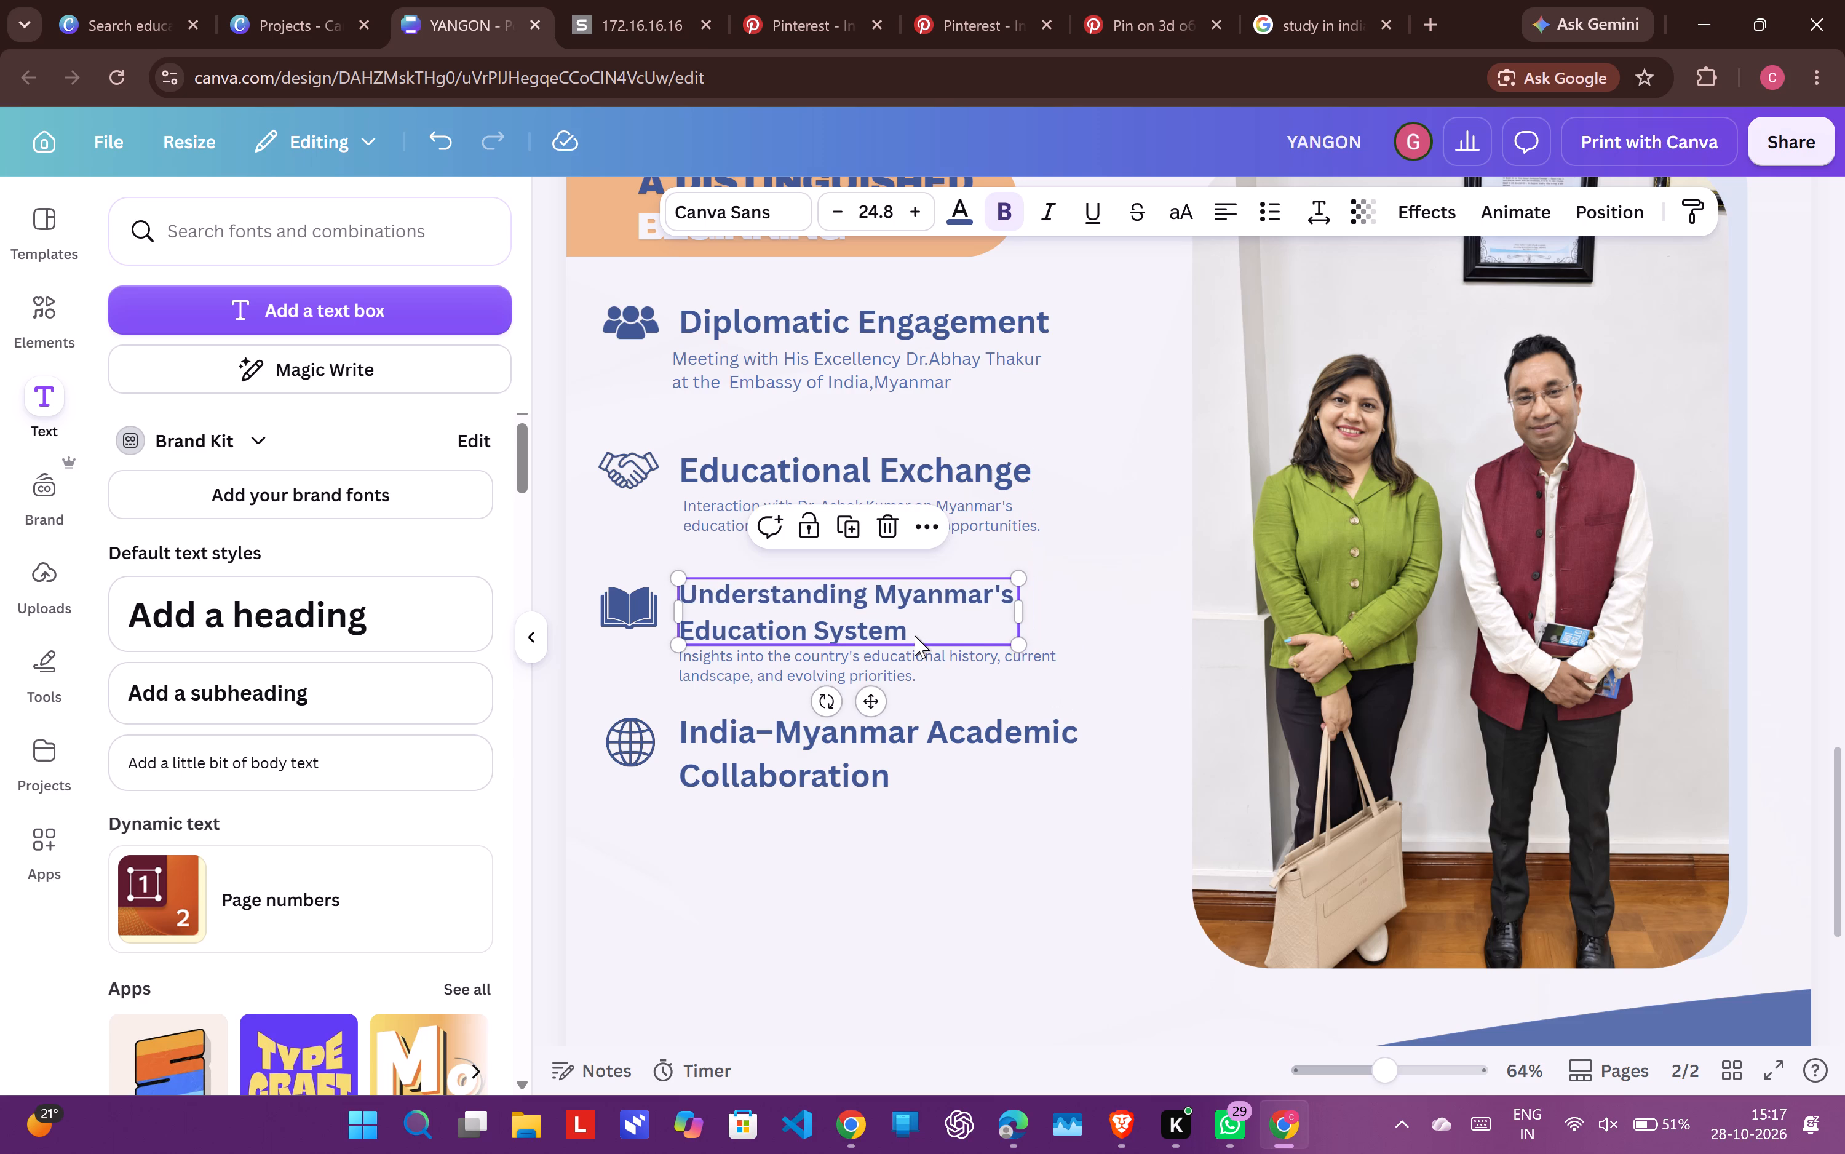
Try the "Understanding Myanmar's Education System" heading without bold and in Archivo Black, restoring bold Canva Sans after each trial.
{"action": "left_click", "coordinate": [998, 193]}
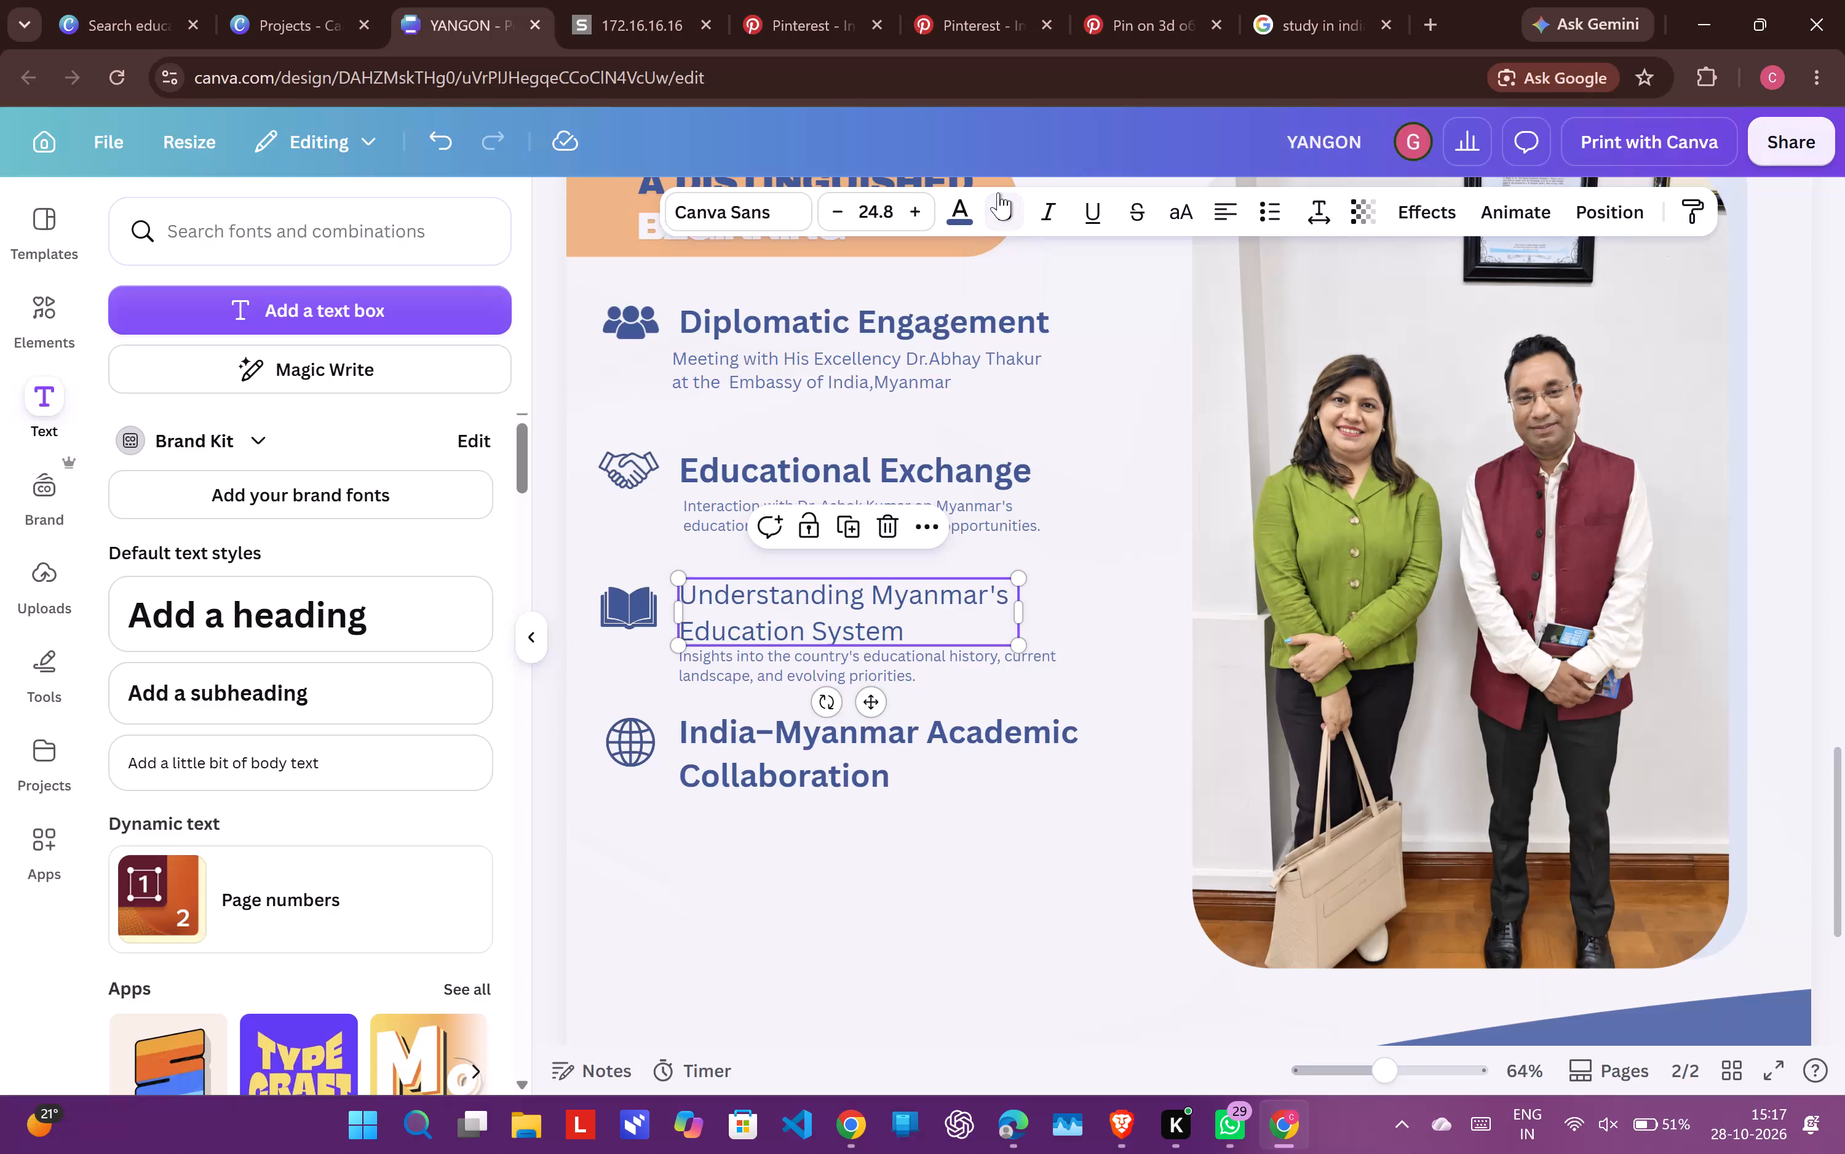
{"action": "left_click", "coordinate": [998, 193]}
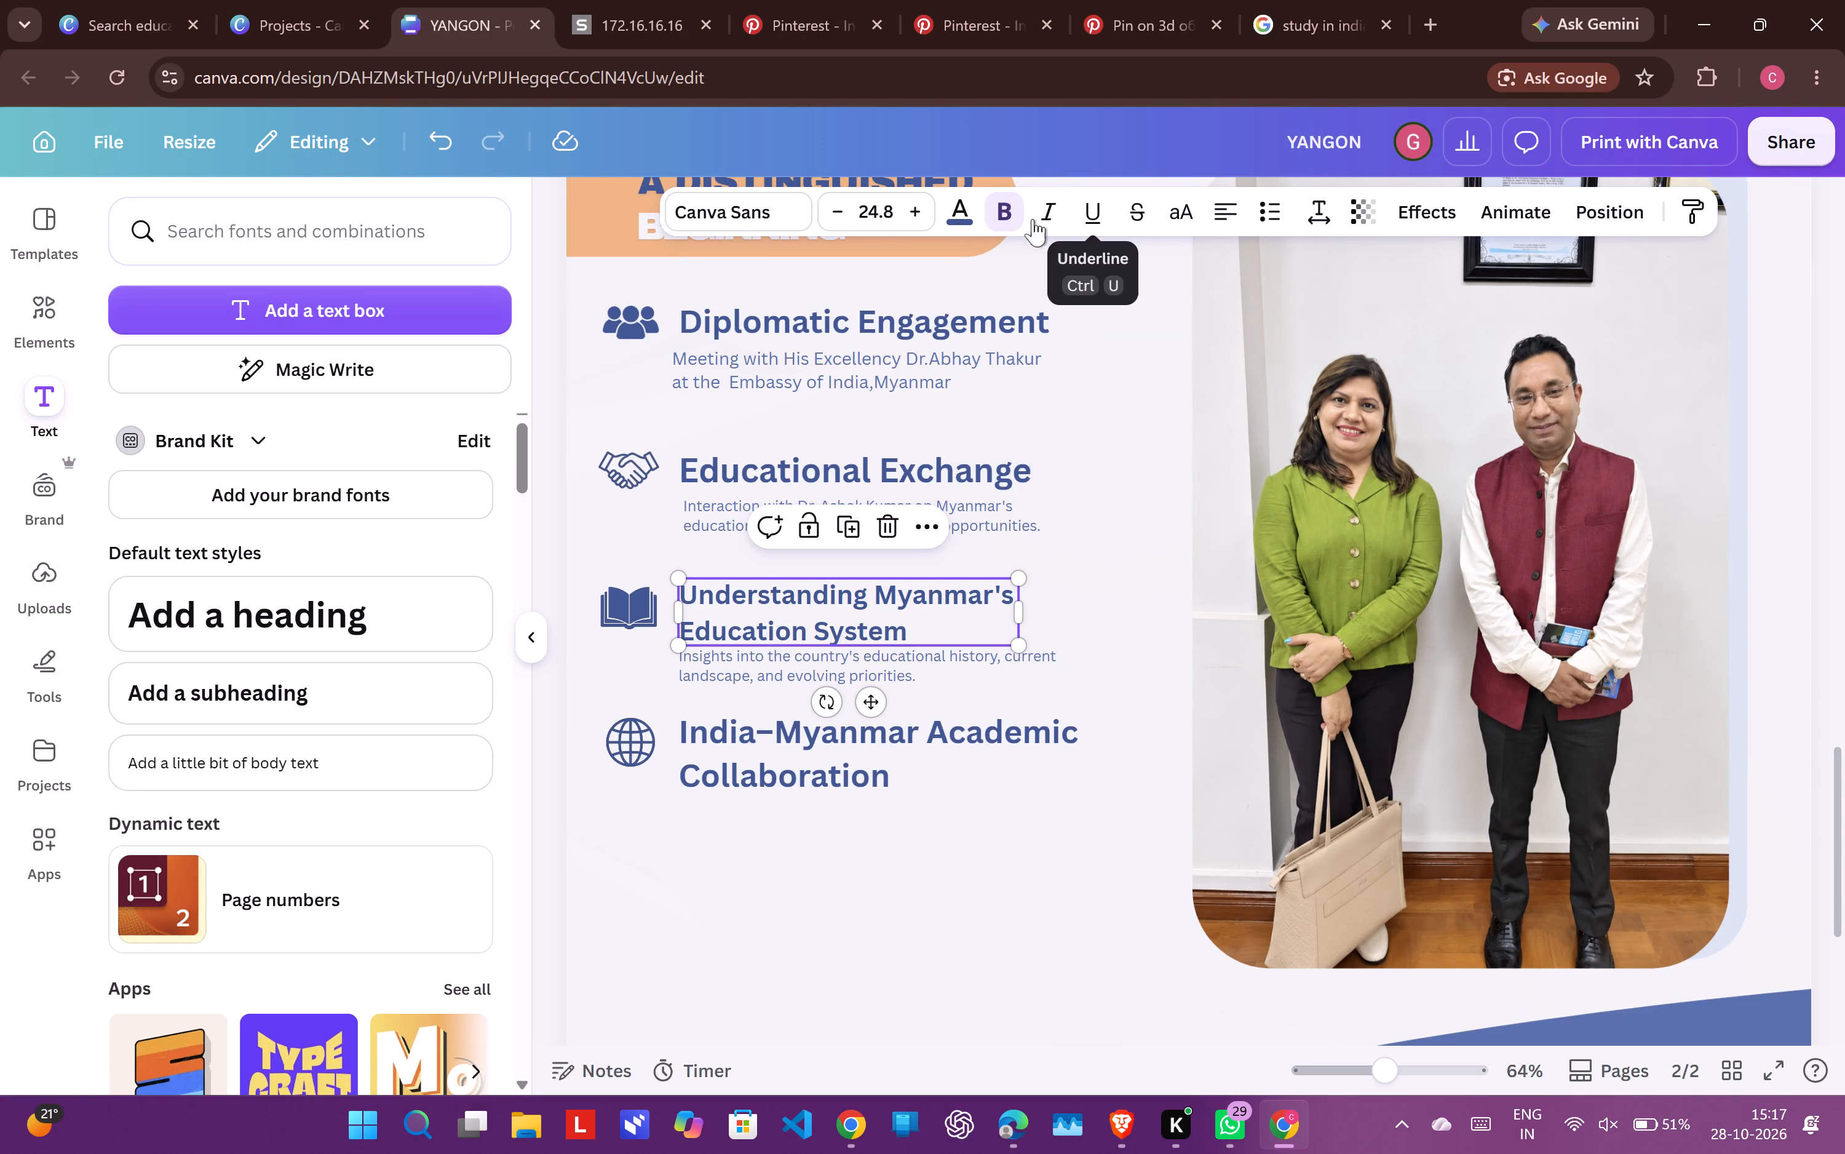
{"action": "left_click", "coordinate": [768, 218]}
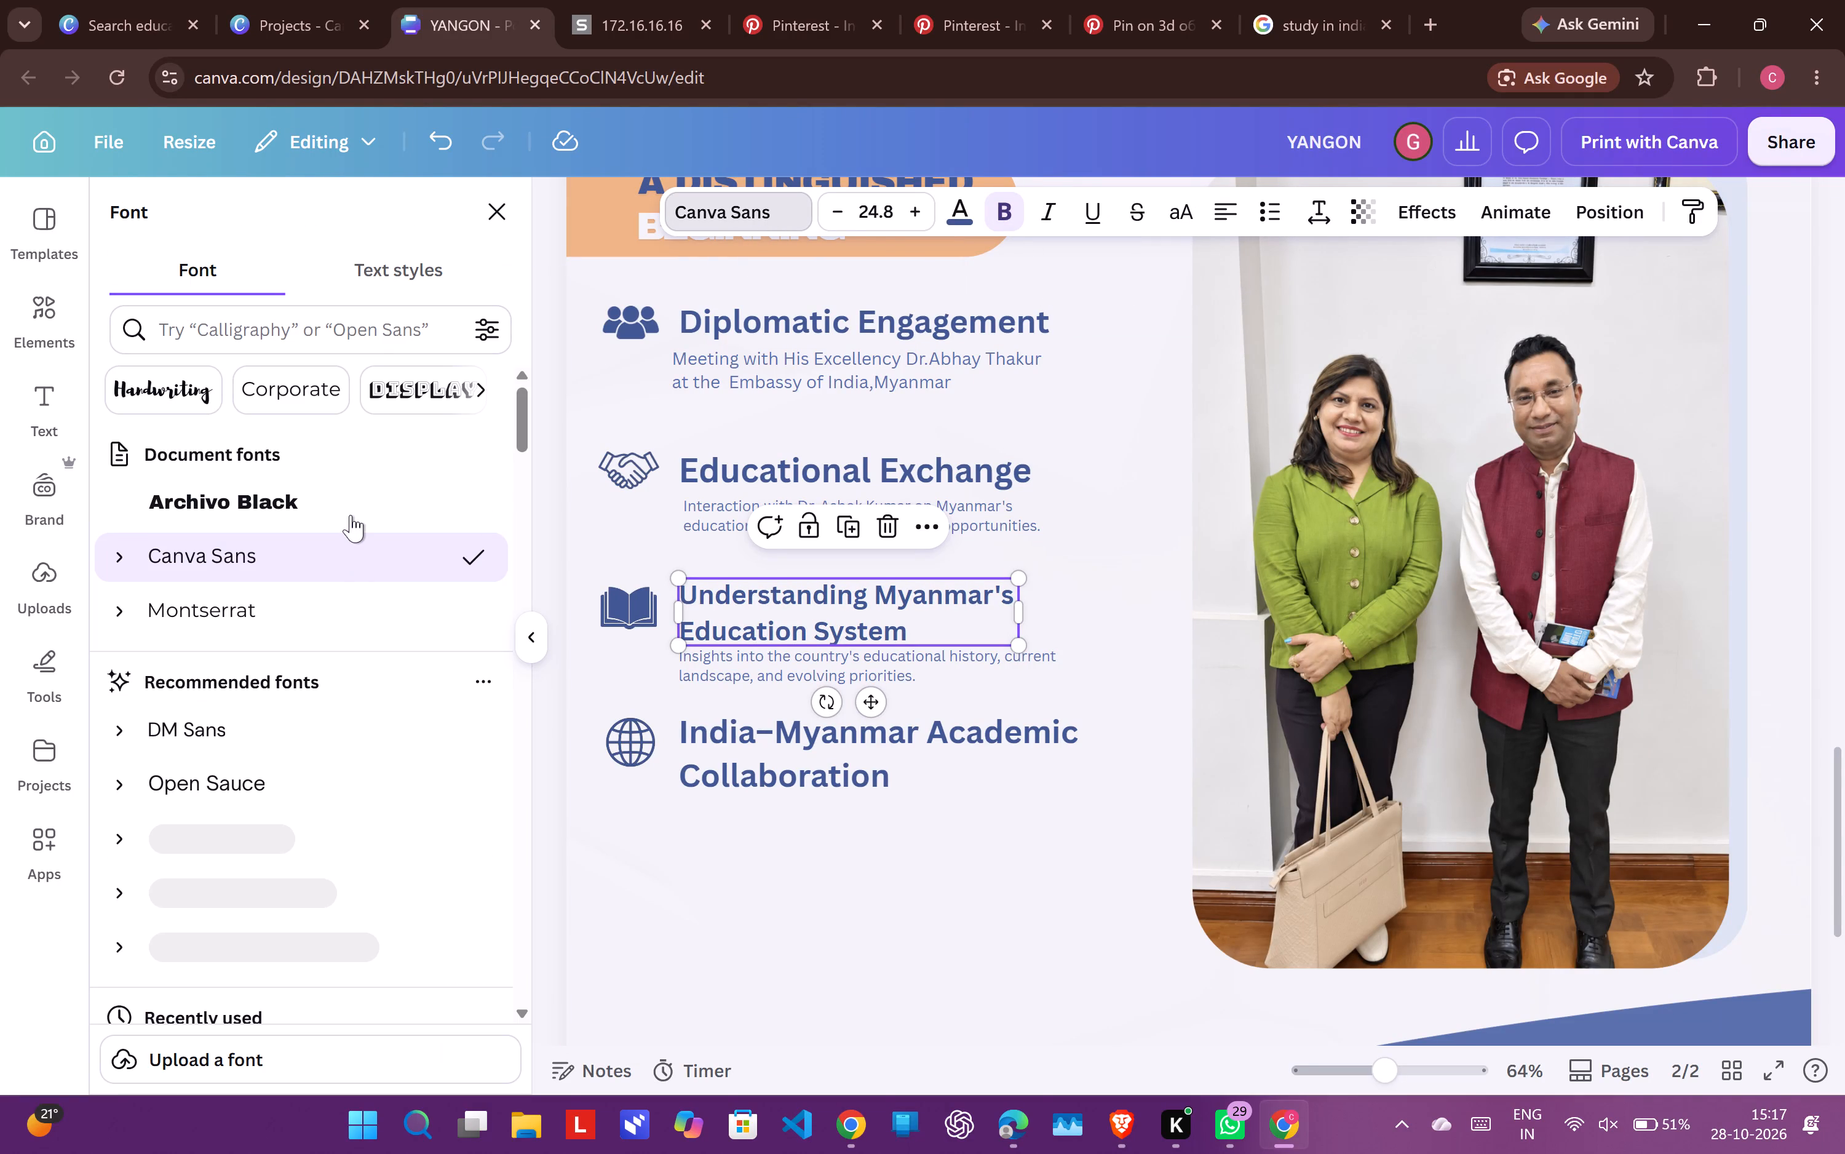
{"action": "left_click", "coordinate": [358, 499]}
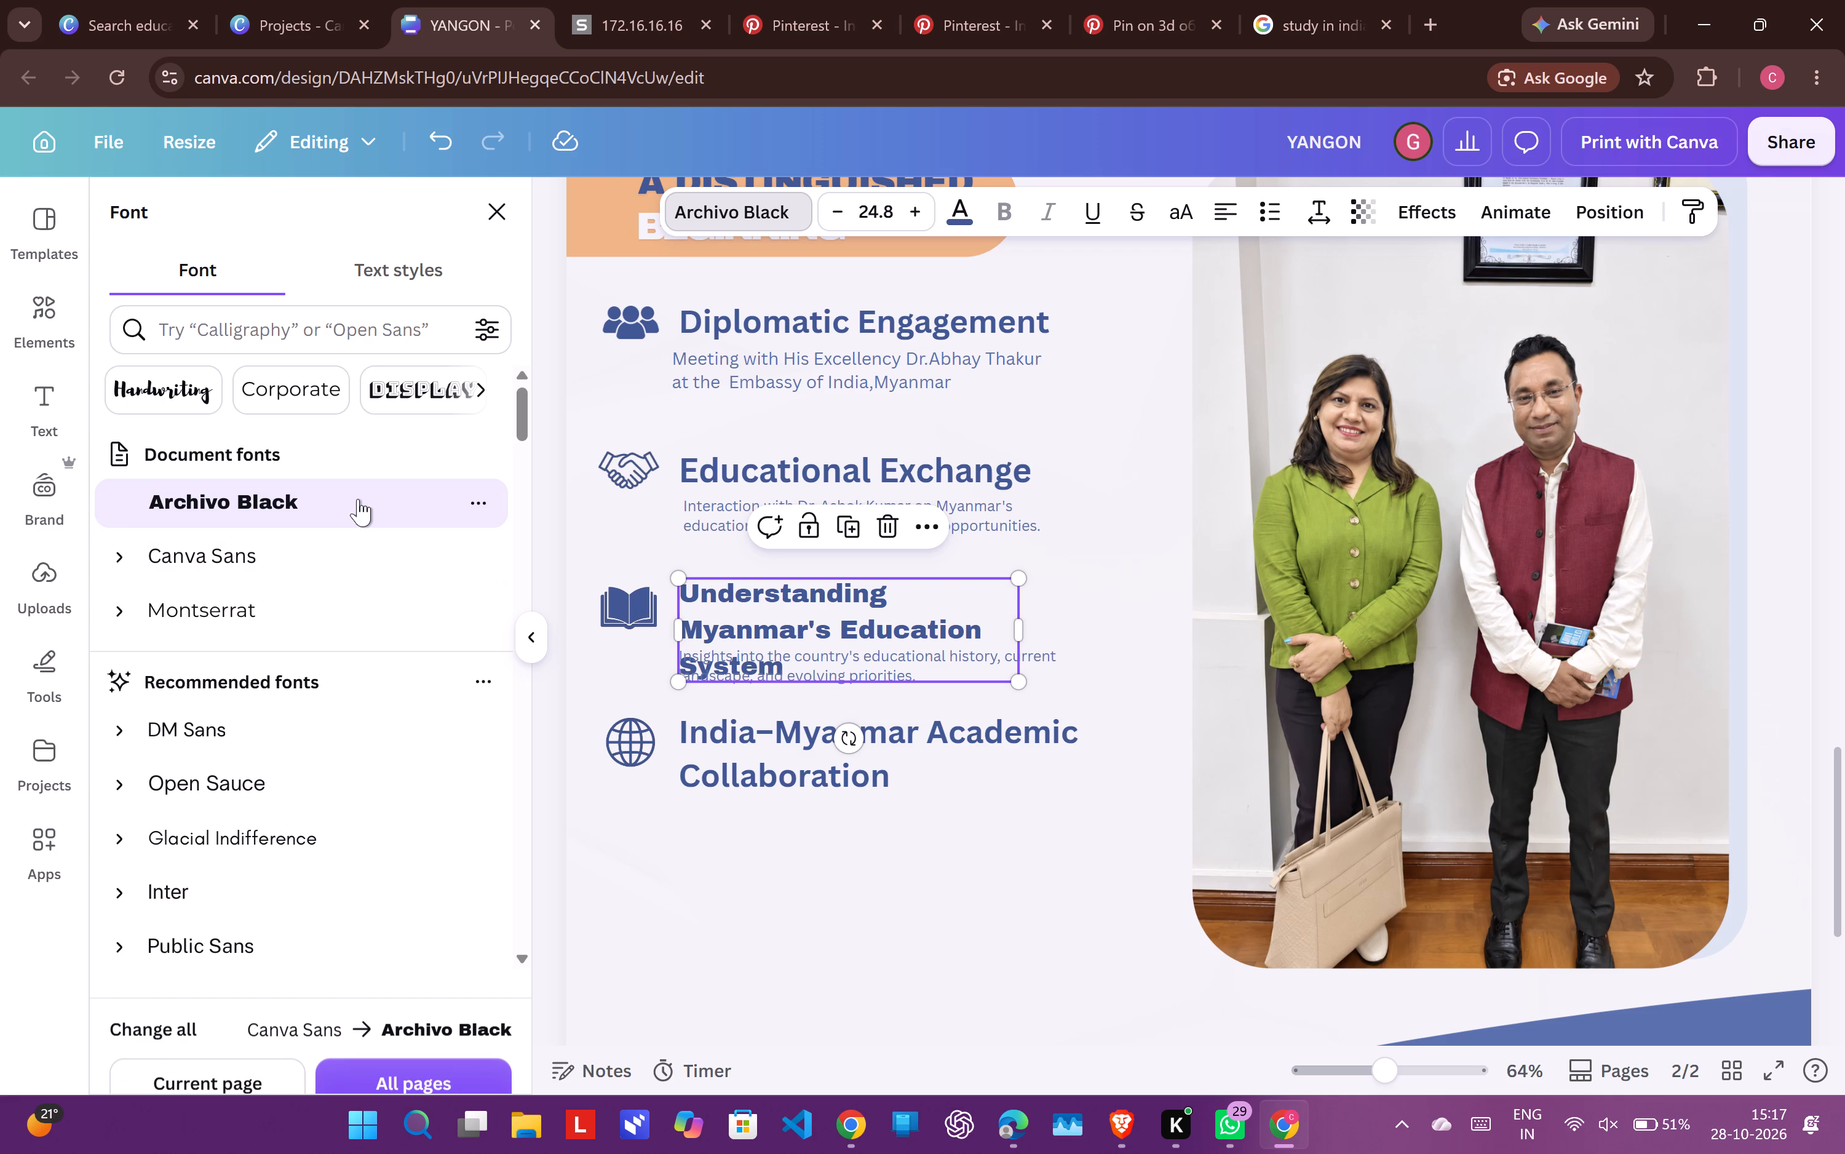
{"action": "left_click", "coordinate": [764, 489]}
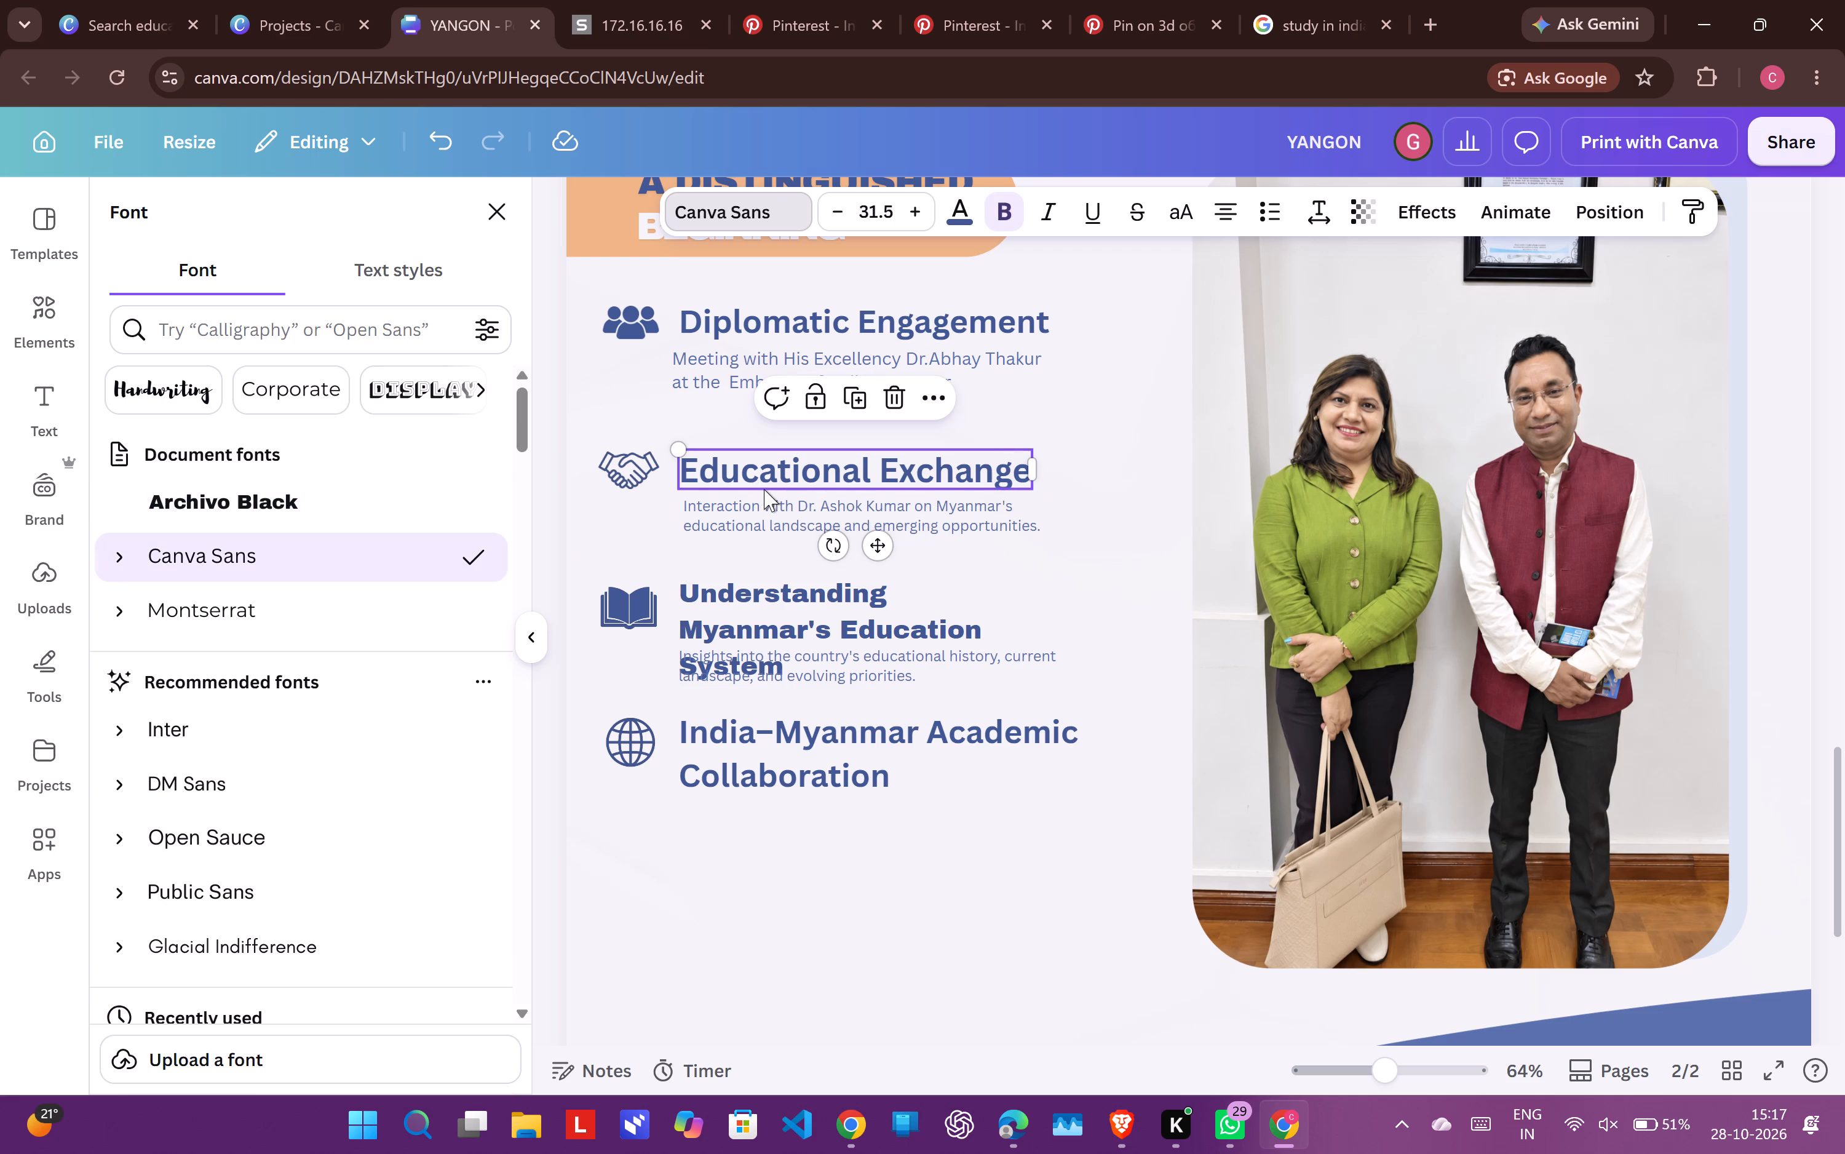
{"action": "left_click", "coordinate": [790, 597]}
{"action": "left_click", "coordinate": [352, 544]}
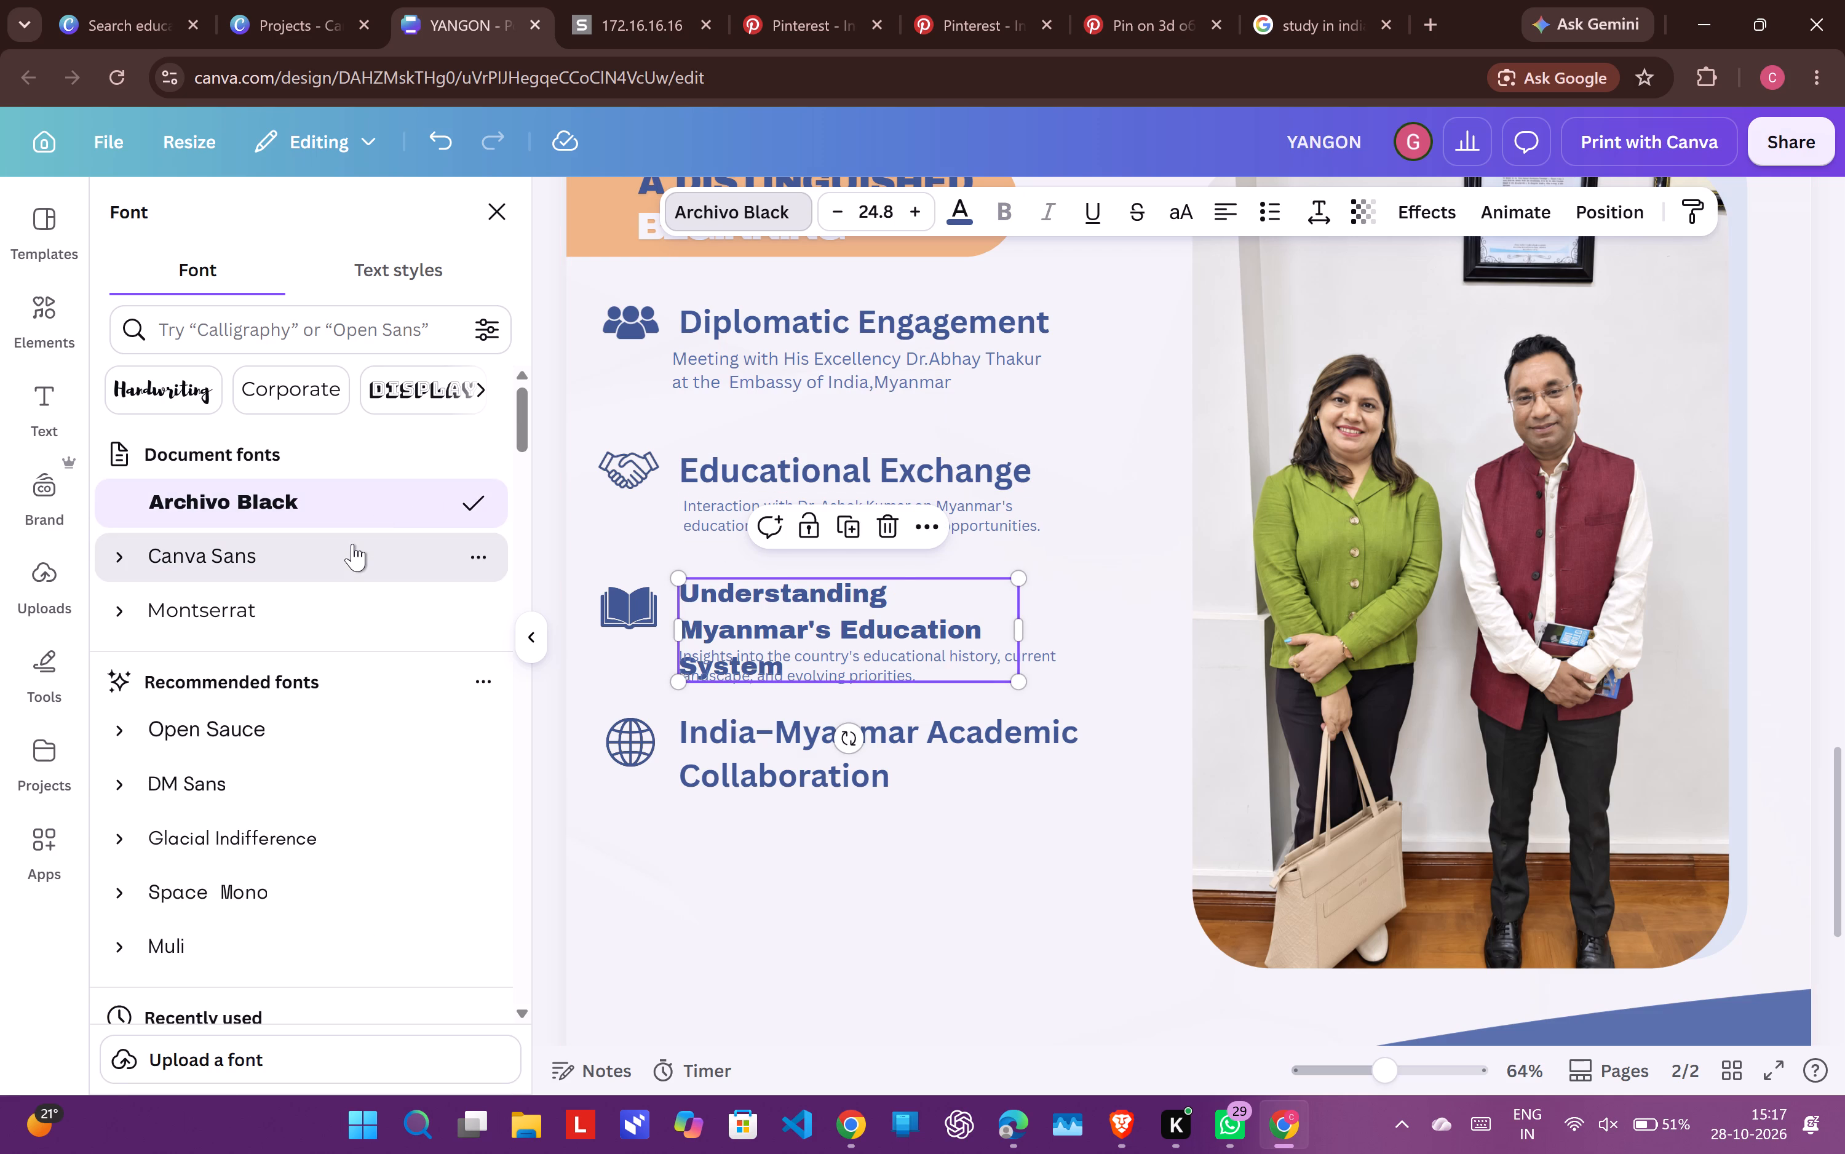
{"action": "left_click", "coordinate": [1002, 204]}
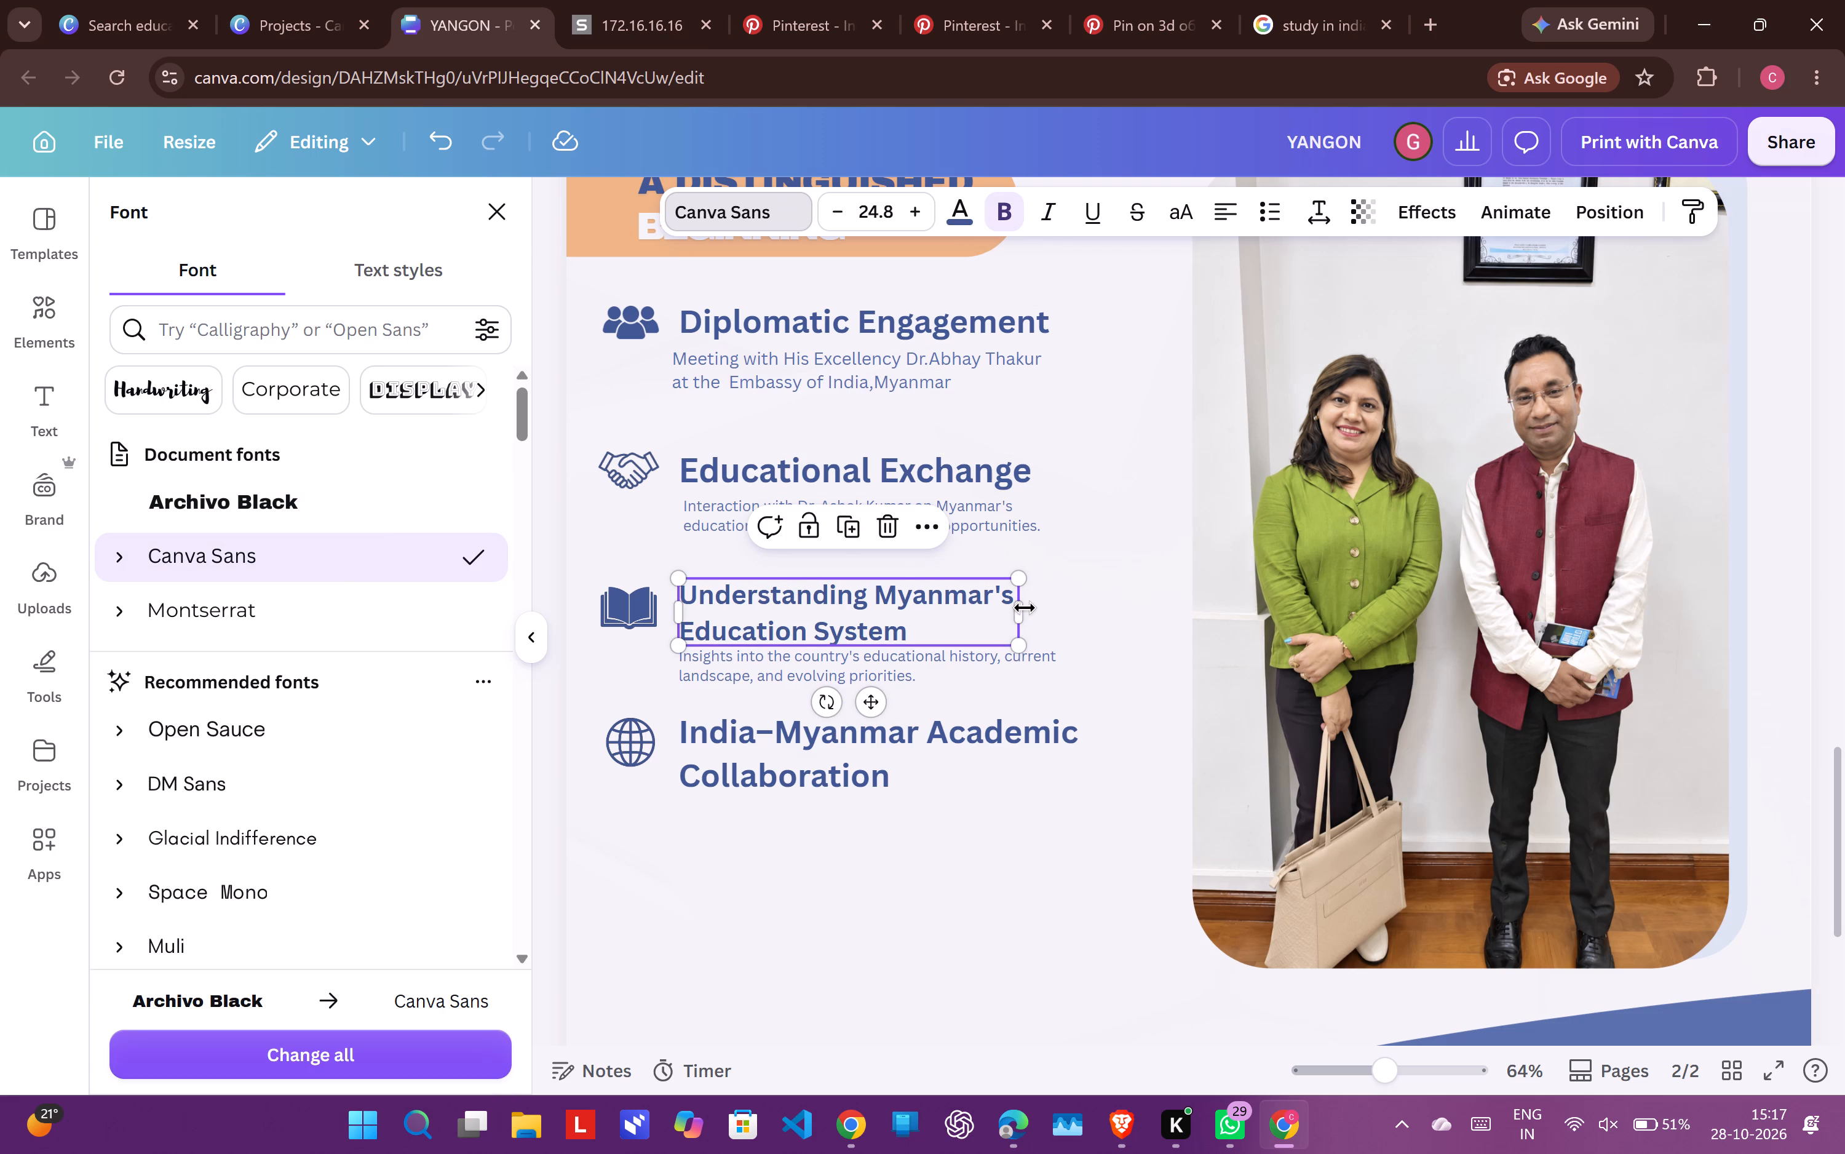
Scale the "India–Myanmar Academic Collaboration" heading down to font size 25.3.
{"action": "left_click", "coordinate": [875, 746]}
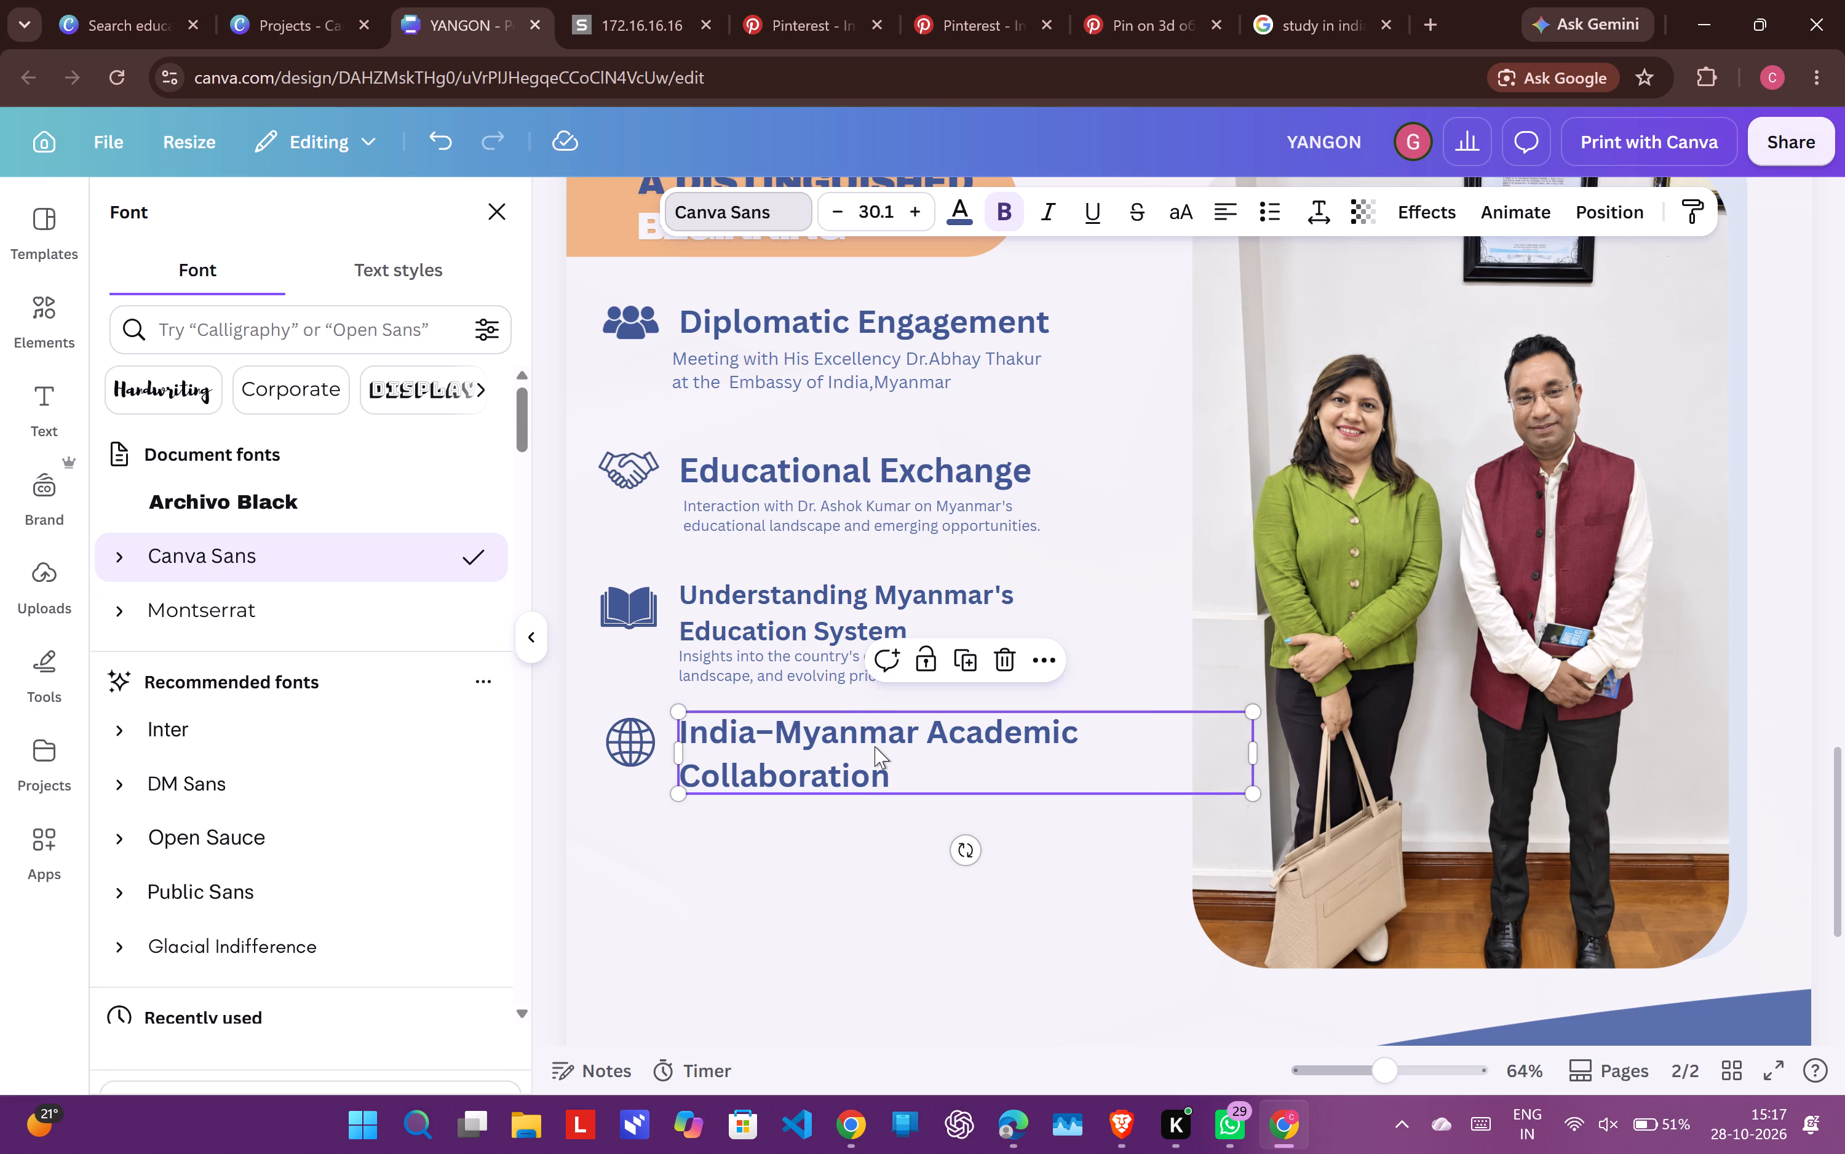
{"action": "left_click_drag", "start_coordinate": [1255, 792], "coordinate": [1121, 781]}
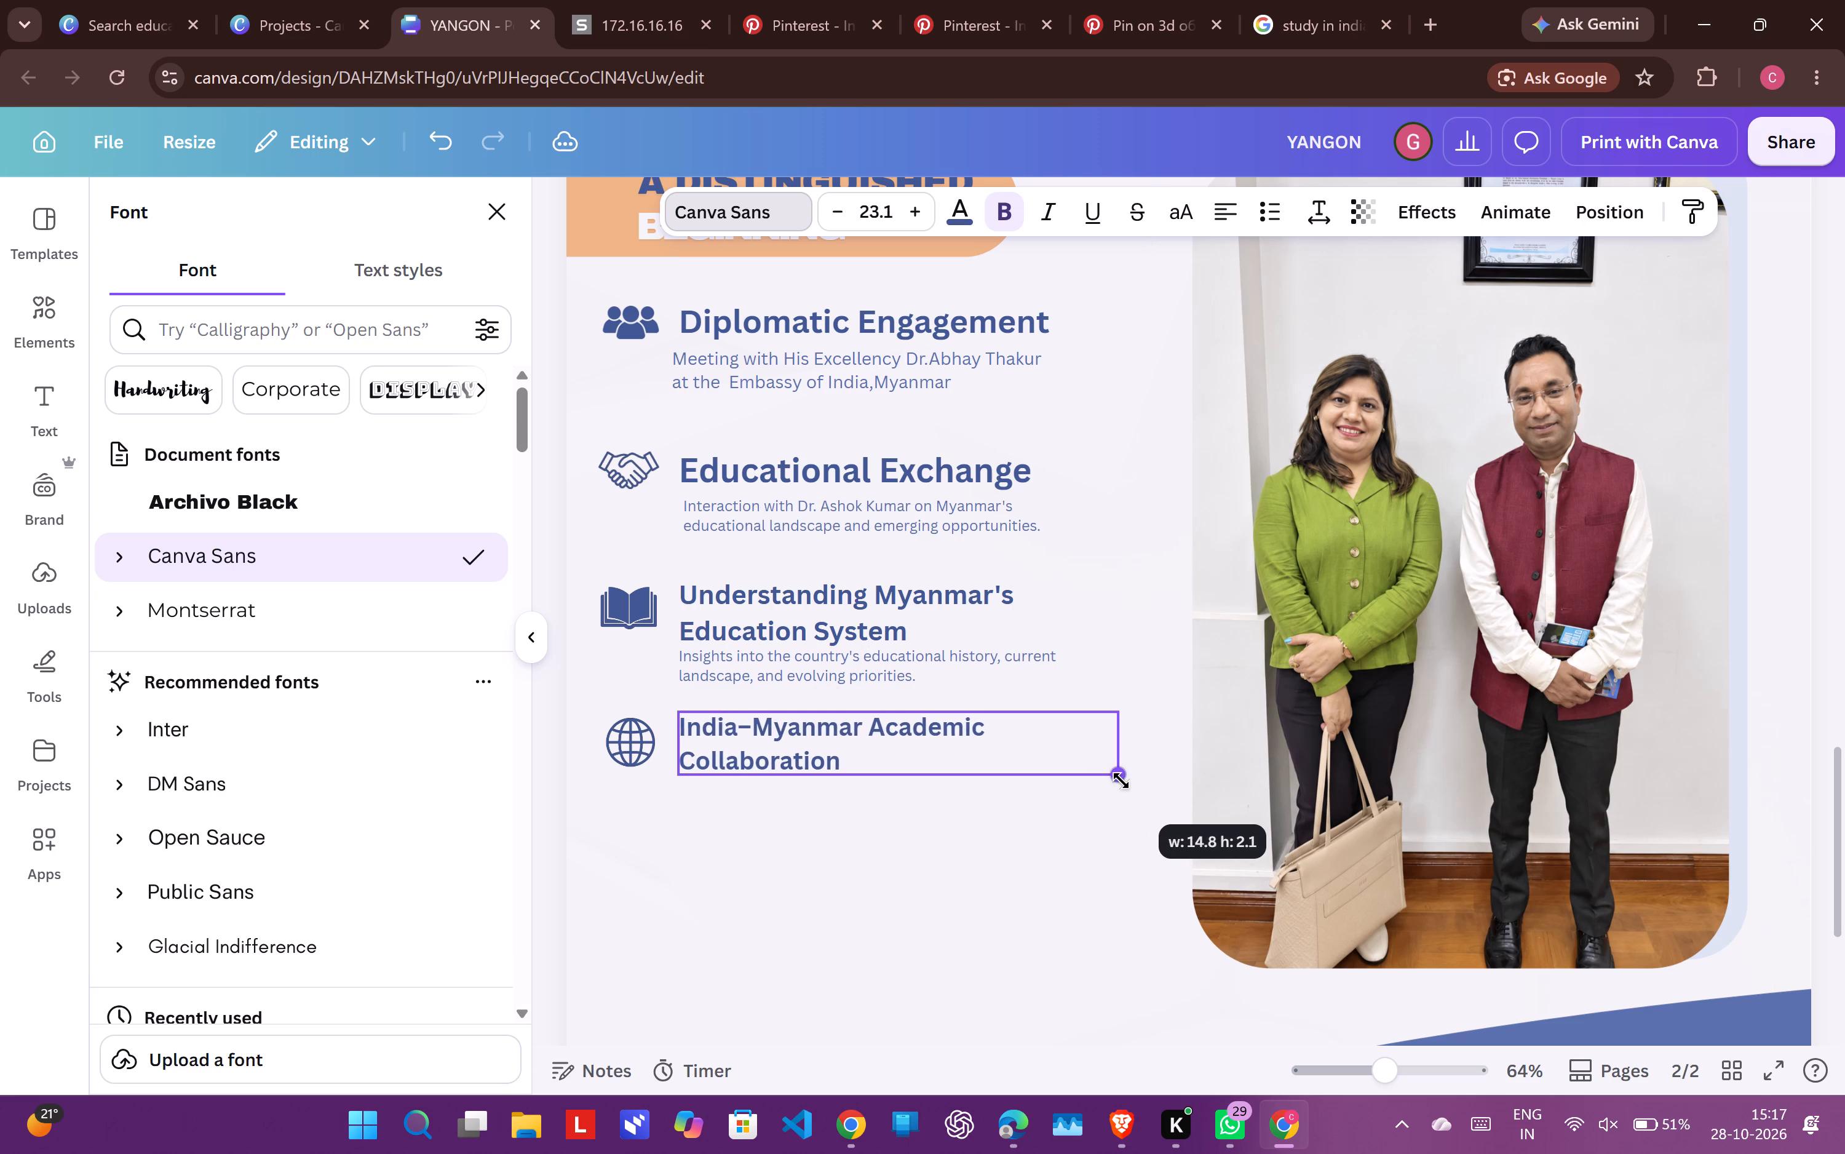
{"action": "left_click_drag", "start_coordinate": [1121, 781], "coordinate": [1164, 778]}
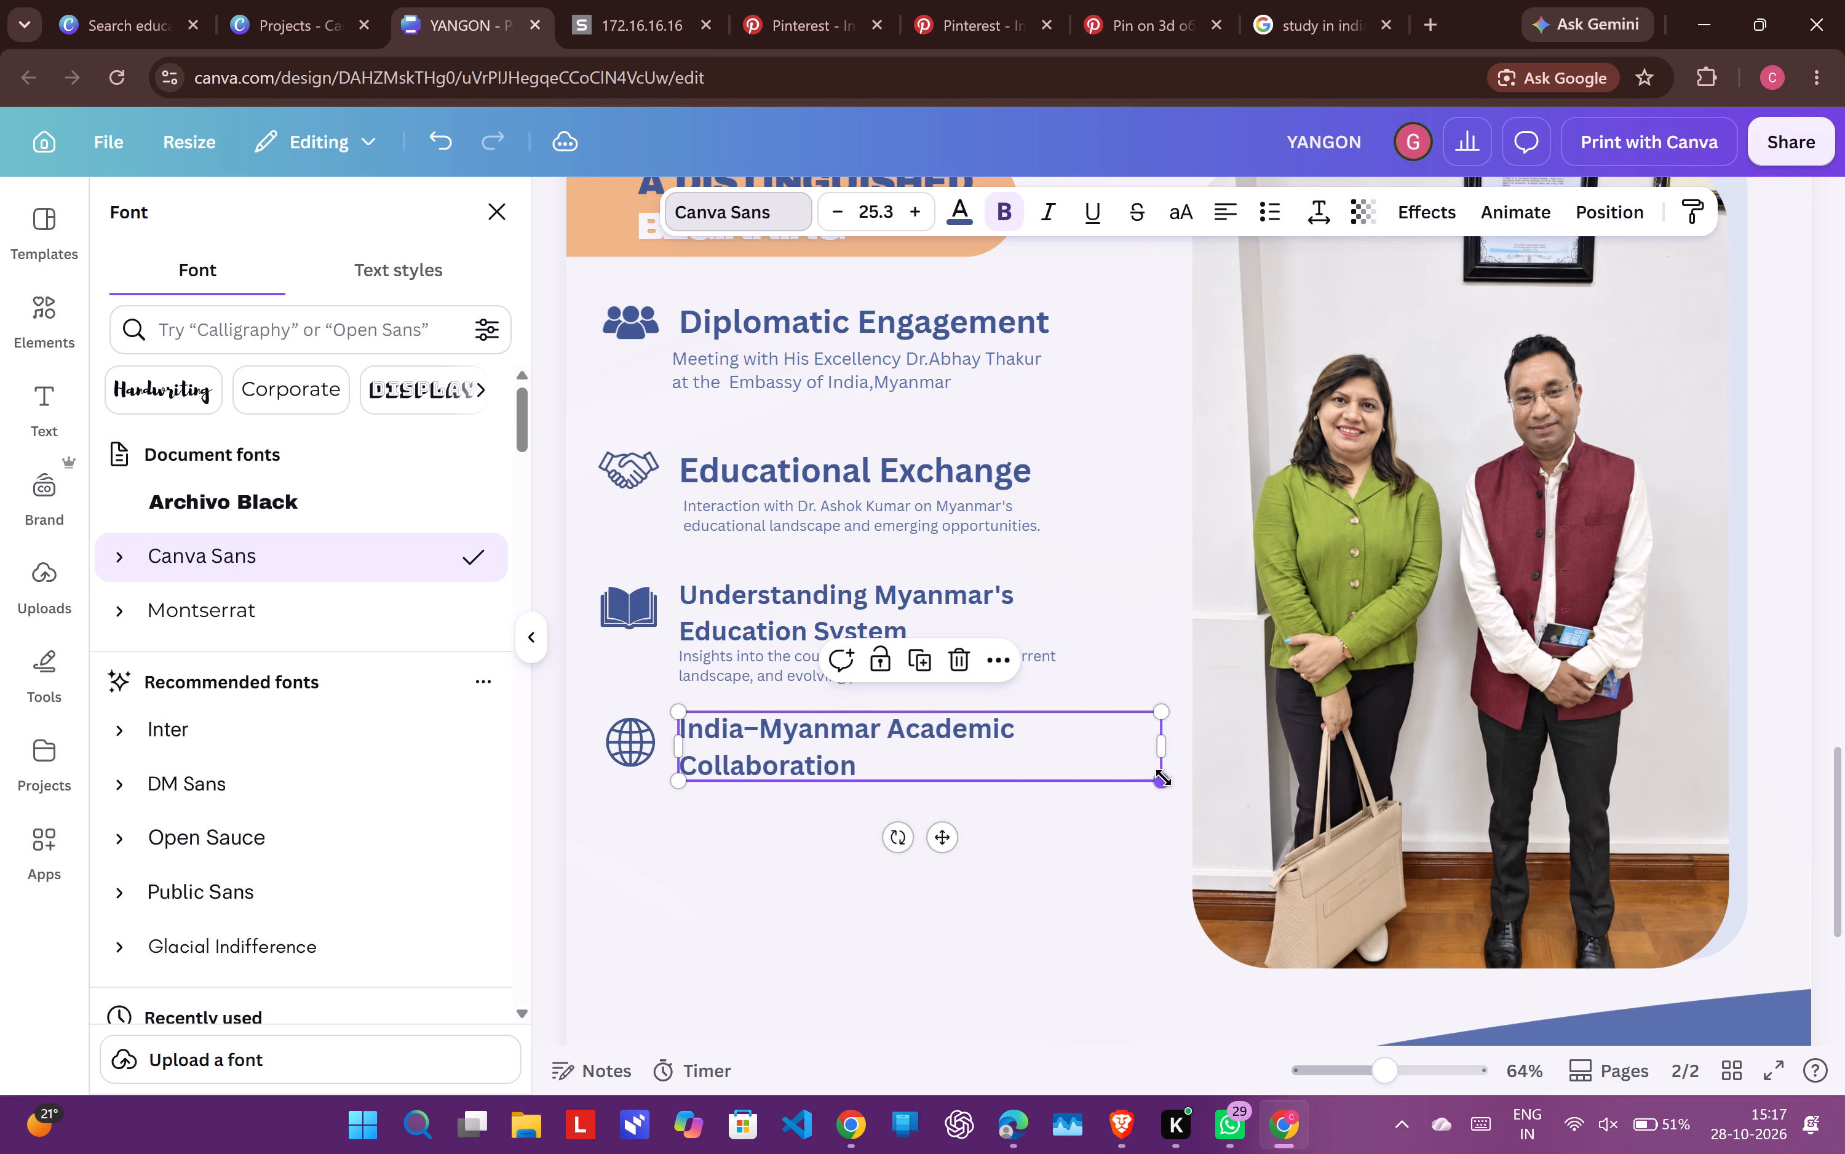
{"action": "right_click", "coordinate": [1121, 895]}
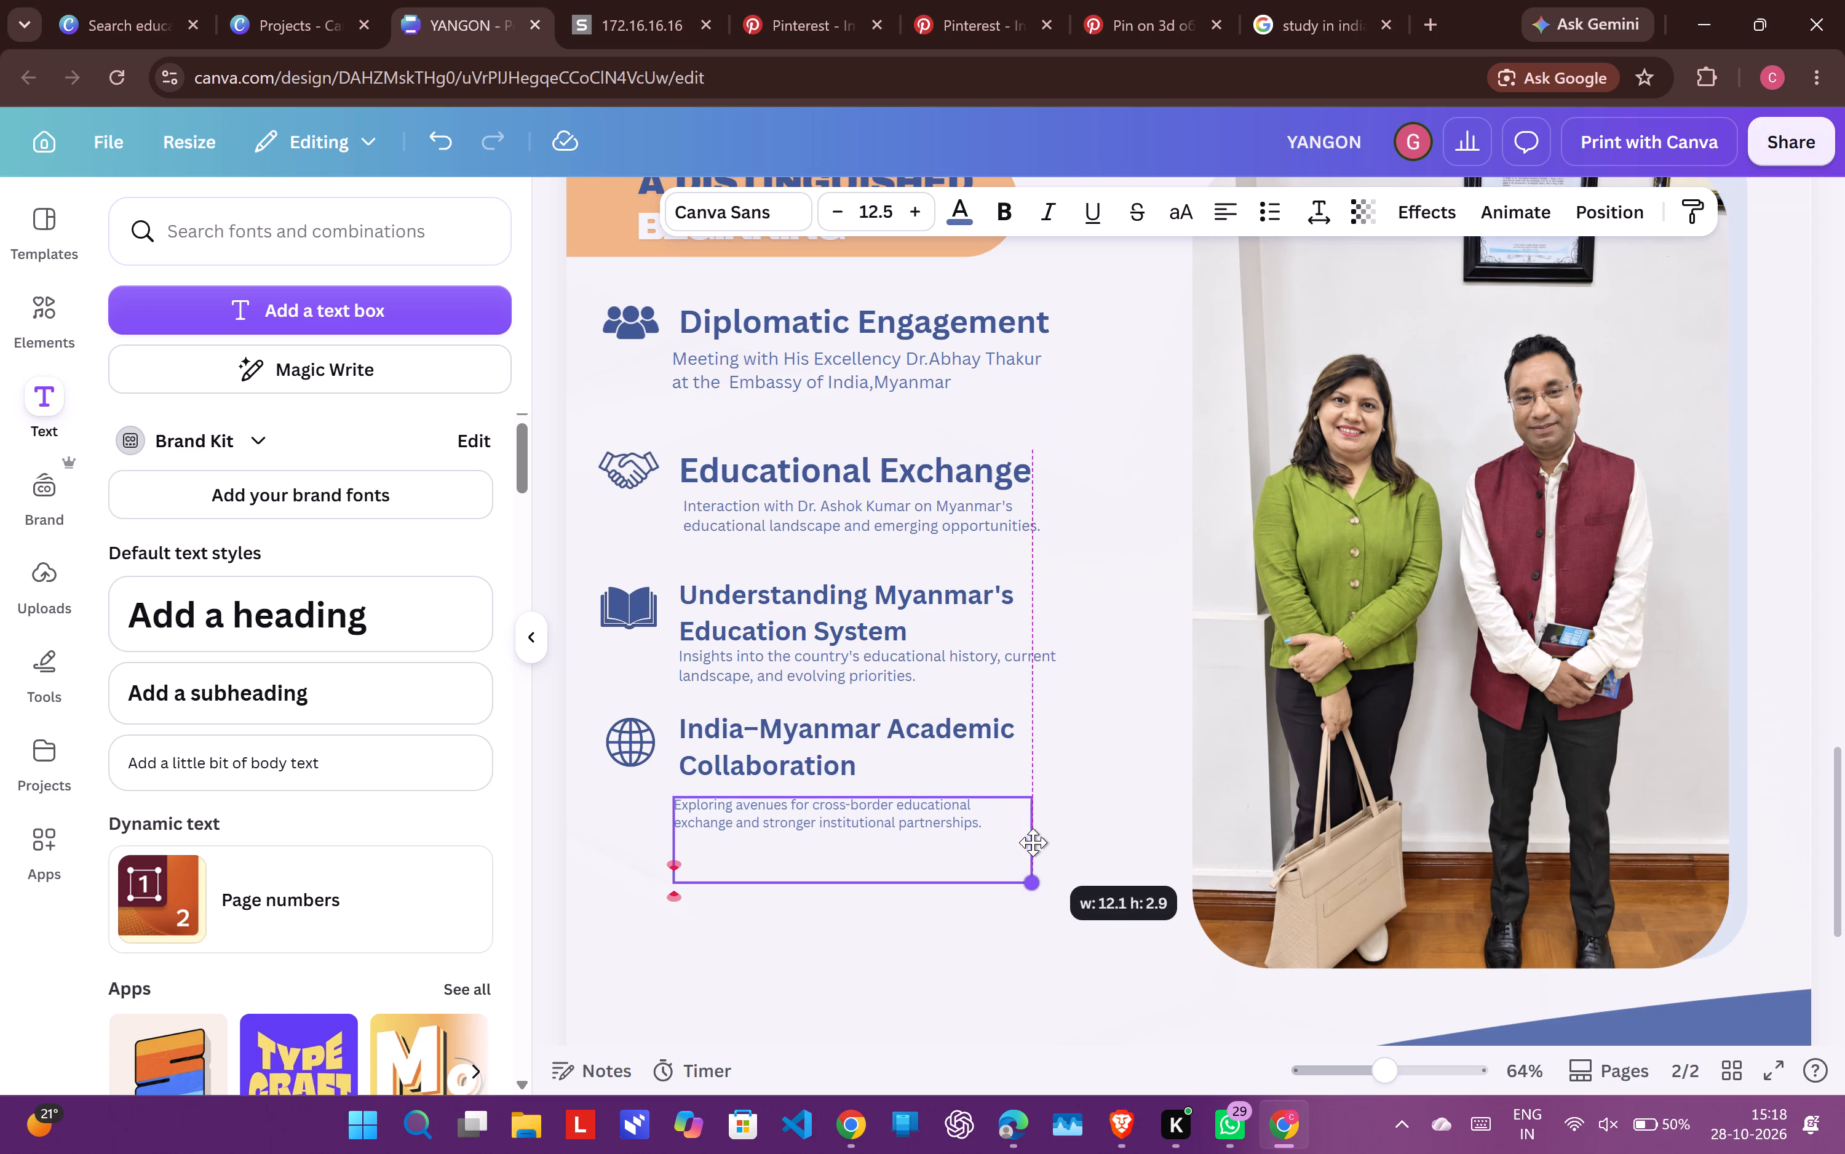
{"action": "left_click_drag", "start_coordinate": [1033, 842], "coordinate": [1033, 843]}
{"action": "left_click_drag", "start_coordinate": [1033, 838], "coordinate": [1127, 821]}
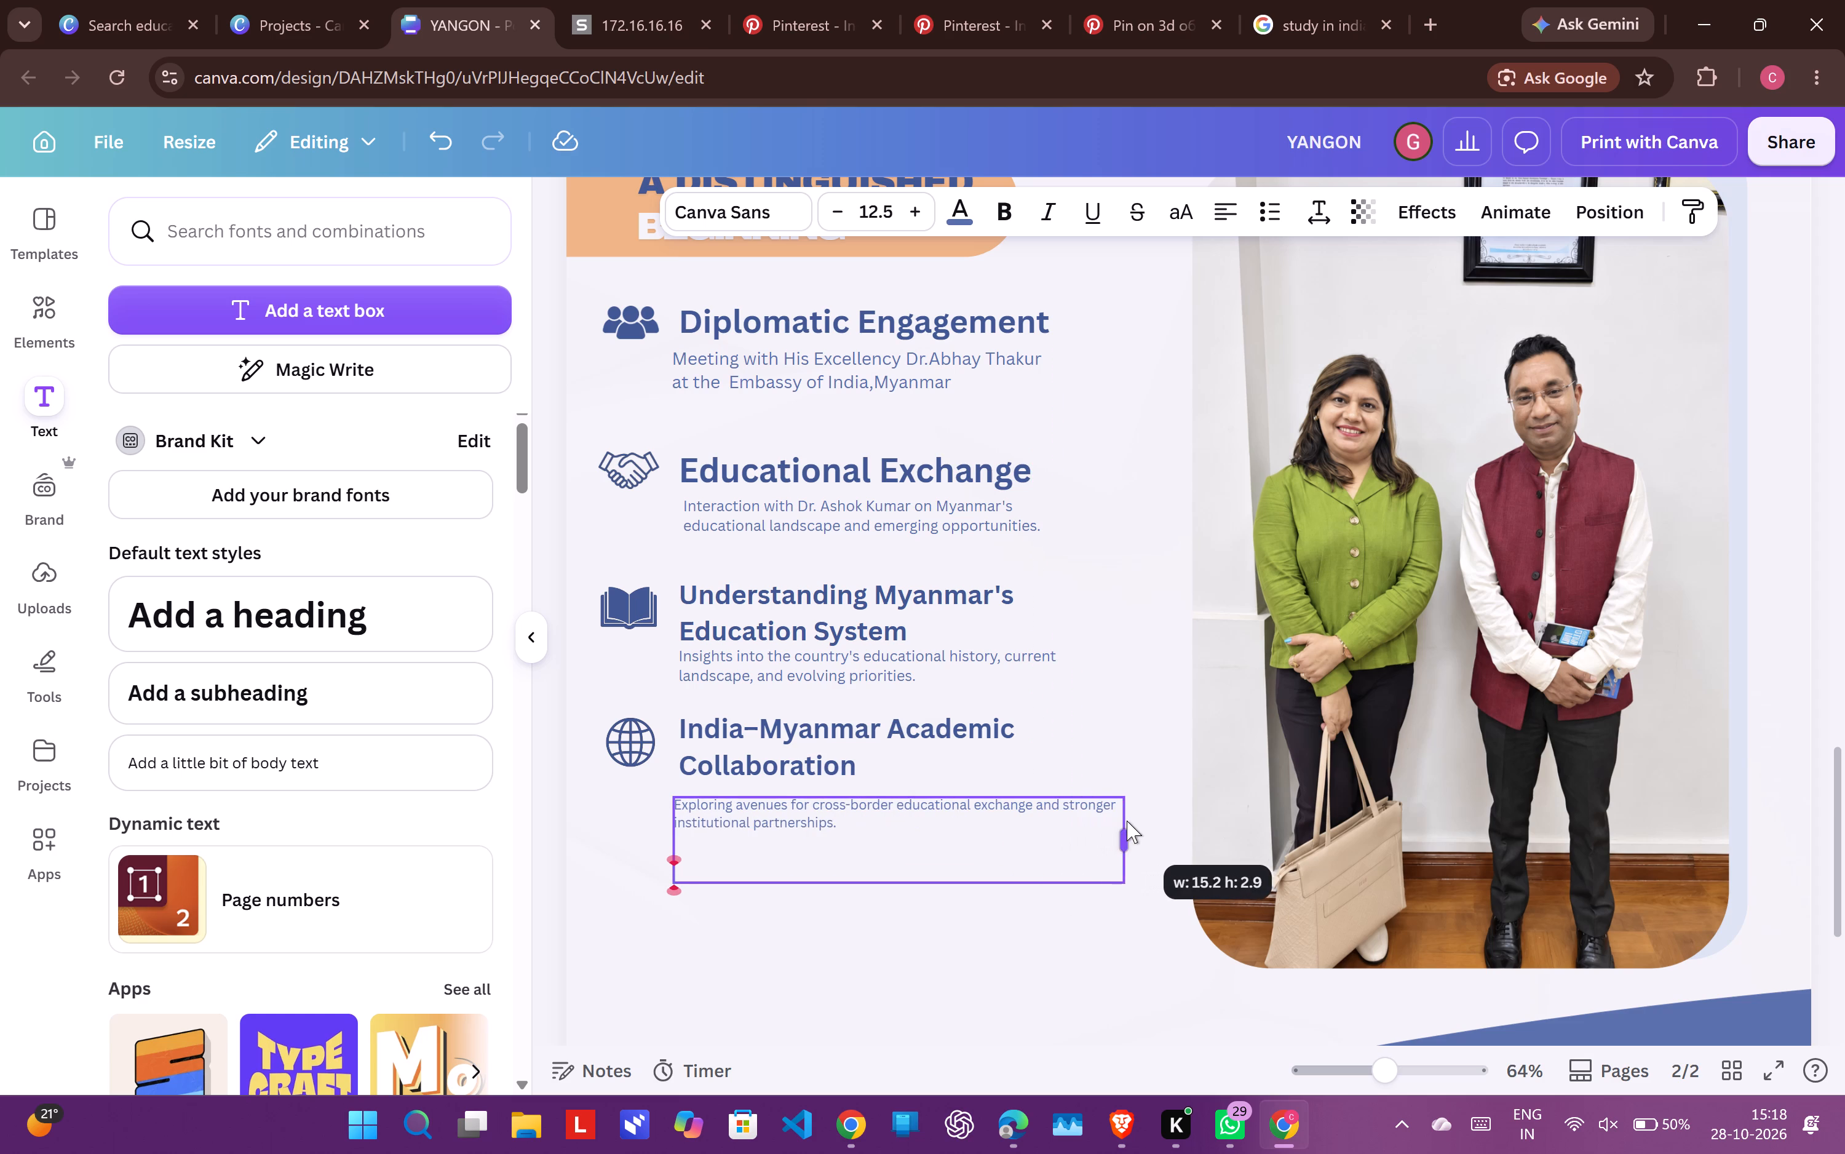
{"action": "left_click_drag", "start_coordinate": [1127, 821], "coordinate": [1050, 829]}
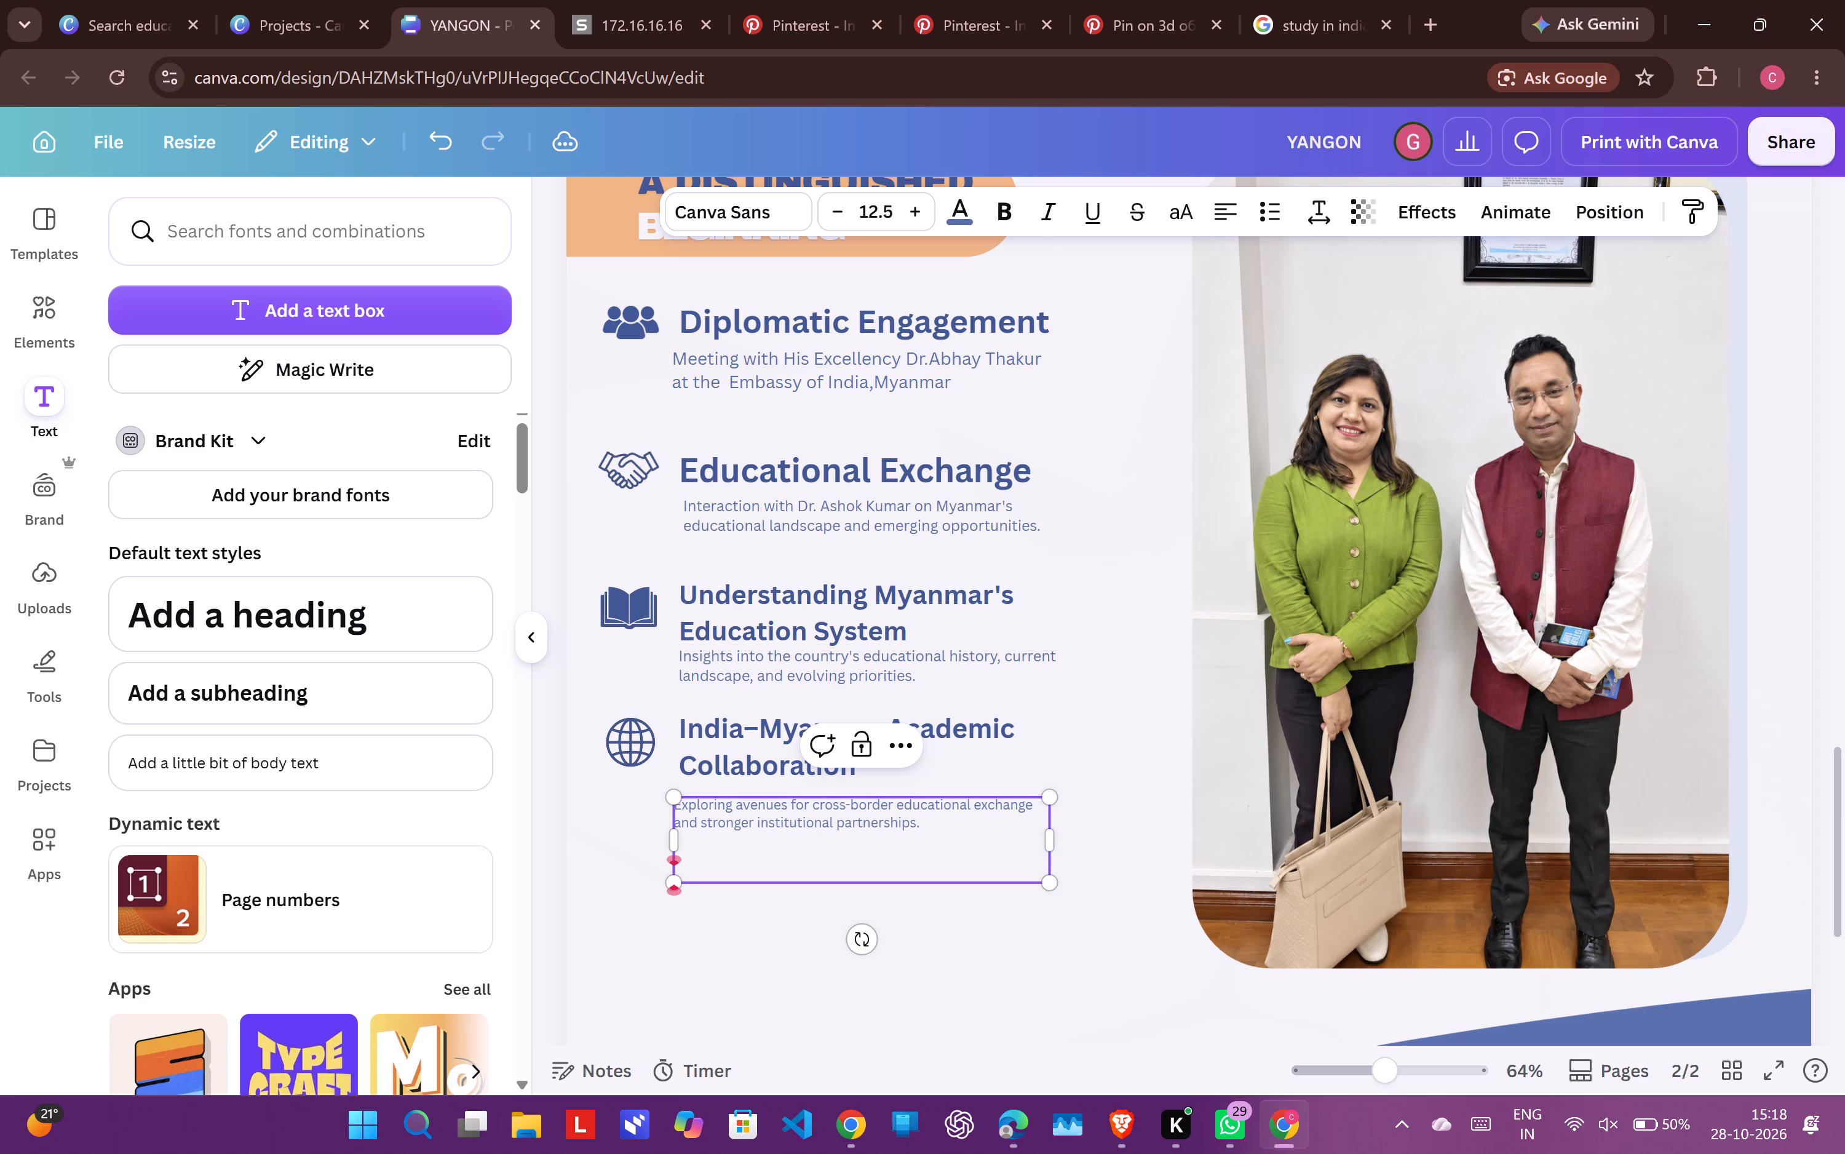
{"action": "left_click_drag", "start_coordinate": [1045, 883], "coordinate": [1175, 957]}
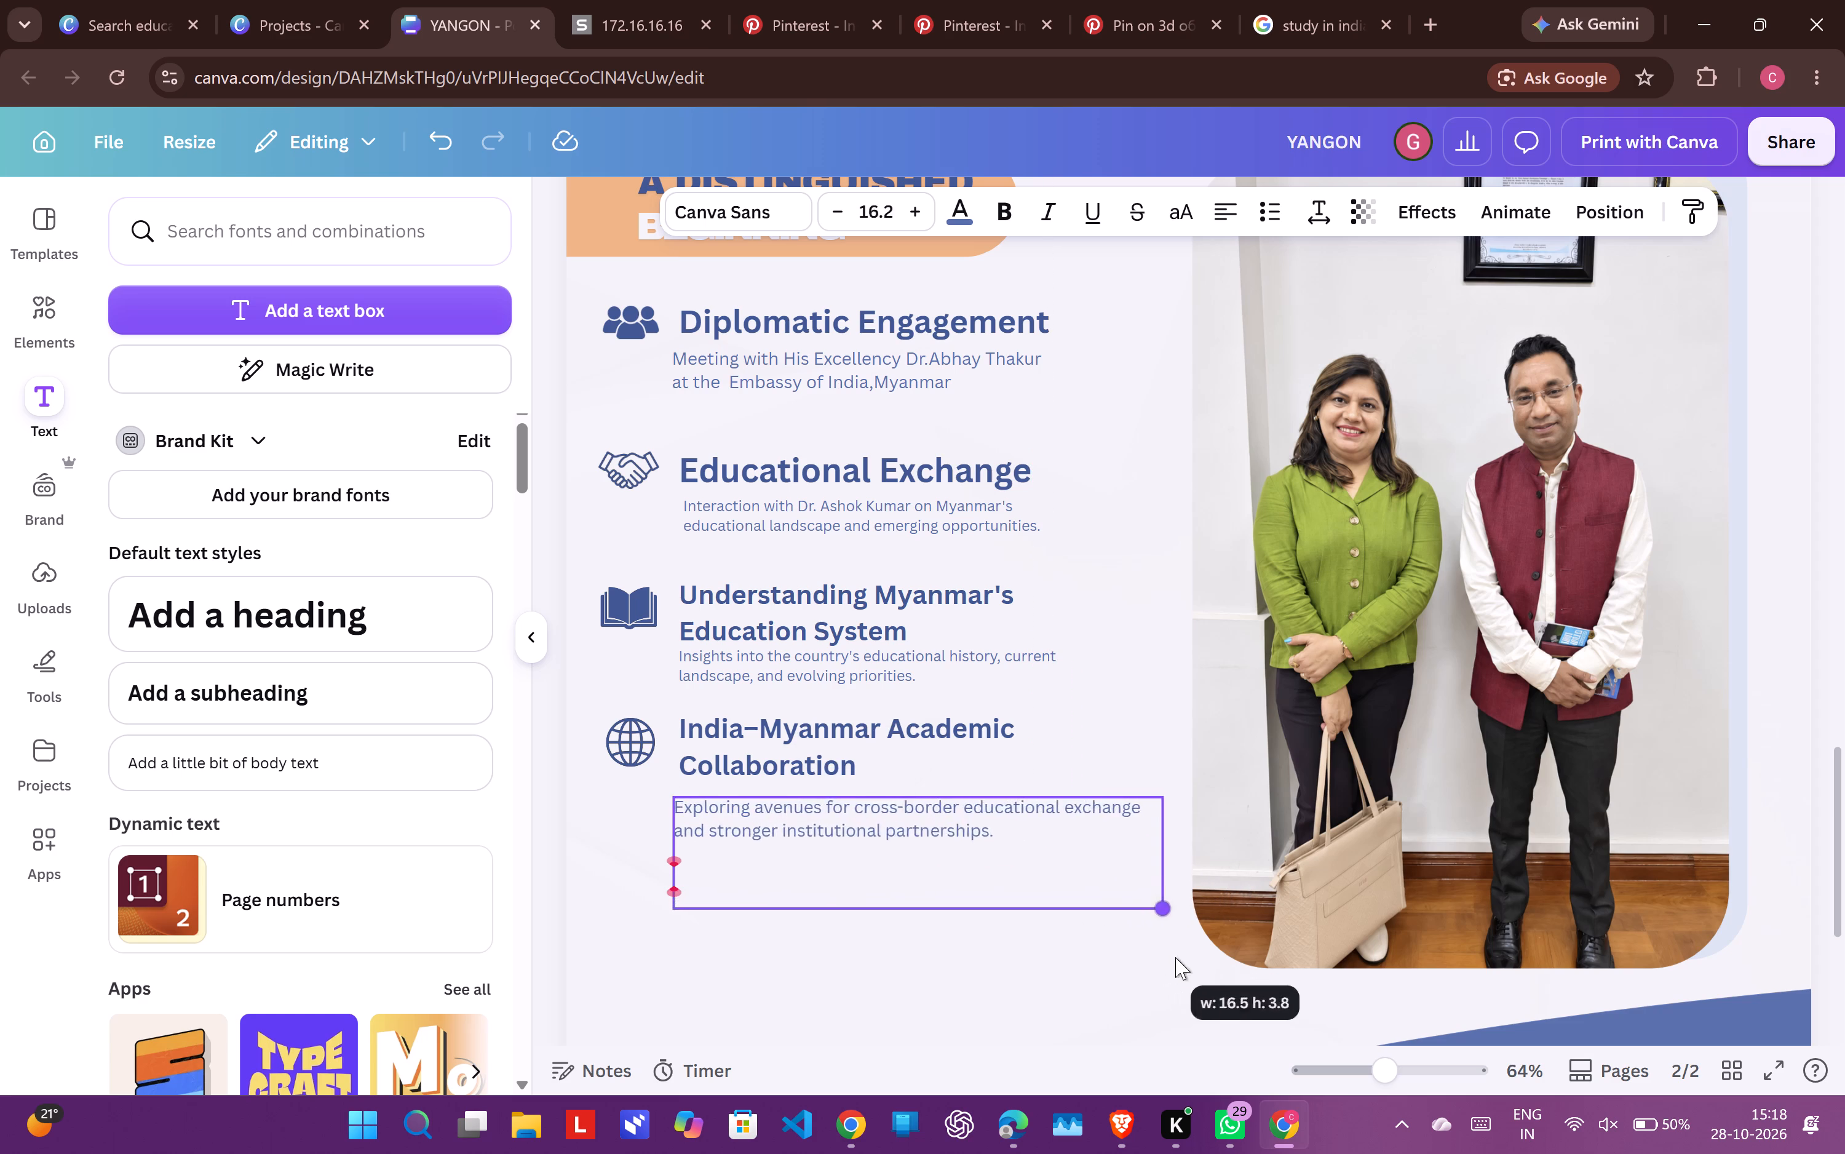
{"action": "left_click_drag", "start_coordinate": [1175, 957], "coordinate": [1068, 941]}
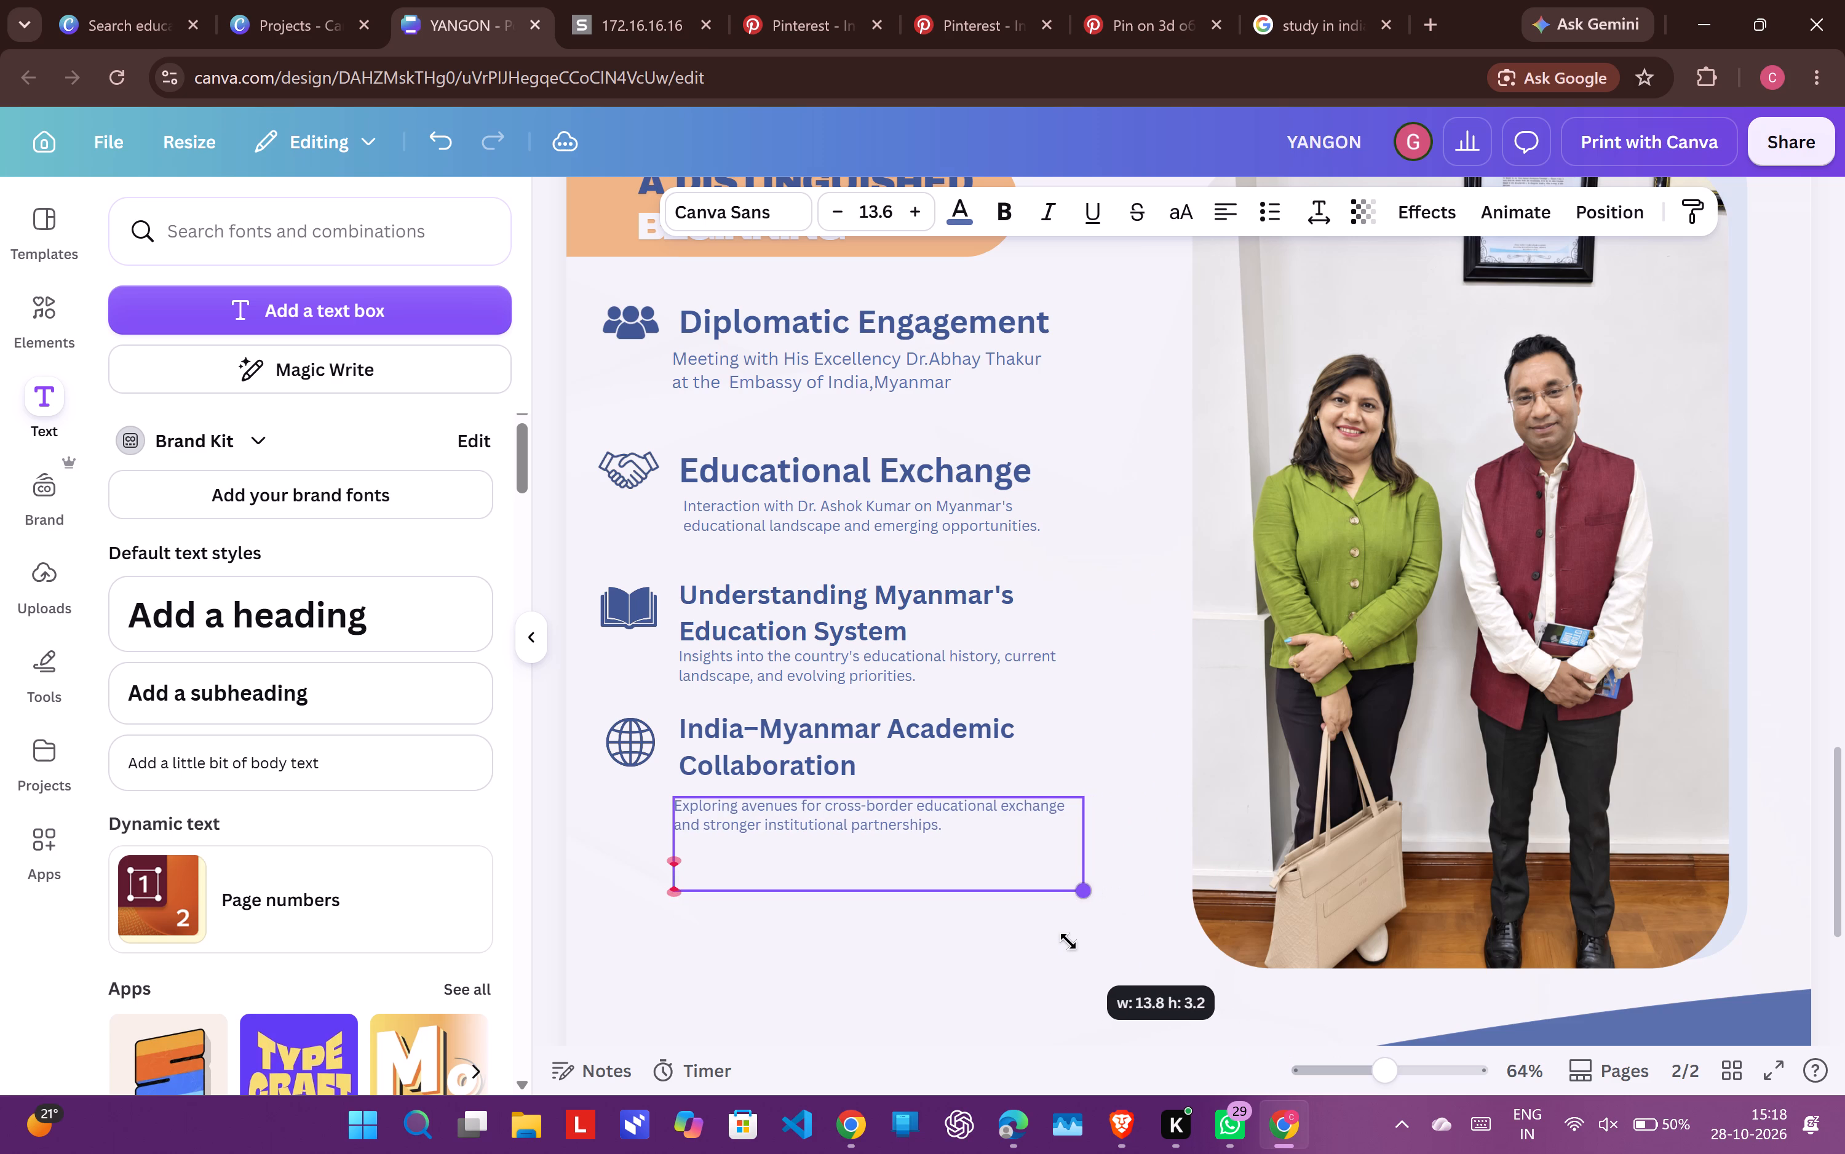
{"action": "left_click_drag", "start_coordinate": [1068, 941], "coordinate": [1079, 942]}
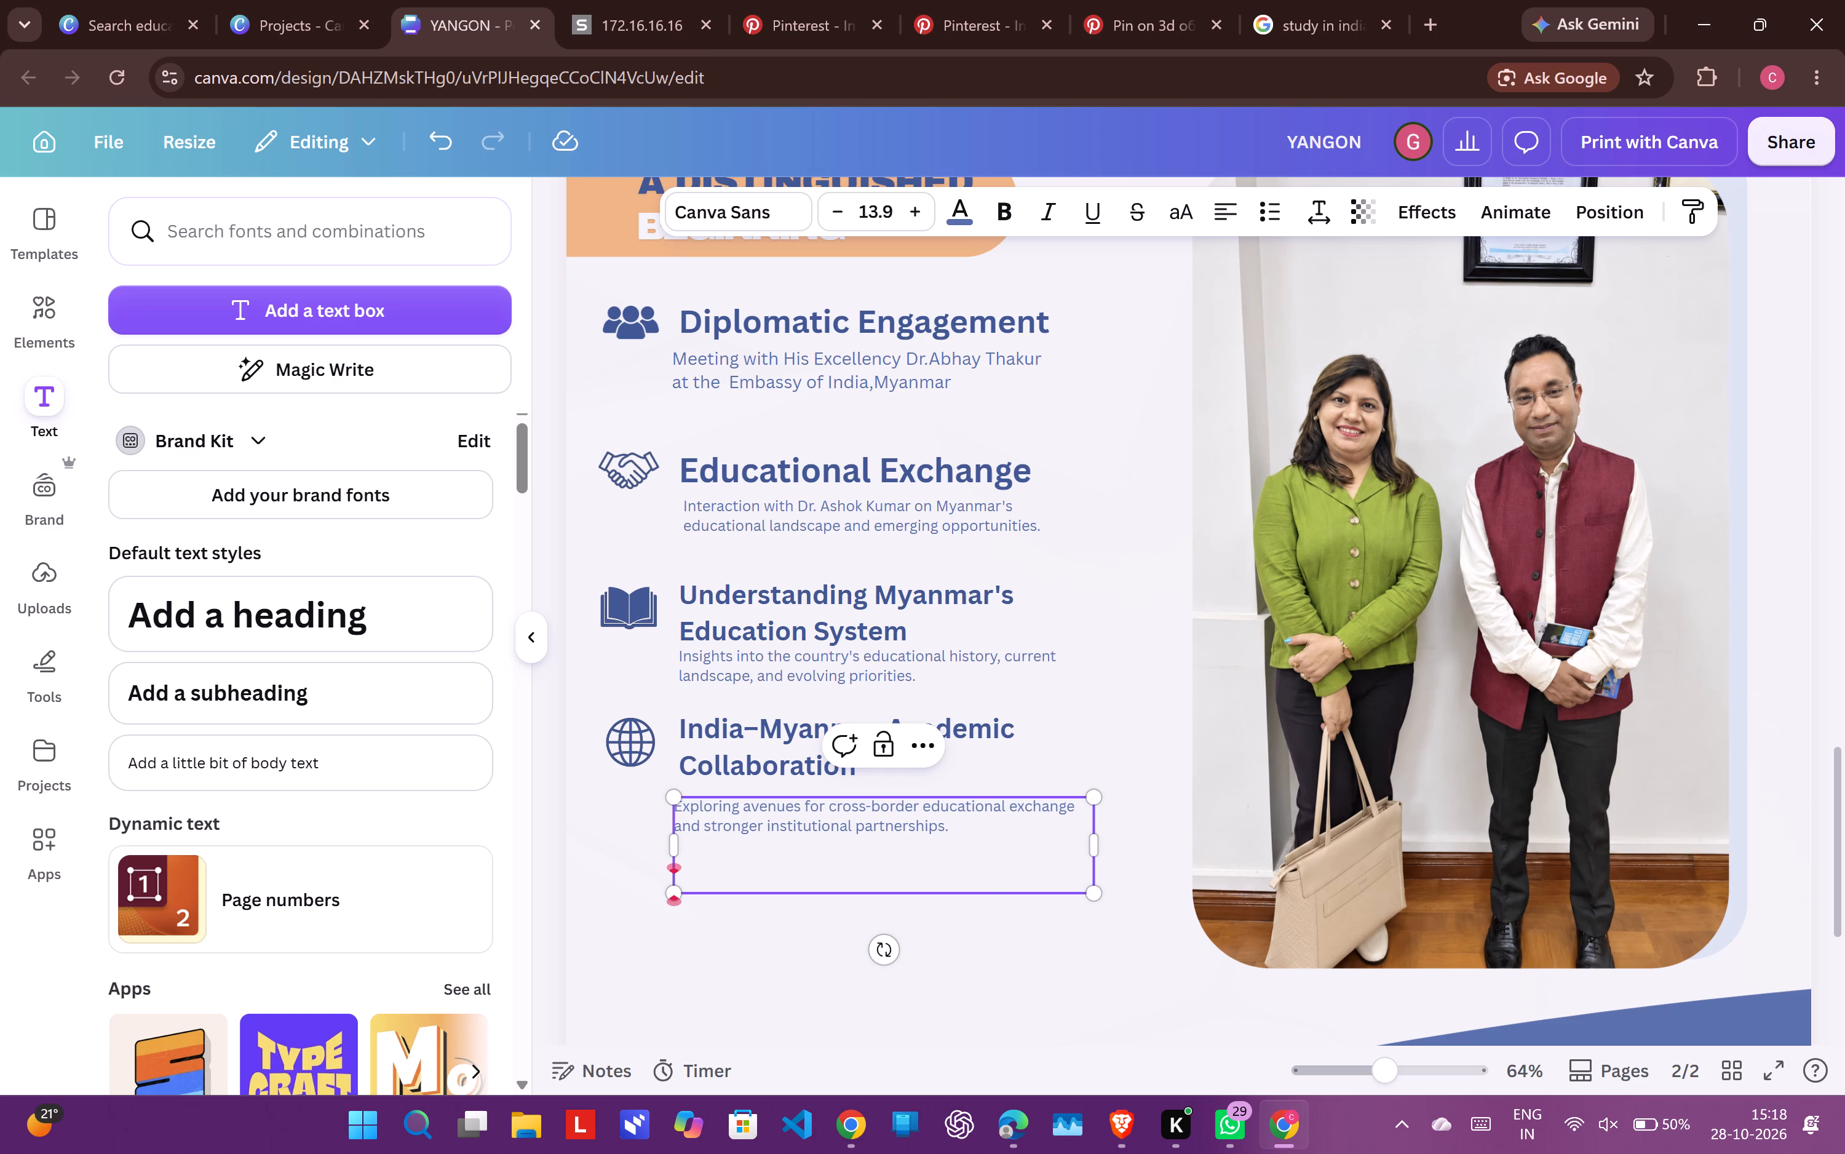
Delete the empty trailing lines from the "Exploring avenues" description.
{"action": "left_click", "coordinate": [993, 878]}
{"action": "left_click", "coordinate": [1030, 856]}
{"action": "key", "text": "BackSpace"}
{"action": "key", "text": "BackSpace"}
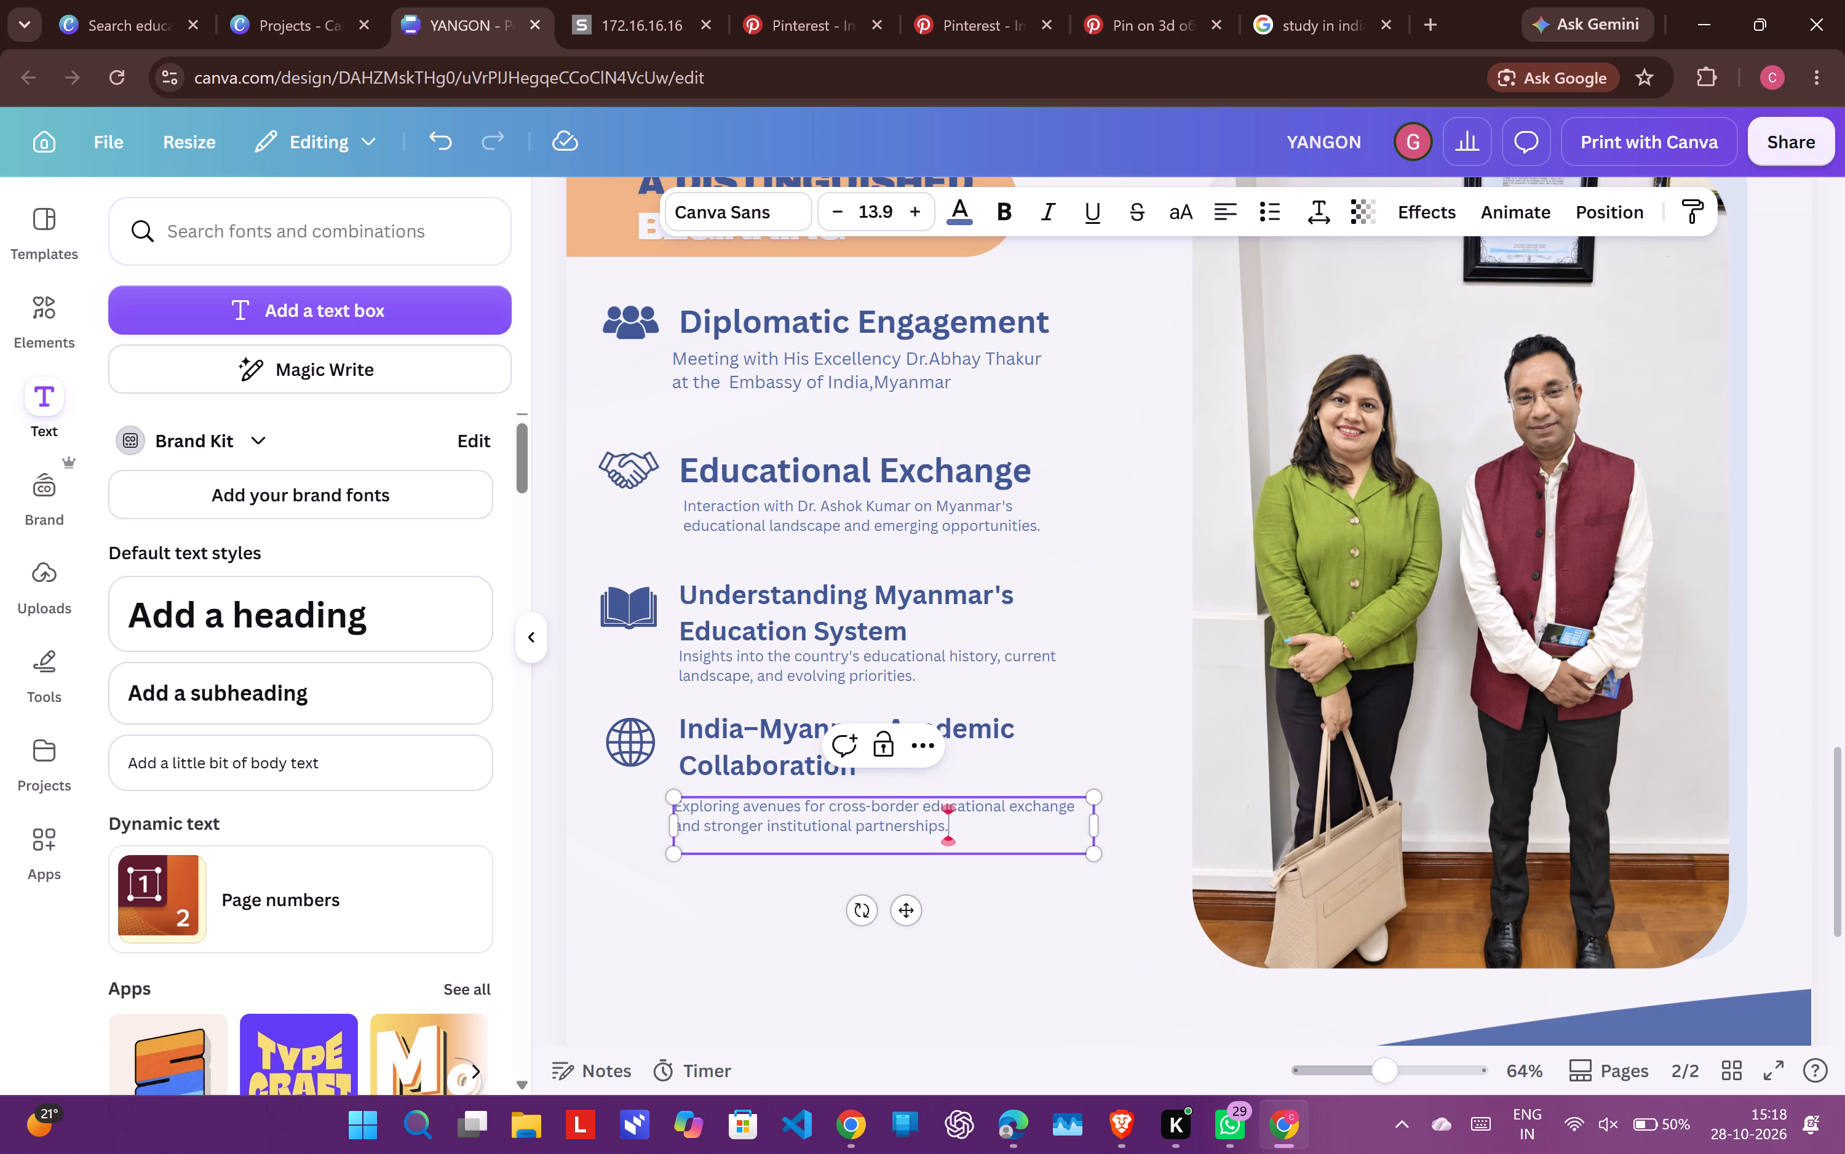
{"action": "left_click", "coordinate": [1111, 899]}
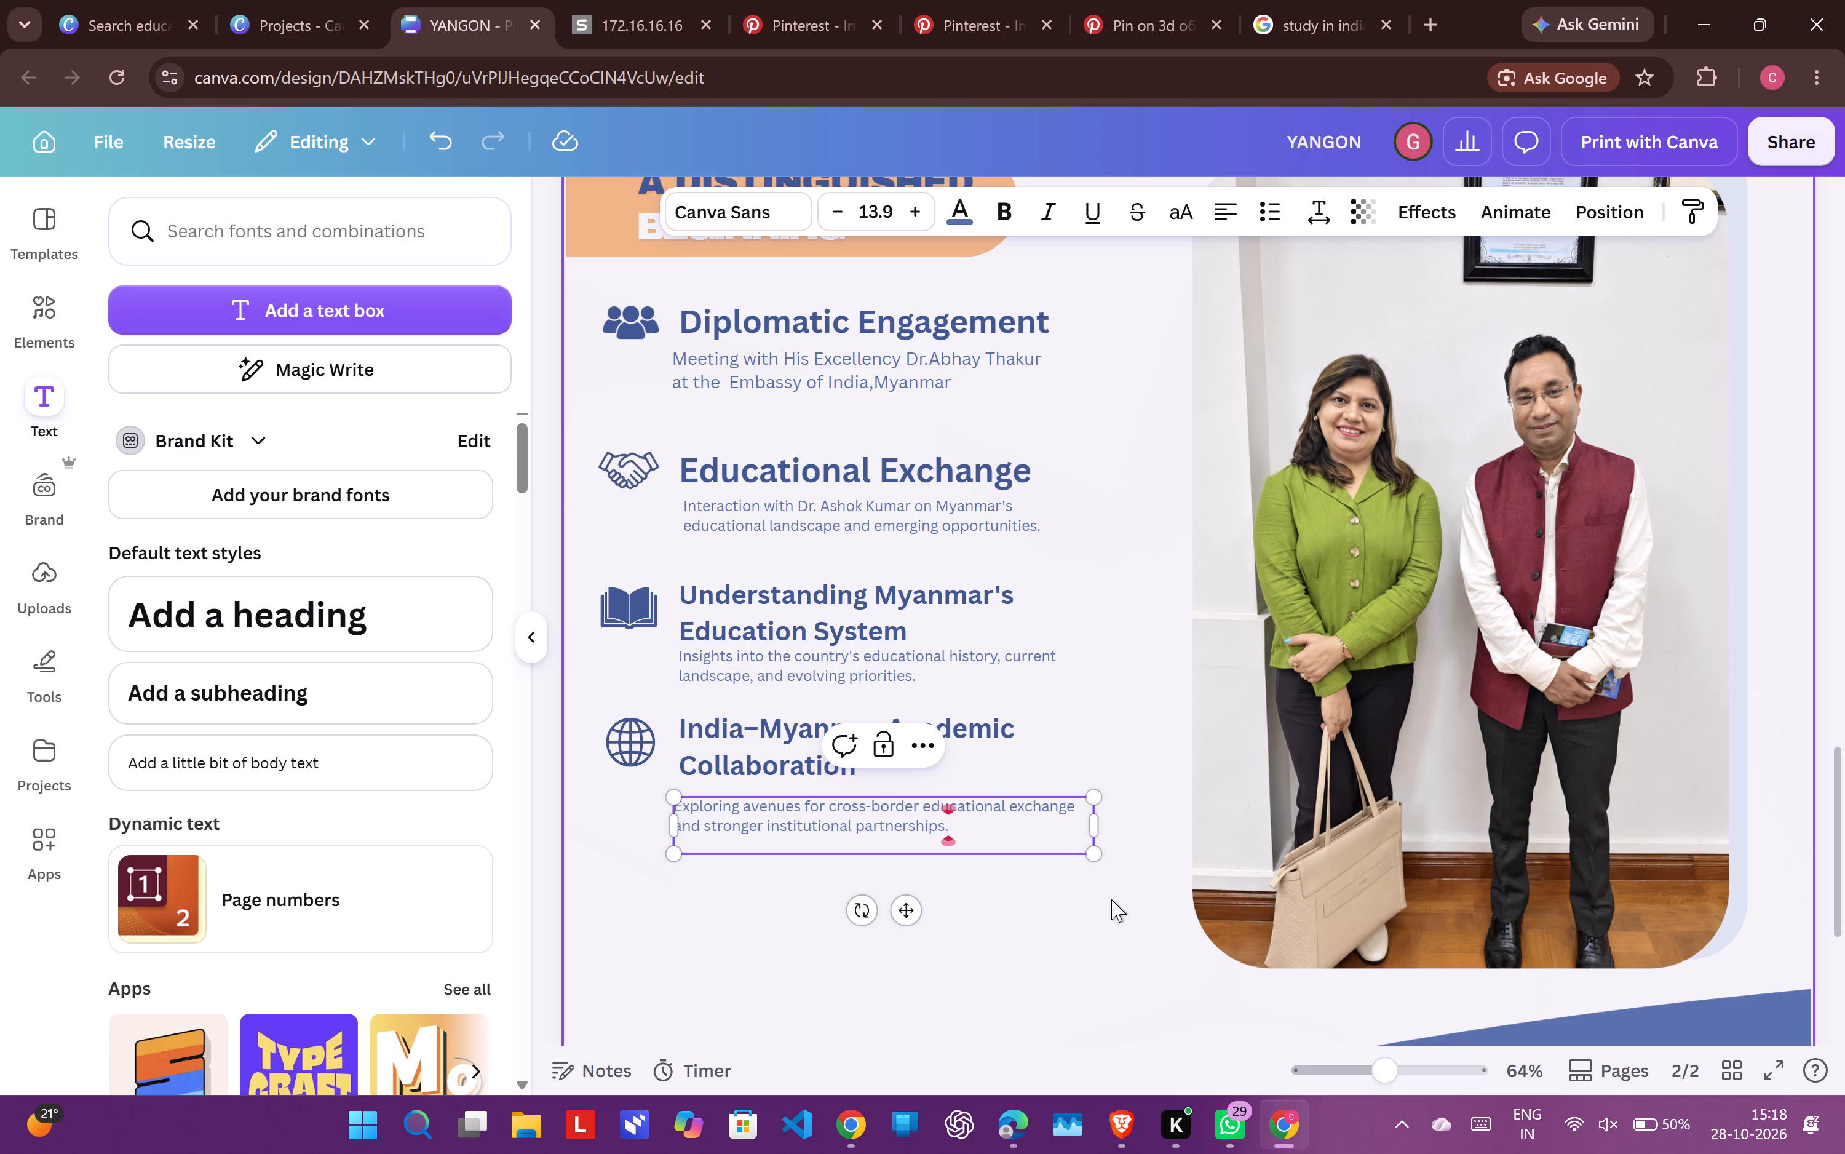
Move the "Exploring avenues" description up closer beneath its heading and align its left edge with the heading text.
{"action": "left_click", "coordinate": [882, 818]}
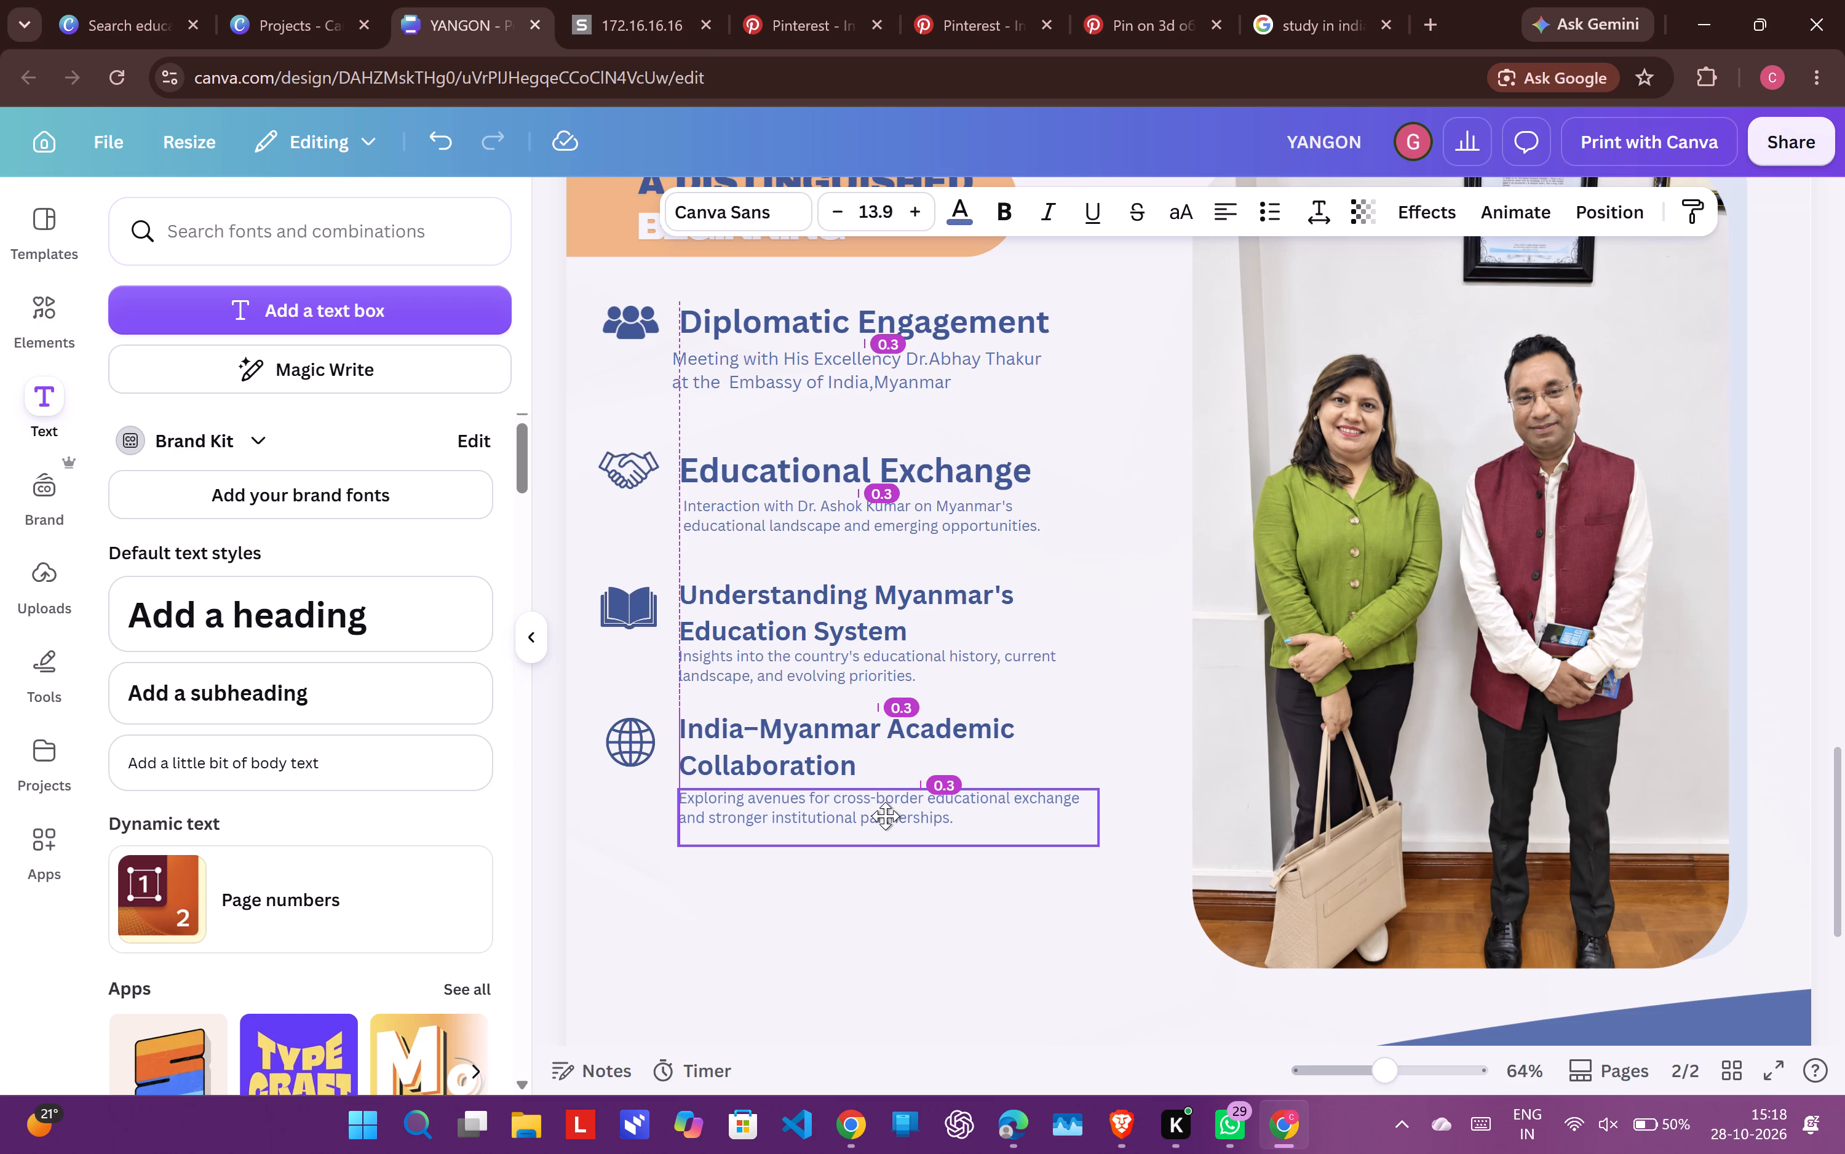
{"action": "left_click", "coordinate": [884, 816]}
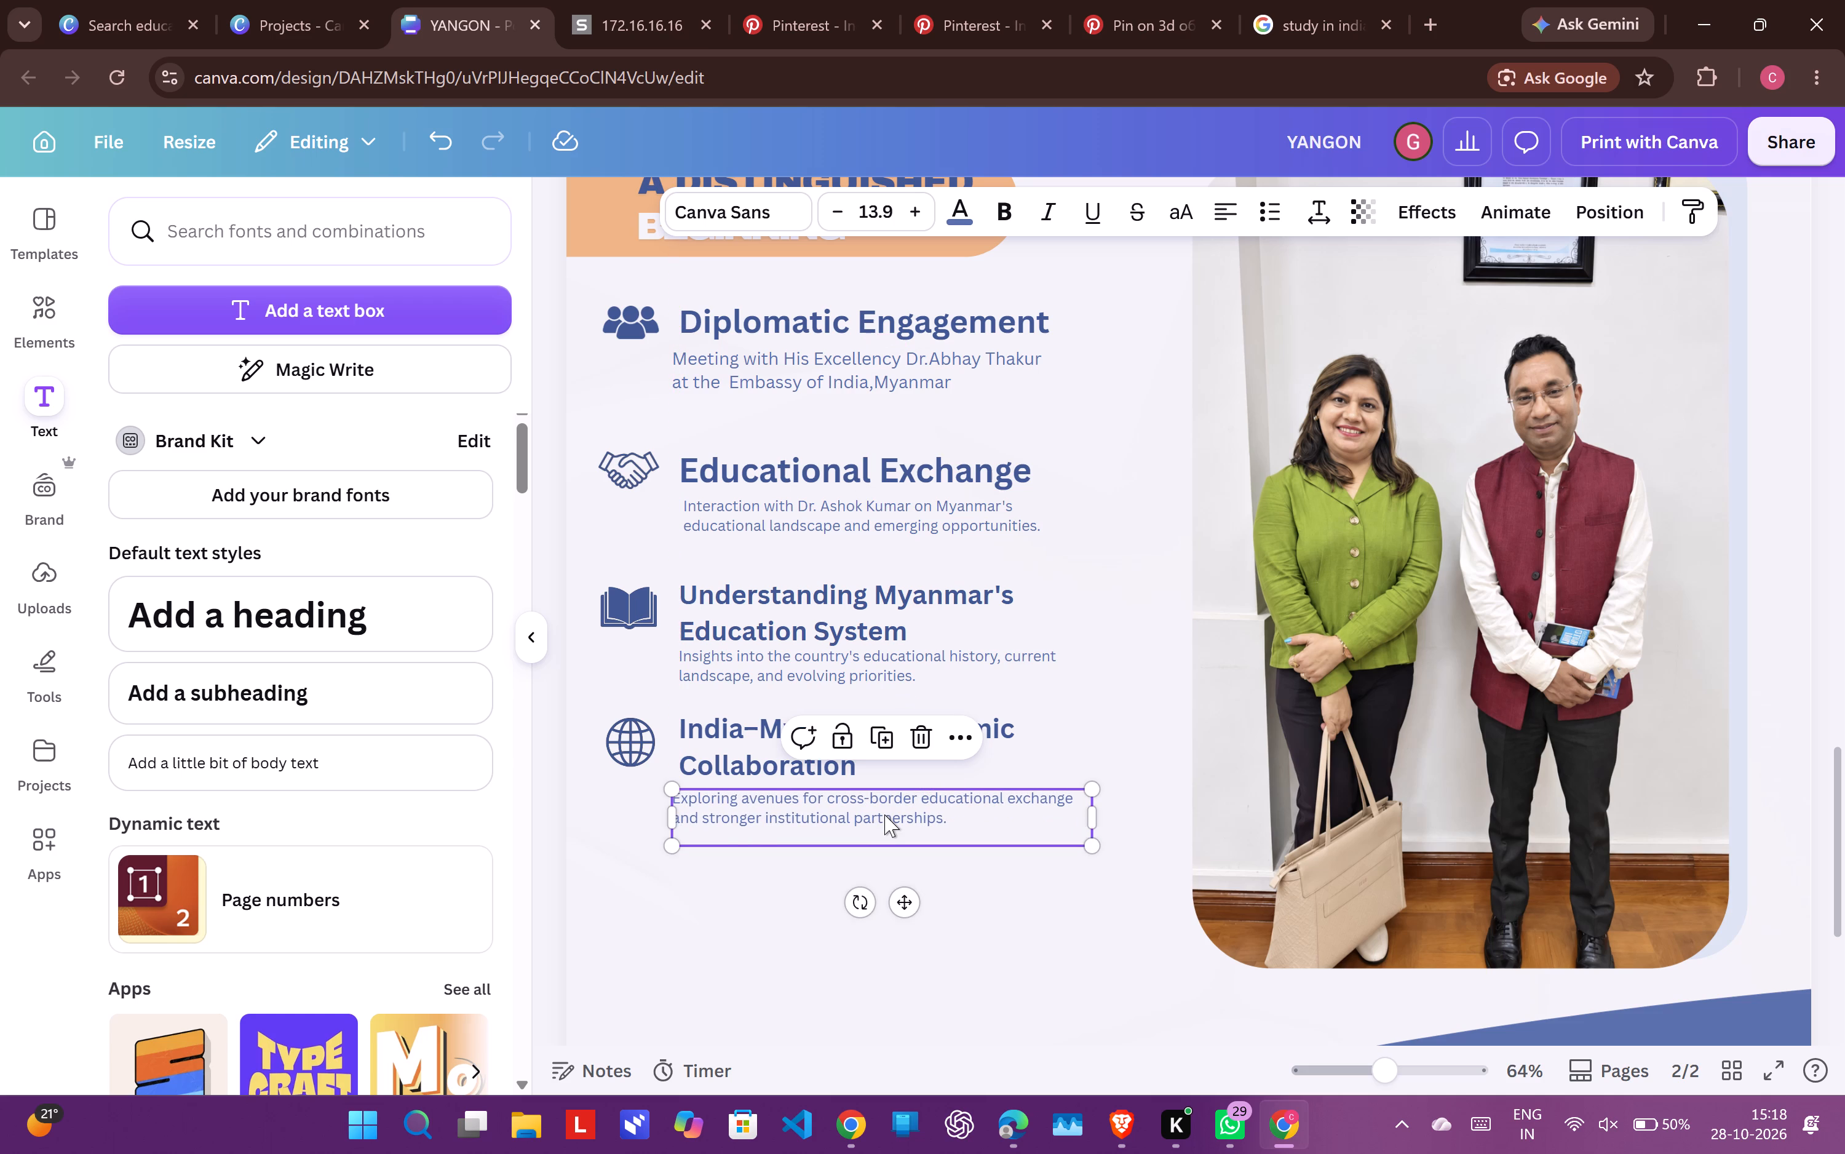
{"action": "left_click_drag", "start_coordinate": [884, 814], "coordinate": [891, 814]}
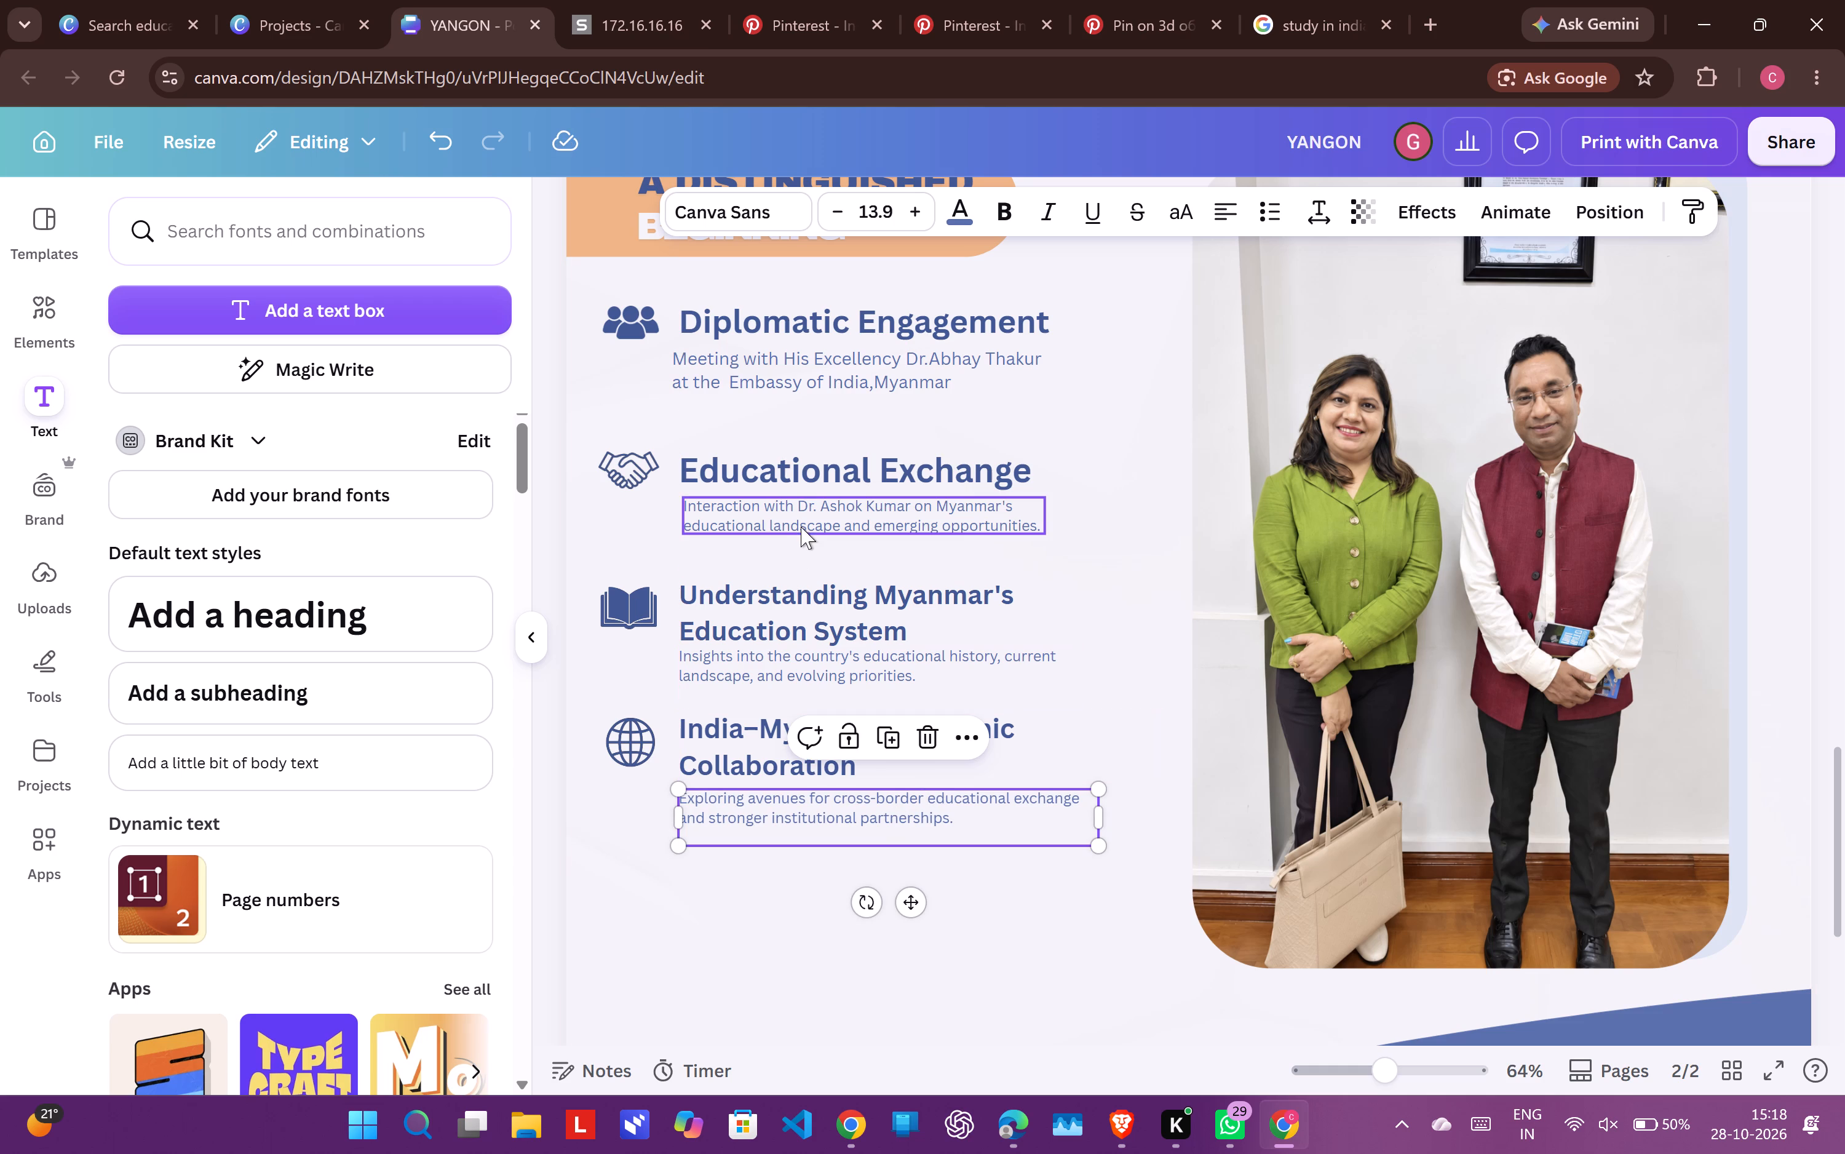
Nudge the Diplomatic Engagement description down and align it and its heading with the left edge of the Educational Exchange description.
{"action": "left_click", "coordinate": [803, 521]}
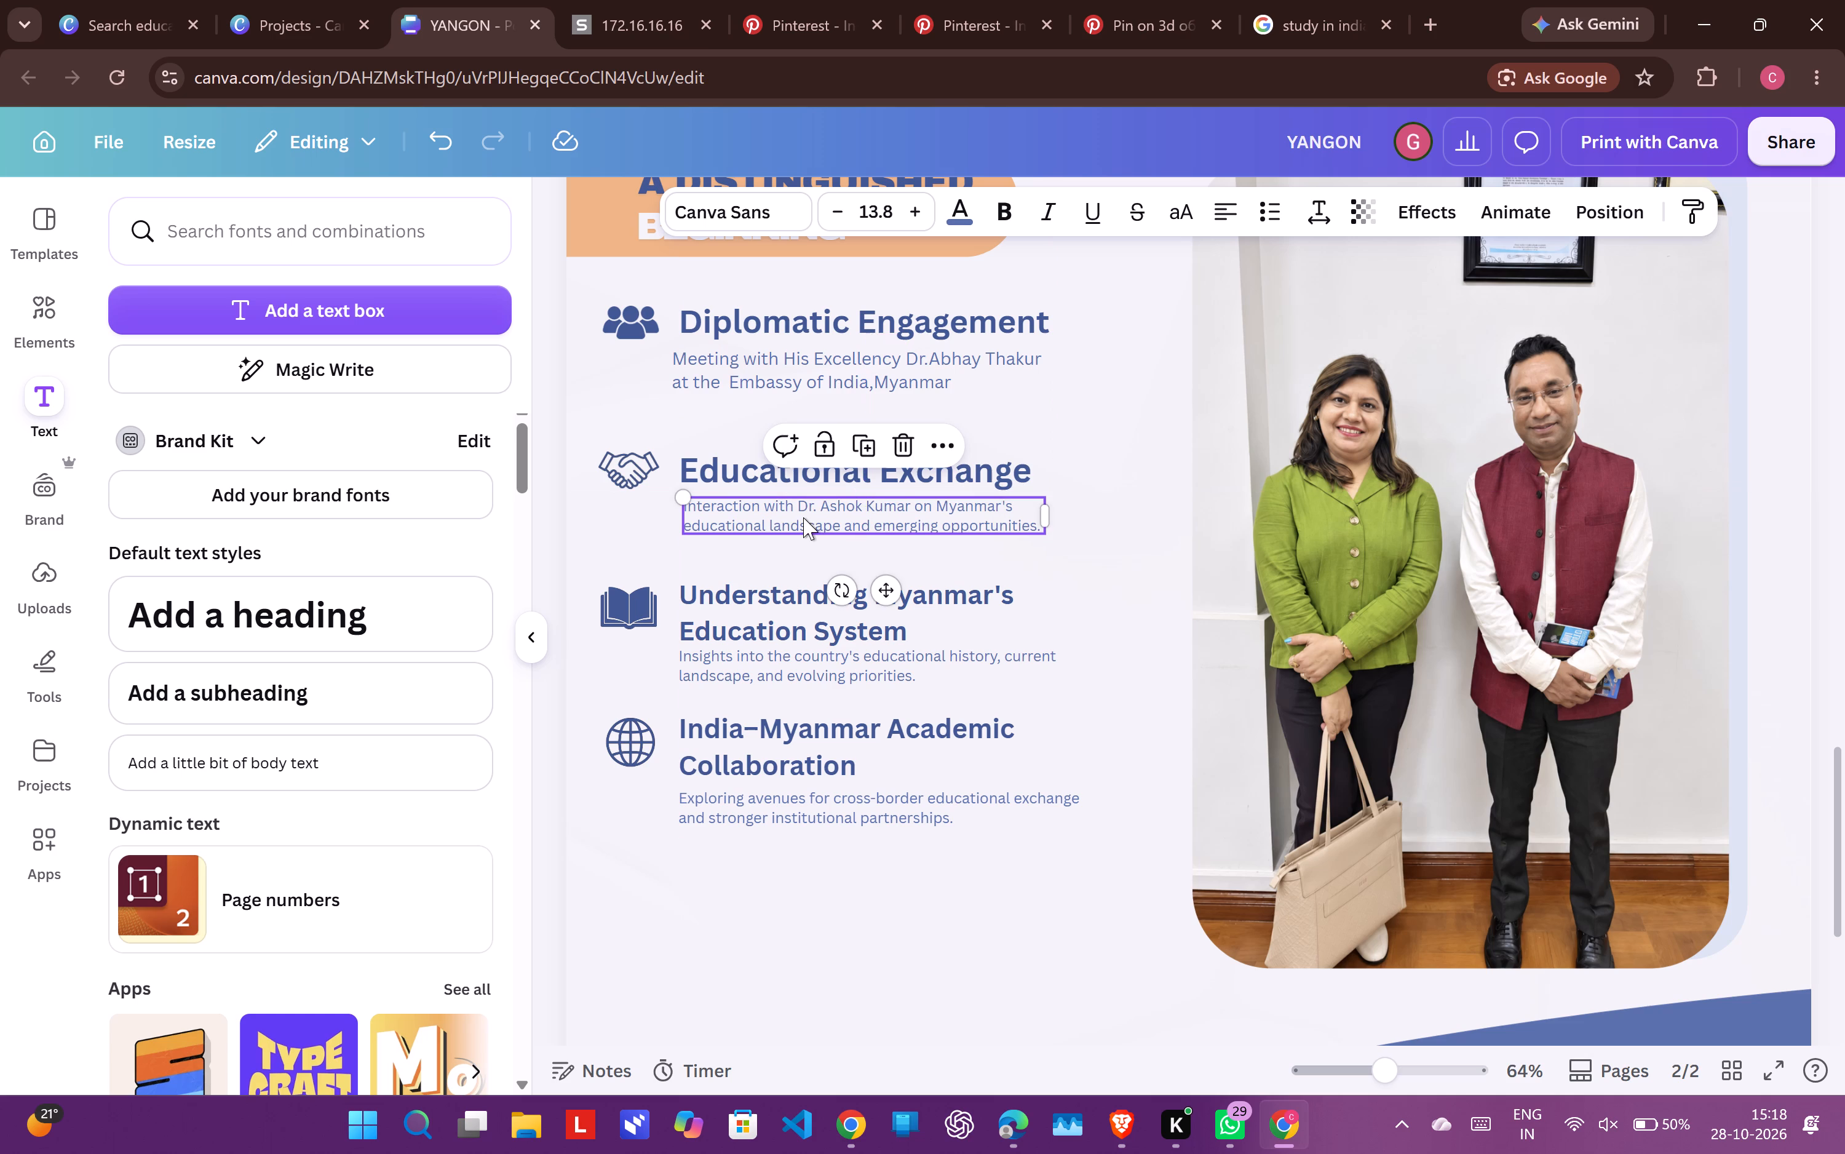
{"action": "left_click_drag", "start_coordinate": [839, 373], "coordinate": [851, 370]}
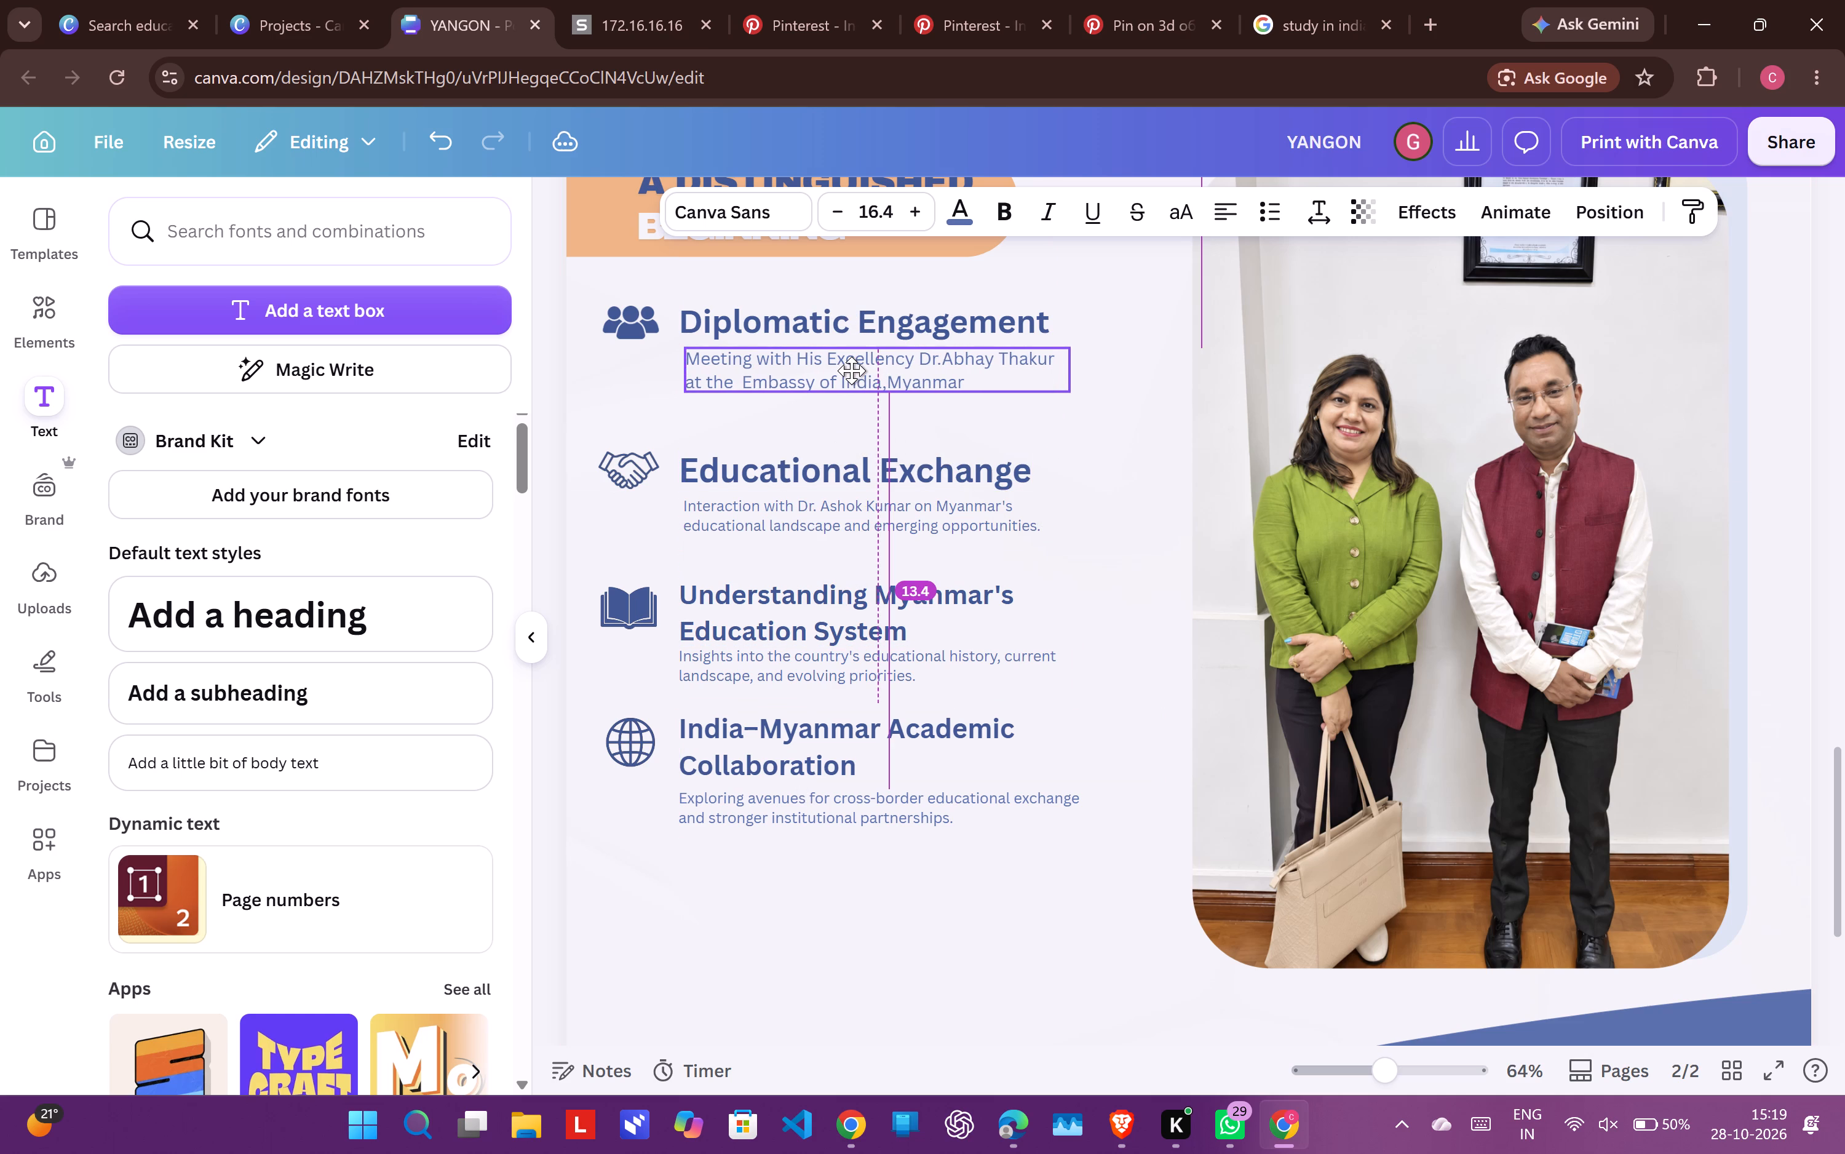
{"action": "left_click_drag", "start_coordinate": [851, 370], "coordinate": [849, 375]}
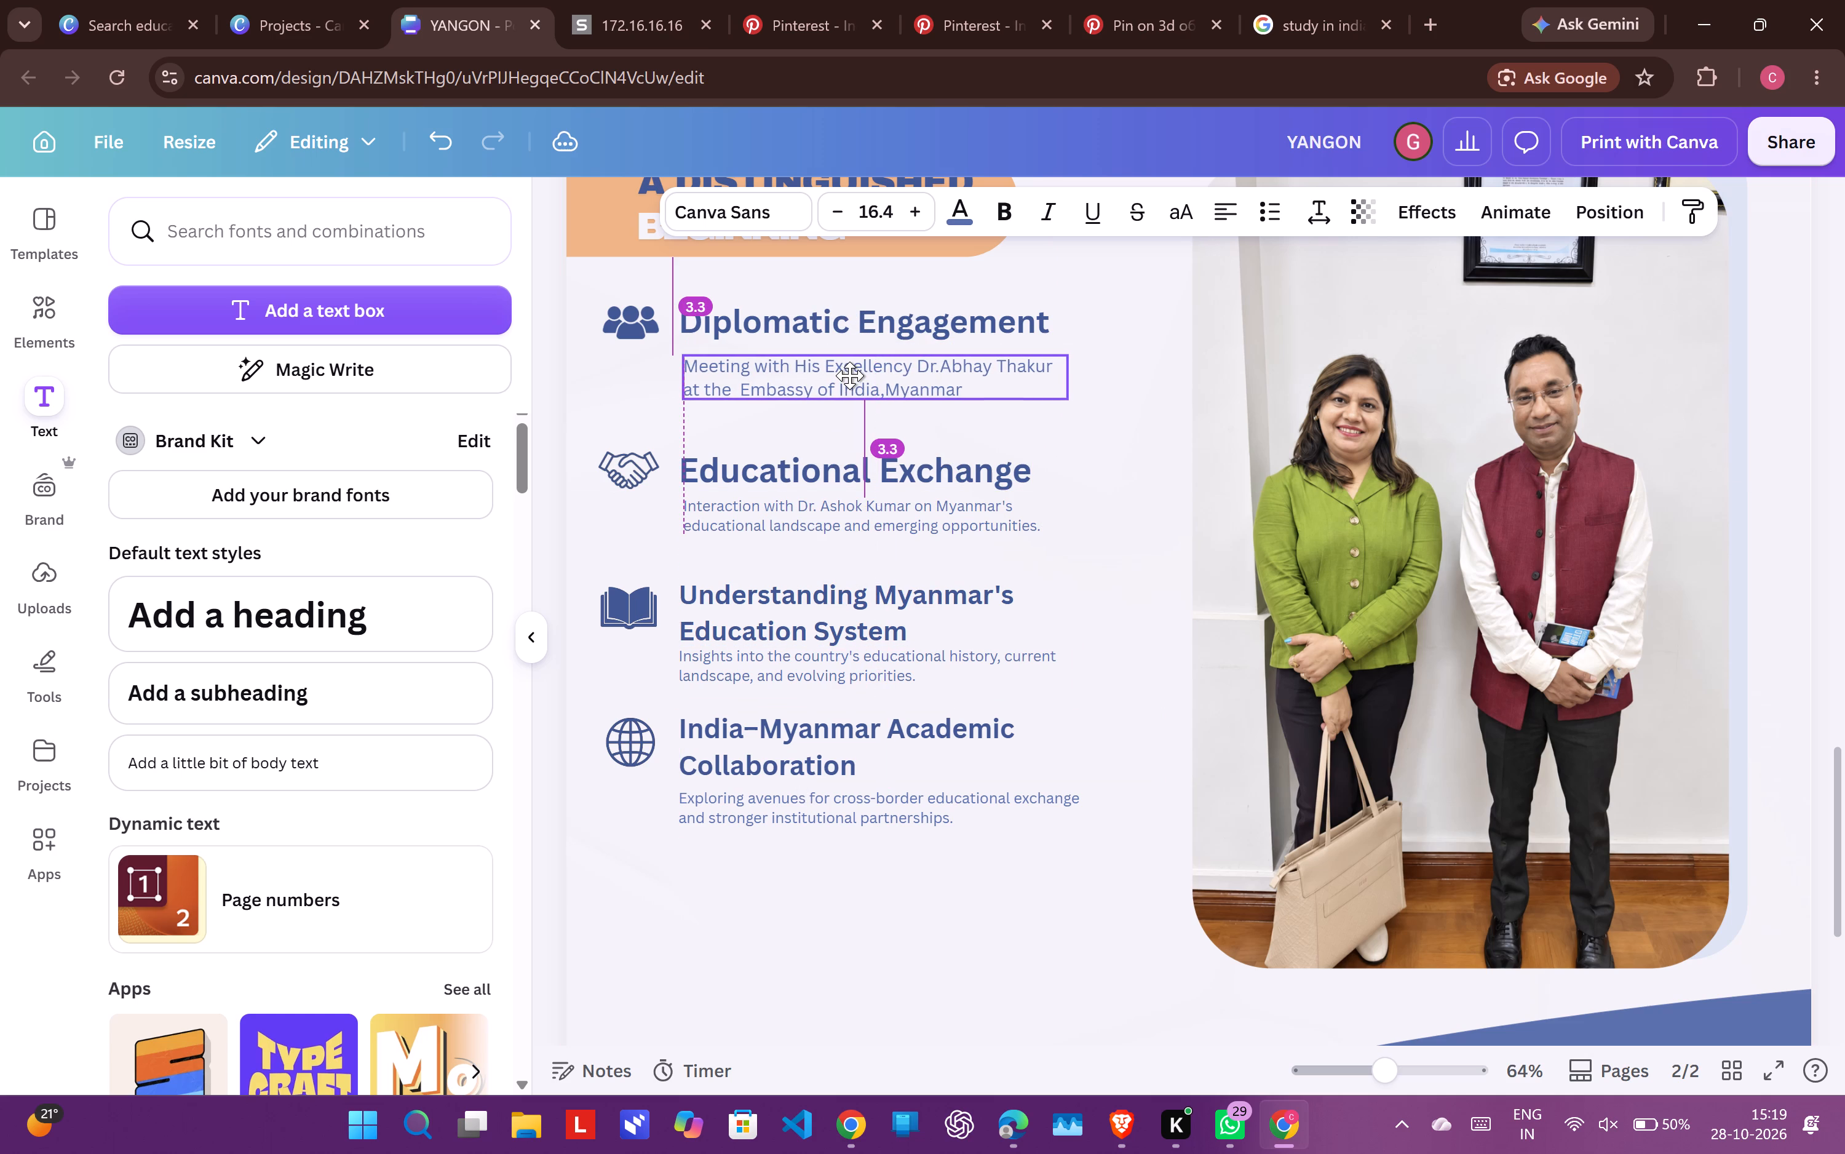
{"action": "left_click_drag", "start_coordinate": [849, 375], "coordinate": [848, 375]}
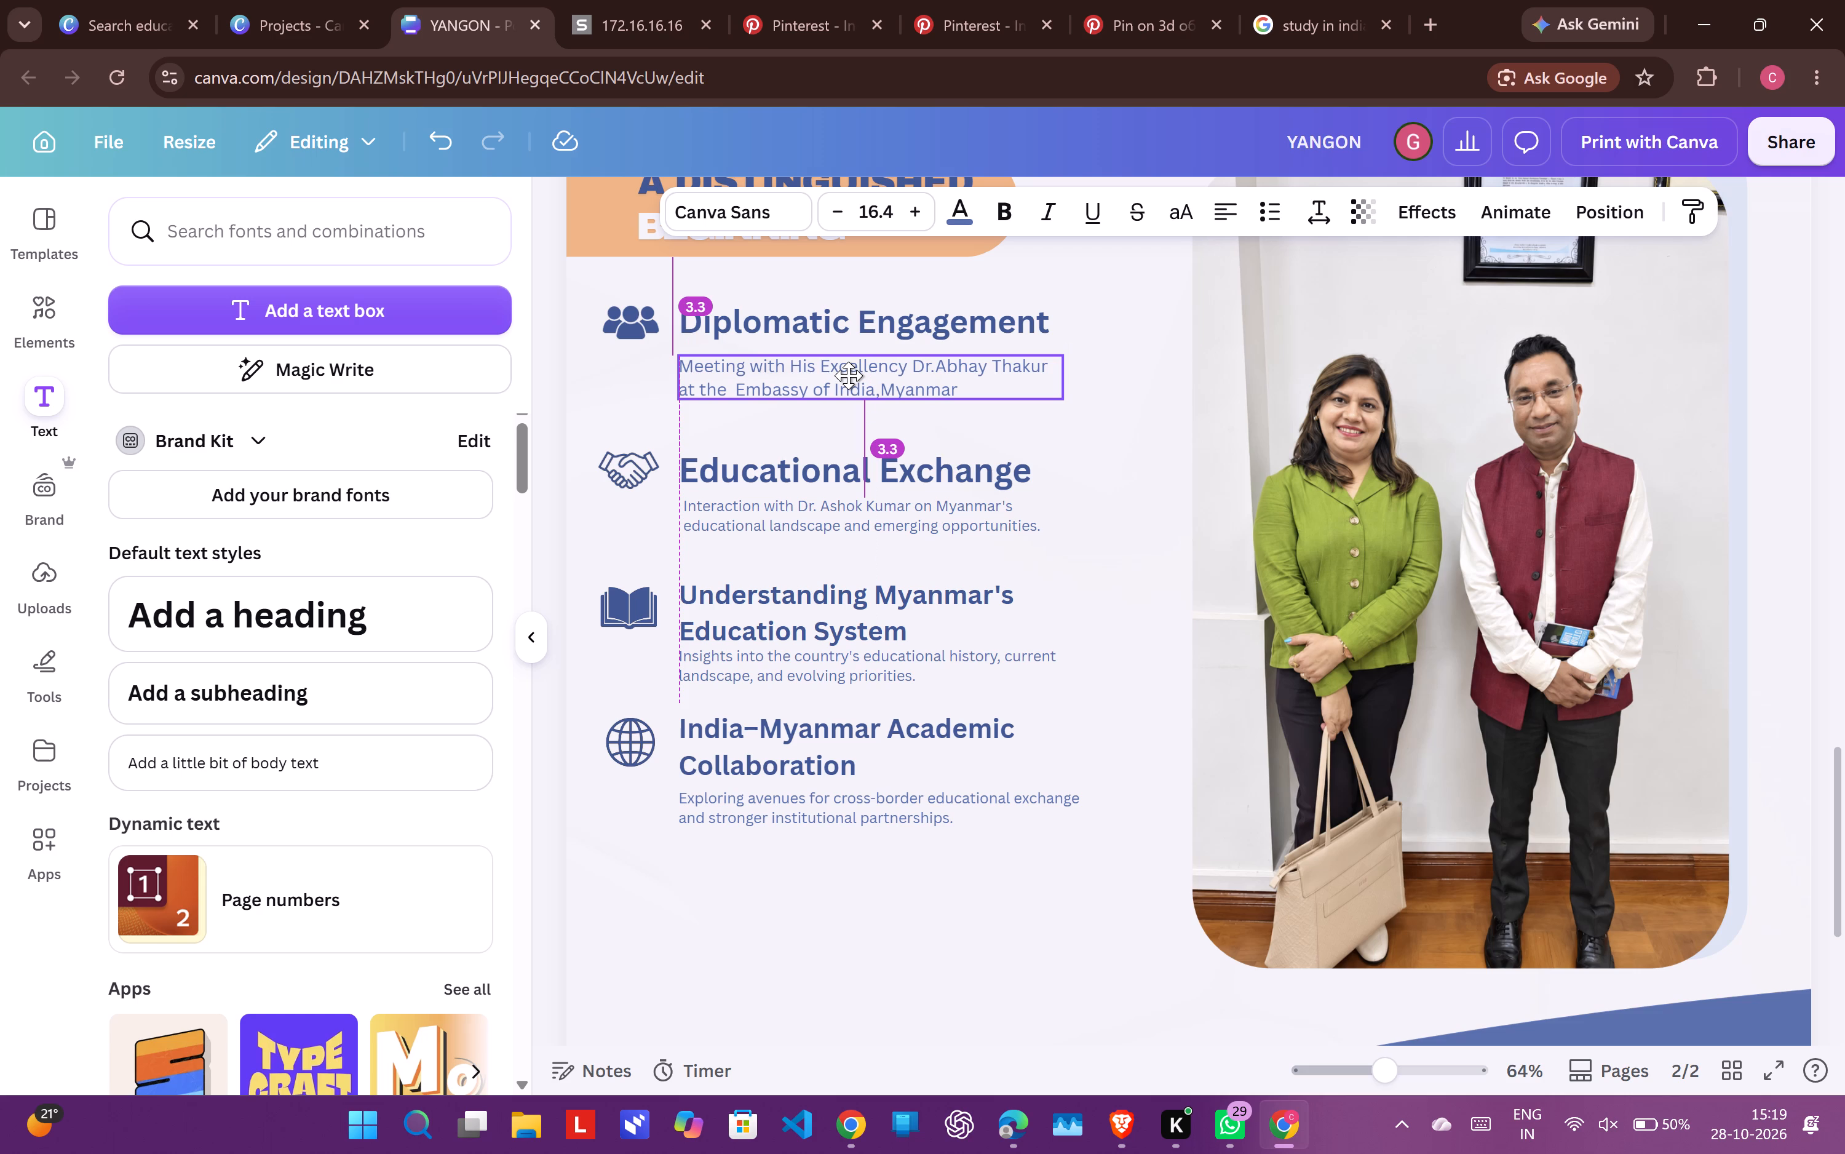
{"action": "left_click_drag", "start_coordinate": [848, 375], "coordinate": [849, 375]}
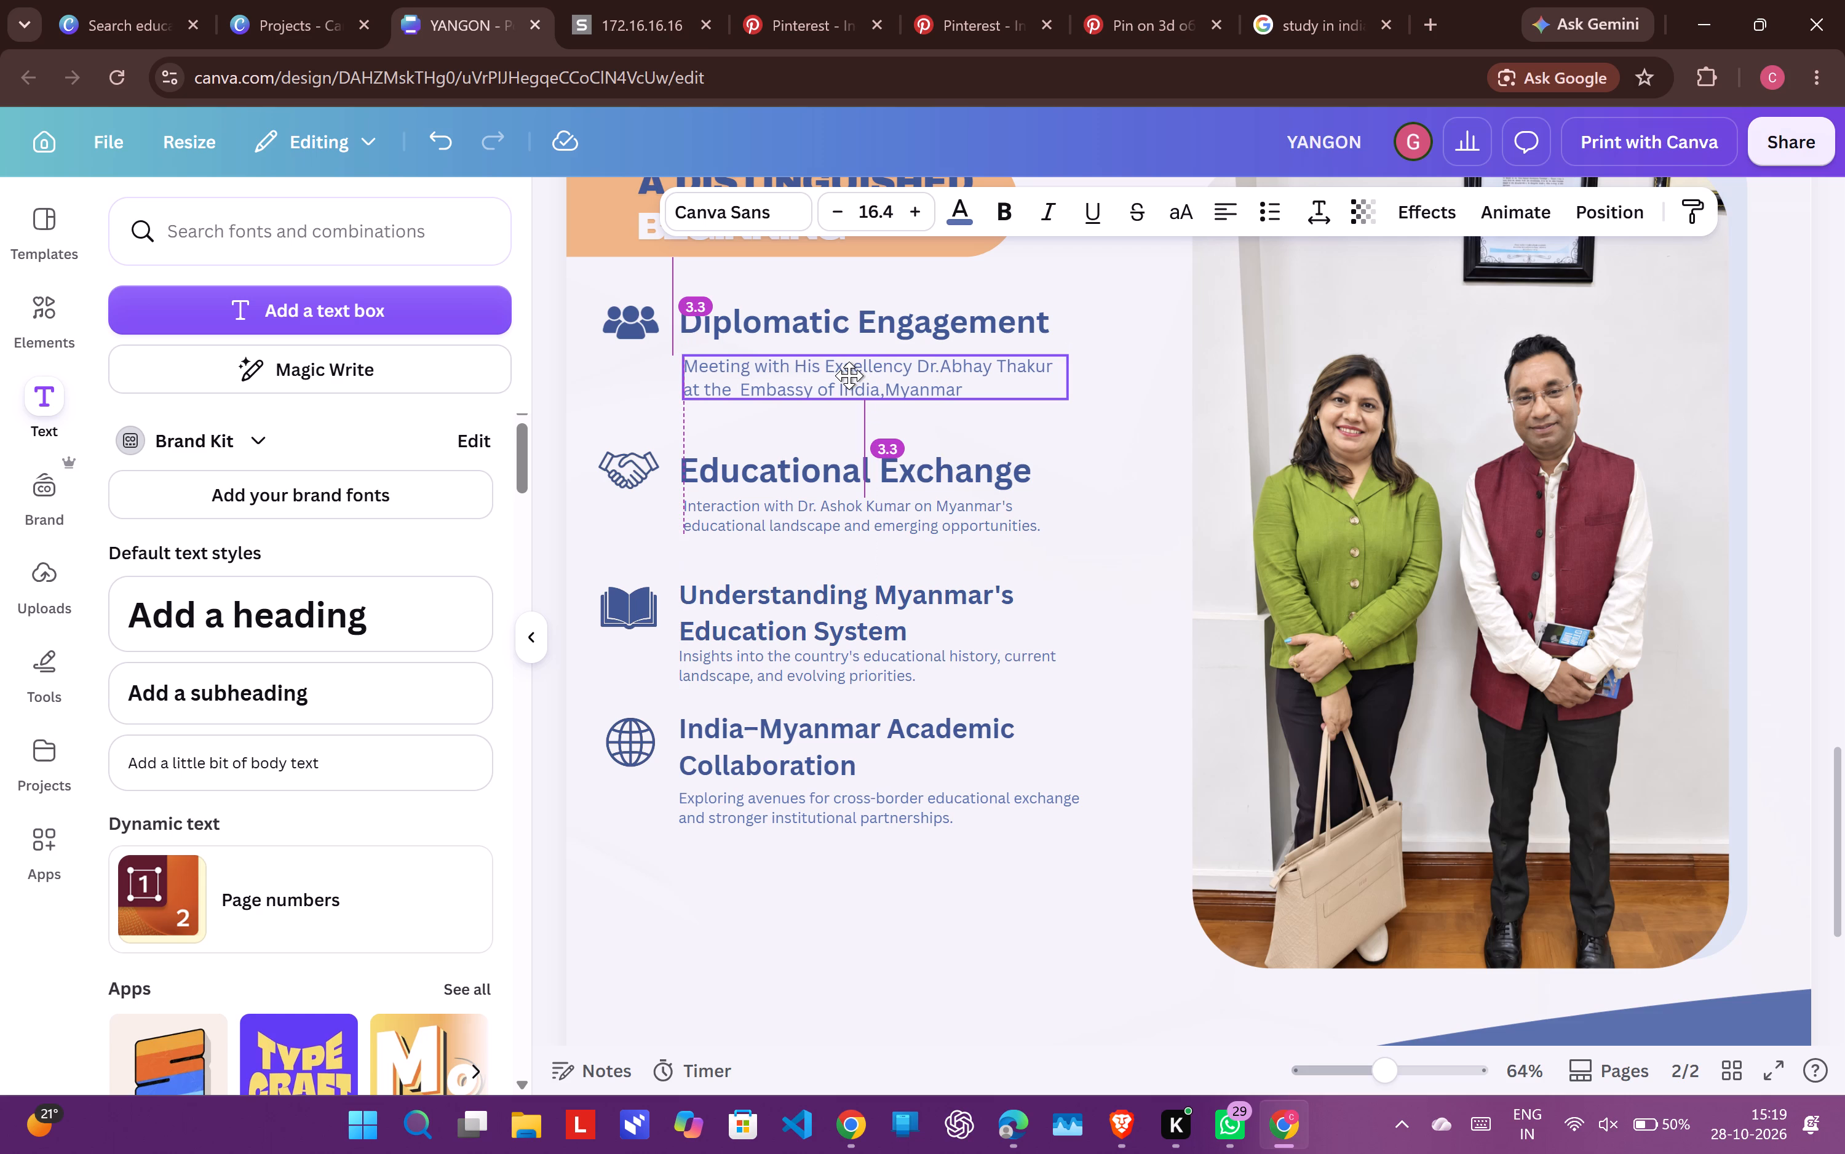
{"action": "left_click_drag", "start_coordinate": [849, 375], "coordinate": [848, 377]}
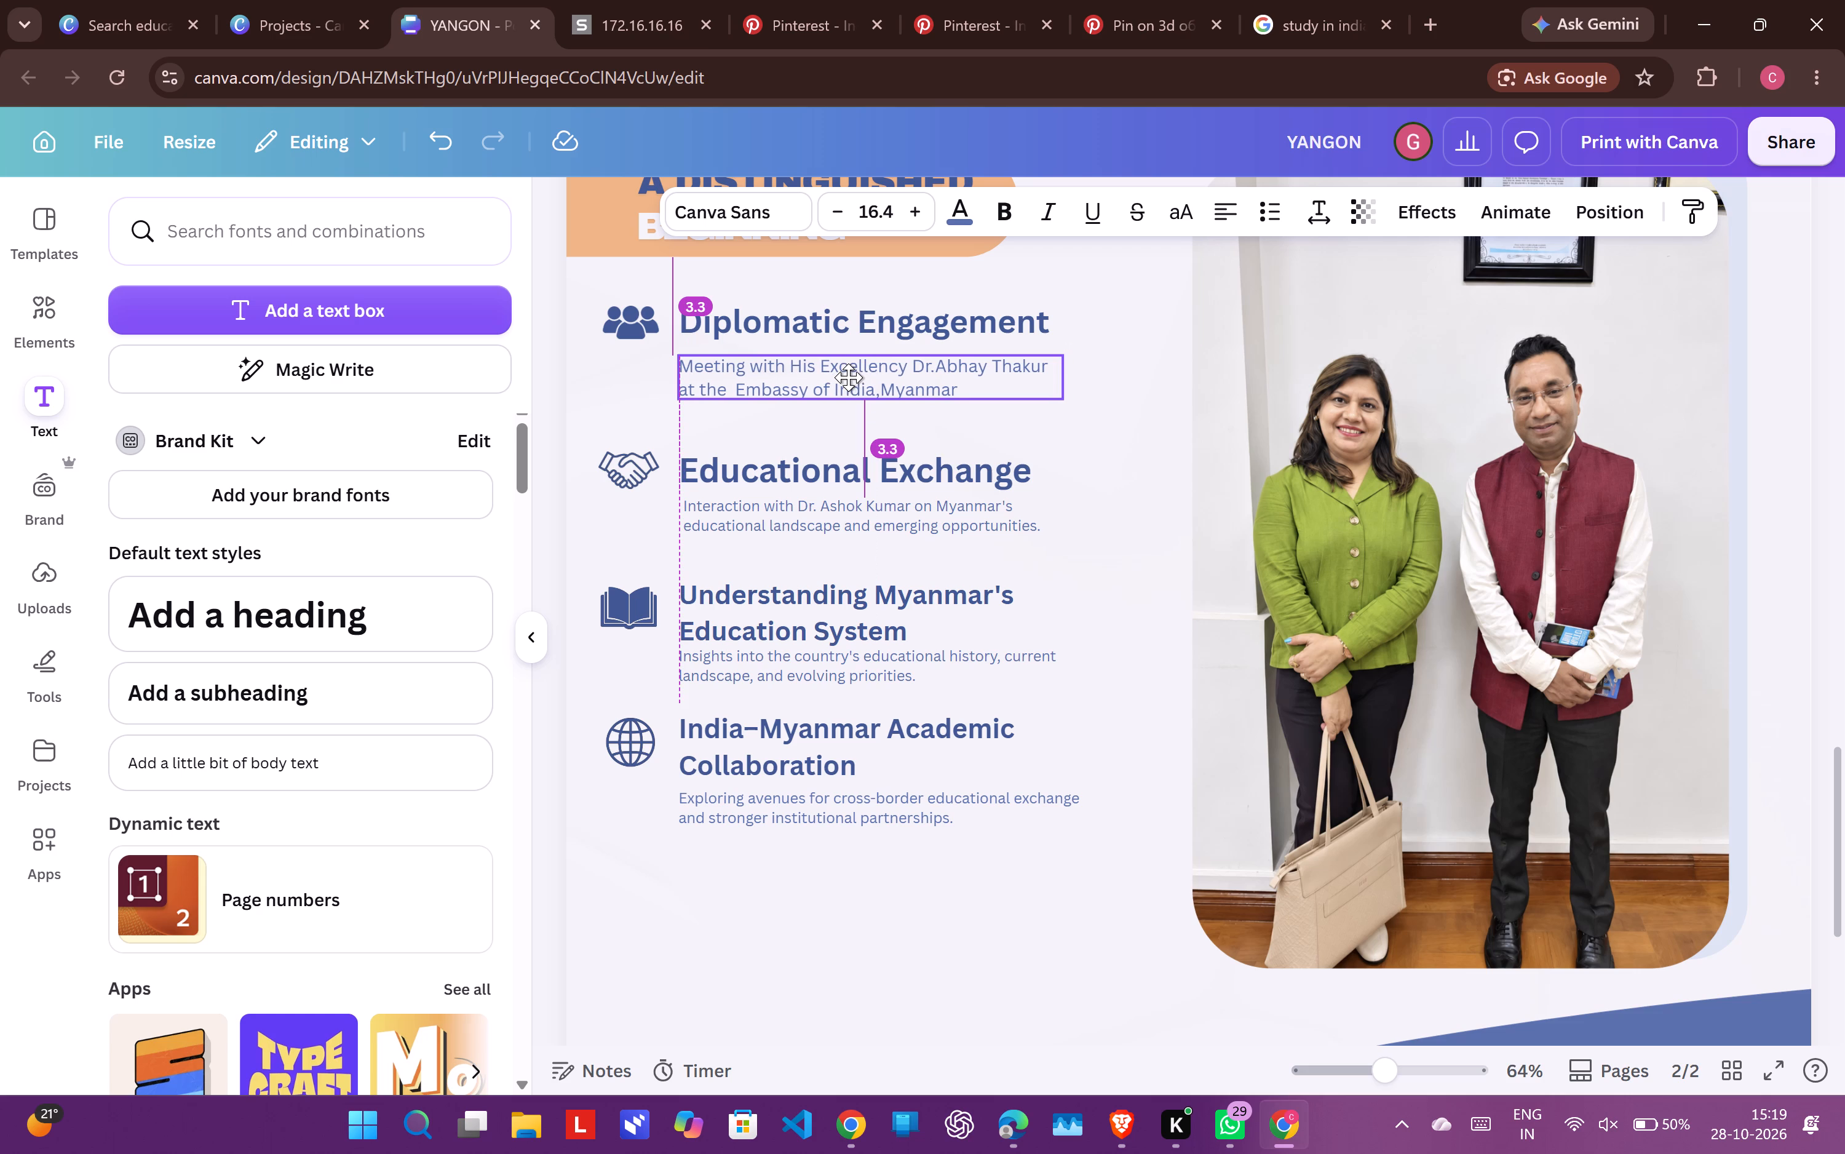
{"action": "left_click_drag", "start_coordinate": [848, 377], "coordinate": [849, 377]}
{"action": "left_click_drag", "start_coordinate": [779, 332], "coordinate": [787, 332]}
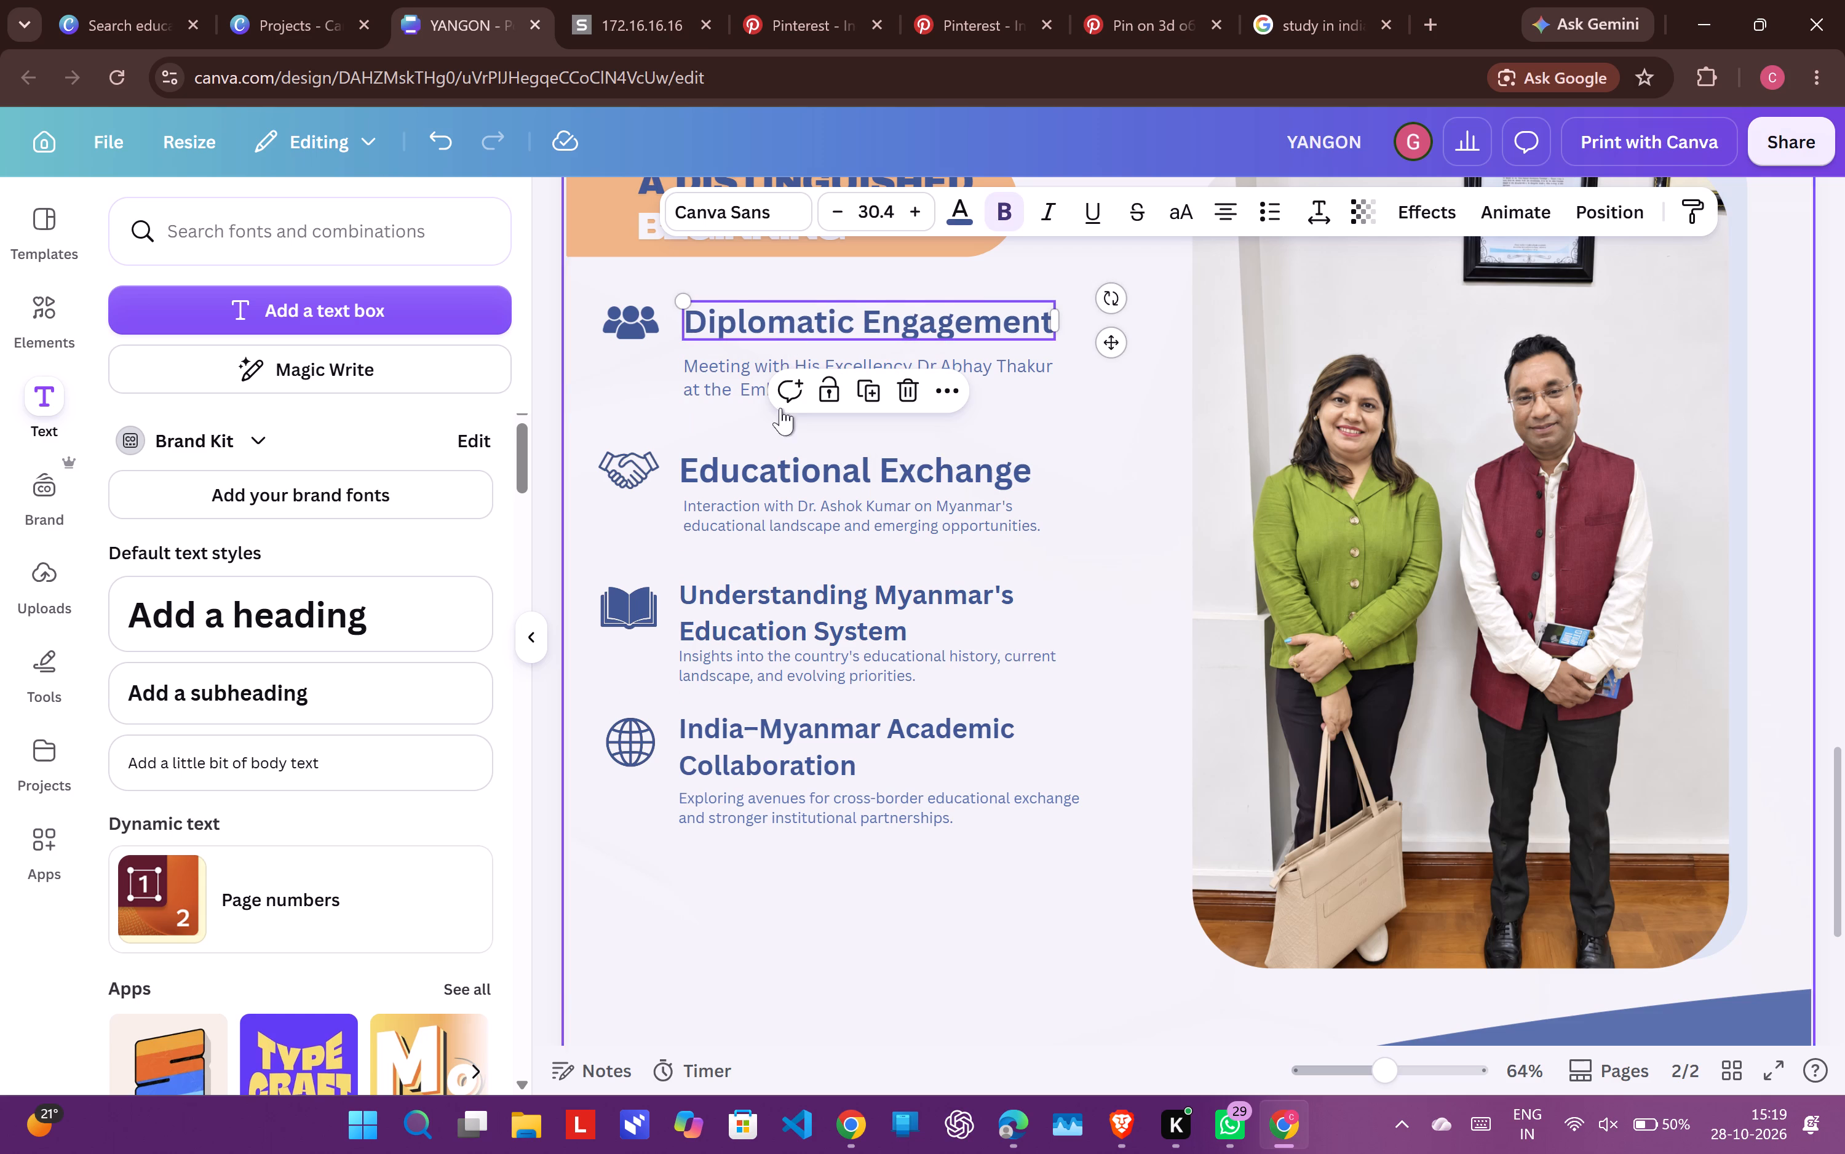
{"action": "left_click", "coordinate": [782, 873]}
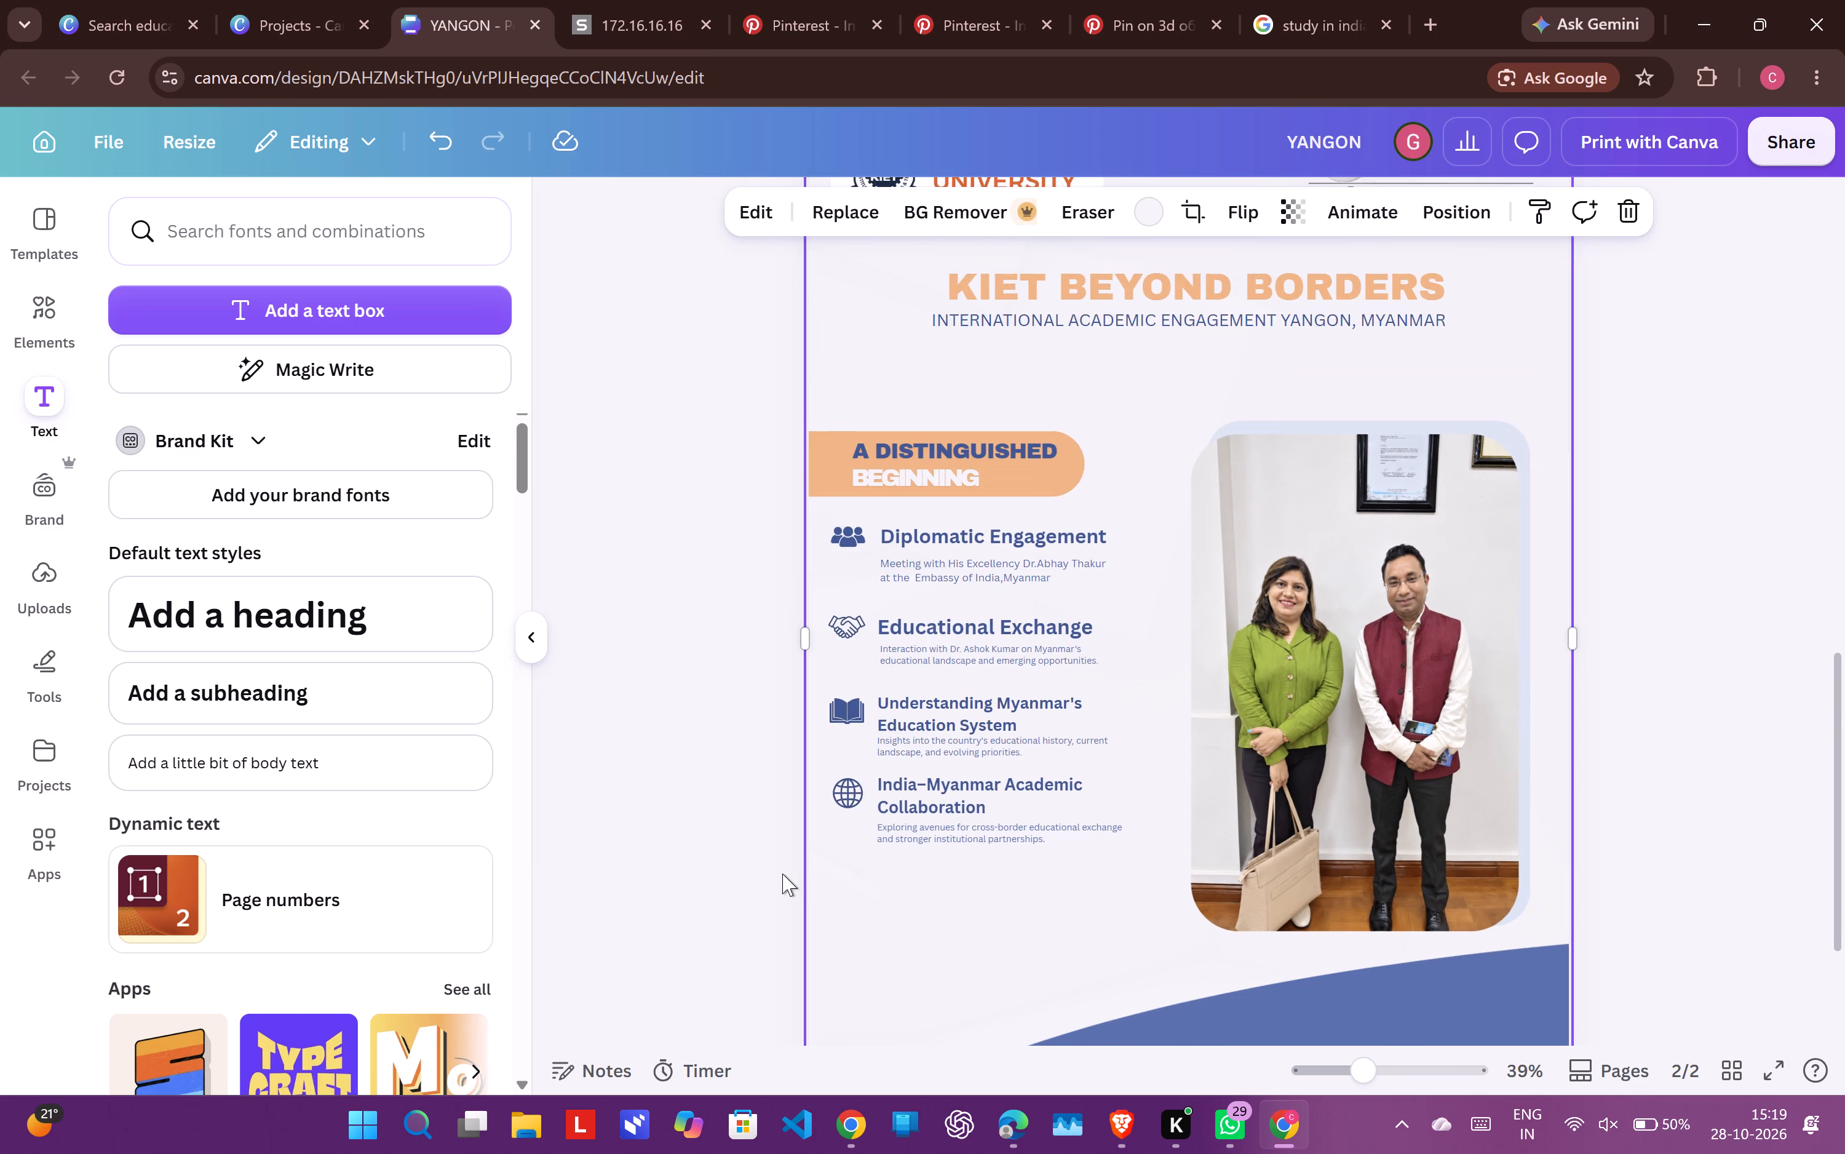
Shift the "INTERNATIONAL ACADEMIC ENGAGEMENT" subtitle slightly down on page 2 and centre the "KIET BEYOND BORDERS" title just above it.
{"action": "scroll", "coordinate": [782, 873], "scroll_direction": "down", "scroll_amount": 2}
{"action": "scroll", "coordinate": [782, 873], "scroll_direction": "up", "scroll_amount": 5}
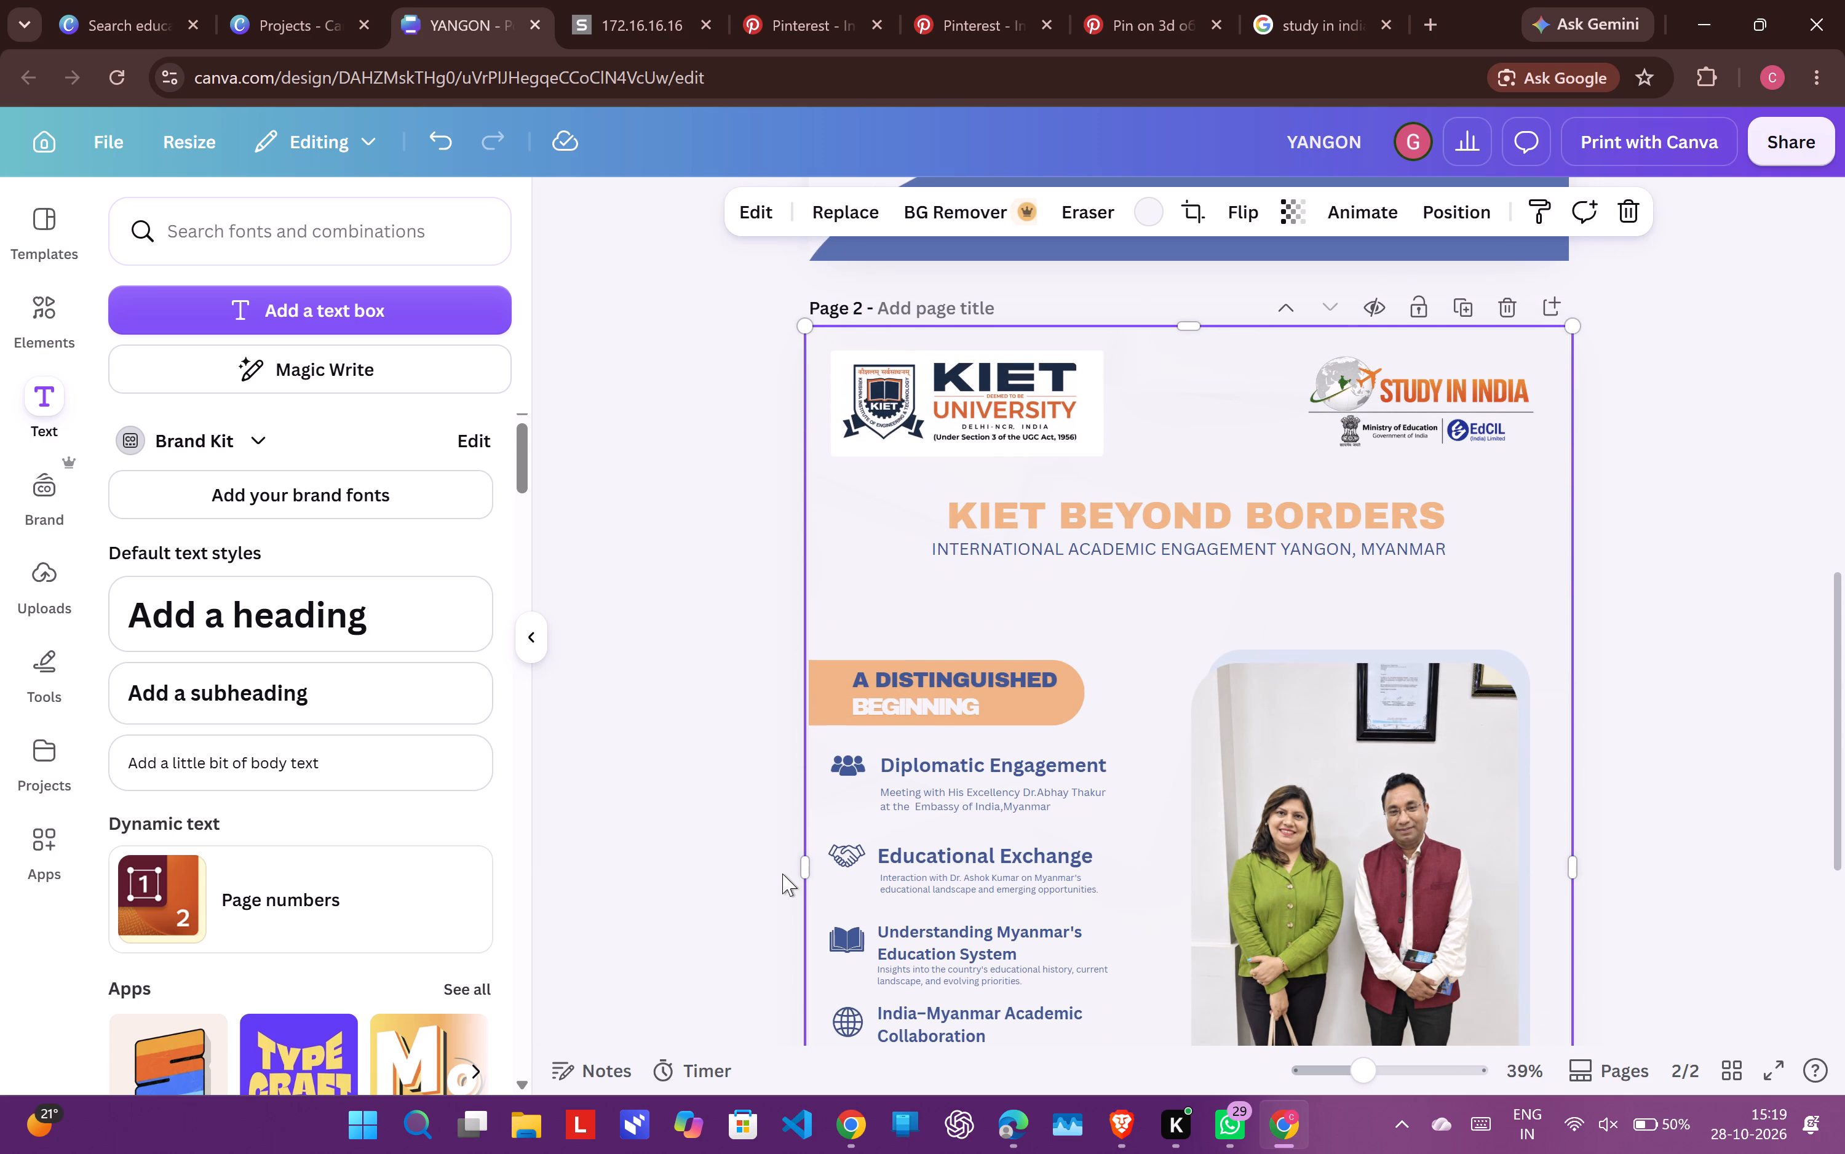
{"action": "left_click_drag", "start_coordinate": [1185, 541], "coordinate": [1189, 557]}
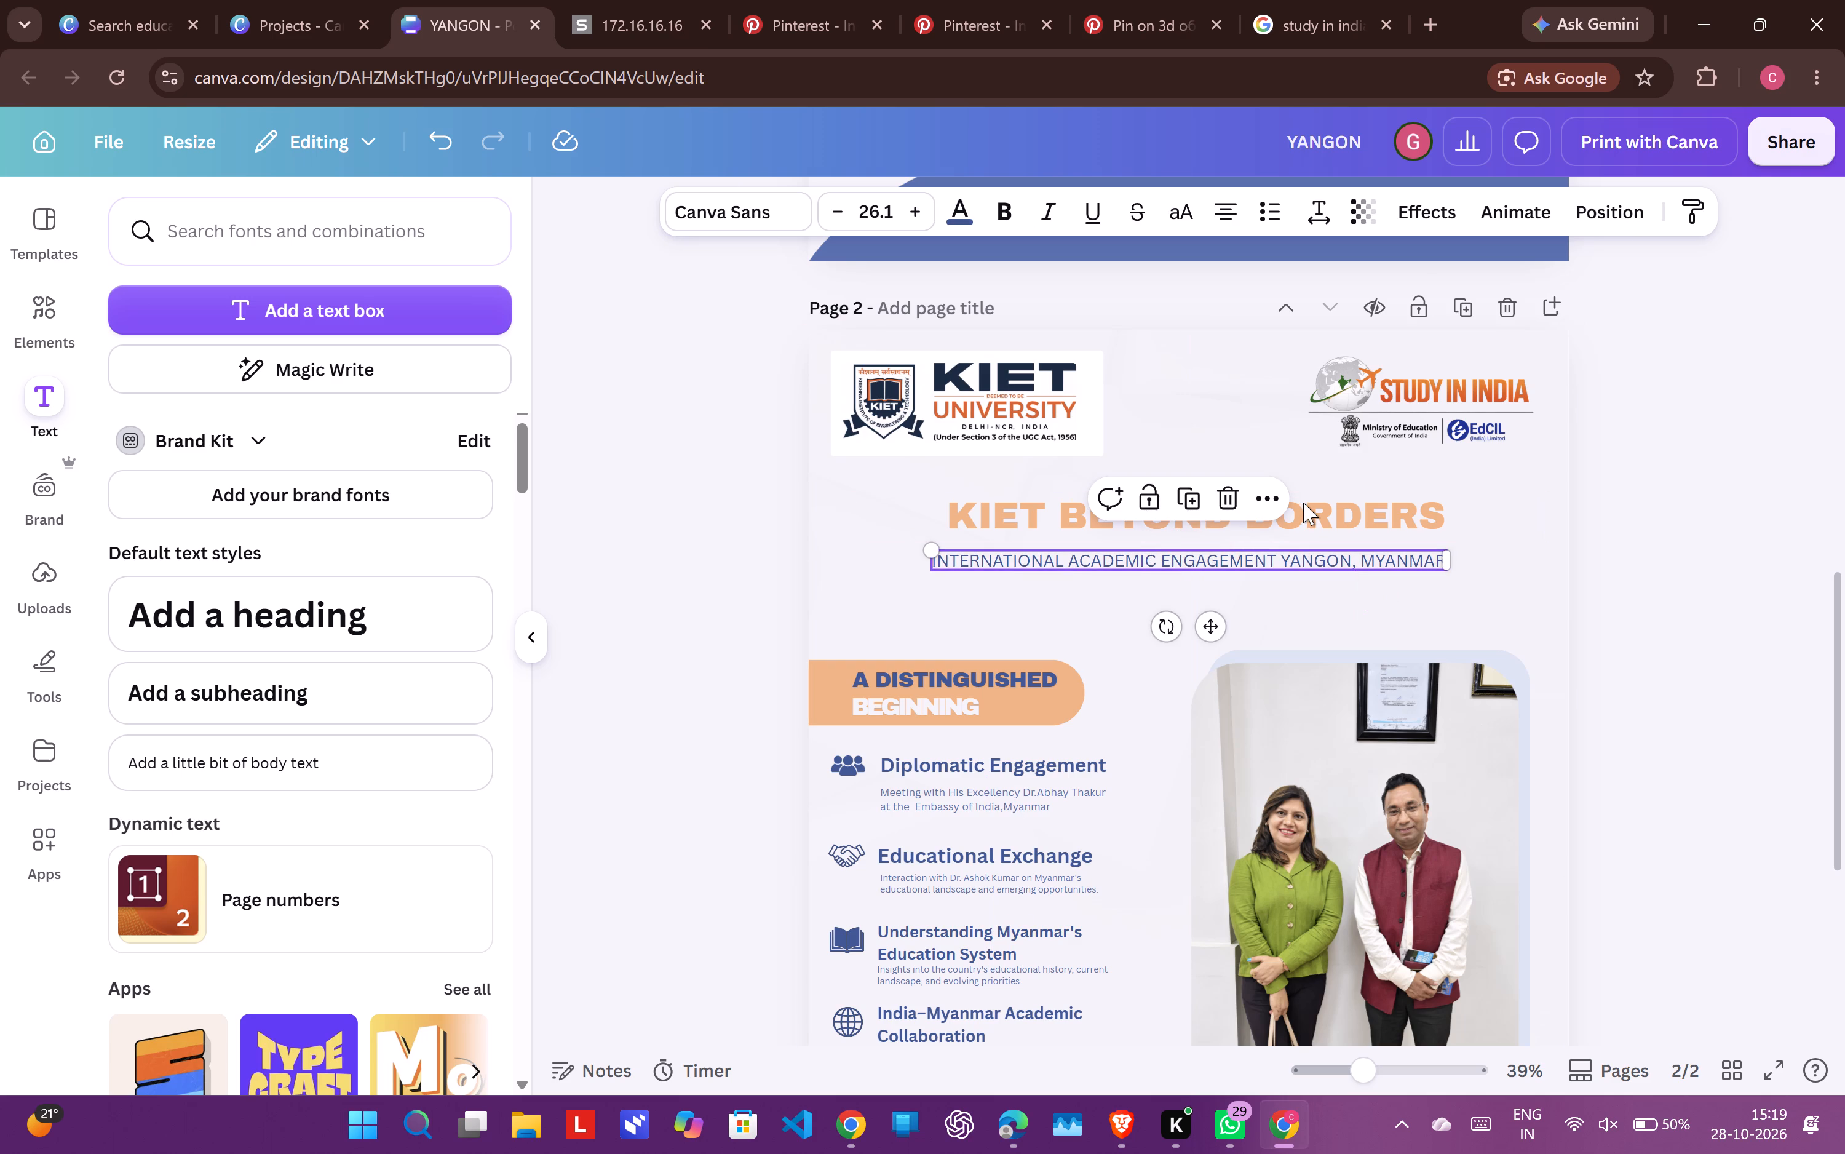
{"action": "left_click_drag", "start_coordinate": [1303, 503], "coordinate": [1301, 512]}
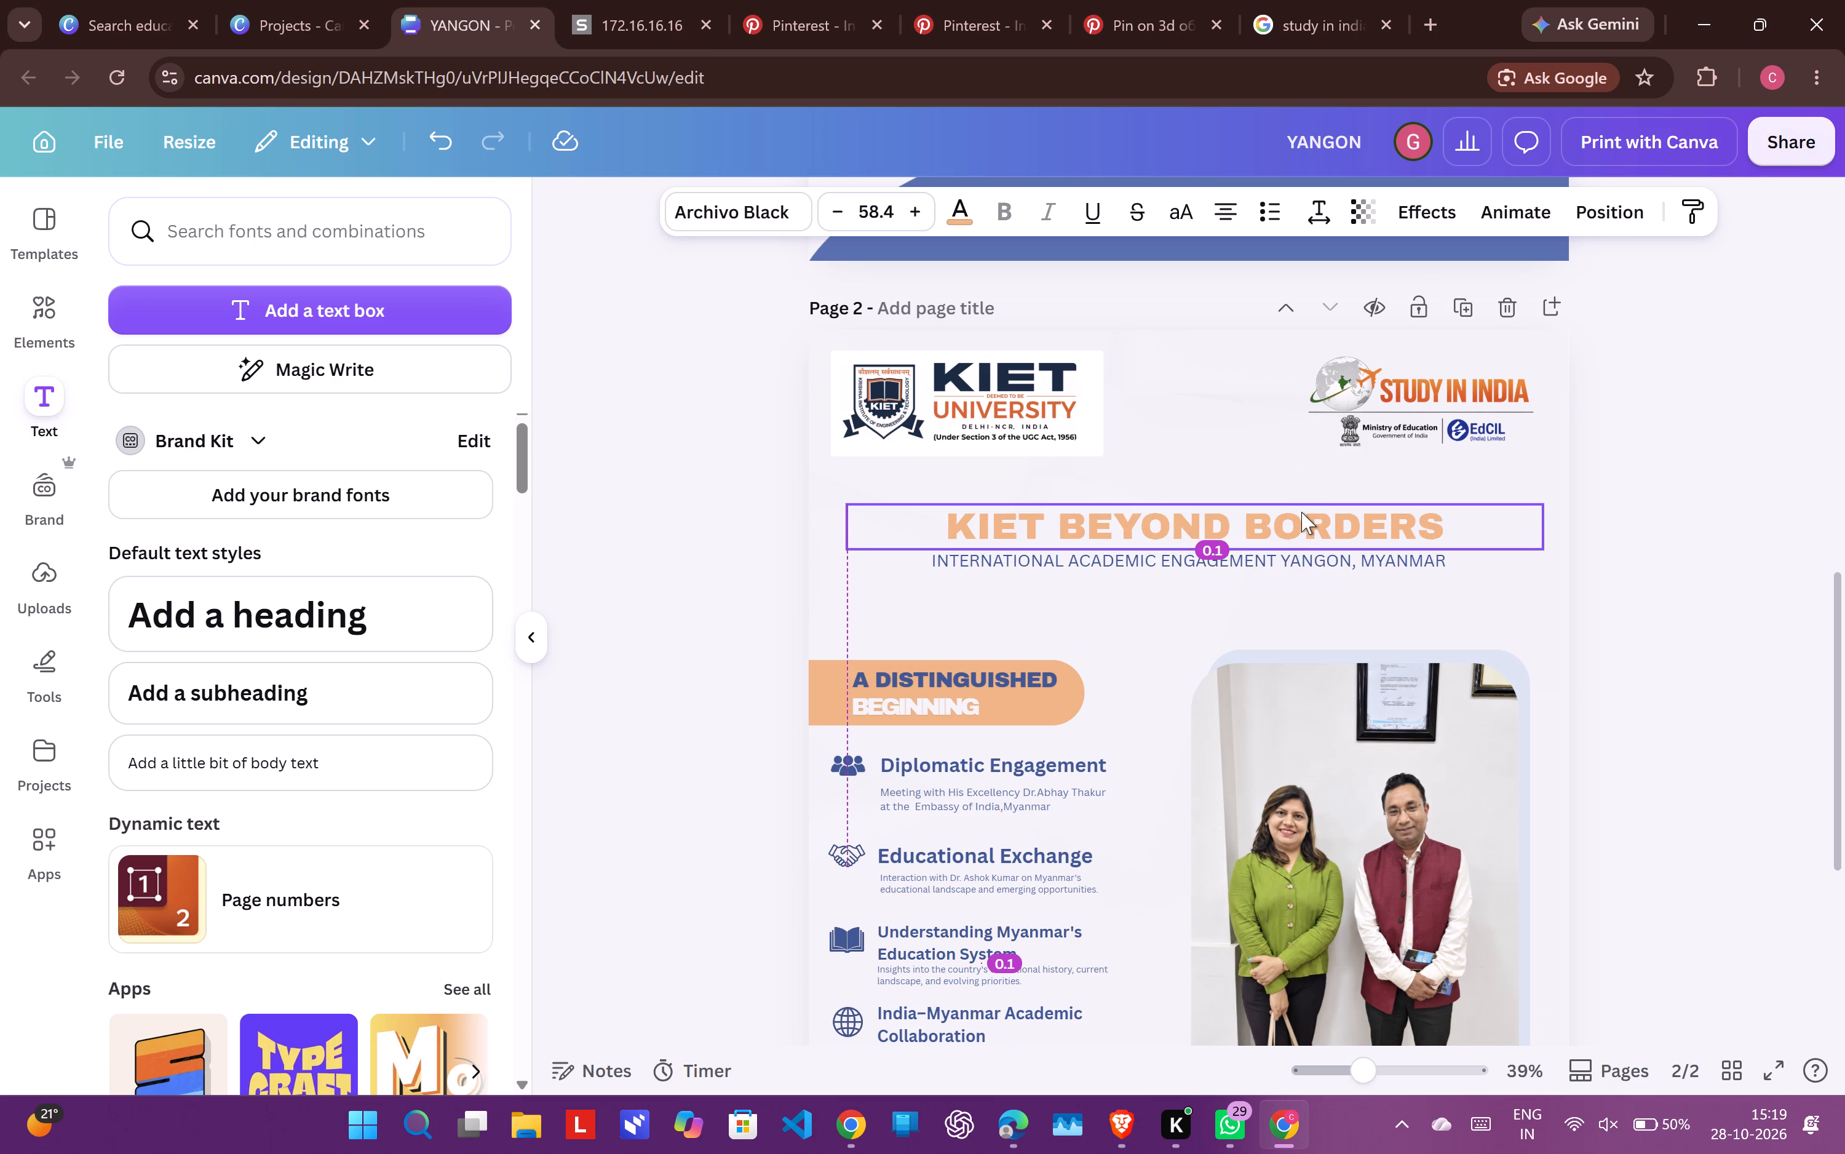
{"action": "left_click_drag", "start_coordinate": [1282, 523], "coordinate": [1272, 526]}
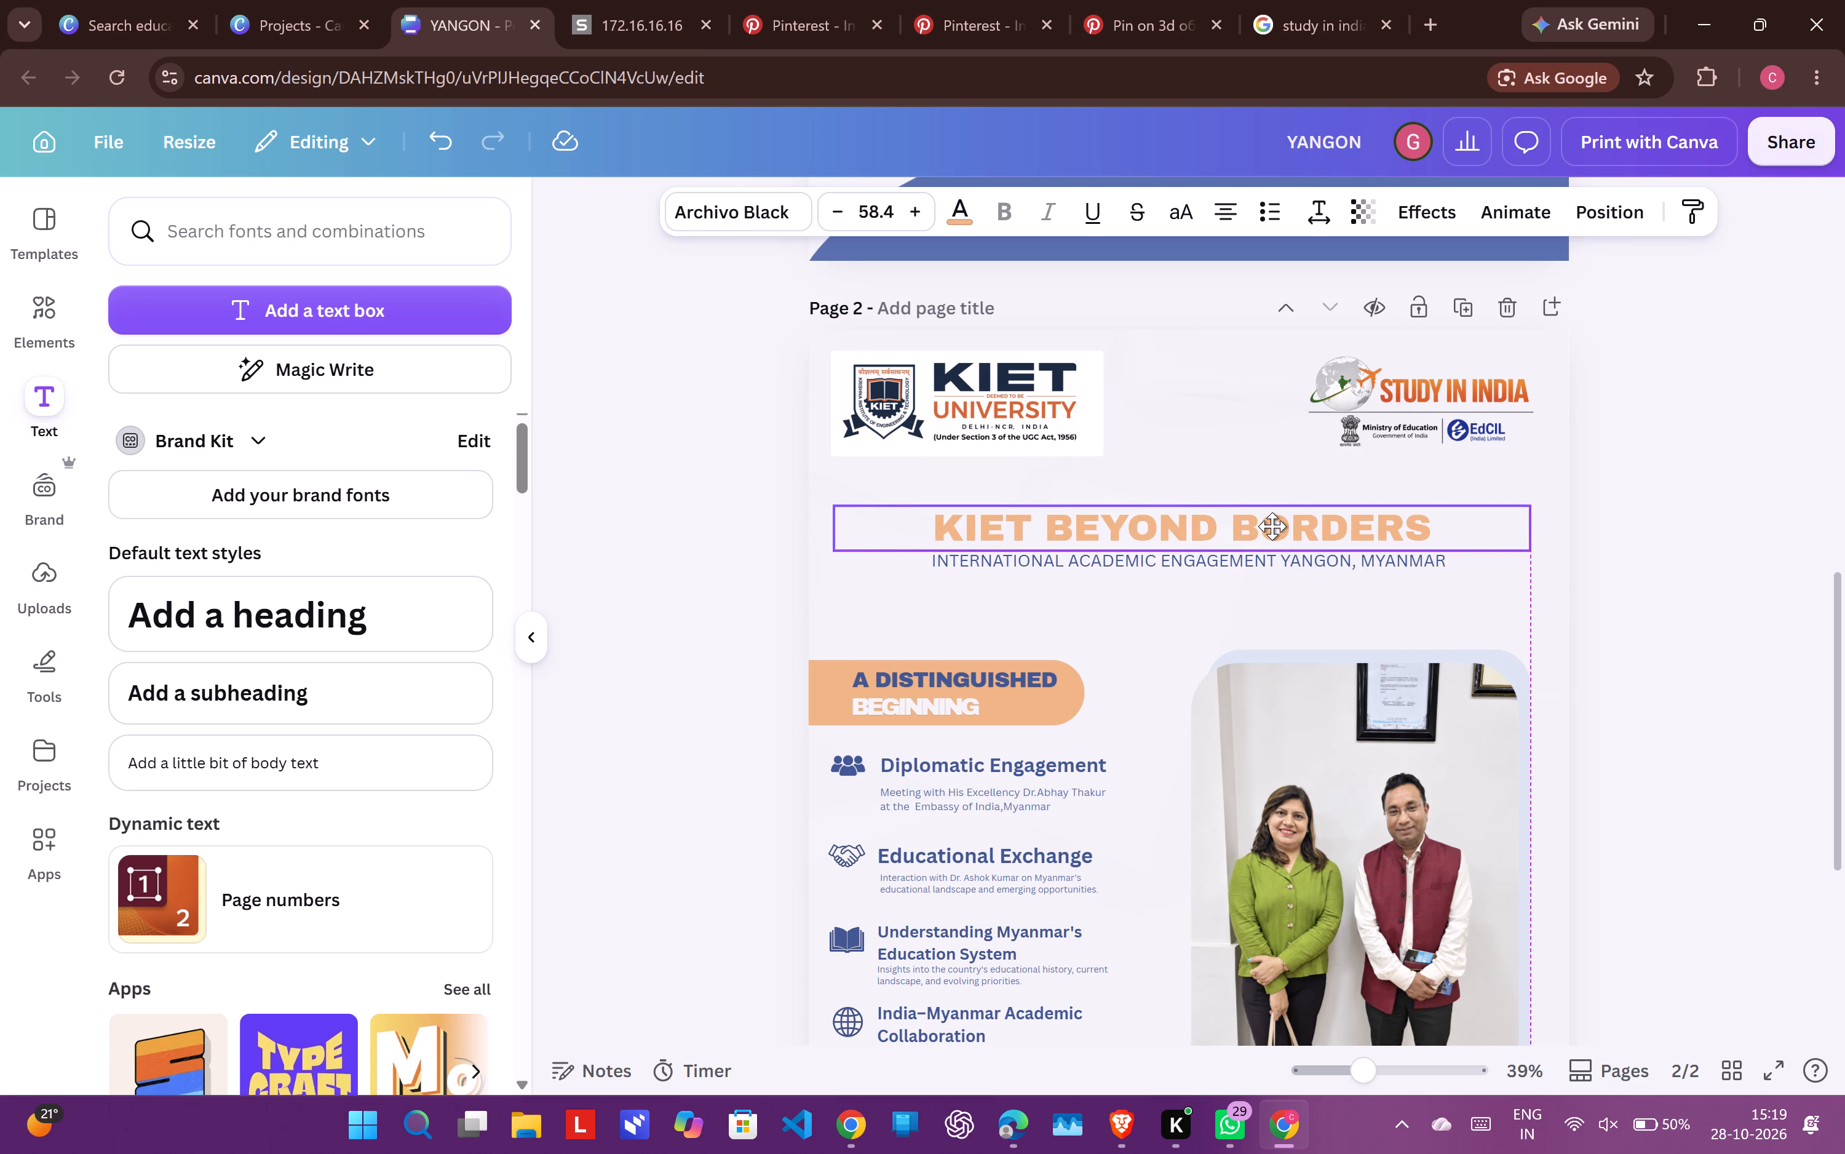
{"action": "left_click_drag", "start_coordinate": [1272, 526], "coordinate": [1276, 526]}
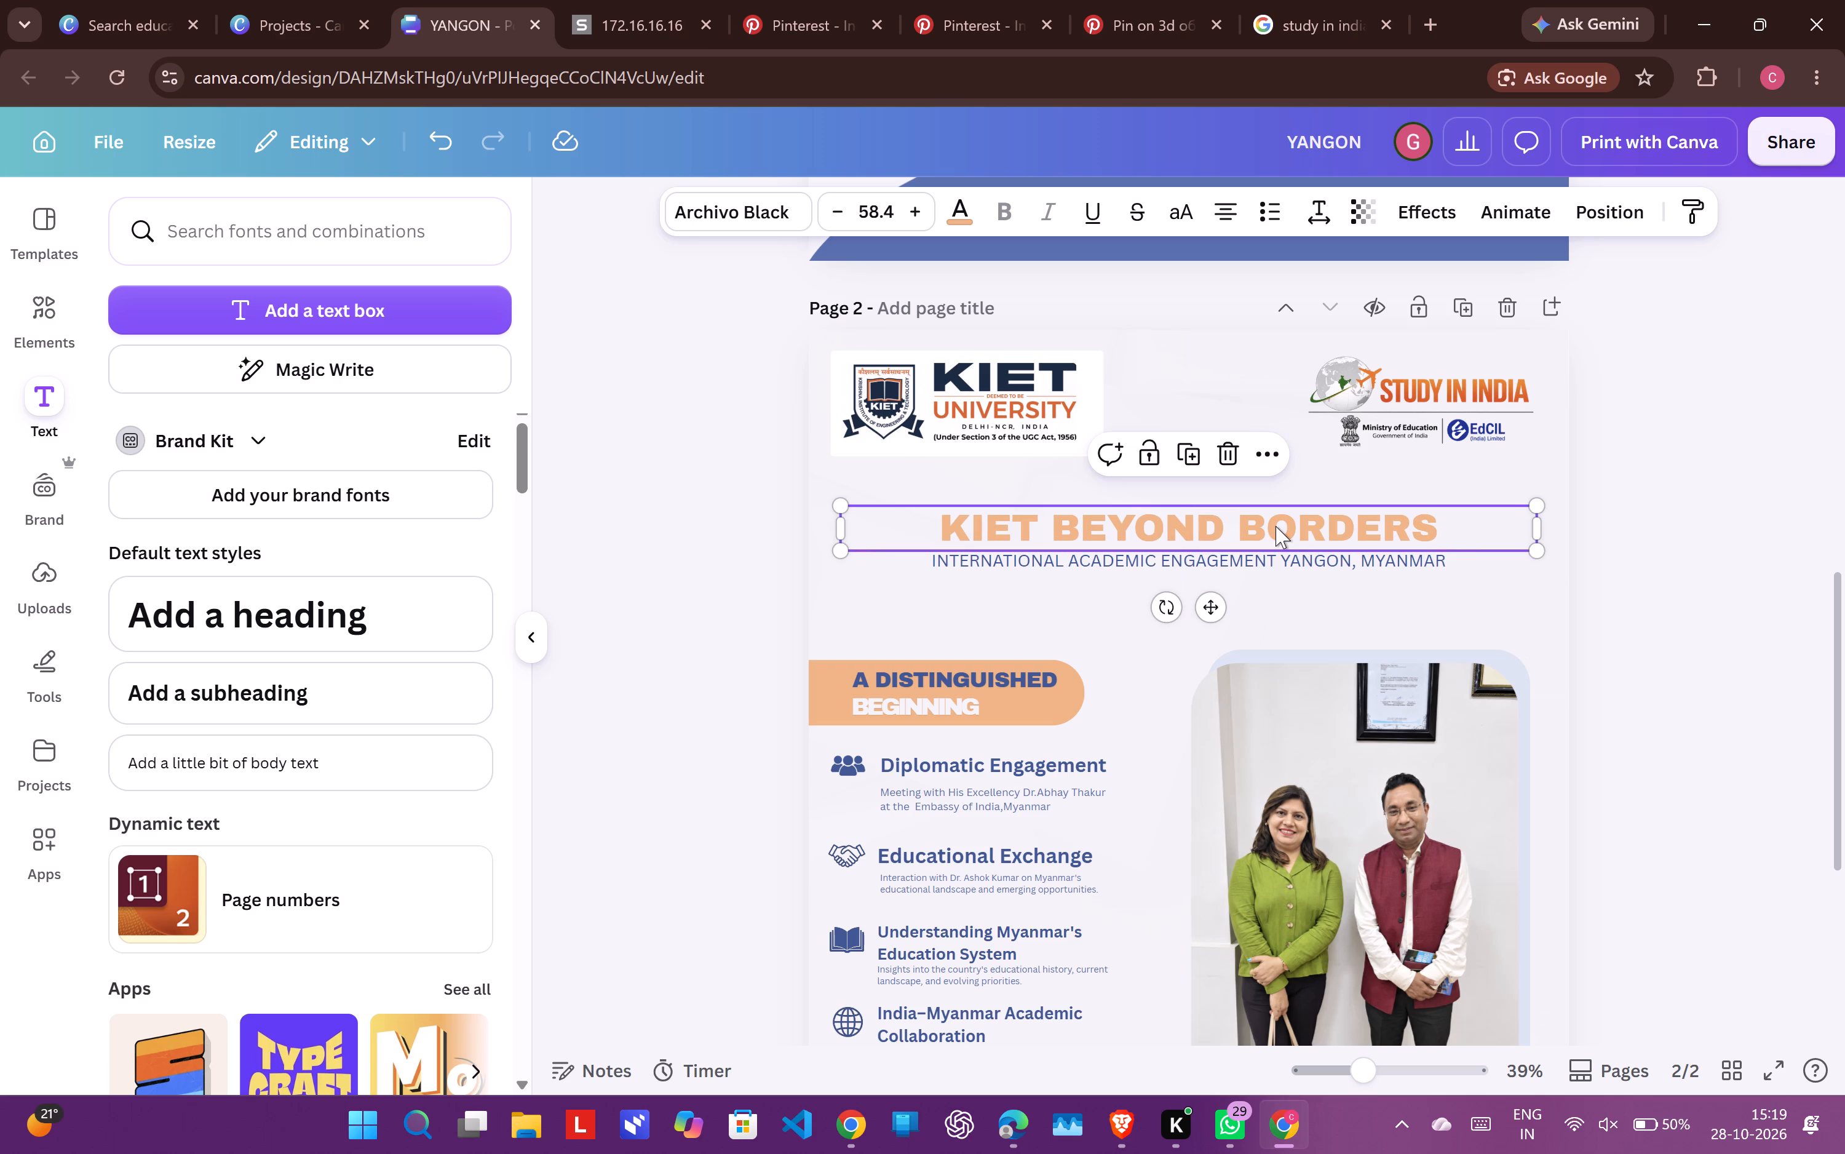
{"action": "left_click", "coordinate": [1771, 693]}
Add a new heading text reading "DAY 1" to page 2.
{"action": "scroll", "coordinate": [1771, 693], "scroll_direction": "down", "scroll_amount": 3}
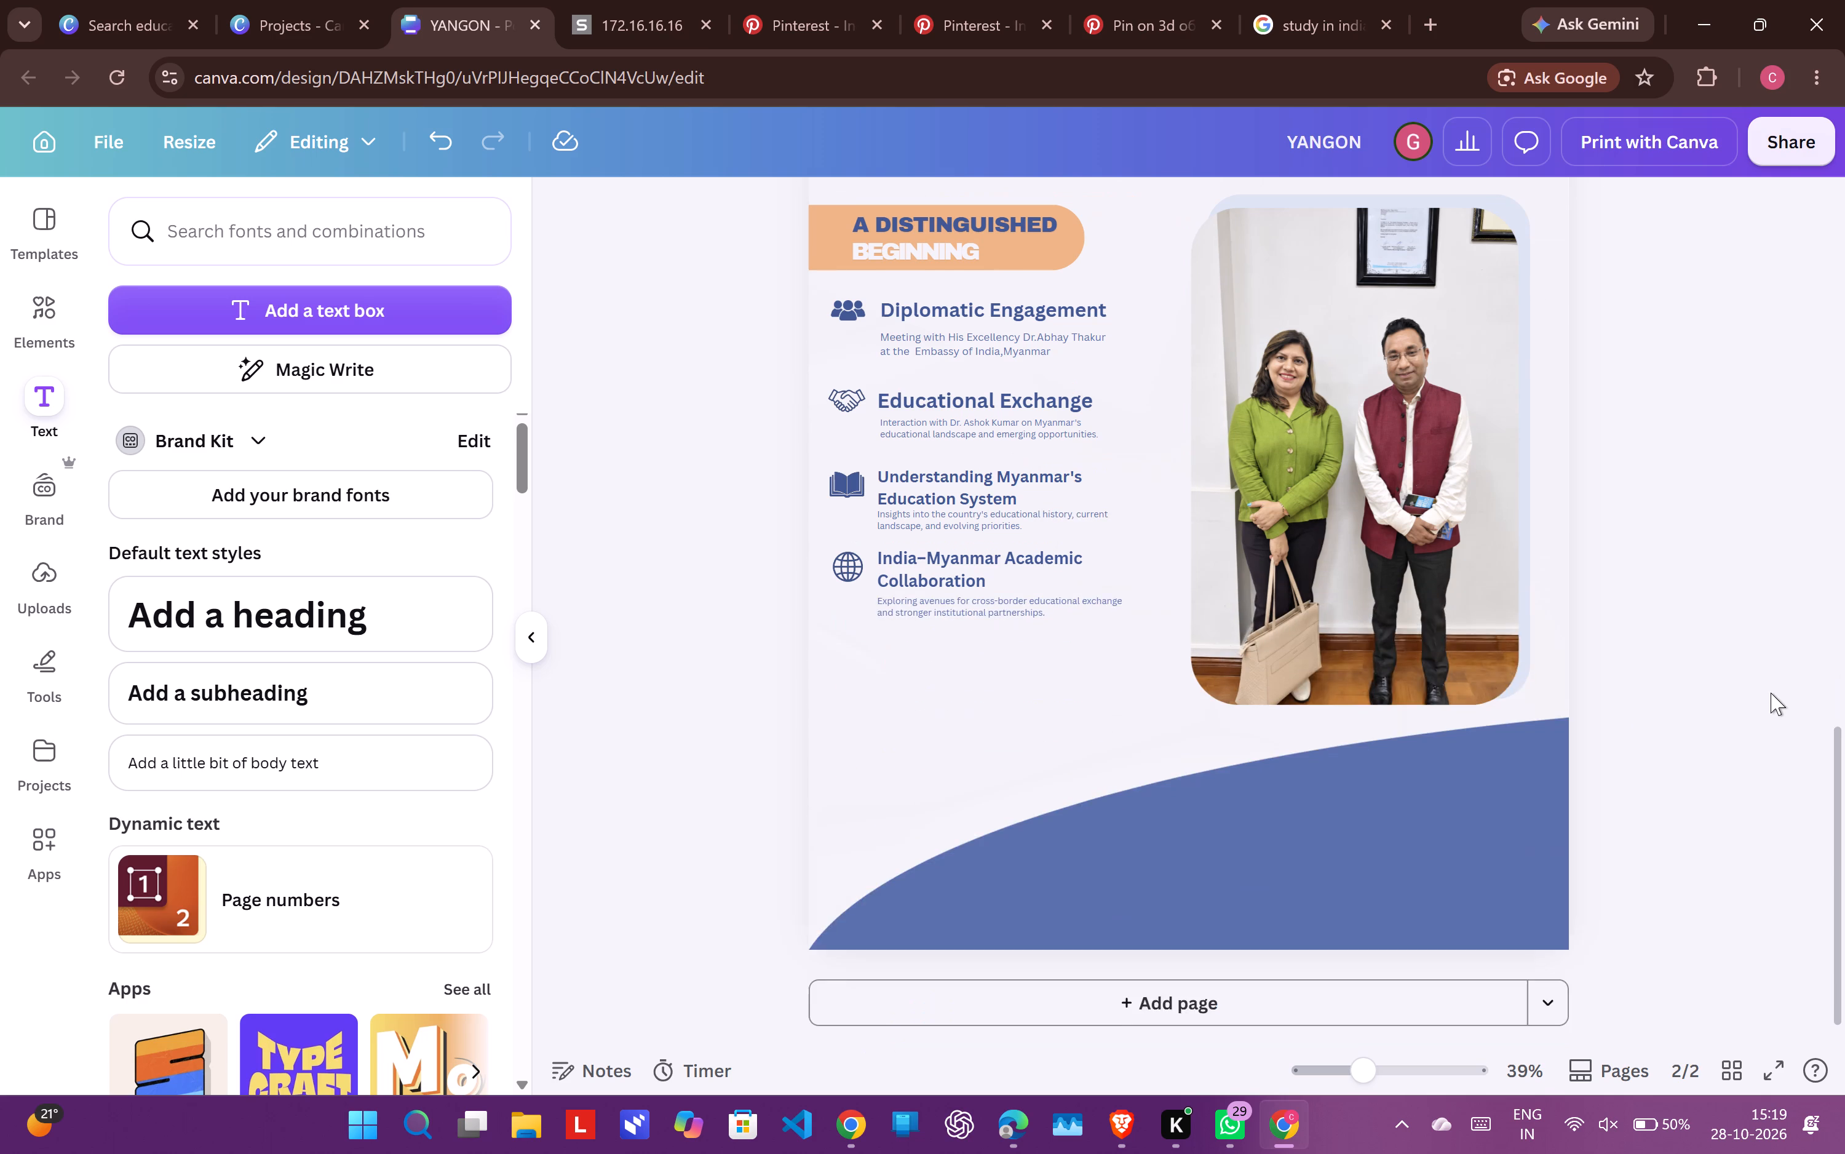
{"action": "scroll", "coordinate": [1771, 693], "scroll_direction": "up", "scroll_amount": 1}
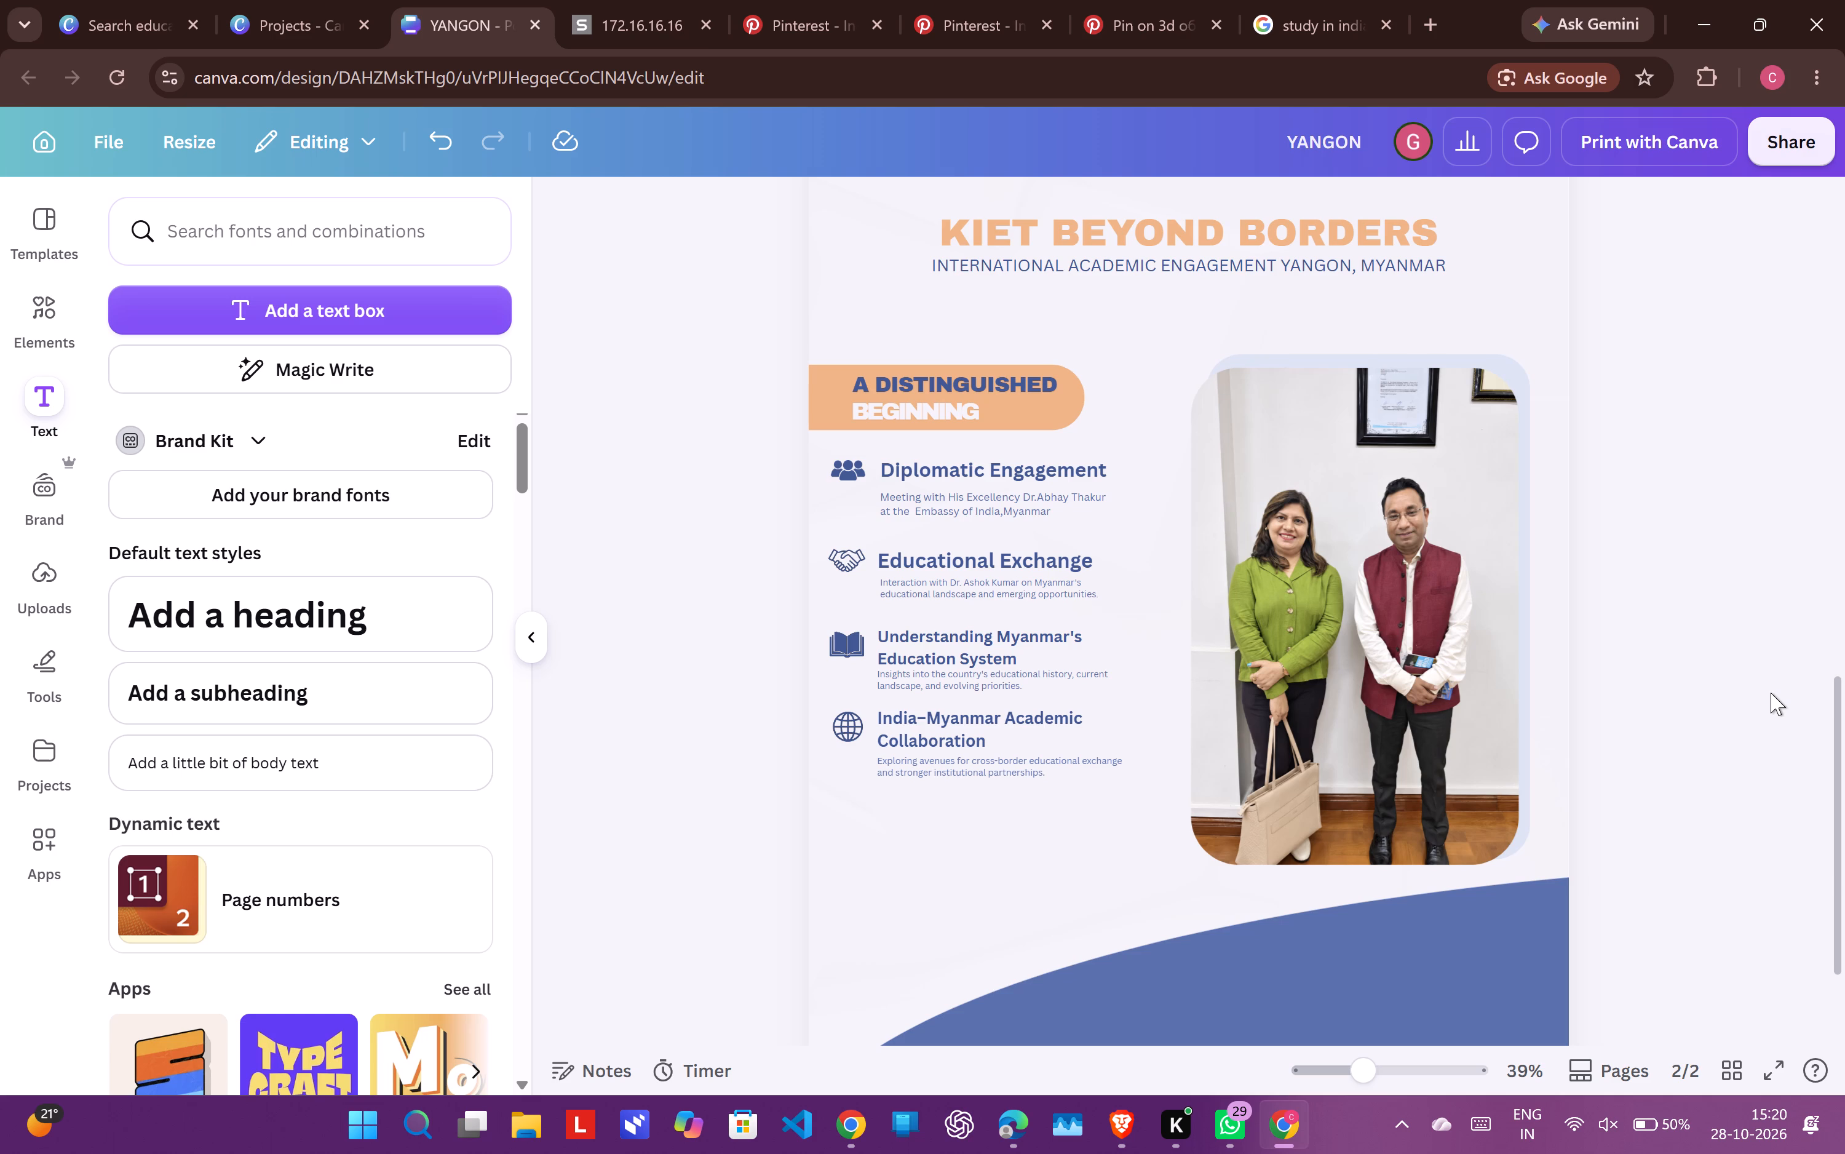
{"action": "scroll", "coordinate": [1771, 693], "scroll_direction": "up", "scroll_amount": 1}
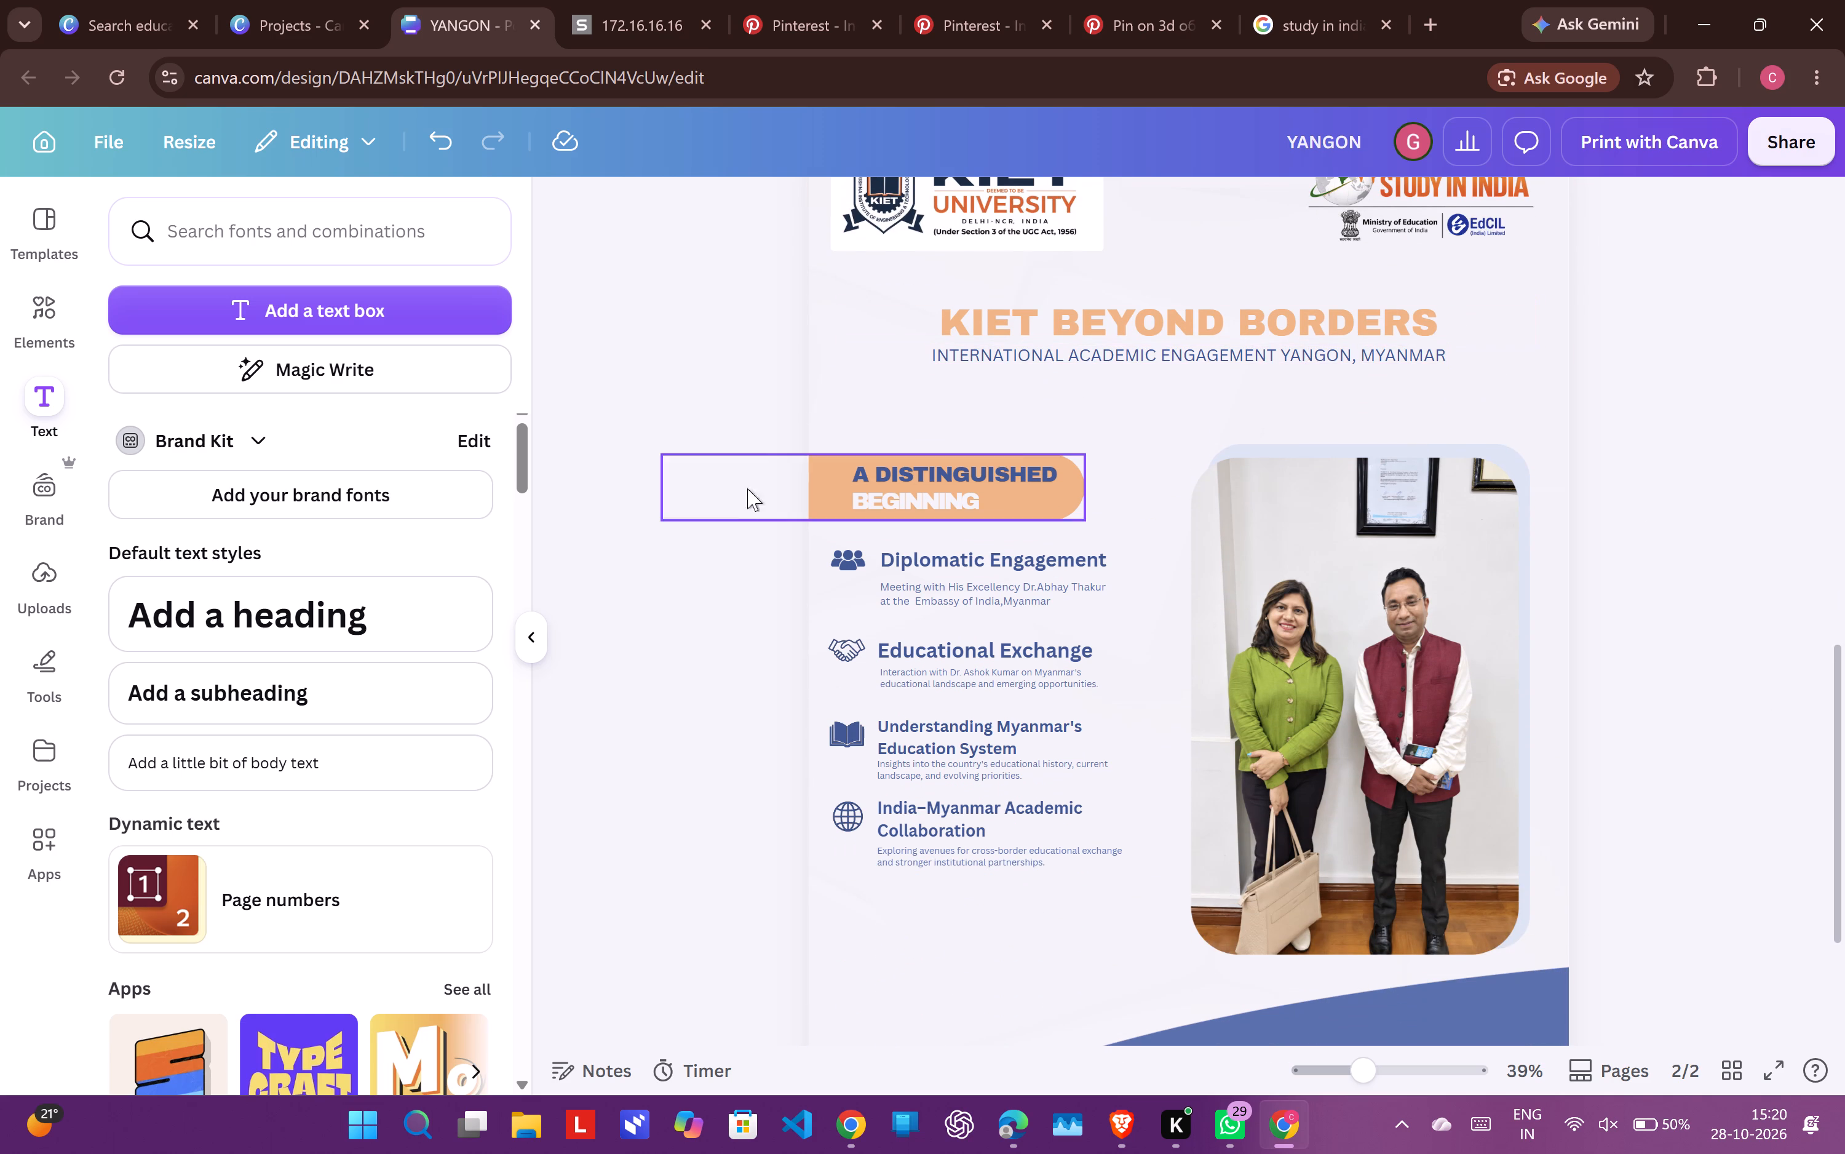
{"action": "left_click", "coordinate": [308, 611]}
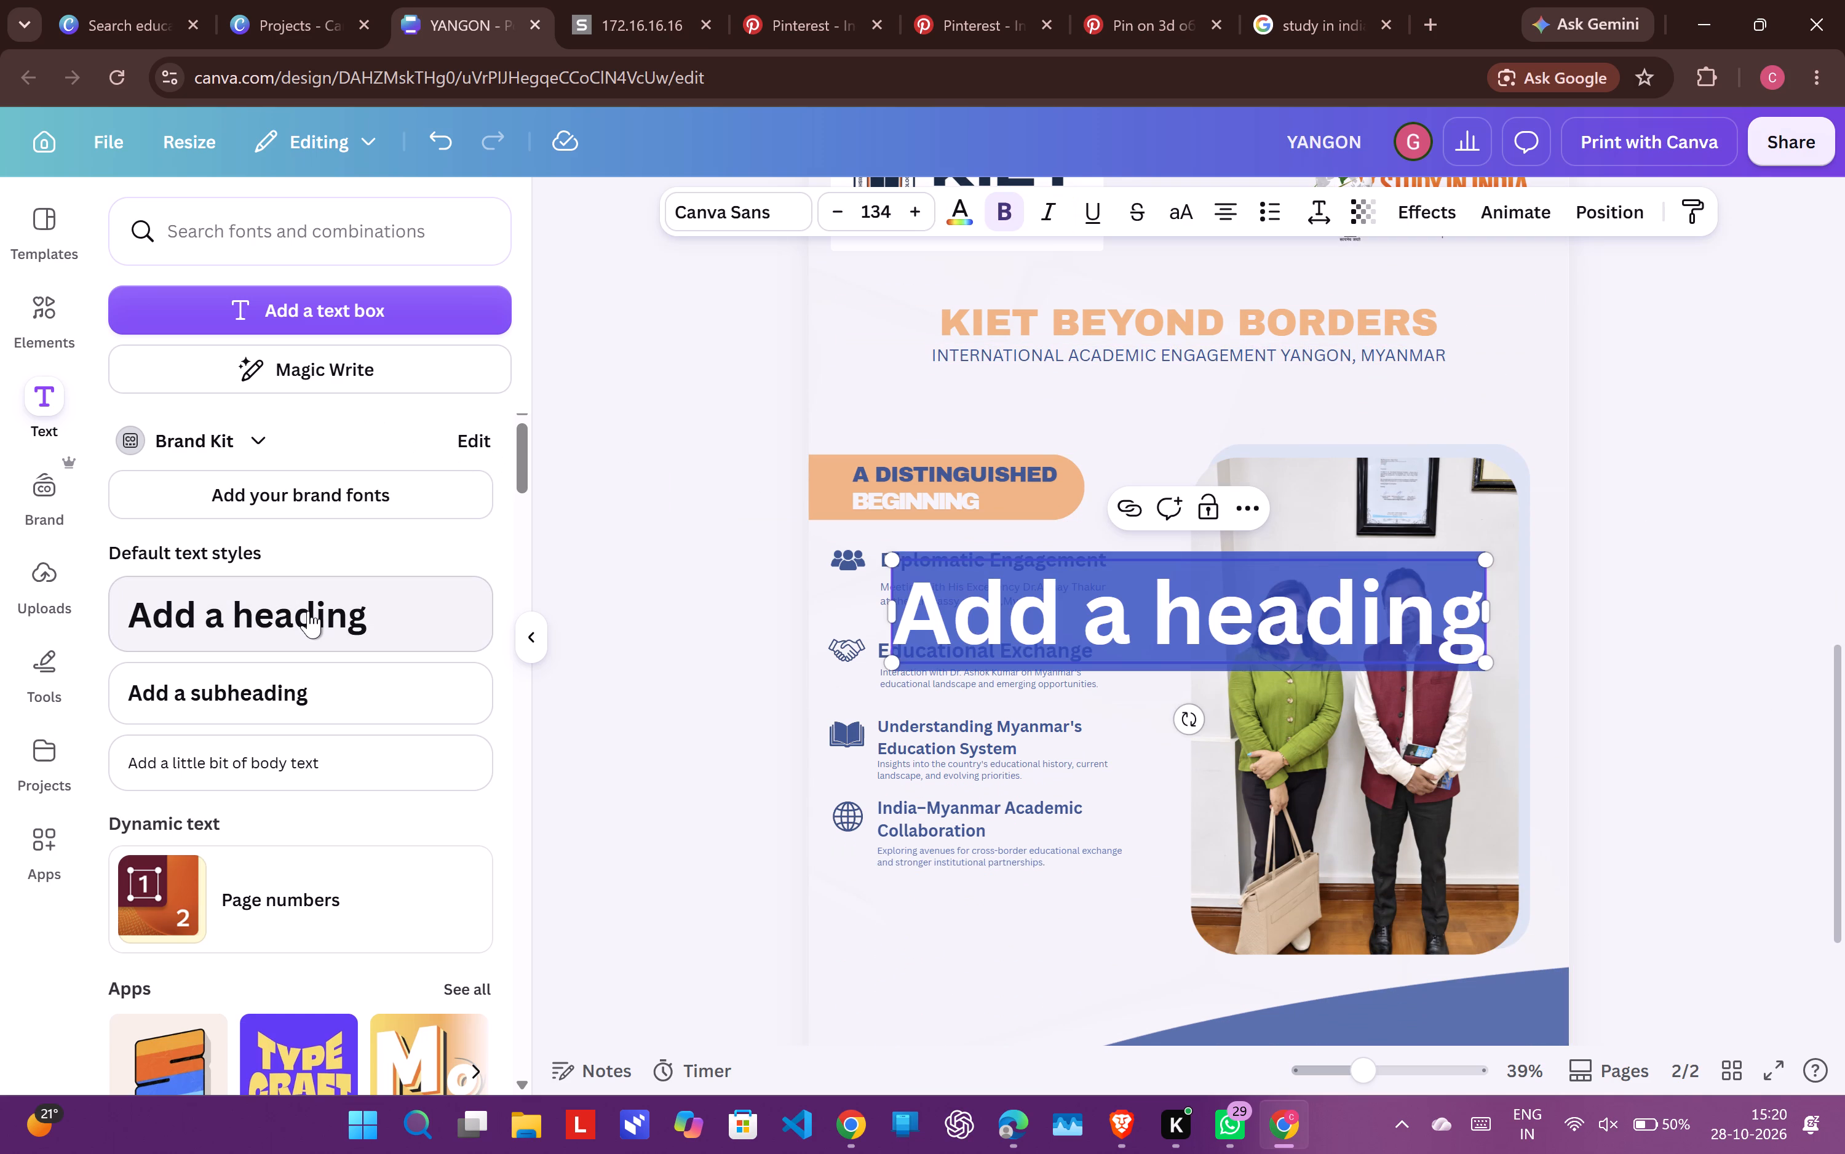
{"action": "type", "text": "DAY"}
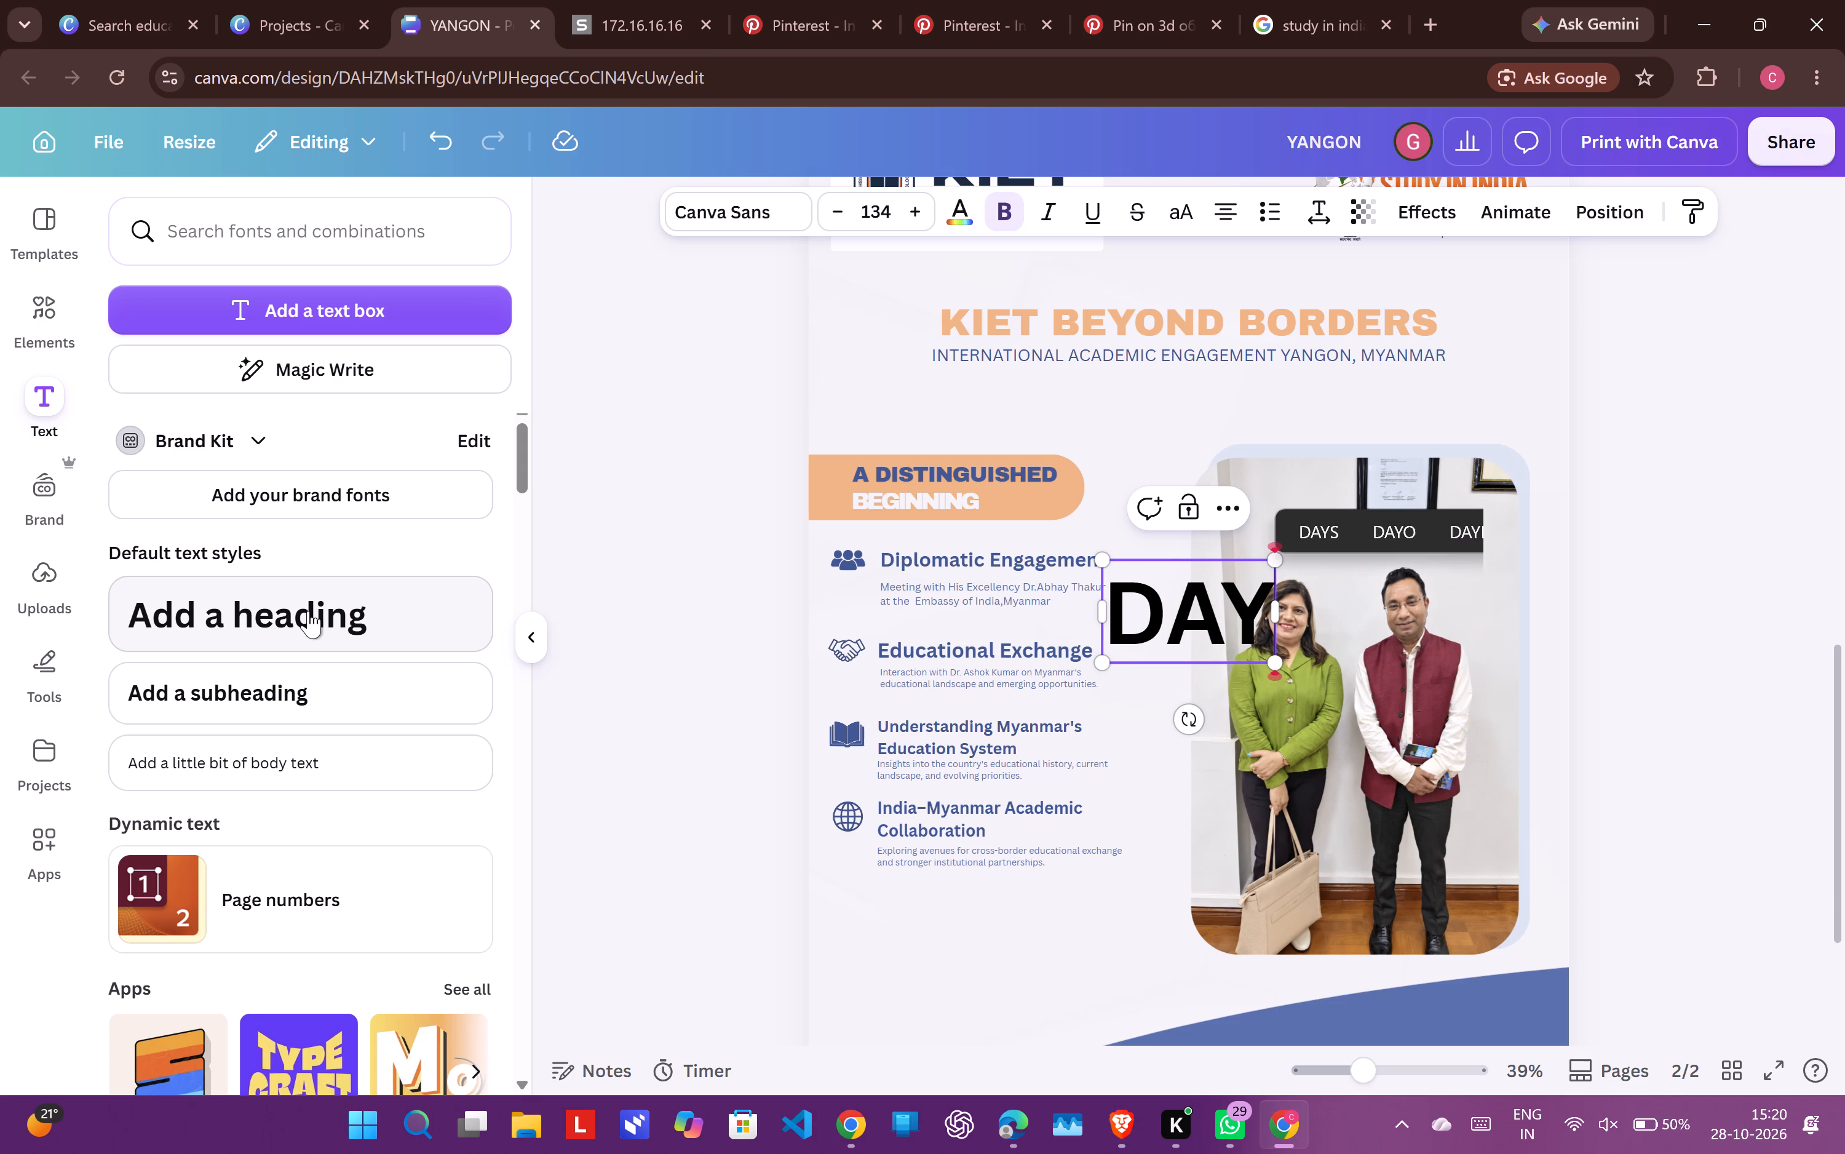
{"action": "key", "text": "space"}
{"action": "type", "text": "1"}
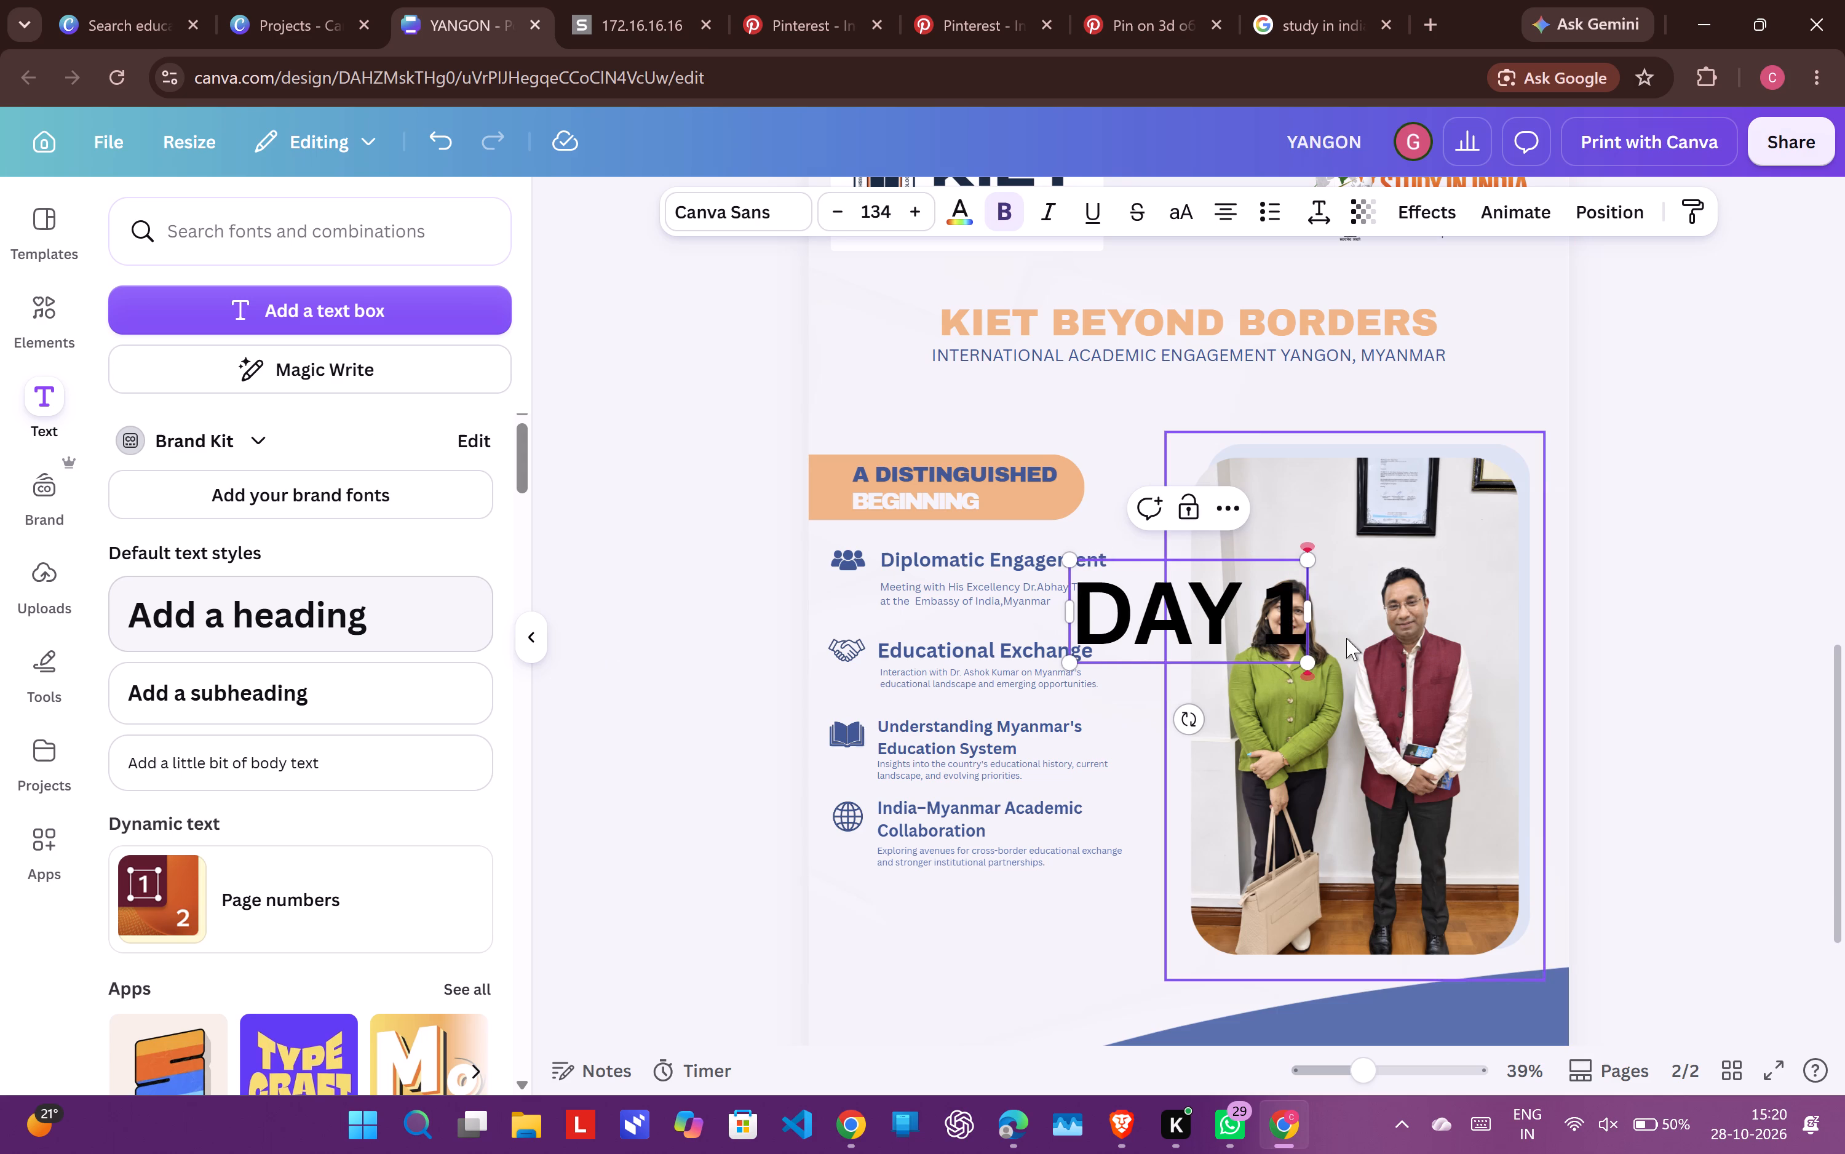
{"action": "left_click", "coordinate": [1682, 600]}
Place the "DAY 1" heading just above the orange "A DISTINGUISHED BEGINNING" banner, scaled down to font size 75.5.
{"action": "left_click_drag", "start_coordinate": [1228, 651], "coordinate": [1090, 530]}
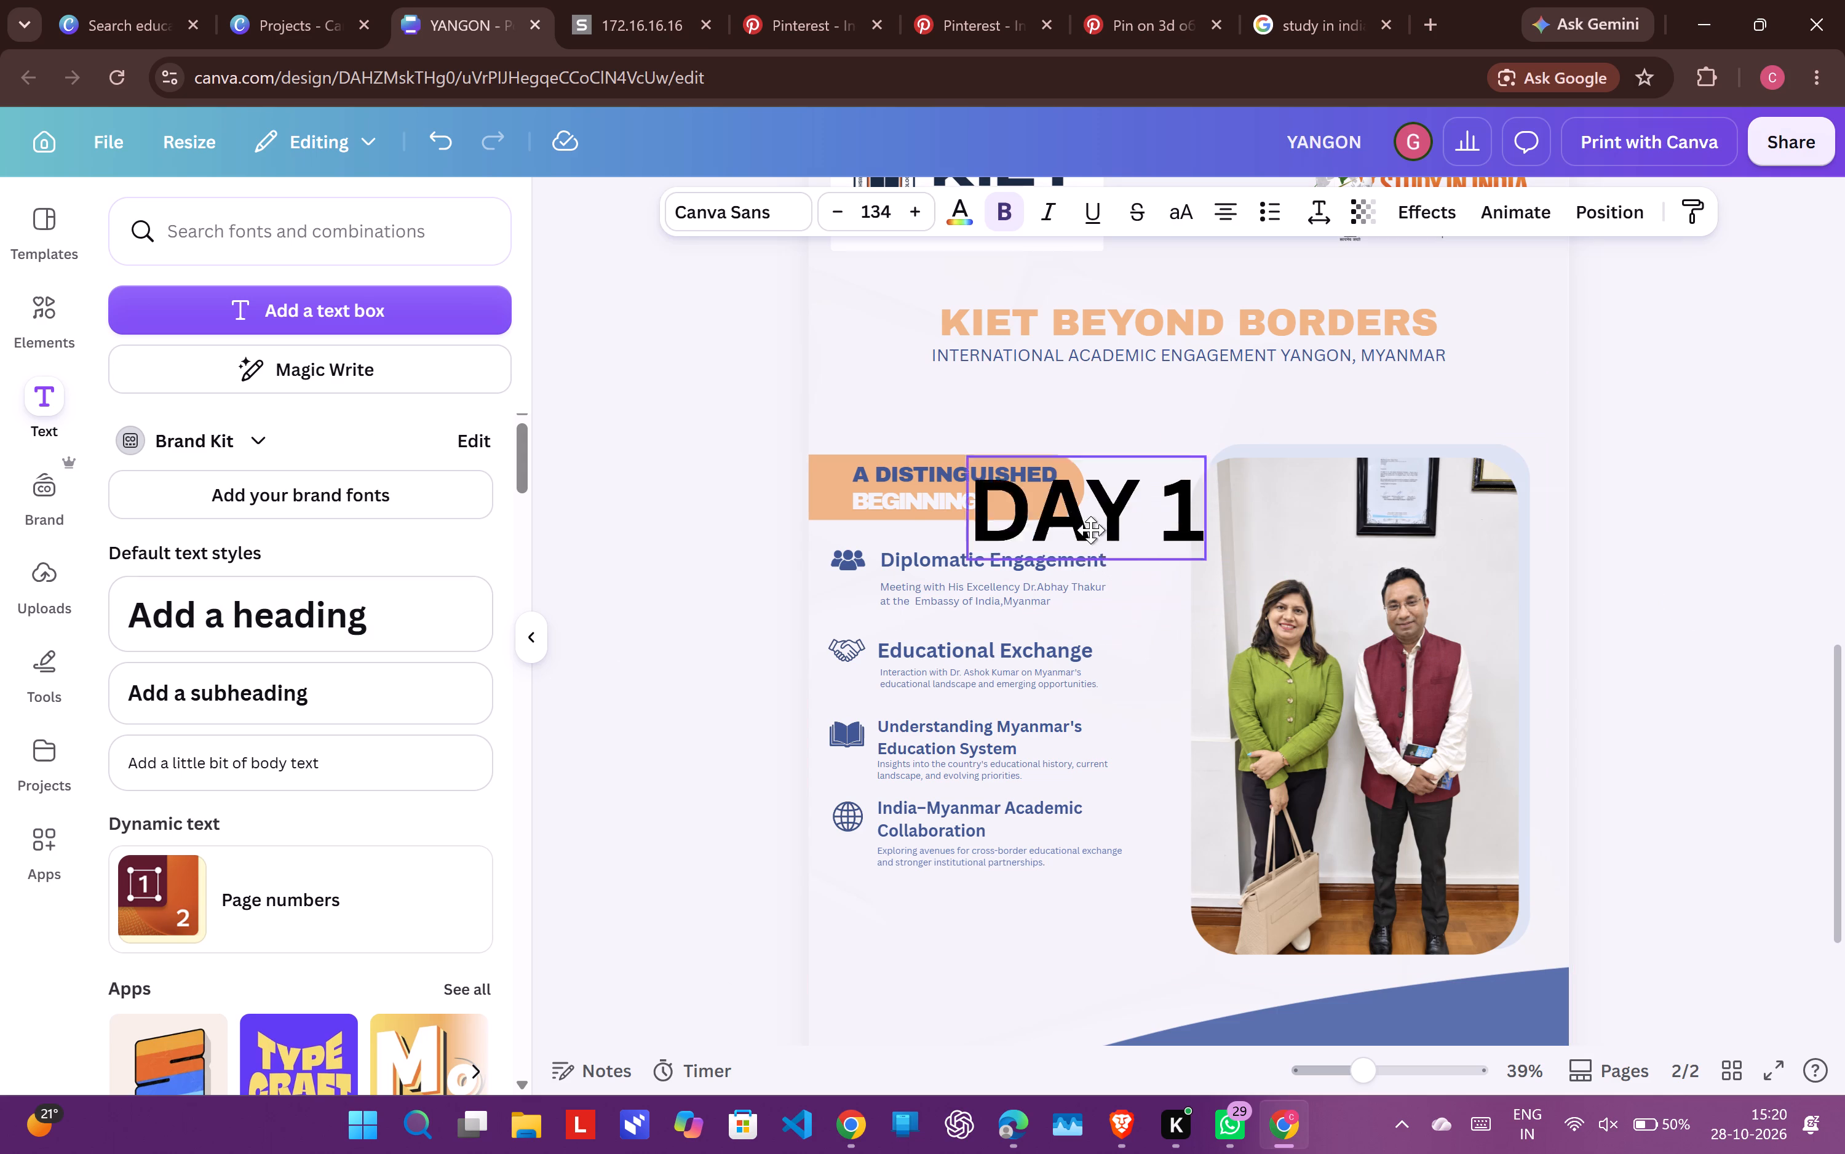
{"action": "left_click_drag", "start_coordinate": [1090, 530], "coordinate": [967, 458]}
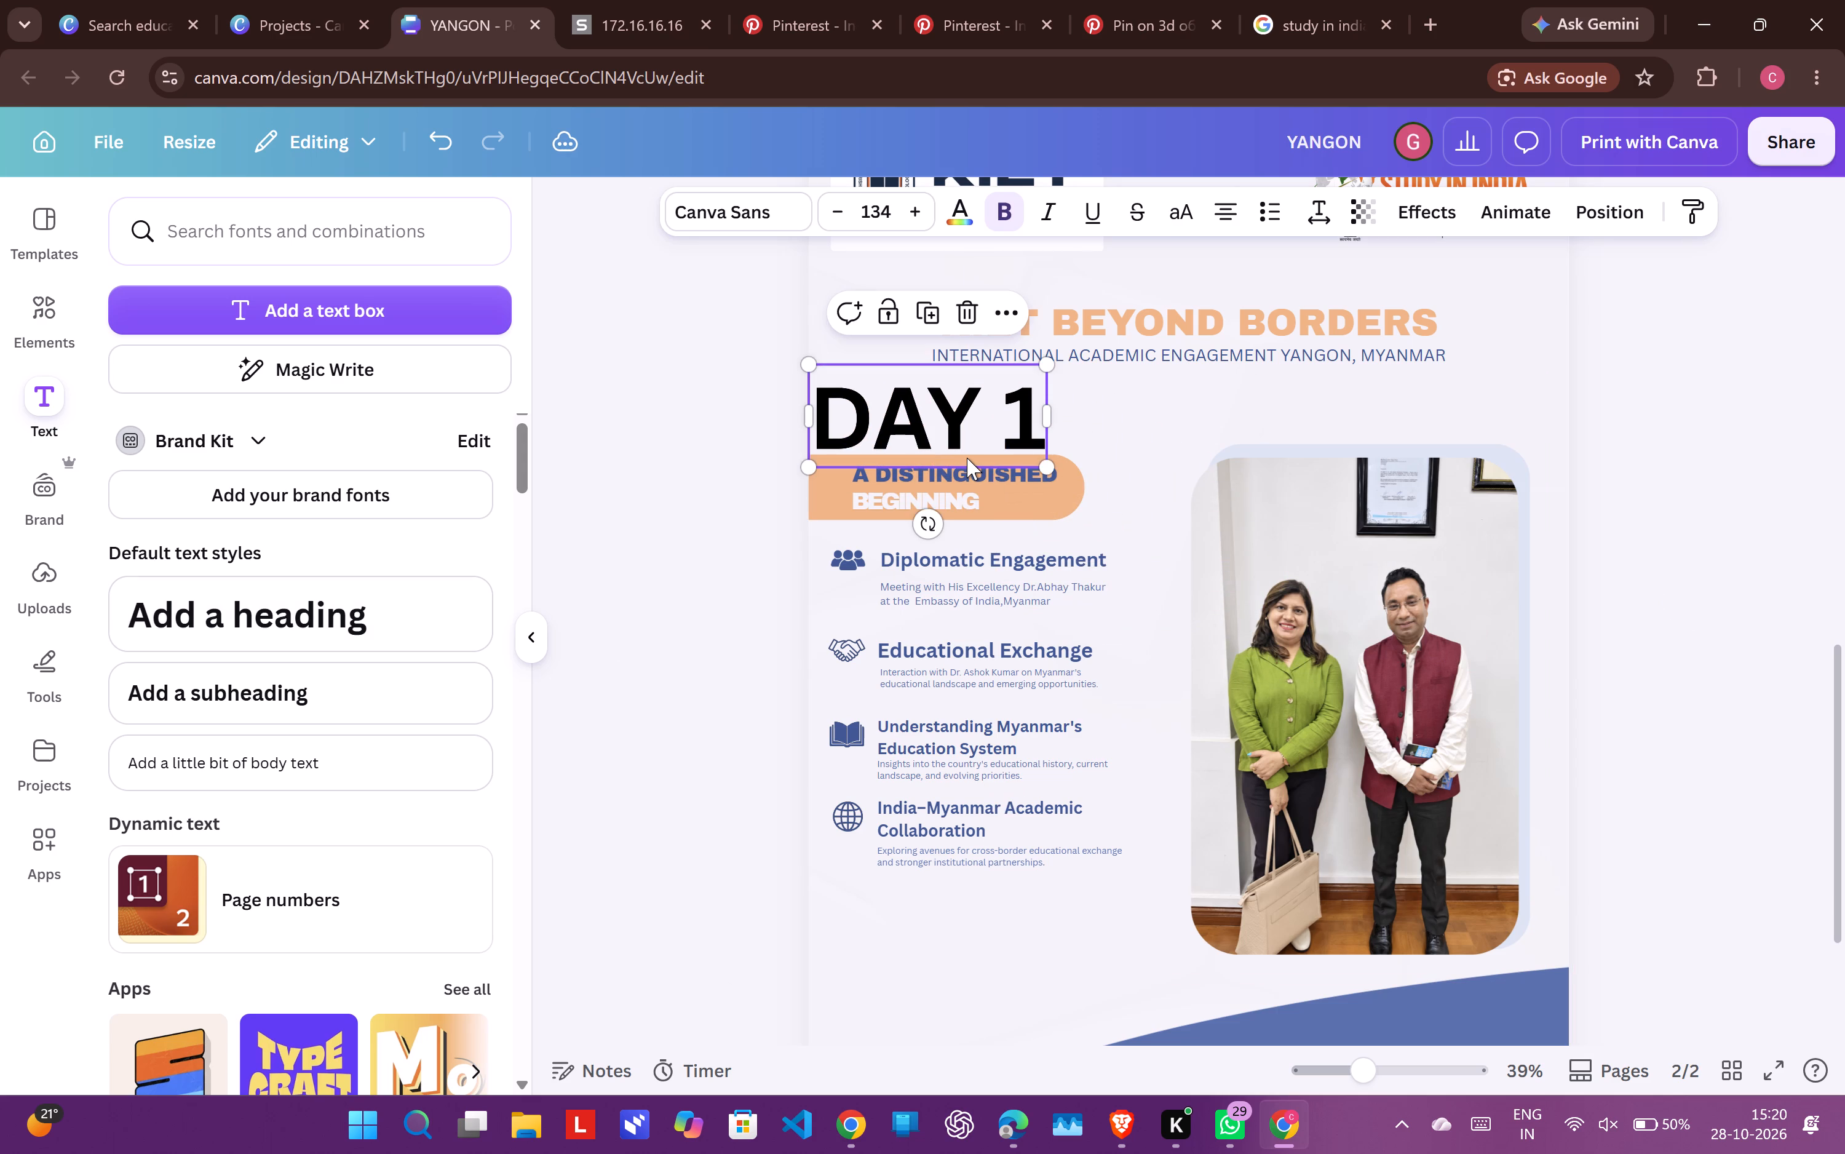
{"action": "left_click_drag", "start_coordinate": [1050, 467], "coordinate": [954, 432]}
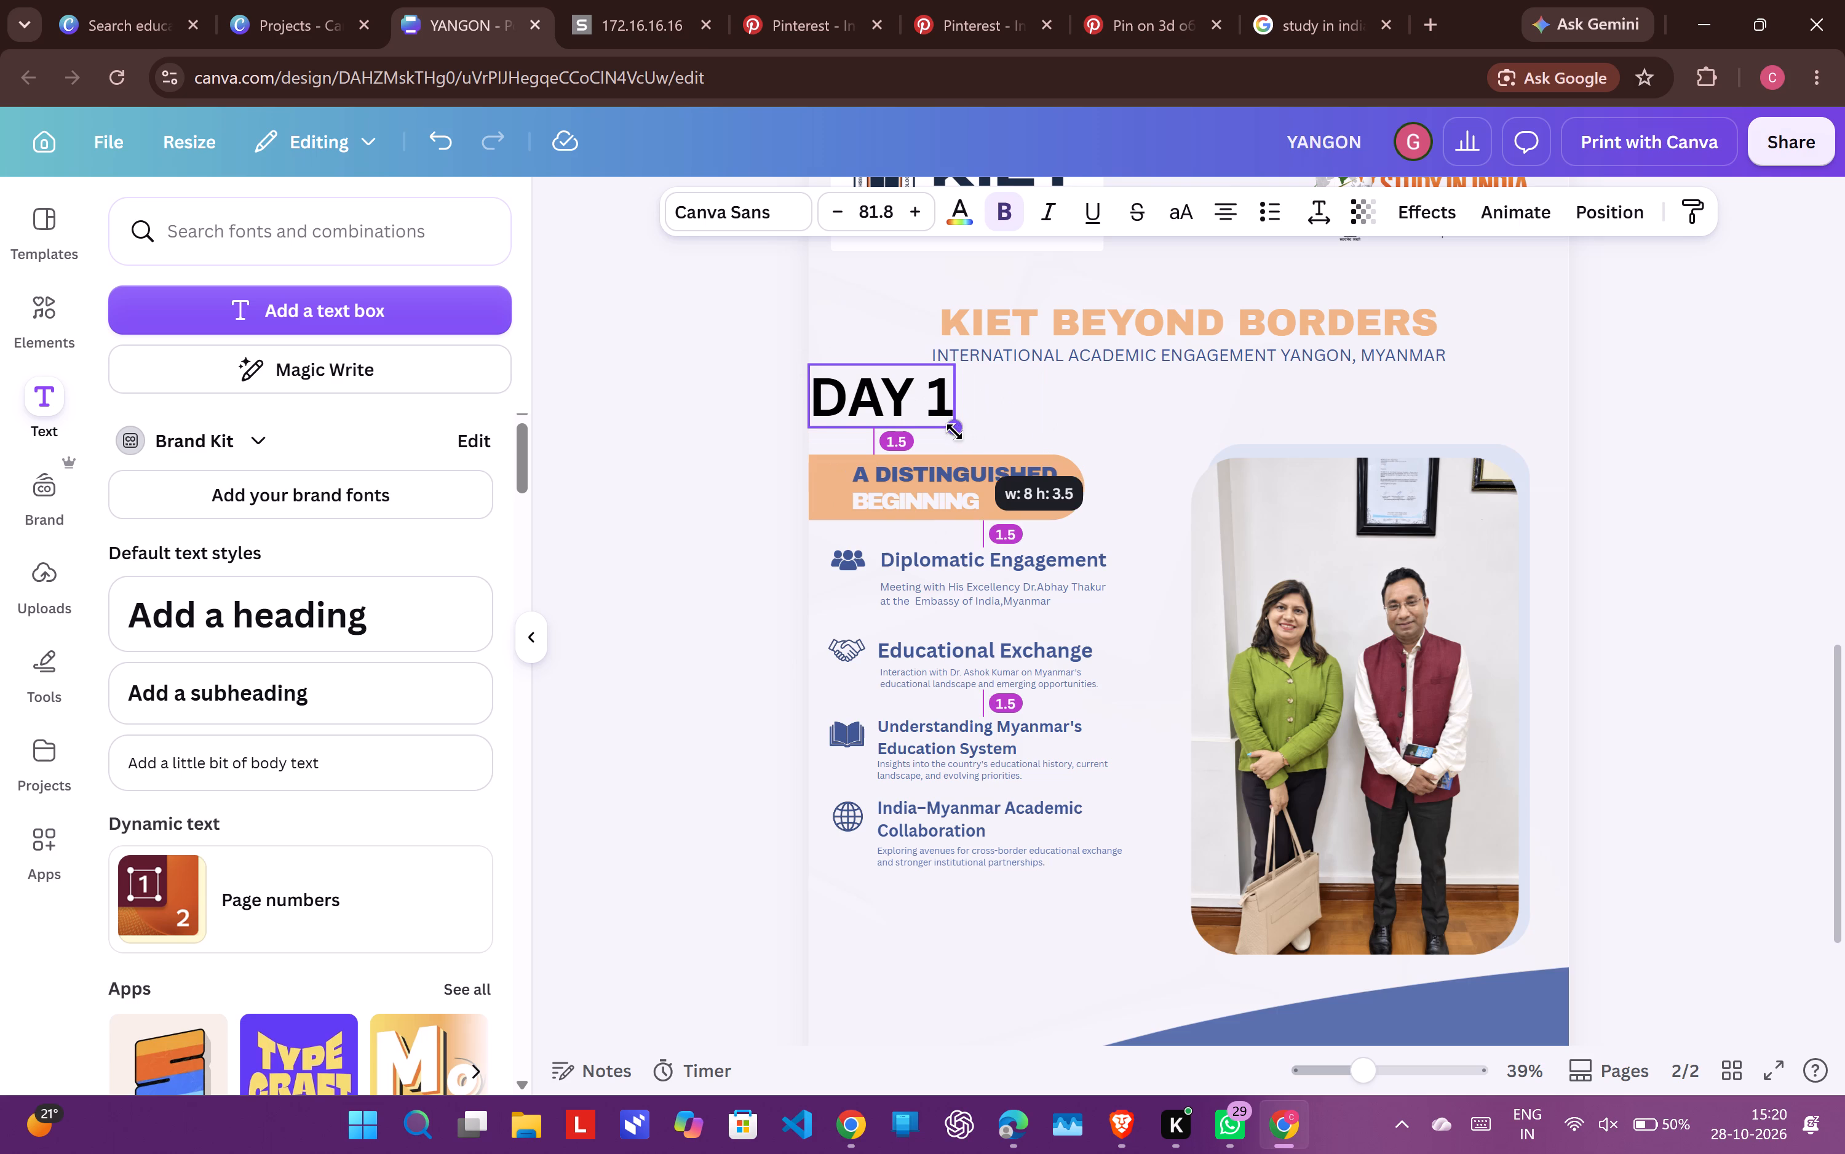
{"action": "left_click_drag", "start_coordinate": [954, 432], "coordinate": [943, 426]}
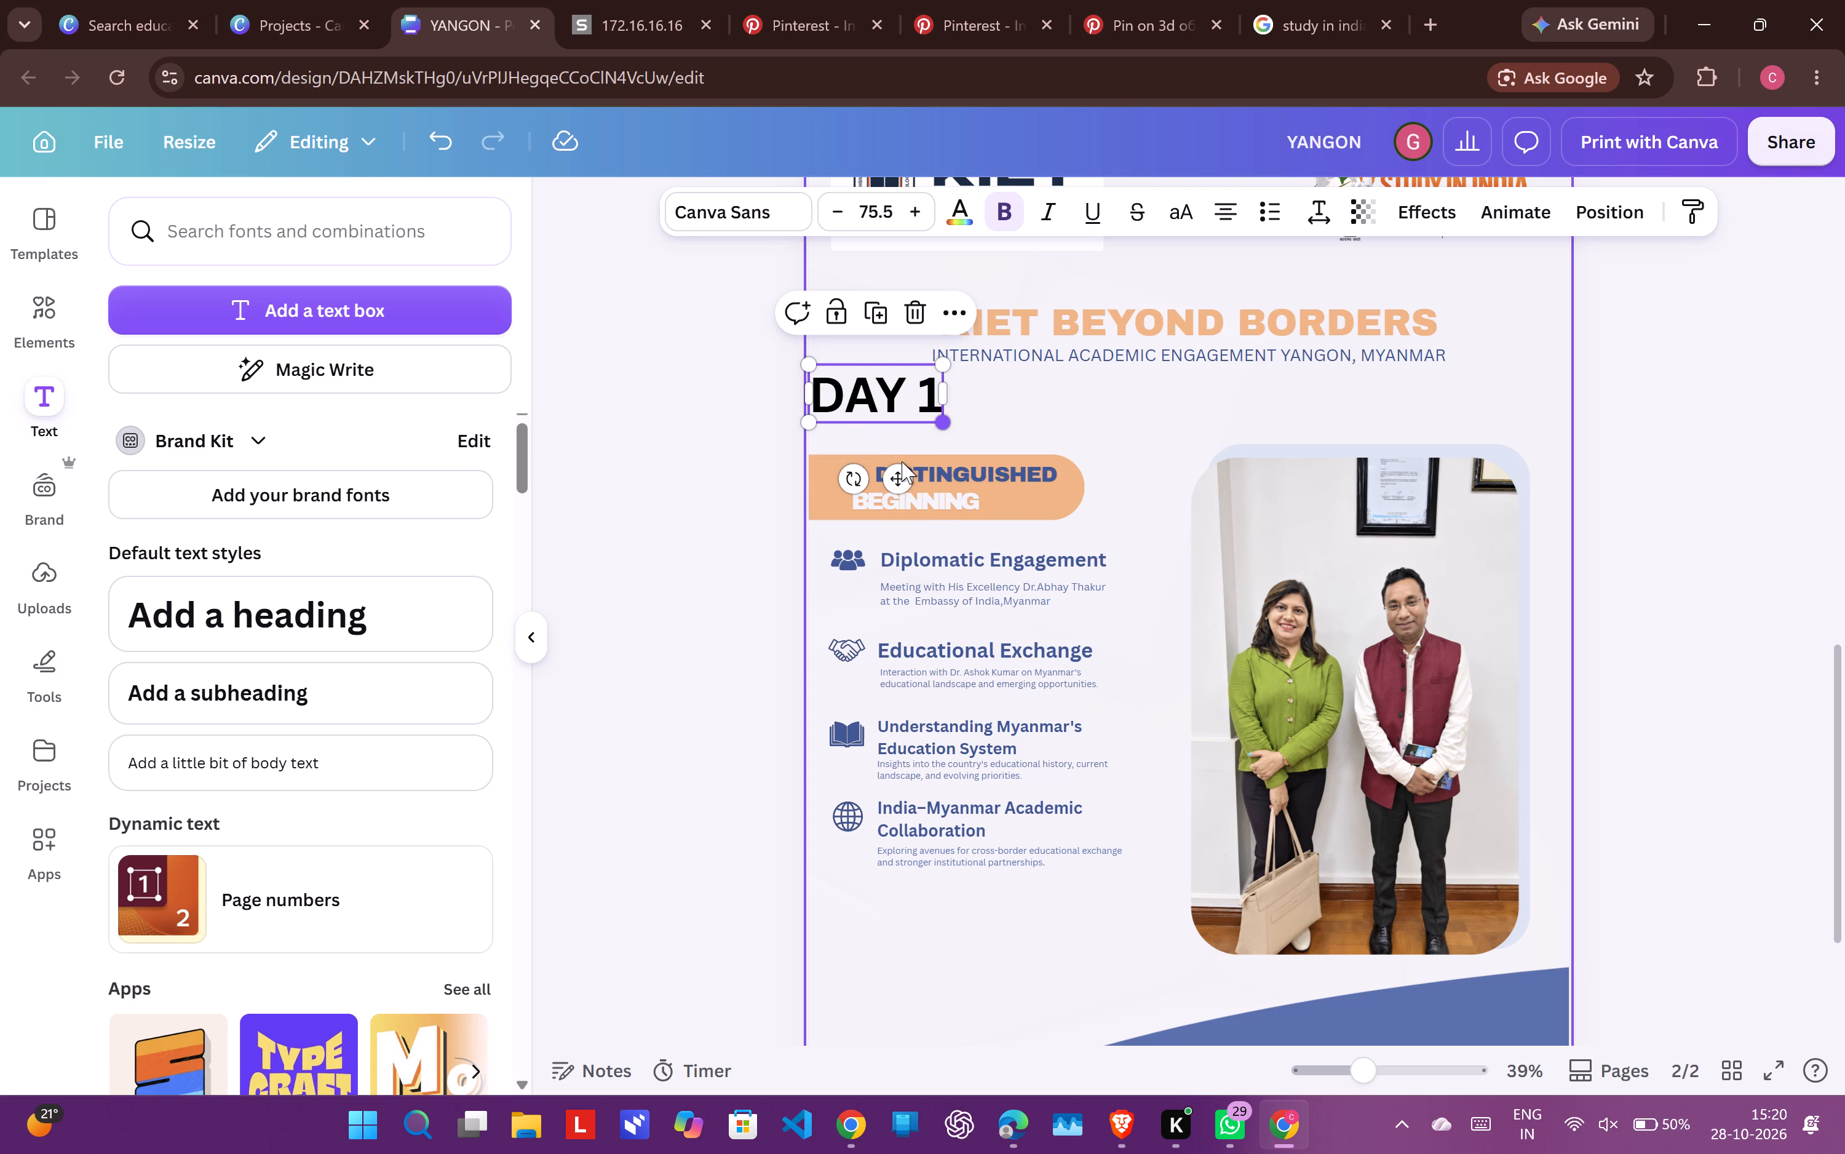
{"action": "left_click_drag", "start_coordinate": [899, 471], "coordinate": [900, 499]}
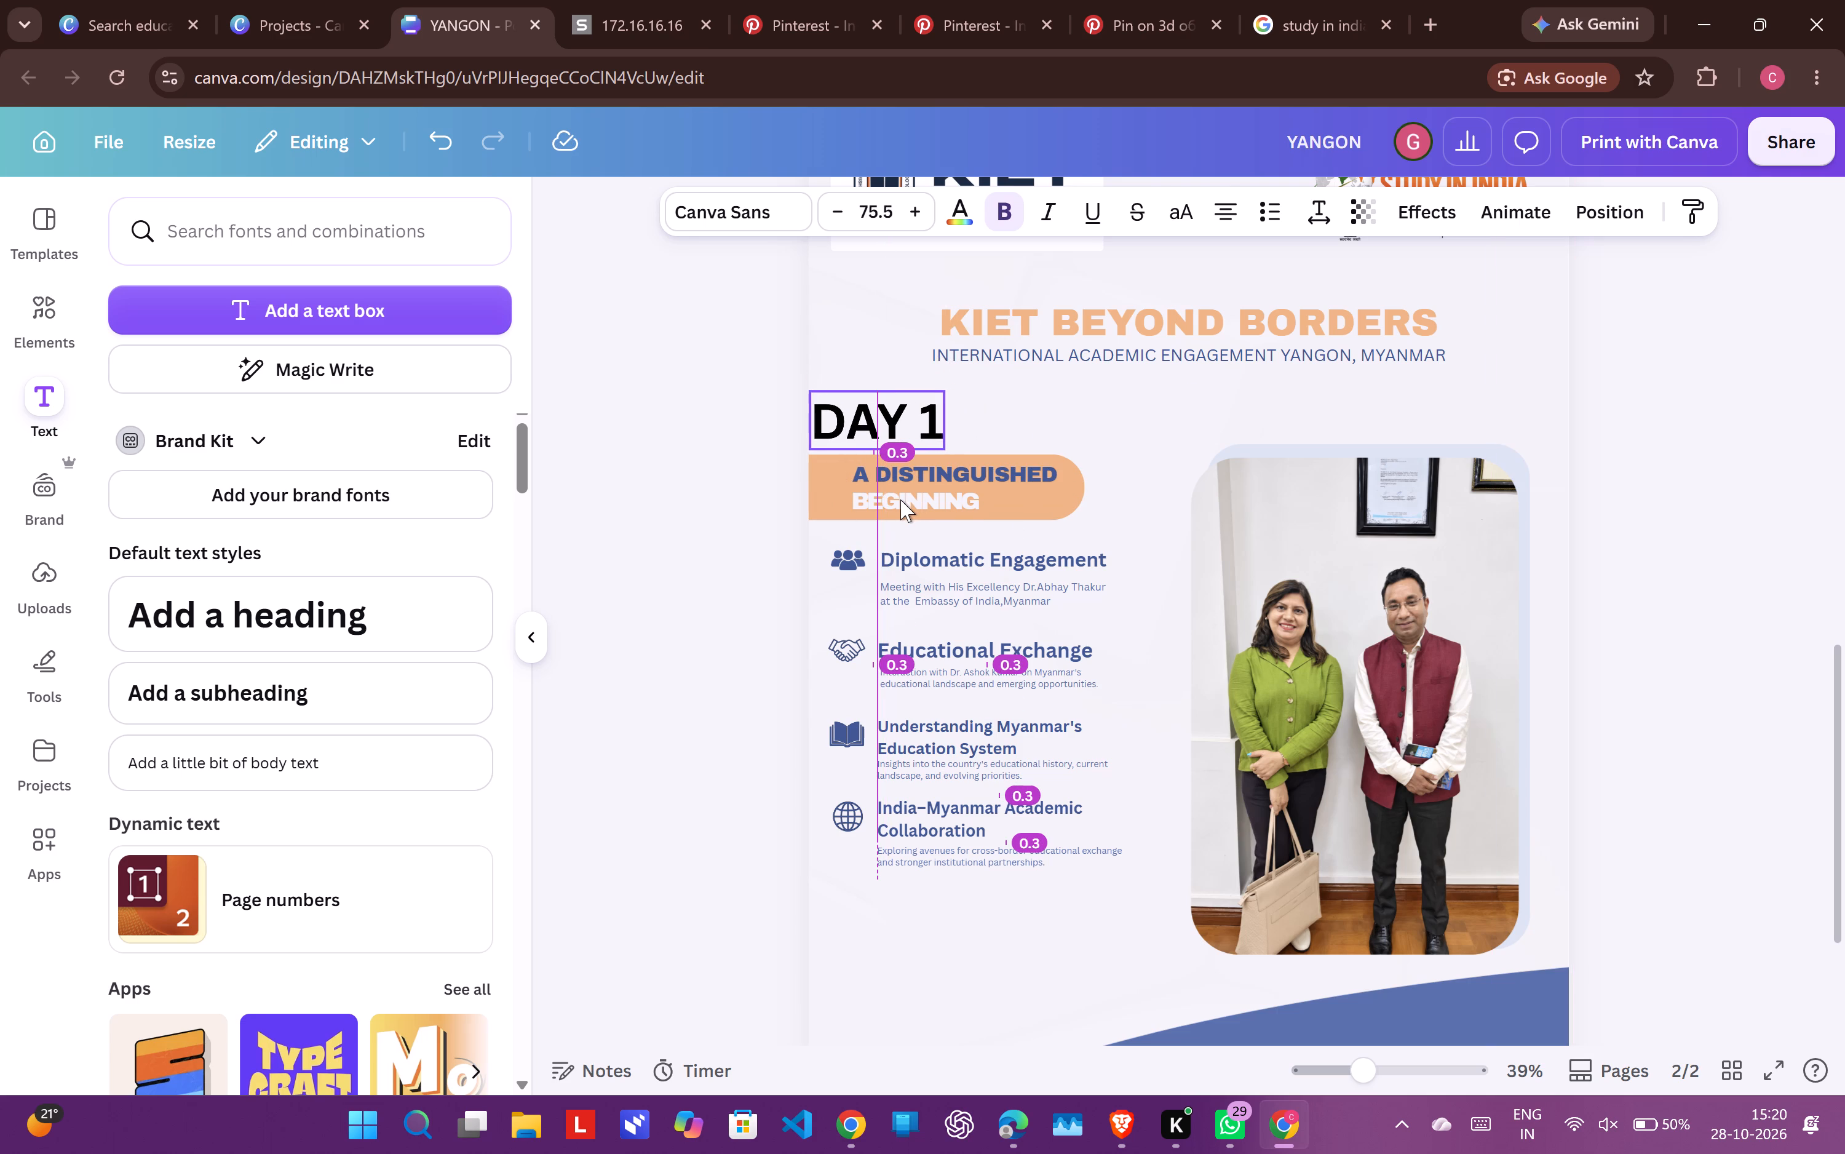
{"action": "left_click_drag", "start_coordinate": [900, 499], "coordinate": [907, 493]}
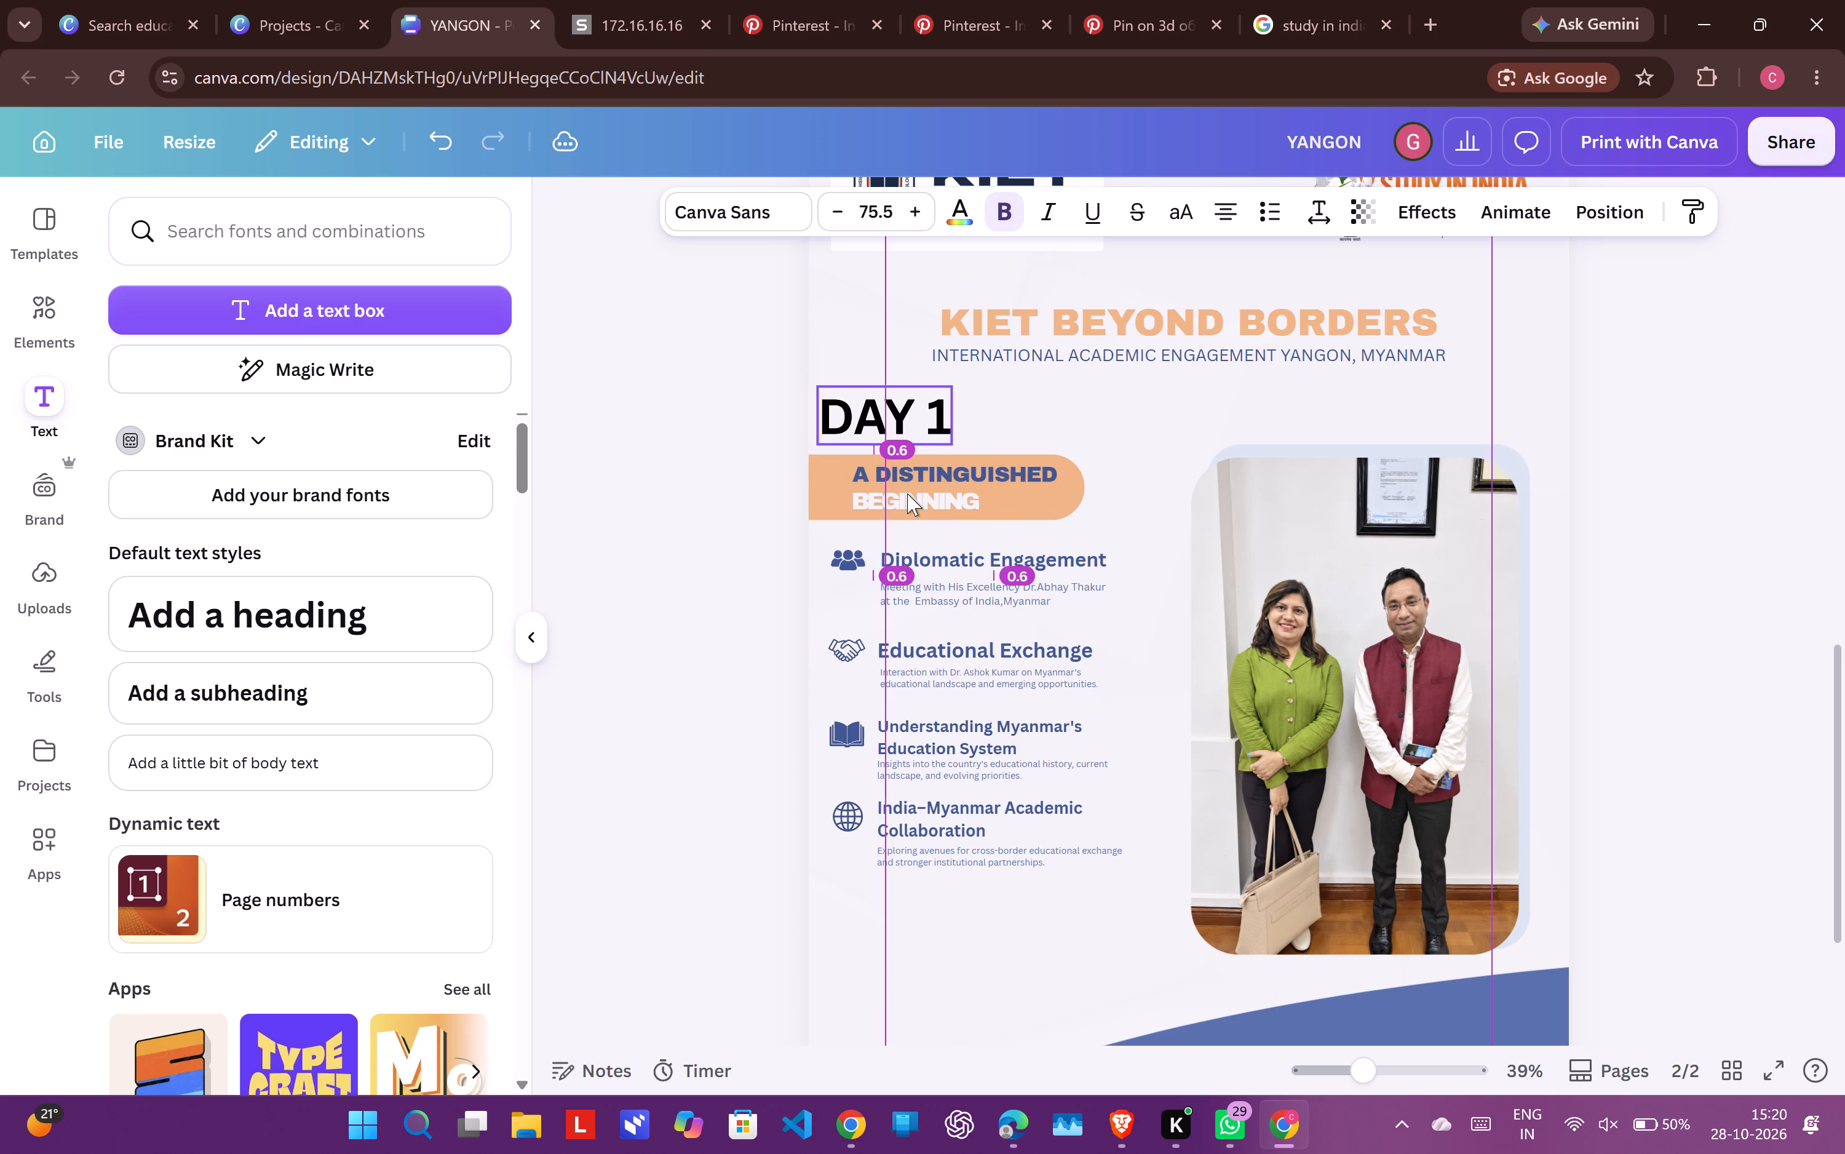
{"action": "left_click_drag", "start_coordinate": [907, 493], "coordinate": [919, 501]}
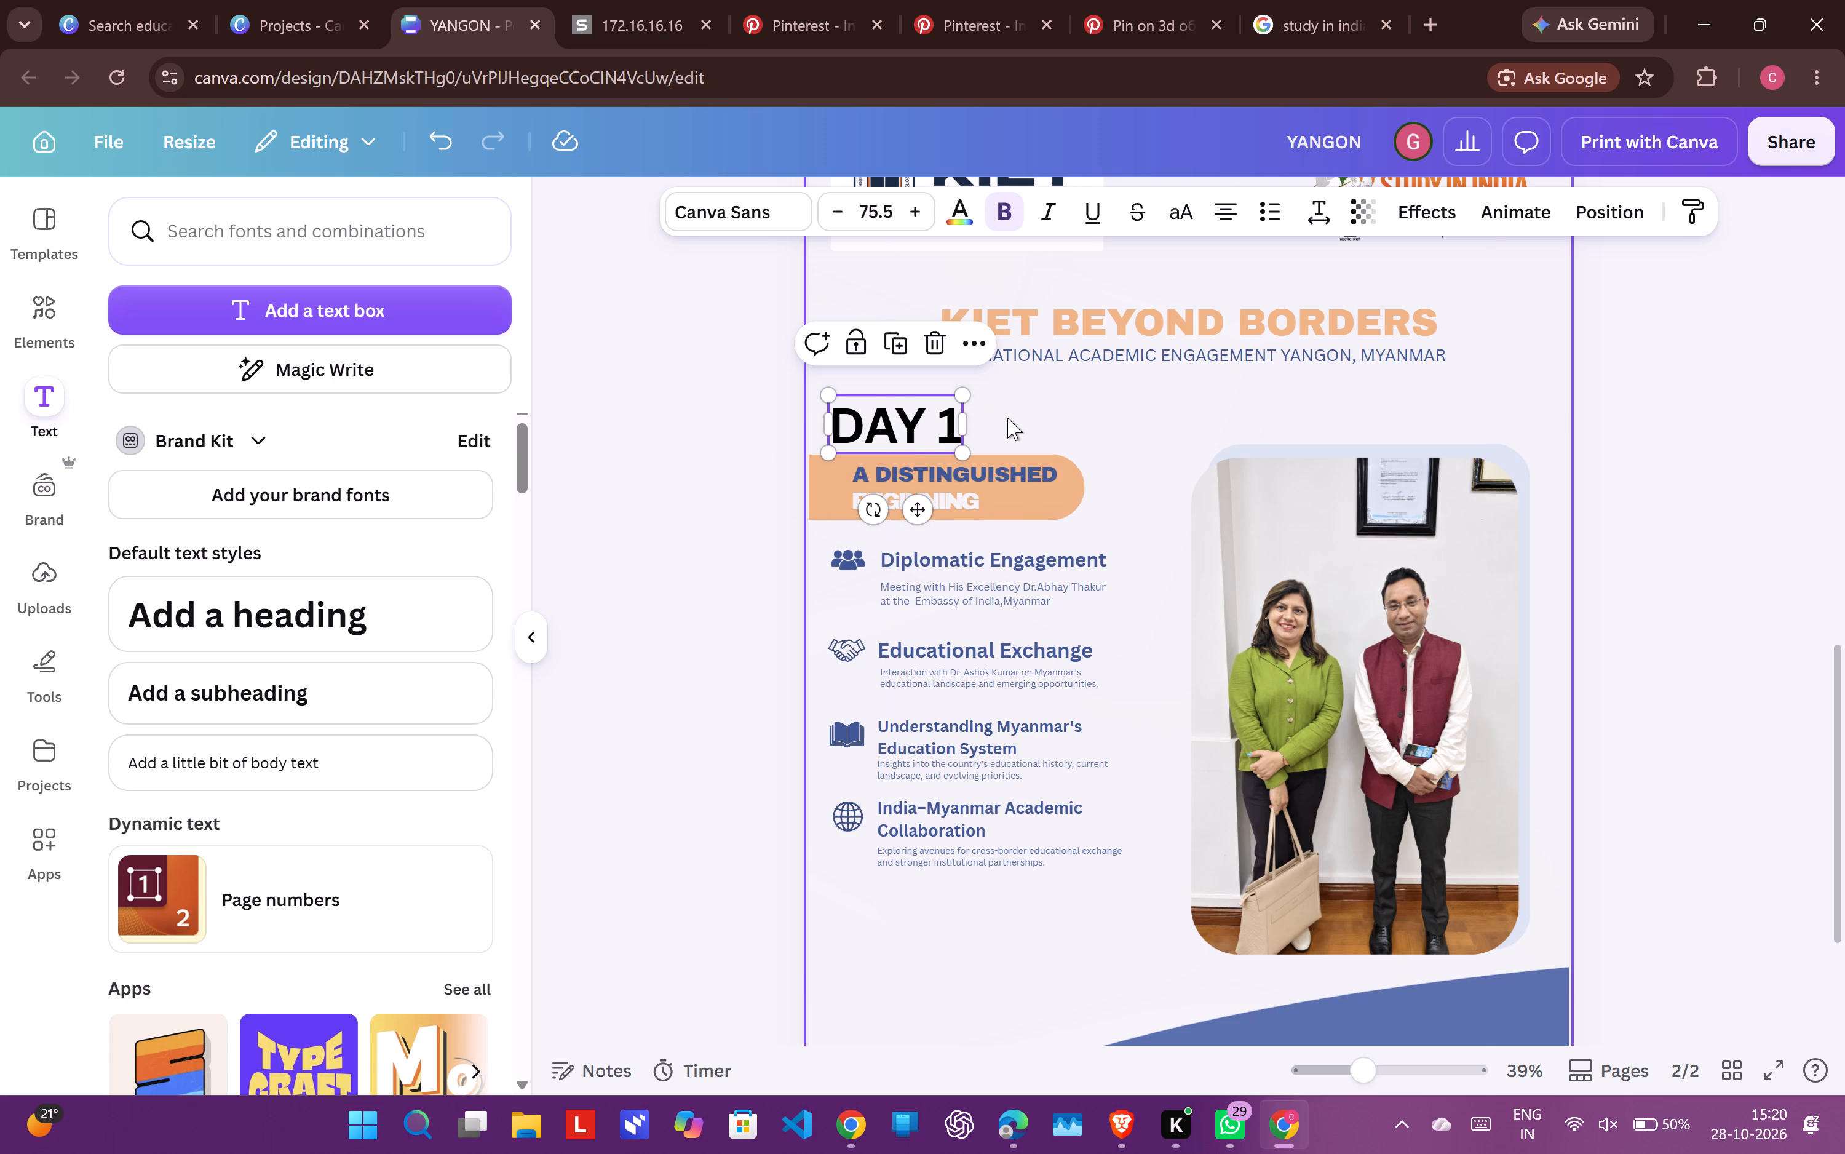
Recolour the "DAY 1" heading to the dark blue of the Brand Kit palette.
{"action": "triple_click", "coordinate": [882, 425]}
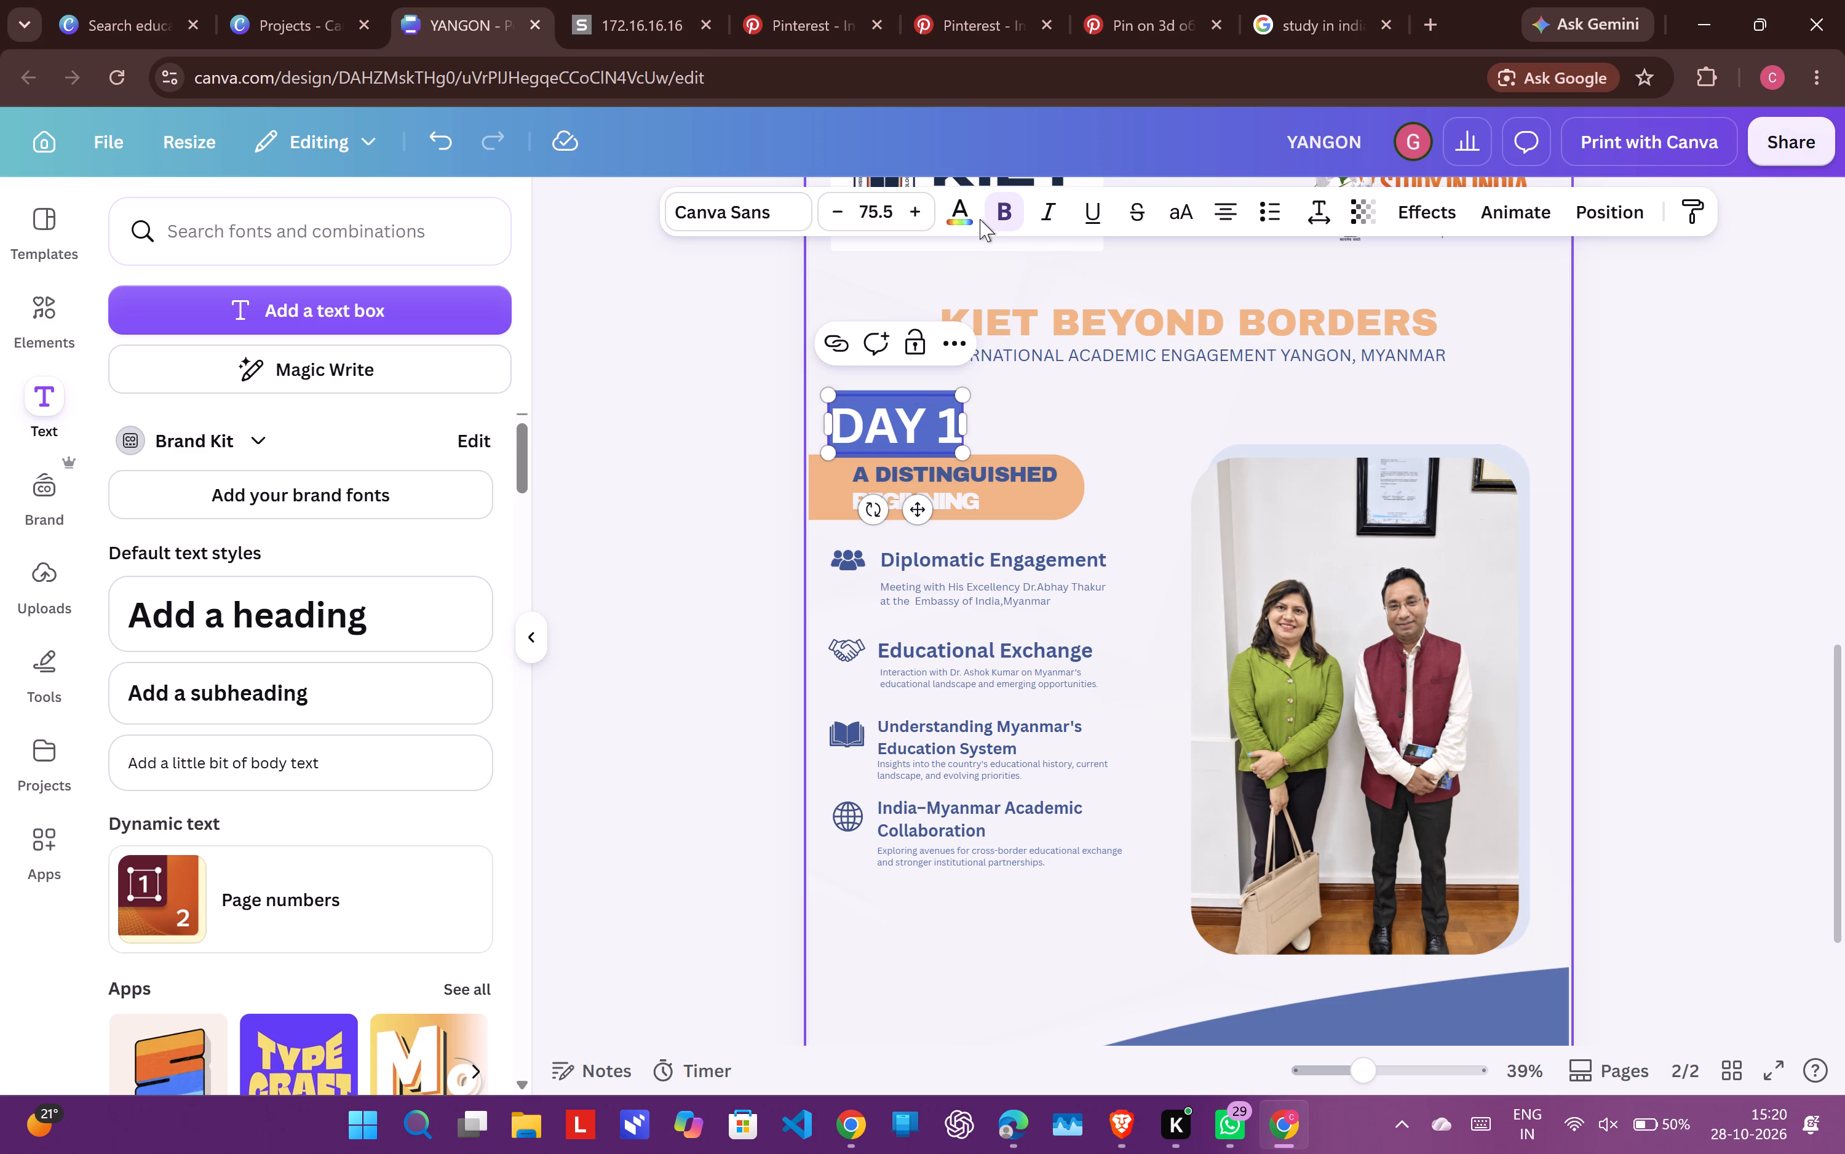
{"action": "left_click", "coordinate": [957, 204]}
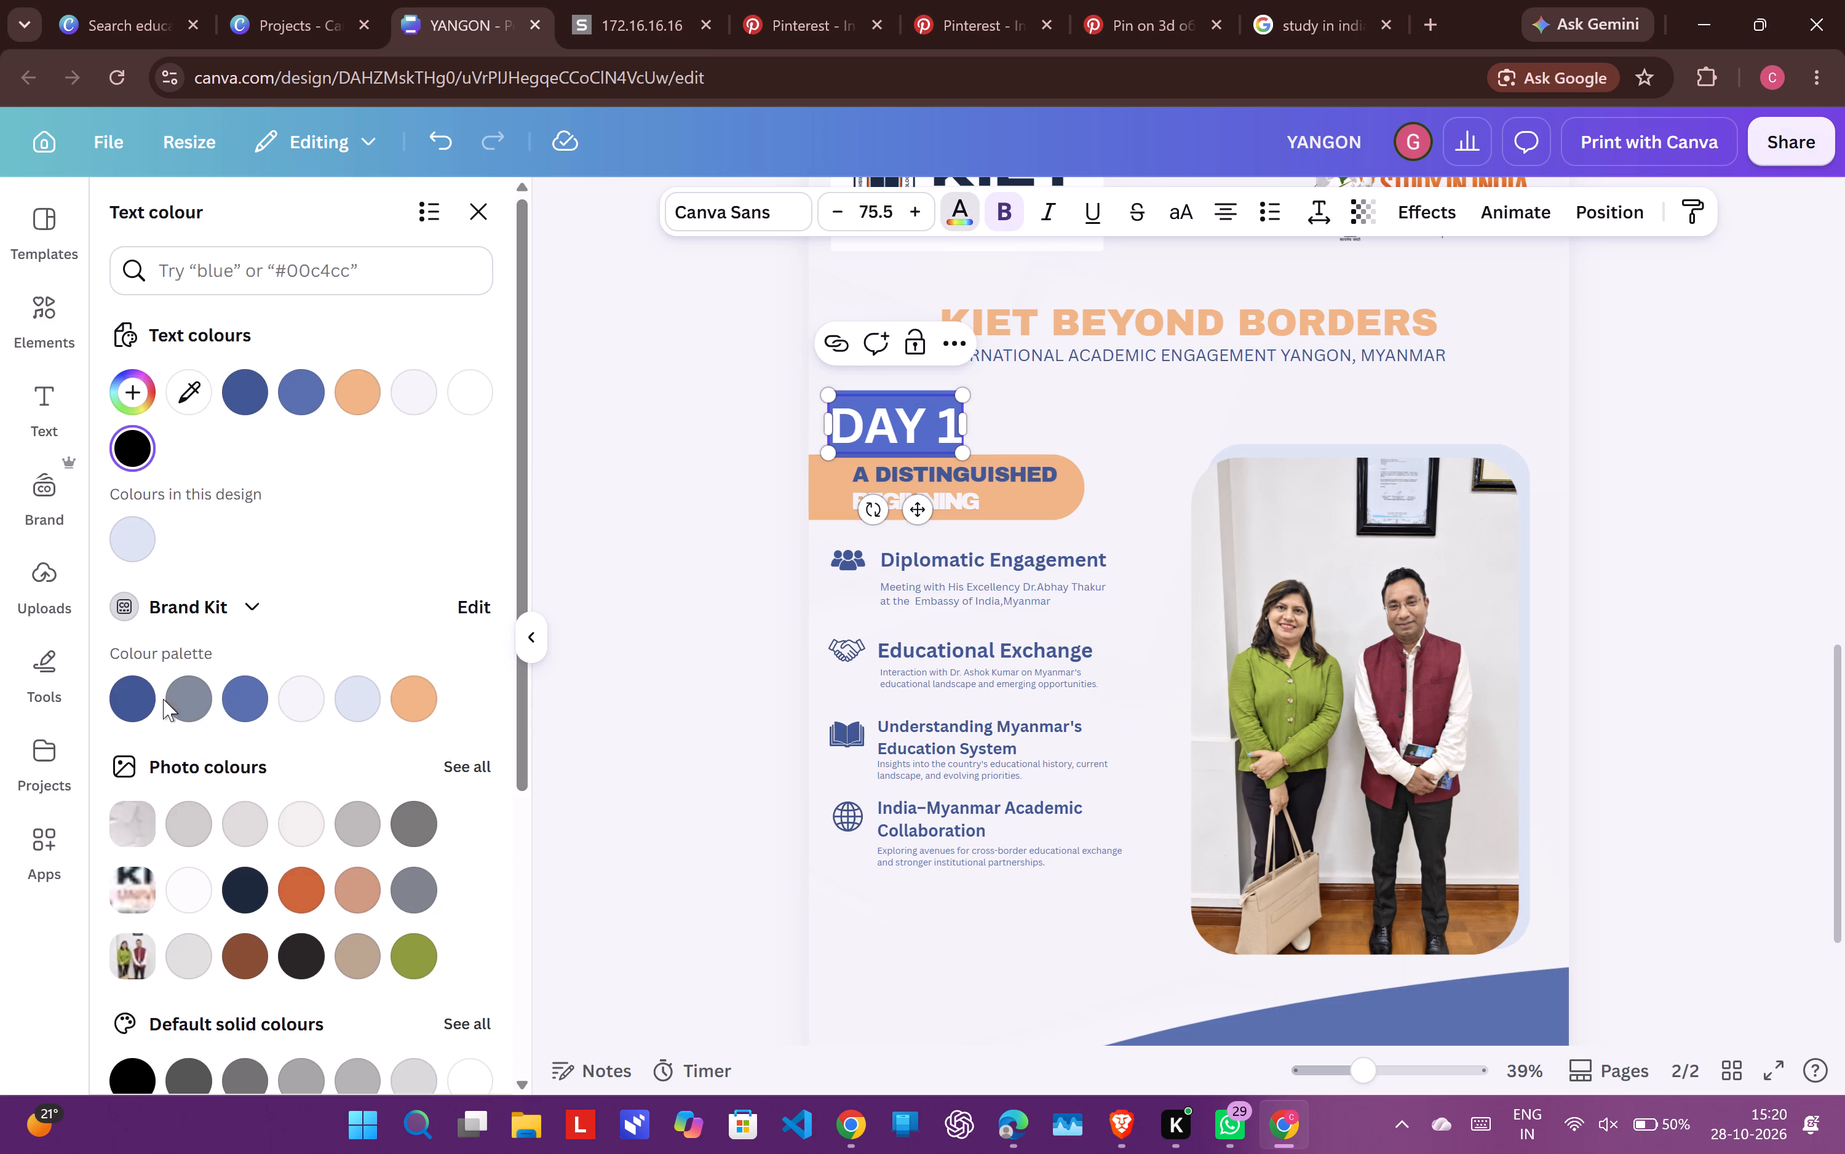
{"action": "left_click", "coordinate": [120, 696]}
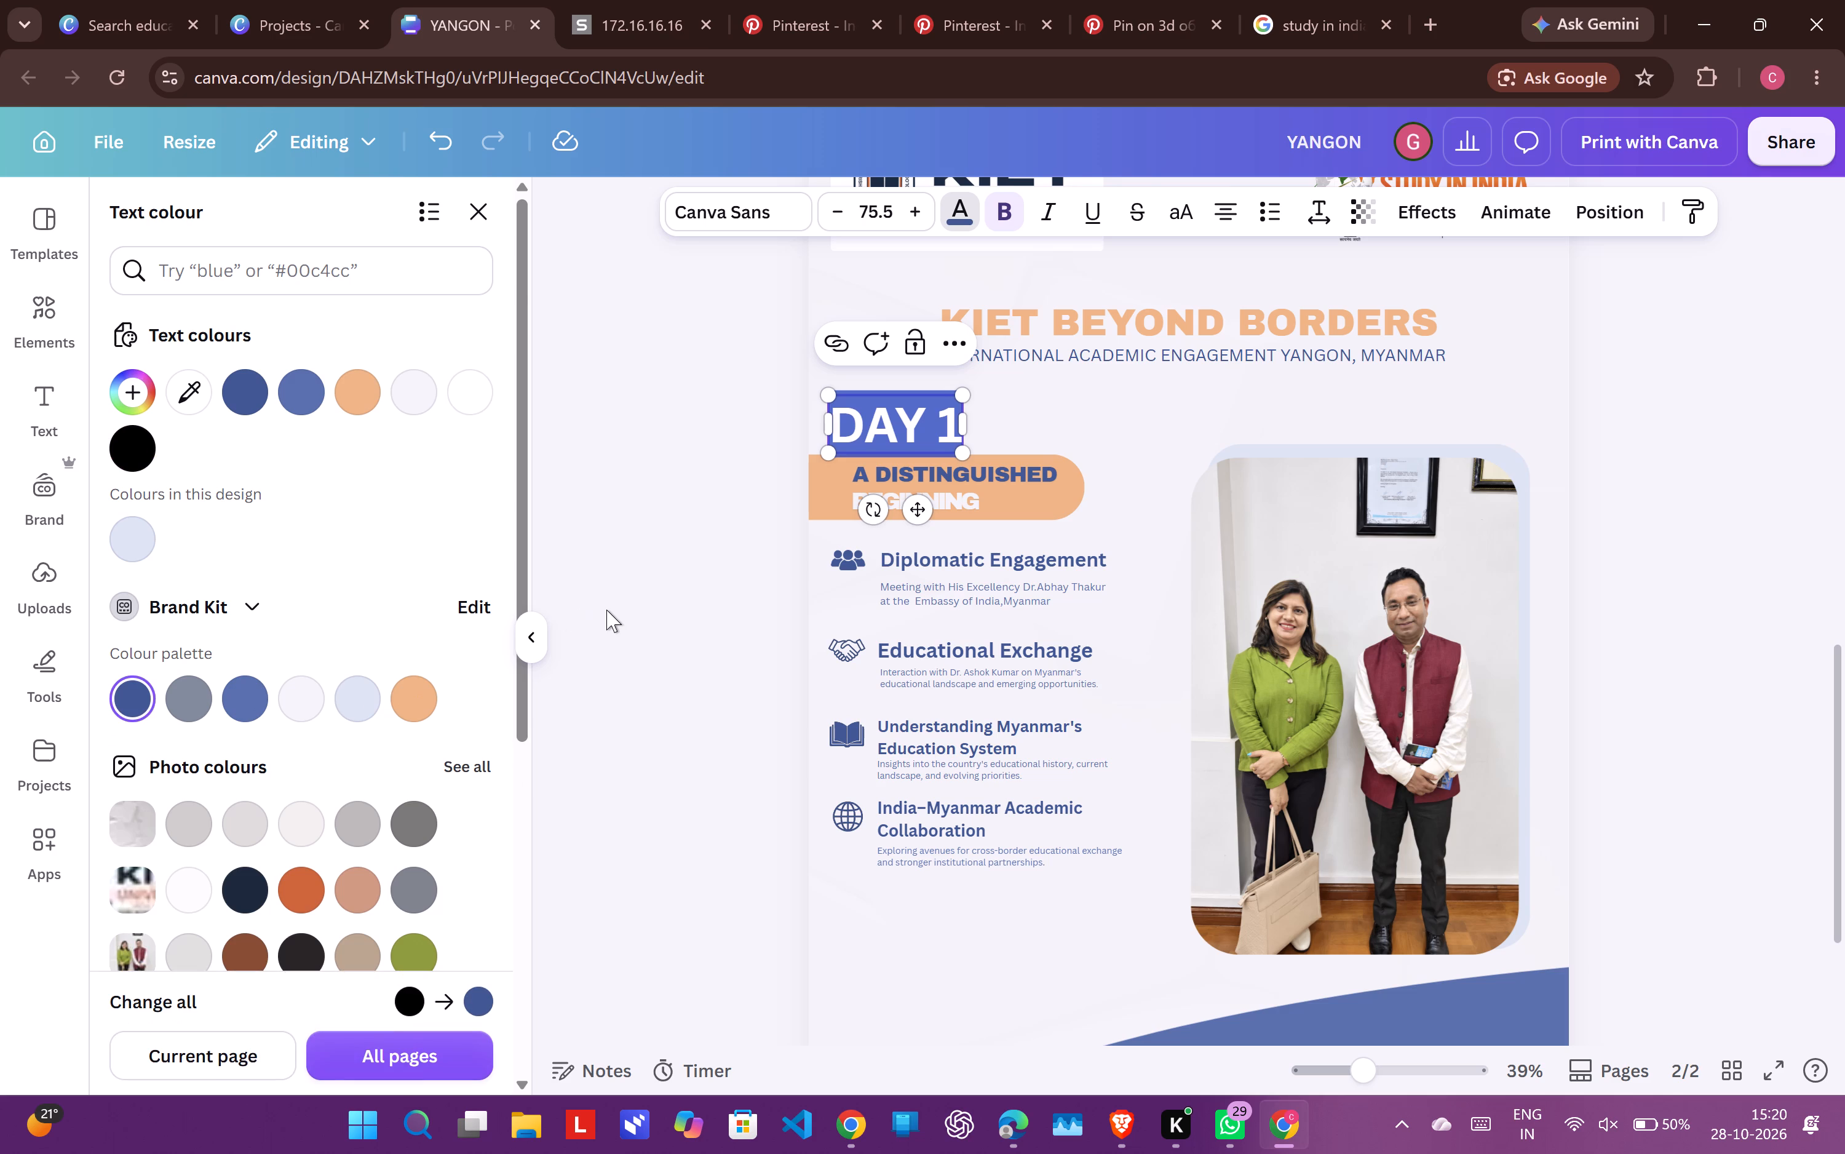
{"action": "left_click", "coordinate": [606, 610]}
{"action": "left_click", "coordinate": [606, 610]}
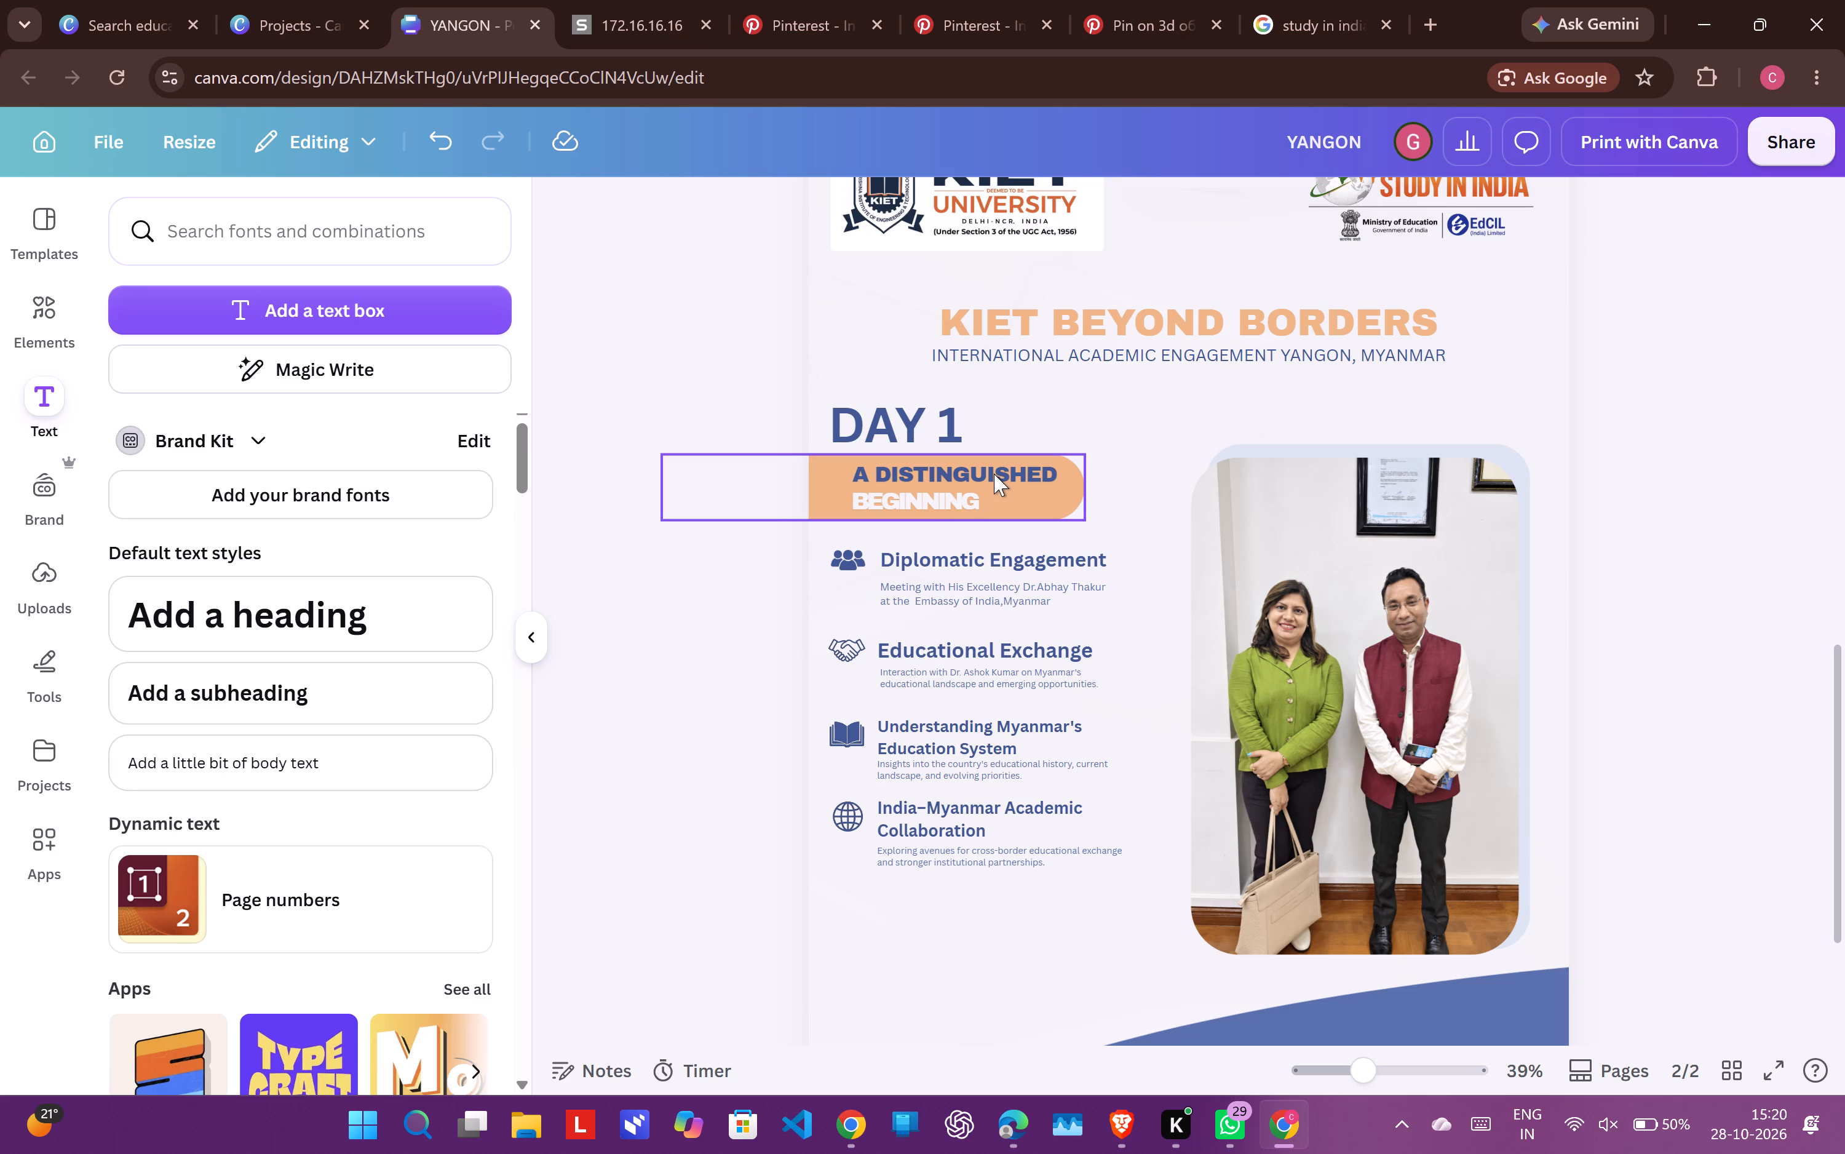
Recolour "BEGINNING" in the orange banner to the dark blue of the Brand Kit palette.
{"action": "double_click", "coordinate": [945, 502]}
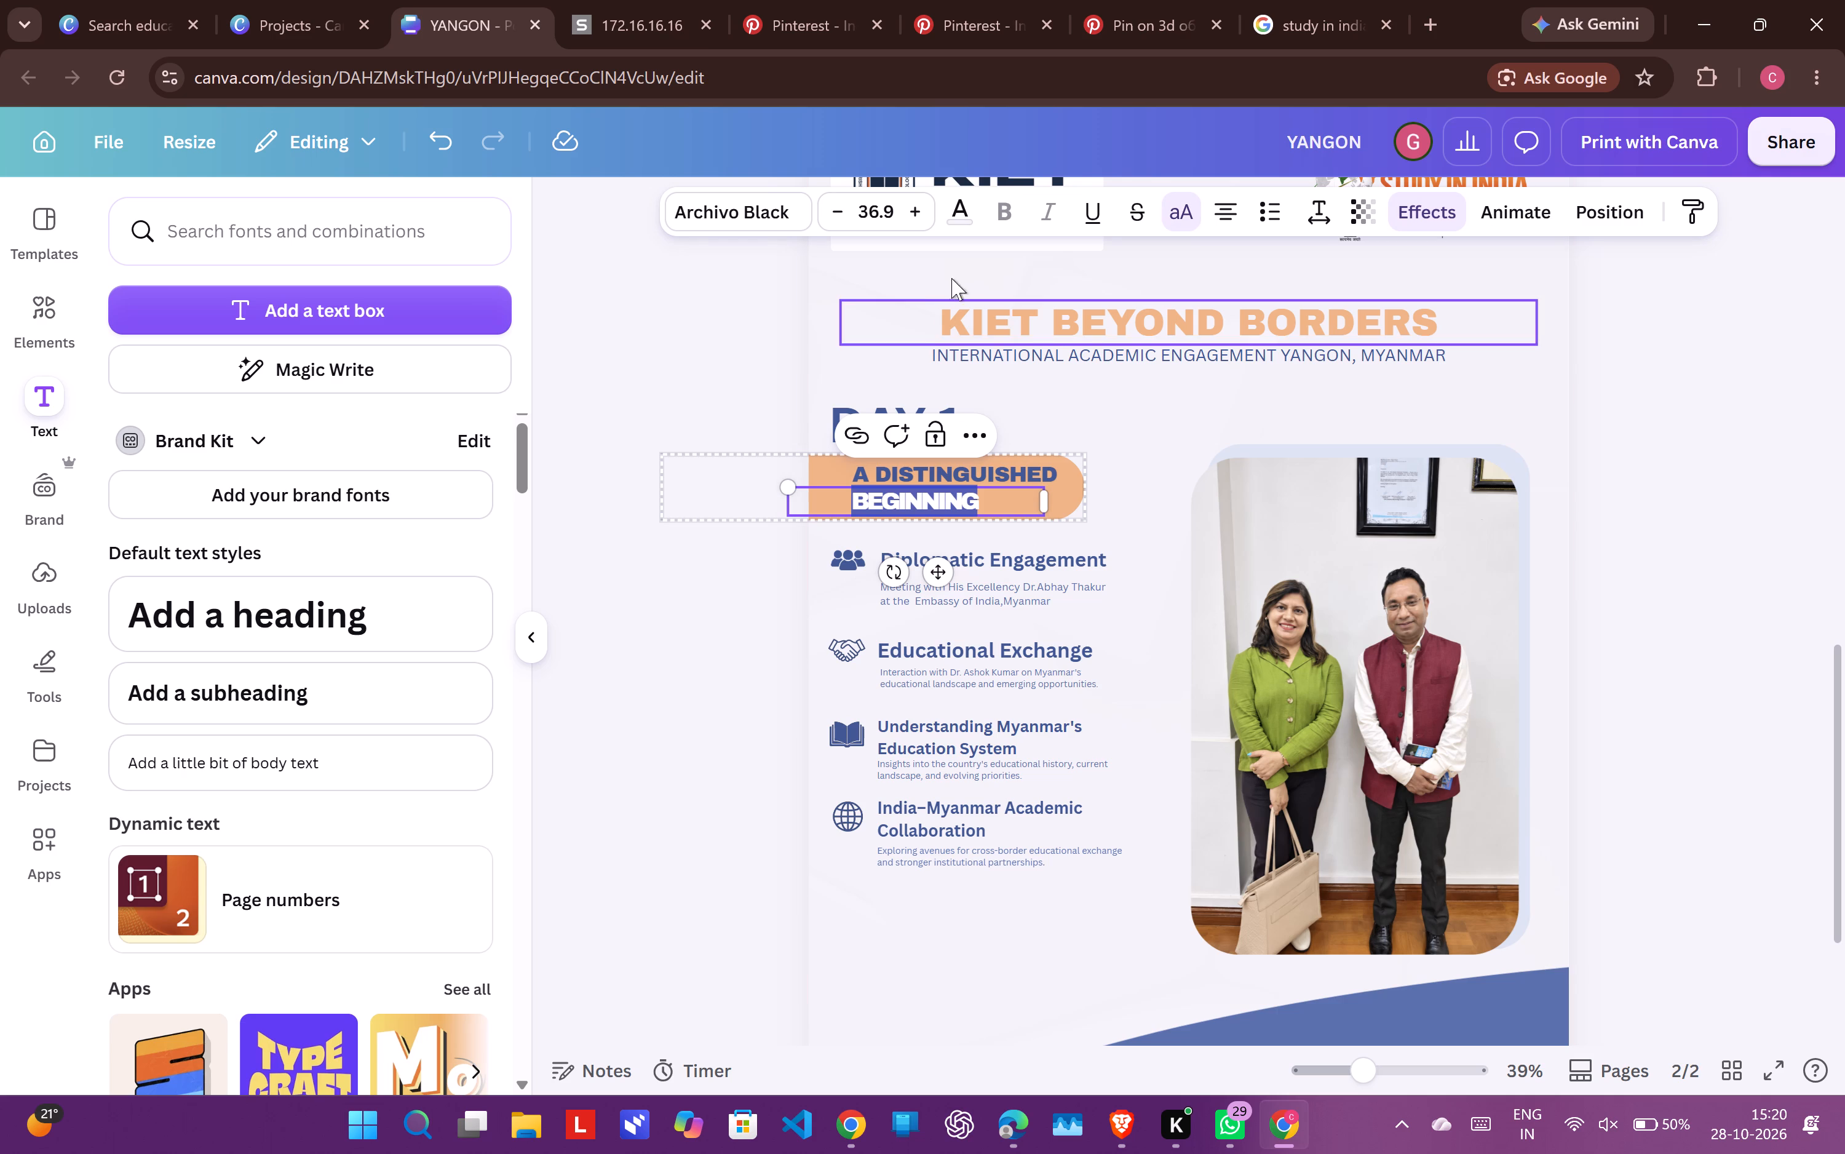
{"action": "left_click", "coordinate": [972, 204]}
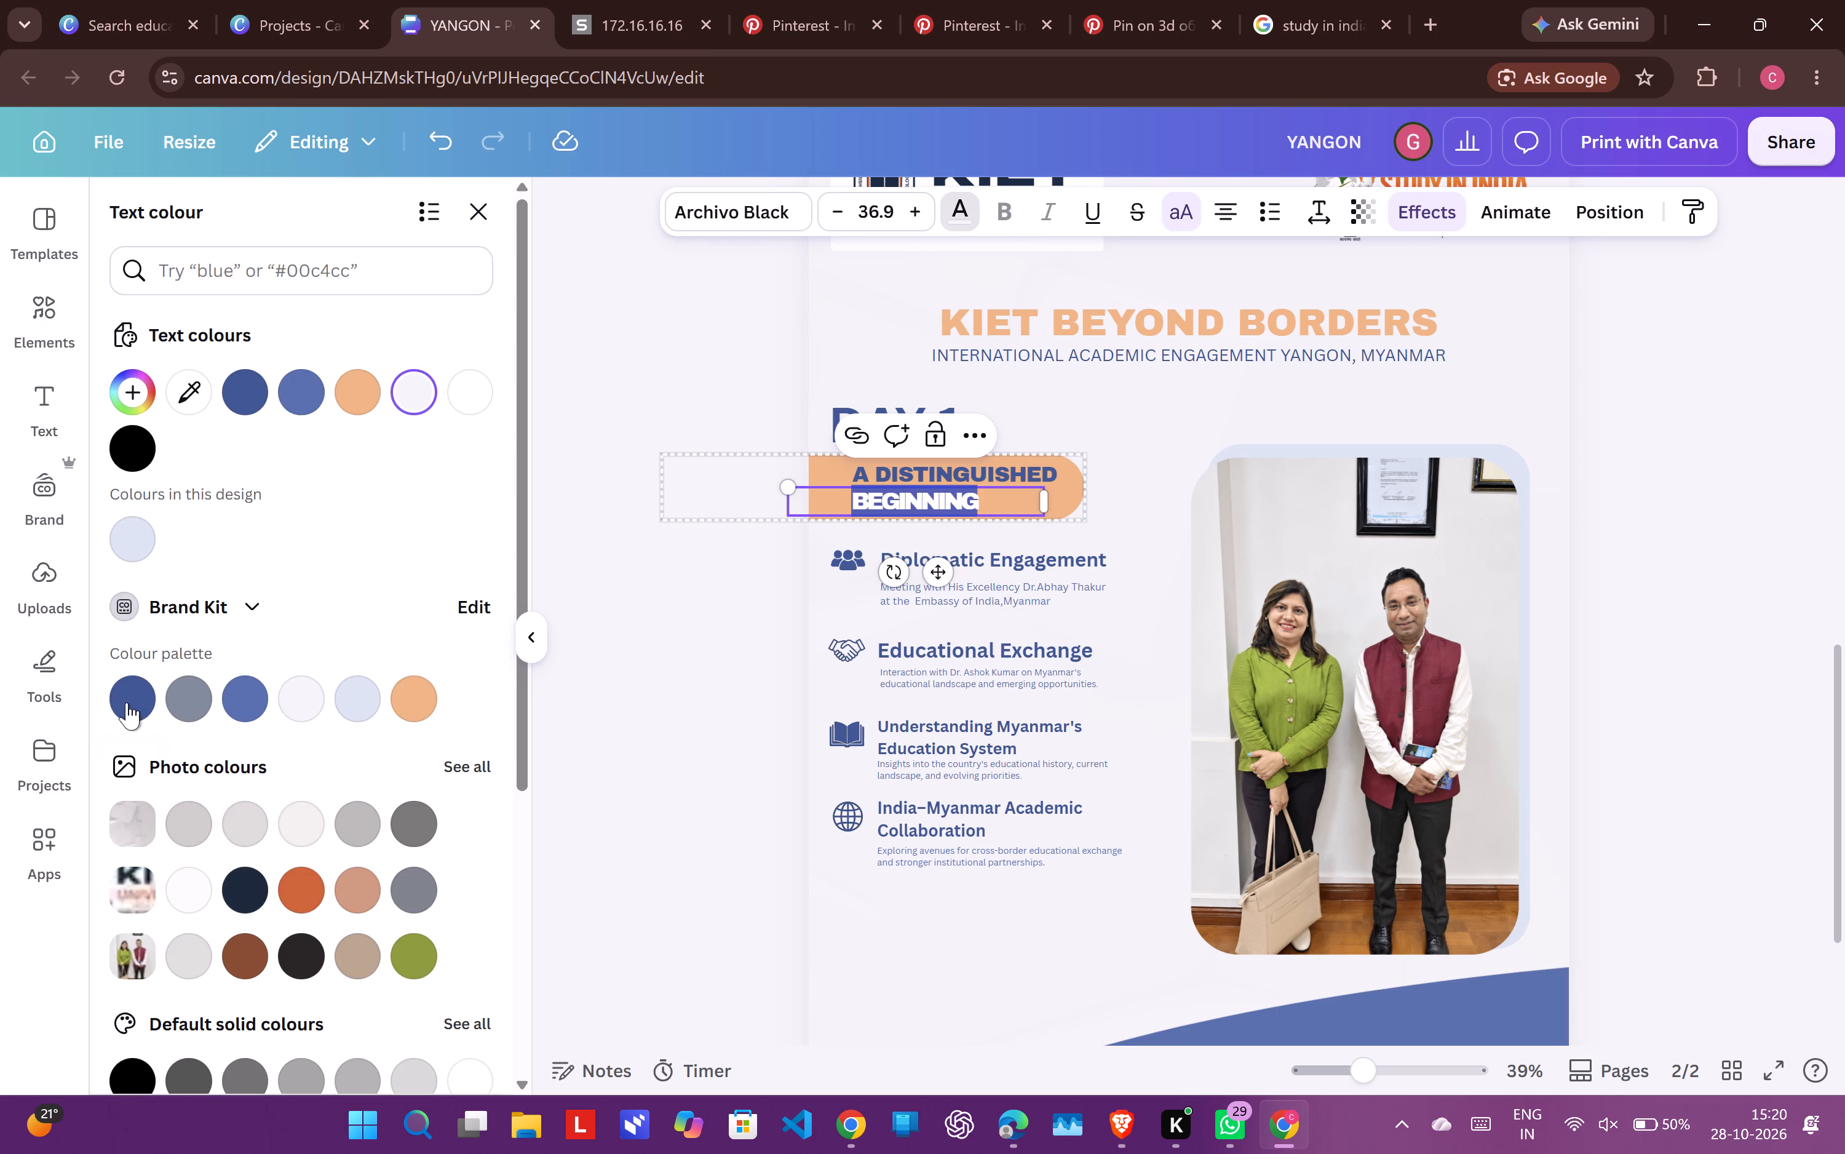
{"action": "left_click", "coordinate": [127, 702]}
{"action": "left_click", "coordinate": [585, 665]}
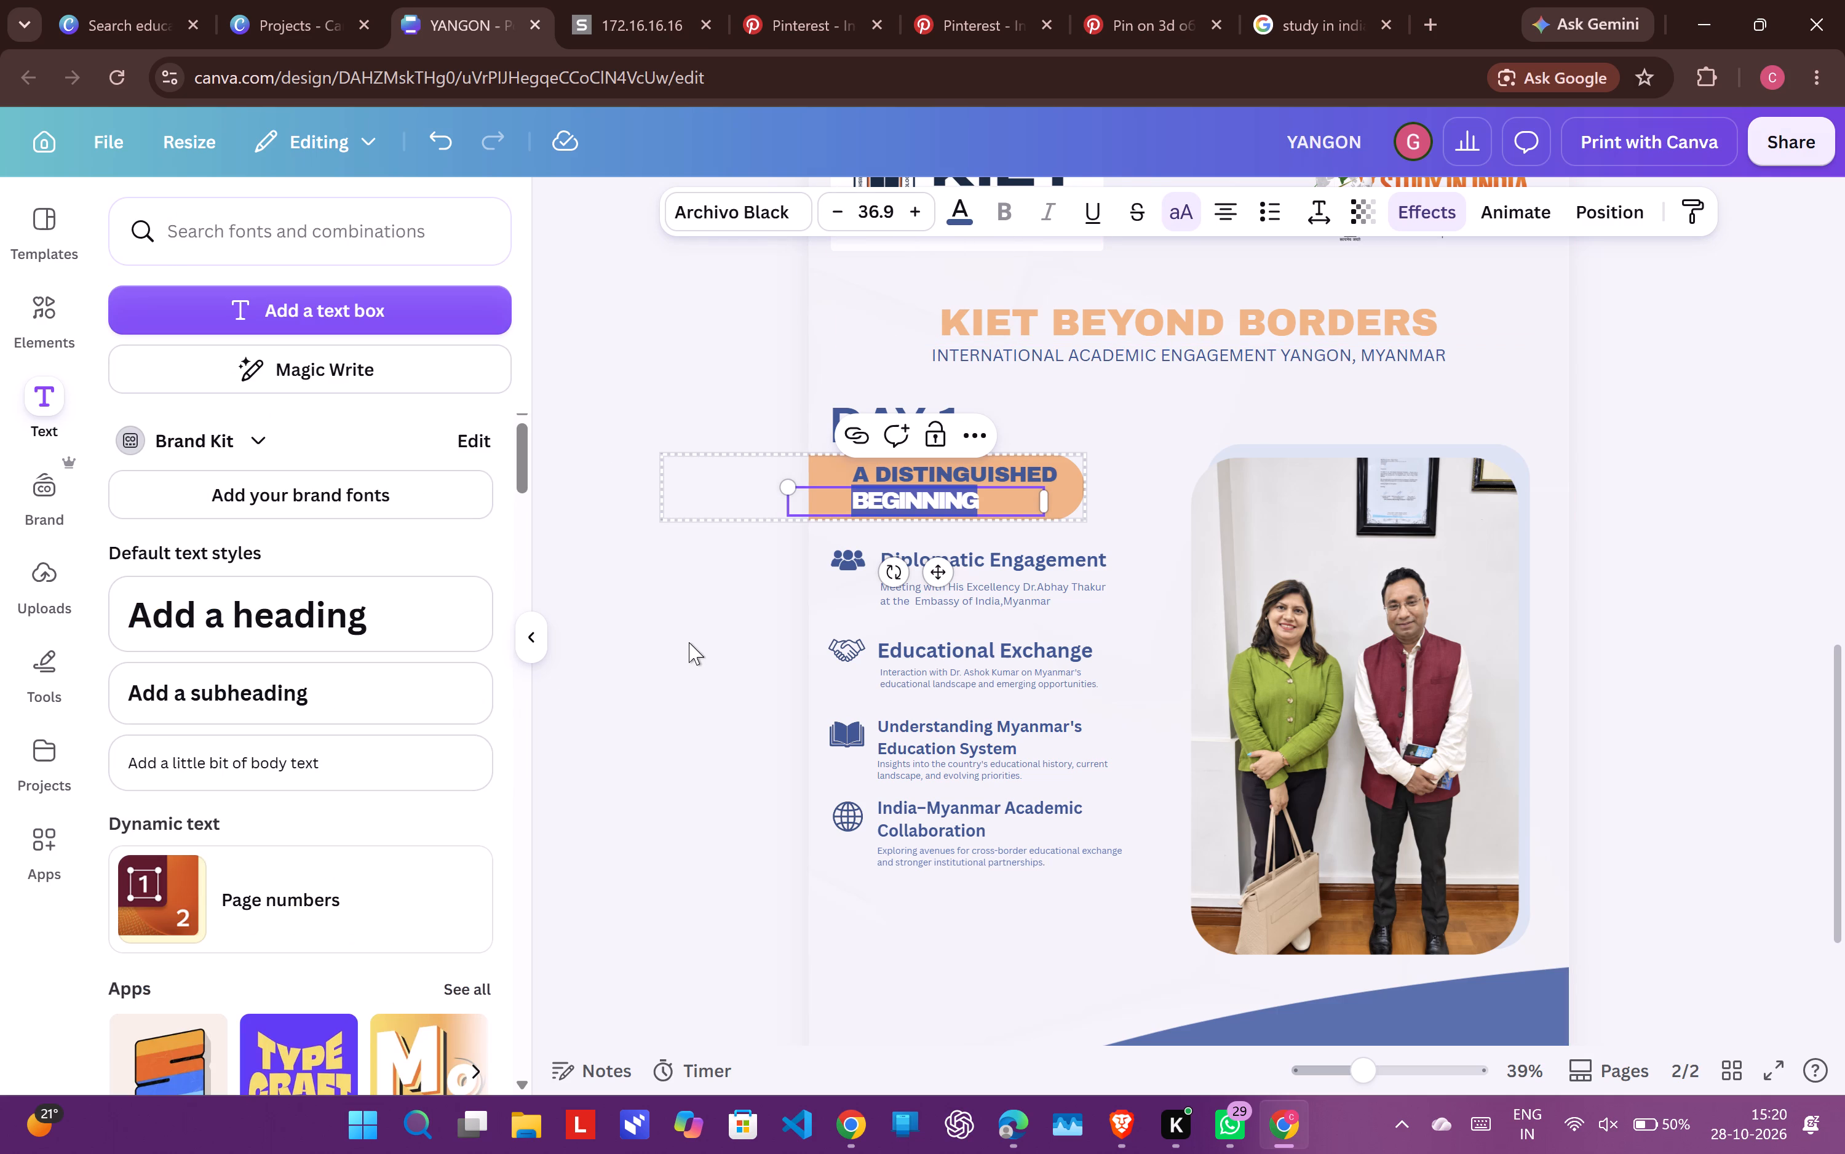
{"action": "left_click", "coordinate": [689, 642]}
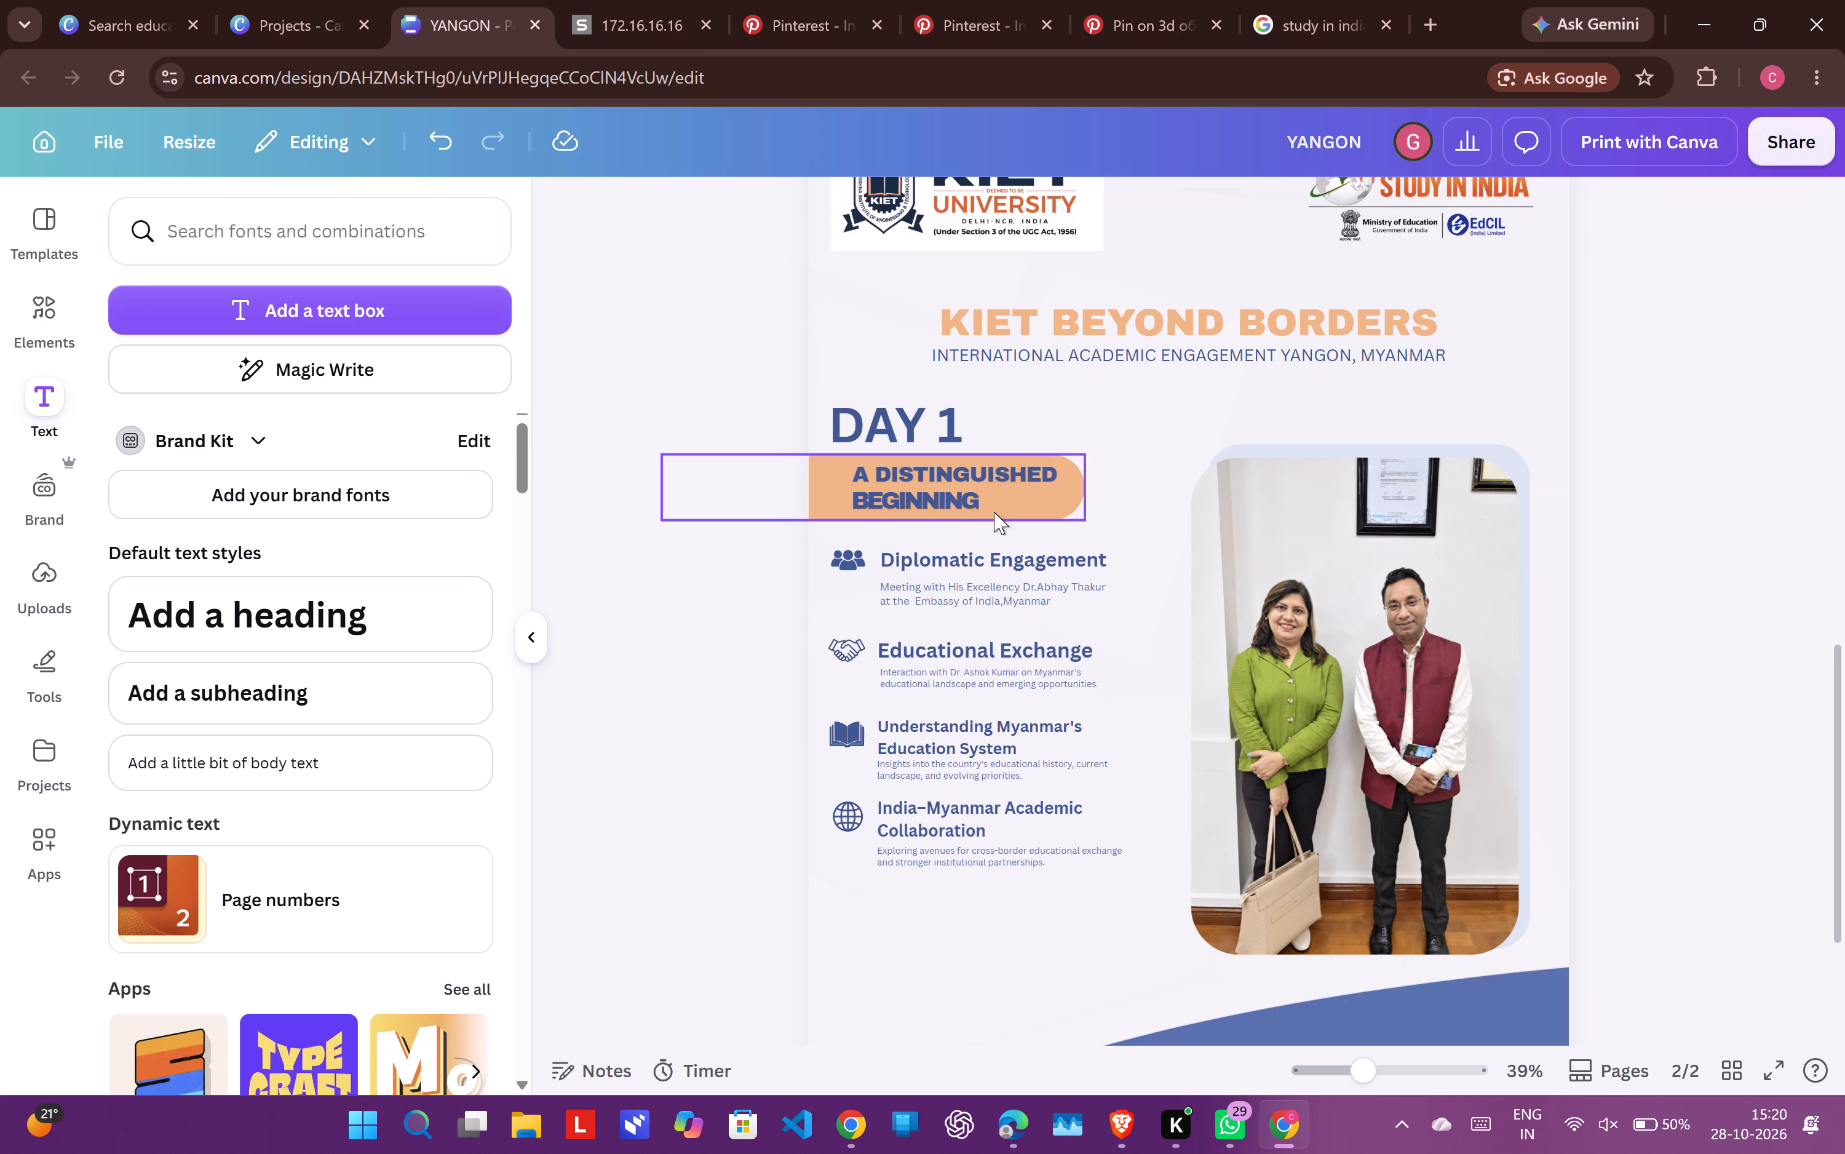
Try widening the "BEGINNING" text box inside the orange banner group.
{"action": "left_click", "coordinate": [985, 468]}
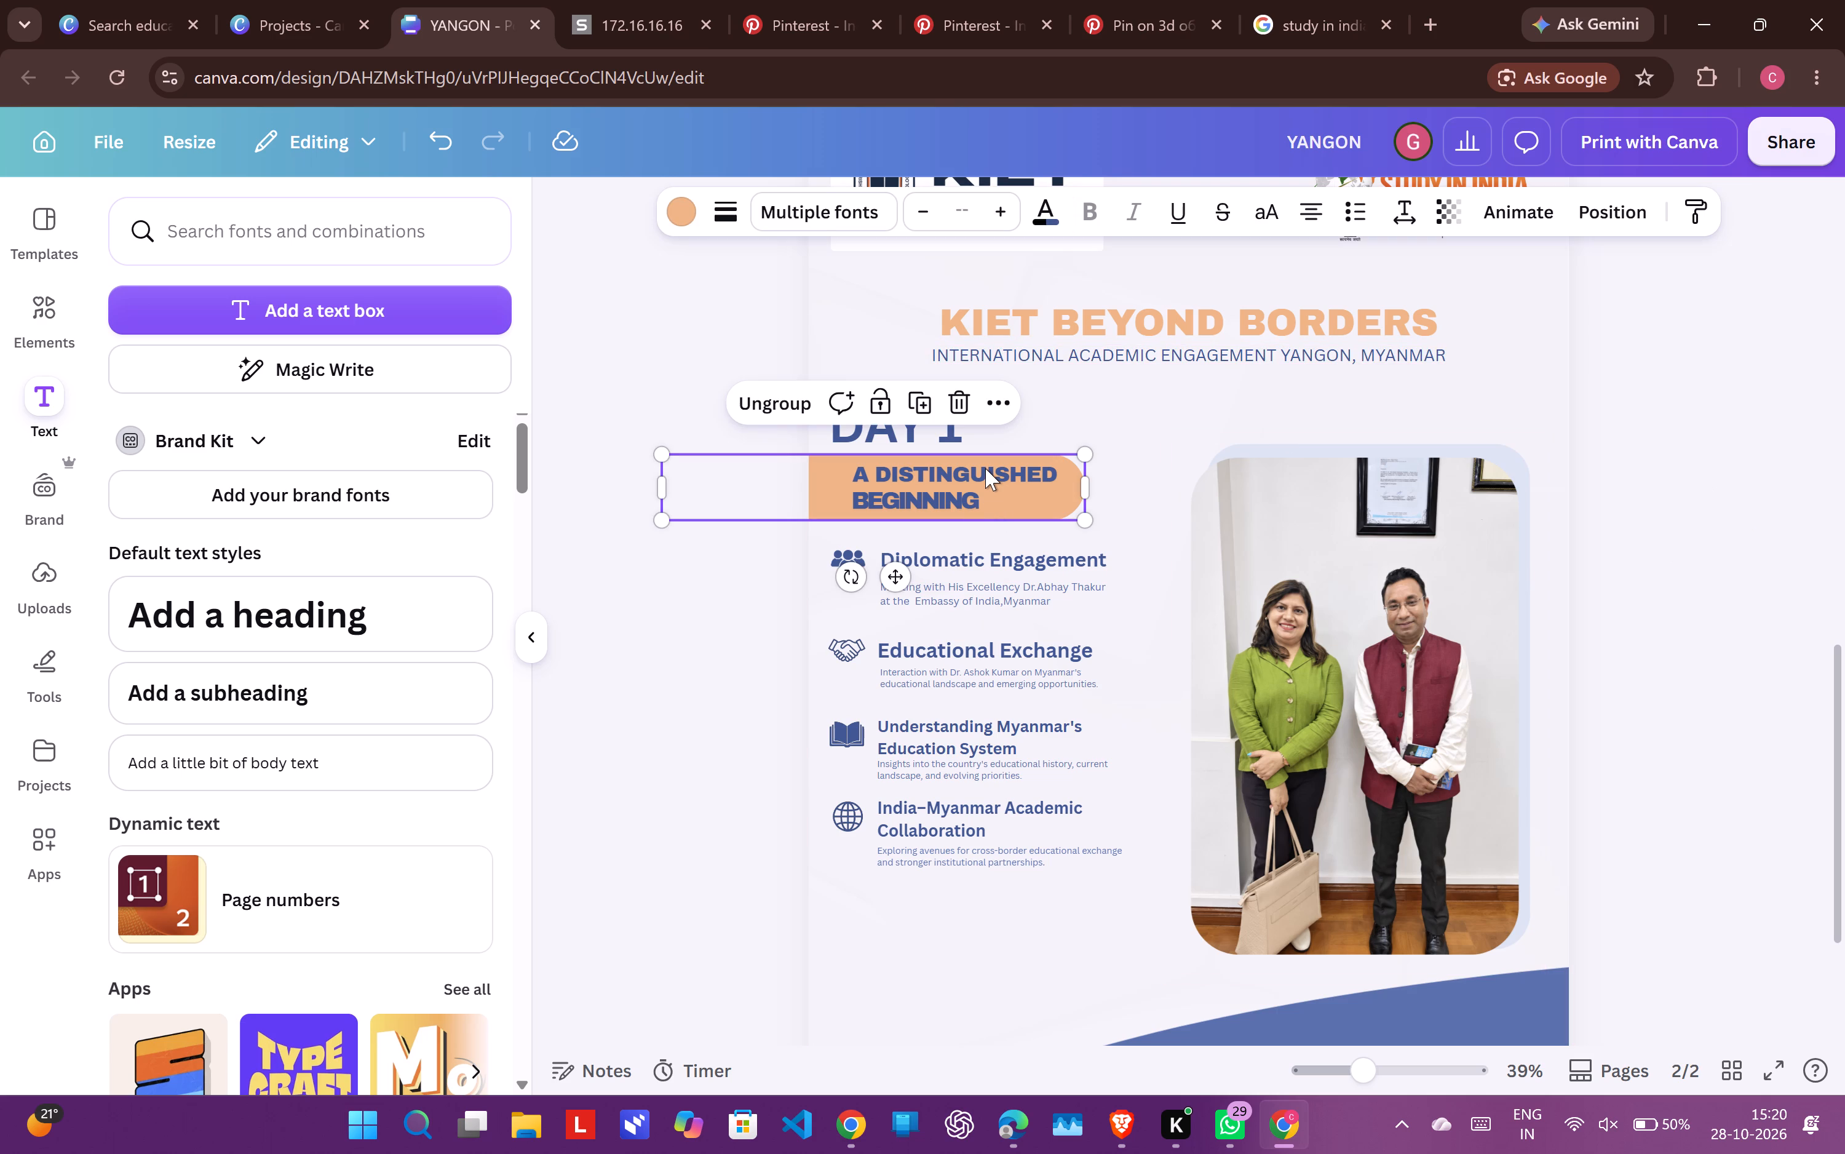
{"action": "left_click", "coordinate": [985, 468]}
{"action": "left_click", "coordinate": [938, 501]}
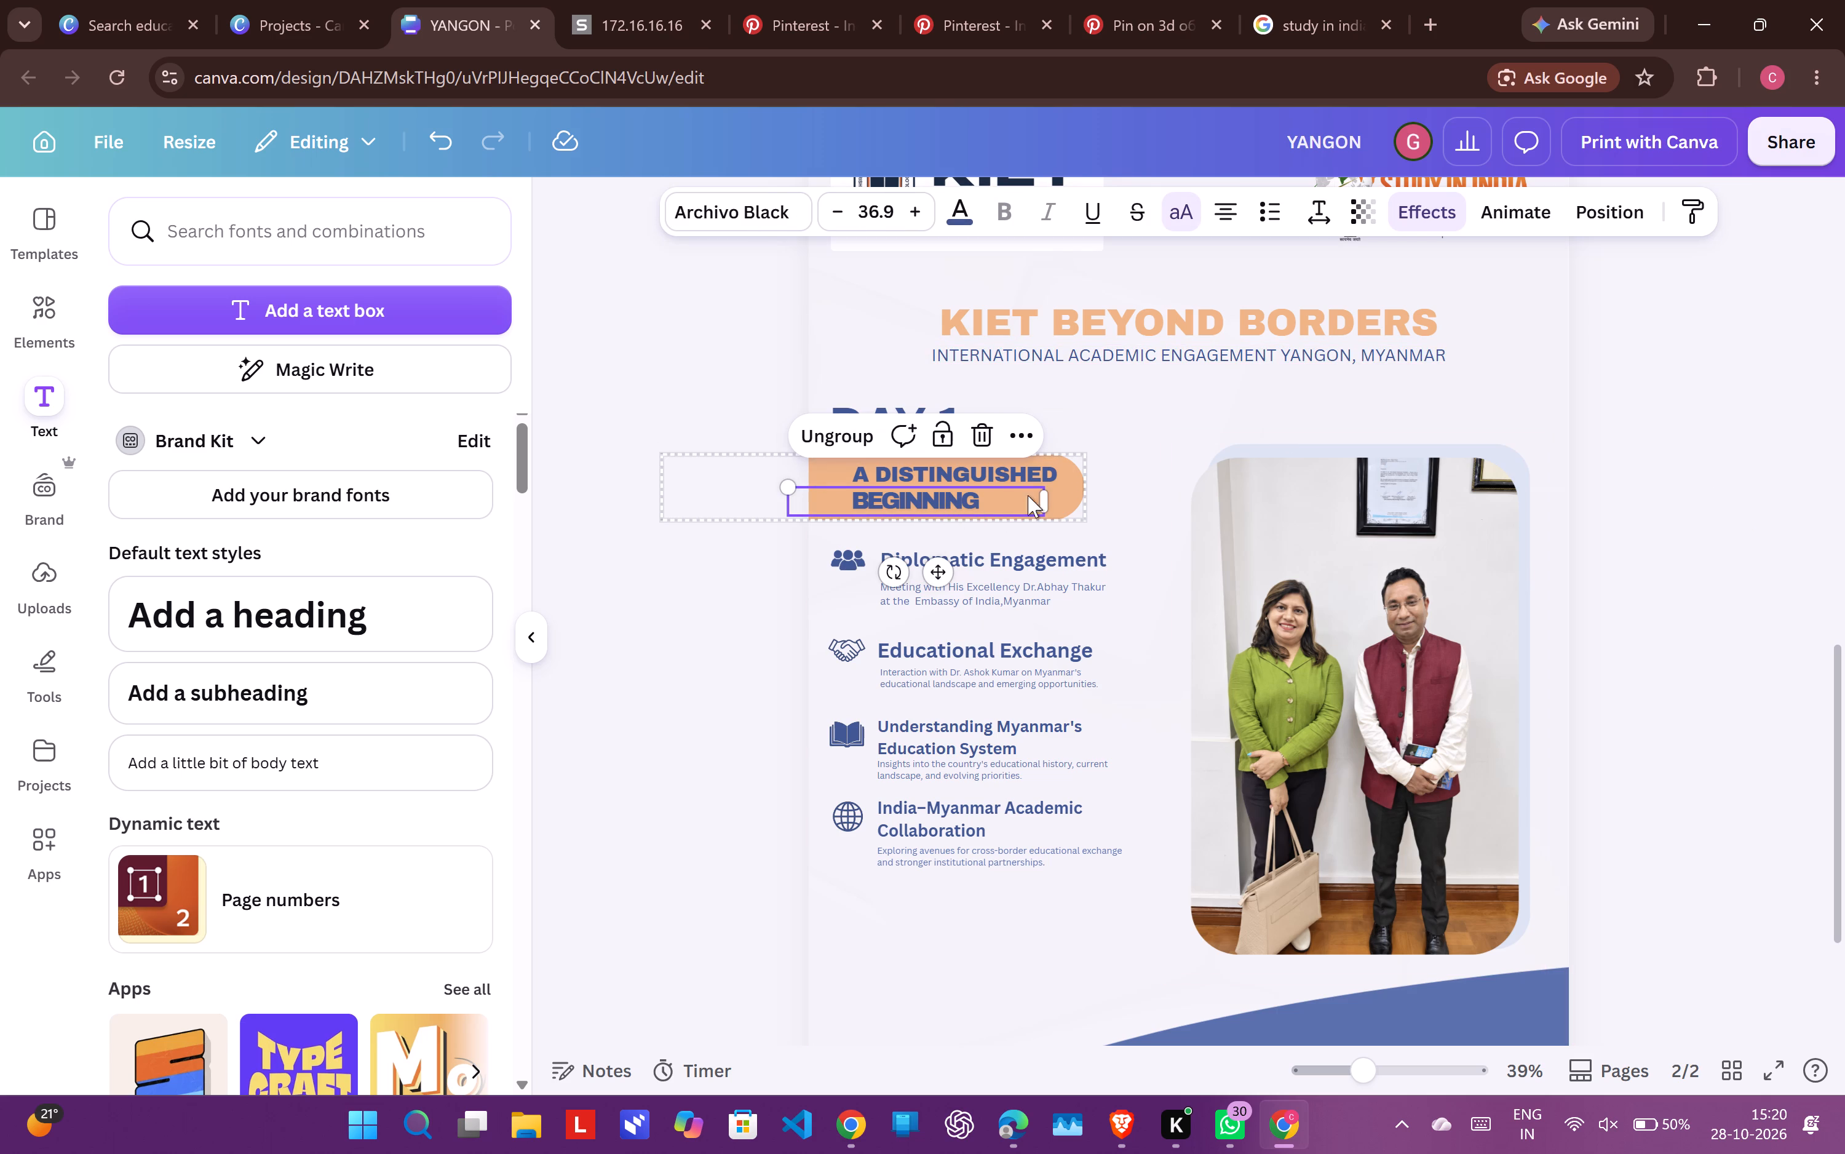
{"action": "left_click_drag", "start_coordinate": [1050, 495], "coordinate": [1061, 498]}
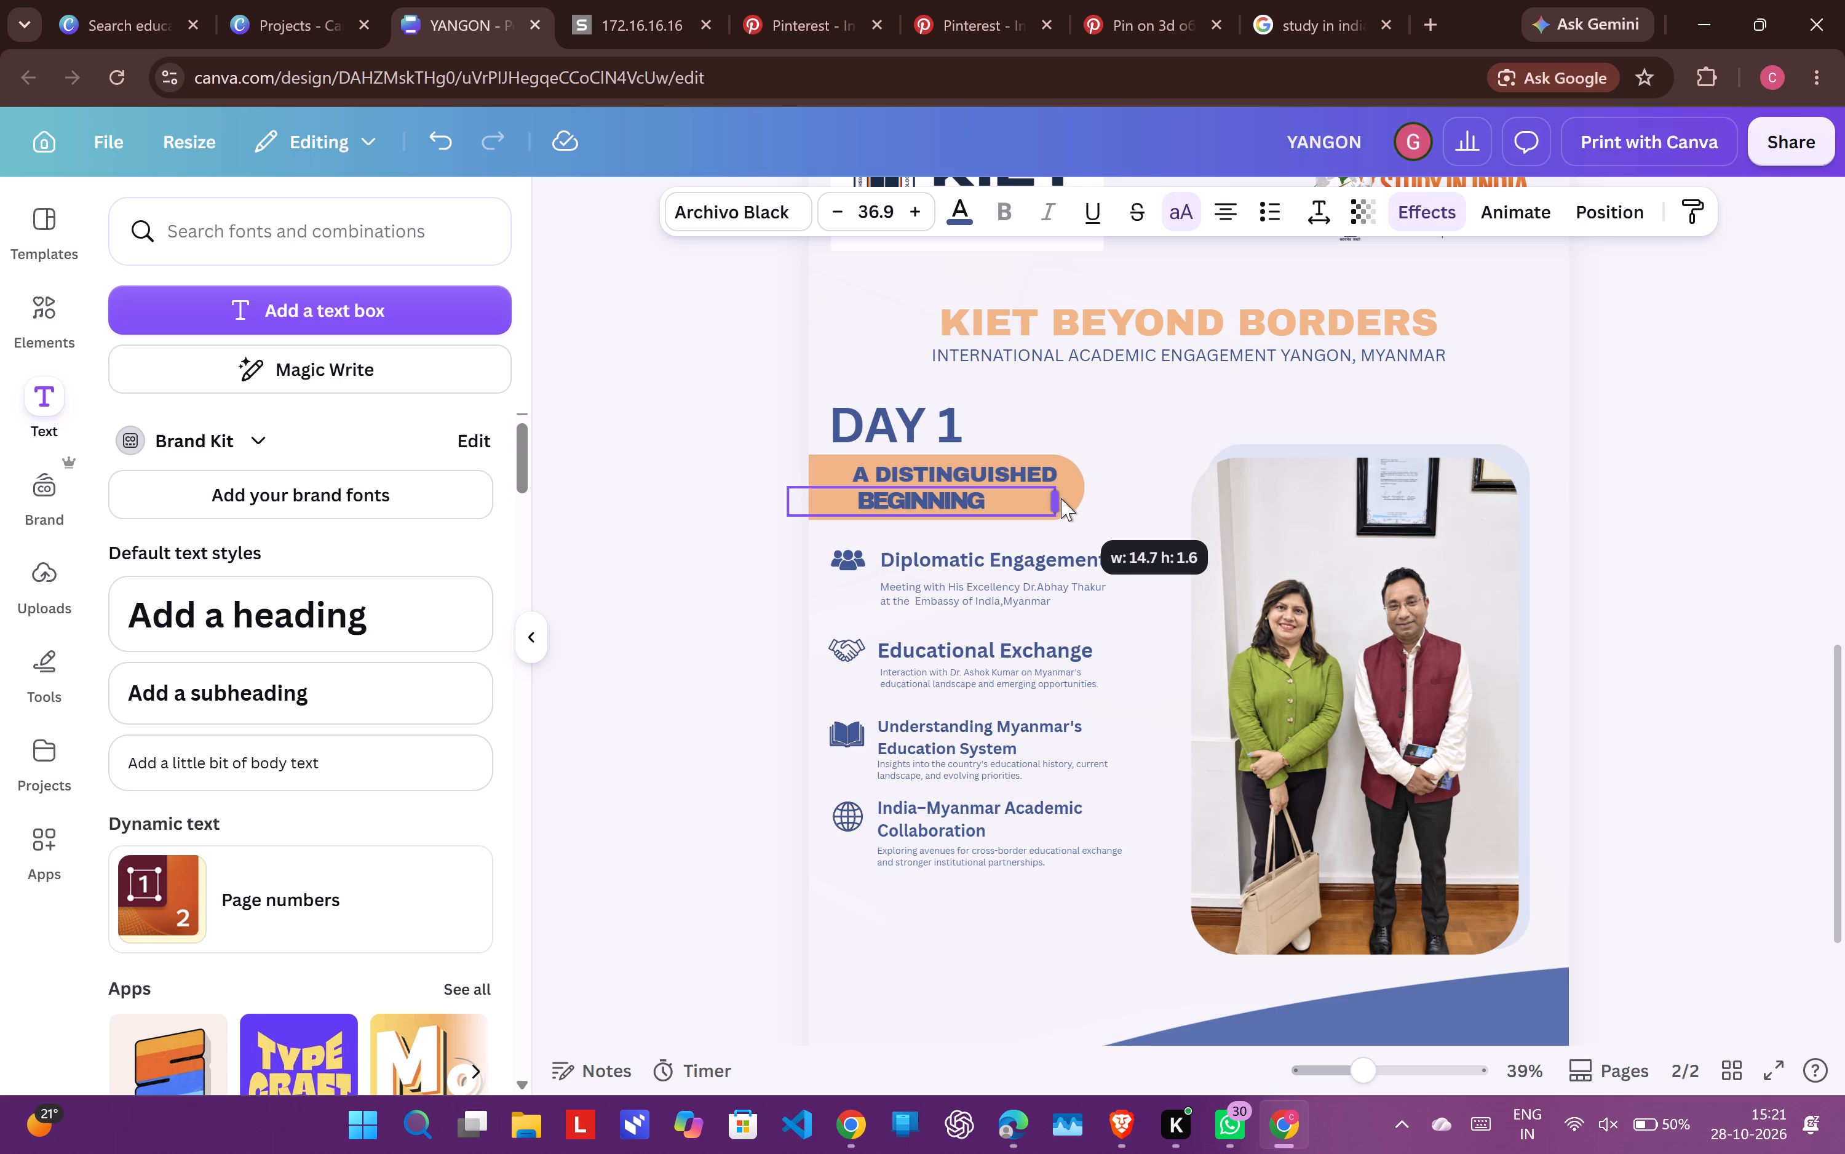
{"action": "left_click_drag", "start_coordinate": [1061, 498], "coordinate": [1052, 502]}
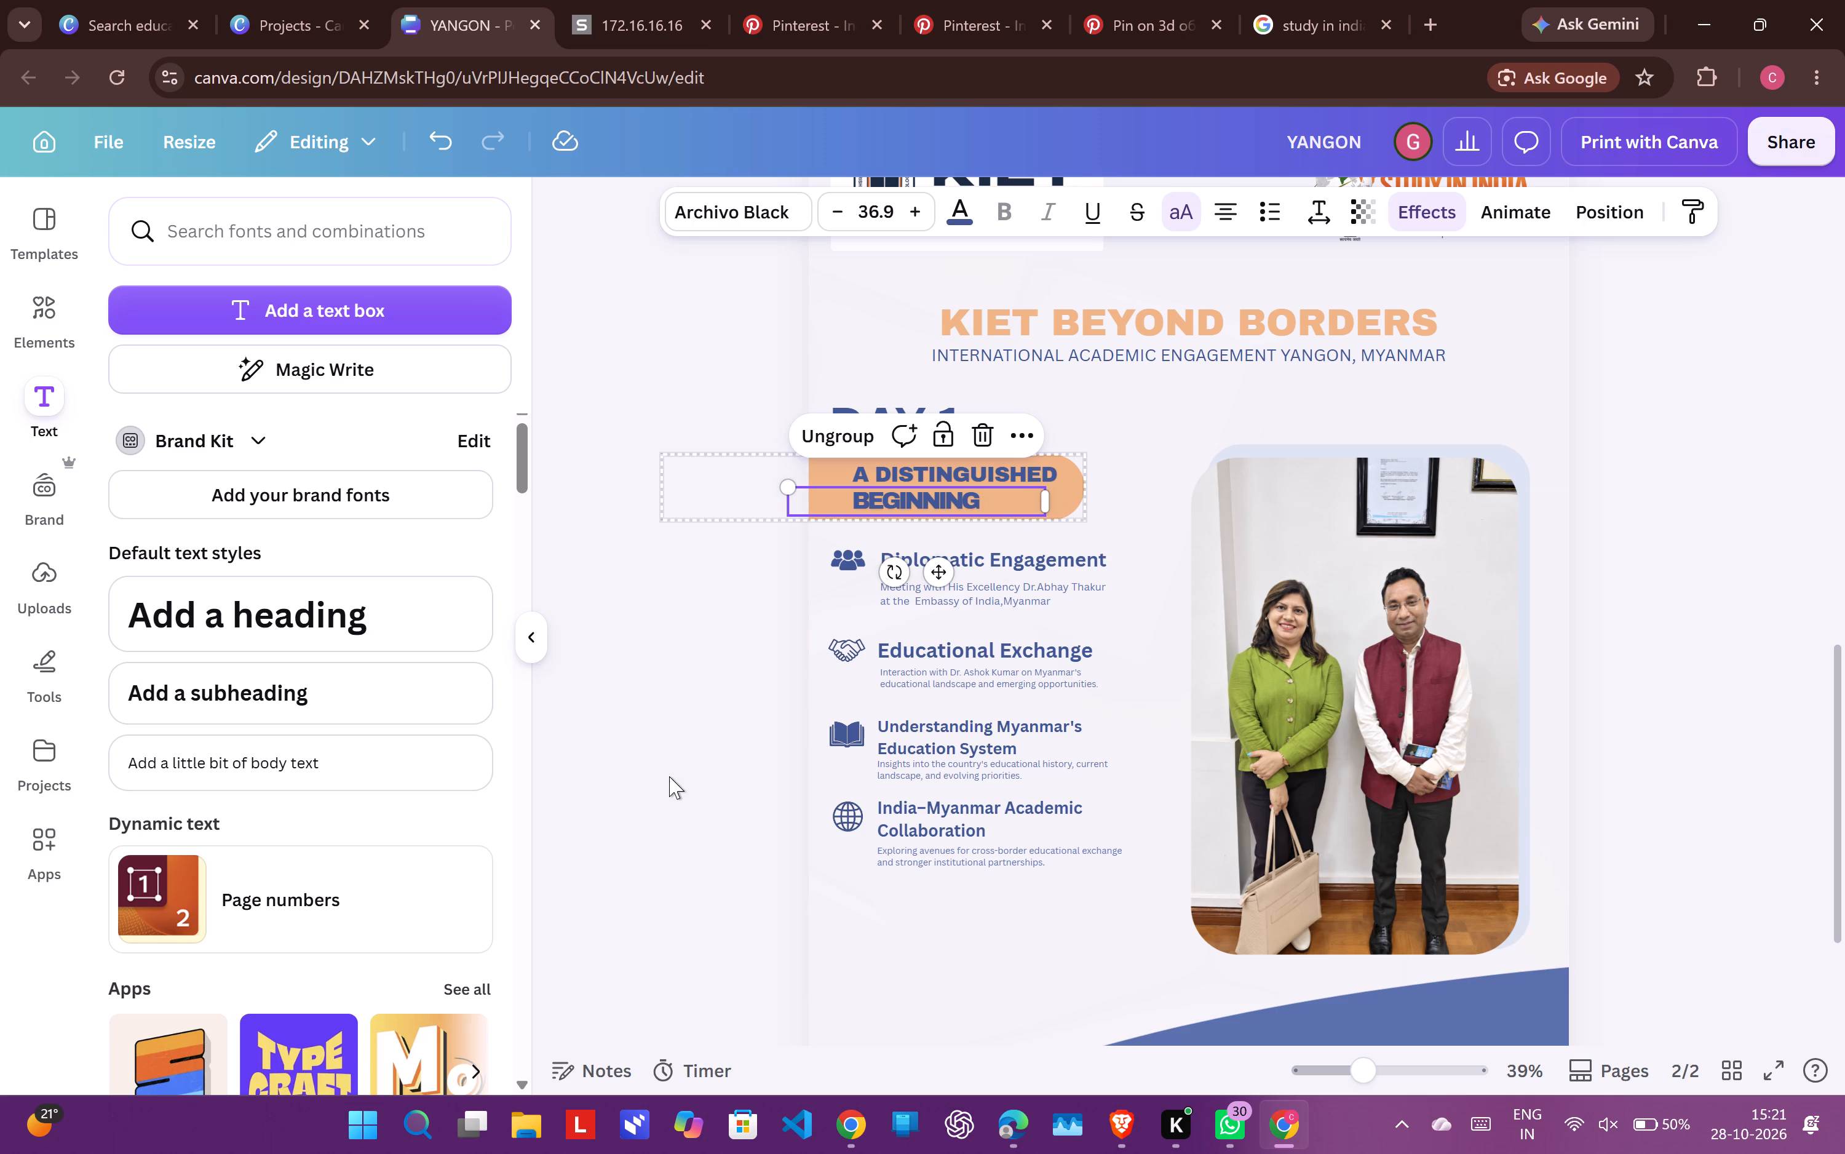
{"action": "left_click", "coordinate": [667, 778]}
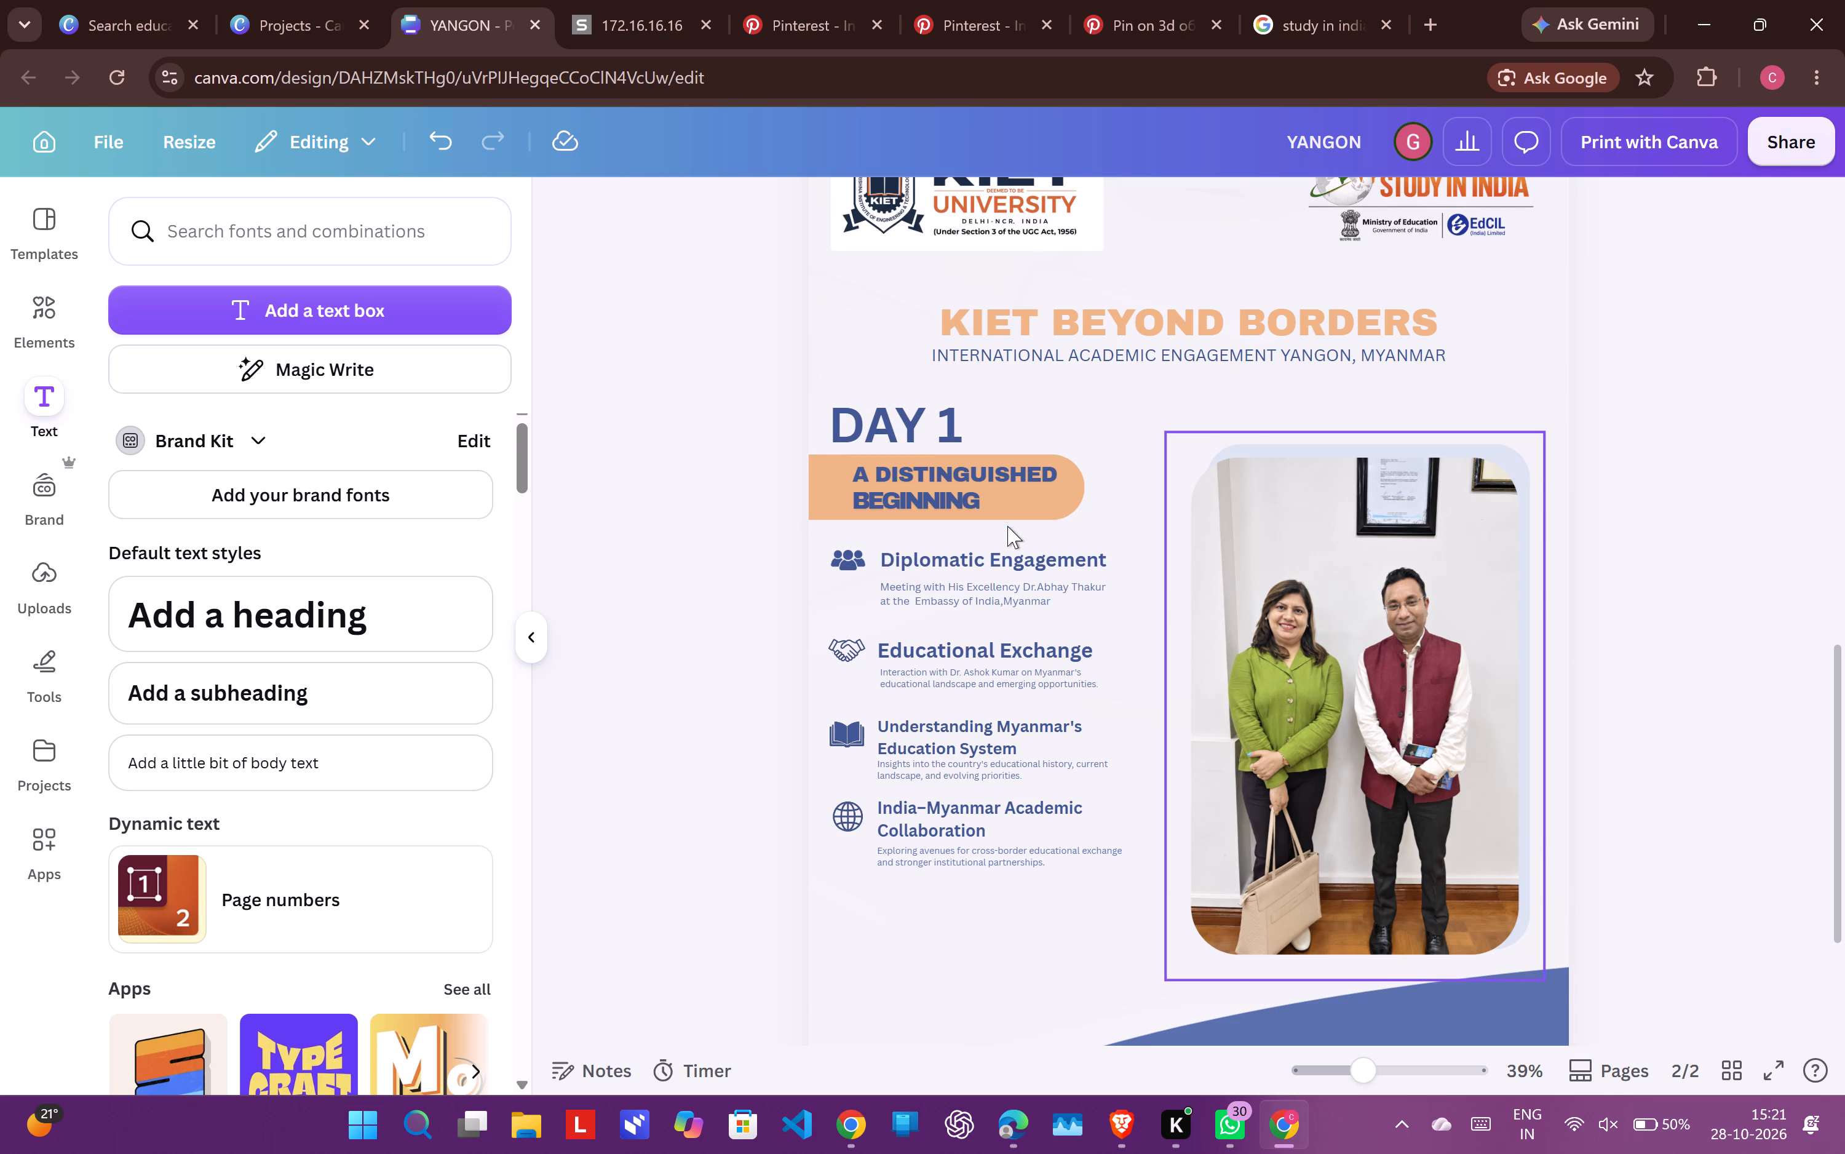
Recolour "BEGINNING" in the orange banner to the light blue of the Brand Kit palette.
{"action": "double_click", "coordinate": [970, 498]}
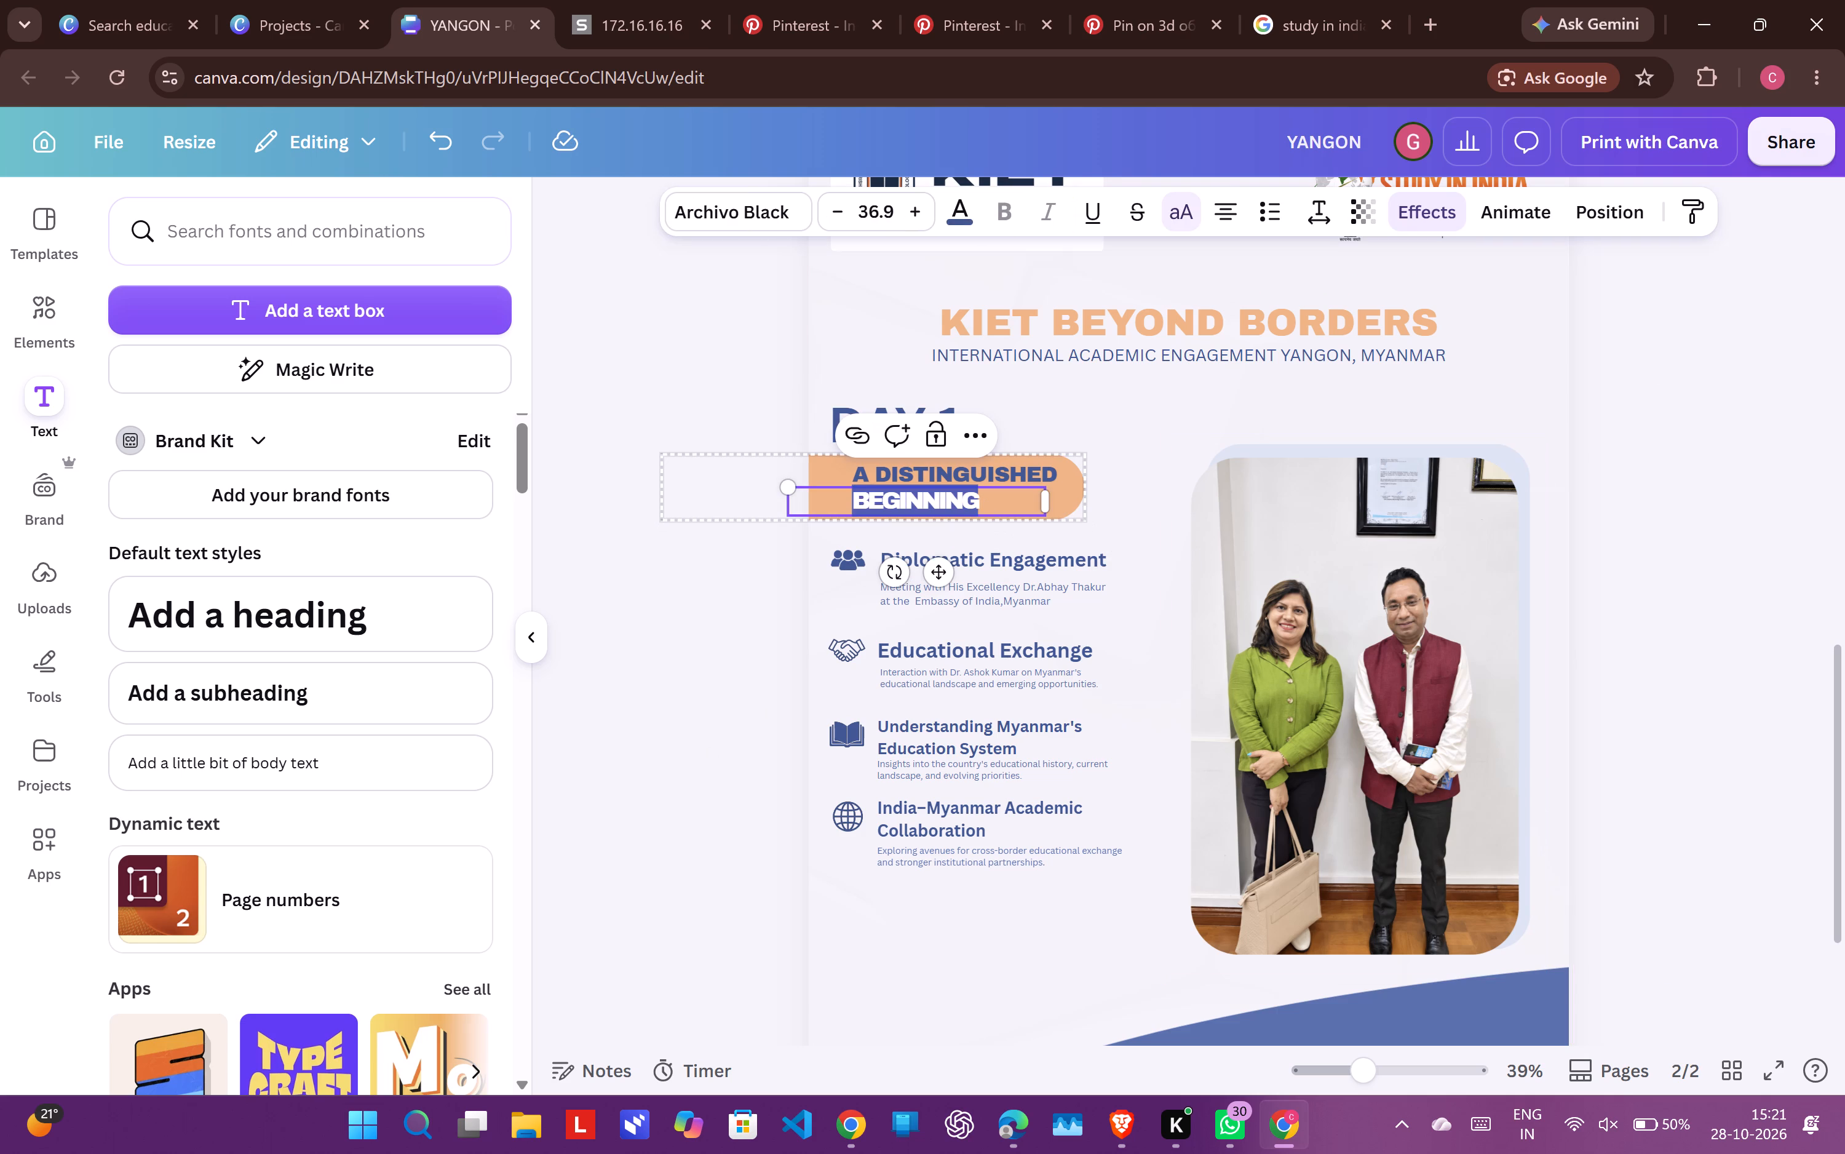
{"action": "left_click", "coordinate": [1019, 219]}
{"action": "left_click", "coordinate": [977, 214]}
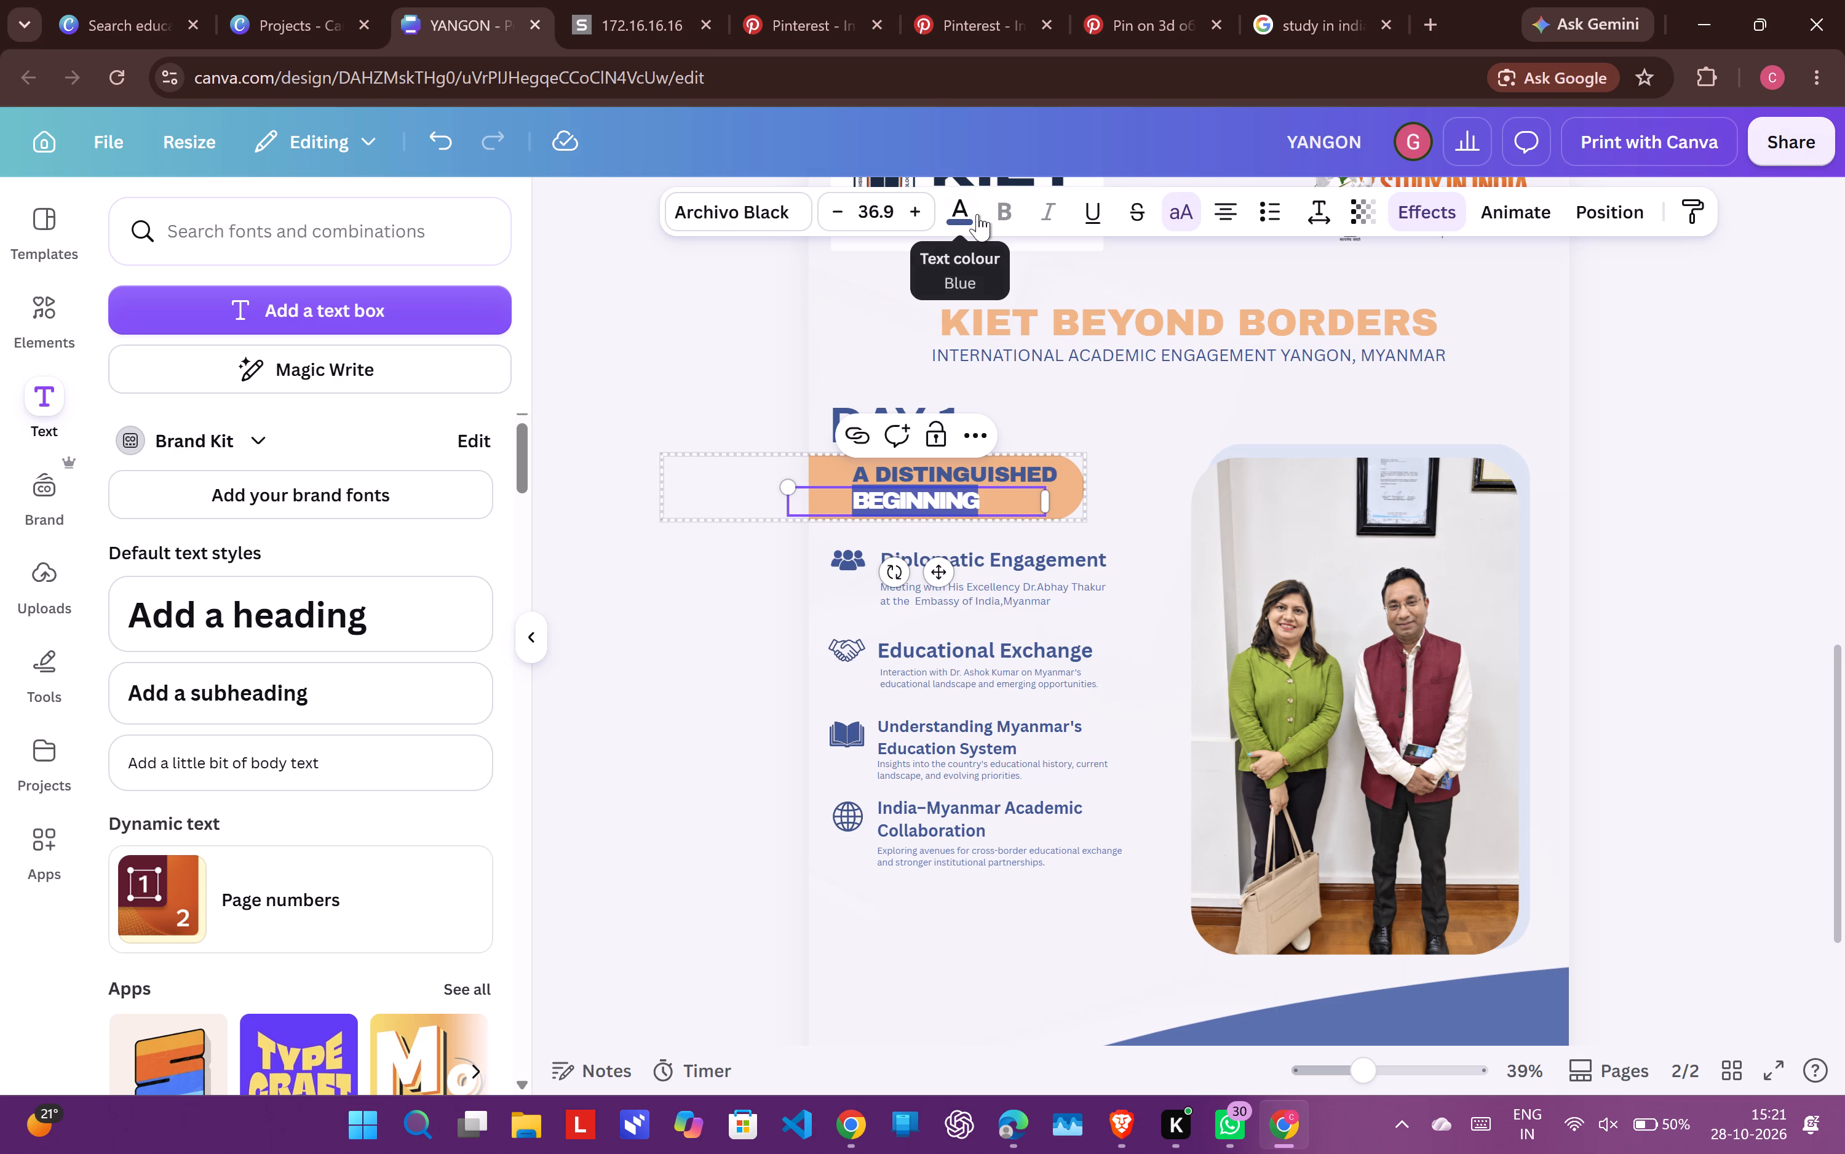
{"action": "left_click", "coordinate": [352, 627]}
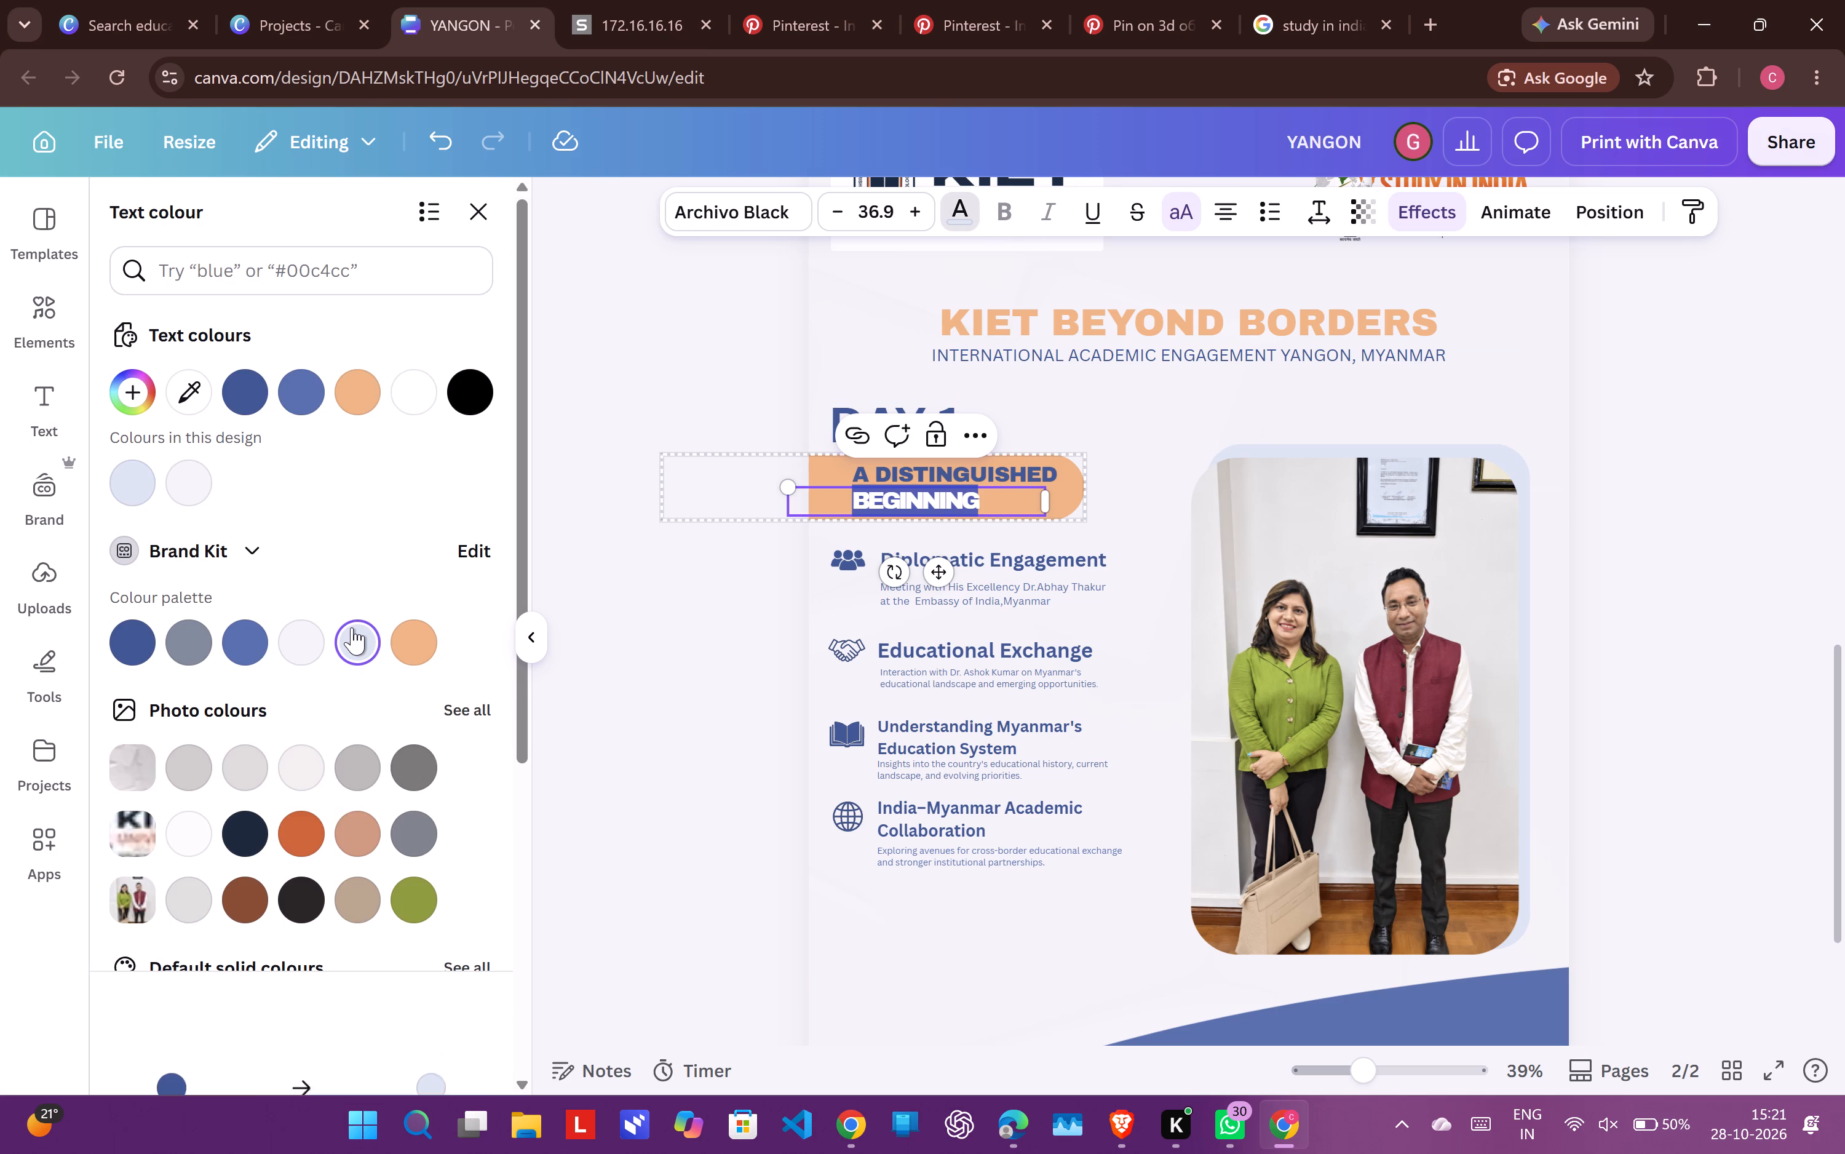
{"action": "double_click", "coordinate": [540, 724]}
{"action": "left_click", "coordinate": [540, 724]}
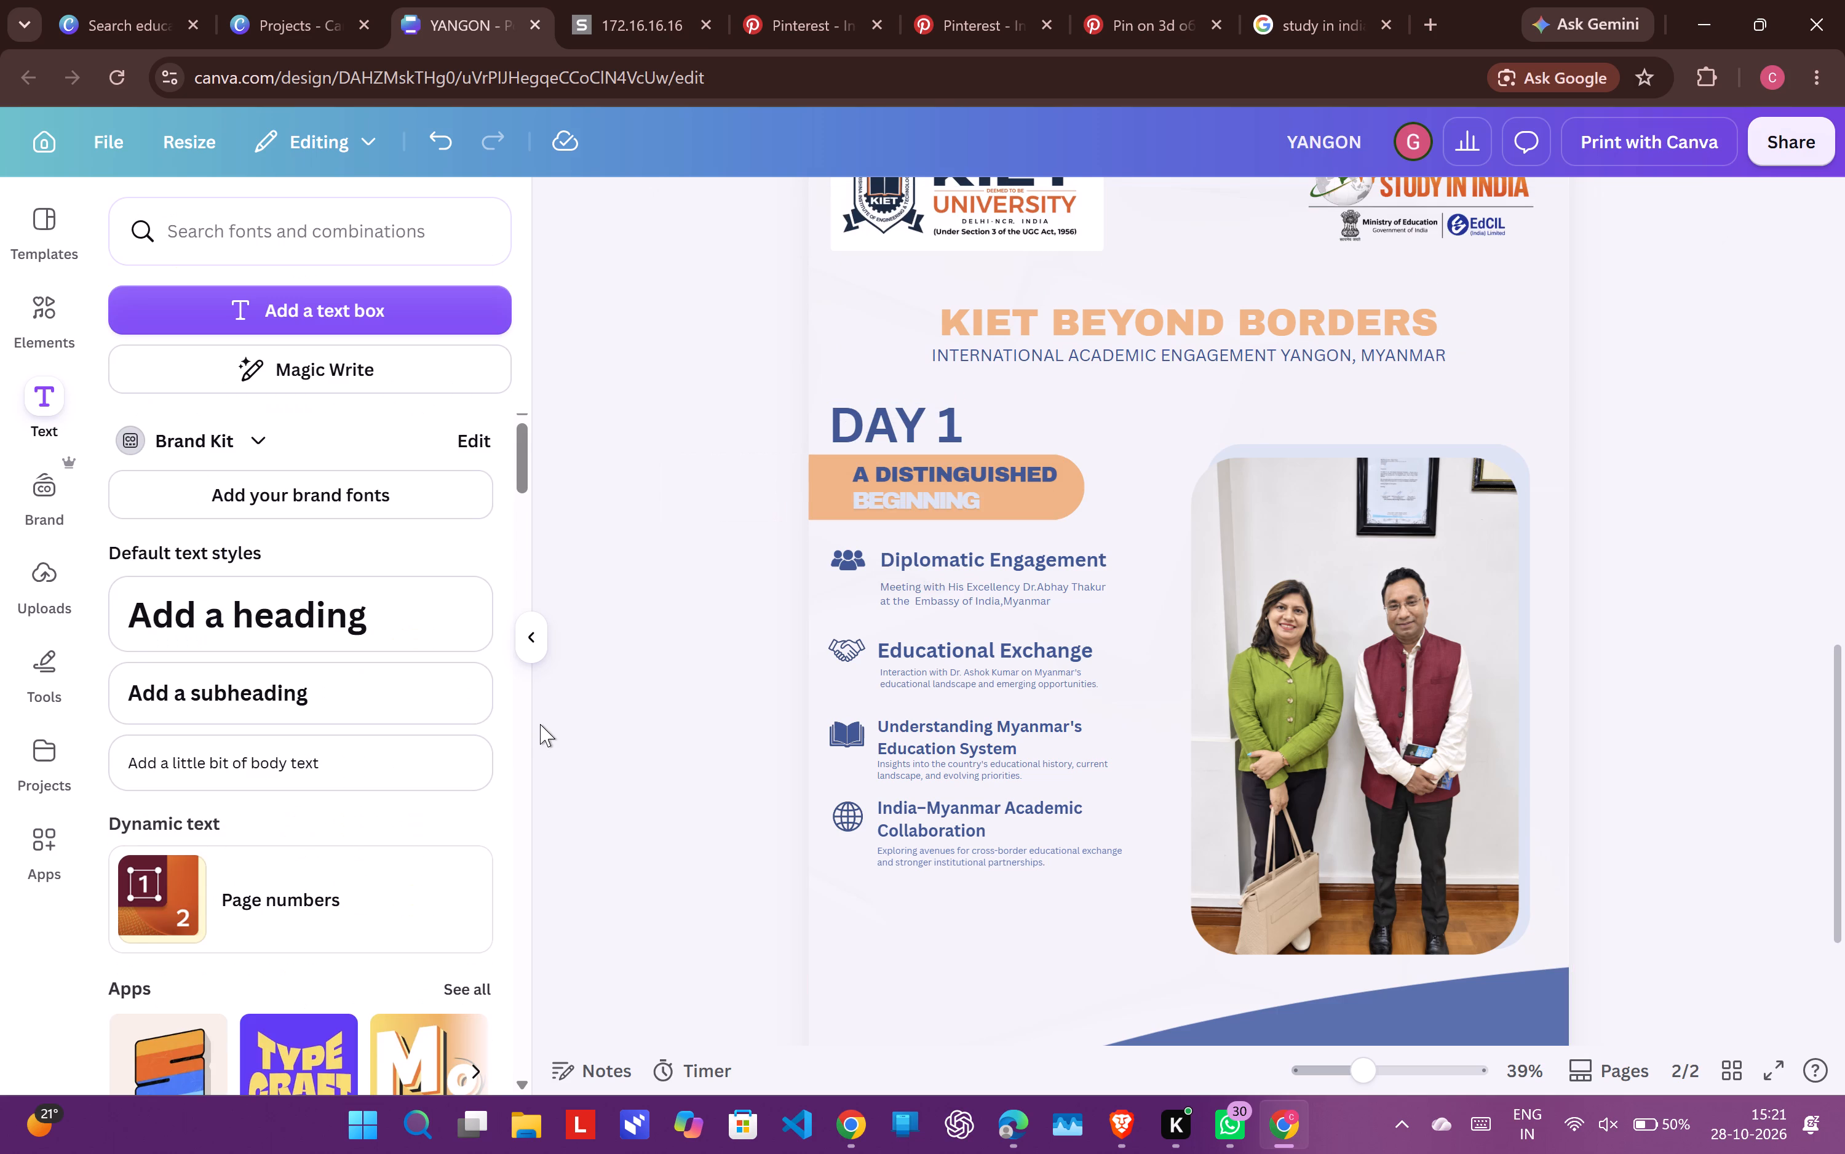
Recolour "BEGINNING" in the orange banner to the near-white of the Brand Kit palette.
{"action": "double_click", "coordinate": [912, 500]}
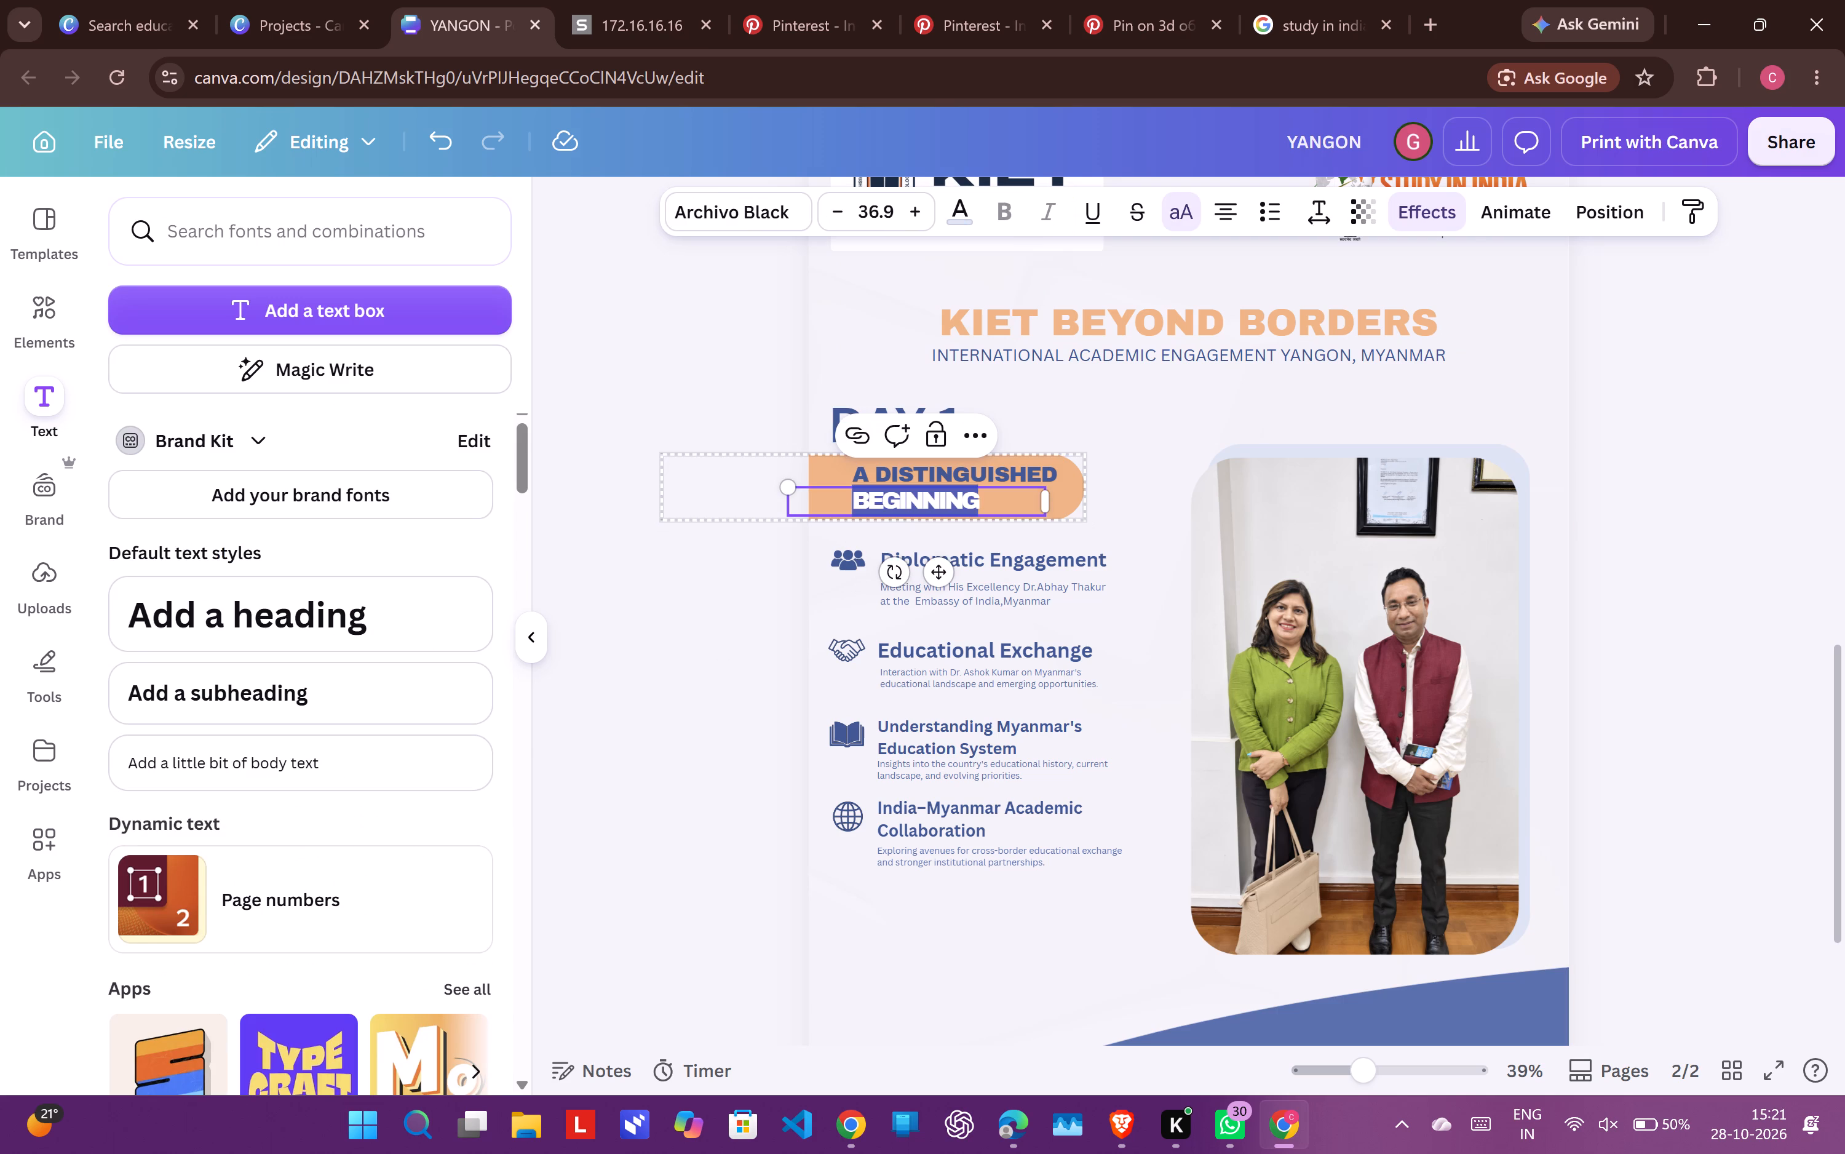
{"action": "left_click", "coordinate": [970, 217]}
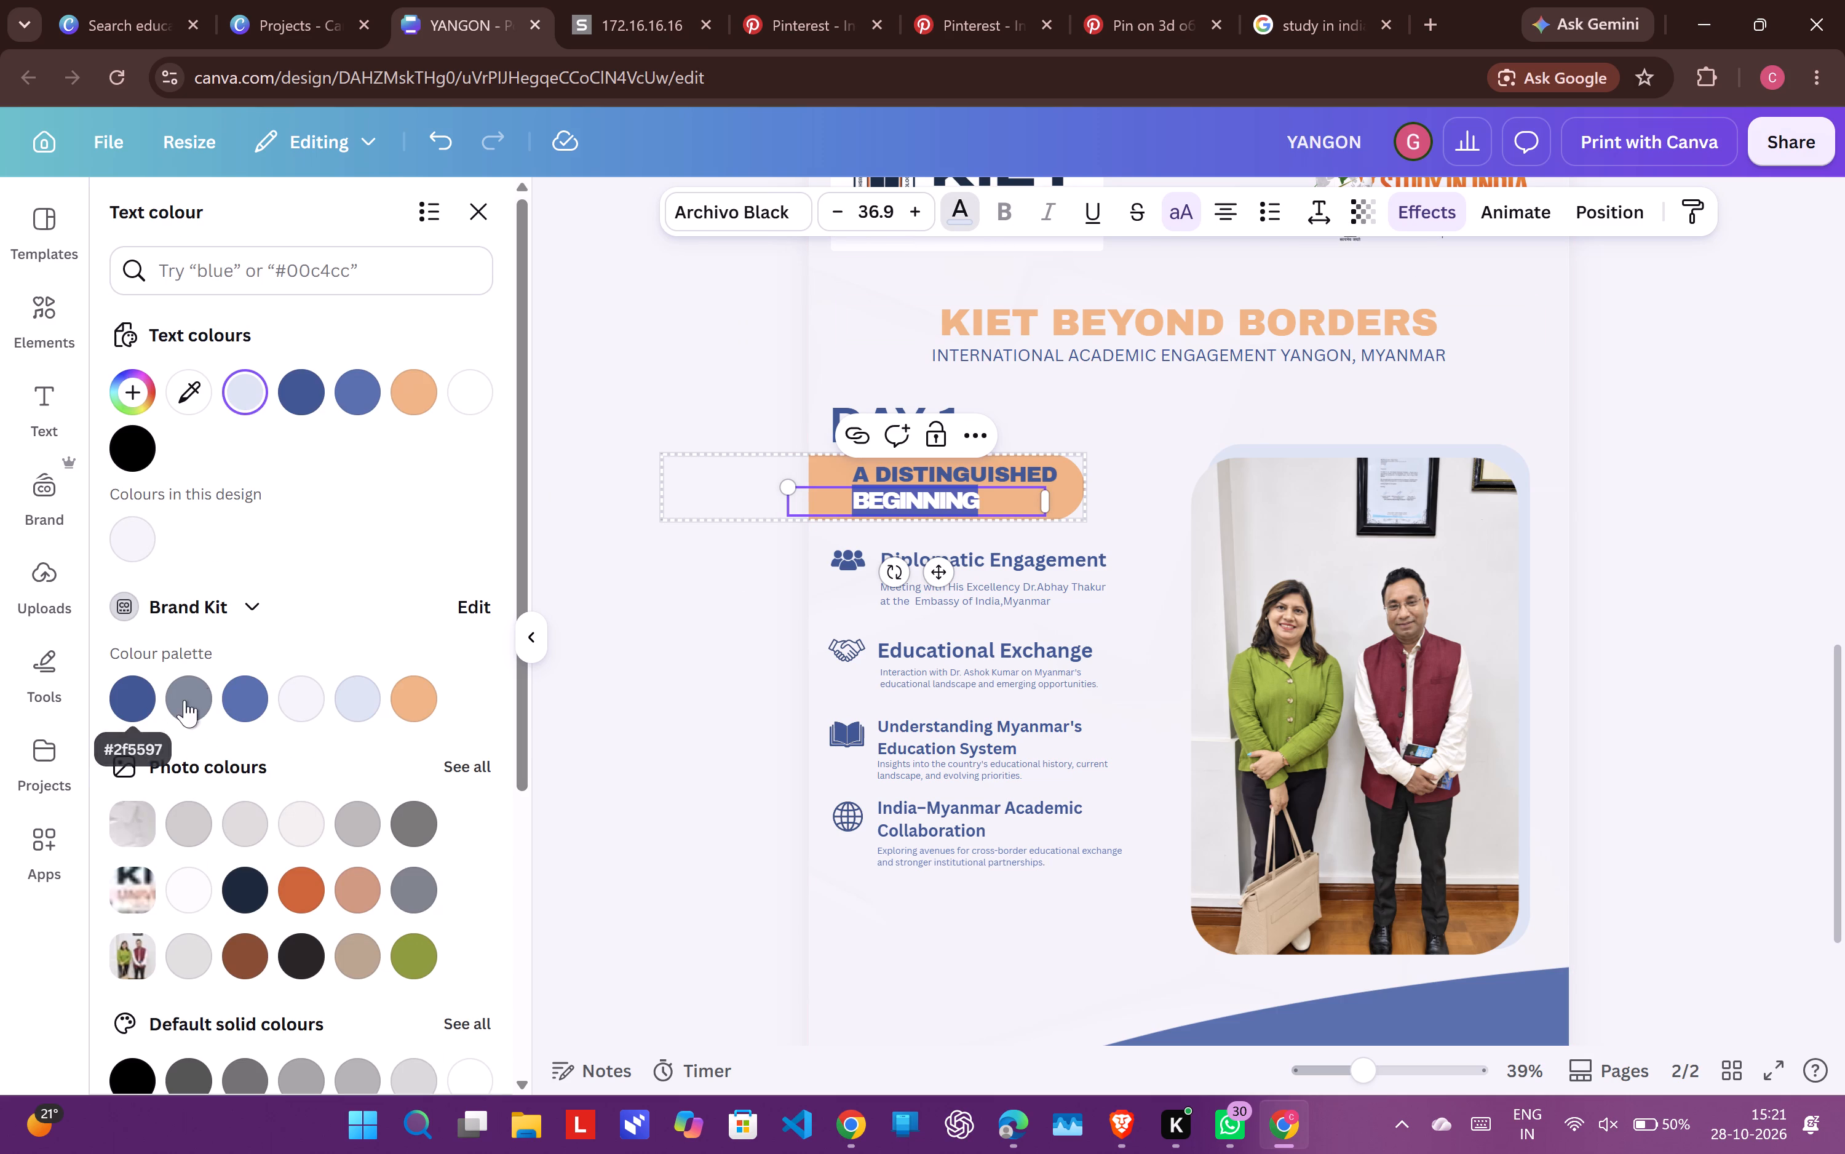
{"action": "left_click", "coordinate": [314, 693]}
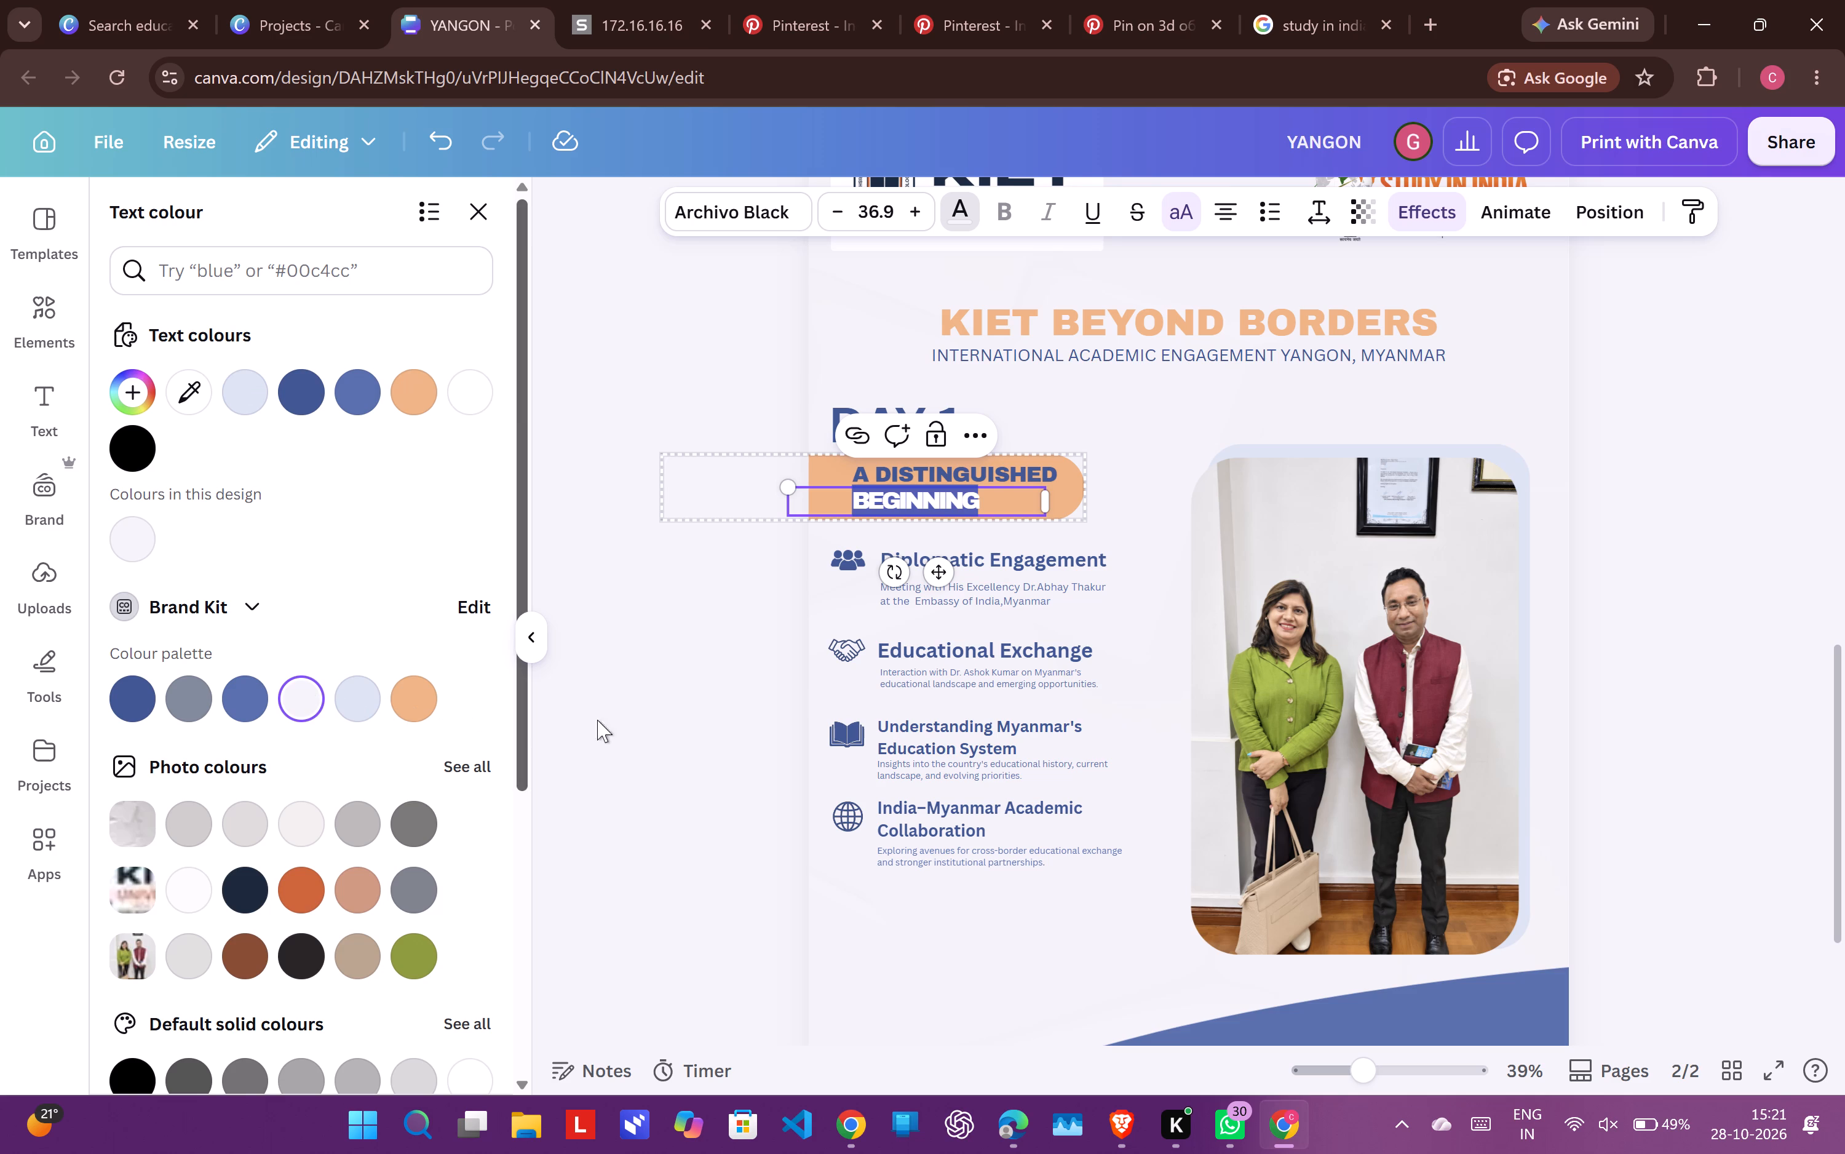
{"action": "left_click", "coordinate": [652, 723]}
{"action": "left_click", "coordinate": [652, 723]}
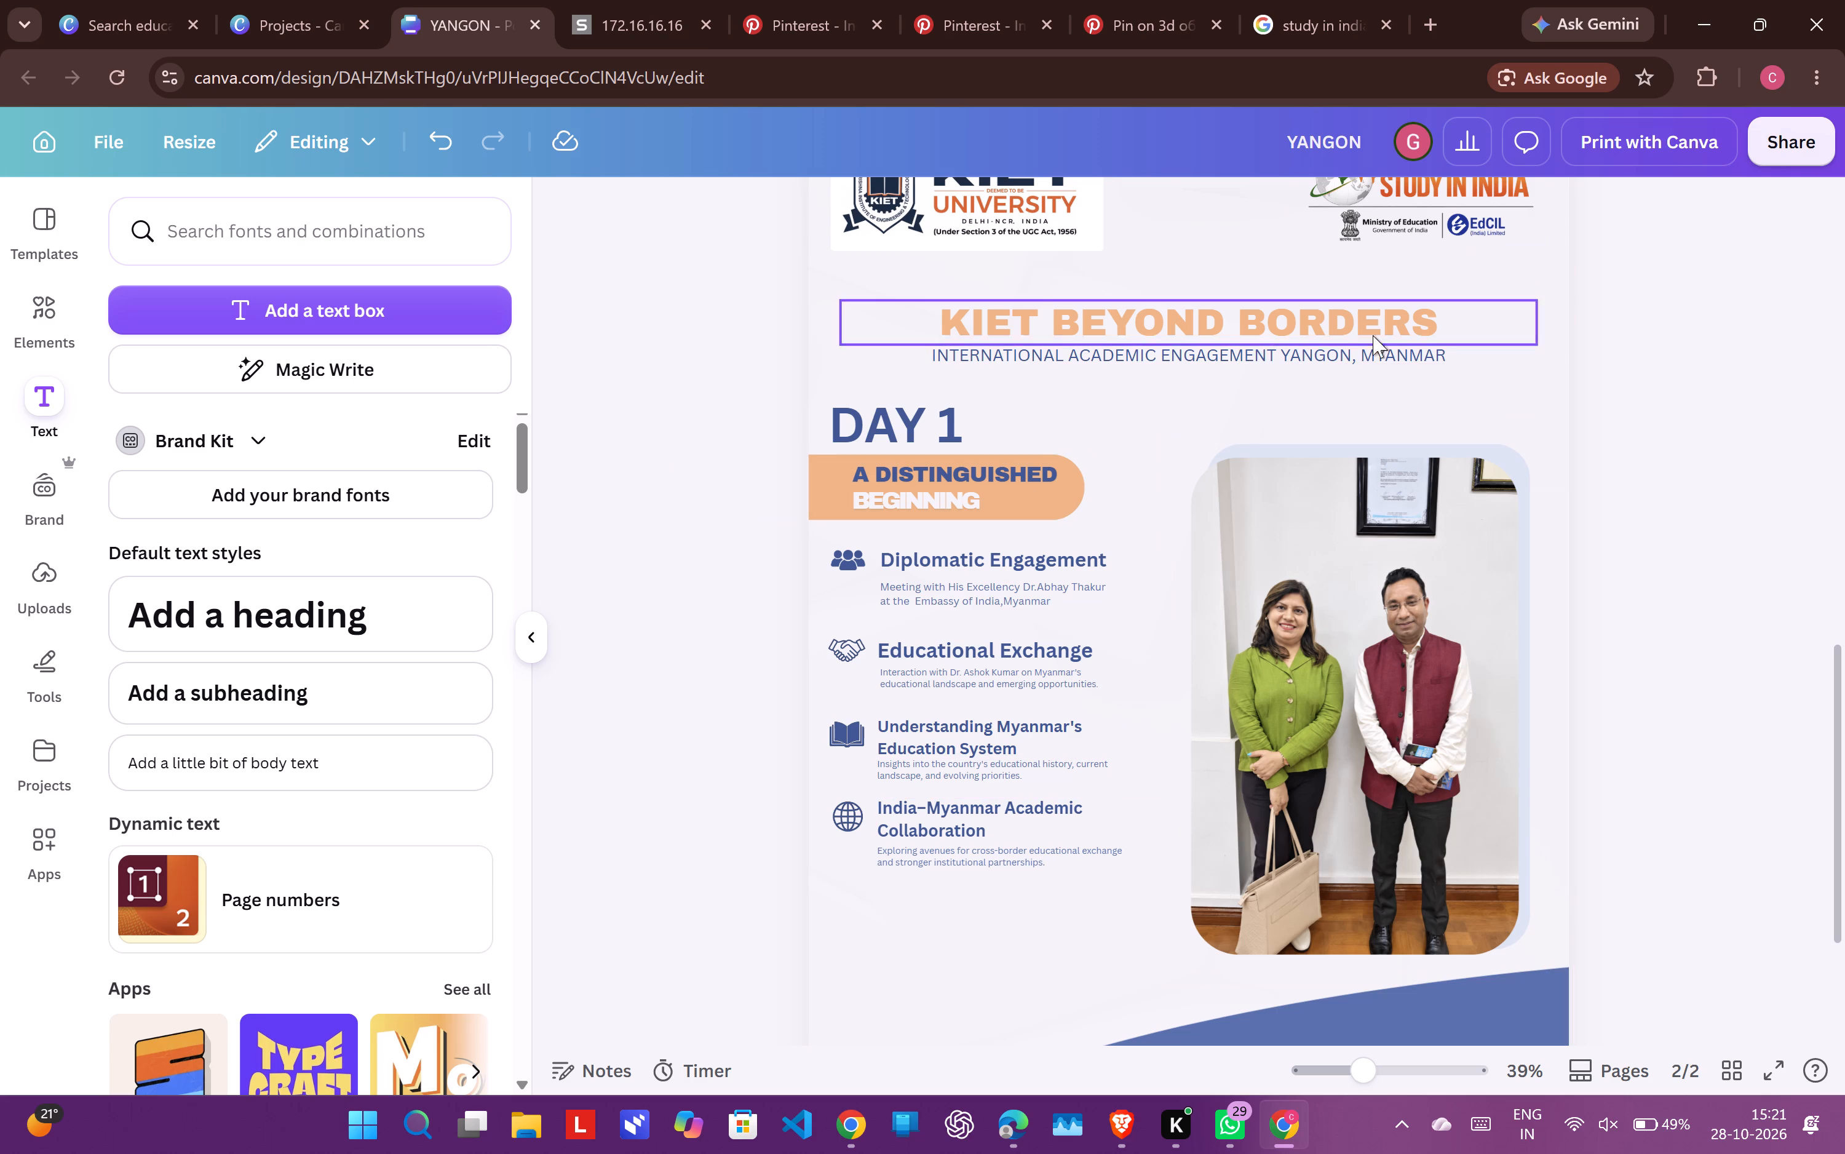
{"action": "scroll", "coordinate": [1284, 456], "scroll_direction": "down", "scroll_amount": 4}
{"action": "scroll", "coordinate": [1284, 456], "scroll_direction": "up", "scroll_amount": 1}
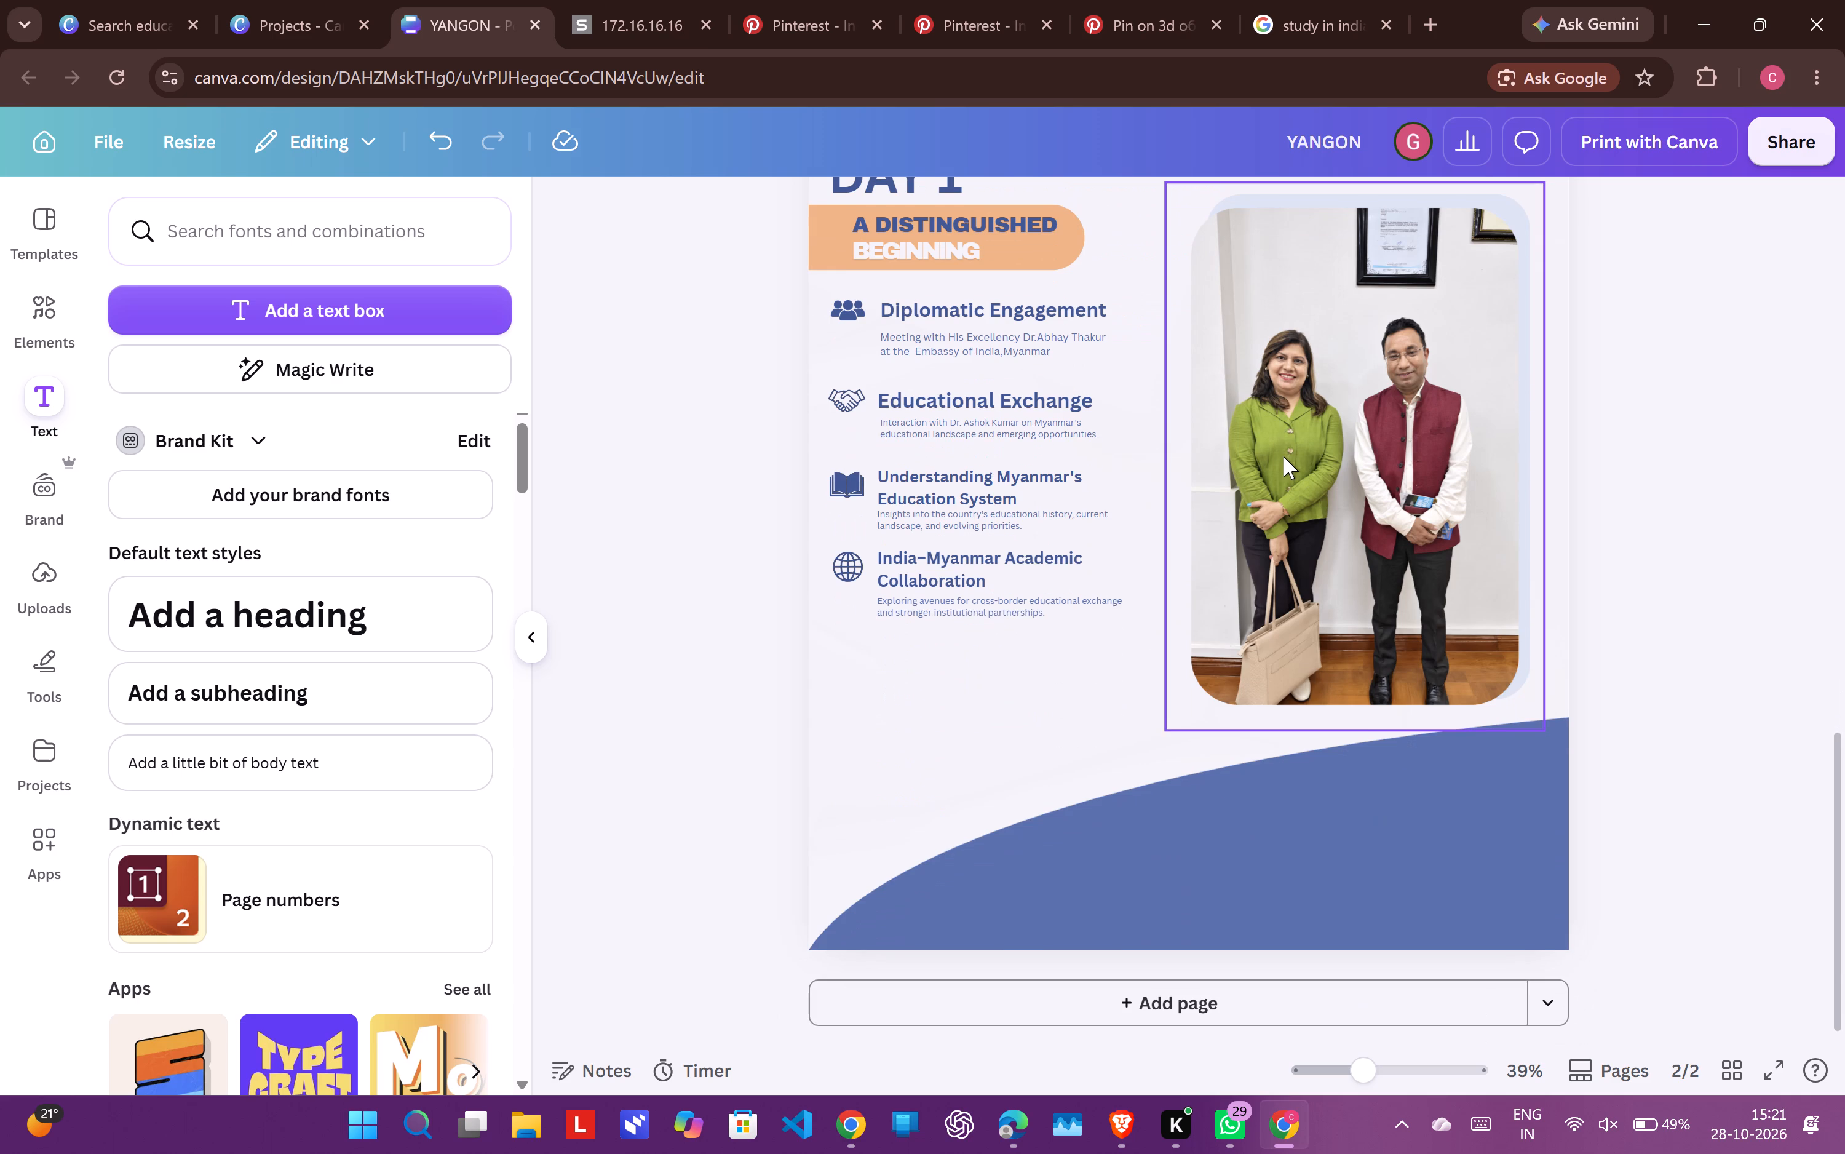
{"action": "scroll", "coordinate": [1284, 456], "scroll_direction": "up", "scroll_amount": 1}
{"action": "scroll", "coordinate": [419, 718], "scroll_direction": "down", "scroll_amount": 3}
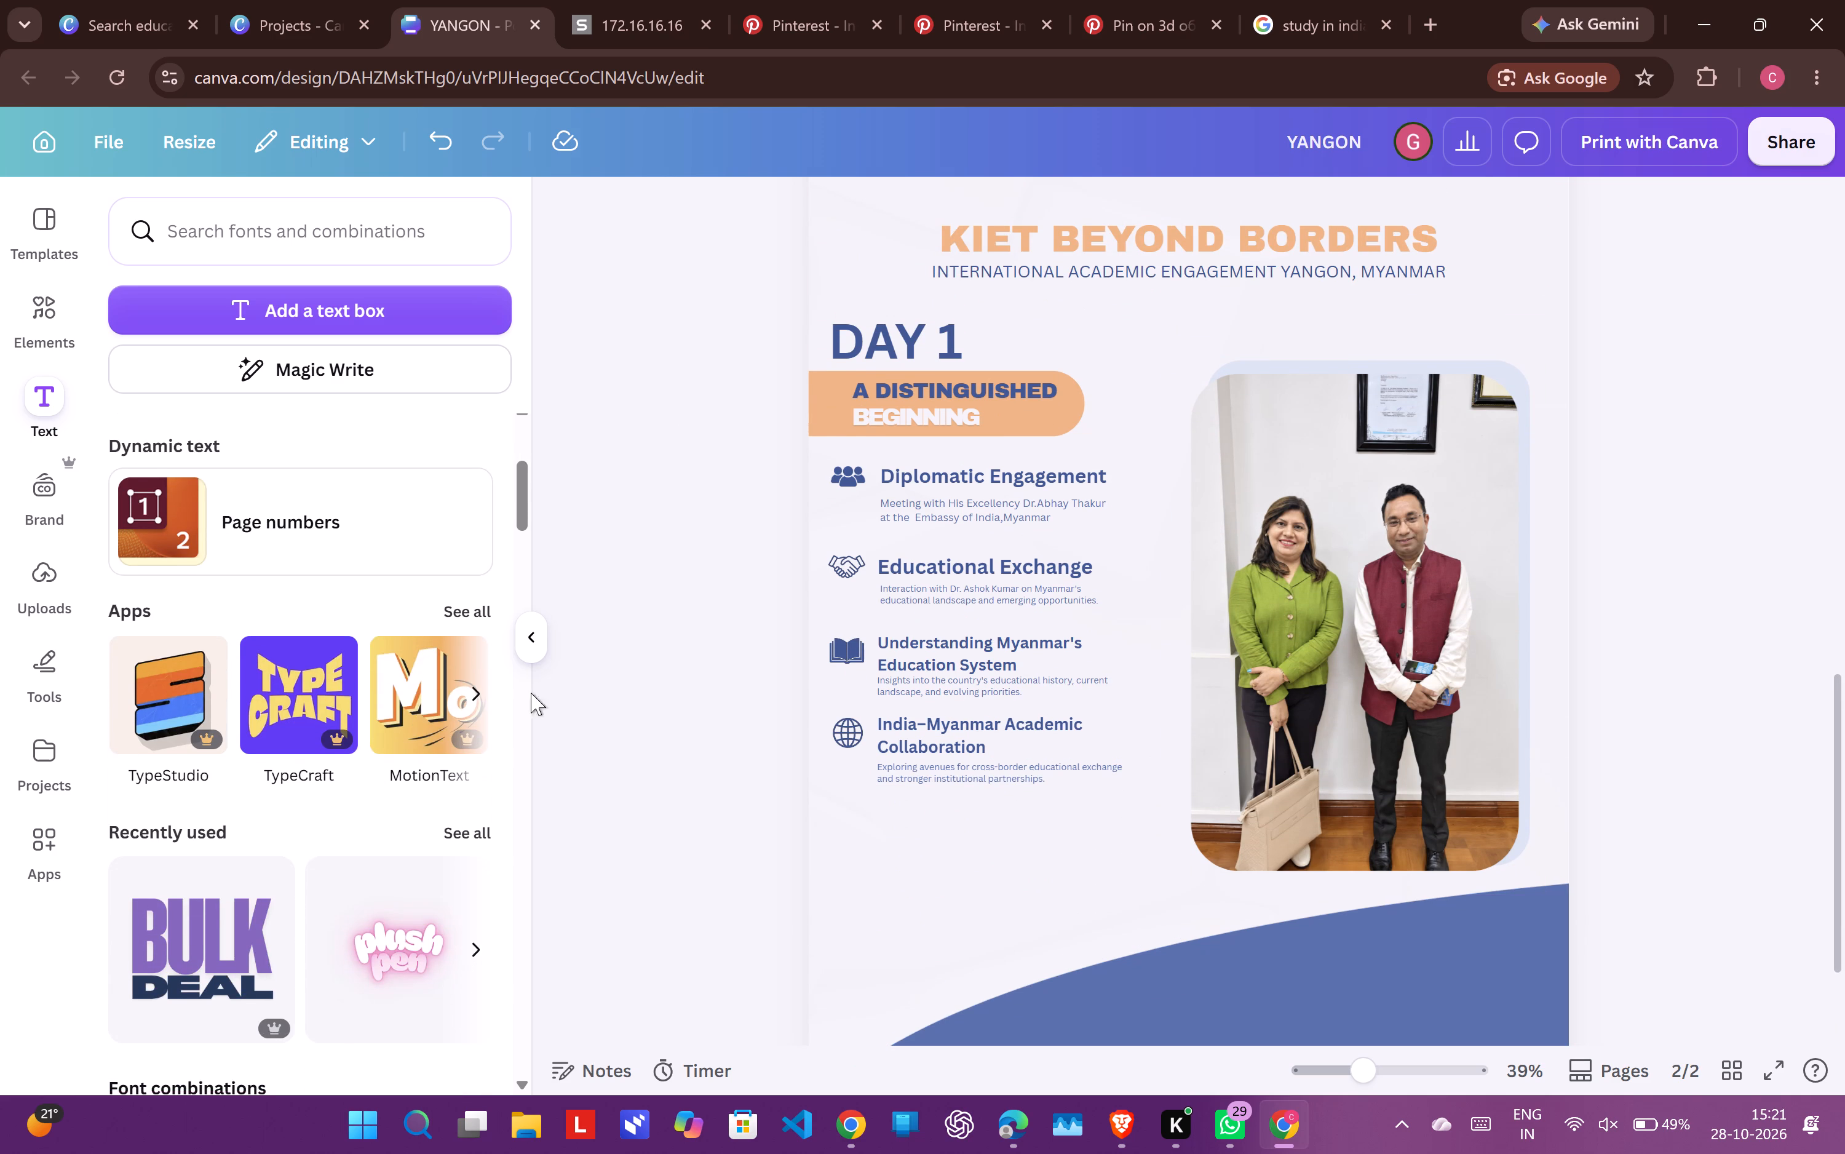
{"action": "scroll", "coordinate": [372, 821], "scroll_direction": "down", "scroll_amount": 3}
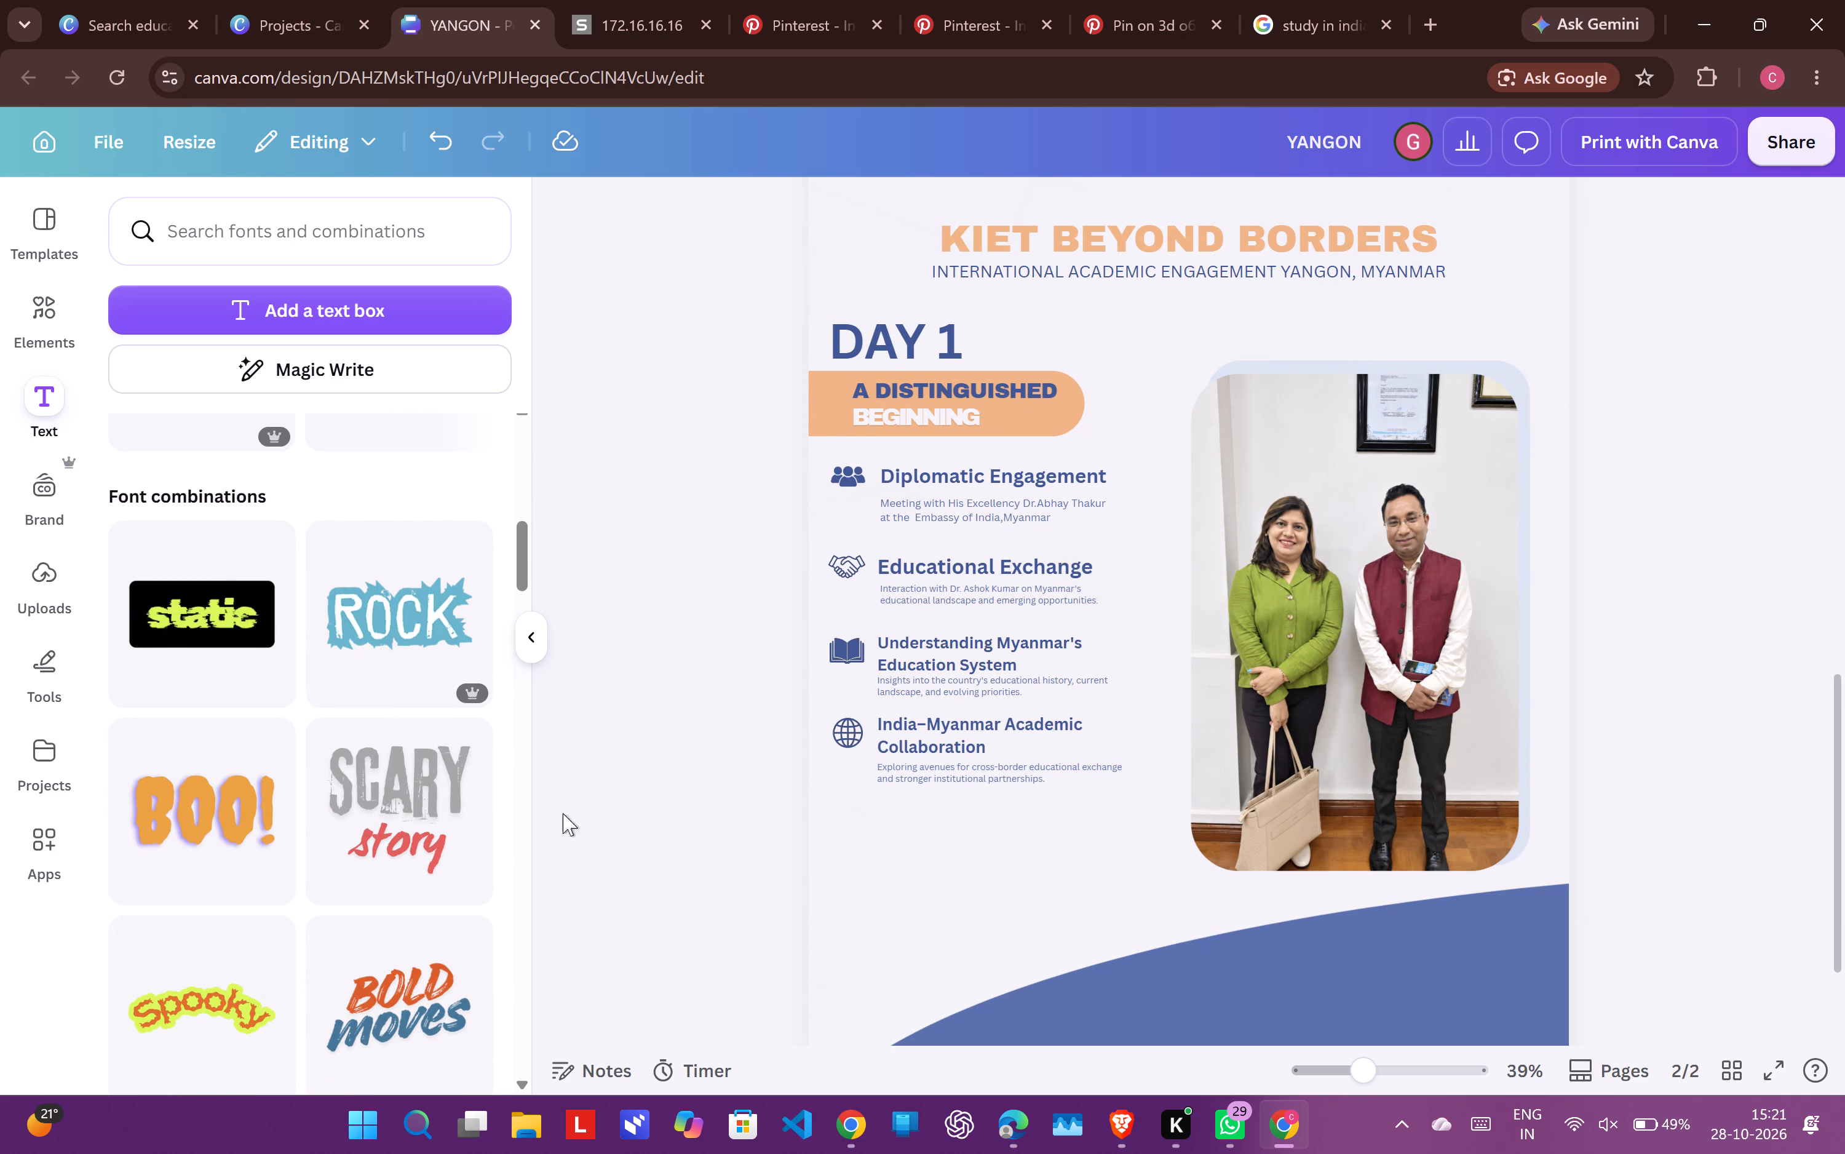
{"action": "left_click", "coordinate": [836, 1132]}
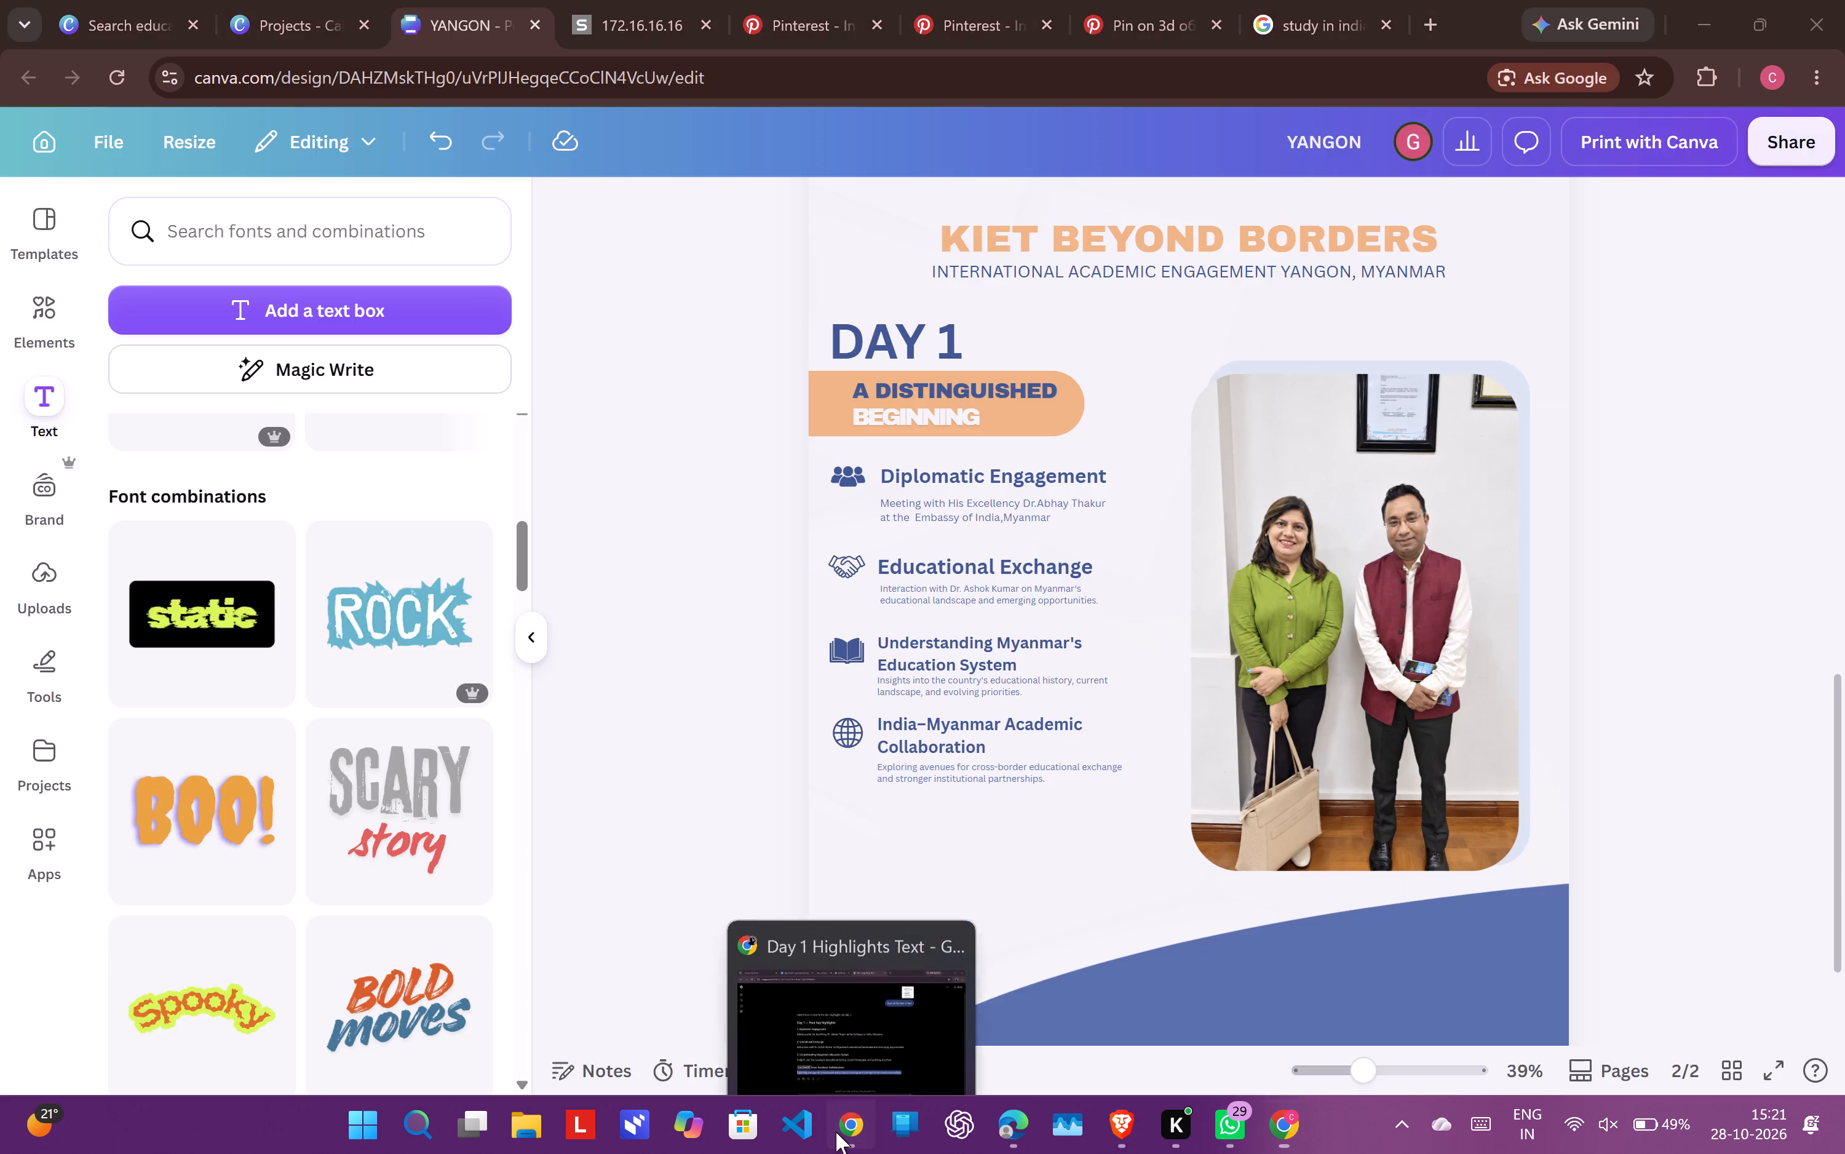
{"action": "left_click", "coordinate": [774, 660]}
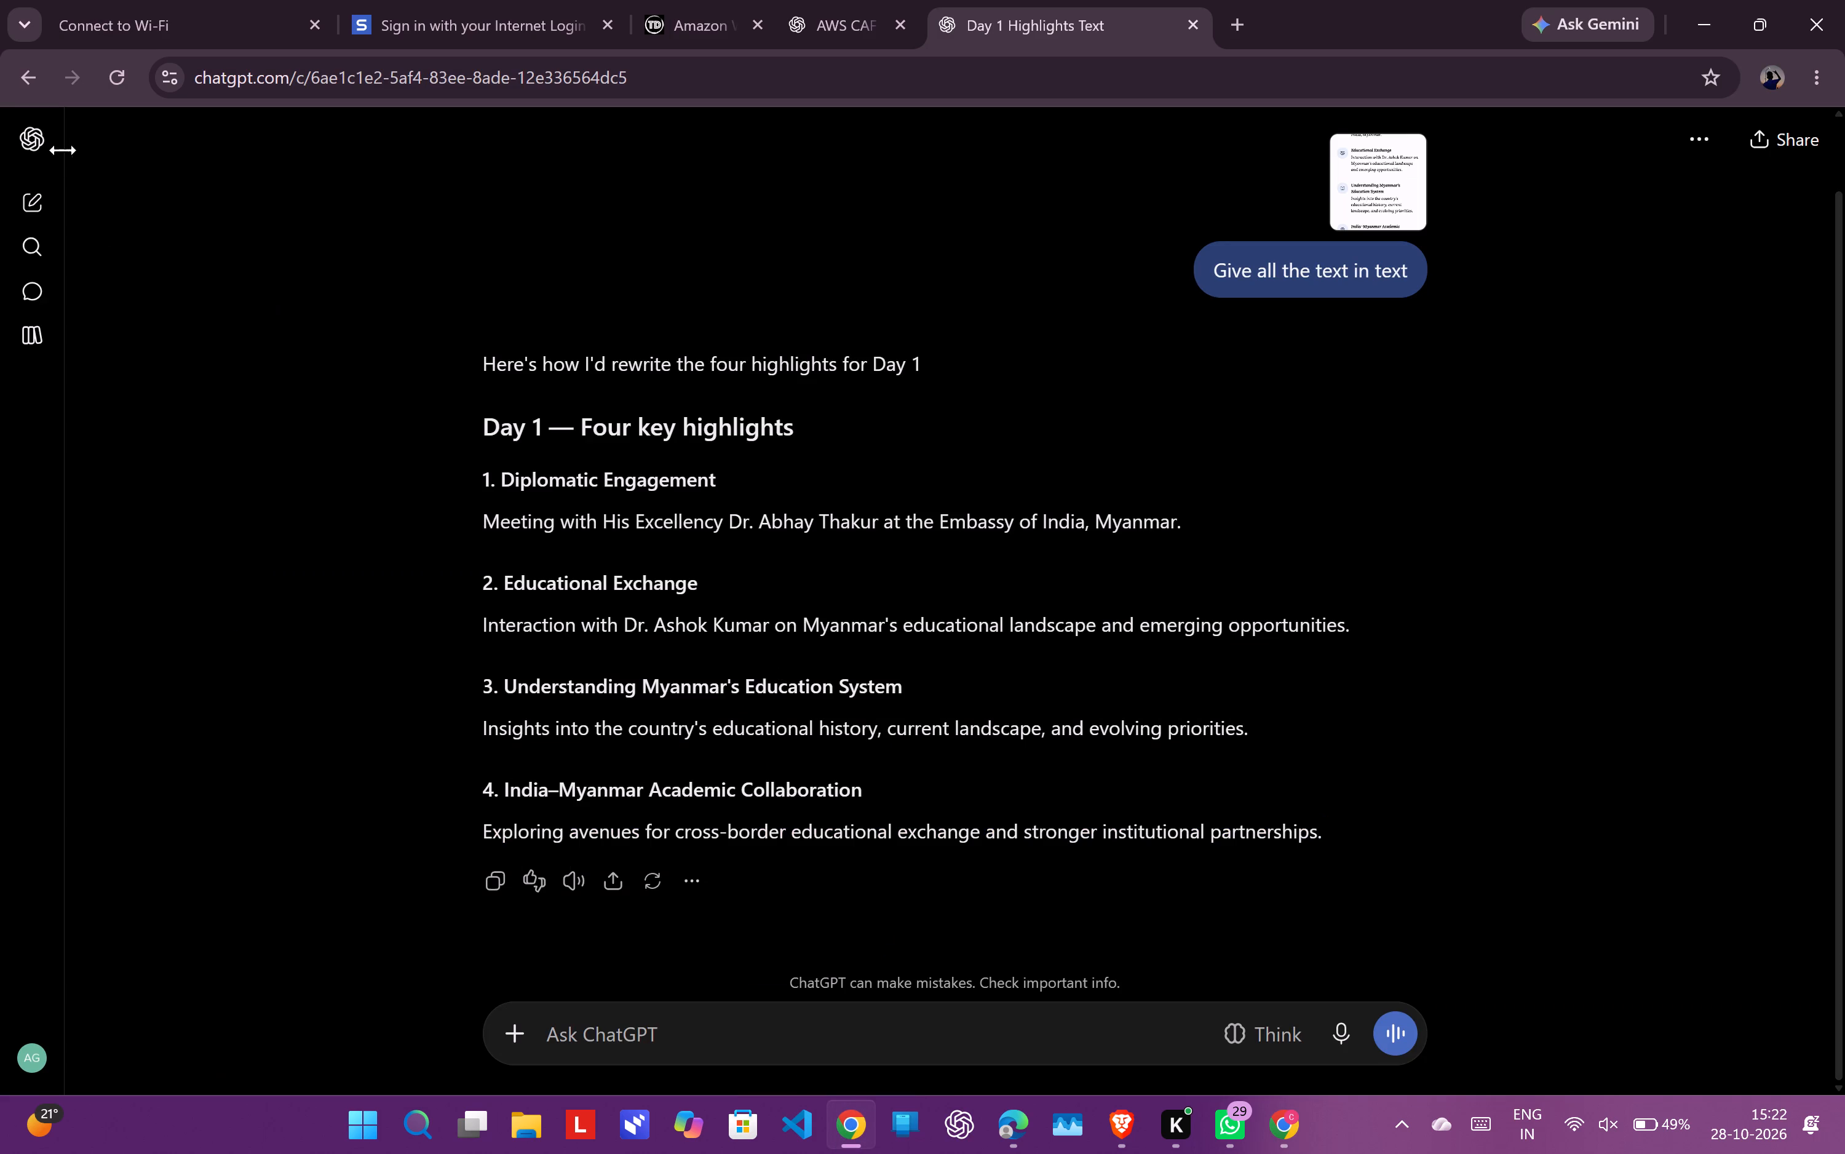
{"action": "left_click", "coordinate": [45, 137]}
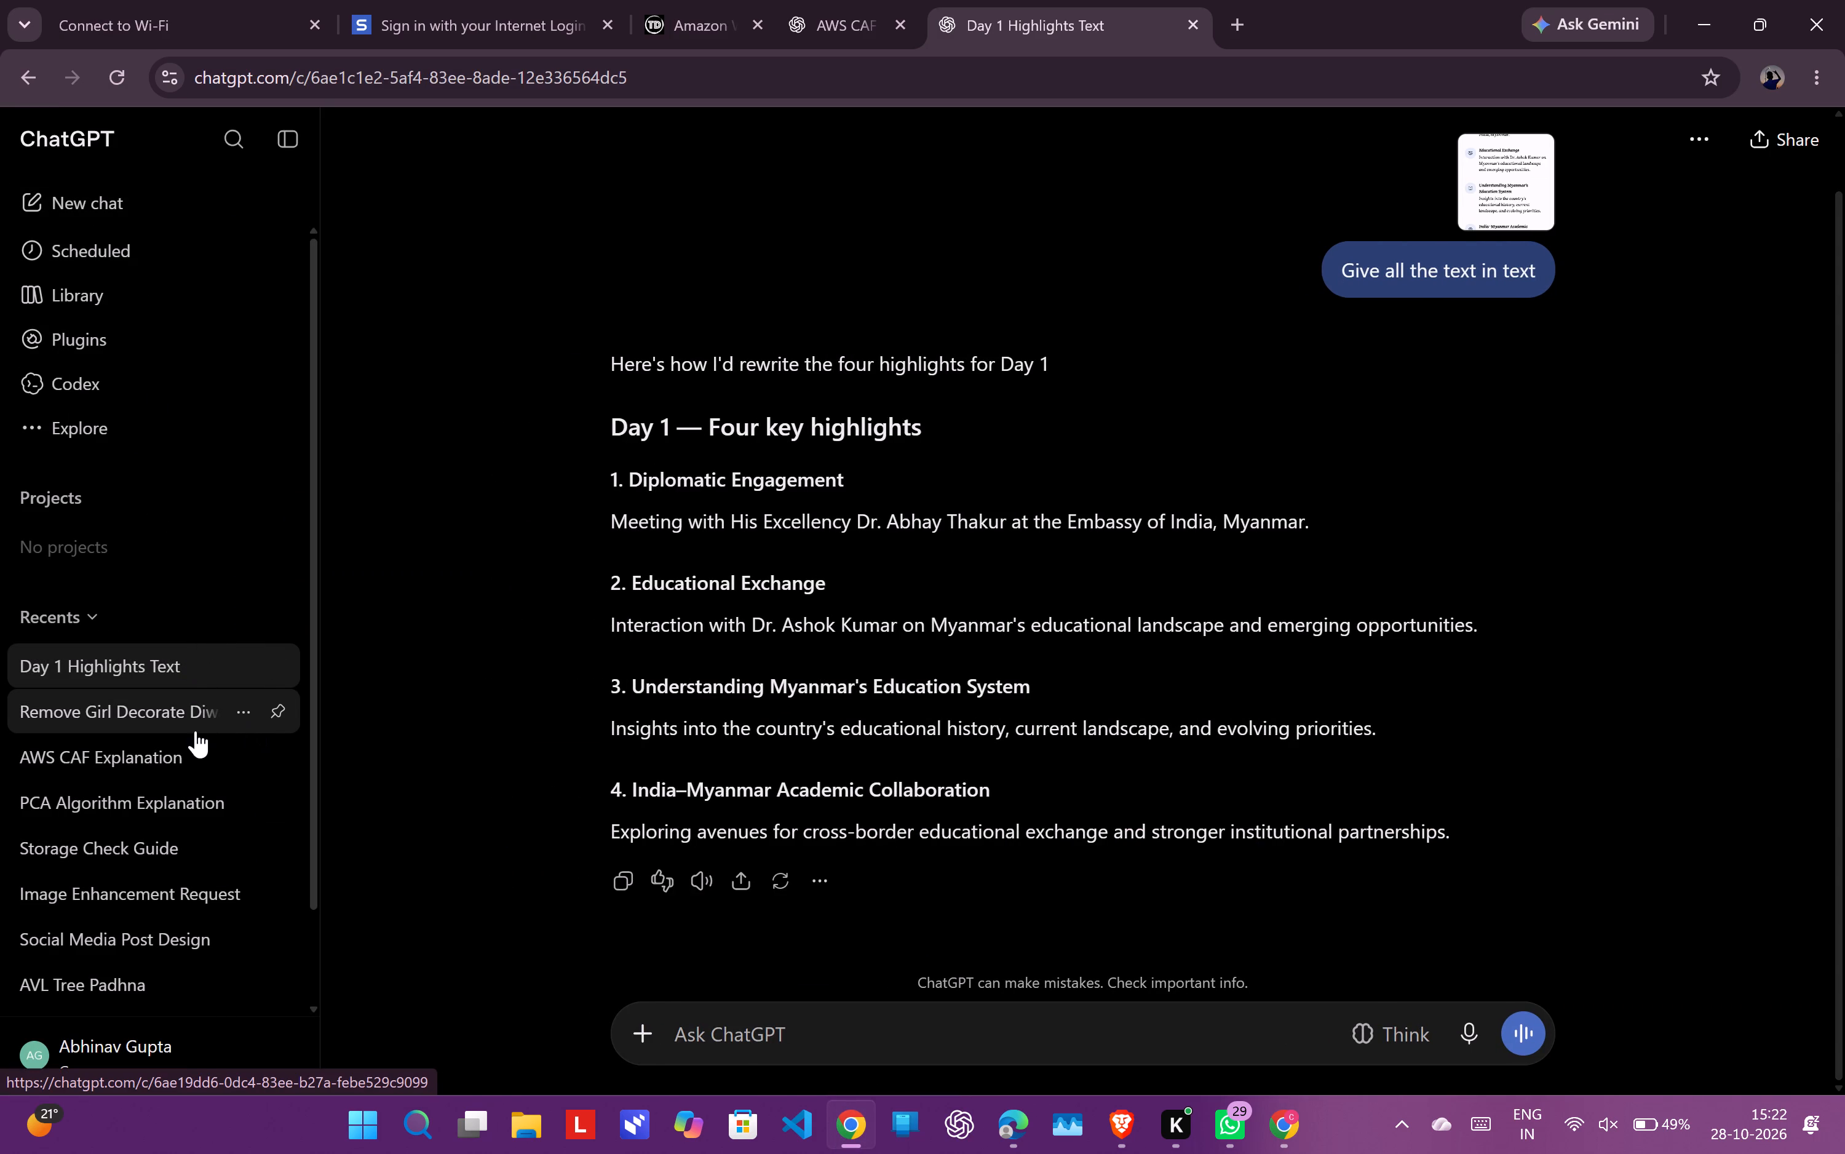
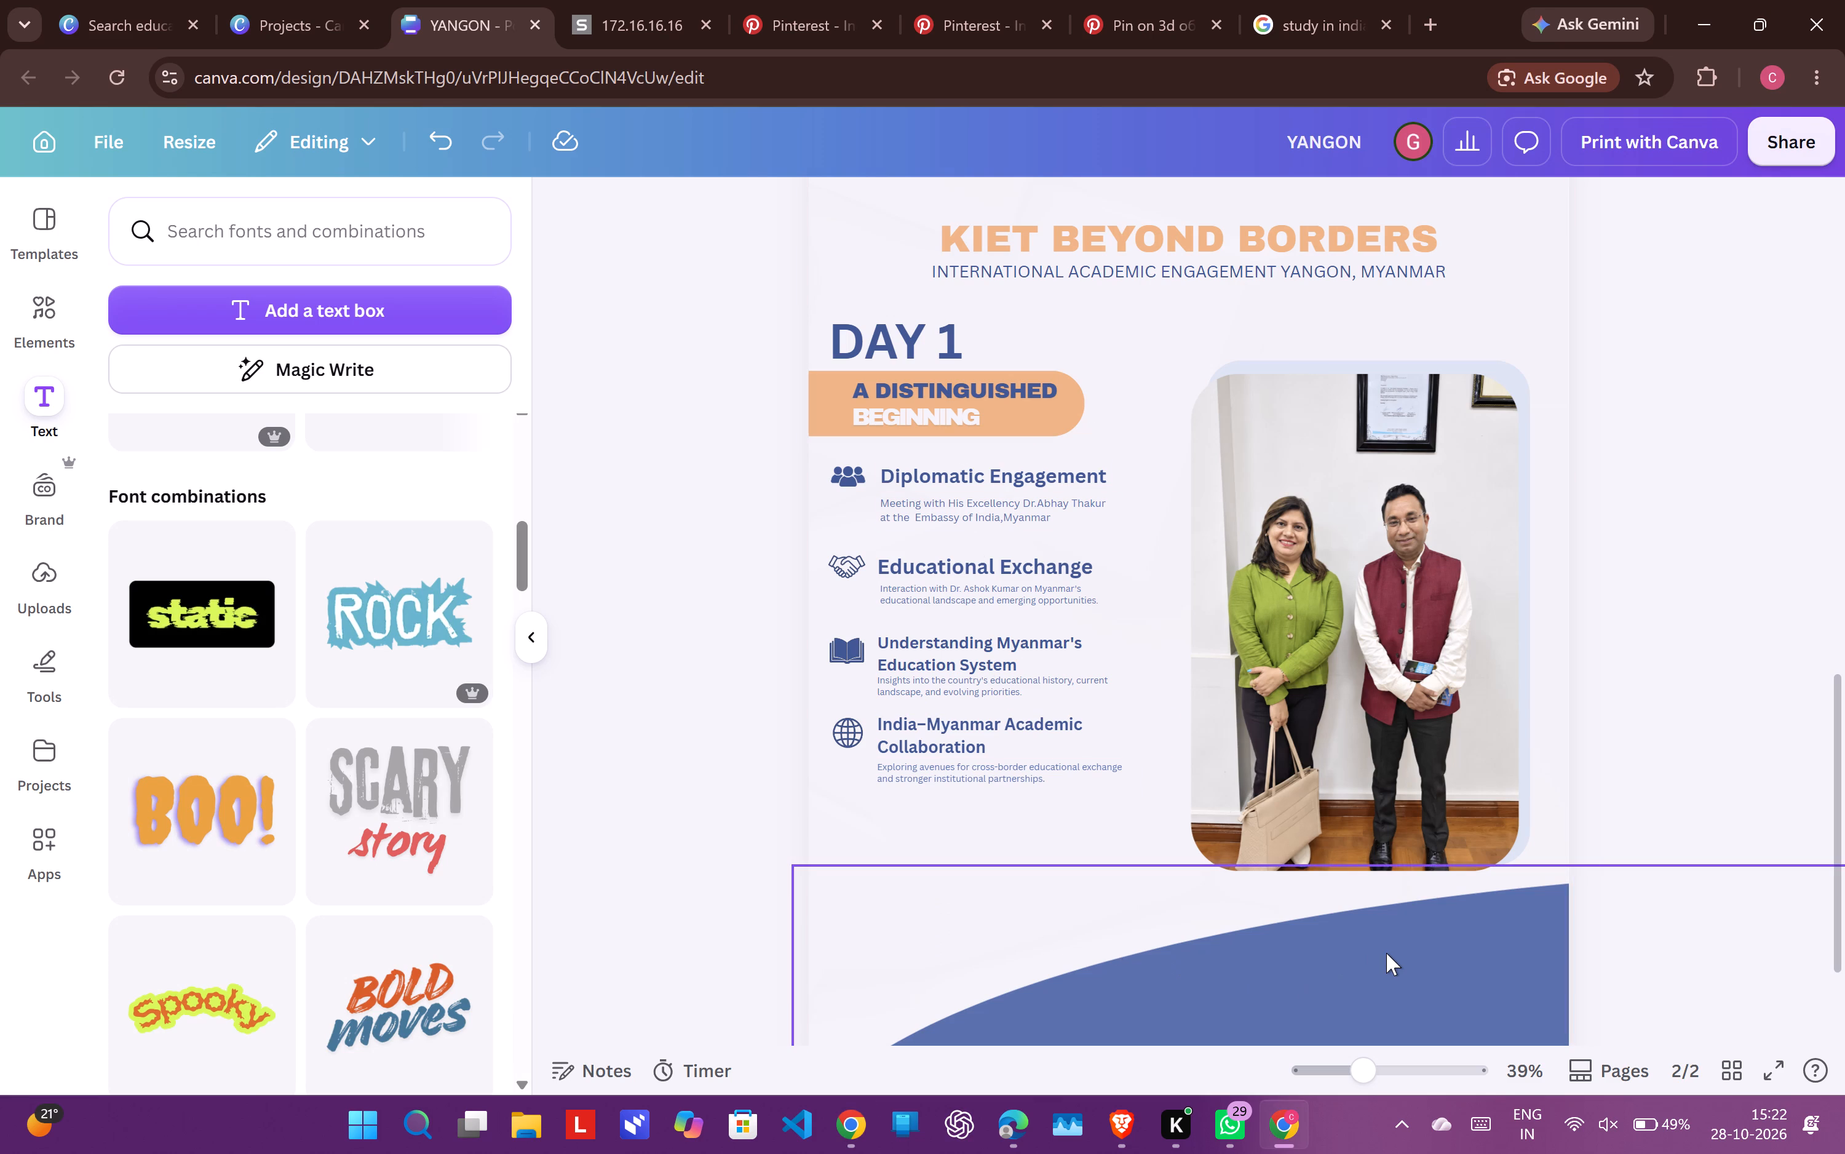
Switch to the Canva design, try repositioning the blue curved shape at the bottom of page 2, and delete it.
{"action": "scroll", "coordinate": [1386, 953], "scroll_direction": "down", "scroll_amount": 3}
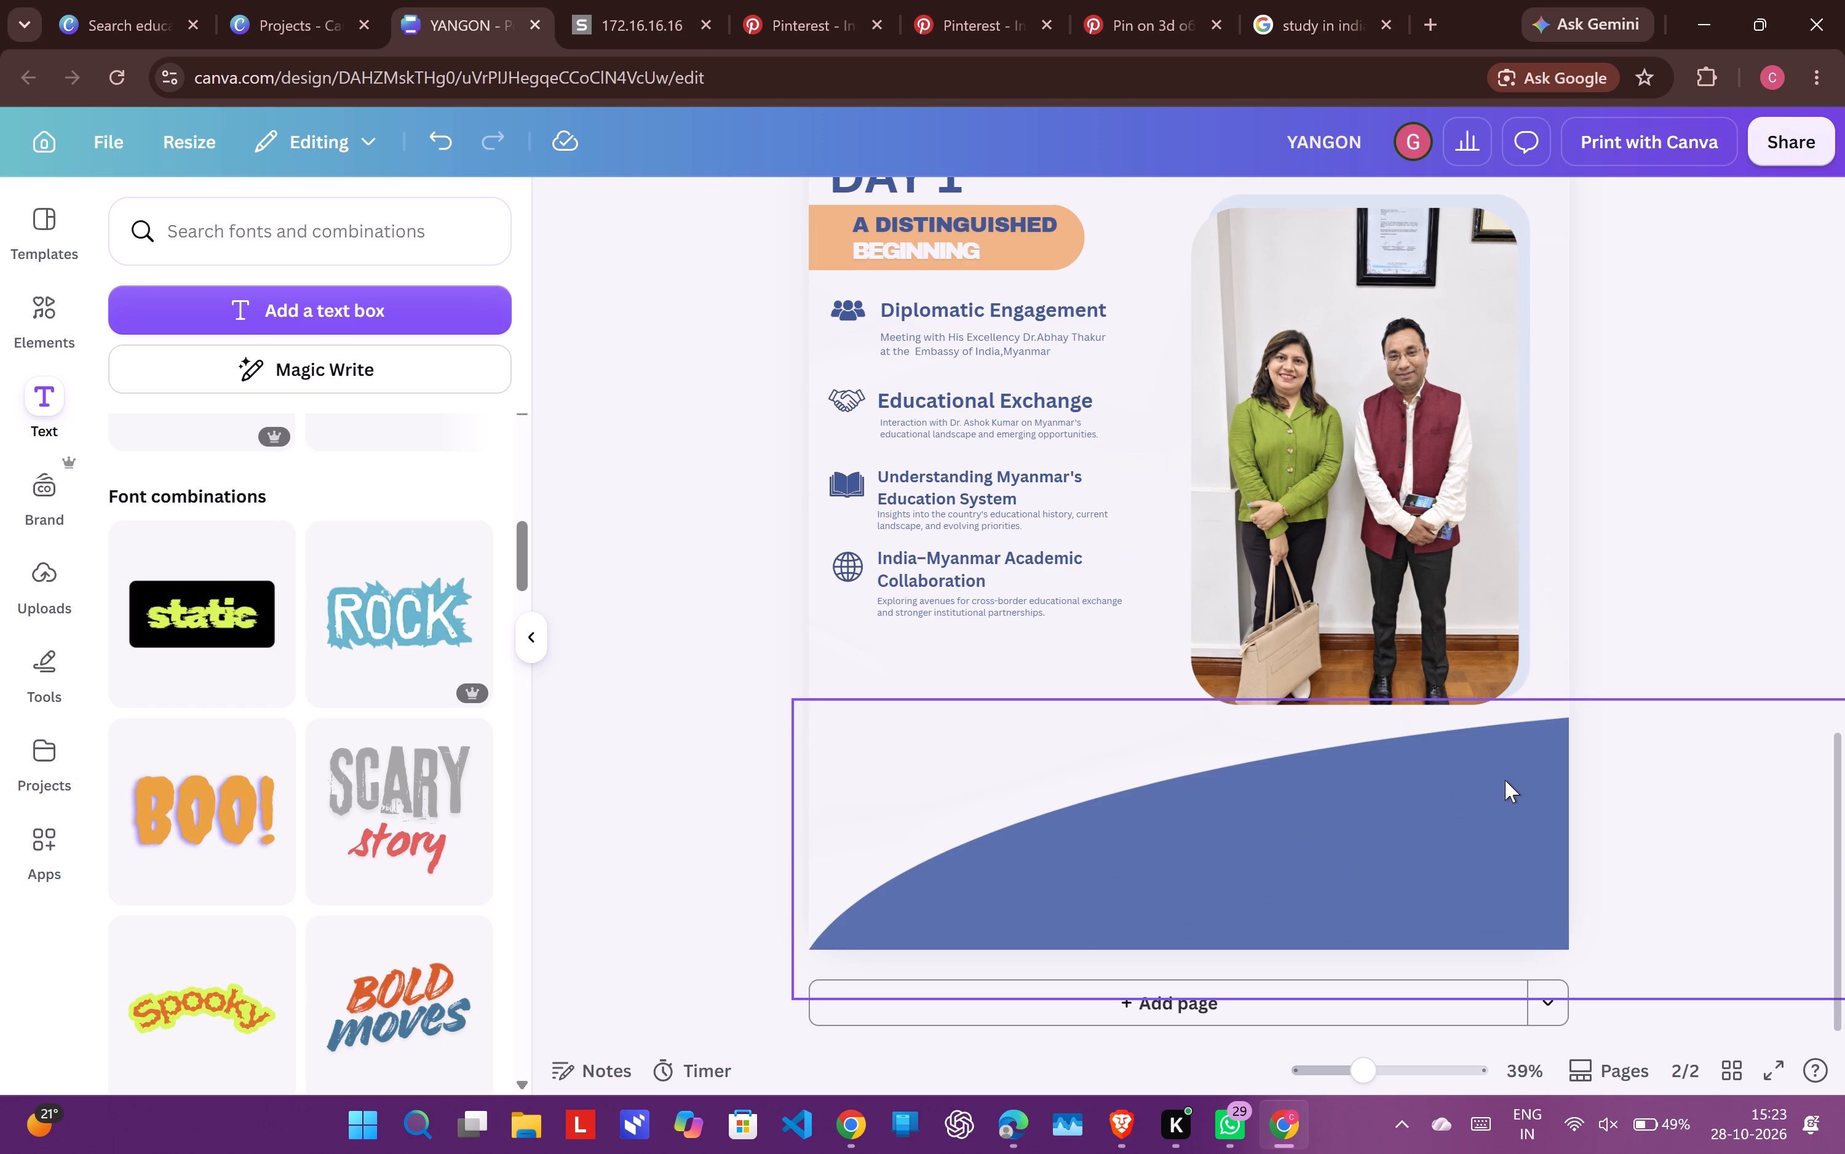
{"action": "left_click", "coordinate": [1510, 799]}
{"action": "left_click_drag", "start_coordinate": [1510, 799], "coordinate": [1264, 701]}
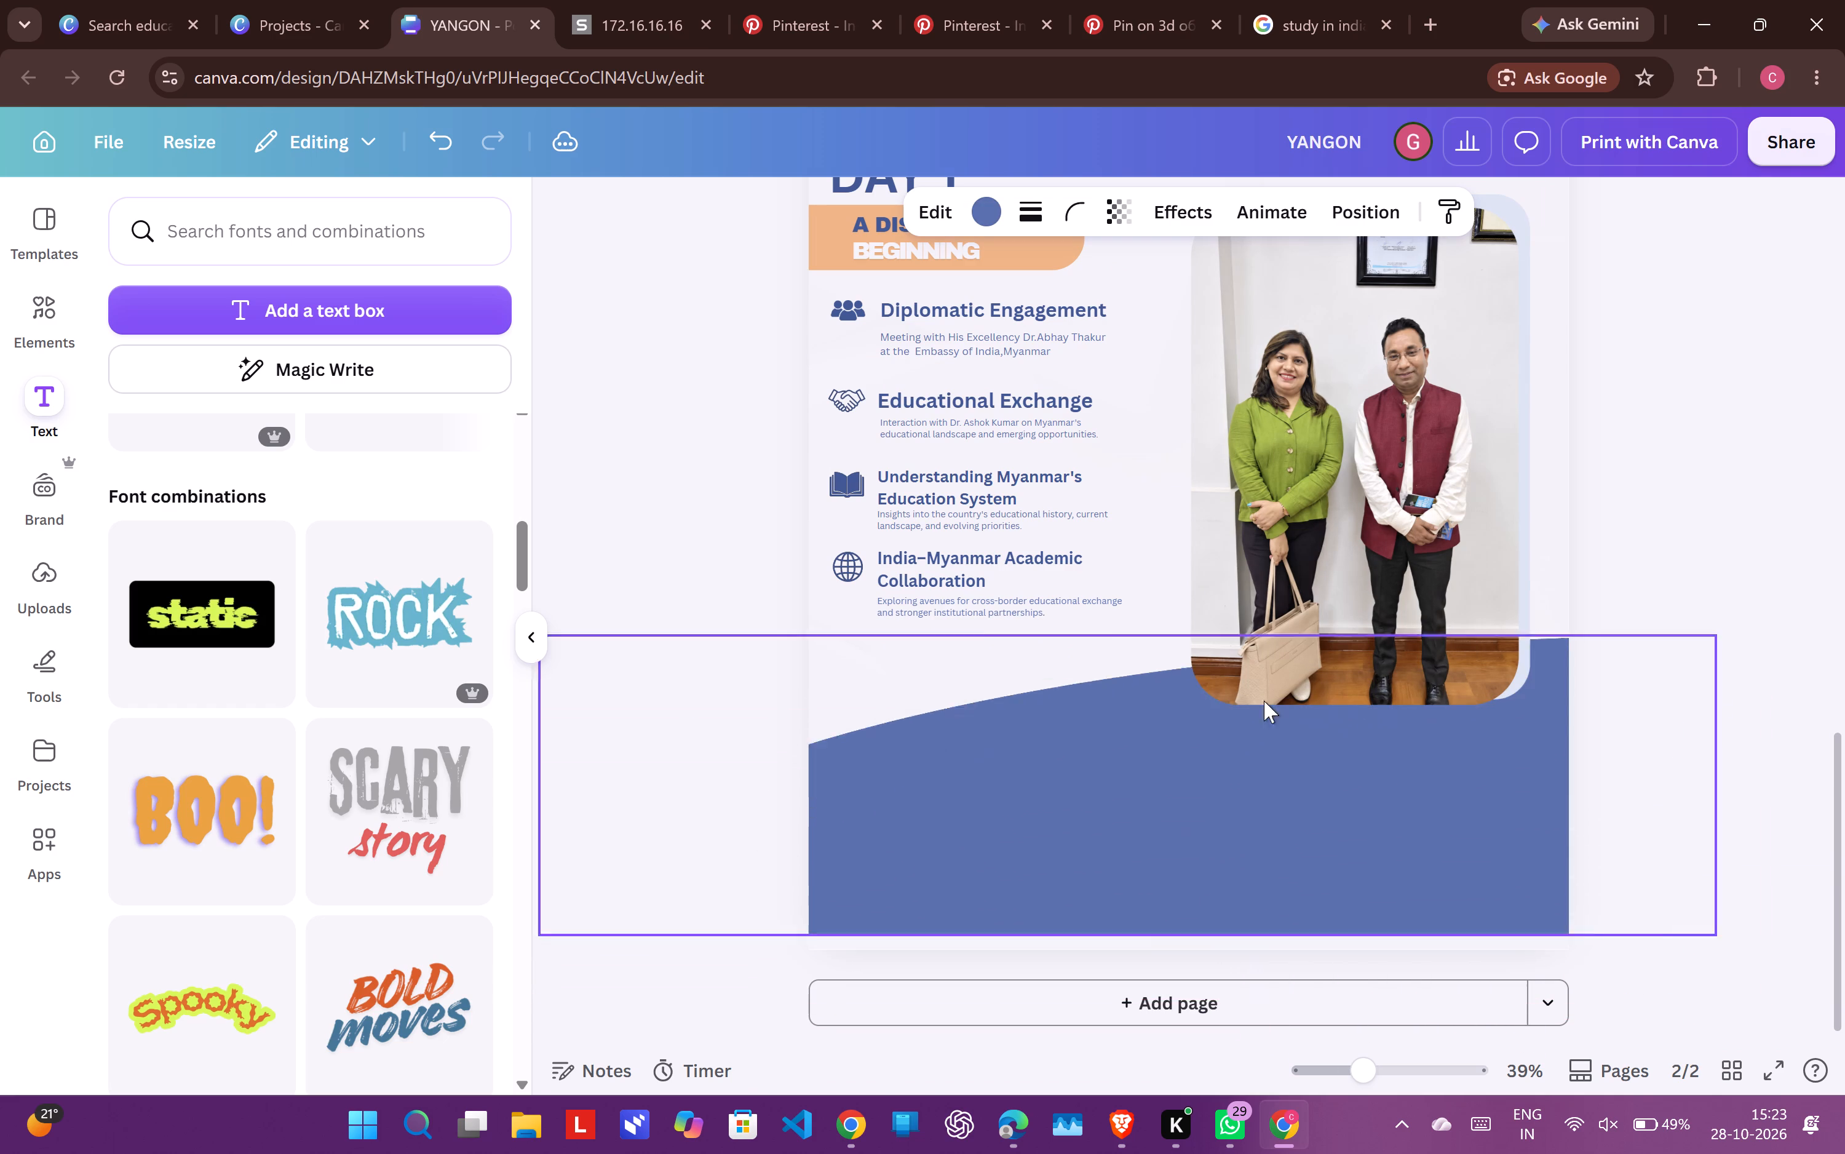
{"action": "left_click_drag", "start_coordinate": [1264, 701], "coordinate": [1221, 610]}
{"action": "left_click", "coordinate": [1071, 684]}
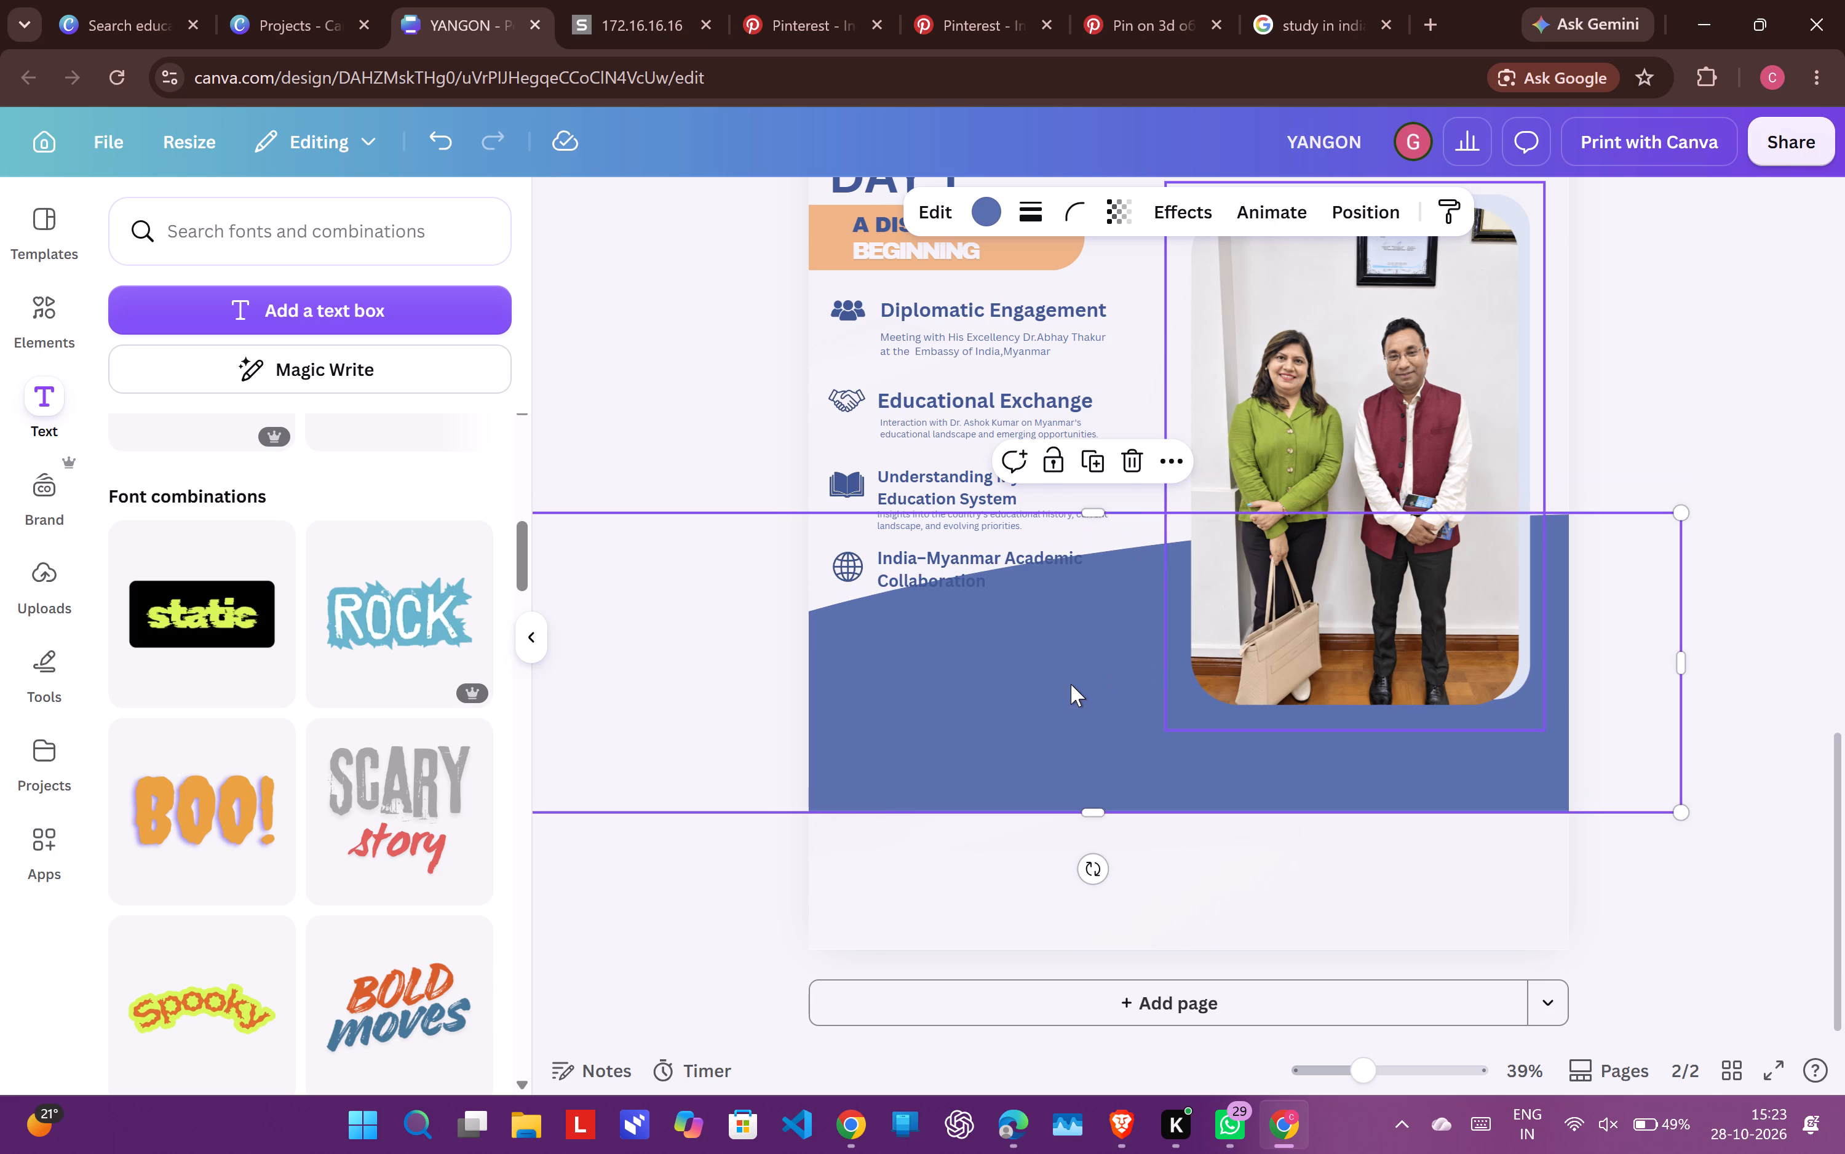
{"action": "left_click_drag", "start_coordinate": [1071, 684], "coordinate": [1082, 871]}
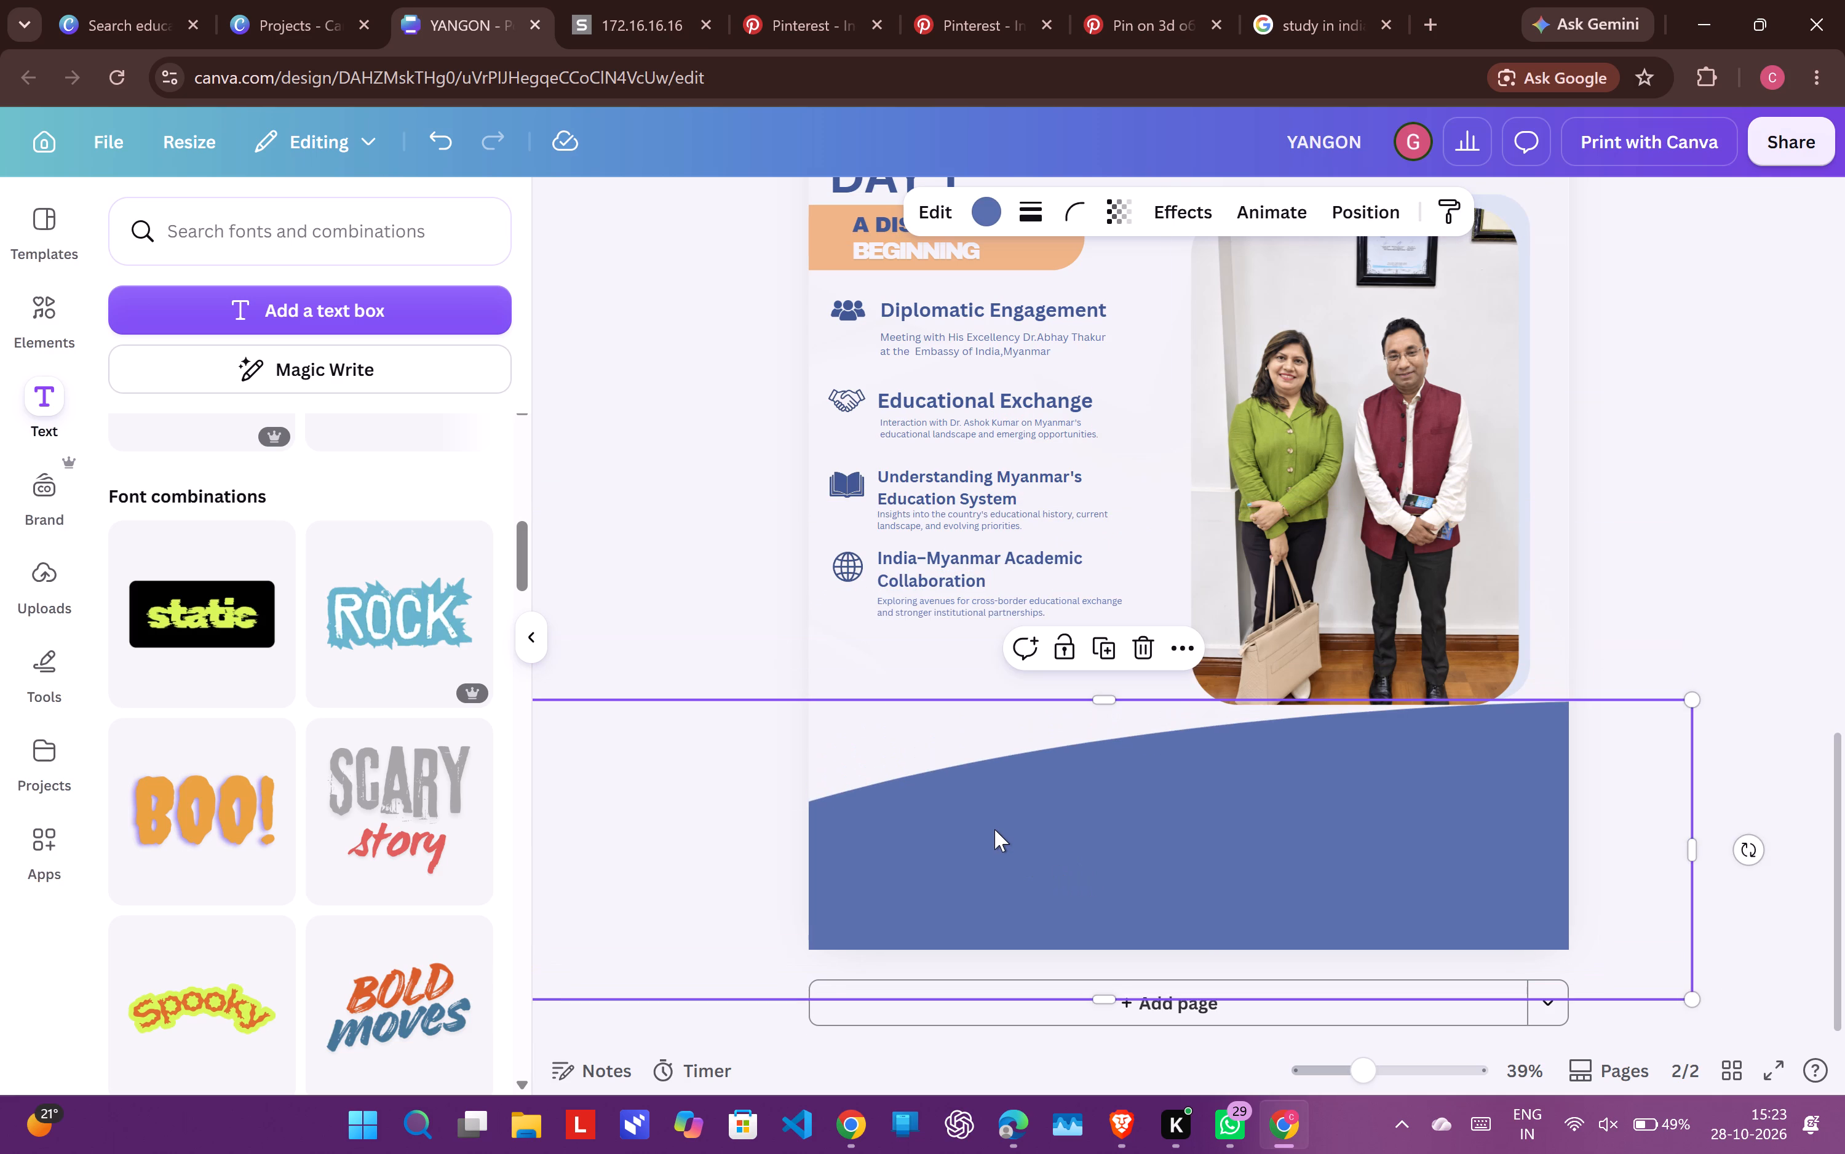
{"action": "left_click", "coordinate": [1146, 648]}
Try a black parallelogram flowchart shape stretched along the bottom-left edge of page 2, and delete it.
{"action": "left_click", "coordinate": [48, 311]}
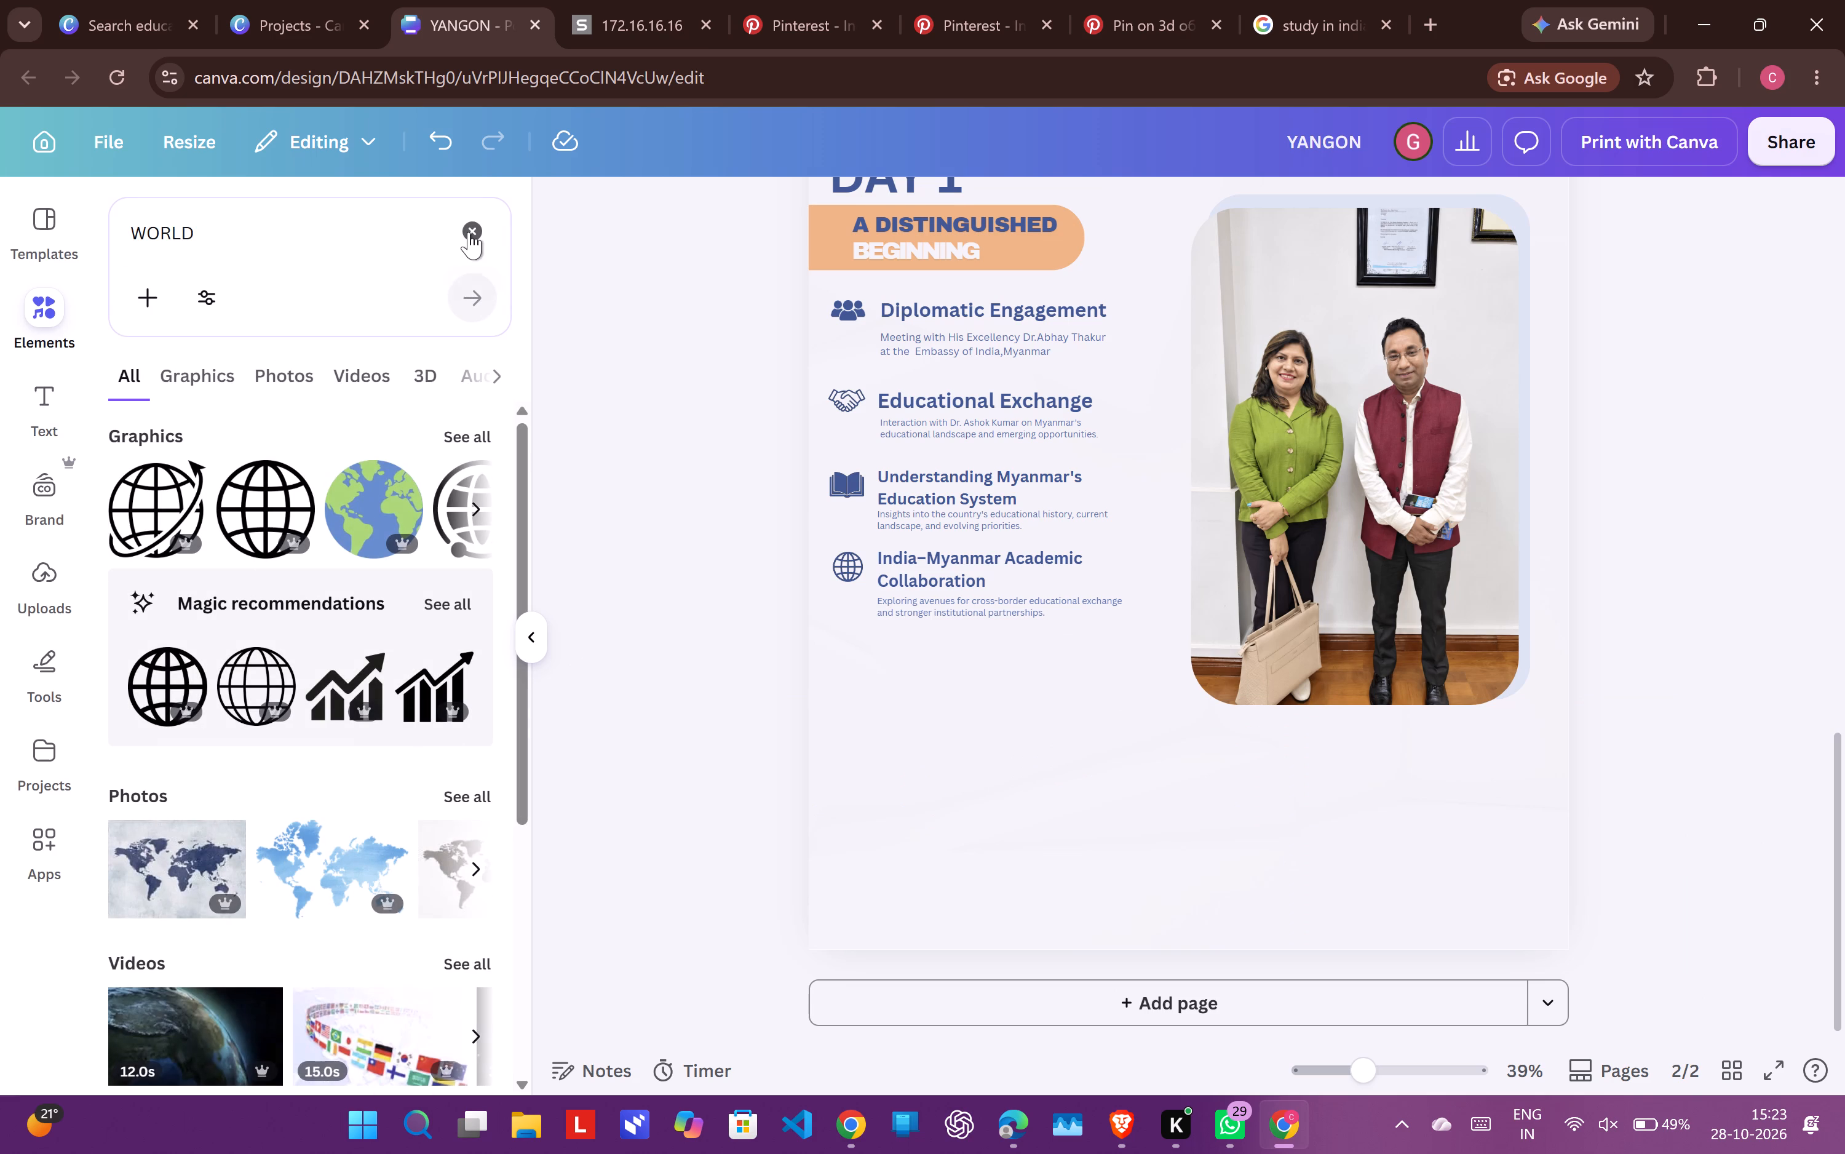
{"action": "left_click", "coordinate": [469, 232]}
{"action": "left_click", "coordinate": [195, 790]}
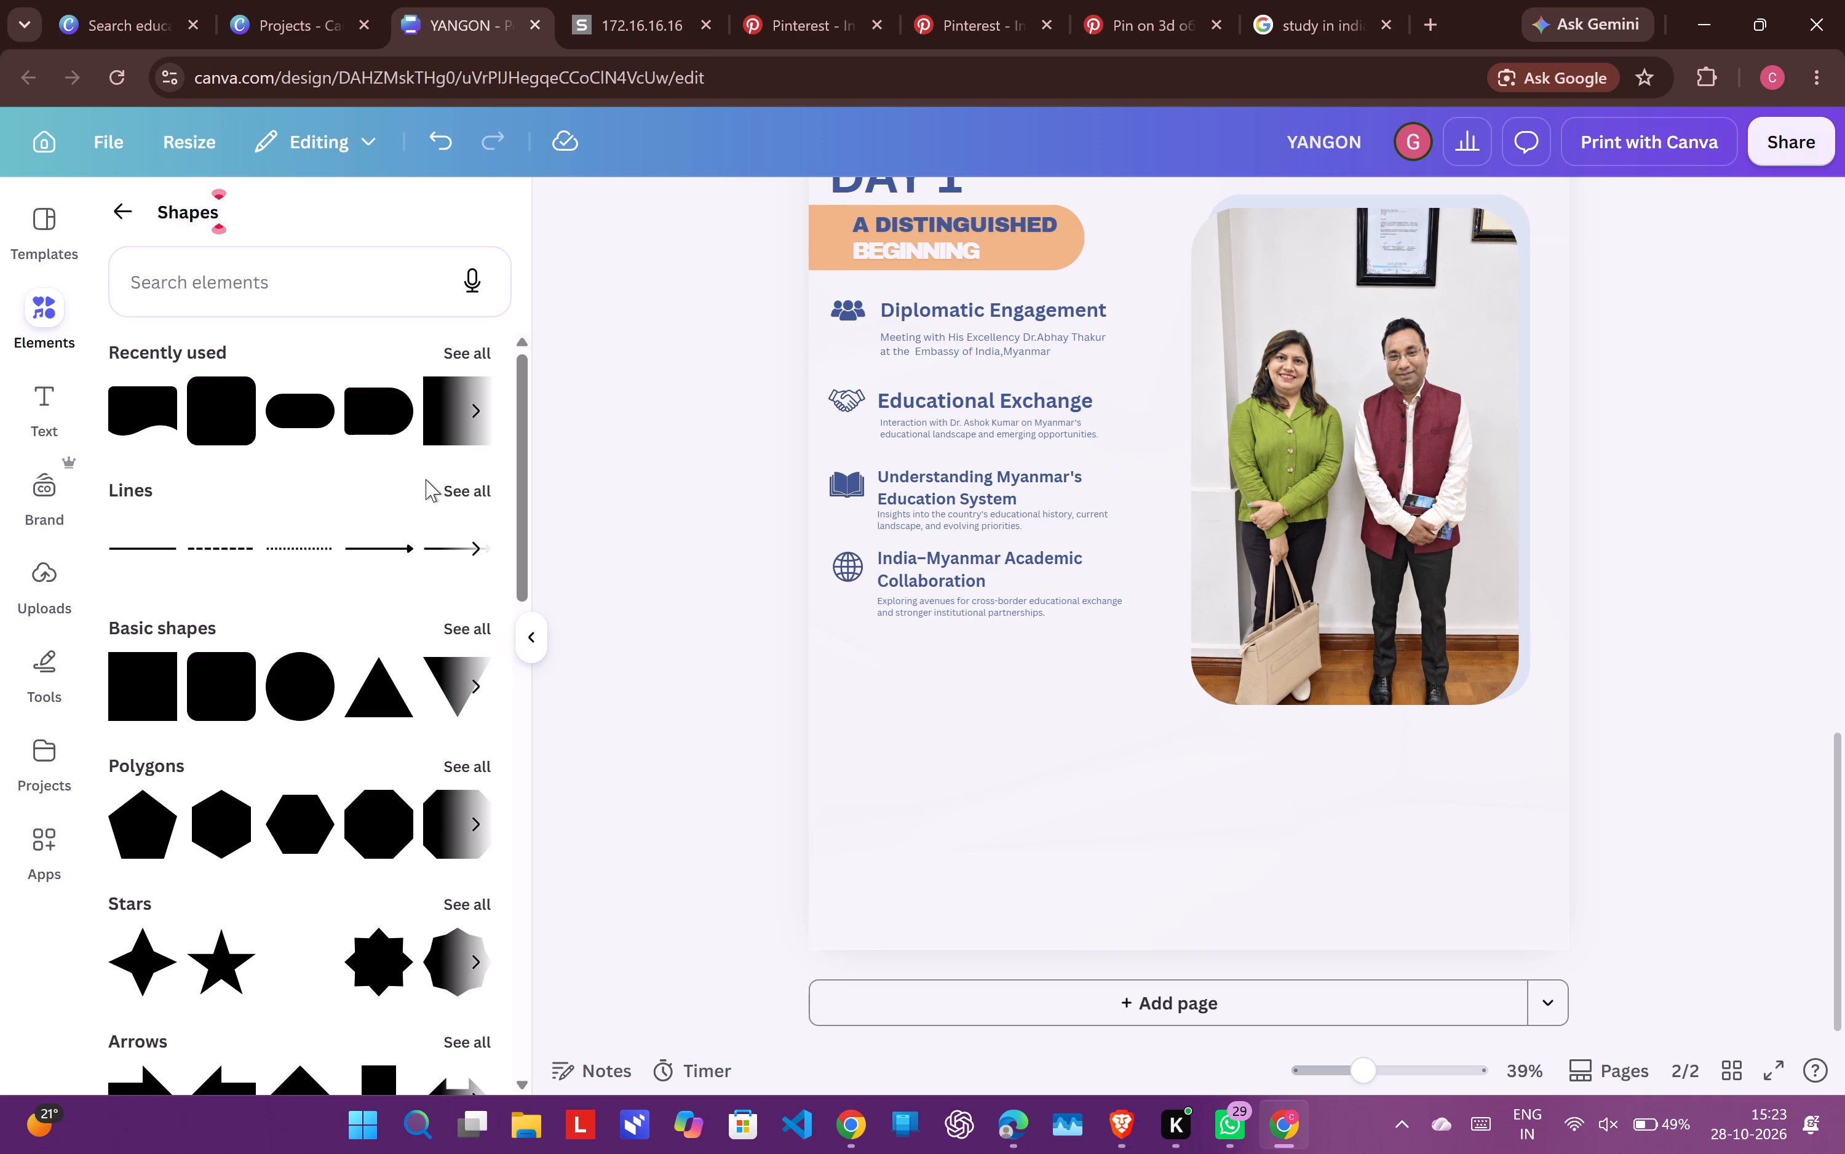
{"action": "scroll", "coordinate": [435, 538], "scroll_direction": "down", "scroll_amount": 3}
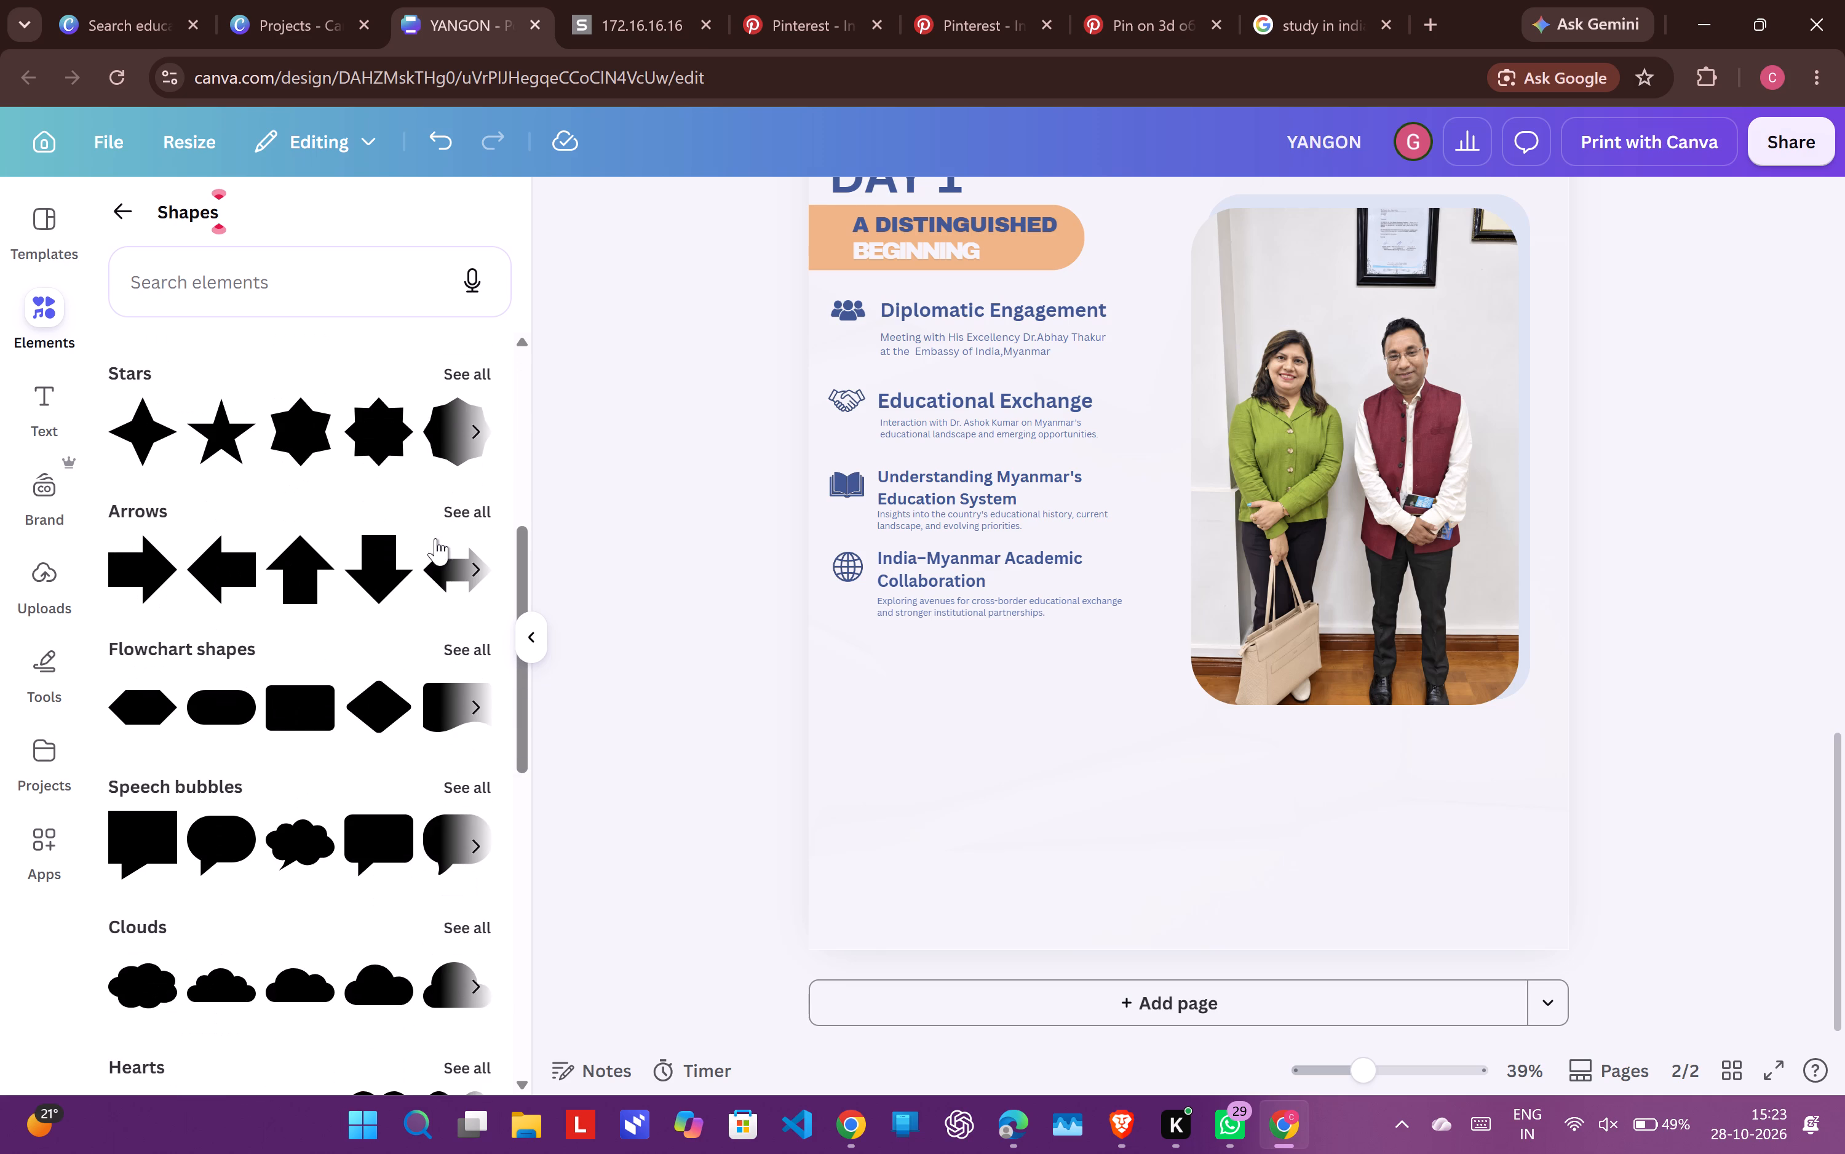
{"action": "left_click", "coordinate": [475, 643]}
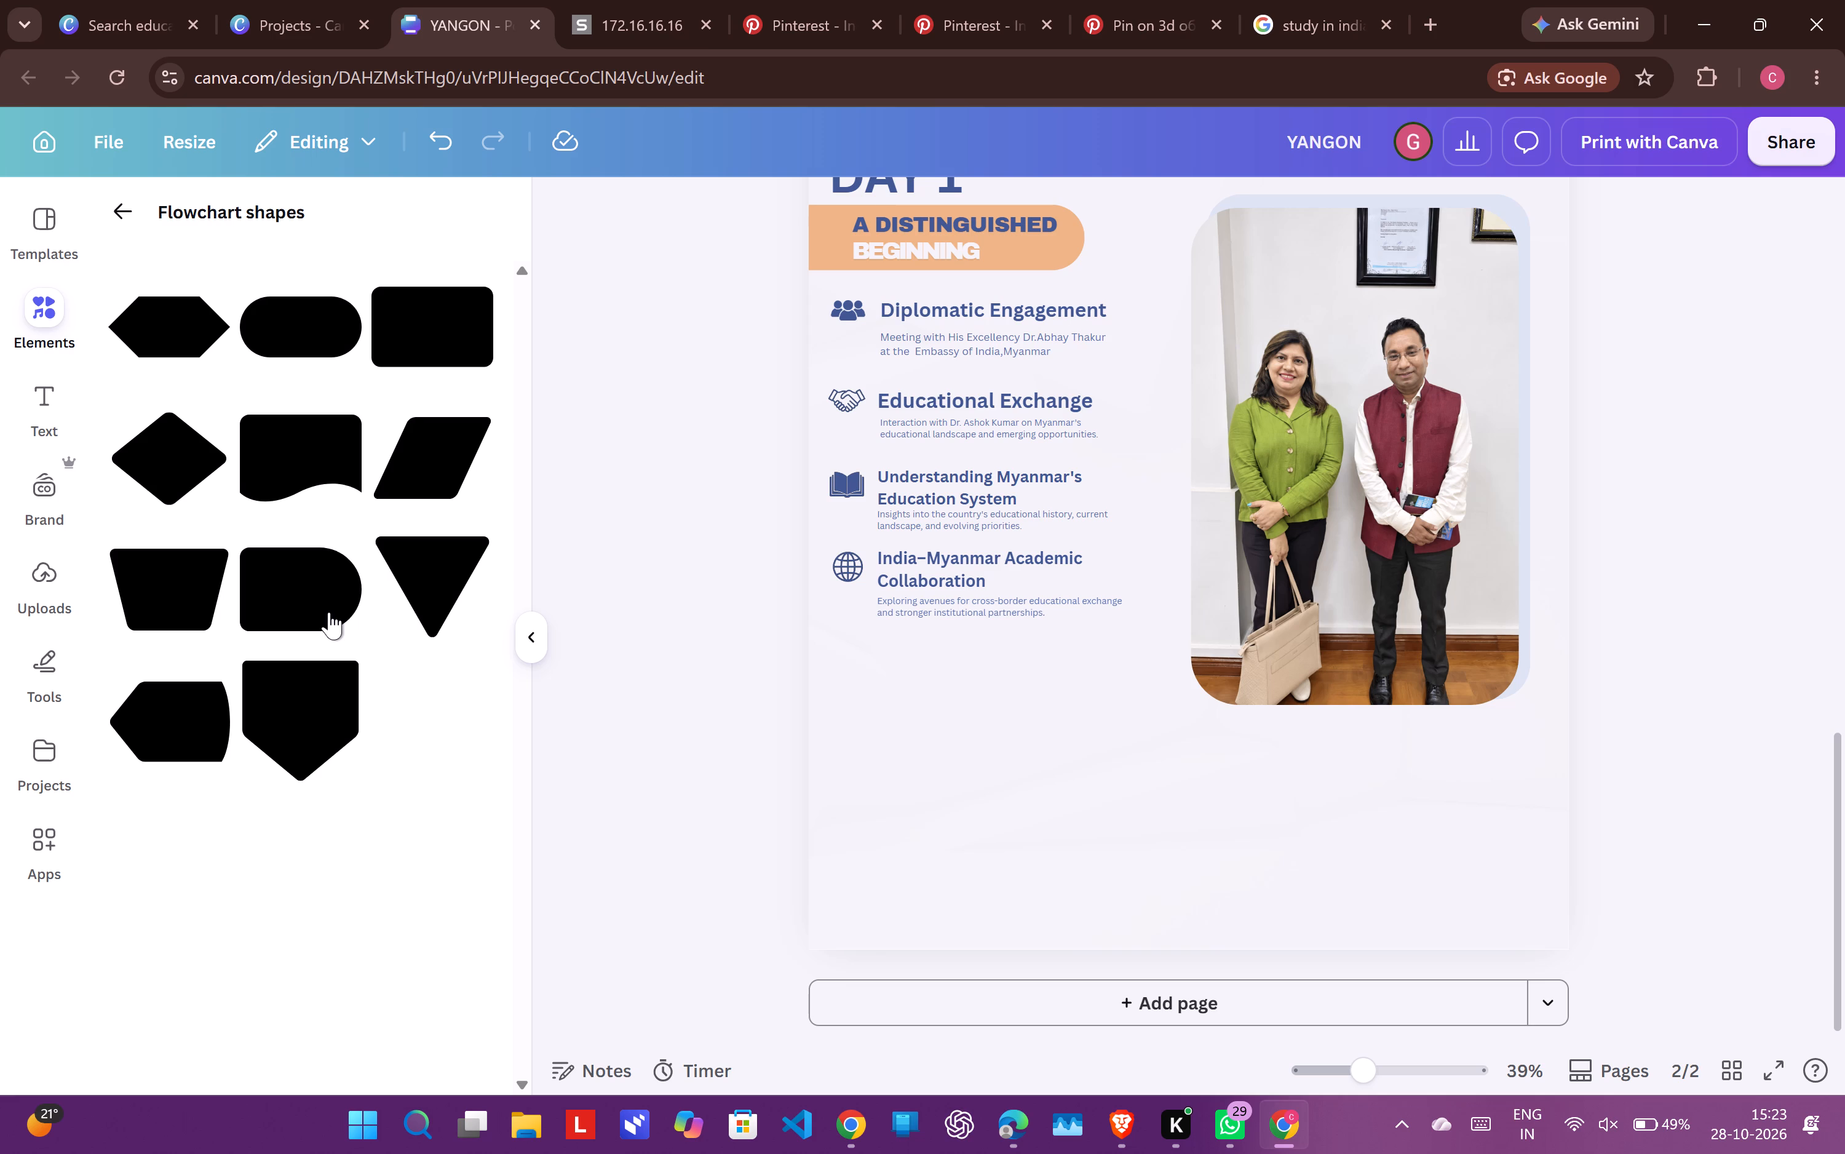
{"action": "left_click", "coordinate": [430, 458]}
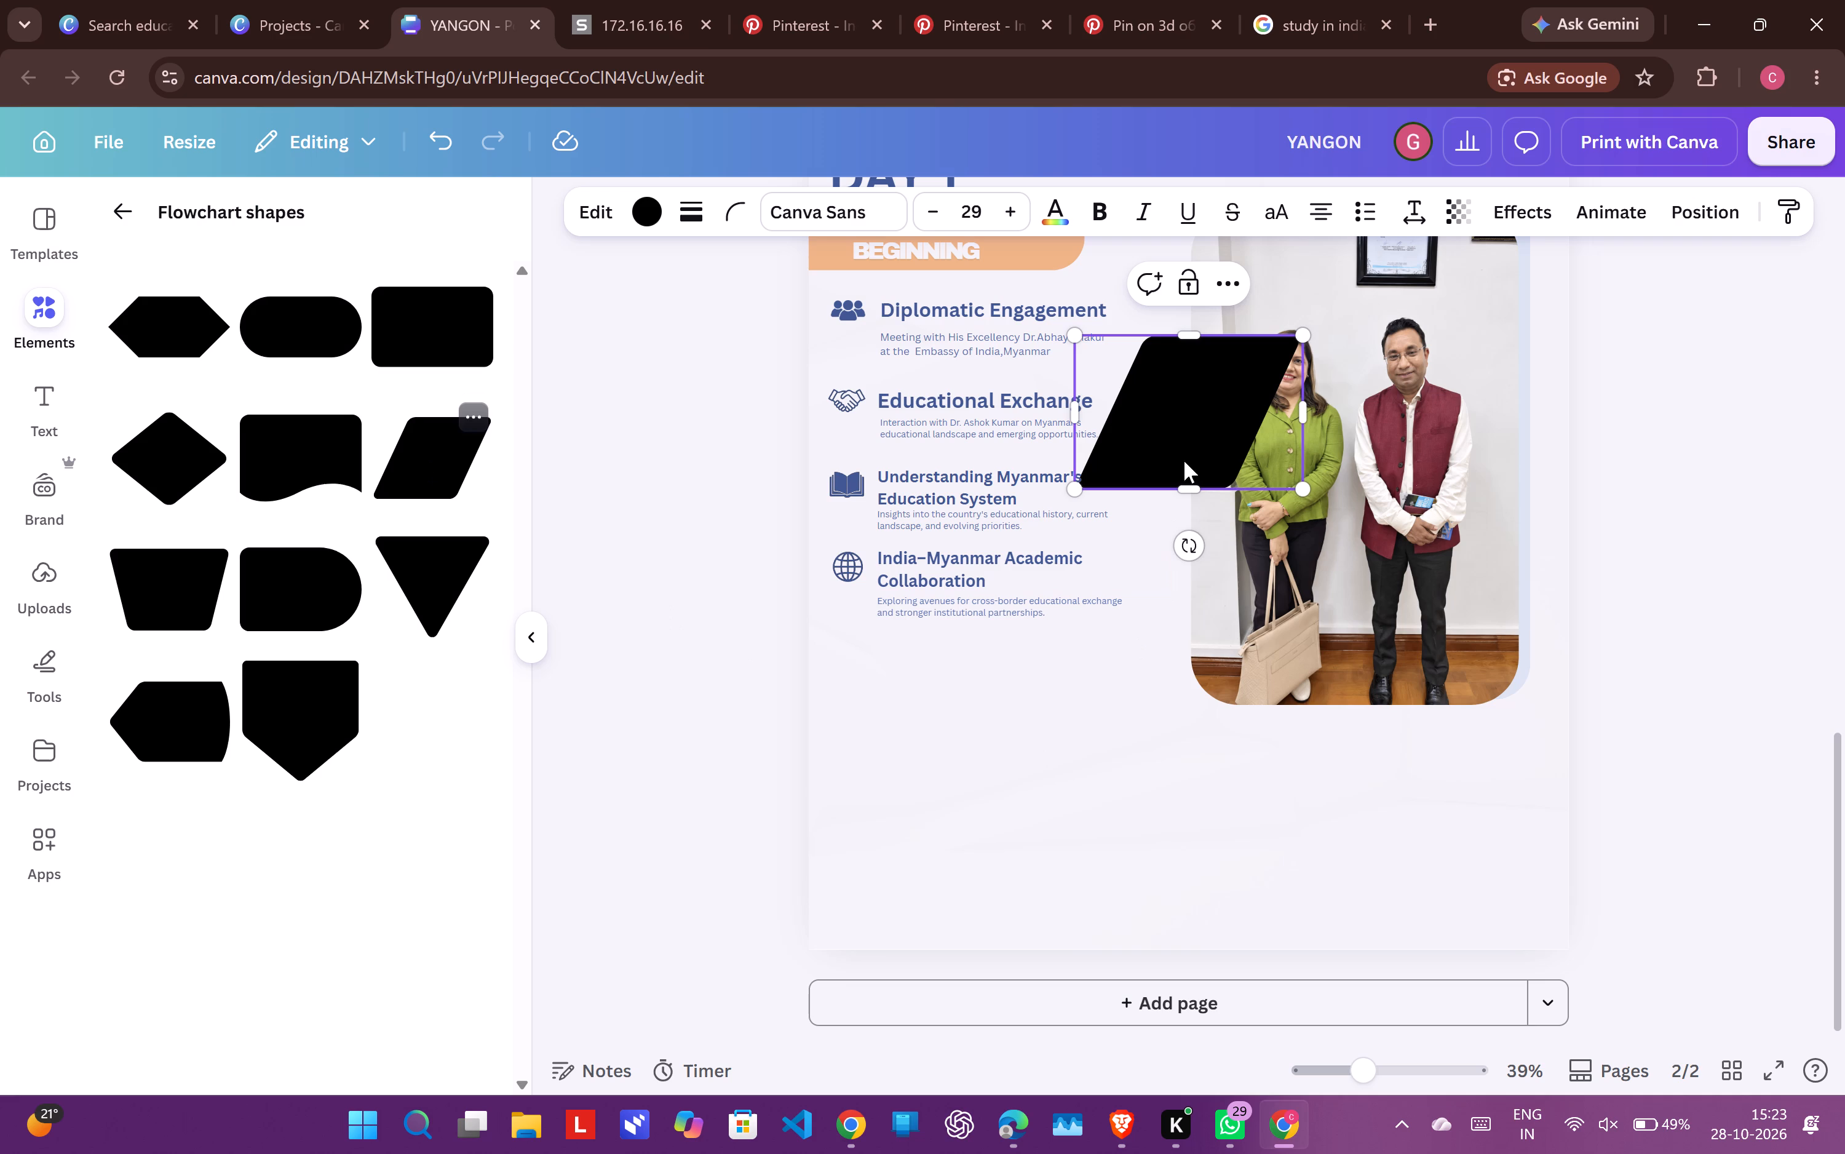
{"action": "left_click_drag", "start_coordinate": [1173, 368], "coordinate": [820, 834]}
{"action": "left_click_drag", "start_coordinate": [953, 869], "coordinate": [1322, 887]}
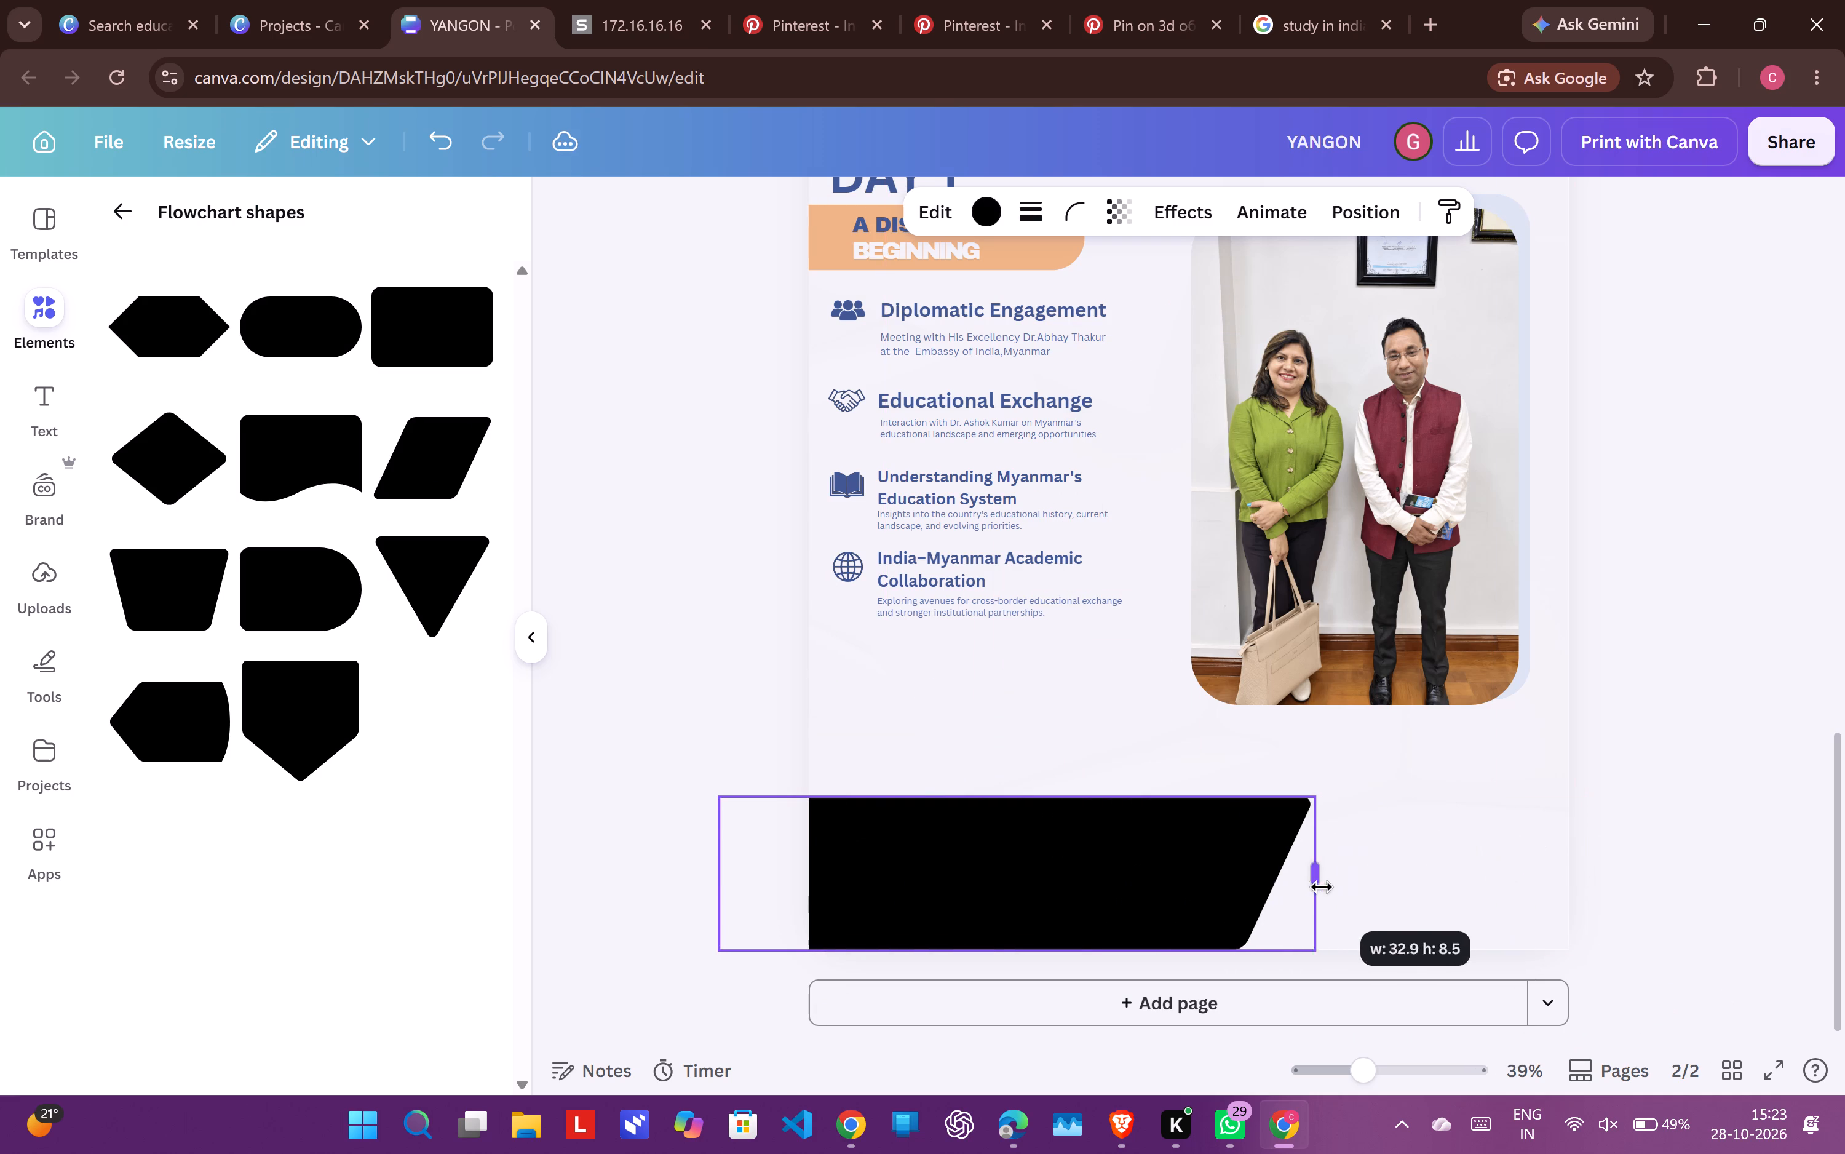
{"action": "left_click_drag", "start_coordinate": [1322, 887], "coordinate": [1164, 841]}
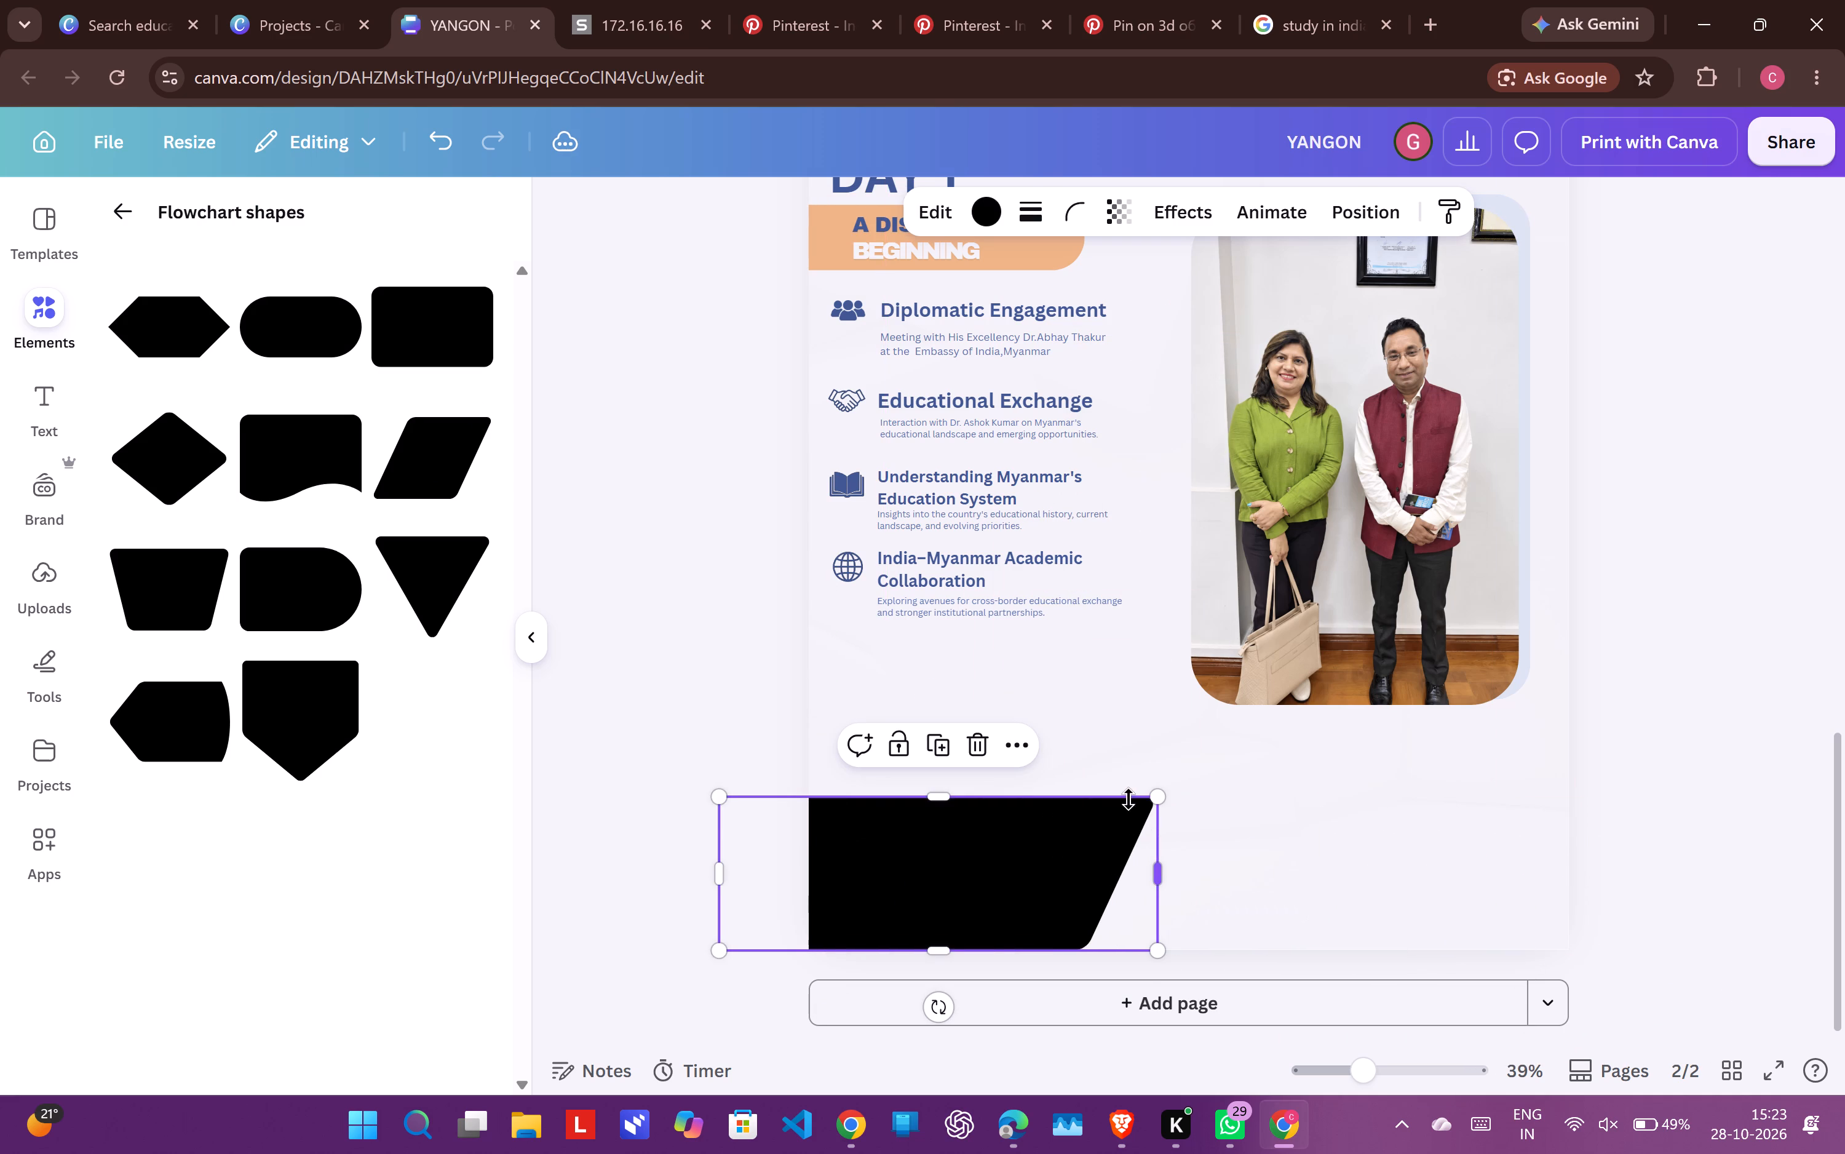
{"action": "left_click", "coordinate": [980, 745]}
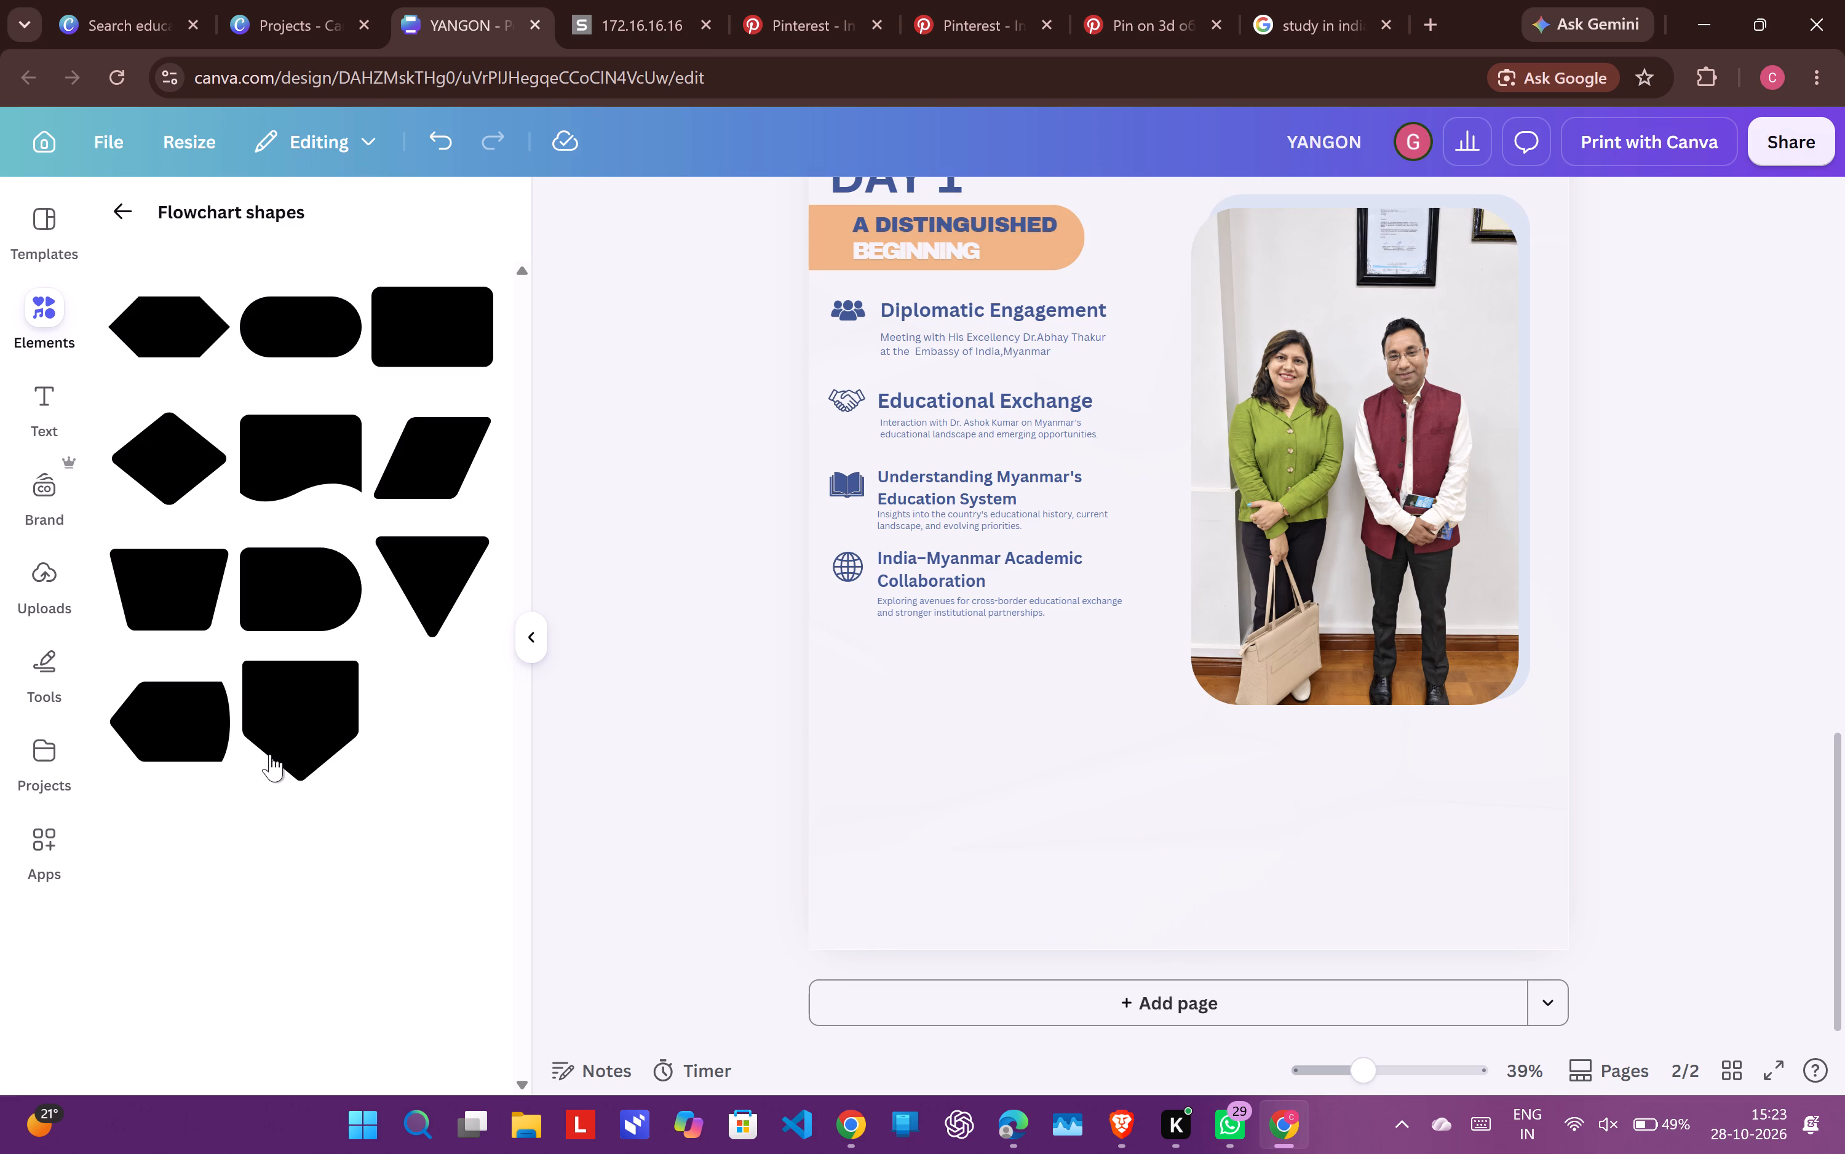
Search the poster templates for "EDUCATIONAL POST" and look through the designs.
{"action": "left_click", "coordinate": [49, 216]}
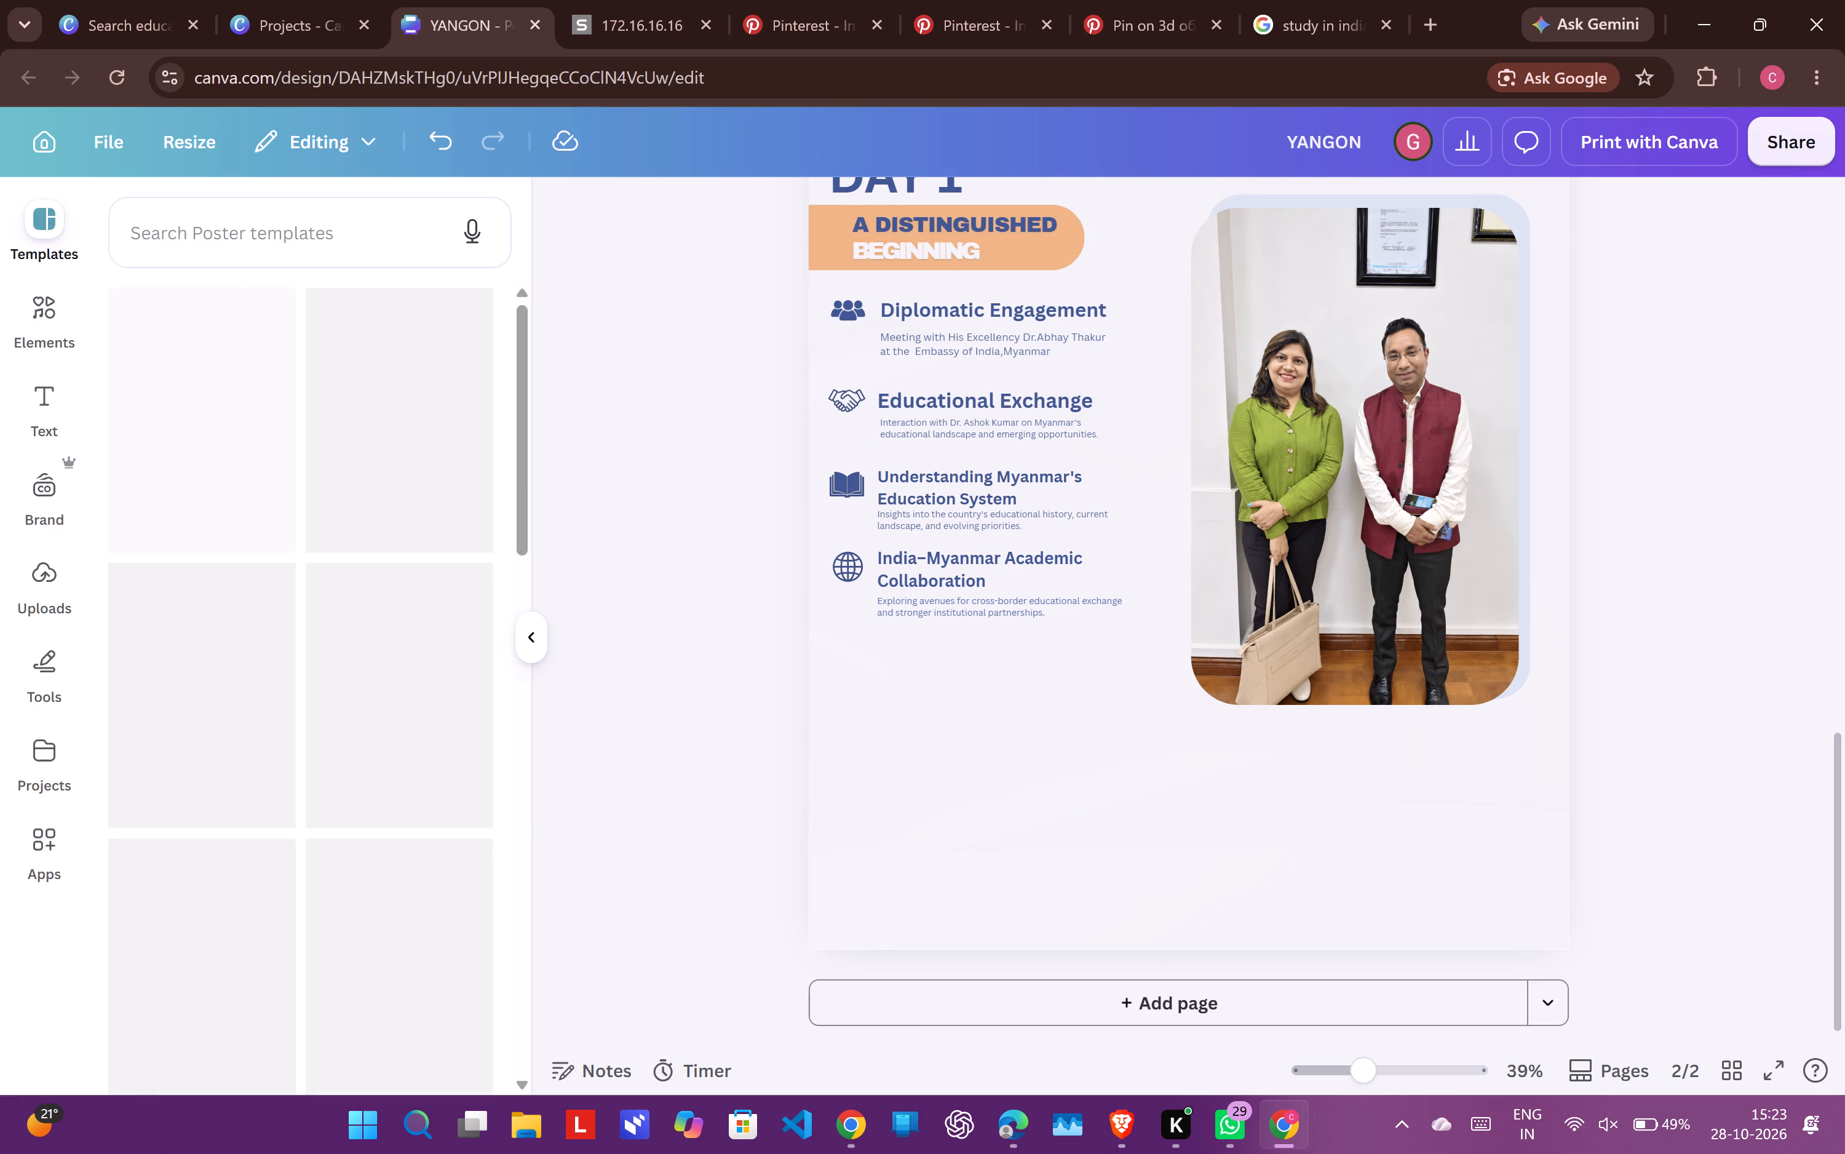
{"action": "left_click", "coordinate": [393, 225]}
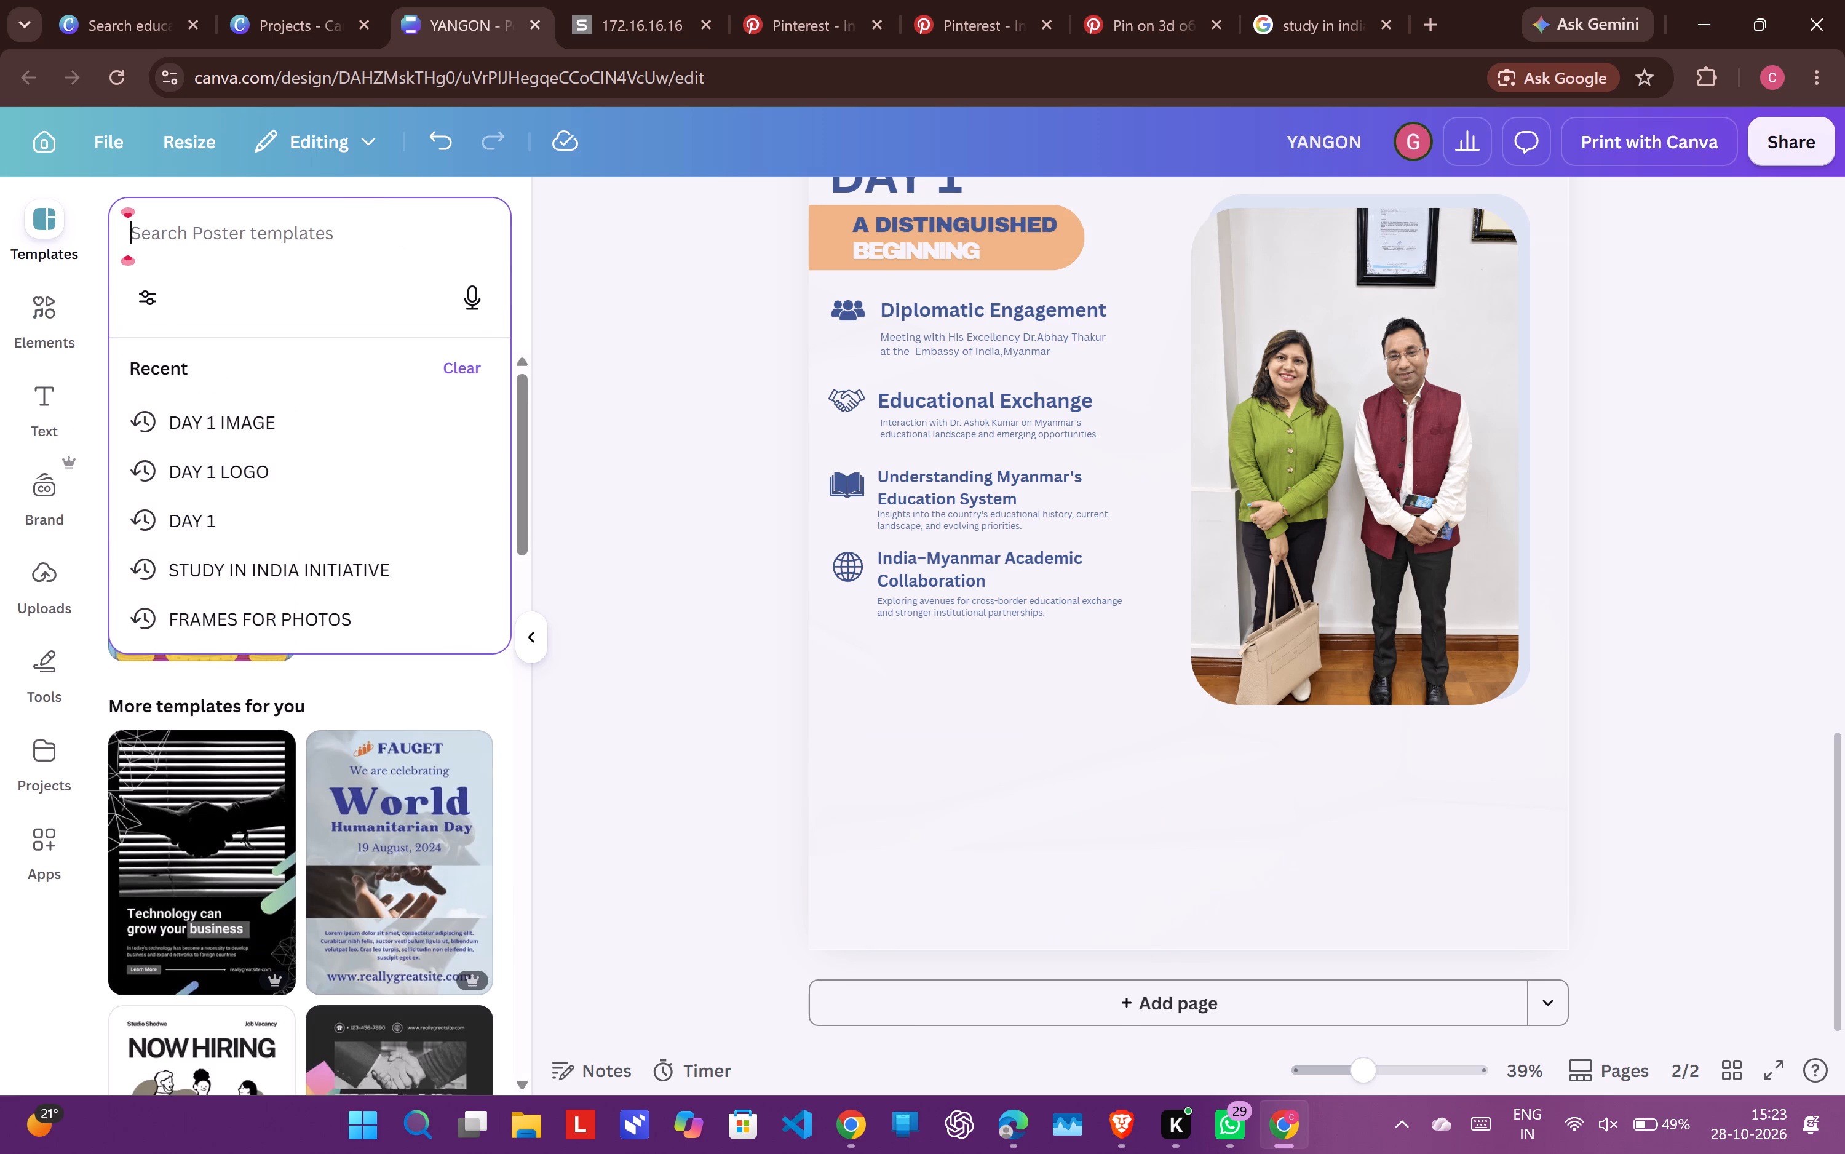
{"action": "type", "text": "EDUCATIONL"}
{"action": "key", "text": "BackSpace"}
{"action": "type", "text": "AL POST"}
{"action": "key", "text": "Return"}
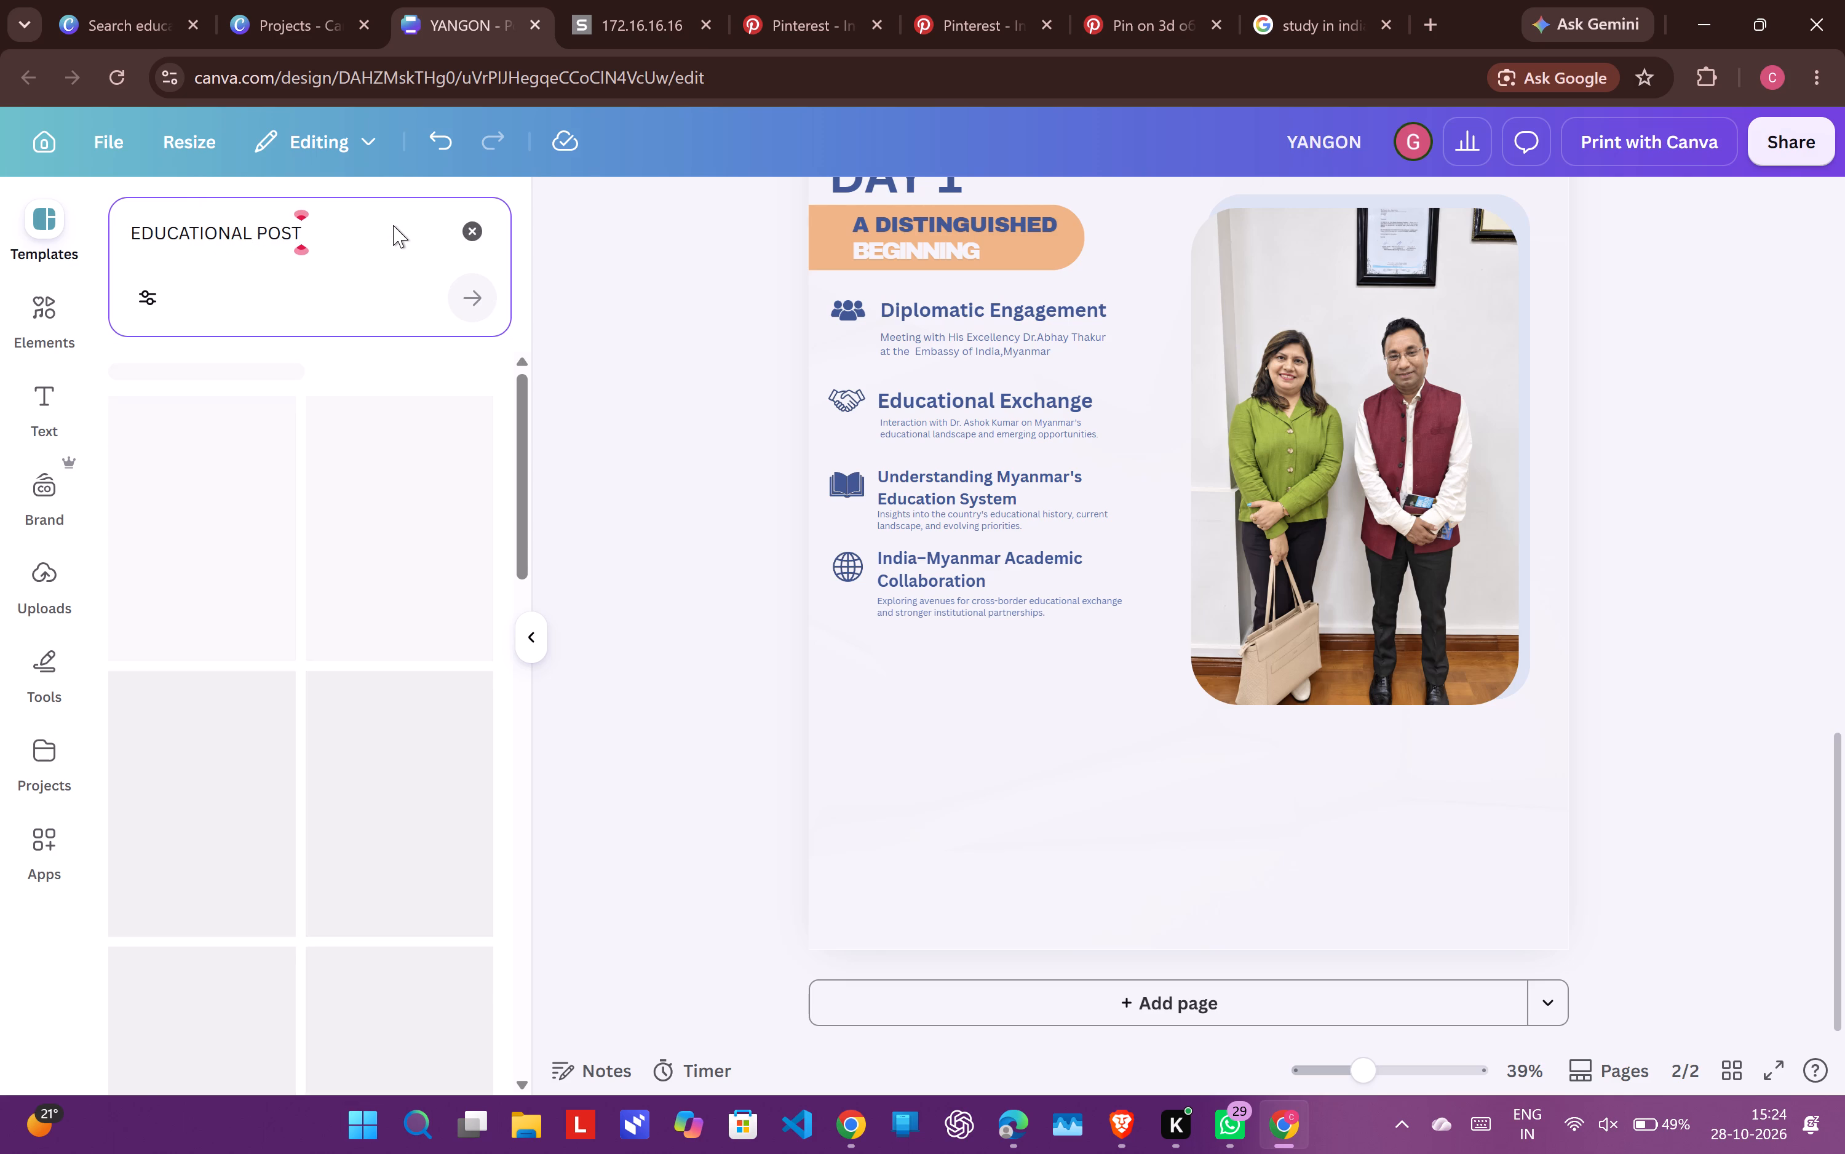
{"action": "scroll", "coordinate": [300, 400], "scroll_direction": "down", "scroll_amount": 3}
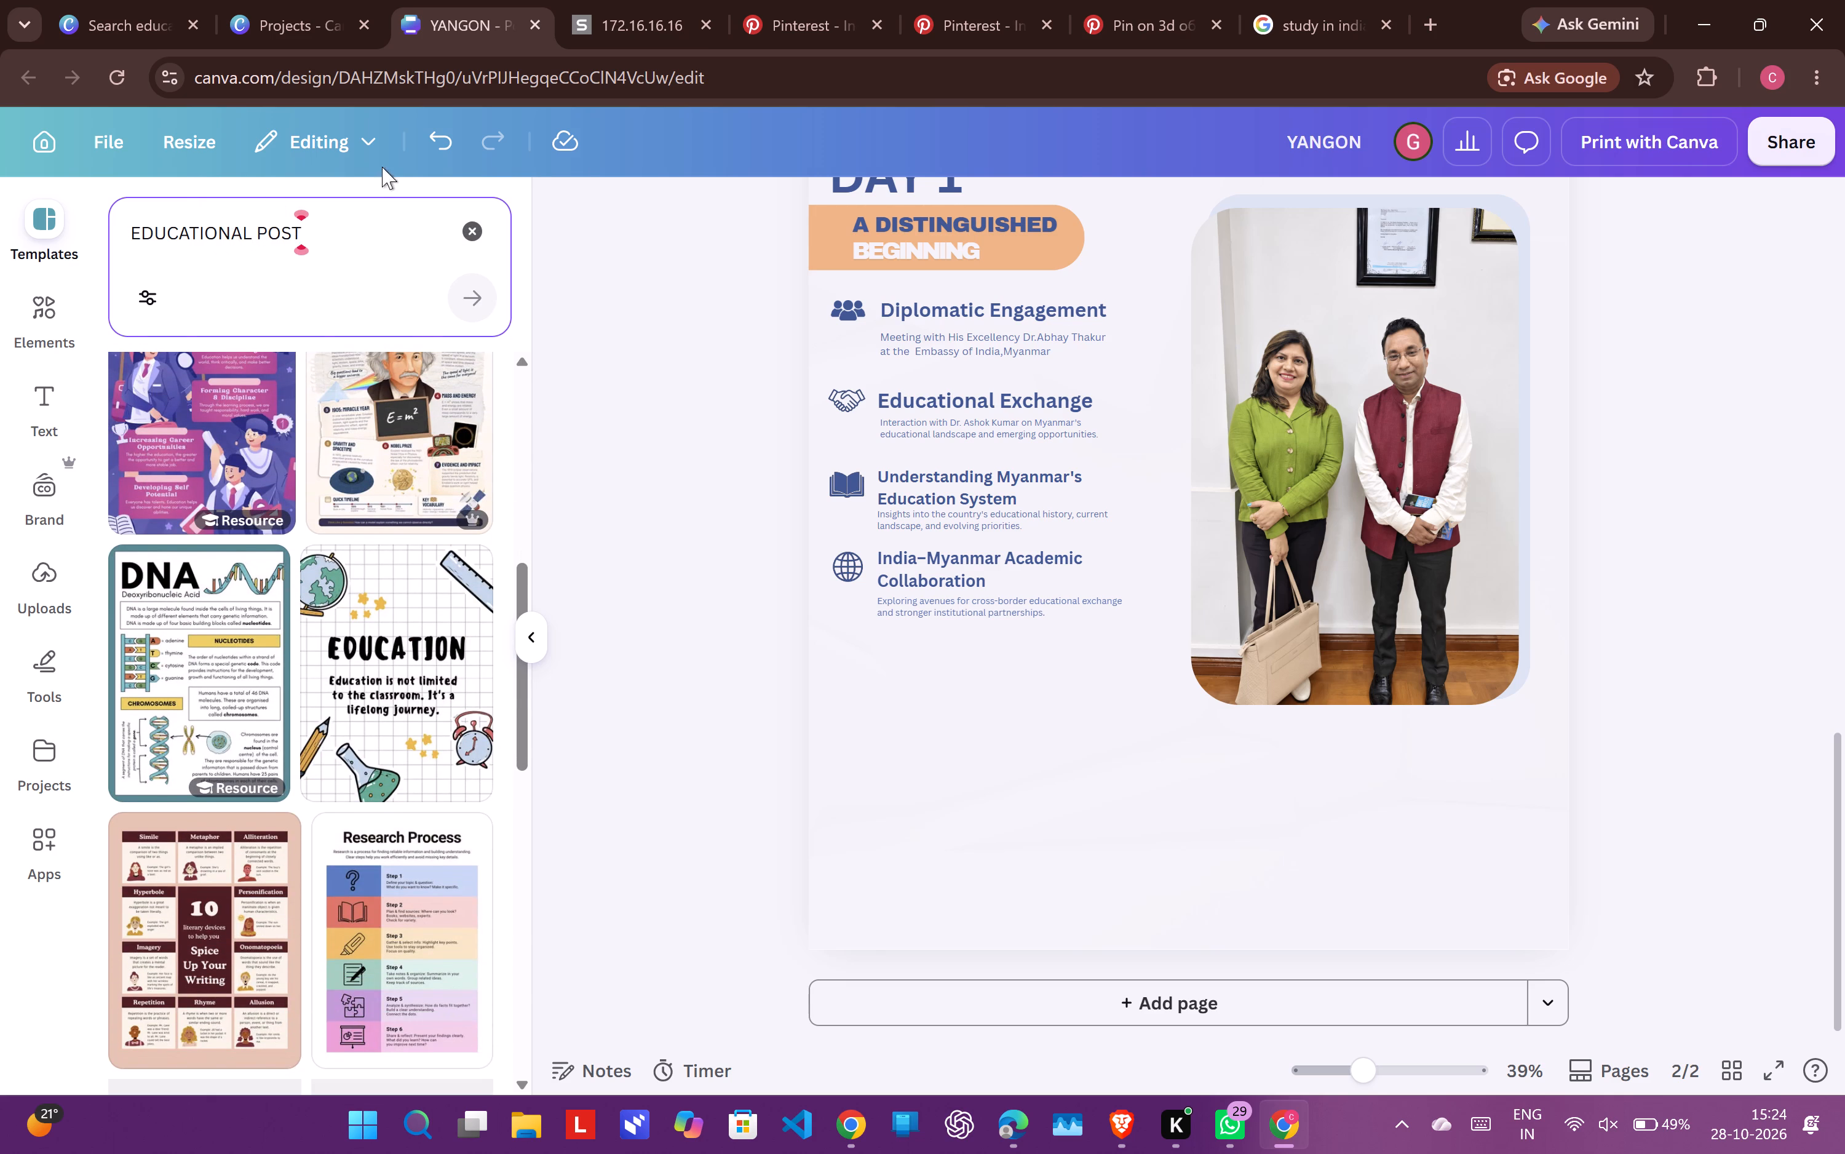
Extend the template search to "EDUCATIONAL POSTOF COLLEGE", browse the designs, and review the whole of page 2 against them.
{"action": "left_click", "coordinate": [366, 232]}
{"action": "type", "text": "OF COLLEGE"}
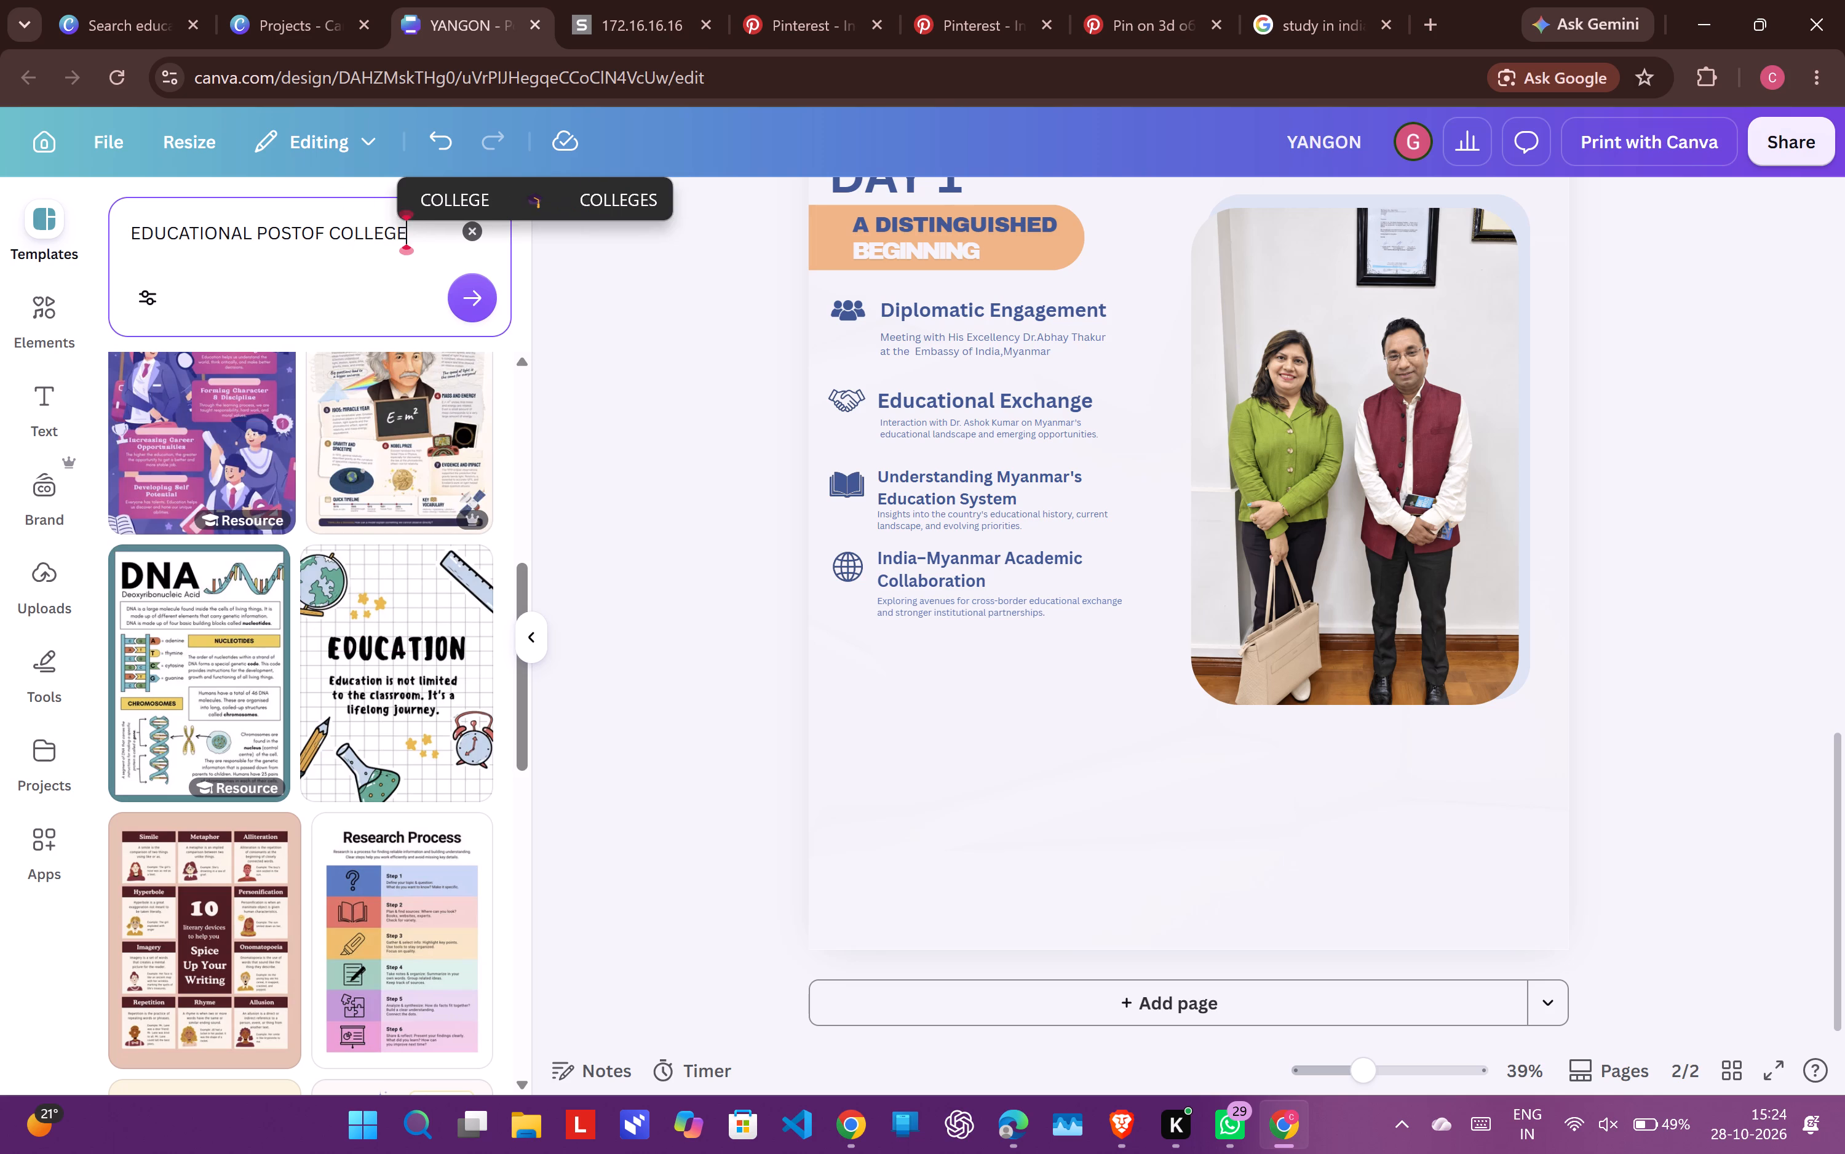
{"action": "key", "text": "Return"}
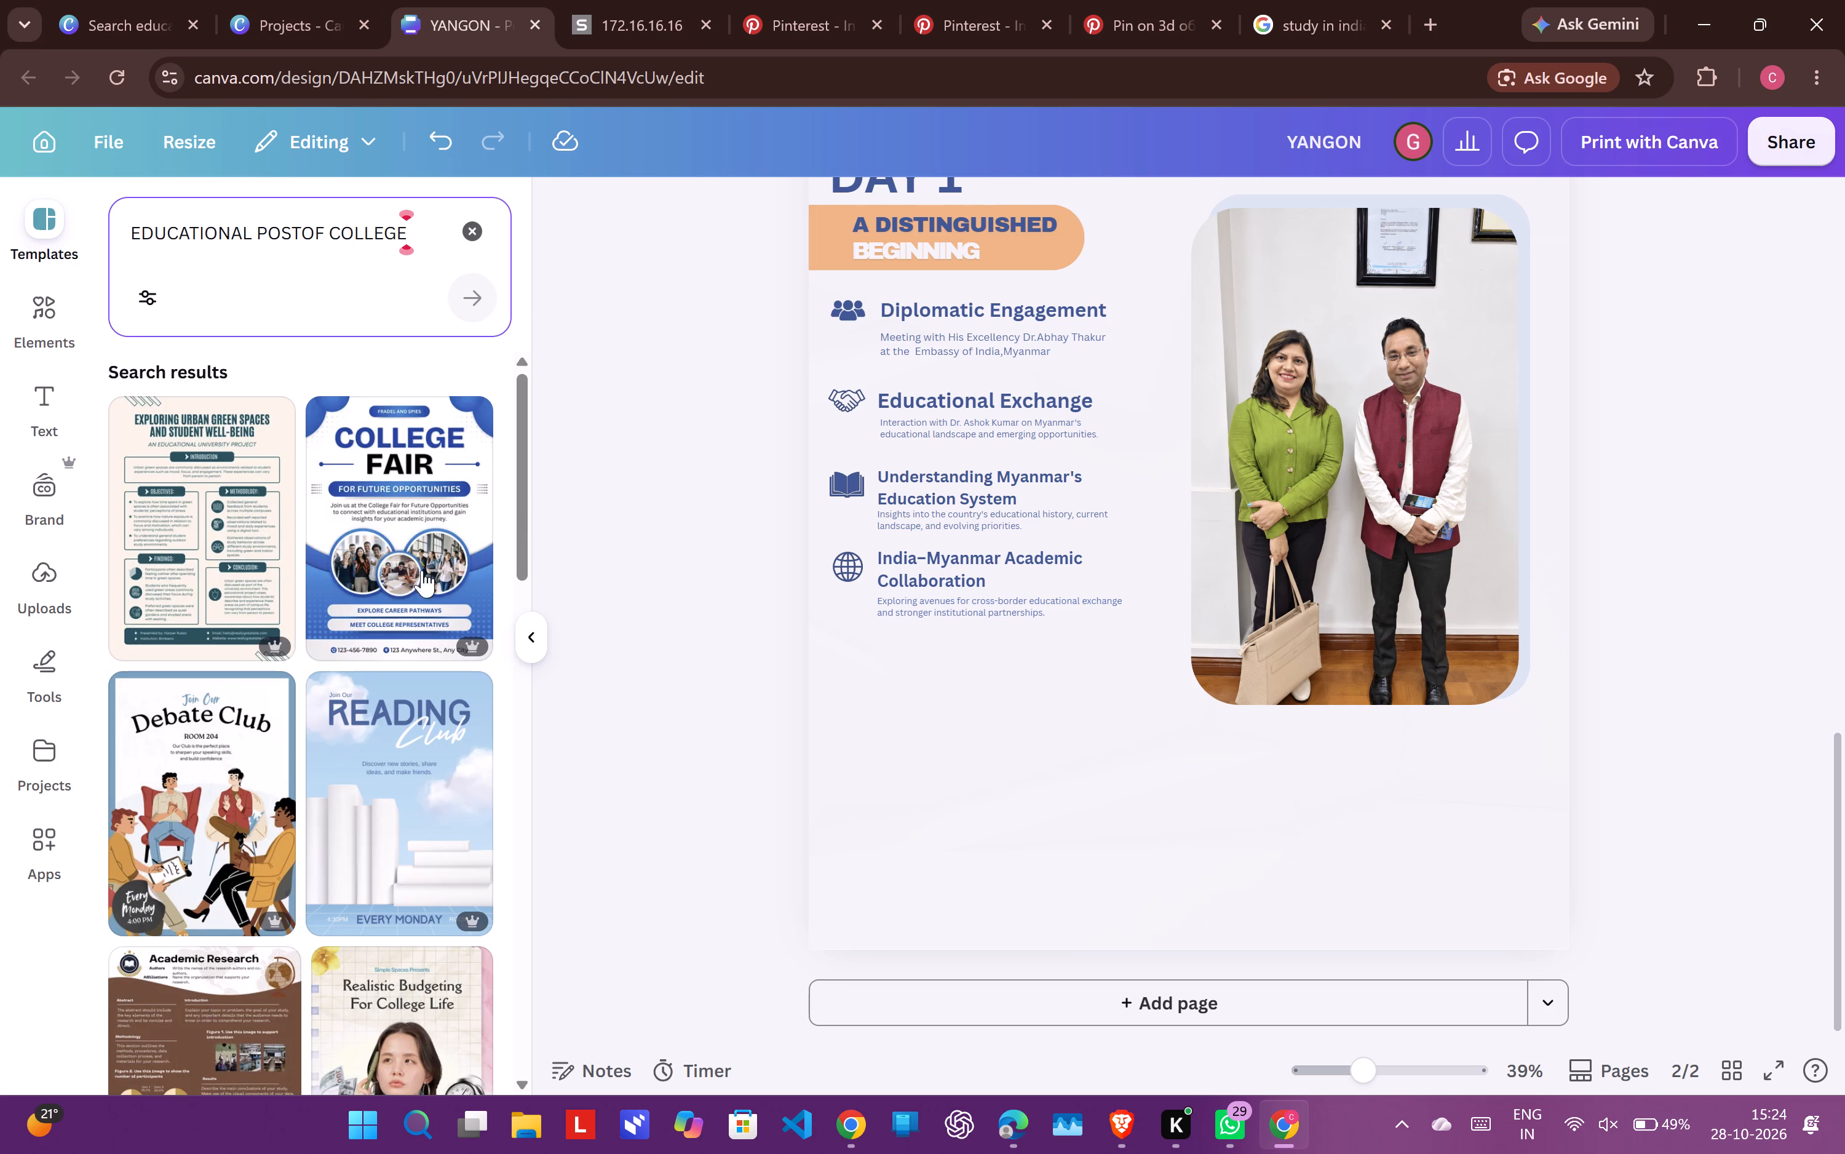
{"action": "scroll", "coordinate": [482, 573], "scroll_direction": "down", "scroll_amount": 2}
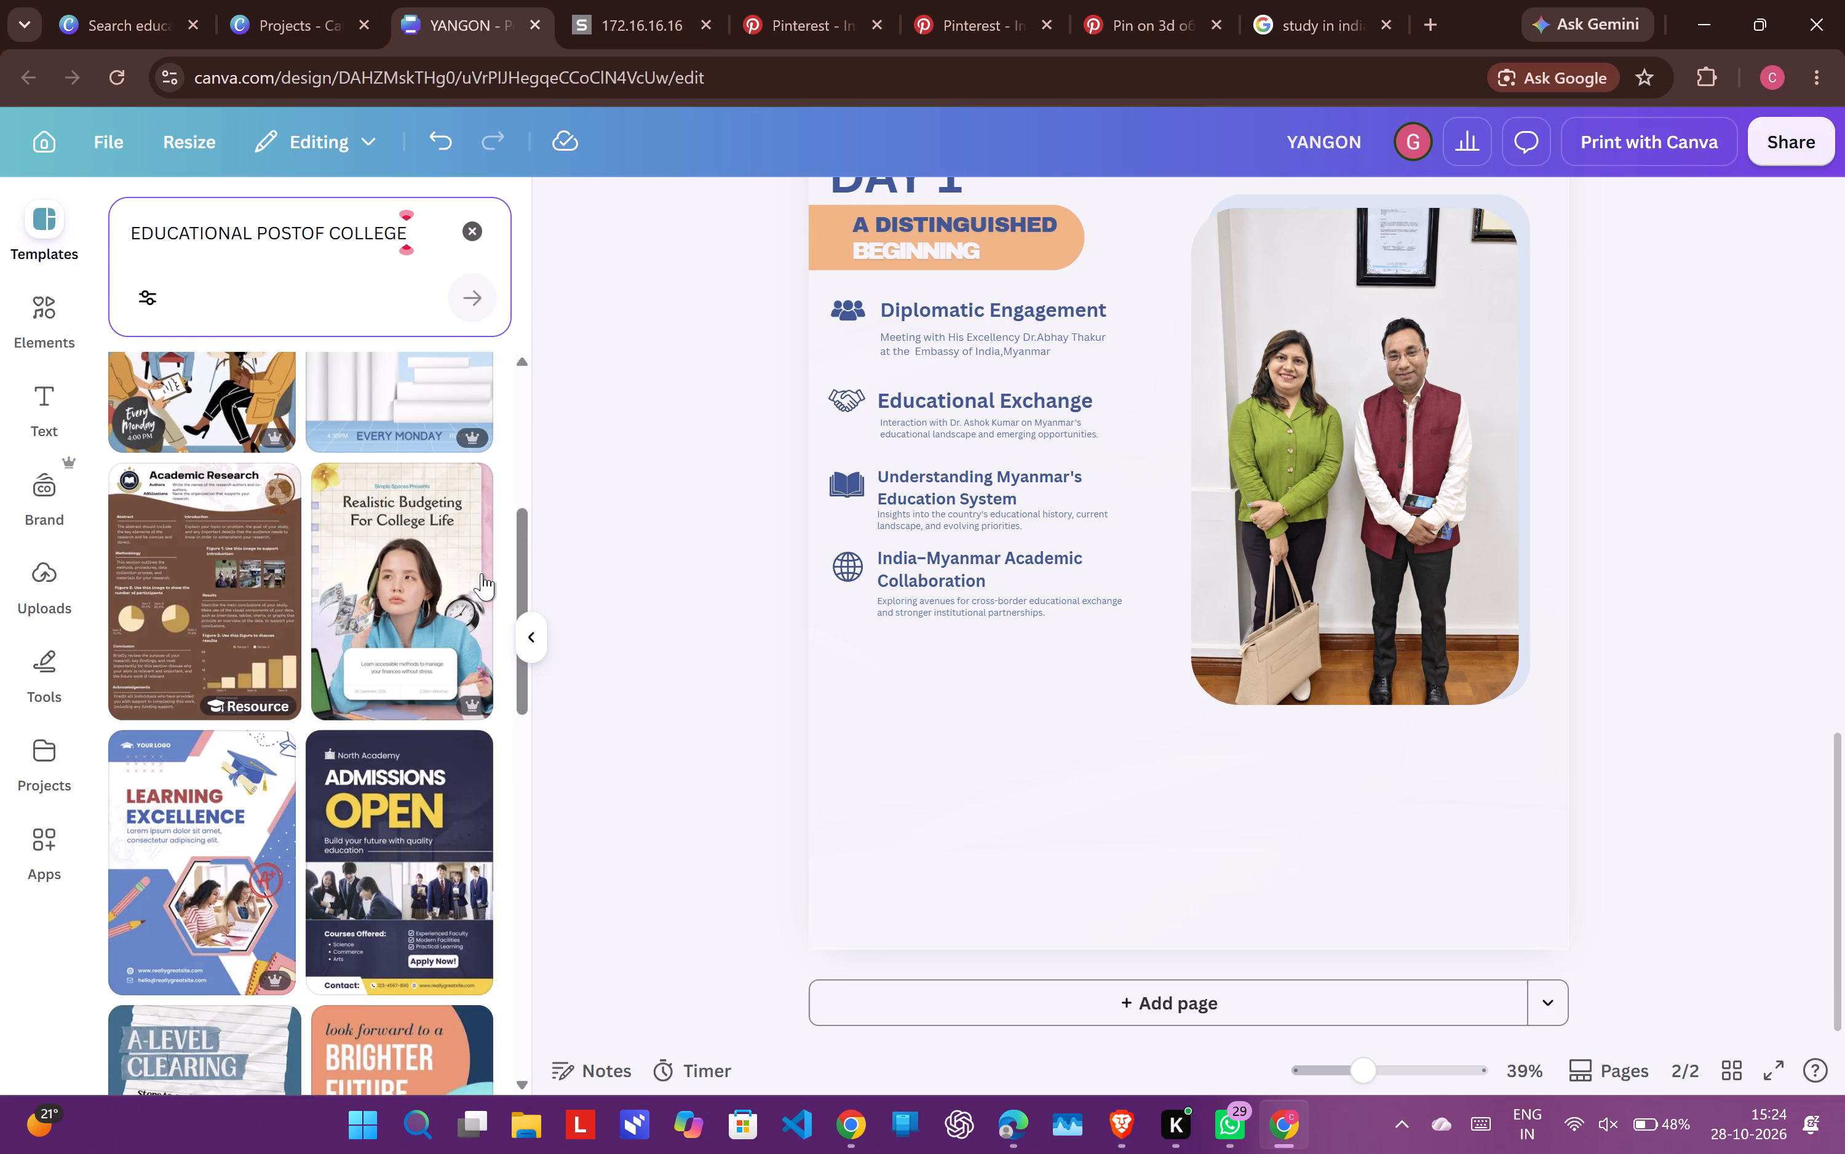
{"action": "scroll", "coordinate": [482, 573], "scroll_direction": "down", "scroll_amount": 4}
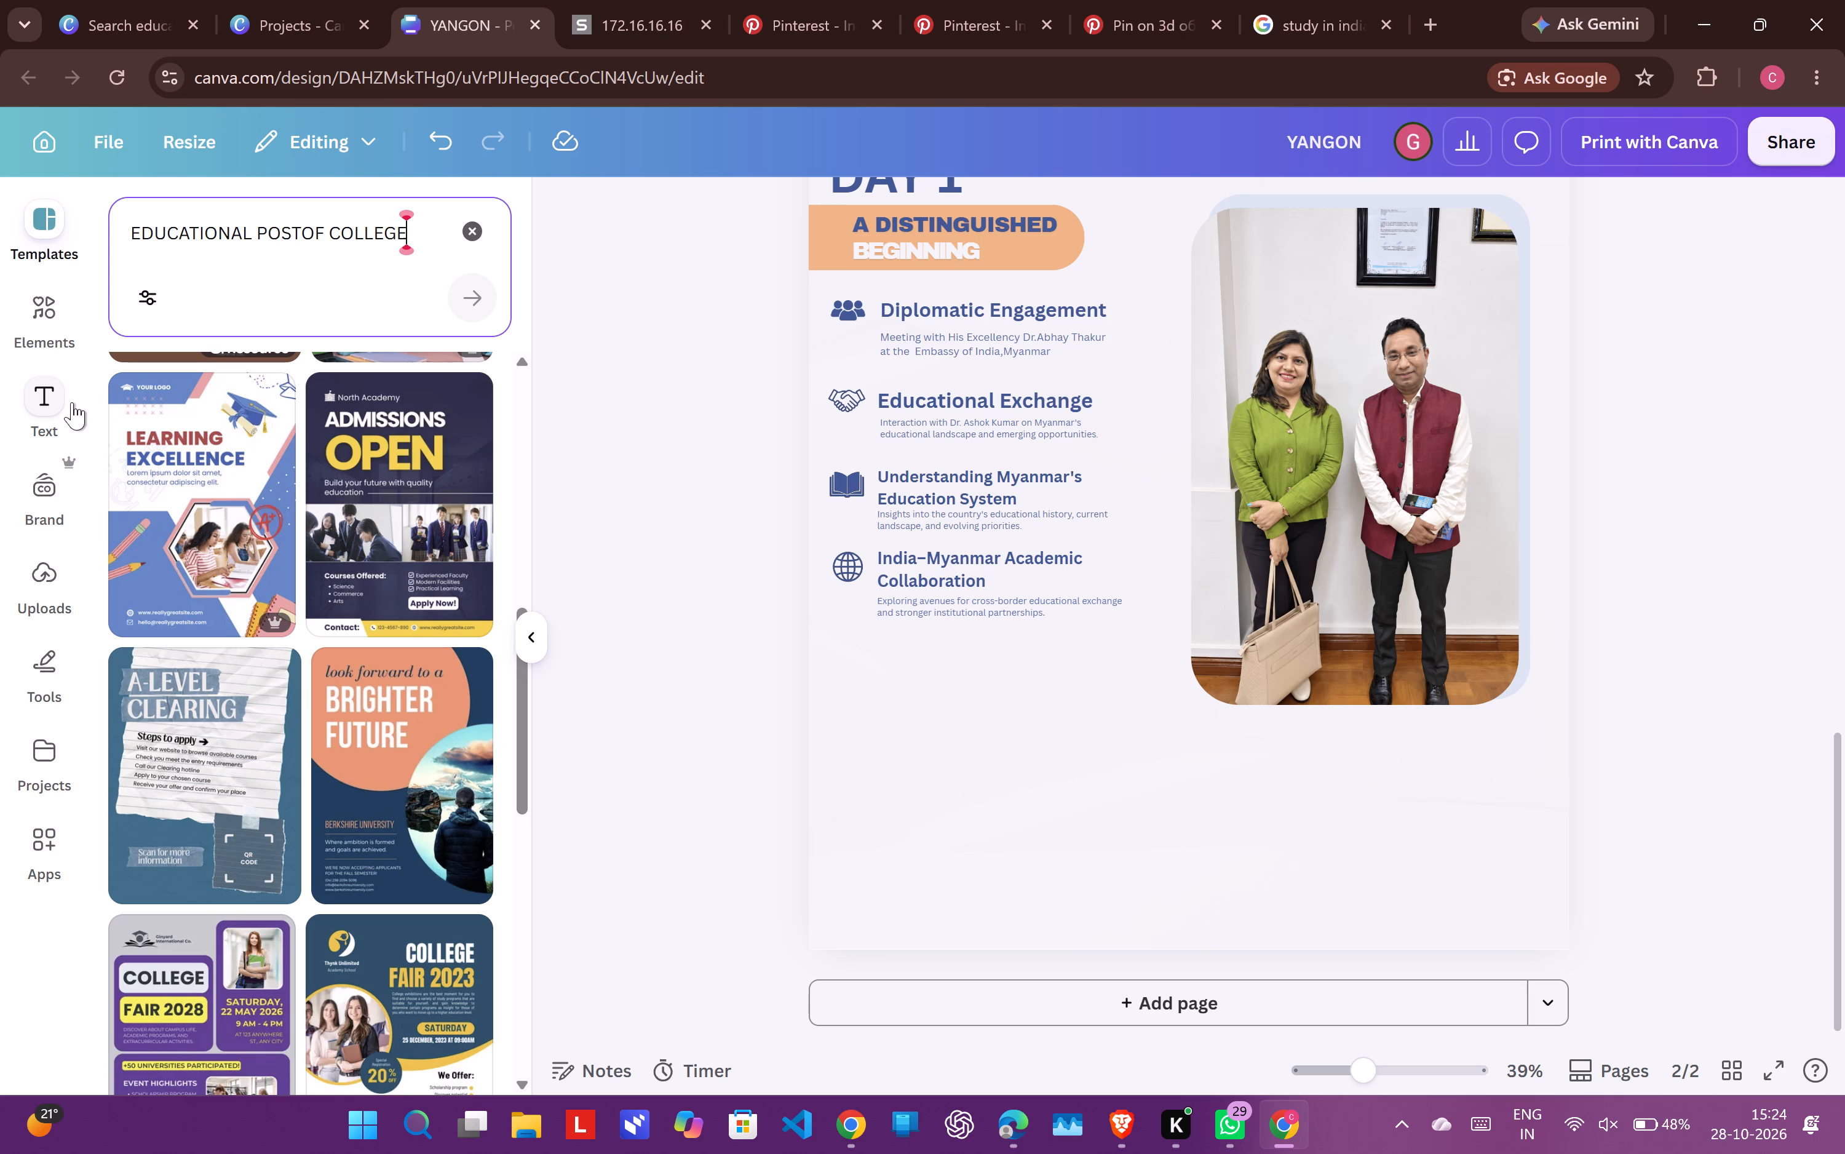
{"action": "scroll", "coordinate": [72, 402], "scroll_direction": "up", "scroll_amount": 3}
{"action": "scroll", "coordinate": [875, 689], "scroll_direction": "up", "scroll_amount": 1}
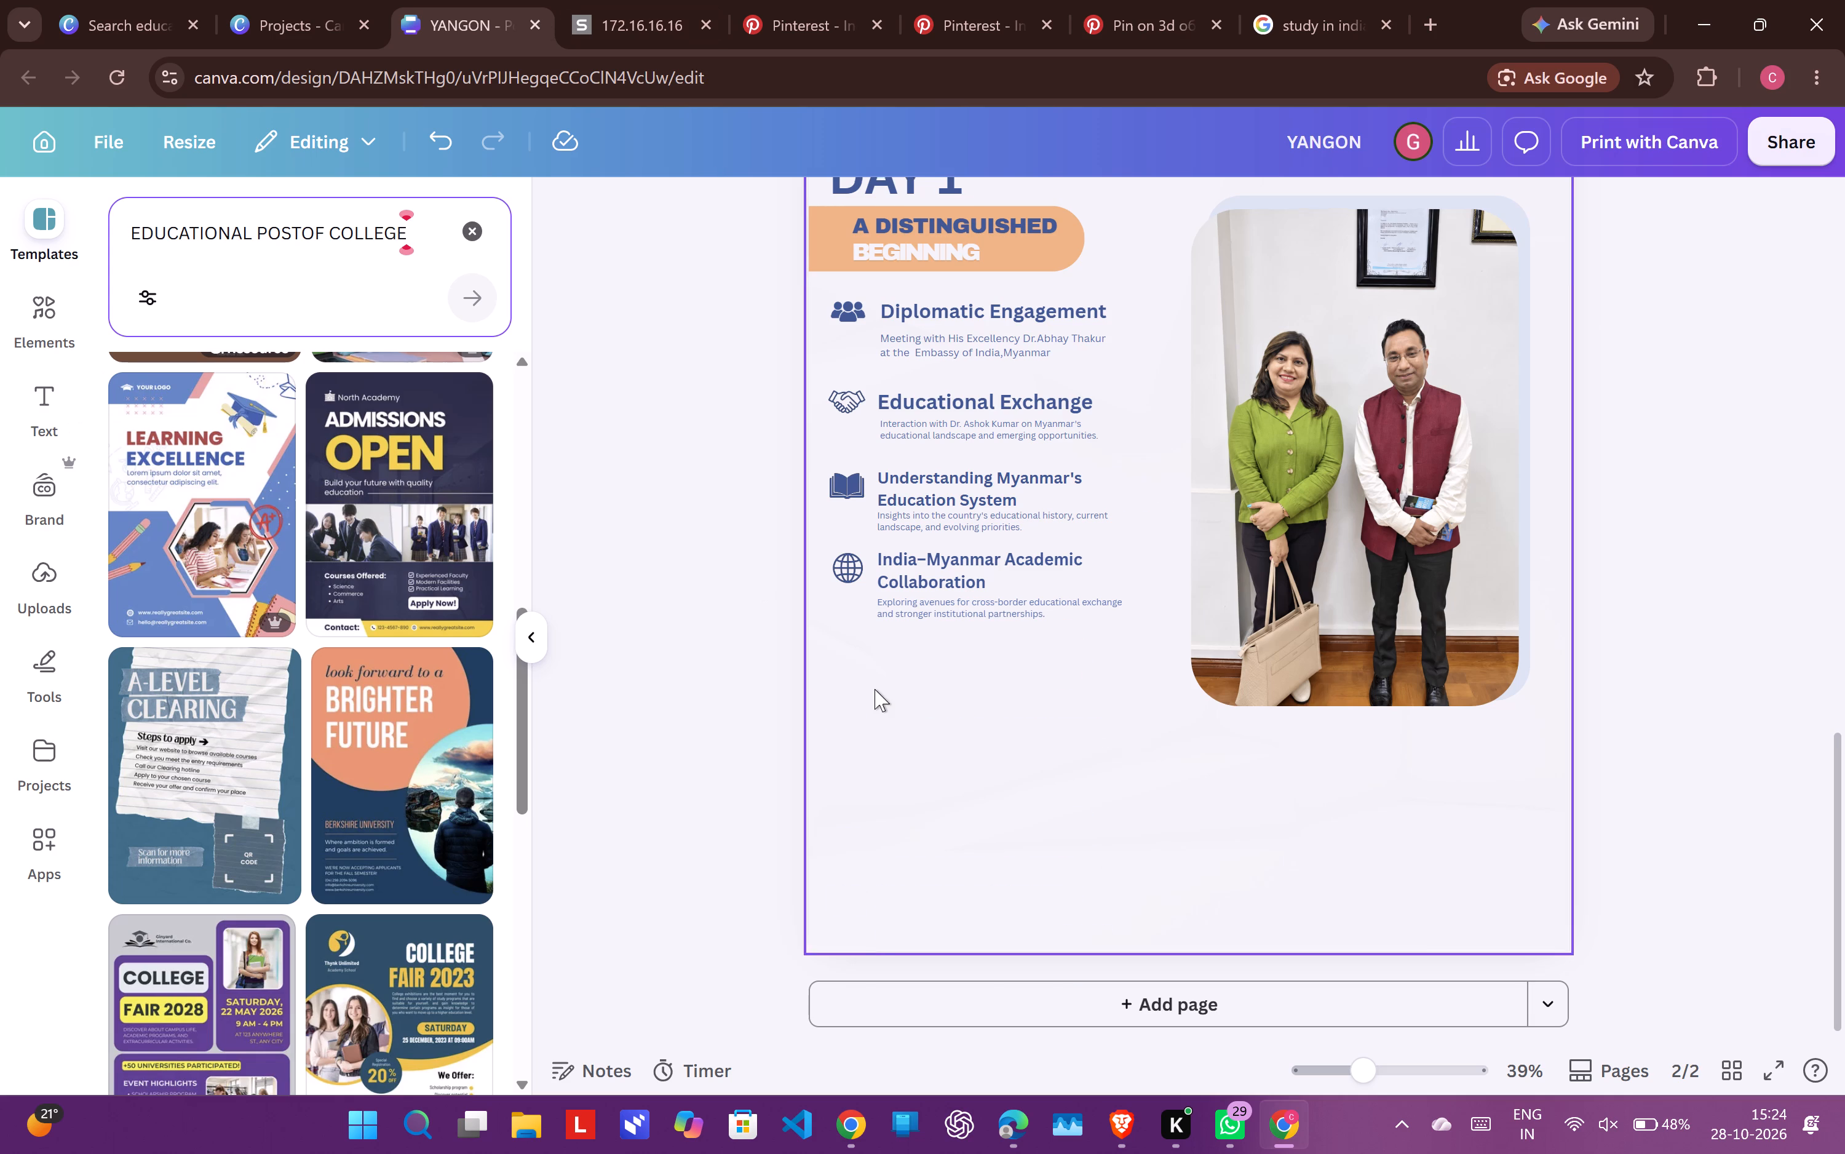
{"action": "scroll", "coordinate": [875, 689], "scroll_direction": "up", "scroll_amount": 1}
{"action": "scroll", "coordinate": [875, 689], "scroll_direction": "down", "scroll_amount": 1}
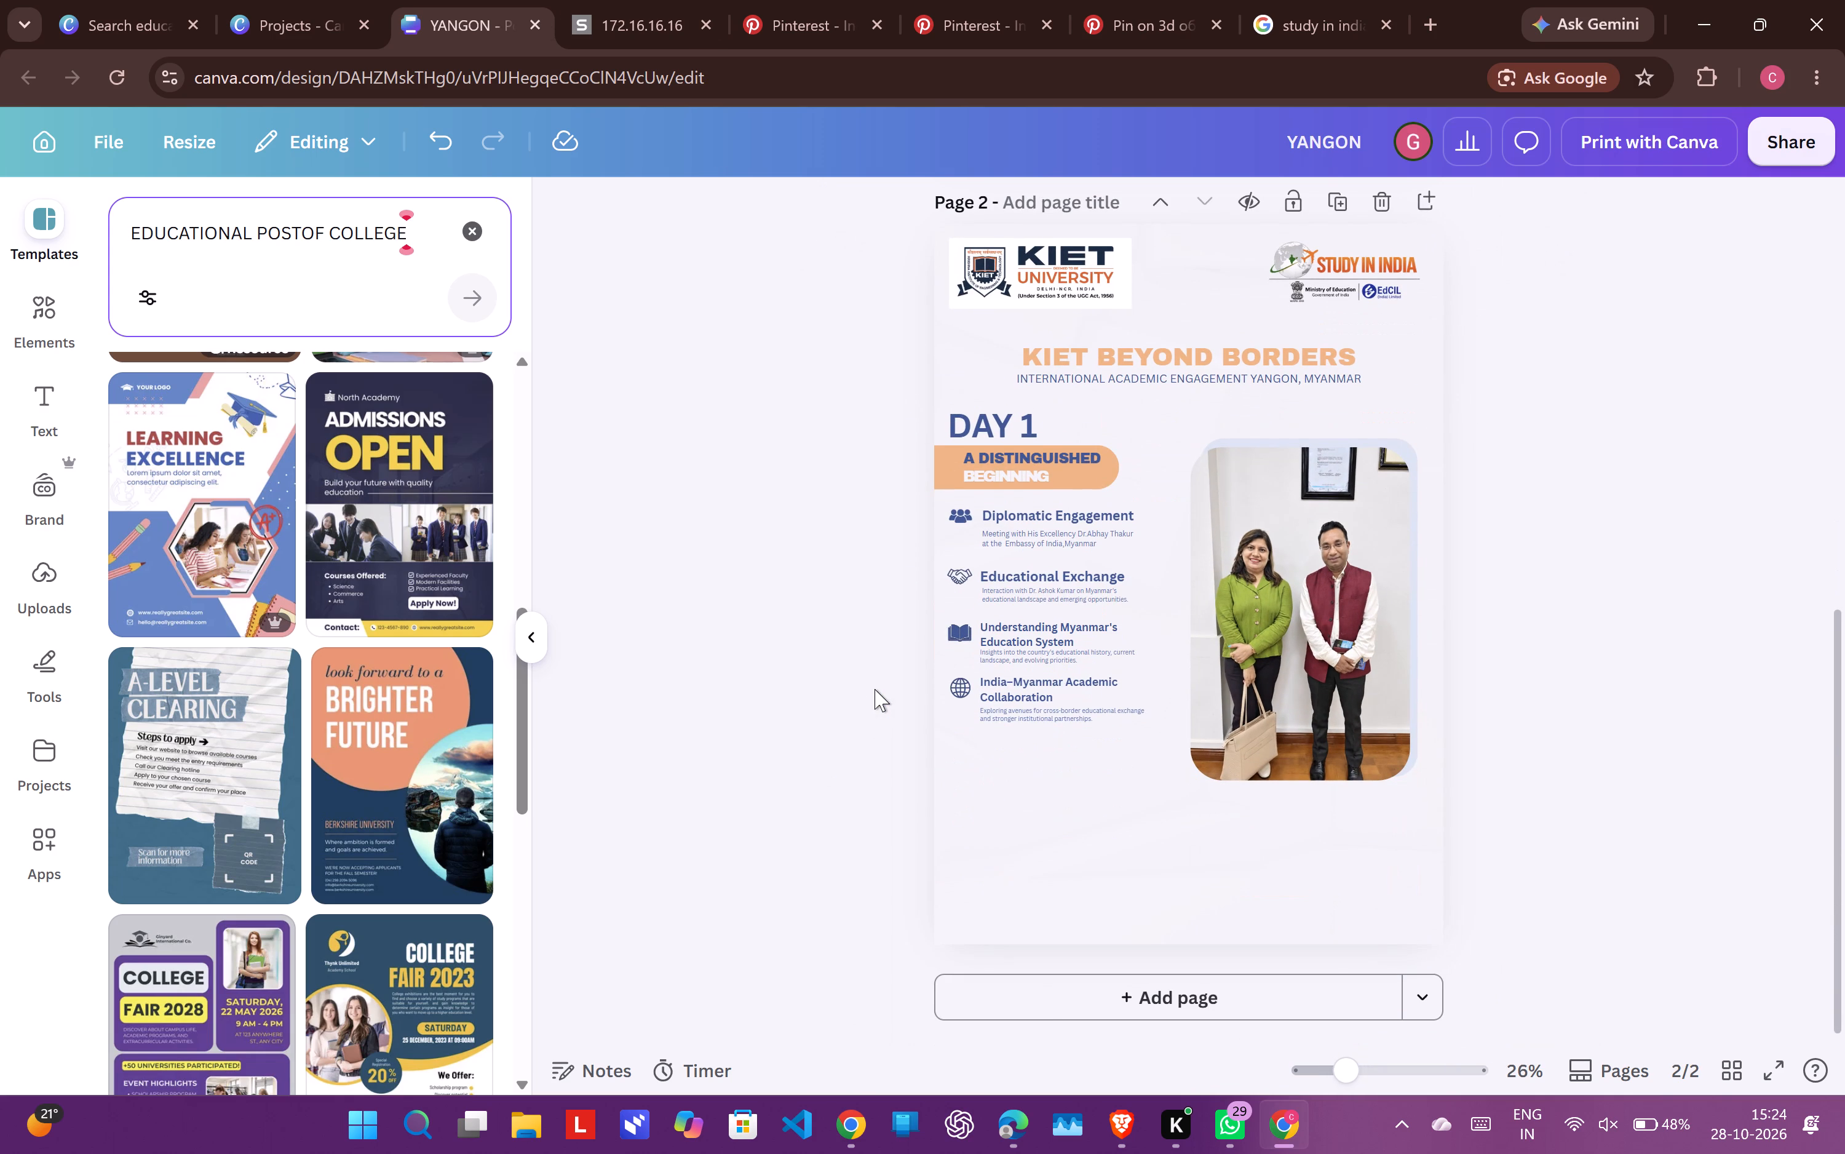
{"action": "scroll", "coordinate": [875, 689], "scroll_direction": "down", "scroll_amount": 1}
Browse the shape categories from Flowchart shapes through to the full Abstract shapes set for a page 2 footer decoration.
{"action": "left_click", "coordinate": [56, 320]}
{"action": "left_click", "coordinate": [127, 210]}
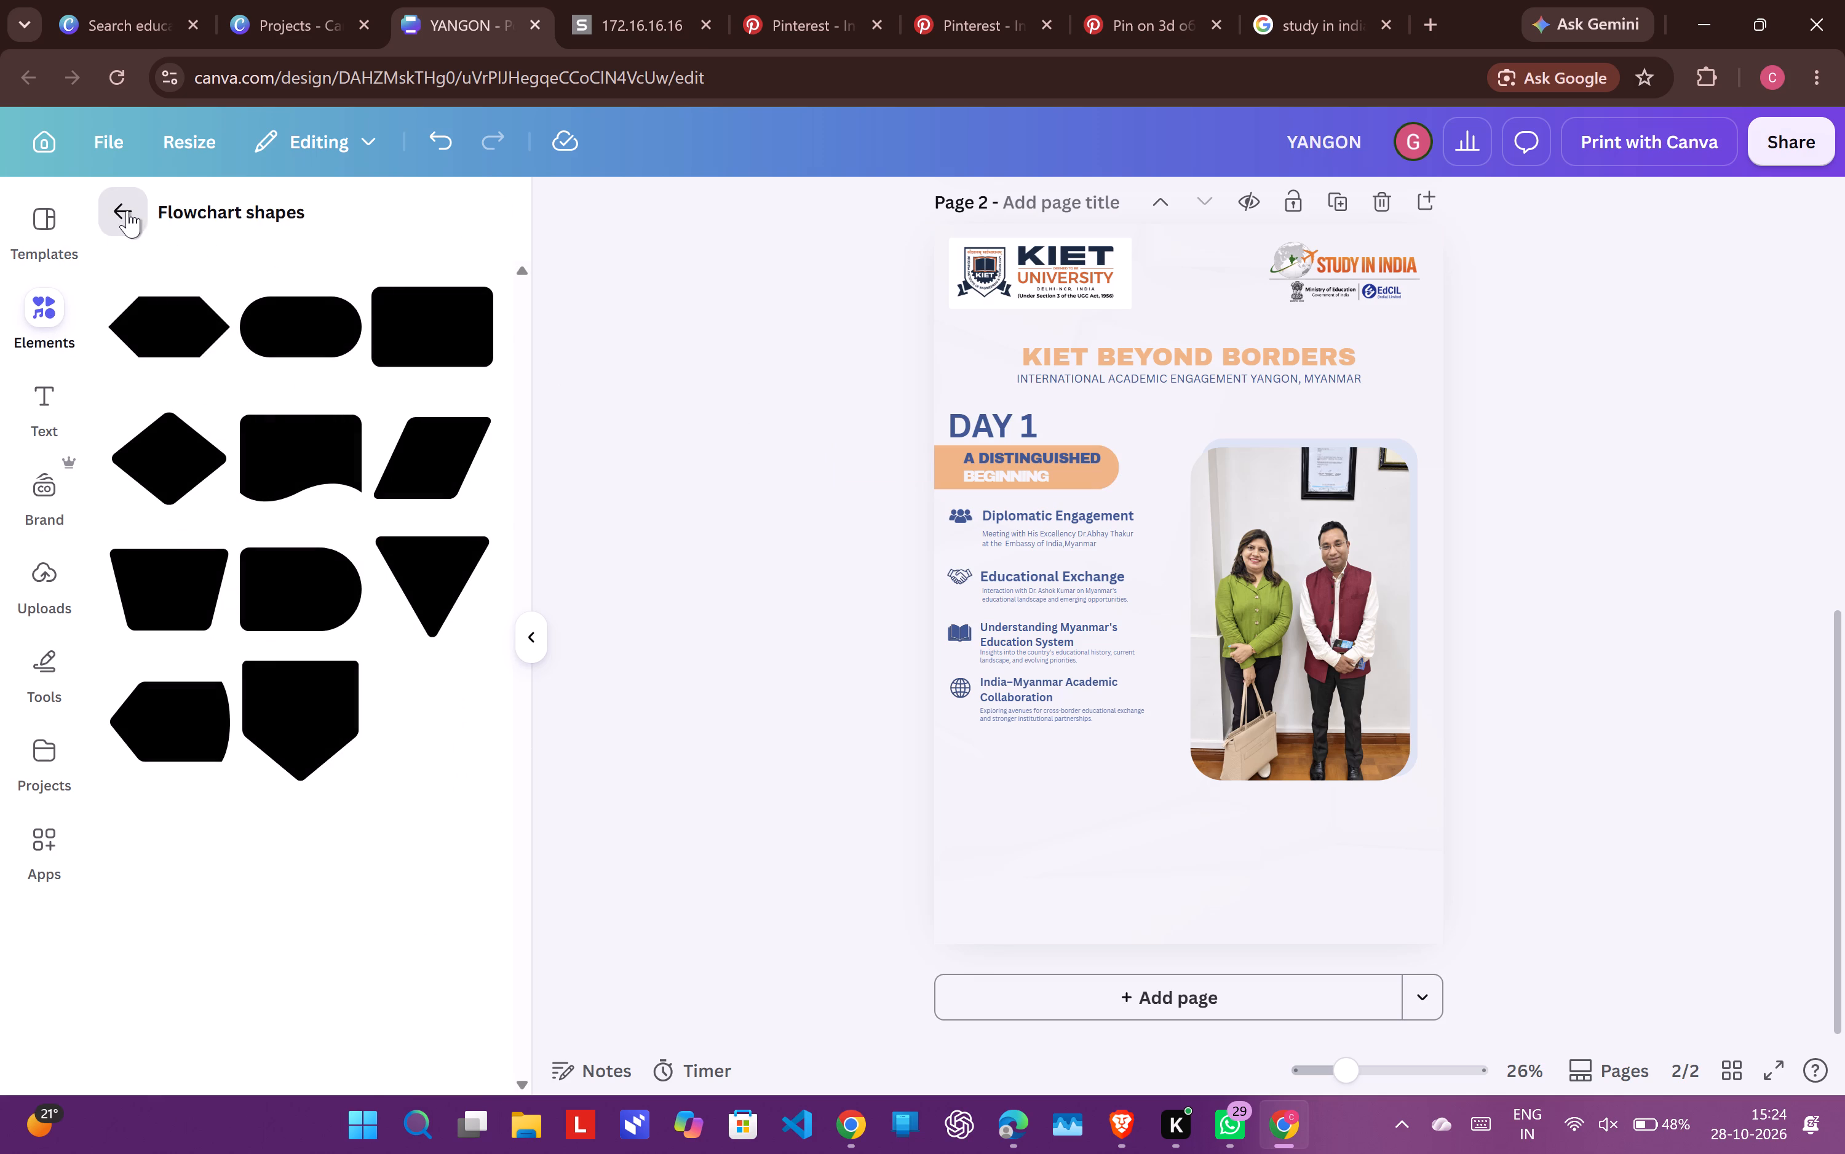
{"action": "scroll", "coordinate": [372, 714], "scroll_direction": "down", "scroll_amount": 2}
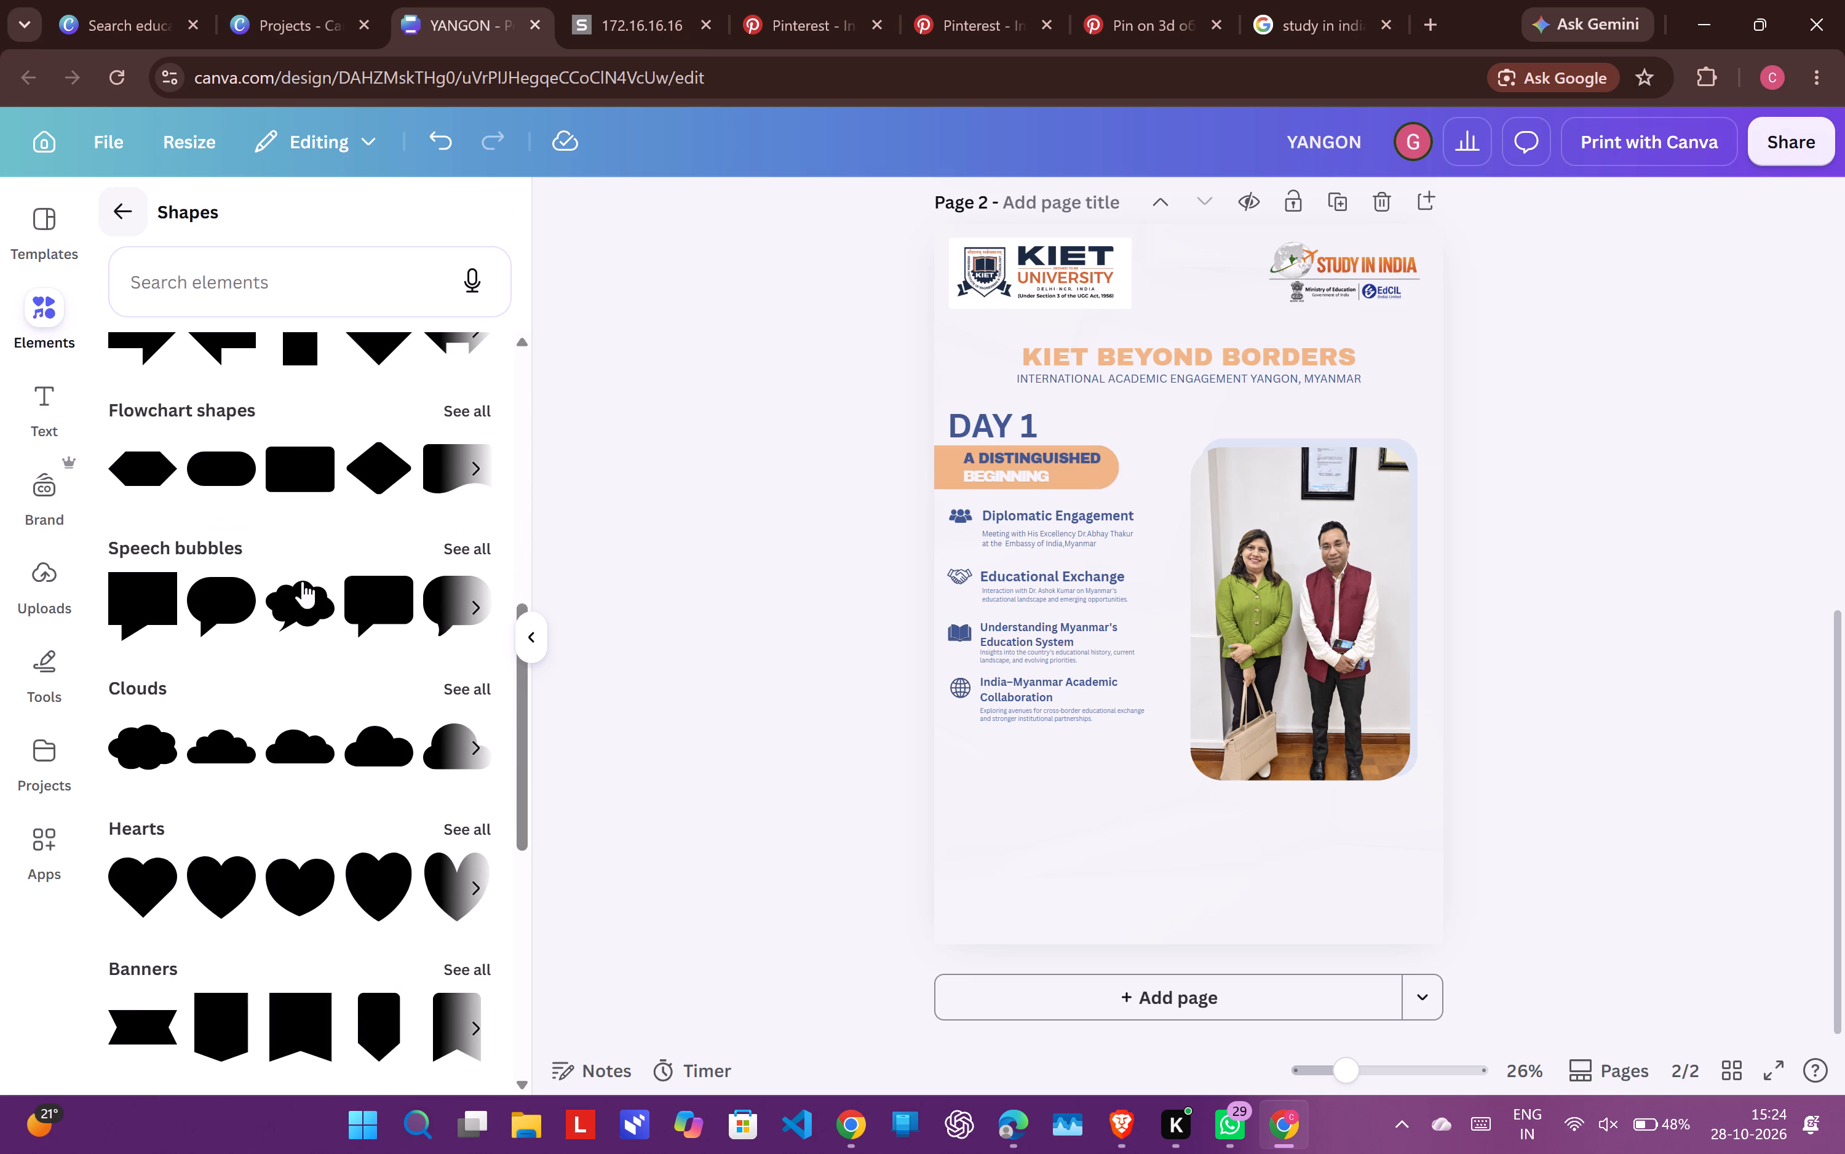
{"action": "scroll", "coordinate": [312, 731], "scroll_direction": "down", "scroll_amount": 4}
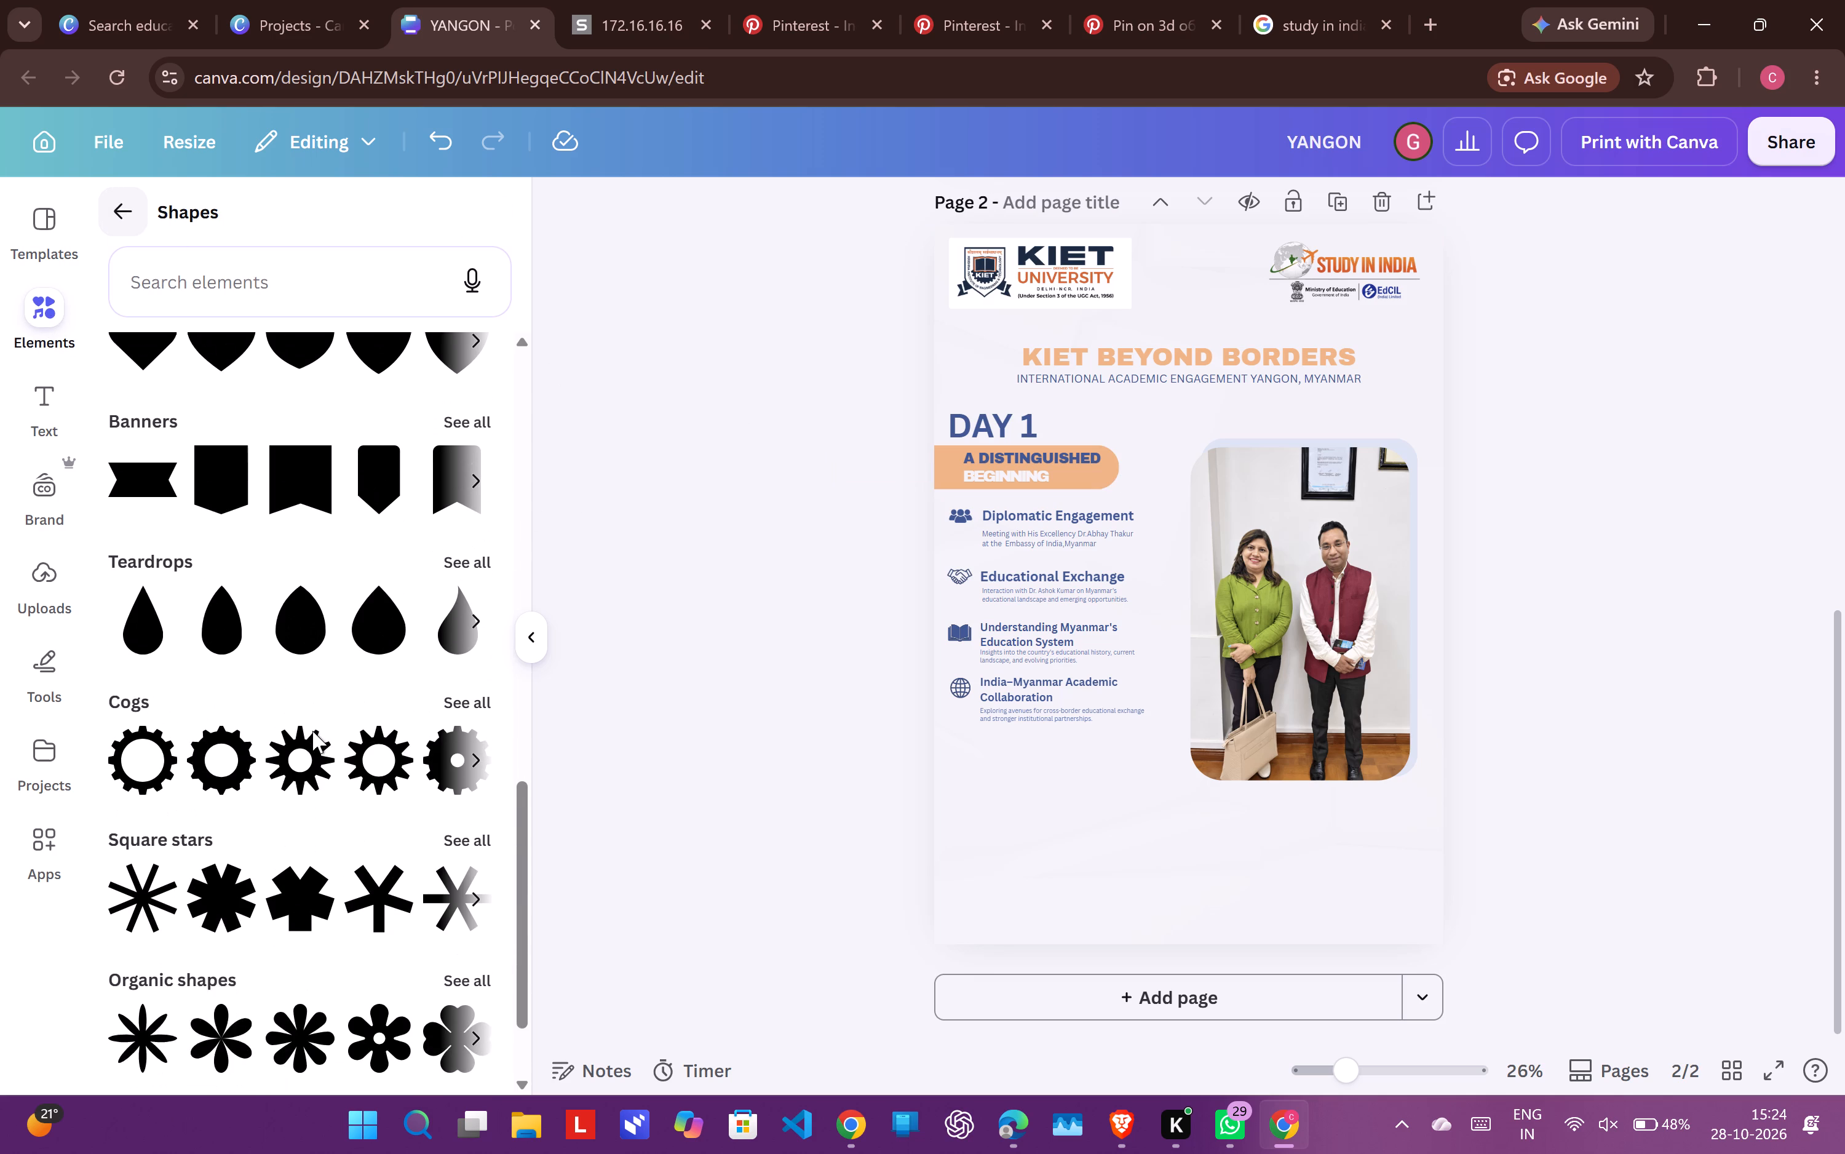
{"action": "scroll", "coordinate": [312, 731], "scroll_direction": "down", "scroll_amount": 3}
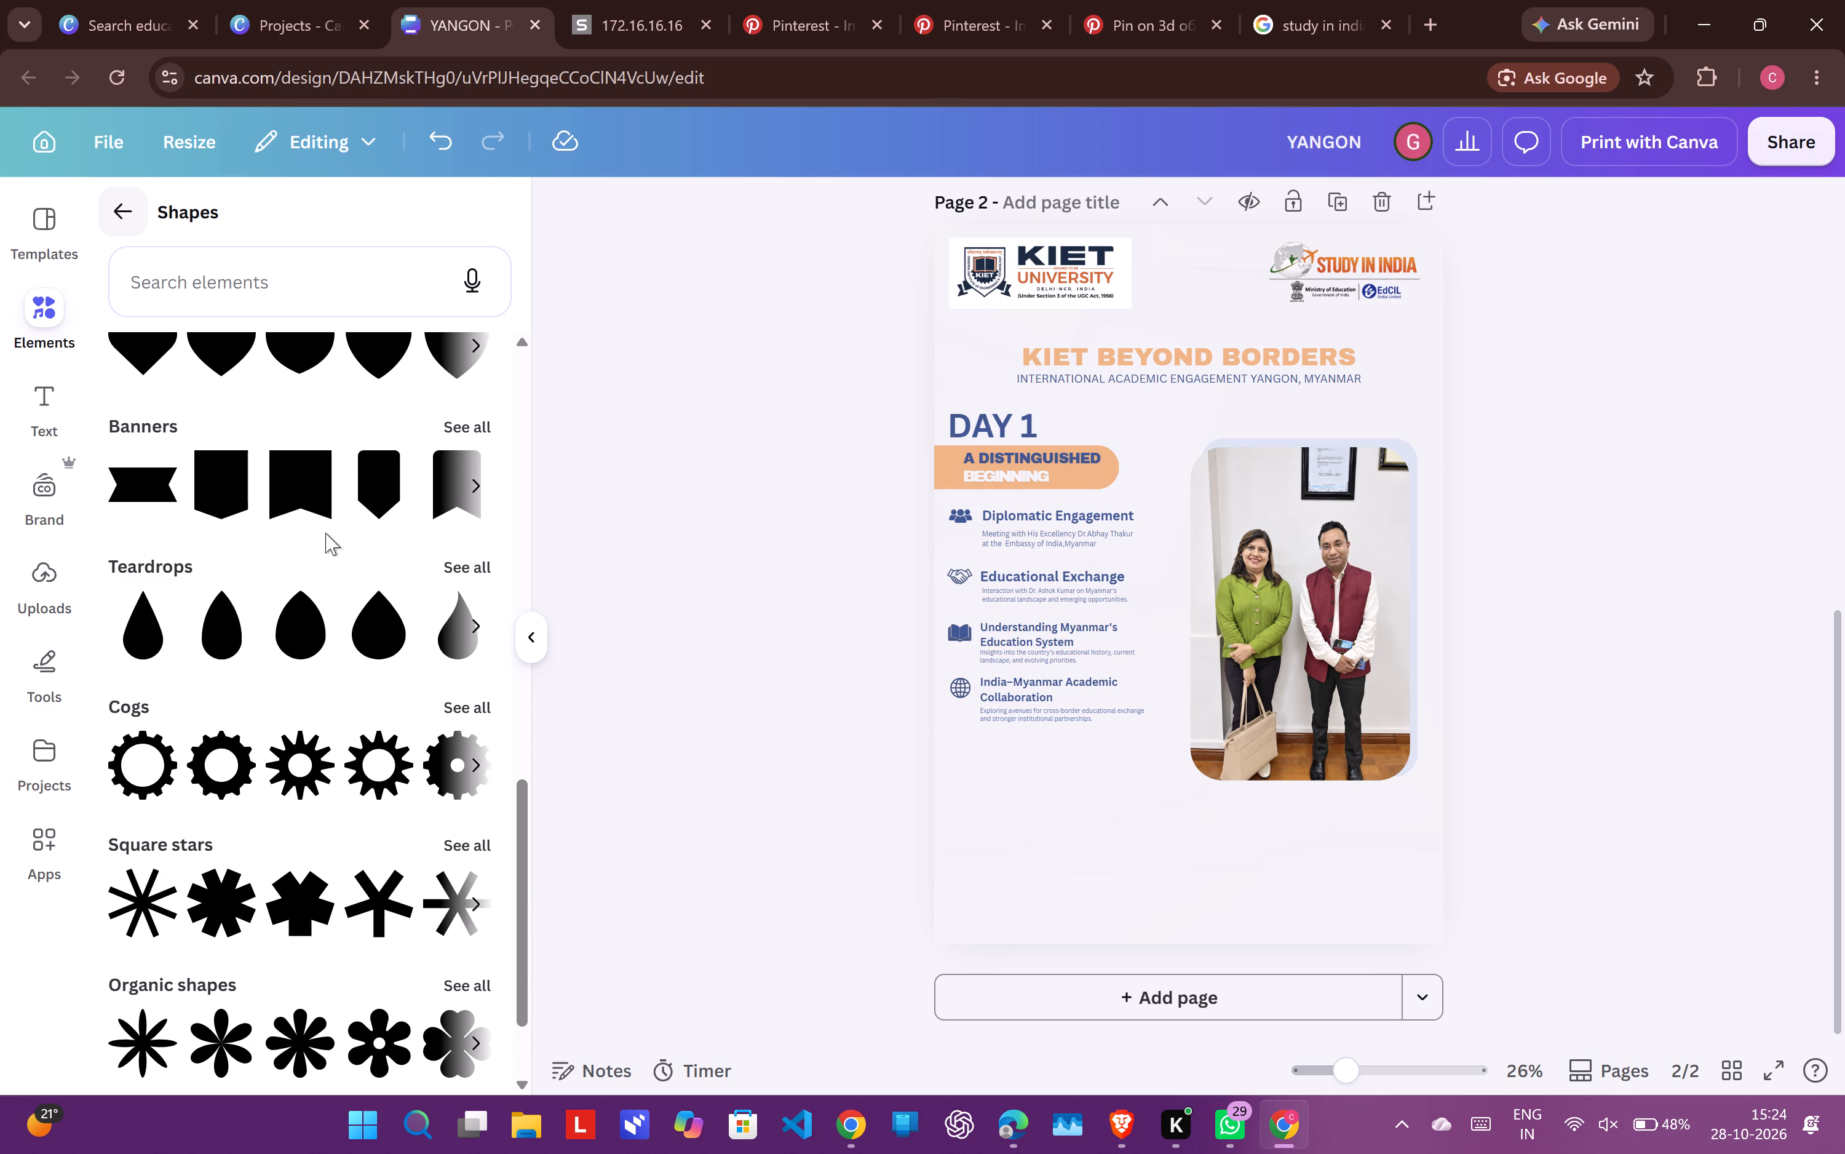
{"action": "scroll", "coordinate": [309, 482], "scroll_direction": "down", "scroll_amount": 2}
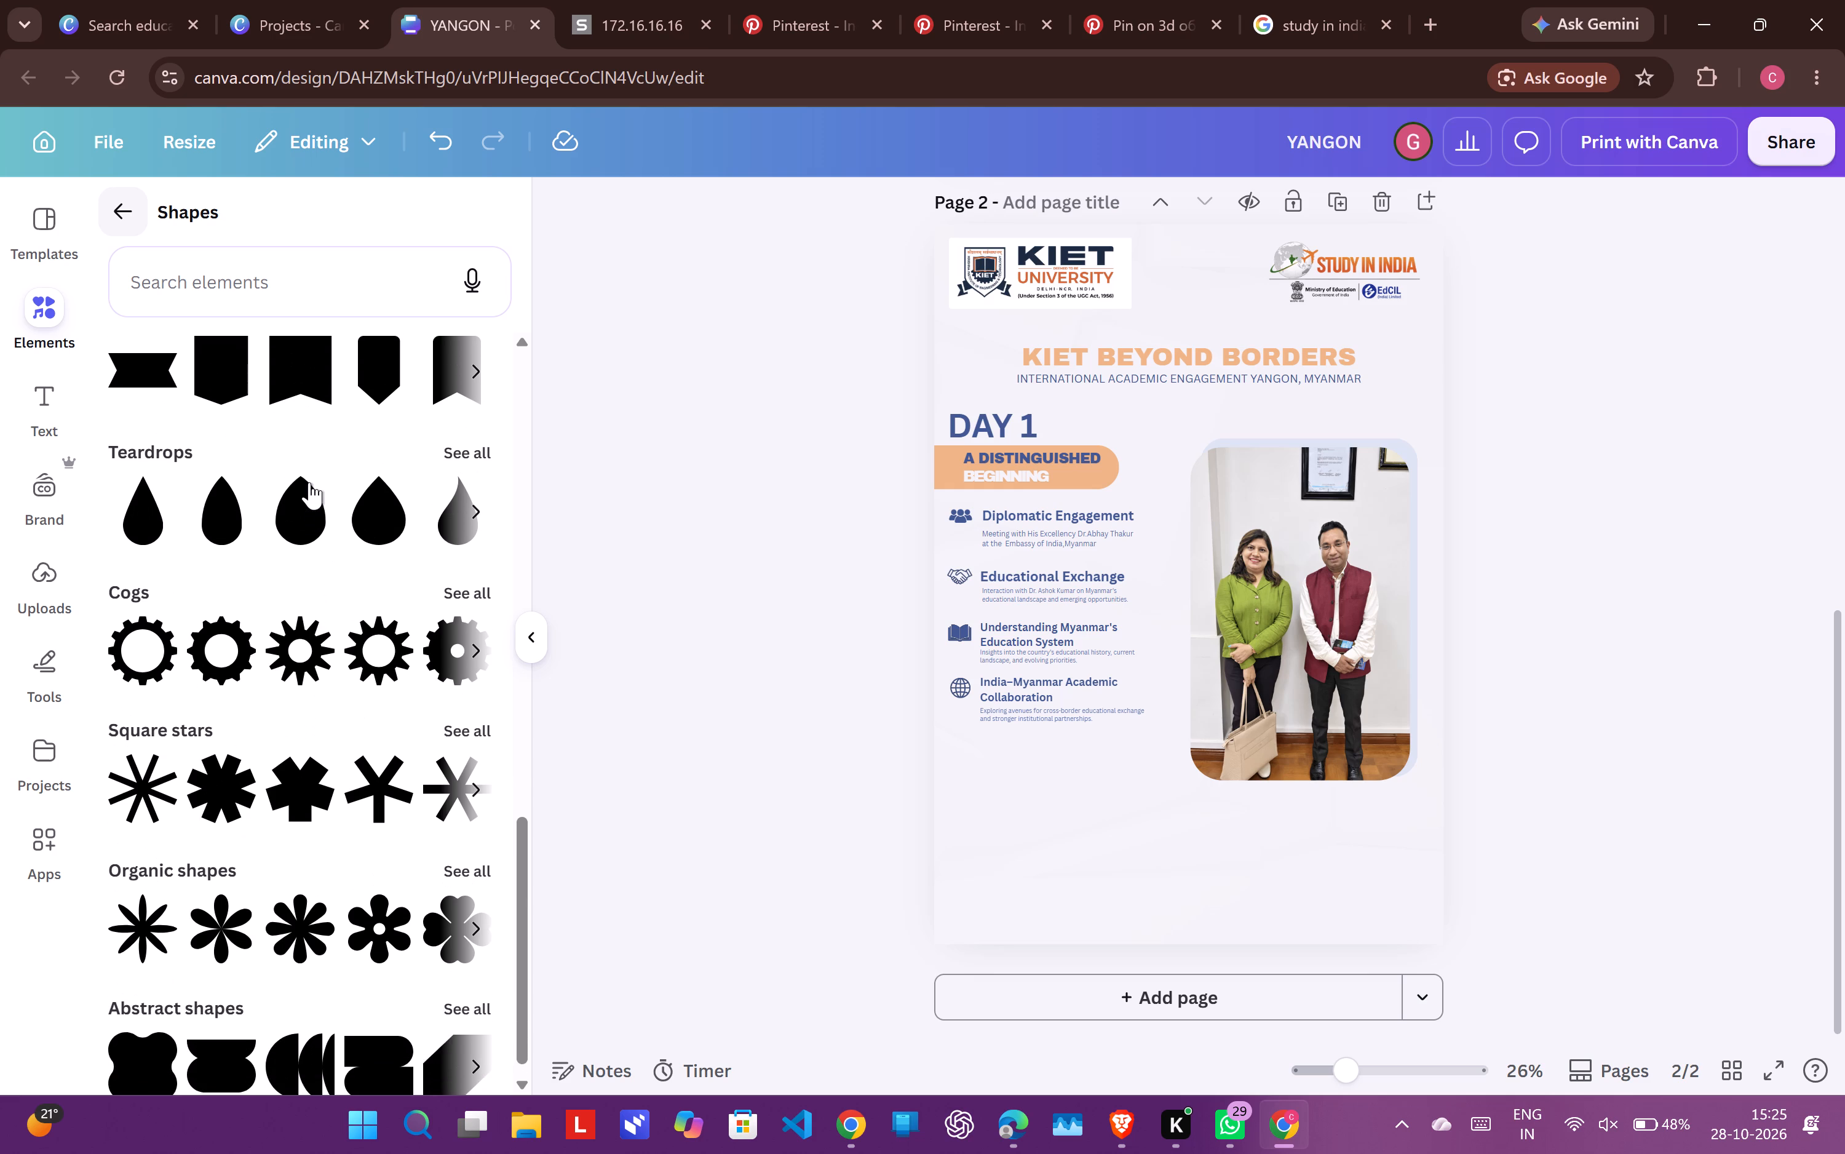
{"action": "scroll", "coordinate": [309, 482], "scroll_direction": "down", "scroll_amount": 2}
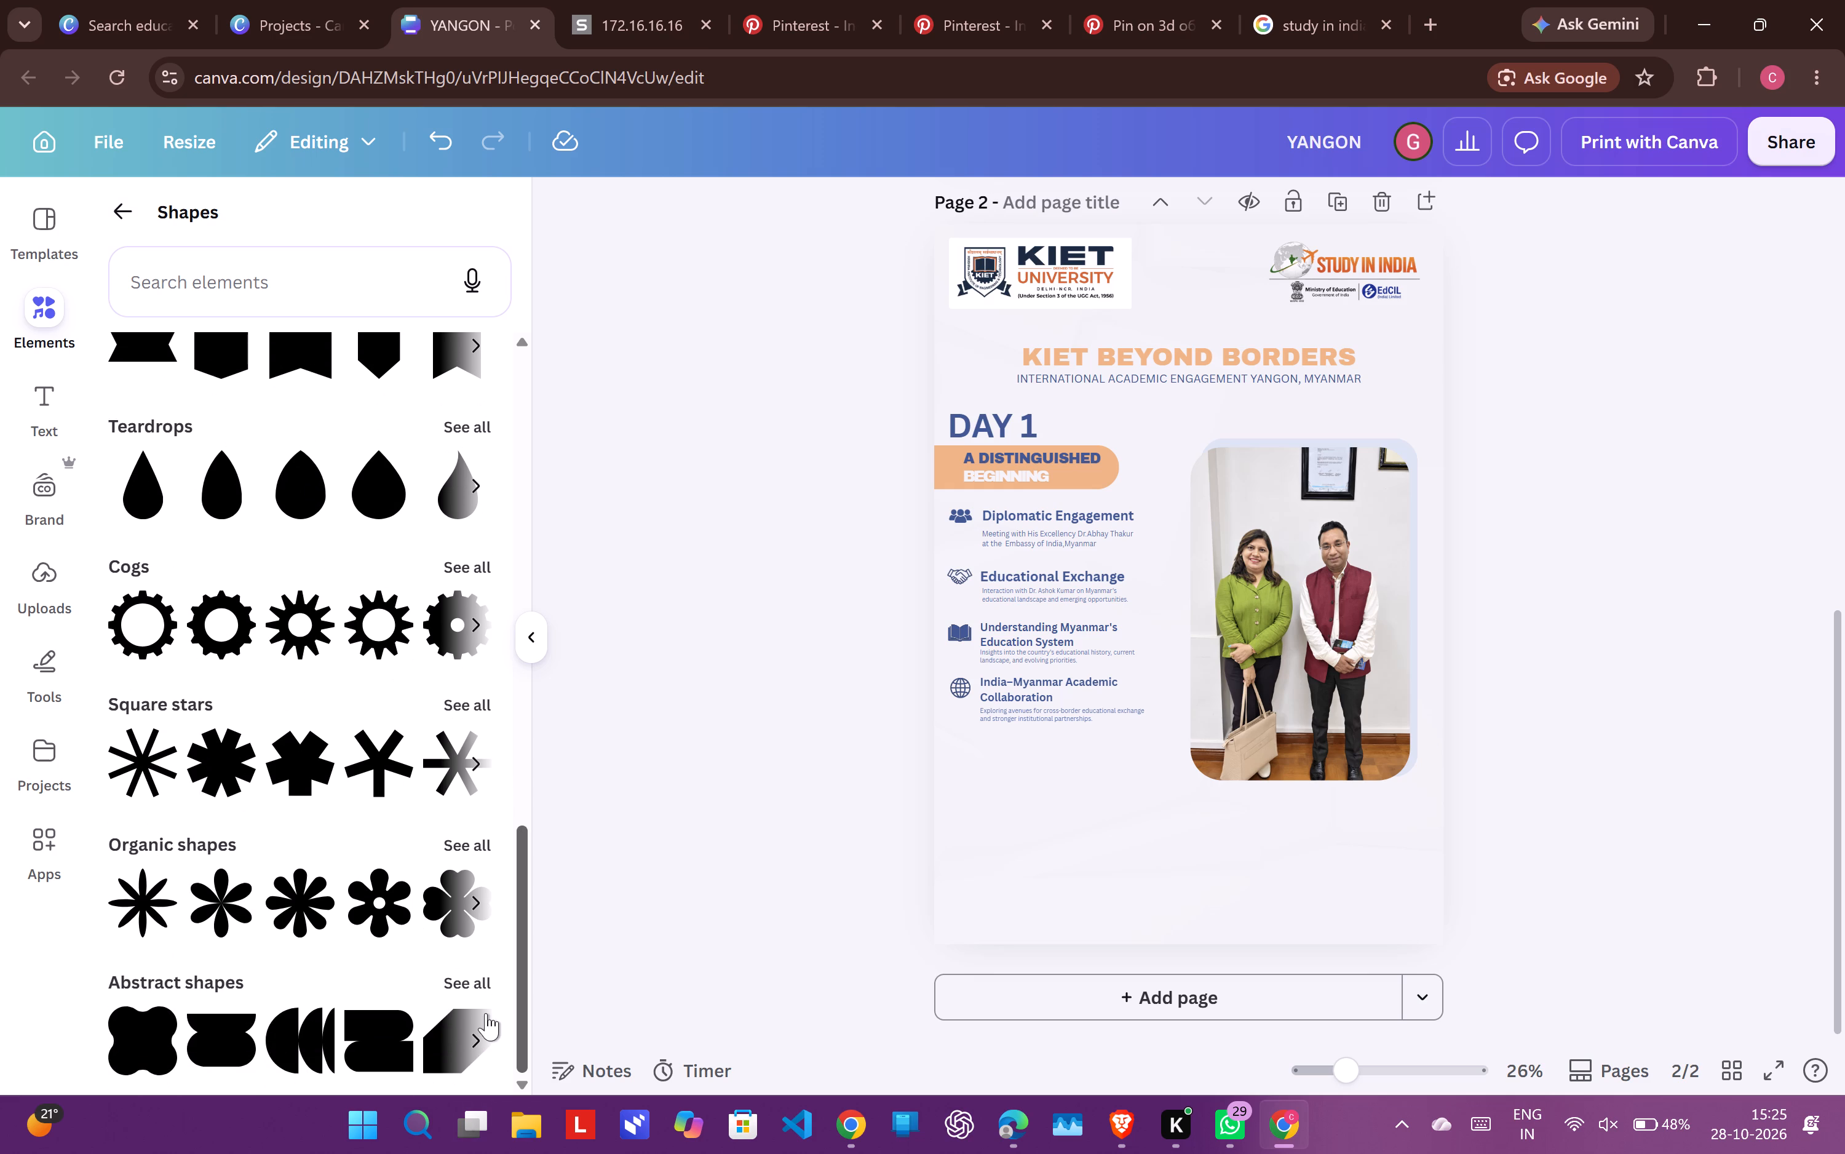
{"action": "left_click", "coordinate": [474, 981]}
{"action": "scroll", "coordinate": [474, 981], "scroll_direction": "down", "scroll_amount": 2}
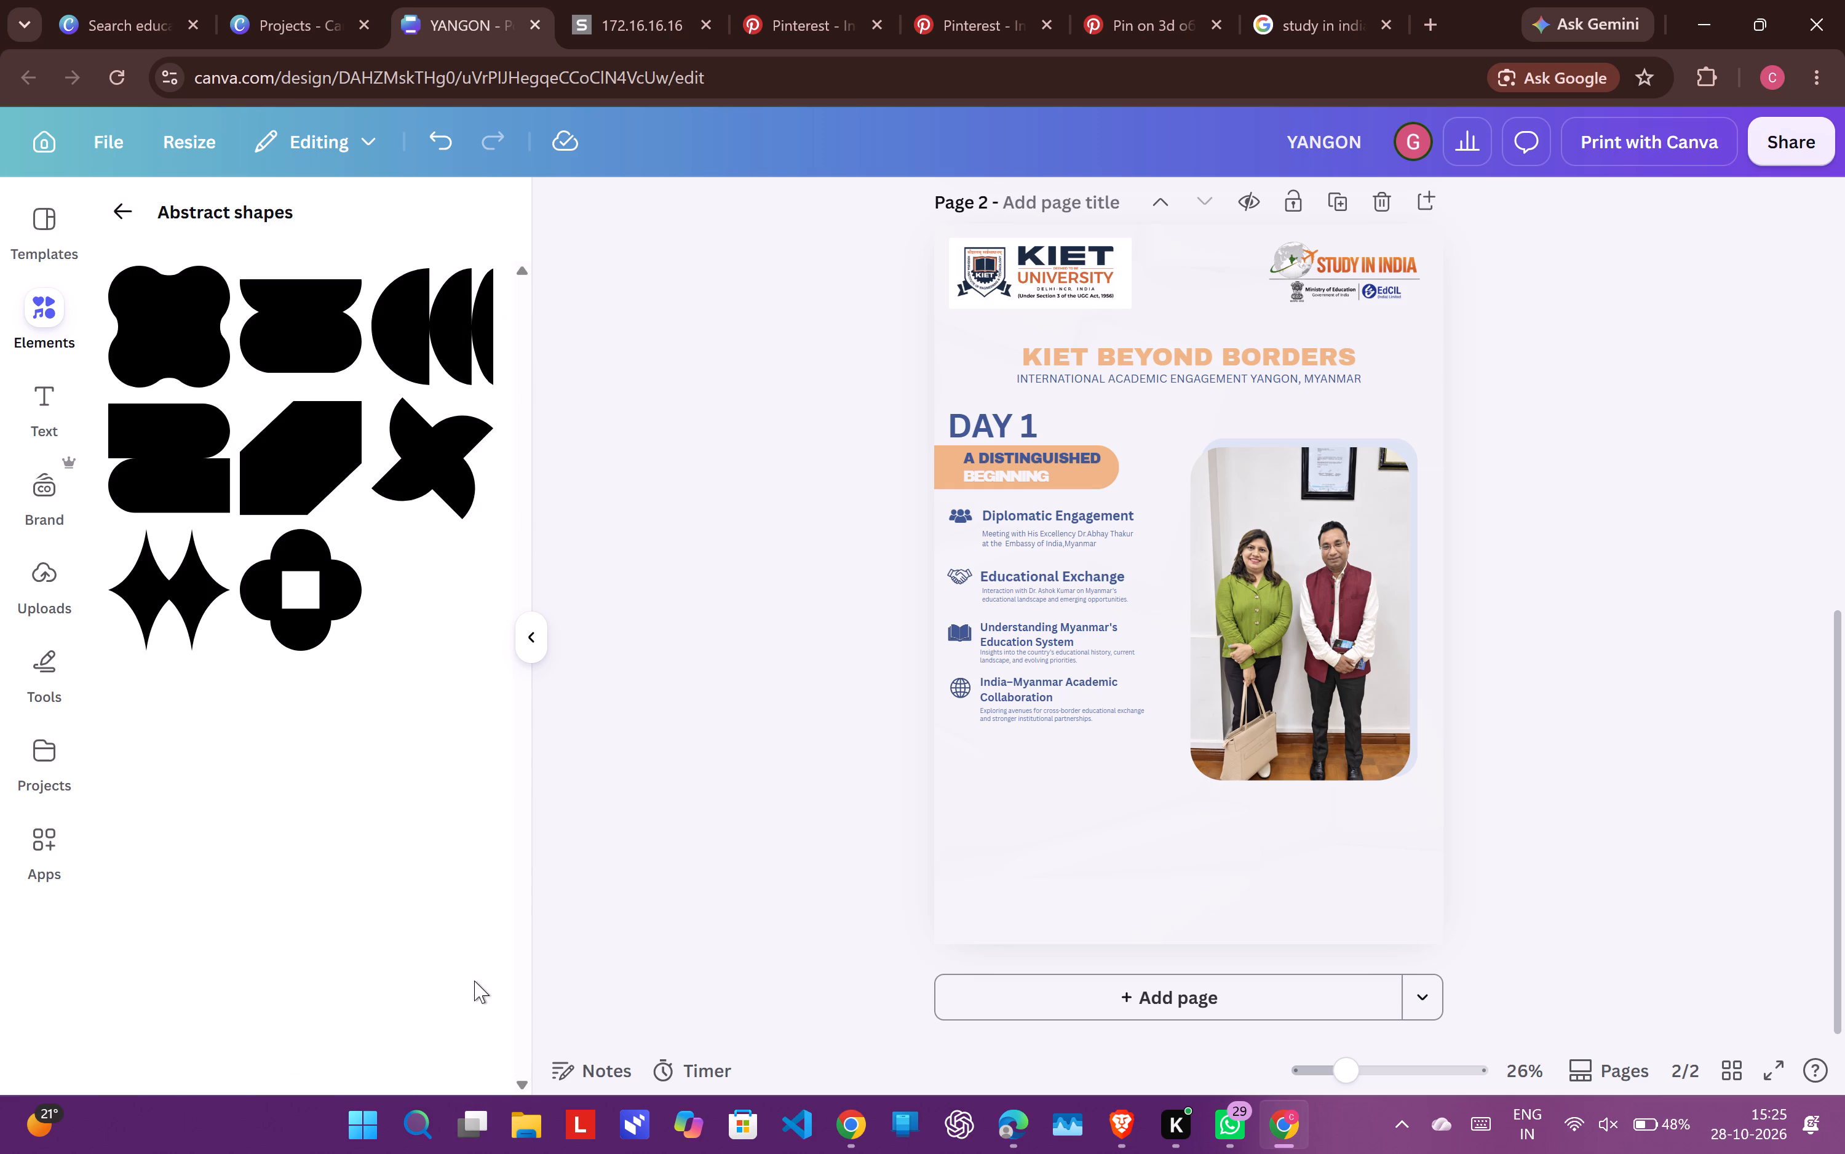
{"action": "scroll", "coordinate": [474, 981], "scroll_direction": "down", "scroll_amount": 1}
Recolour the pale rounded shape behind the page 2 photo with the medium blue from the Brand Kit palette.
{"action": "left_click", "coordinate": [129, 202]}
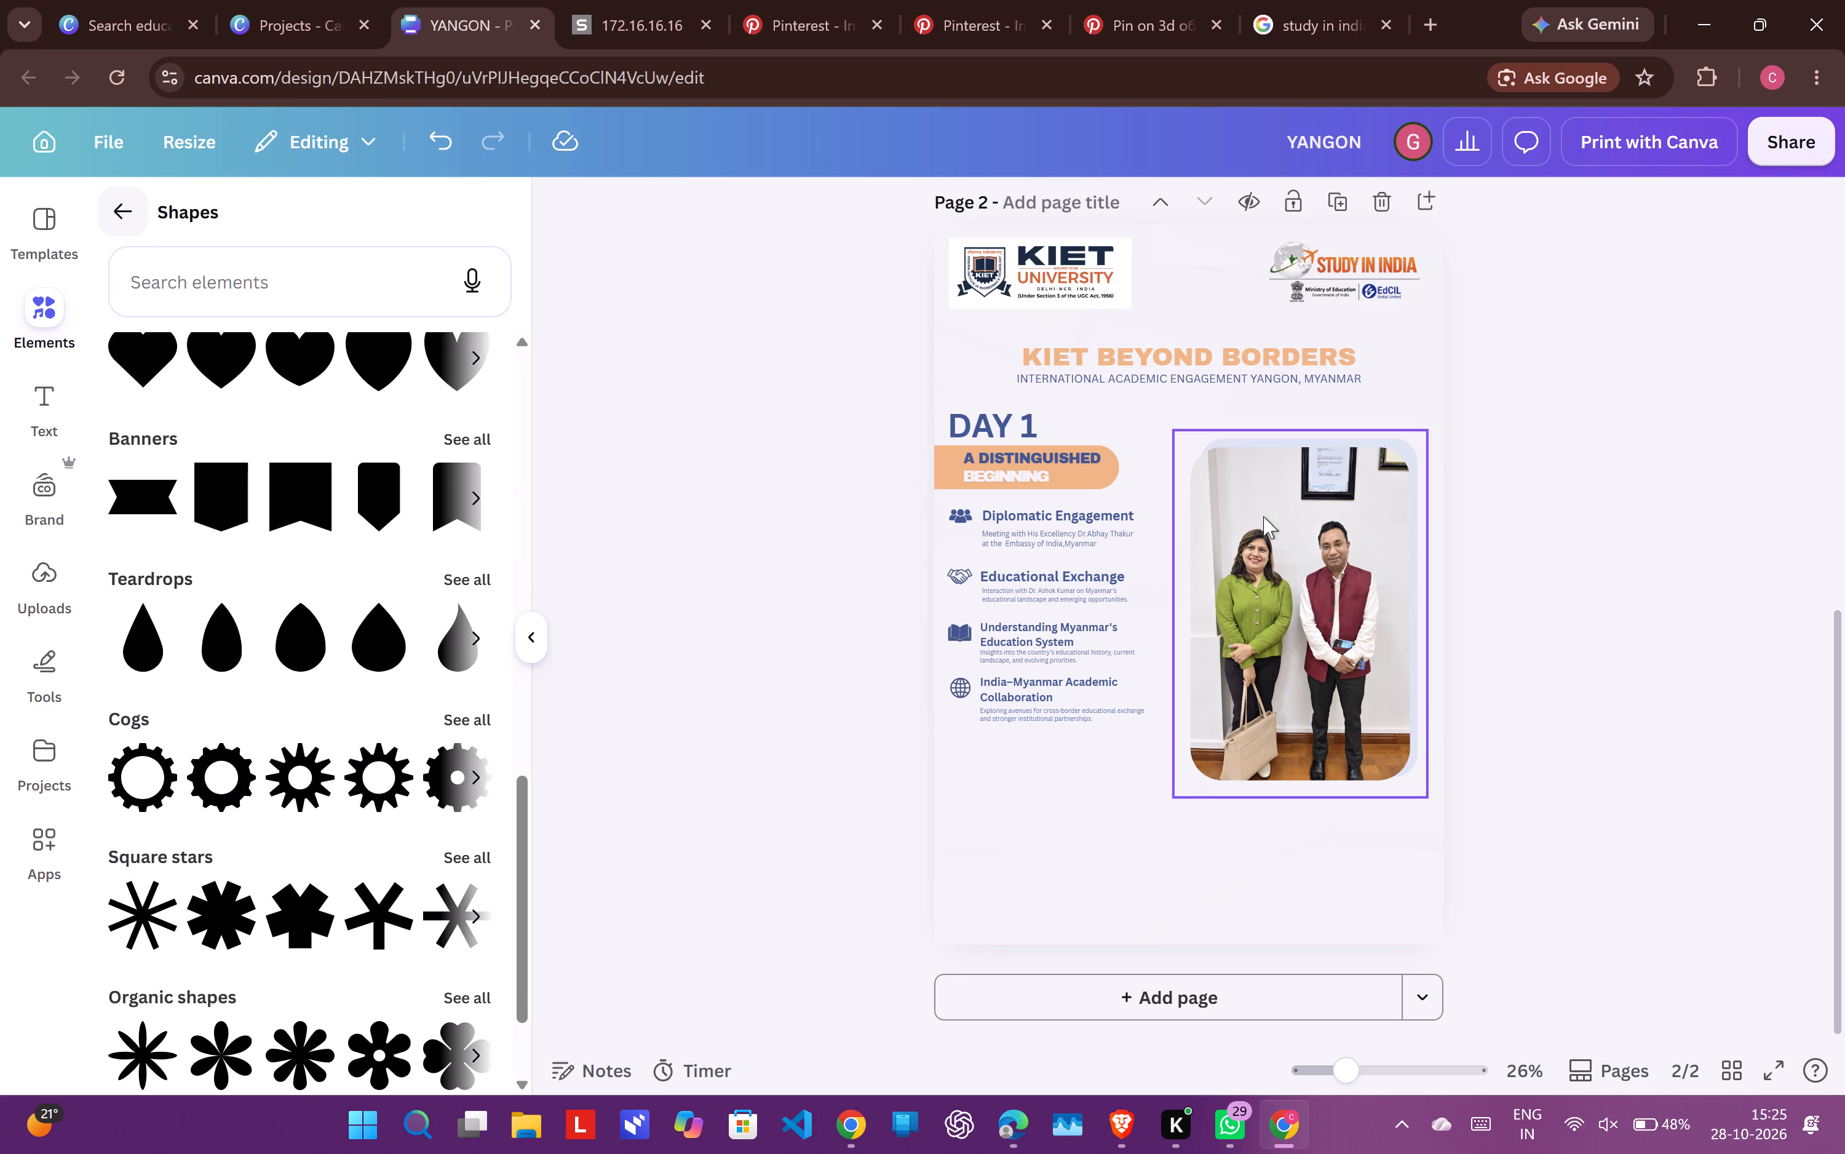
{"action": "left_click", "coordinate": [1405, 451]}
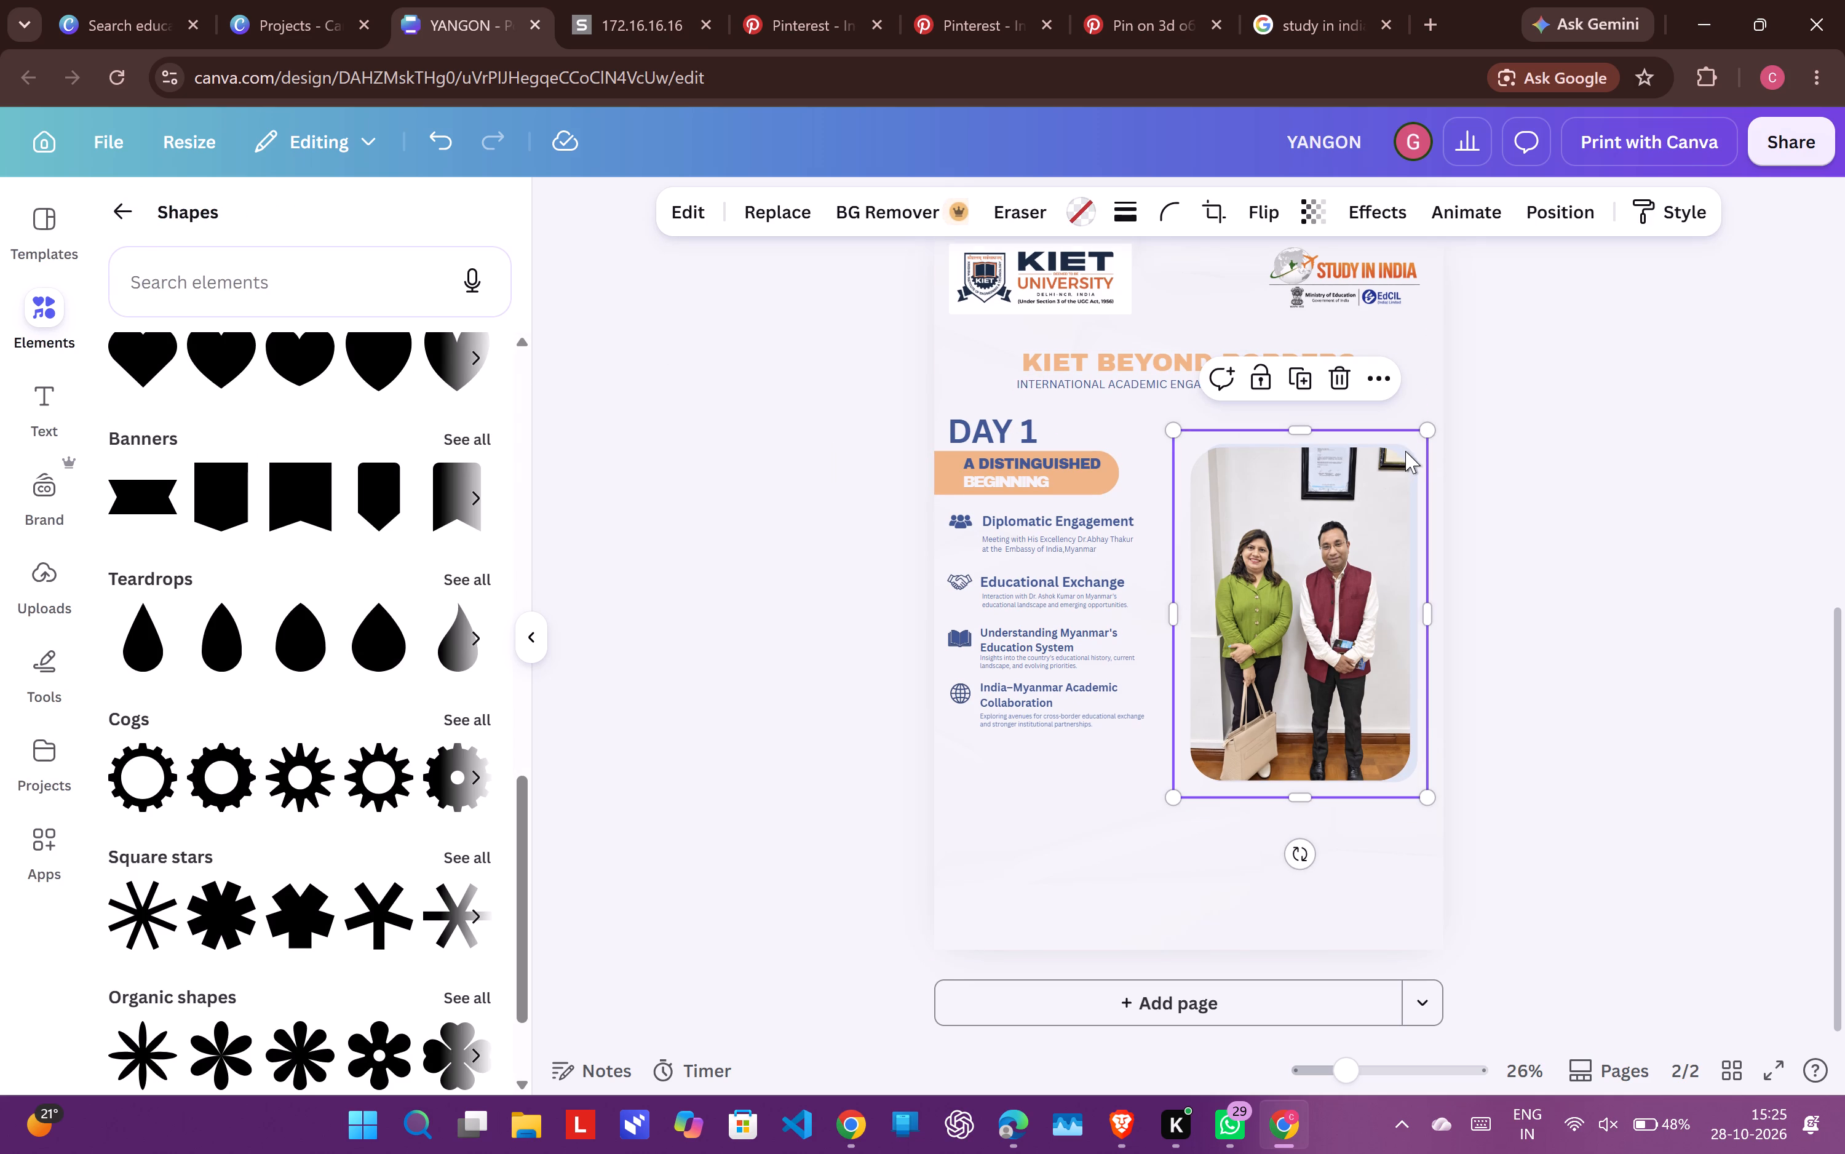
{"action": "left_click", "coordinate": [1405, 451]}
{"action": "left_click", "coordinate": [1343, 535]}
{"action": "left_click", "coordinate": [1542, 211]}
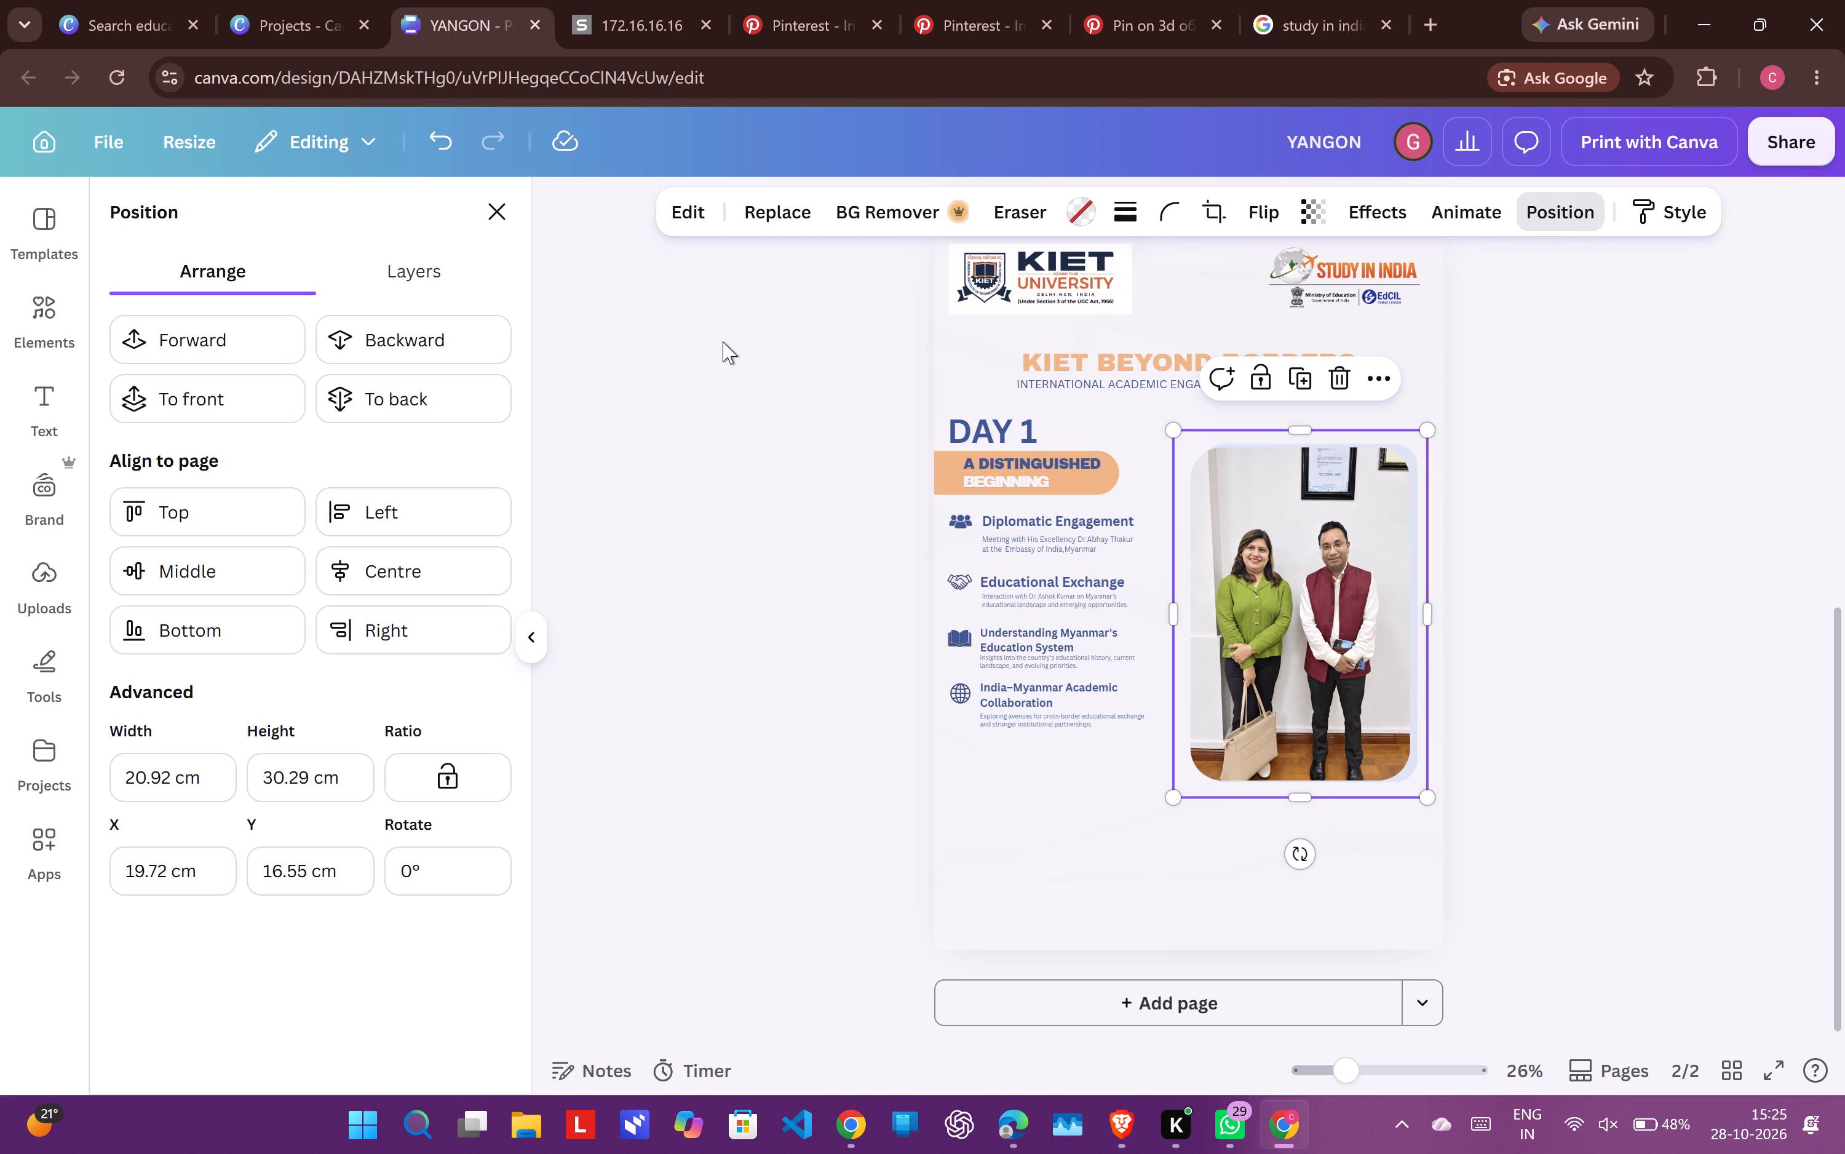
{"action": "left_click", "coordinate": [435, 260]}
{"action": "scroll", "coordinate": [418, 752], "scroll_direction": "down", "scroll_amount": 2}
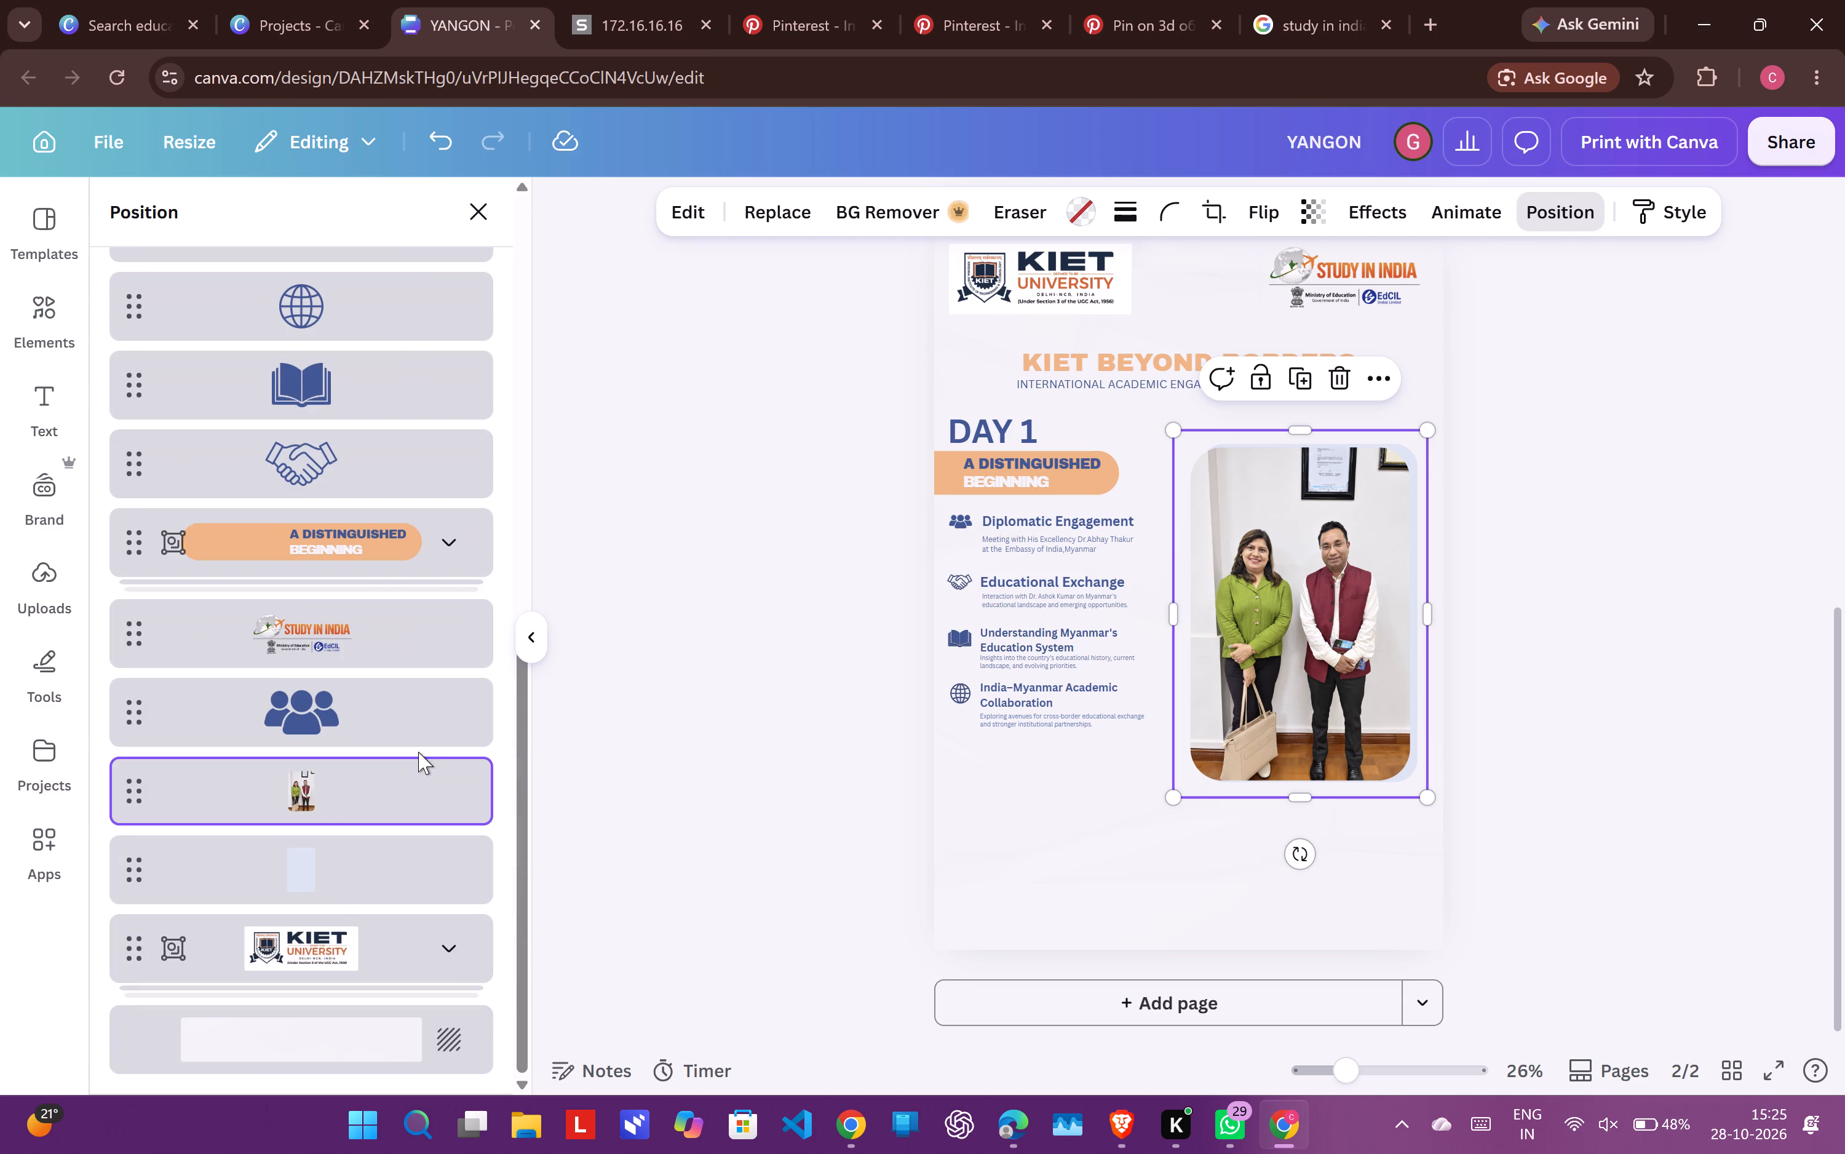
{"action": "left_click", "coordinate": [351, 876]}
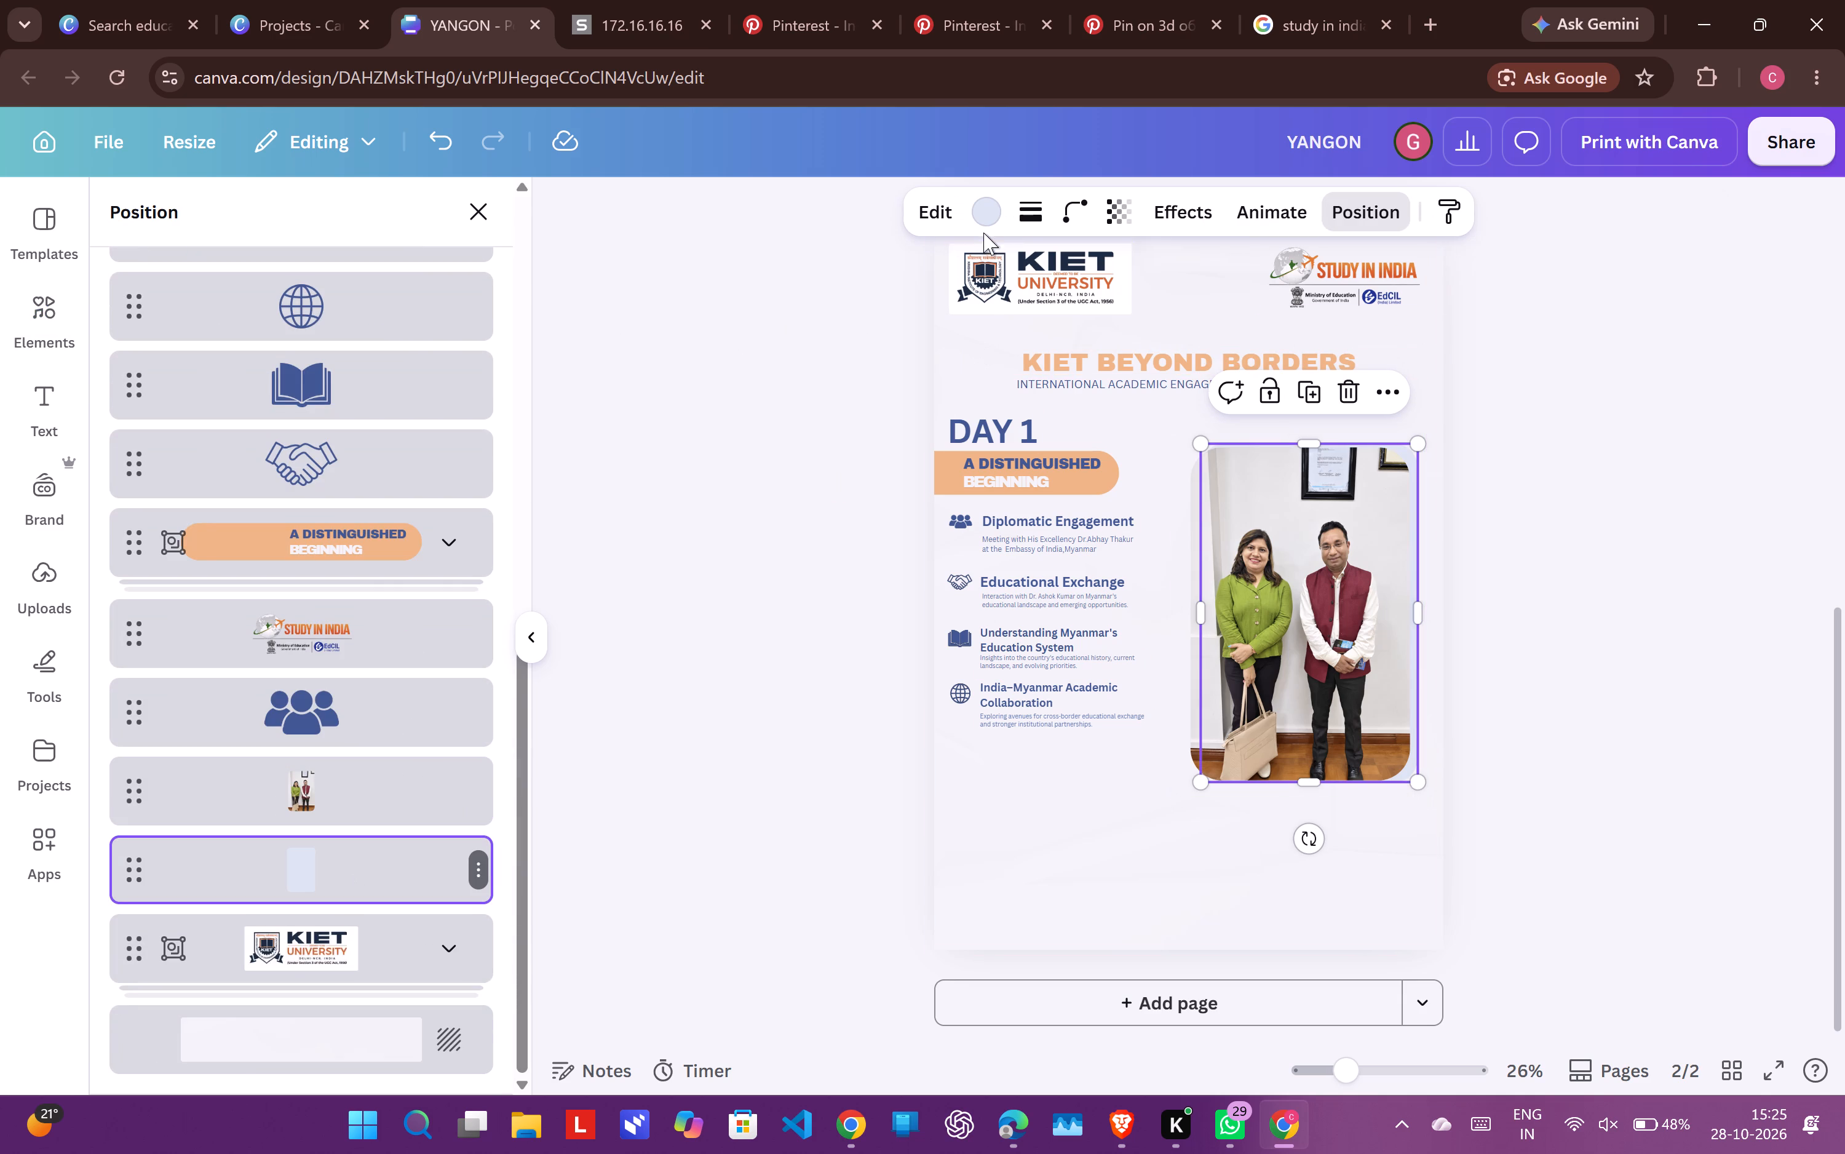
{"action": "left_click", "coordinate": [986, 212]}
{"action": "left_click", "coordinate": [239, 649]}
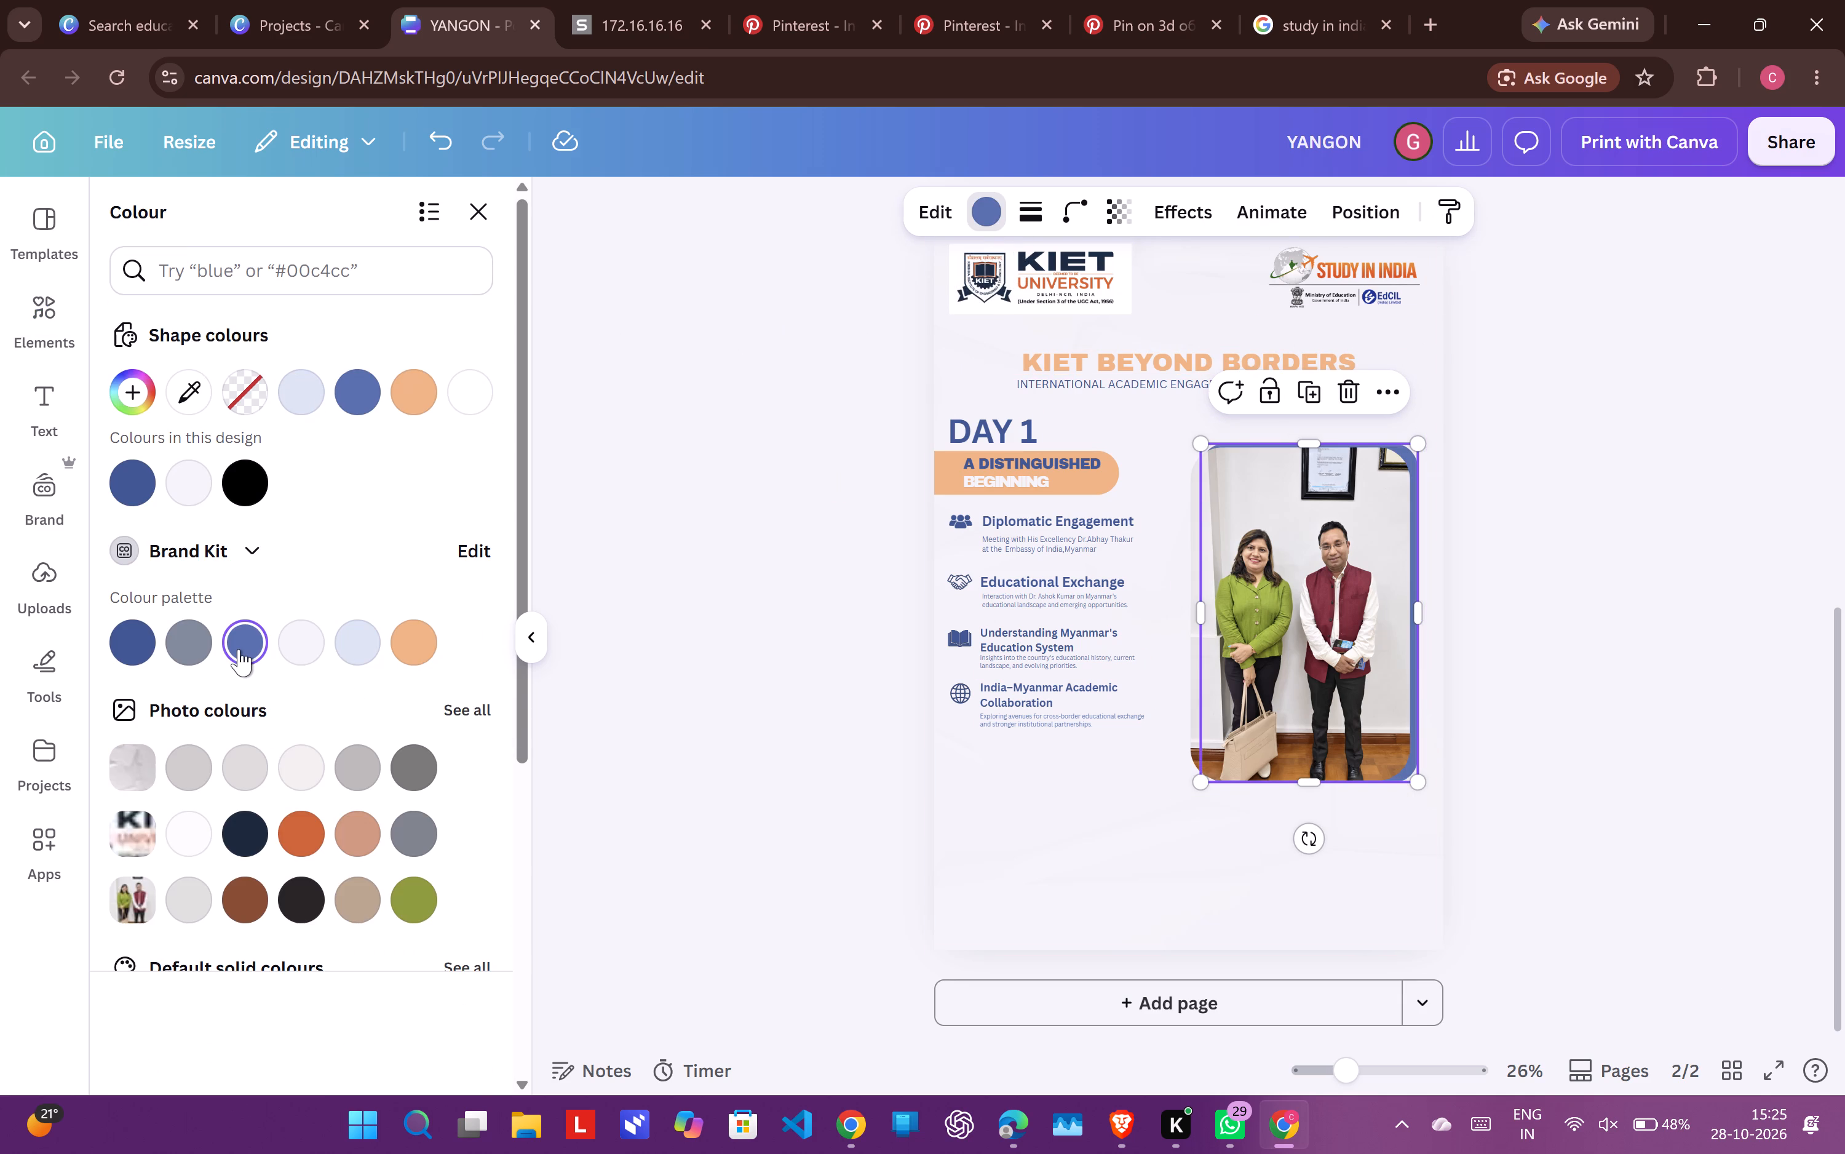
{"action": "left_click", "coordinate": [596, 708]}
{"action": "left_click", "coordinate": [596, 708]}
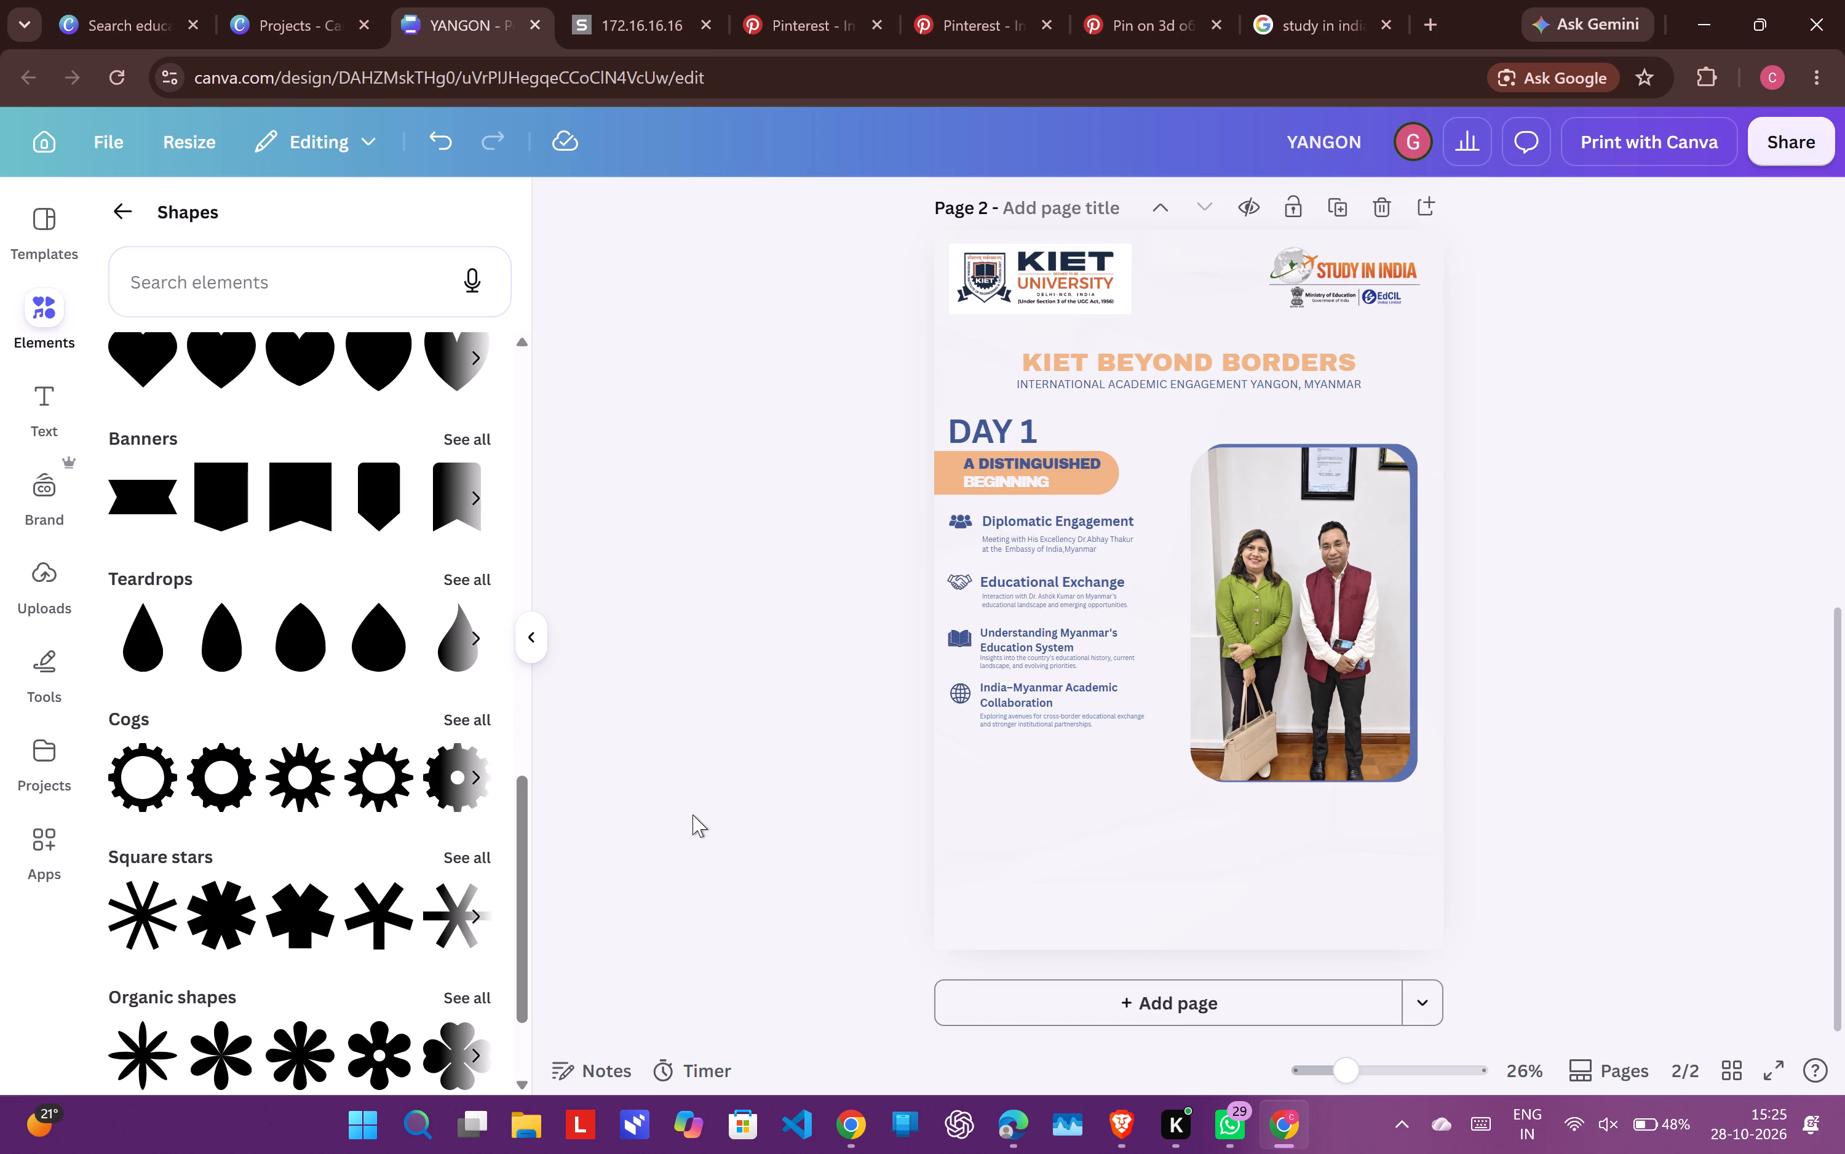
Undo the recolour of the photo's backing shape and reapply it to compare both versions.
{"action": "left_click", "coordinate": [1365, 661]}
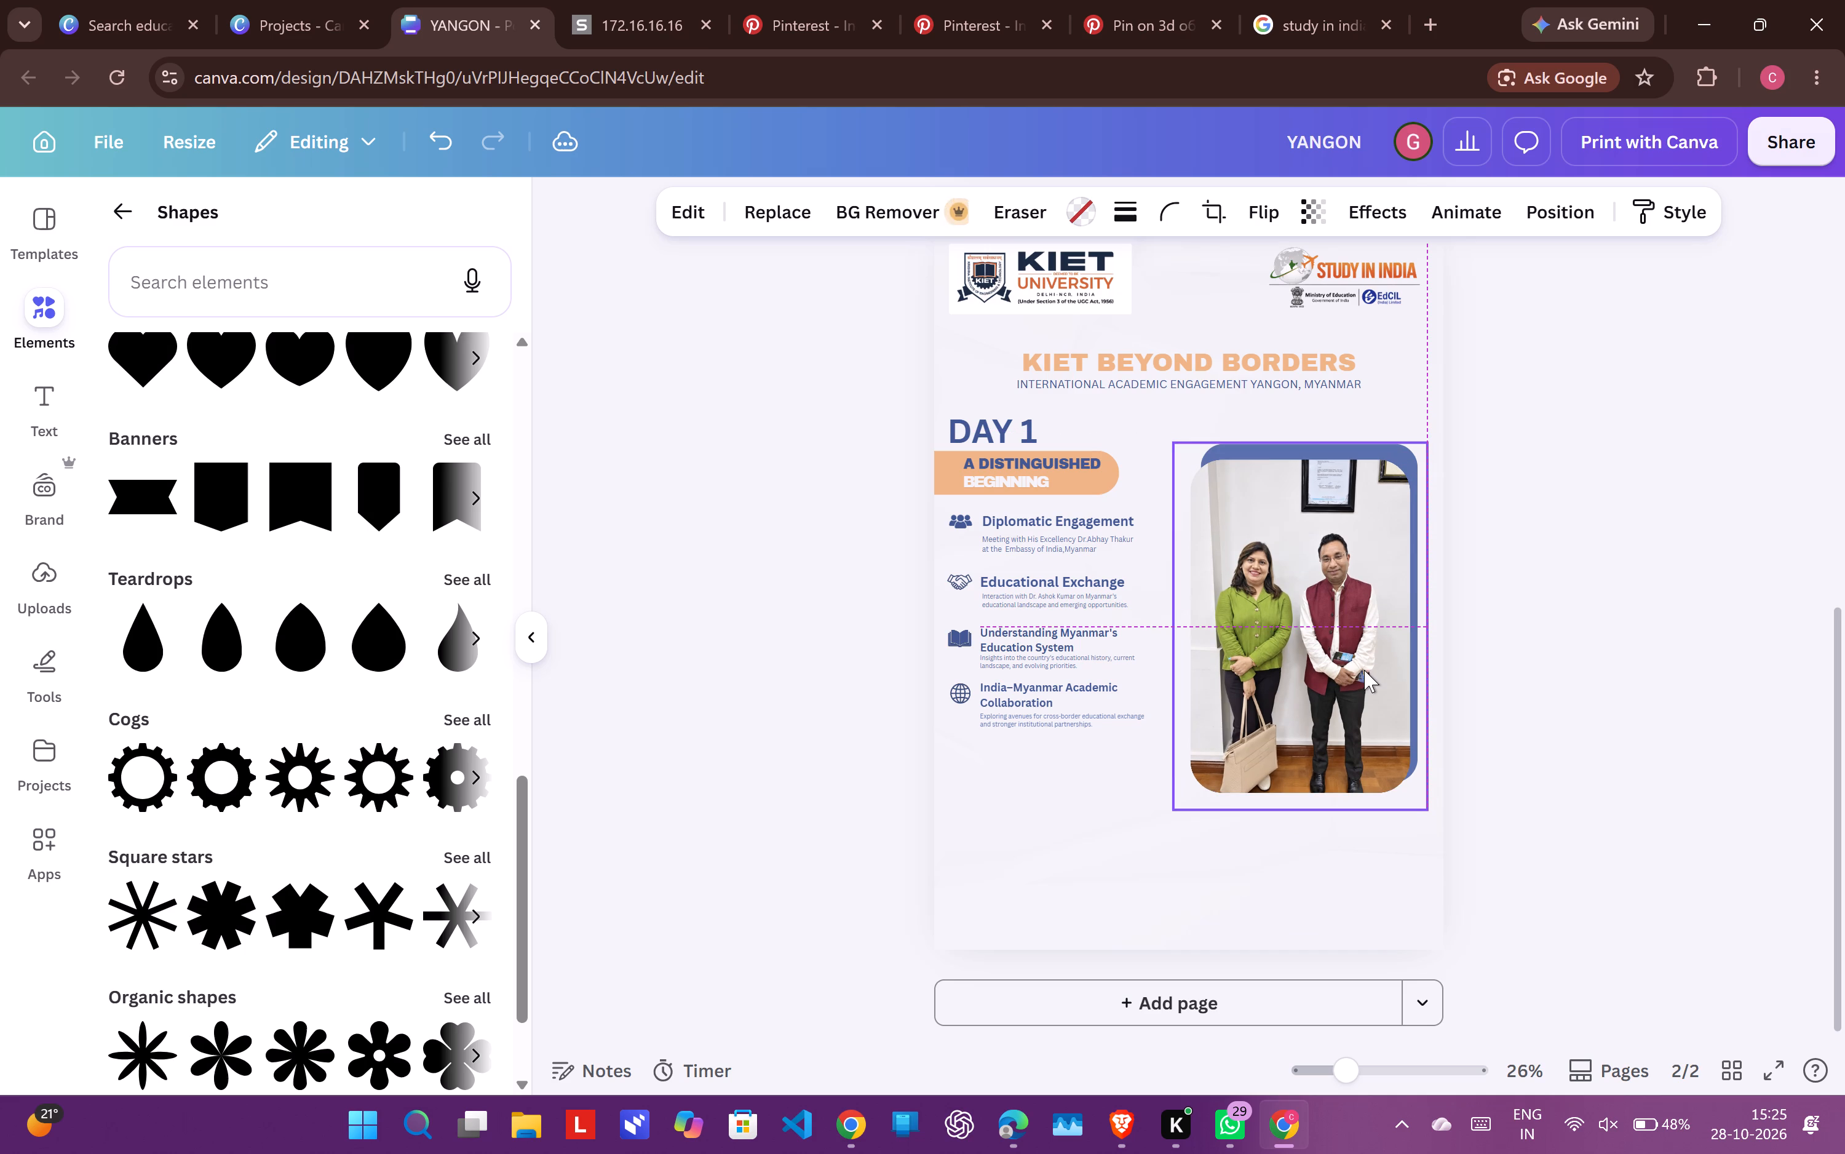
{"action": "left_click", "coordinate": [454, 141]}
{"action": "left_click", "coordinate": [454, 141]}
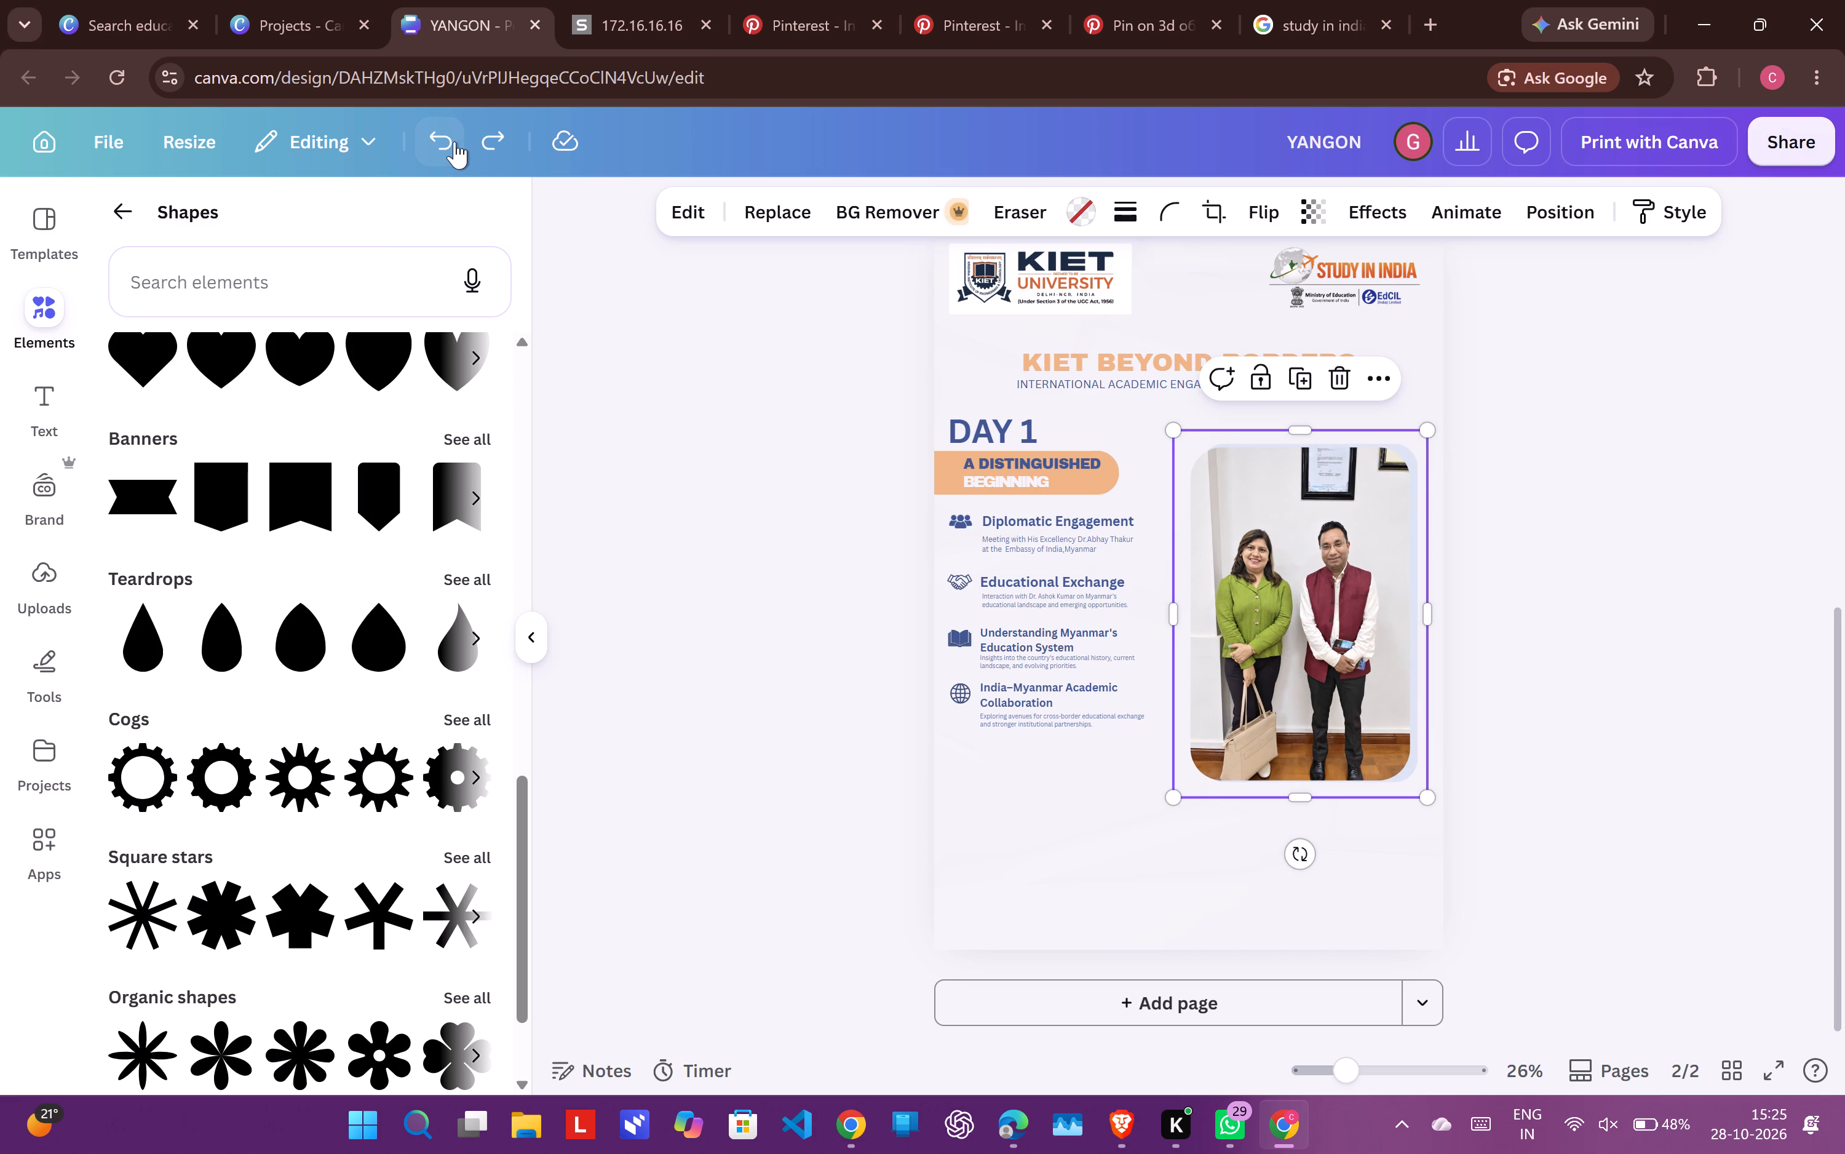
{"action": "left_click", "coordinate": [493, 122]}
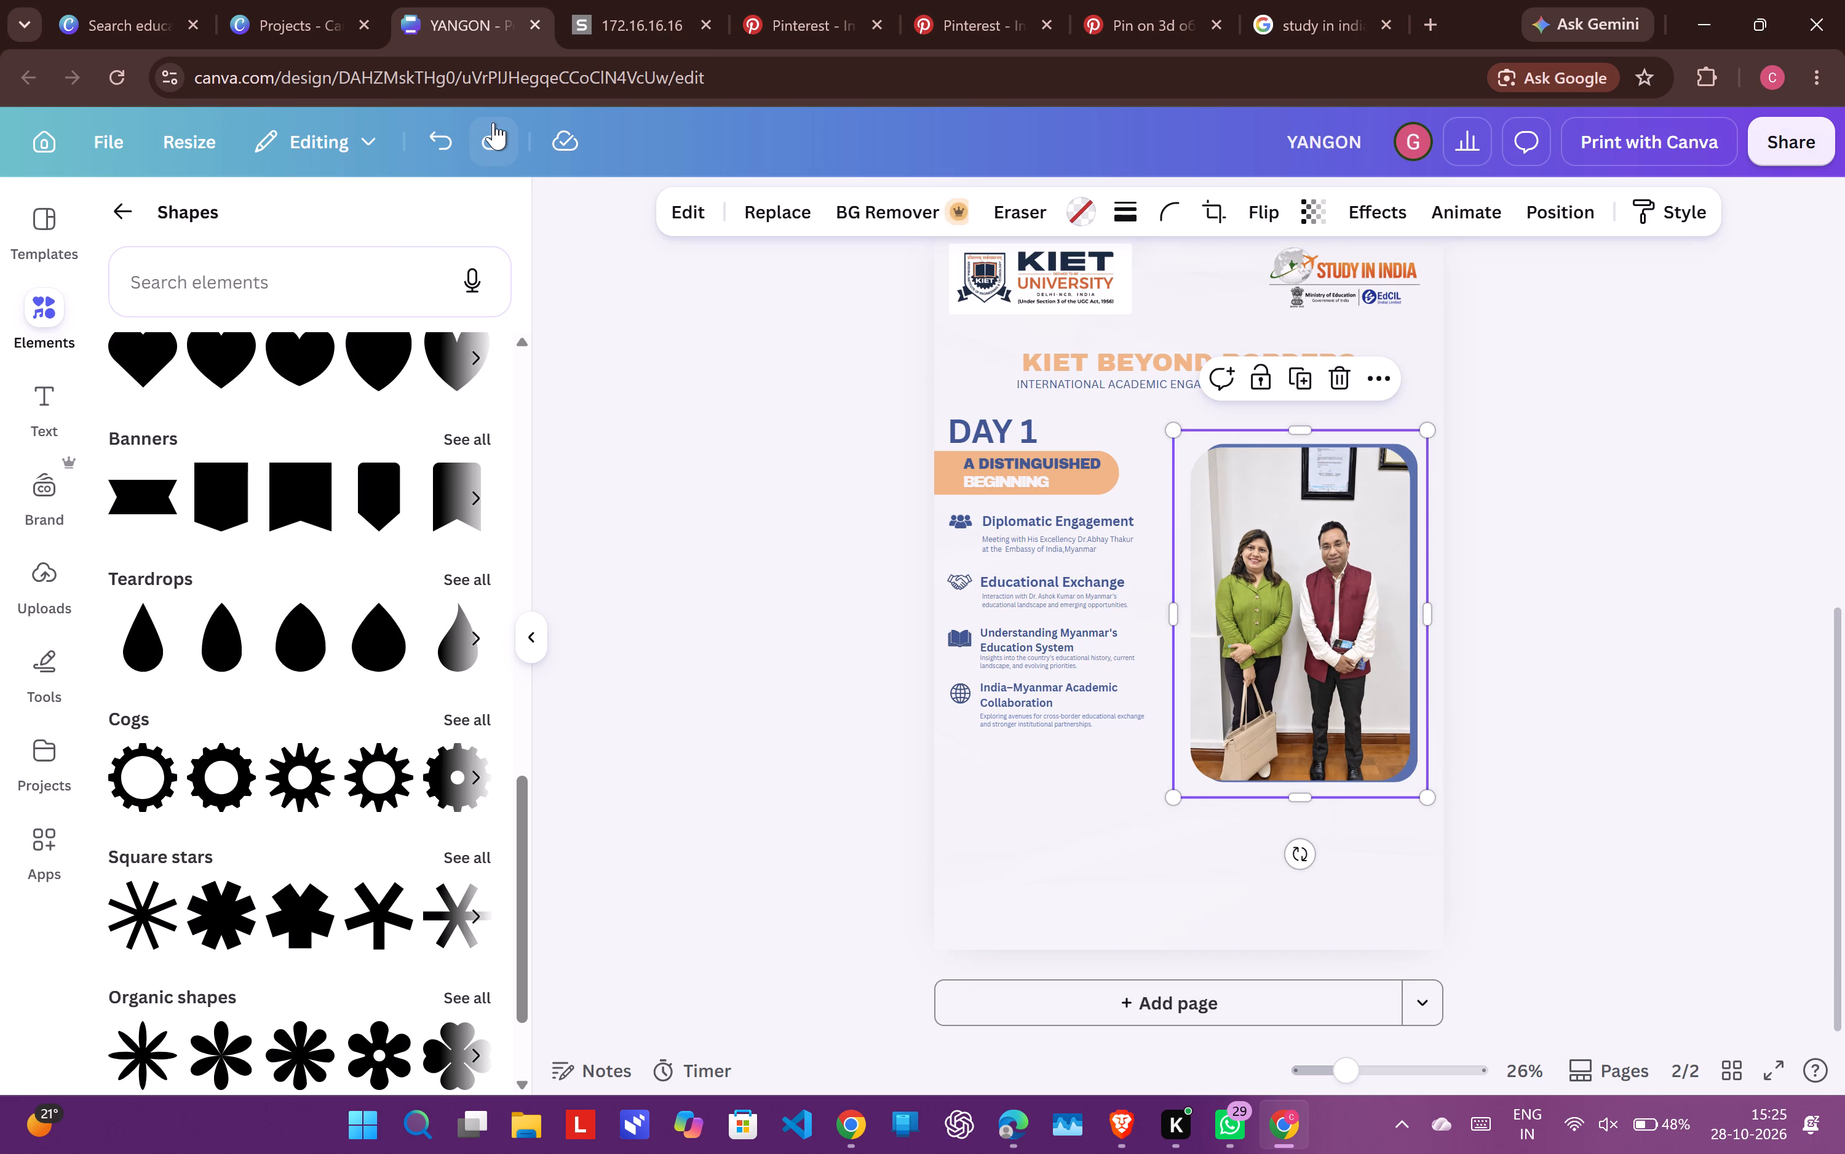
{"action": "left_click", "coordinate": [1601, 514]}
Group the photo with its blue backing shape and move the group slightly up the page.
{"action": "left_click_drag", "start_coordinate": [1307, 814], "coordinate": [1313, 781]}
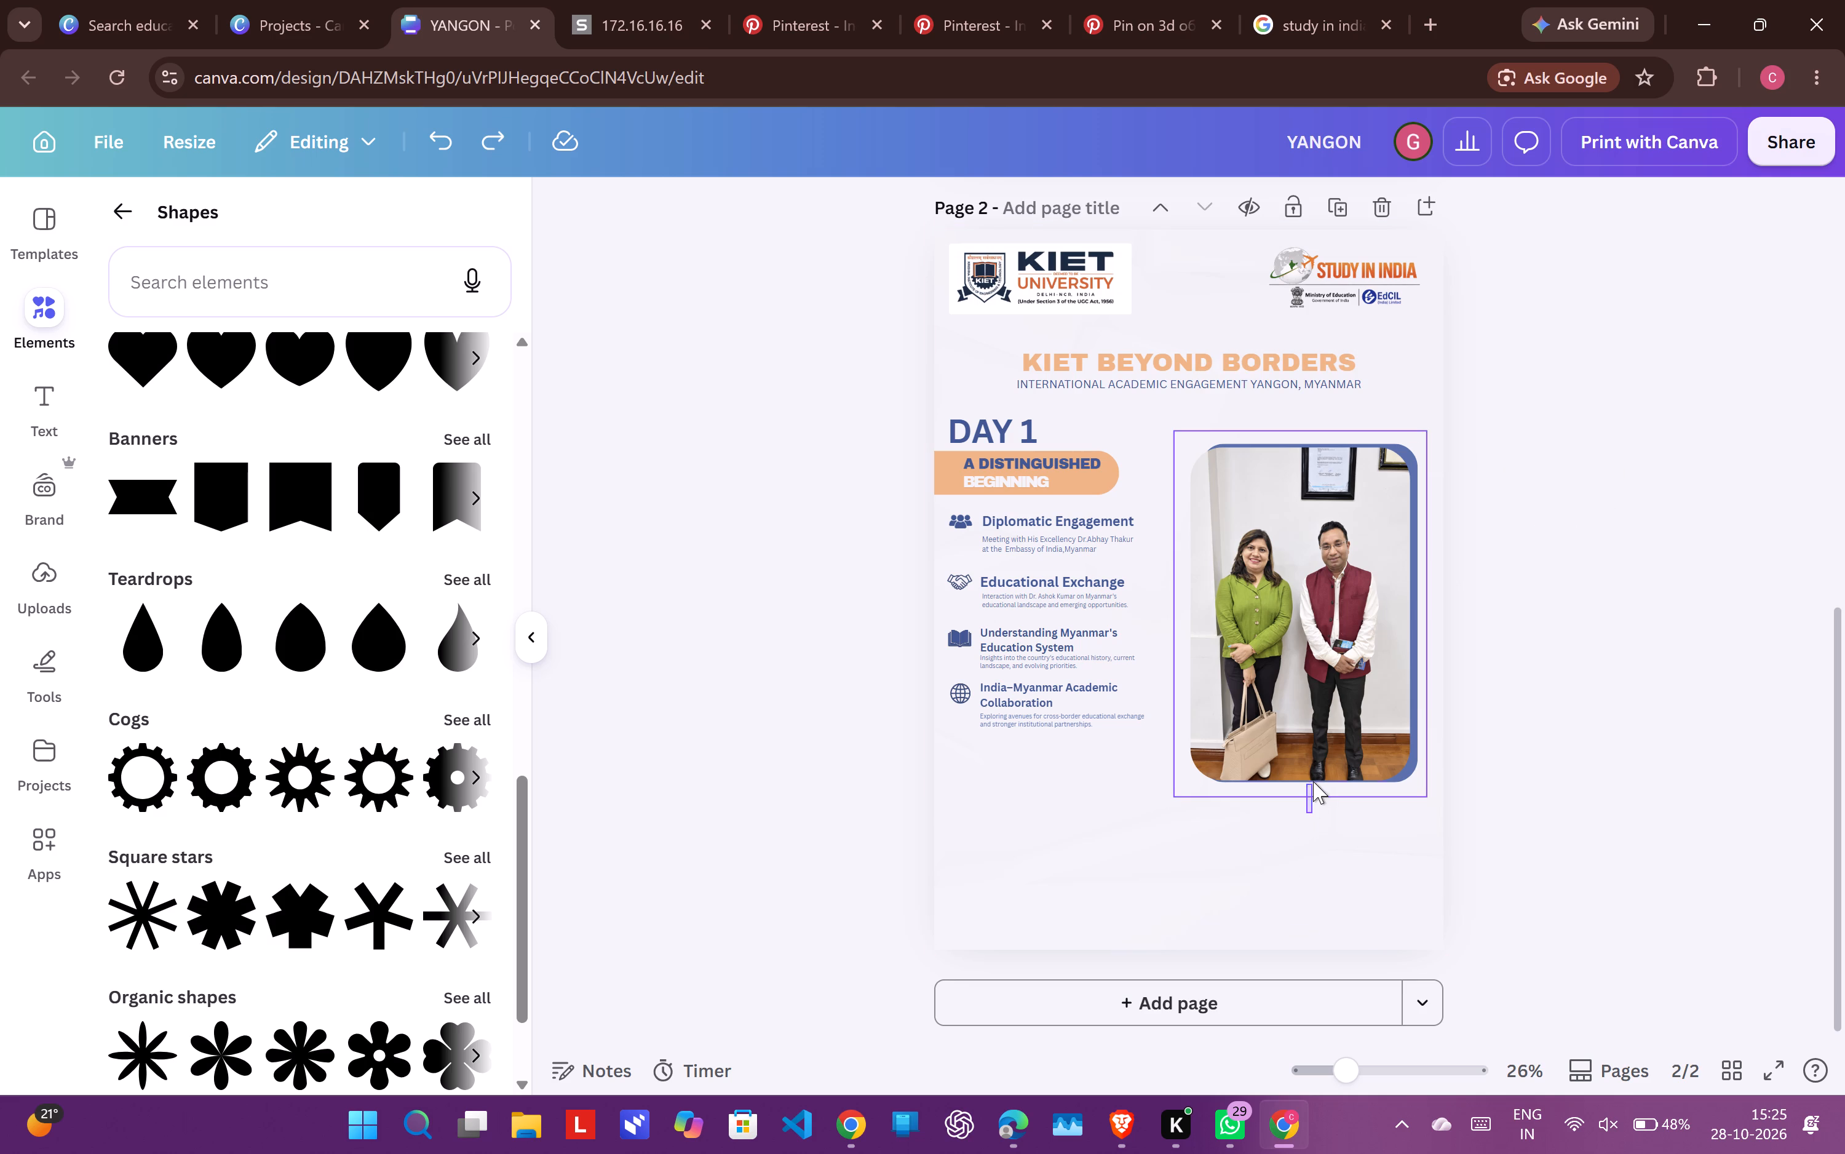
{"action": "left_click_drag", "start_coordinate": [1313, 781], "coordinate": [1314, 764]}
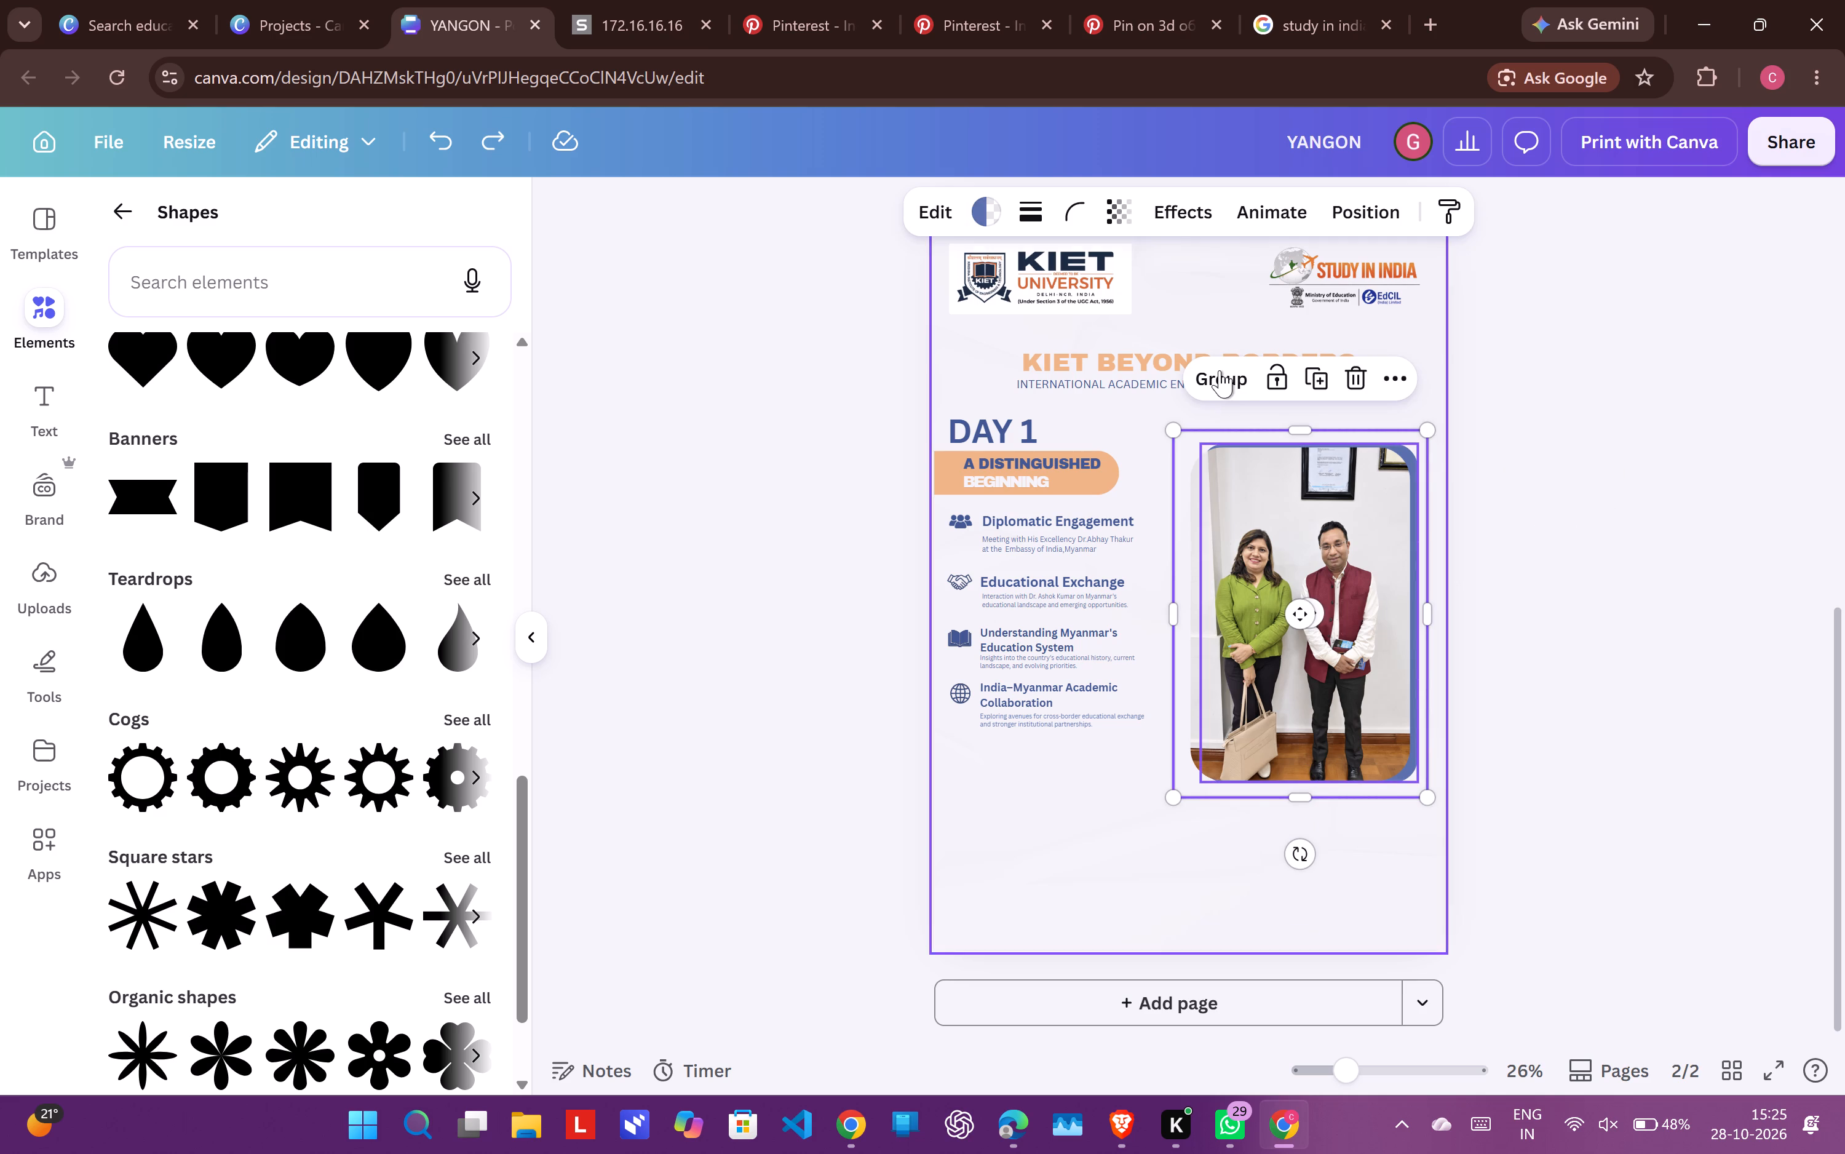
{"action": "left_click", "coordinate": [1220, 370]}
{"action": "left_click_drag", "start_coordinate": [1306, 552], "coordinate": [1307, 543]}
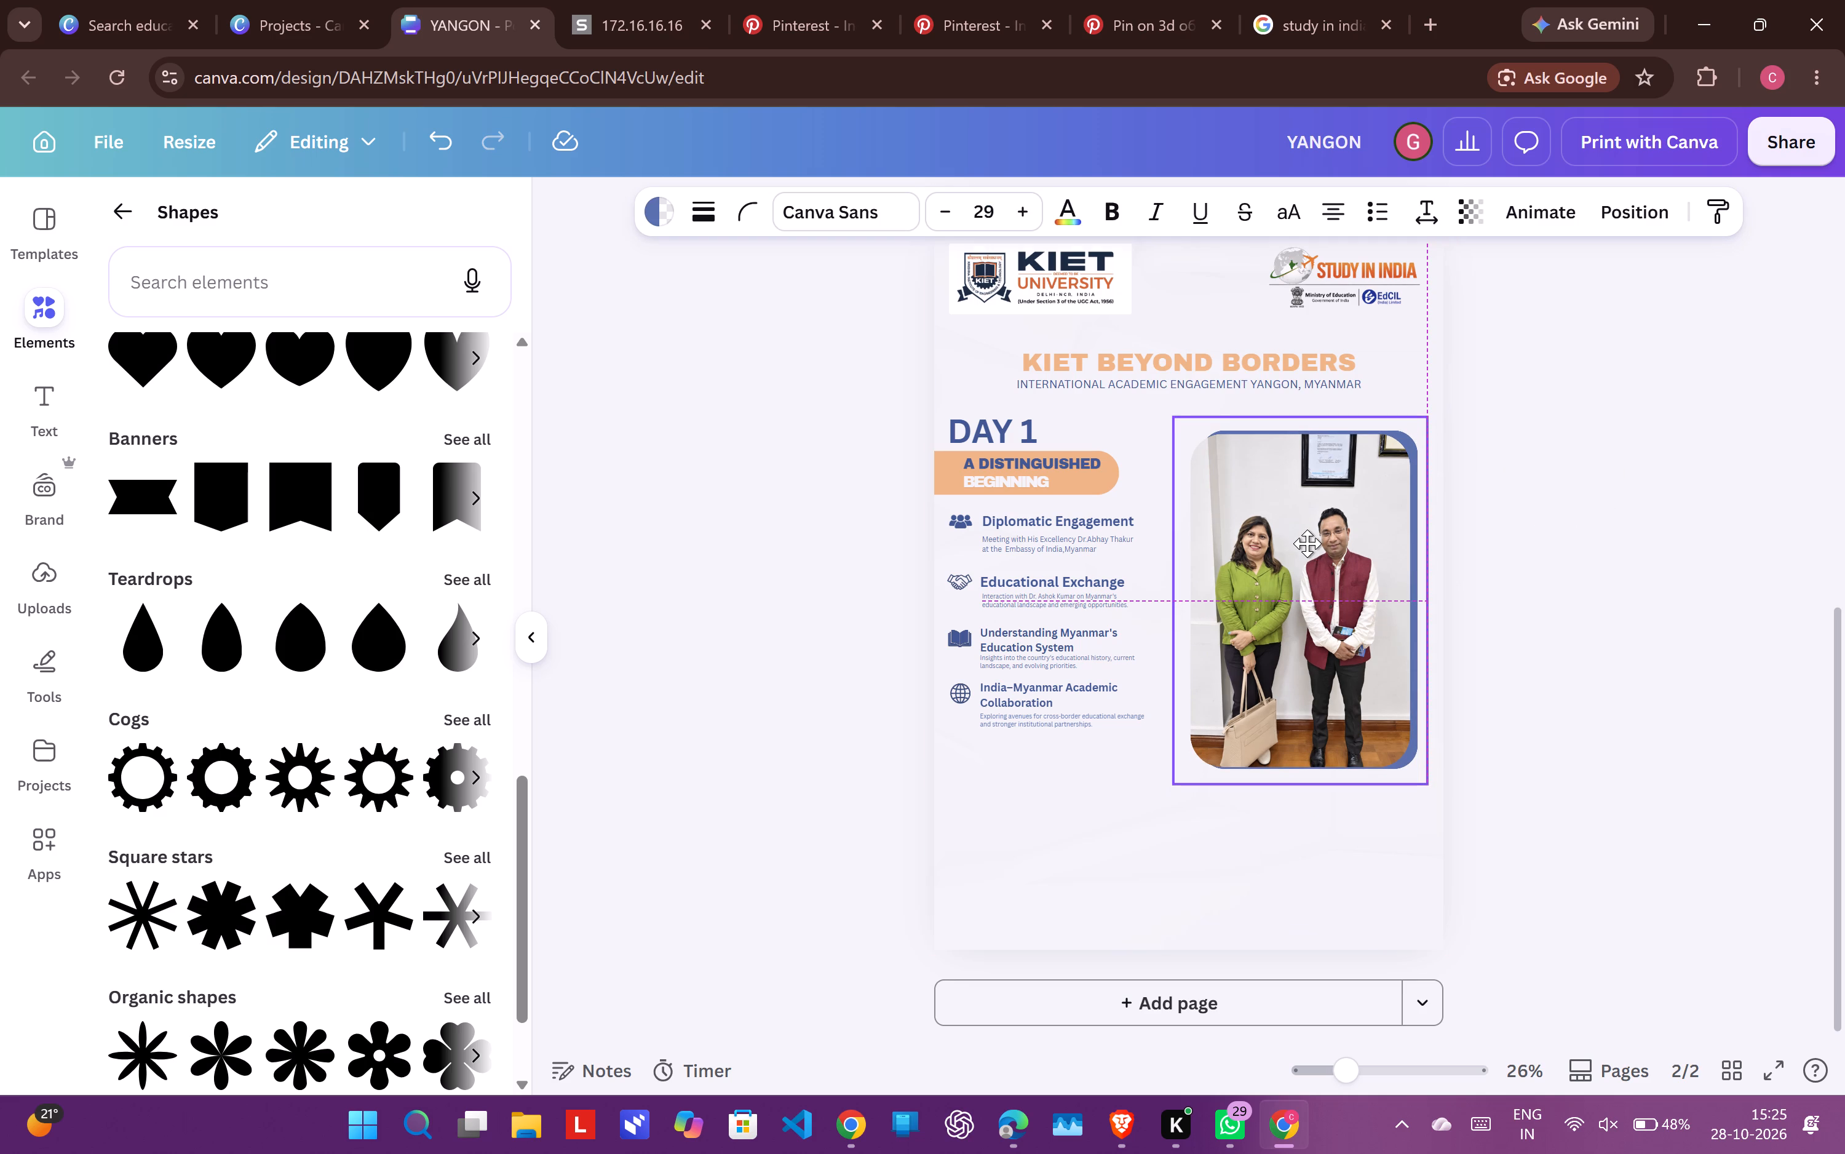
{"action": "left_click_drag", "start_coordinate": [1307, 543], "coordinate": [1306, 538]}
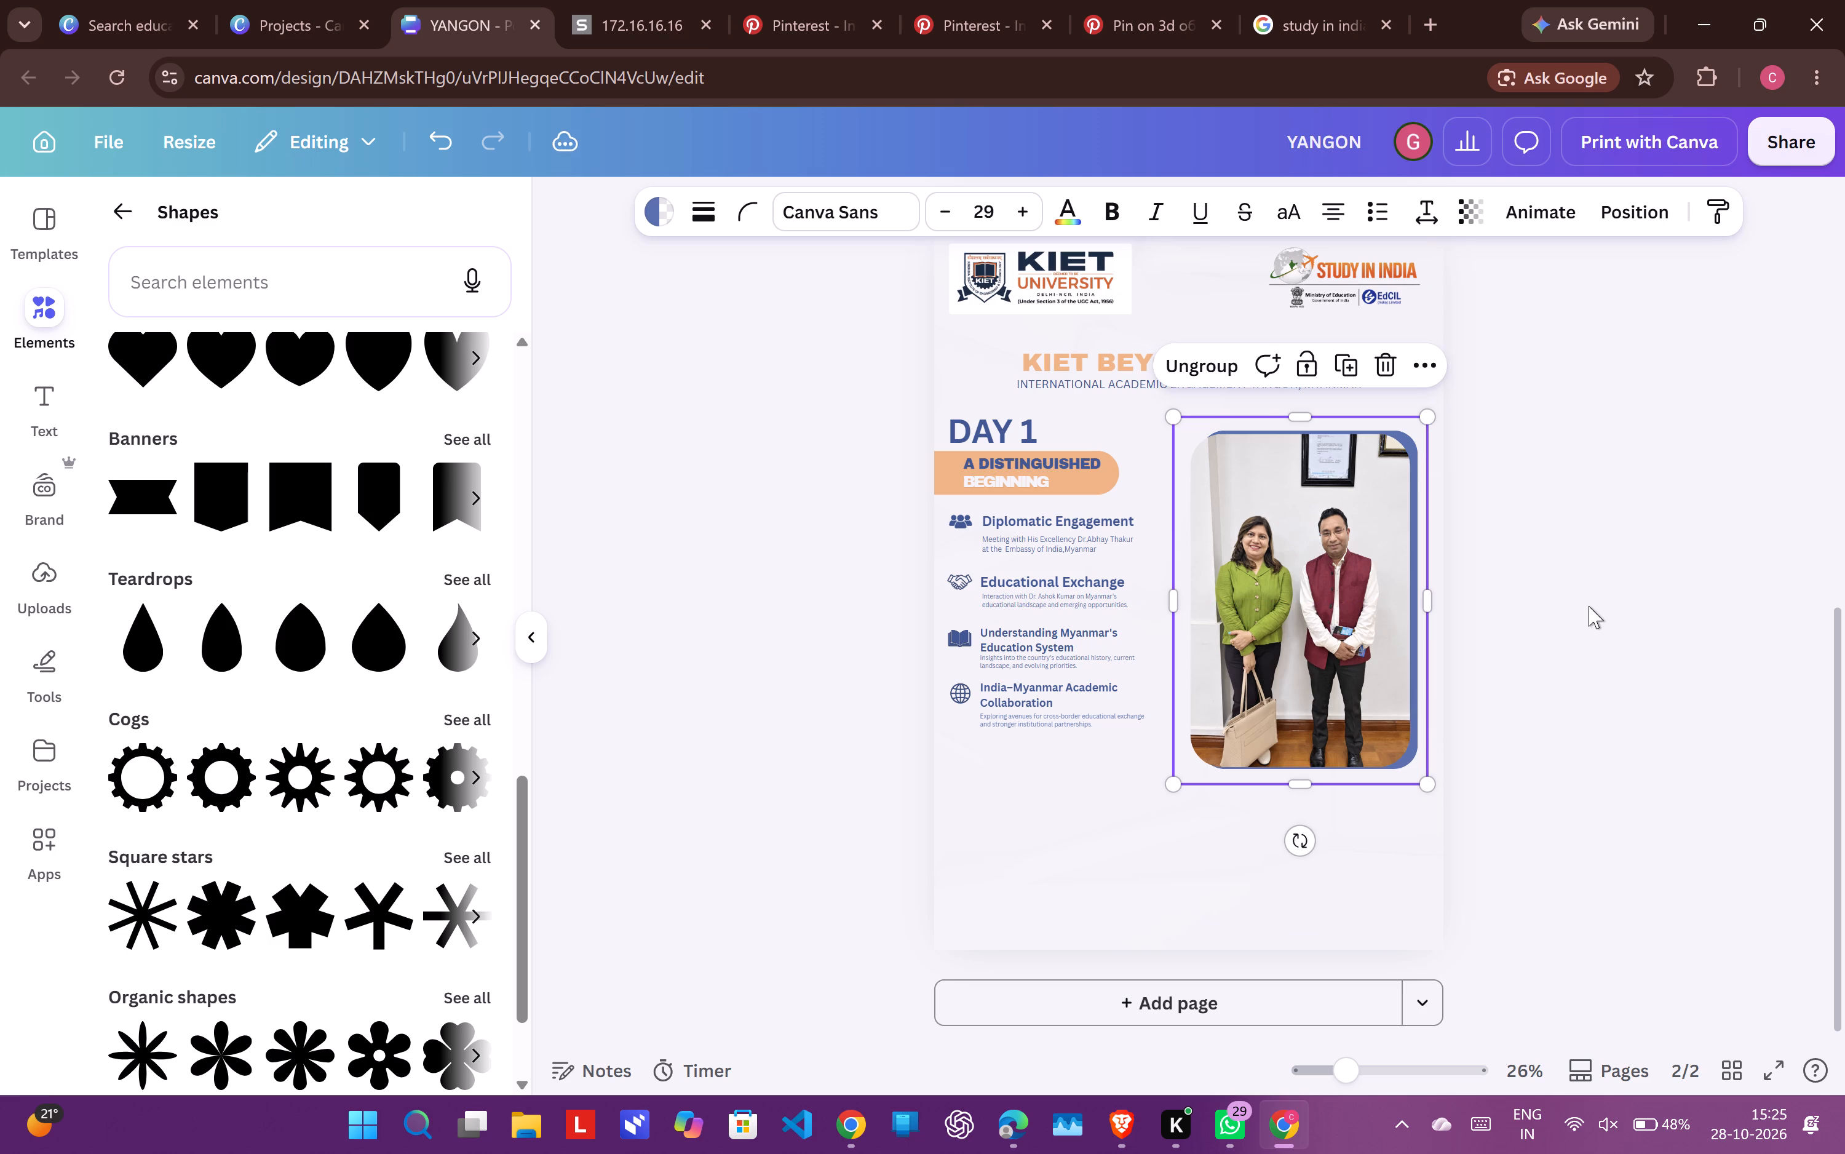
{"action": "left_click", "coordinate": [1589, 606]}
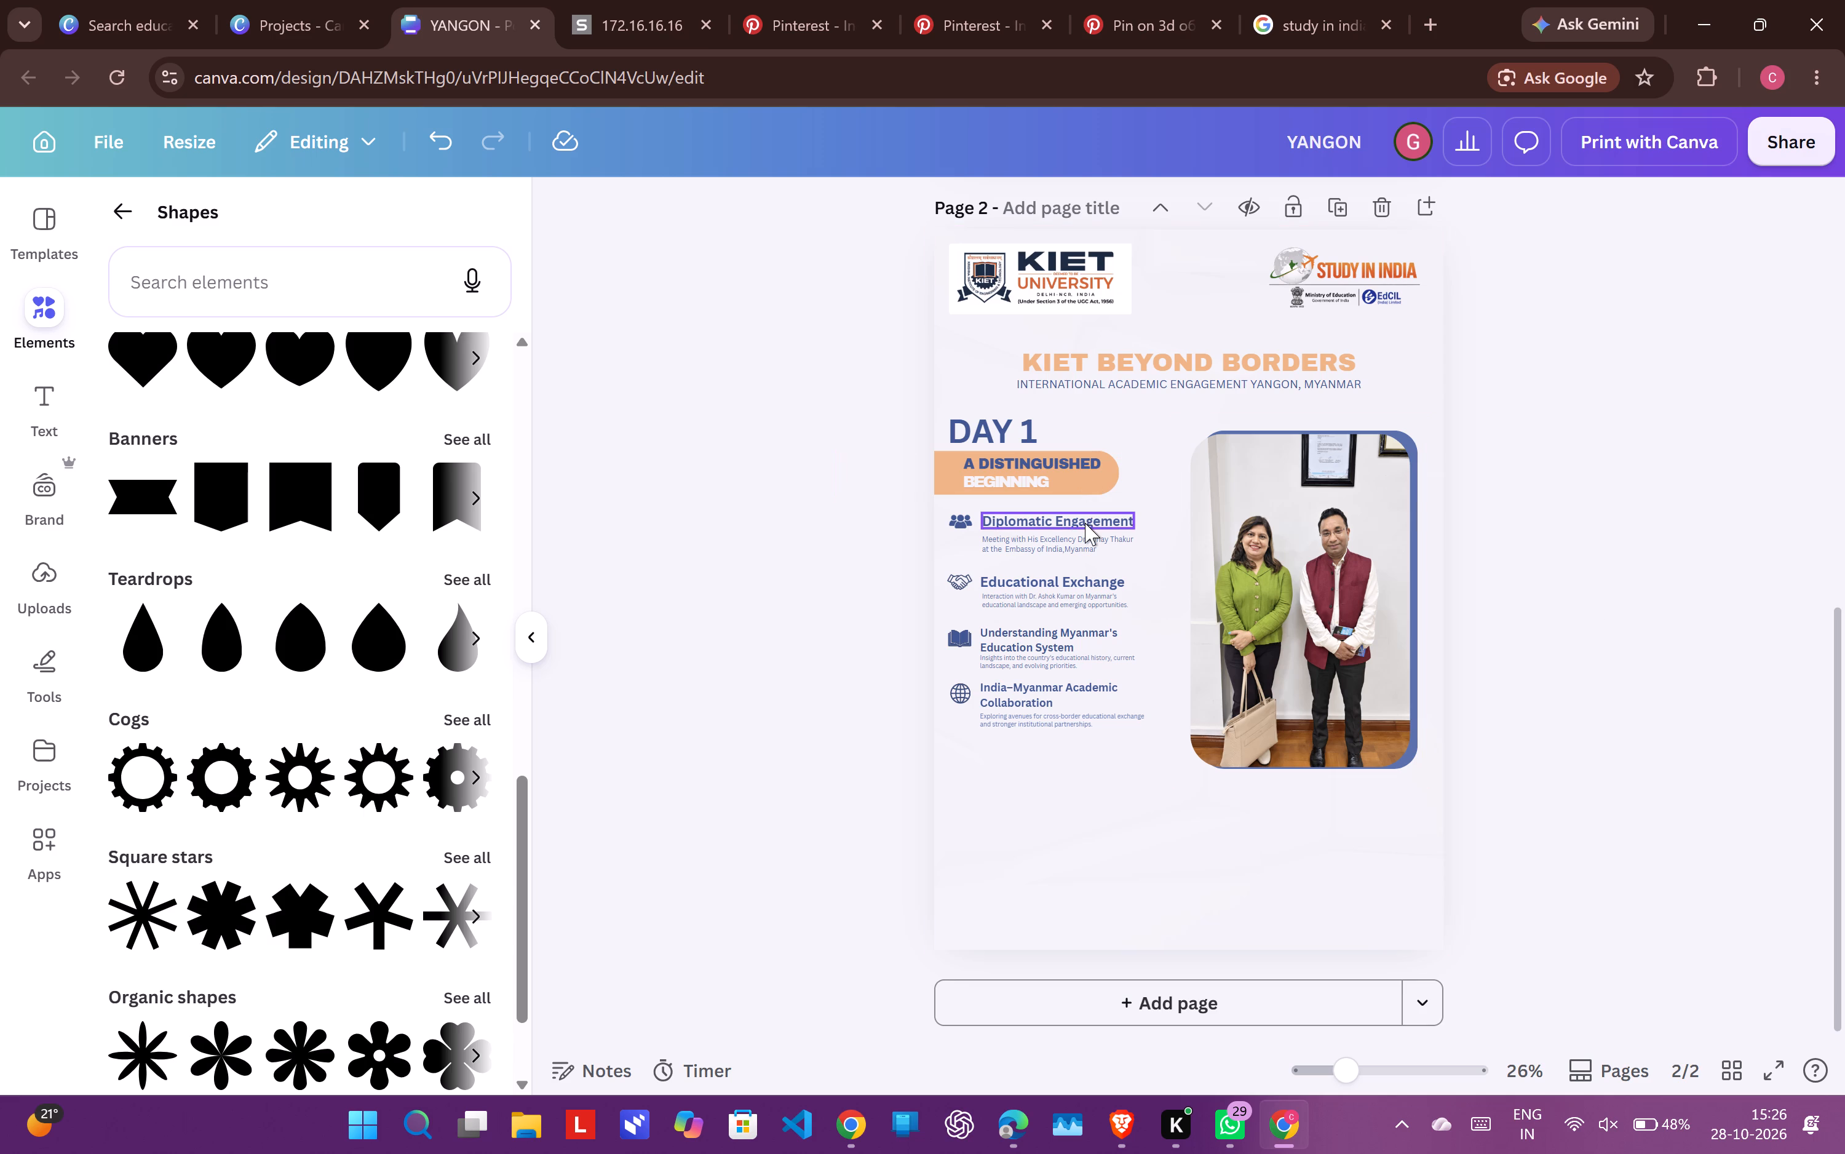
Shift the "Understanding Myanmar's Education System" heading slightly right and enlarge it to font size 25.6.
{"action": "left_click", "coordinate": [1073, 637]}
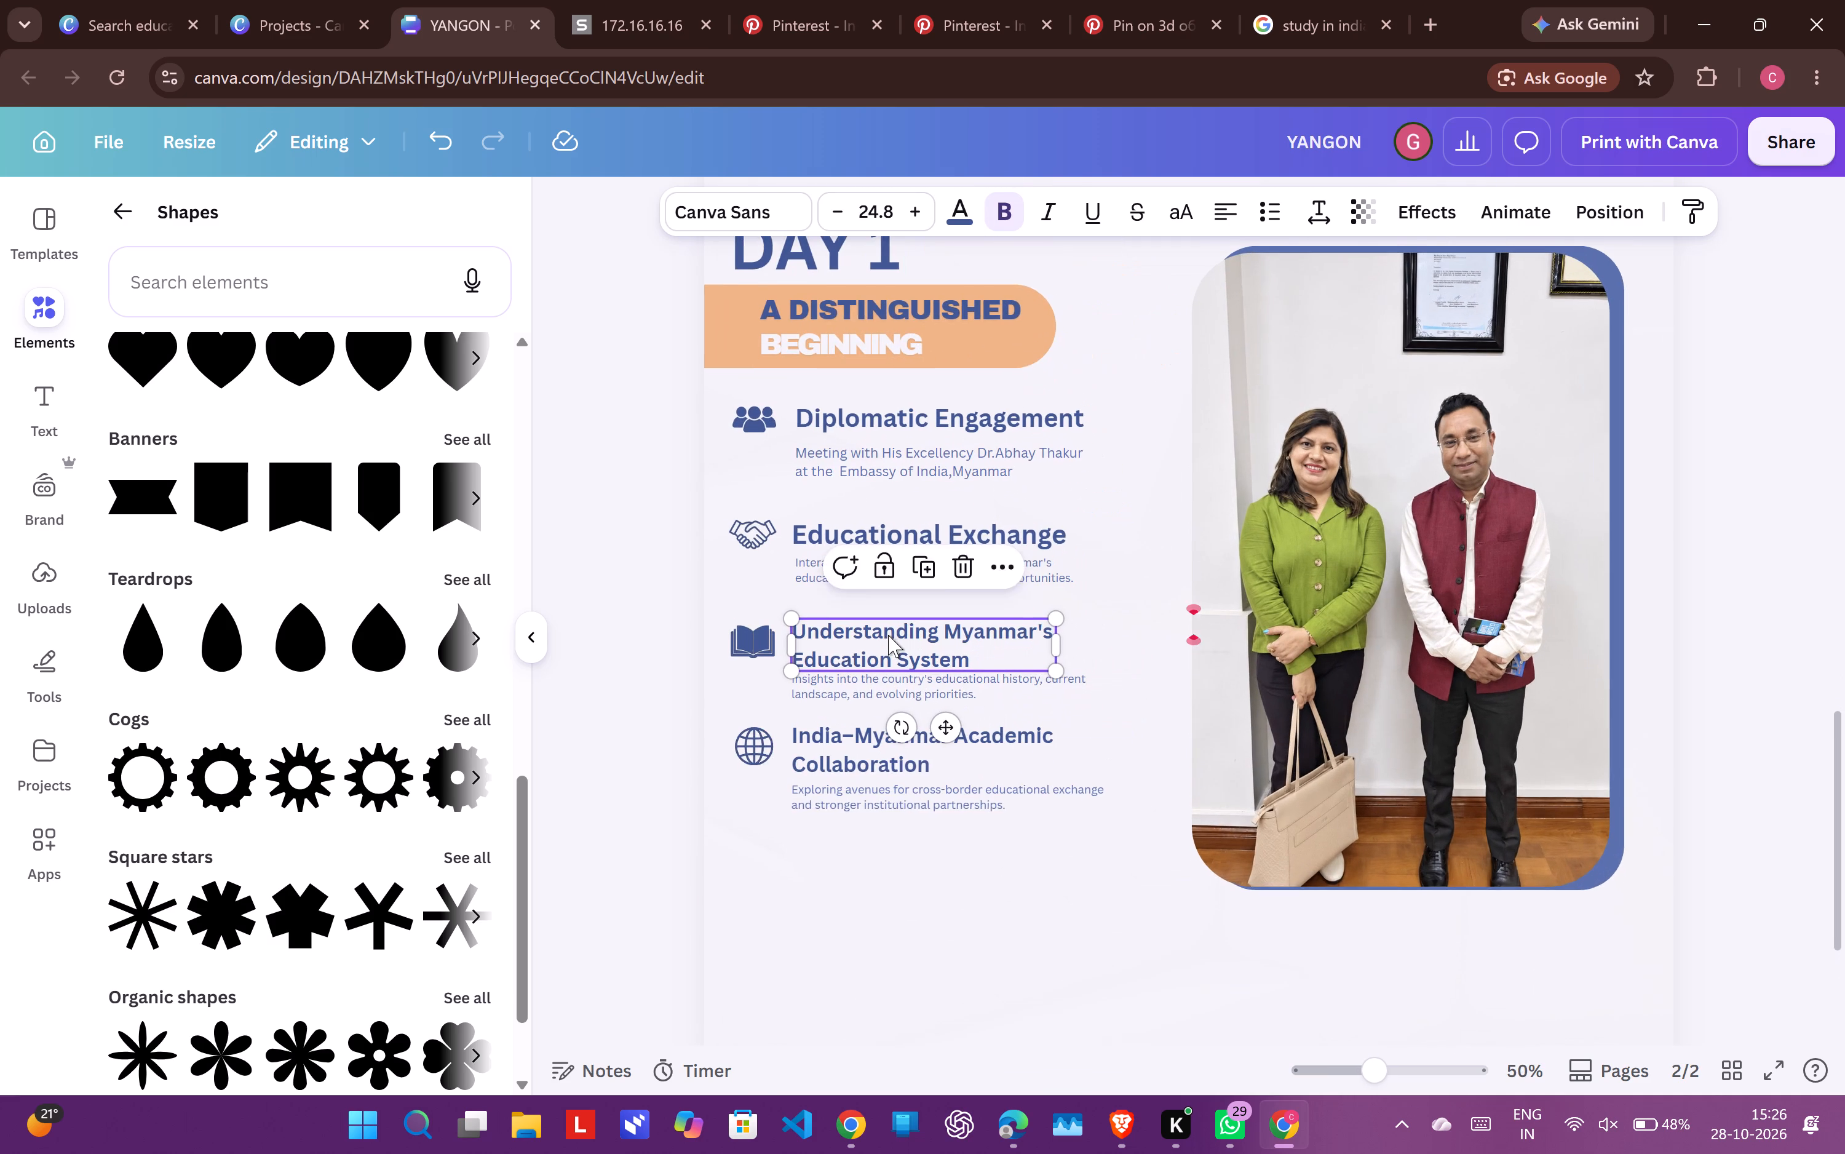
{"action": "scroll", "coordinate": [888, 635], "scroll_direction": "down", "scroll_amount": 1}
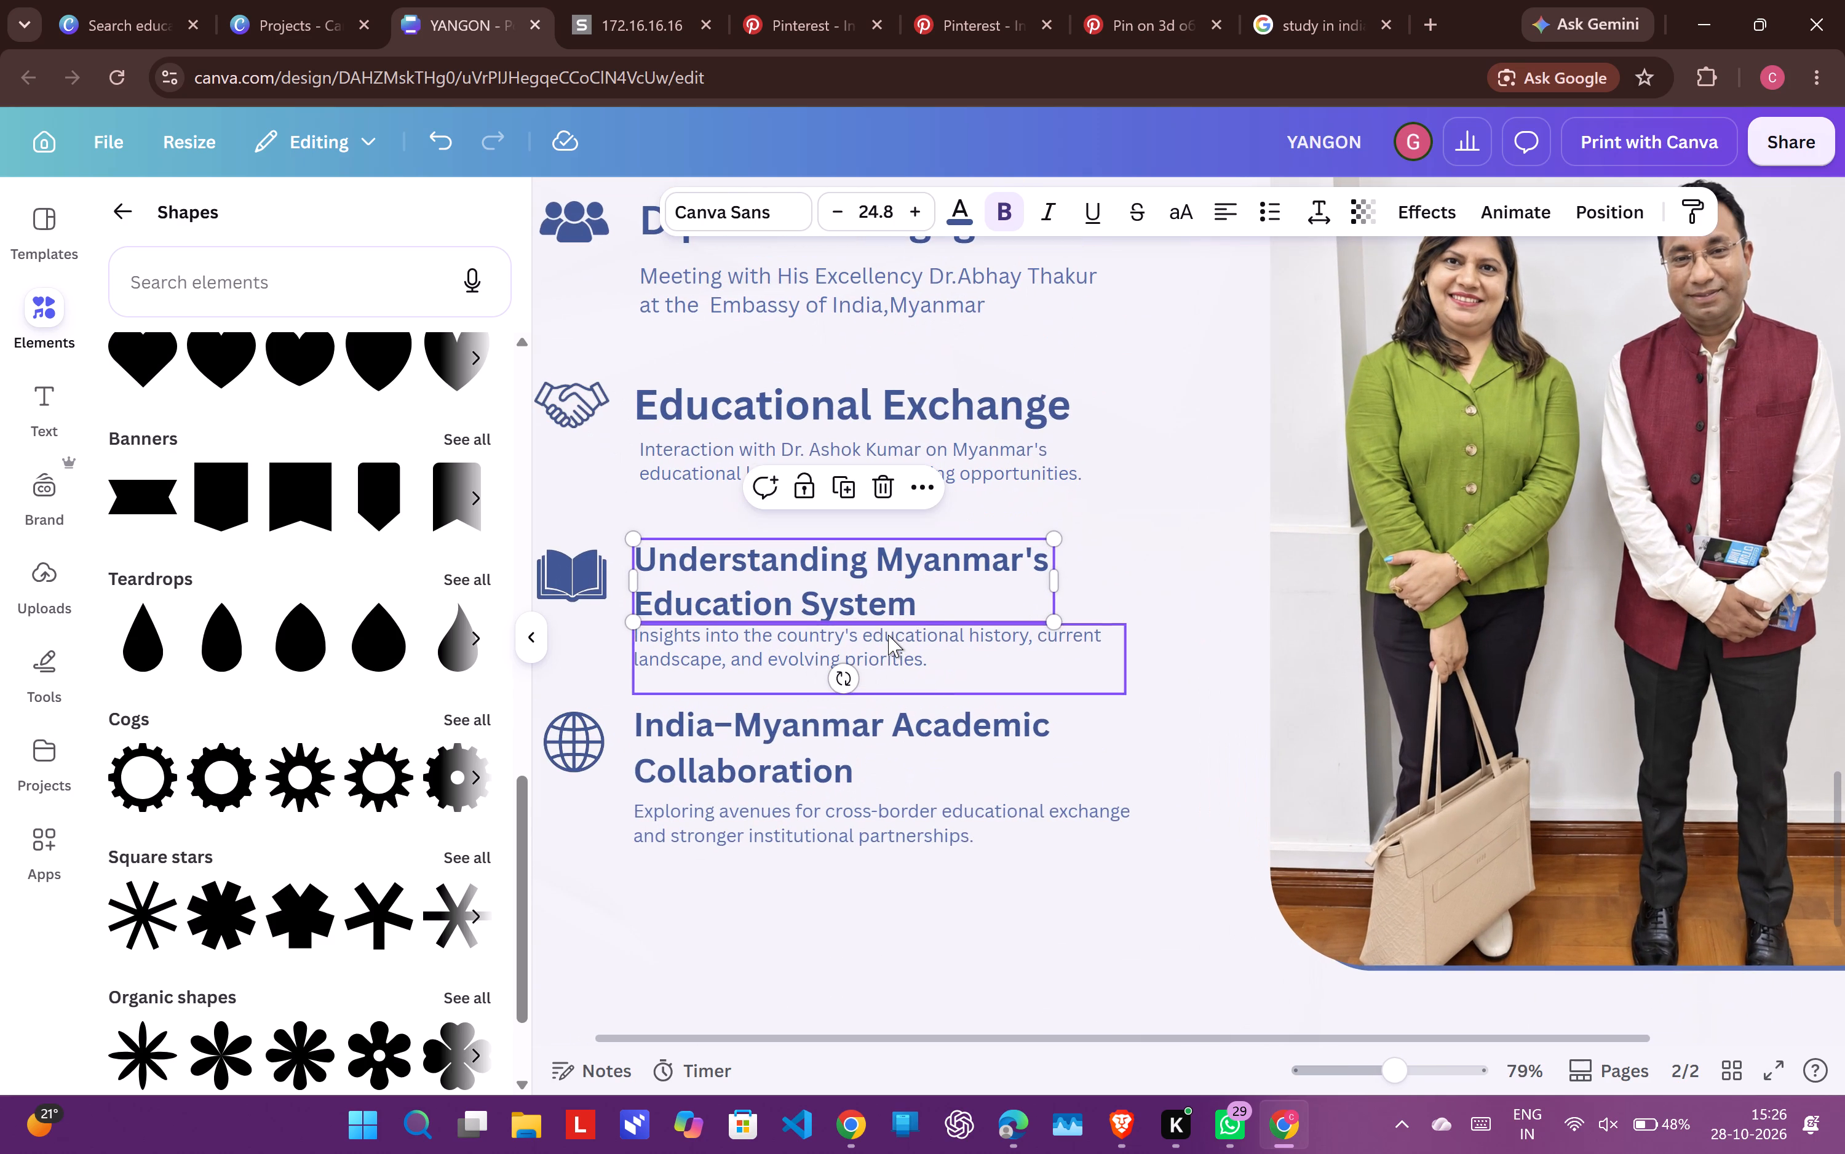
{"action": "left_click", "coordinate": [1169, 677]}
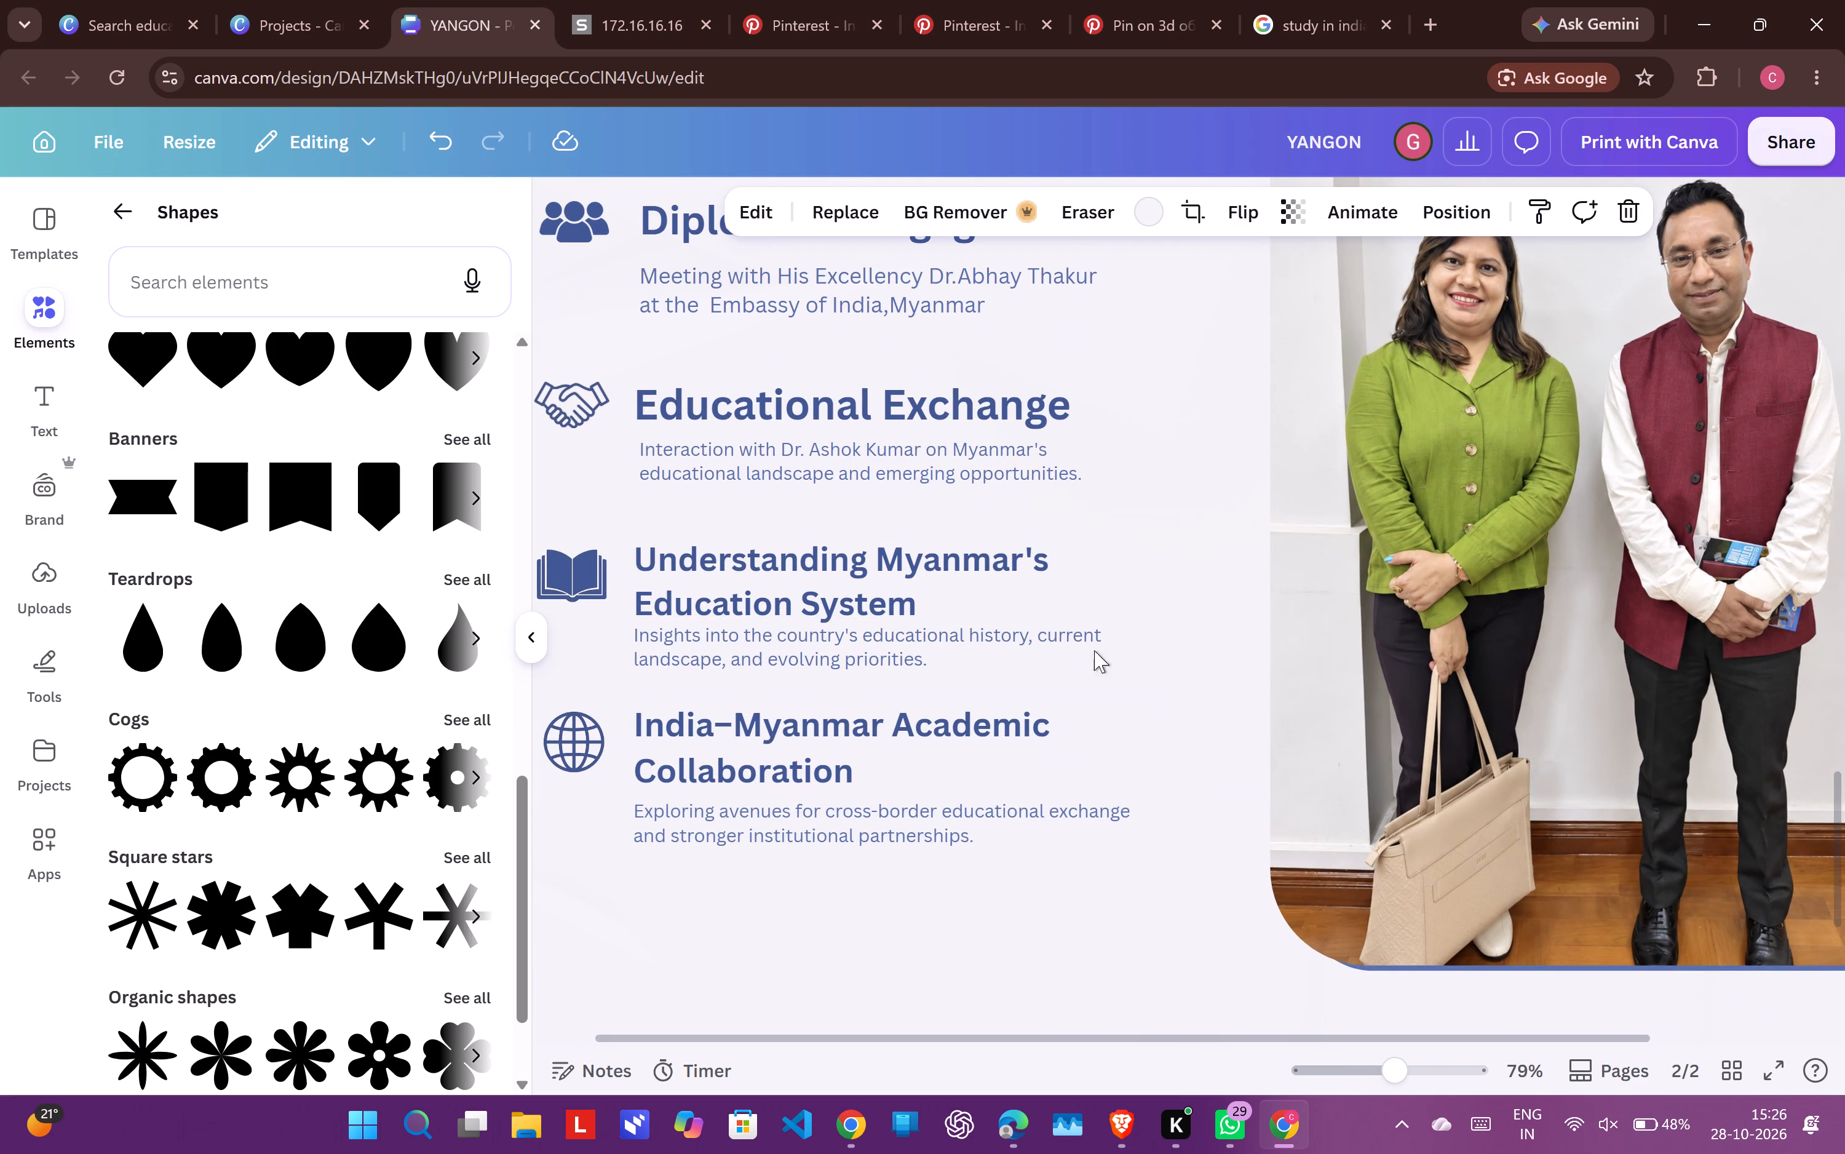
{"action": "left_click", "coordinate": [824, 571]}
{"action": "left_click_drag", "start_coordinate": [824, 571], "coordinate": [842, 570]}
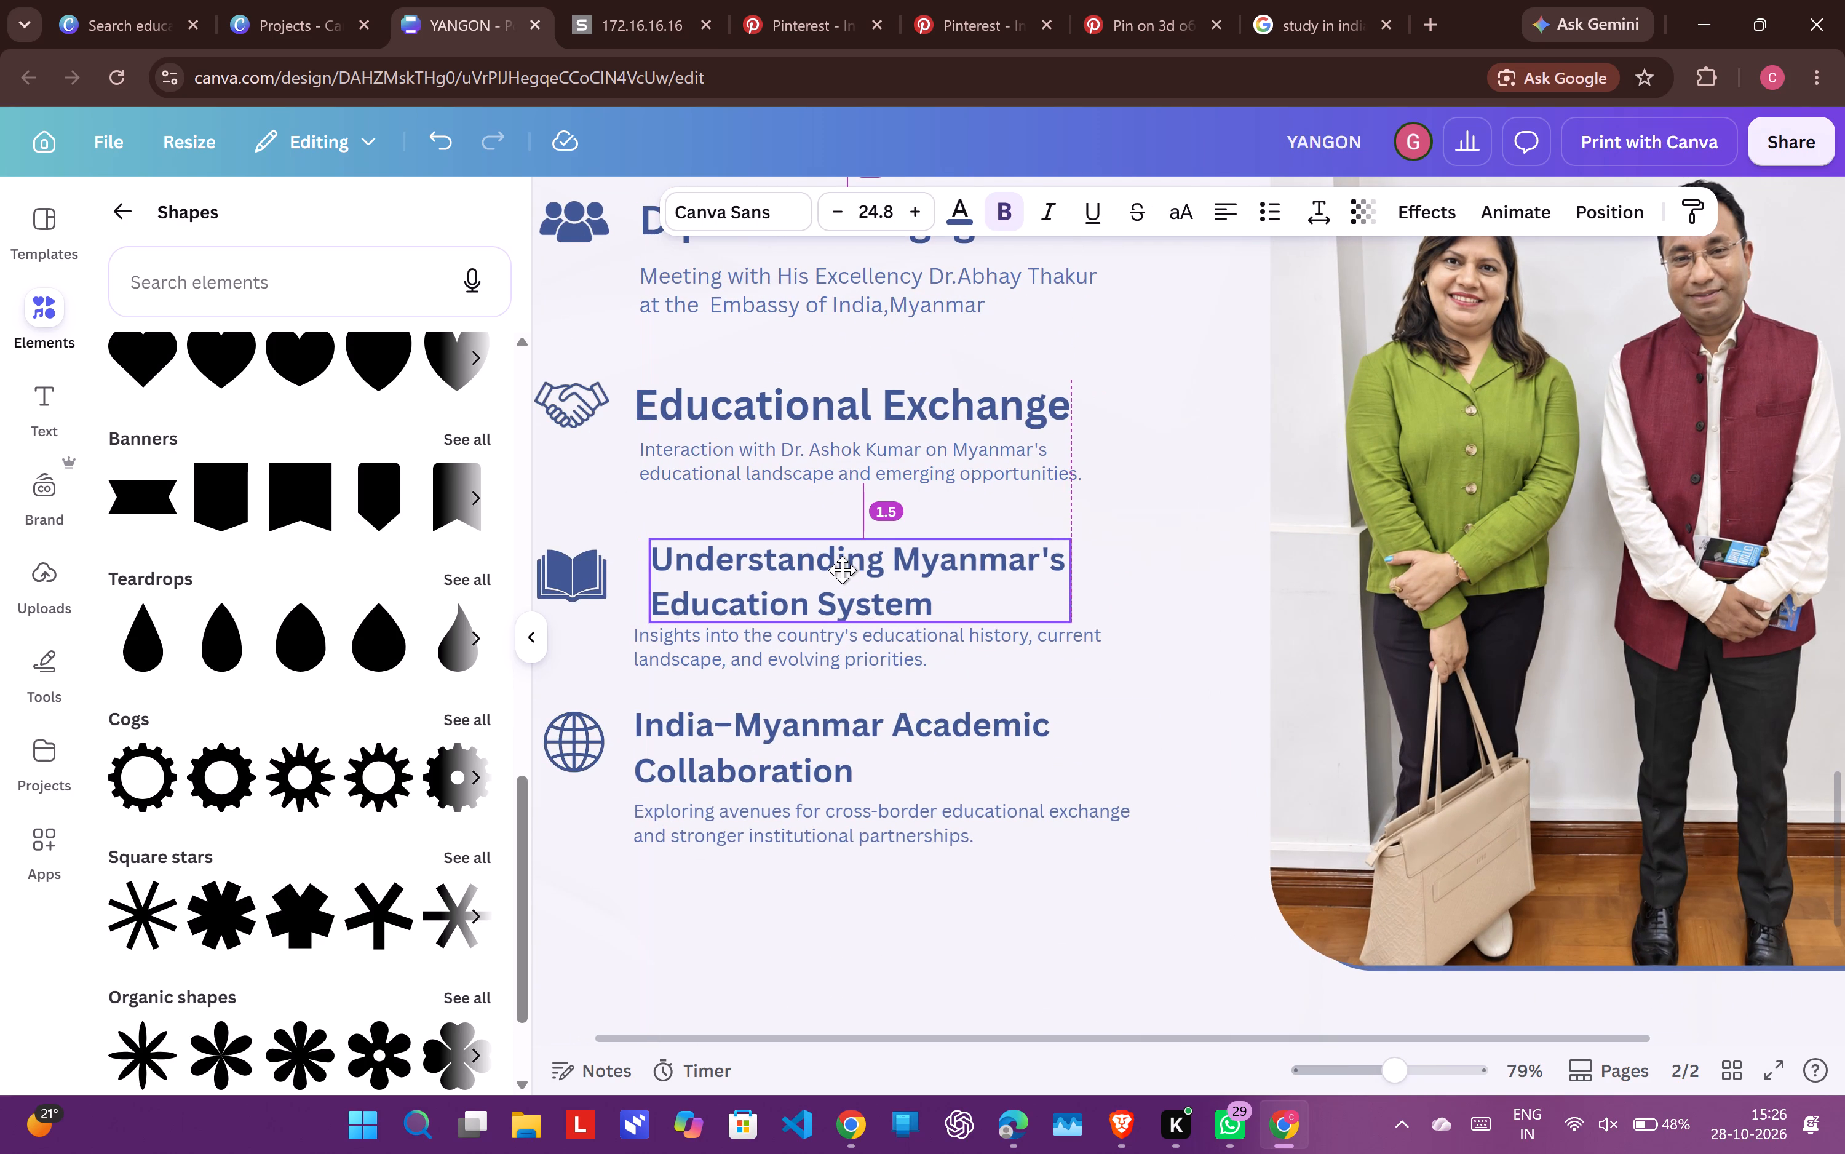
{"action": "left_click_drag", "start_coordinate": [842, 570], "coordinate": [843, 570]}
{"action": "left_click_drag", "start_coordinate": [653, 538], "coordinate": [637, 539]}
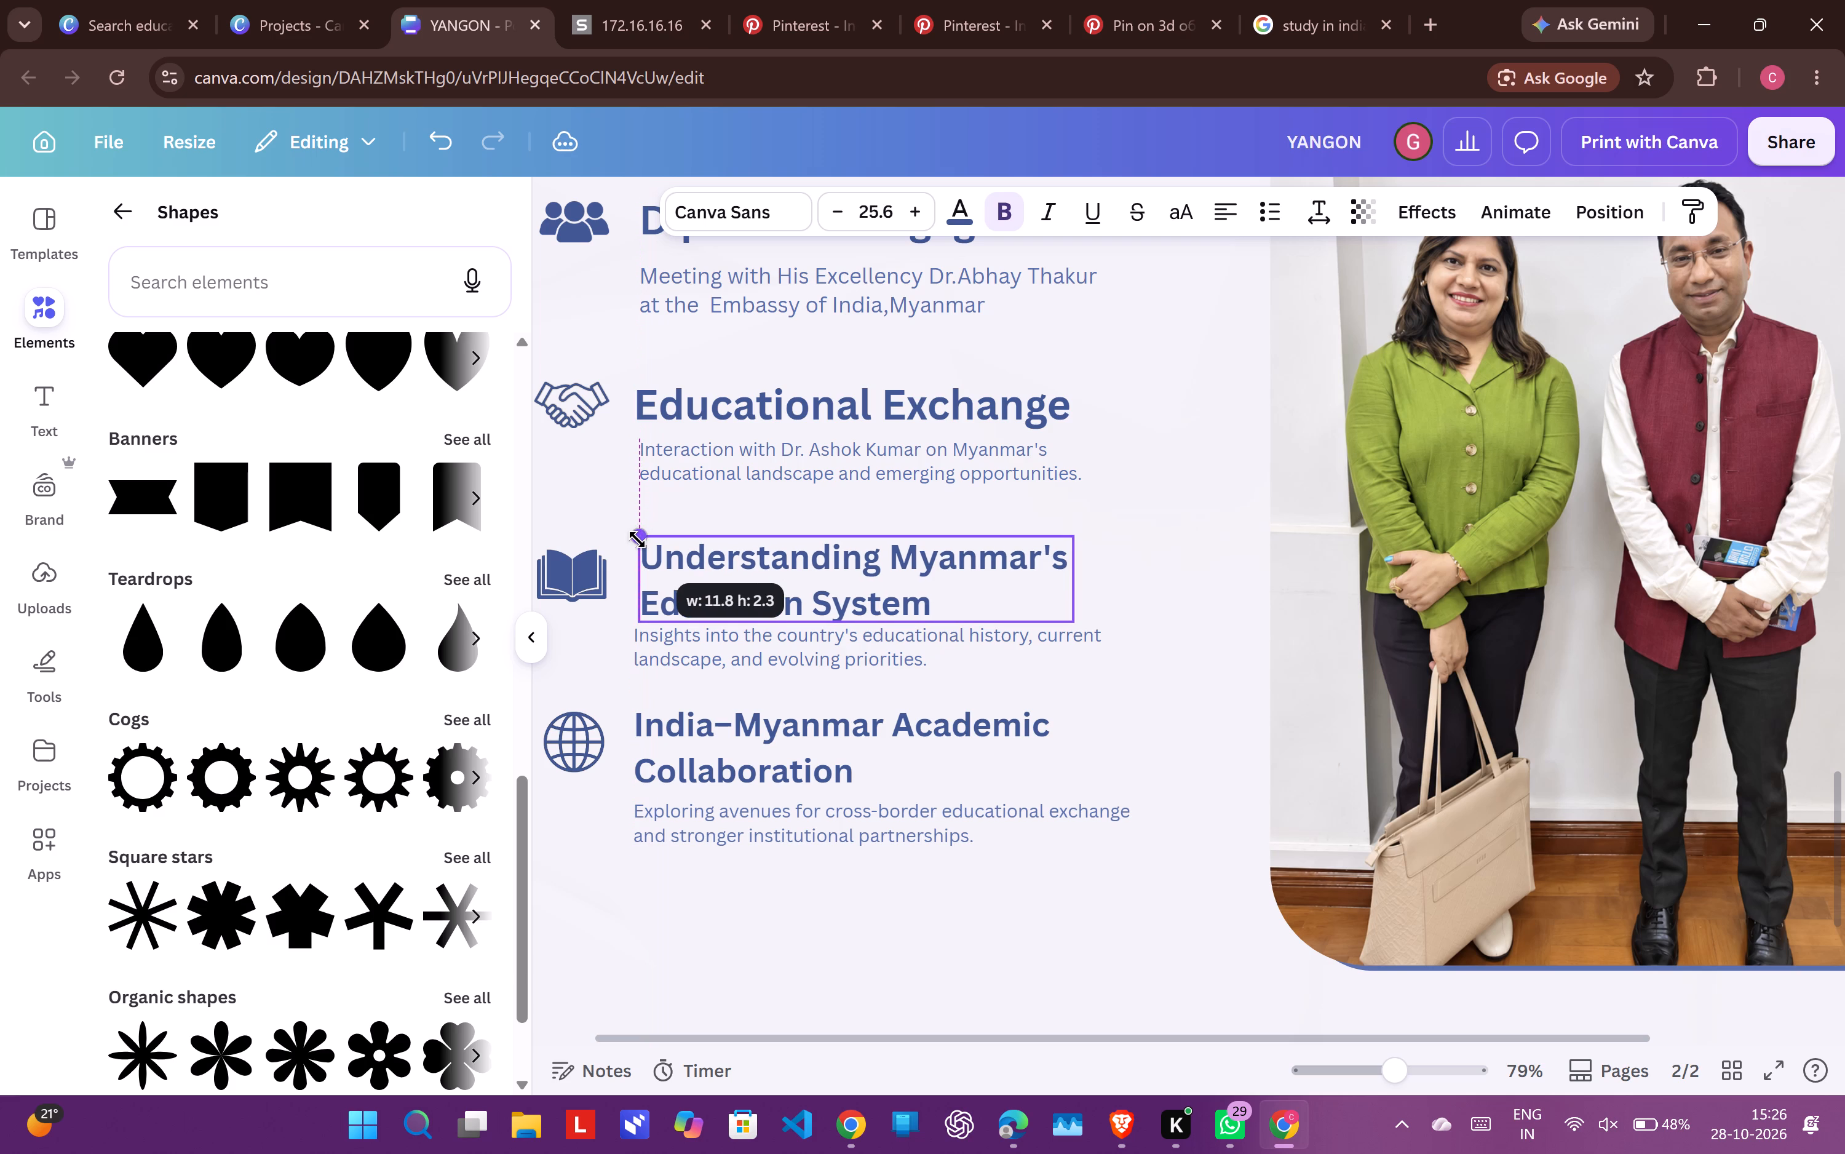
{"action": "left_click_drag", "start_coordinate": [637, 539], "coordinate": [637, 541]}
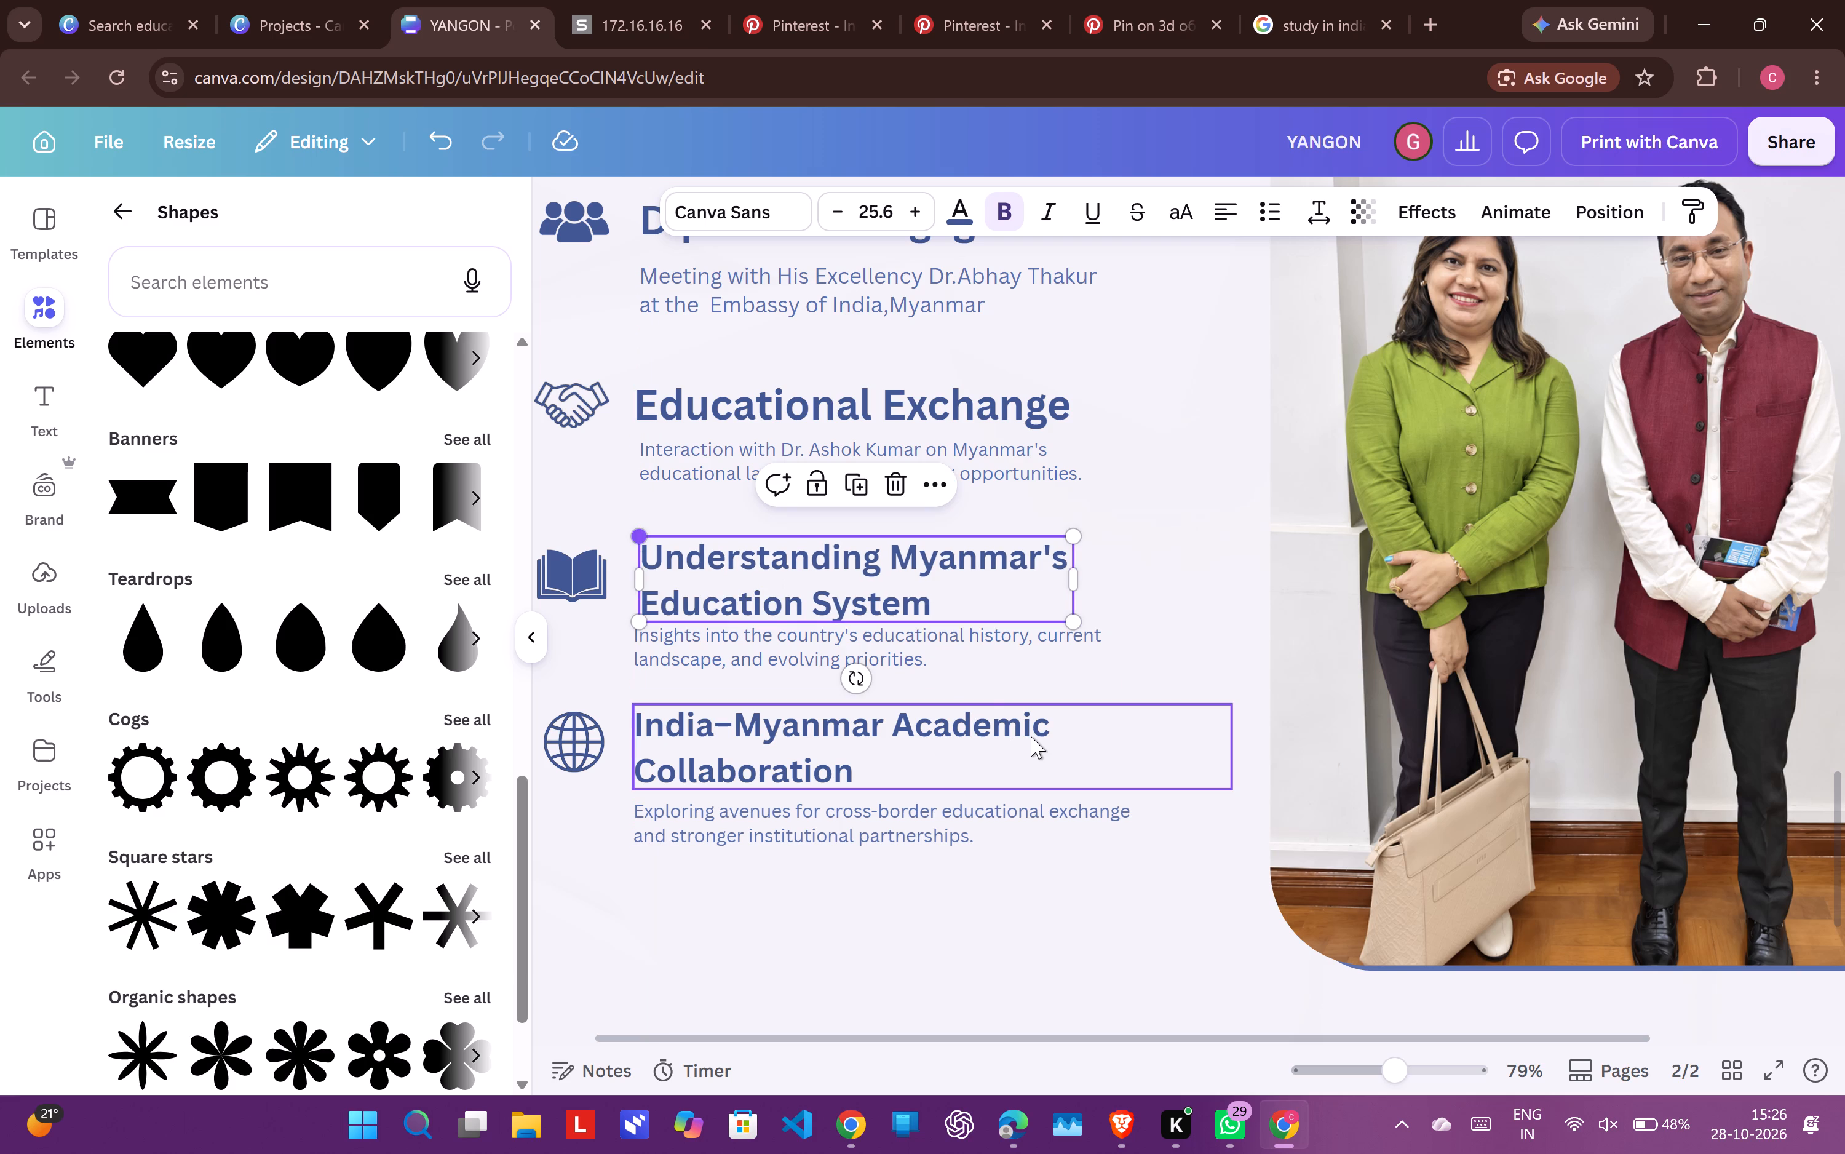
Lower the "Insights into the country's educational history" text, align its left edge with the description above, and nudge its heading slightly down and left.
{"action": "left_click", "coordinate": [879, 659]}
{"action": "left_click_drag", "start_coordinate": [879, 659], "coordinate": [881, 661]}
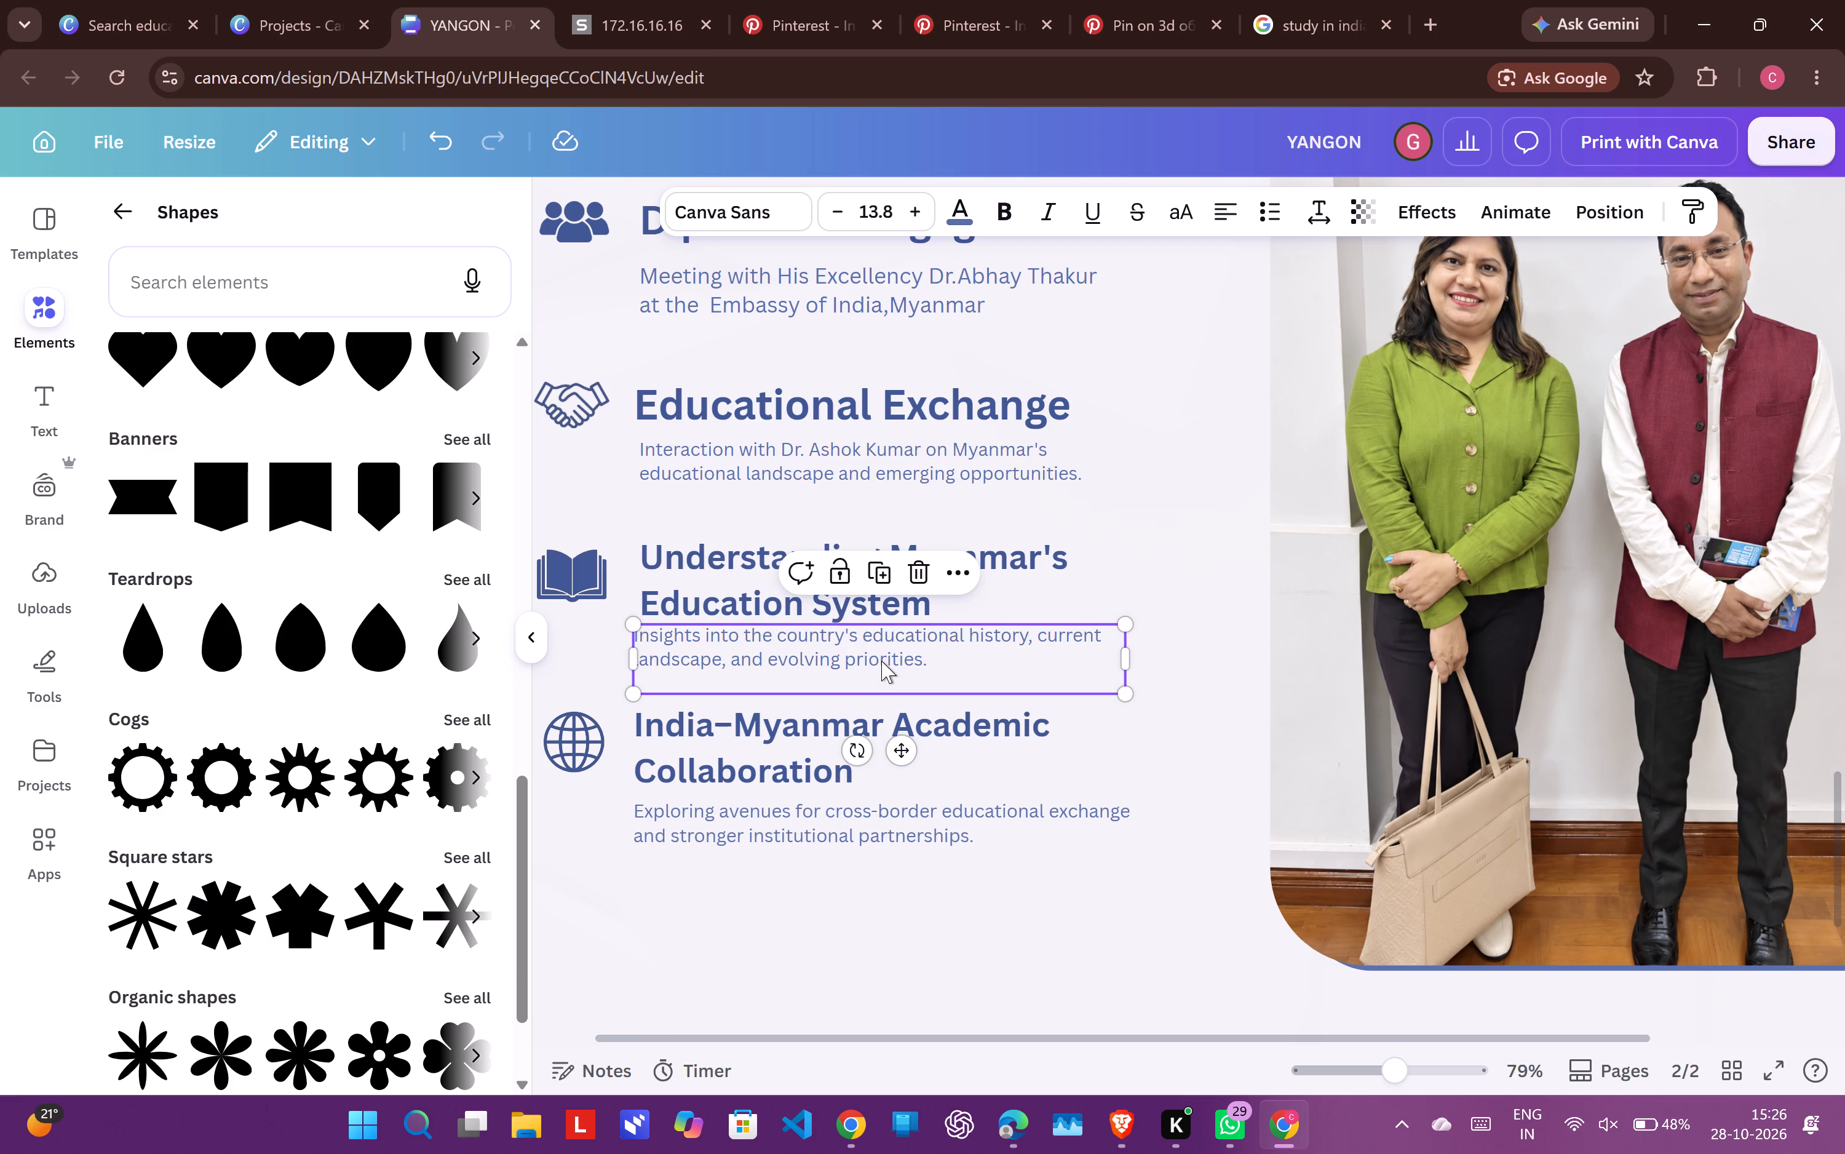
{"action": "left_click_drag", "start_coordinate": [881, 661], "coordinate": [883, 669]}
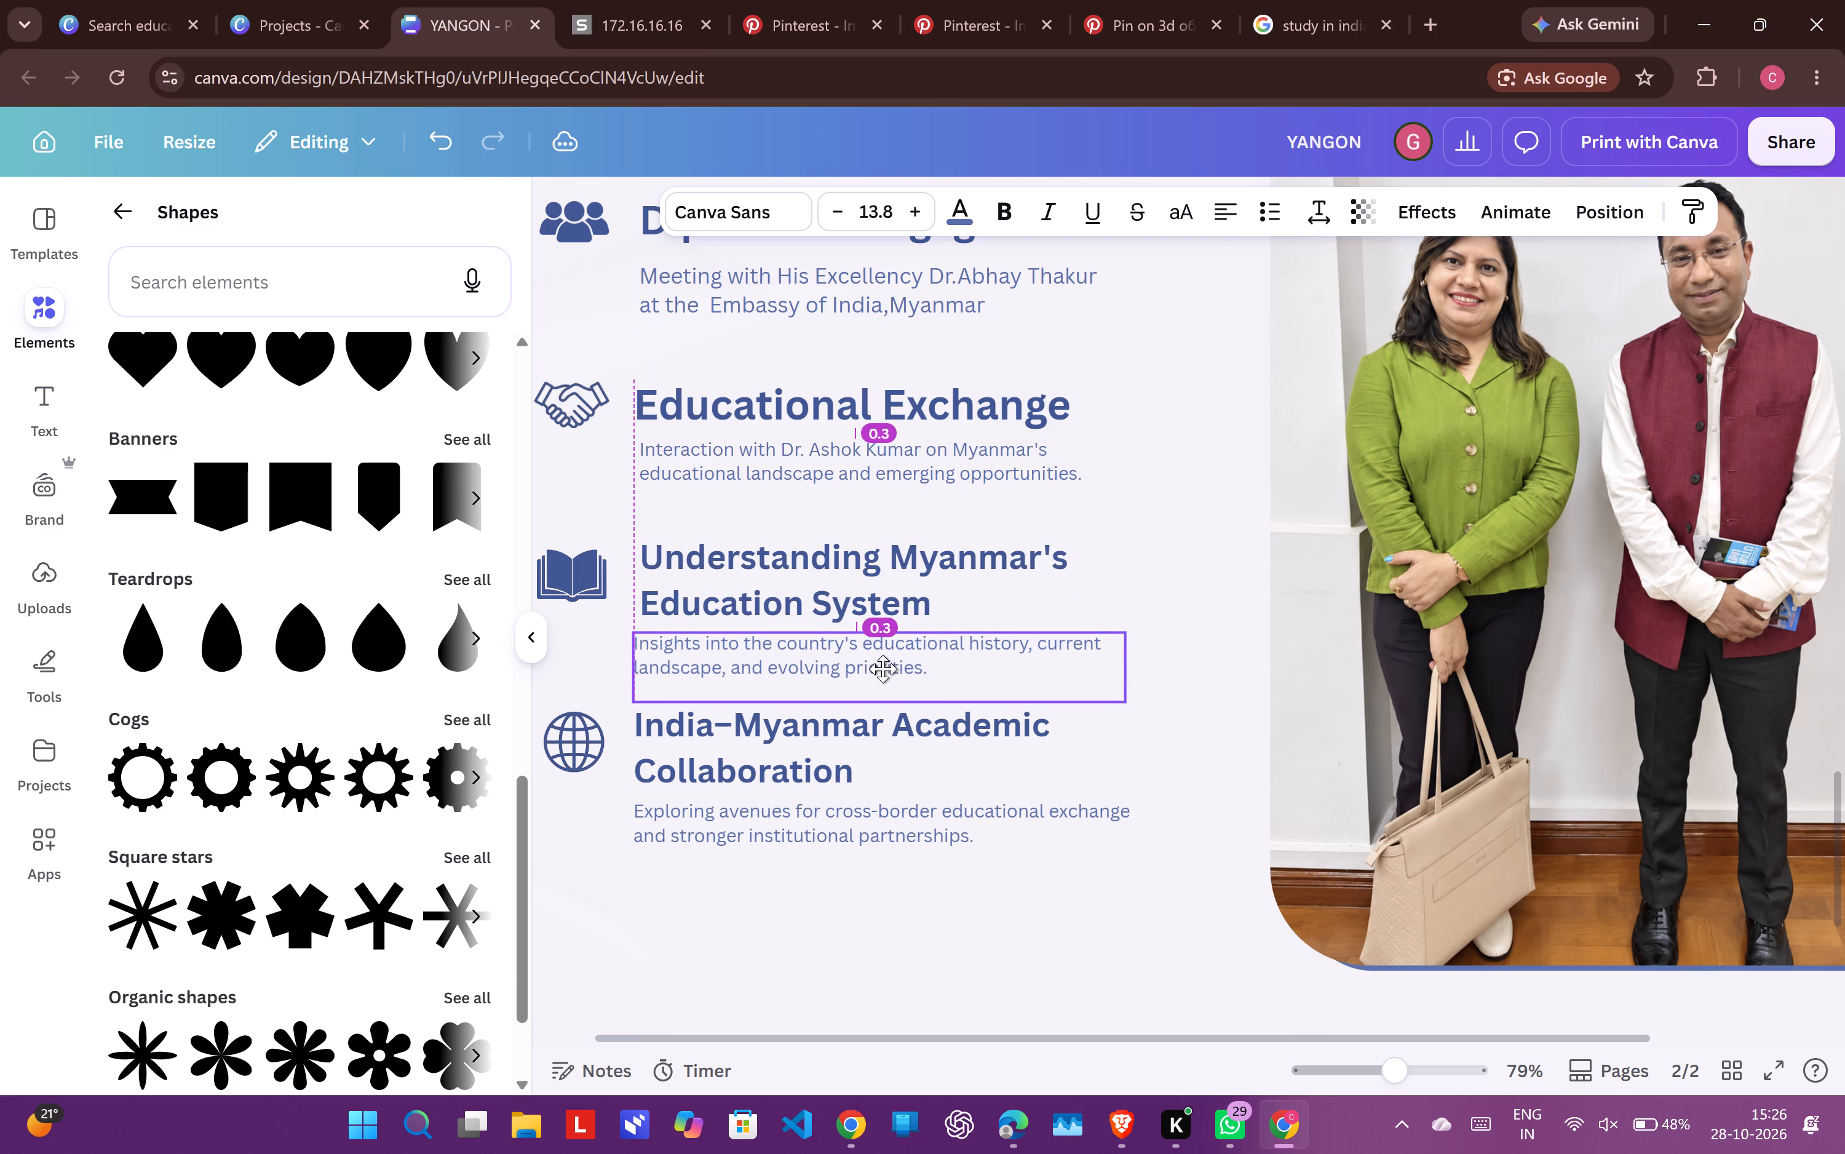
{"action": "left_click_drag", "start_coordinate": [883, 669], "coordinate": [883, 668]}
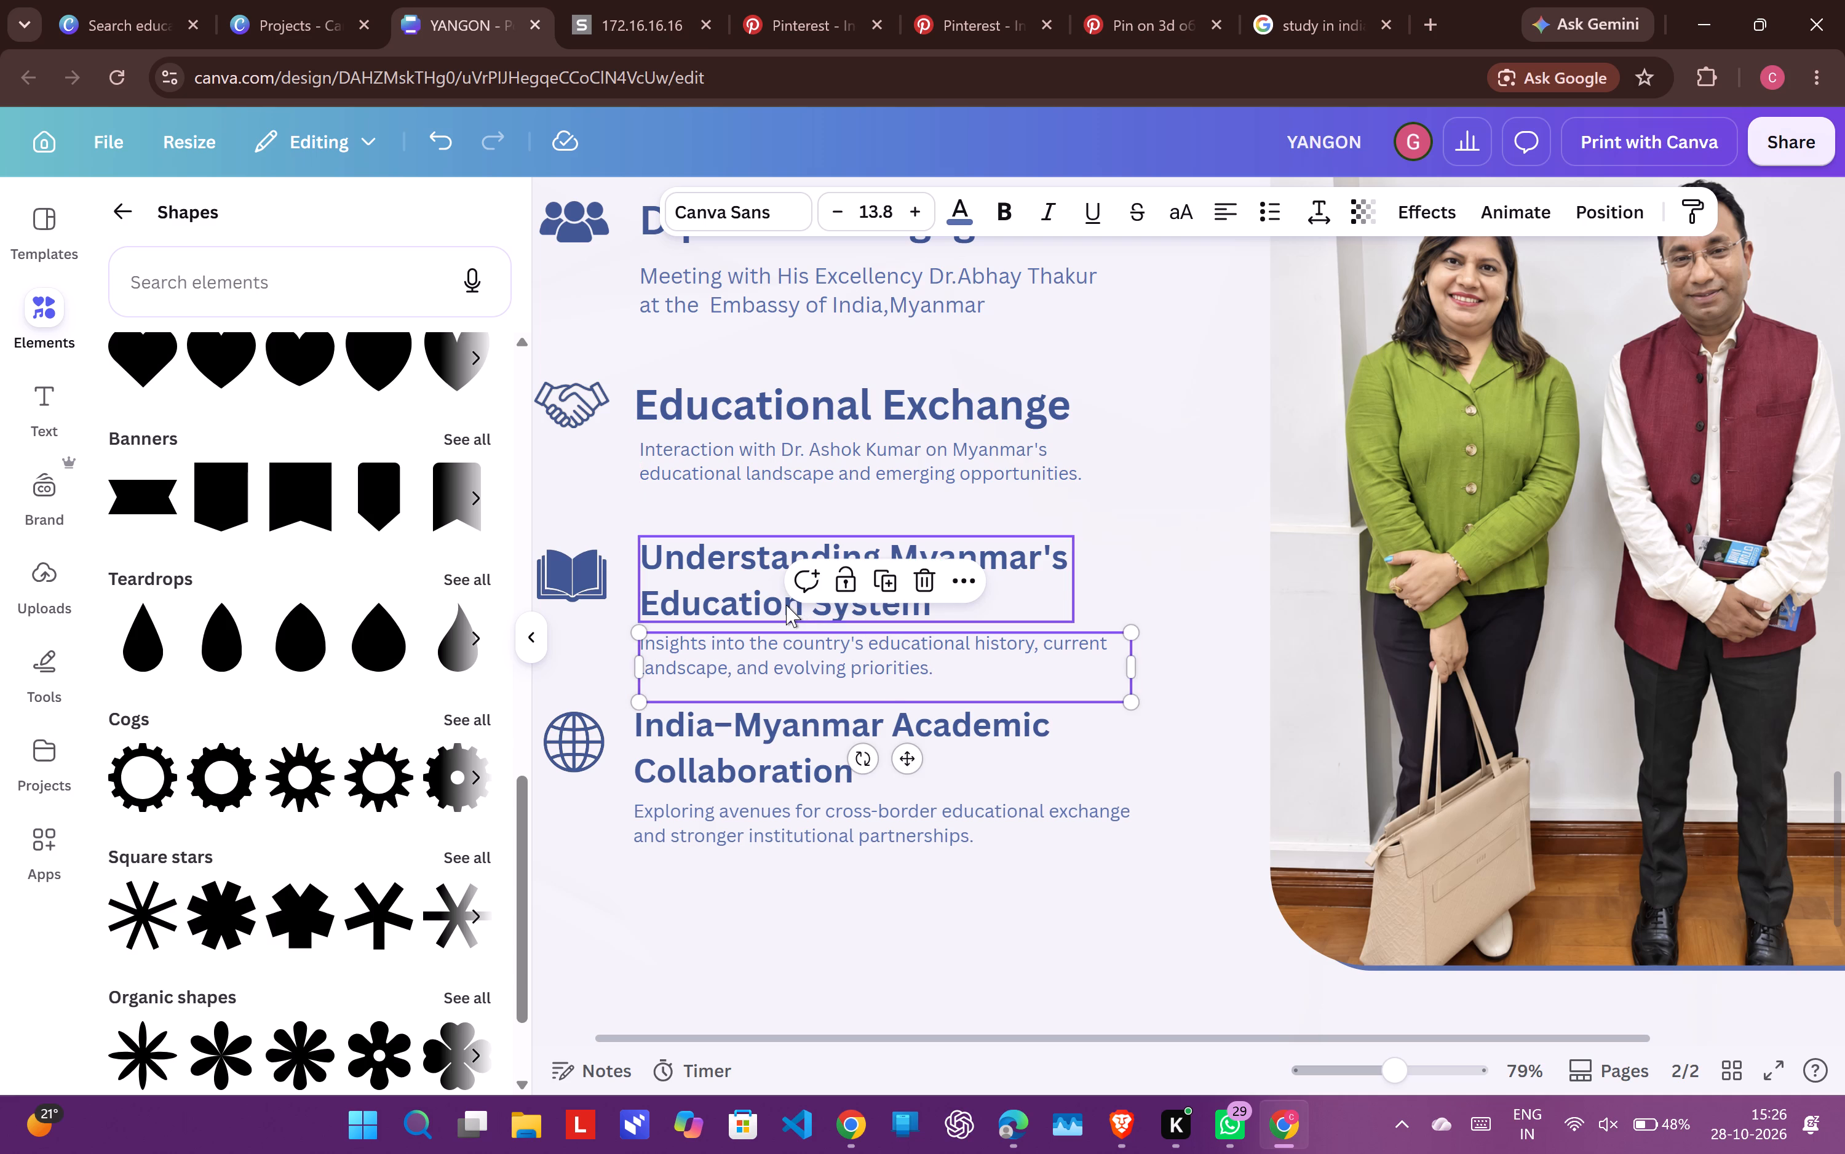
{"action": "left_click", "coordinate": [786, 605]}
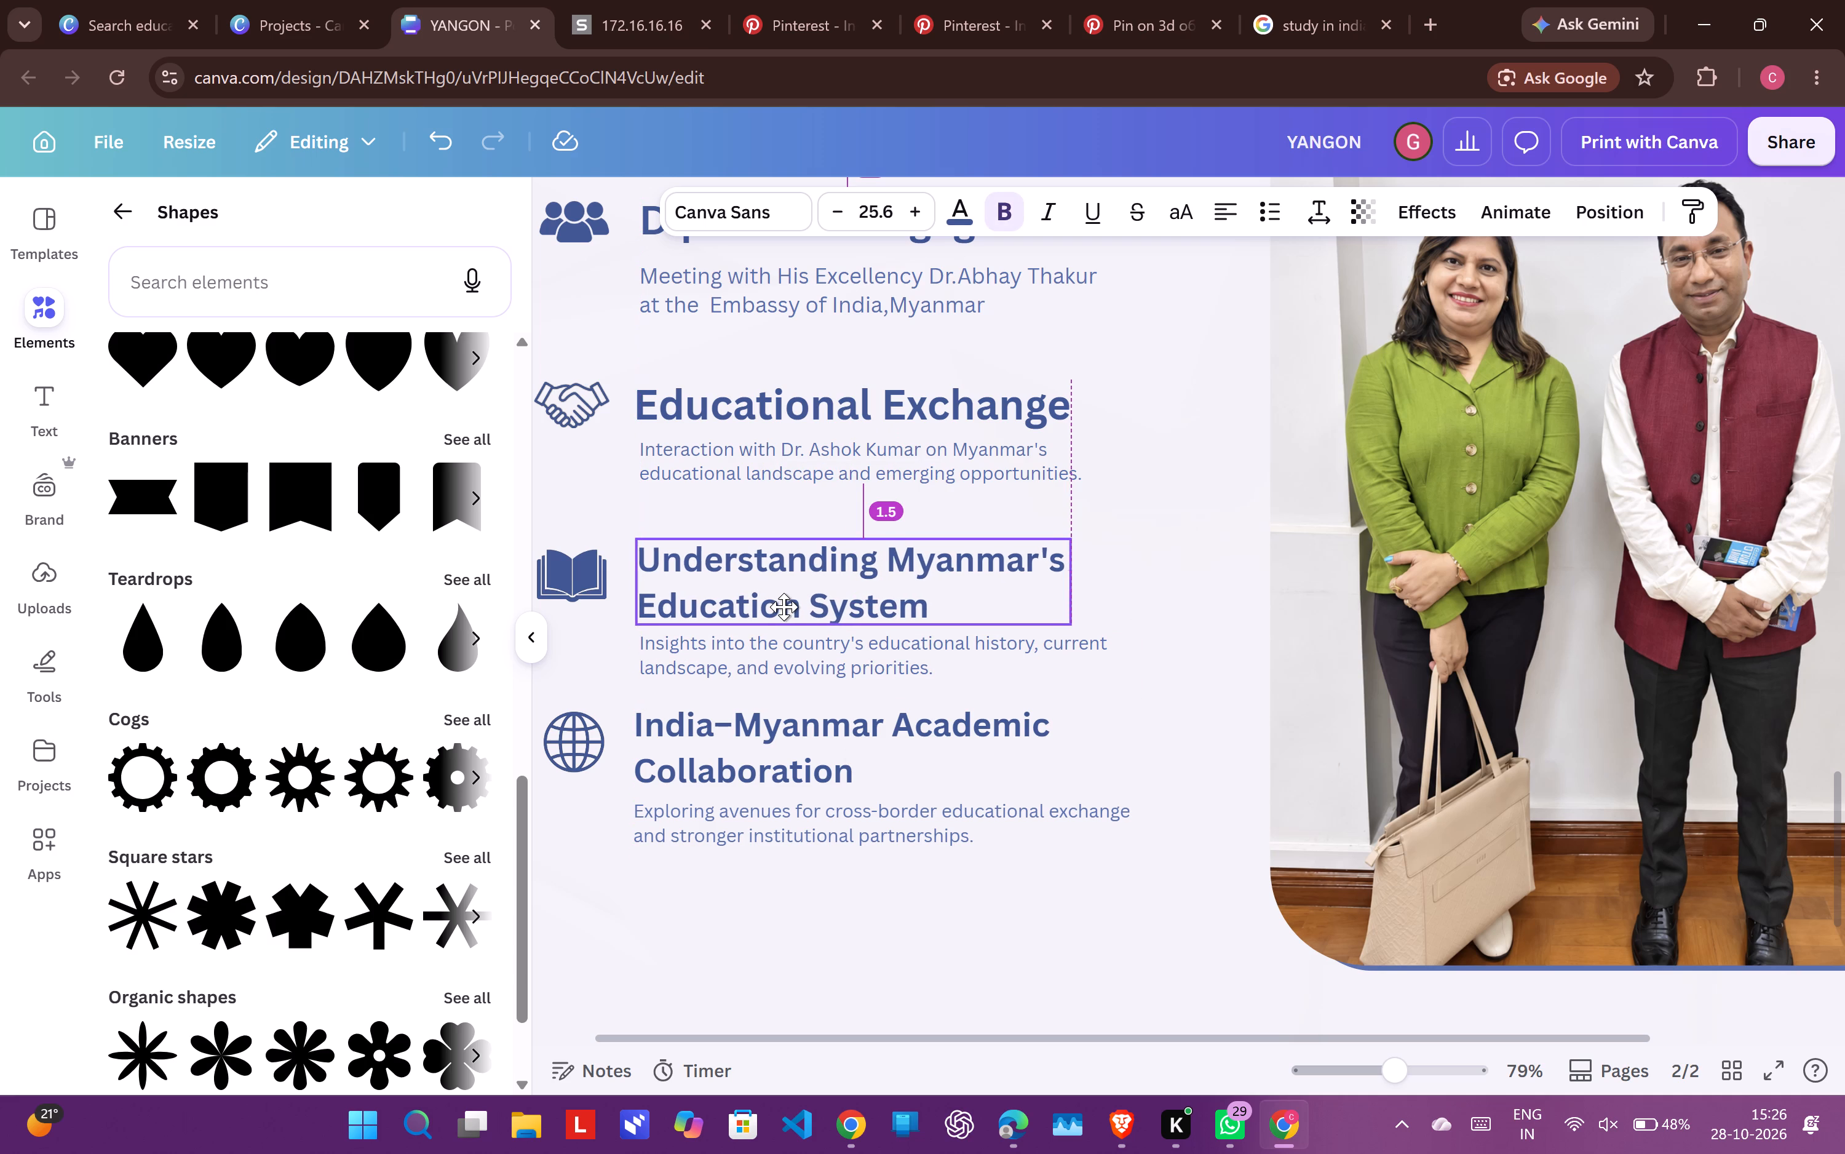
{"action": "left_click", "coordinate": [980, 835]}
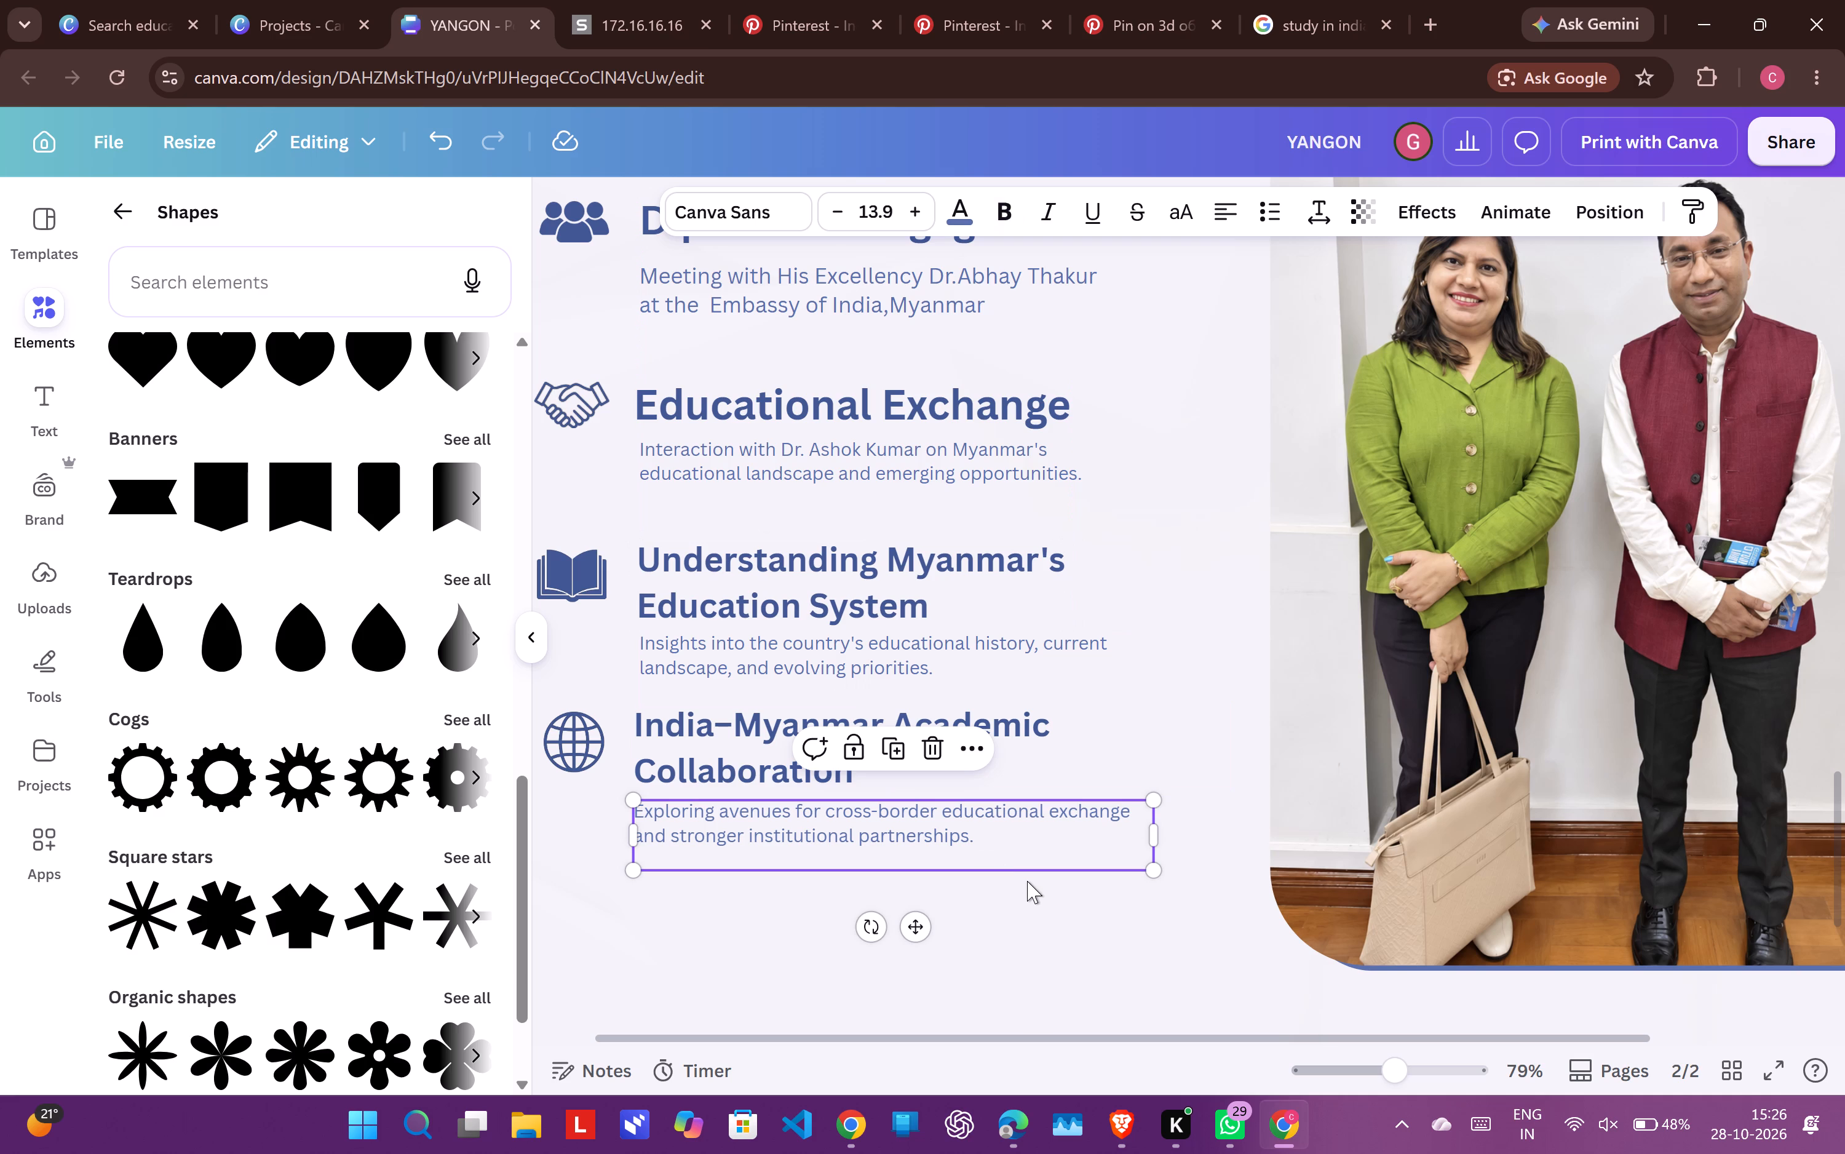
{"action": "left_click", "coordinate": [1027, 881]}
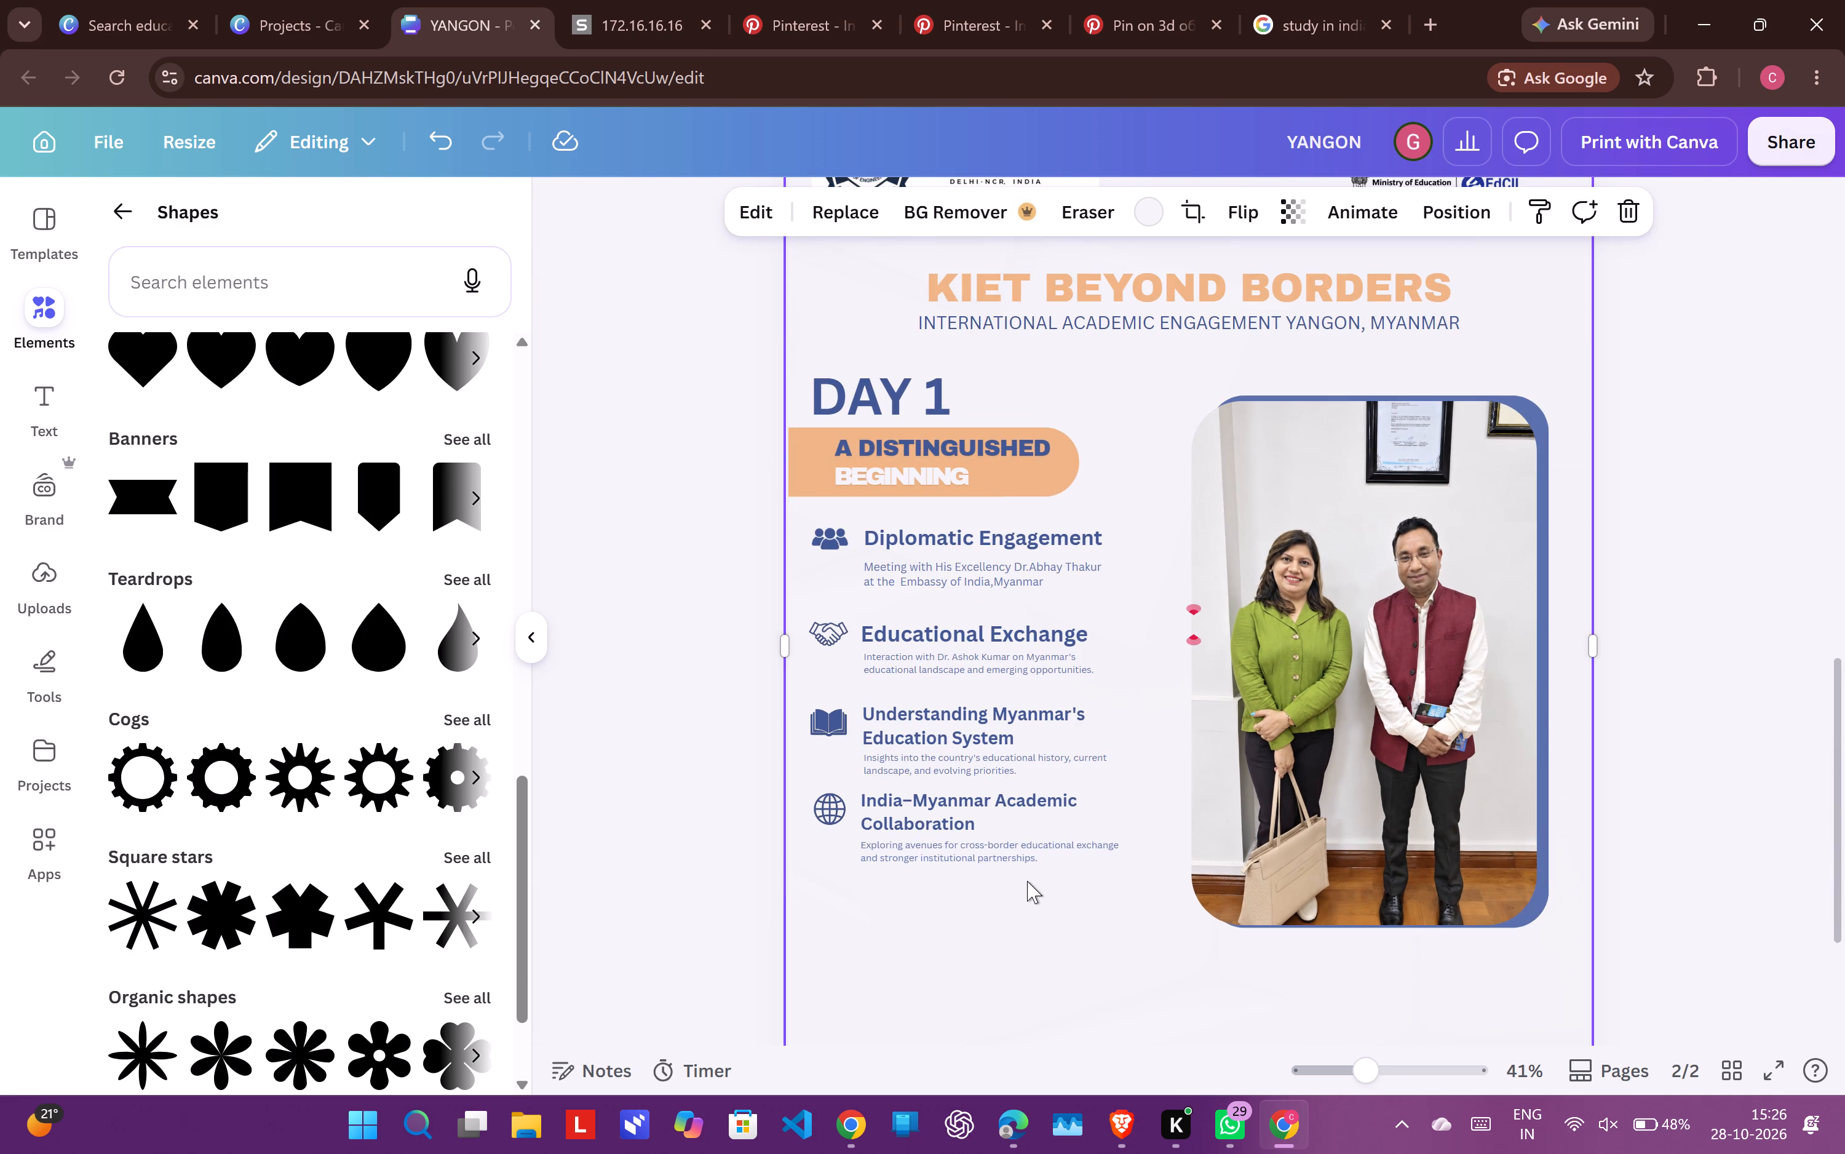
Move the "Educational Exchange" heading slightly up and right to line up with the left edge of its description.
{"action": "scroll", "coordinate": [1027, 881], "scroll_direction": "down", "scroll_amount": 1}
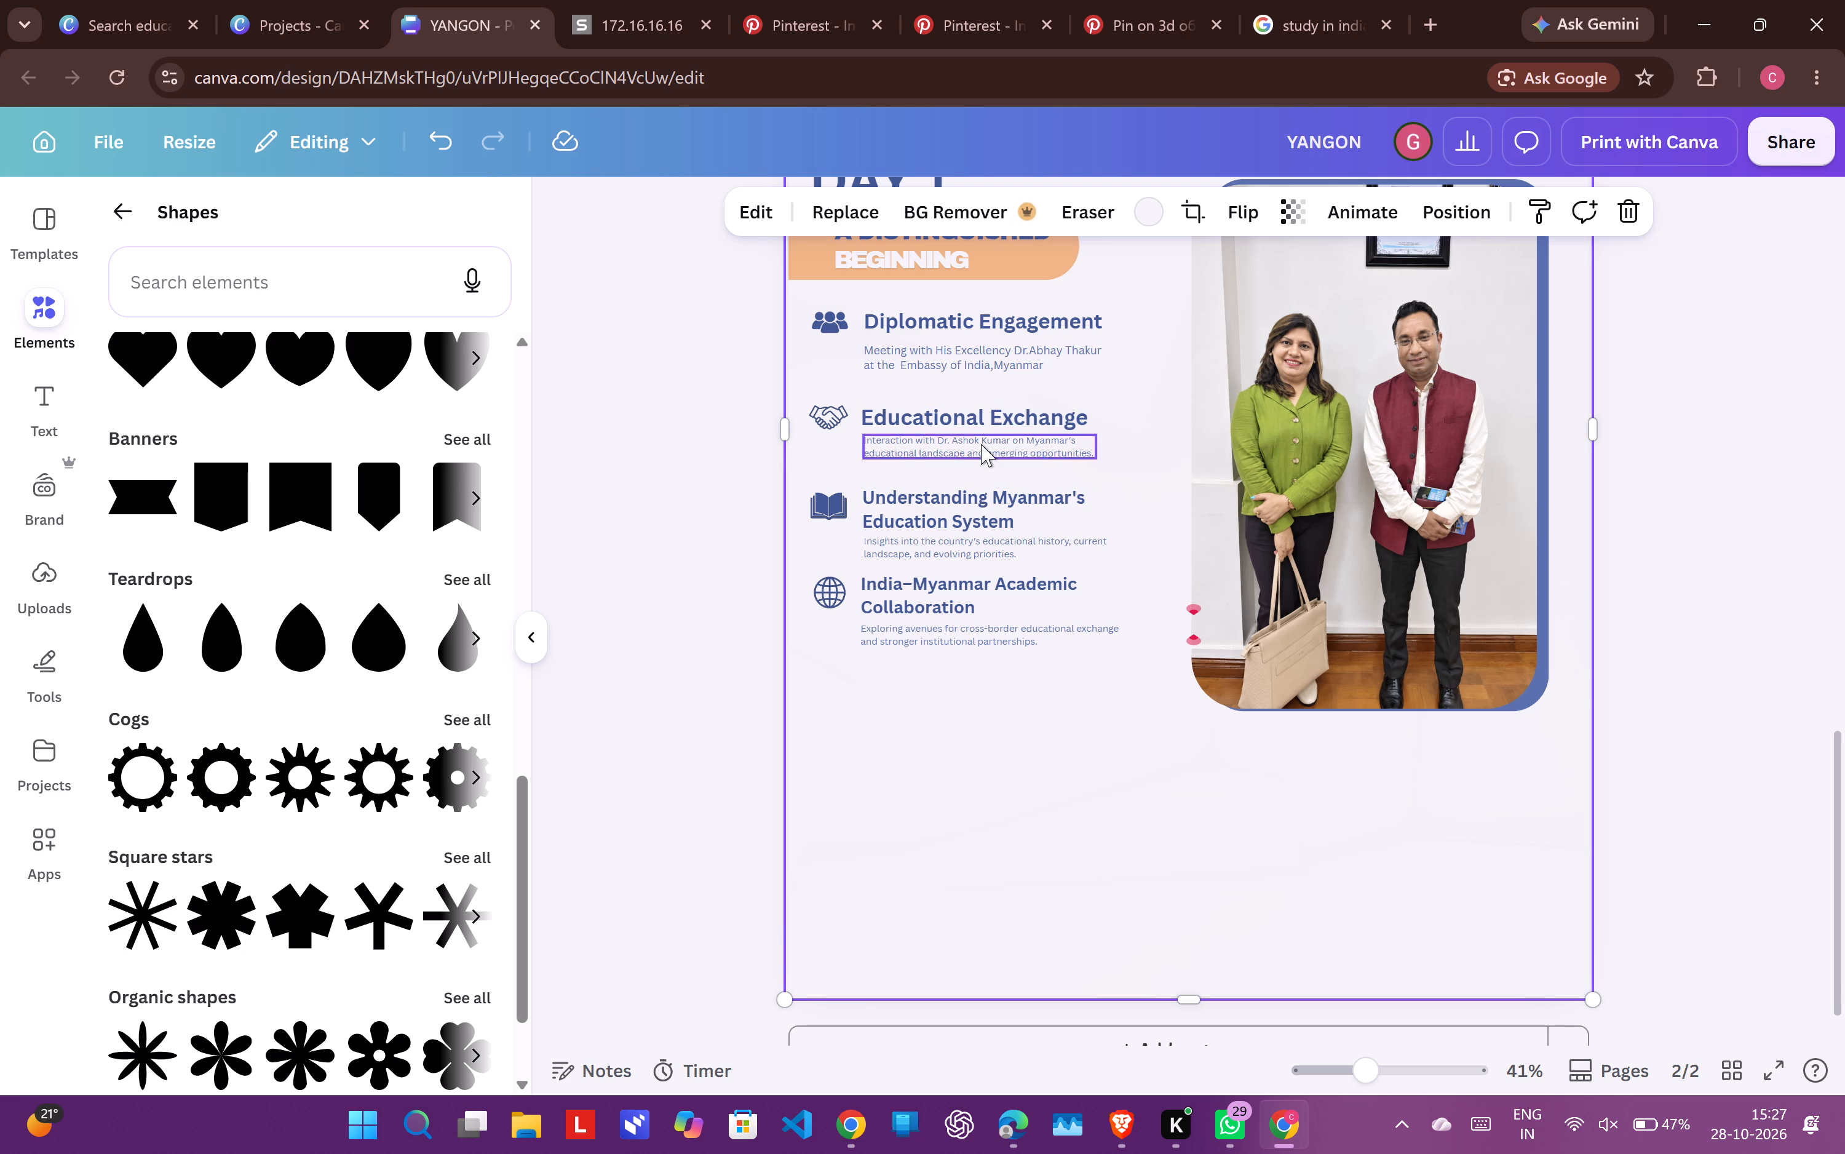
{"action": "left_click_drag", "start_coordinate": [984, 421], "coordinate": [986, 415]}
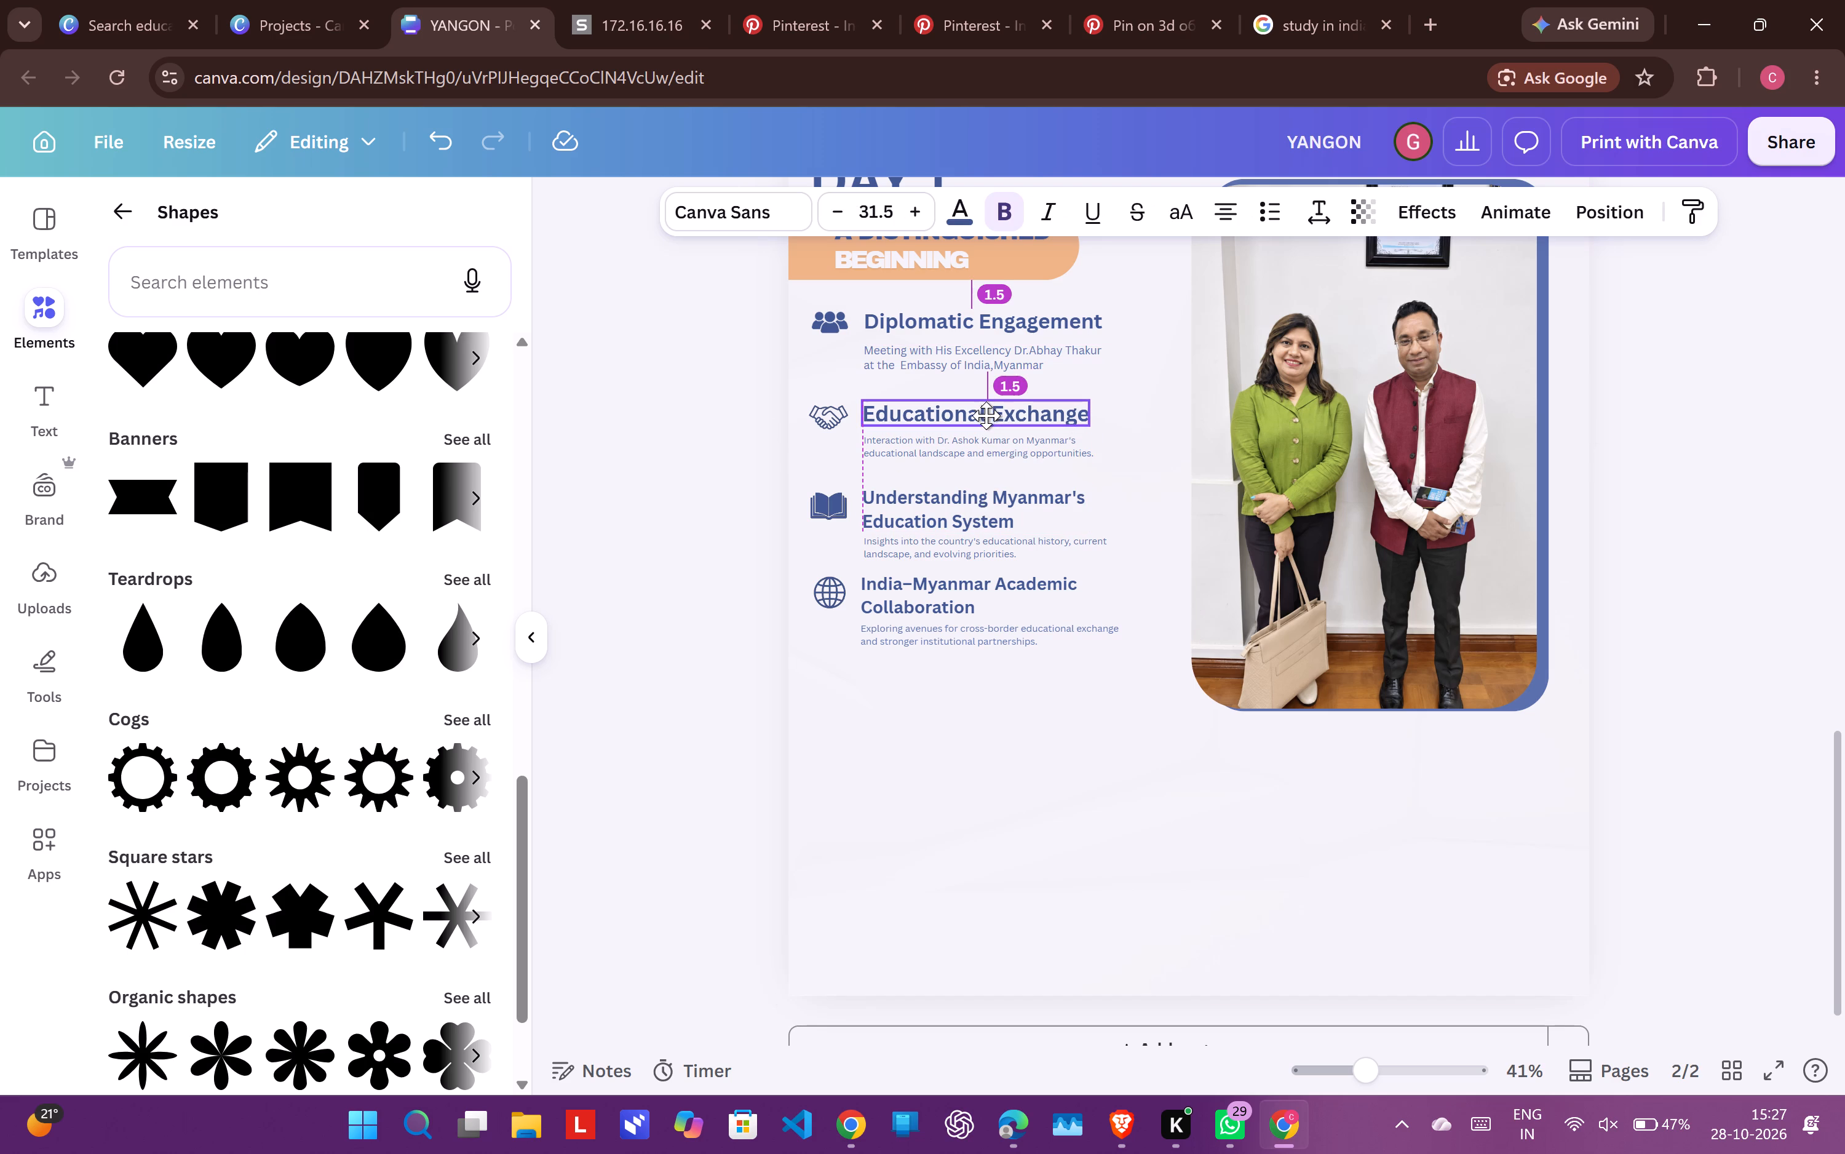
{"action": "left_click_drag", "start_coordinate": [986, 415], "coordinate": [985, 415]}
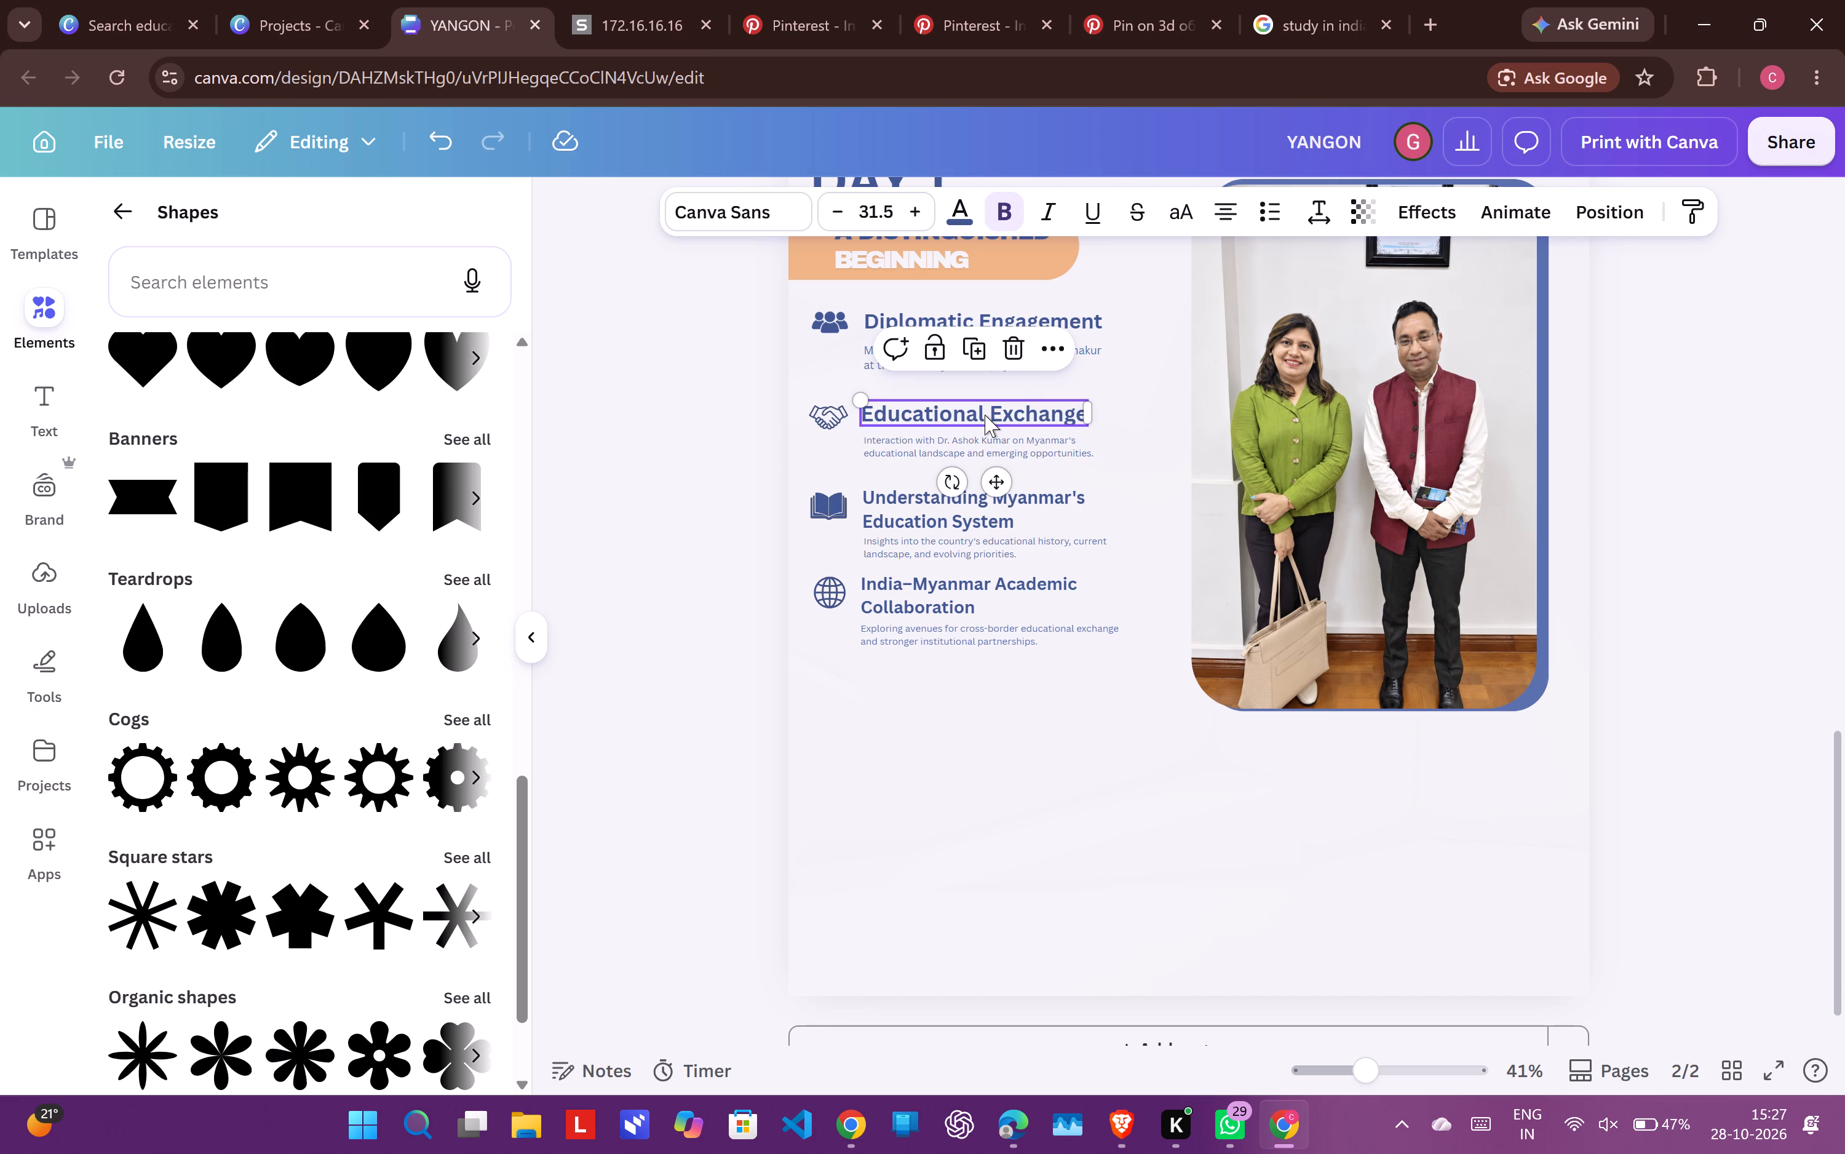
{"action": "left_click", "coordinate": [1139, 496]}
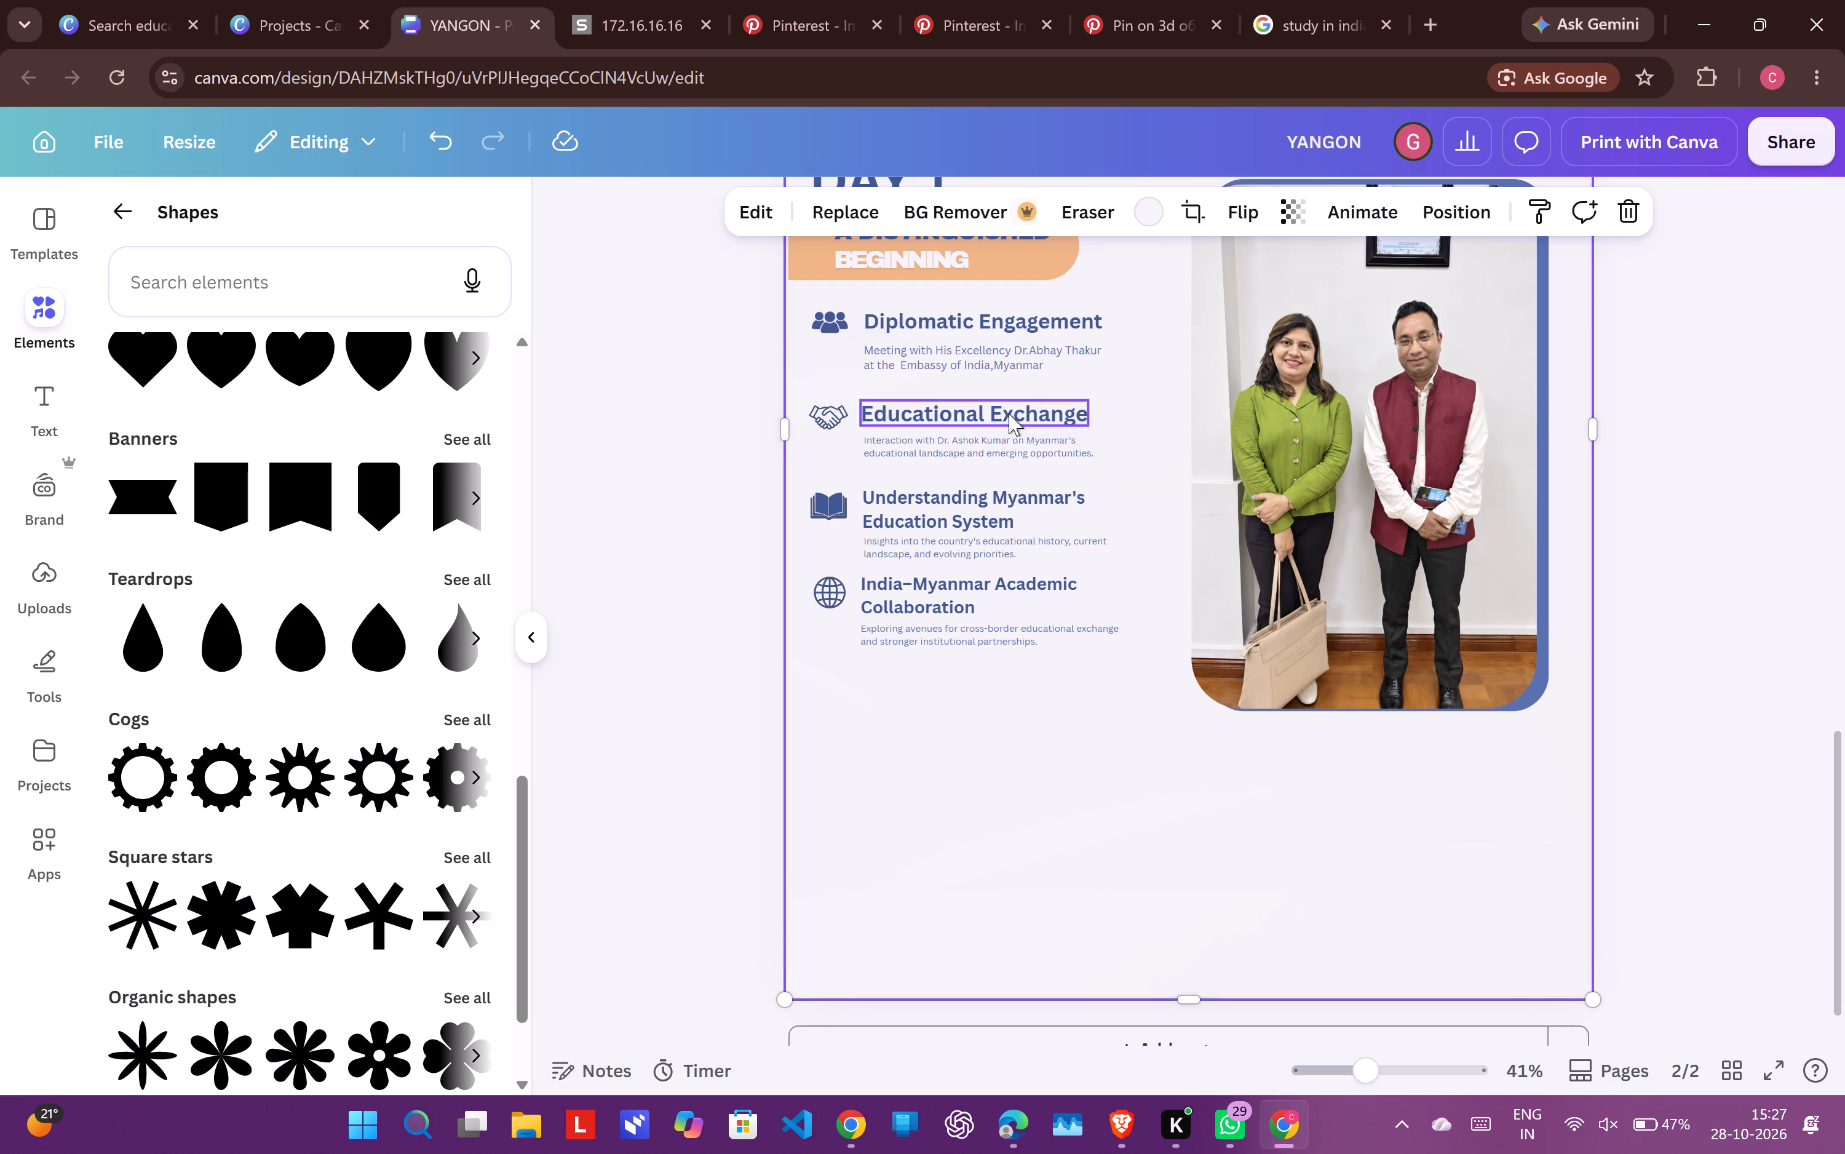
{"action": "left_click", "coordinate": [1009, 413]}
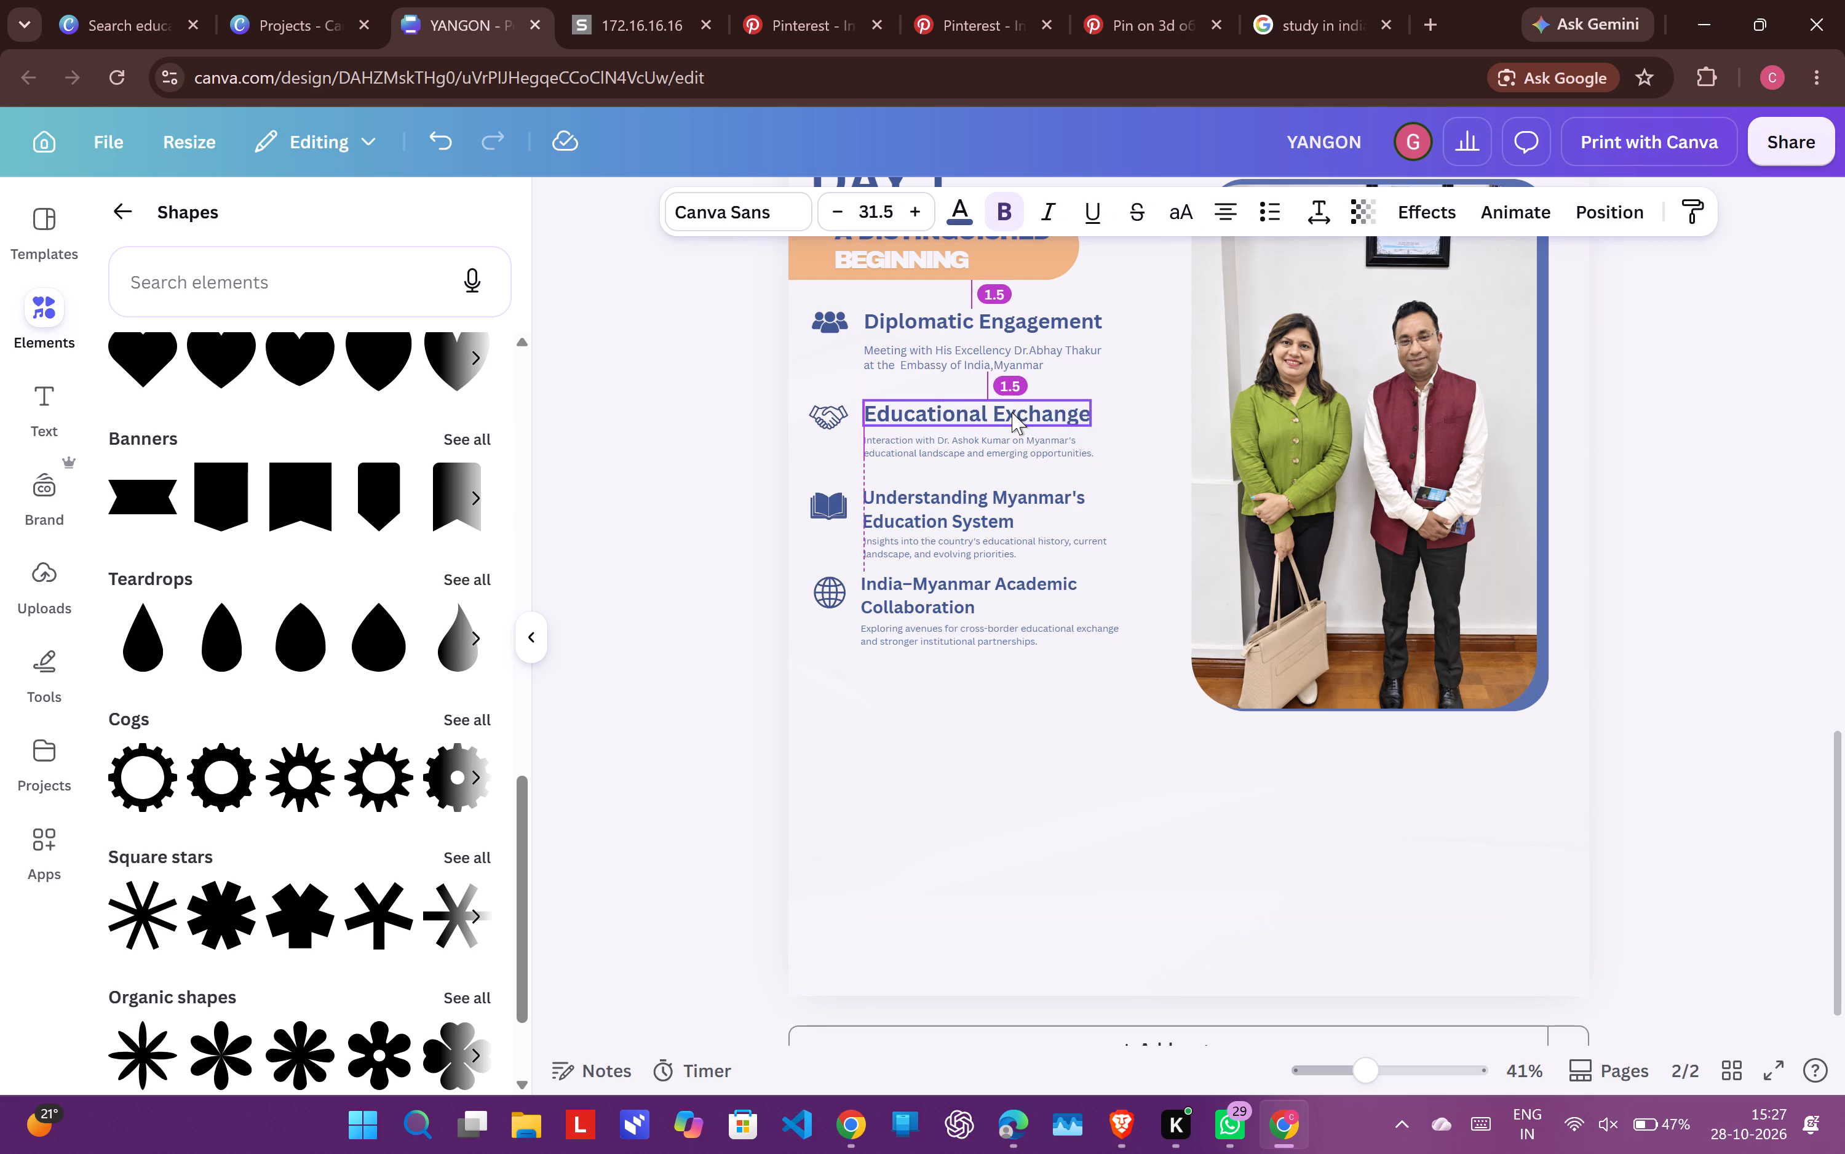
{"action": "left_click", "coordinate": [1127, 384]}
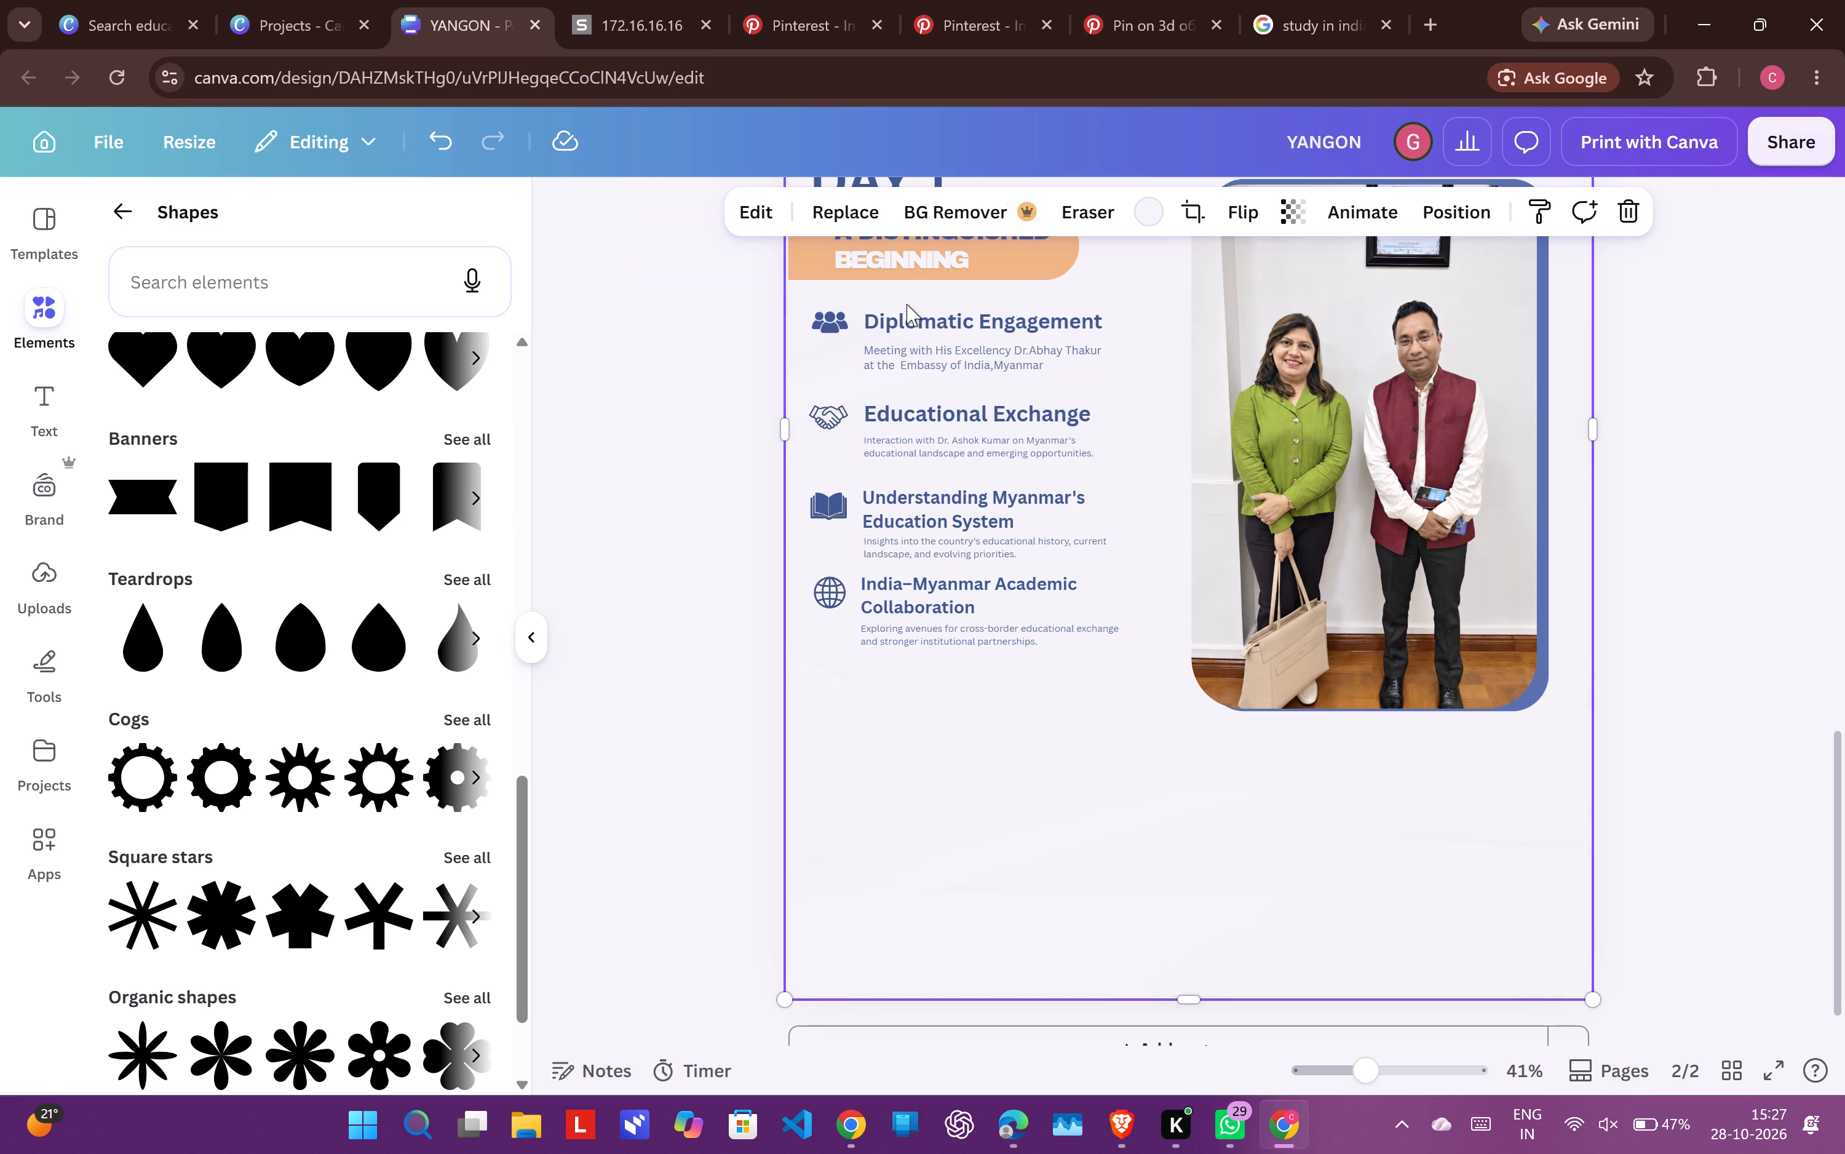
{"action": "left_click", "coordinate": [901, 352]}
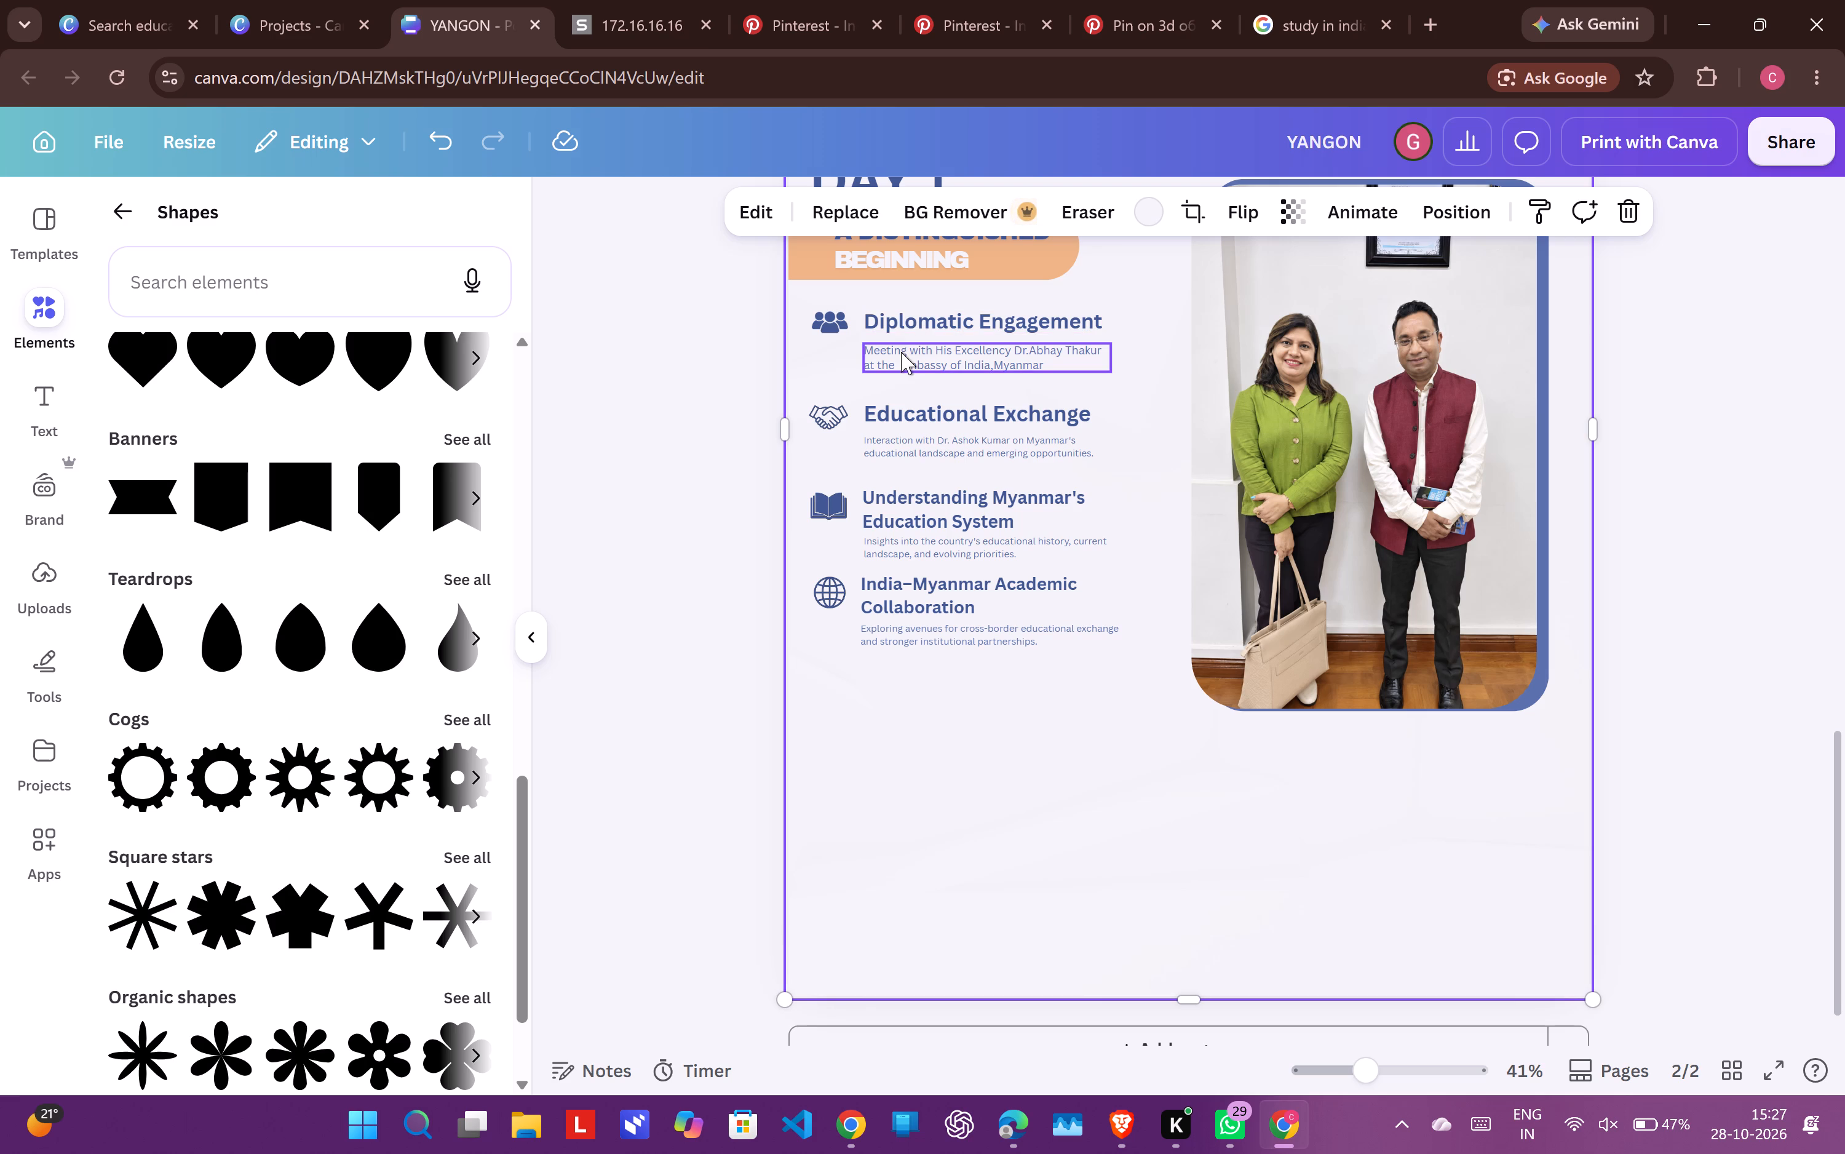
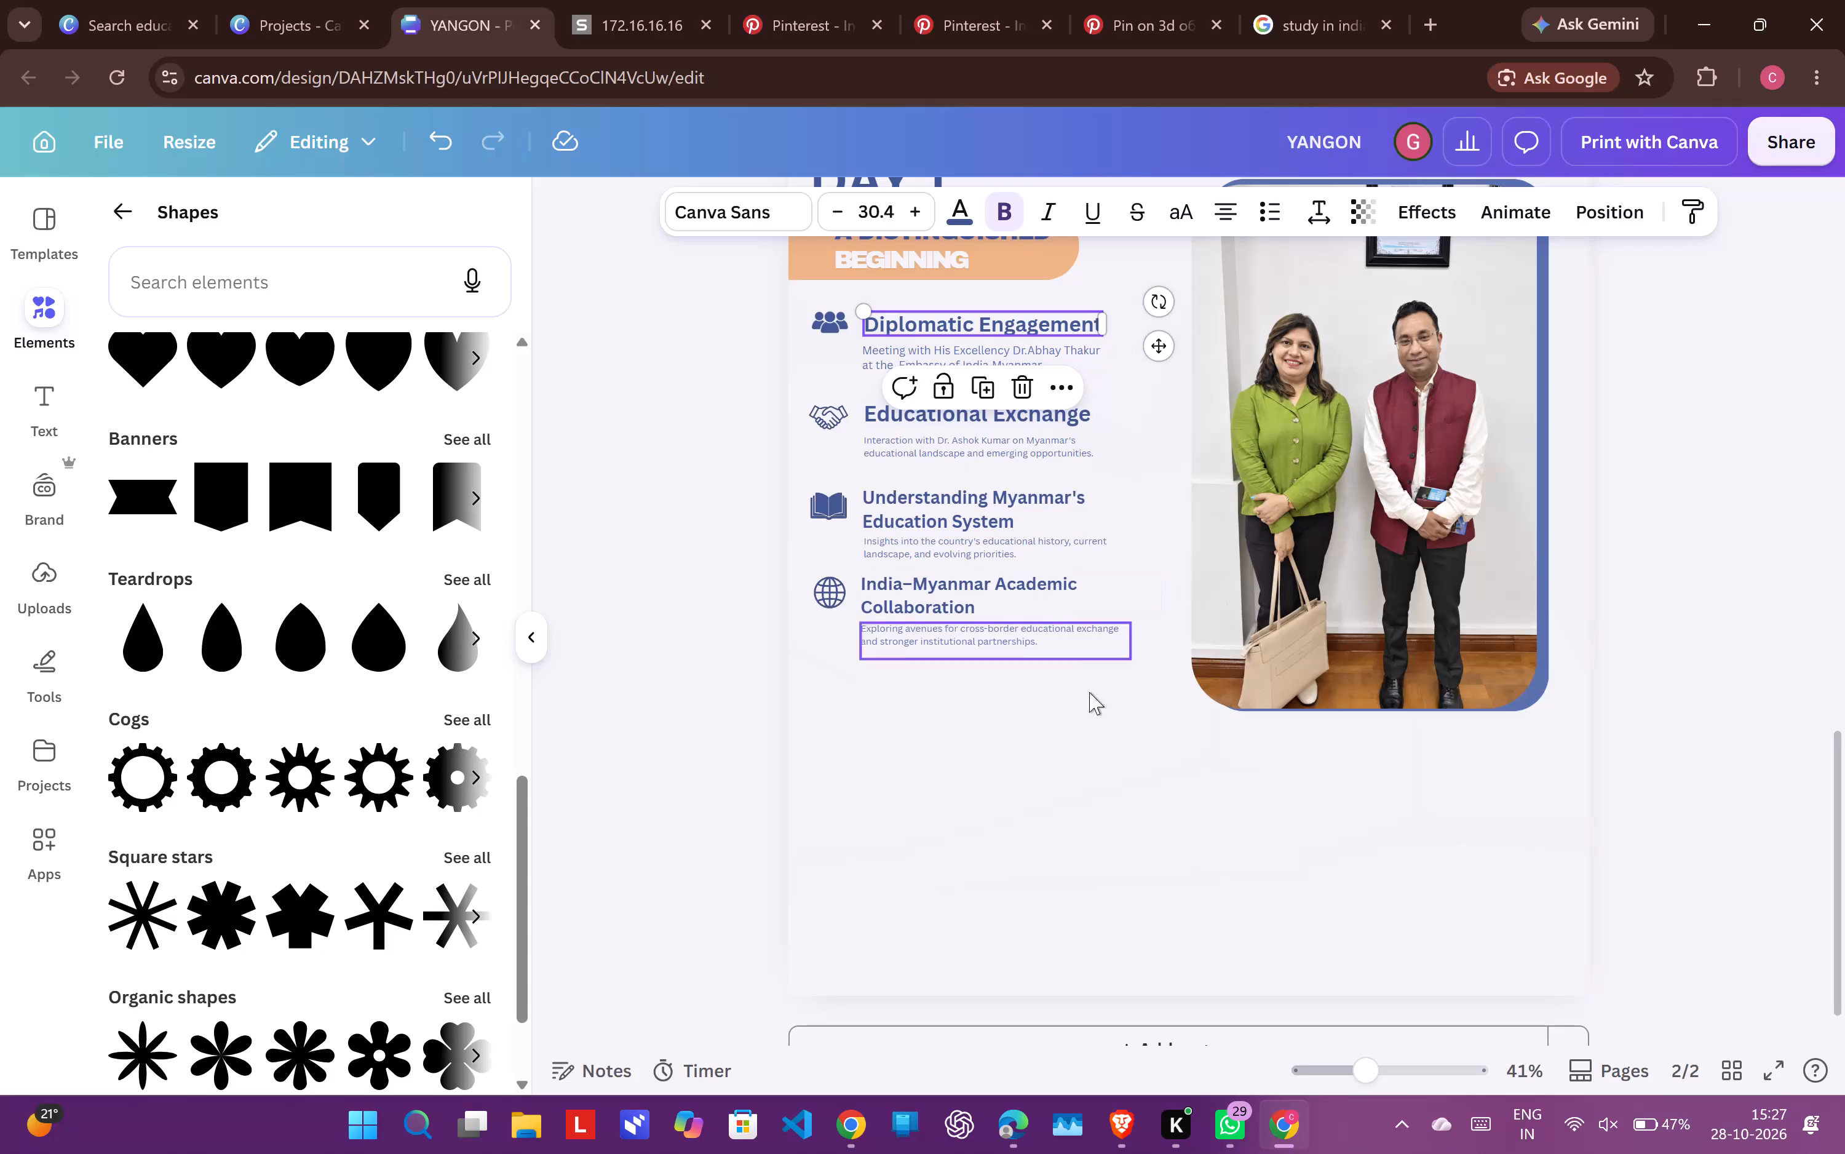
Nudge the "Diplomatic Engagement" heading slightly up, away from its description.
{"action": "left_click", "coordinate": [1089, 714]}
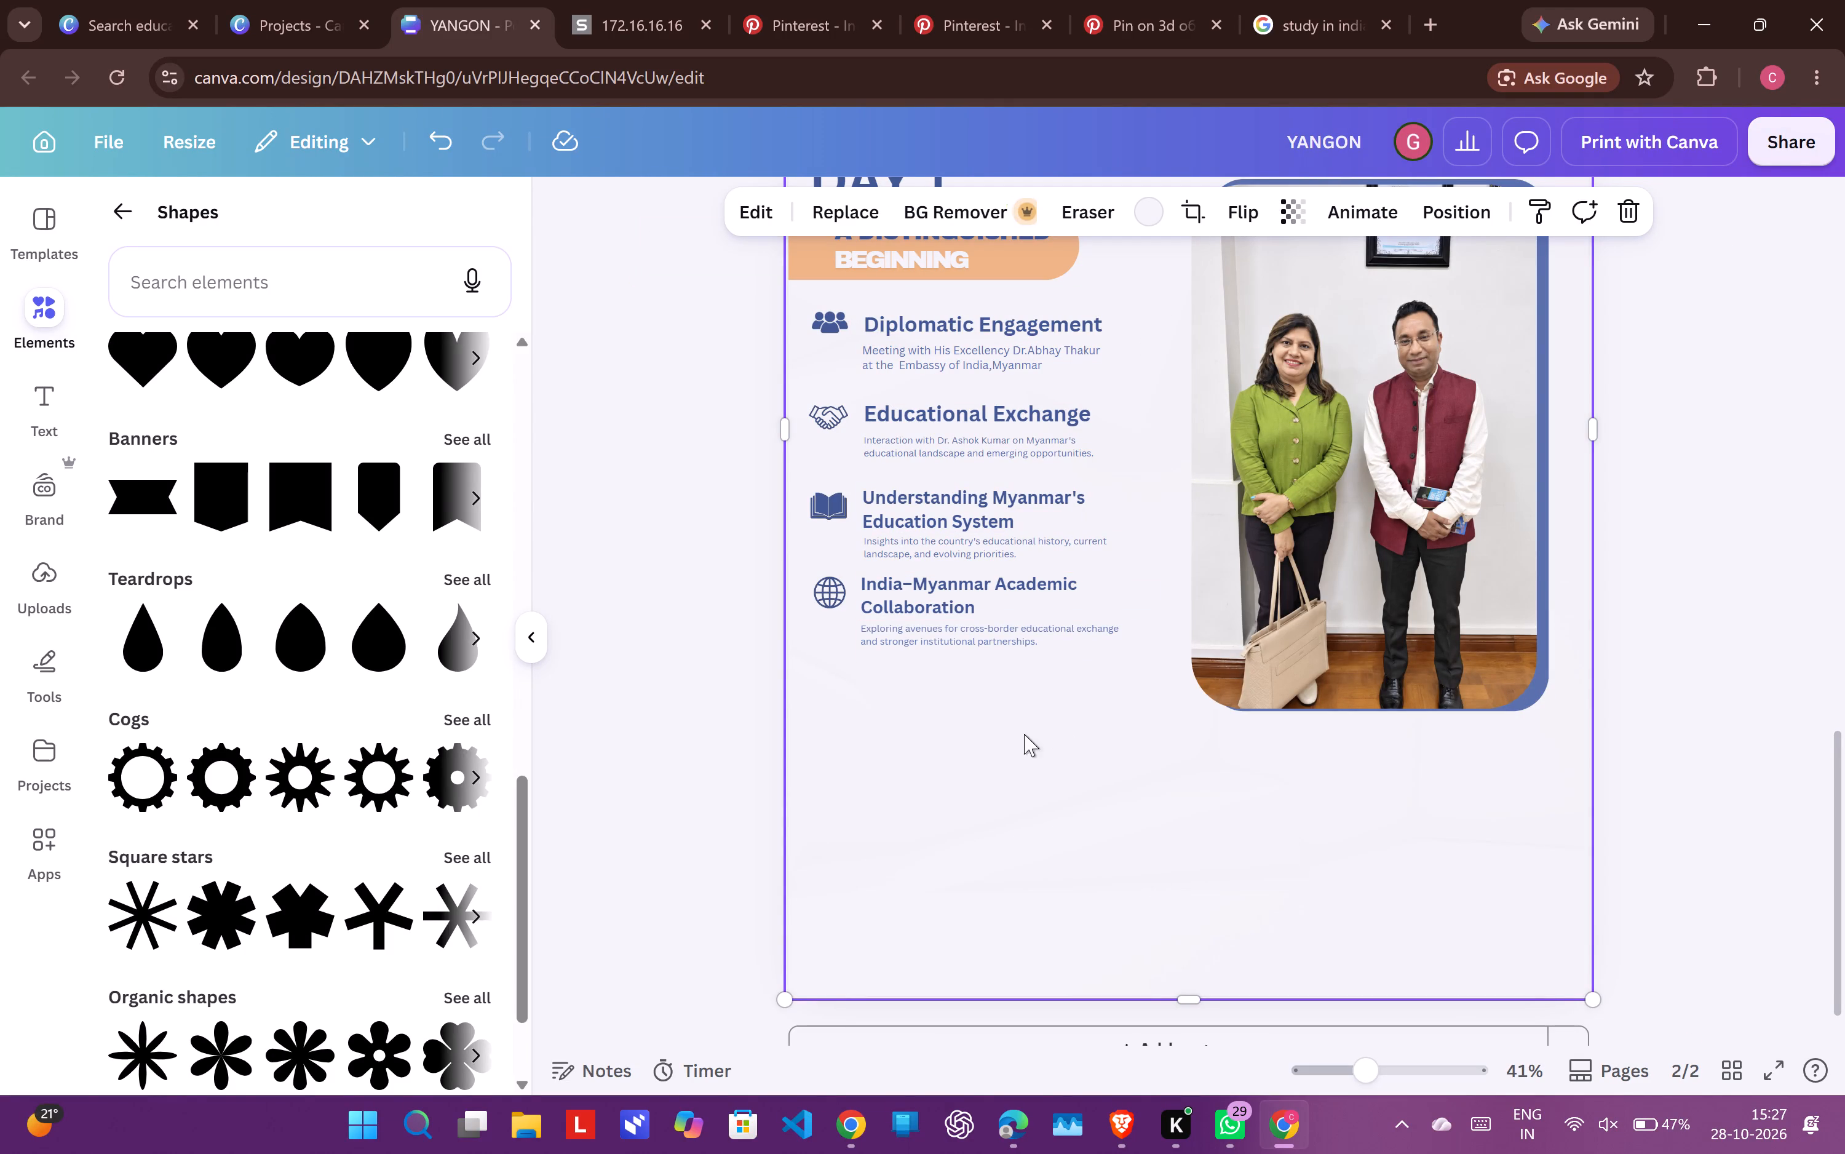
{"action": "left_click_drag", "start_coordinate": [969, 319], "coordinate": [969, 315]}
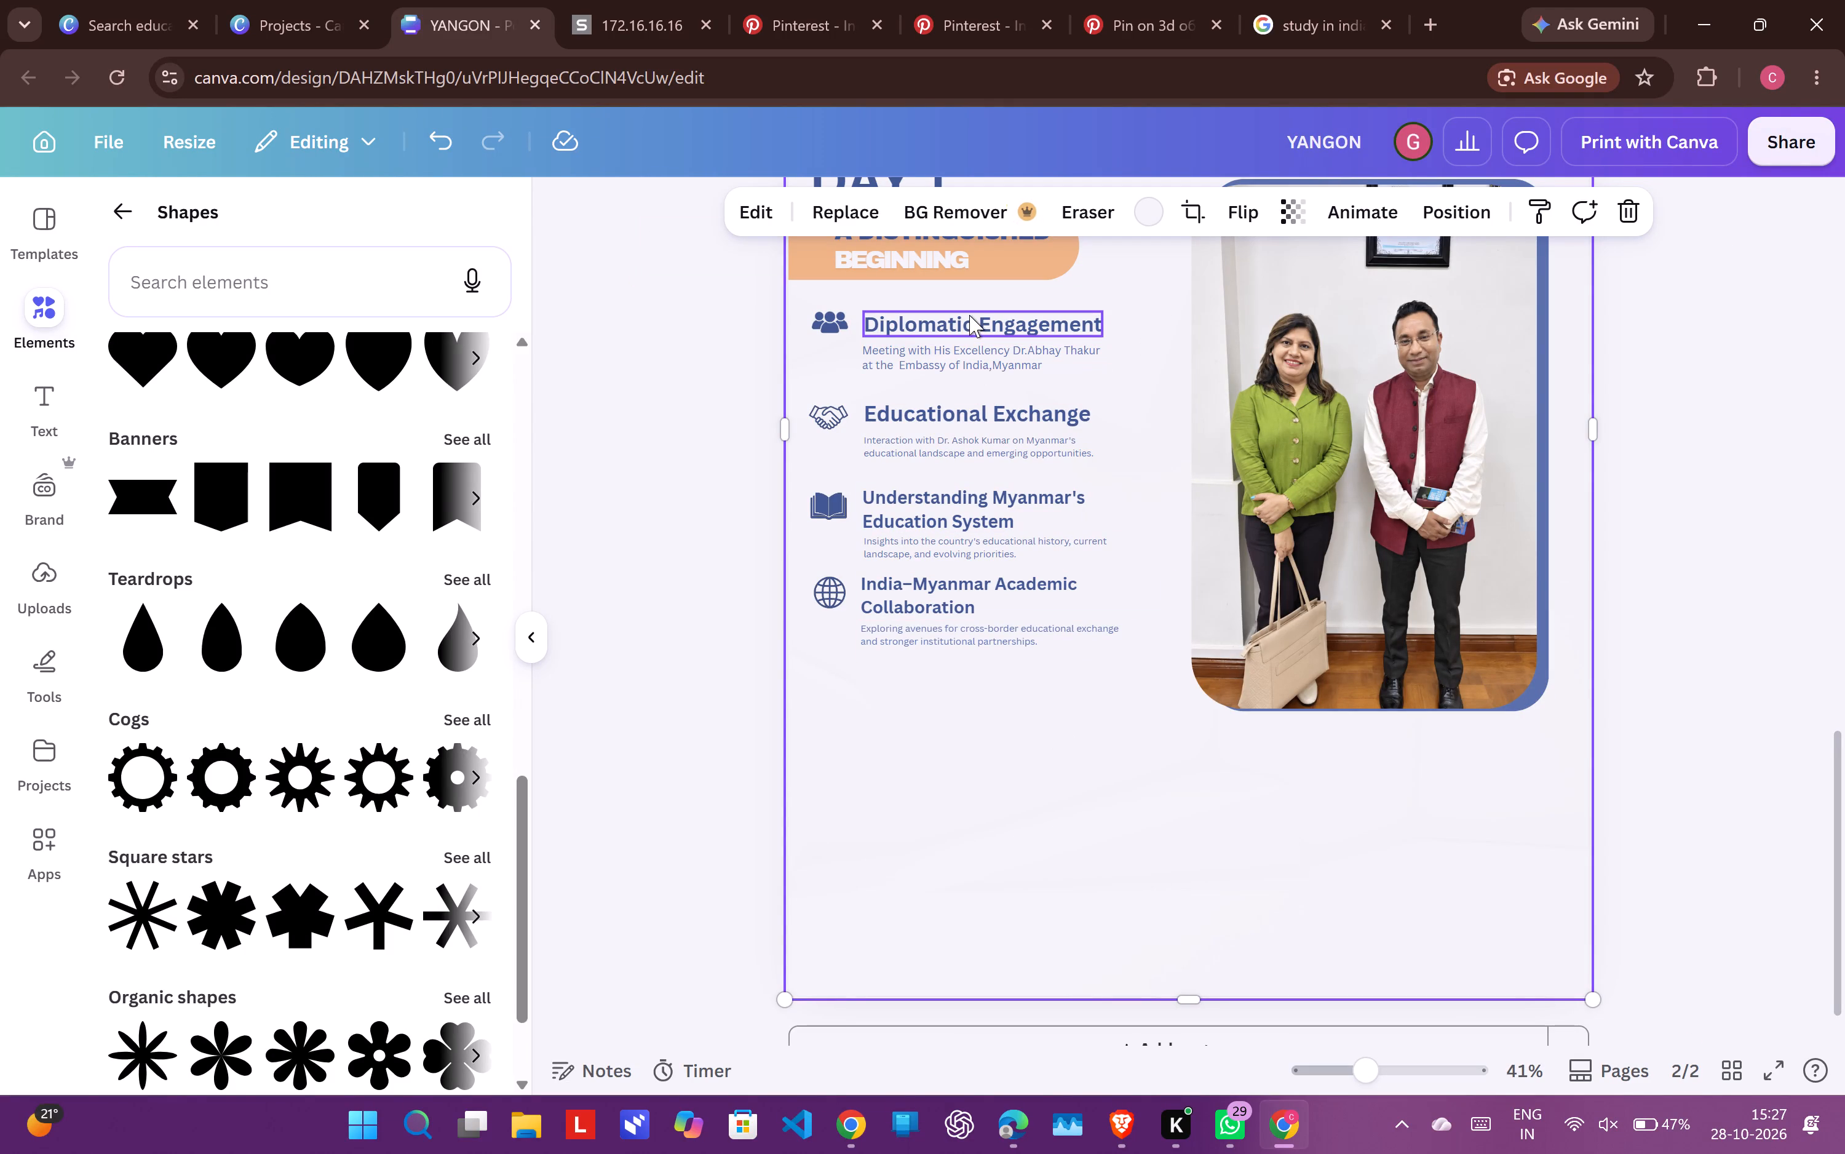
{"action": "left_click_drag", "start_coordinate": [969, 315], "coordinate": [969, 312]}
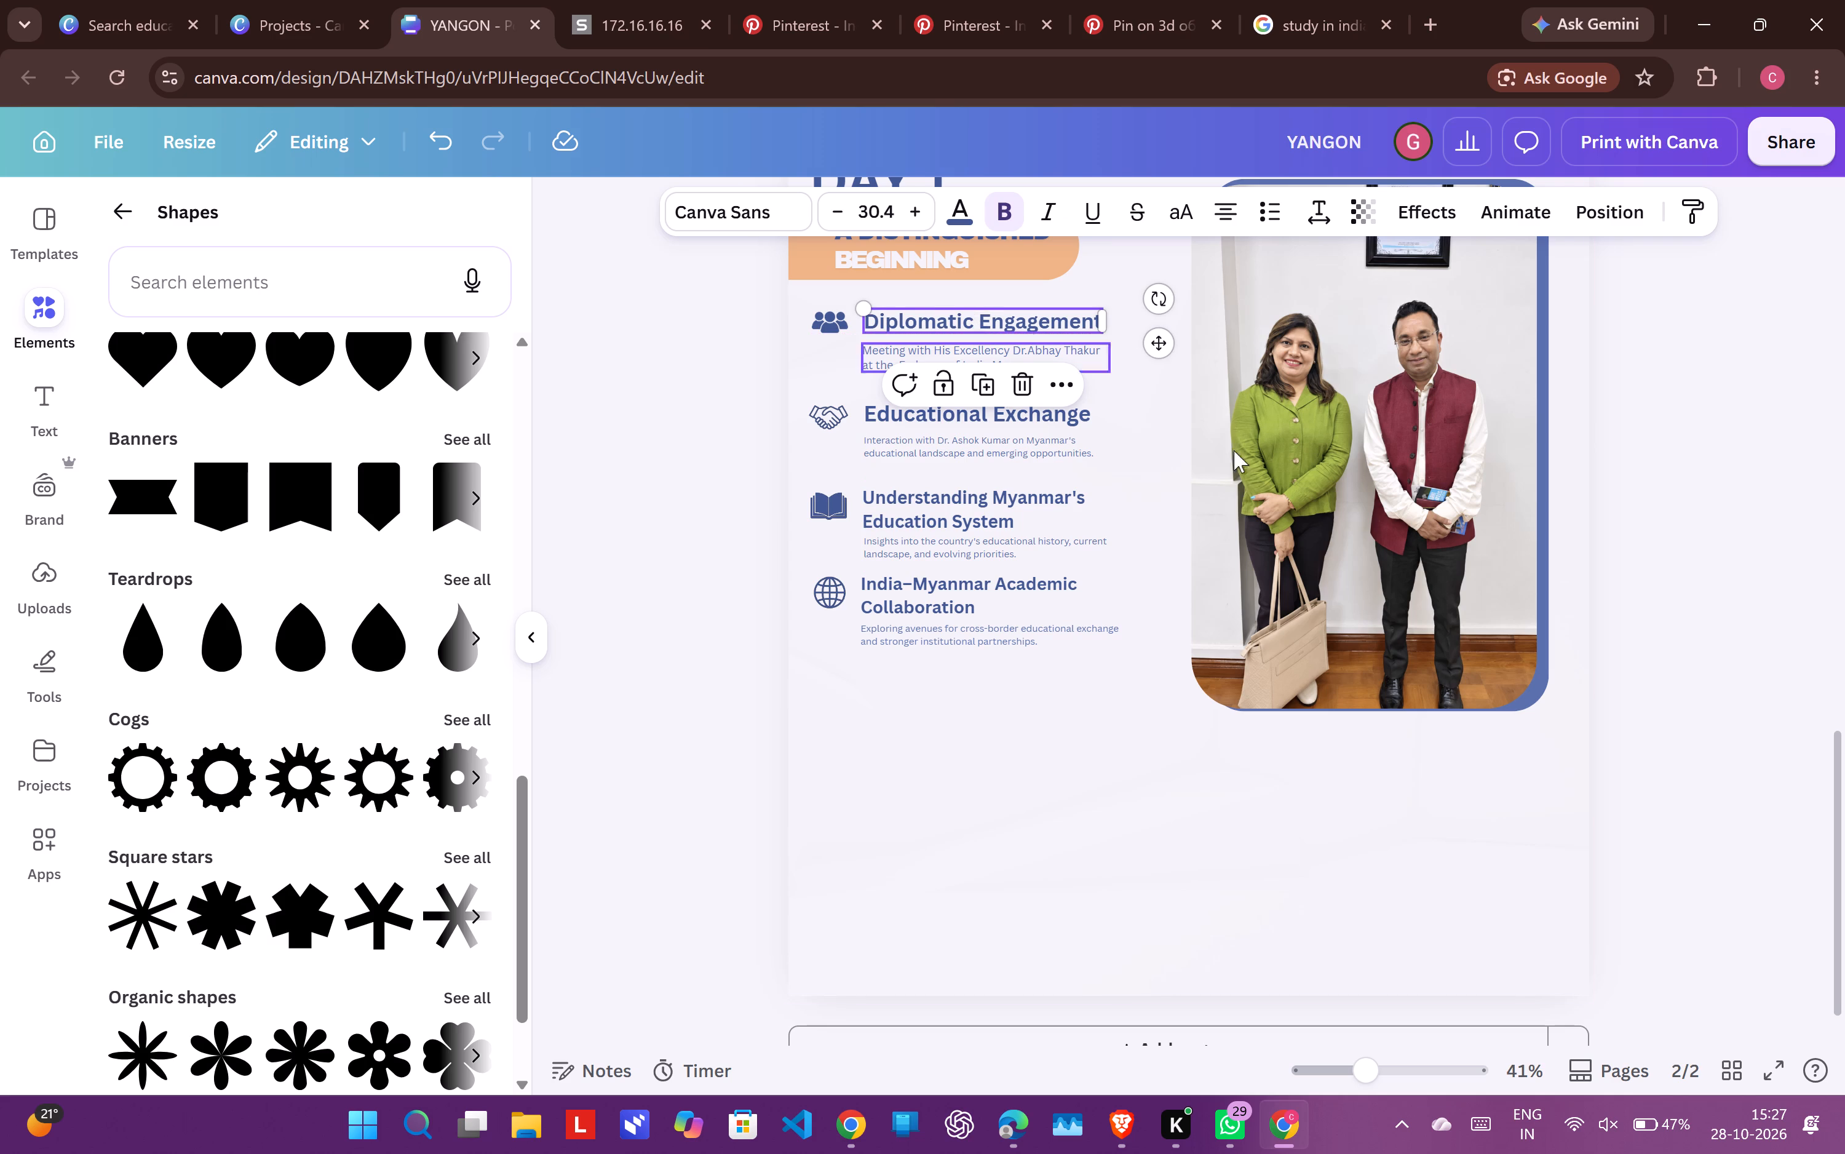
Enlarge the "India–Myanmar Academic Collaboration" heading to font size 25.8 and shift it slightly right to line up with the headings above.
{"action": "left_click", "coordinate": [999, 582]}
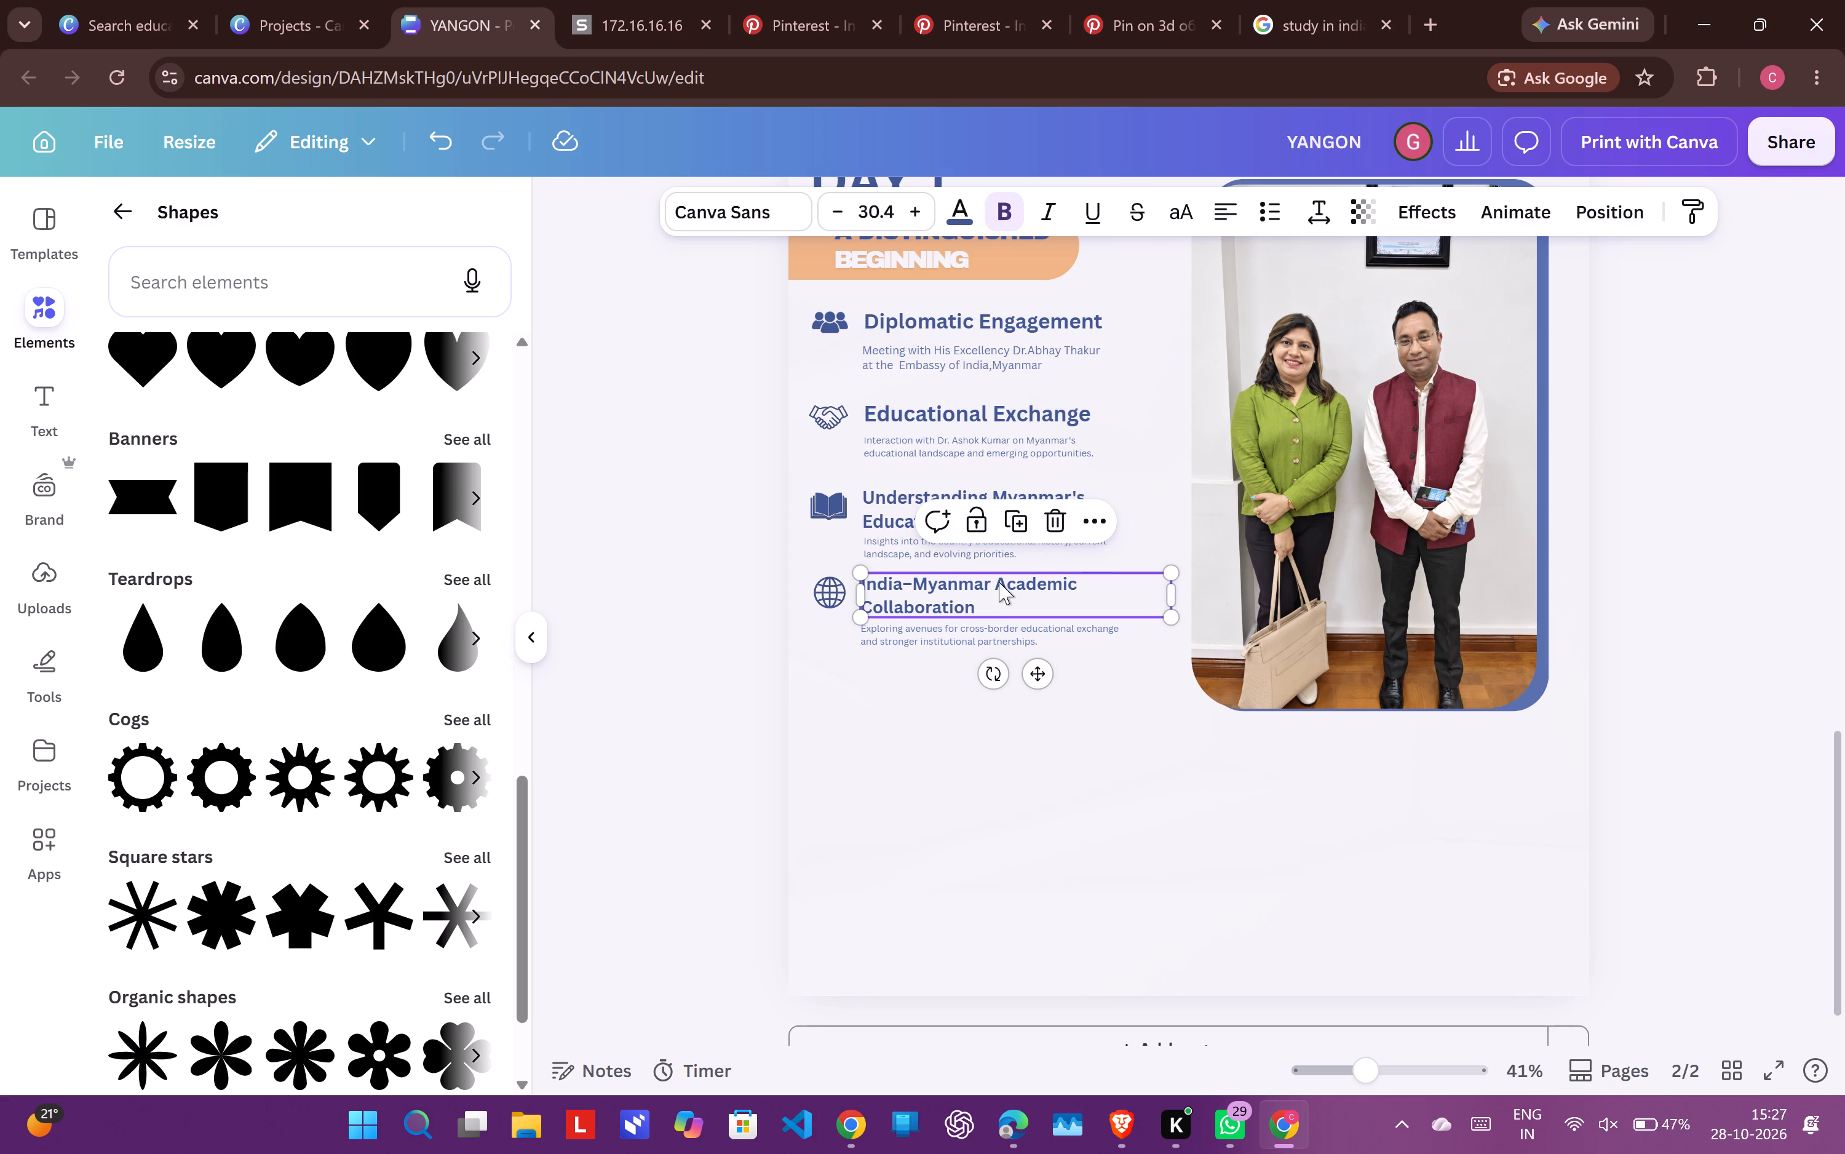
{"action": "left_click_drag", "start_coordinate": [952, 599], "coordinate": [961, 599]}
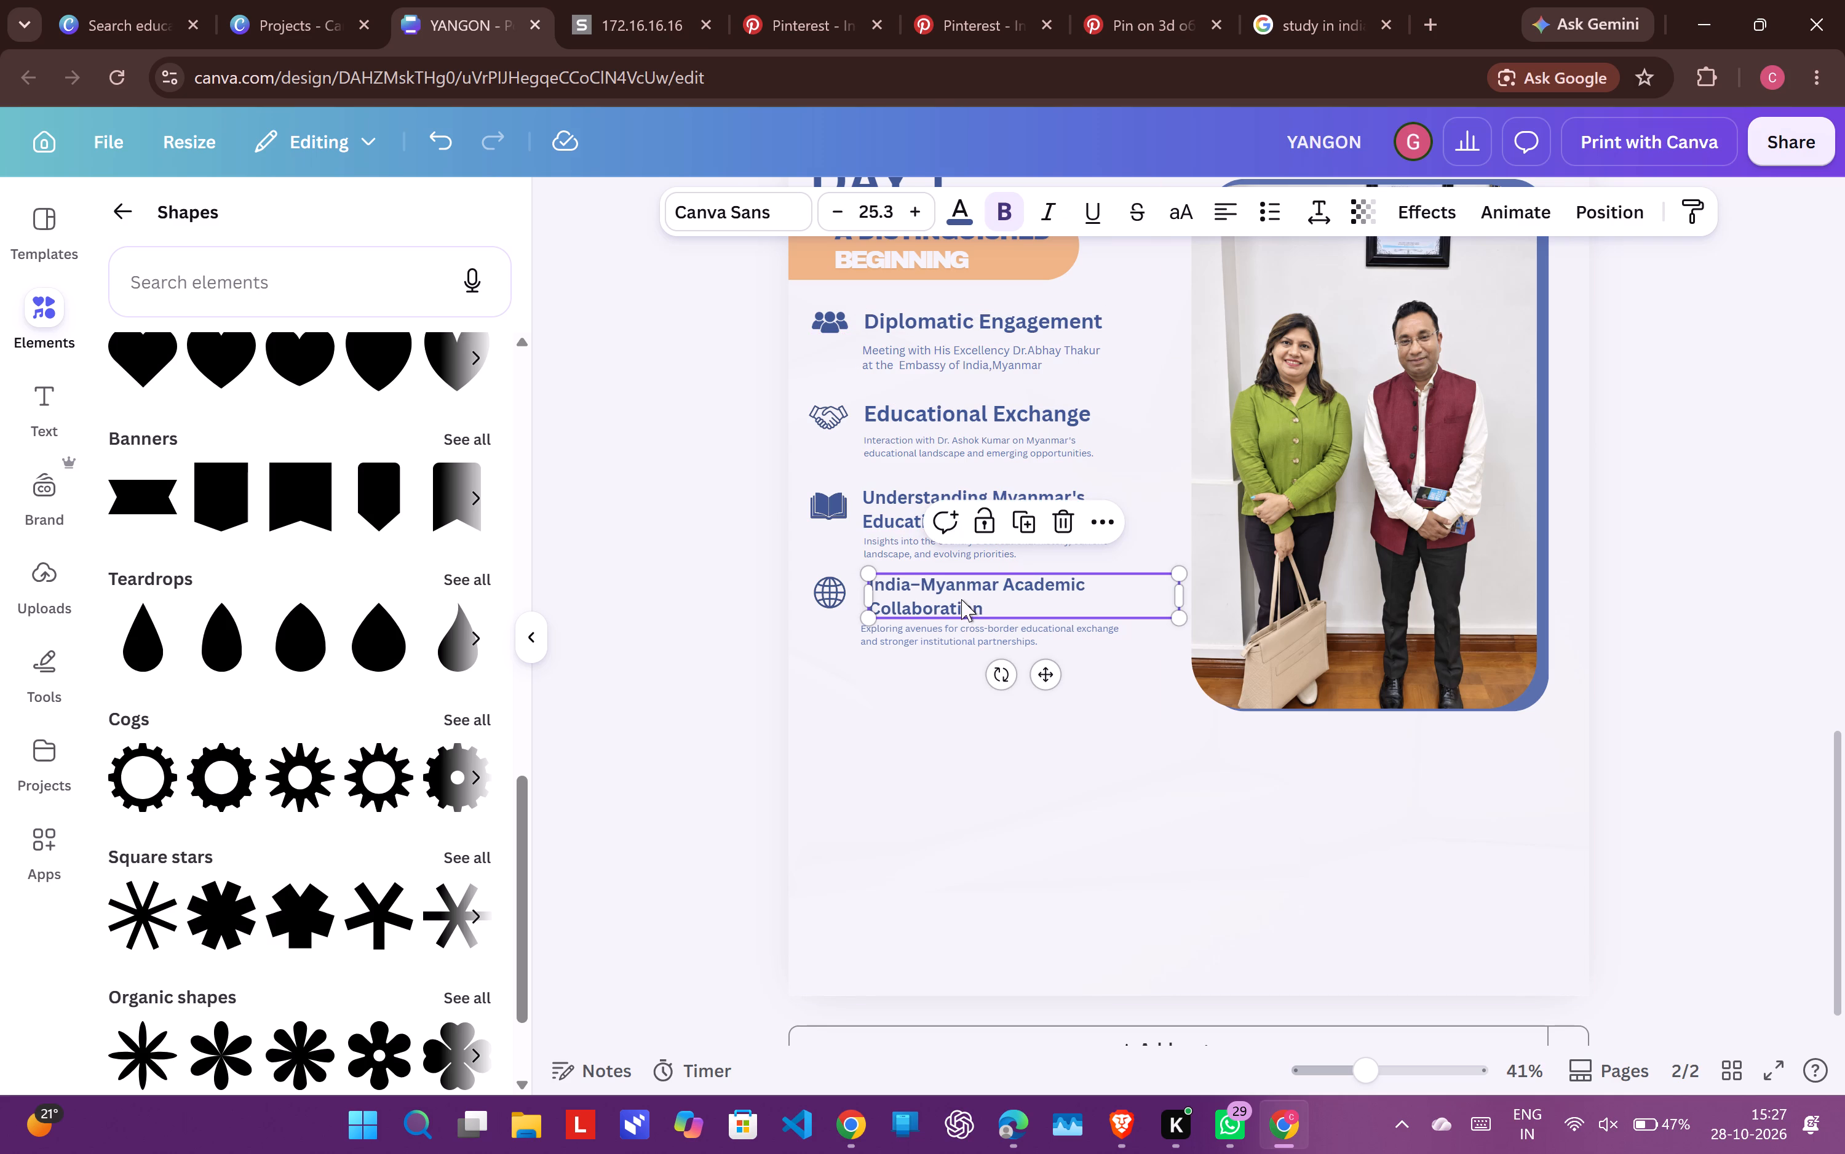
{"action": "left_click_drag", "start_coordinate": [869, 568], "coordinate": [852, 565]}
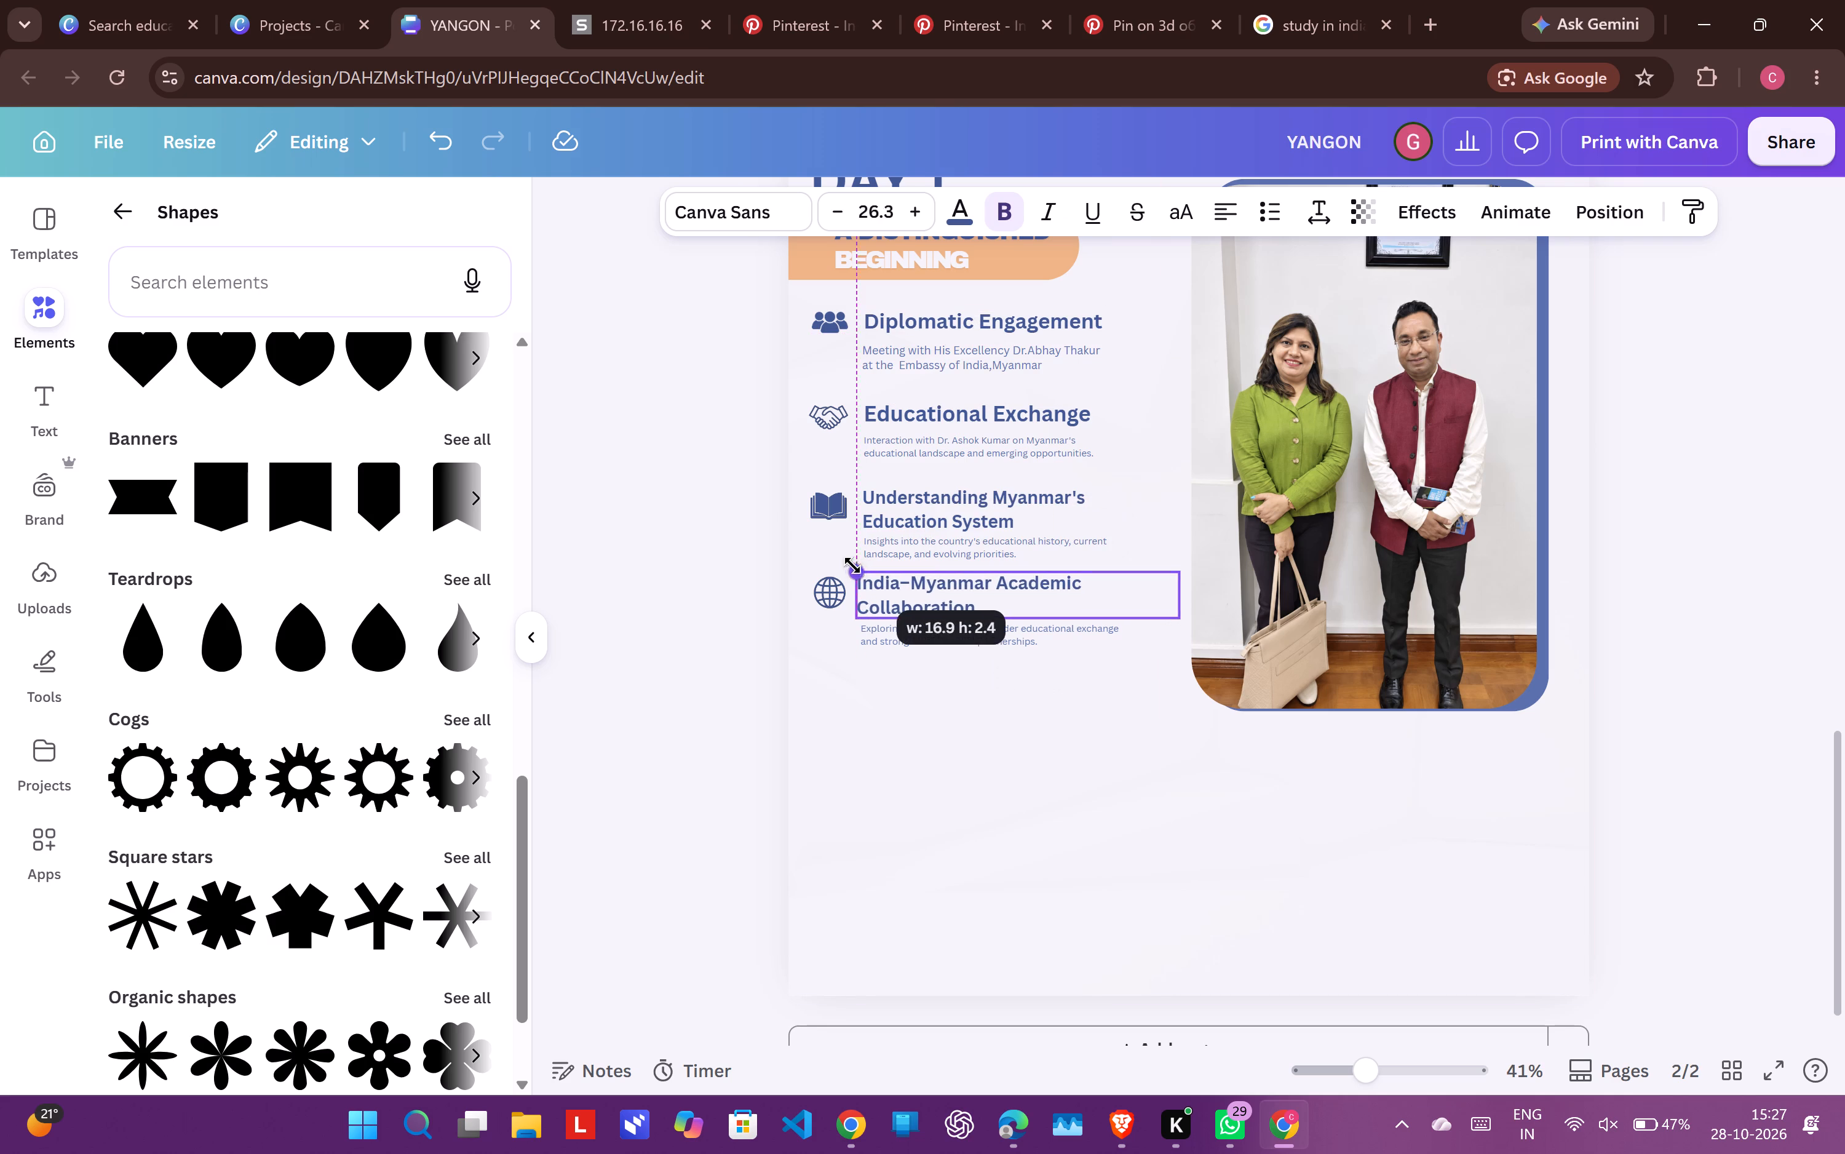
{"action": "left_click_drag", "start_coordinate": [852, 565], "coordinate": [863, 566]}
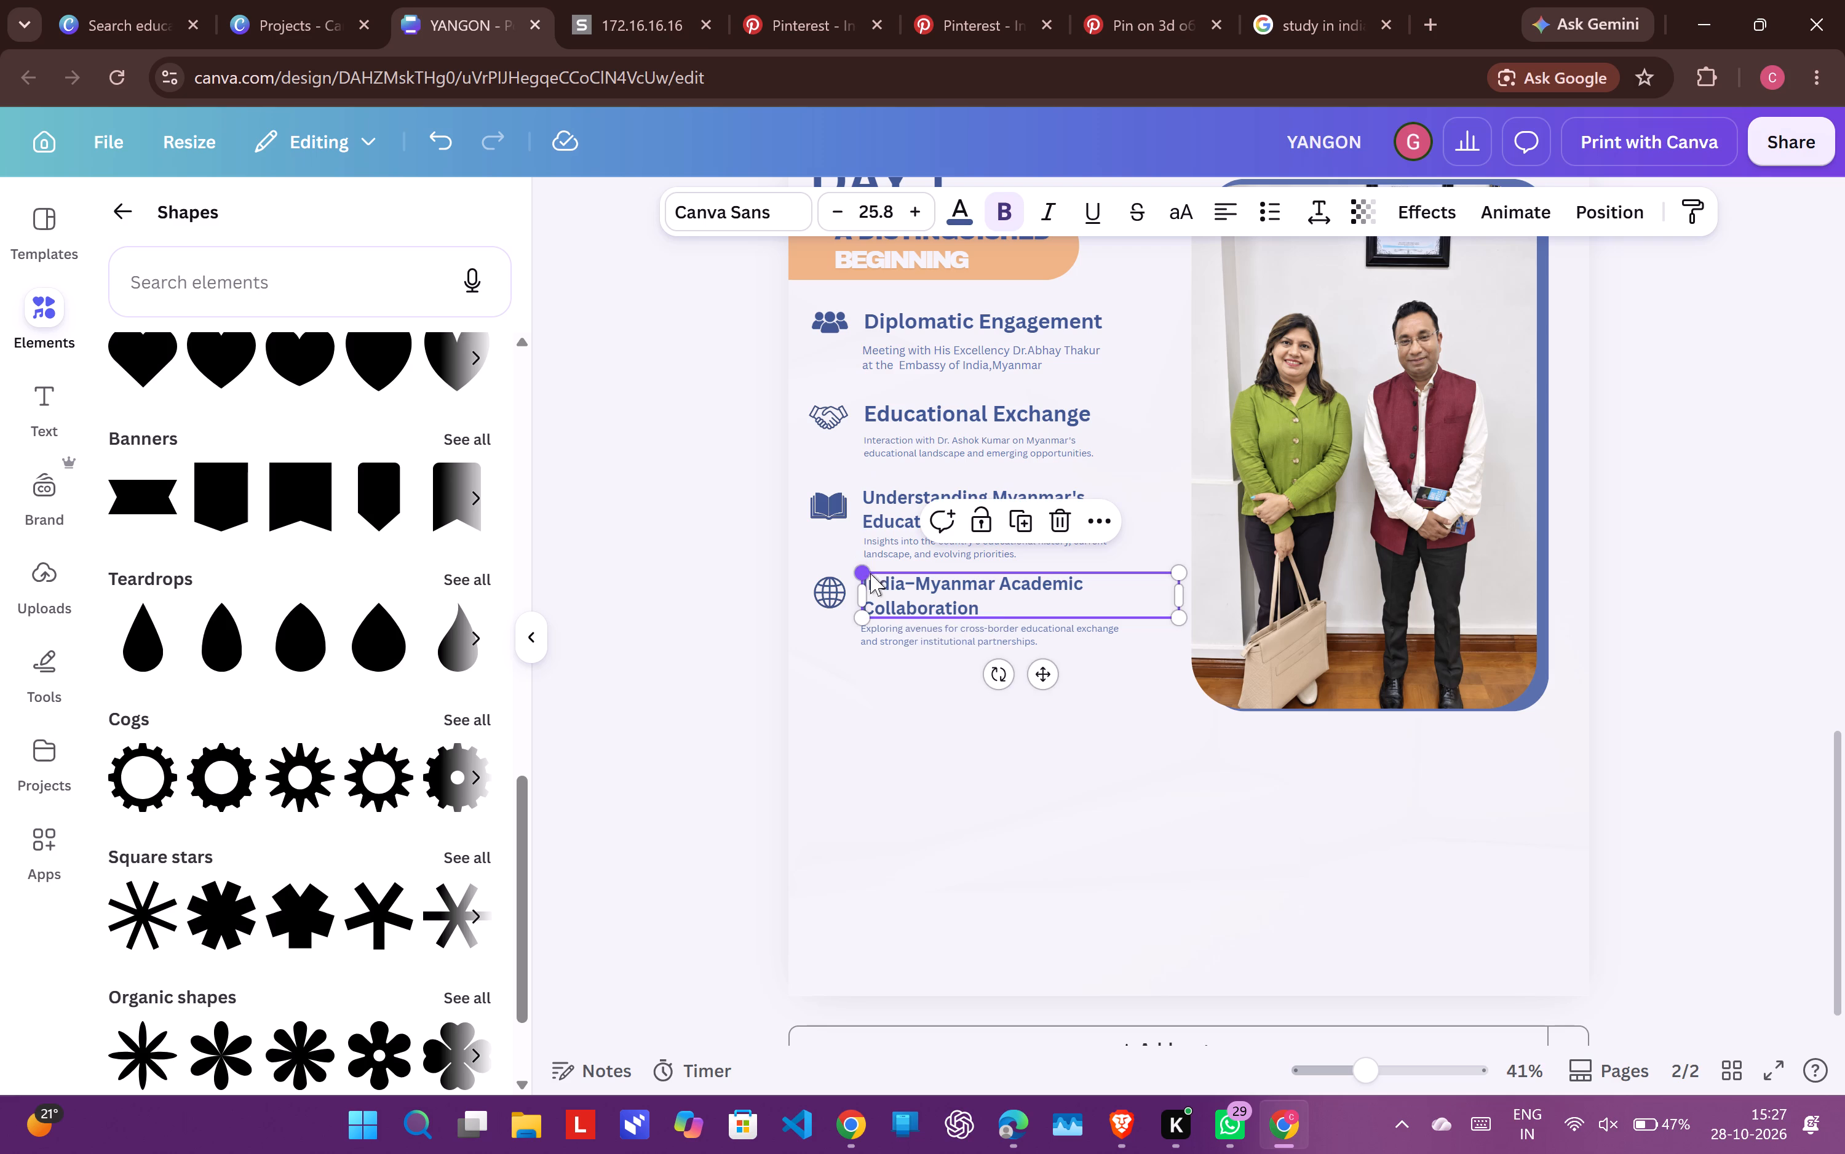
{"action": "left_click", "coordinate": [1042, 666]}
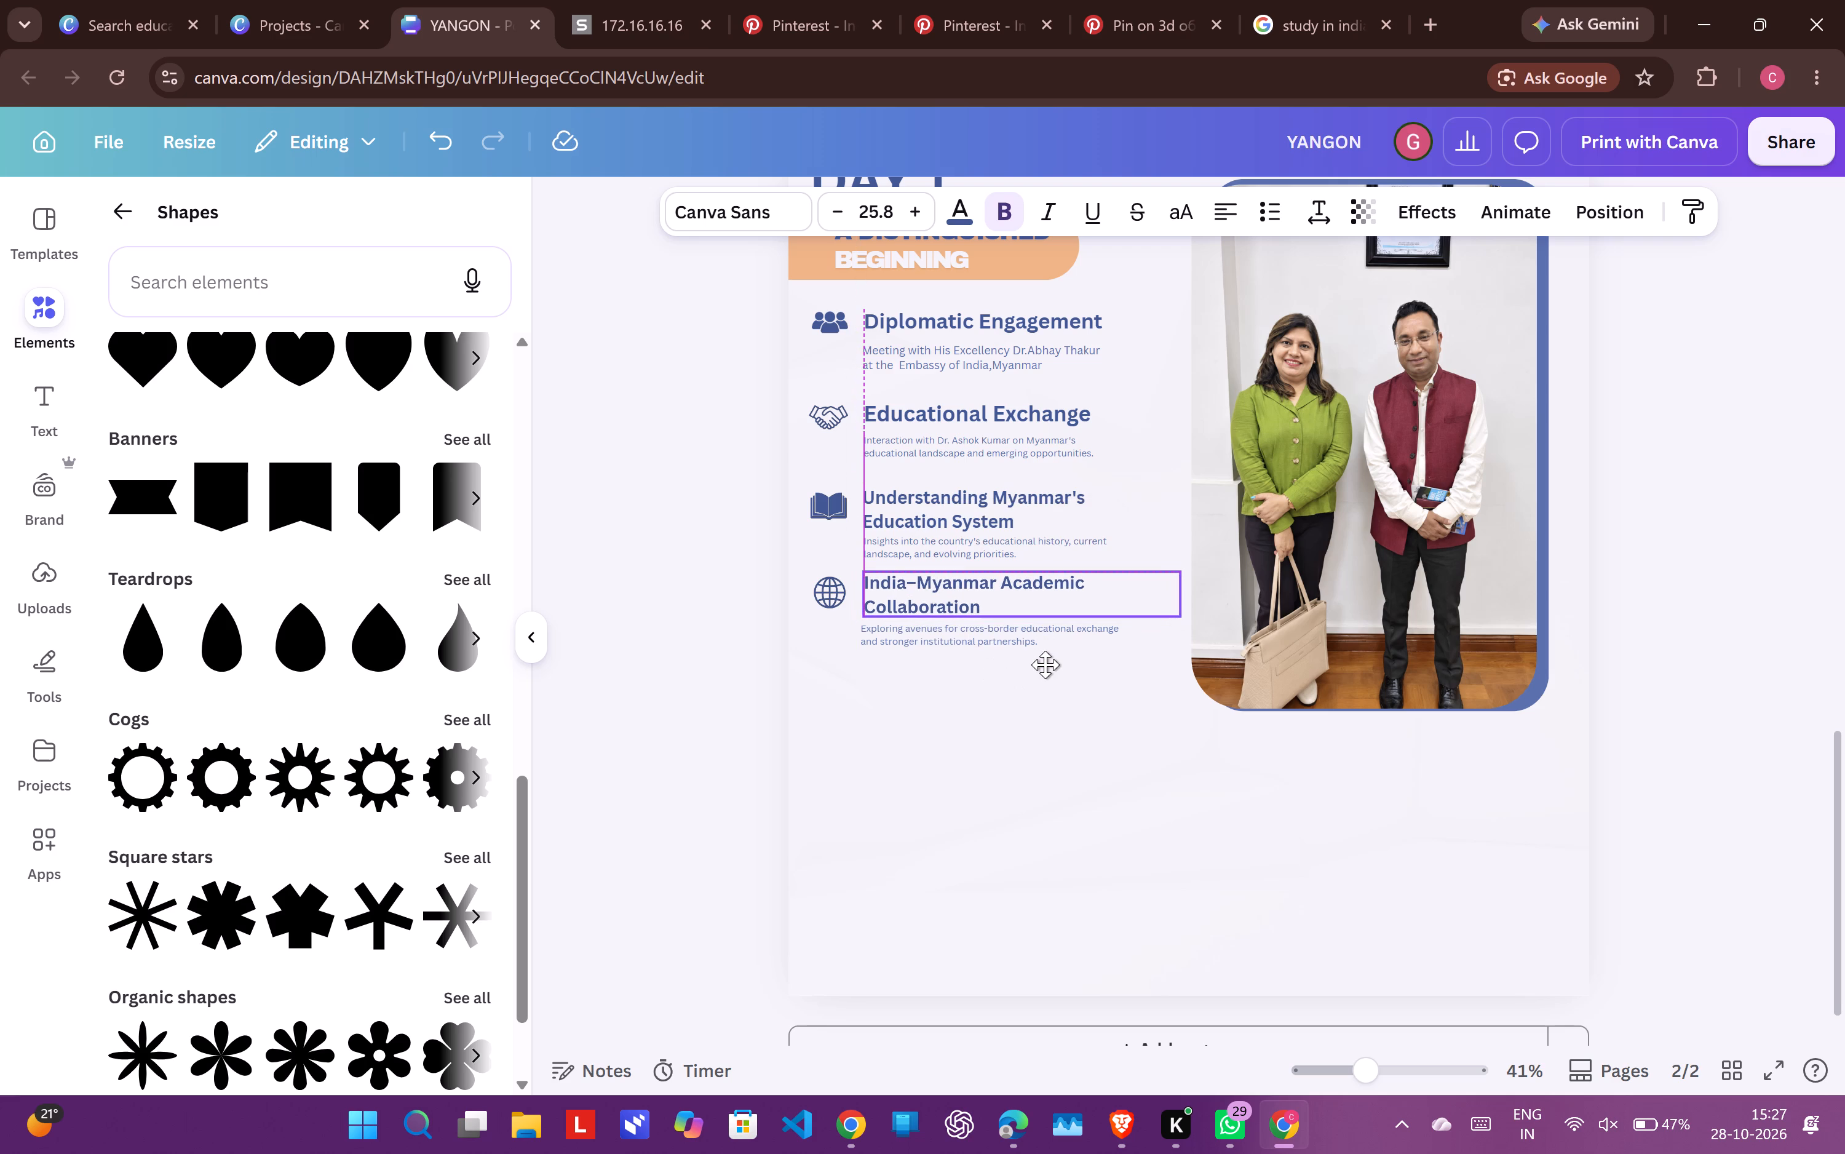
Move the "Exploring avenues for cross-border educational exchange" text slightly down and right, aligning its left edge with its heading.
{"action": "left_click", "coordinate": [952, 640]}
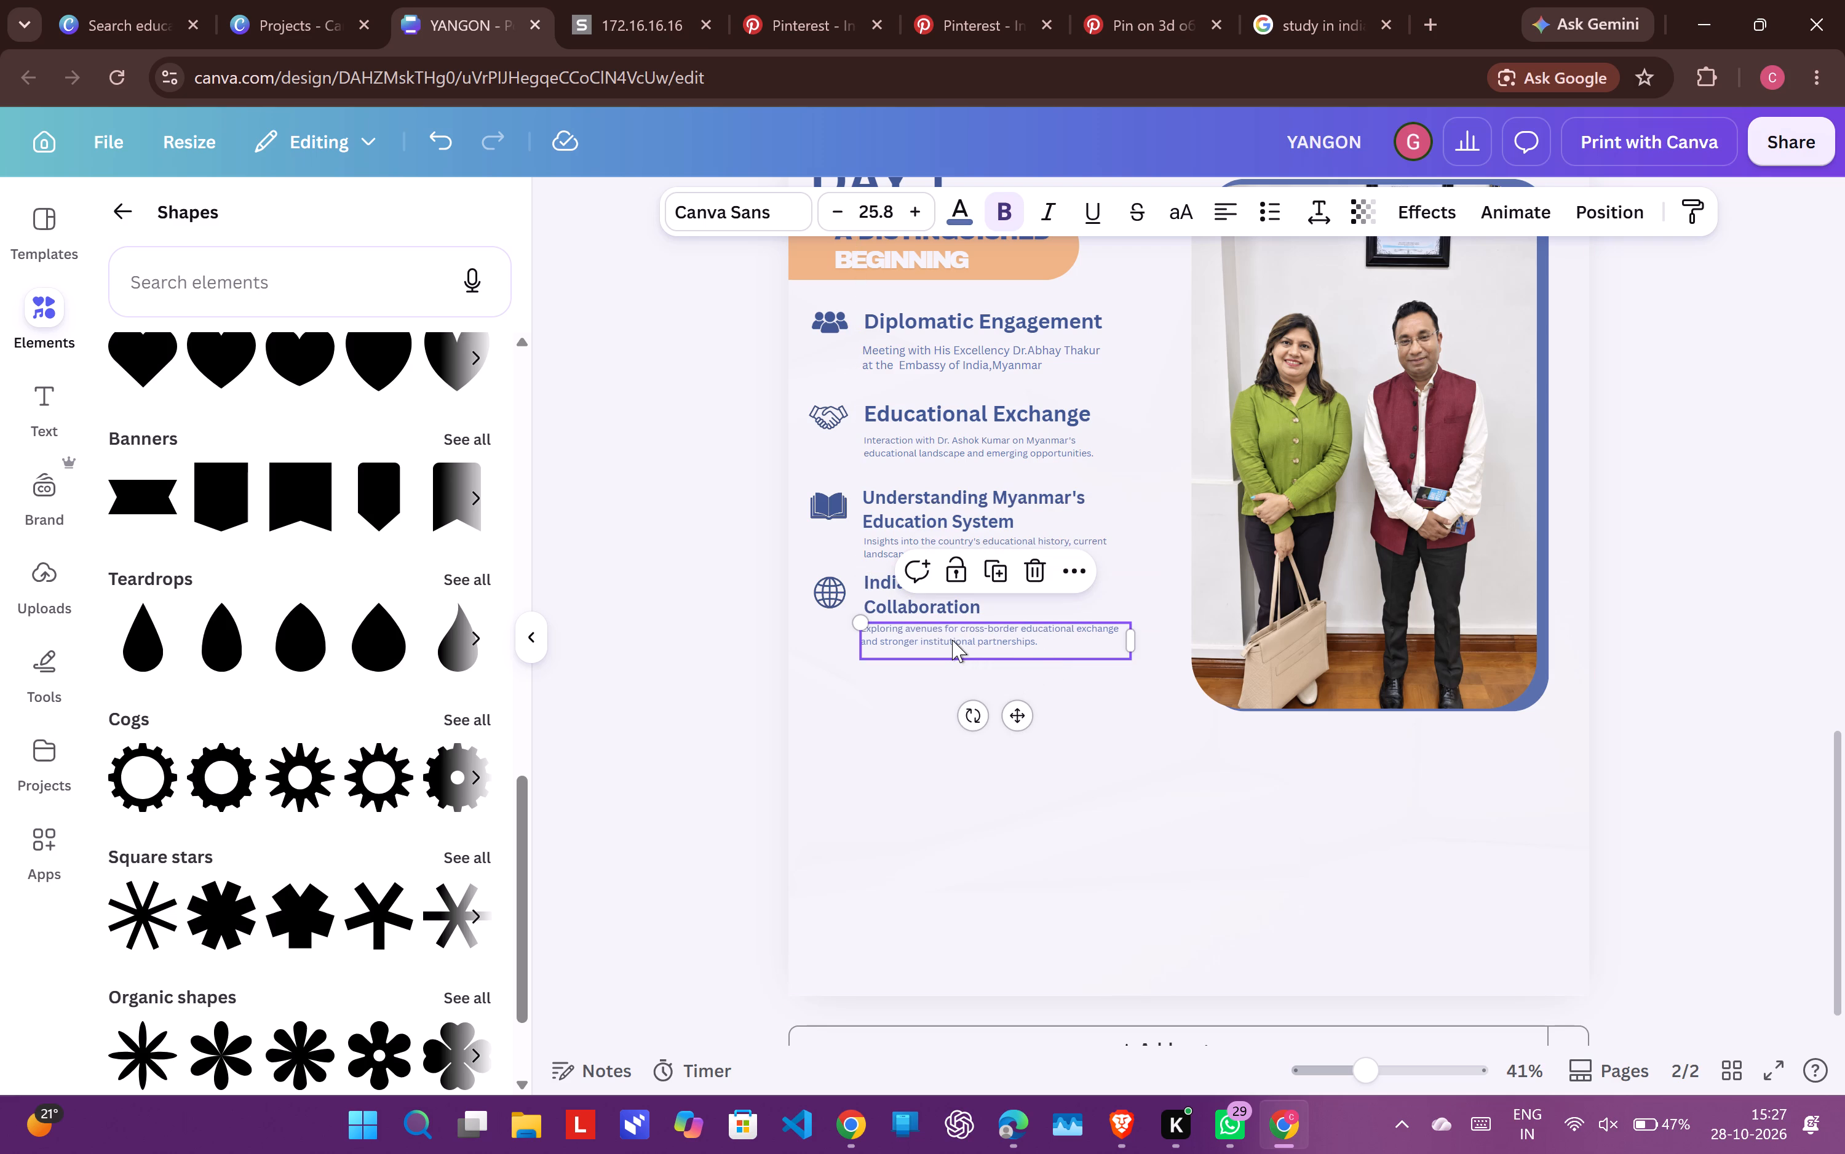
{"action": "left_click_drag", "start_coordinate": [1023, 718], "coordinate": [1018, 725]}
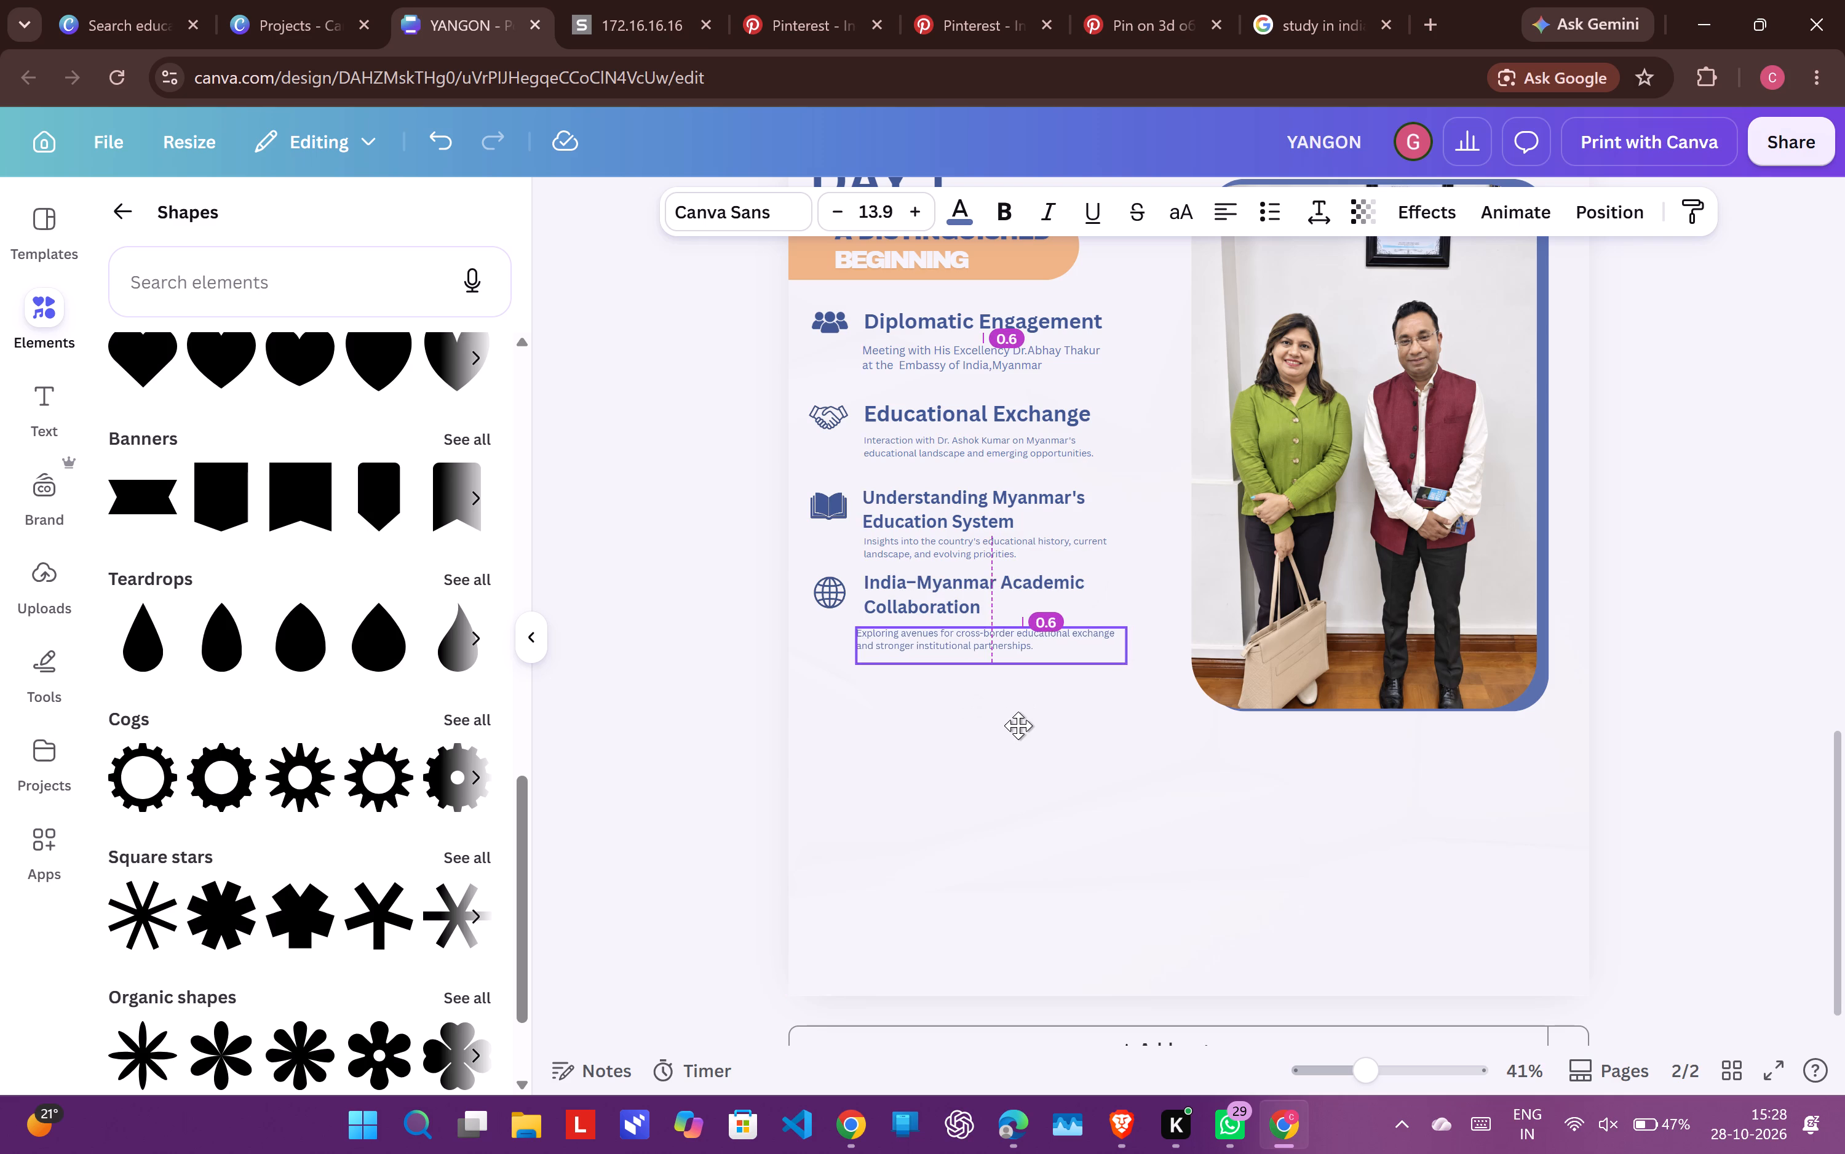
{"action": "left_click_drag", "start_coordinate": [1018, 725], "coordinate": [1025, 725]}
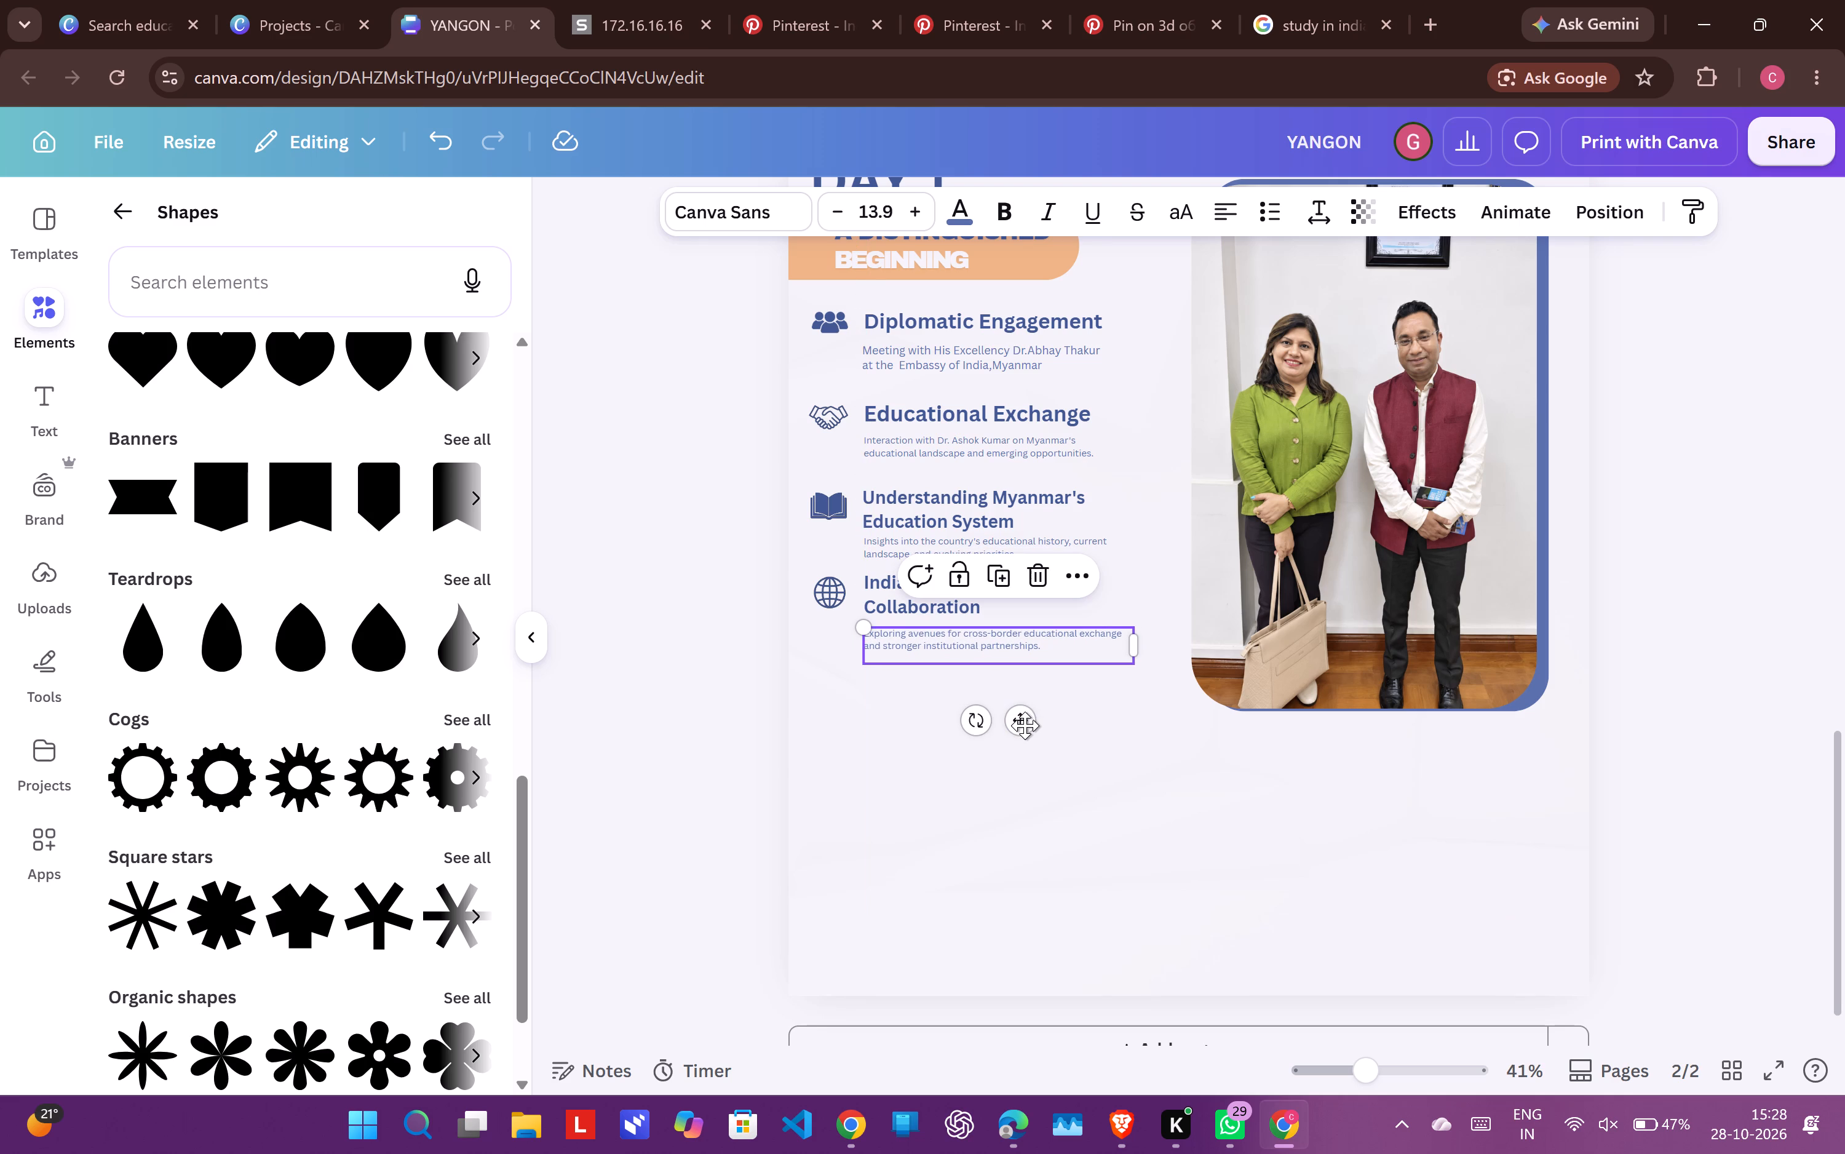
{"action": "left_click", "coordinate": [1155, 790]}
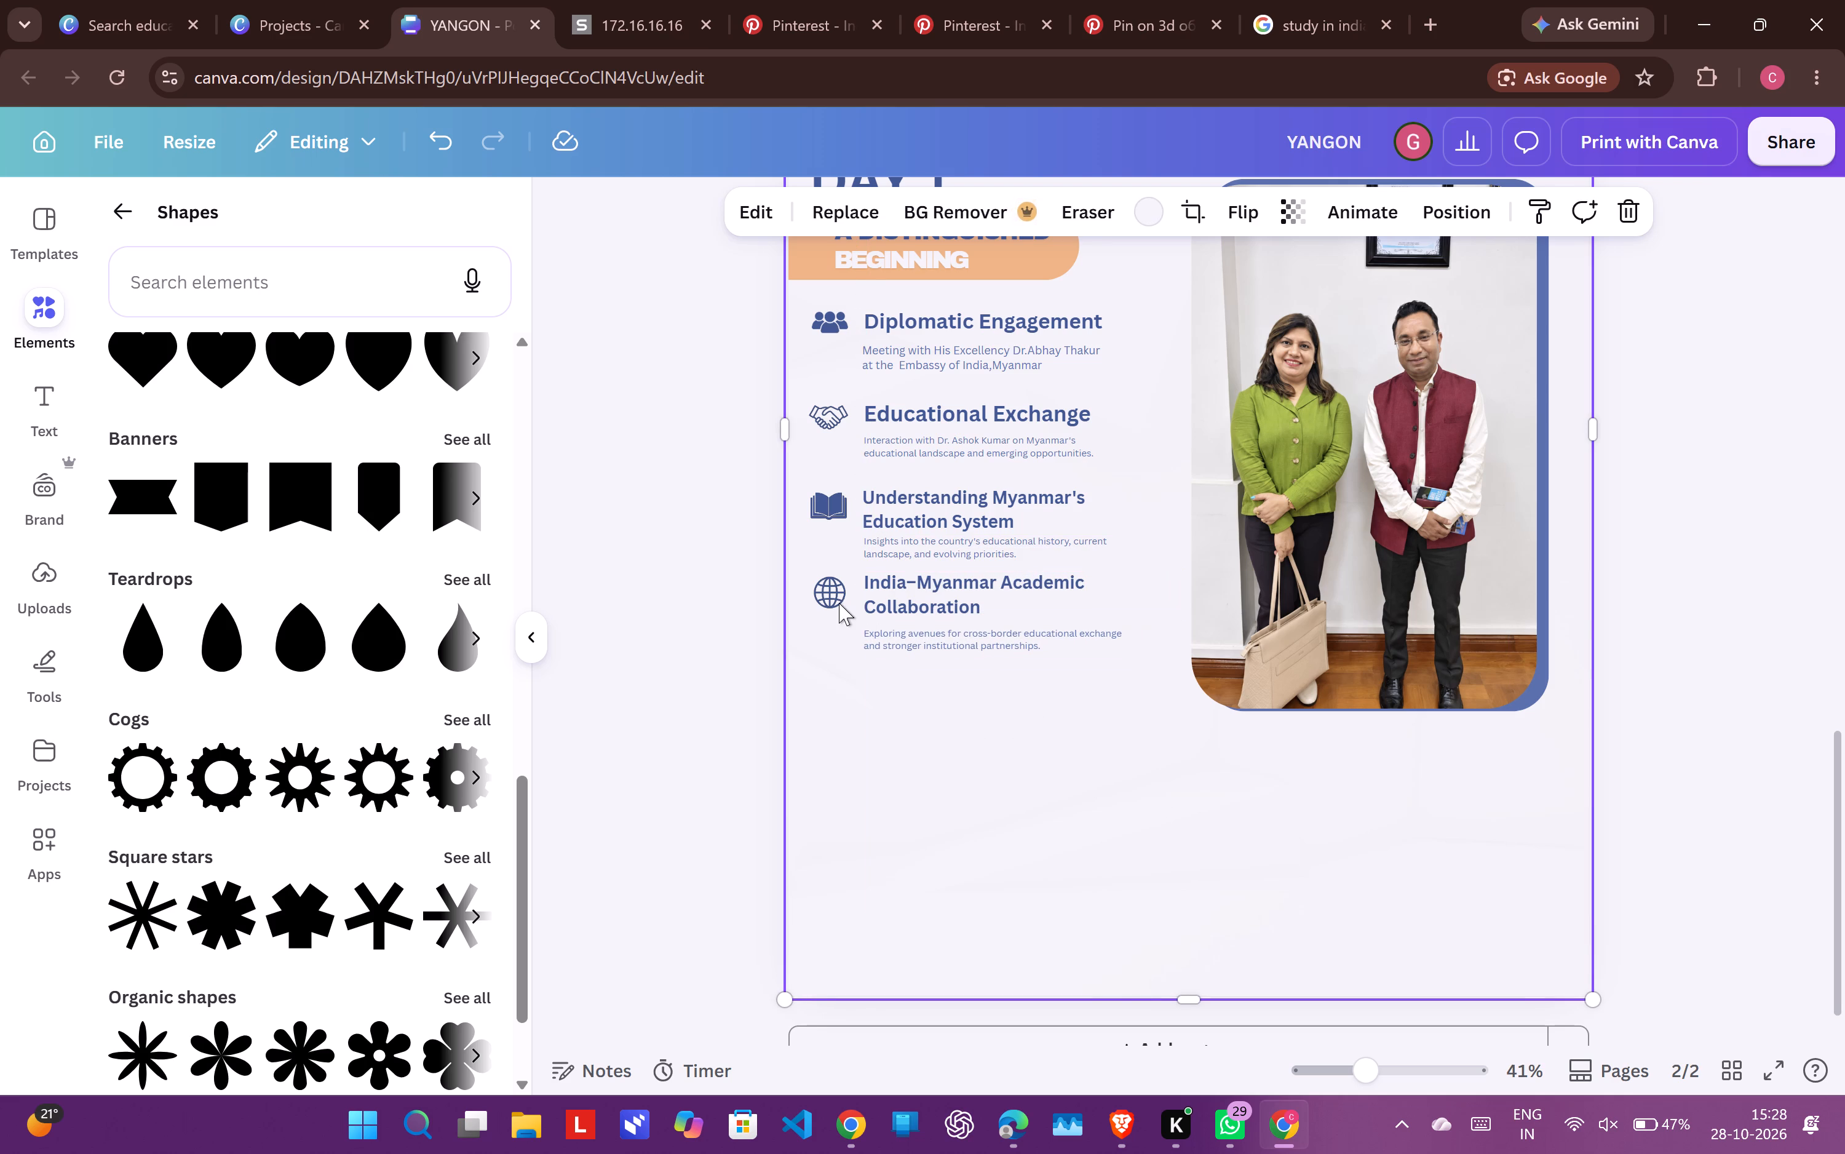
Lower the globe icon slightly so the spacing between the handshake, book and globe icons is an even 3.3.
{"action": "left_click_drag", "start_coordinate": [833, 599], "coordinate": [827, 604]}
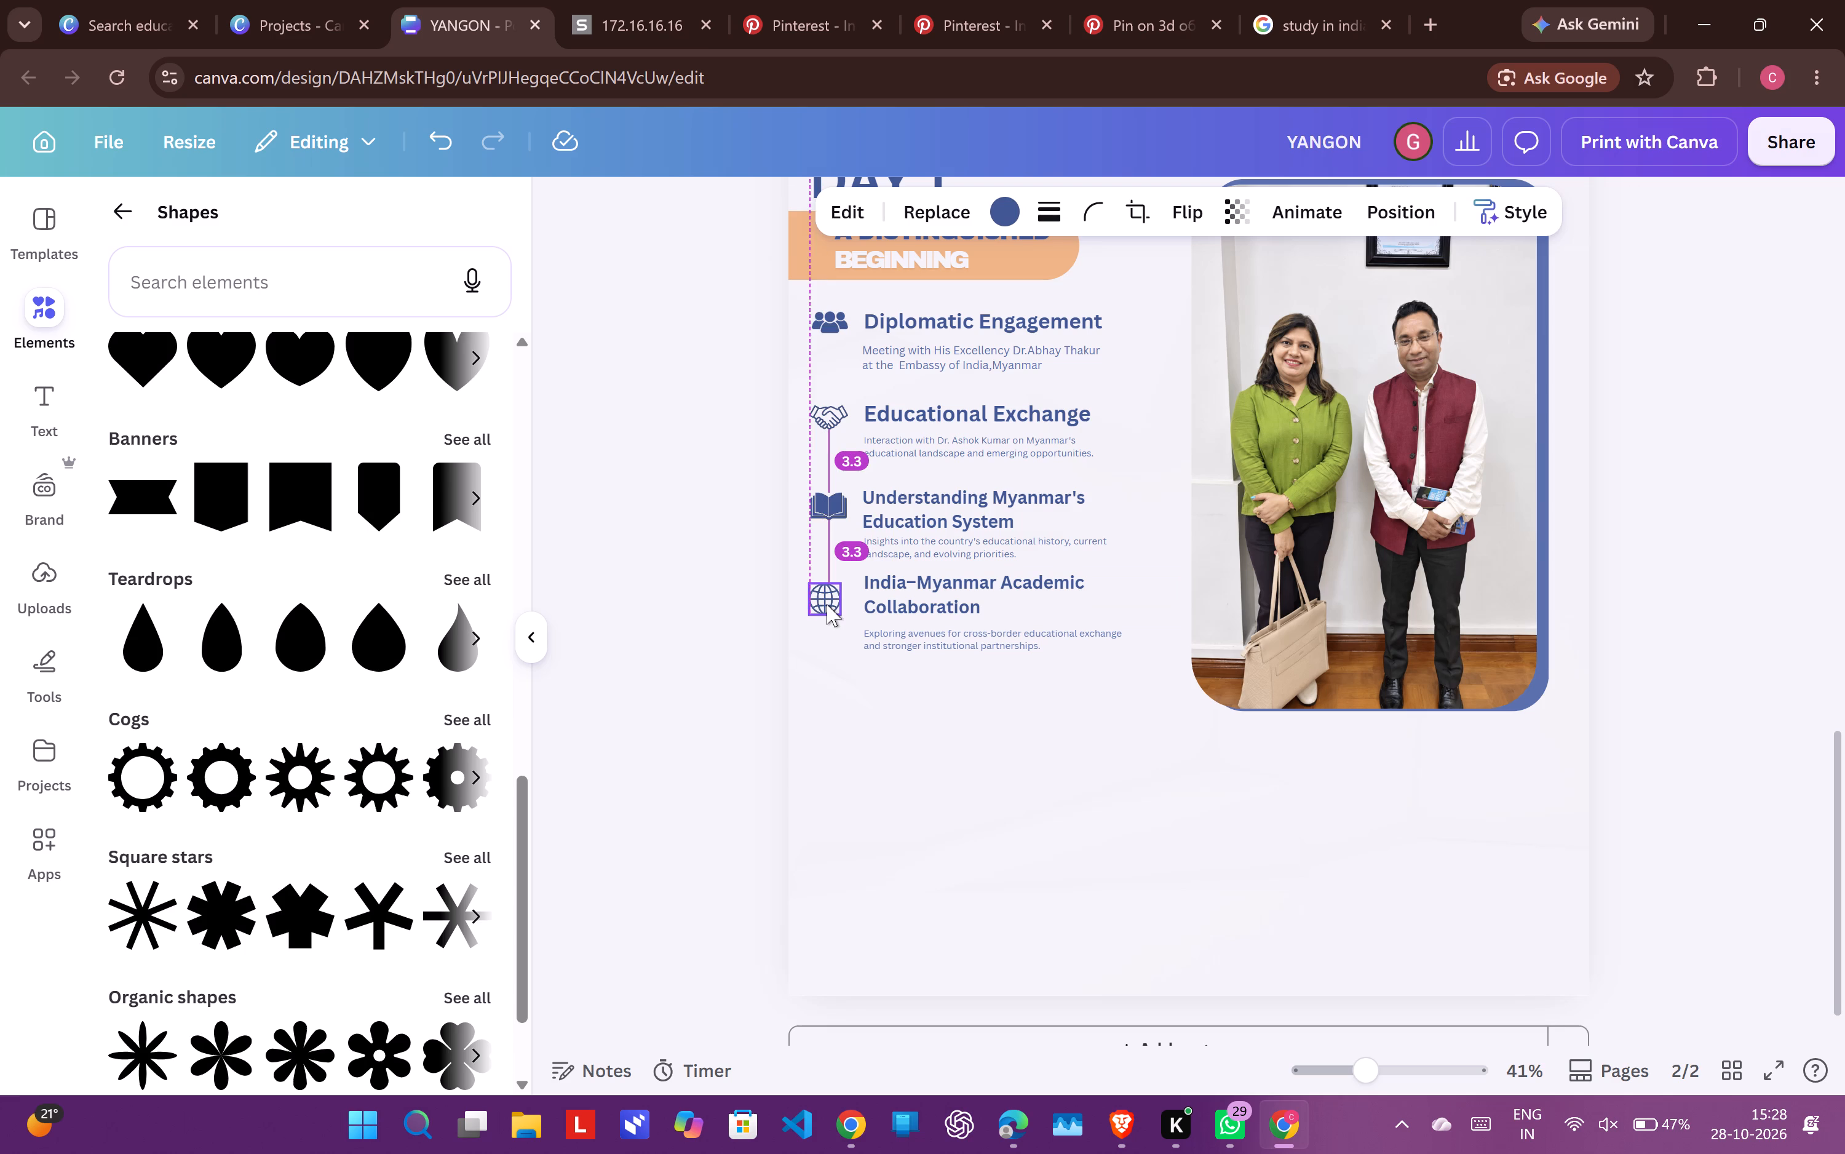
{"action": "left_click", "coordinate": [833, 604]}
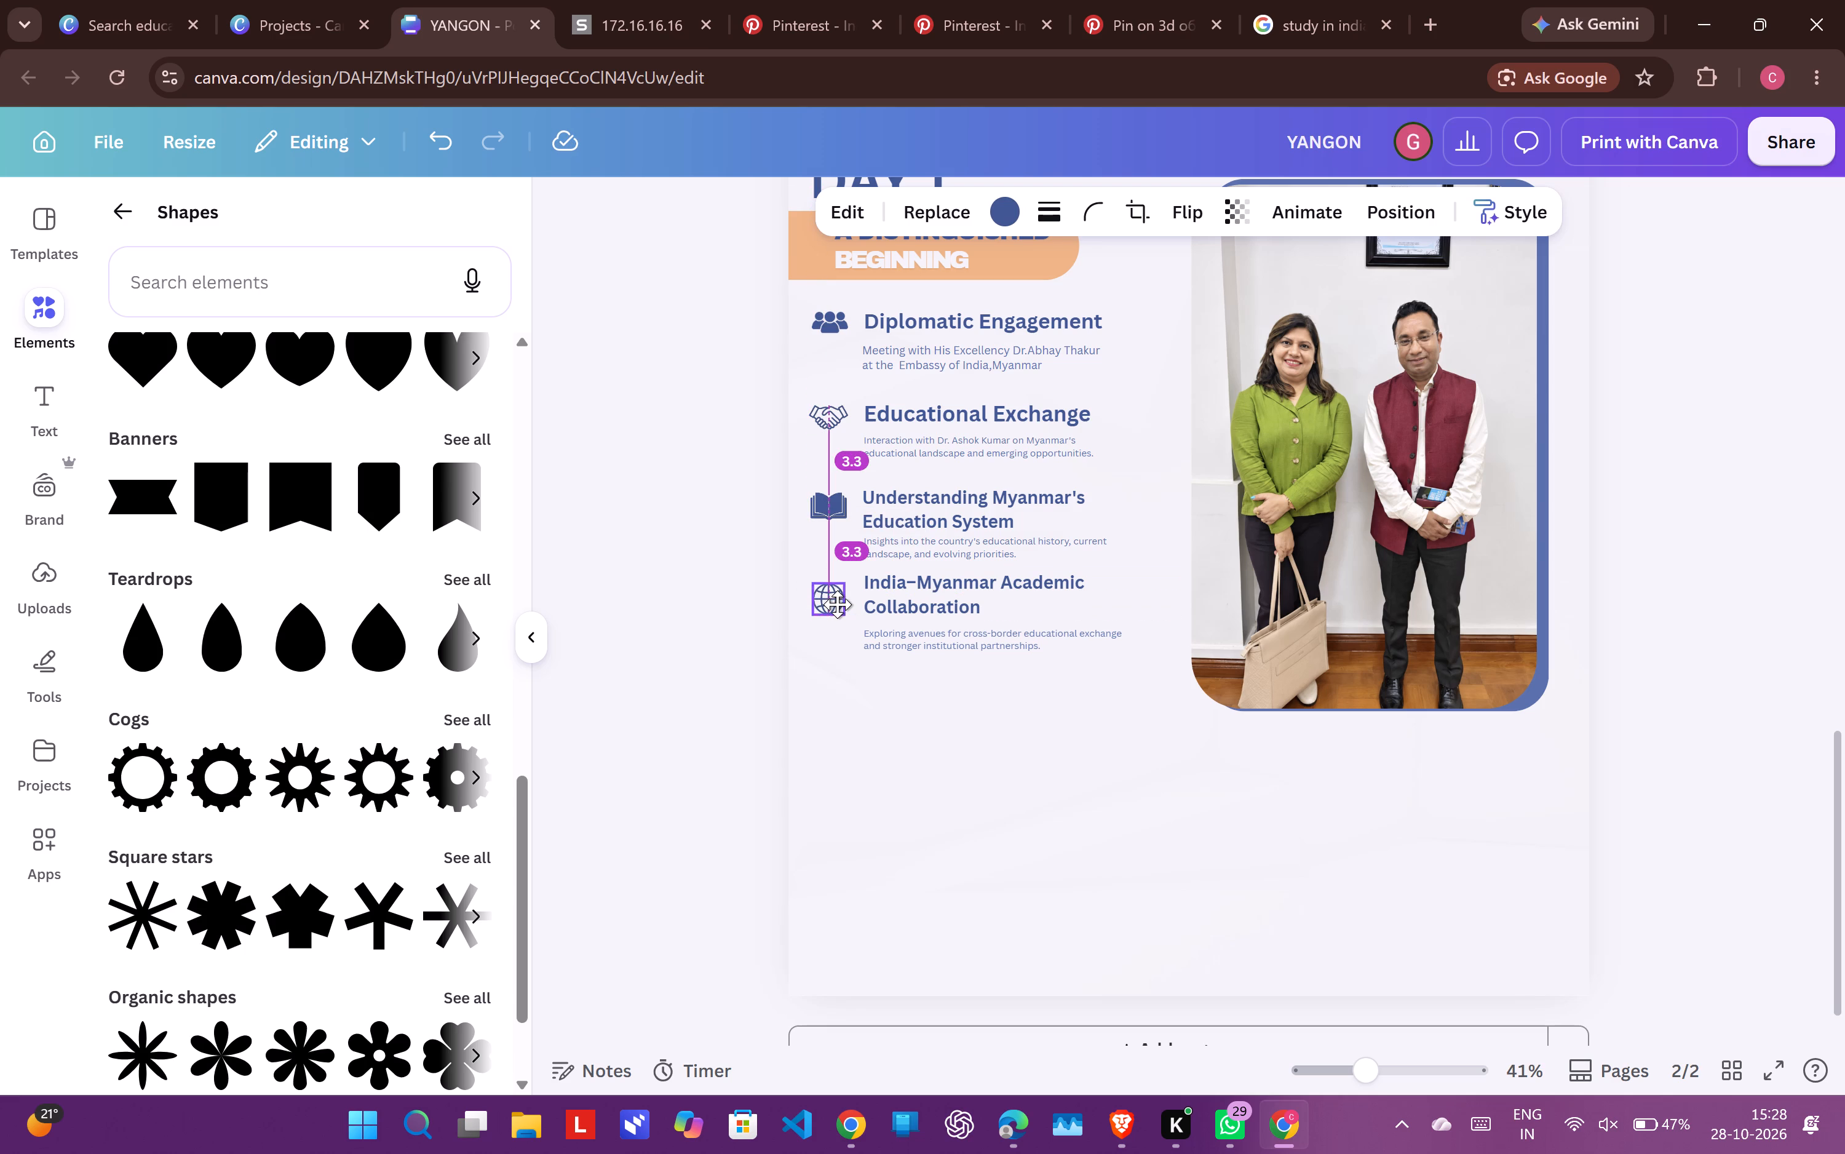
Lower the people icon beside "Diplomatic Engagement" slightly to even out its spacing with the icons below.
{"action": "left_click", "coordinate": [833, 427]}
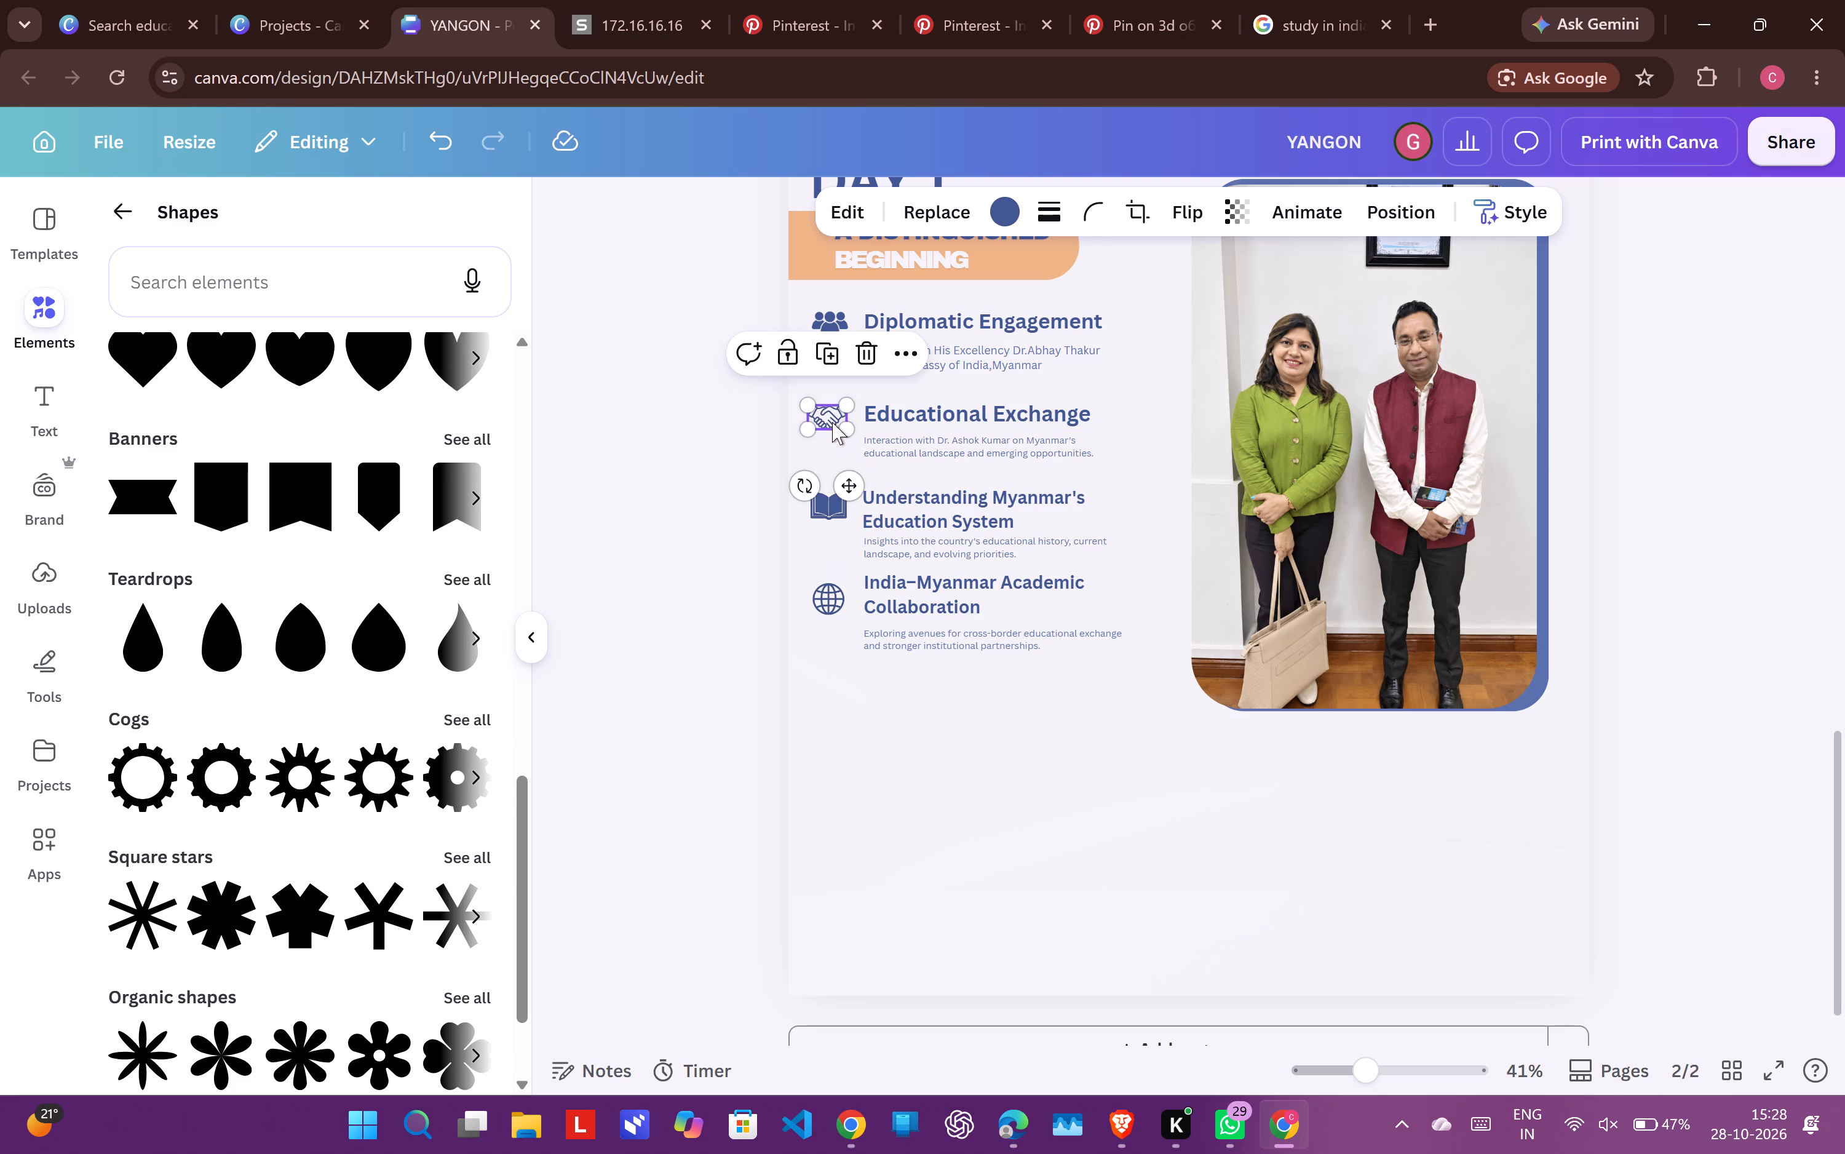
{"action": "left_click", "coordinate": [839, 327]}
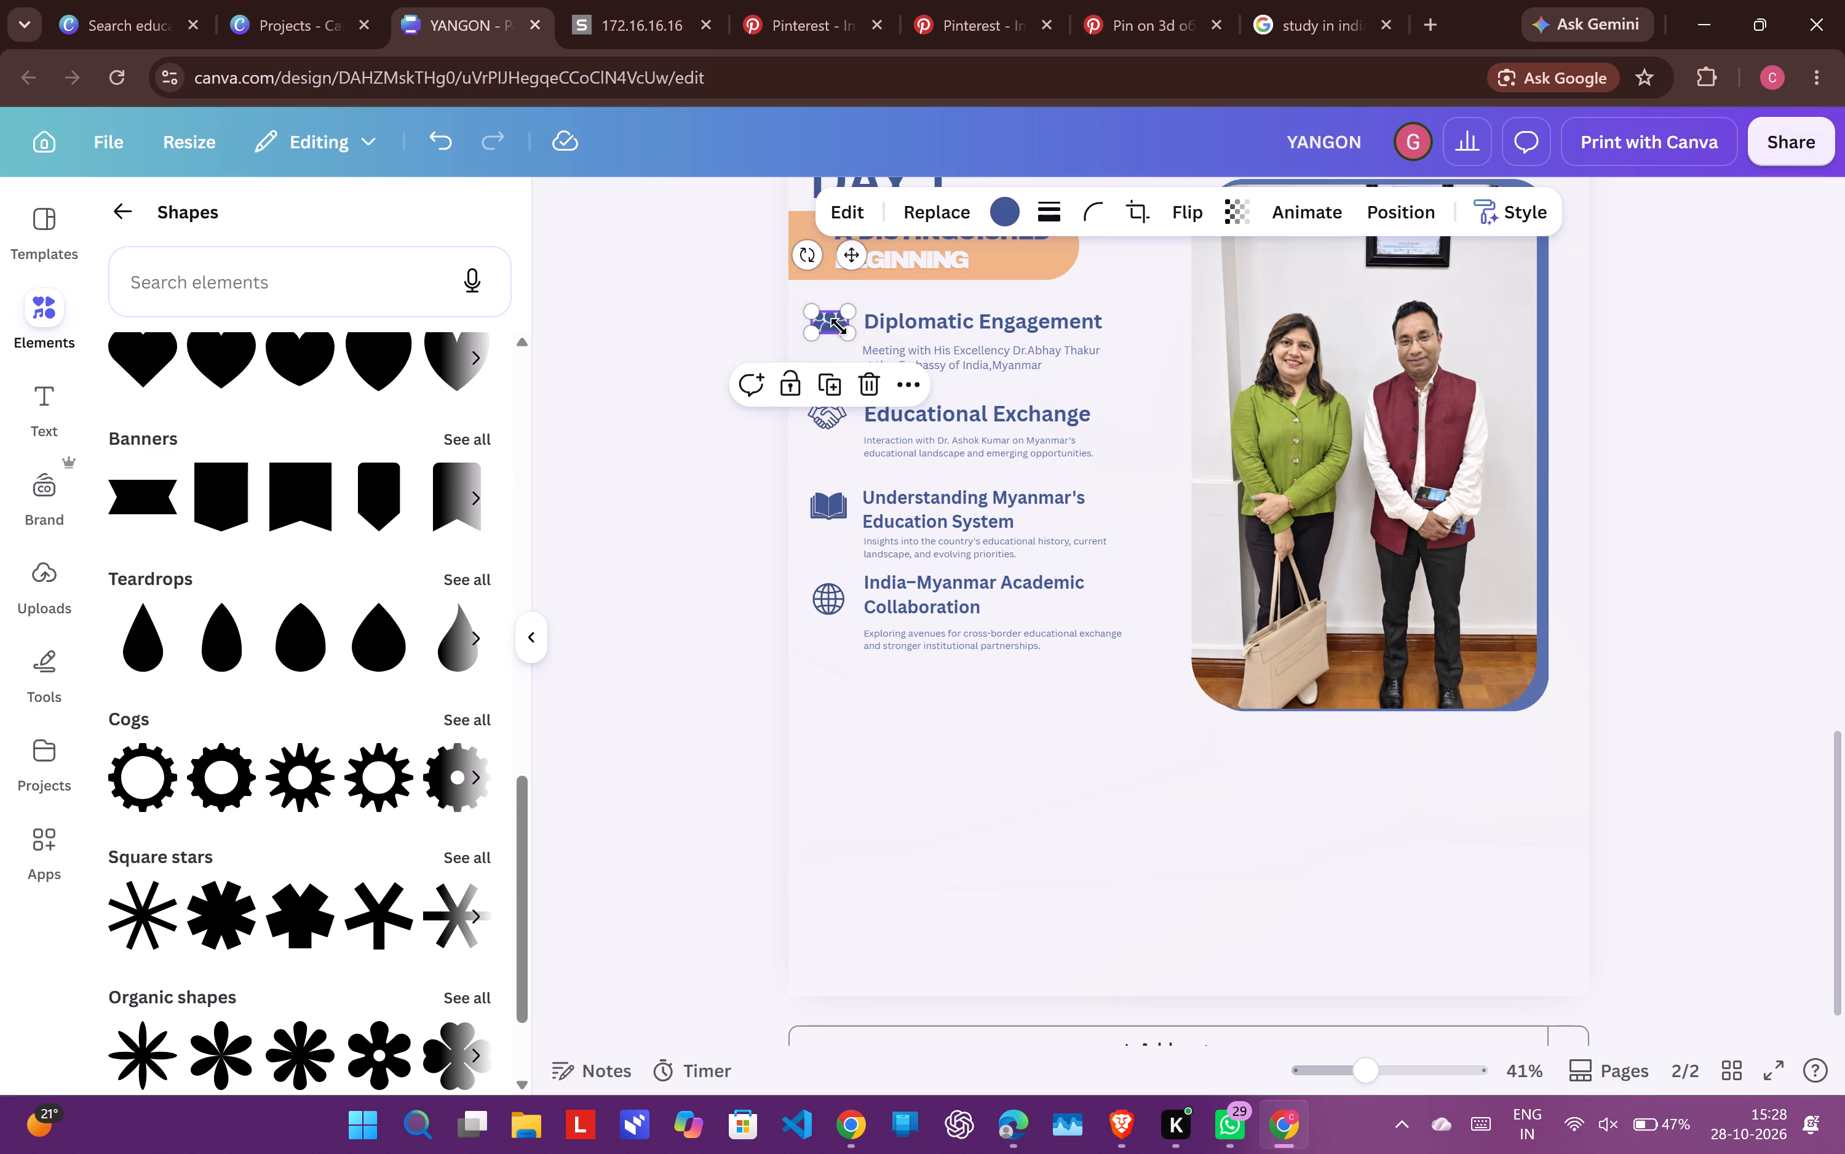
{"action": "left_click", "coordinate": [710, 448]}
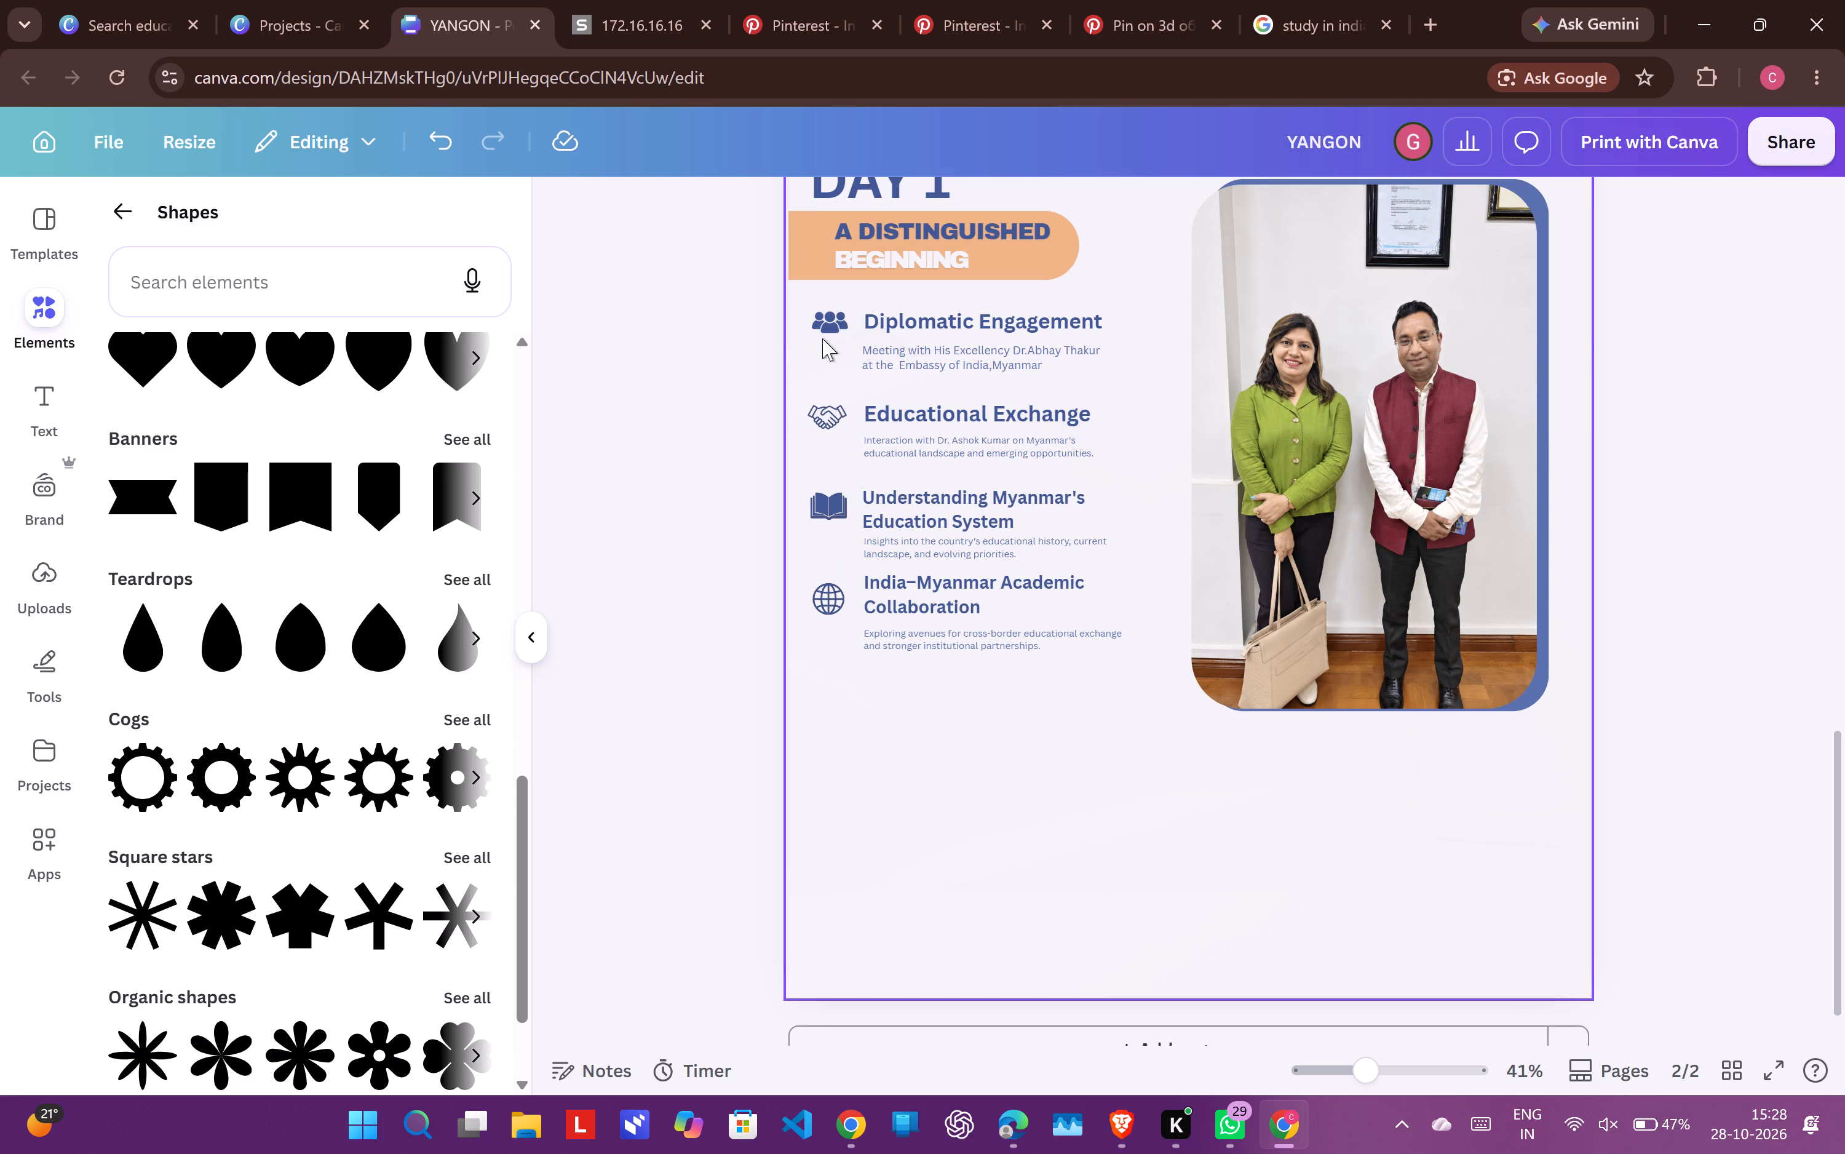
{"action": "left_click_drag", "start_coordinate": [830, 316], "coordinate": [828, 322]}
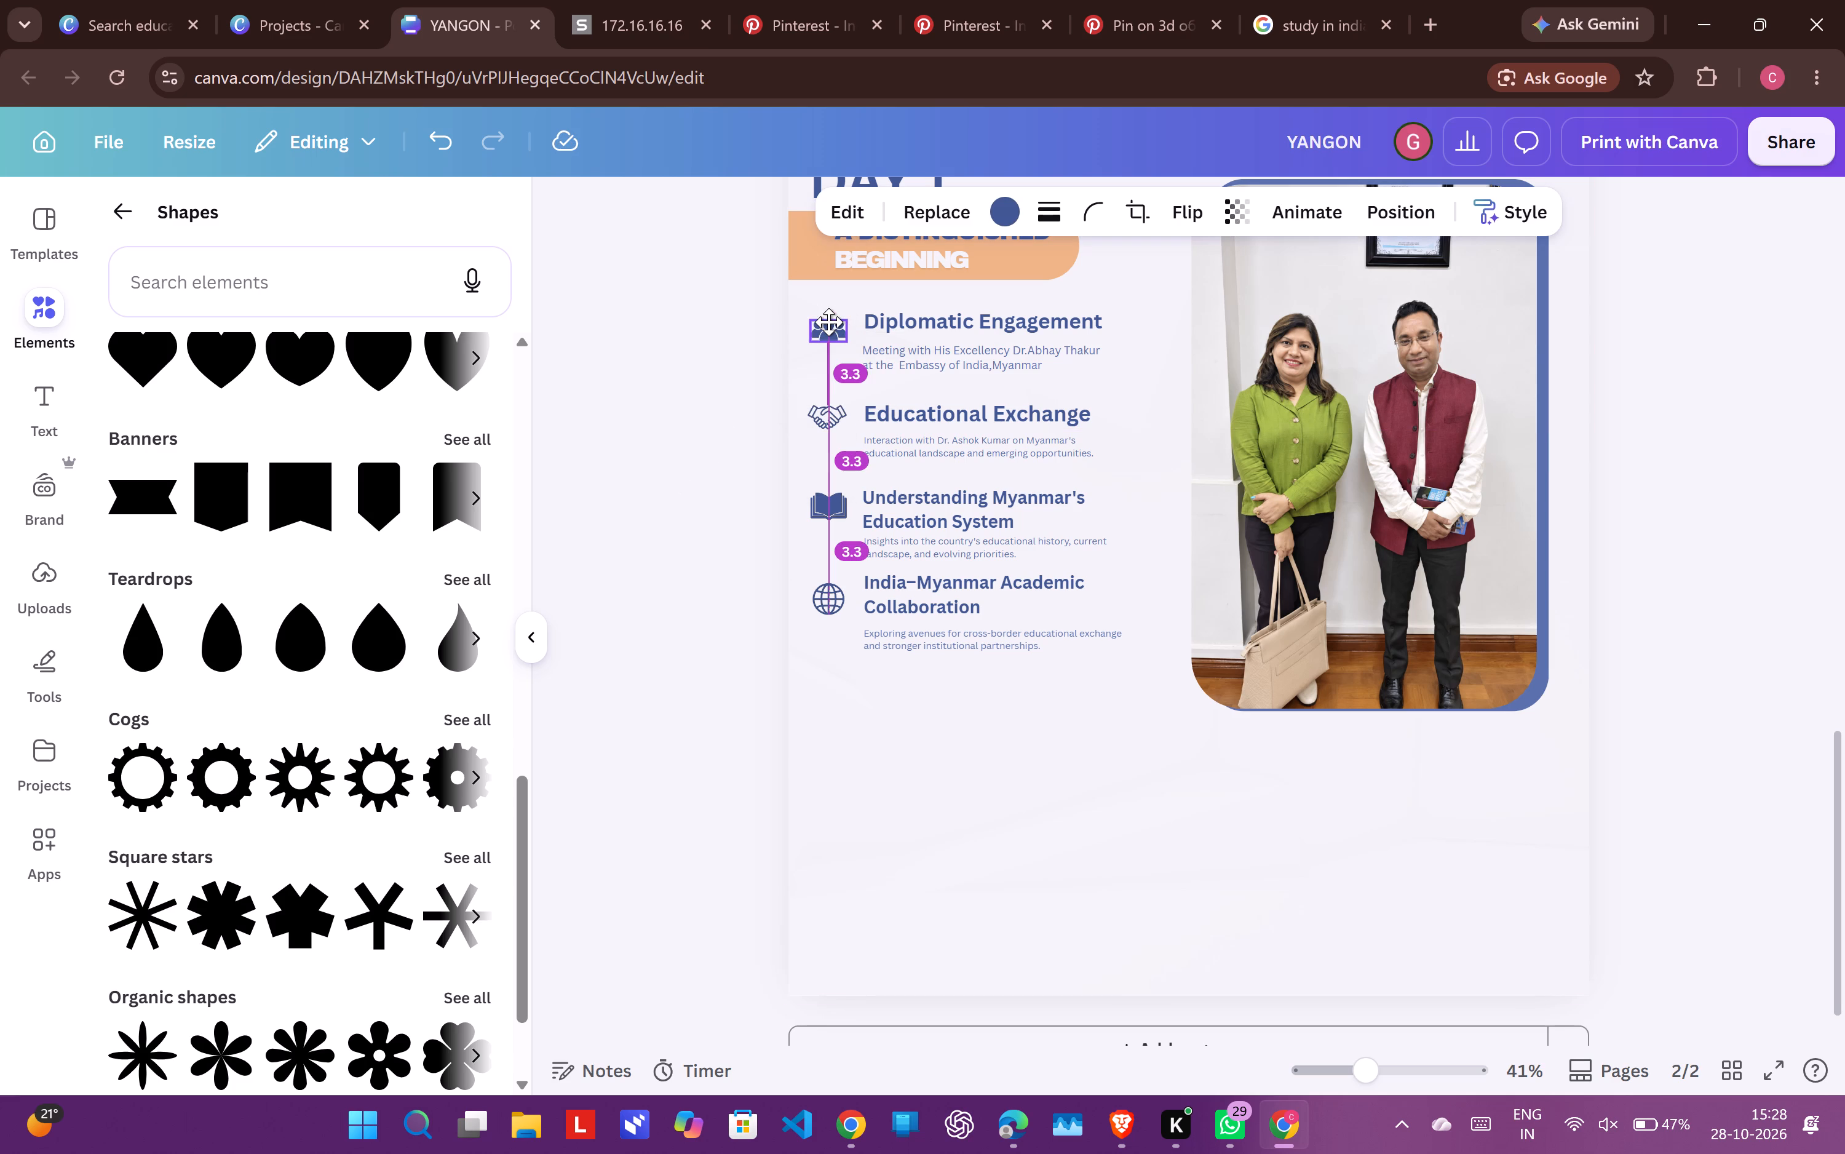
{"action": "left_click_drag", "start_coordinate": [828, 322], "coordinate": [831, 321]}
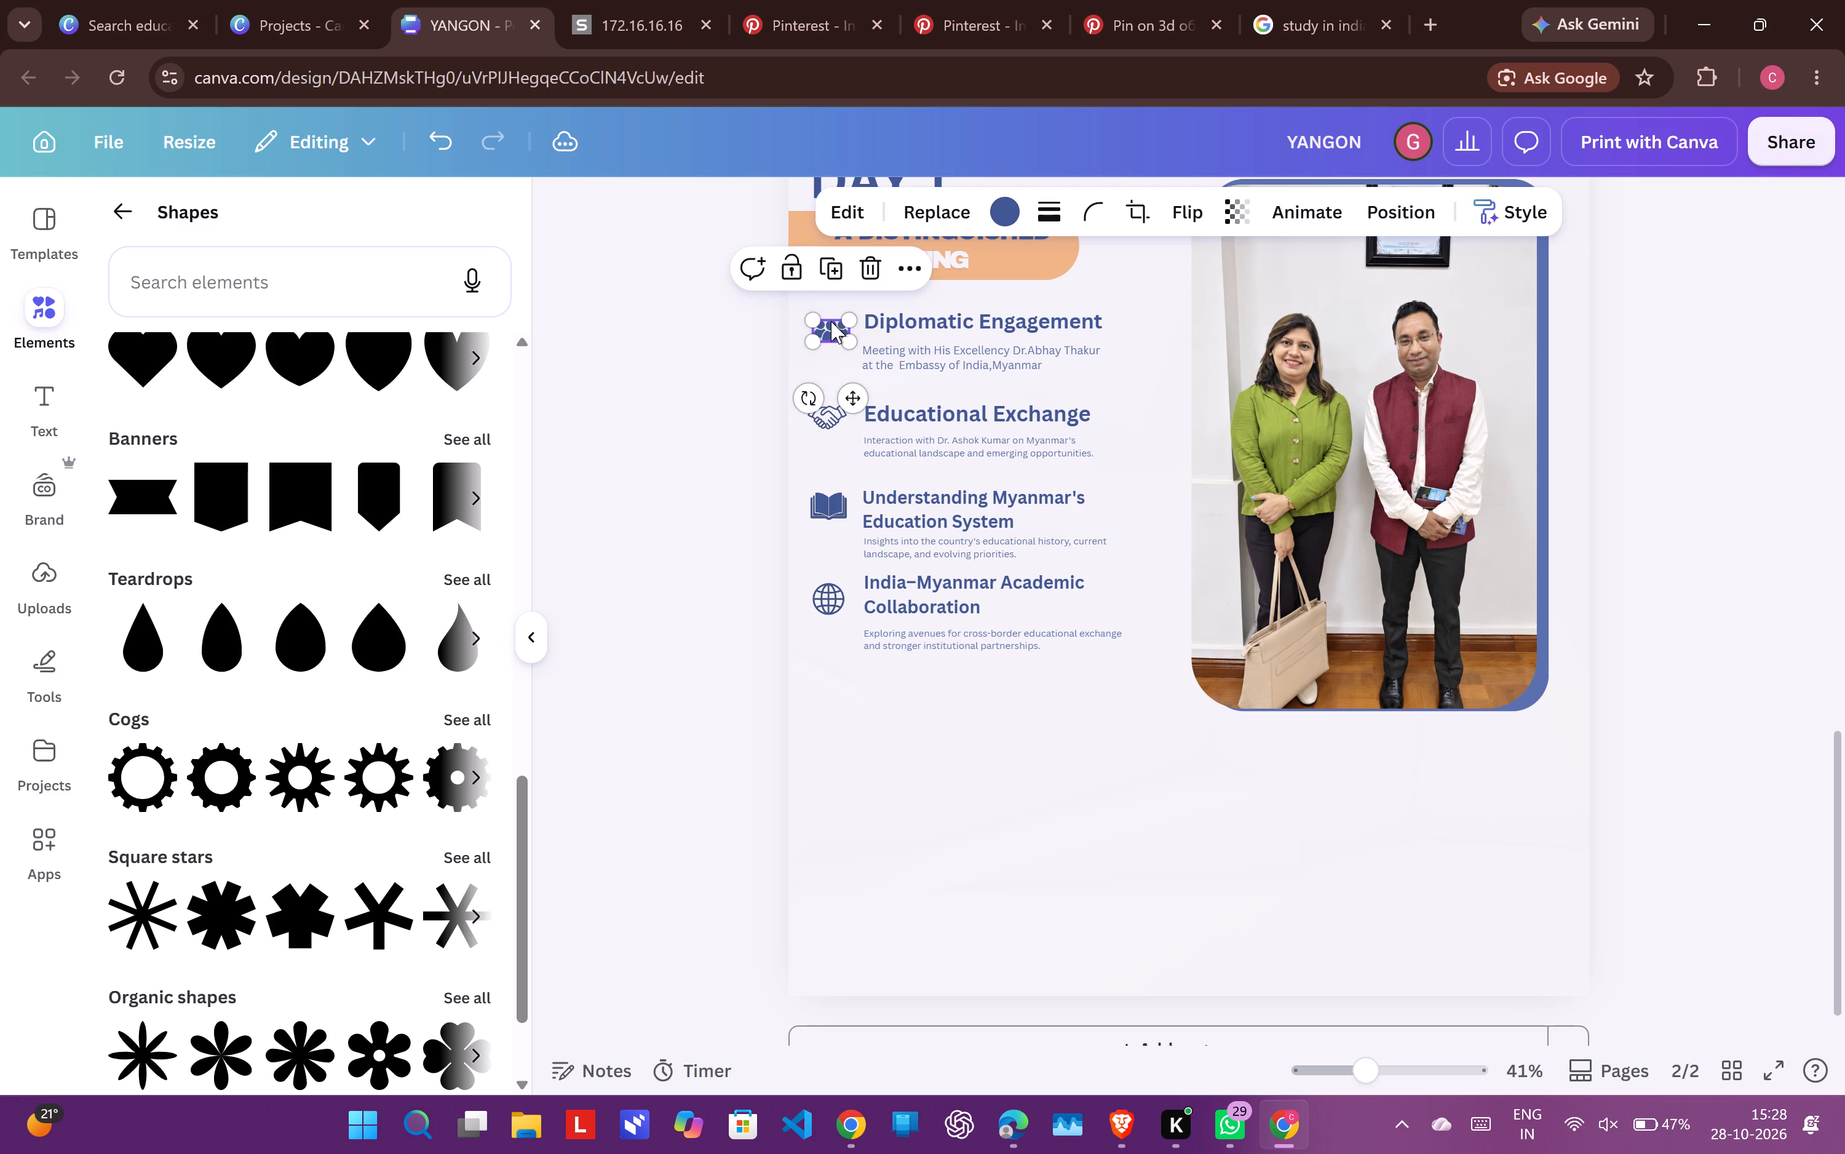
{"action": "left_click", "coordinate": [780, 333]}
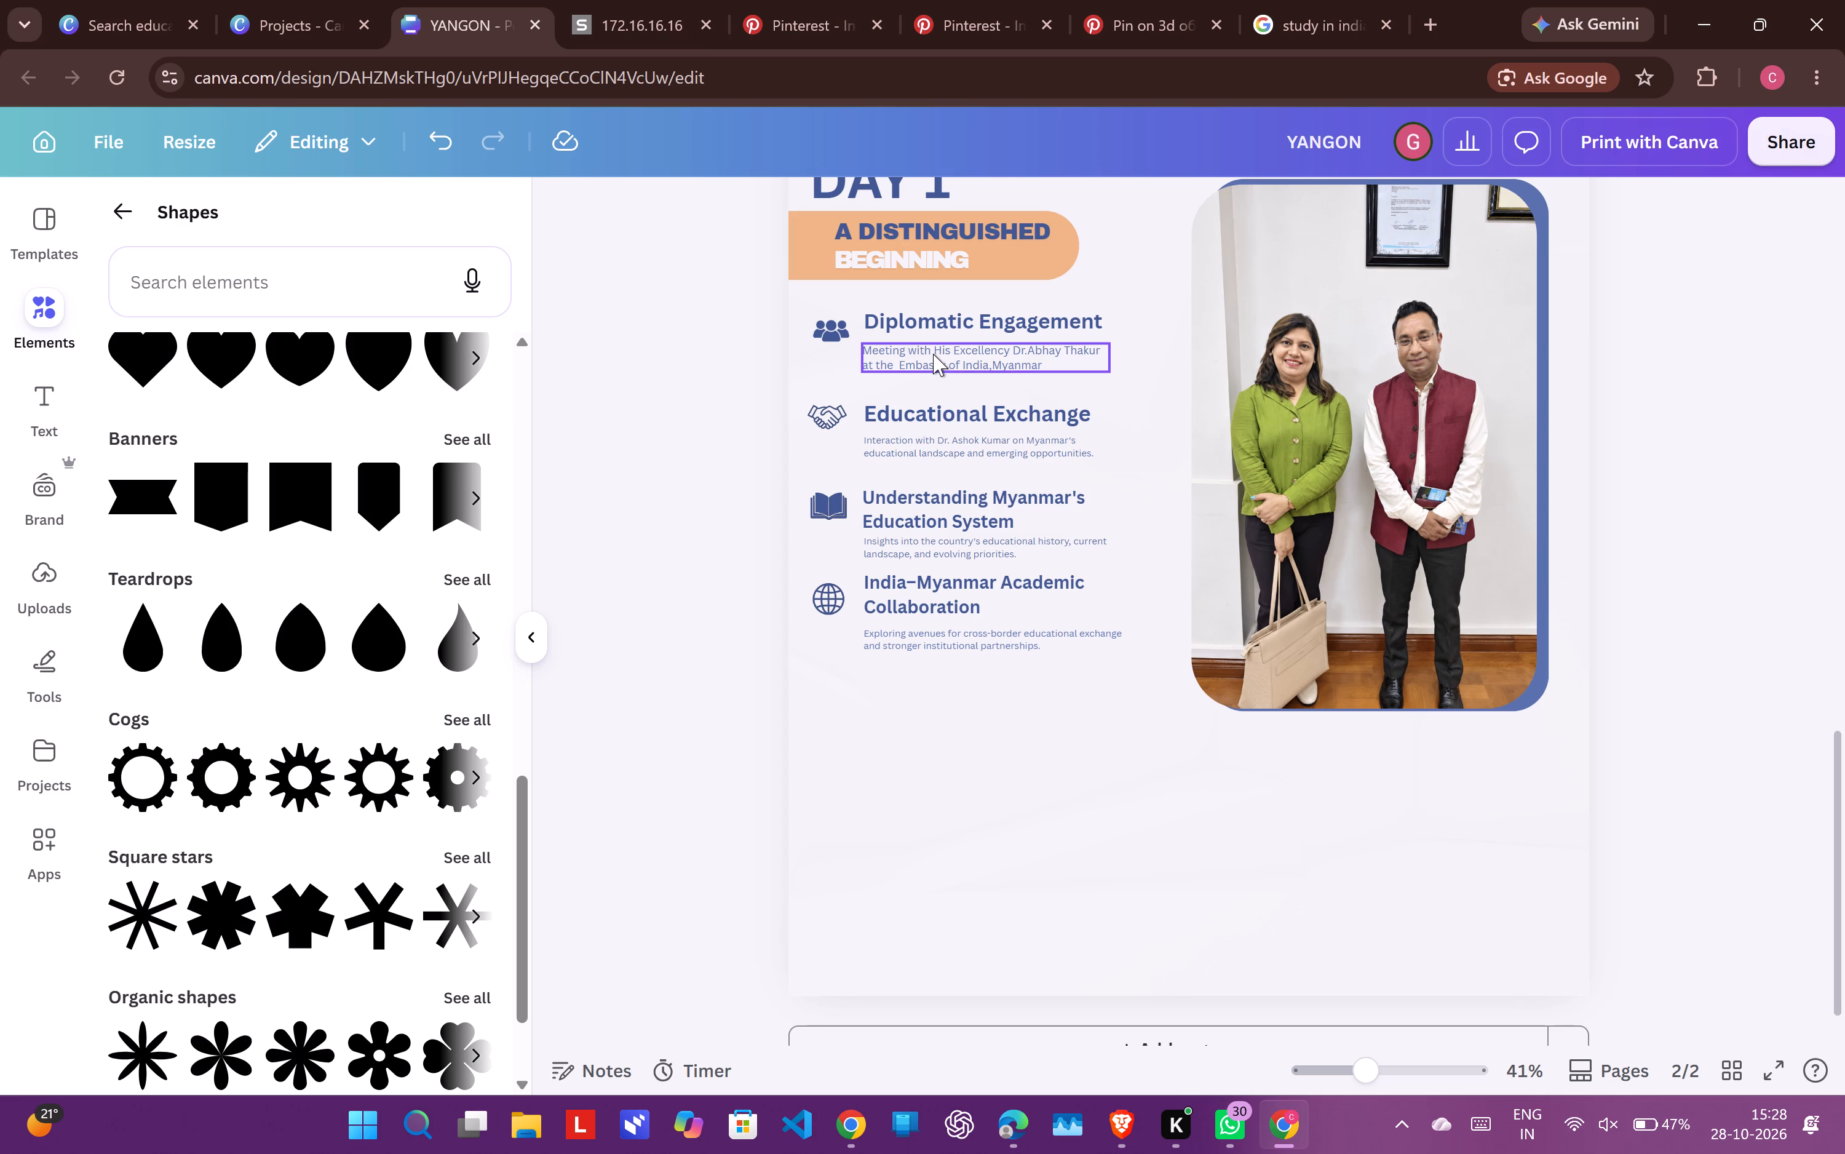
Move the "Diplomatic Engagement" heading slightly down and left so it sits close above its description, level with the people icon.
{"action": "left_click_drag", "start_coordinate": [934, 325], "coordinate": [935, 332]}
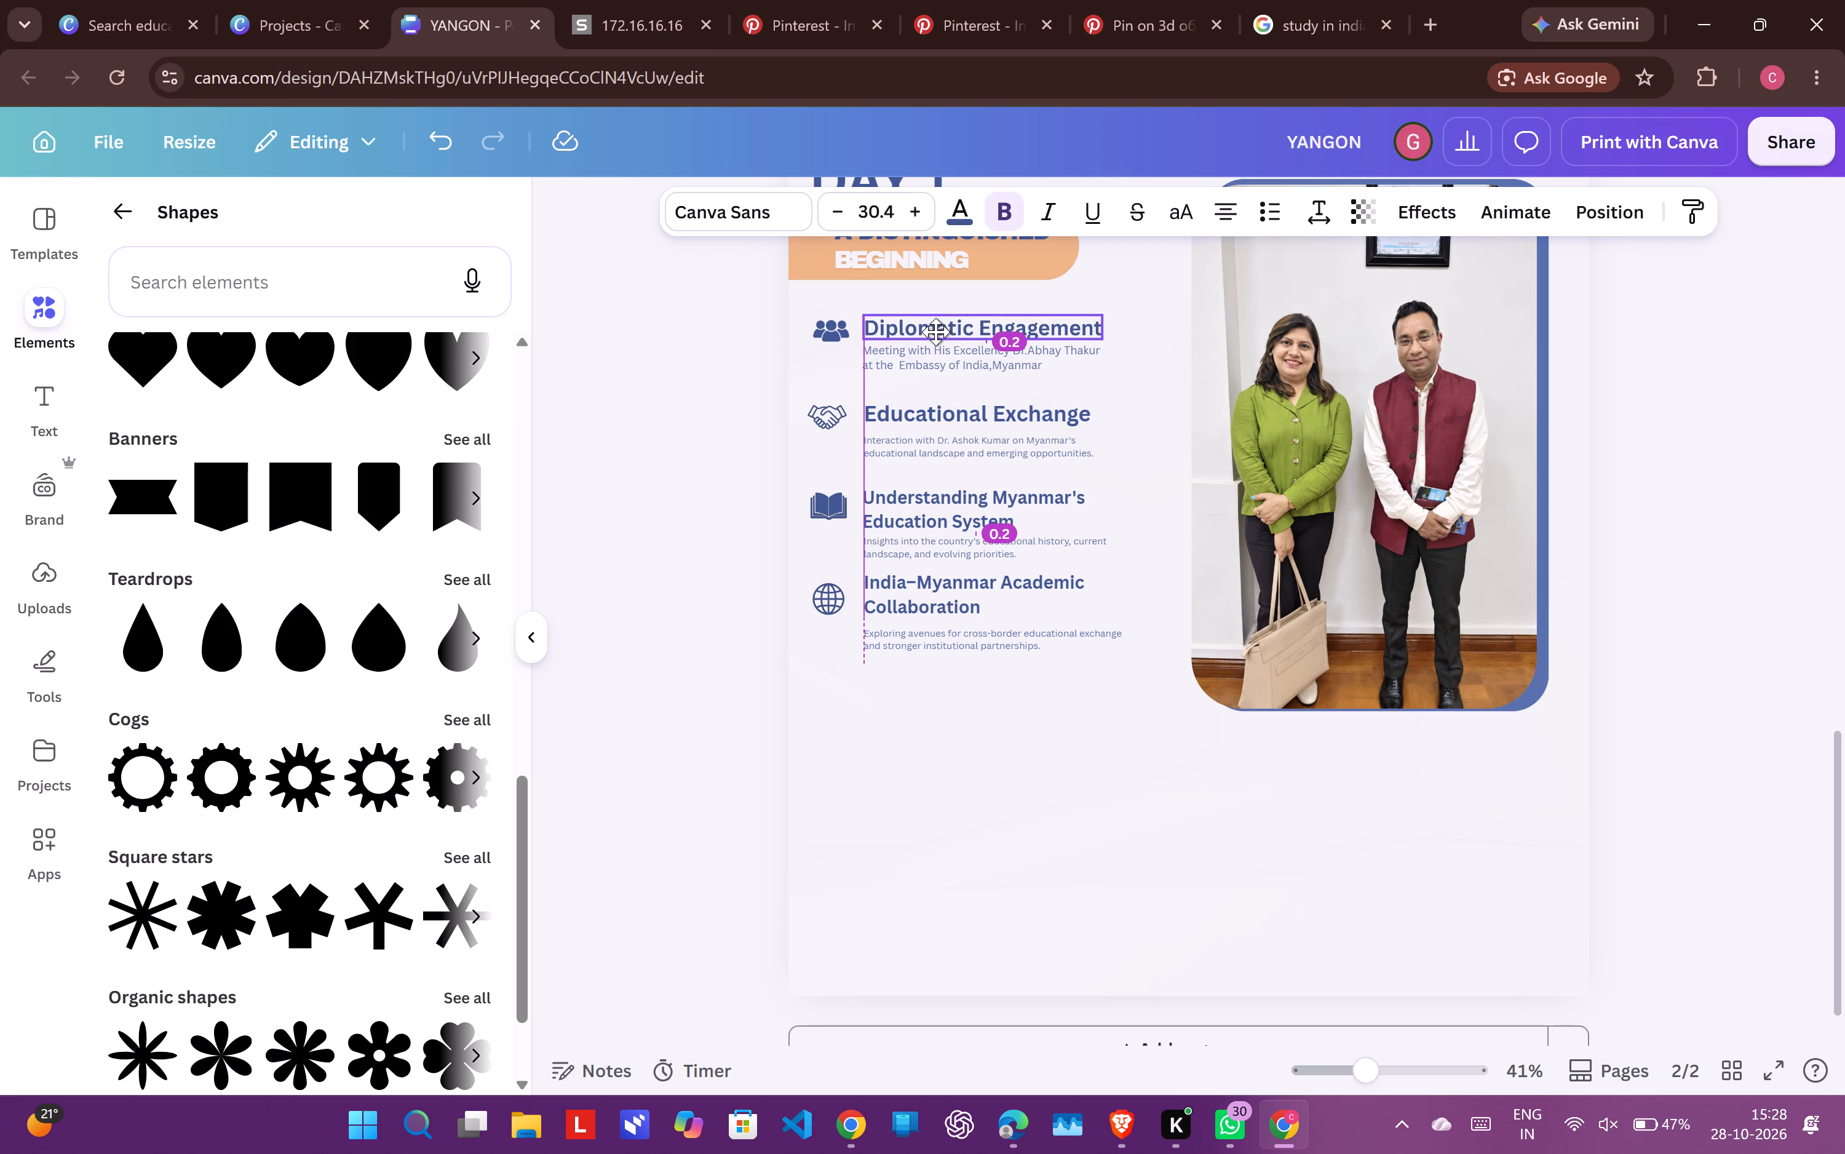
{"action": "left_click_drag", "start_coordinate": [935, 332], "coordinate": [930, 335]}
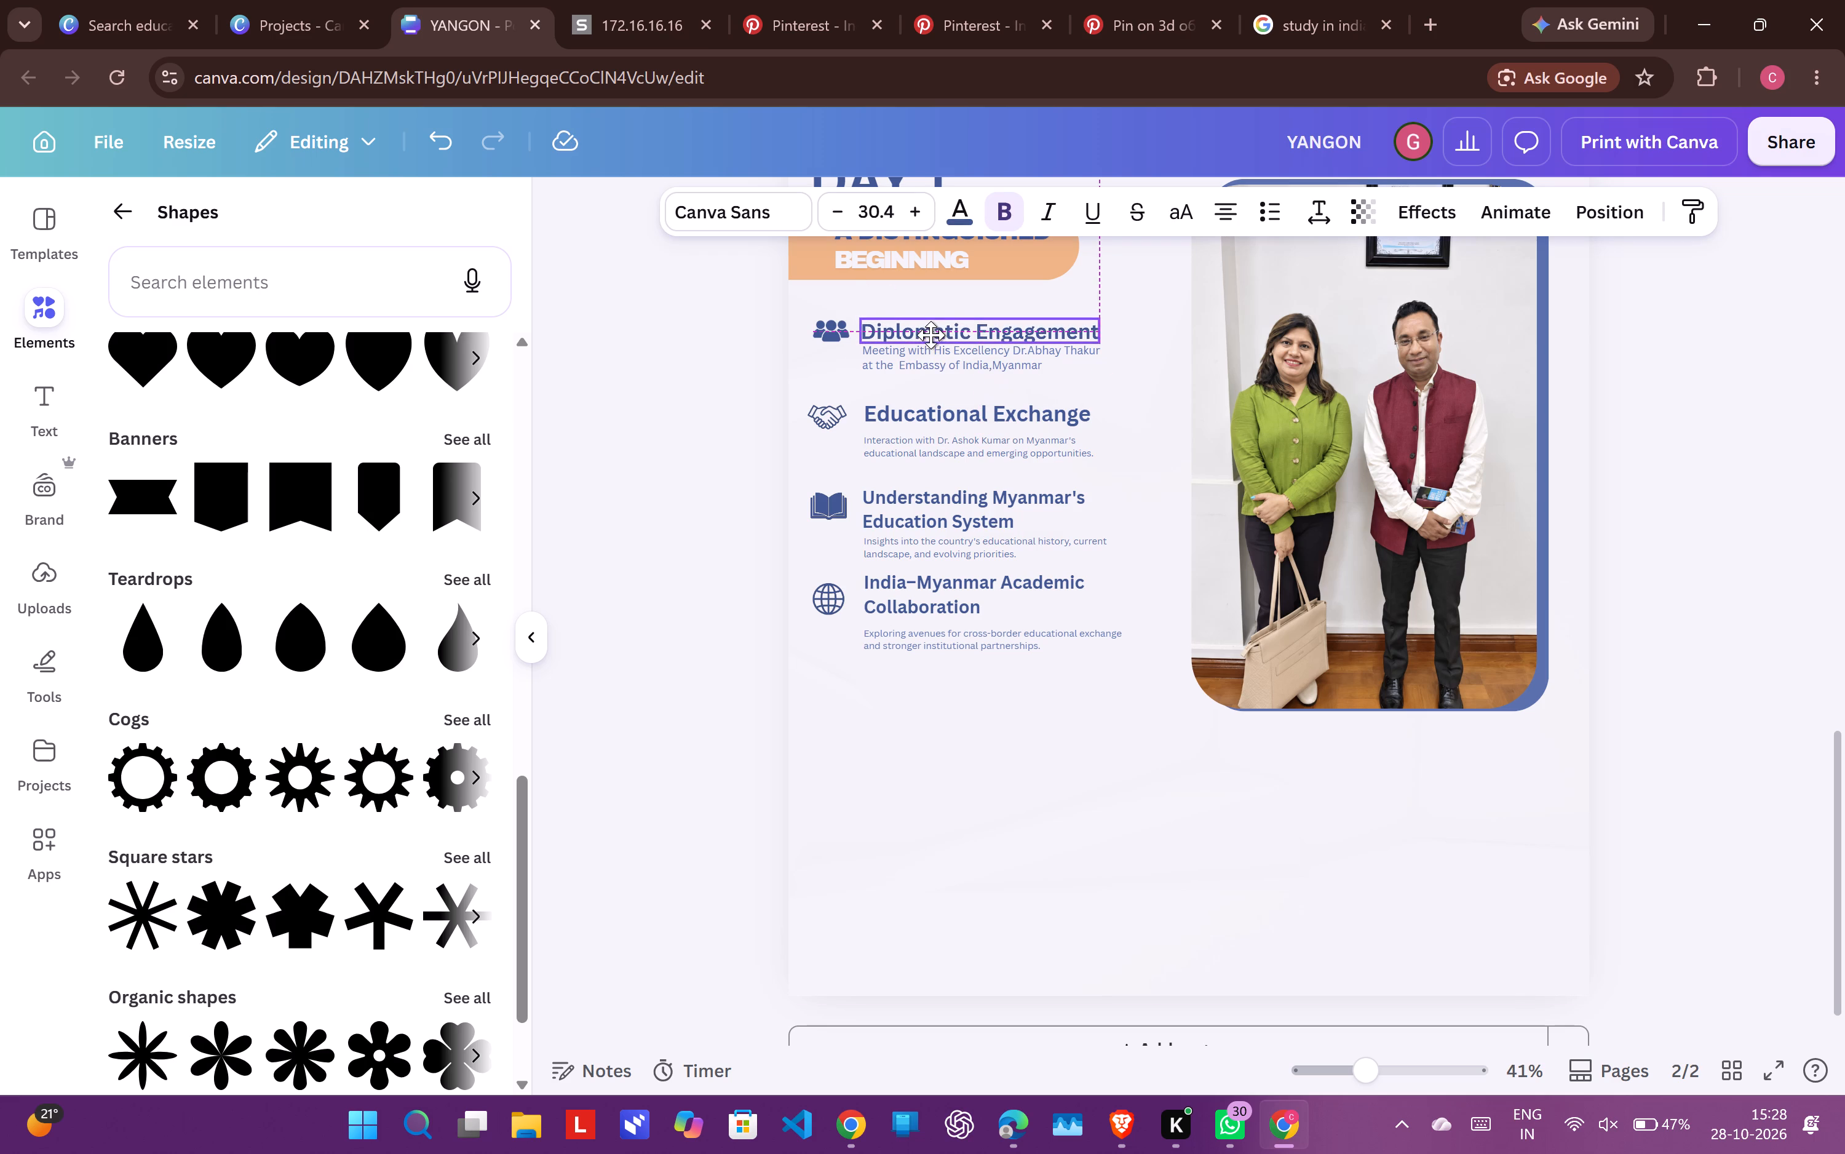
{"action": "left_click_drag", "start_coordinate": [930, 335], "coordinate": [931, 331]}
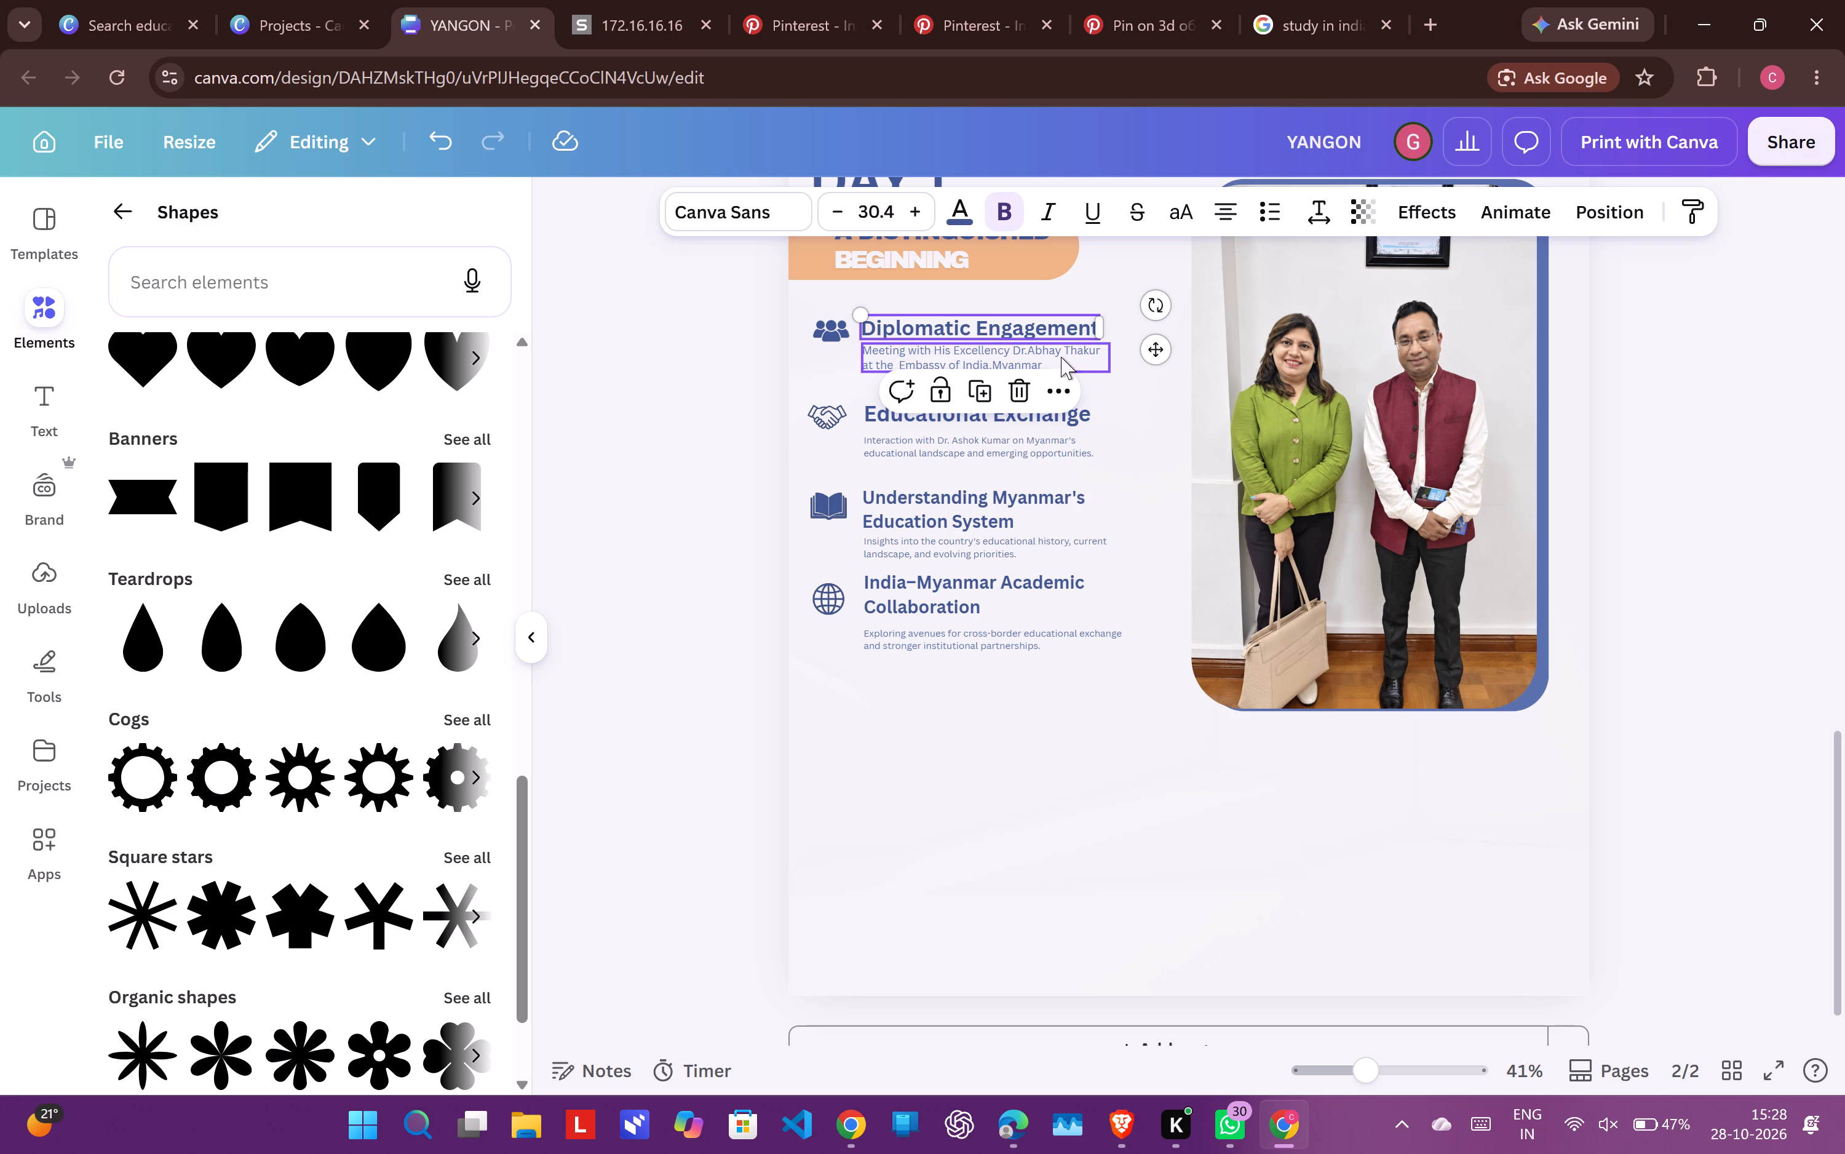
{"action": "left_click", "coordinate": [1084, 351]}
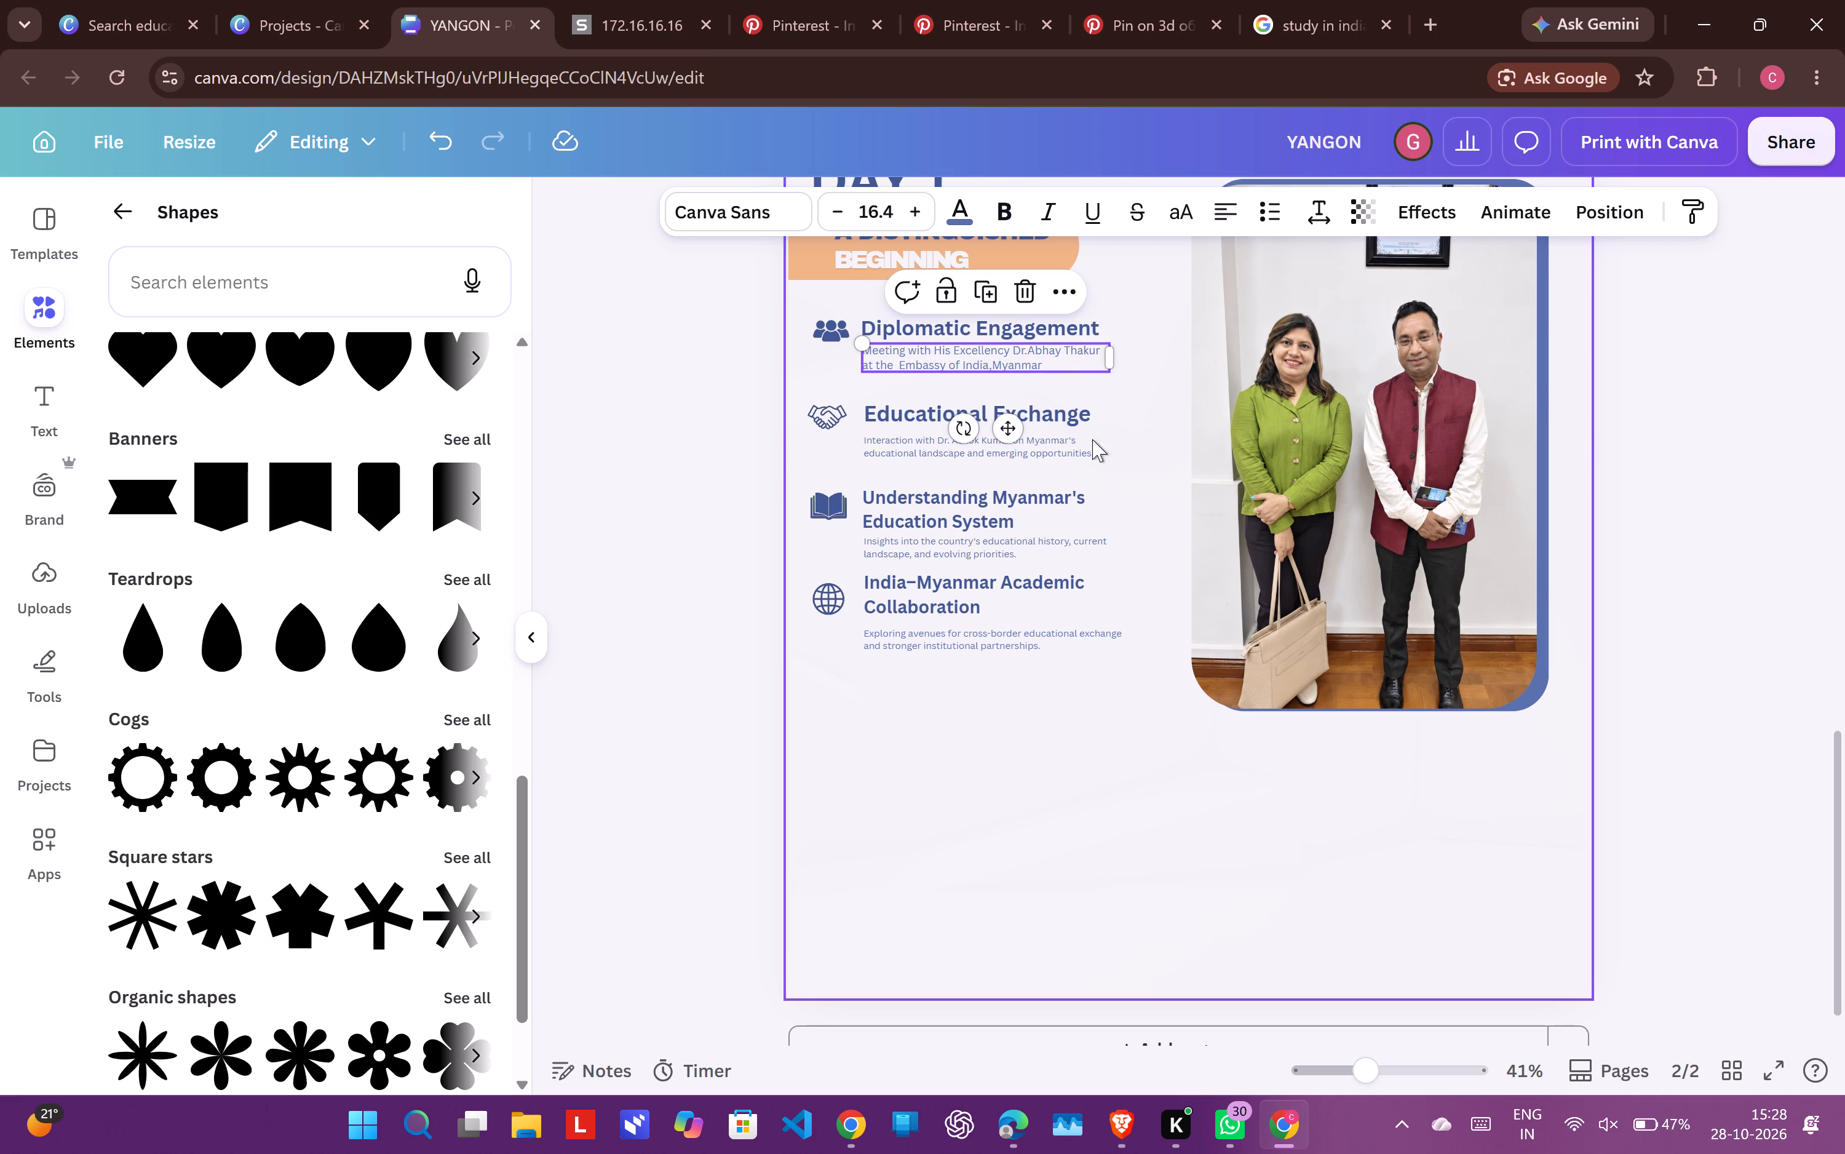
{"action": "left_click", "coordinate": [1125, 902]}
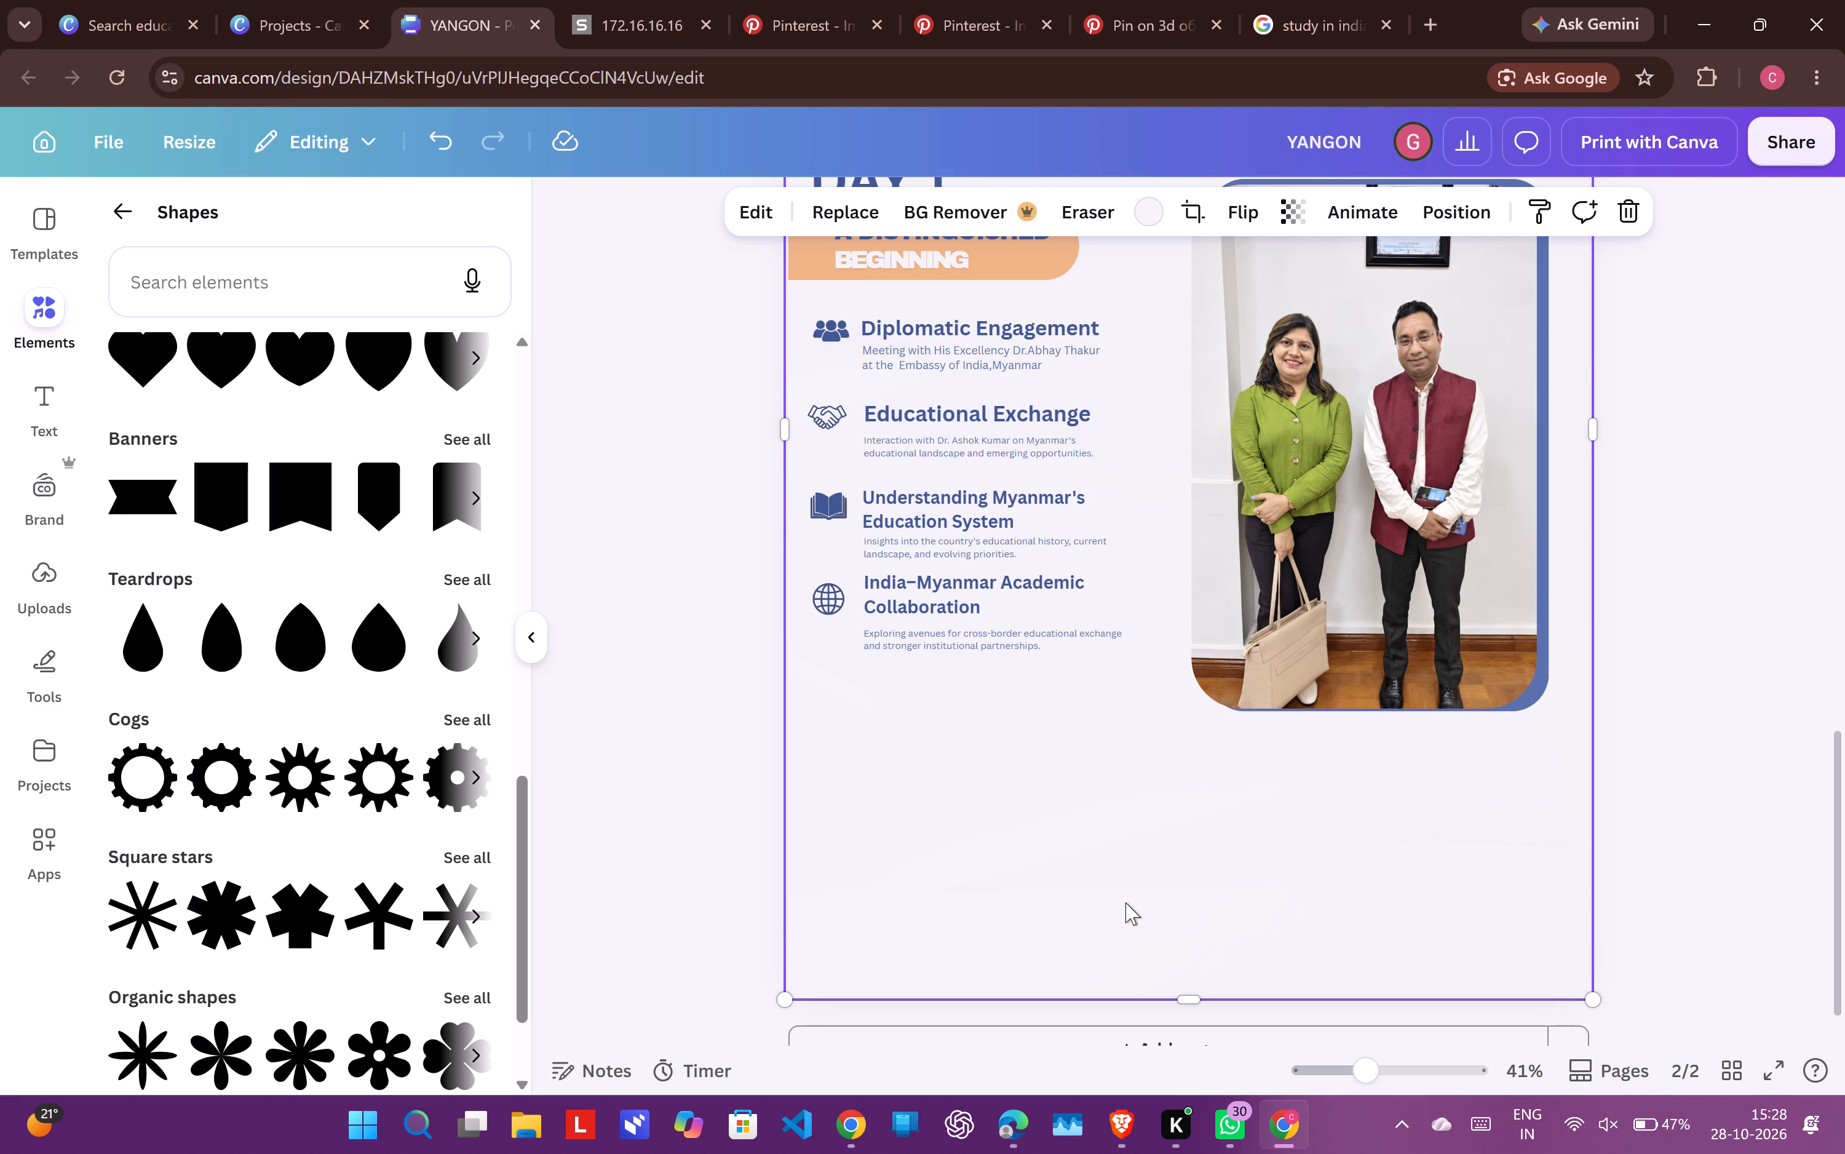
Add a right-slanting parallelogram from the basic shapes and place it in the page's bottom-left corner, partly past the left edge.
{"action": "scroll", "coordinate": [1064, 819], "scroll_direction": "up", "scroll_amount": 2}
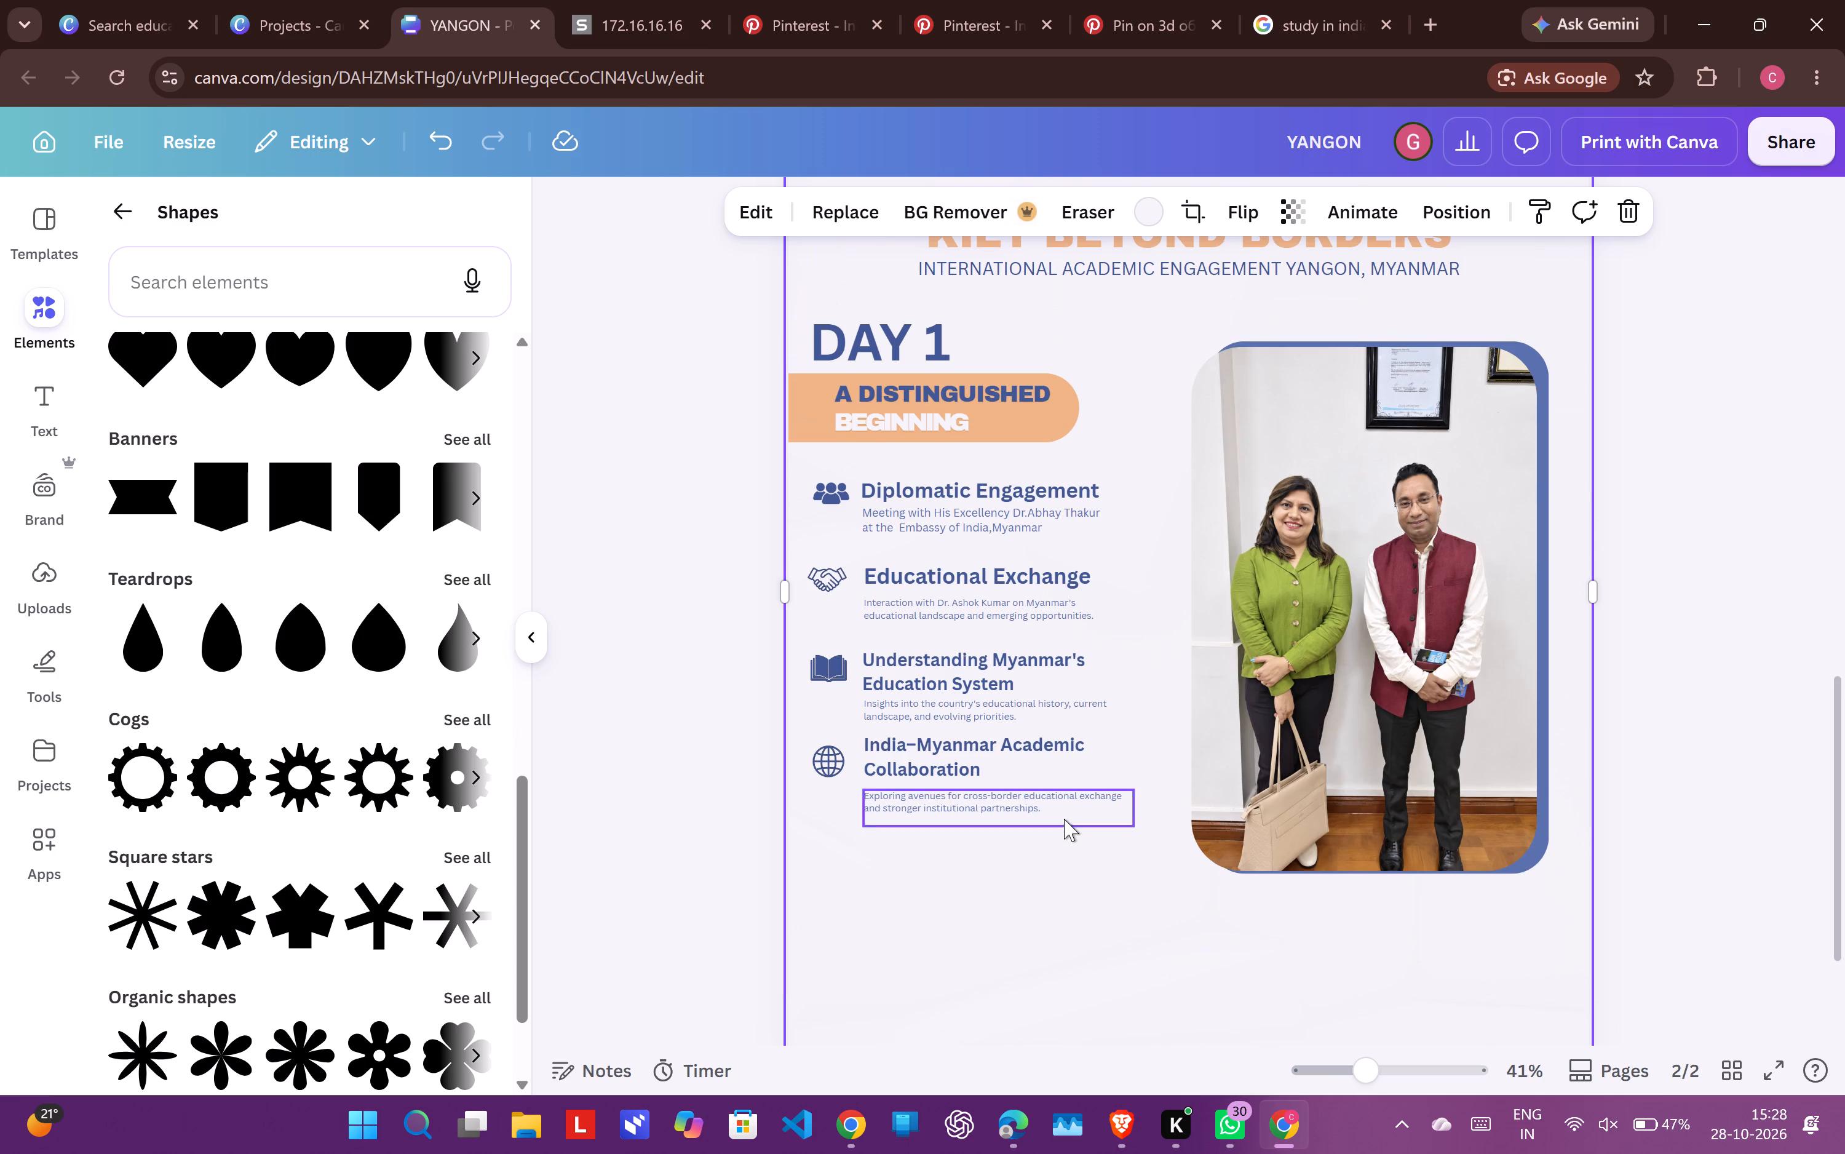
{"action": "scroll", "coordinate": [1064, 819], "scroll_direction": "down", "scroll_amount": 2}
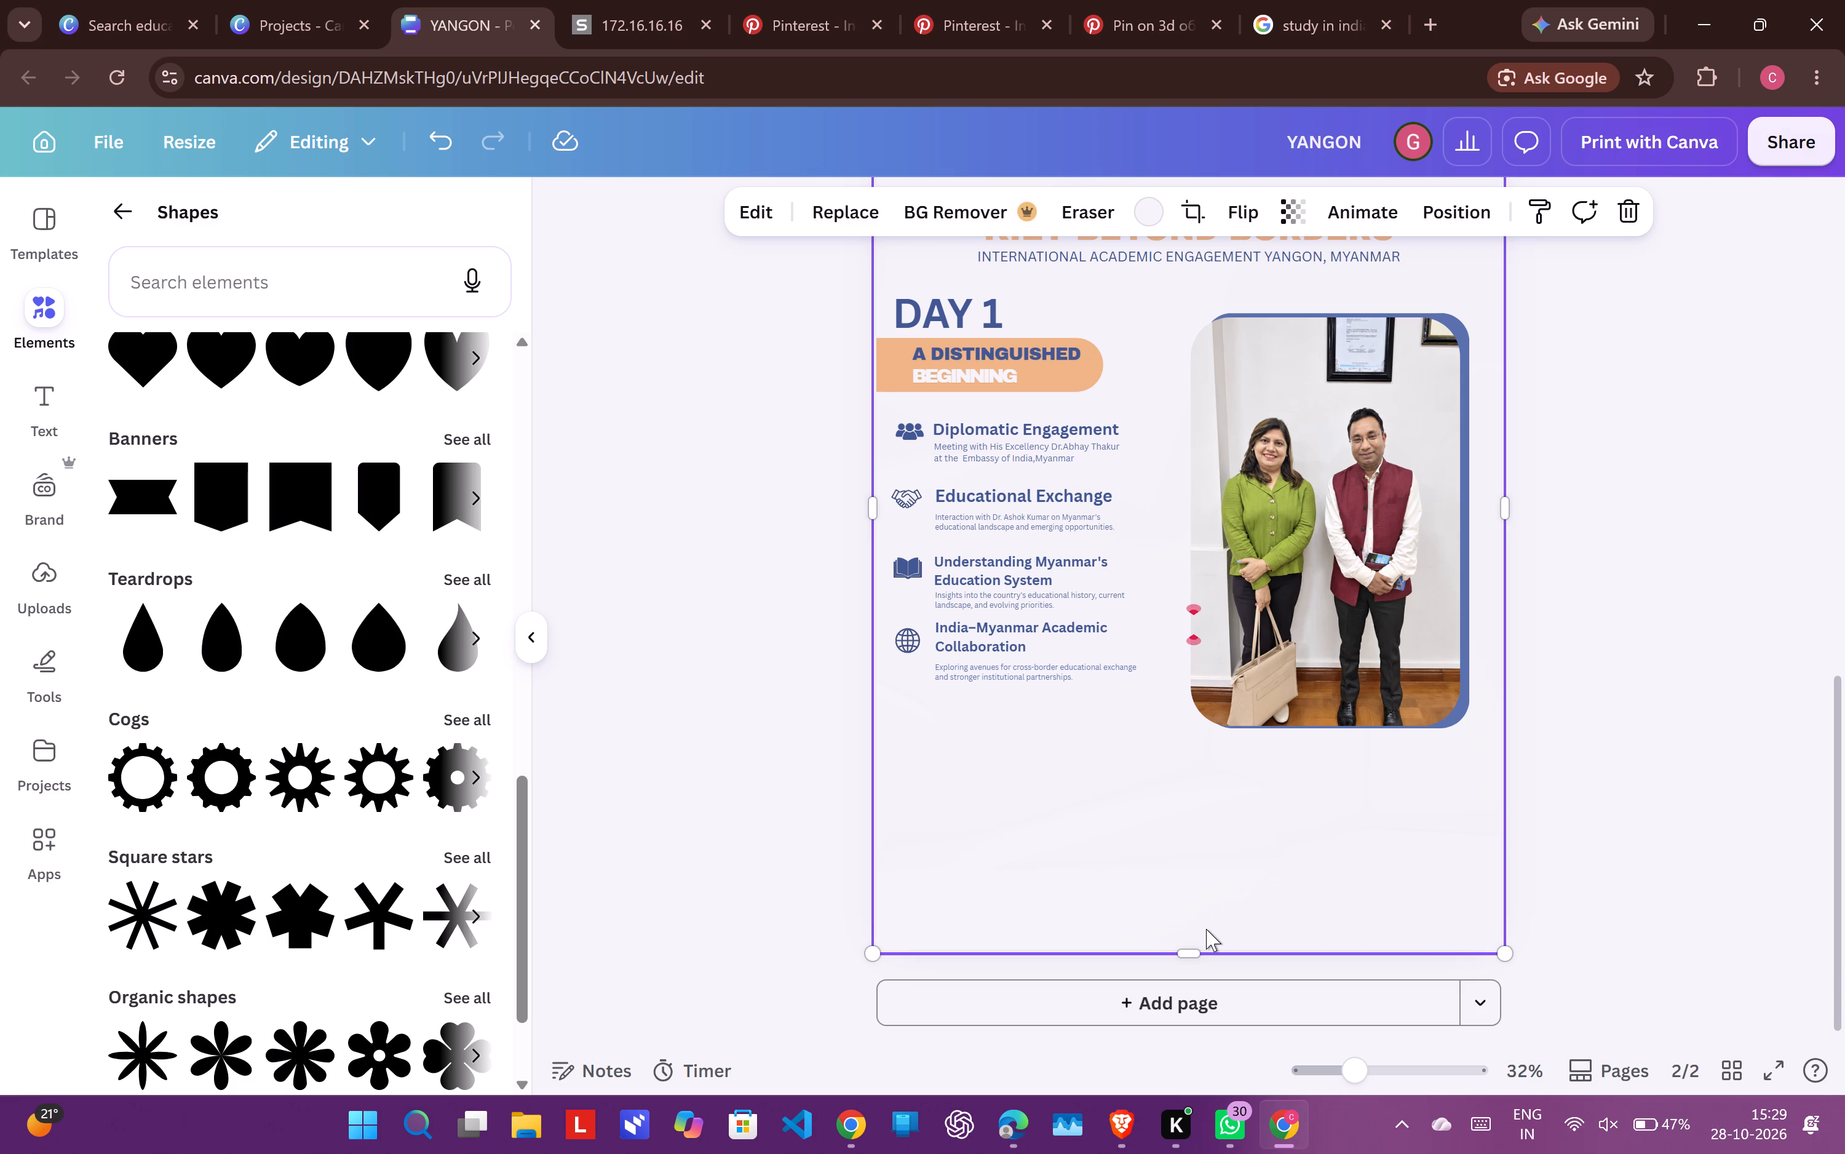
{"action": "scroll", "coordinate": [311, 547], "scroll_direction": "up", "scroll_amount": 5}
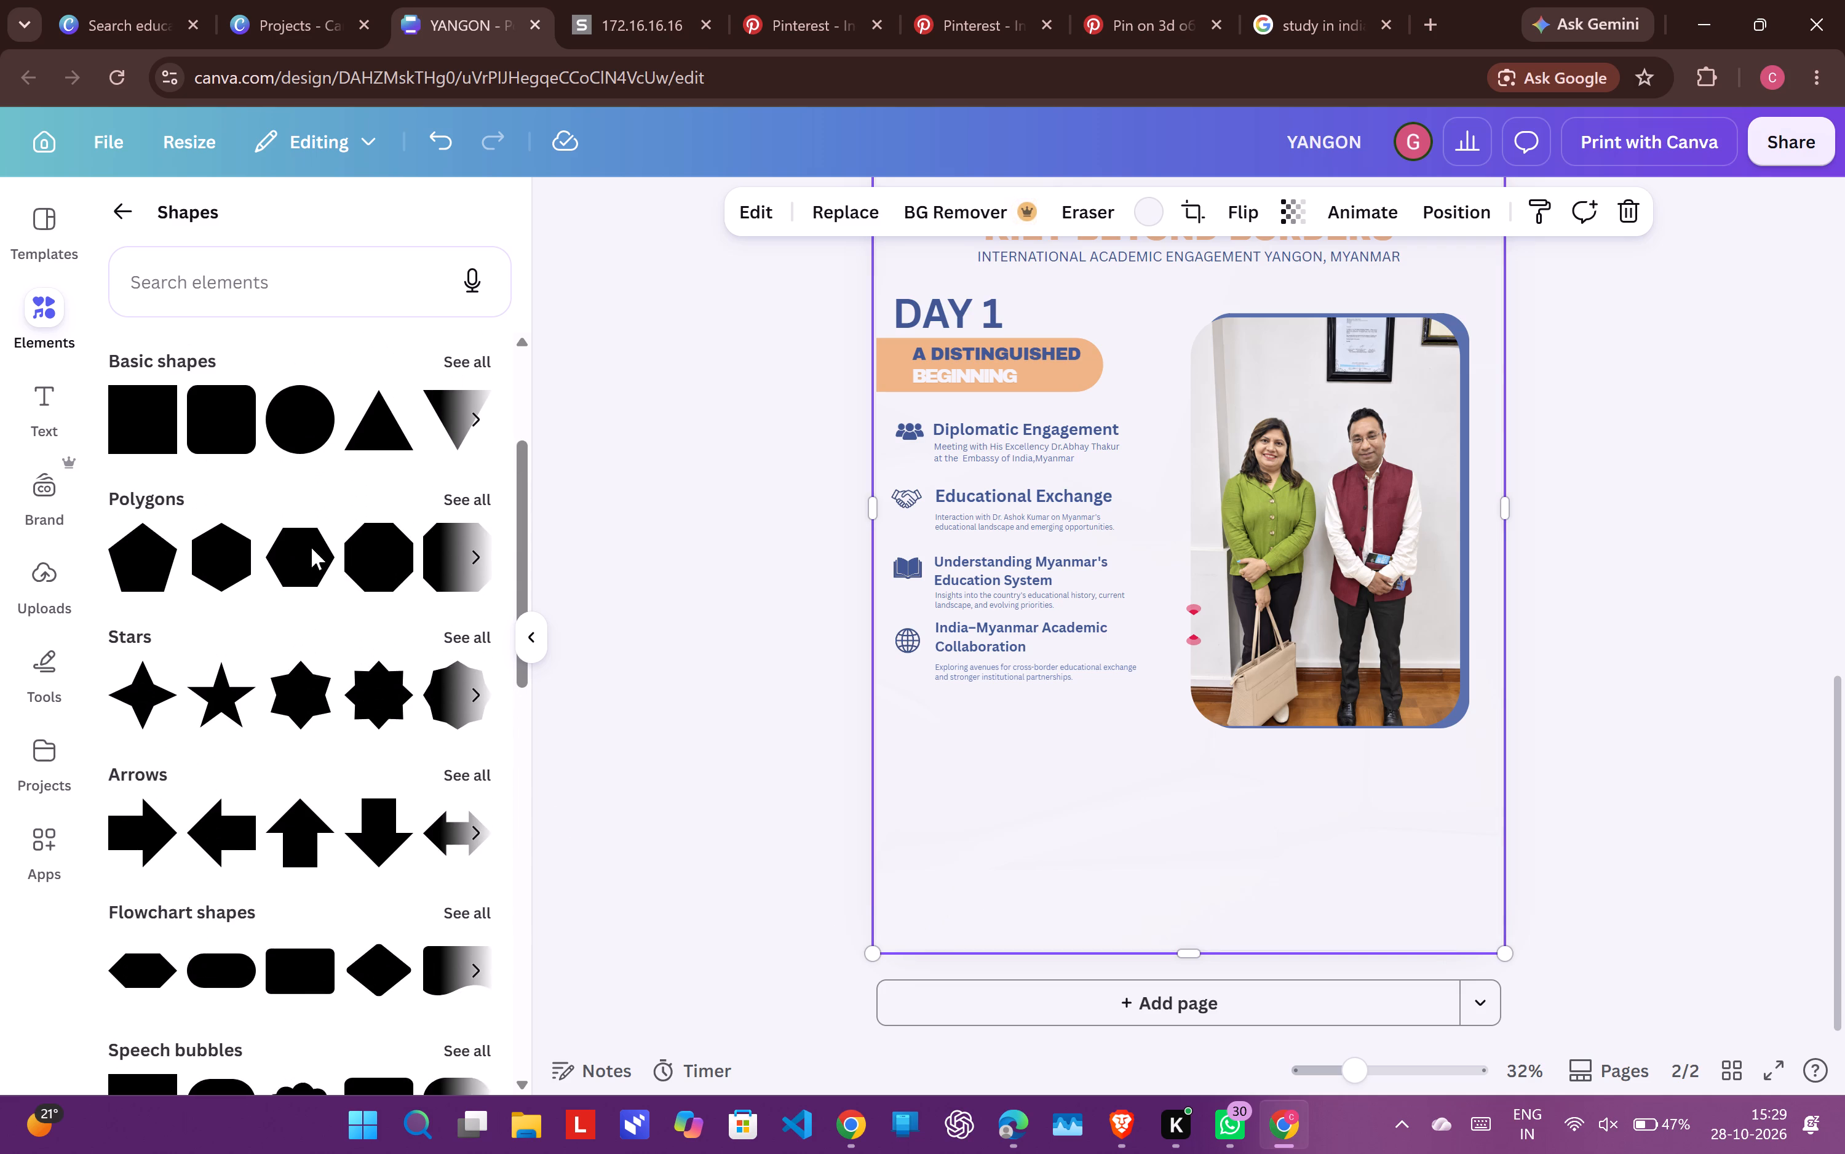
{"action": "scroll", "coordinate": [328, 562], "scroll_direction": "up", "scroll_amount": 1}
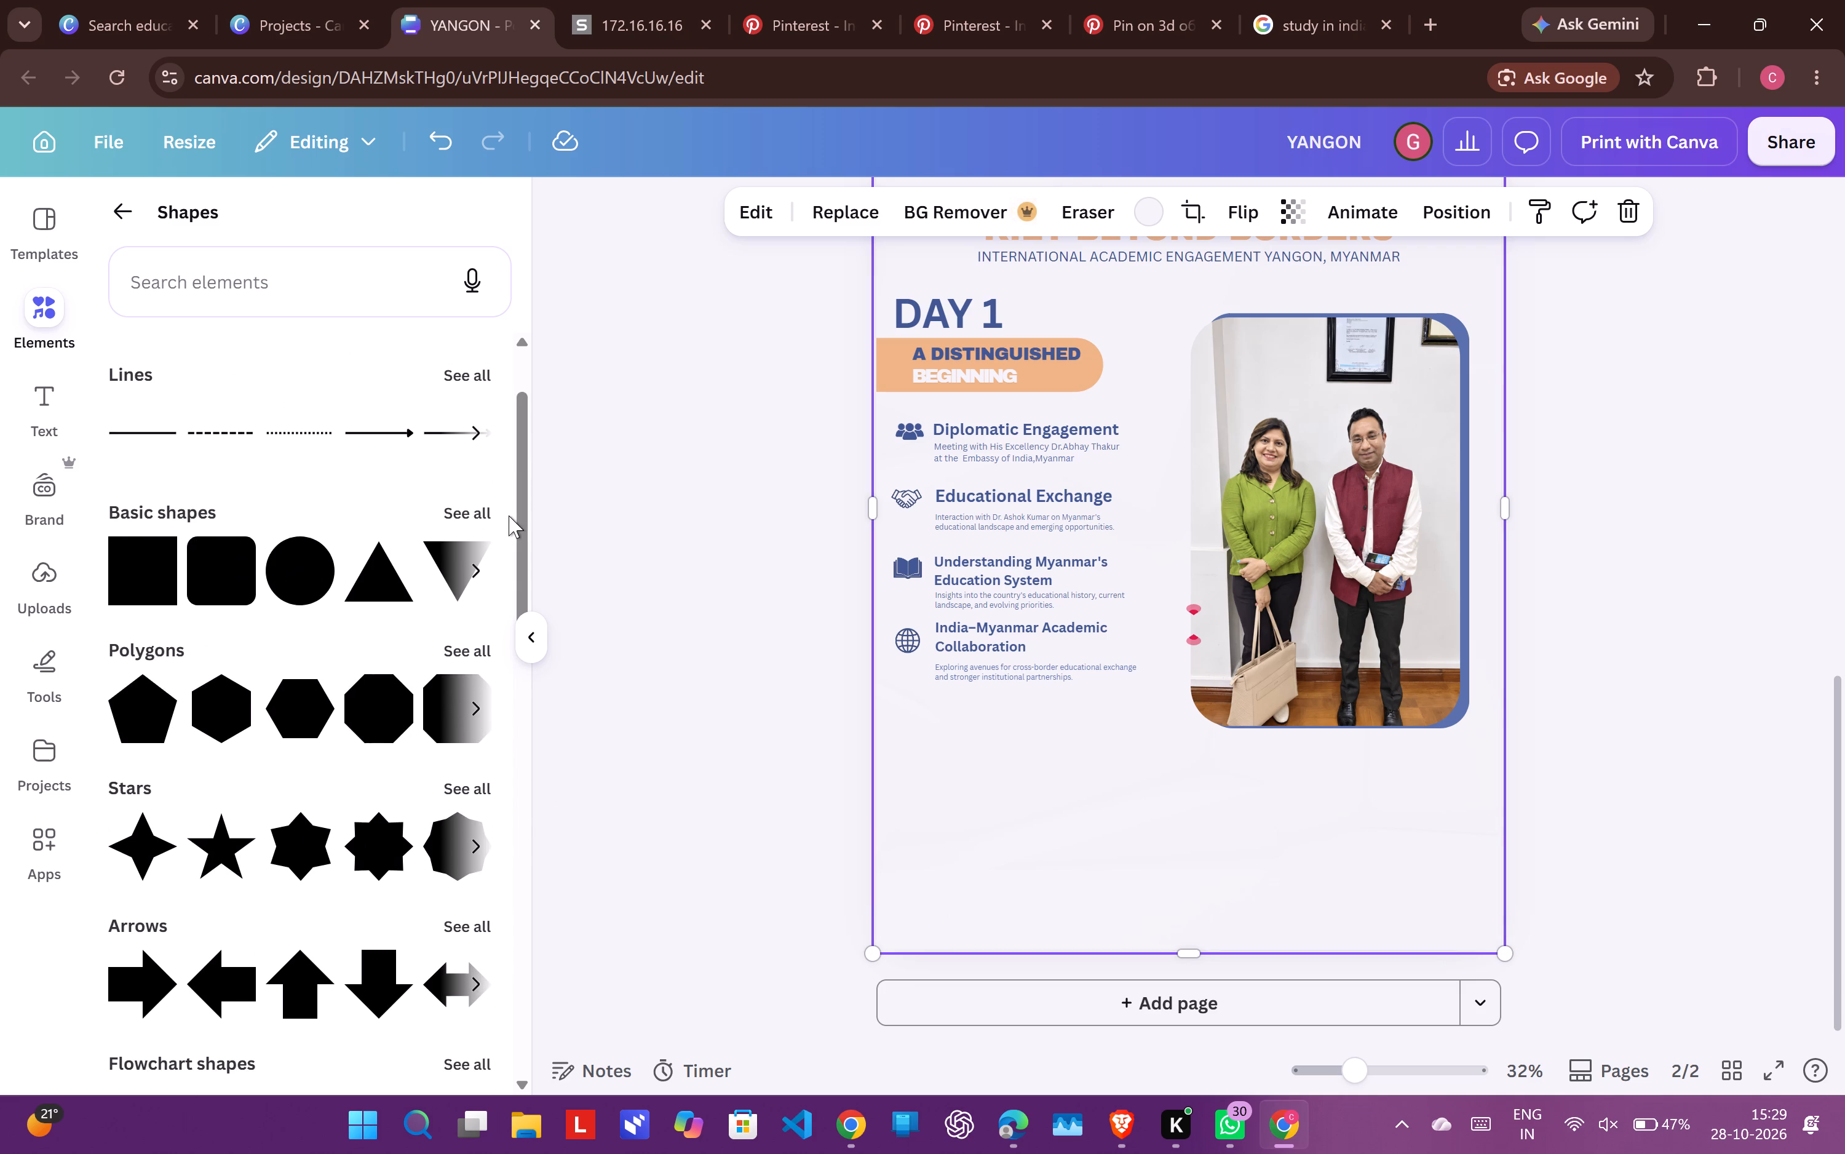
{"action": "left_click", "coordinate": [480, 517]}
{"action": "scroll", "coordinate": [416, 698], "scroll_direction": "down", "scroll_amount": 1}
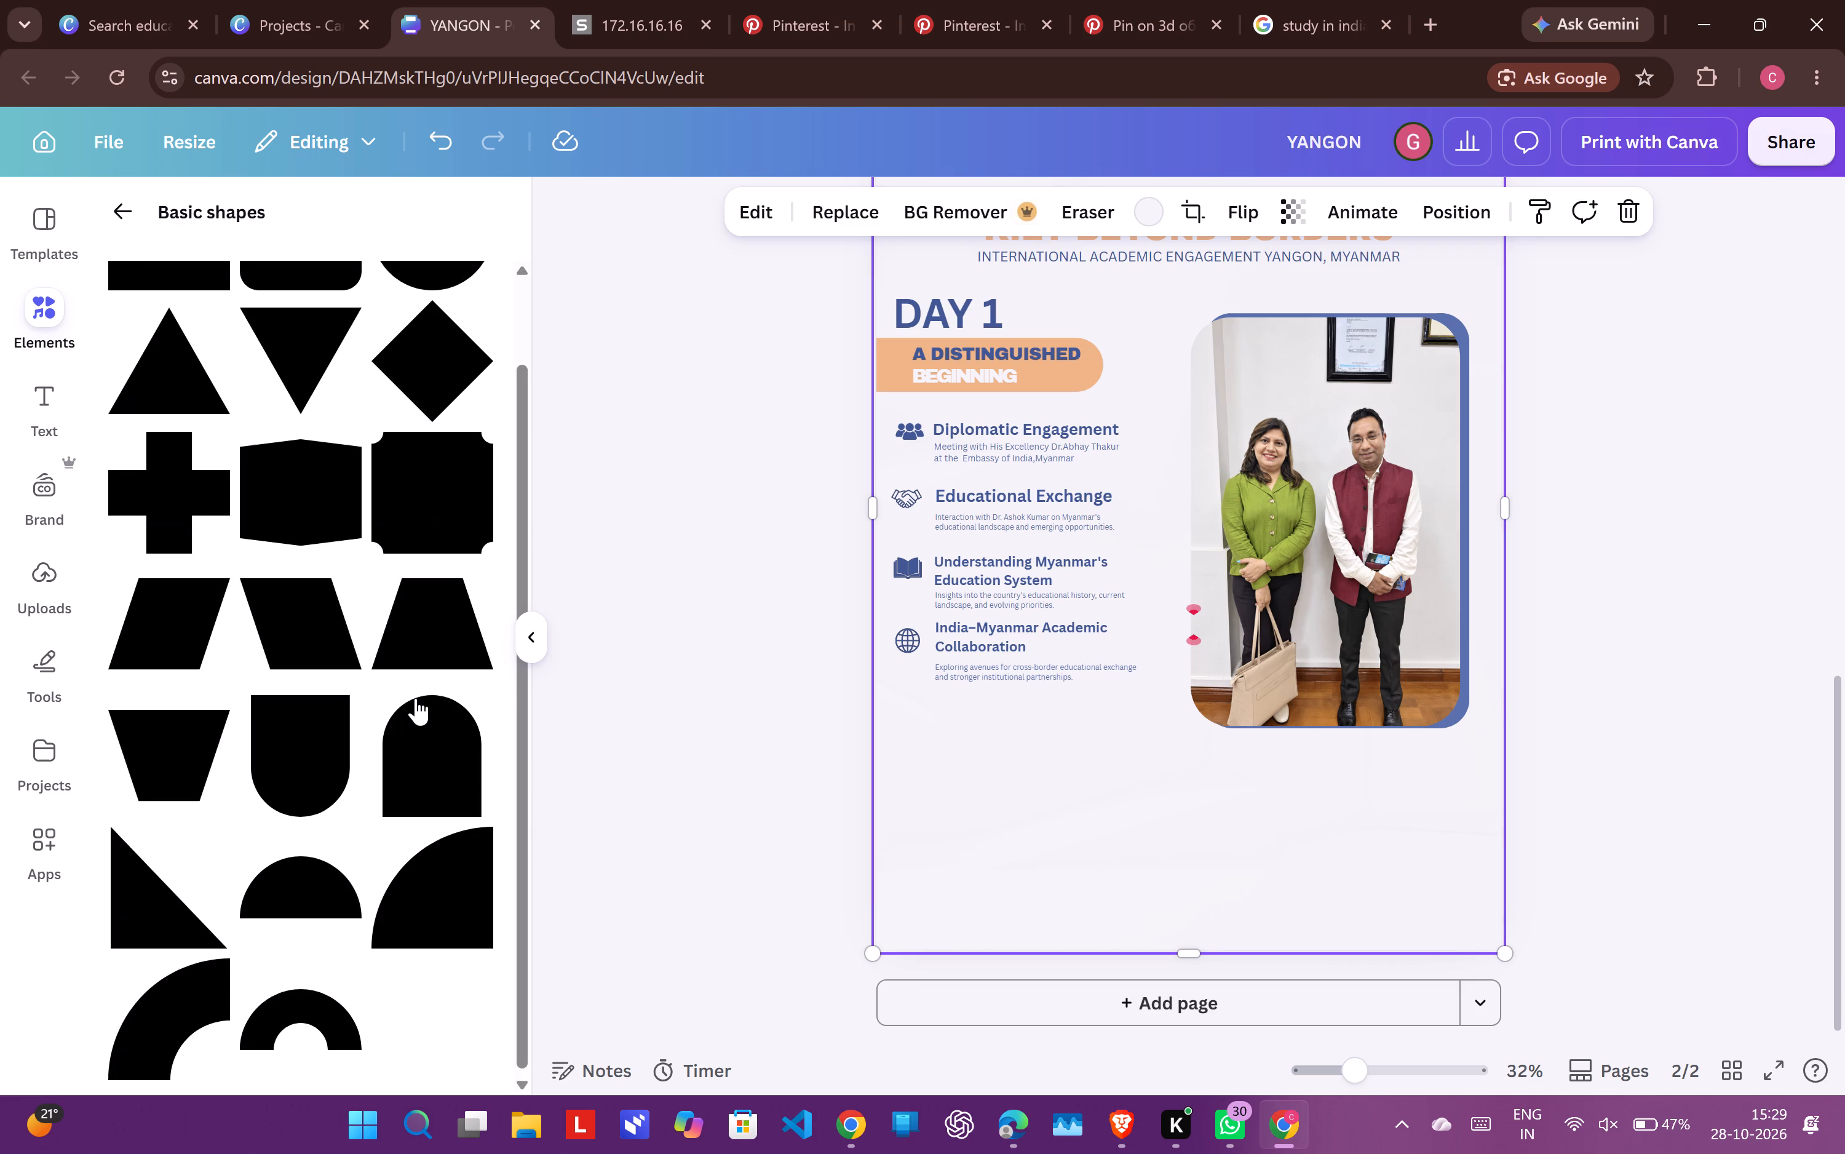
{"action": "scroll", "coordinate": [416, 698], "scroll_direction": "down", "scroll_amount": 1}
{"action": "left_click", "coordinate": [192, 611]}
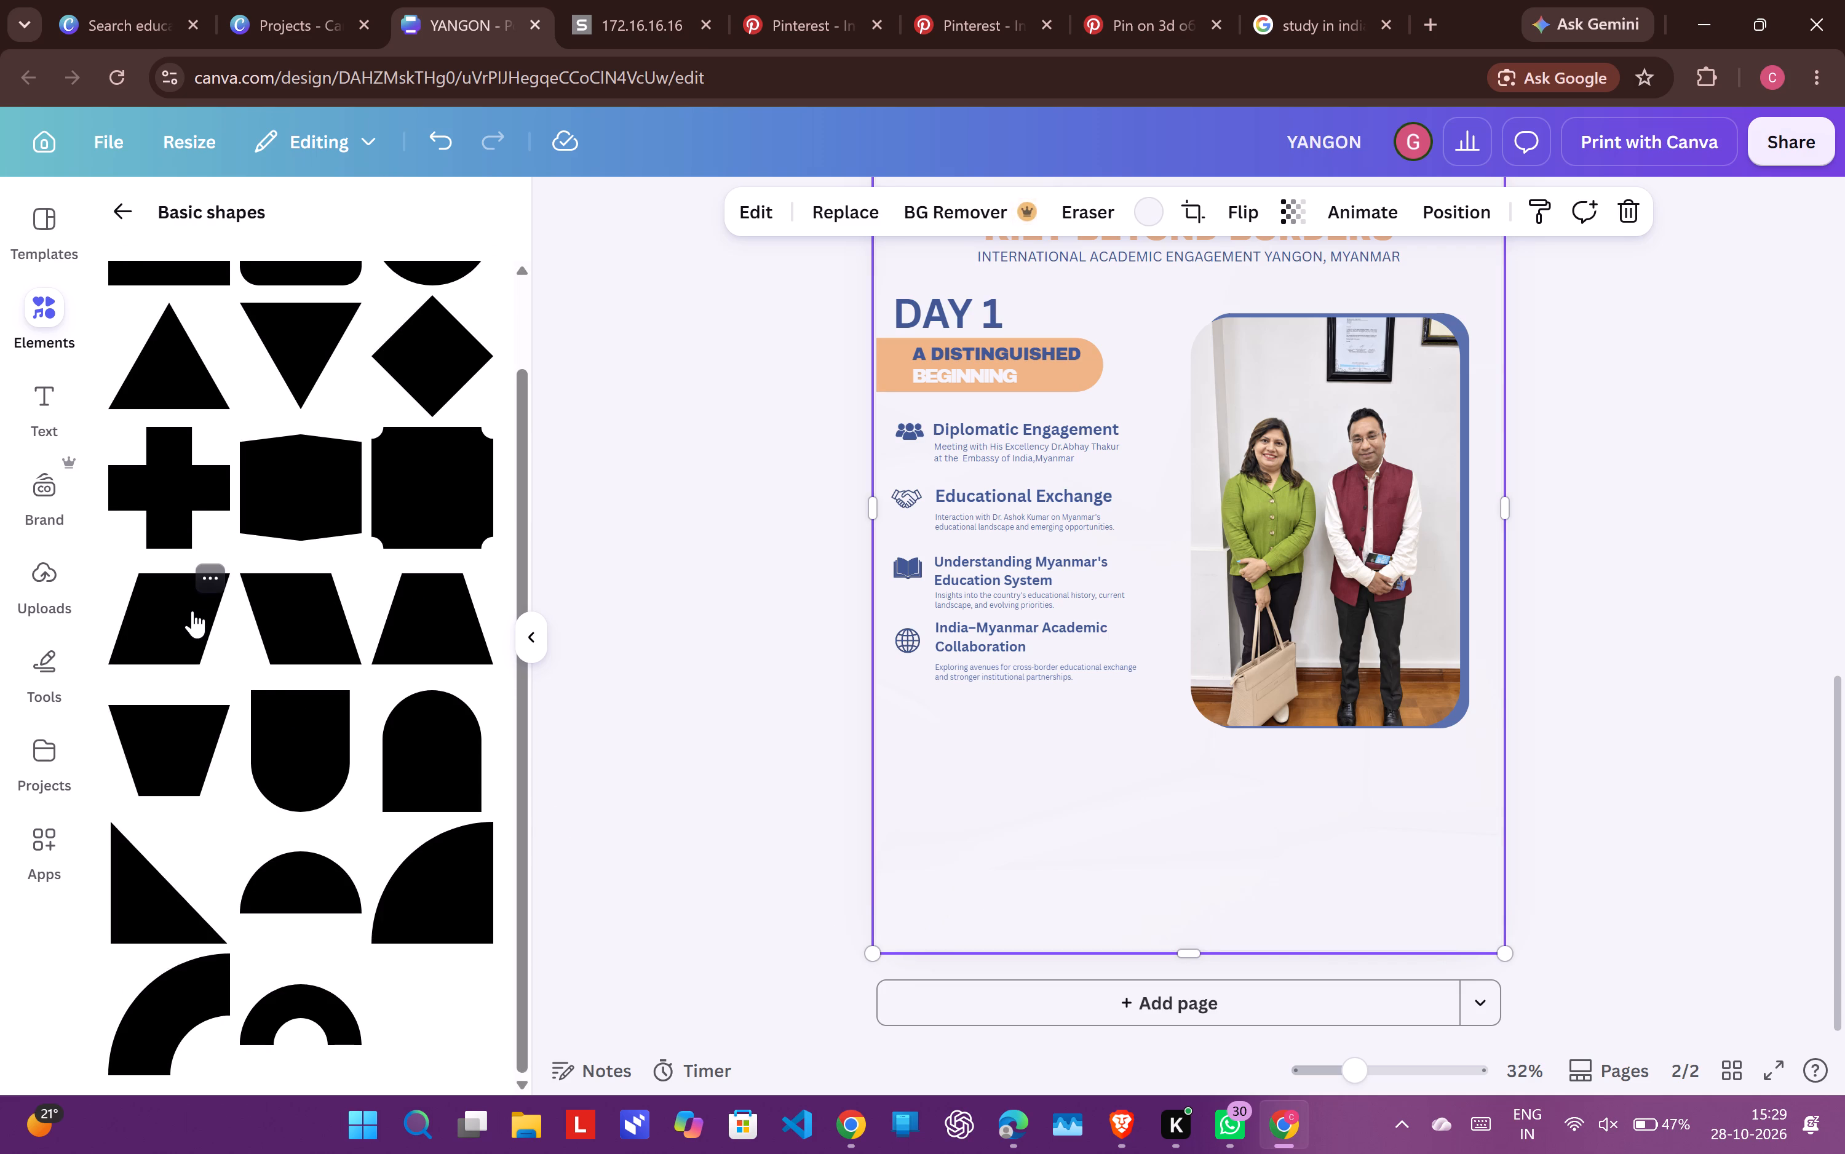
{"action": "left_click_drag", "start_coordinate": [1192, 485], "coordinate": [954, 874]}
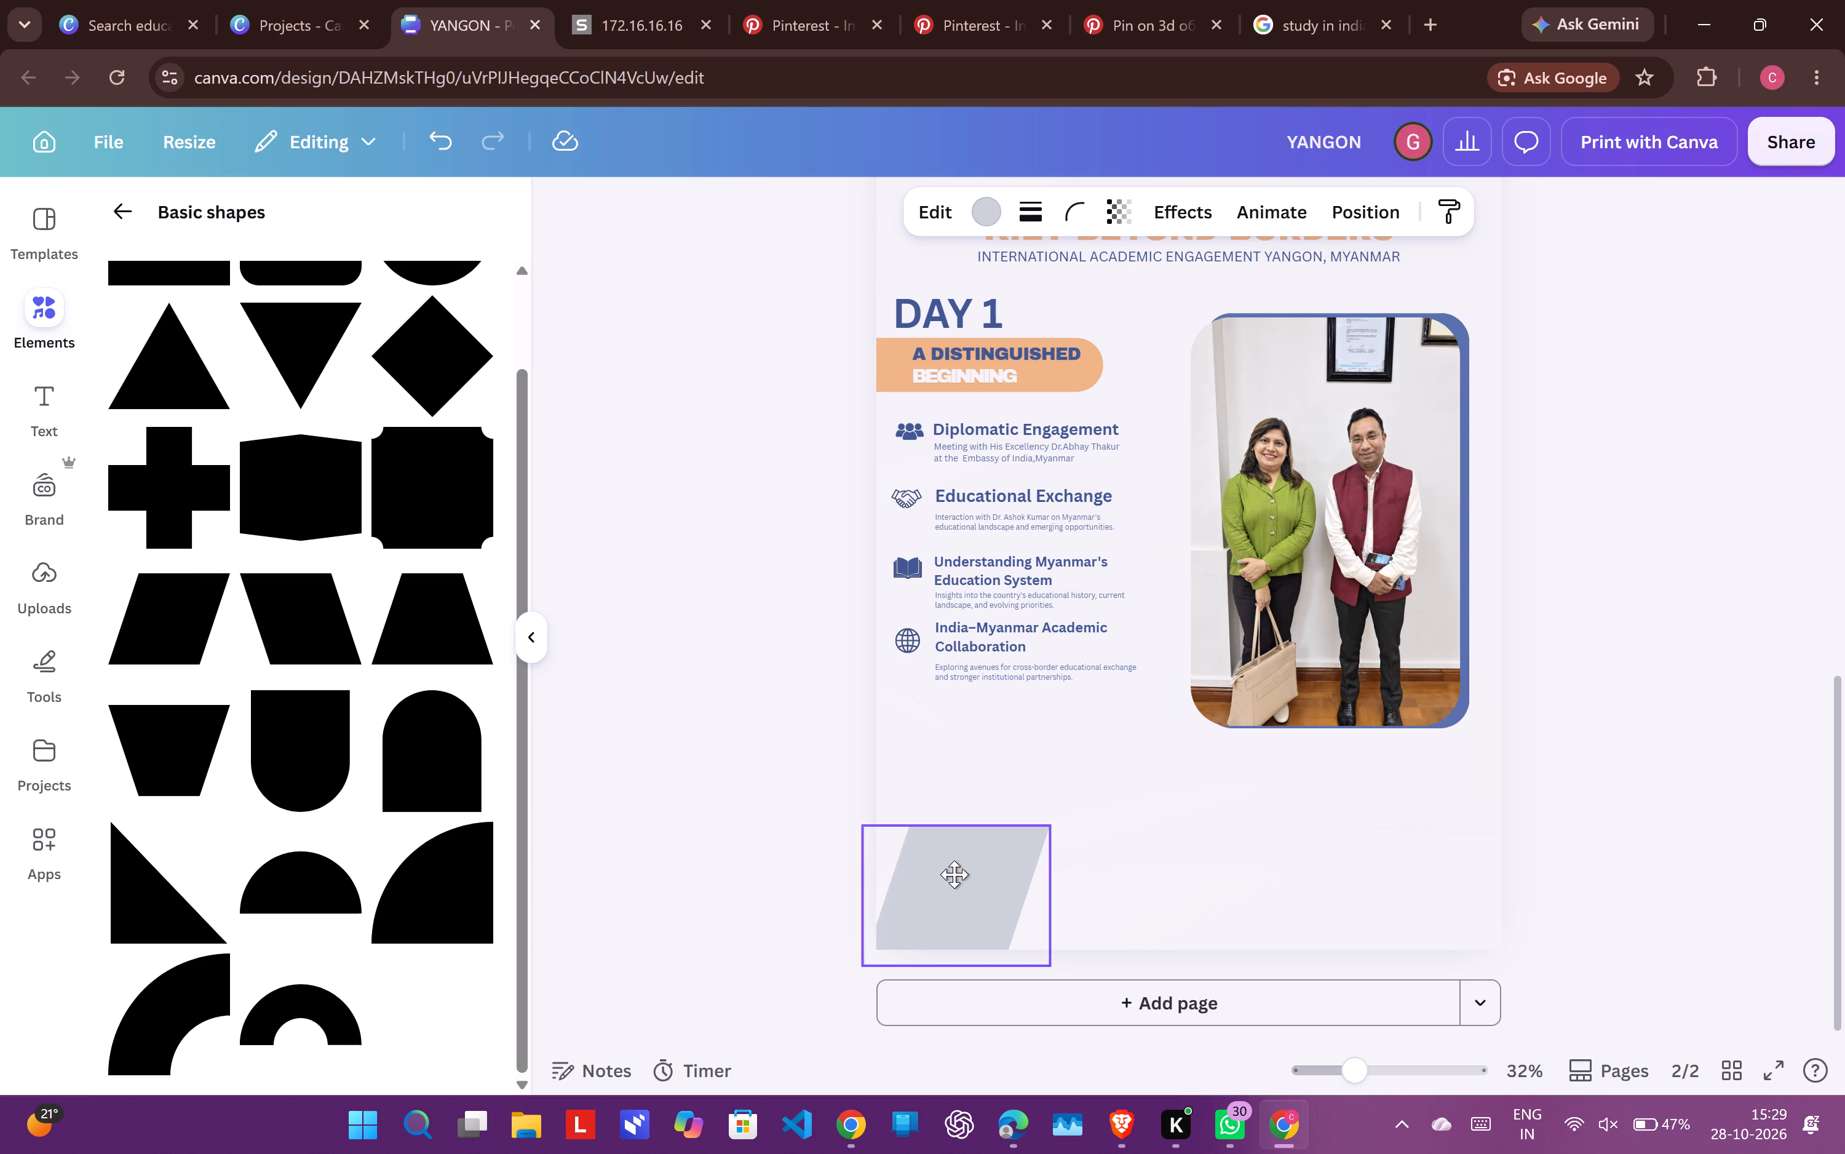
{"action": "left_click_drag", "start_coordinate": [954, 874], "coordinate": [921, 867]}
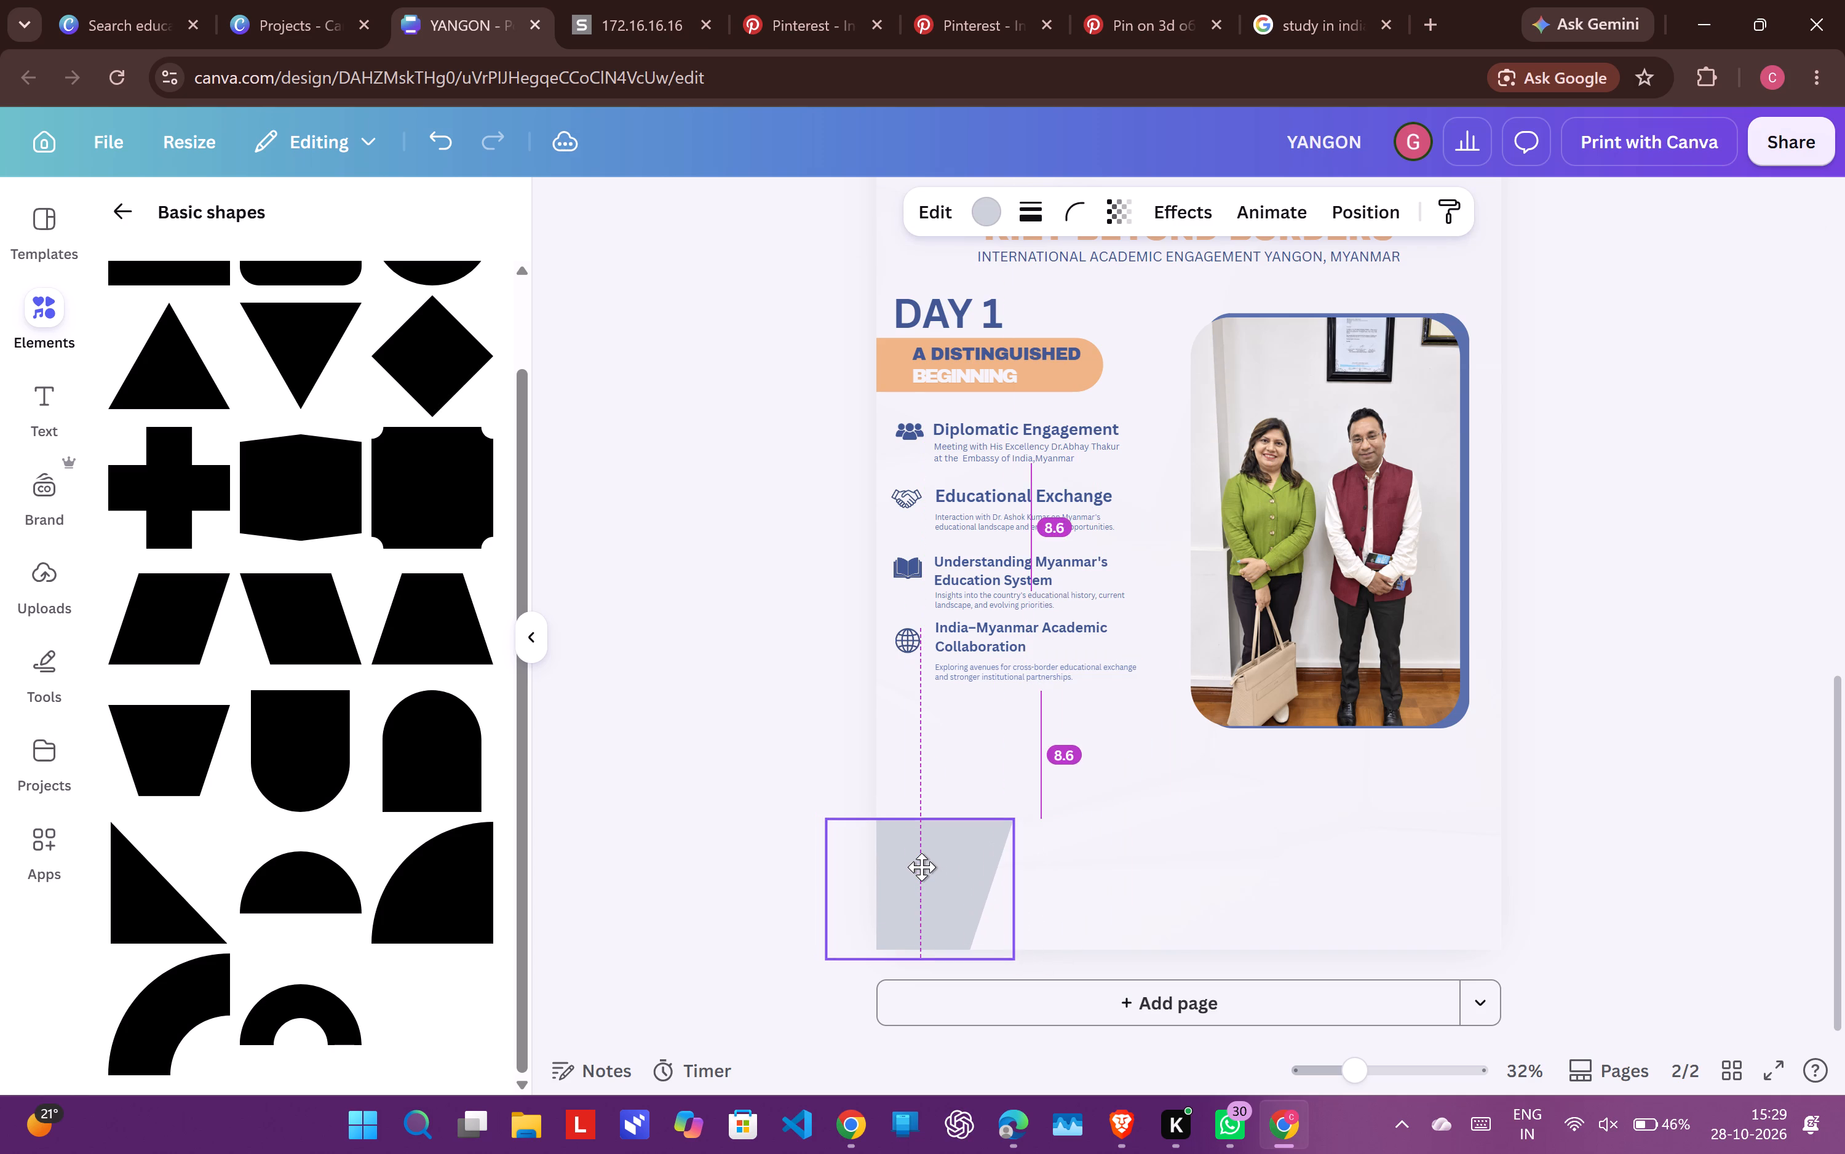
{"action": "left_click_drag", "start_coordinate": [921, 867], "coordinate": [928, 870]}
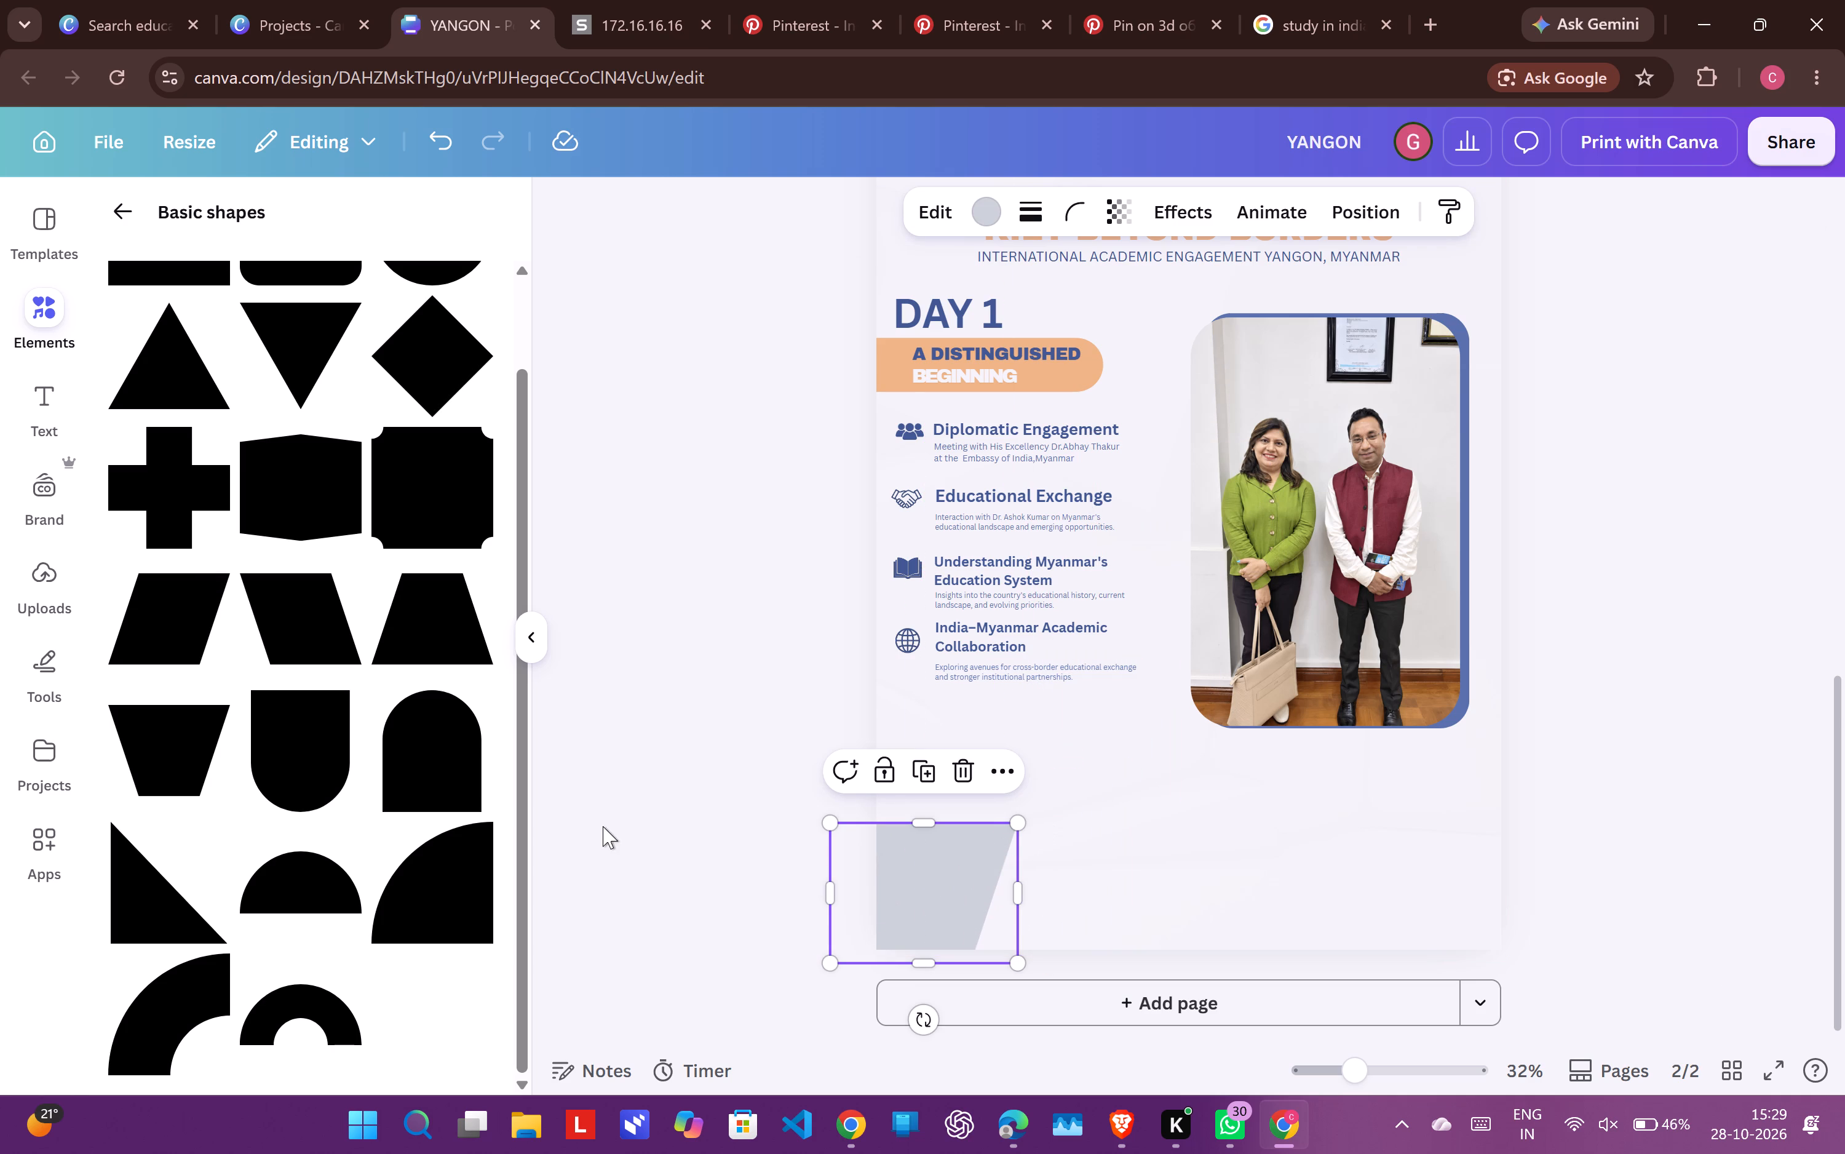
Add a second right-slanting parallelogram and place it along the page's bottom edge, just right of the first one.
{"action": "left_click", "coordinate": [197, 626]}
{"action": "left_click_drag", "start_coordinate": [1172, 520], "coordinate": [1122, 931]}
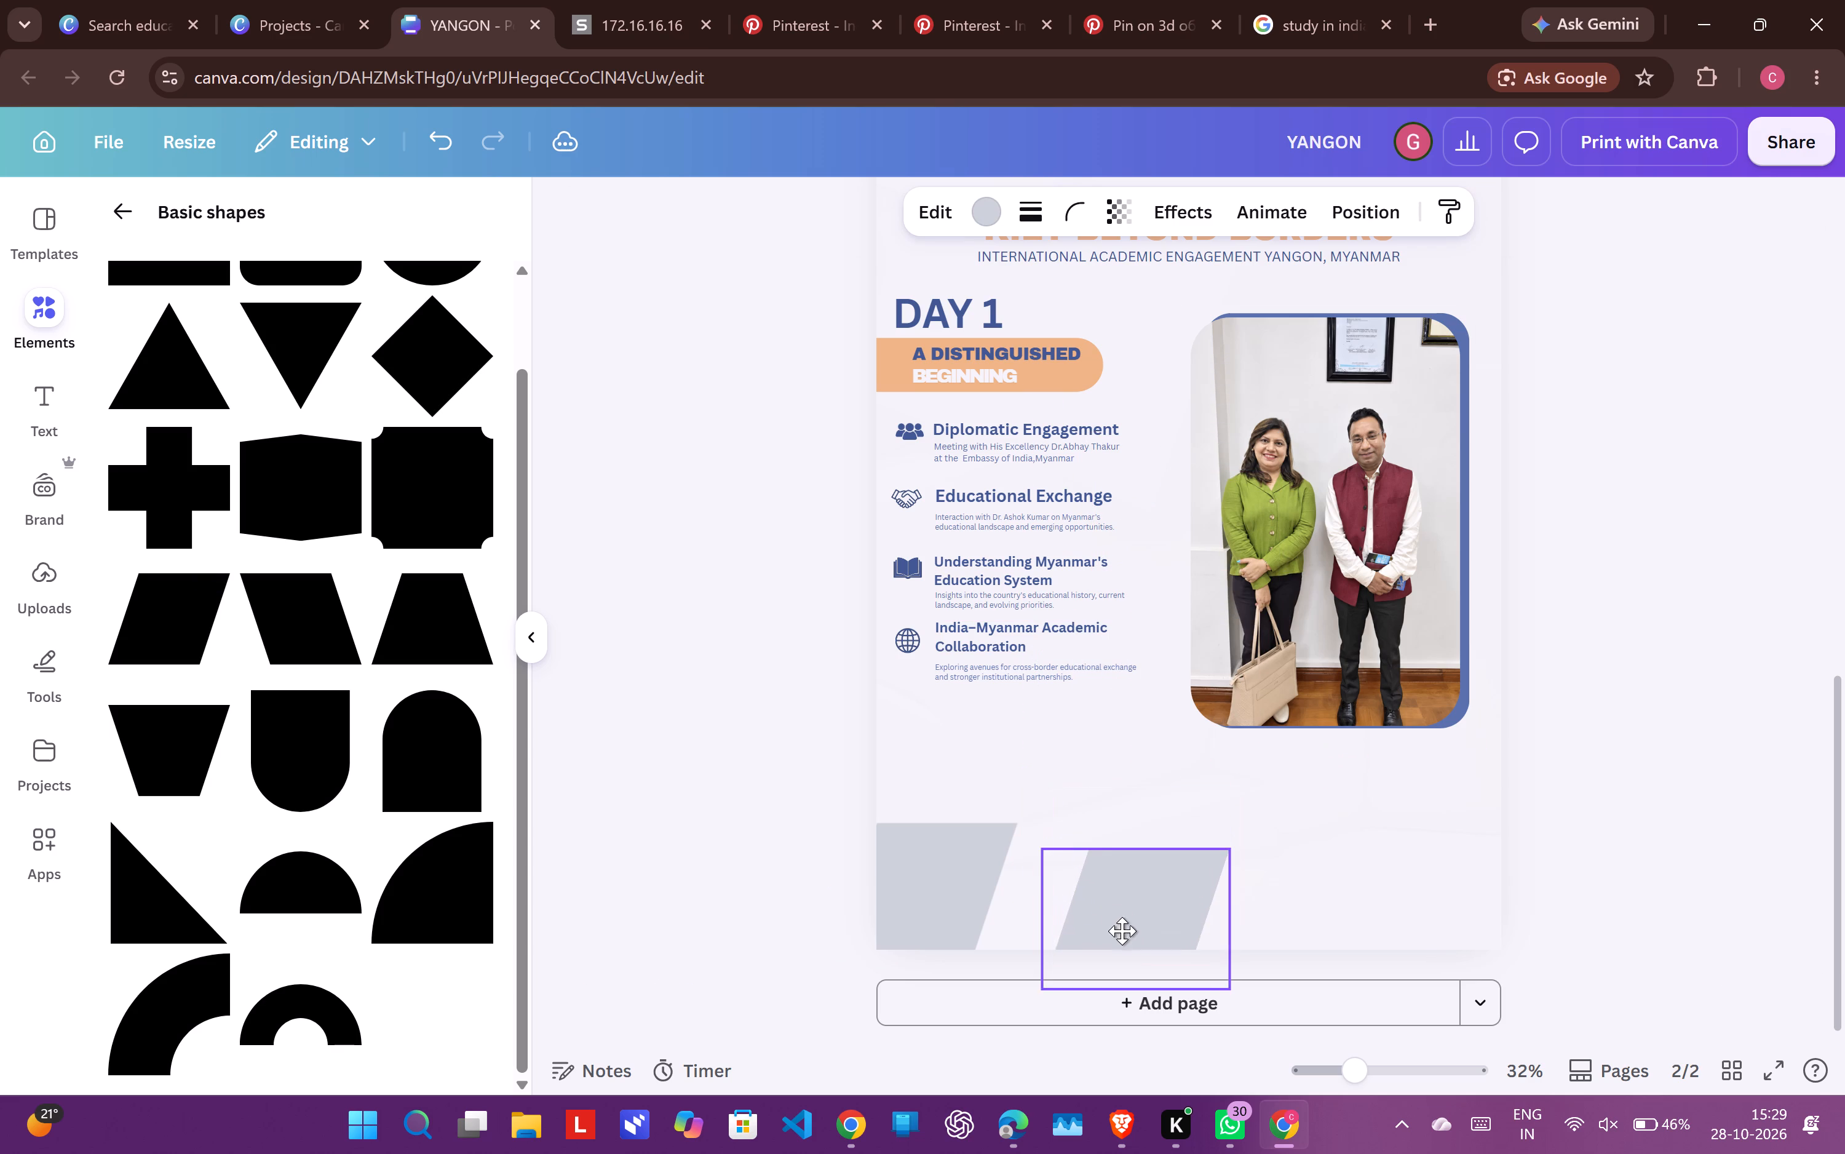
{"action": "left_click_drag", "start_coordinate": [1122, 931], "coordinate": [1103, 898]}
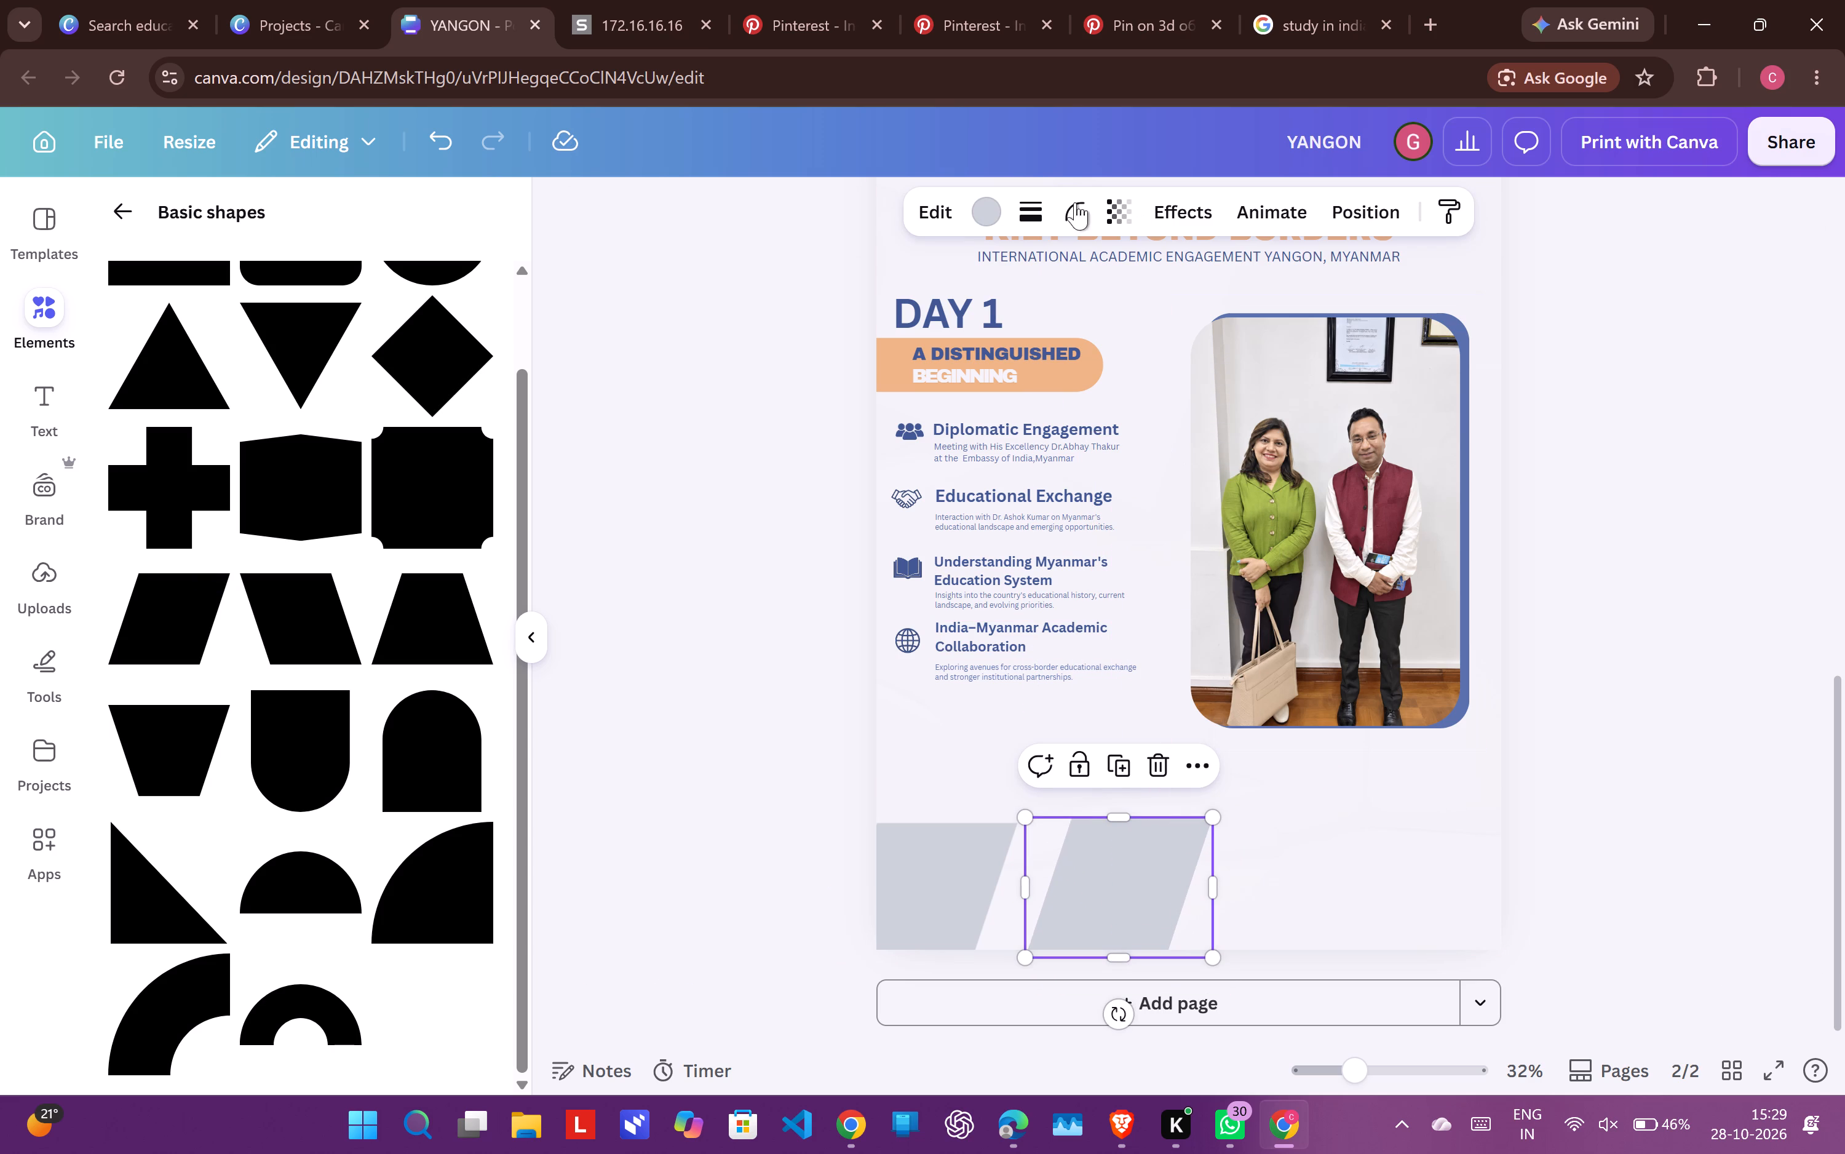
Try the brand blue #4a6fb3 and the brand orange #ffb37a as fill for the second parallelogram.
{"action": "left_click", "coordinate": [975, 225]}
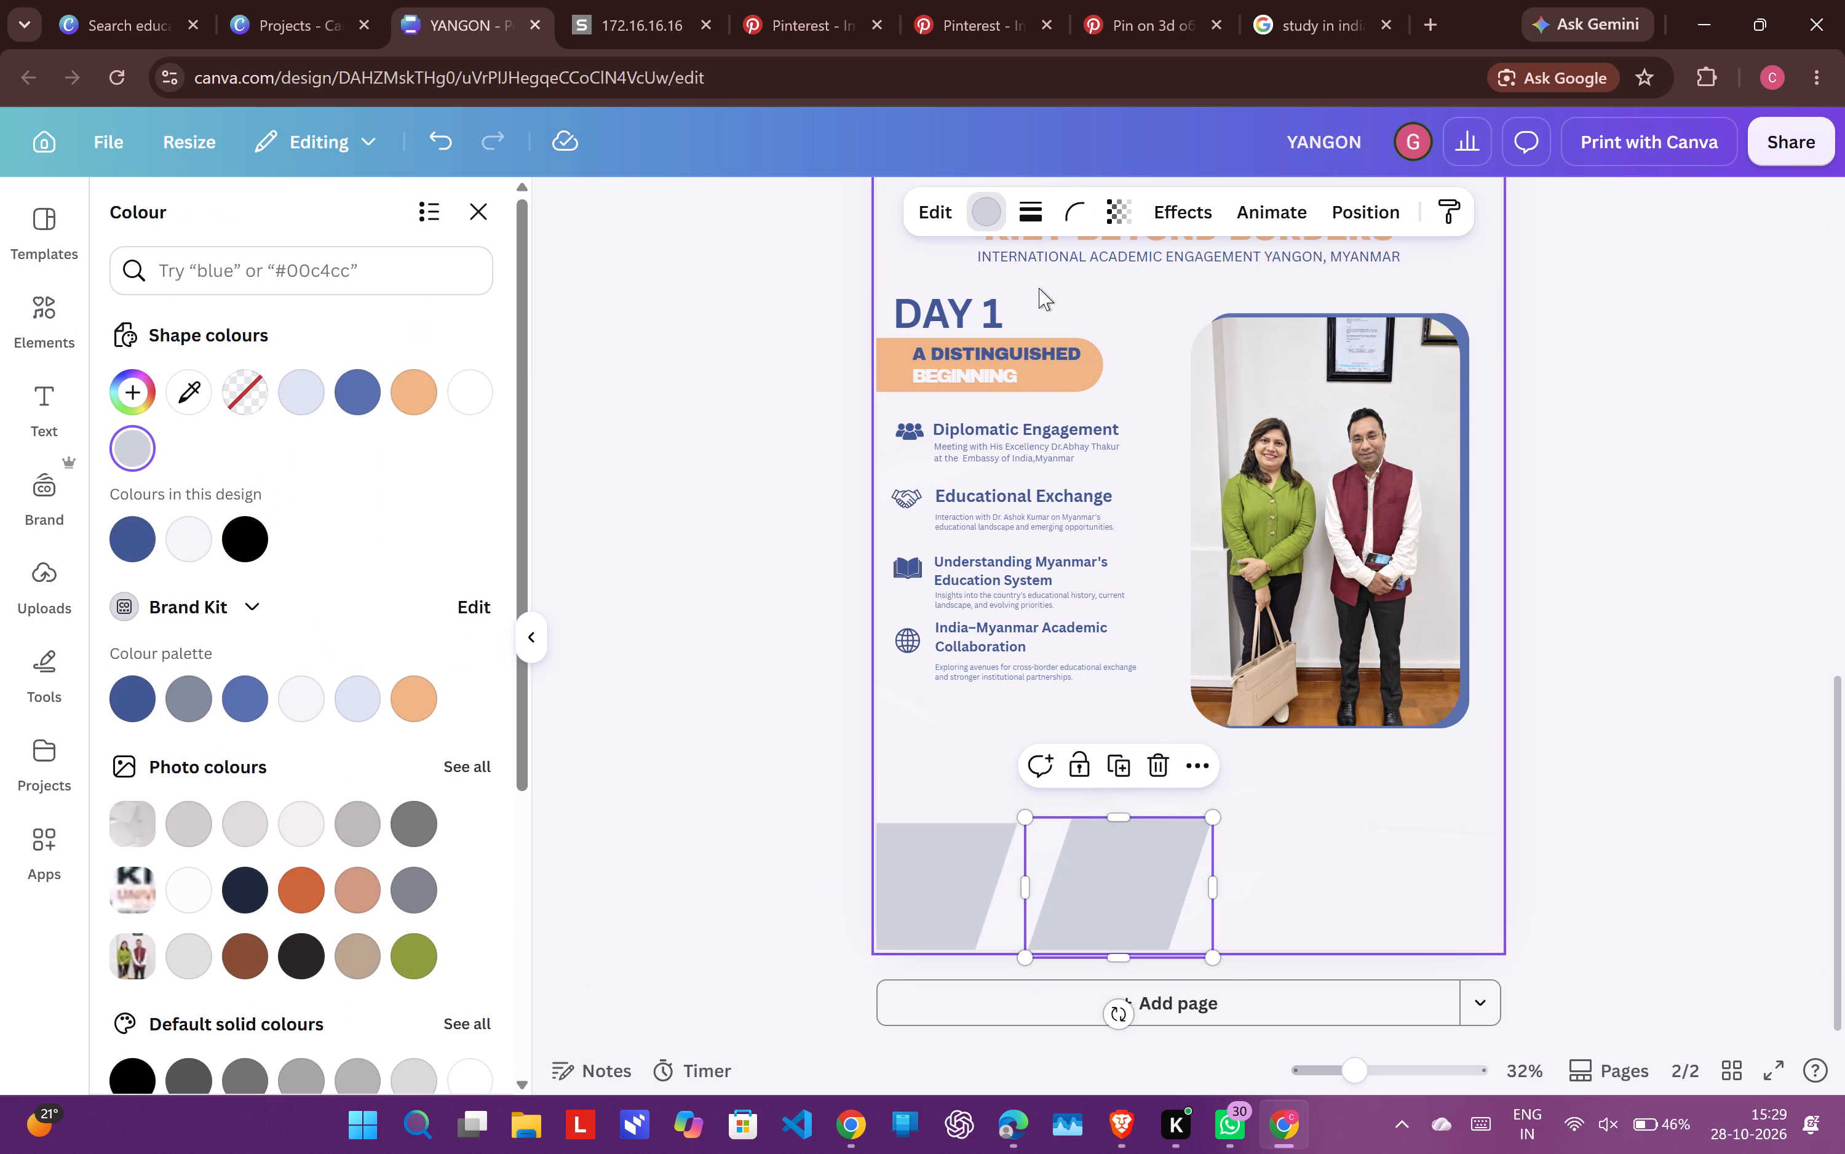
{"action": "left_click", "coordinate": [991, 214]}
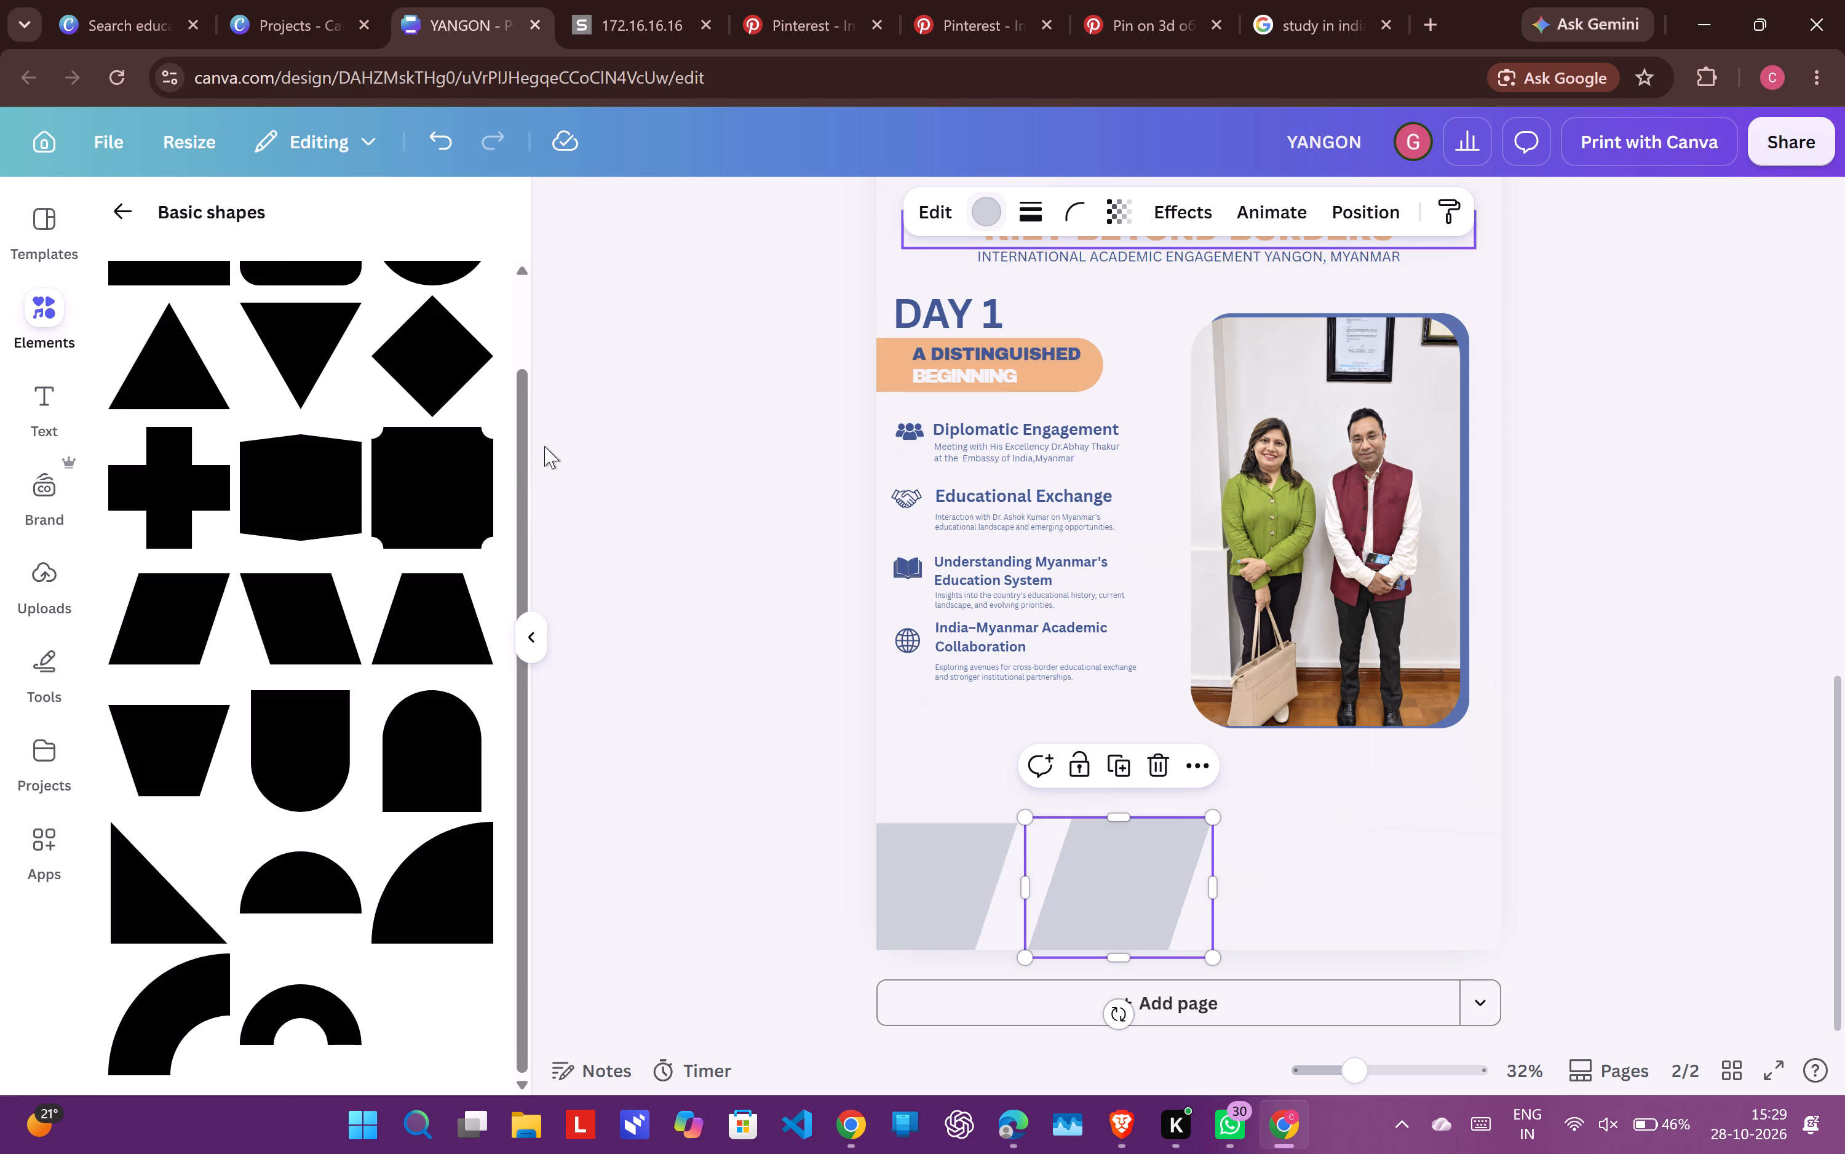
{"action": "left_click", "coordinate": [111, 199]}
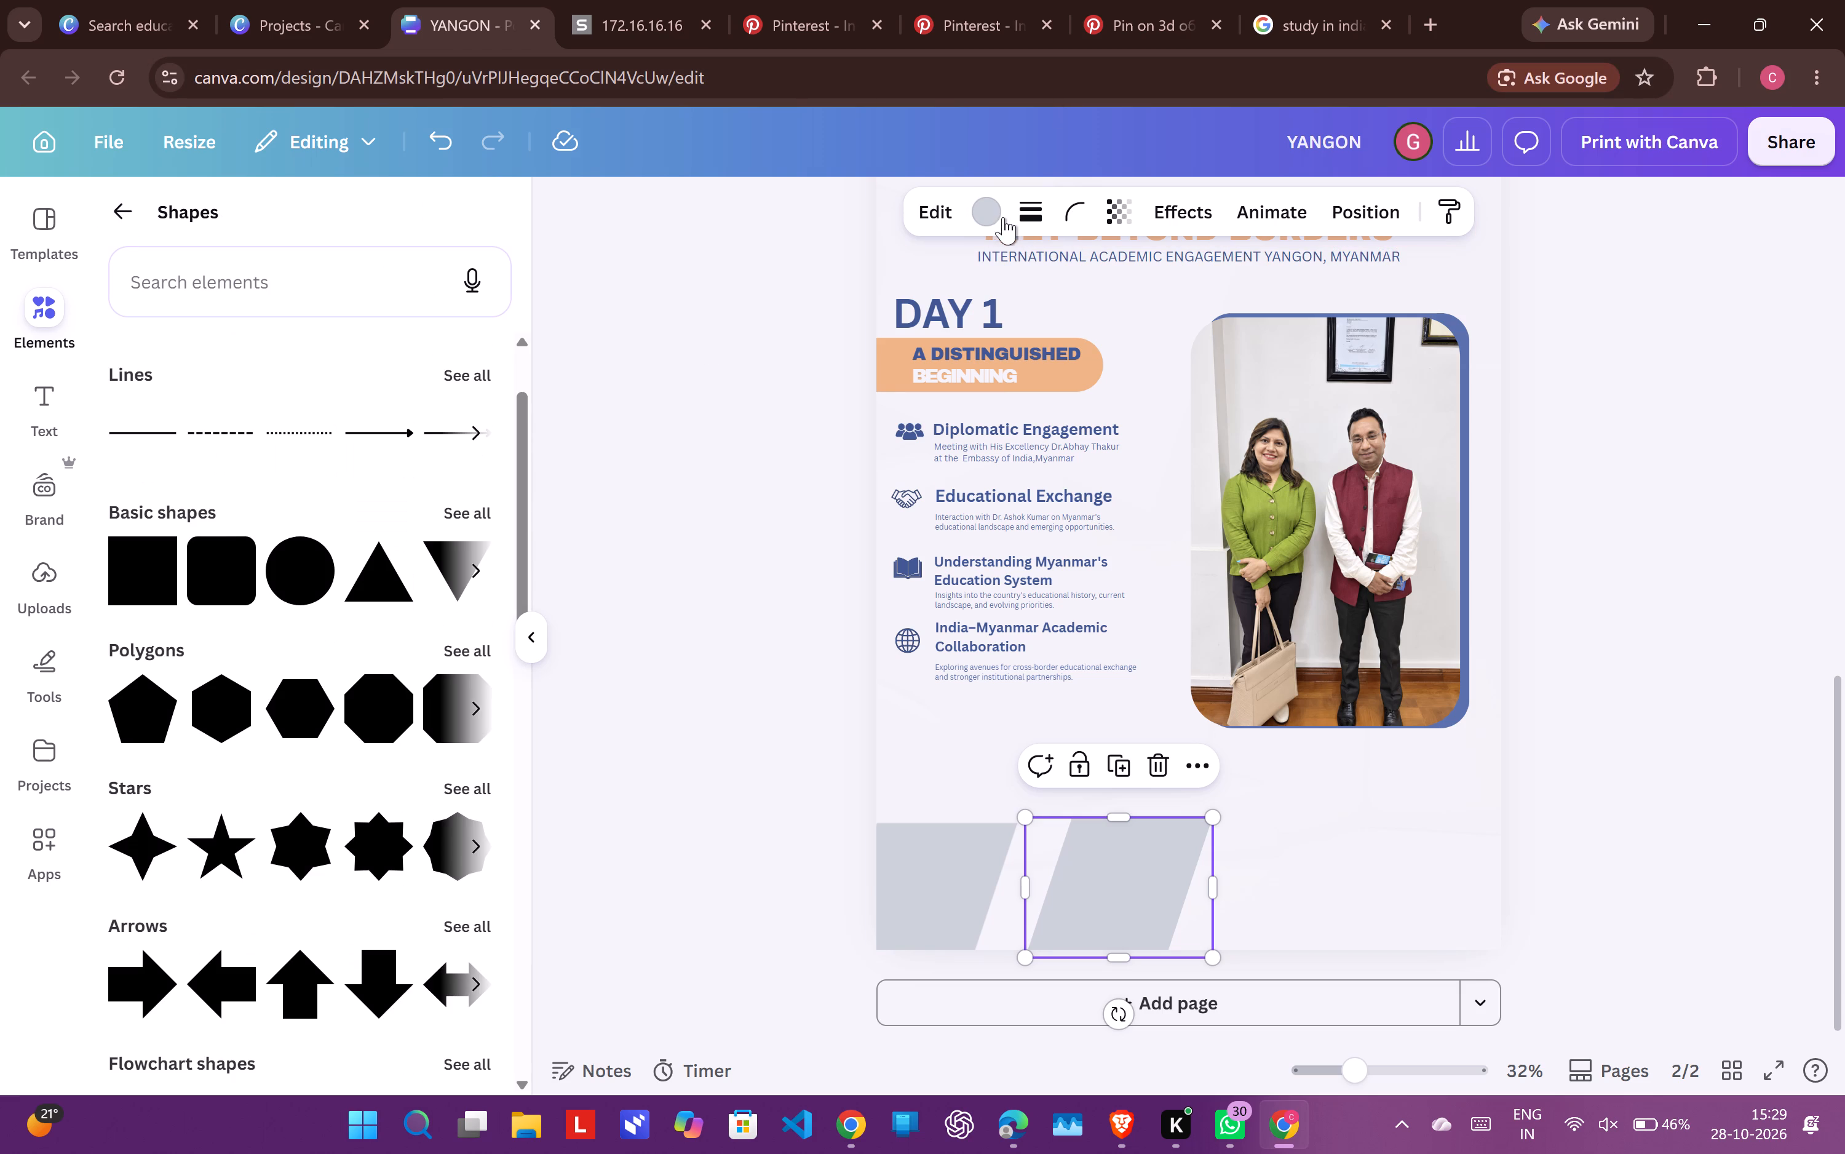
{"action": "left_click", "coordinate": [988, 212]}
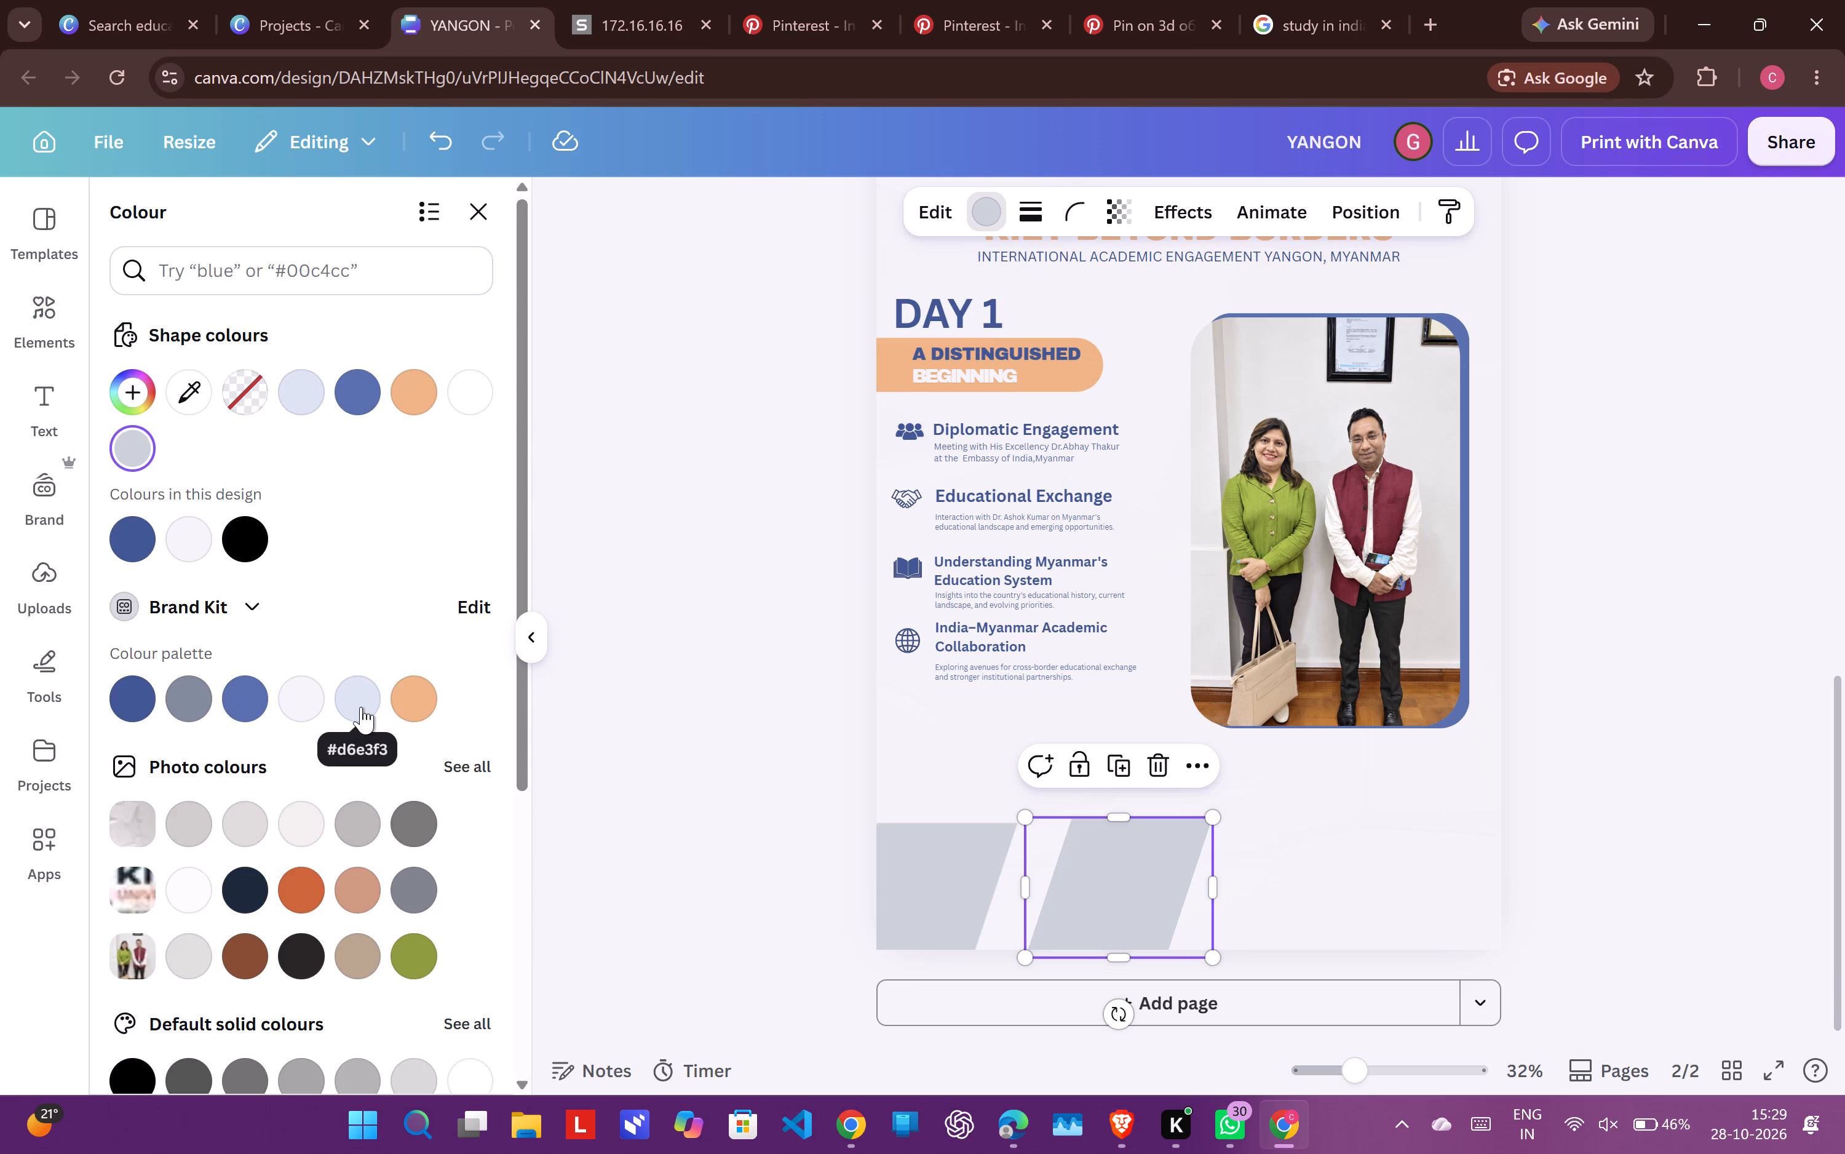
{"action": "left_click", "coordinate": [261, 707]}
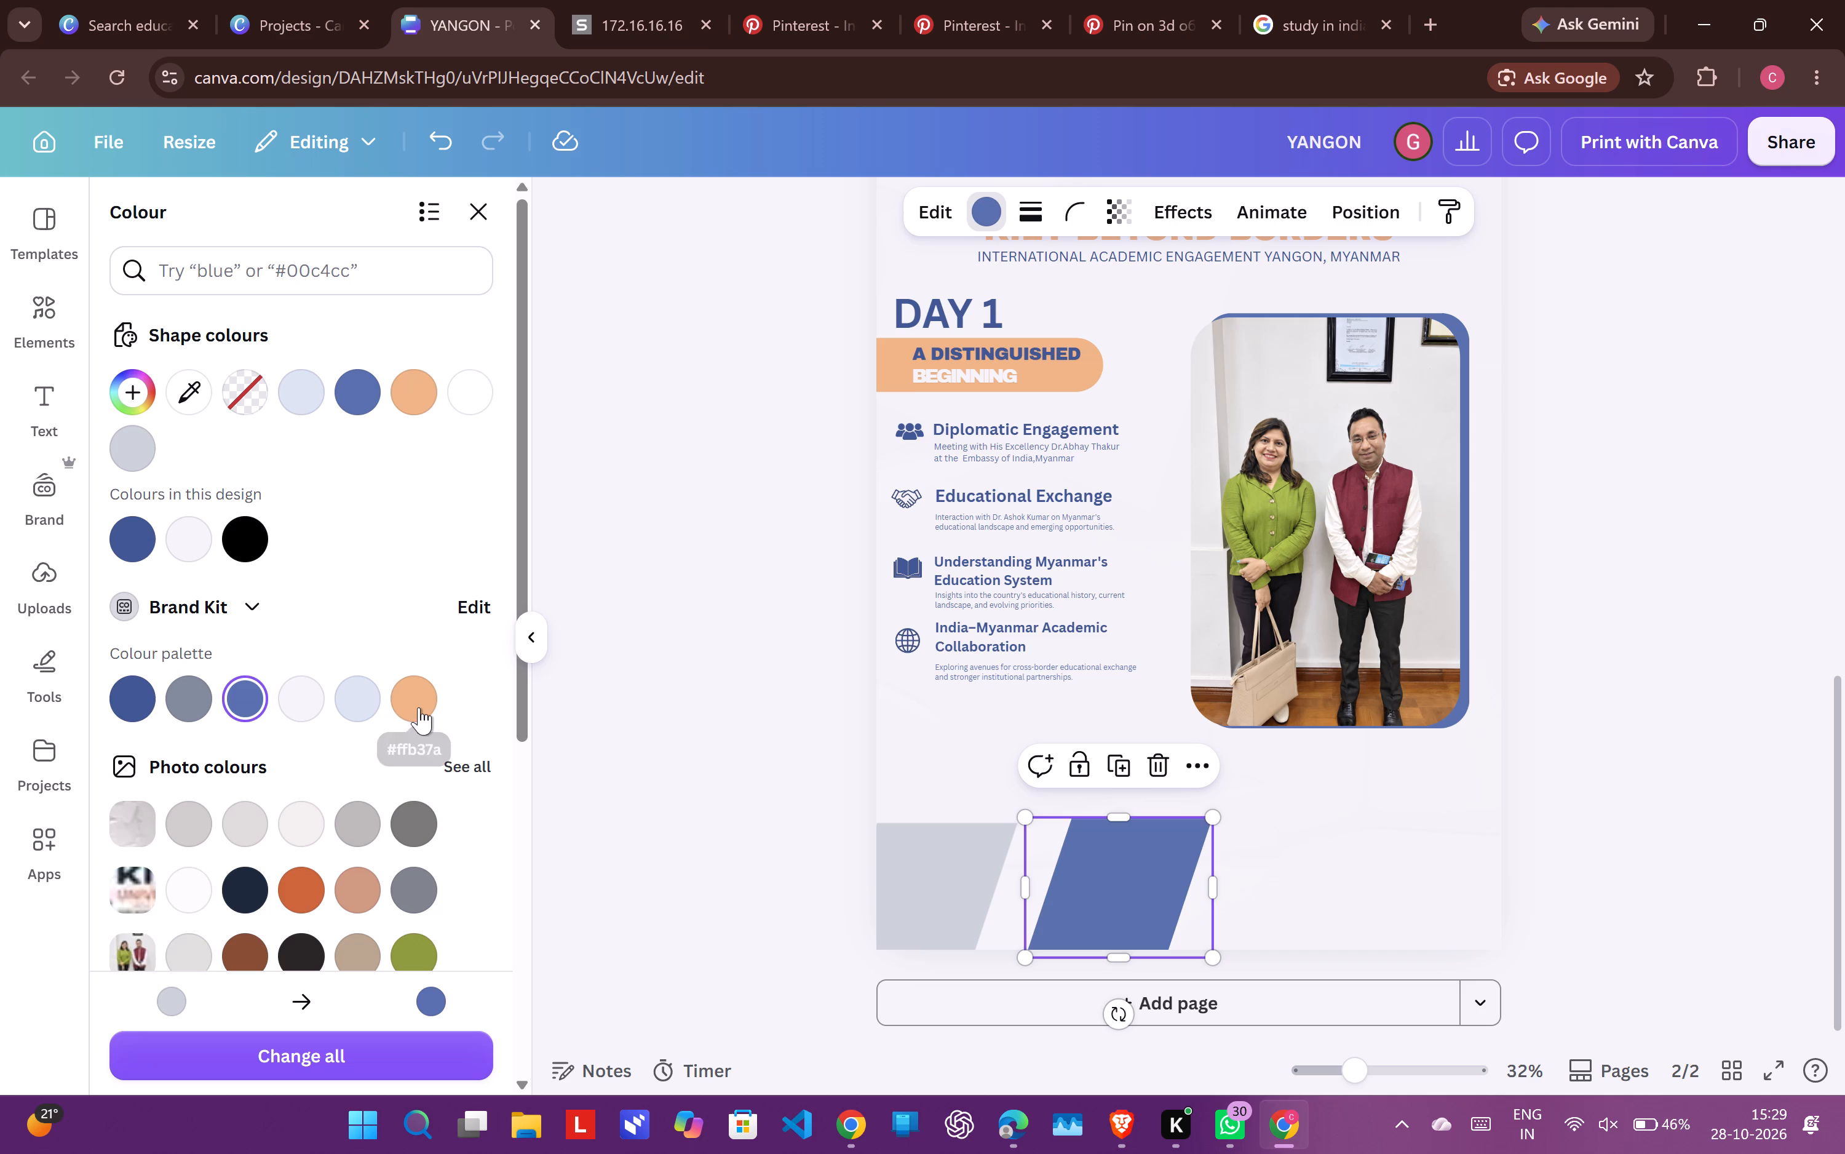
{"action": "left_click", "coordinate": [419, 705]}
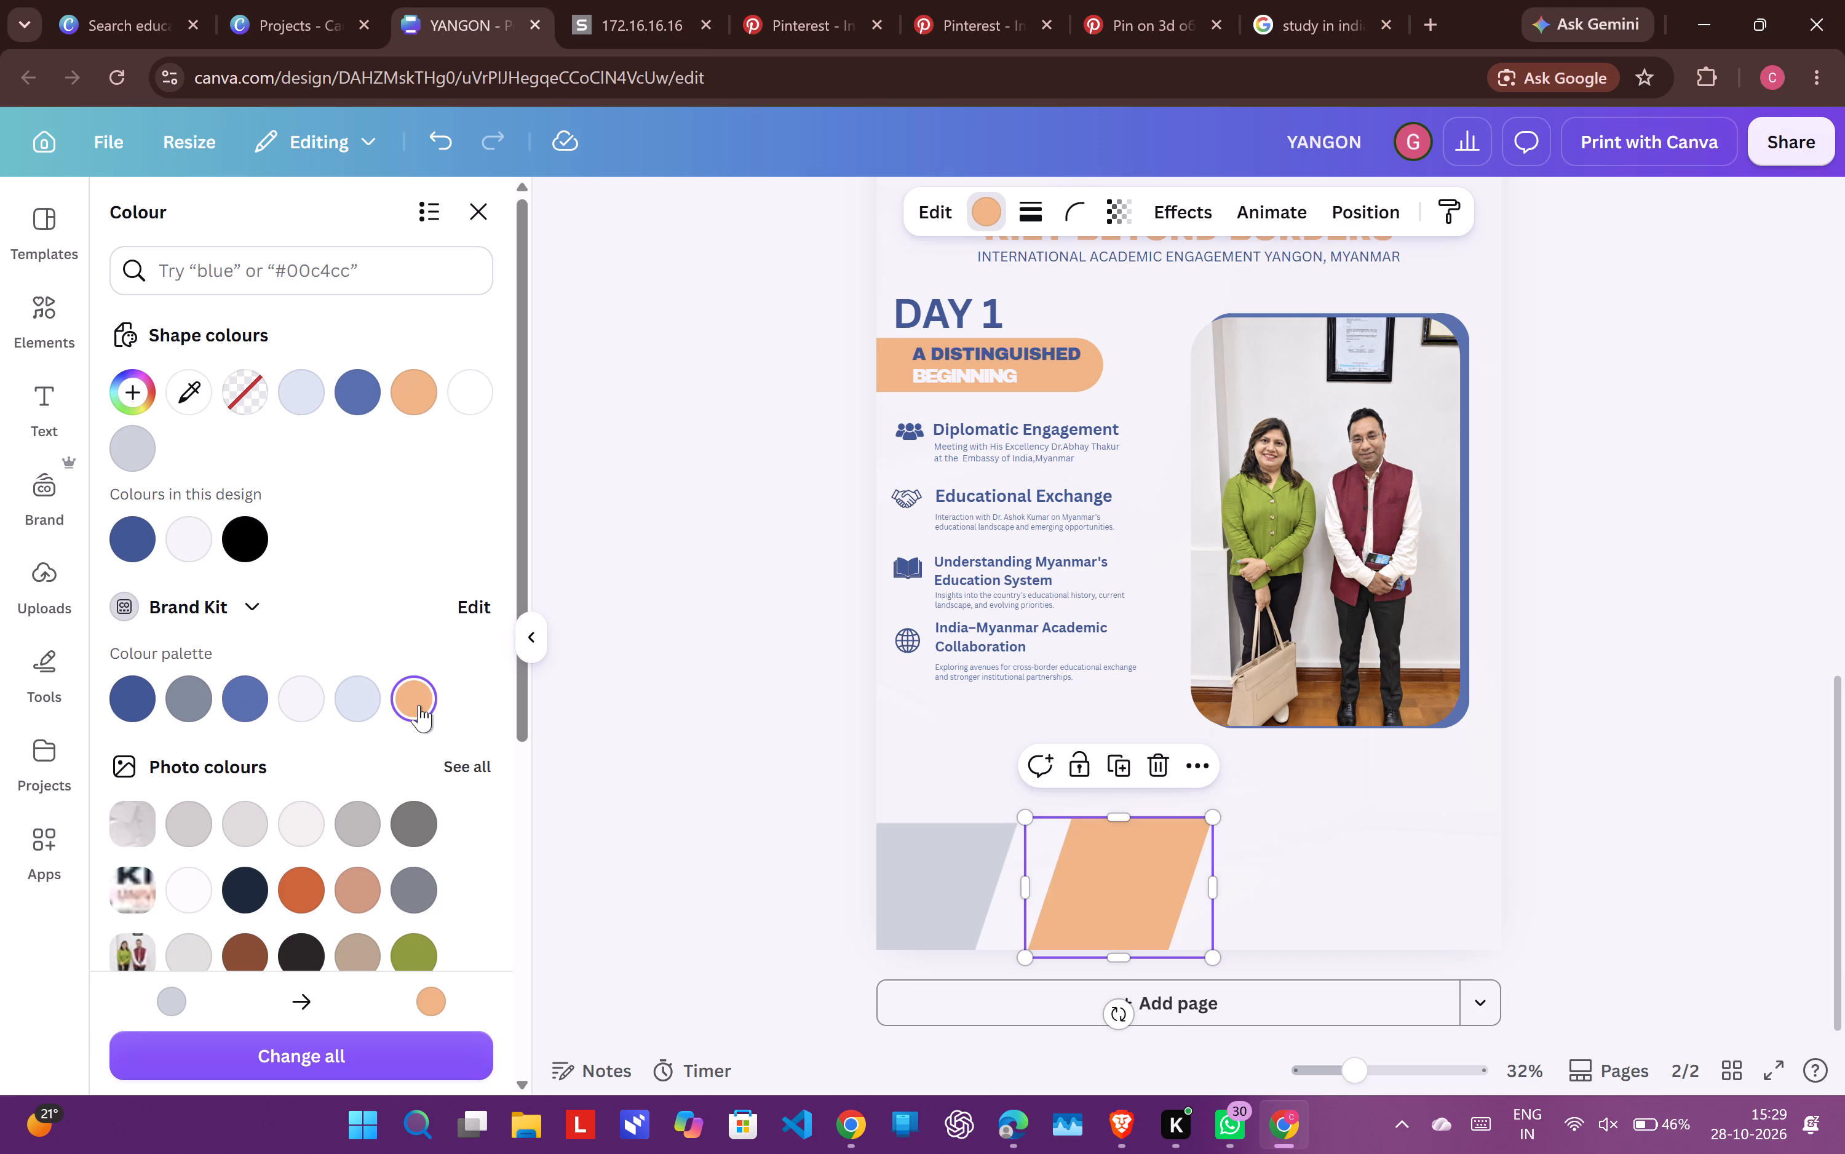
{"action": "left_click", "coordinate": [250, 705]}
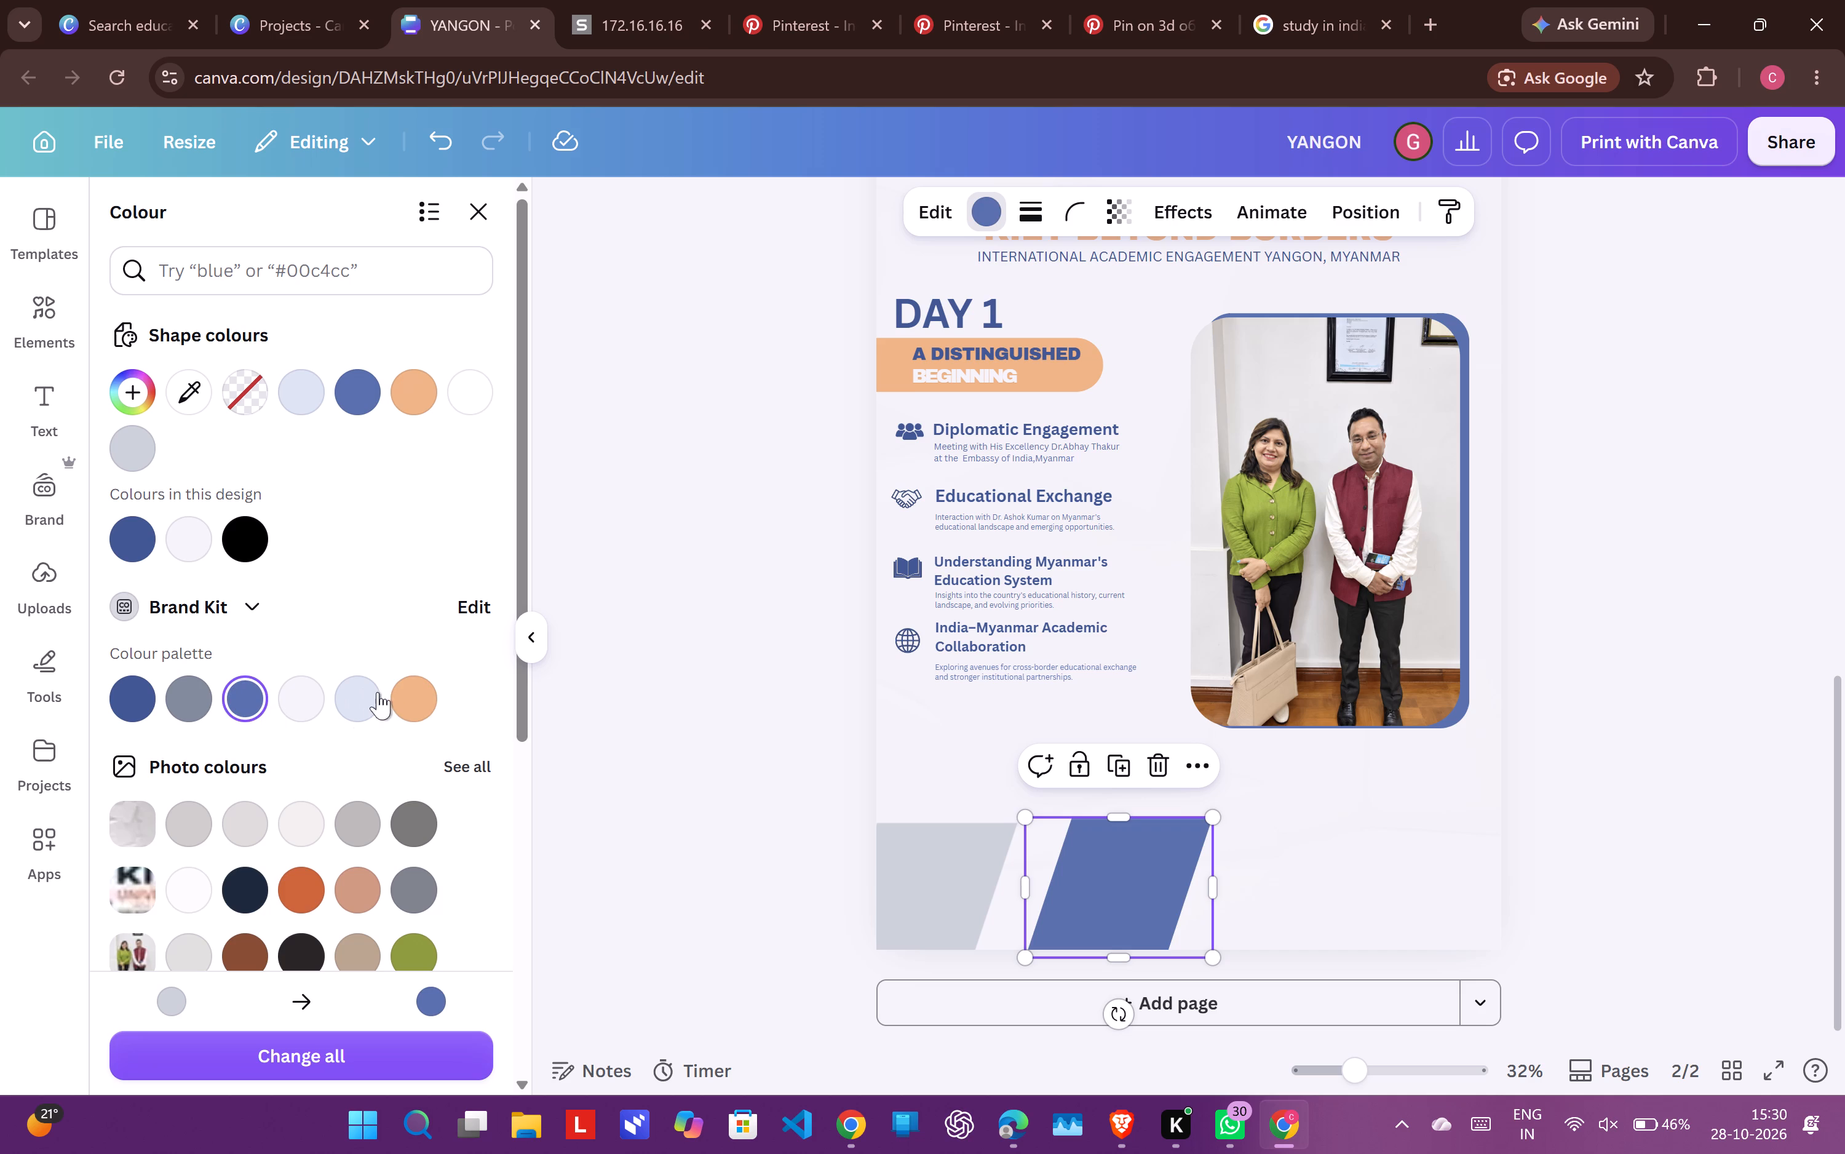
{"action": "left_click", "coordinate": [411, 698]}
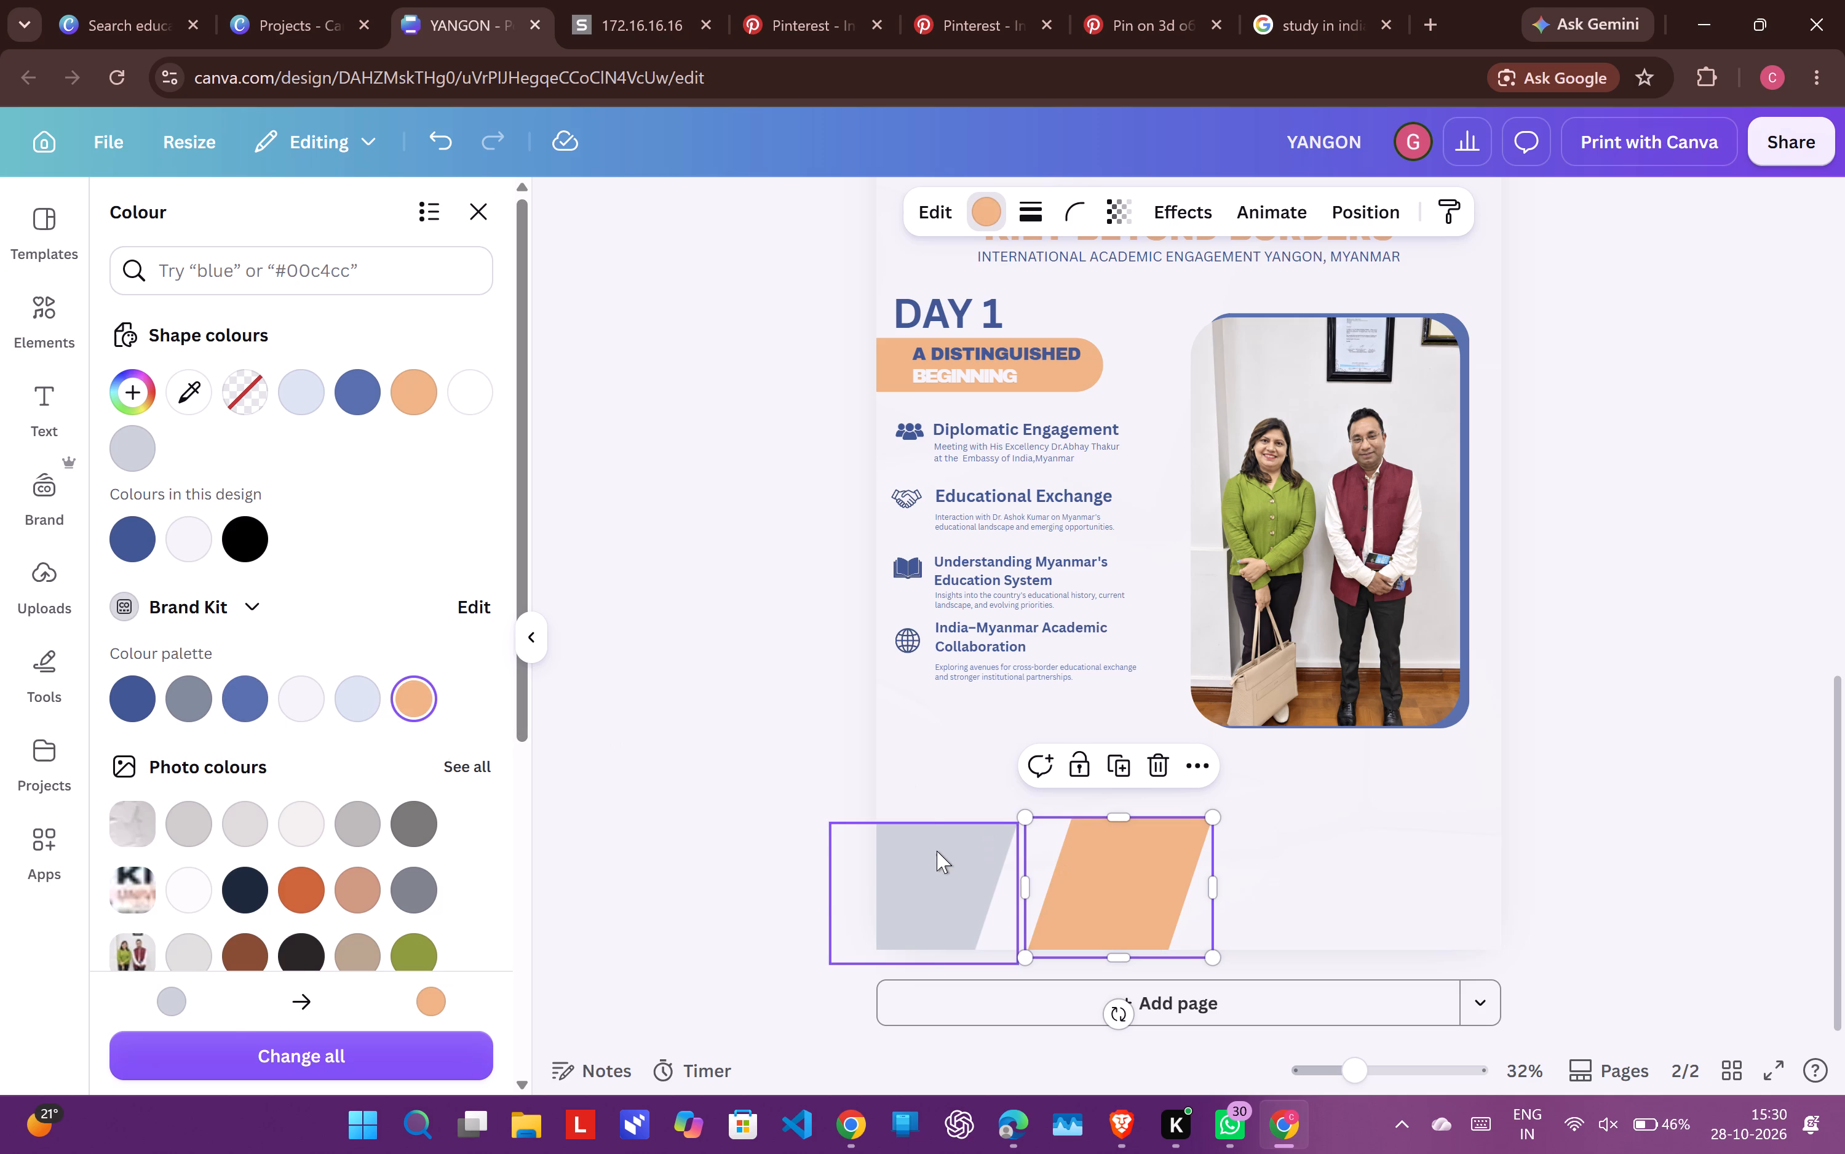
Fill the parallelogram in the page's bottom-left corner with the brand orange #ffb37a.
{"action": "left_click", "coordinate": [937, 851]}
{"action": "left_click", "coordinate": [418, 707]}
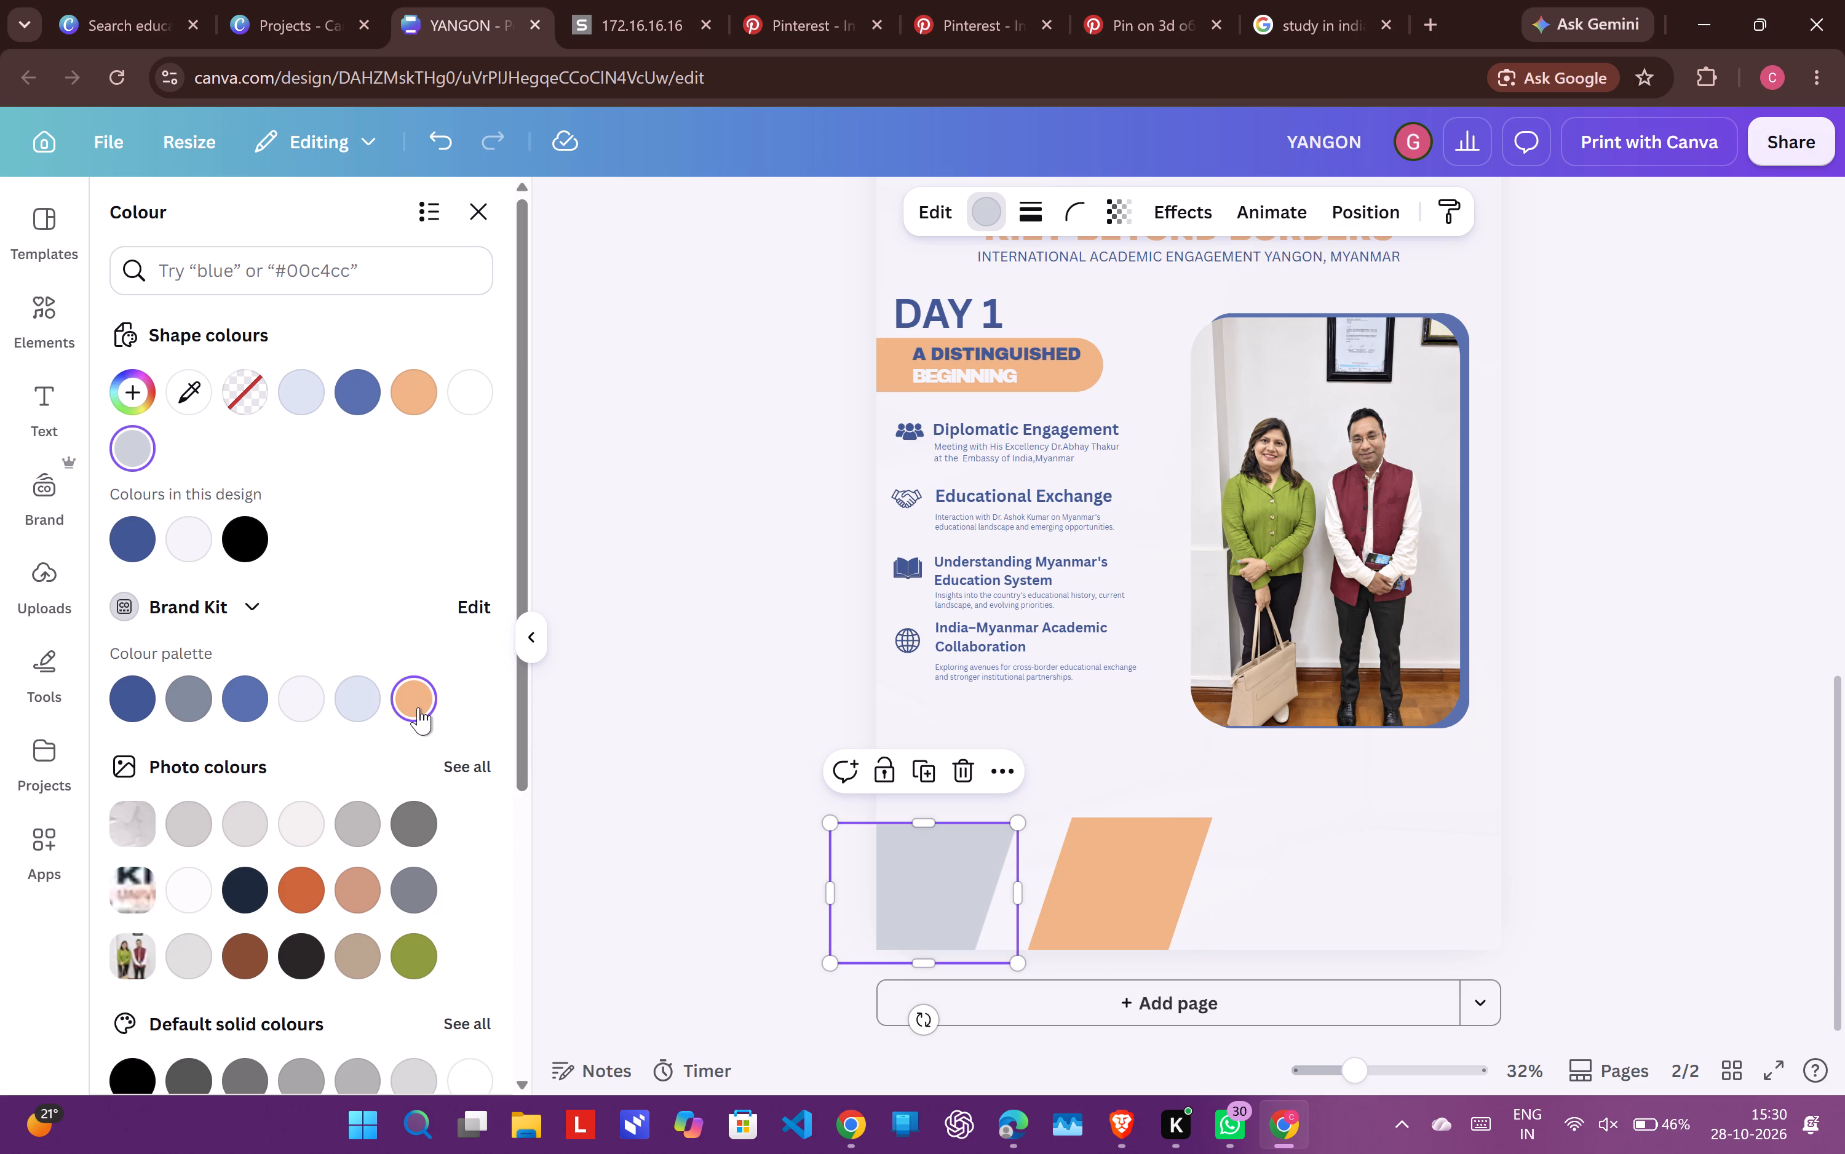
Compare the other brand palette colours on the second parallelogram and fill it with the brand blue #4a6fb3.
{"action": "left_click", "coordinate": [1093, 876]}
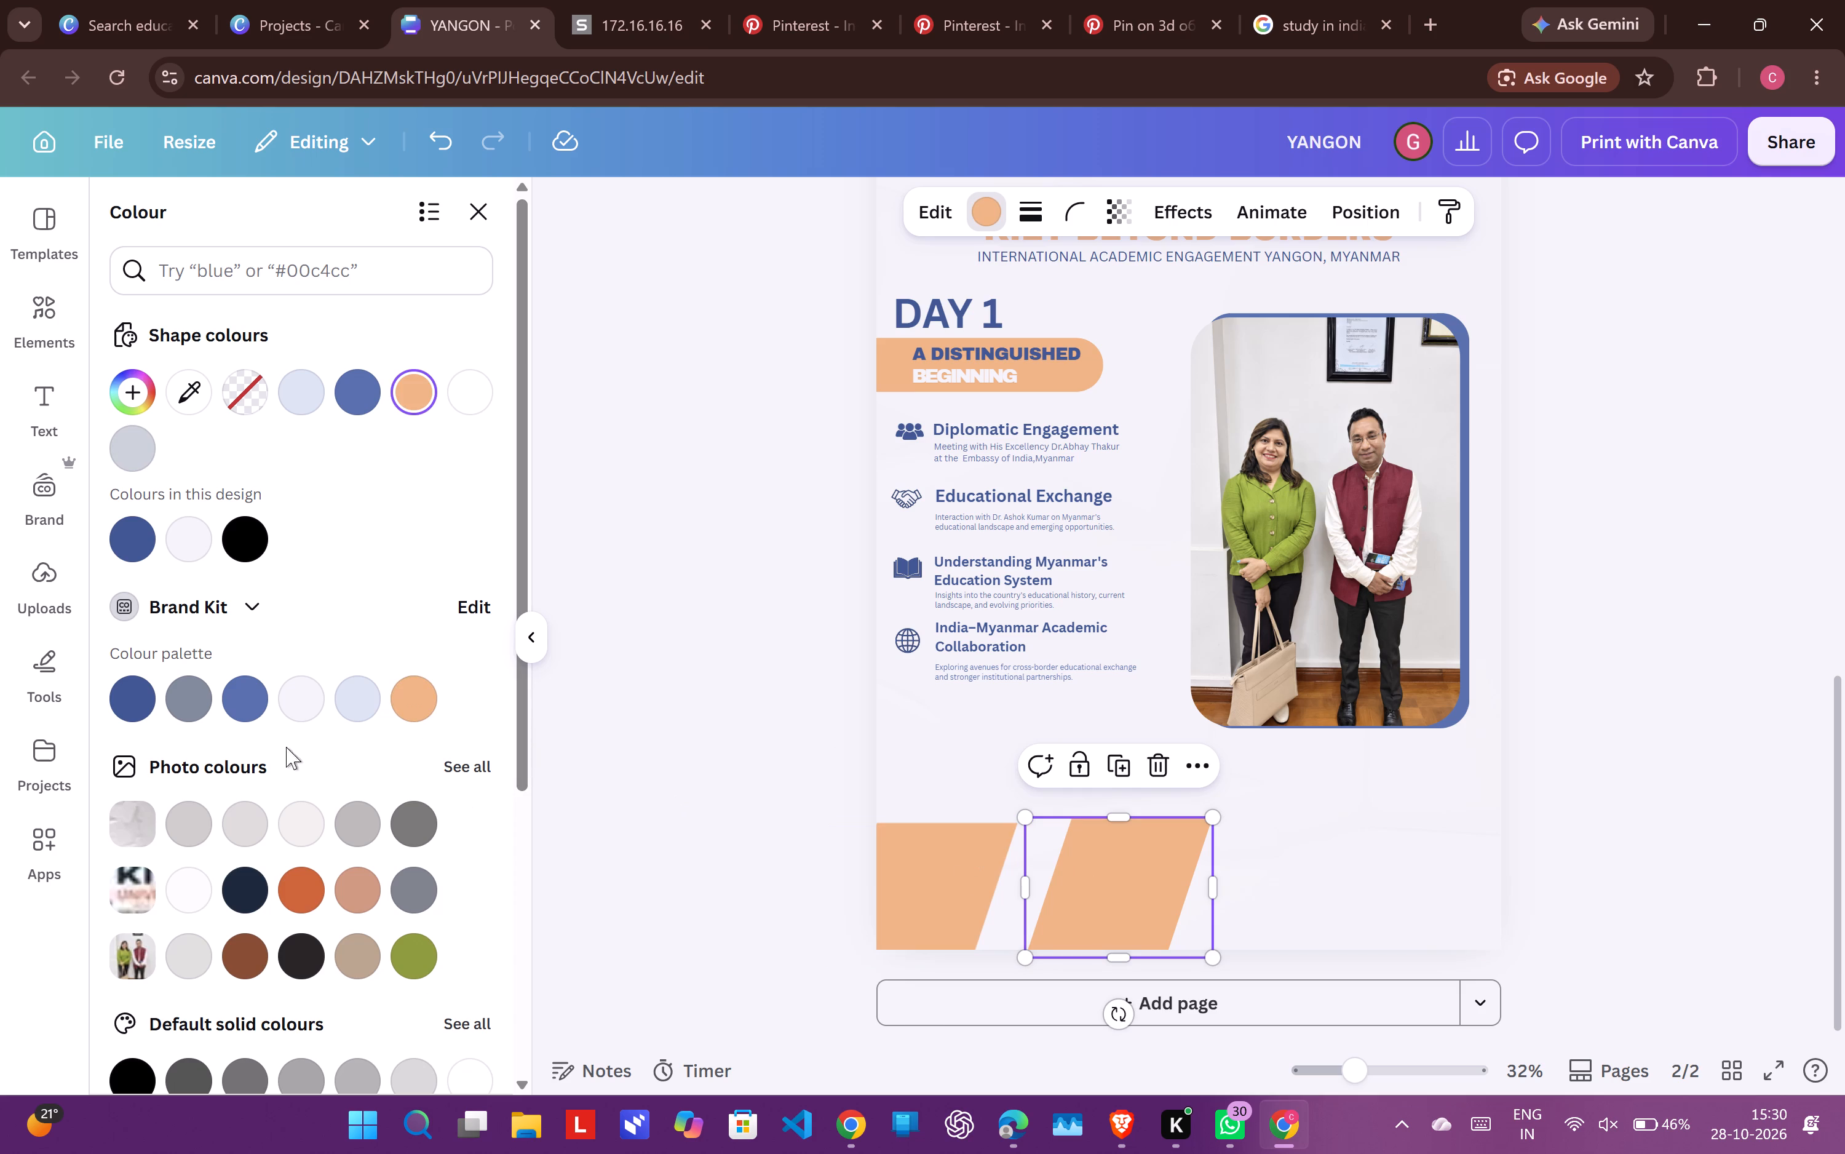
{"action": "left_click", "coordinate": [306, 705]}
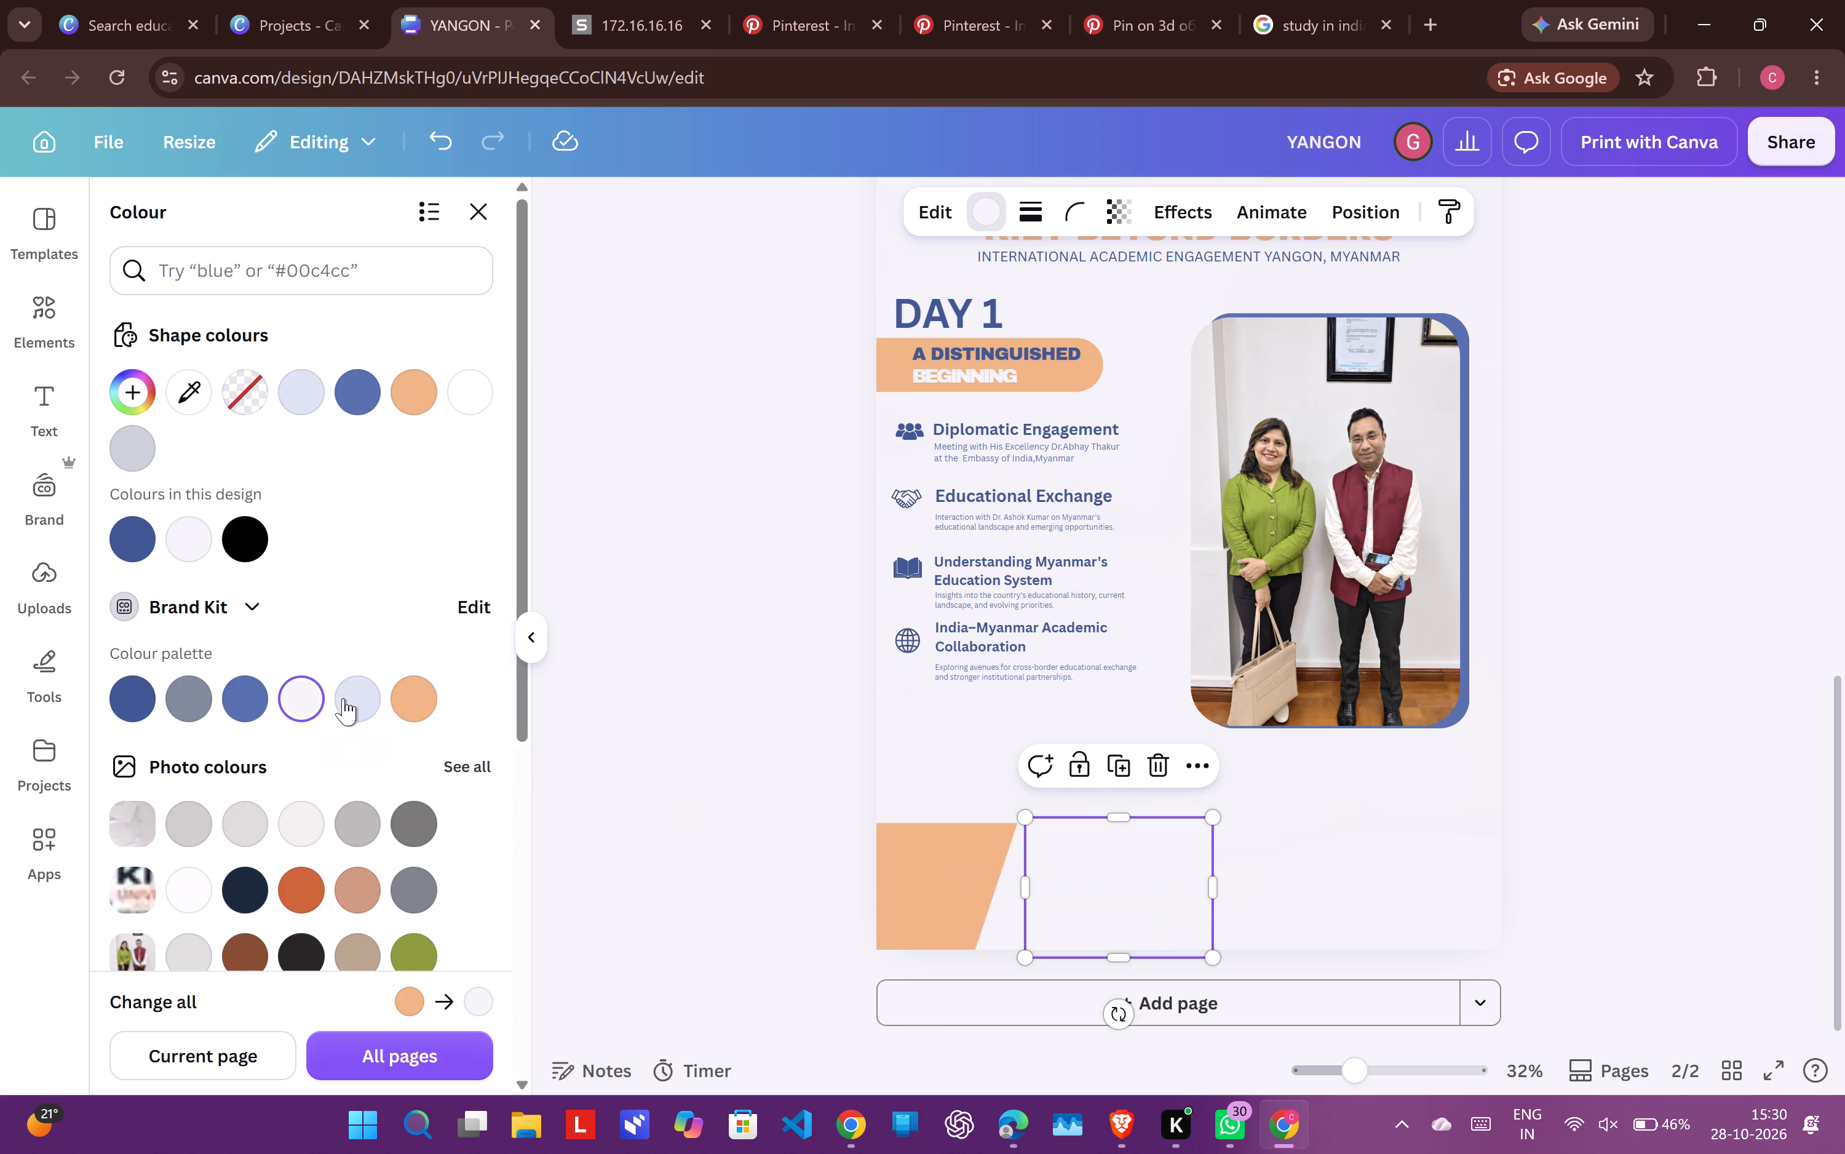
{"action": "left_click", "coordinate": [349, 698]}
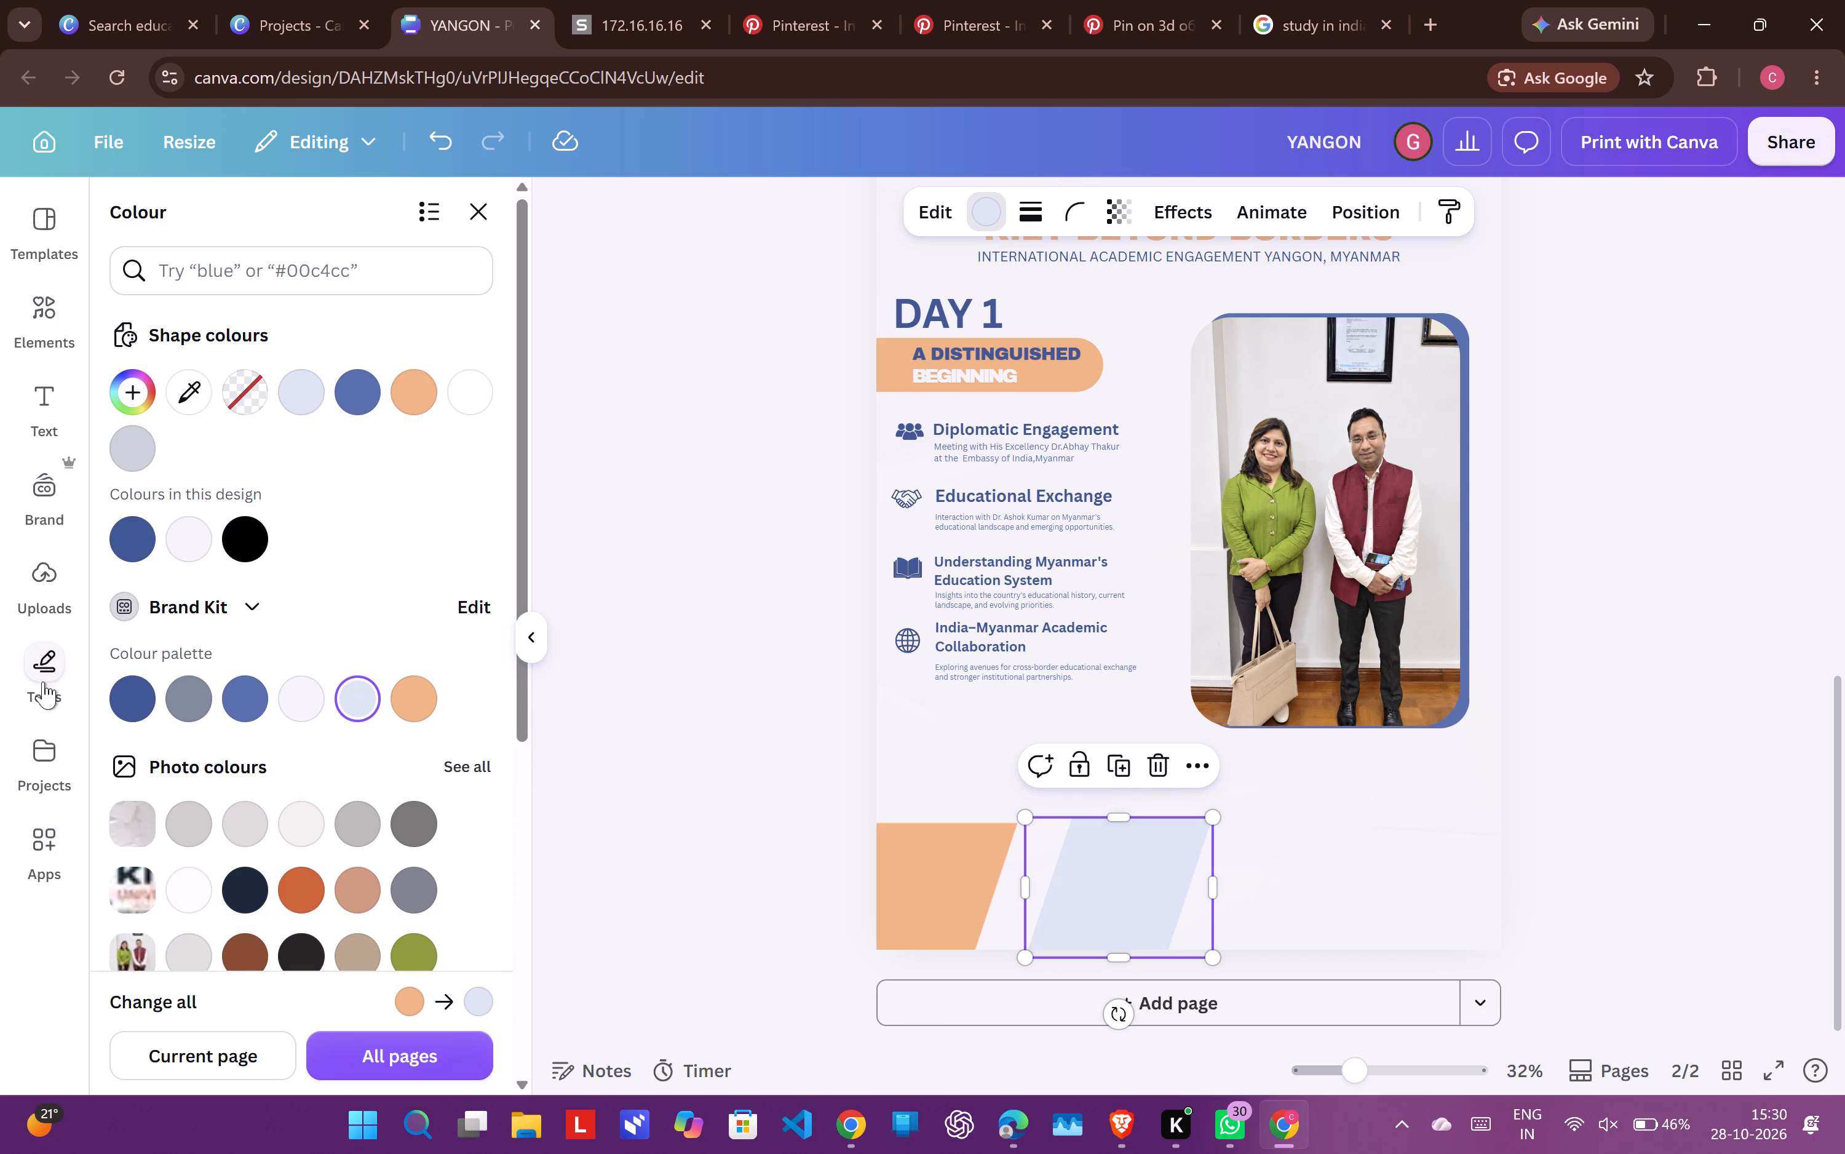
{"action": "left_click", "coordinate": [189, 701]}
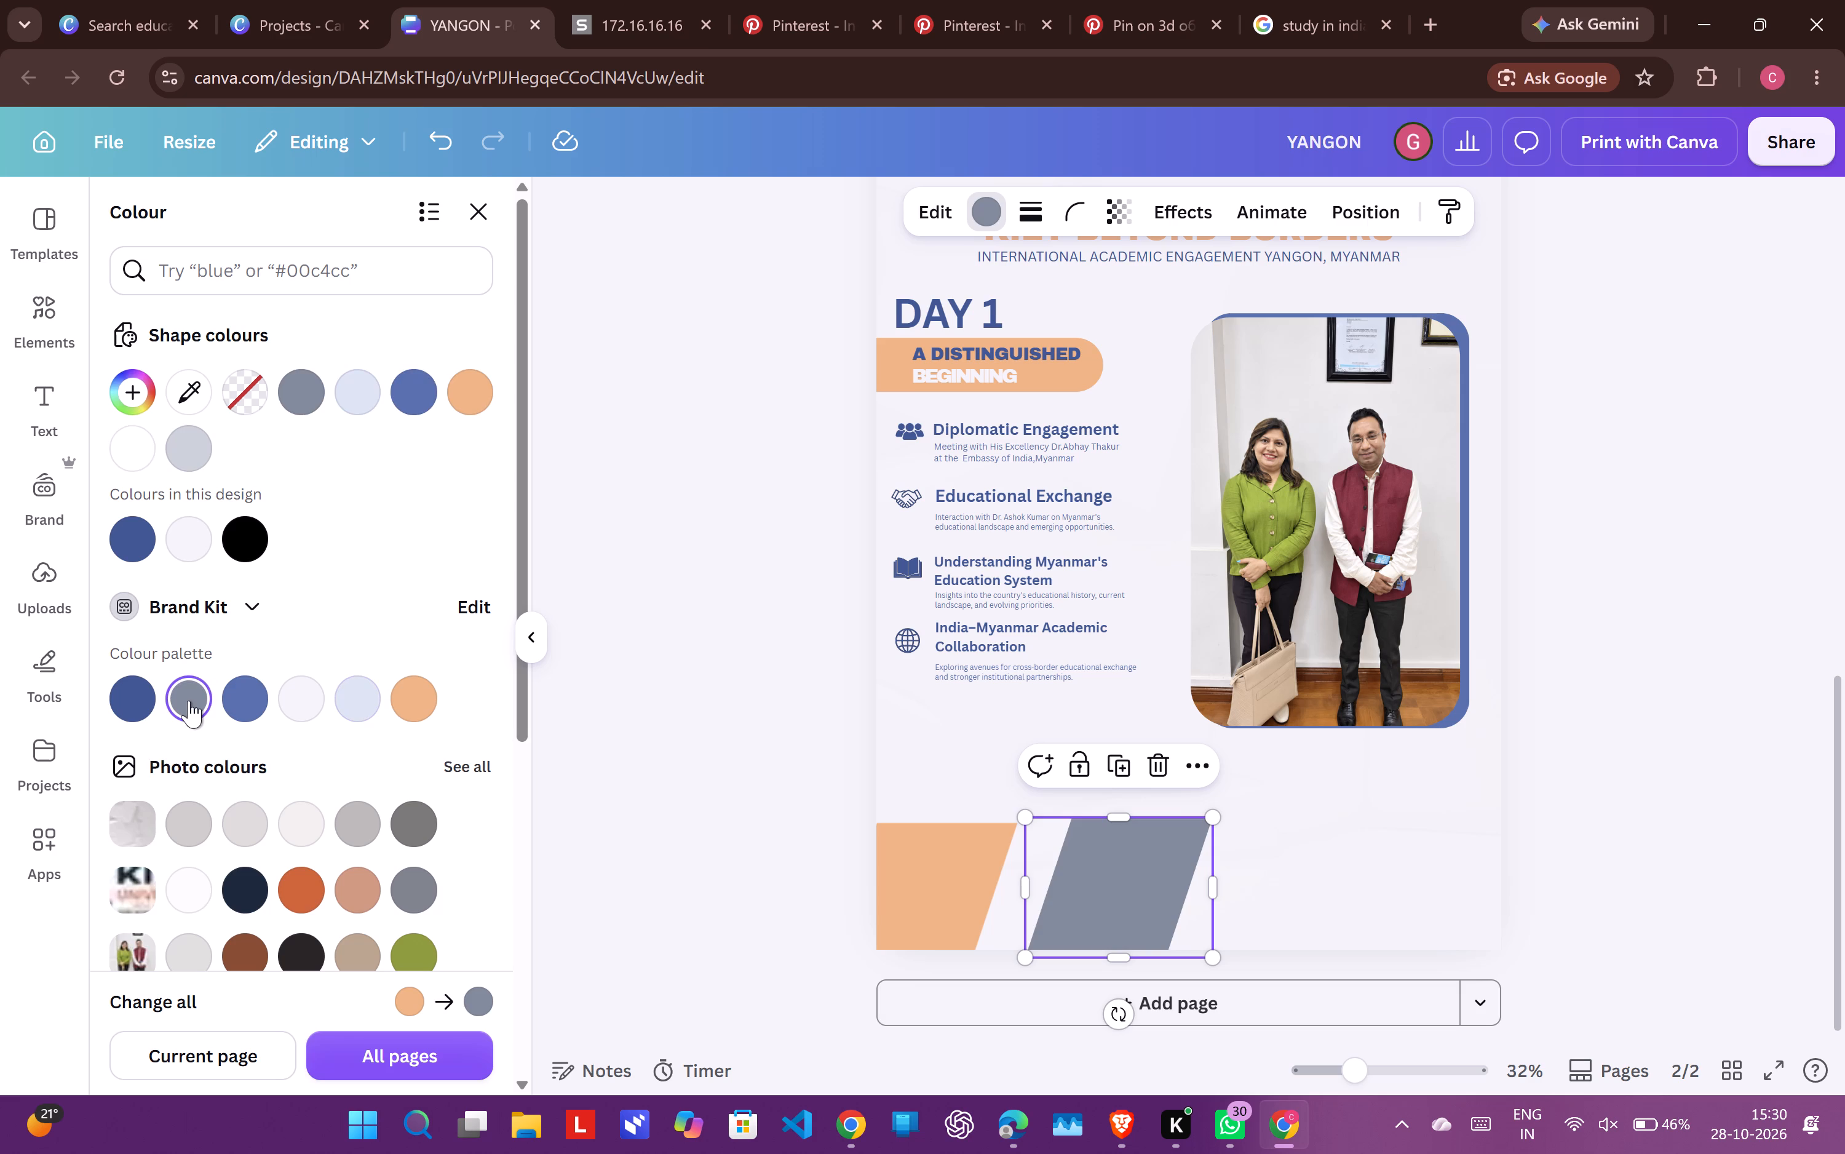
{"action": "left_click", "coordinate": [129, 690]}
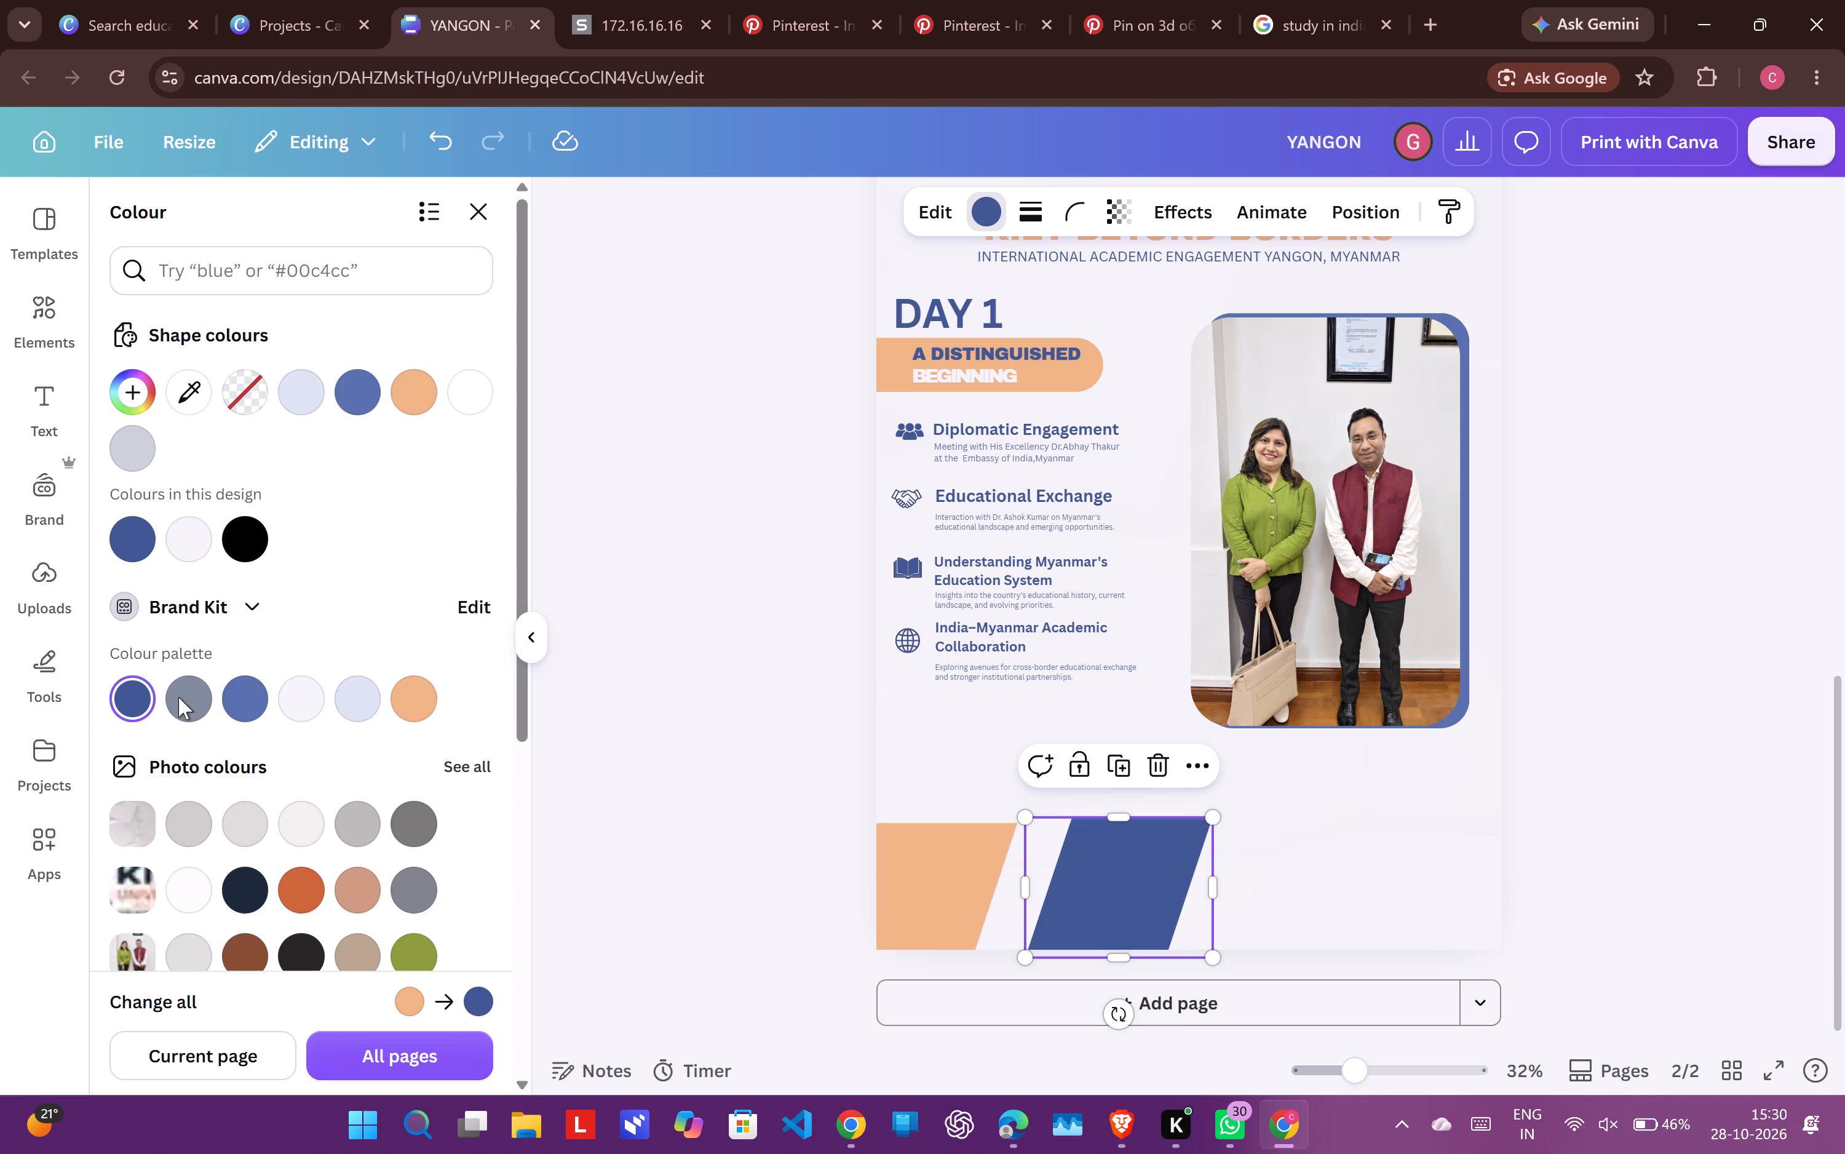
{"action": "left_click", "coordinate": [244, 695]}
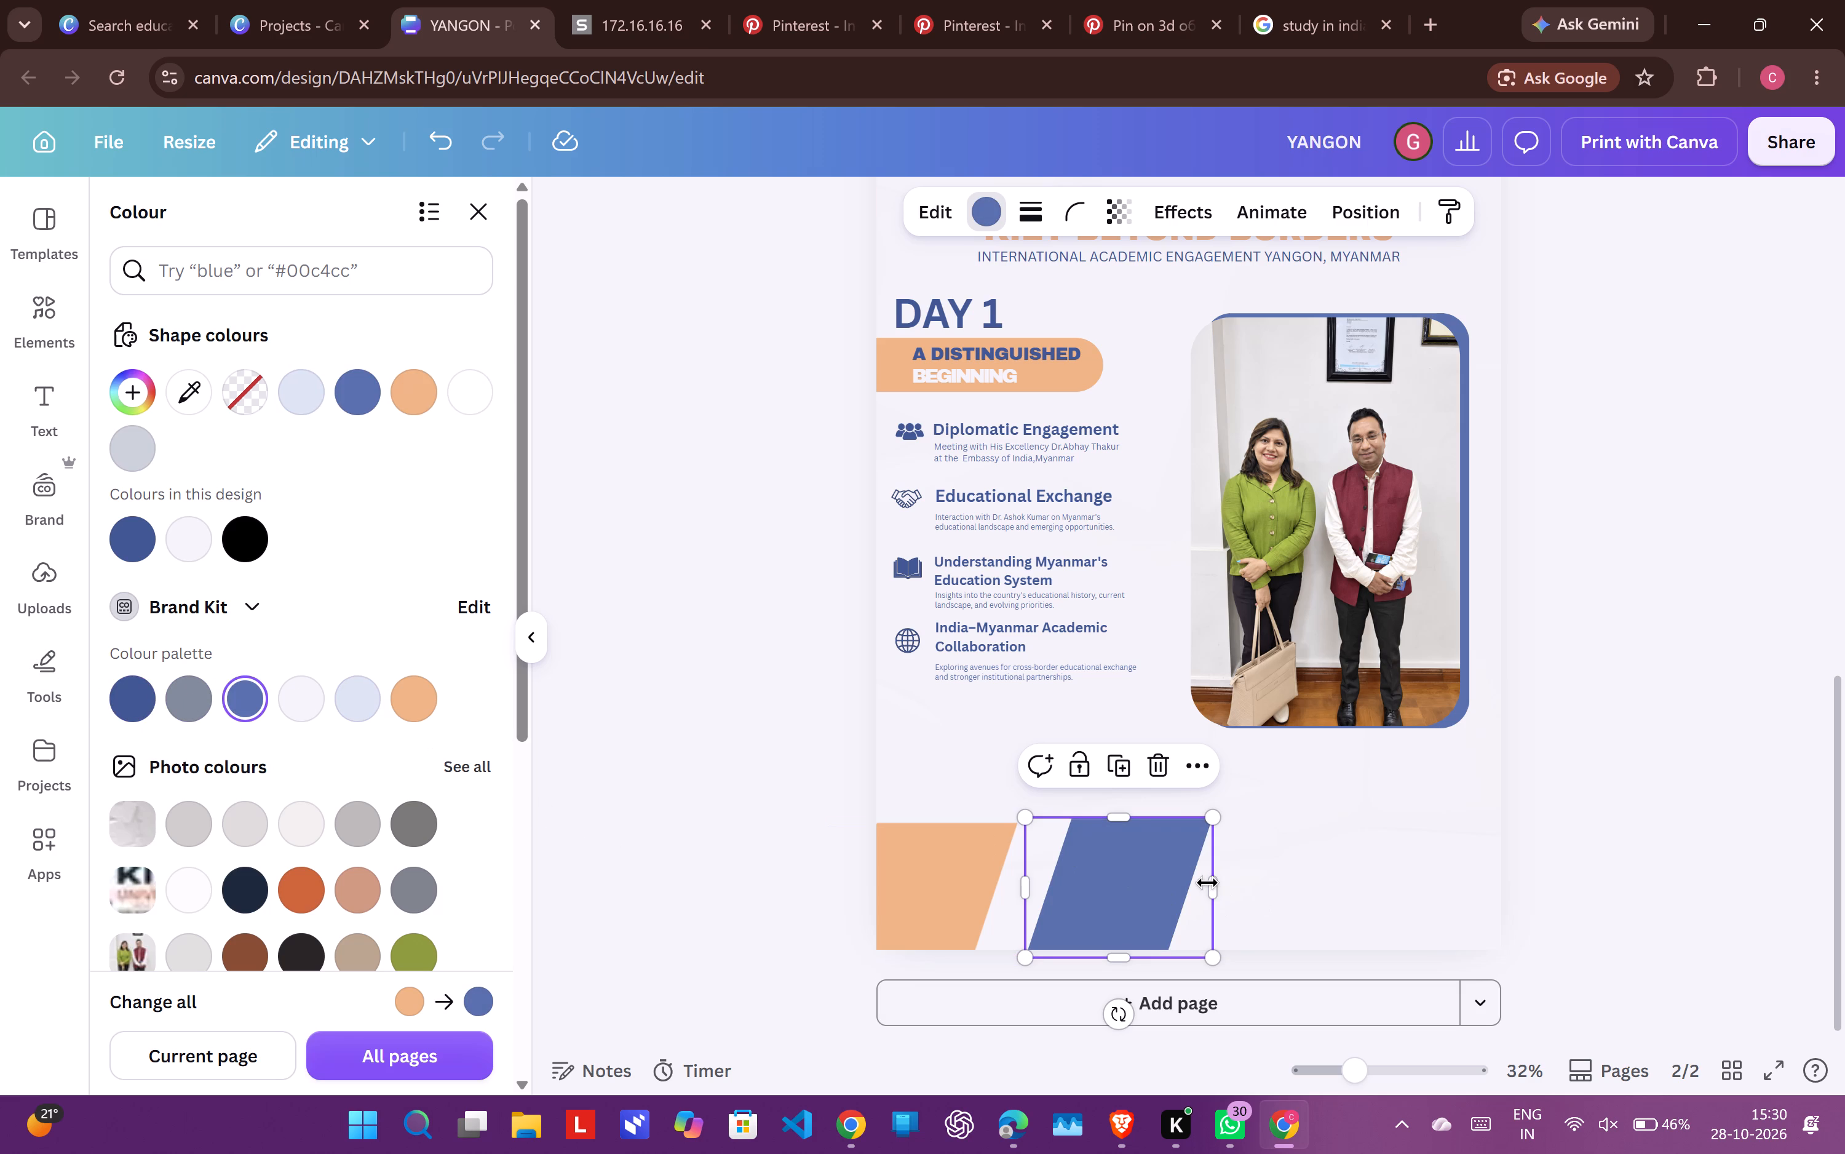
Stretch the blue parallelogram to about 41.6 cm wide and shift it to about X 3.6, Y 52.1 cm, overlapping the orange one and passing the right page edge.
{"action": "left_click_drag", "start_coordinate": [1207, 883], "coordinate": [1639, 968]}
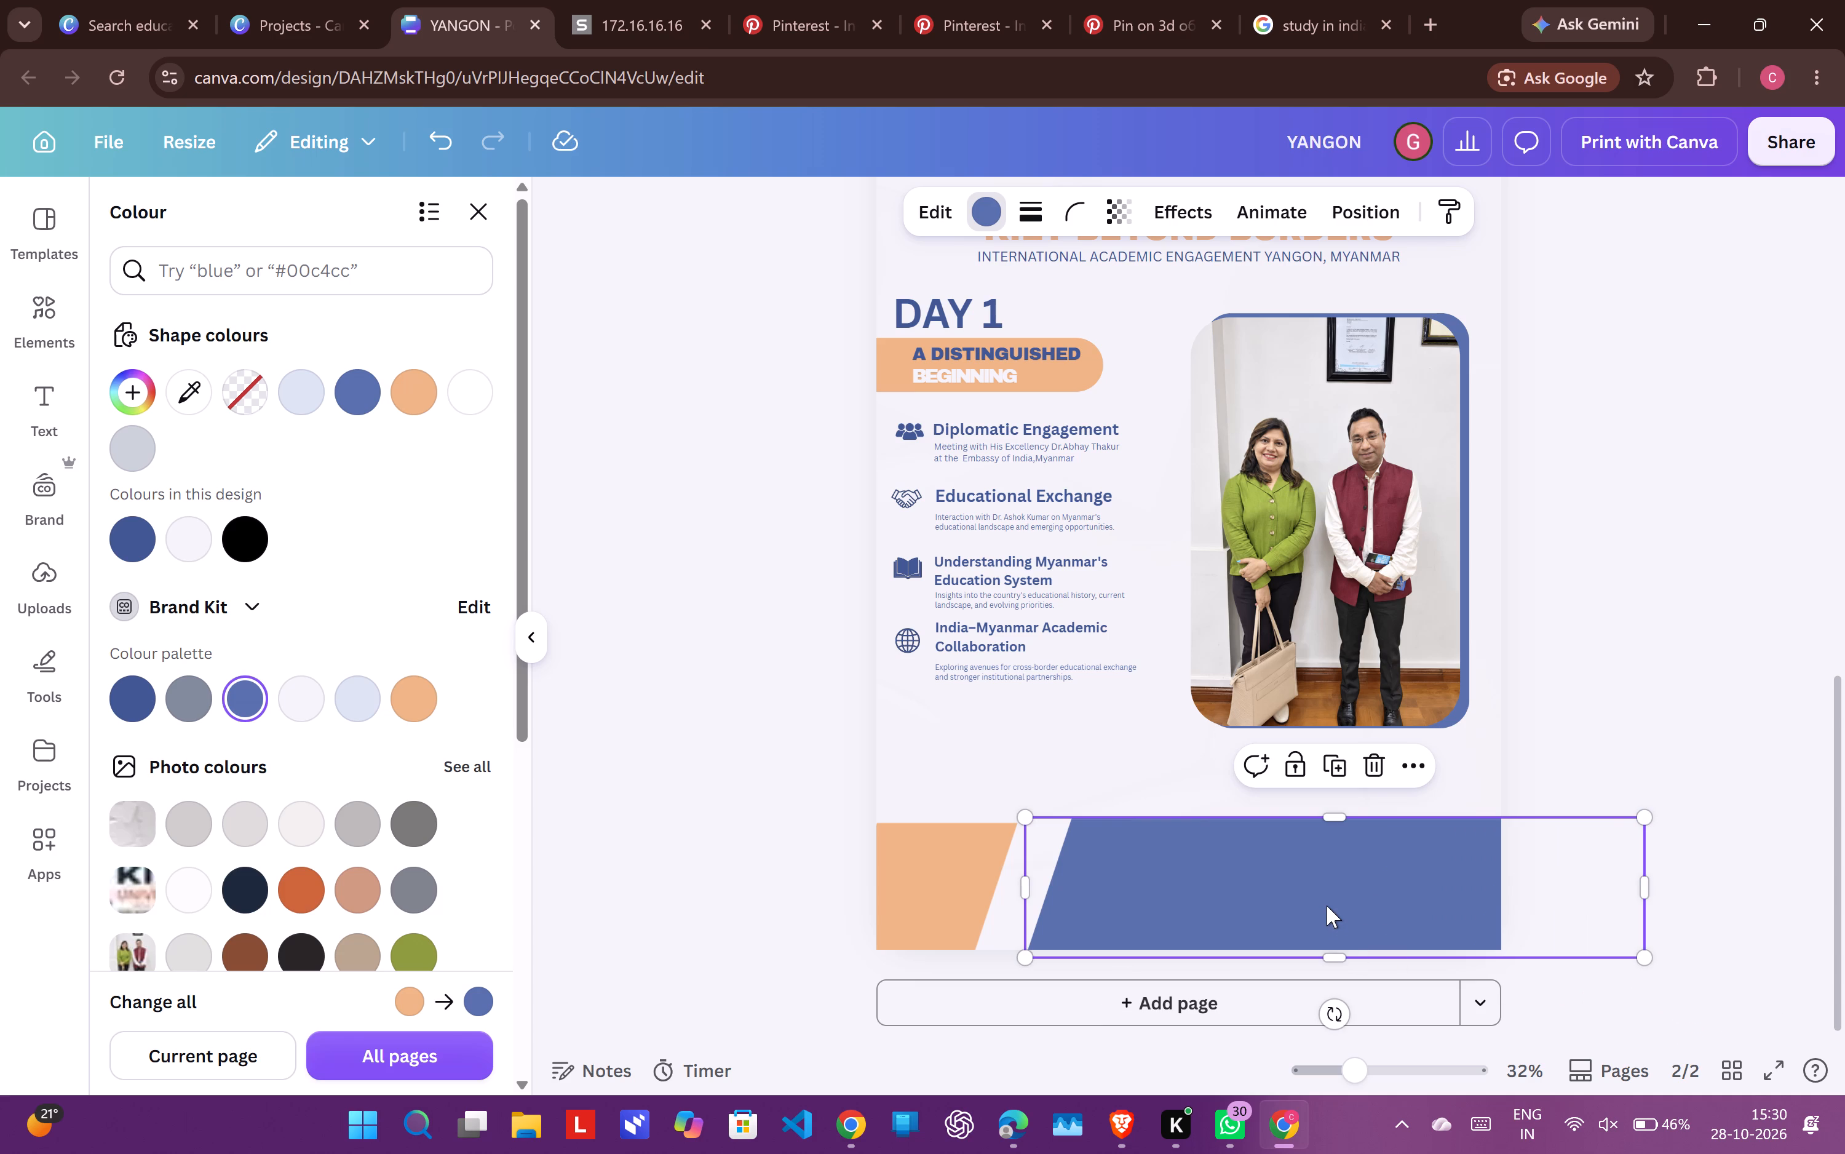
{"action": "left_click_drag", "start_coordinate": [1327, 903], "coordinate": [1229, 924]}
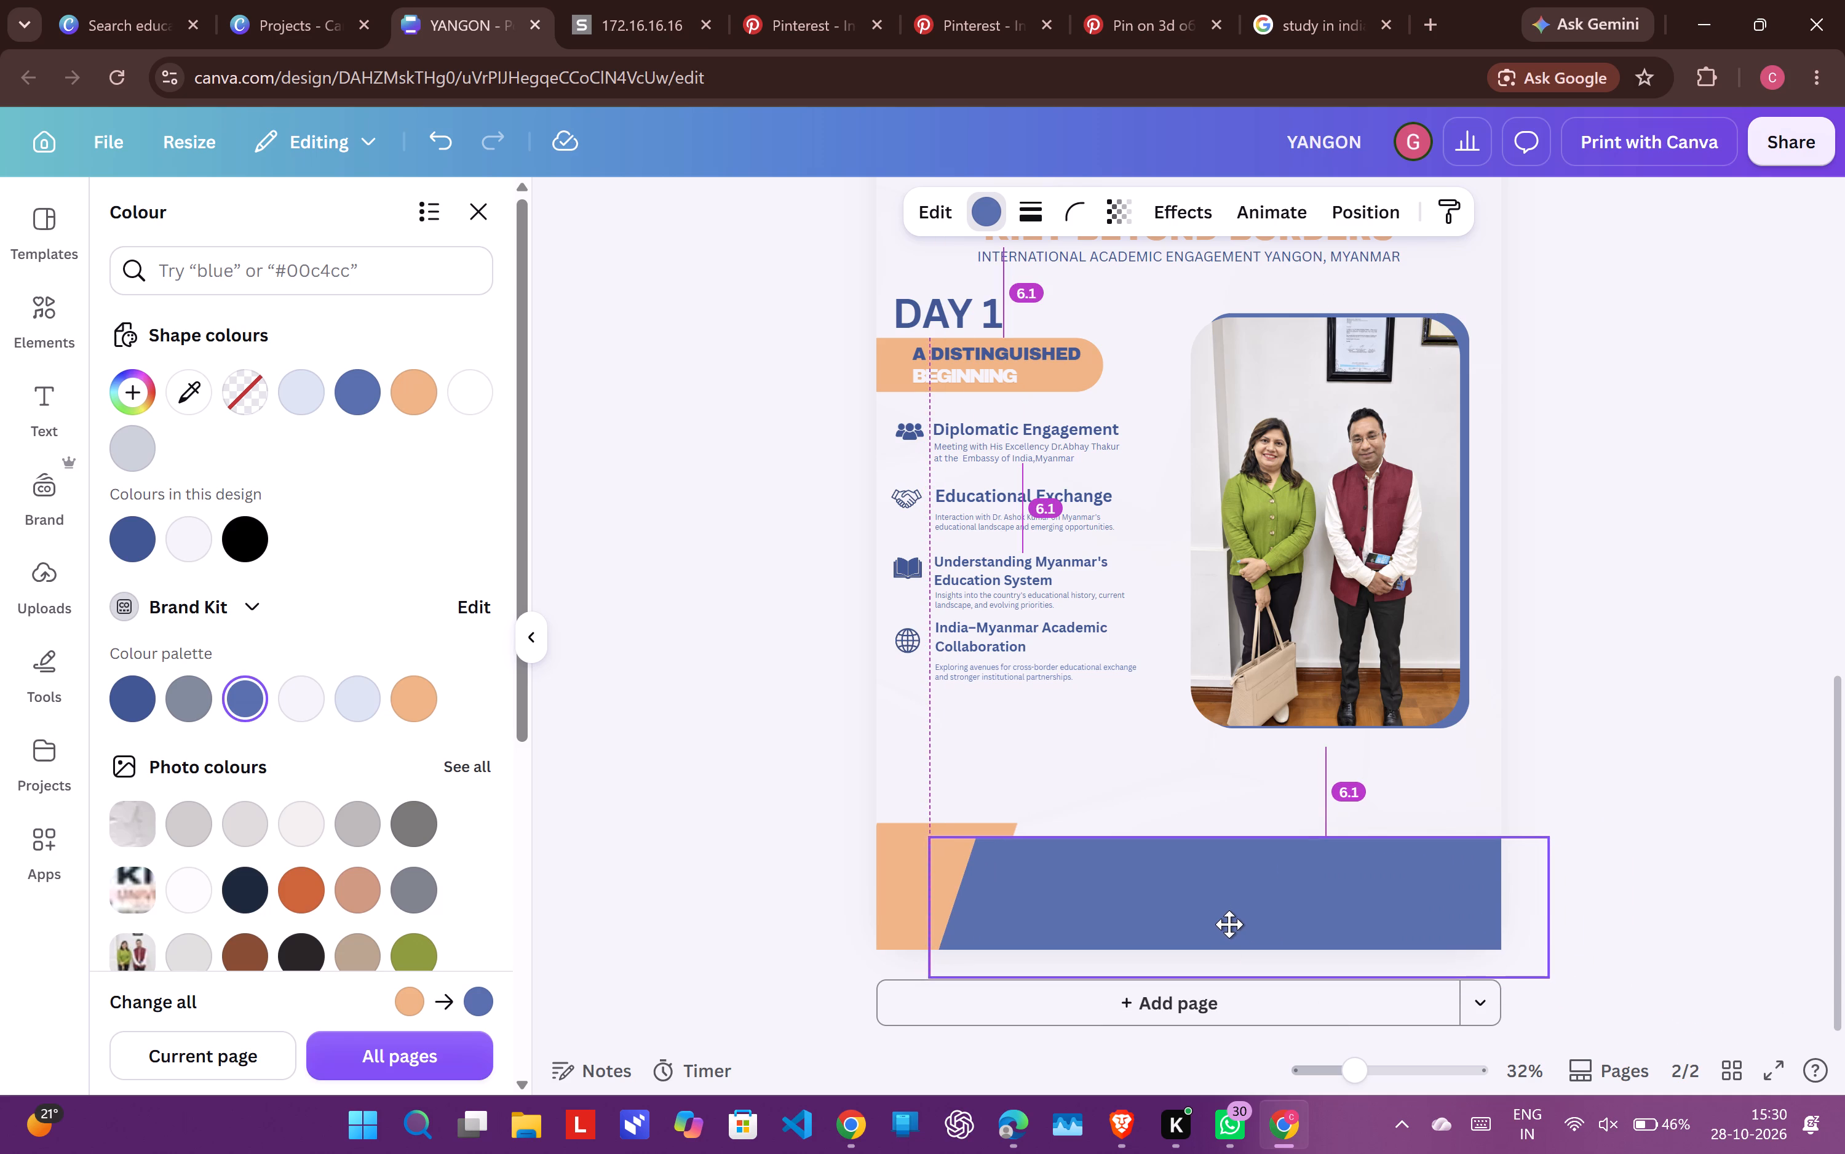
{"action": "left_click_drag", "start_coordinate": [1229, 924], "coordinate": [1231, 930]}
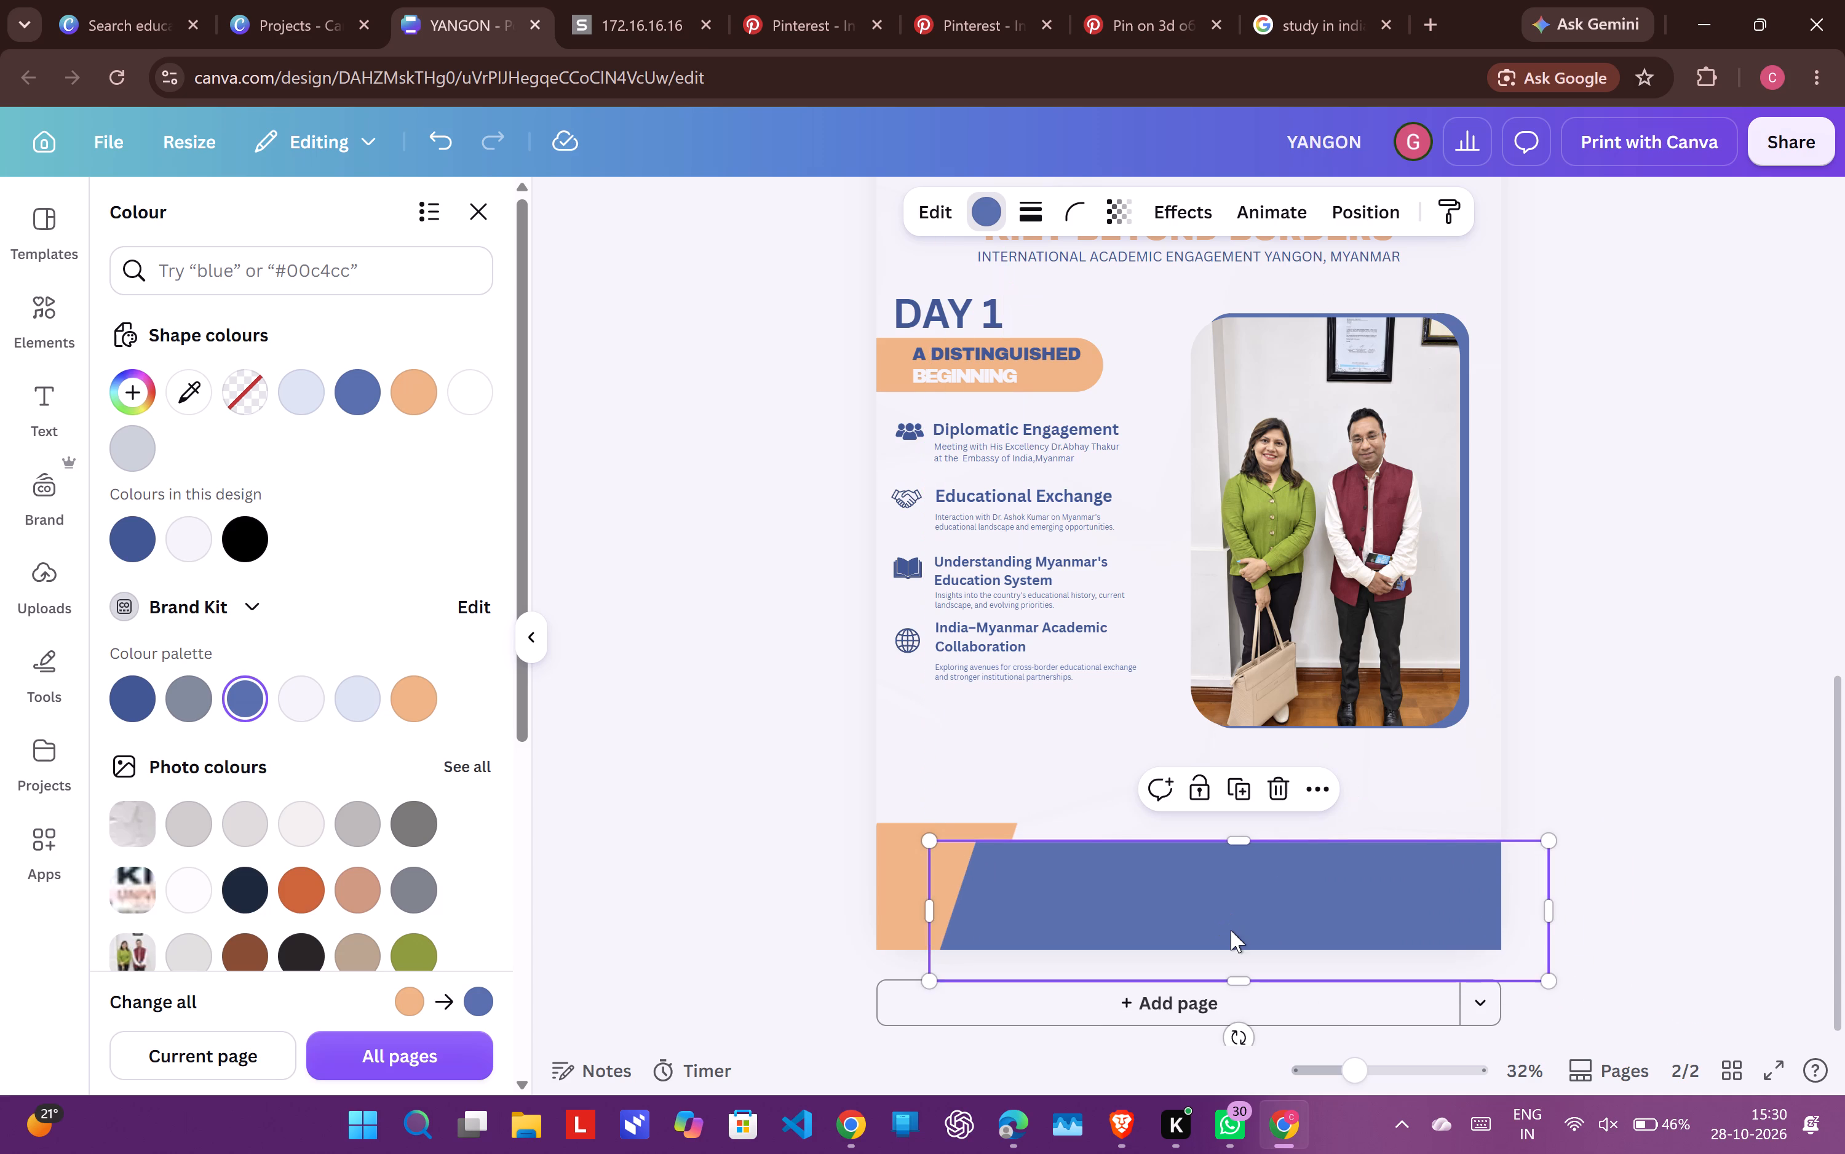
Send the blue parallelogram backward so it sits behind the orange one.
{"action": "left_click", "coordinate": [1351, 205]}
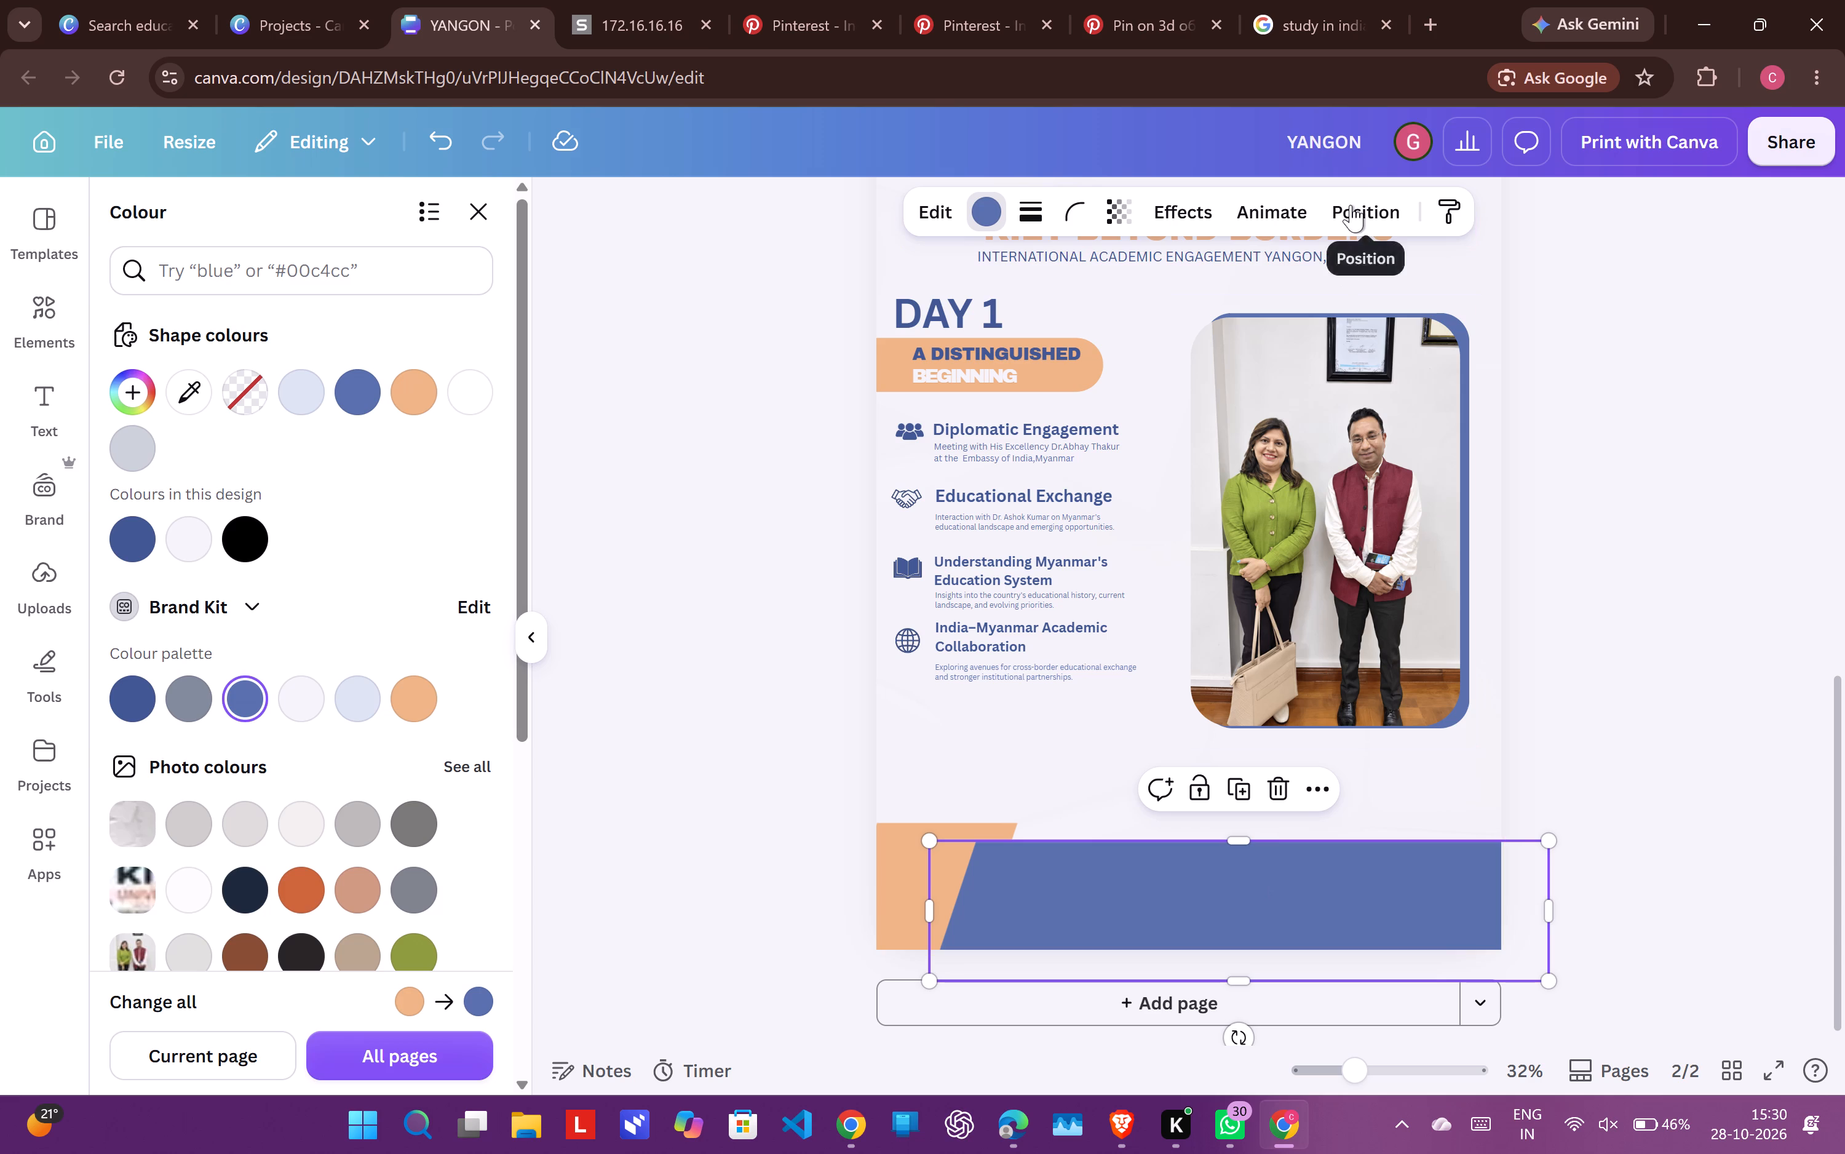
{"action": "scroll", "coordinate": [403, 281], "scroll_direction": "up", "scroll_amount": 6}
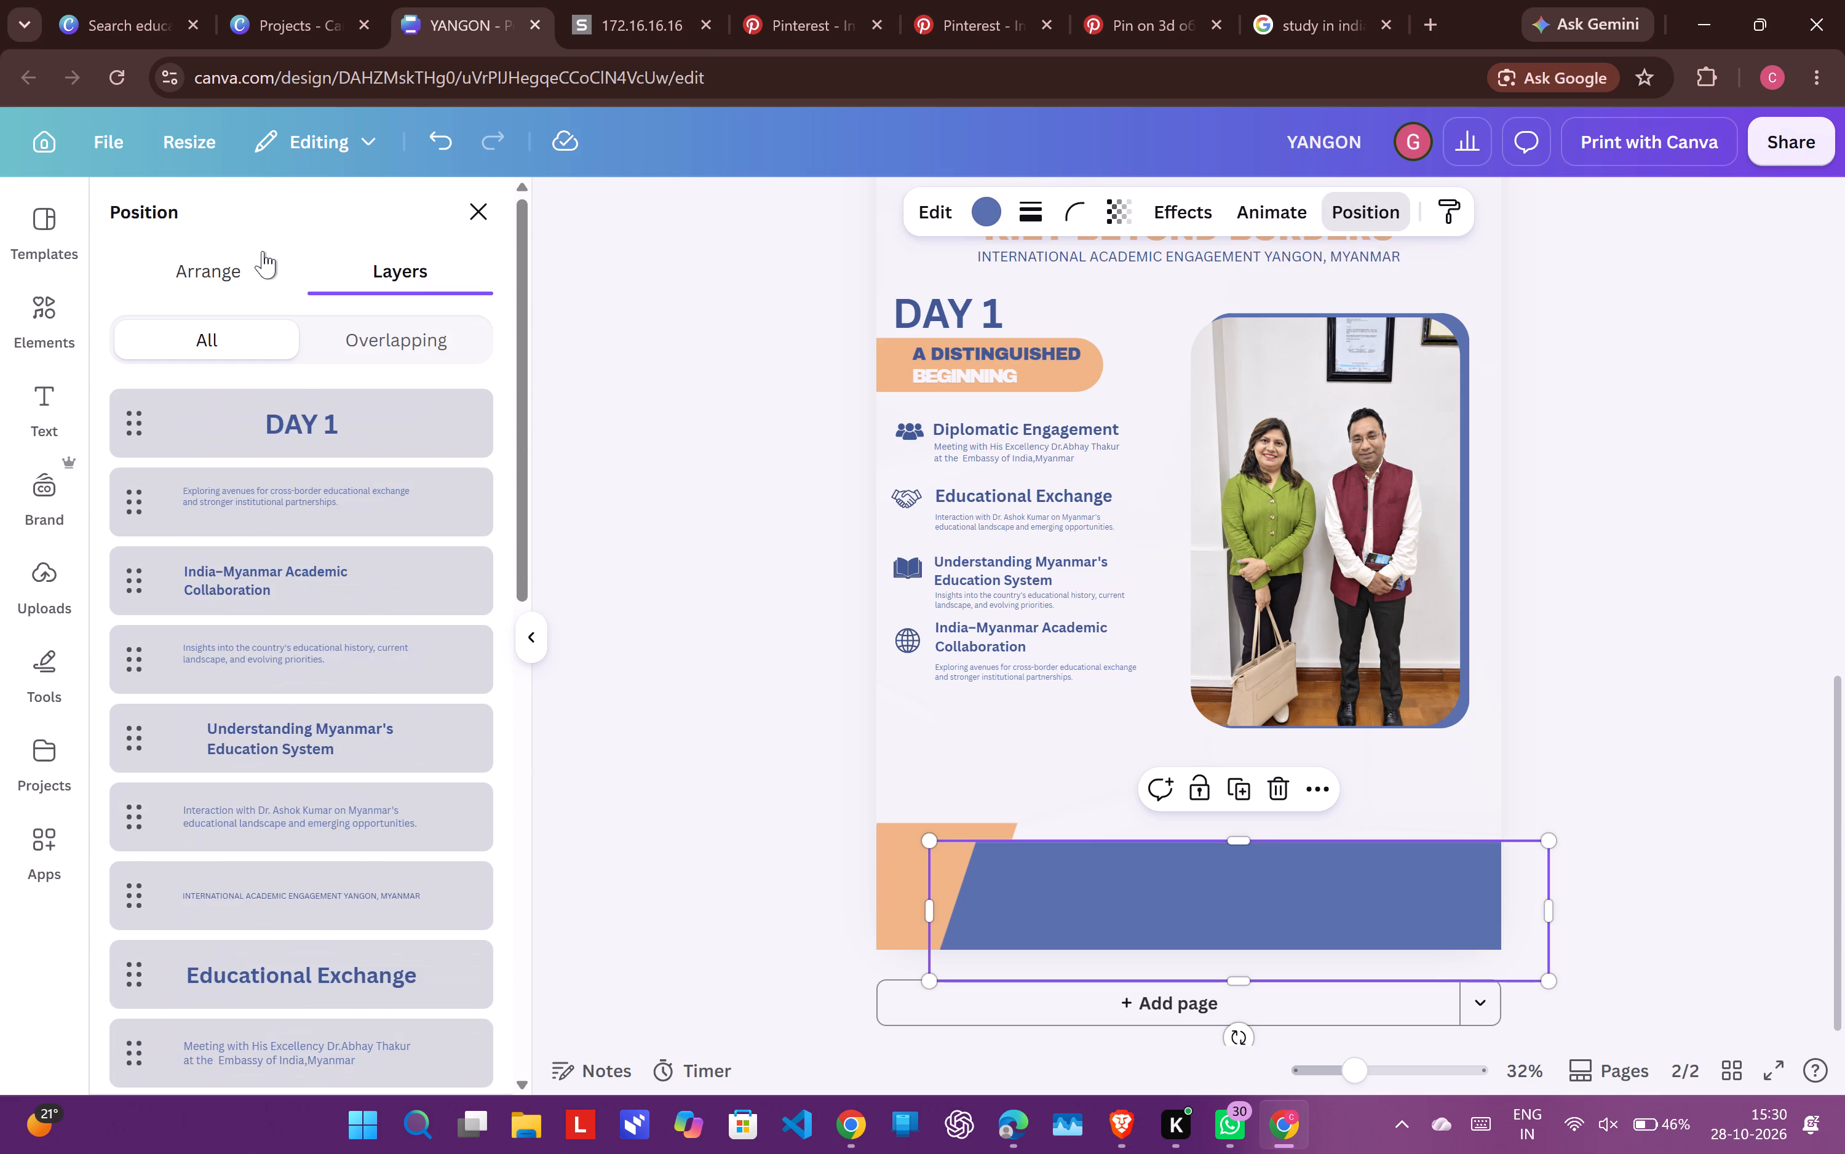
{"action": "left_click", "coordinate": [245, 273]}
{"action": "left_click", "coordinate": [410, 349]}
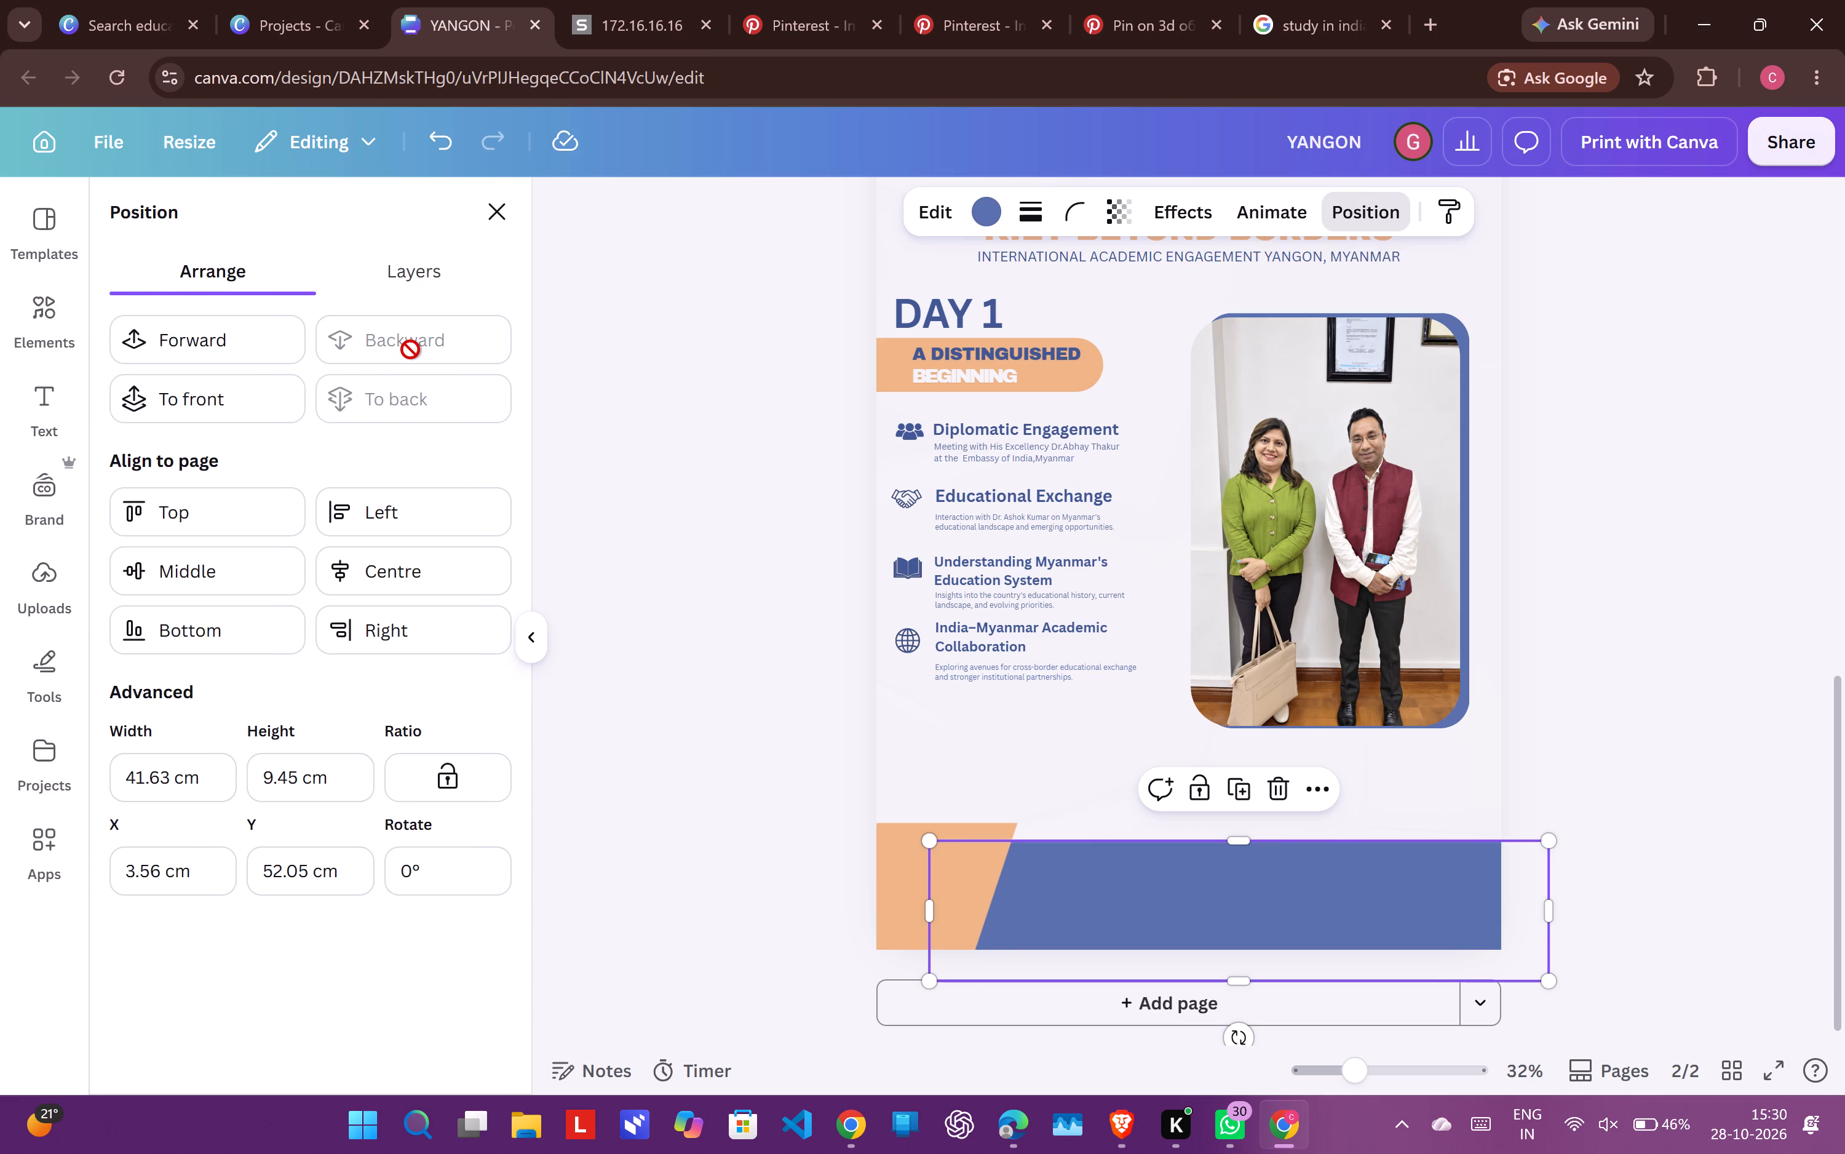
{"action": "left_click", "coordinate": [802, 581]}
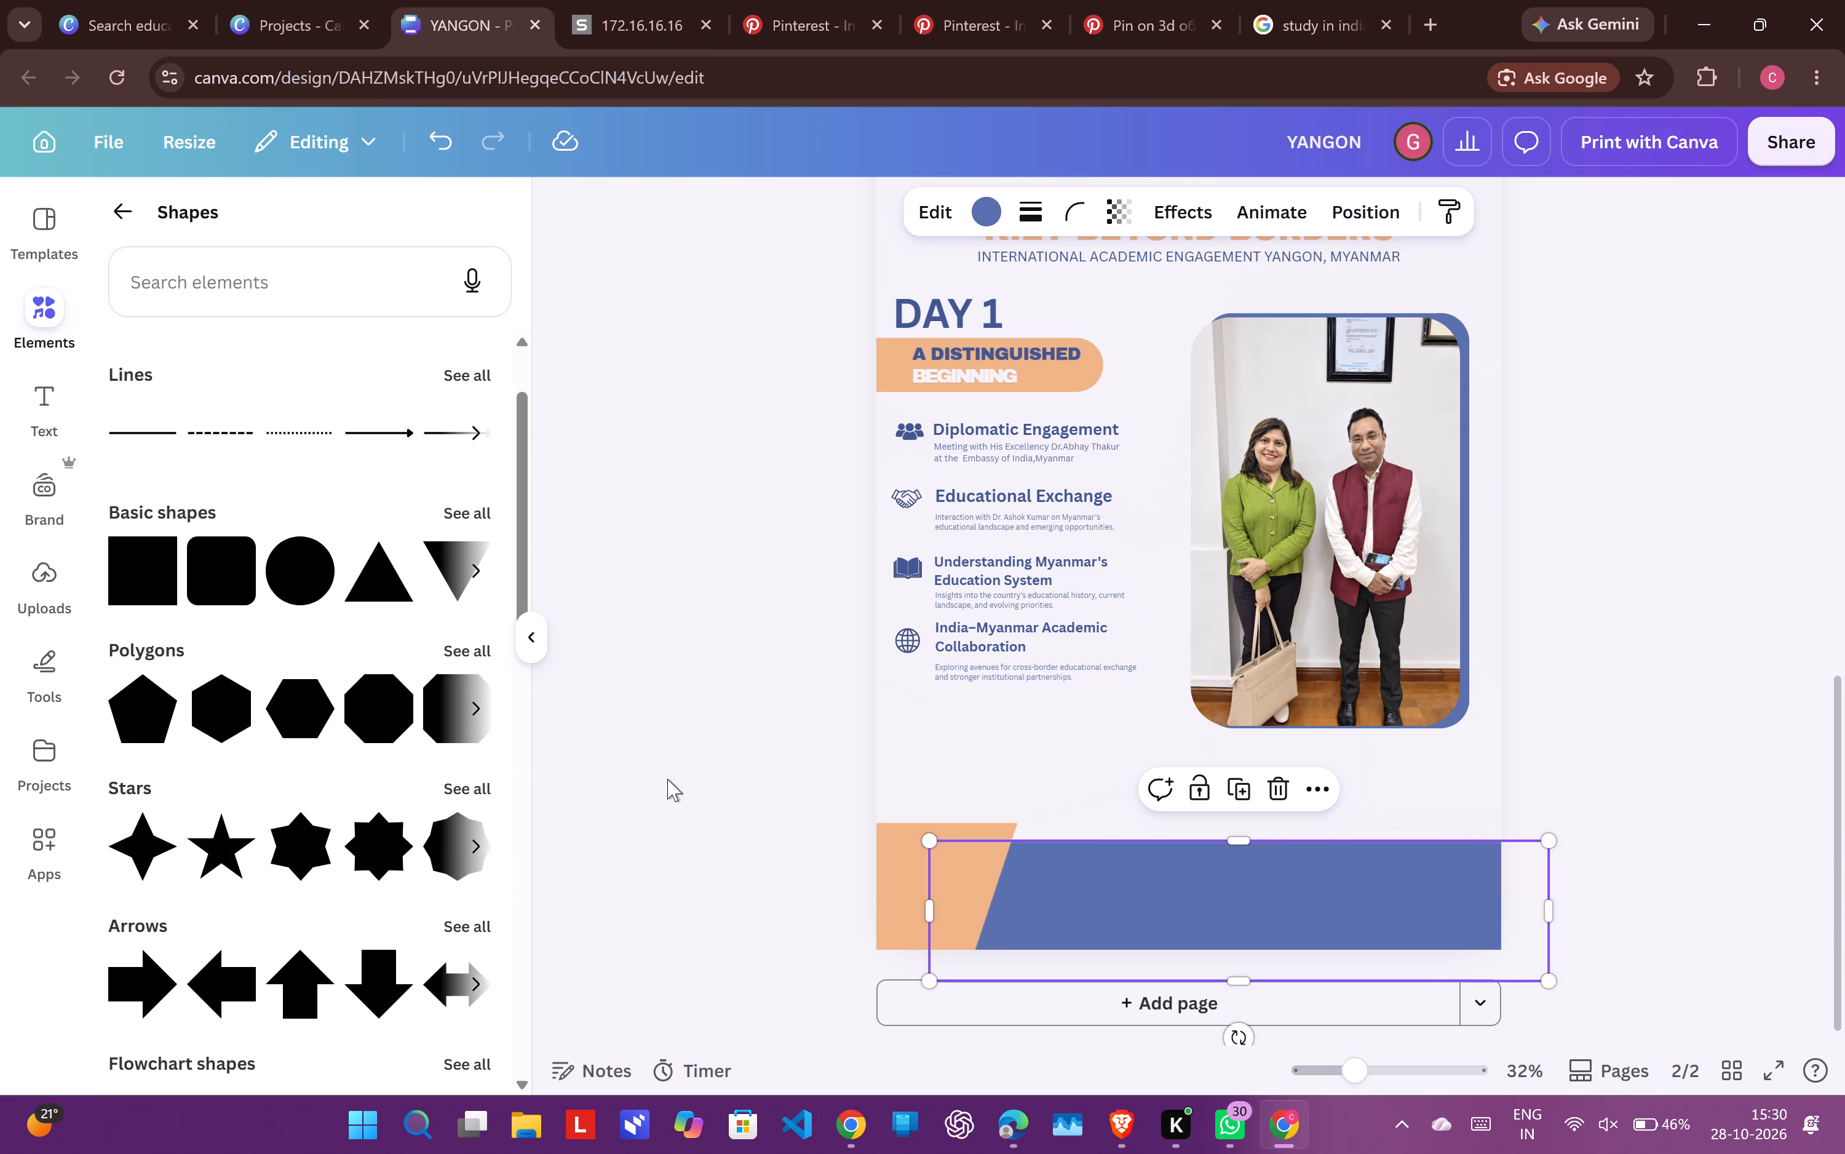
{"action": "left_click", "coordinate": [670, 721]}
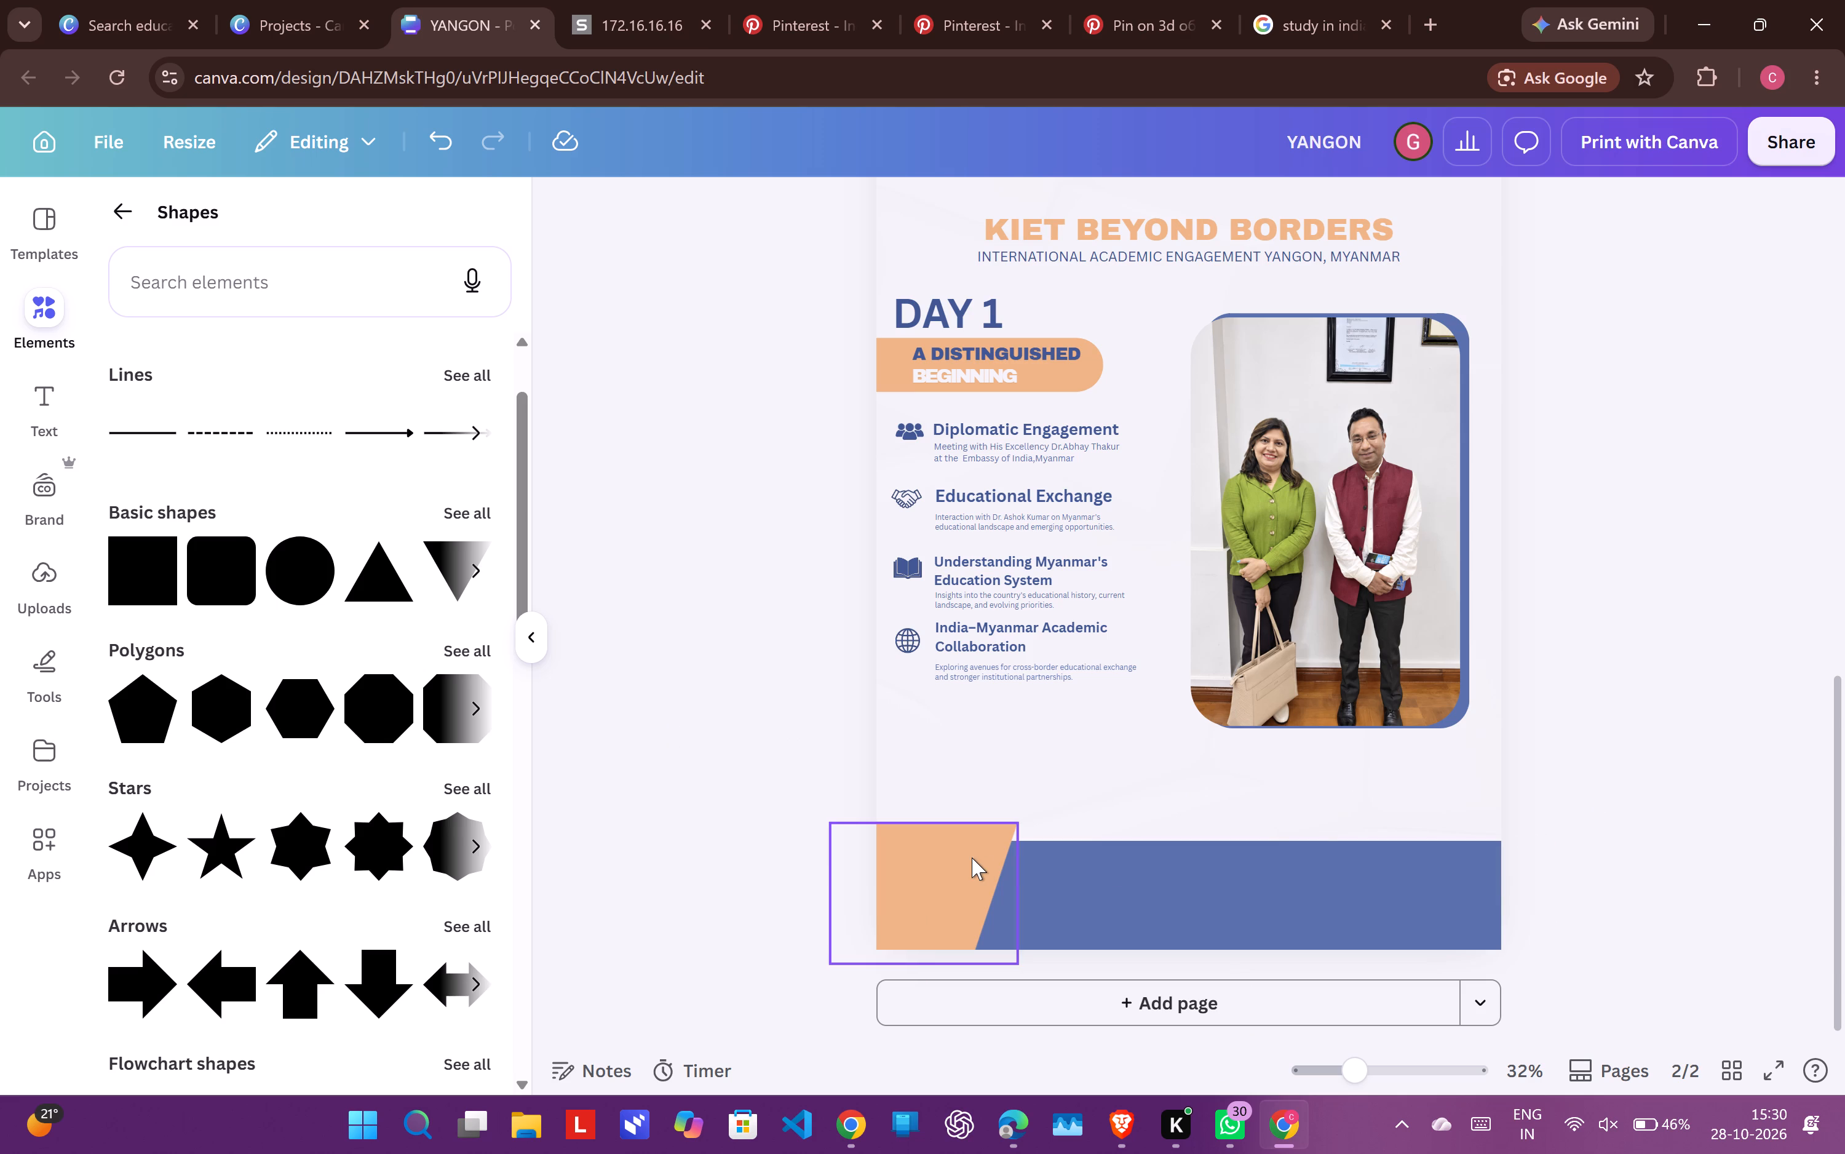
Move the orange parallelogram slightly left and up in the page's bottom-left corner, keeping it overlapping the blue band.
{"action": "left_click_drag", "start_coordinate": [962, 861], "coordinate": [942, 864]}
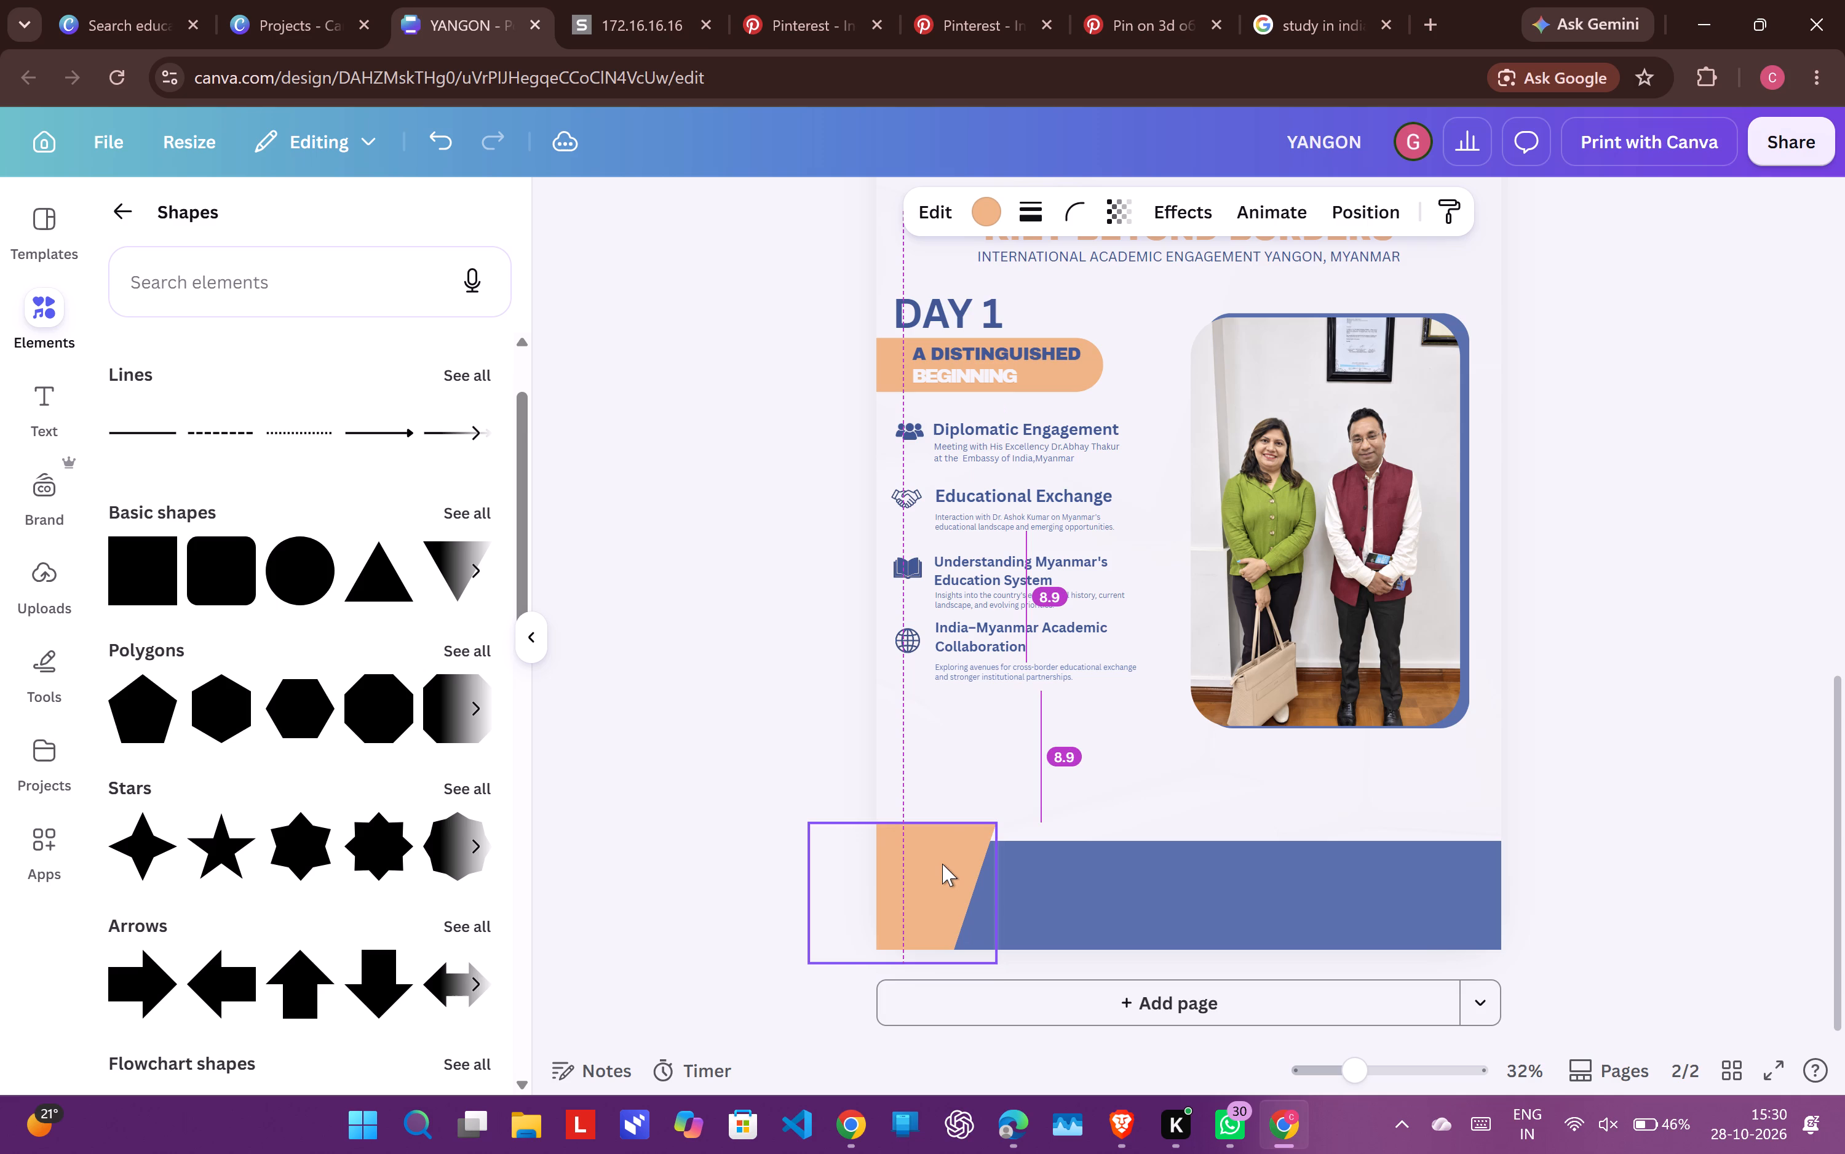
{"action": "left_click_drag", "start_coordinate": [942, 864], "coordinate": [950, 854]}
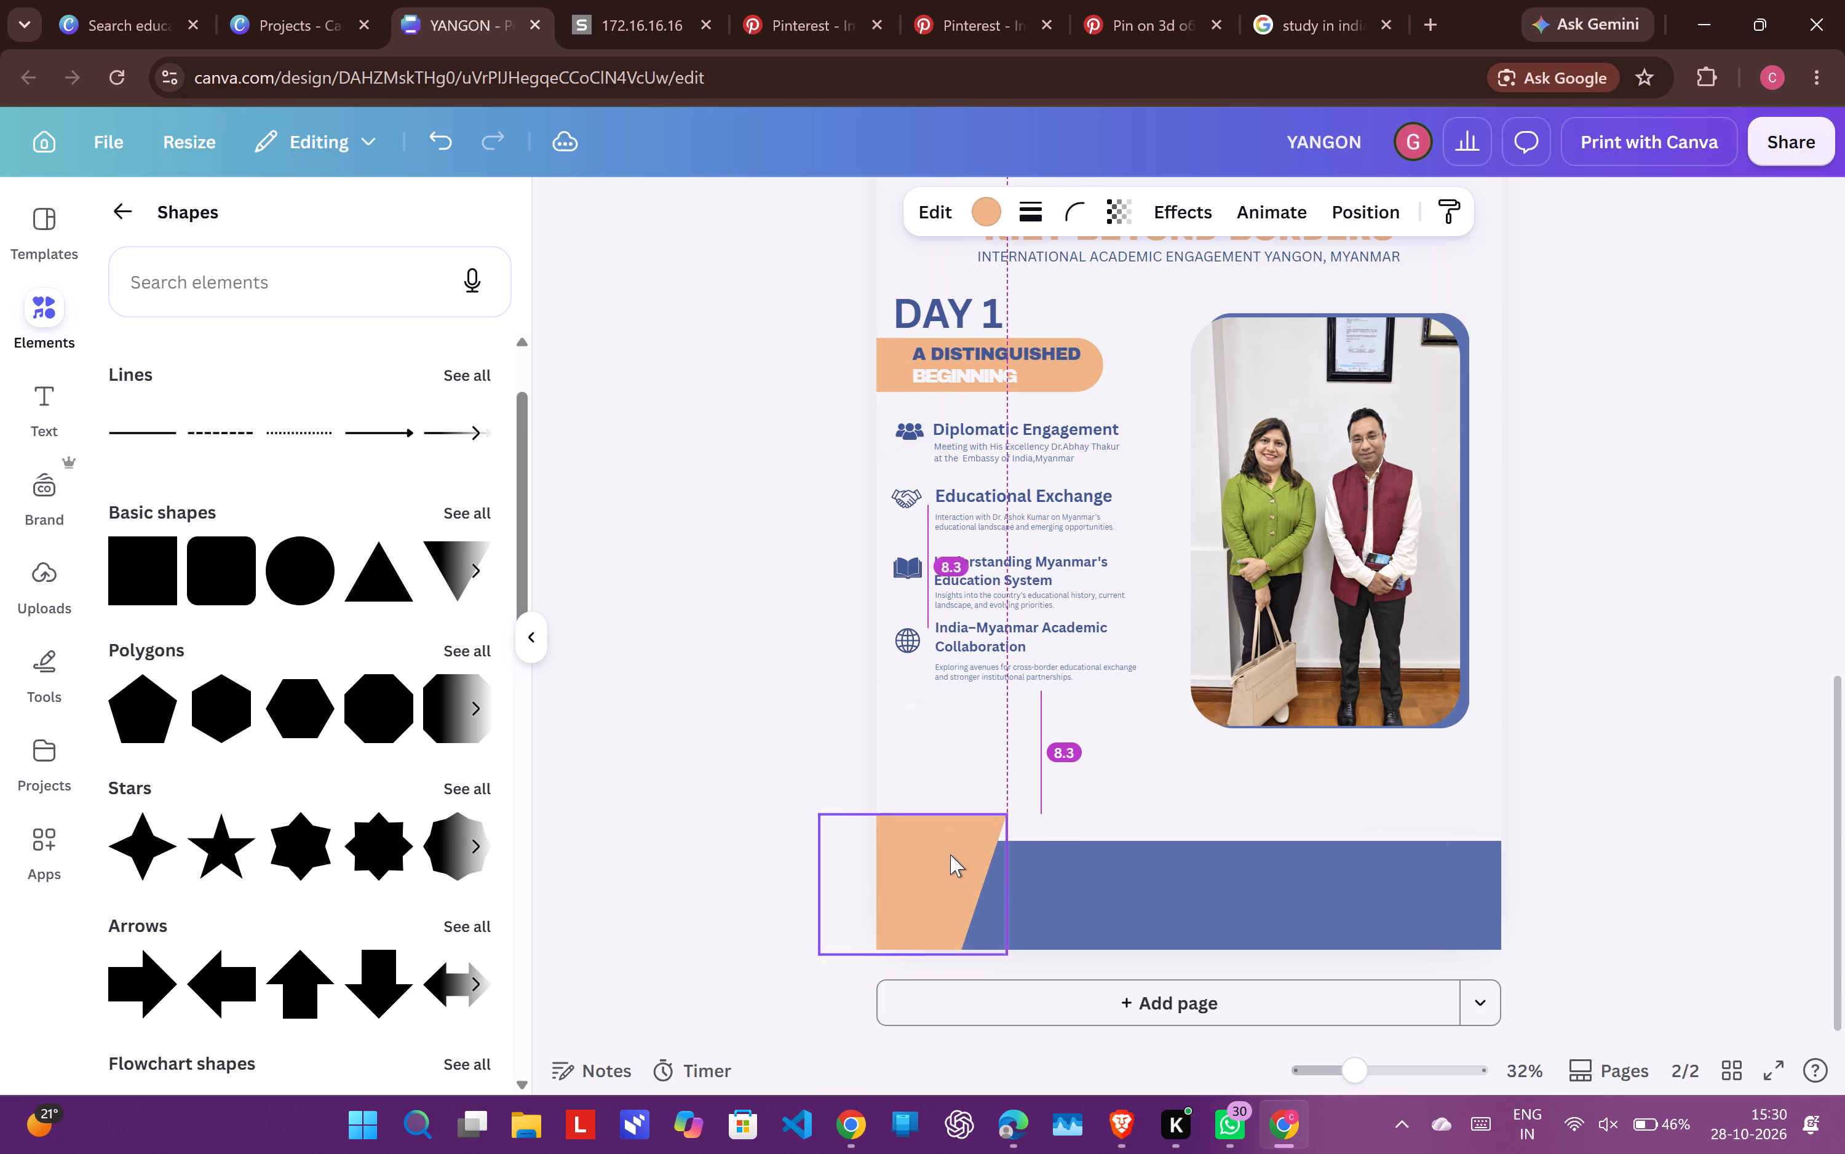
{"action": "left_click_drag", "start_coordinate": [950, 854], "coordinate": [953, 858]}
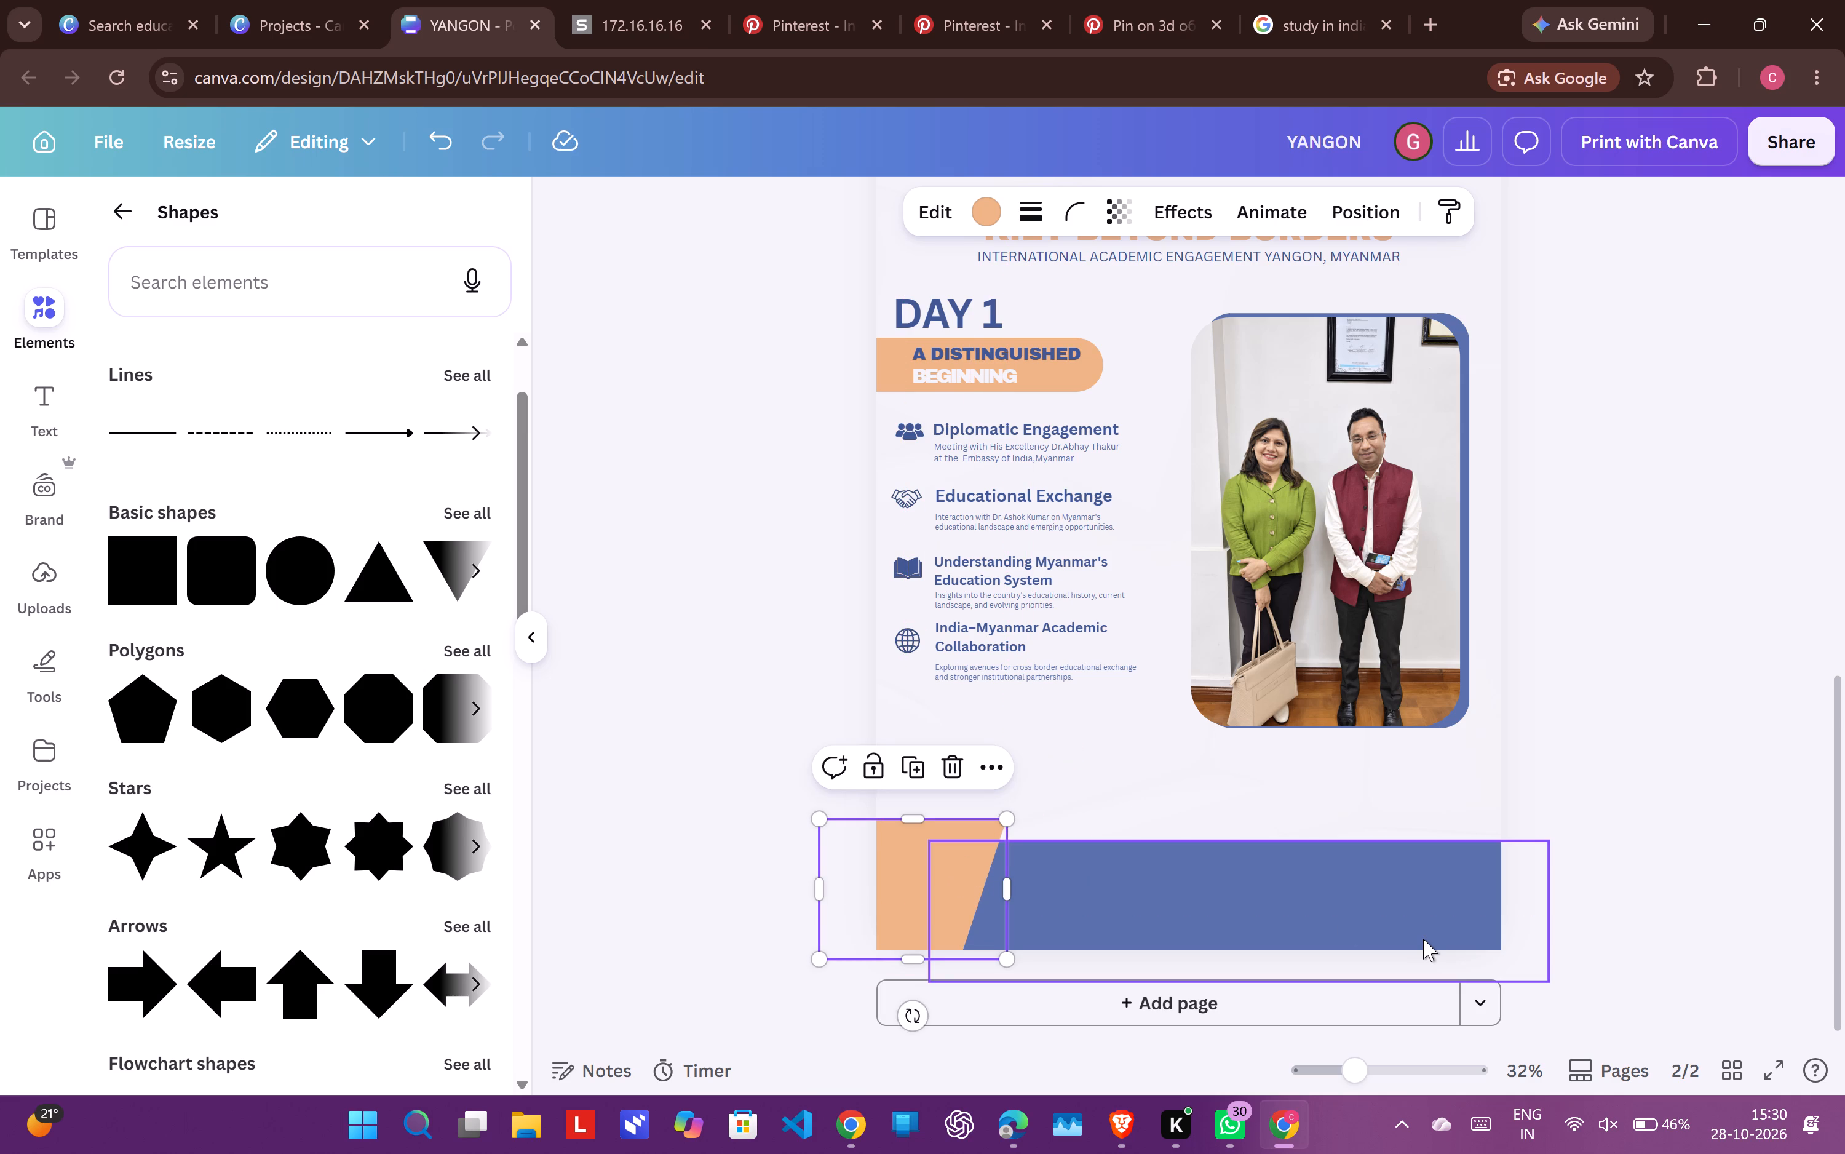
{"action": "left_click", "coordinate": [1692, 896]}
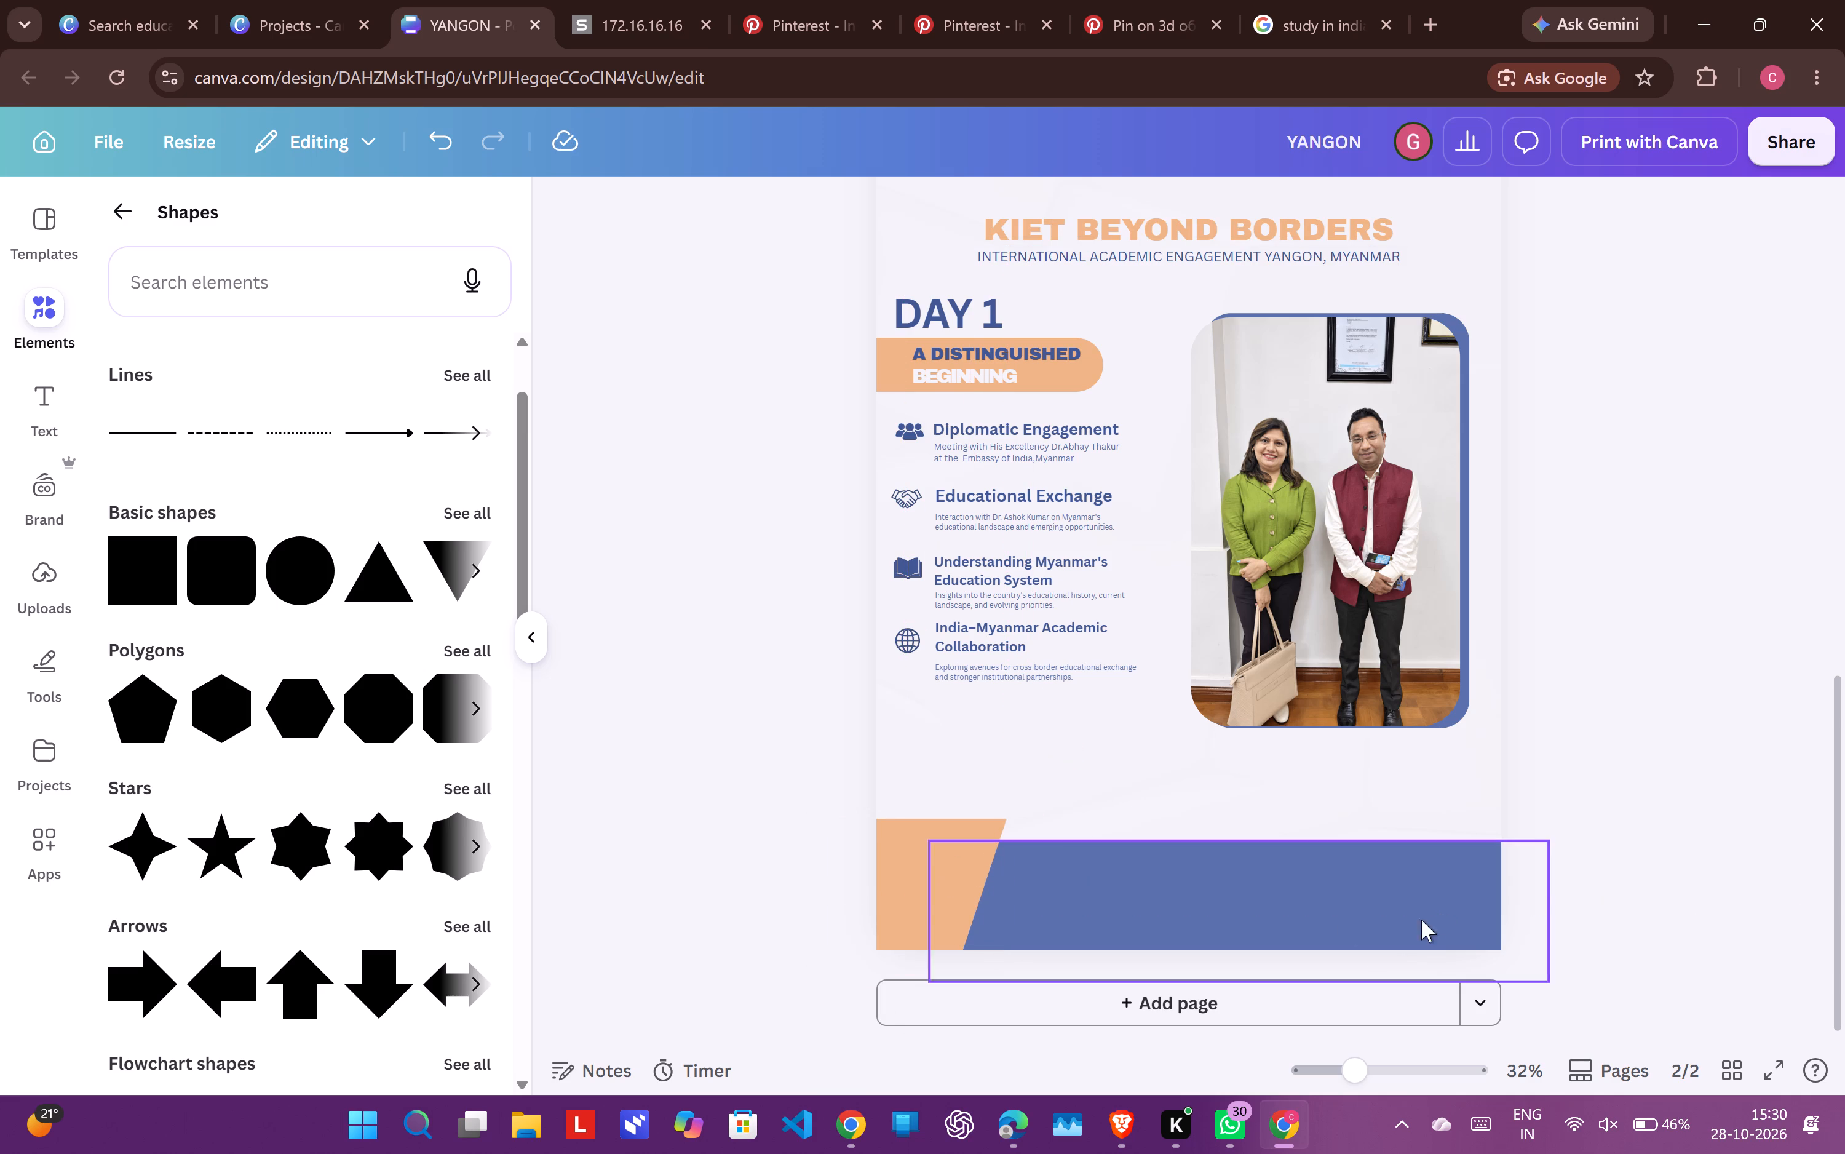
Widen the orange parallelogram far past the page's left edge and shift it slightly right so it covers more of the blue band.
{"action": "scroll", "coordinate": [1688, 613], "scroll_direction": "up", "scroll_amount": 1}
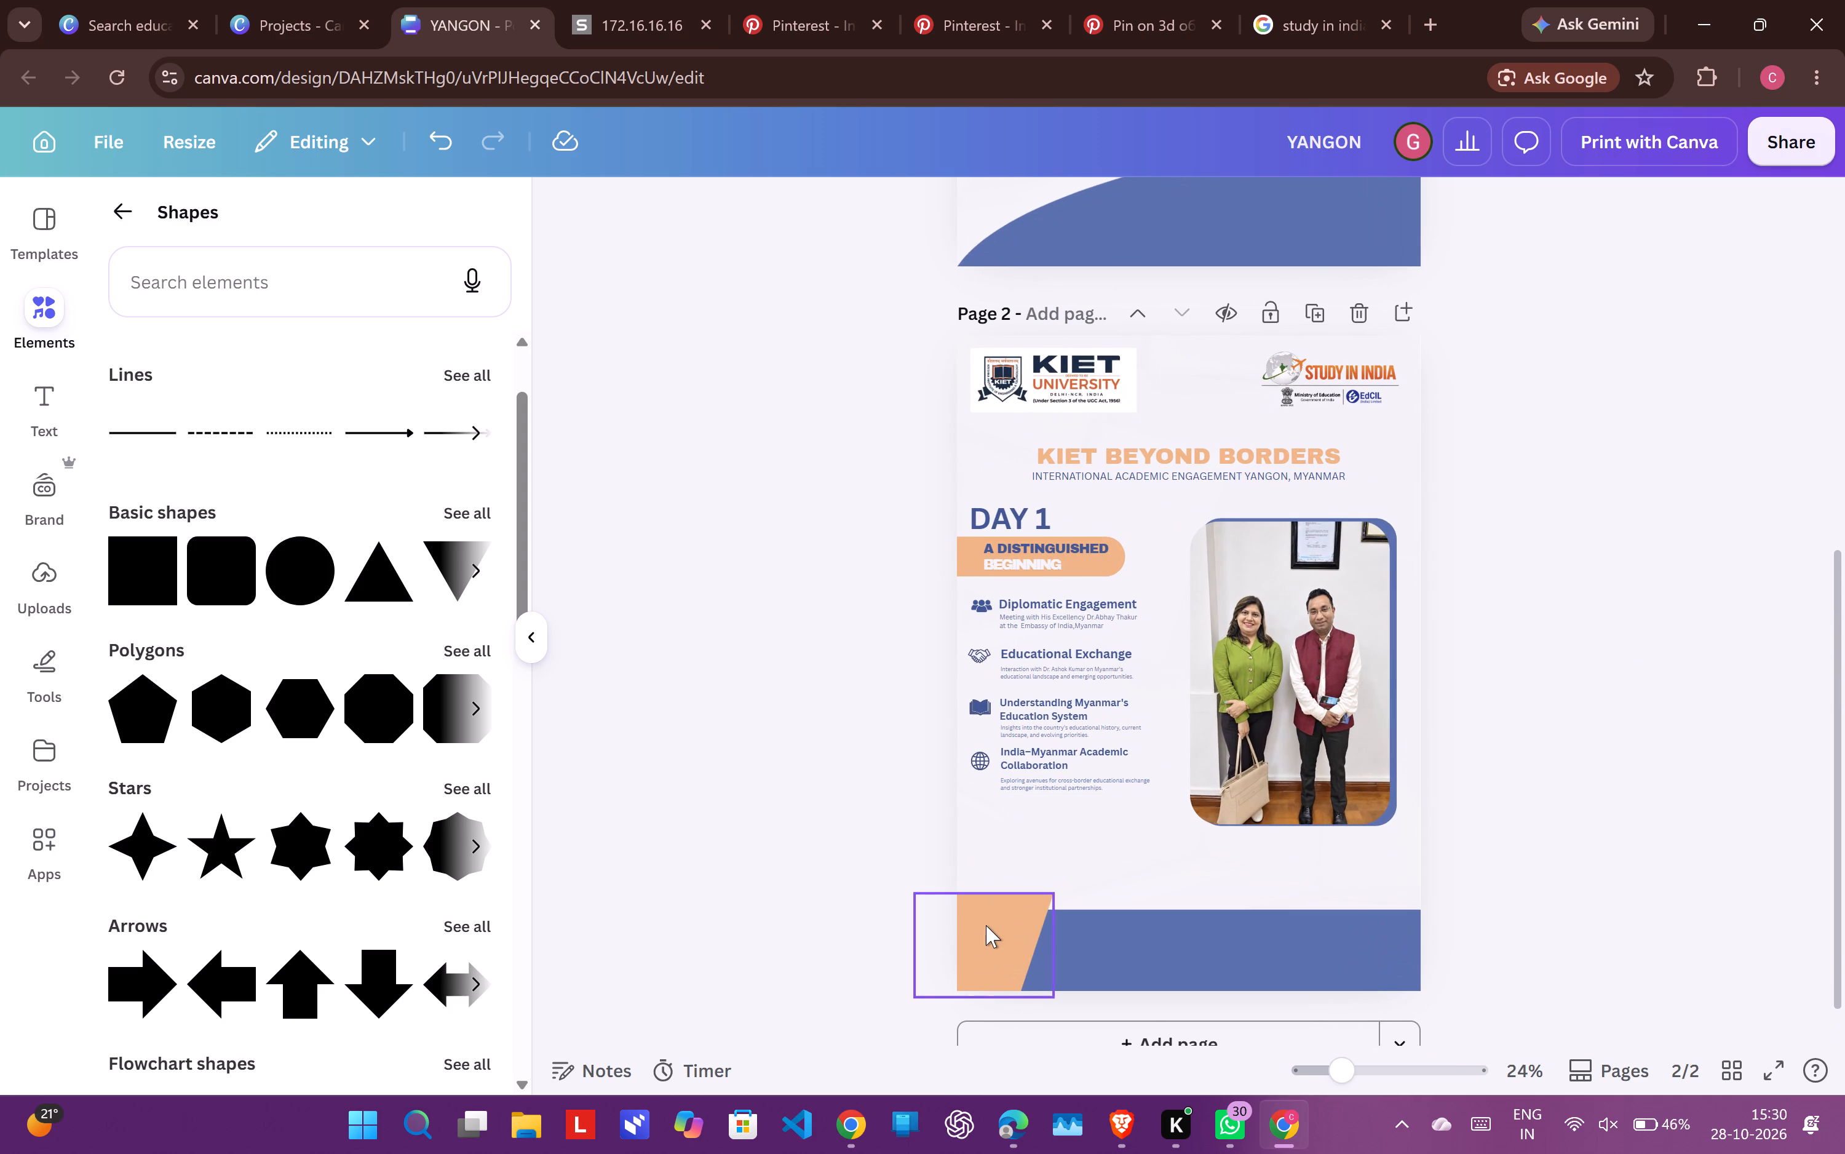
{"action": "left_click_drag", "start_coordinate": [991, 935], "coordinate": [1006, 935]}
{"action": "left_click_drag", "start_coordinate": [926, 947], "coordinate": [782, 939]}
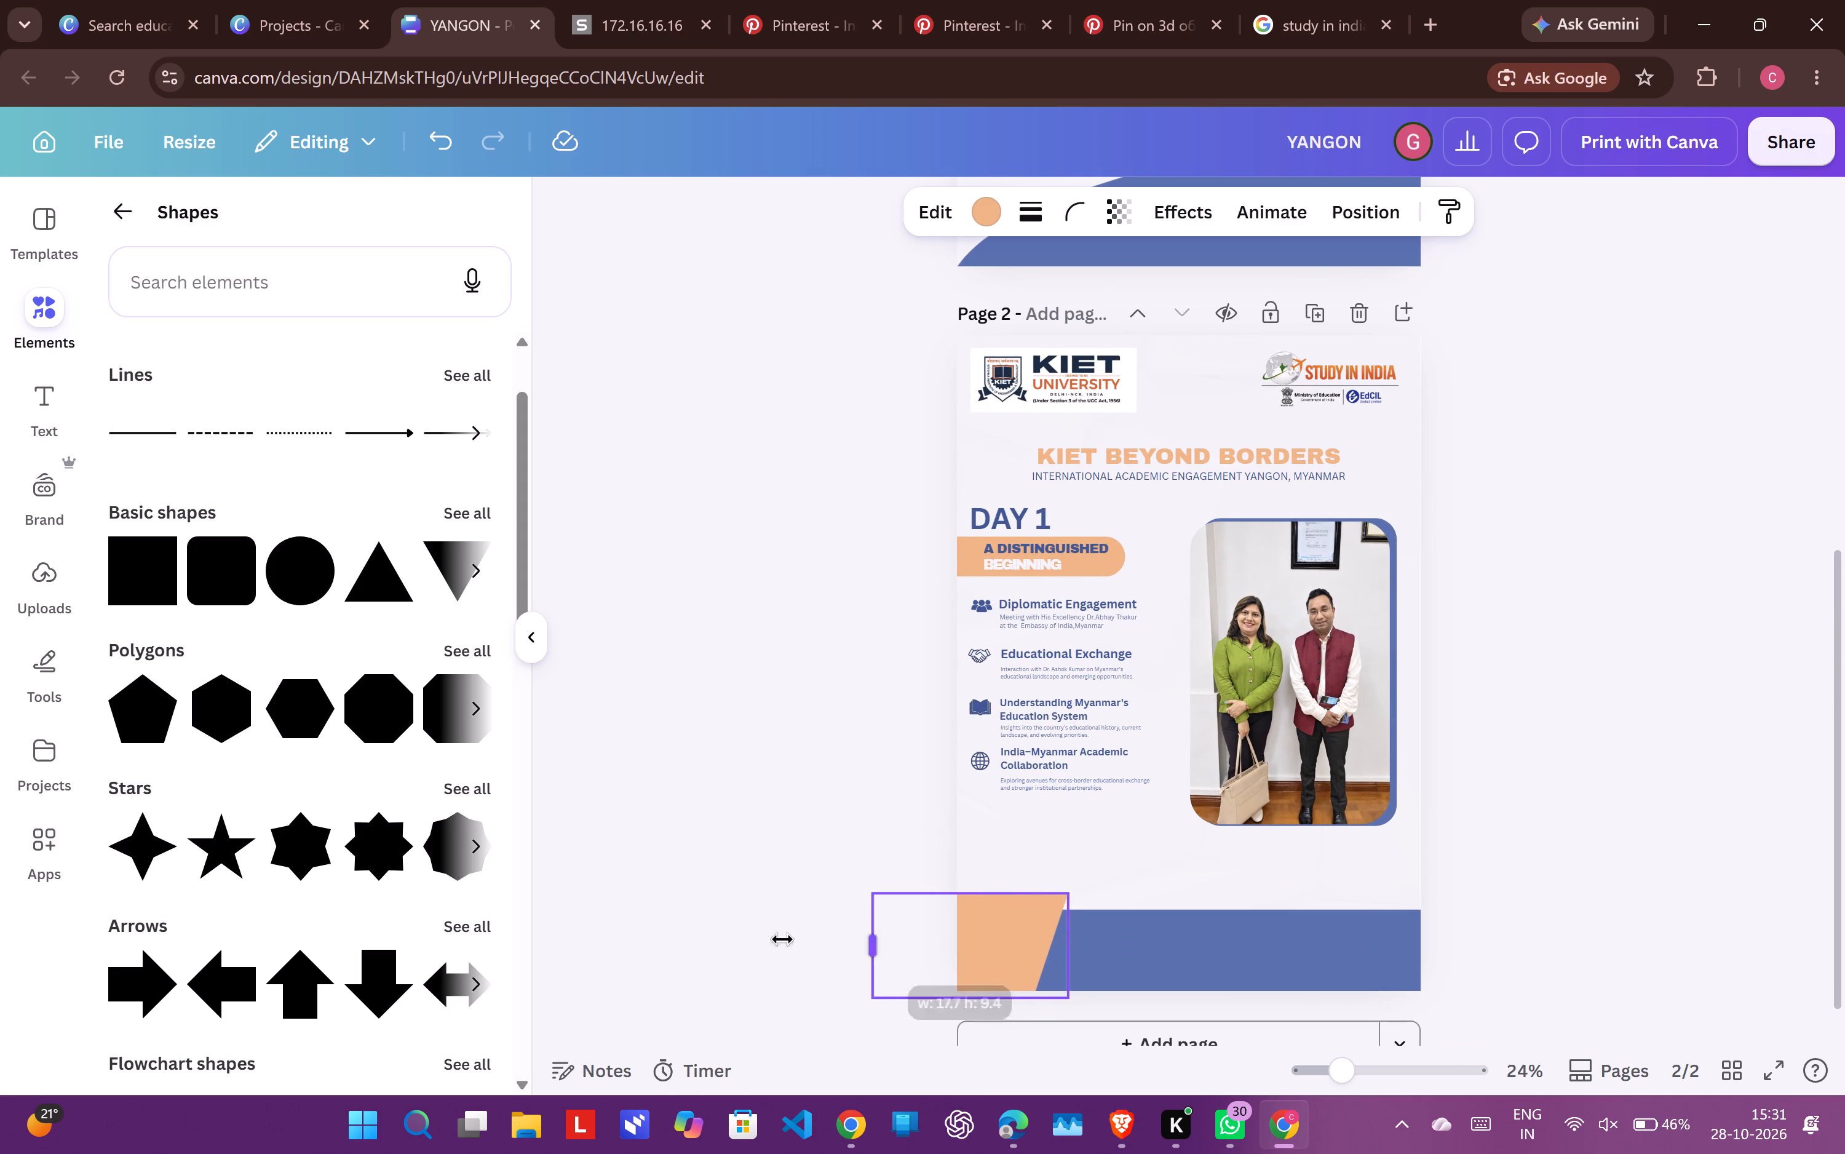
{"action": "left_click_drag", "start_coordinate": [782, 939], "coordinate": [653, 935]}
{"action": "left_click_drag", "start_coordinate": [934, 934], "coordinate": [950, 937]}
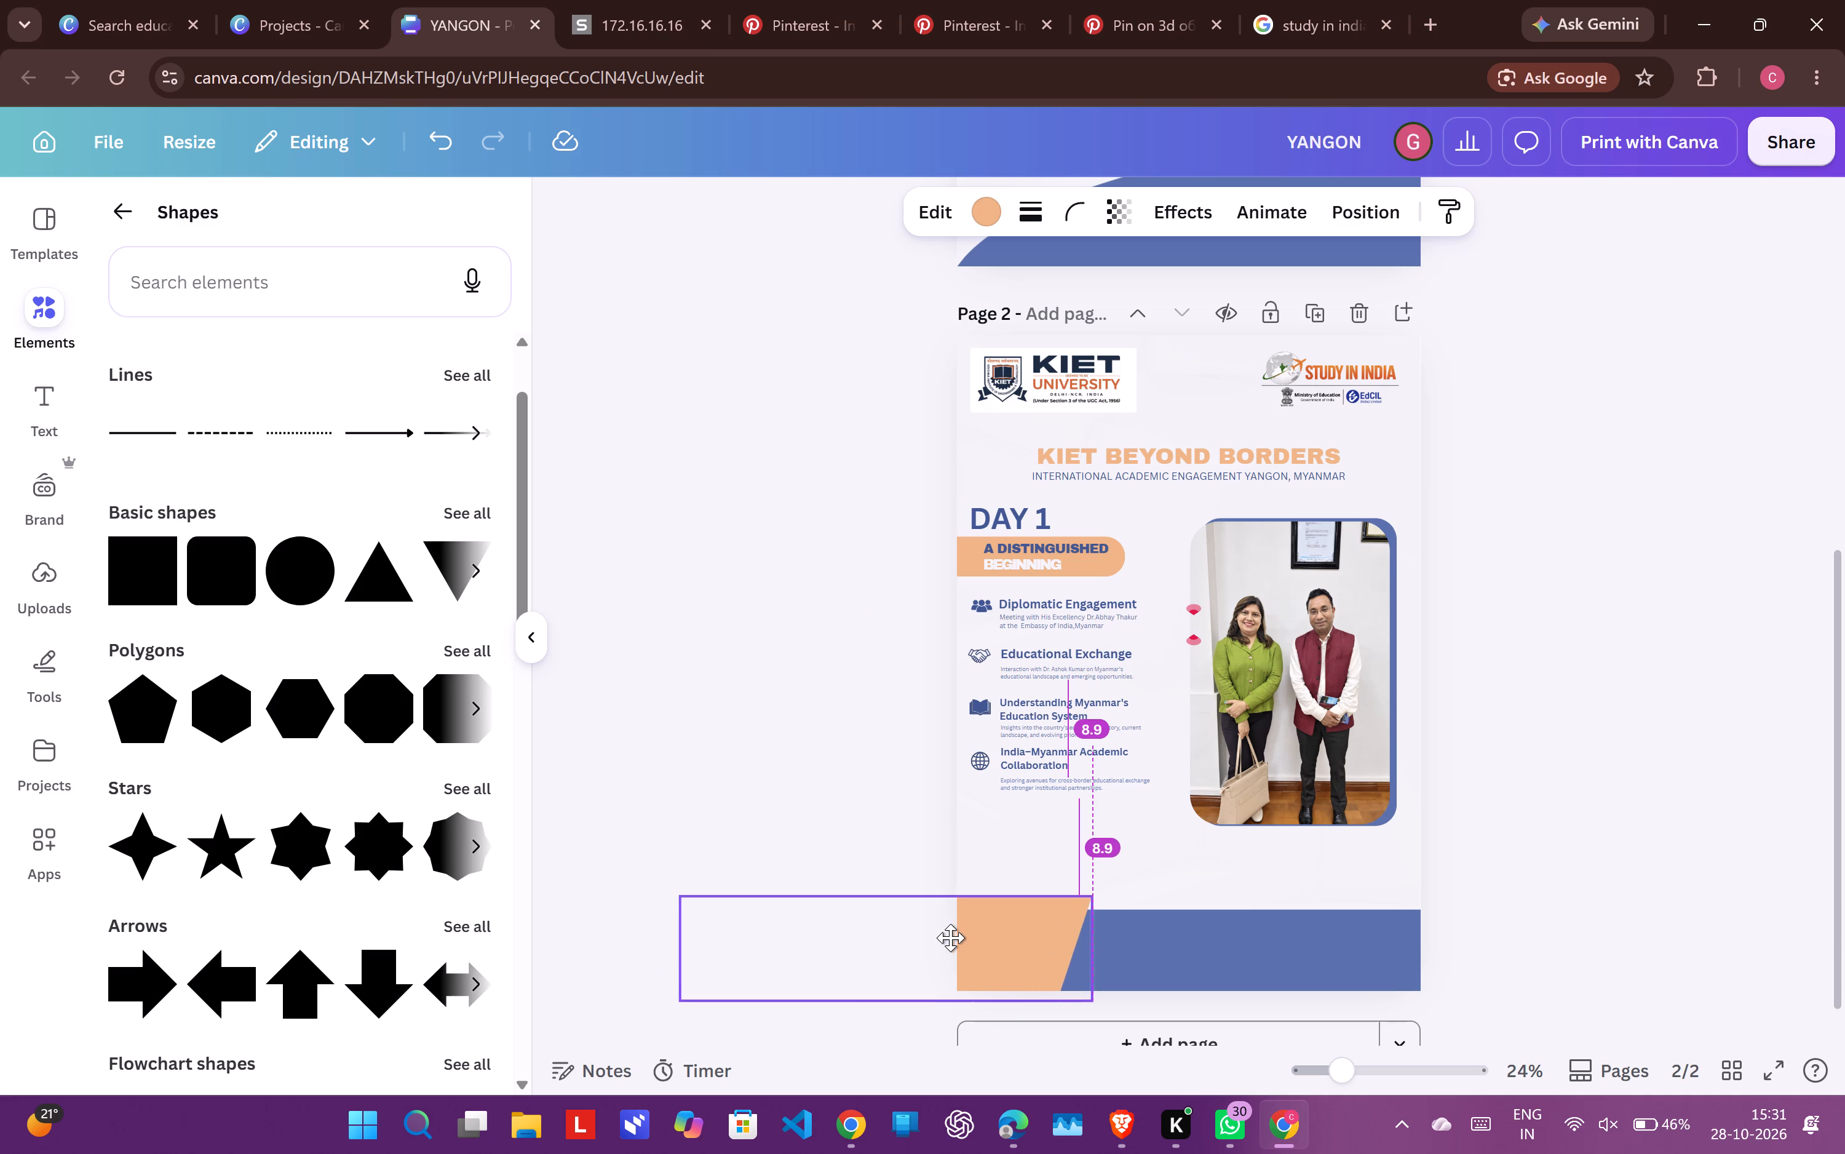
{"action": "left_click_drag", "start_coordinate": [950, 937], "coordinate": [946, 937]}
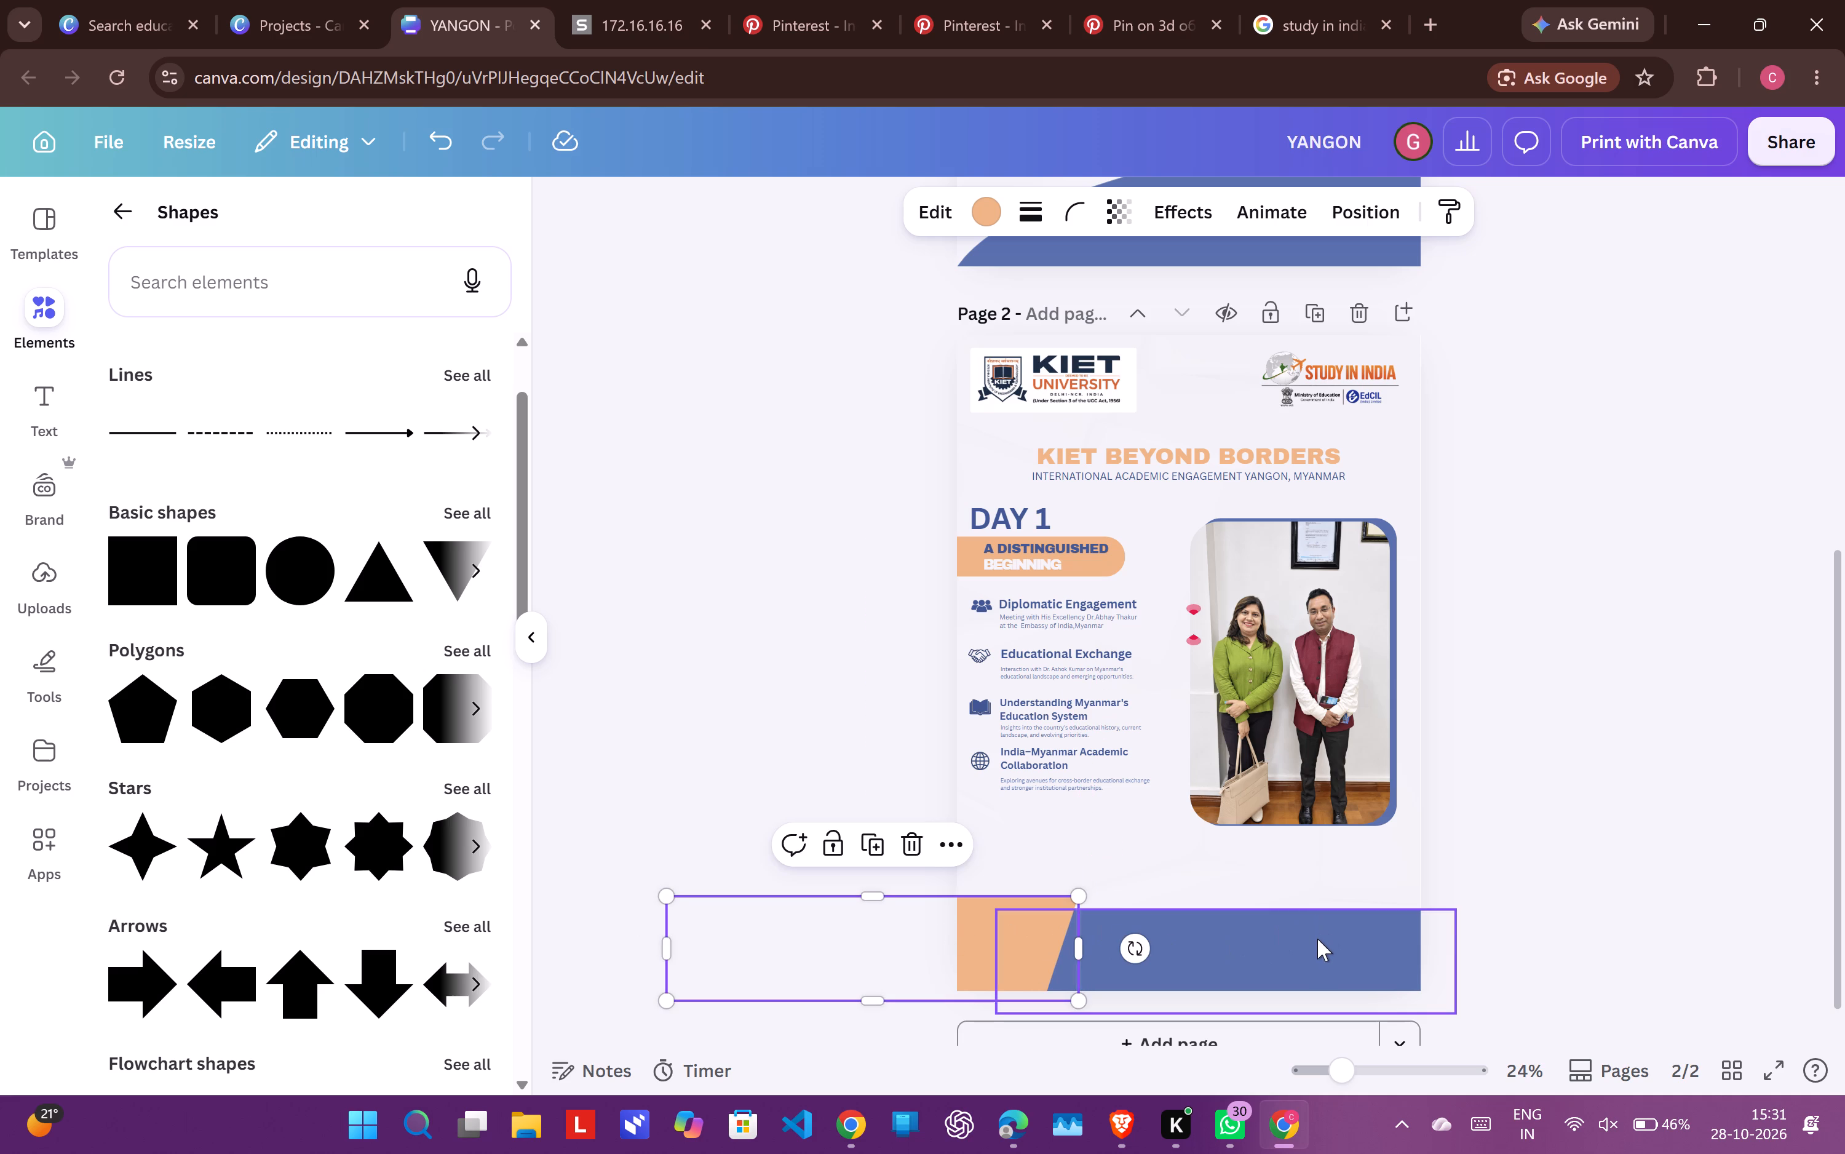
{"action": "left_click", "coordinate": [1624, 851]}
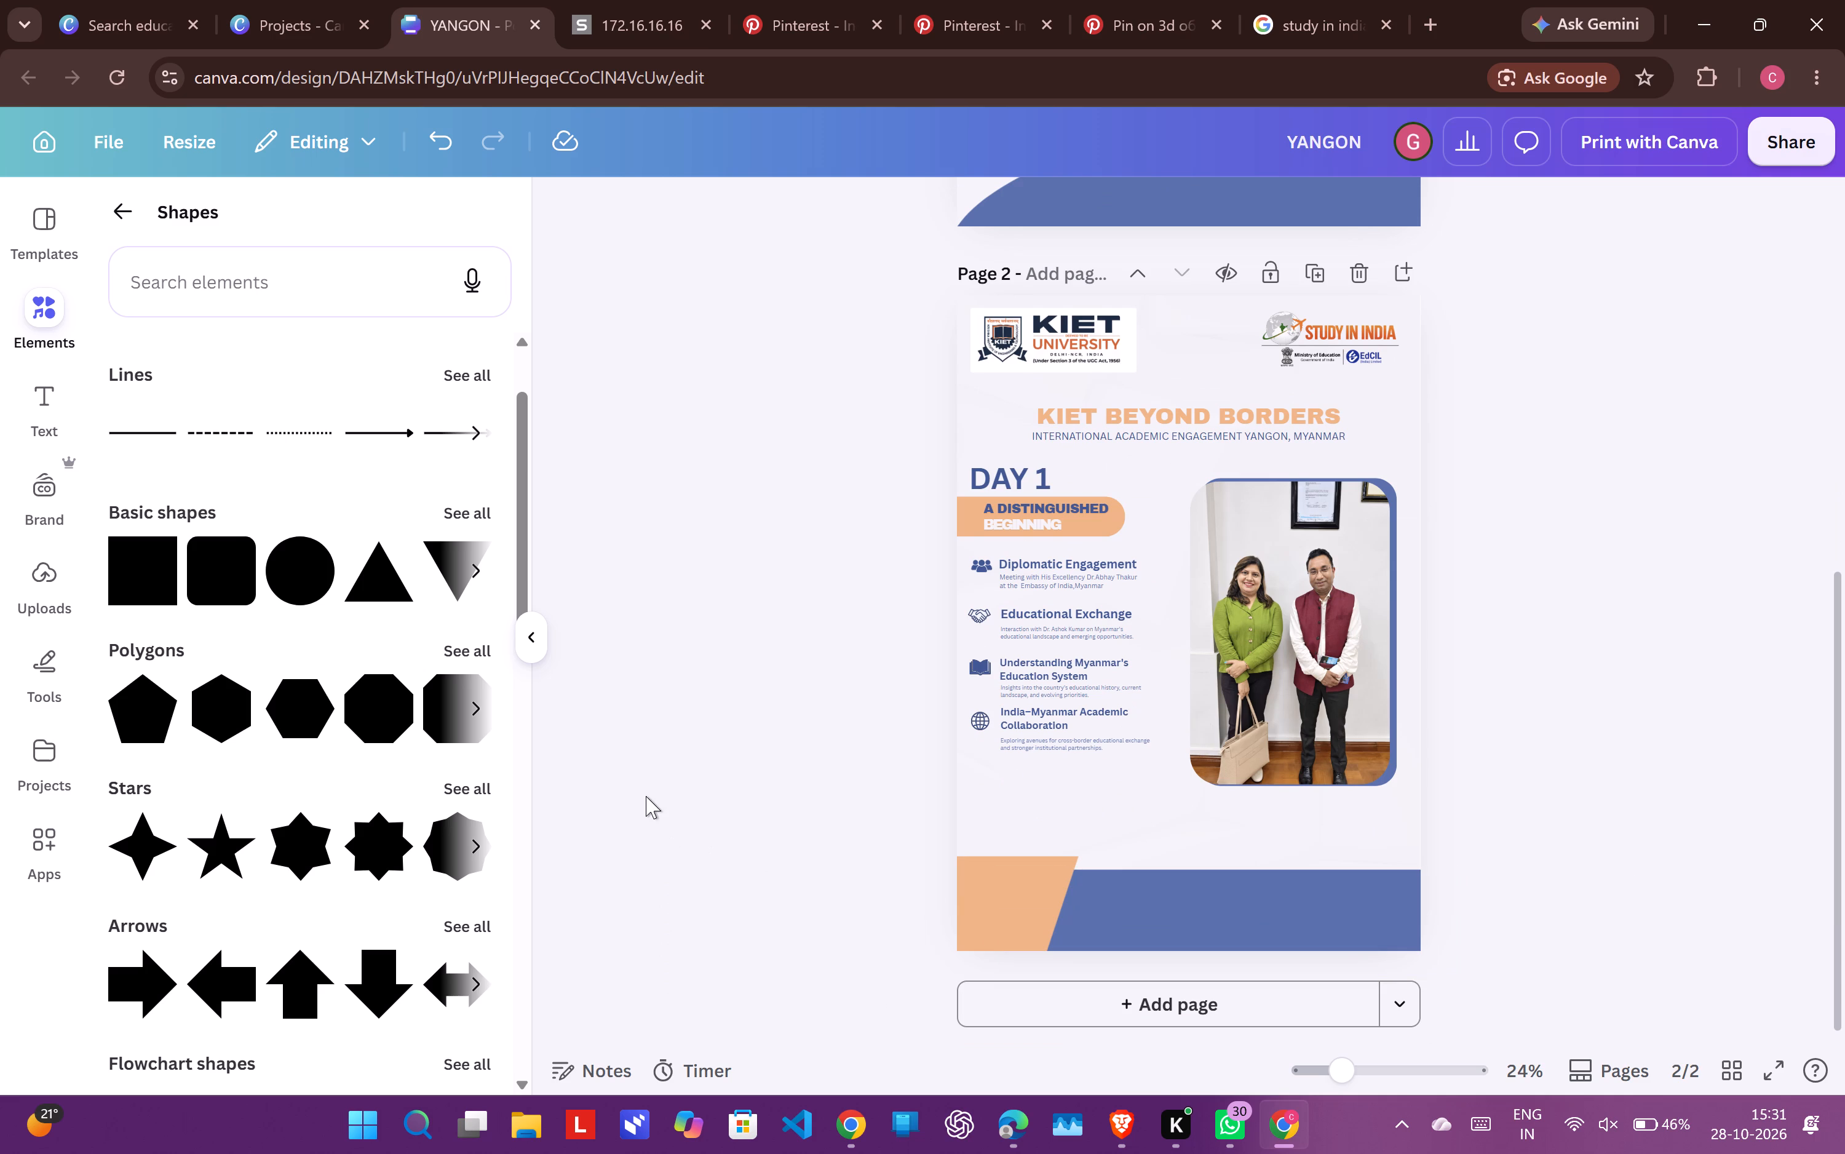
Search the elements library for LOCATION and add the solid black location pin graphic to page 2.
{"action": "left_click", "coordinate": [111, 213]}
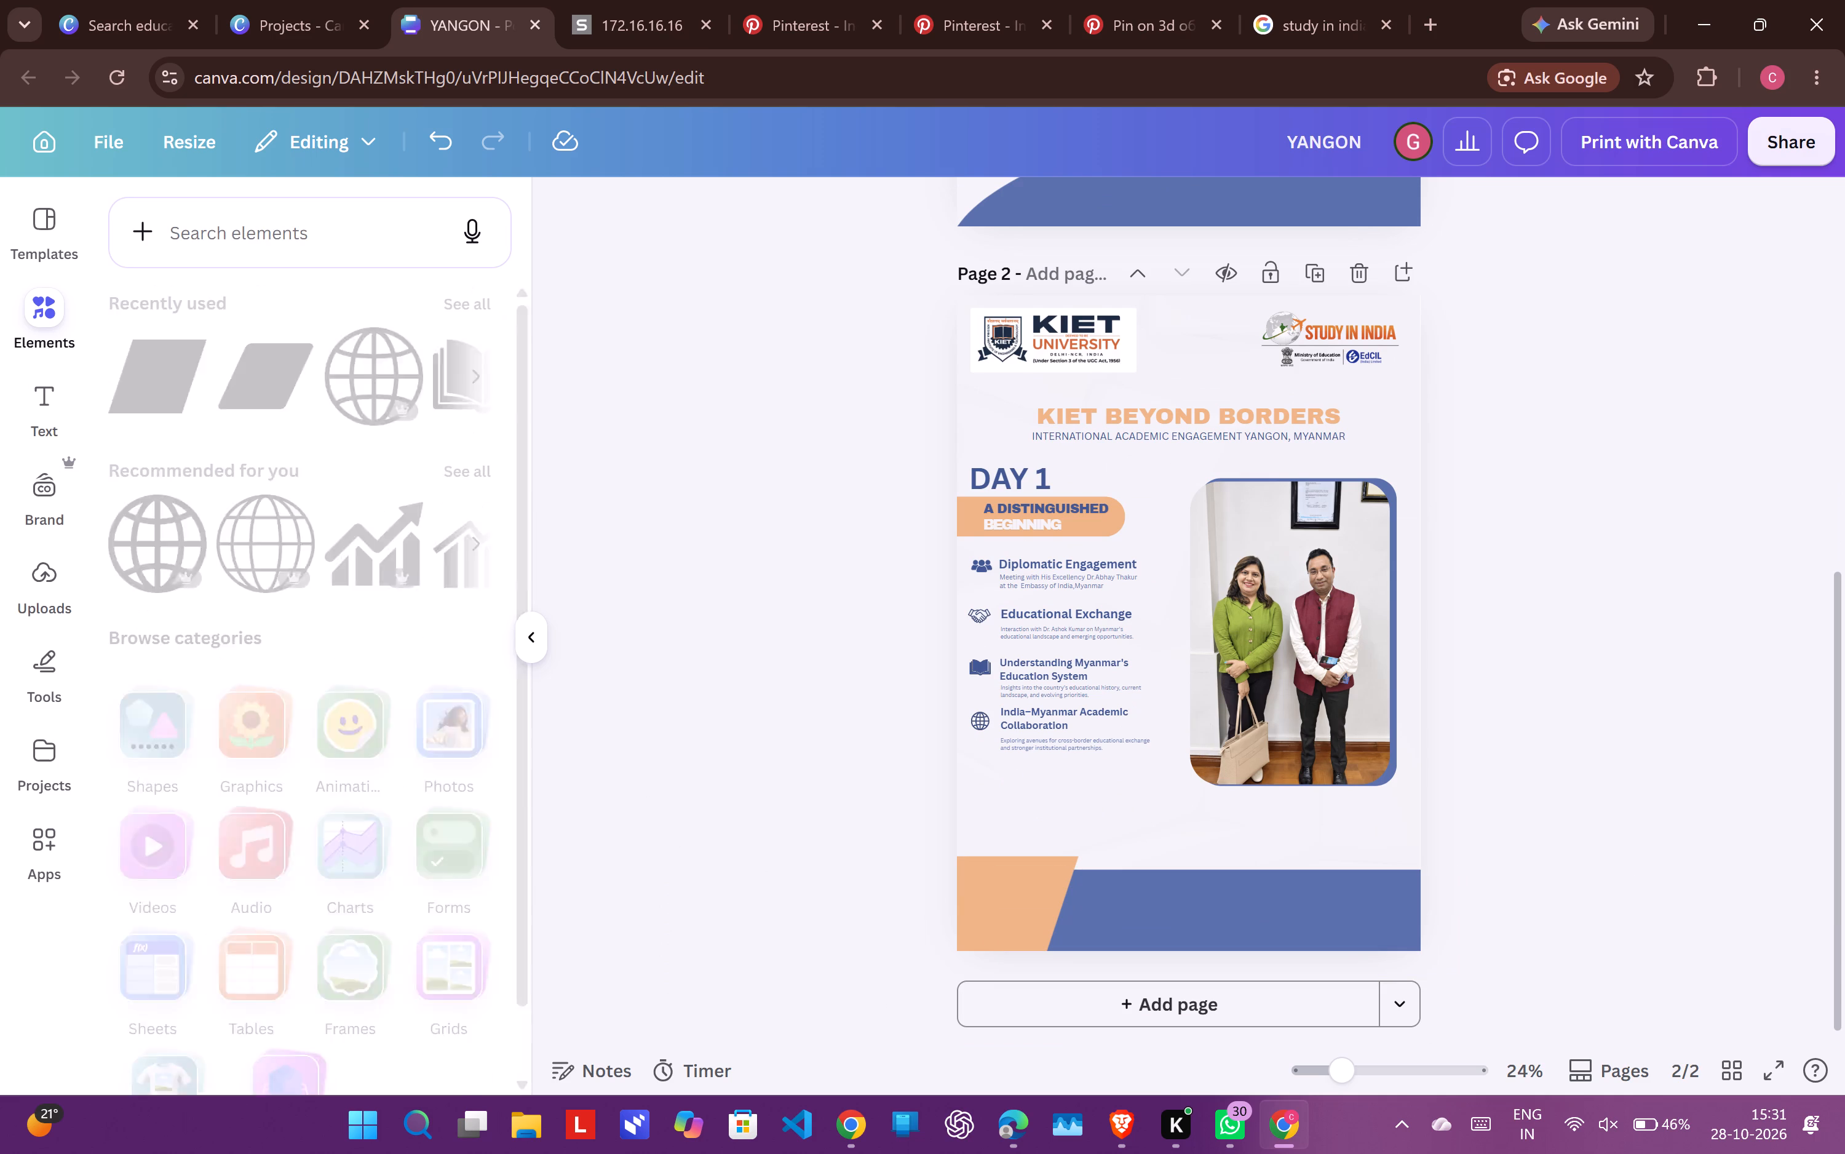
{"action": "left_click", "coordinate": [218, 231]}
{"action": "type", "text": "LOCST"}
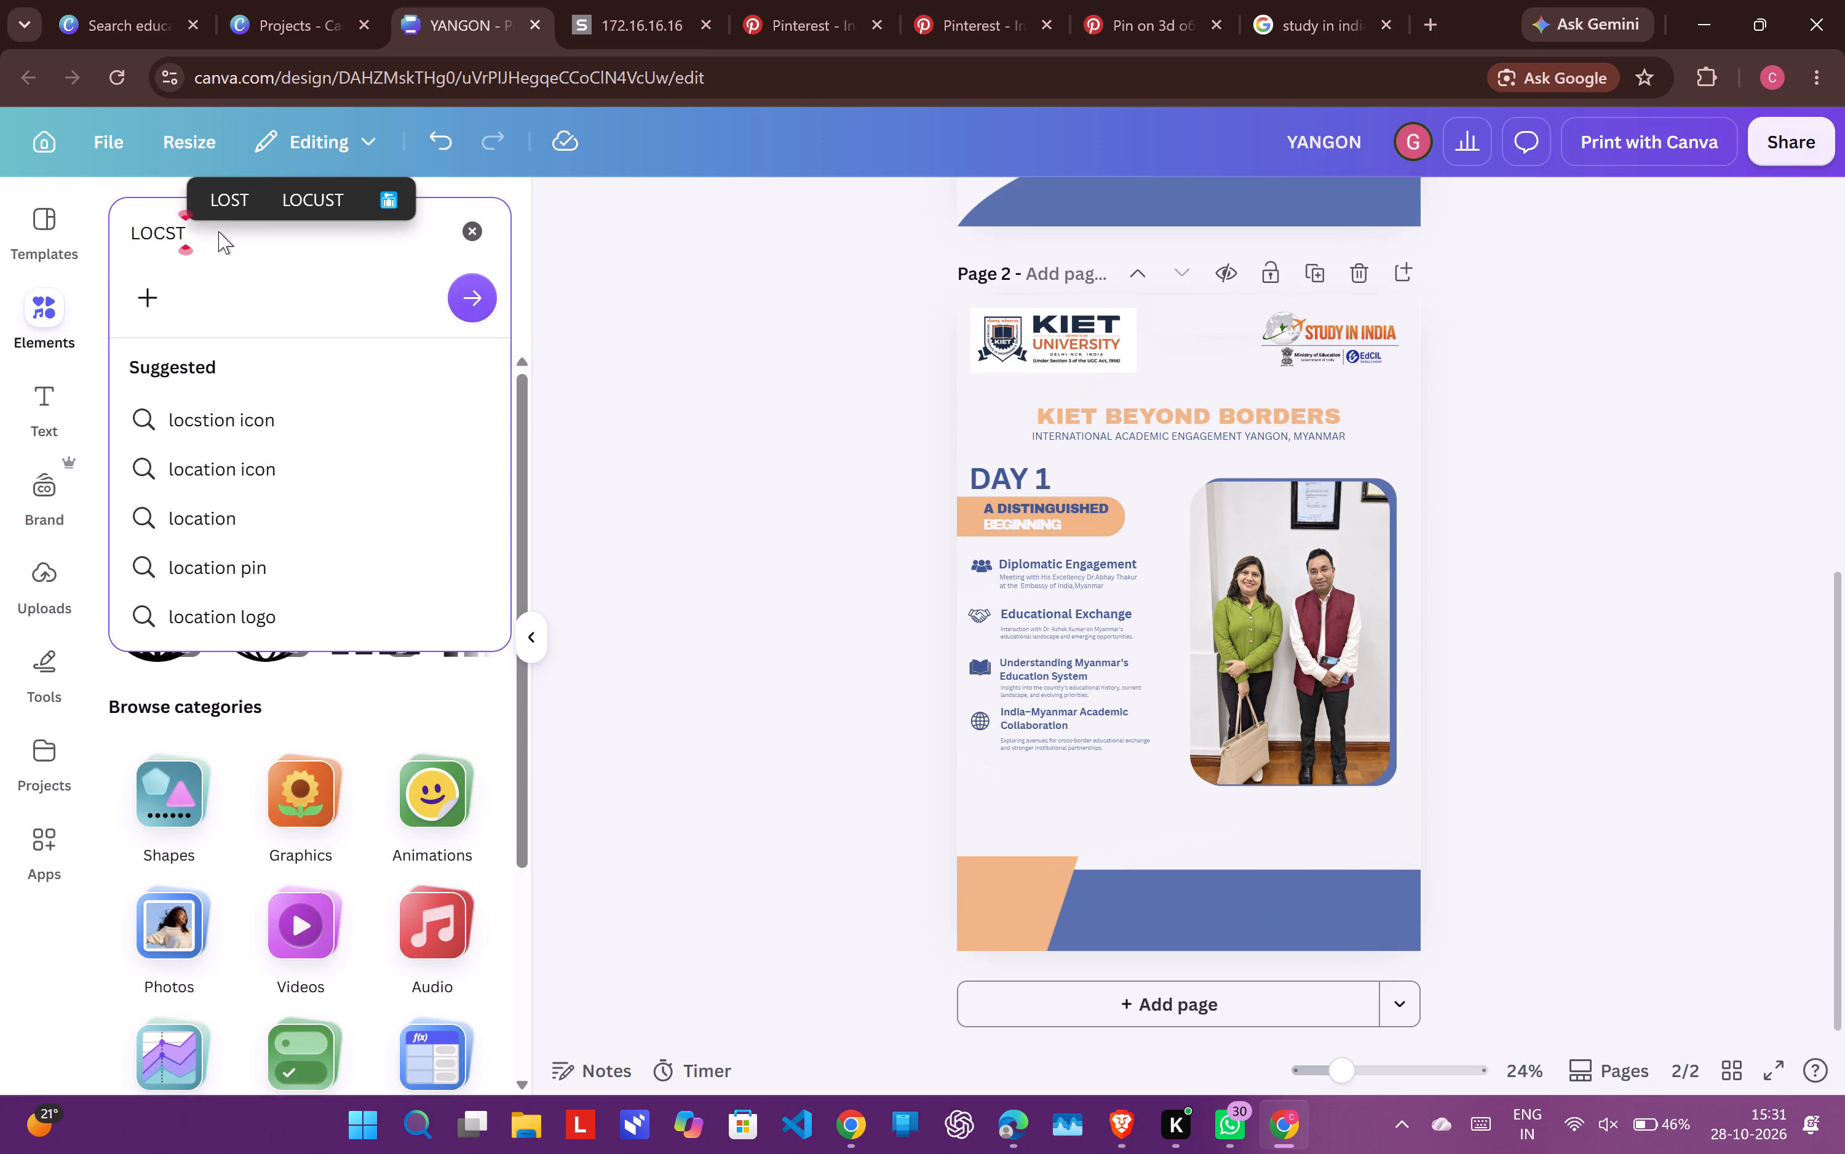
{"action": "key", "text": "BackSpace"}
{"action": "key", "text": "BackSpace"}
{"action": "key", "text": "BackSpace"}
{"action": "key", "text": "a"}
{"action": "key", "text": "BackSpace"}
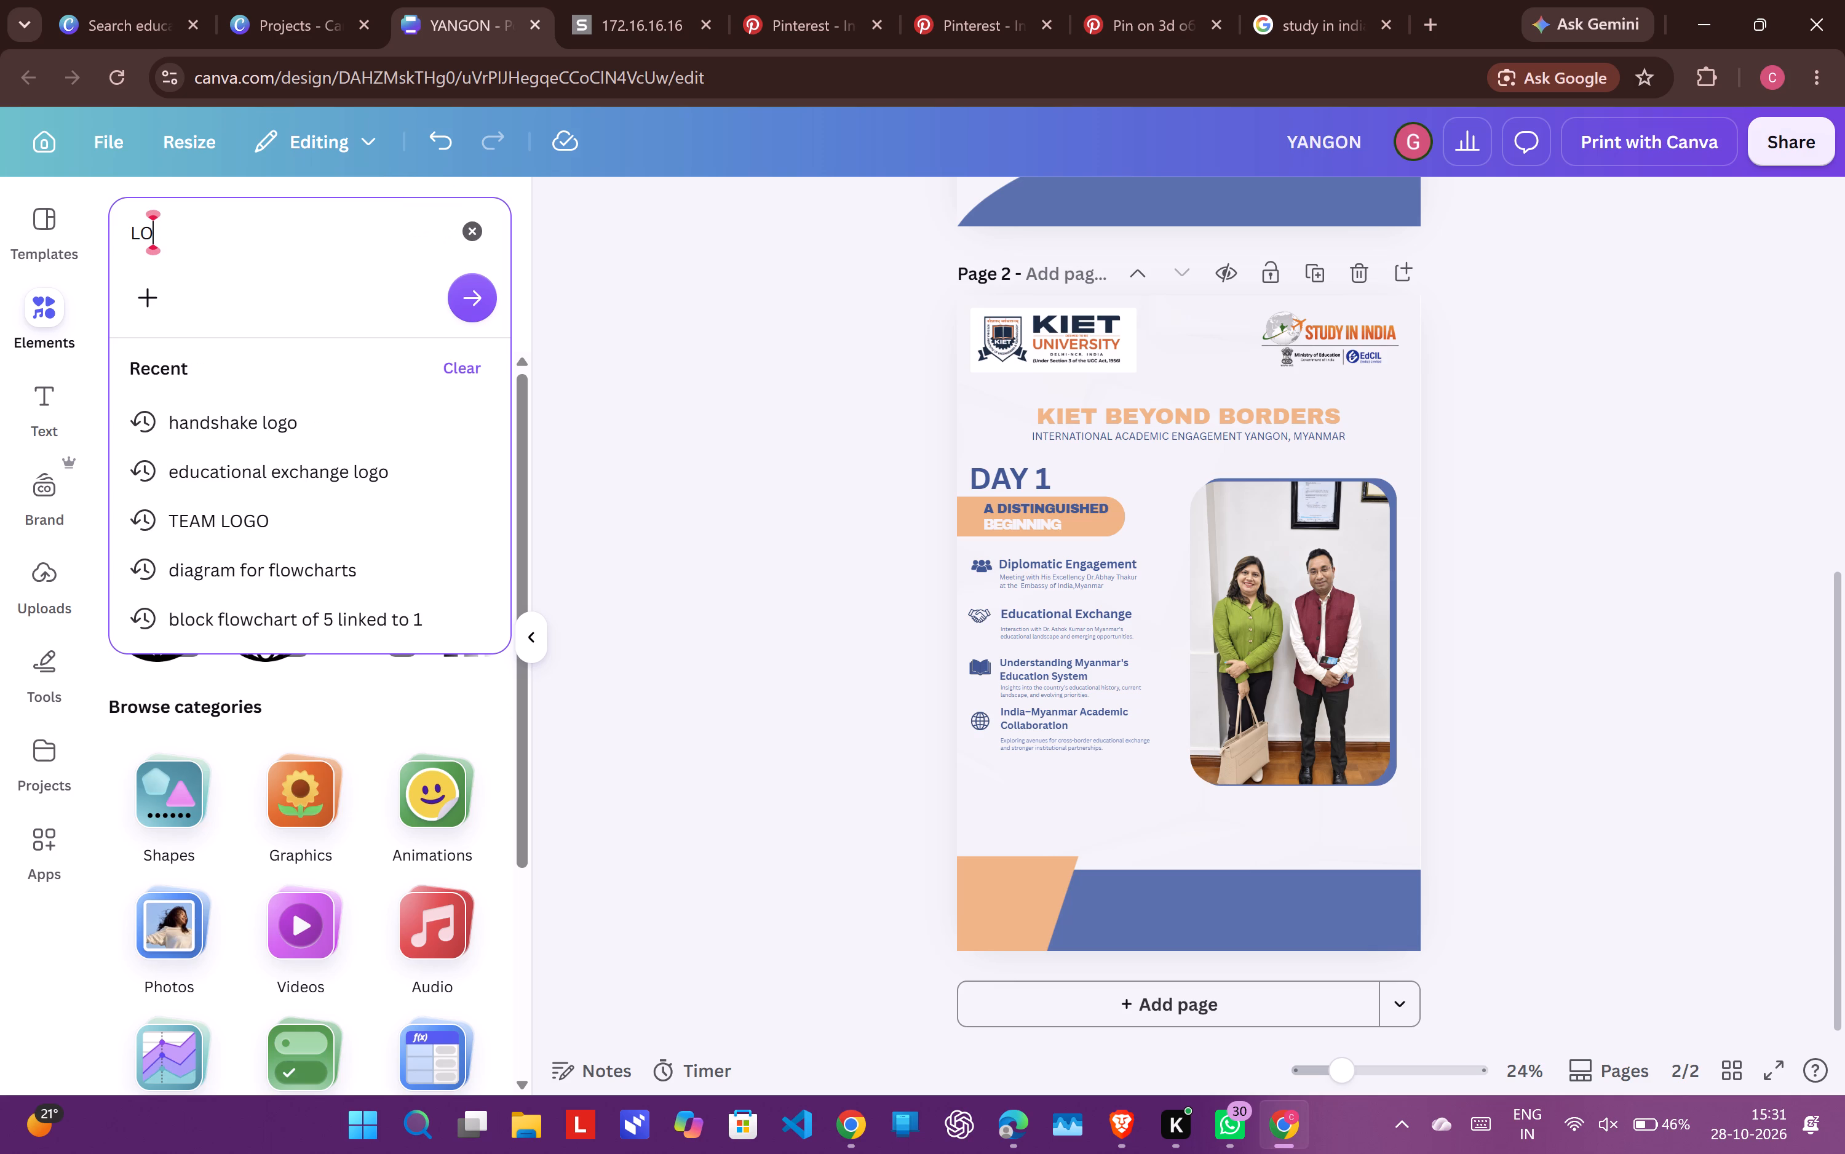
{"action": "type", "text": "CATION"}
{"action": "key", "text": "Return"}
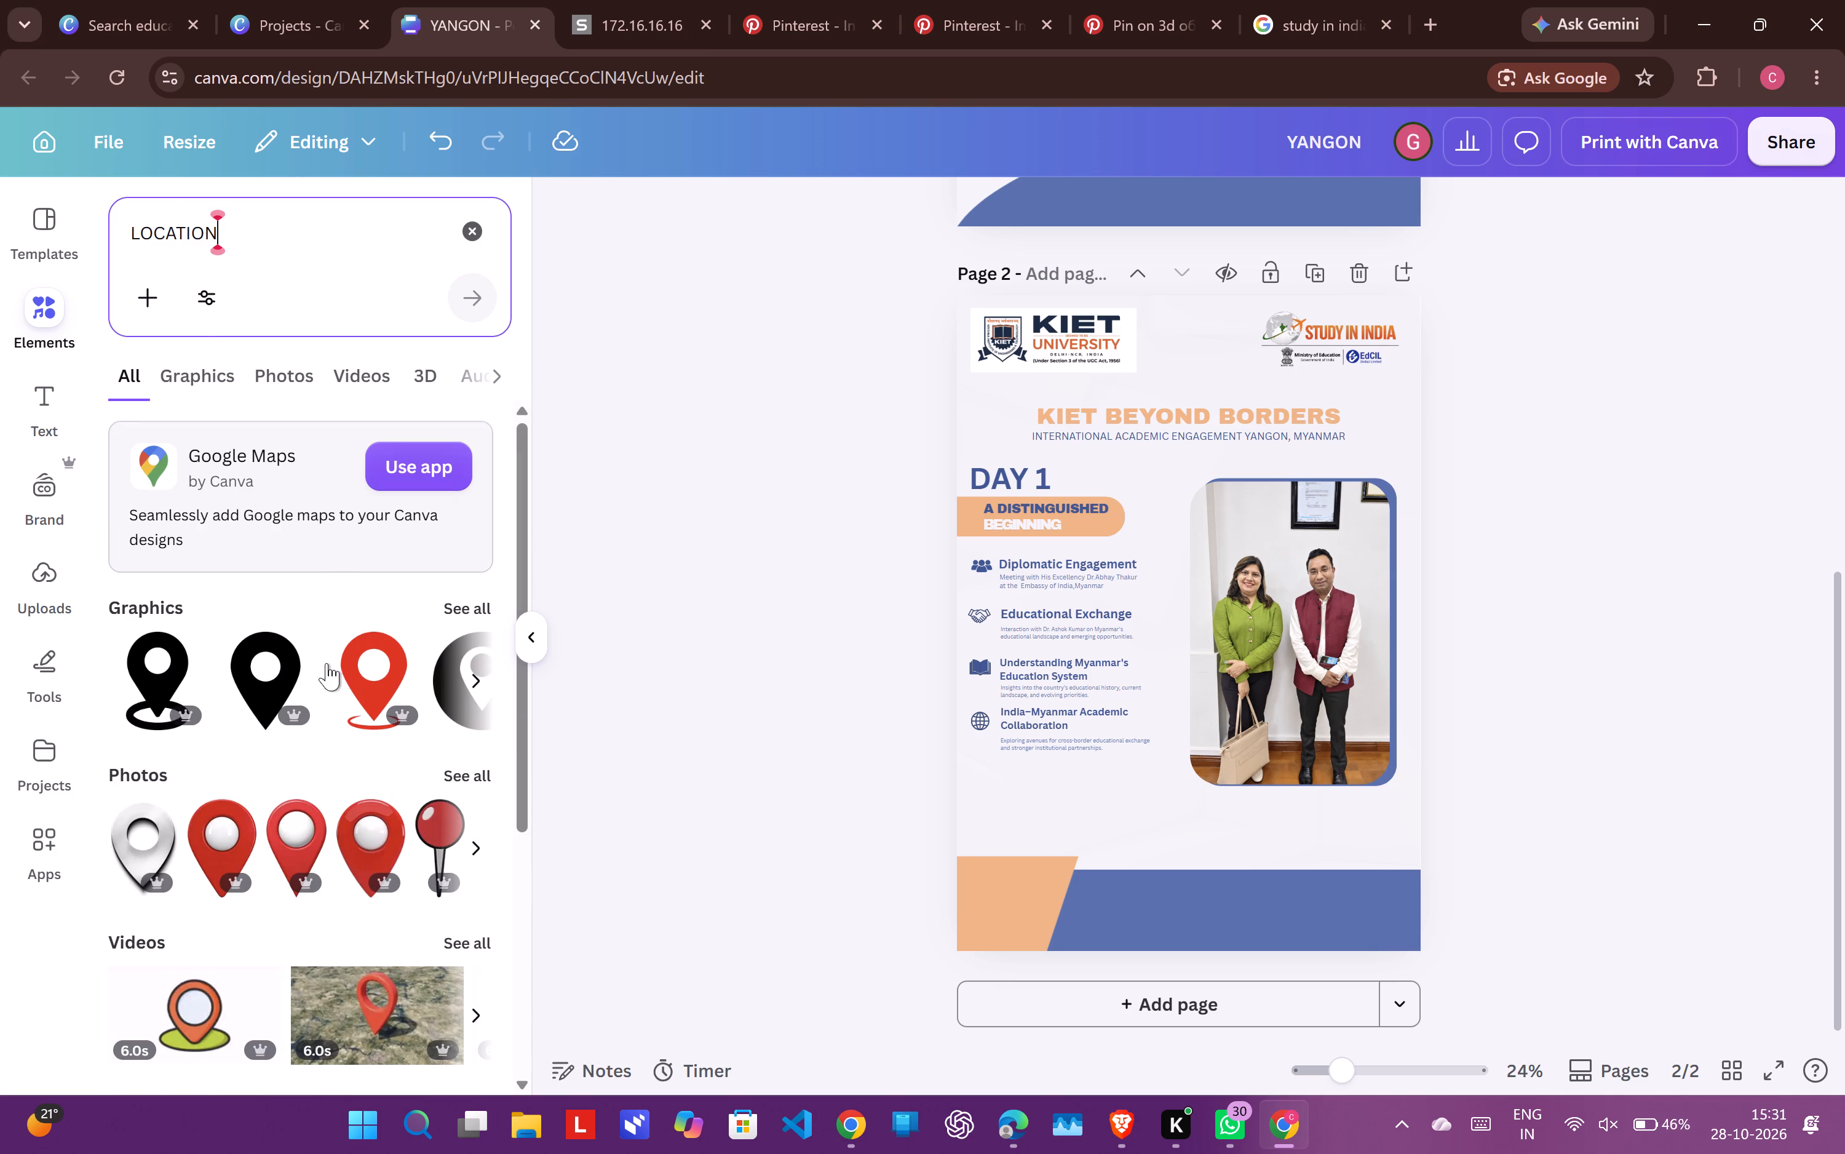
{"action": "left_click", "coordinate": [278, 698]}
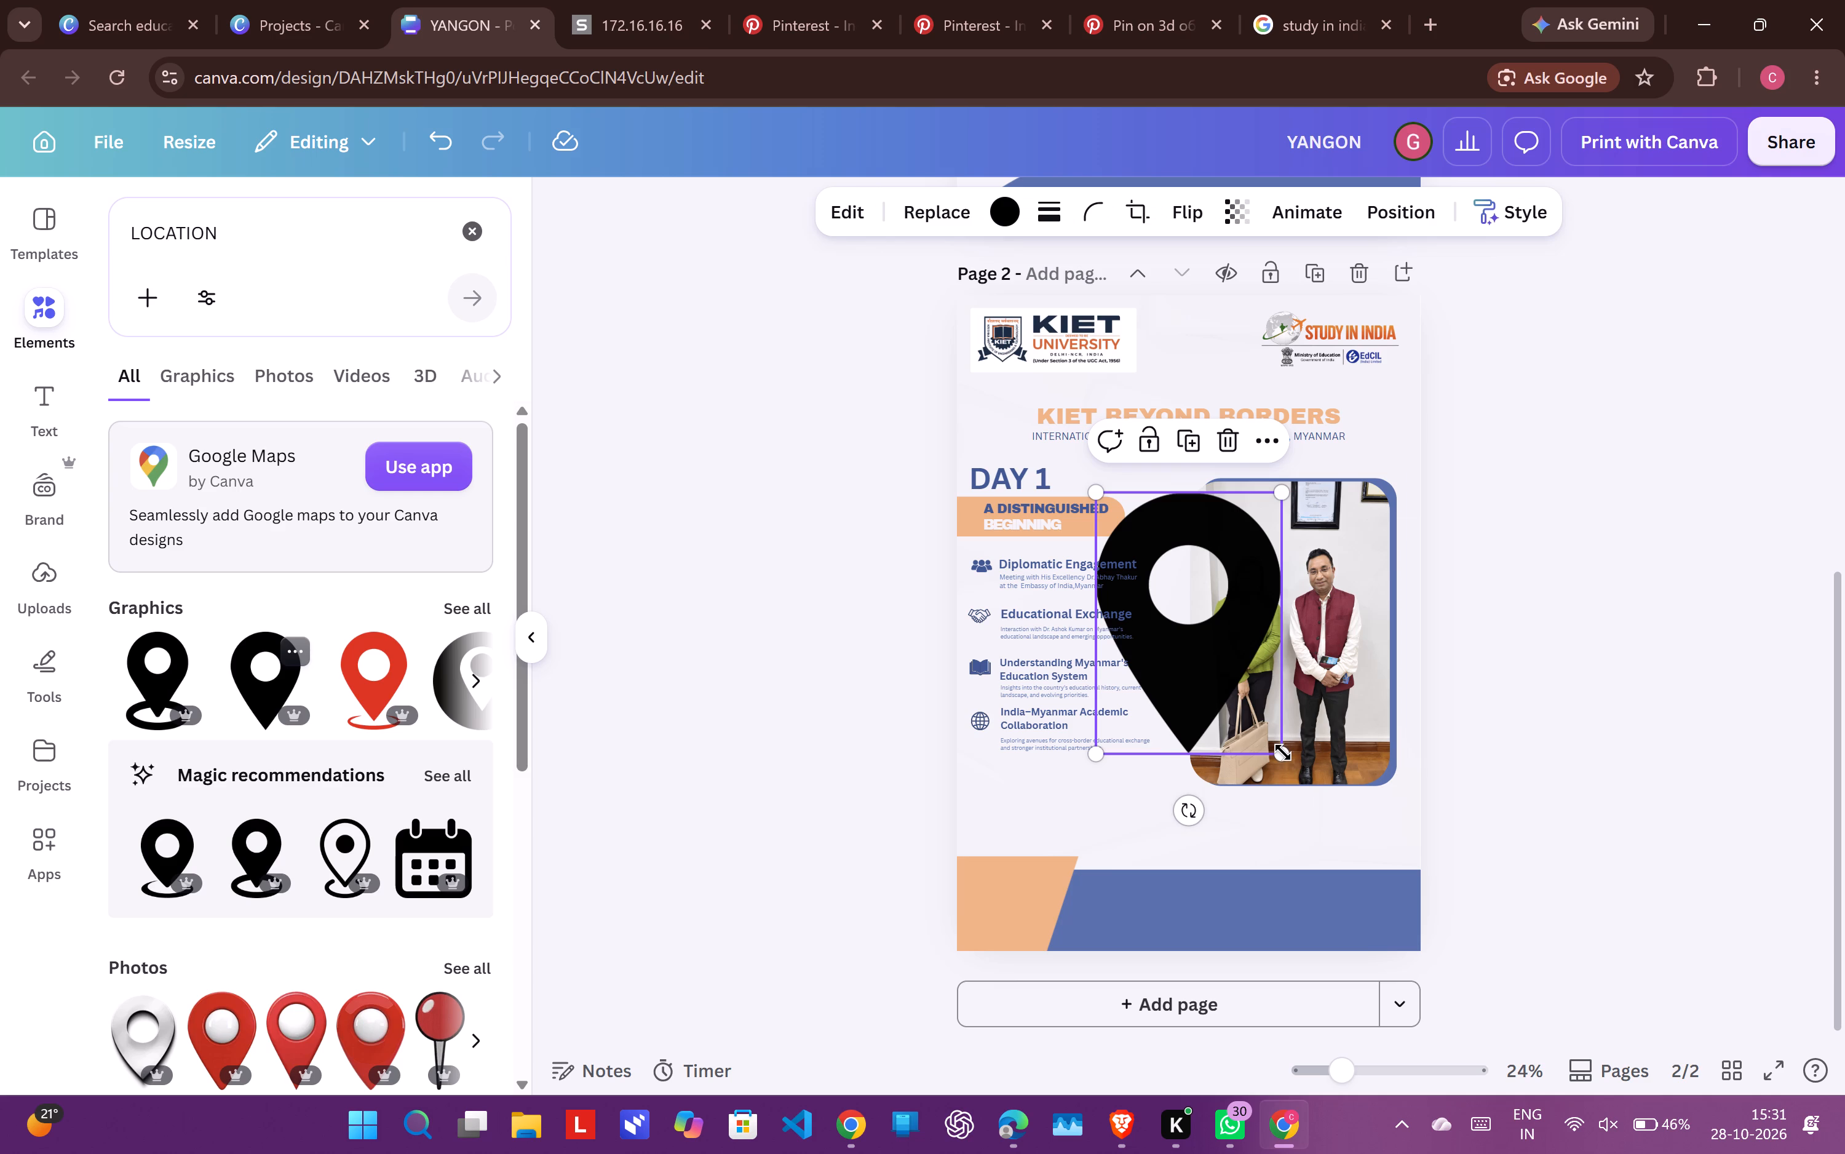
Shrink the location pin to a small icon and place it near the left end of the orange parallelogram.
{"action": "left_click_drag", "start_coordinate": [1283, 752], "coordinate": [1116, 561]}
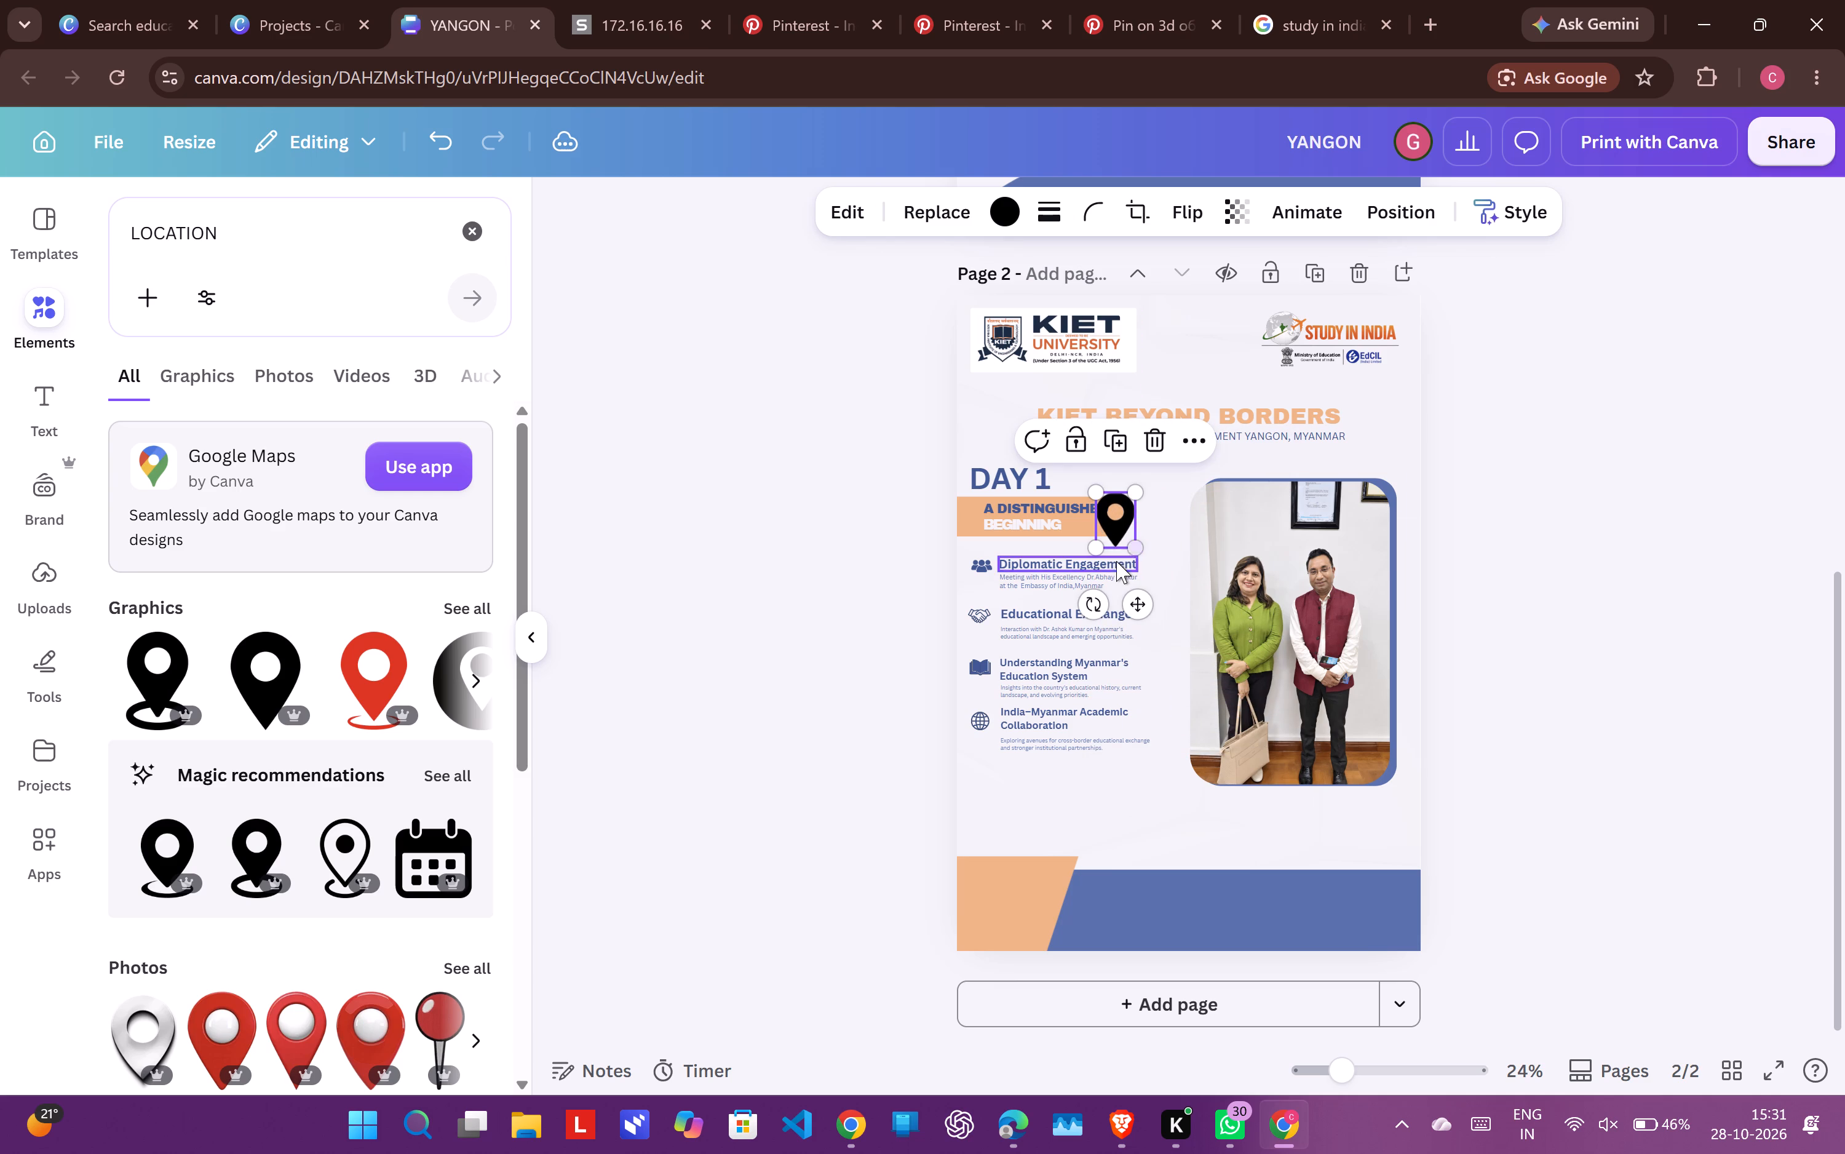
{"action": "left_click_drag", "start_coordinate": [1149, 605], "coordinate": [1054, 931]}
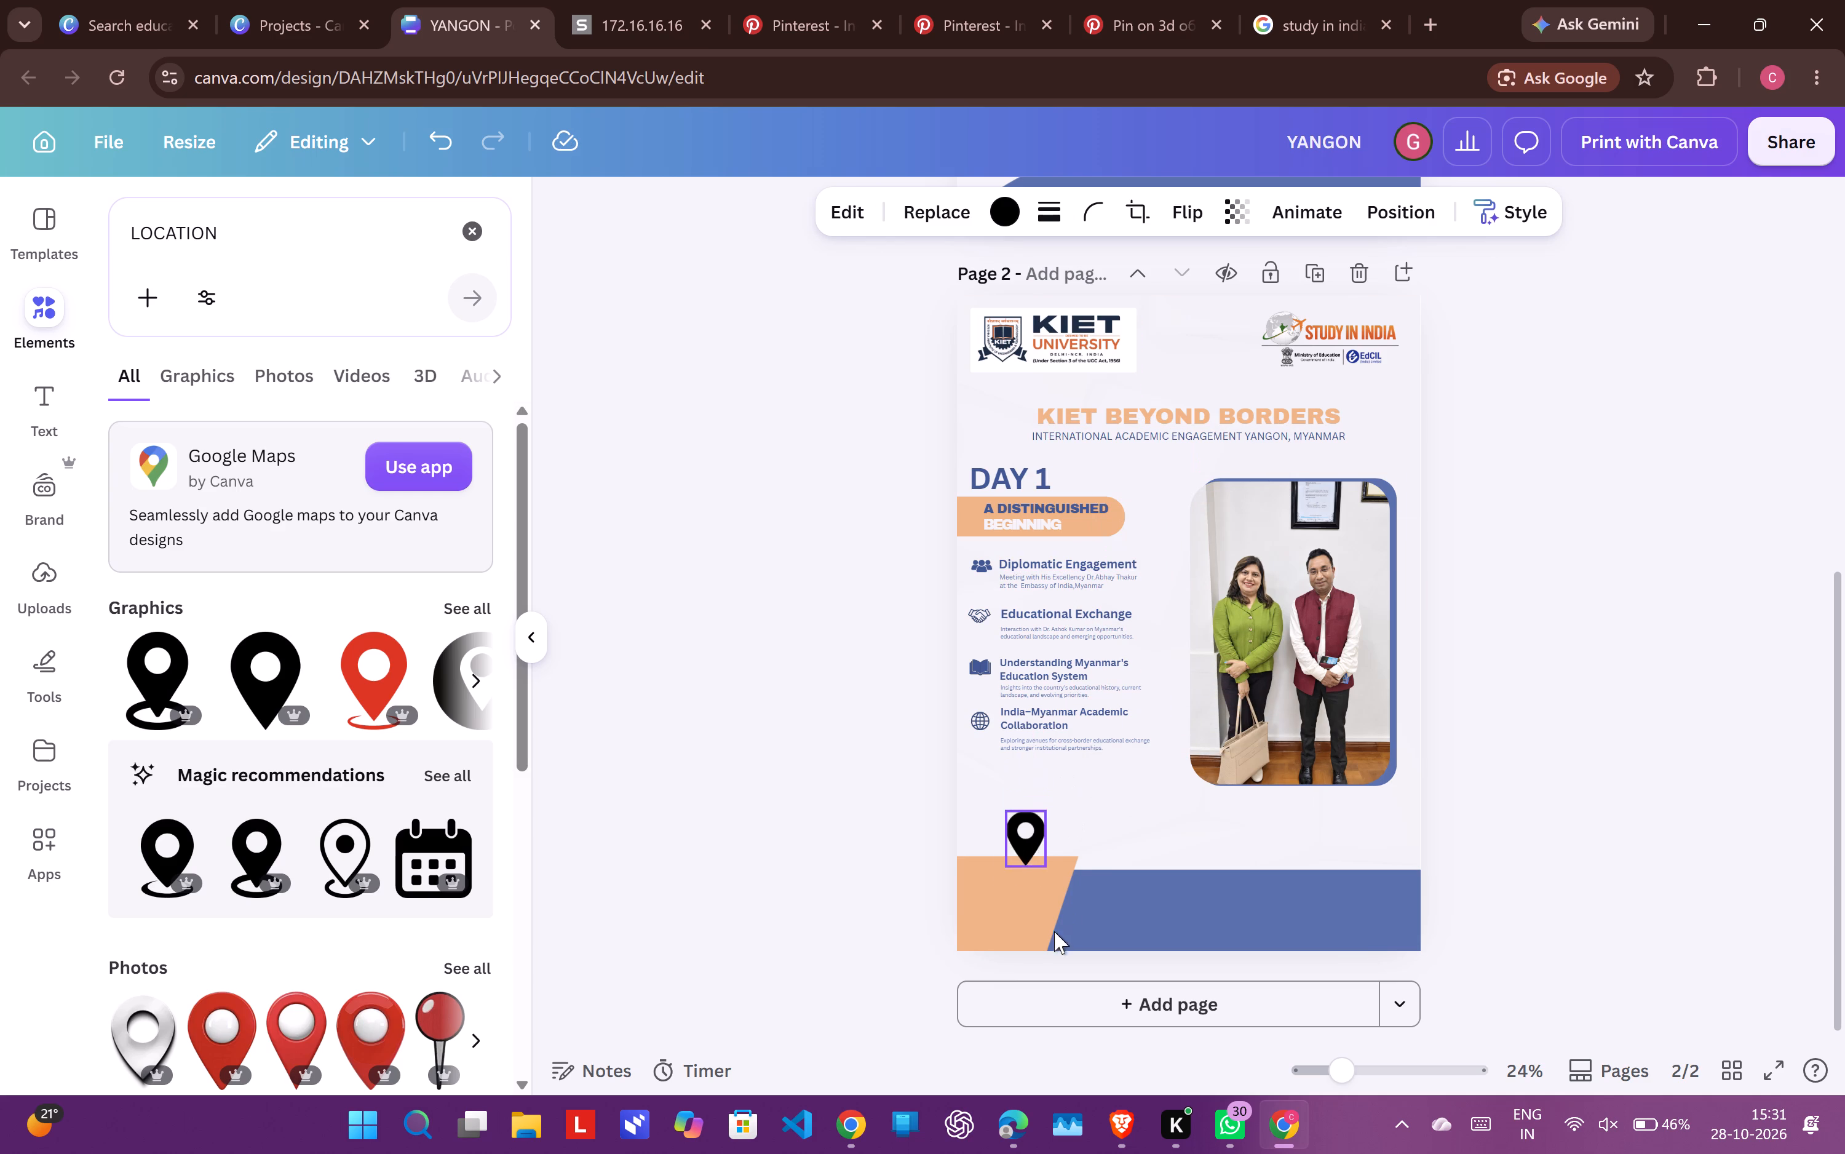
{"action": "left_click_drag", "start_coordinate": [1054, 931], "coordinate": [1014, 972]}
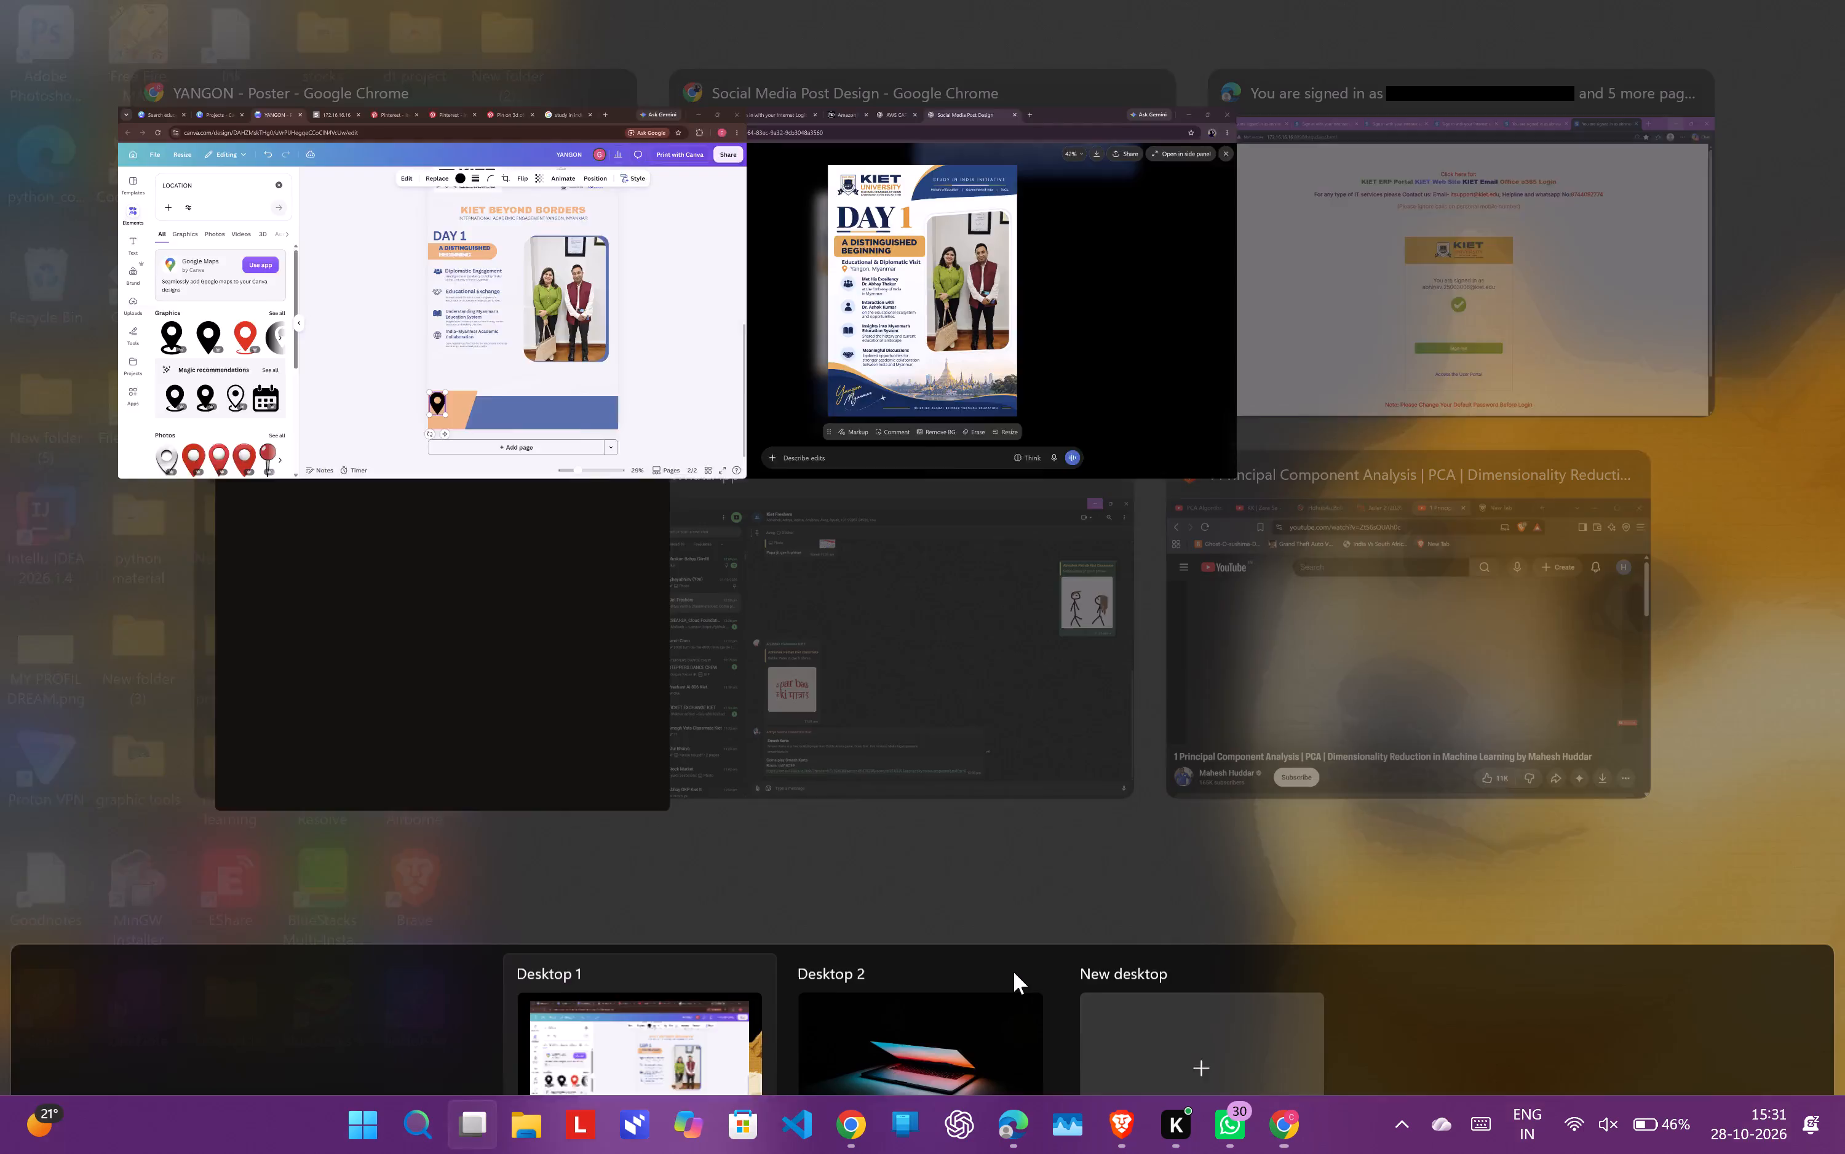
{"action": "left_click", "coordinate": [447, 248]}
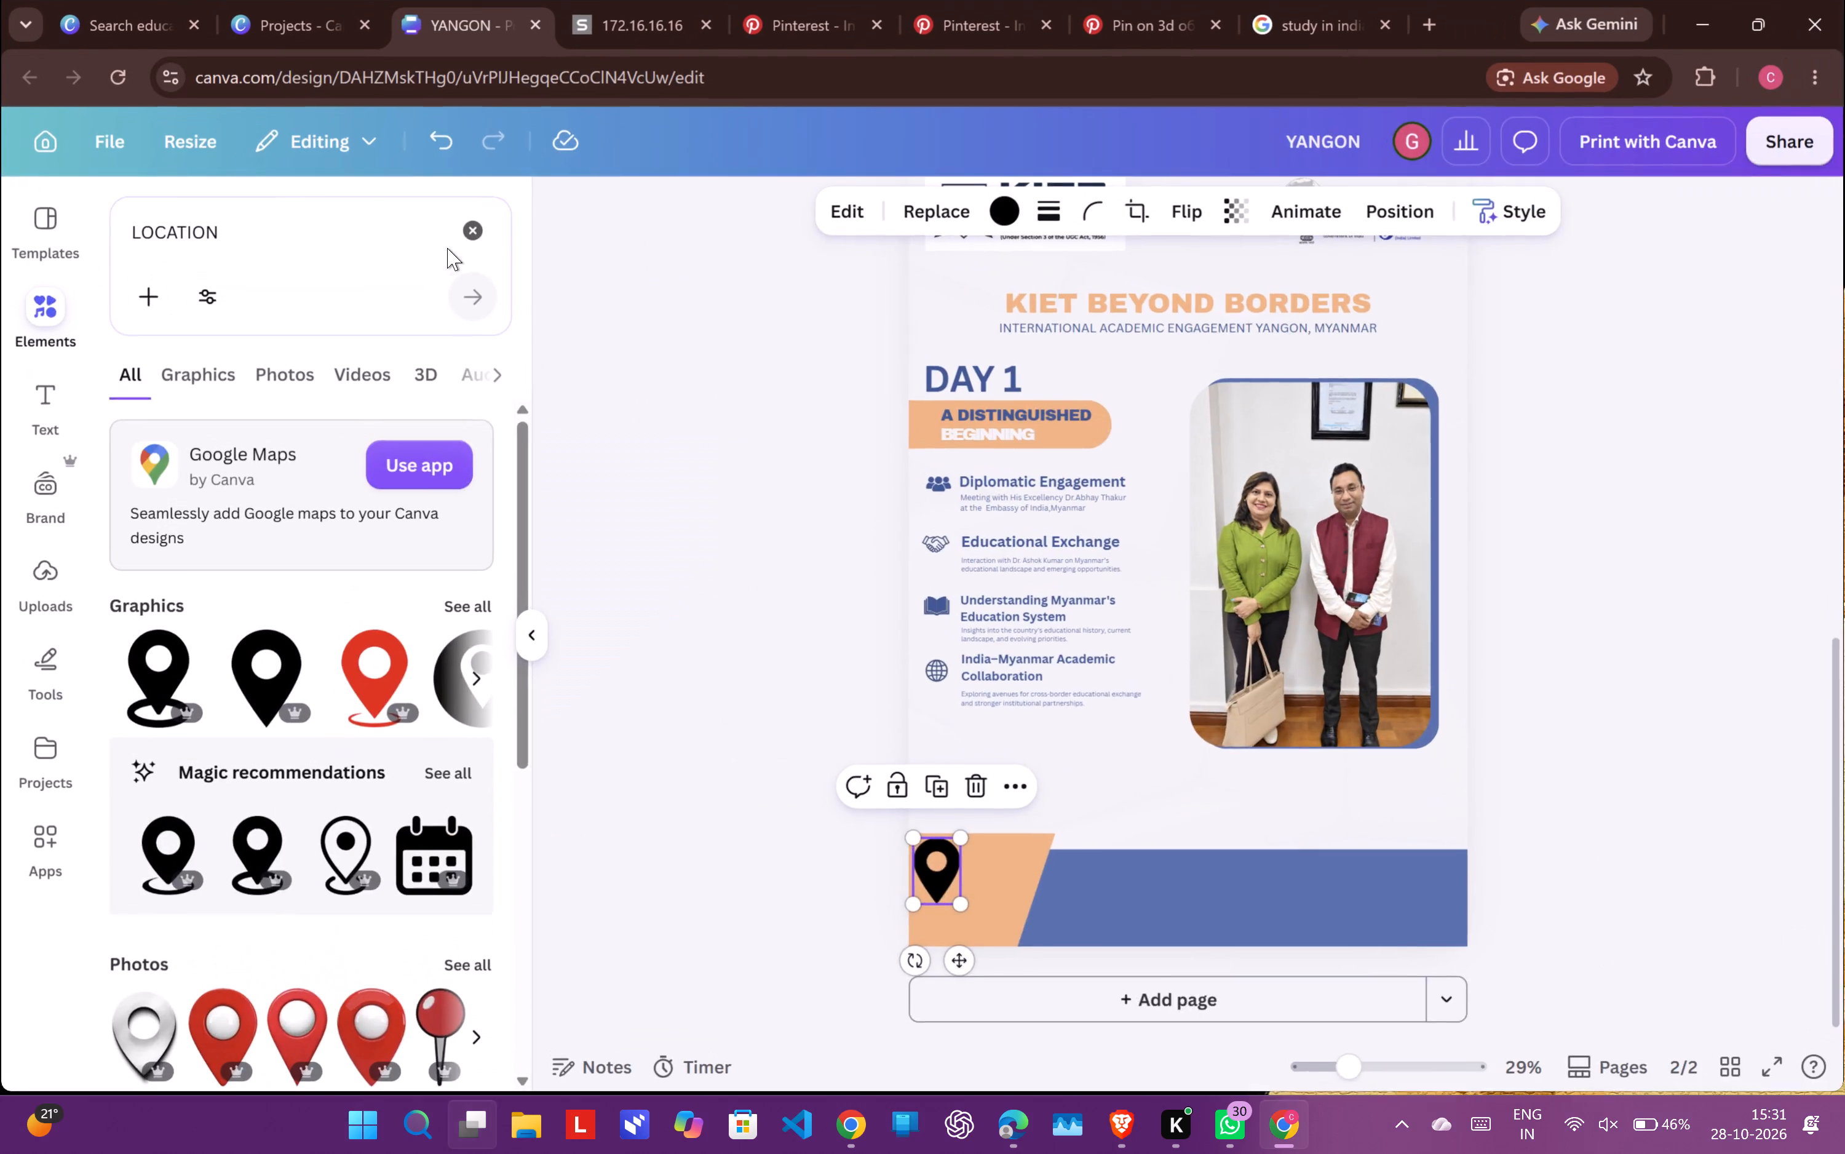
{"action": "scroll", "coordinate": [1539, 796], "scroll_direction": "left", "scroll_amount": 8}
{"action": "scroll", "coordinate": [1539, 796], "scroll_direction": "down", "scroll_amount": 3}
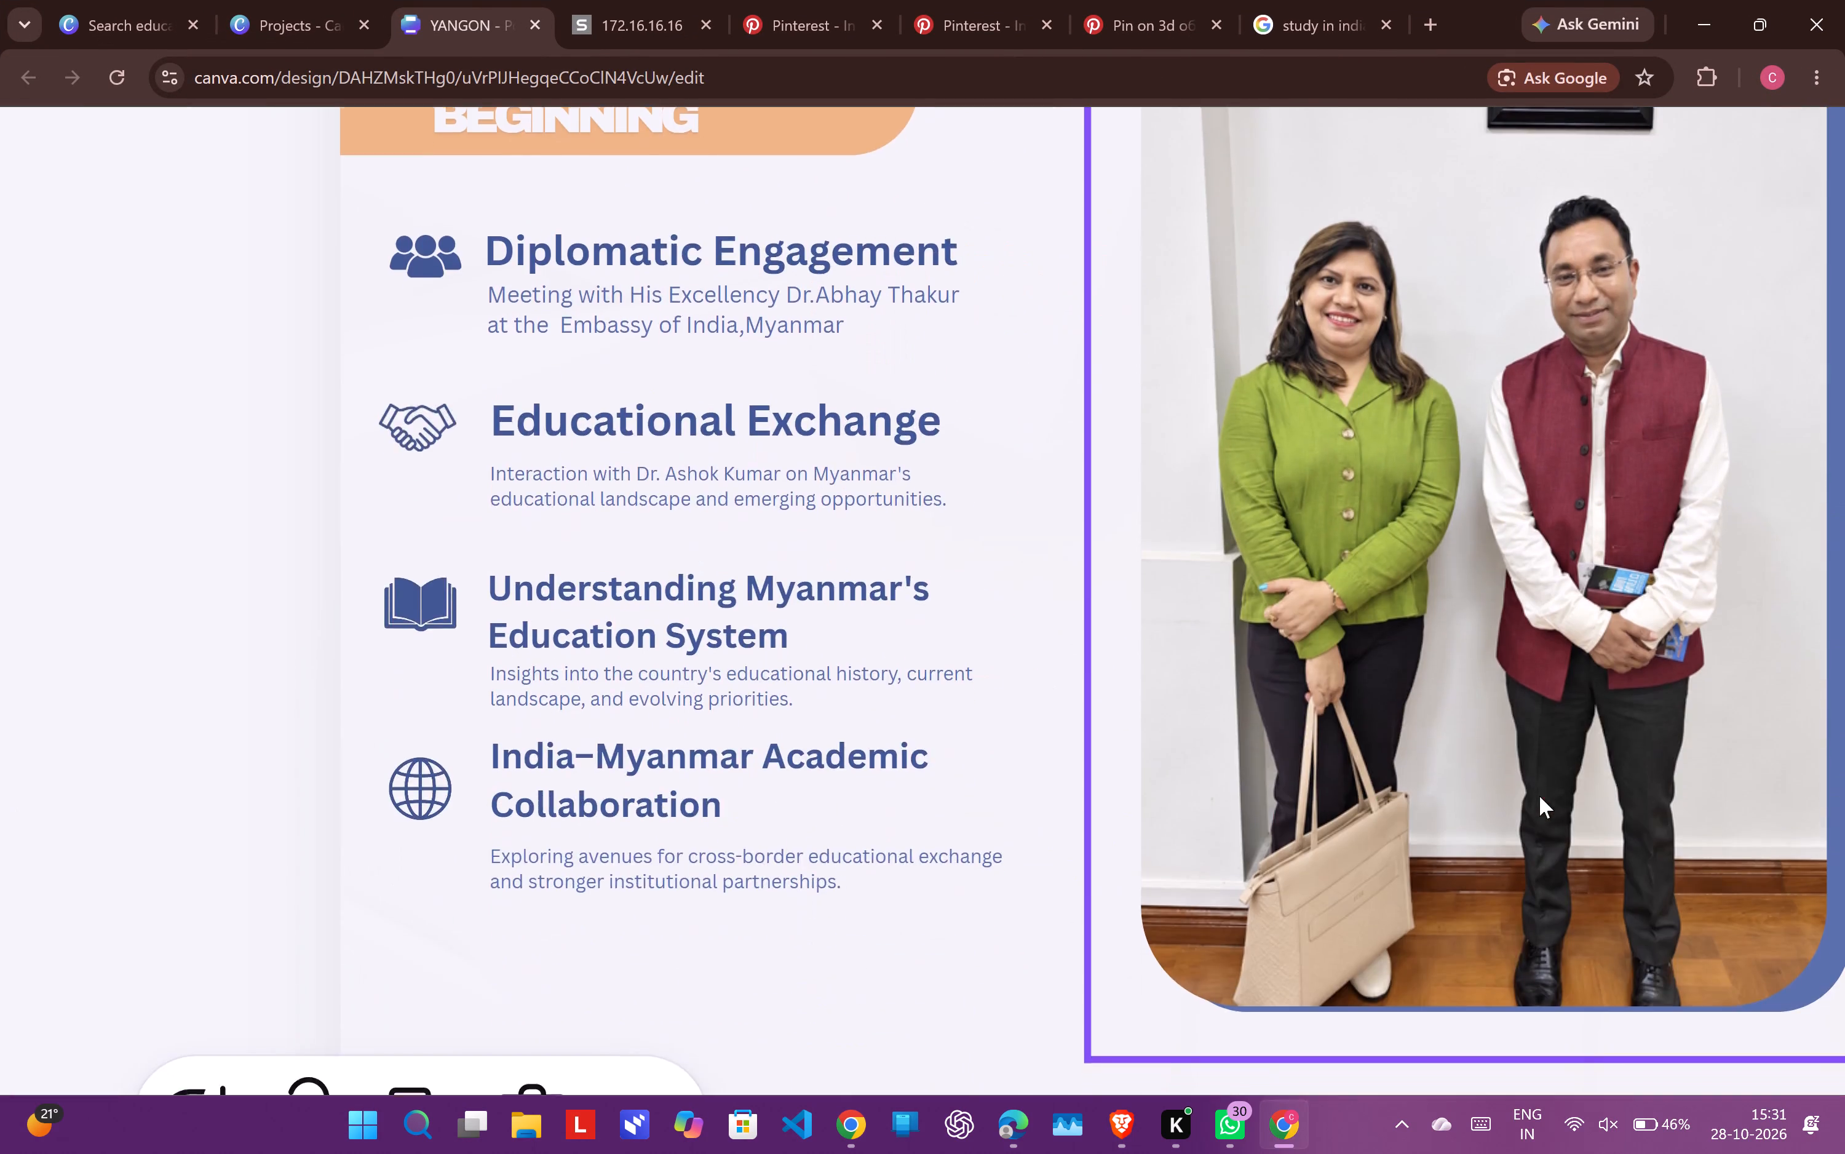
{"action": "scroll", "coordinate": [1539, 796], "scroll_direction": "down", "scroll_amount": 4}
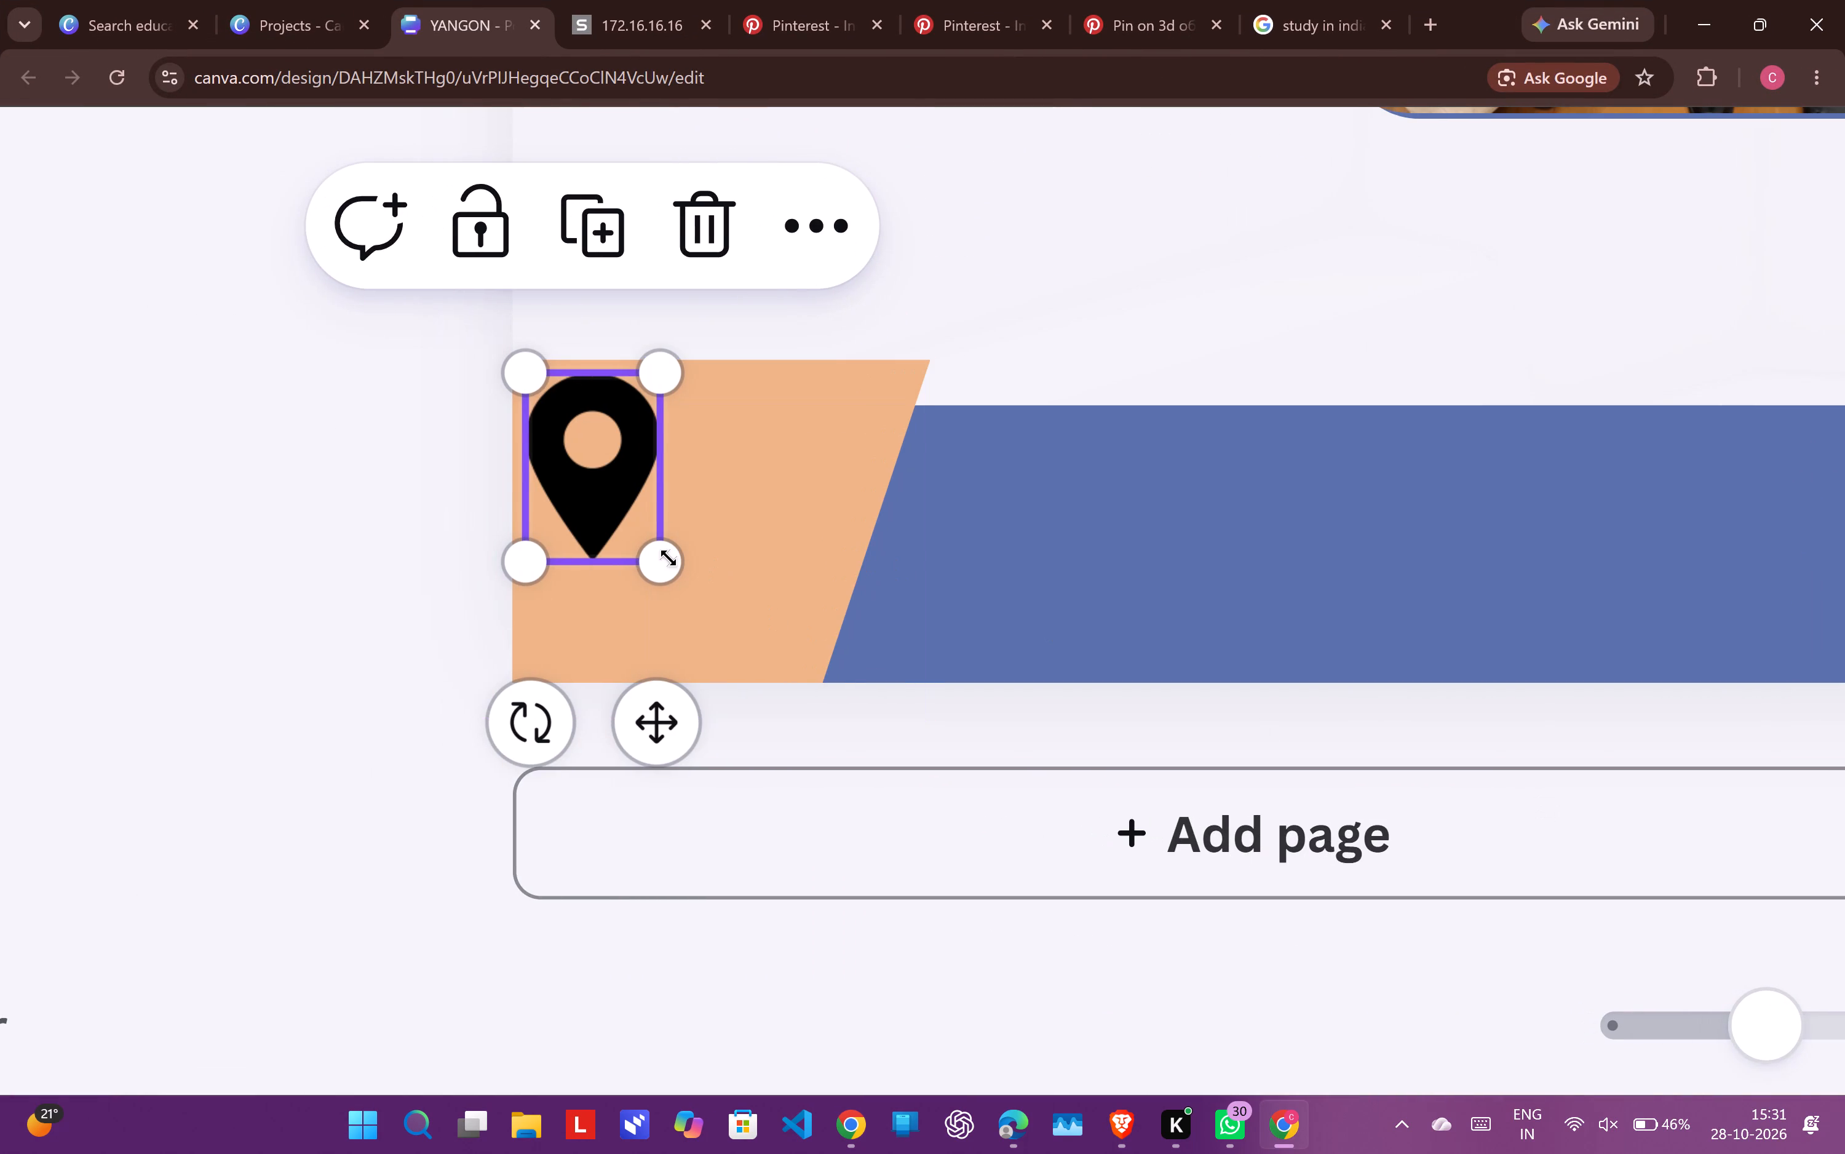
{"action": "left_click_drag", "start_coordinate": [669, 558], "coordinate": [600, 457]}
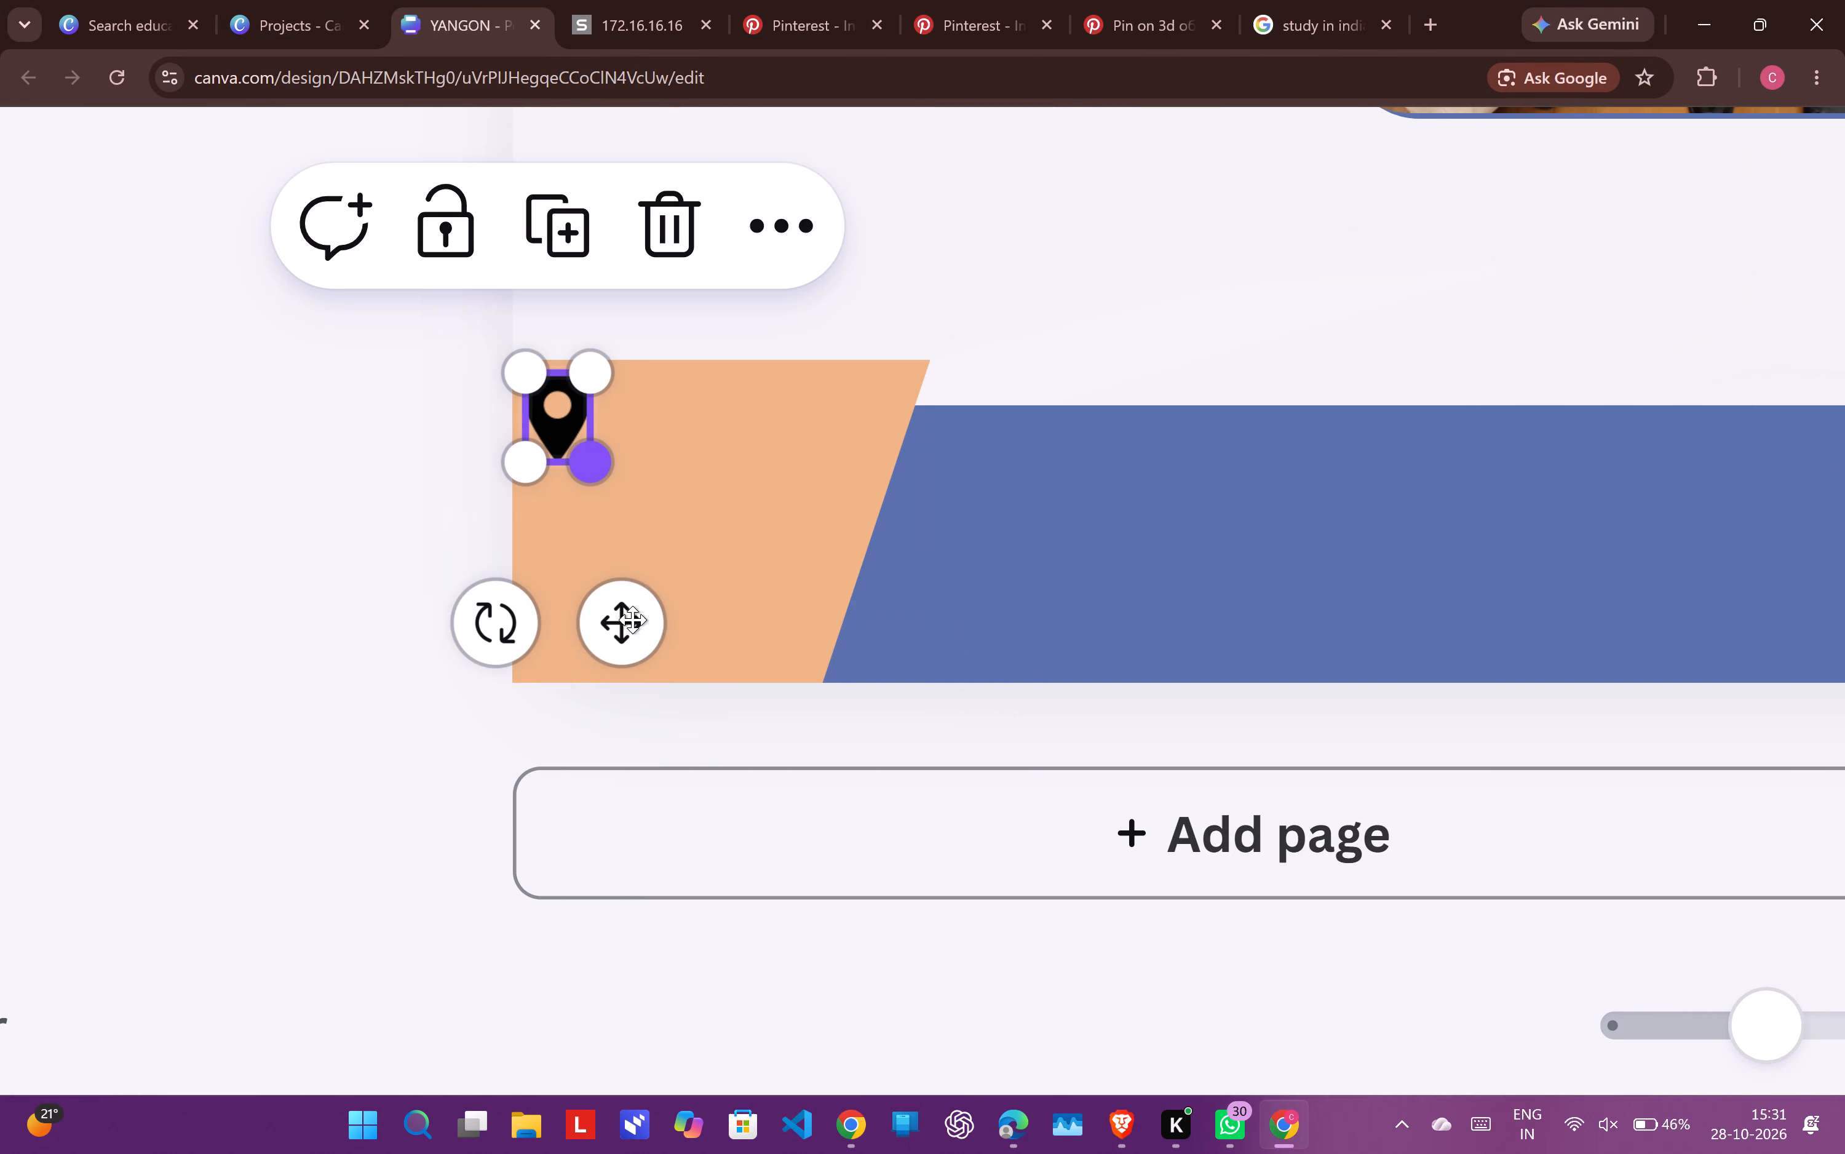
{"action": "left_click_drag", "start_coordinate": [632, 619], "coordinate": [647, 651]}
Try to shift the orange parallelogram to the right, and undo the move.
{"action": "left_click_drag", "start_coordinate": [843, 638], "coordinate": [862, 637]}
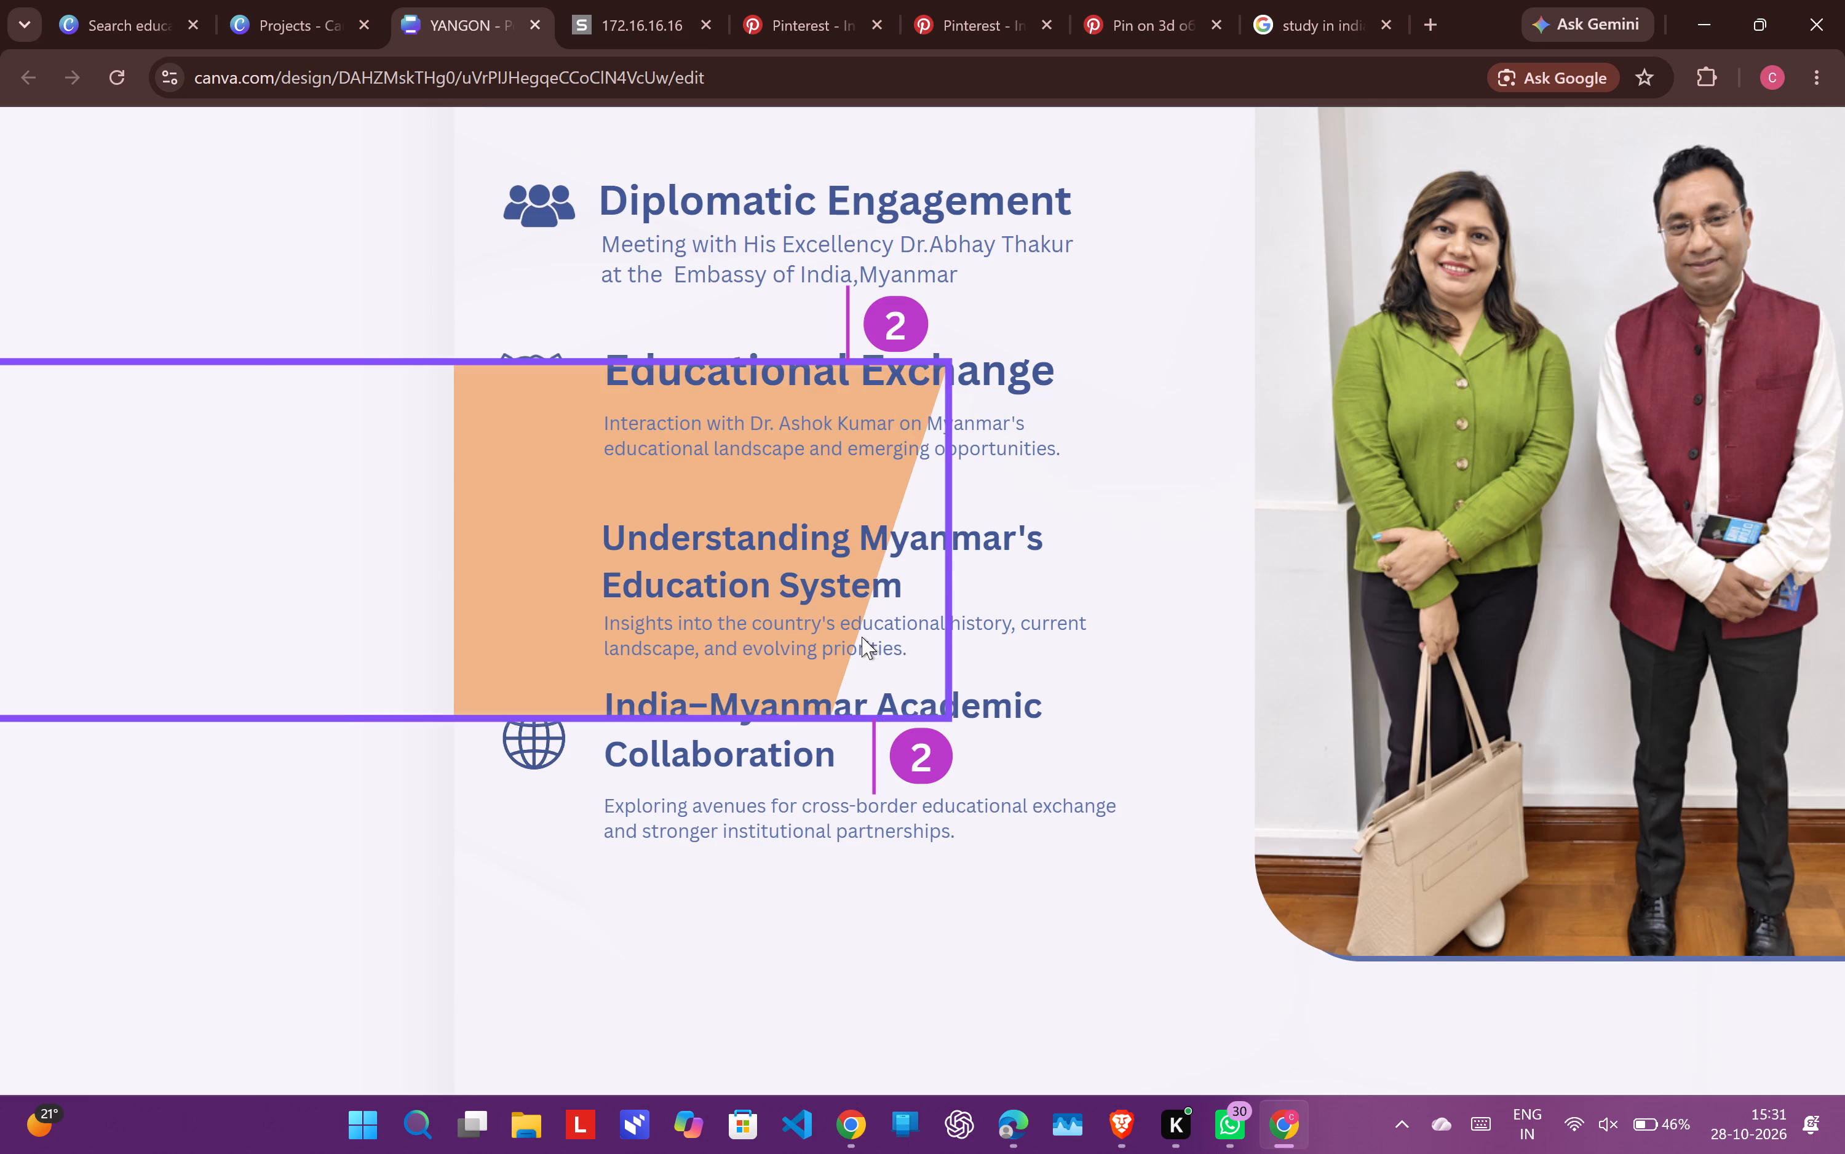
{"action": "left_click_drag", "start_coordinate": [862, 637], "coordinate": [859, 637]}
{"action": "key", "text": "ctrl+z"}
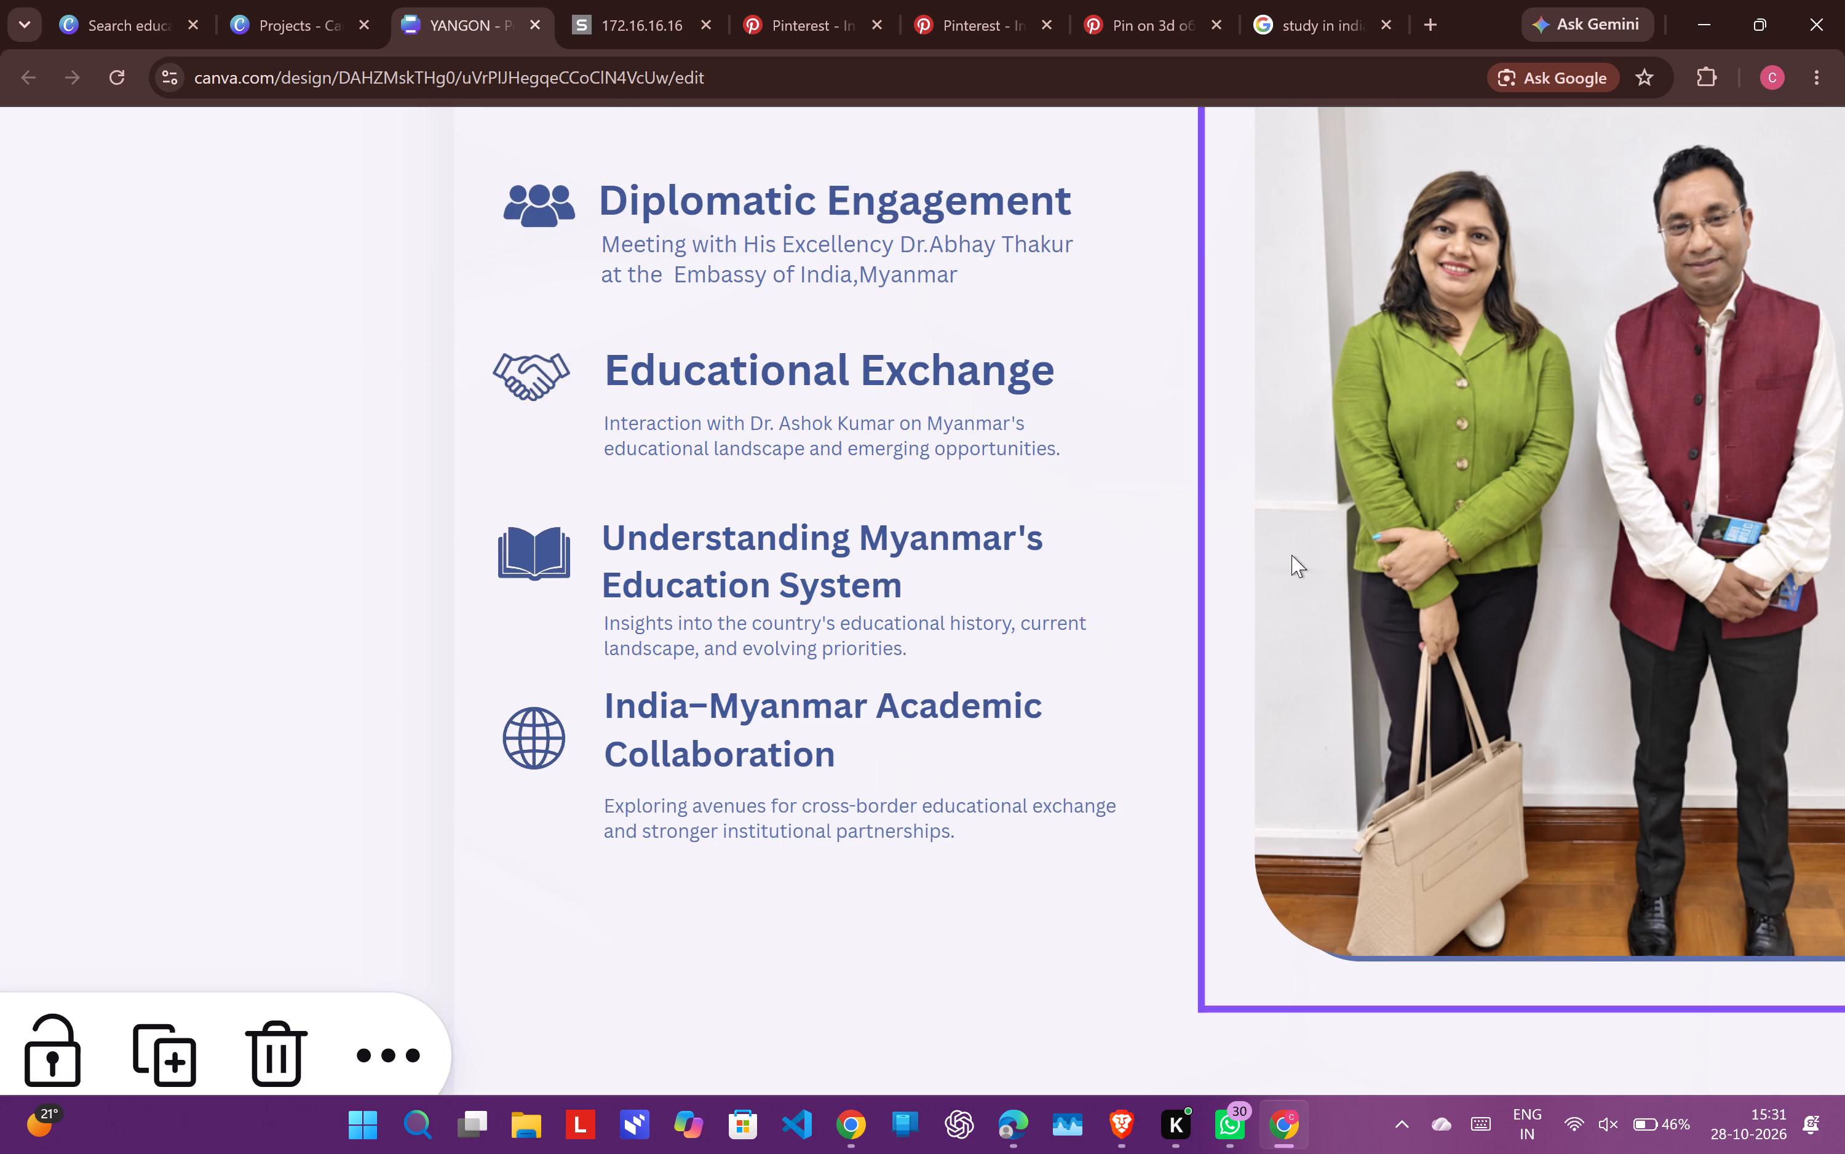
Extend the orange parallelogram's right side over the blue band, making it about 39.5 cm wide.
{"action": "scroll", "coordinate": [1240, 784], "scroll_direction": "down", "scroll_amount": 5}
{"action": "left_click", "coordinate": [665, 665]}
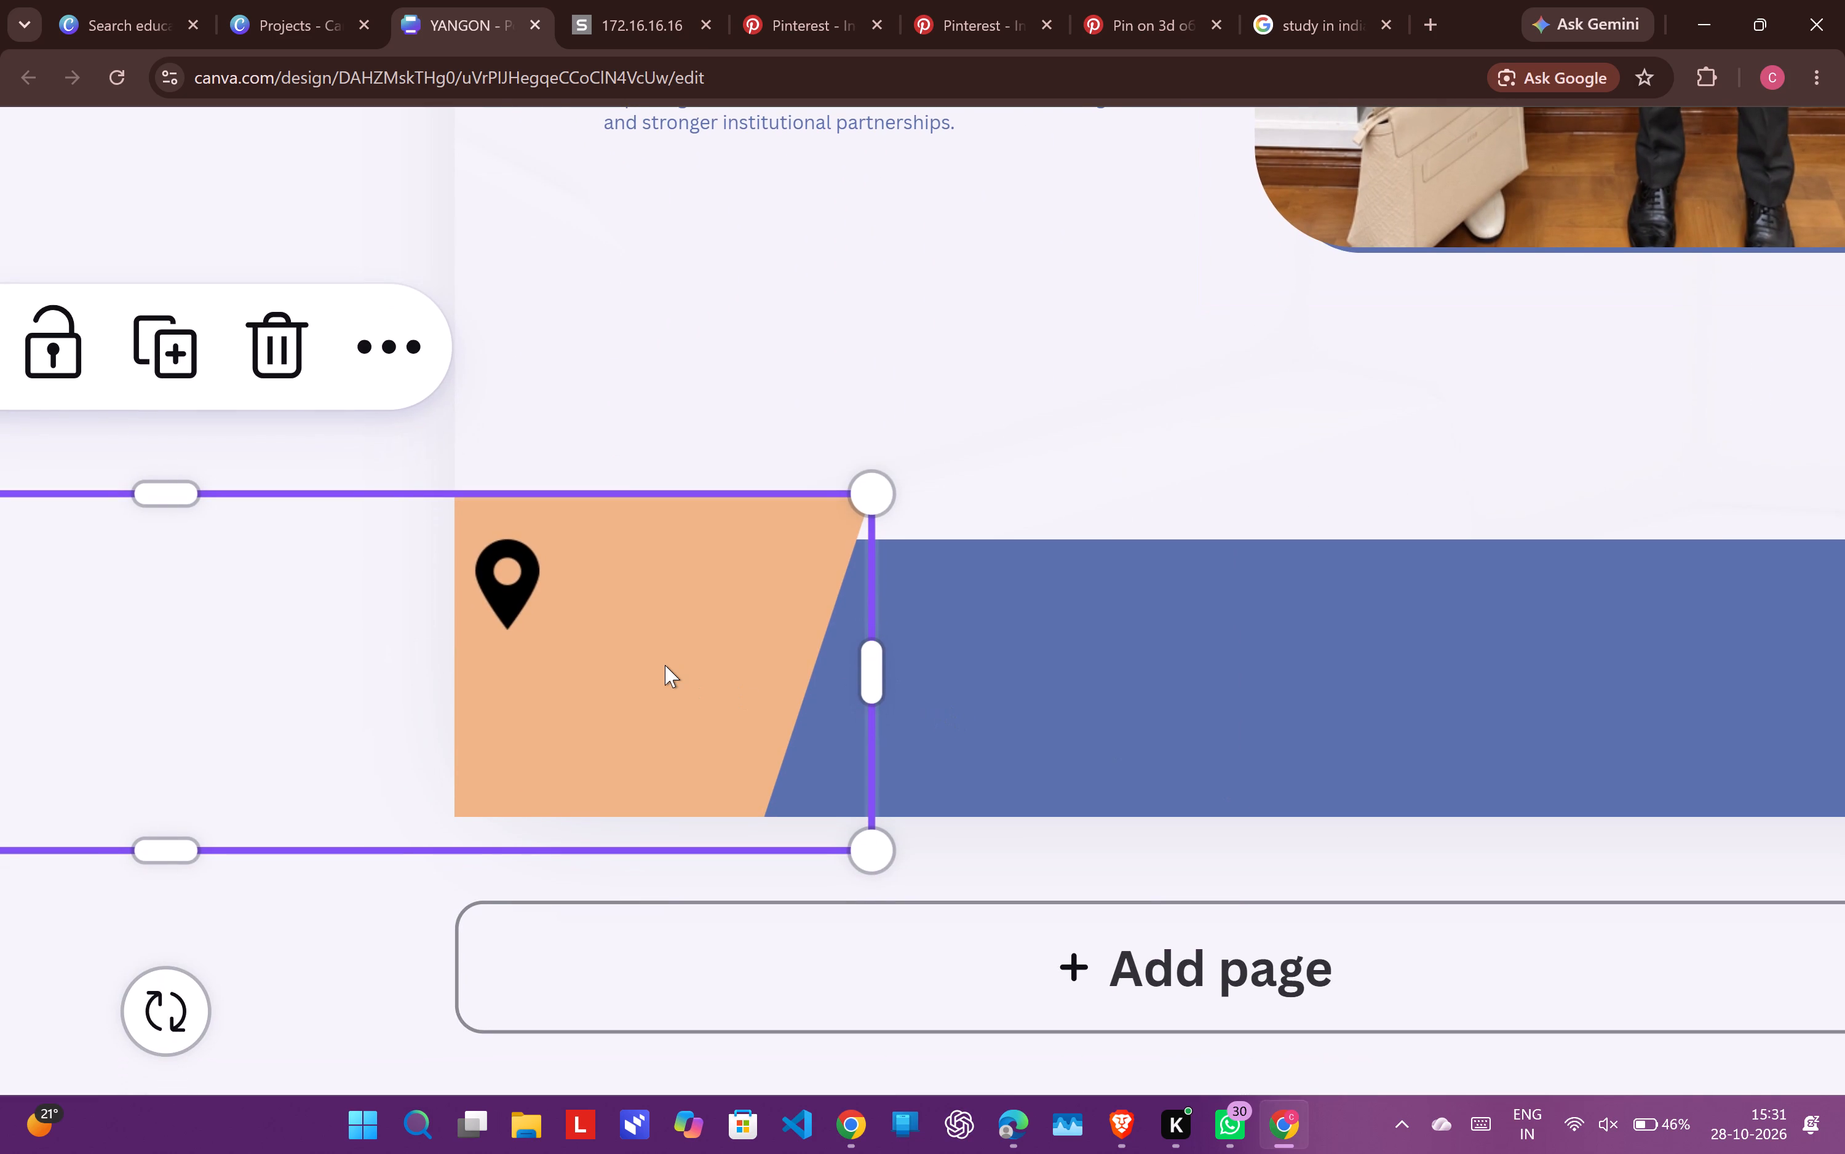
{"action": "left_click", "coordinate": [704, 665]}
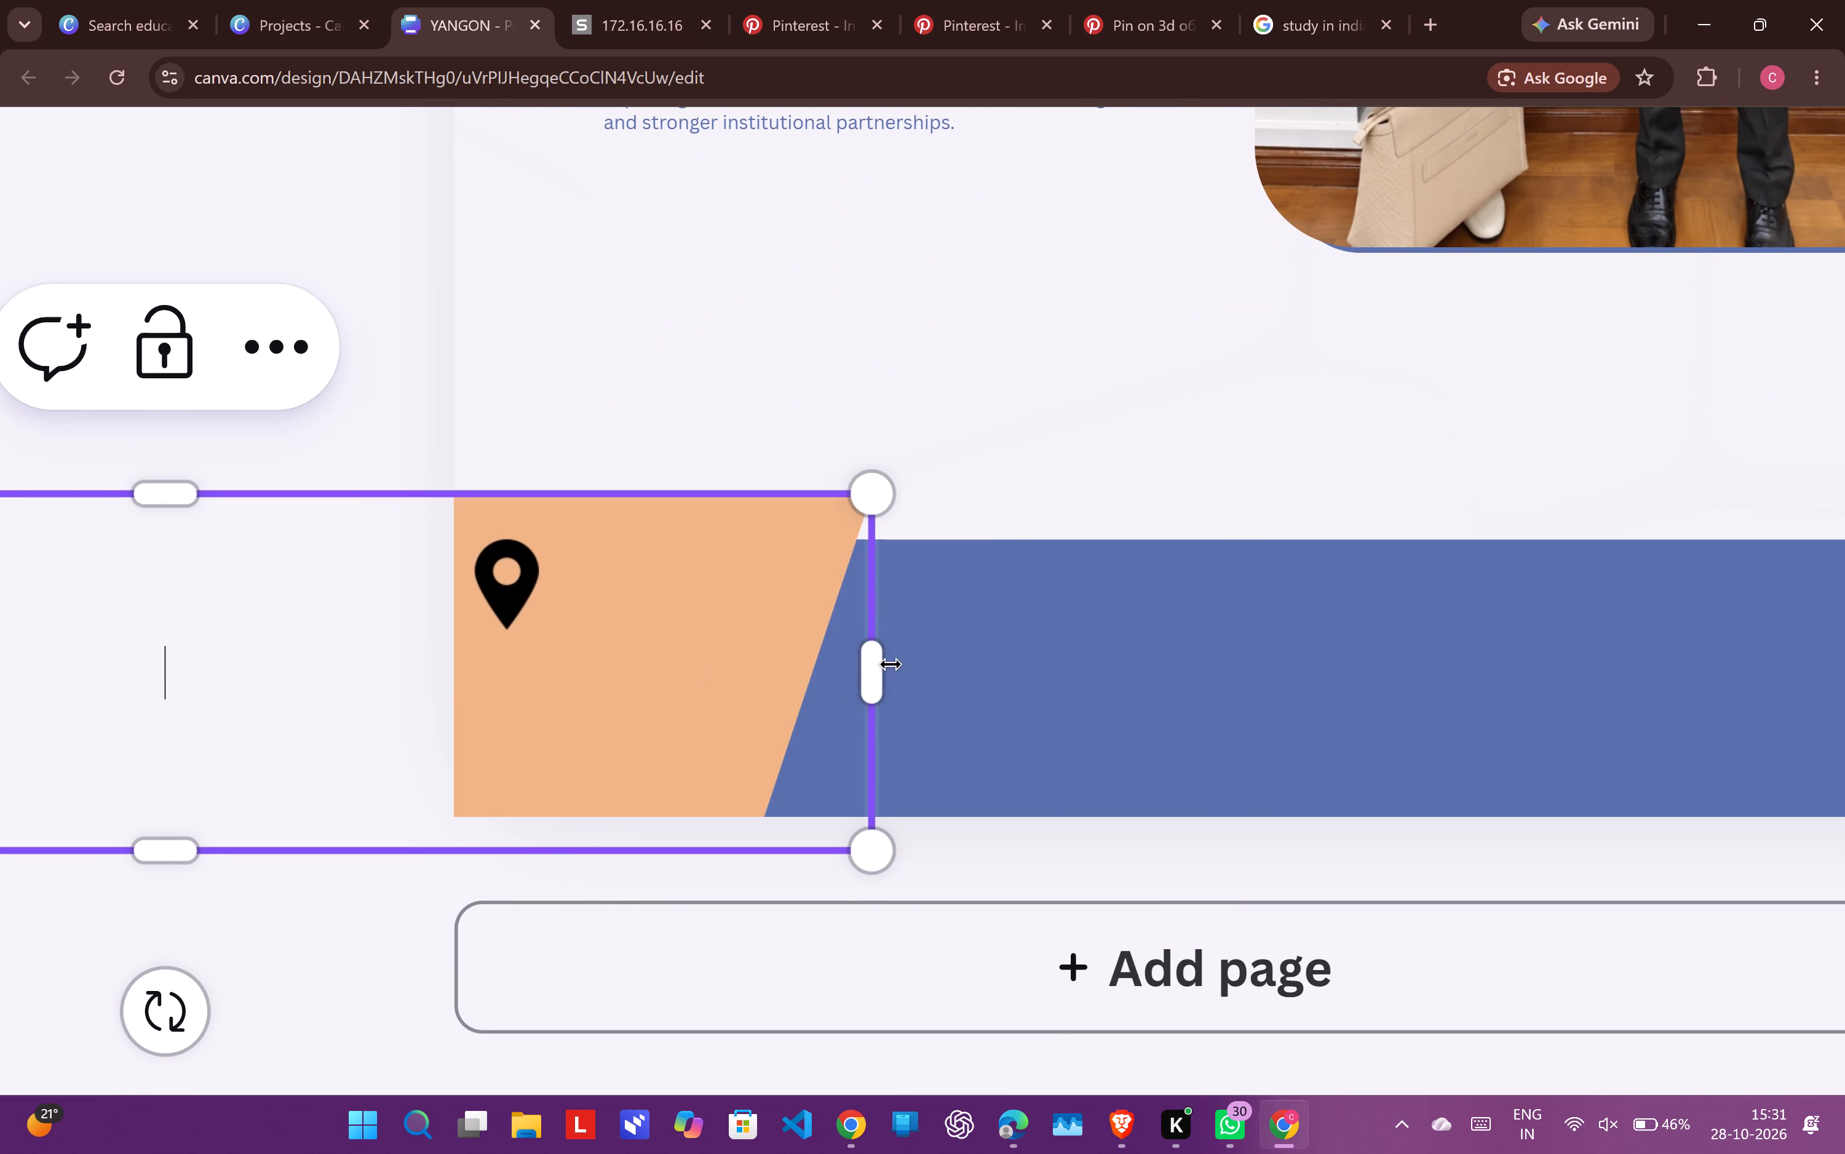
{"action": "left_click_drag", "start_coordinate": [891, 664], "coordinate": [972, 669]}
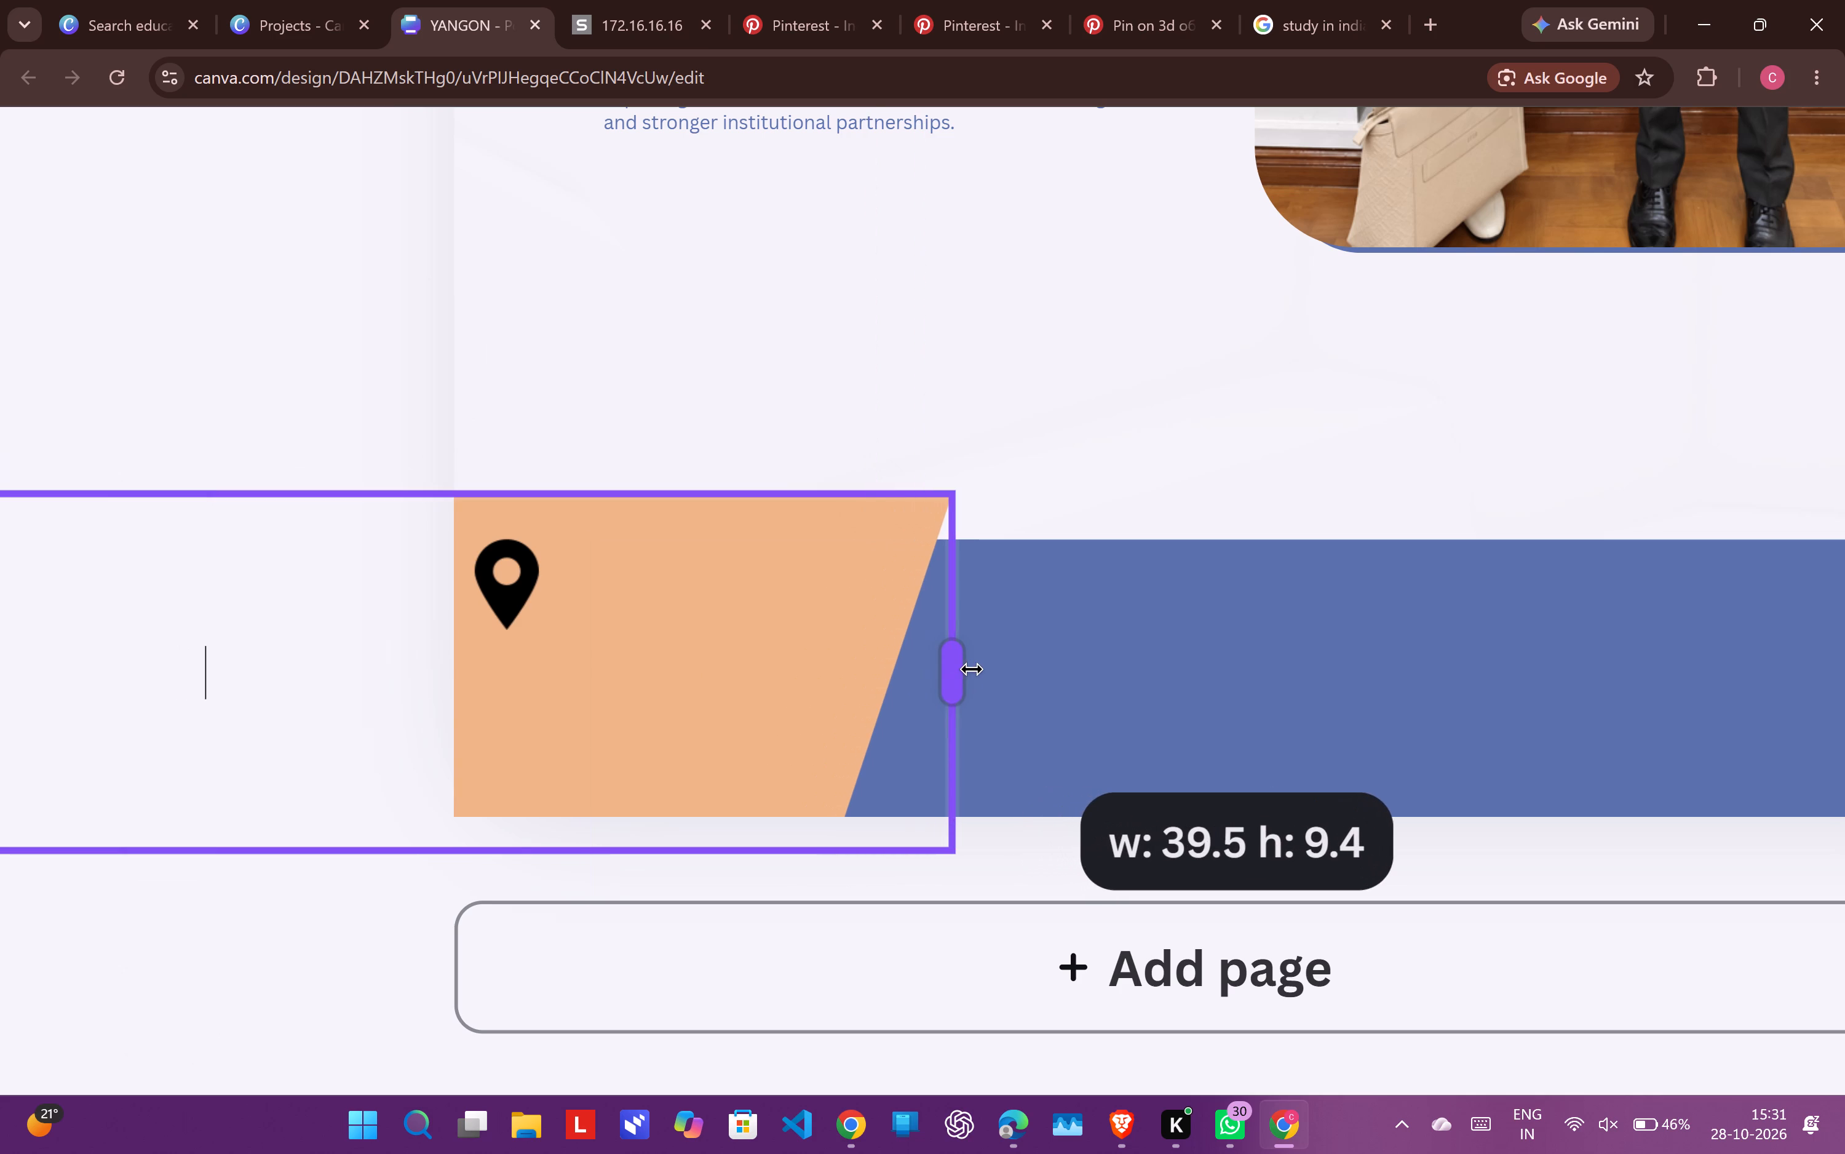
{"action": "left_click_drag", "start_coordinate": [972, 669], "coordinate": [972, 672]}
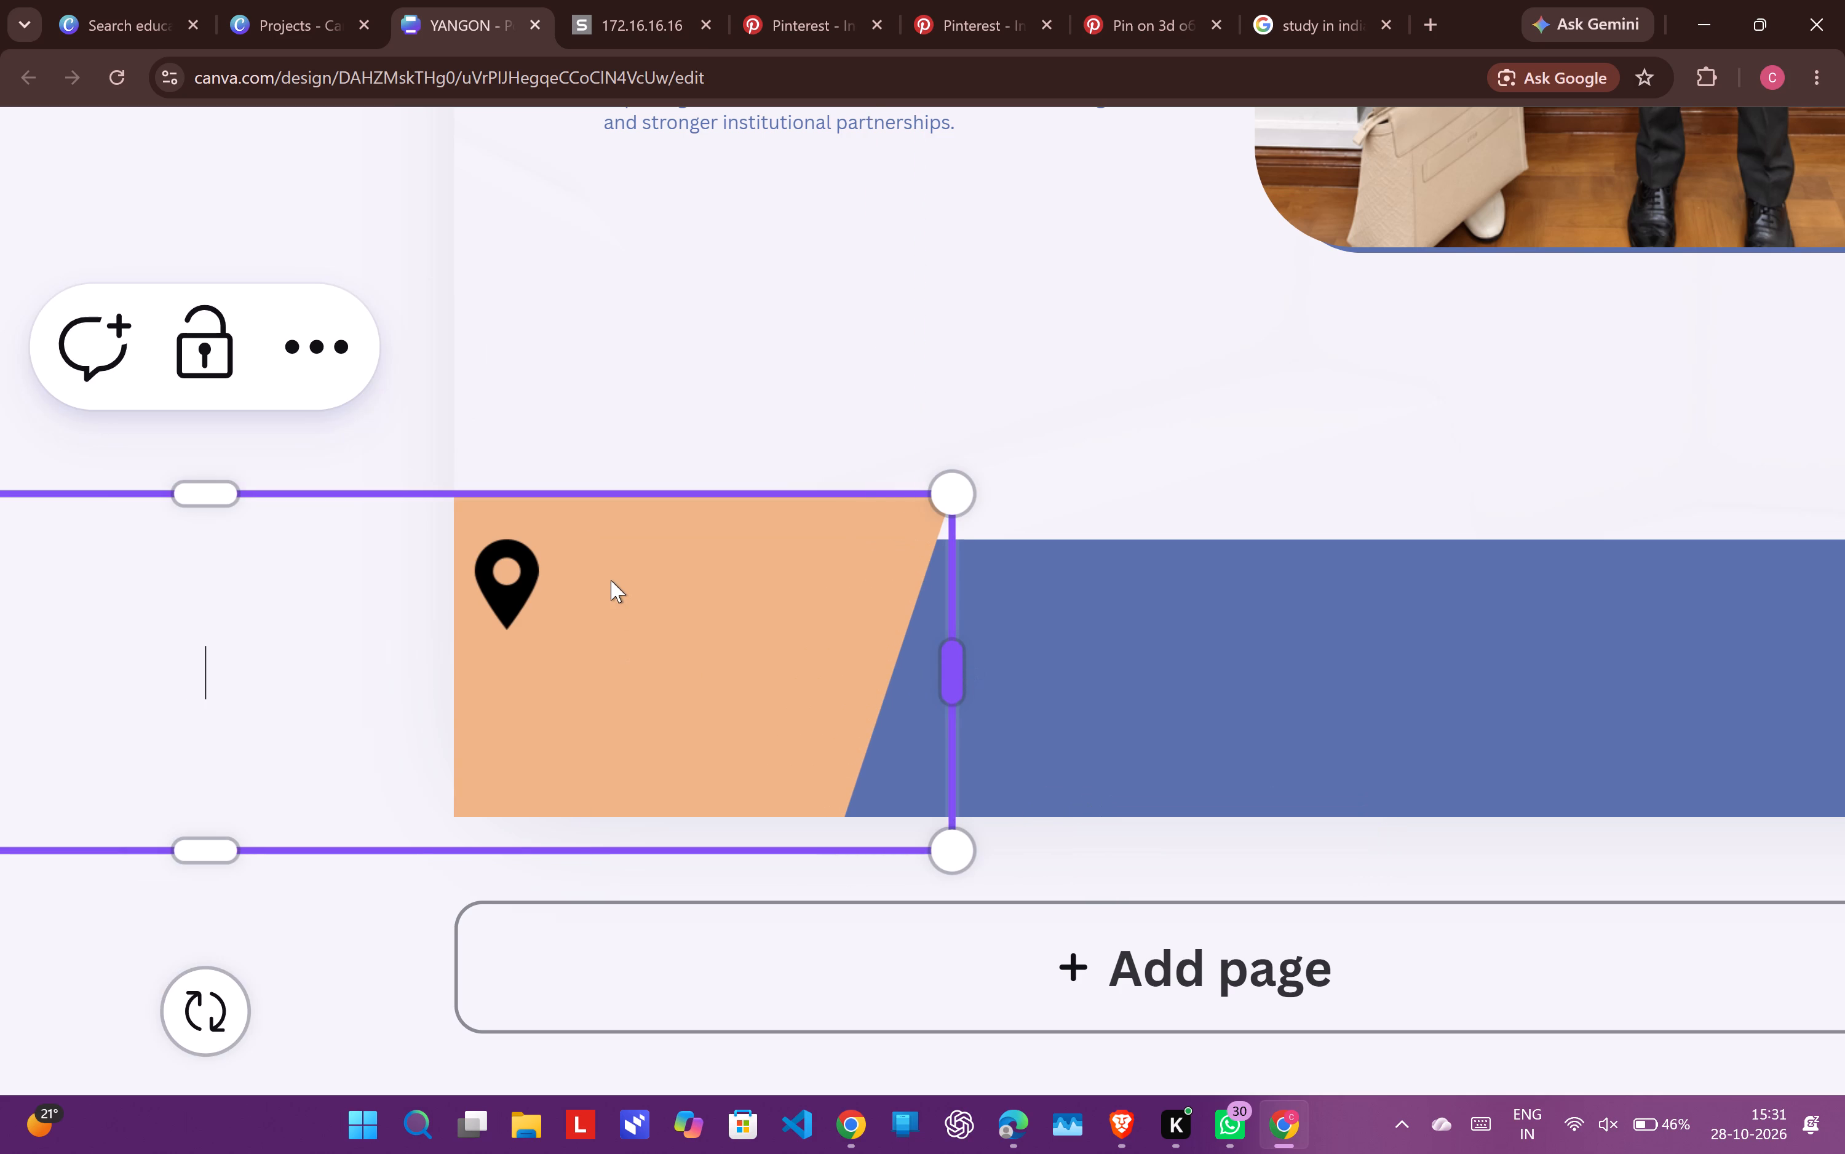
Recolour the location pin from the Brand Kit palette, comparing pale and dark swatches and settling on the medium blue.
{"action": "scroll", "coordinate": [426, 524], "scroll_direction": "up", "scroll_amount": 6}
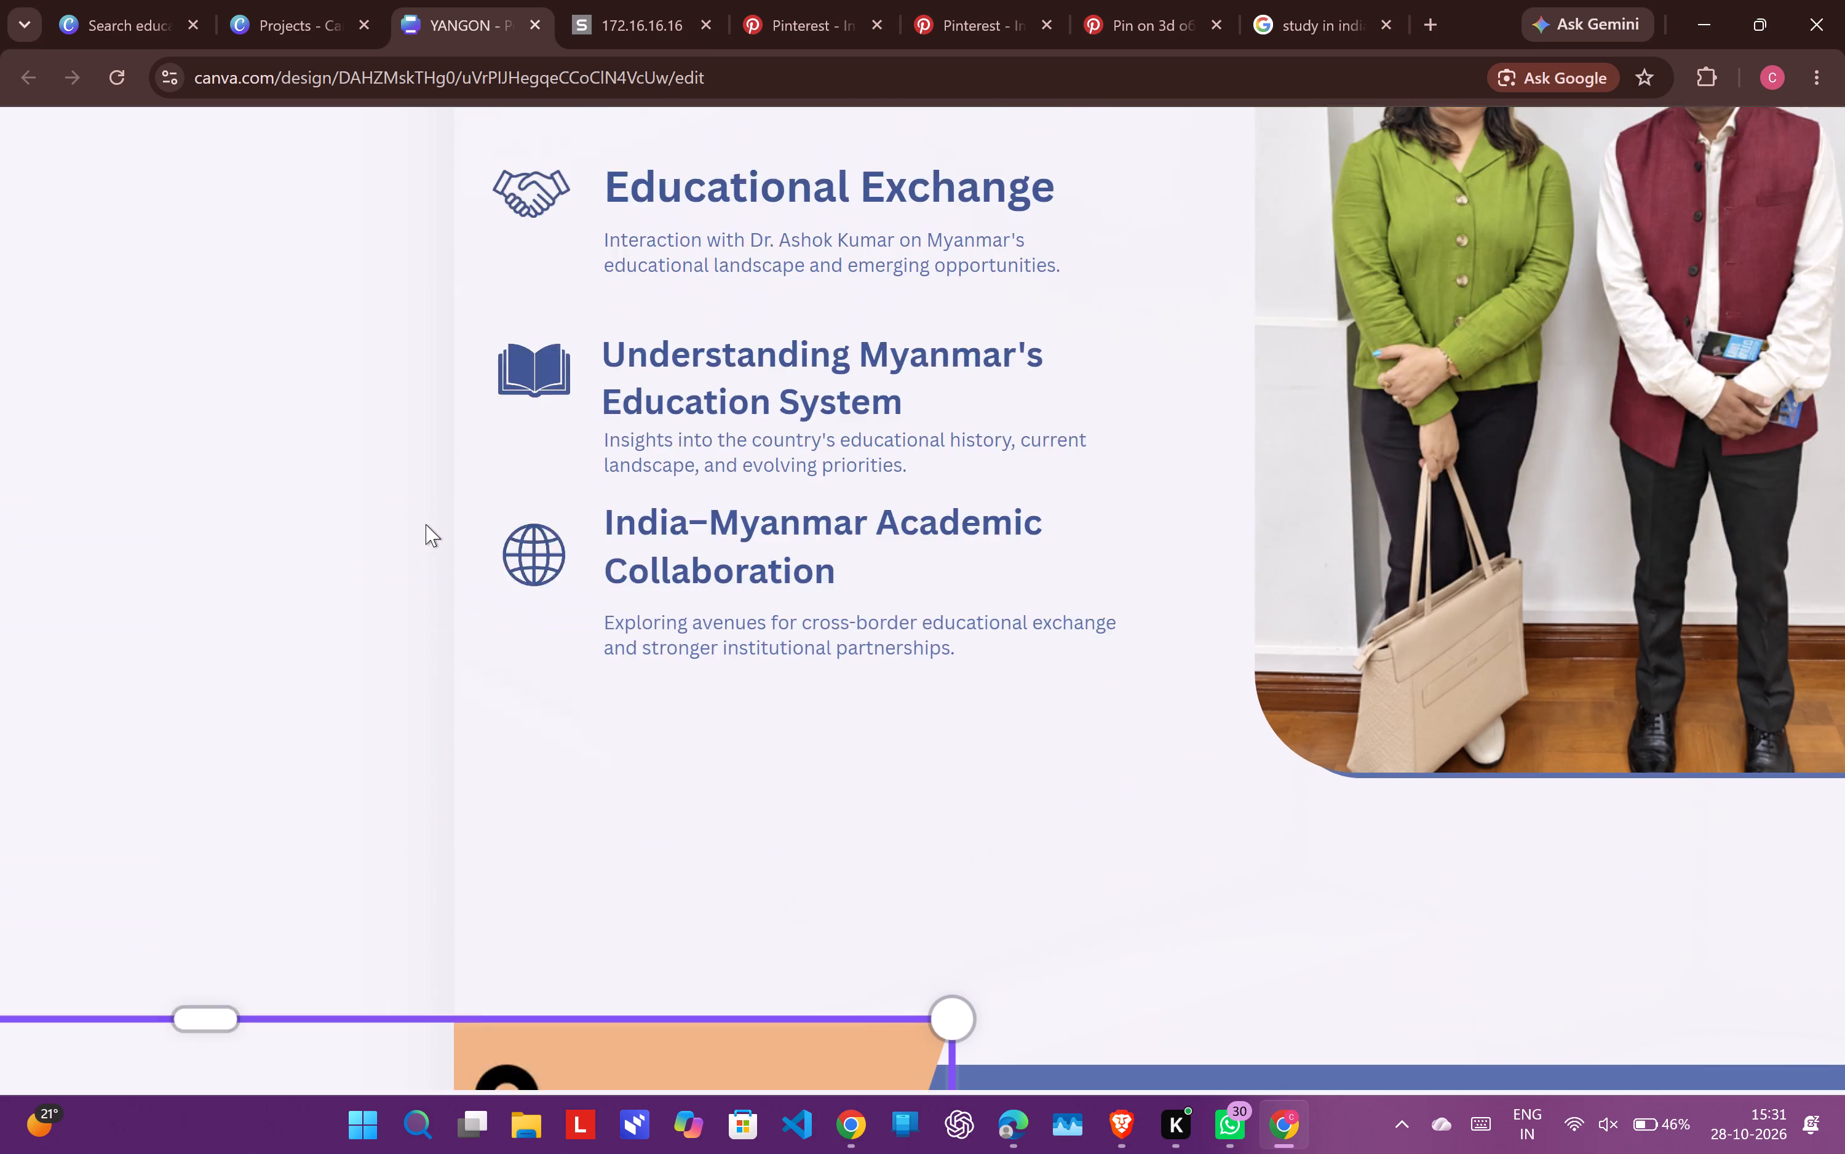
{"action": "scroll", "coordinate": [426, 524], "scroll_direction": "down", "scroll_amount": 1}
{"action": "left_click", "coordinate": [516, 581]}
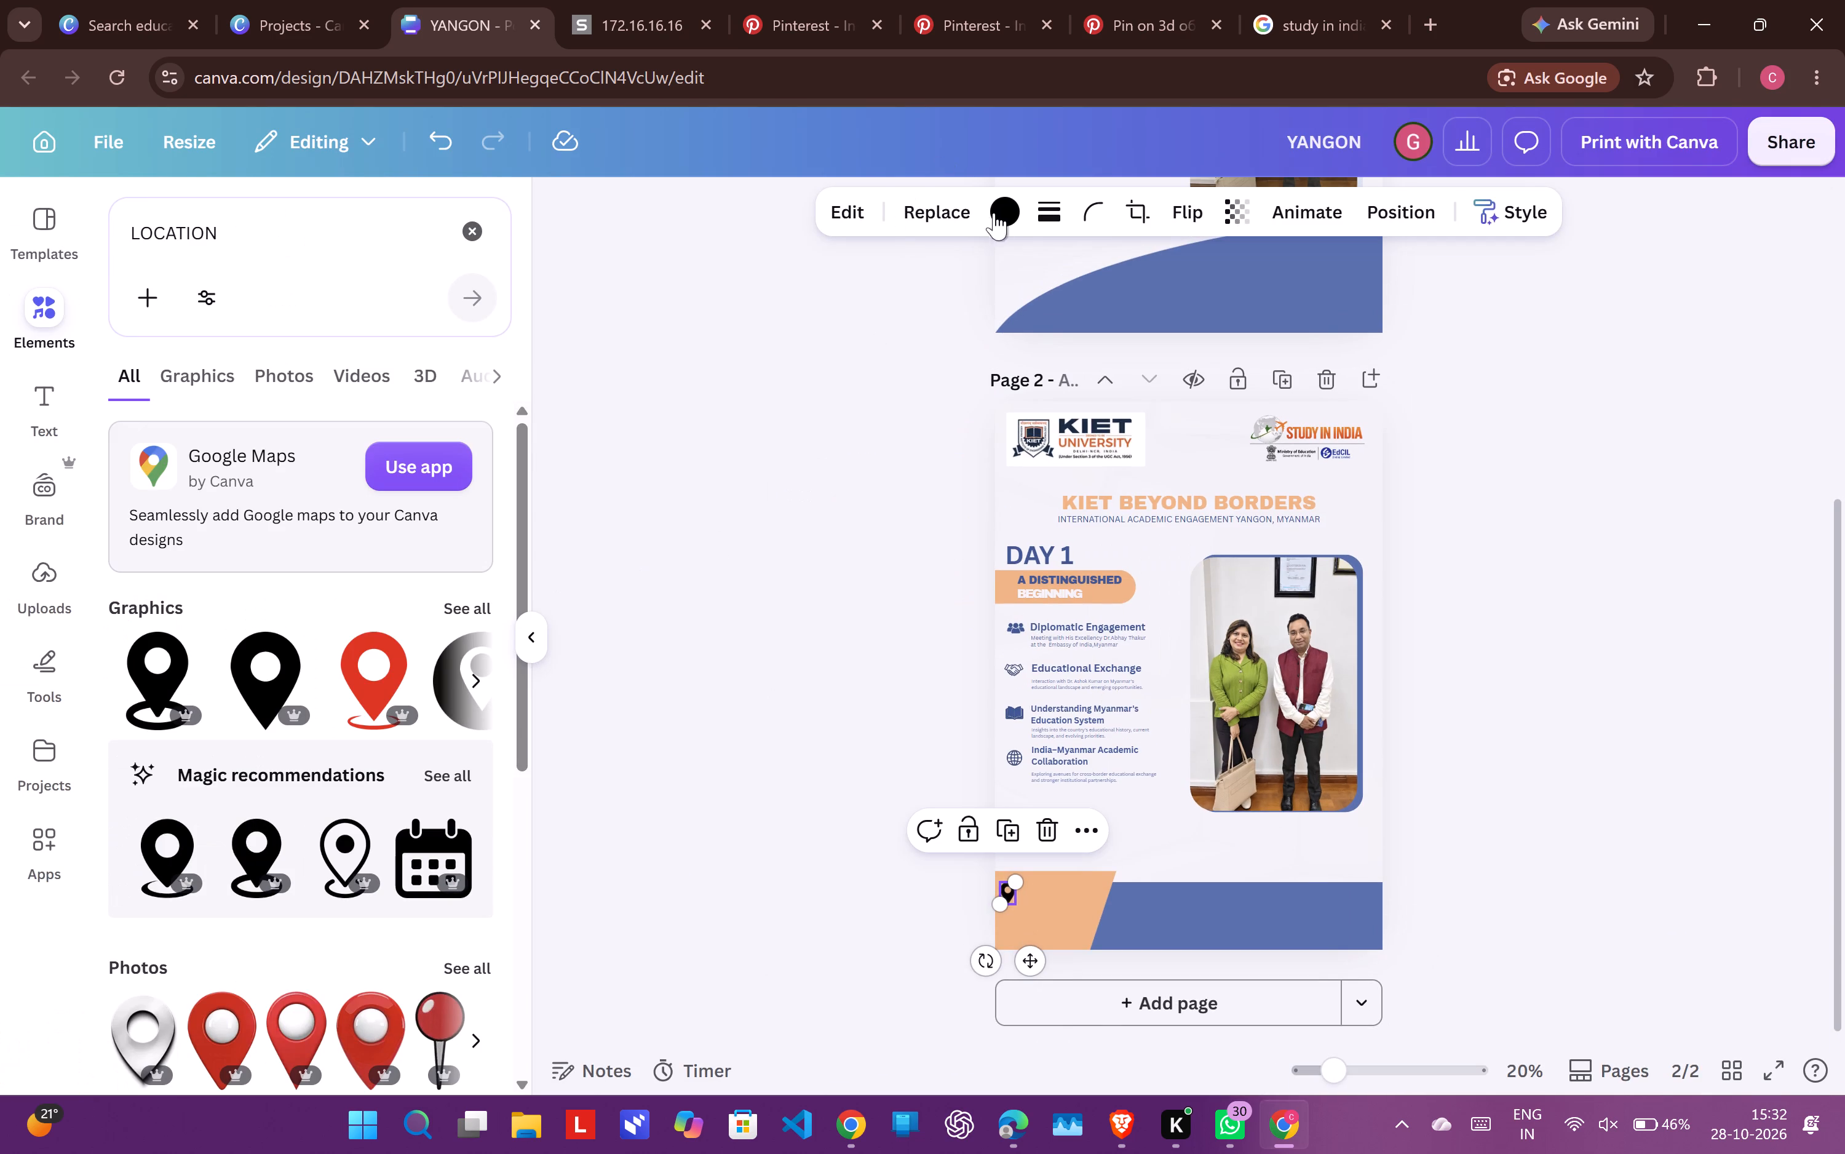
{"action": "left_click", "coordinate": [1002, 207]}
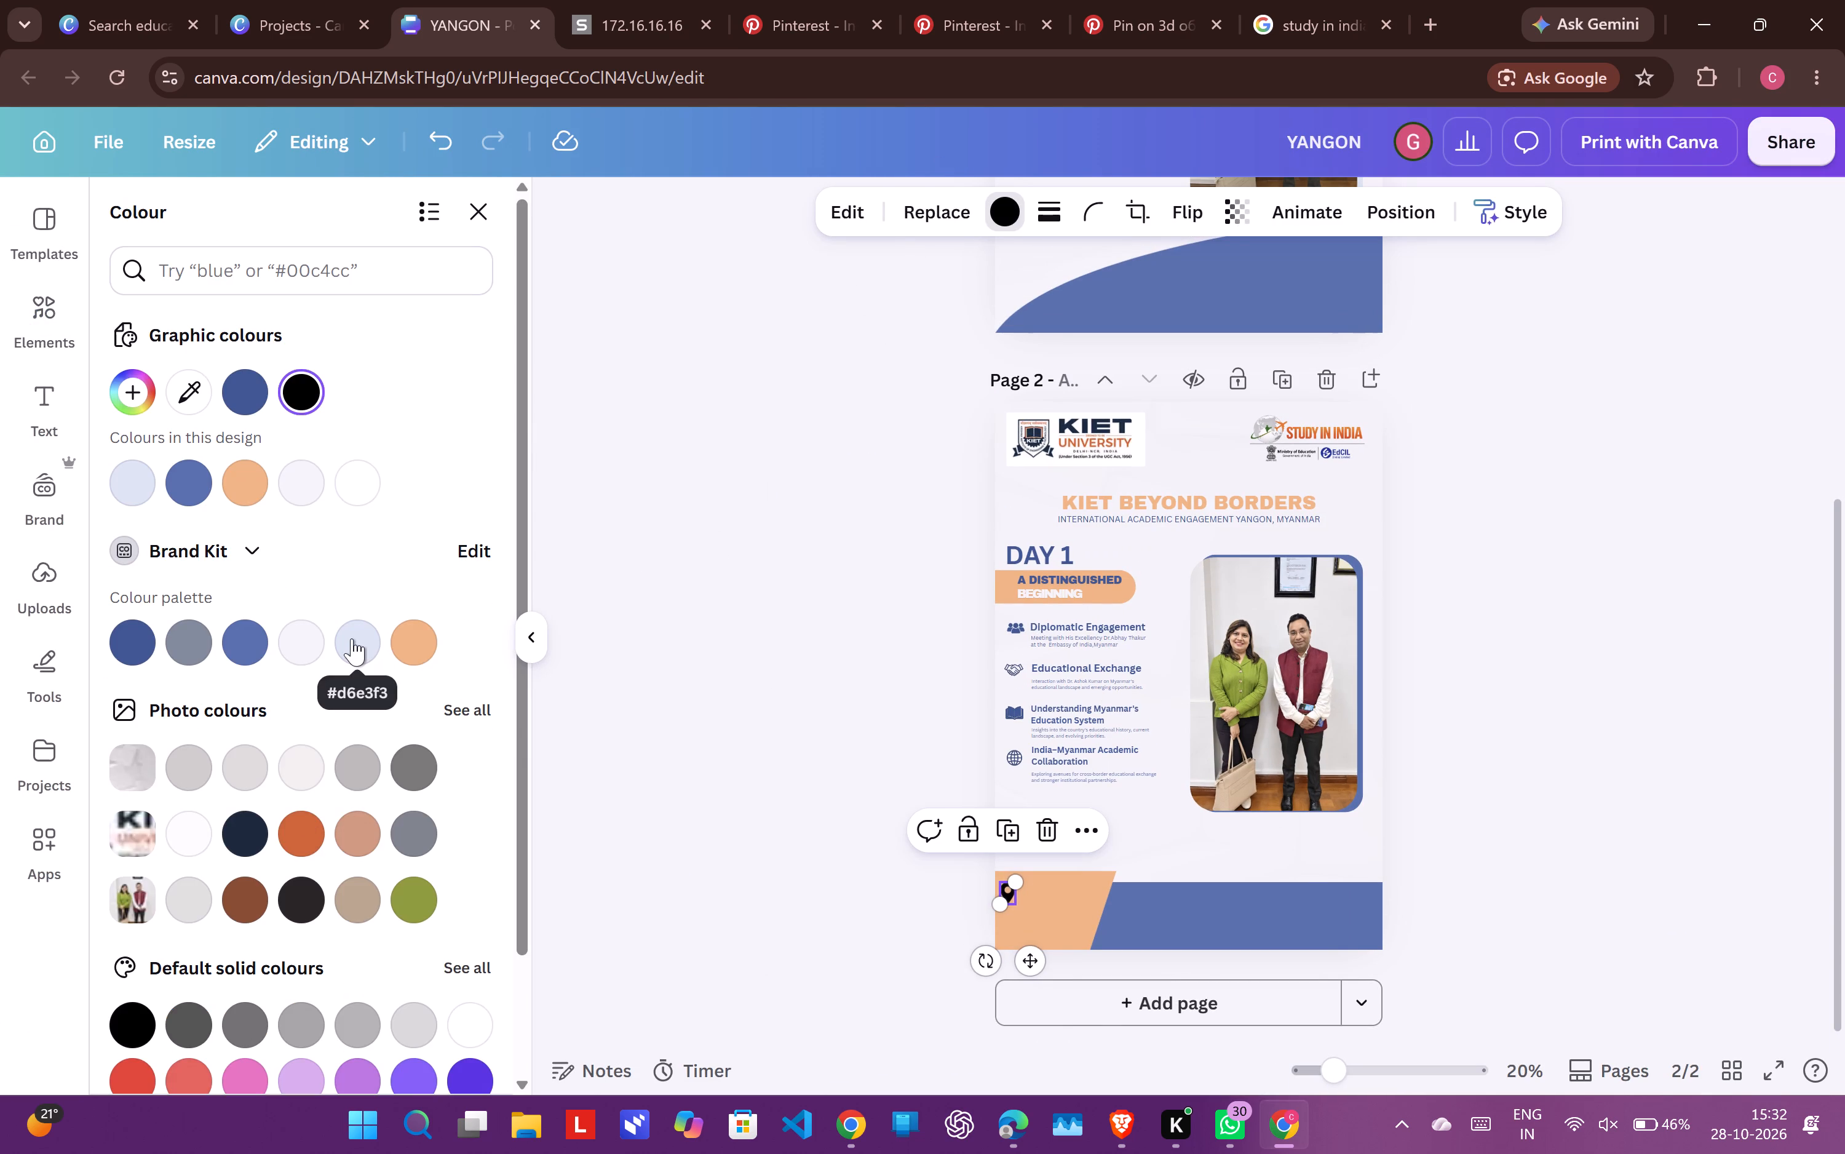
{"action": "left_click", "coordinate": [297, 640]}
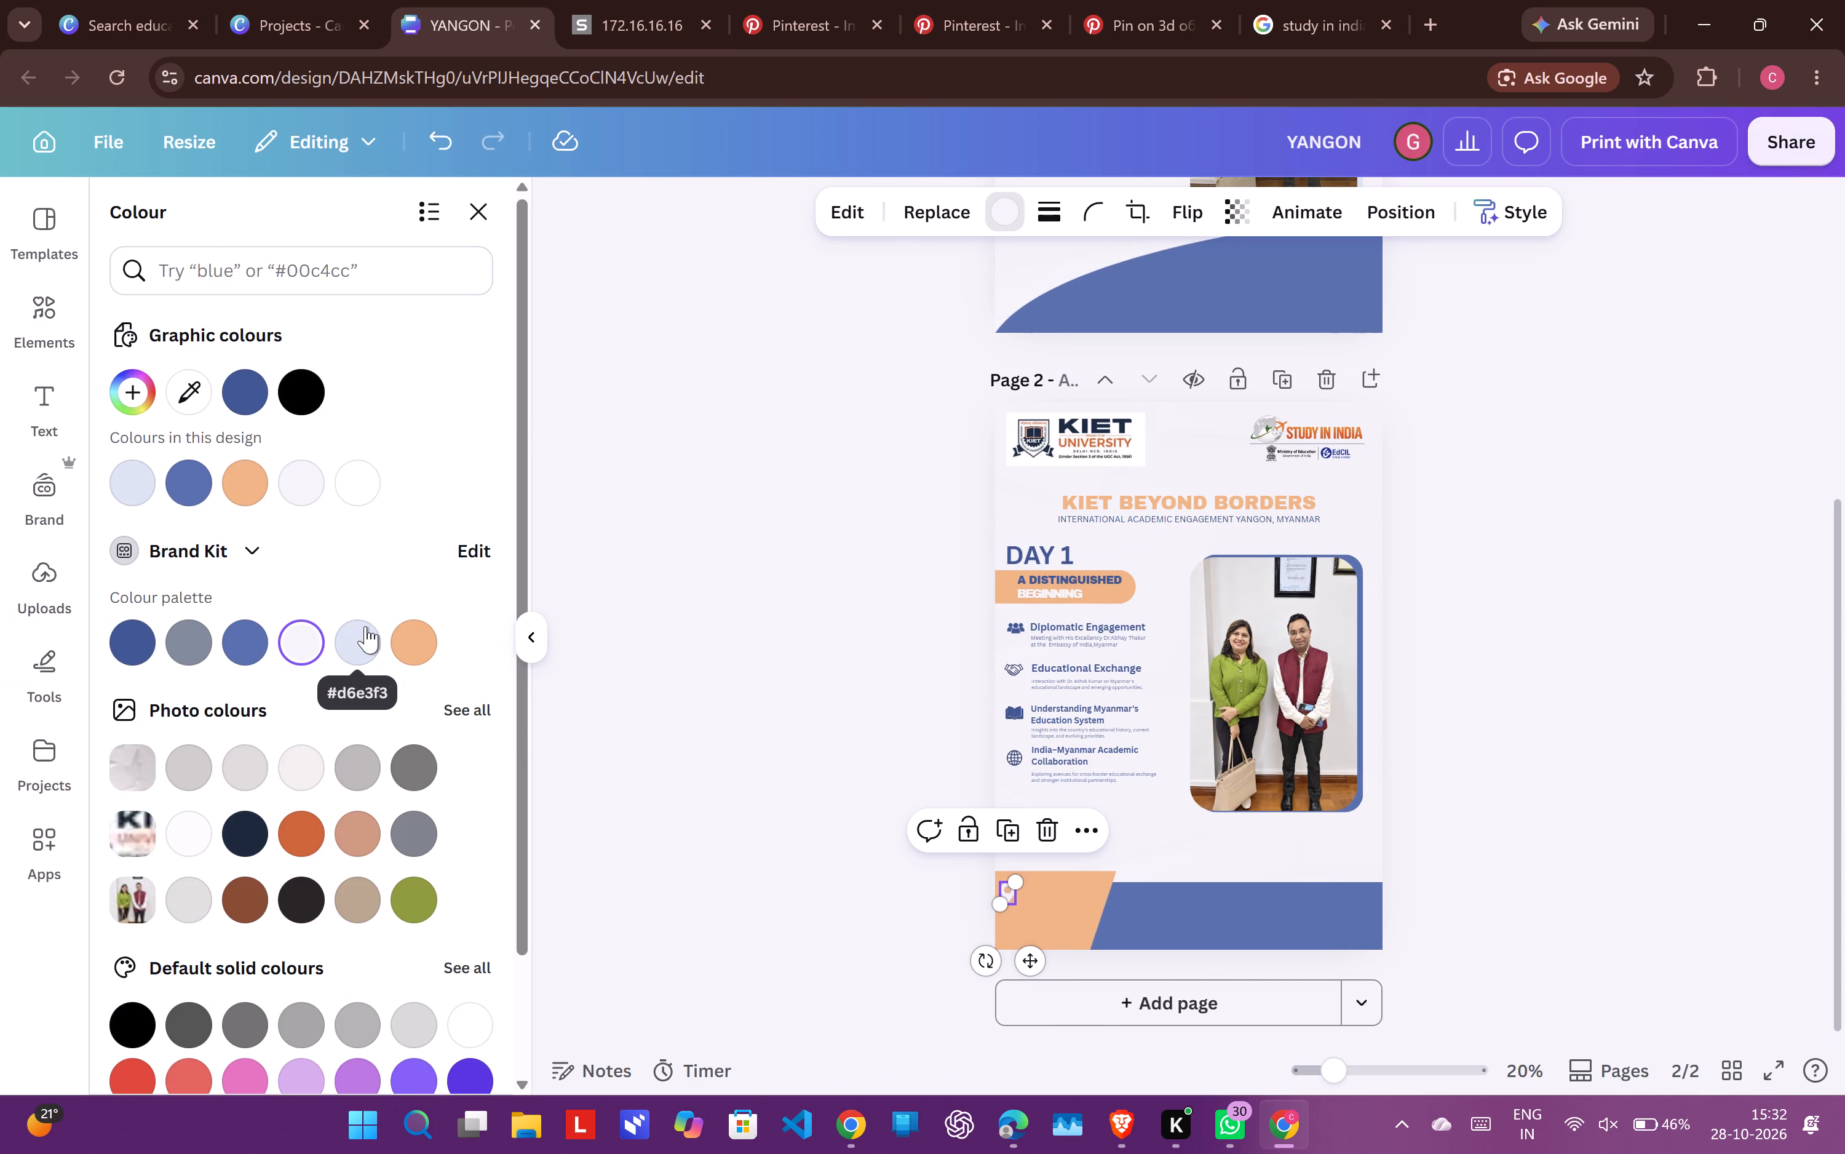
{"action": "left_click", "coordinate": [370, 638]}
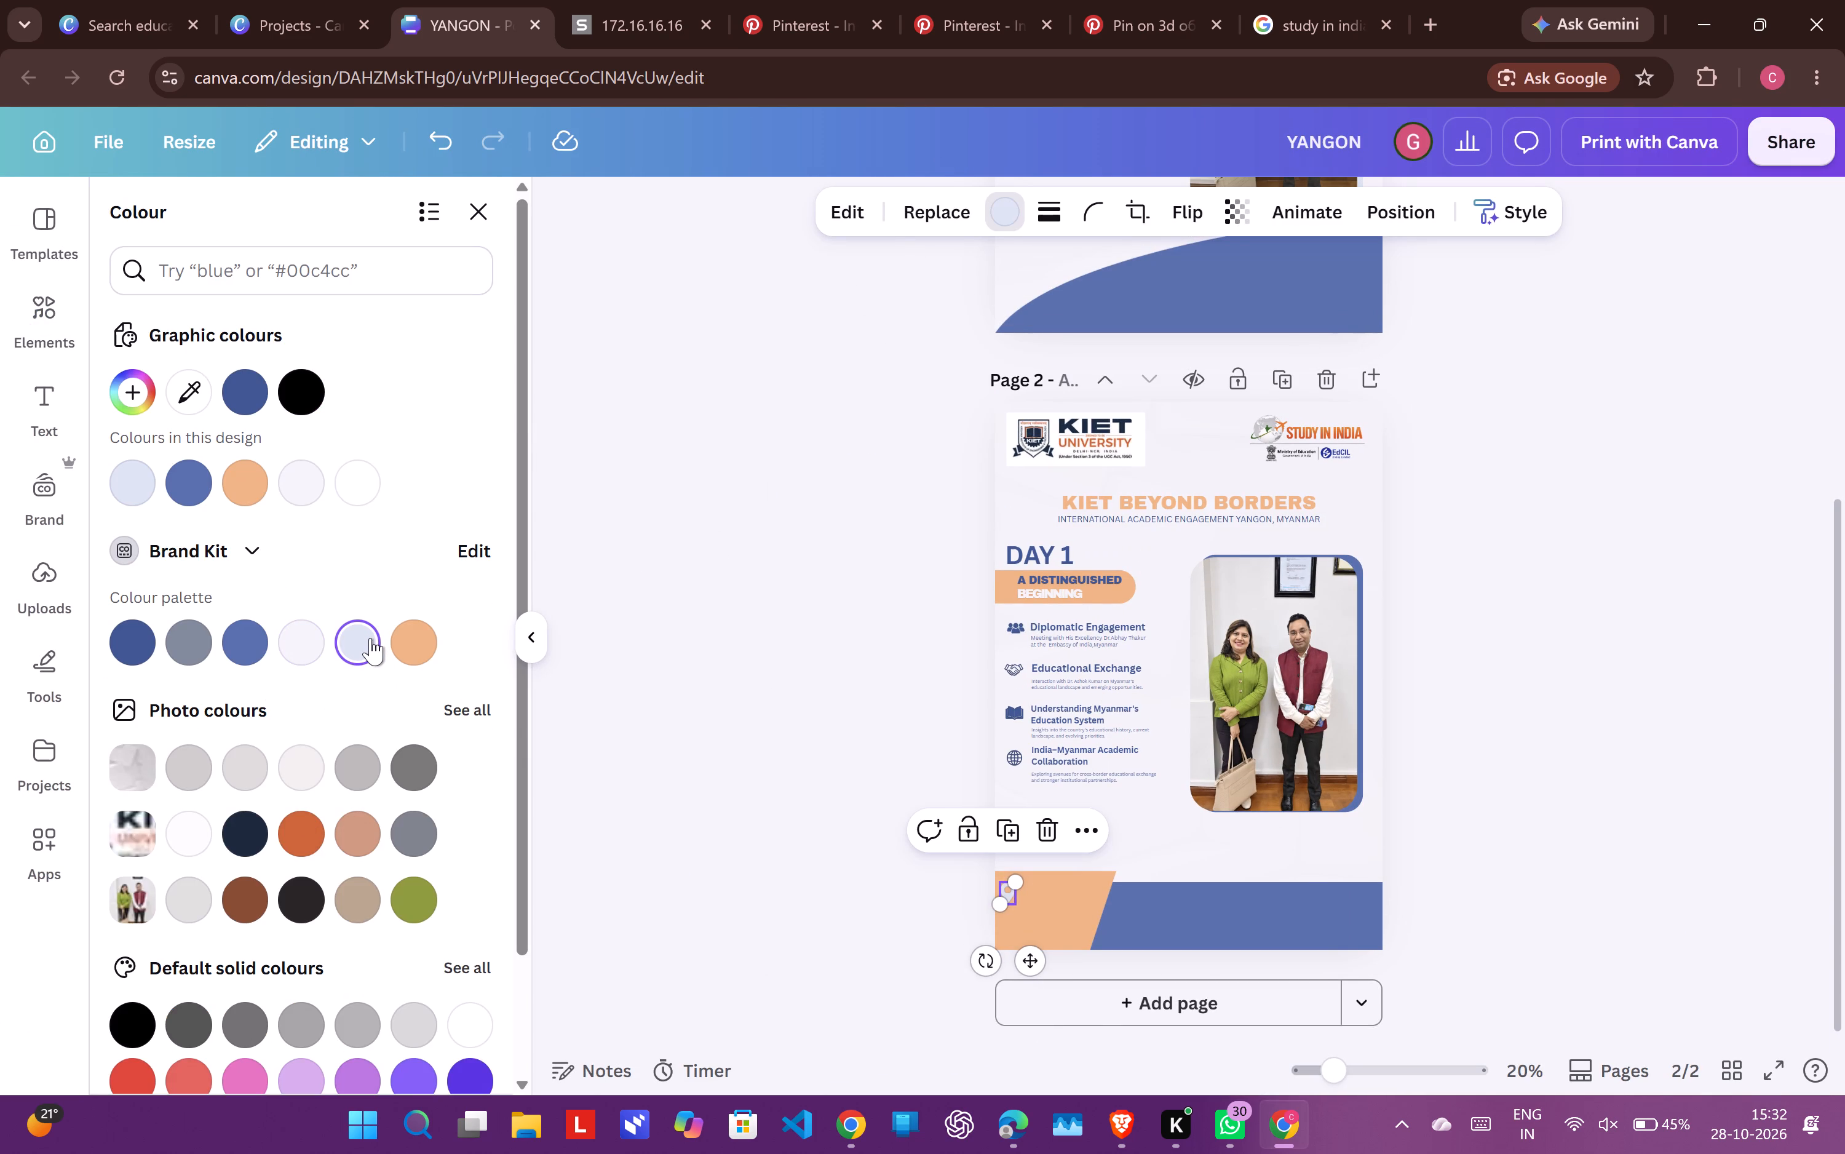
{"action": "left_click", "coordinate": [236, 635]}
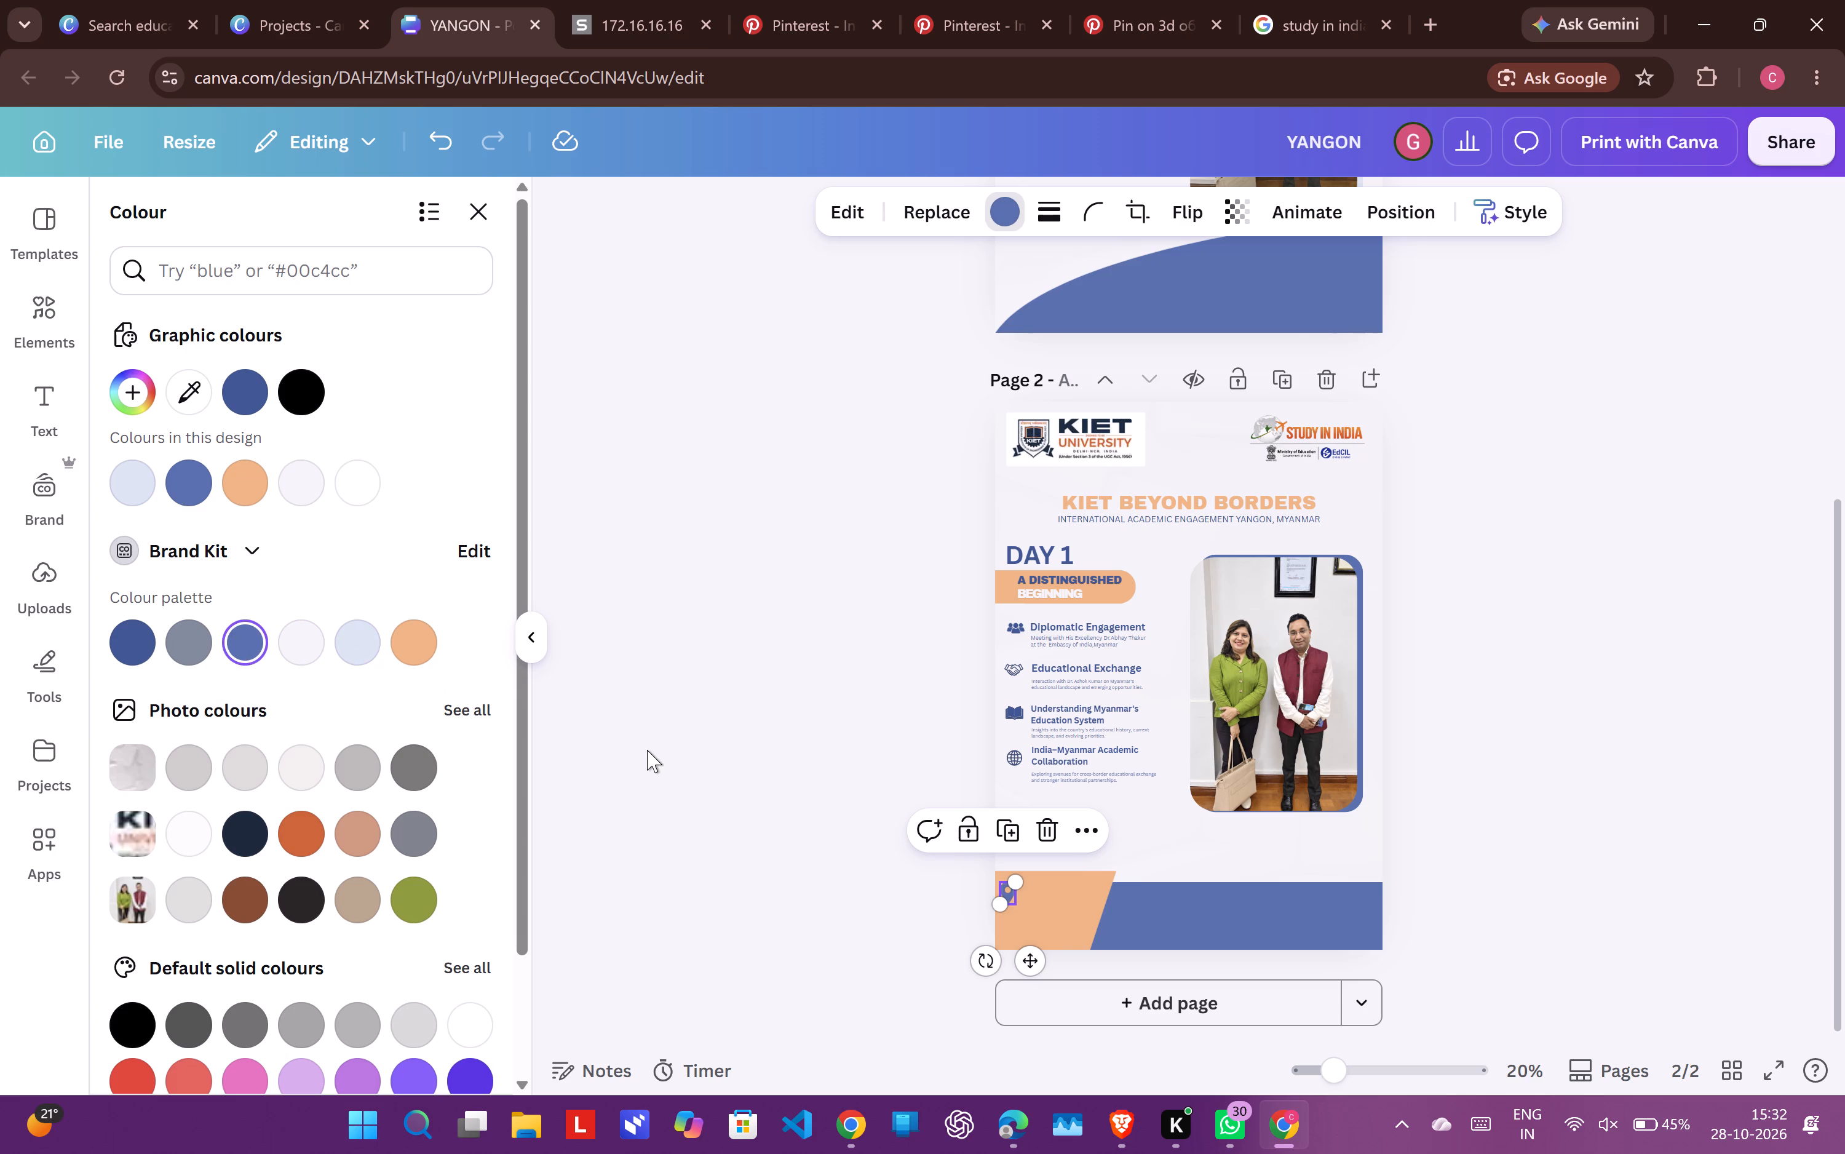
{"action": "left_click", "coordinate": [132, 646]}
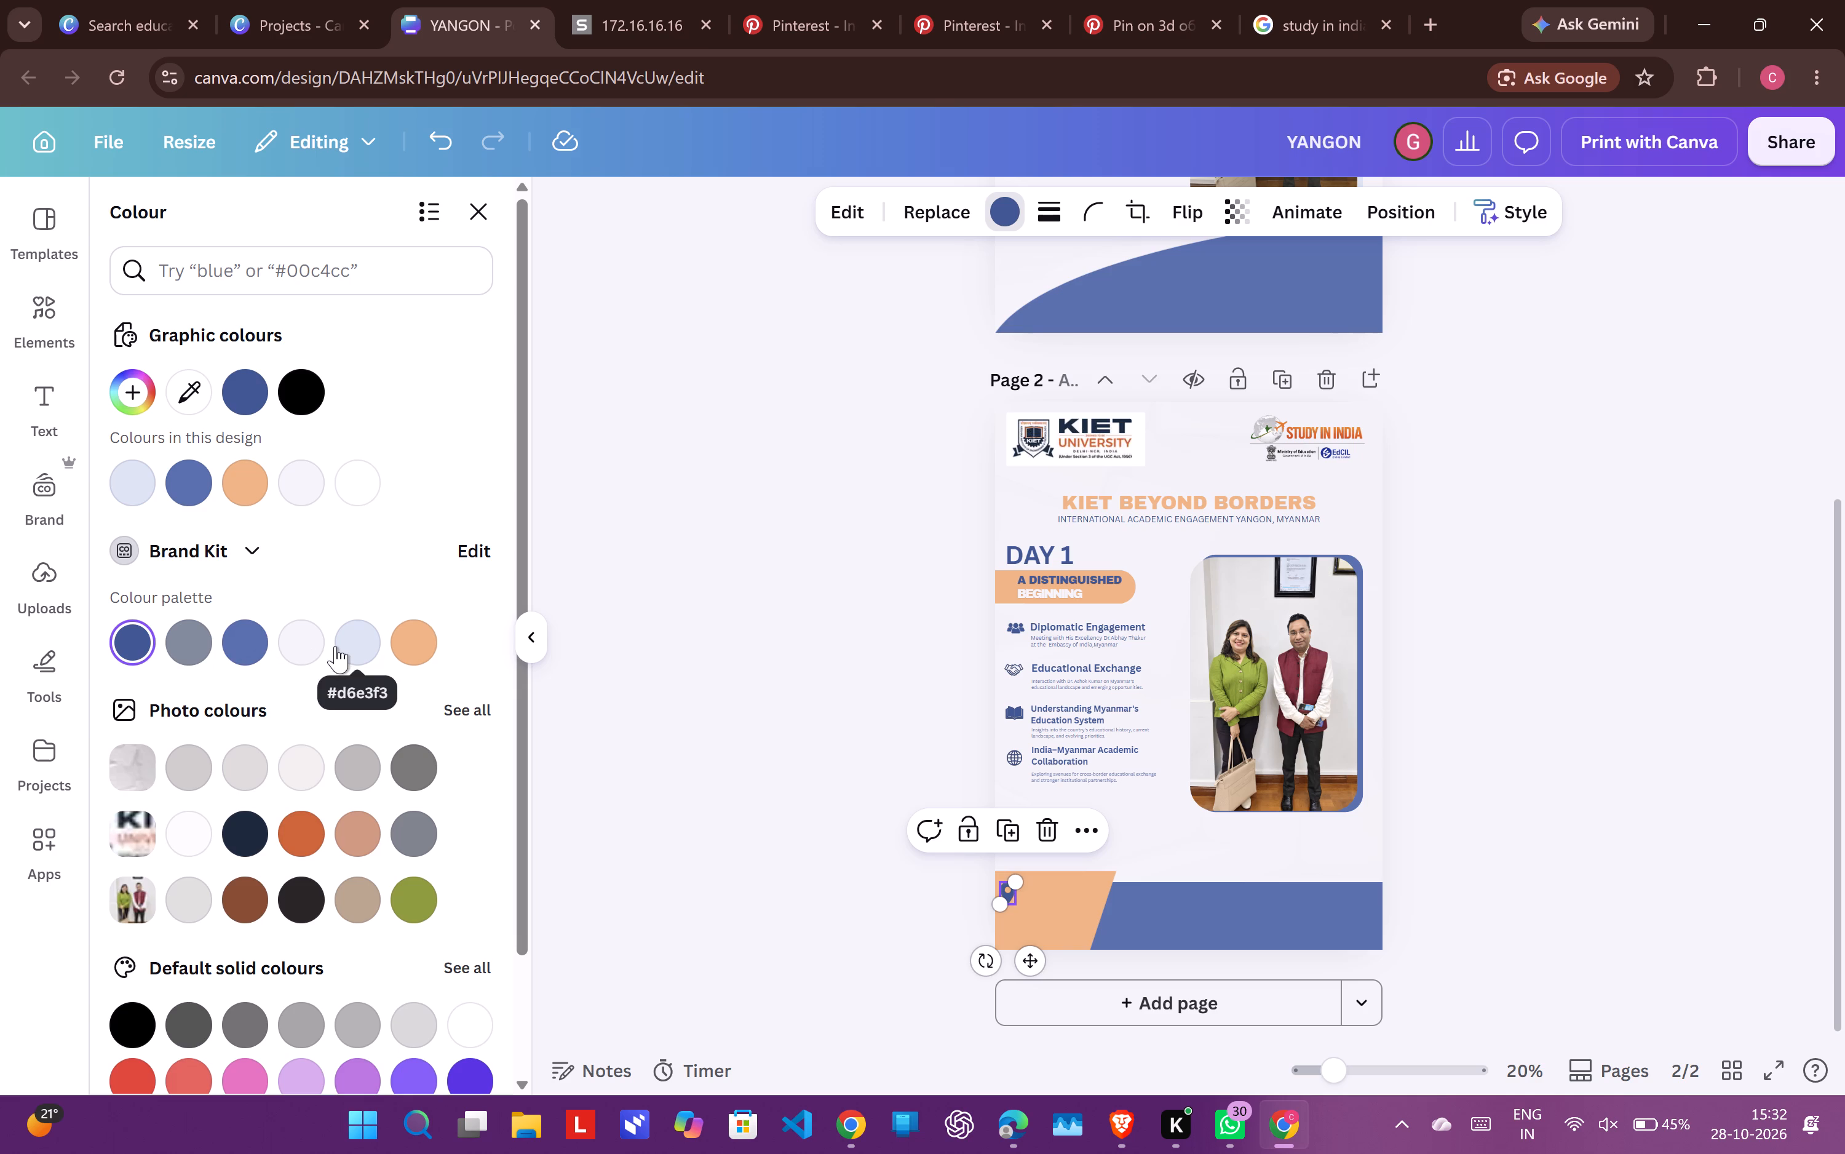
{"action": "left_click", "coordinate": [251, 646]}
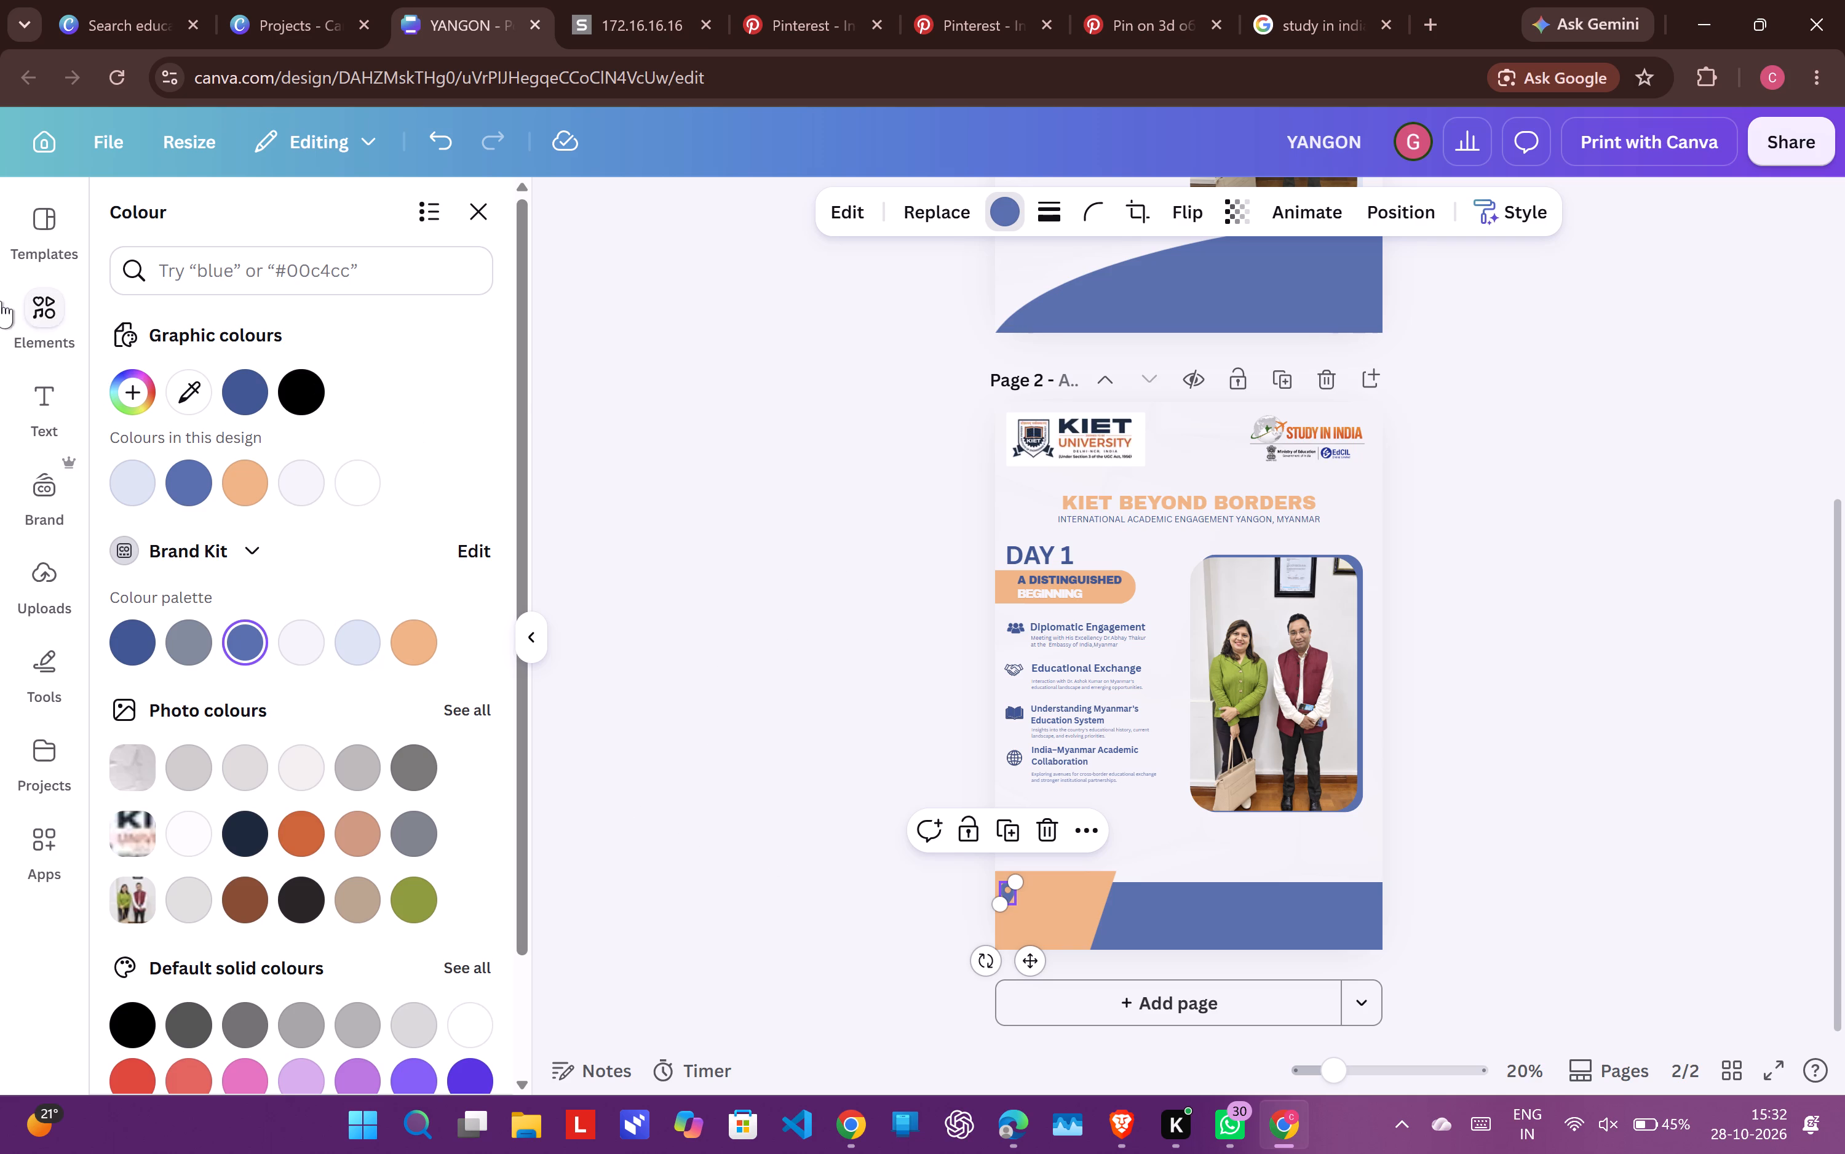
Add a subheading text box to page 2 reading YANGON on the first line and MYANMAR on the second.
{"action": "left_click", "coordinate": [41, 409]}
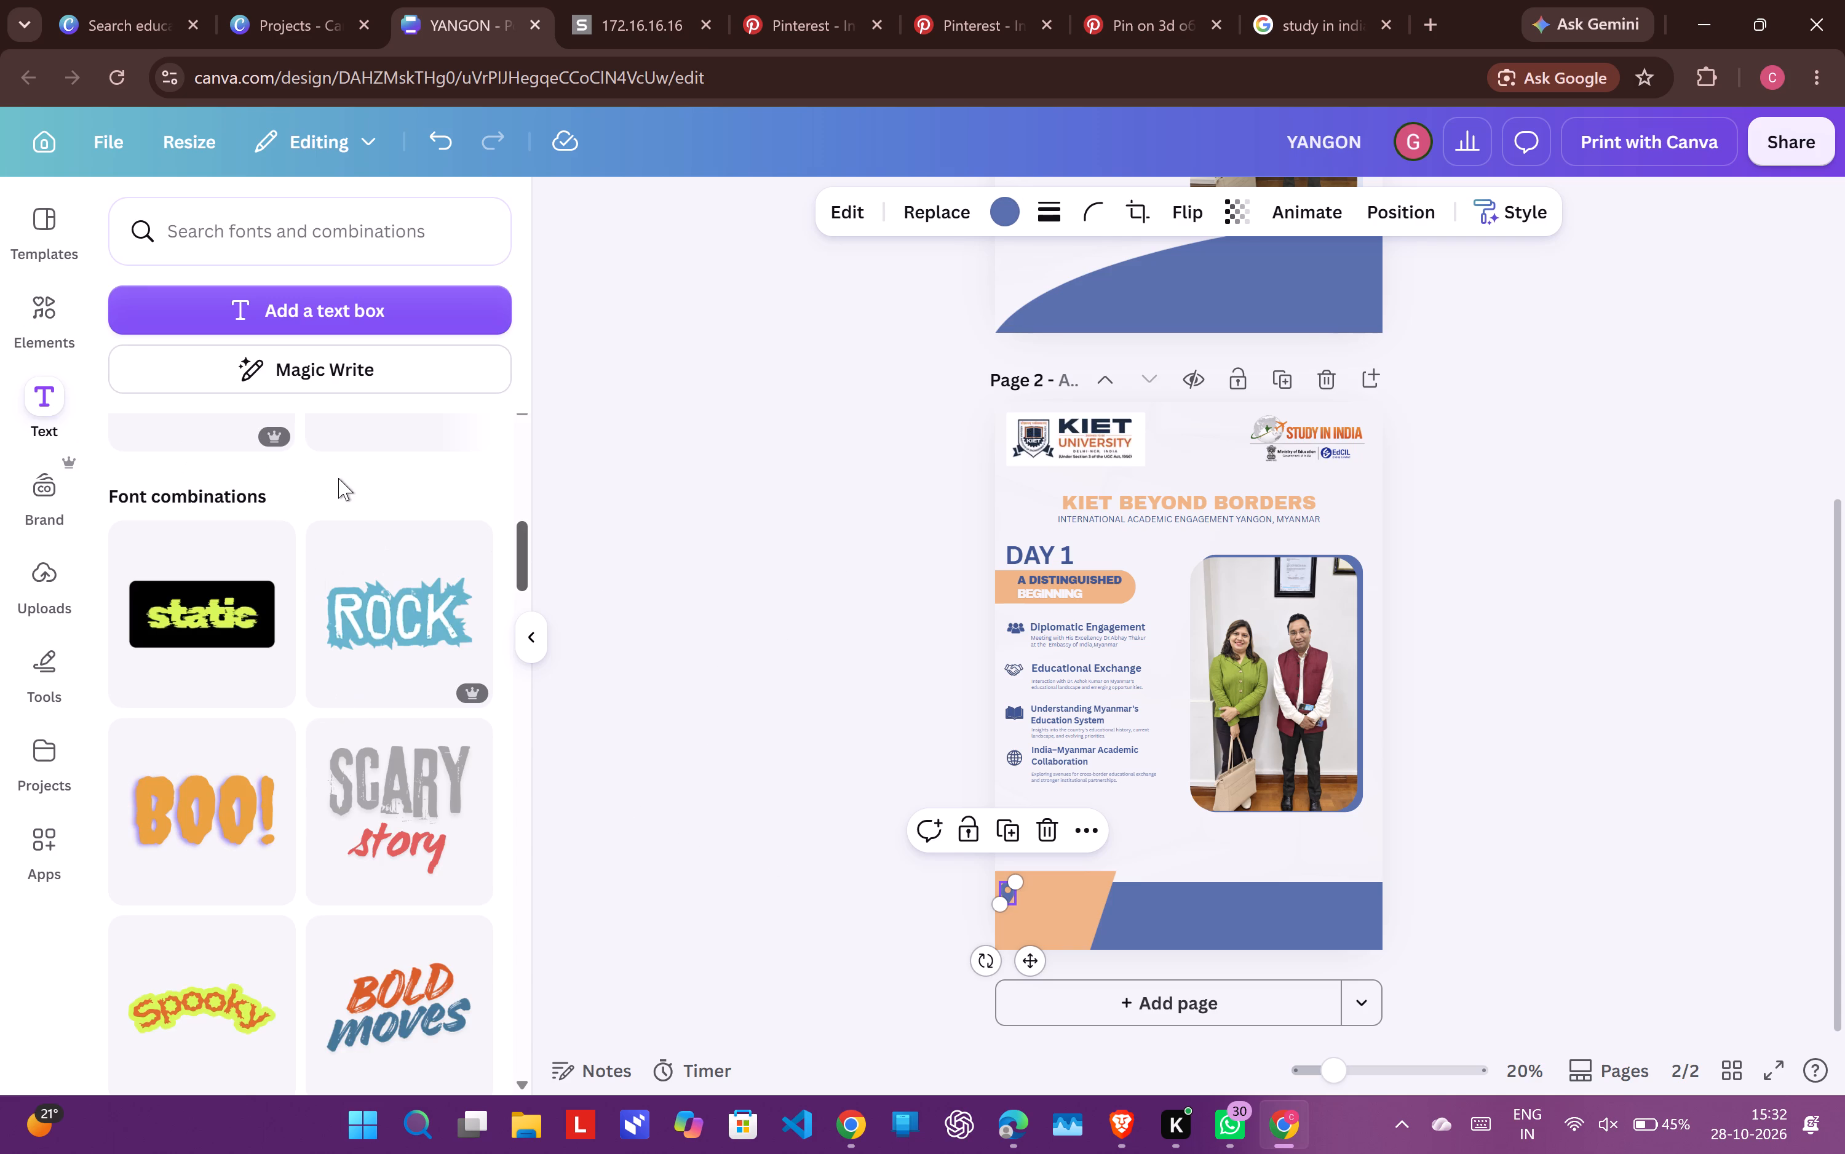
{"action": "scroll", "coordinate": [338, 478], "scroll_direction": "up", "scroll_amount": 10}
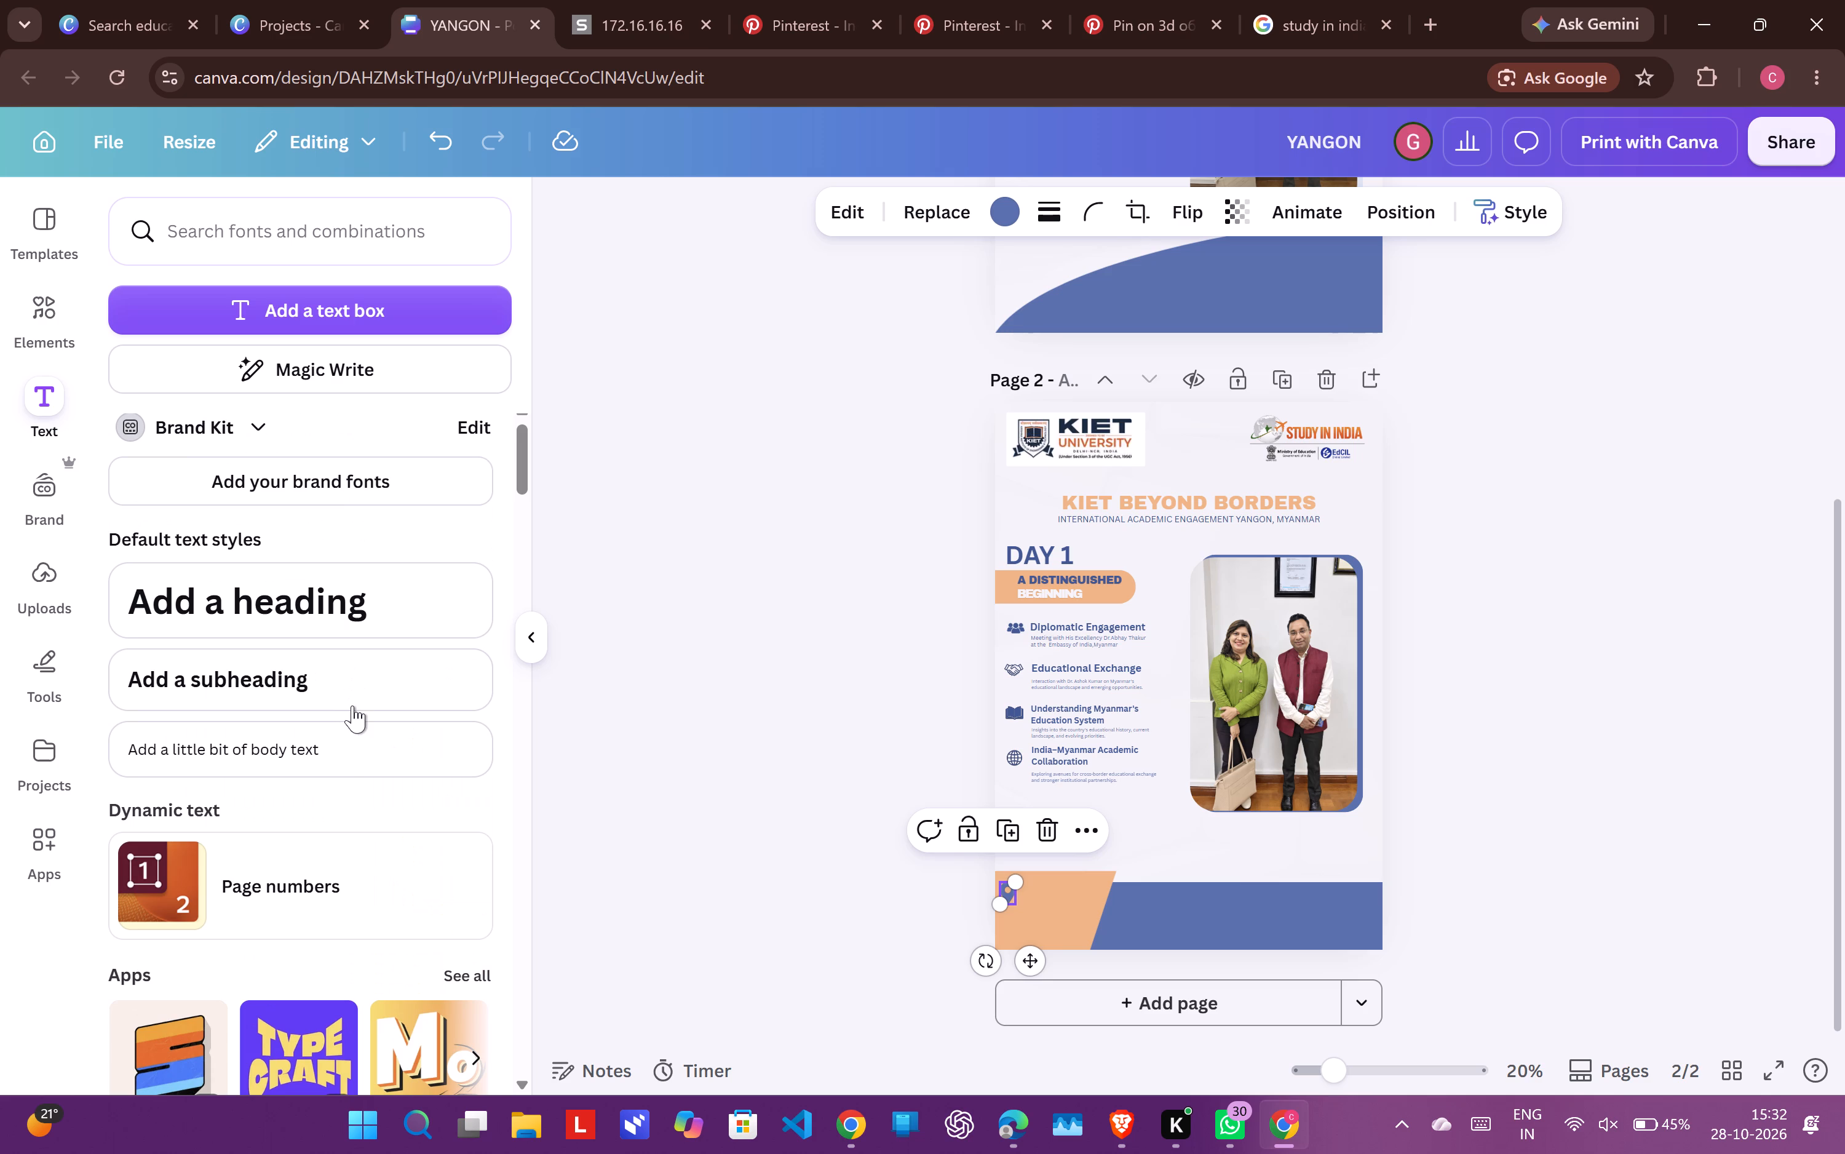
{"action": "left_click", "coordinate": [352, 706]}
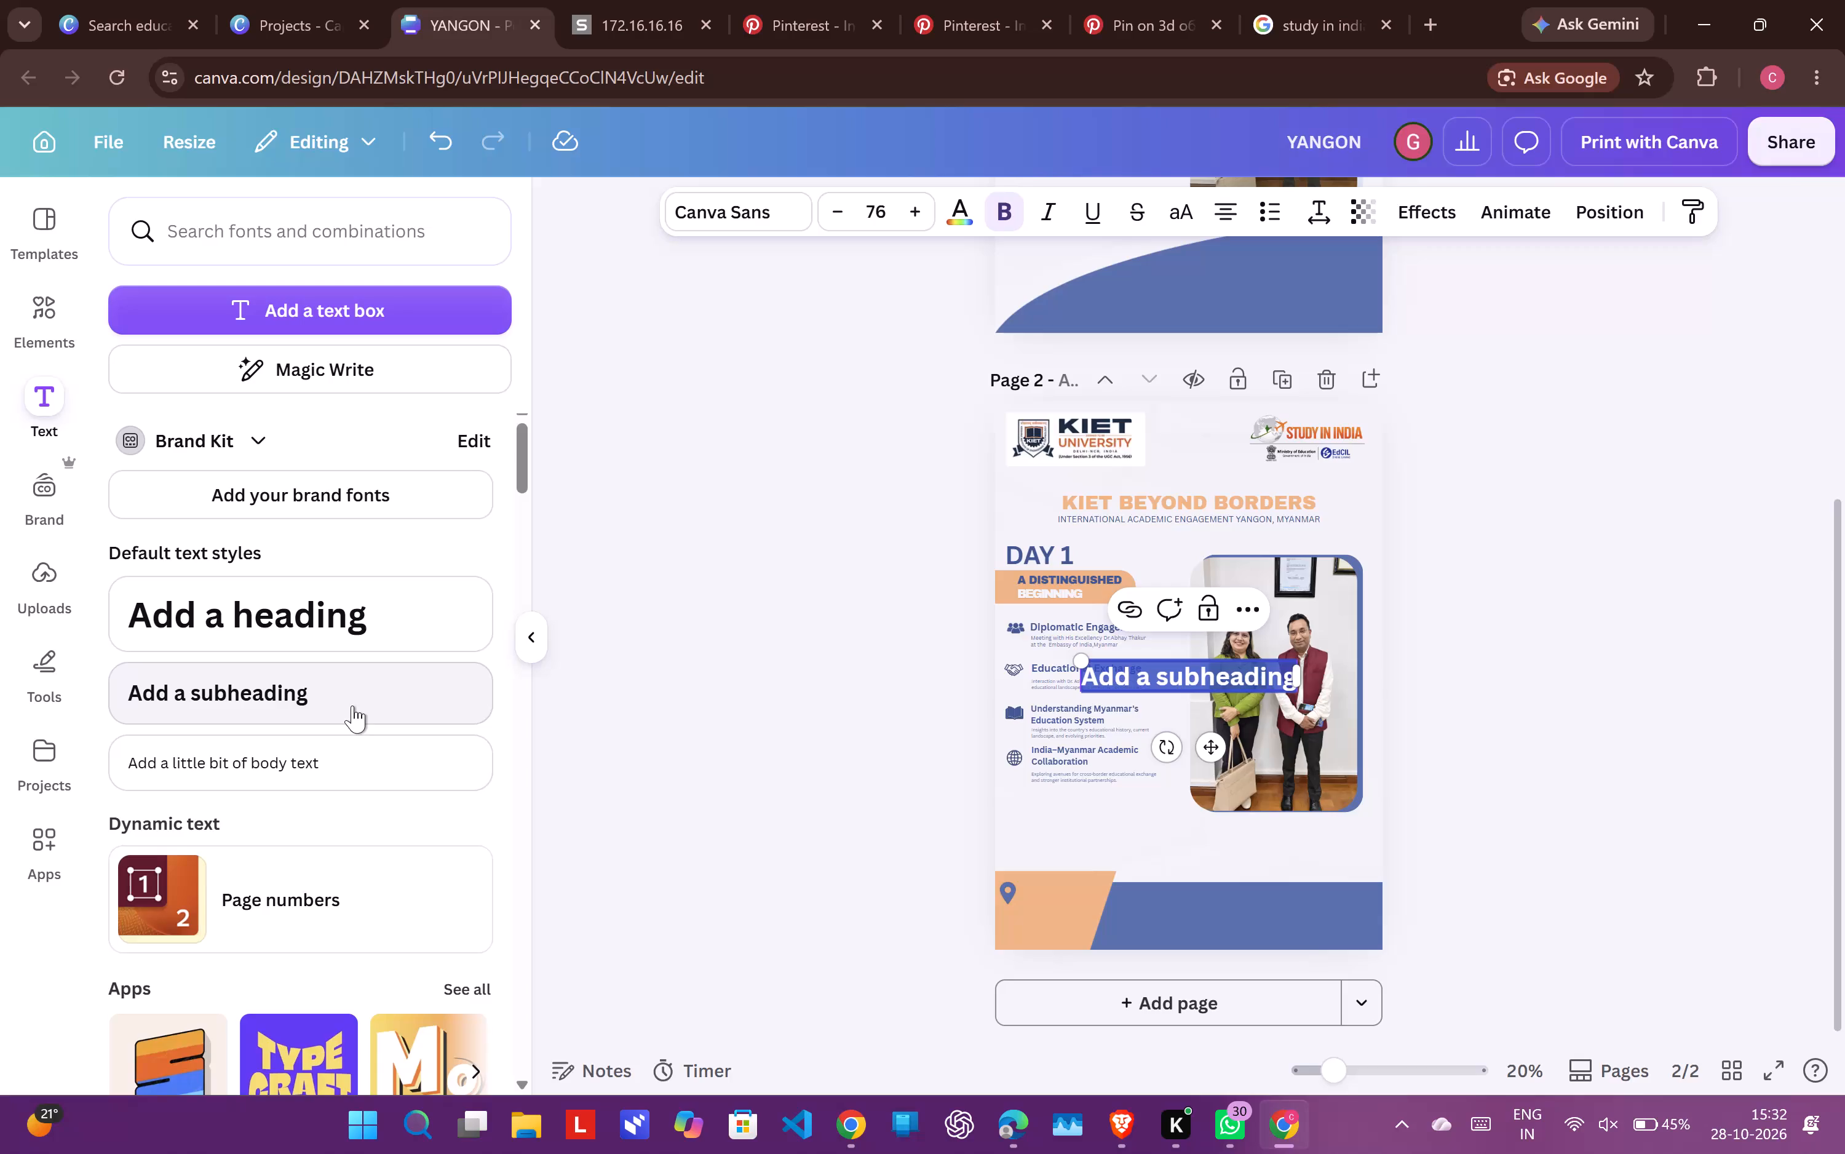
{"action": "type", "text": "YON"}
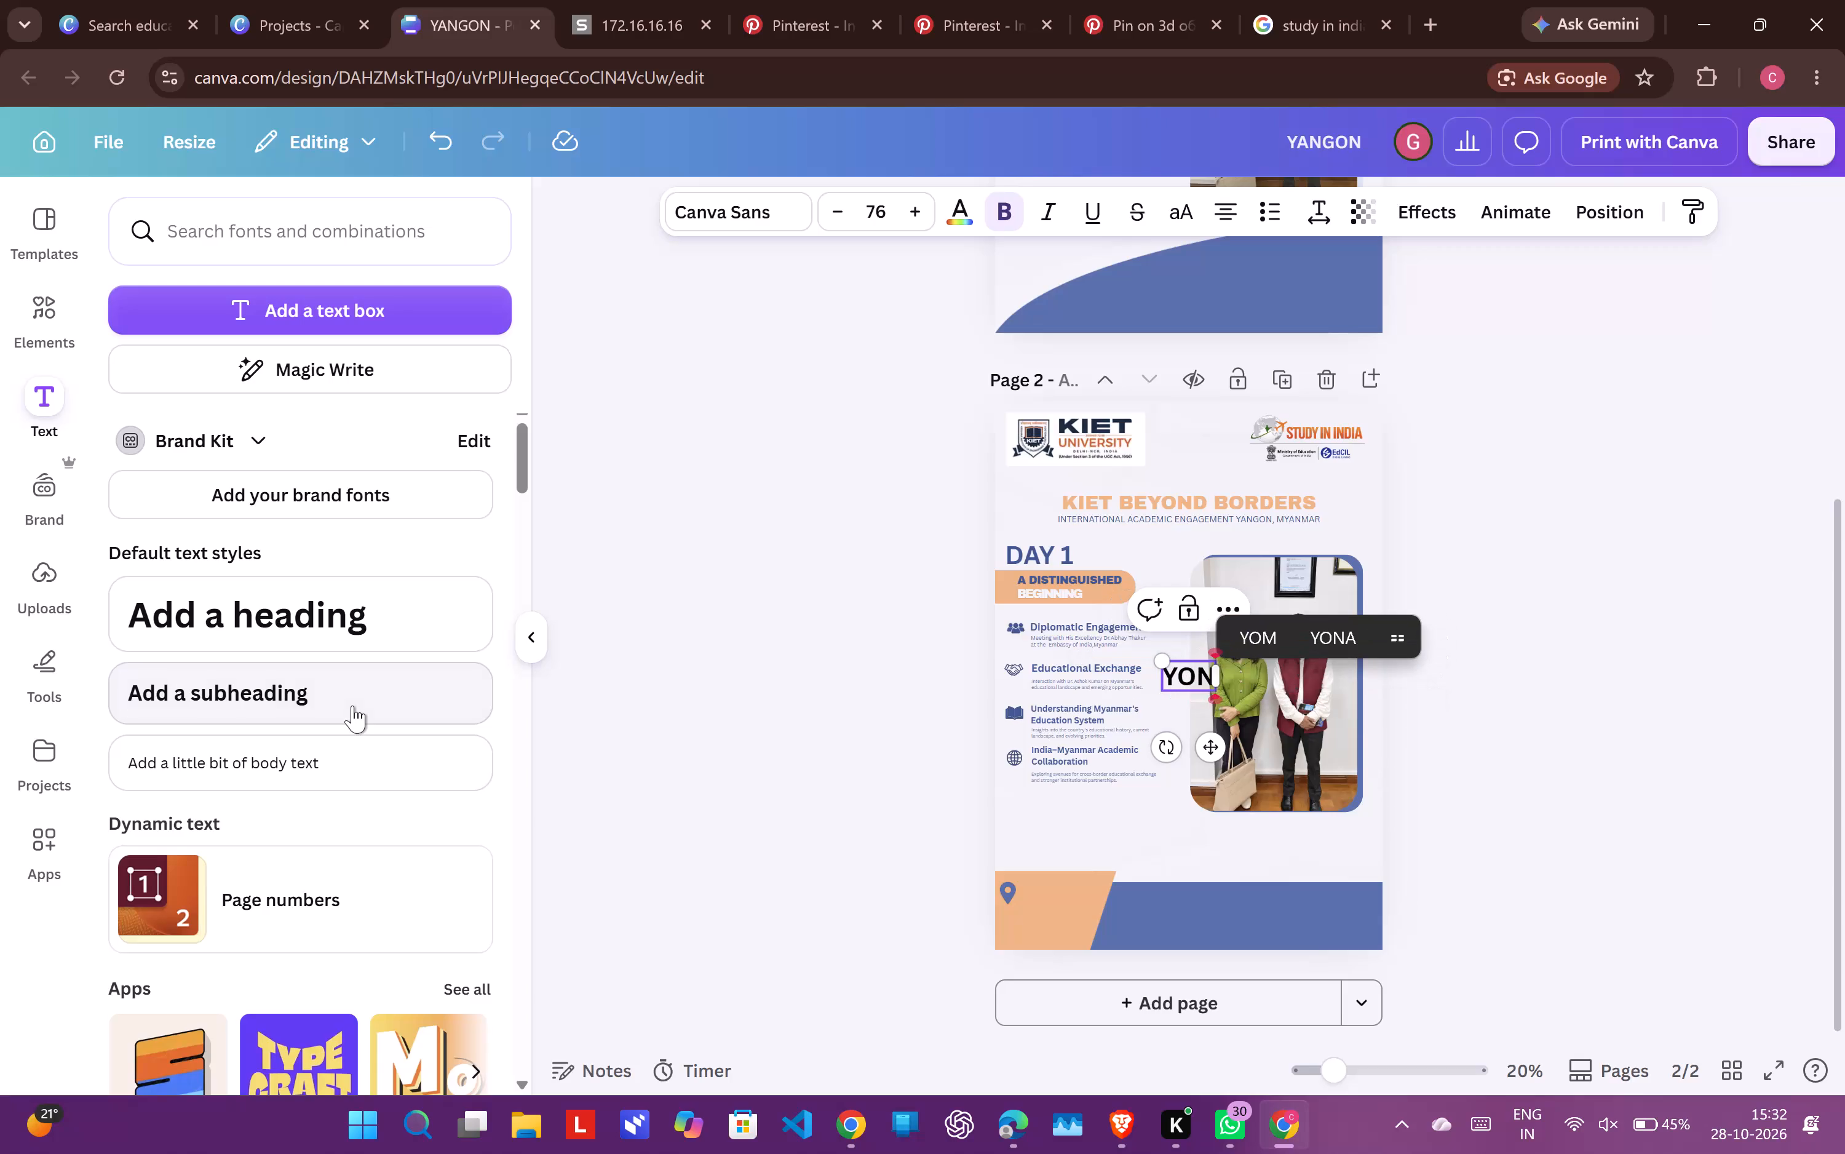
{"action": "key", "text": "BackSpace"}
{"action": "key", "text": "BackSpace"}
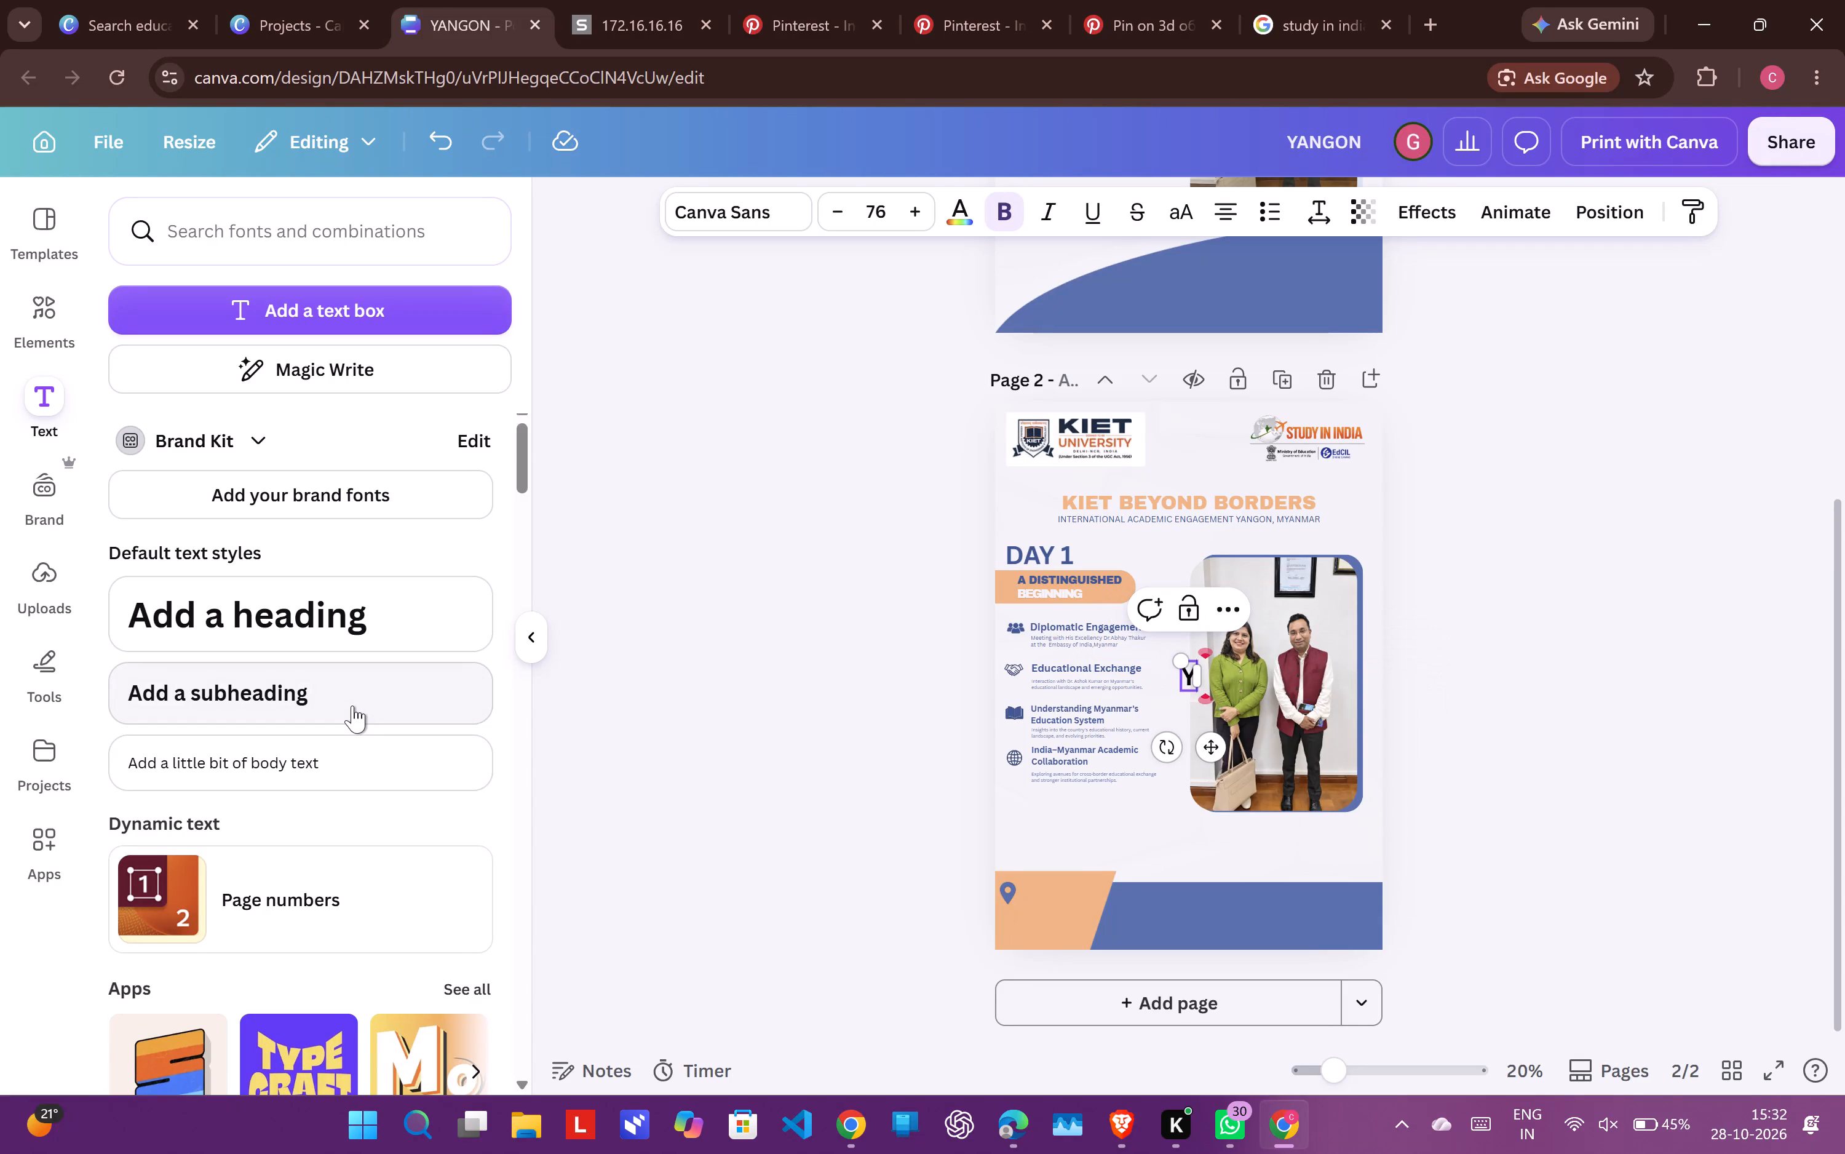
{"action": "key", "text": "a"}
{"action": "type", "text": "NGON"}
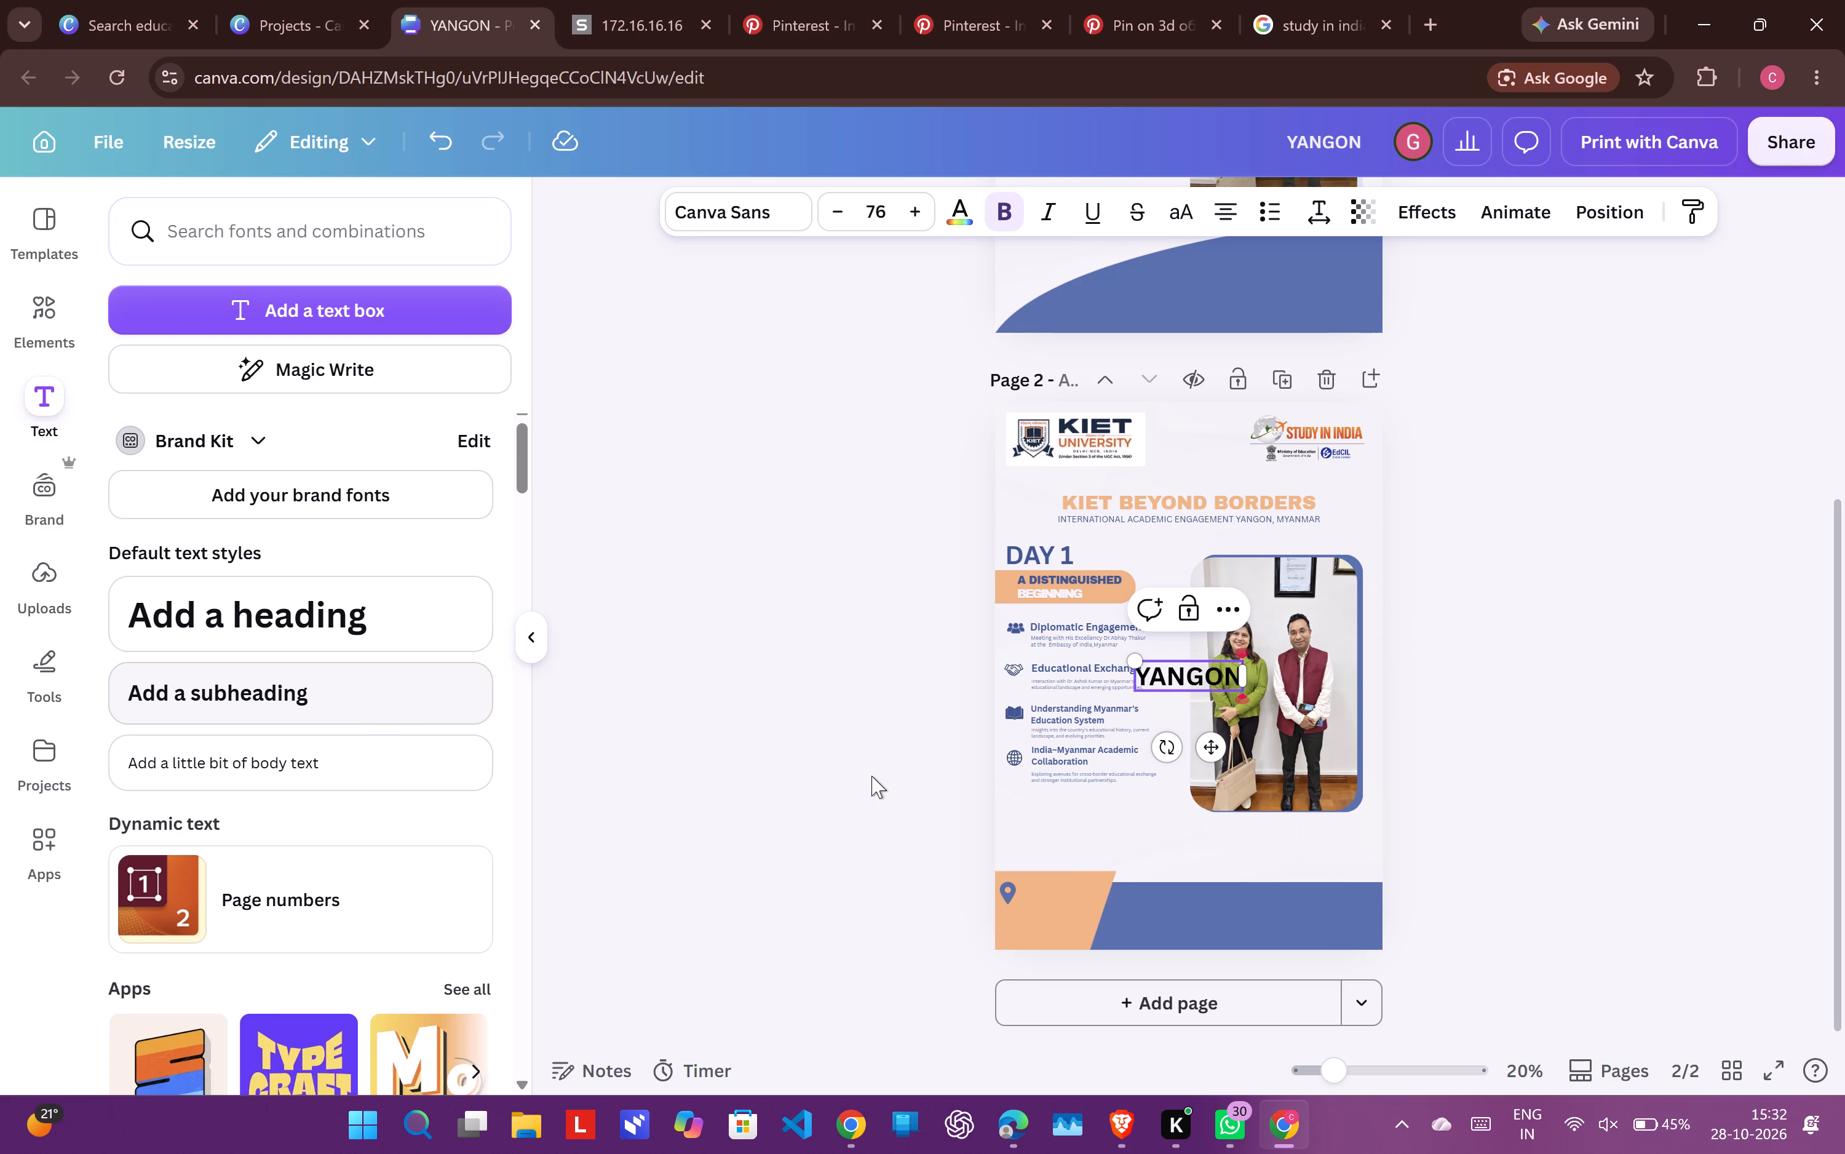
{"action": "key", "text": "Return"}
{"action": "type", "text": "MYAN"}
{"action": "type", "text": "MAR"}
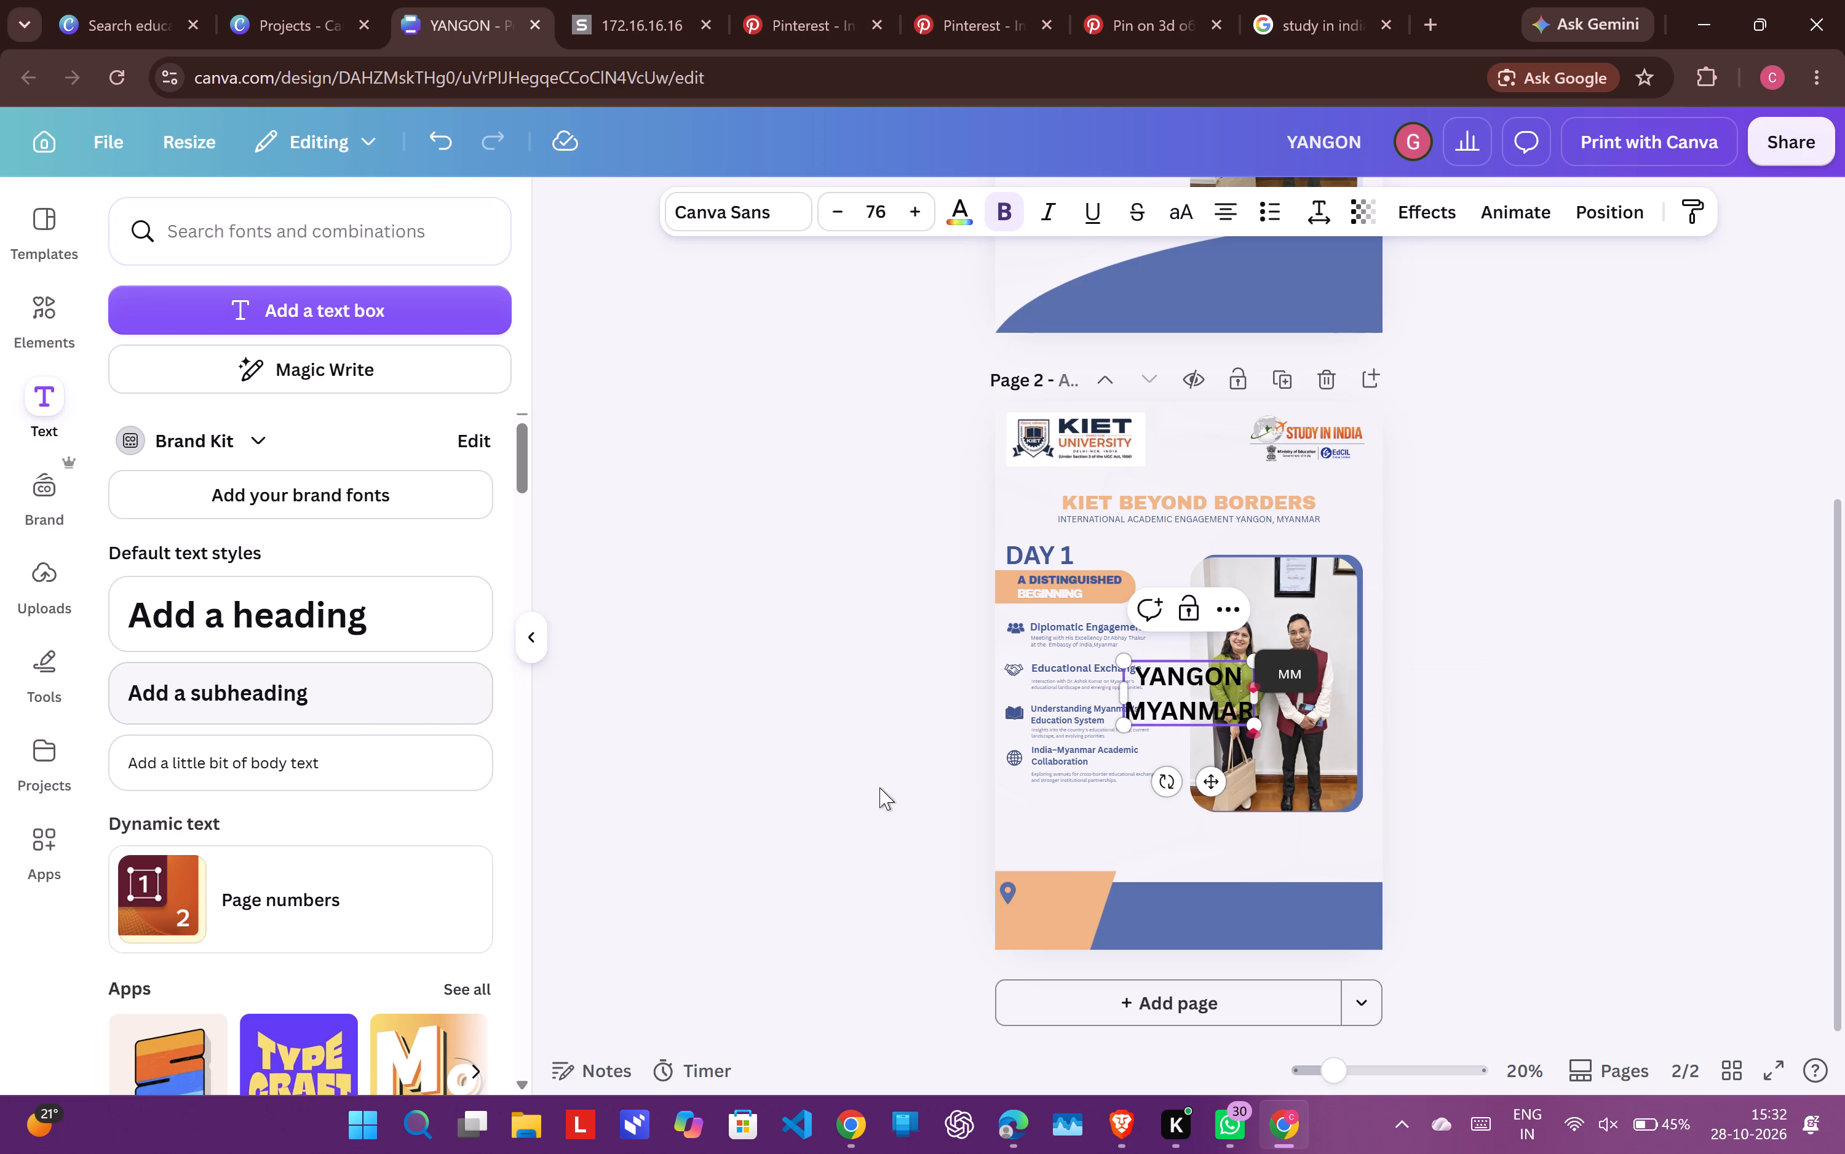
Move the YANGON MYANMAR text box down onto the orange parallelogram in the footer.
{"action": "left_click_drag", "start_coordinate": [1223, 779], "coordinate": [1191, 821]}
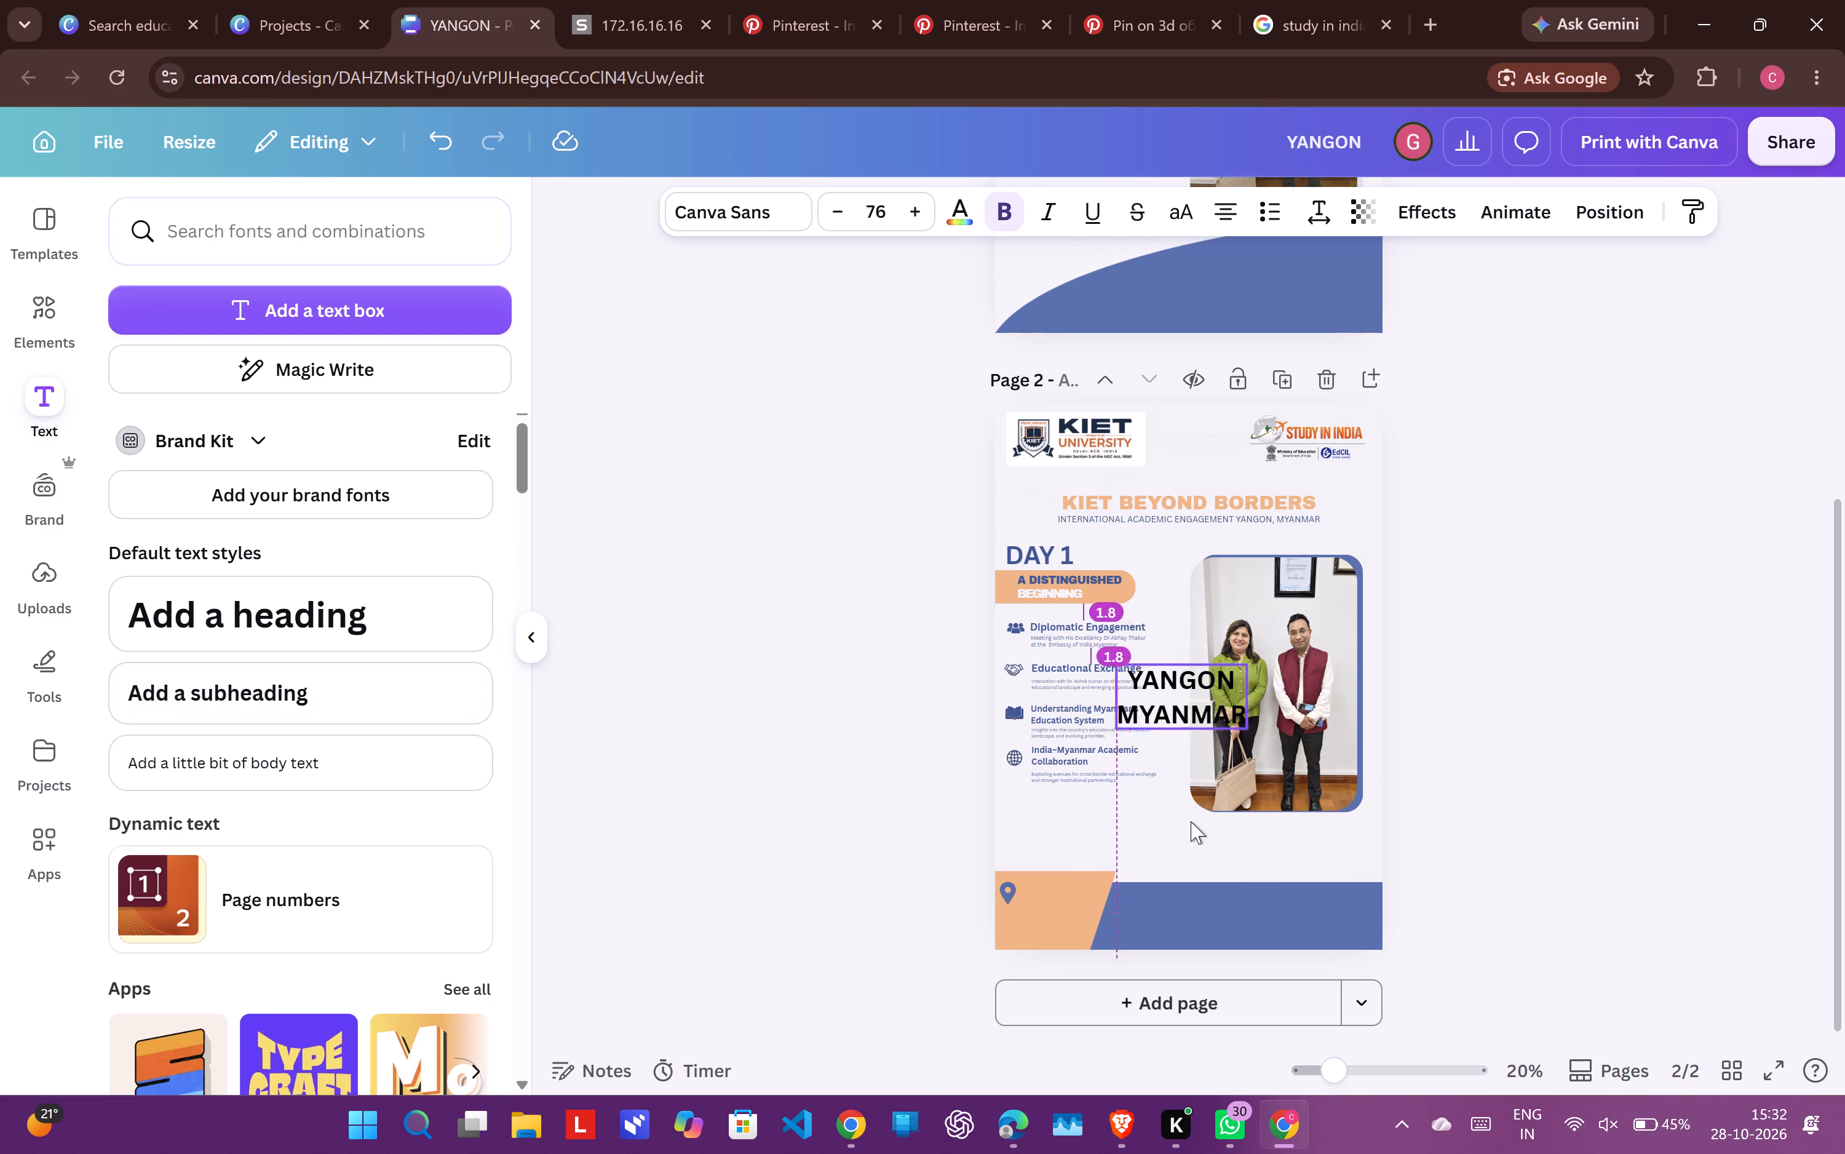
{"action": "left_click_drag", "start_coordinate": [1191, 821], "coordinate": [1103, 995]}
Left-align both lines of the YANGON MYANMAR text in the footer.
{"action": "triple_click", "coordinate": [1066, 916]}
{"action": "triple_click", "coordinate": [1066, 916]}
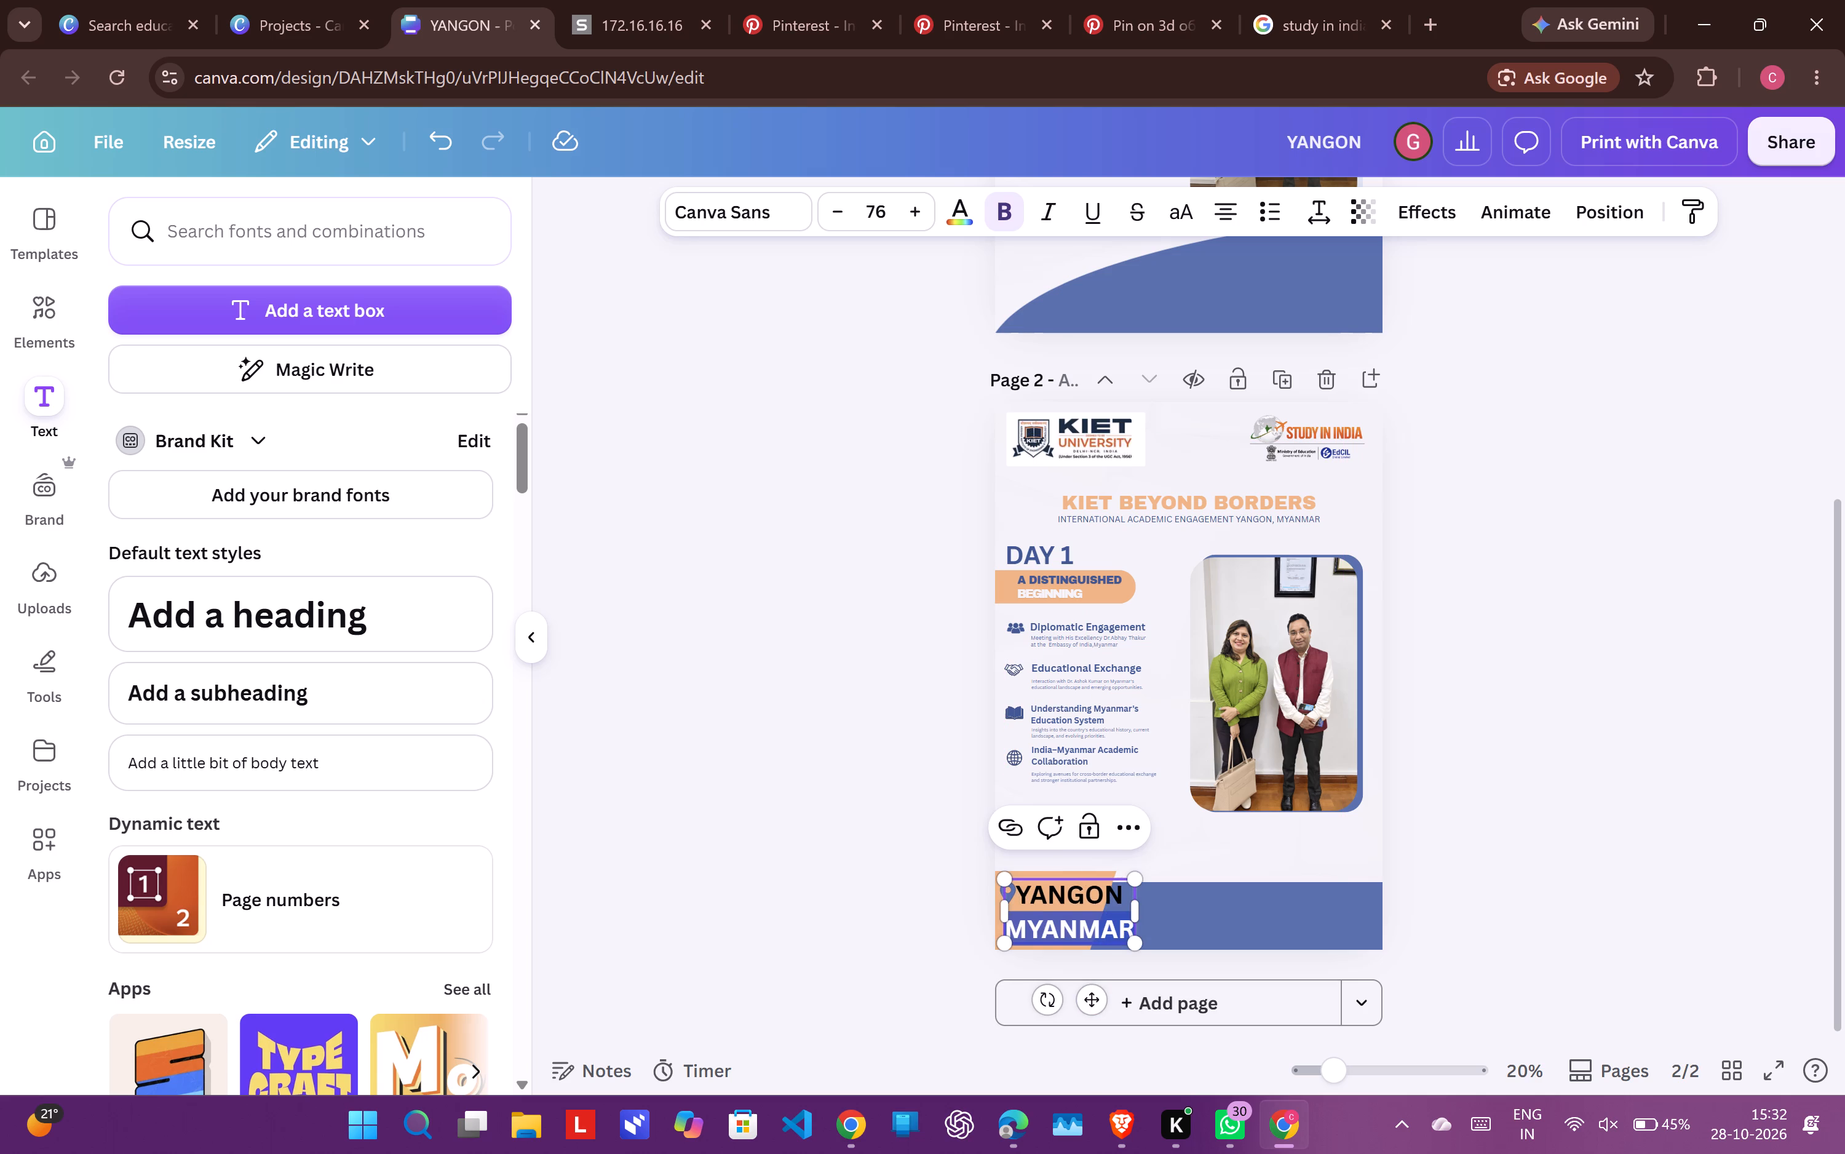
{"action": "left_click", "coordinate": [1066, 916]}
{"action": "triple_click", "coordinate": [1070, 905]}
{"action": "left_click", "coordinate": [1070, 905]}
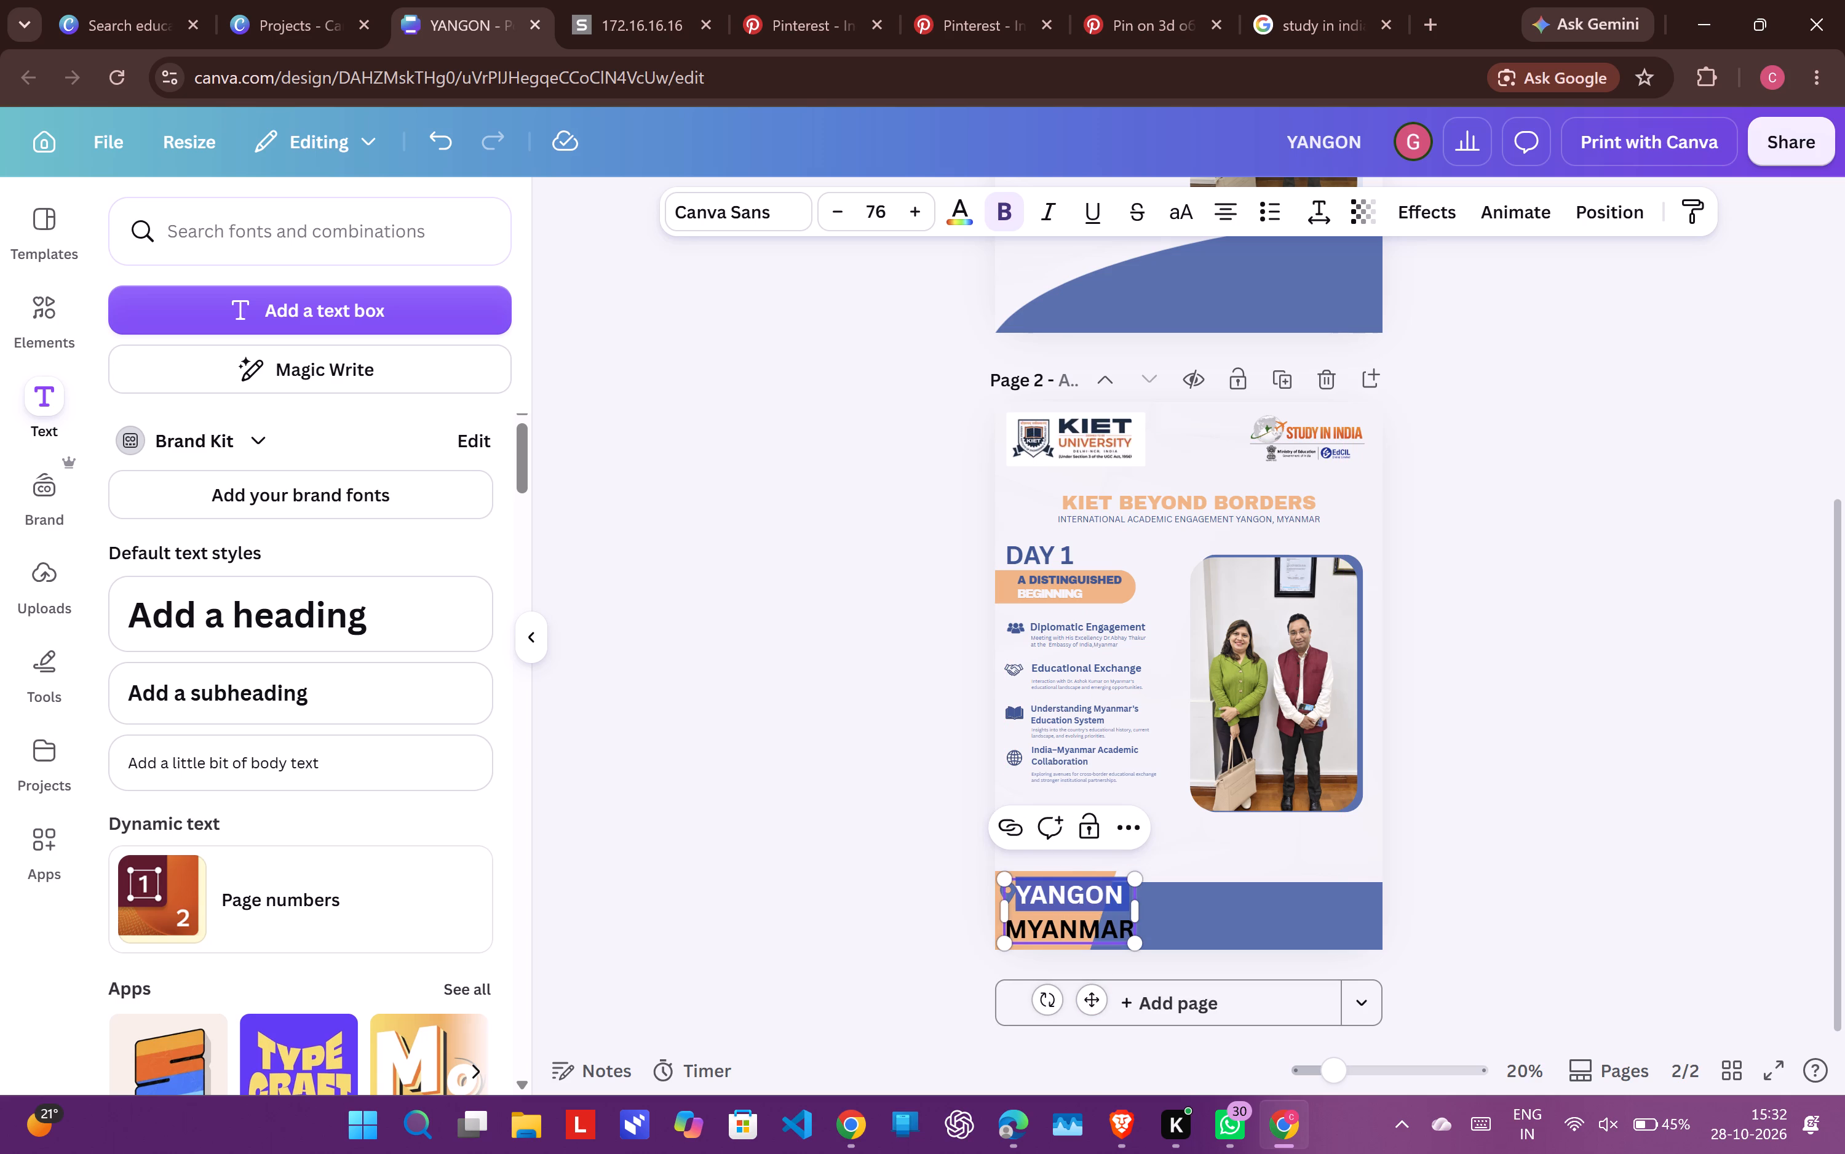
{"action": "left_click", "coordinate": [1124, 929]}
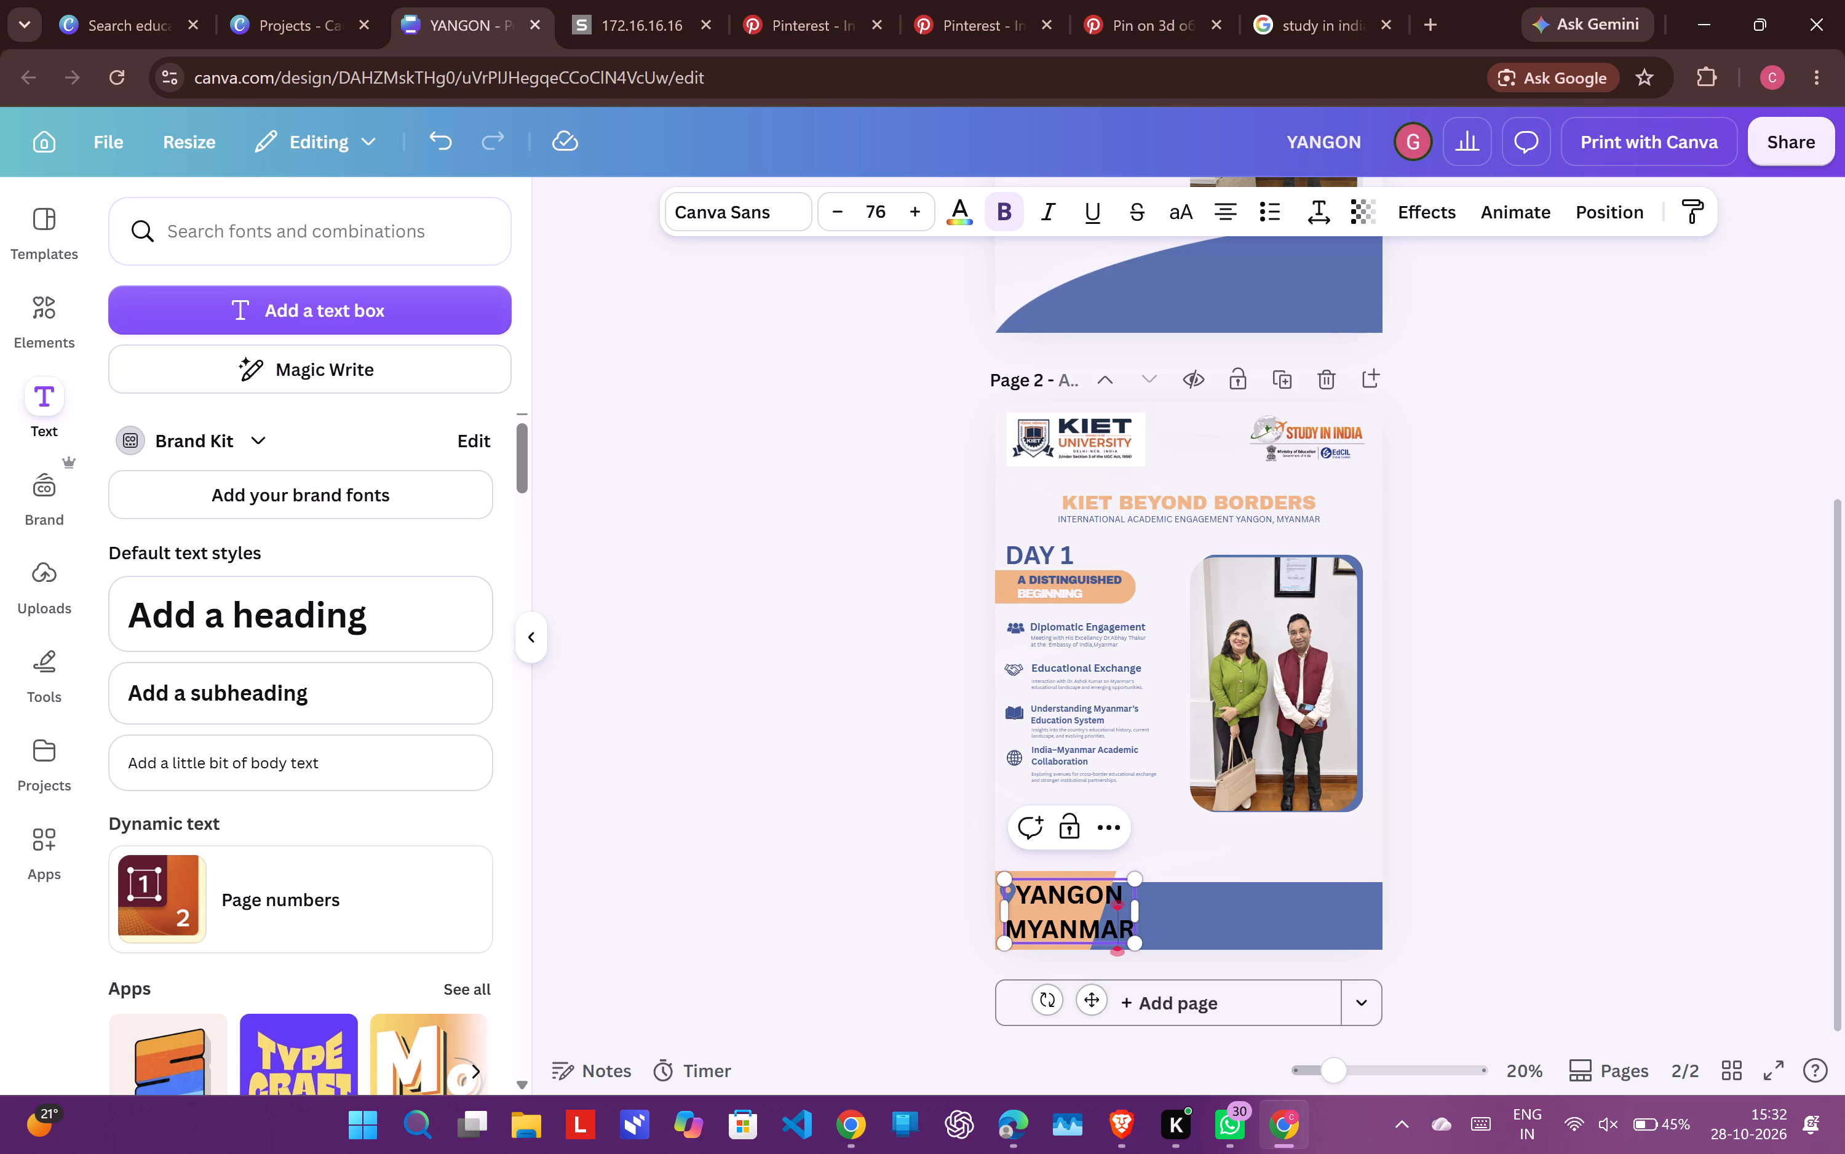
{"action": "left_click_drag", "start_coordinate": [1127, 929], "coordinate": [1015, 896]}
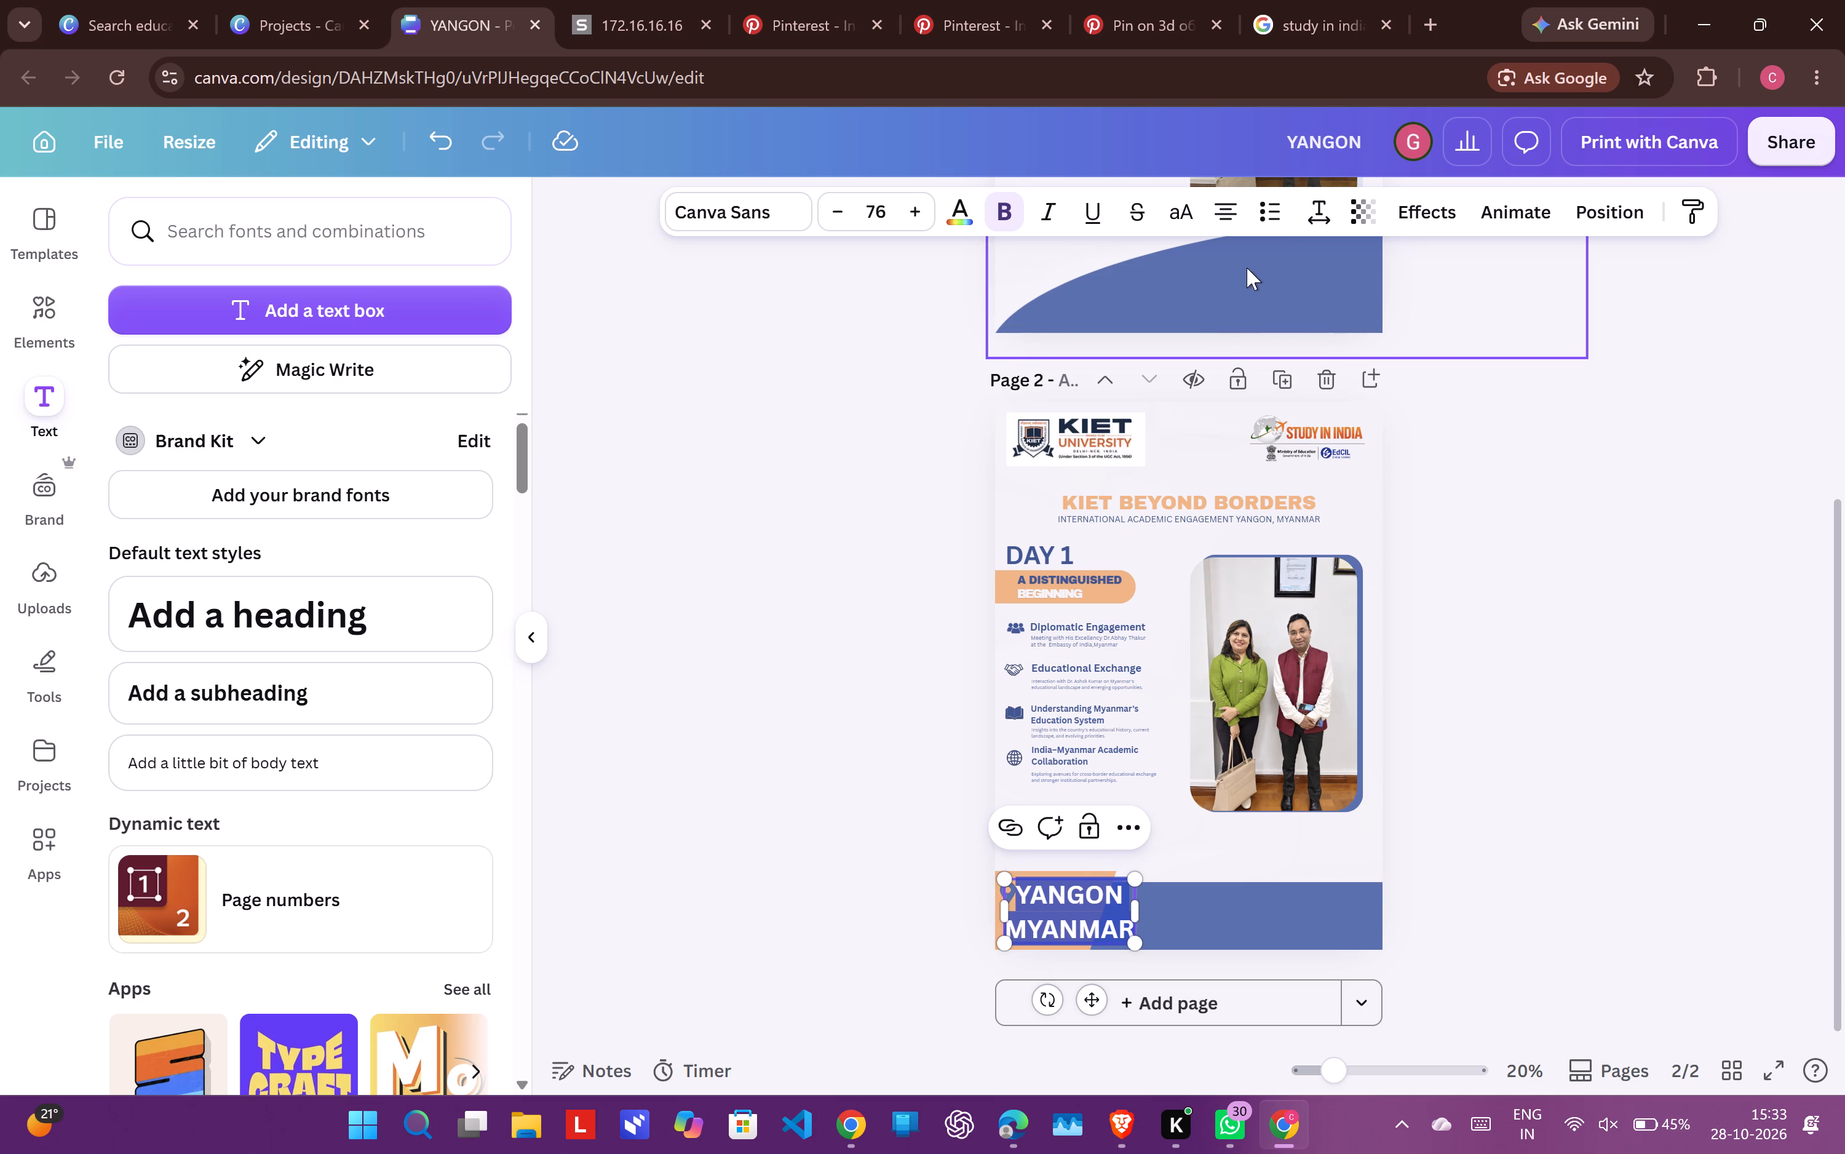
{"action": "left_click", "coordinate": [1225, 209]}
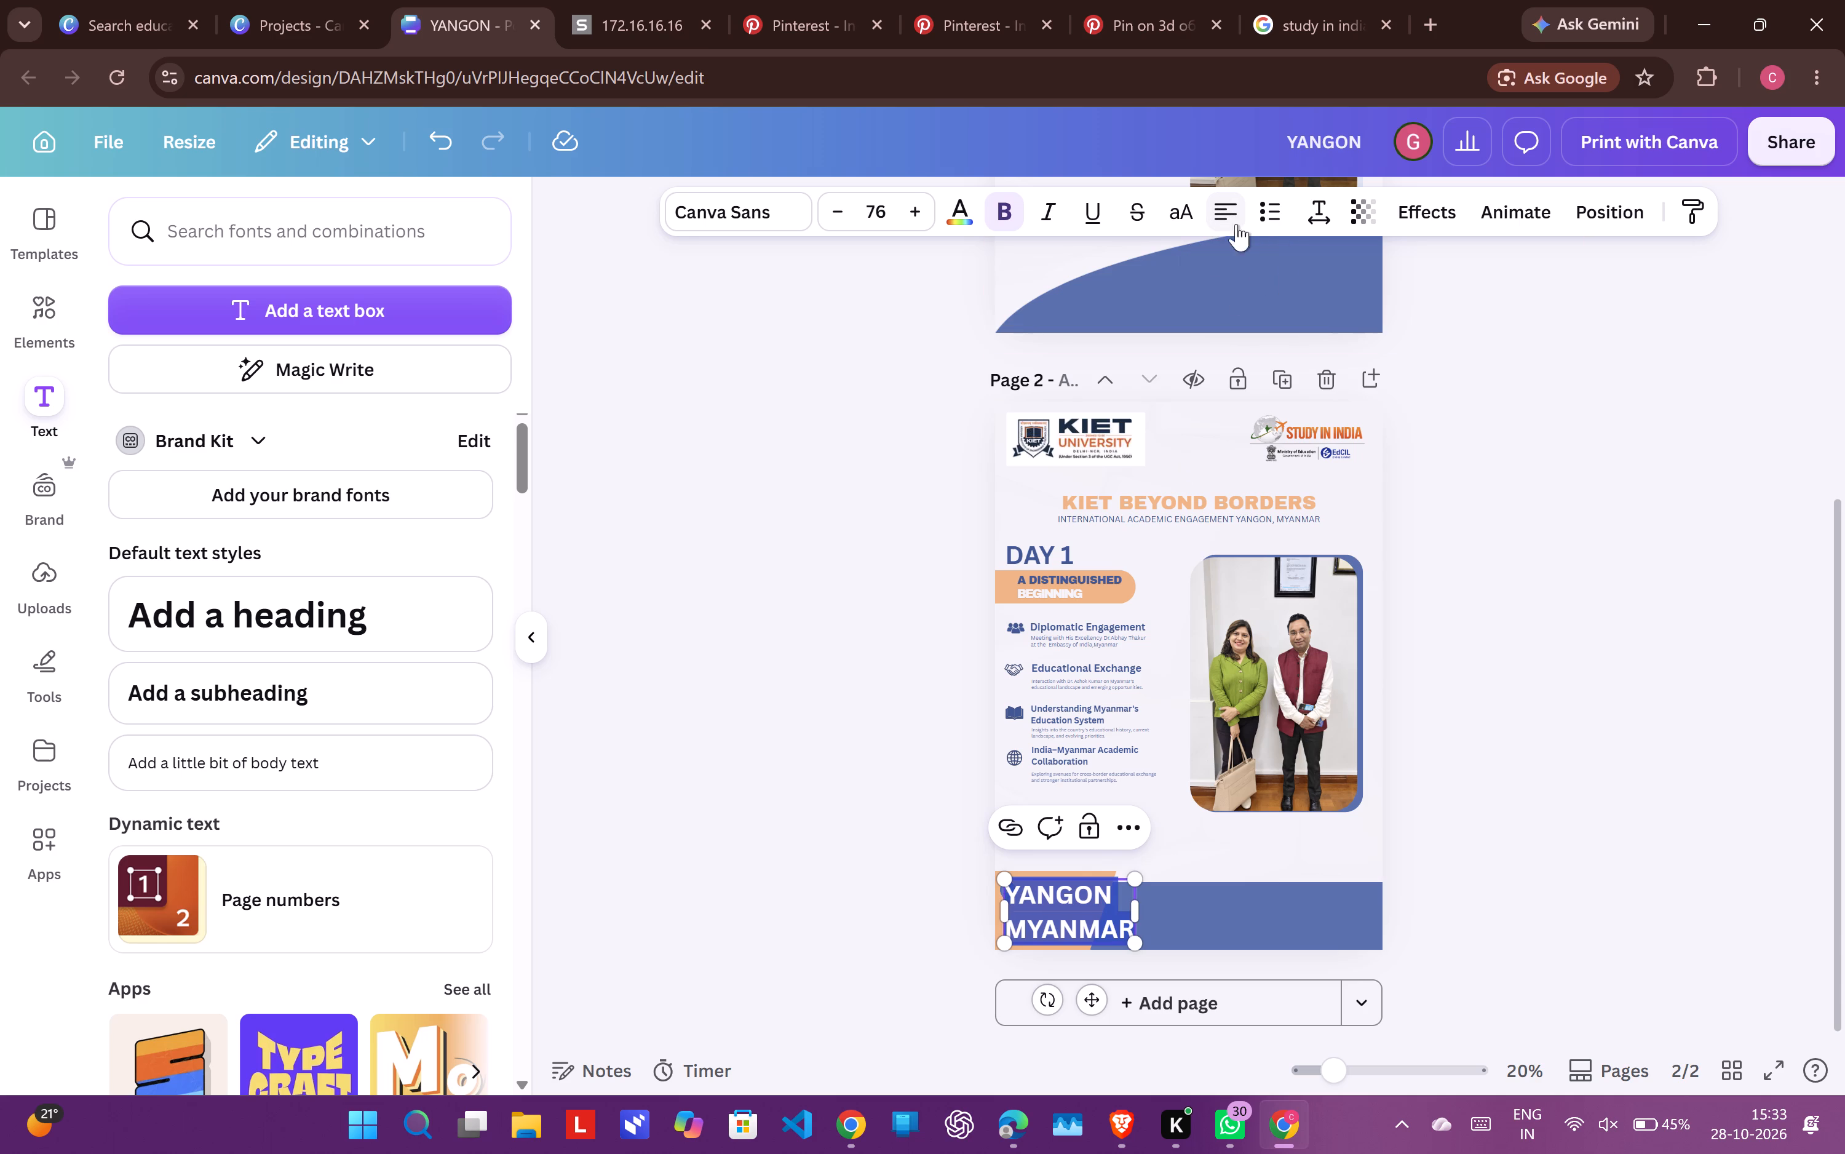
{"action": "left_click", "coordinate": [1707, 576]}
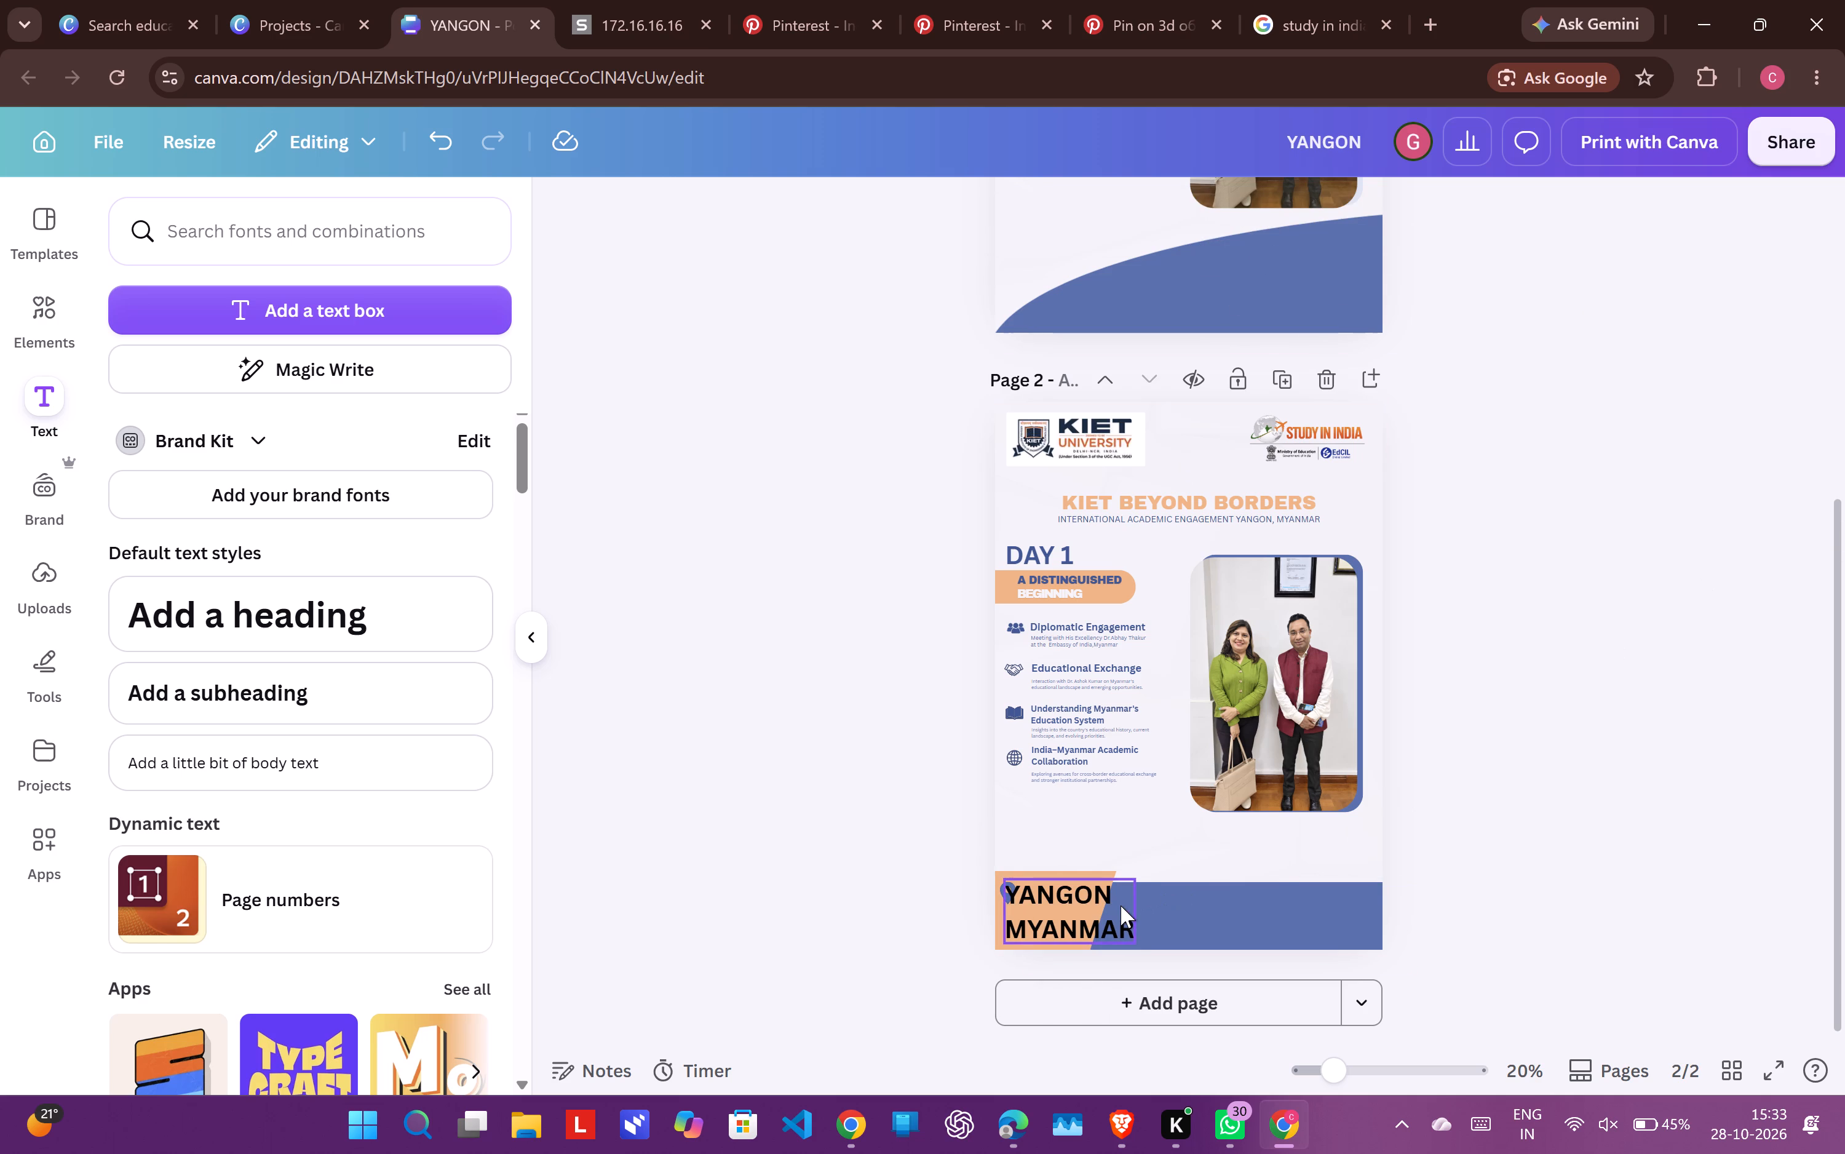
Shrink the YANGON MYANMAR text to about size 35.1 and place it on the orange parallelogram just right of the location pin.
{"action": "left_click", "coordinate": [1121, 905]}
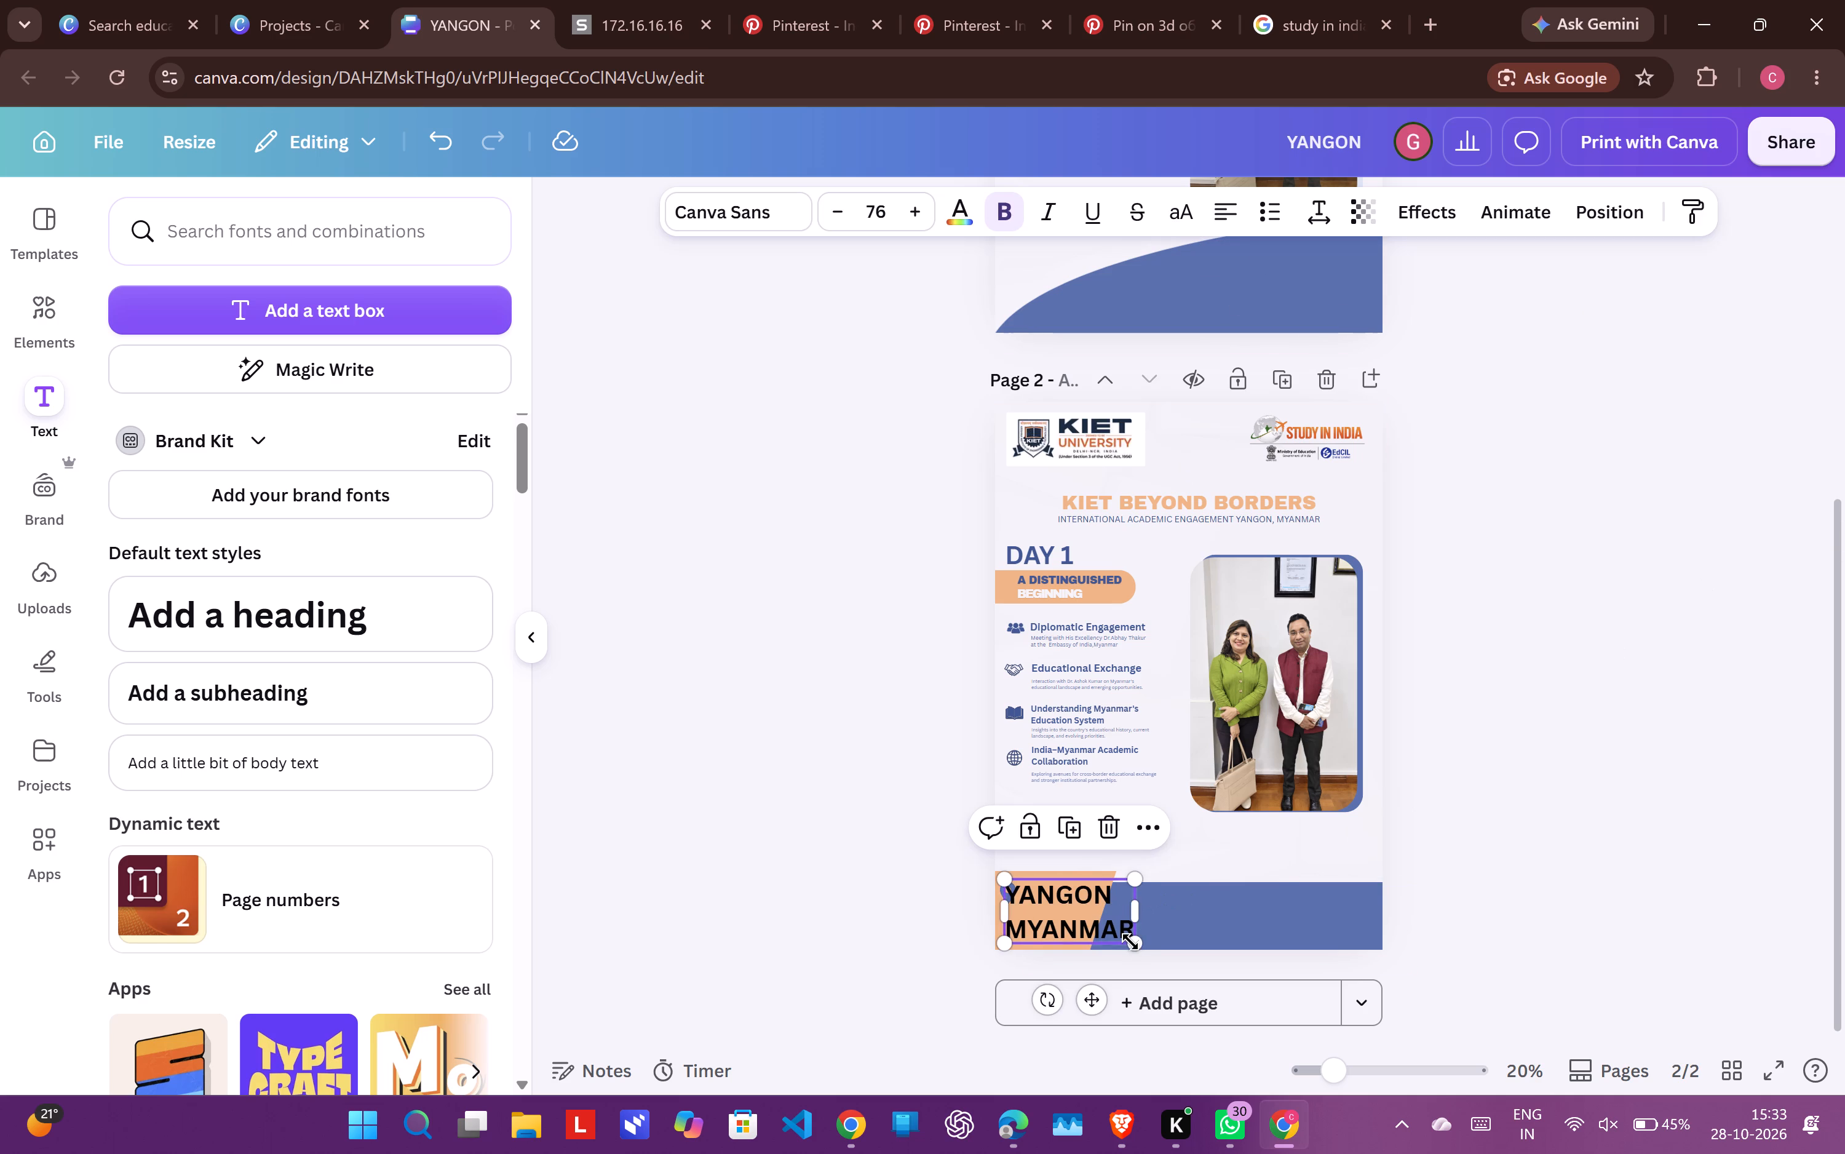
{"action": "left_click_drag", "start_coordinate": [1130, 942], "coordinate": [1086, 920]}
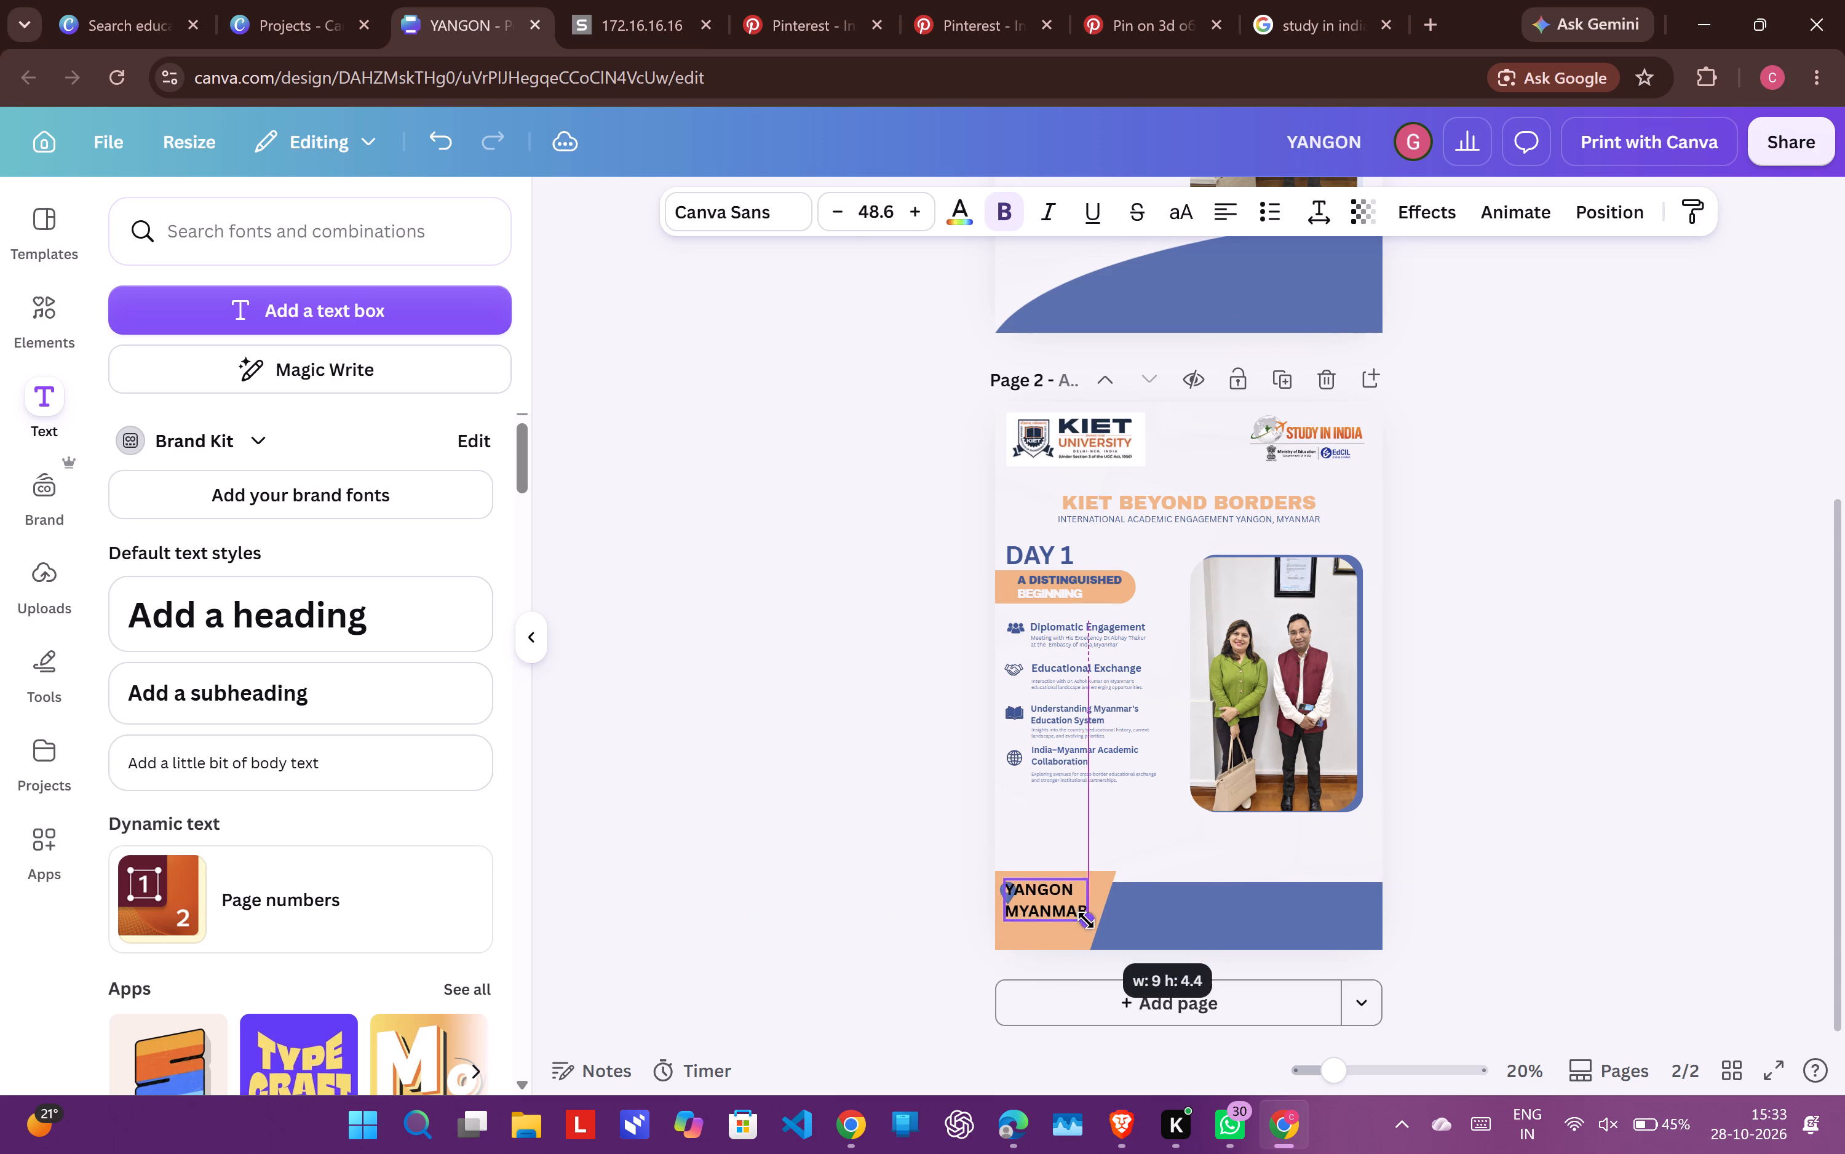
{"action": "left_click_drag", "start_coordinate": [1086, 920], "coordinate": [1089, 926]}
{"action": "left_click_drag", "start_coordinate": [1048, 905], "coordinate": [1065, 910]}
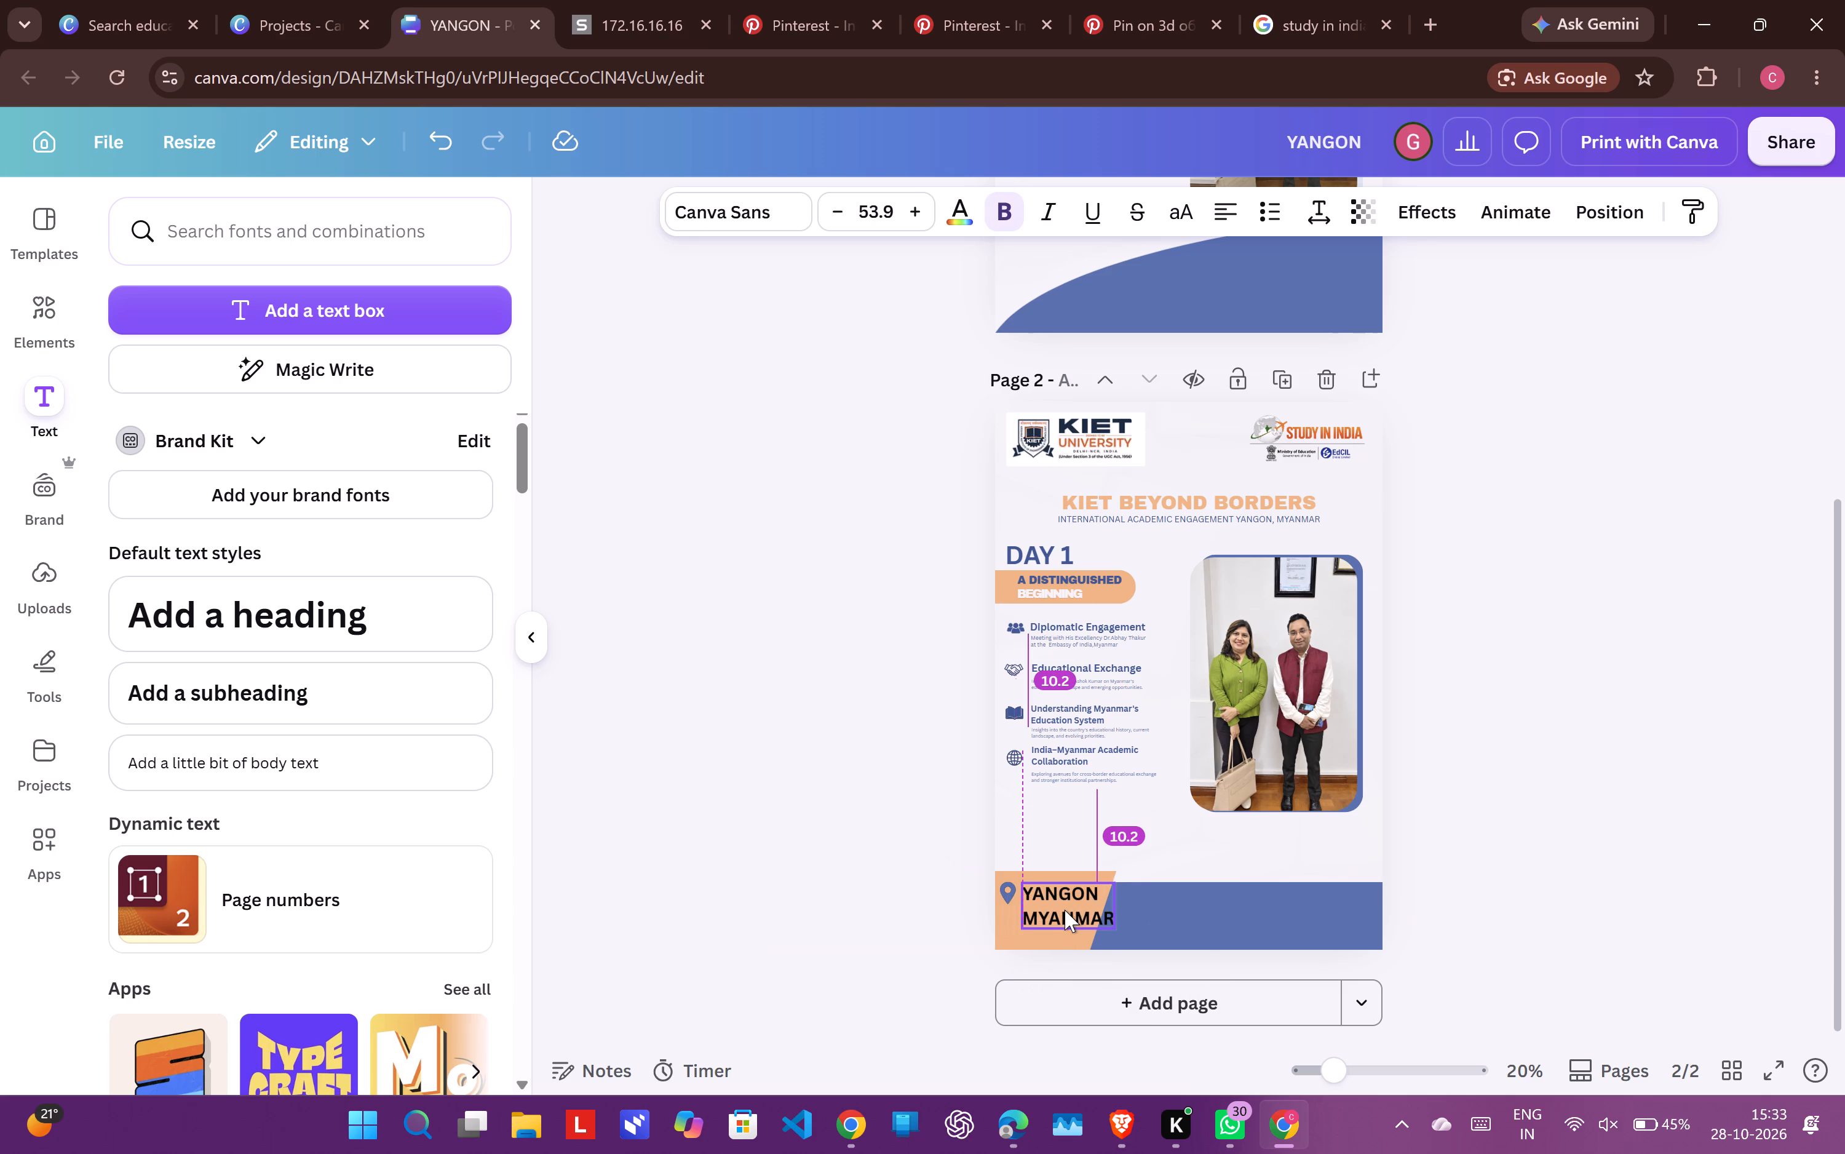
{"action": "left_click_drag", "start_coordinate": [1065, 910], "coordinate": [1060, 915]}
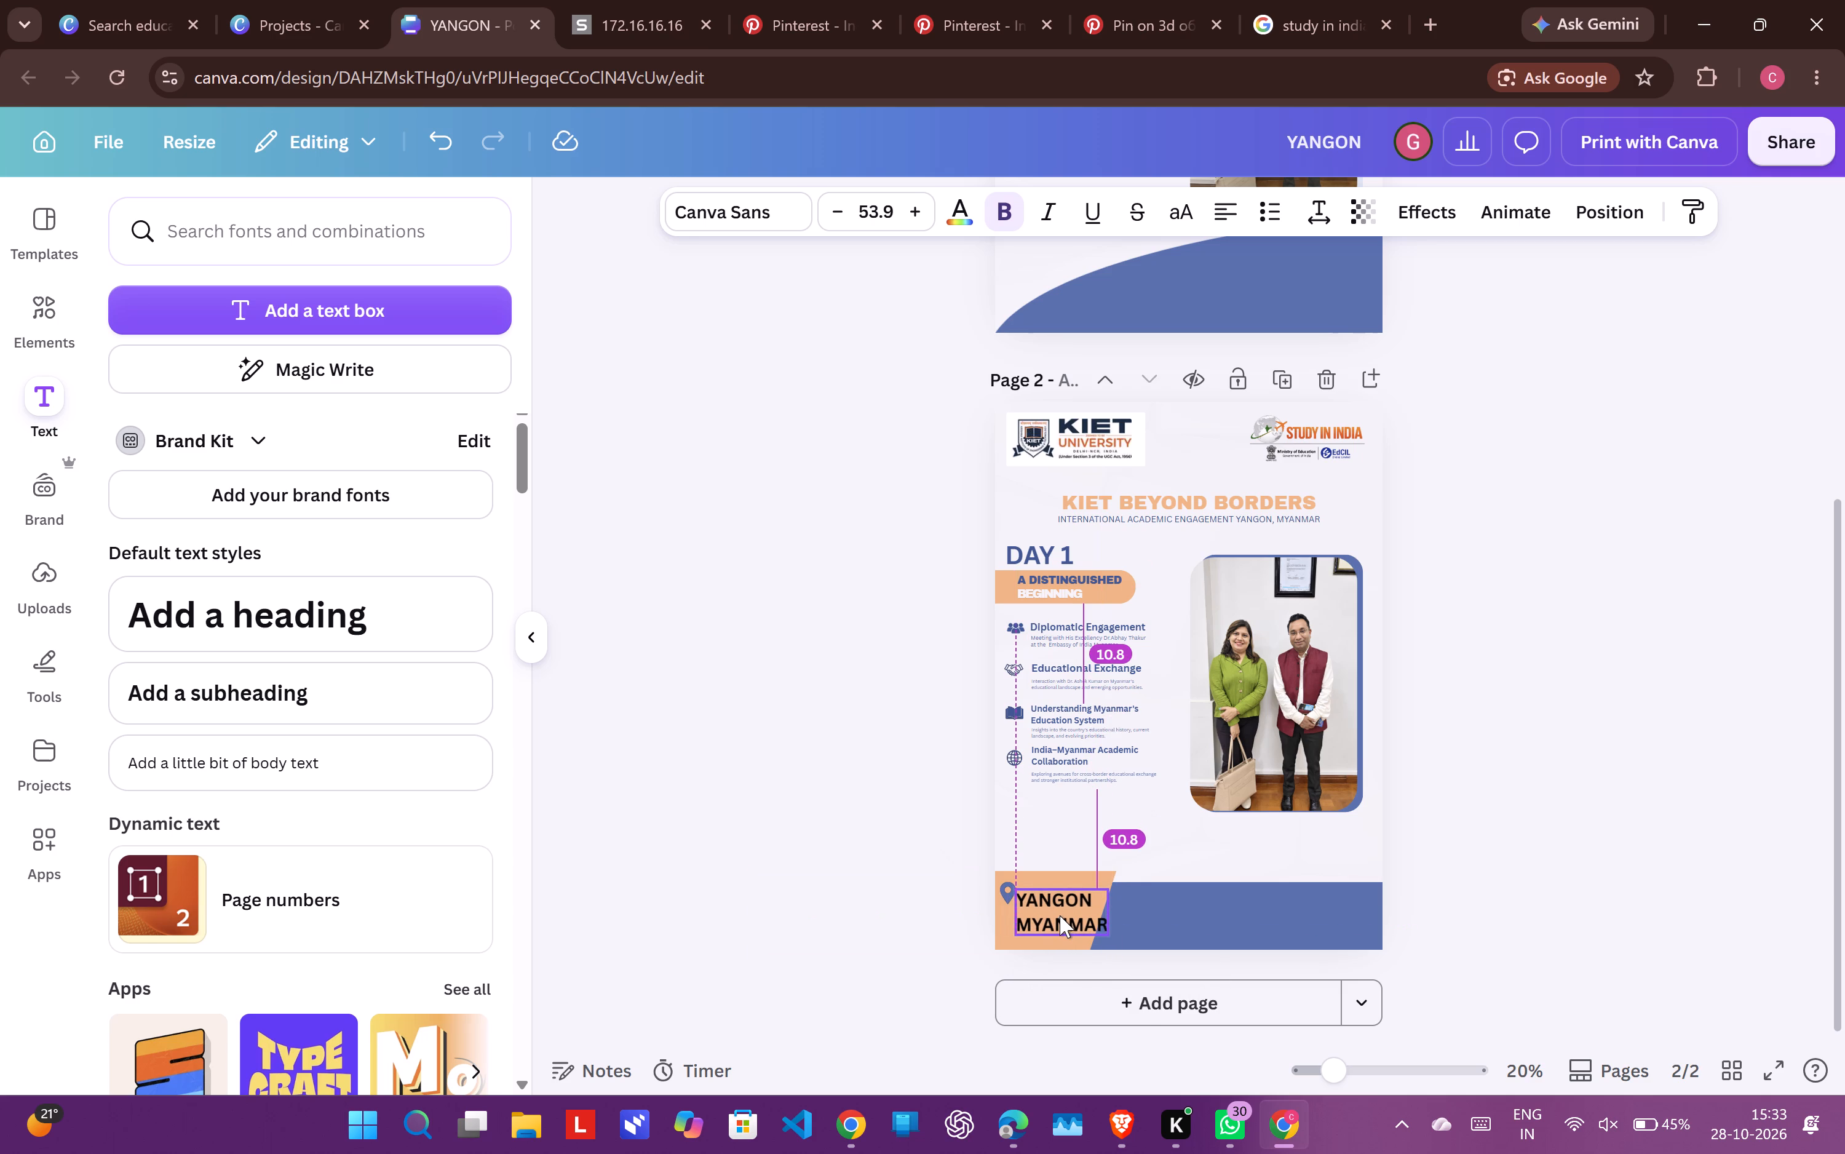
{"action": "left_click", "coordinate": [1006, 893]}
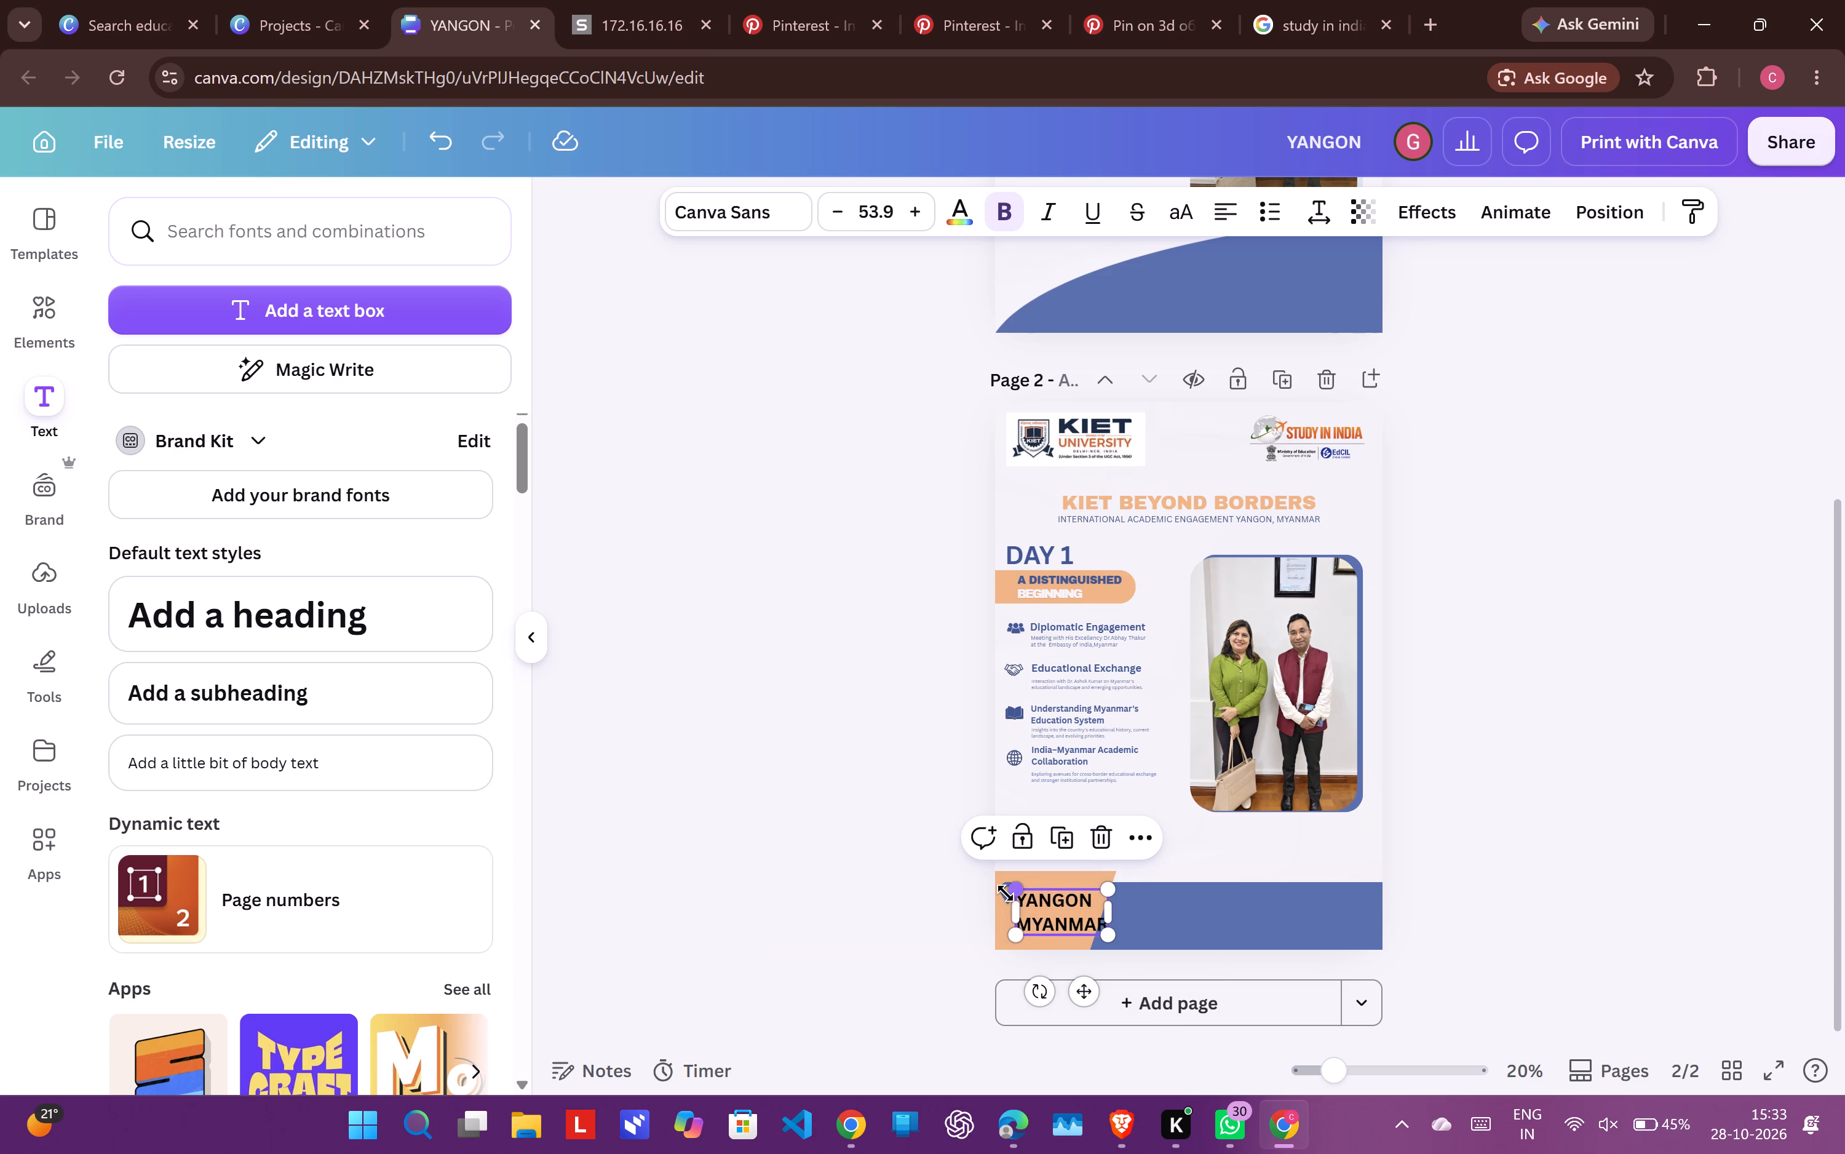
{"action": "left_click_drag", "start_coordinate": [1104, 939], "coordinate": [1079, 928]}
{"action": "left_click_drag", "start_coordinate": [1079, 928], "coordinate": [1072, 928]}
{"action": "left_click", "coordinate": [1042, 901]}
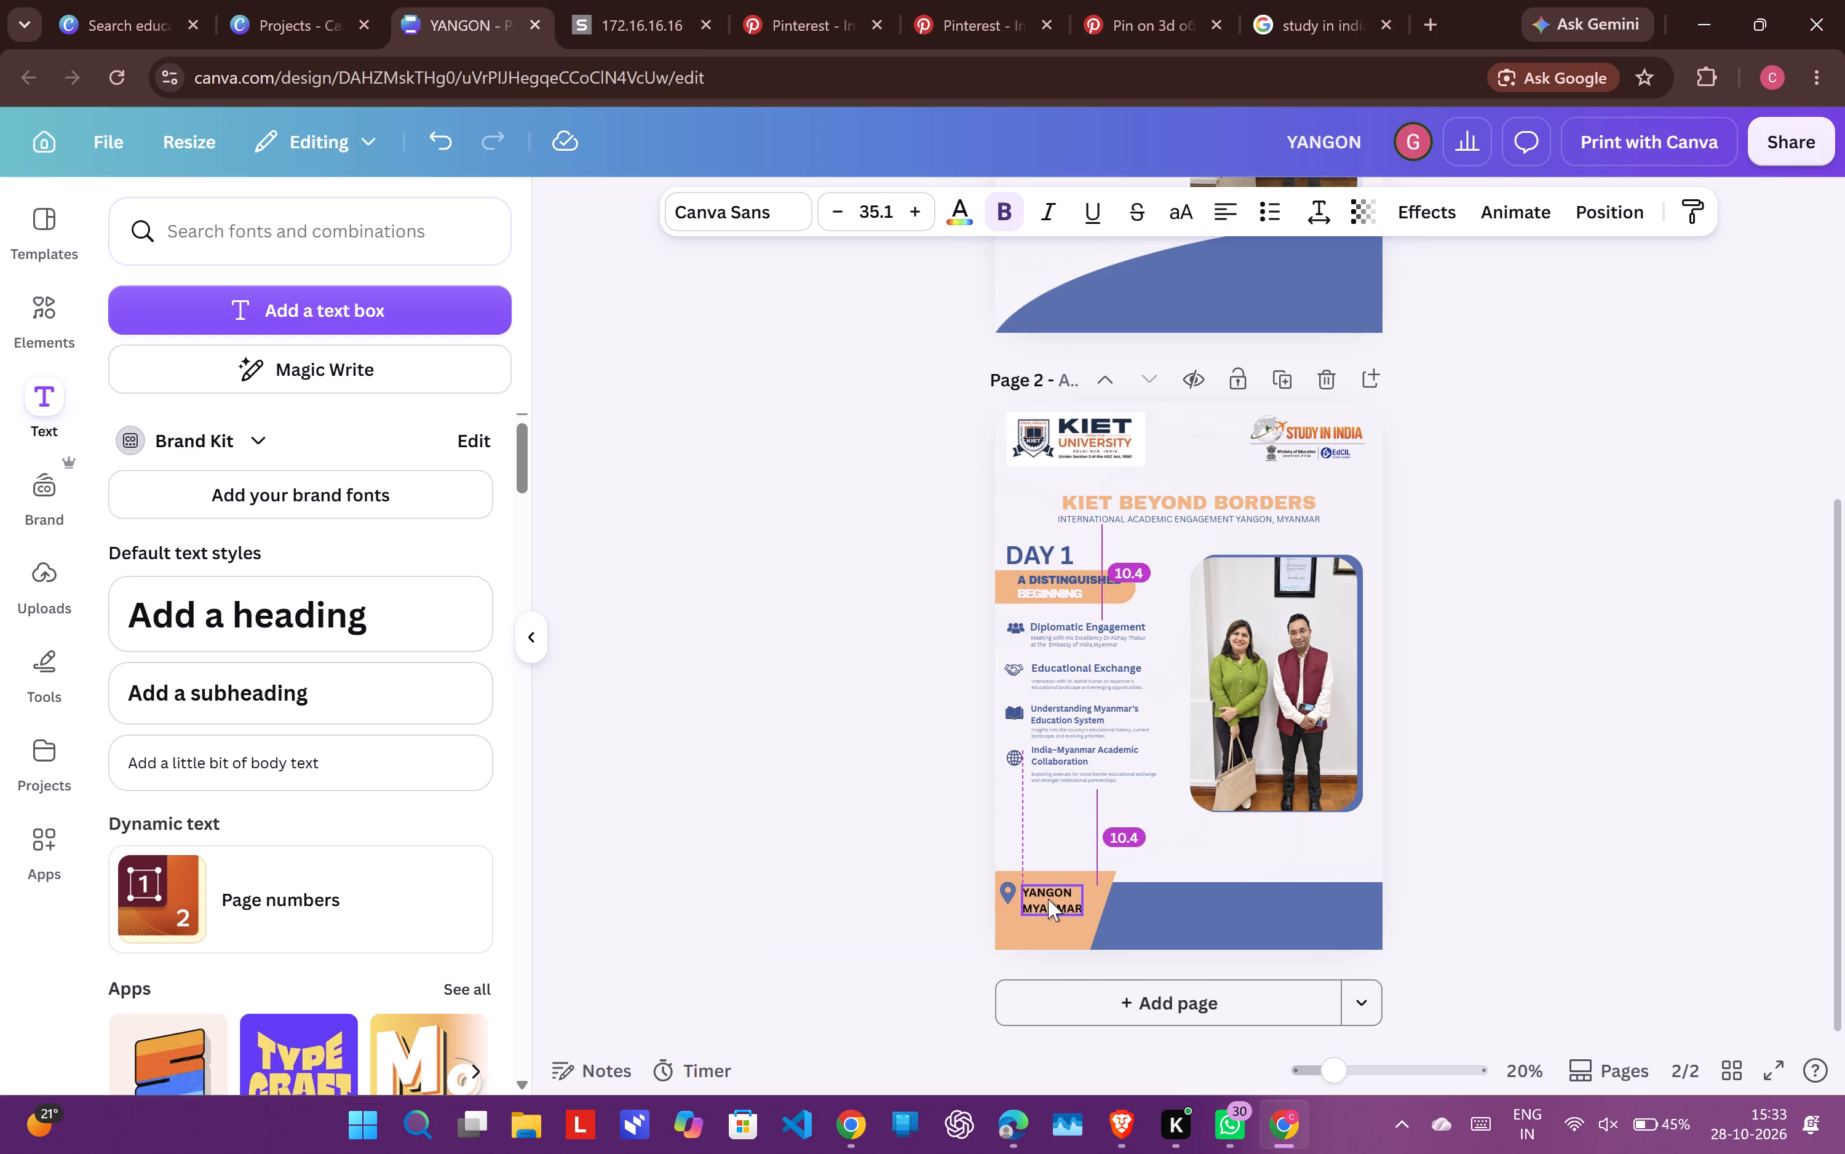
Move the location pin down so it is vertically centred on the YANGON MYANMAR text.
{"action": "left_click", "coordinate": [1010, 897]}
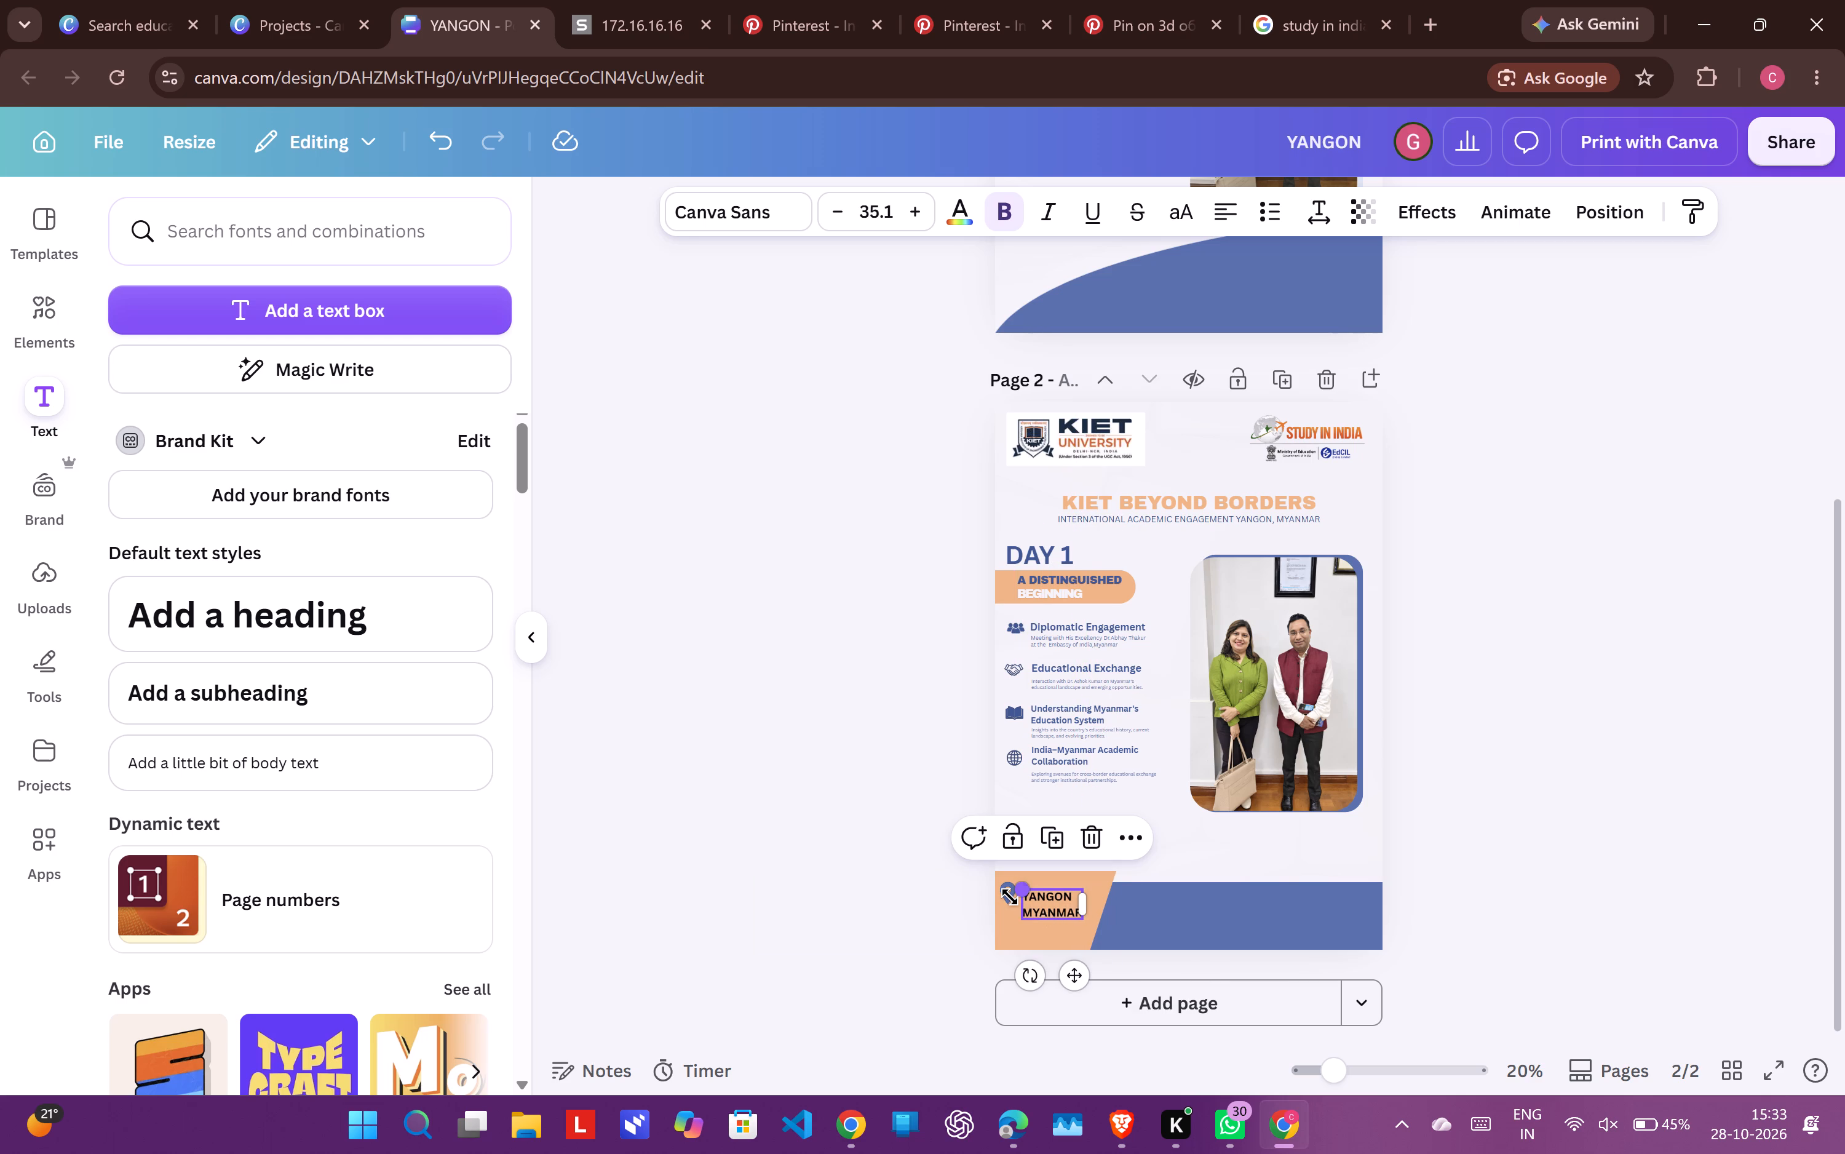
{"action": "left_click", "coordinate": [1002, 894]}
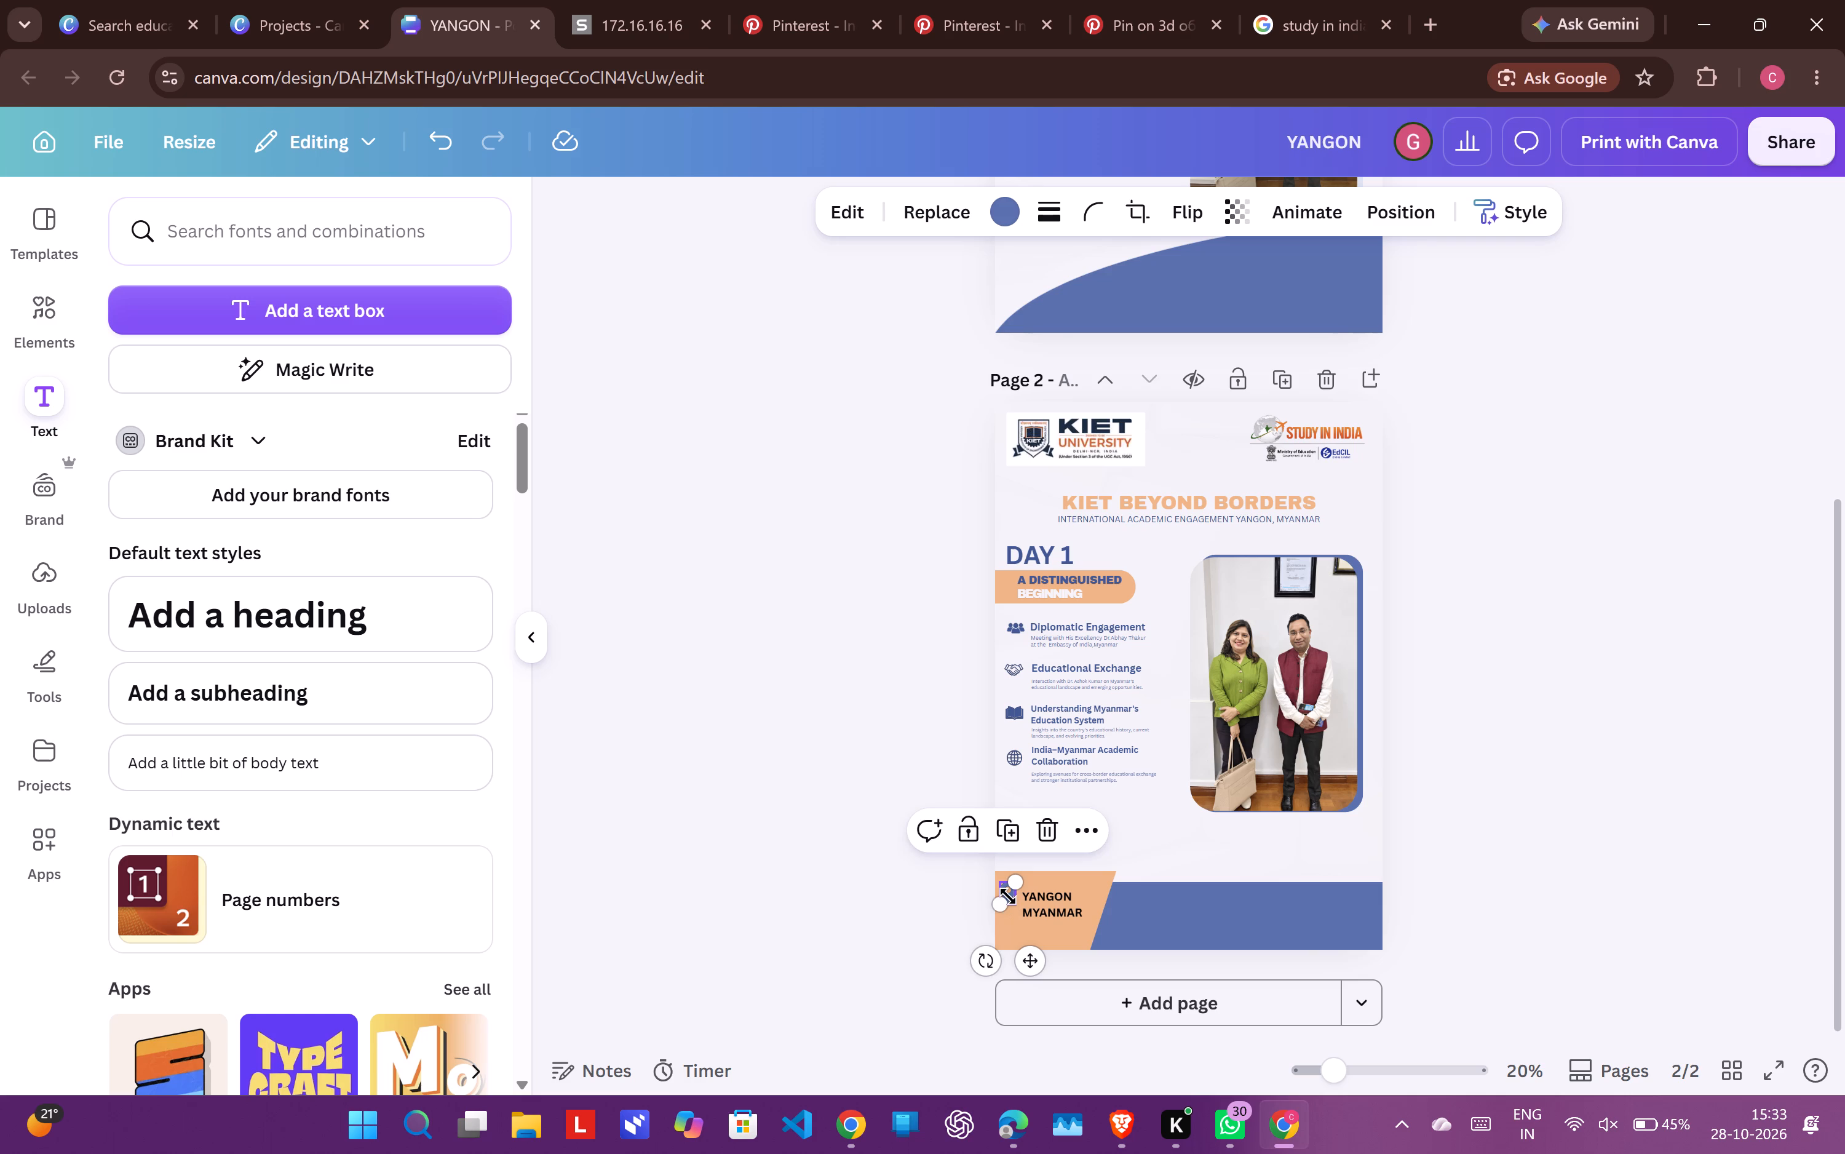
{"action": "left_click", "coordinate": [1008, 896]}
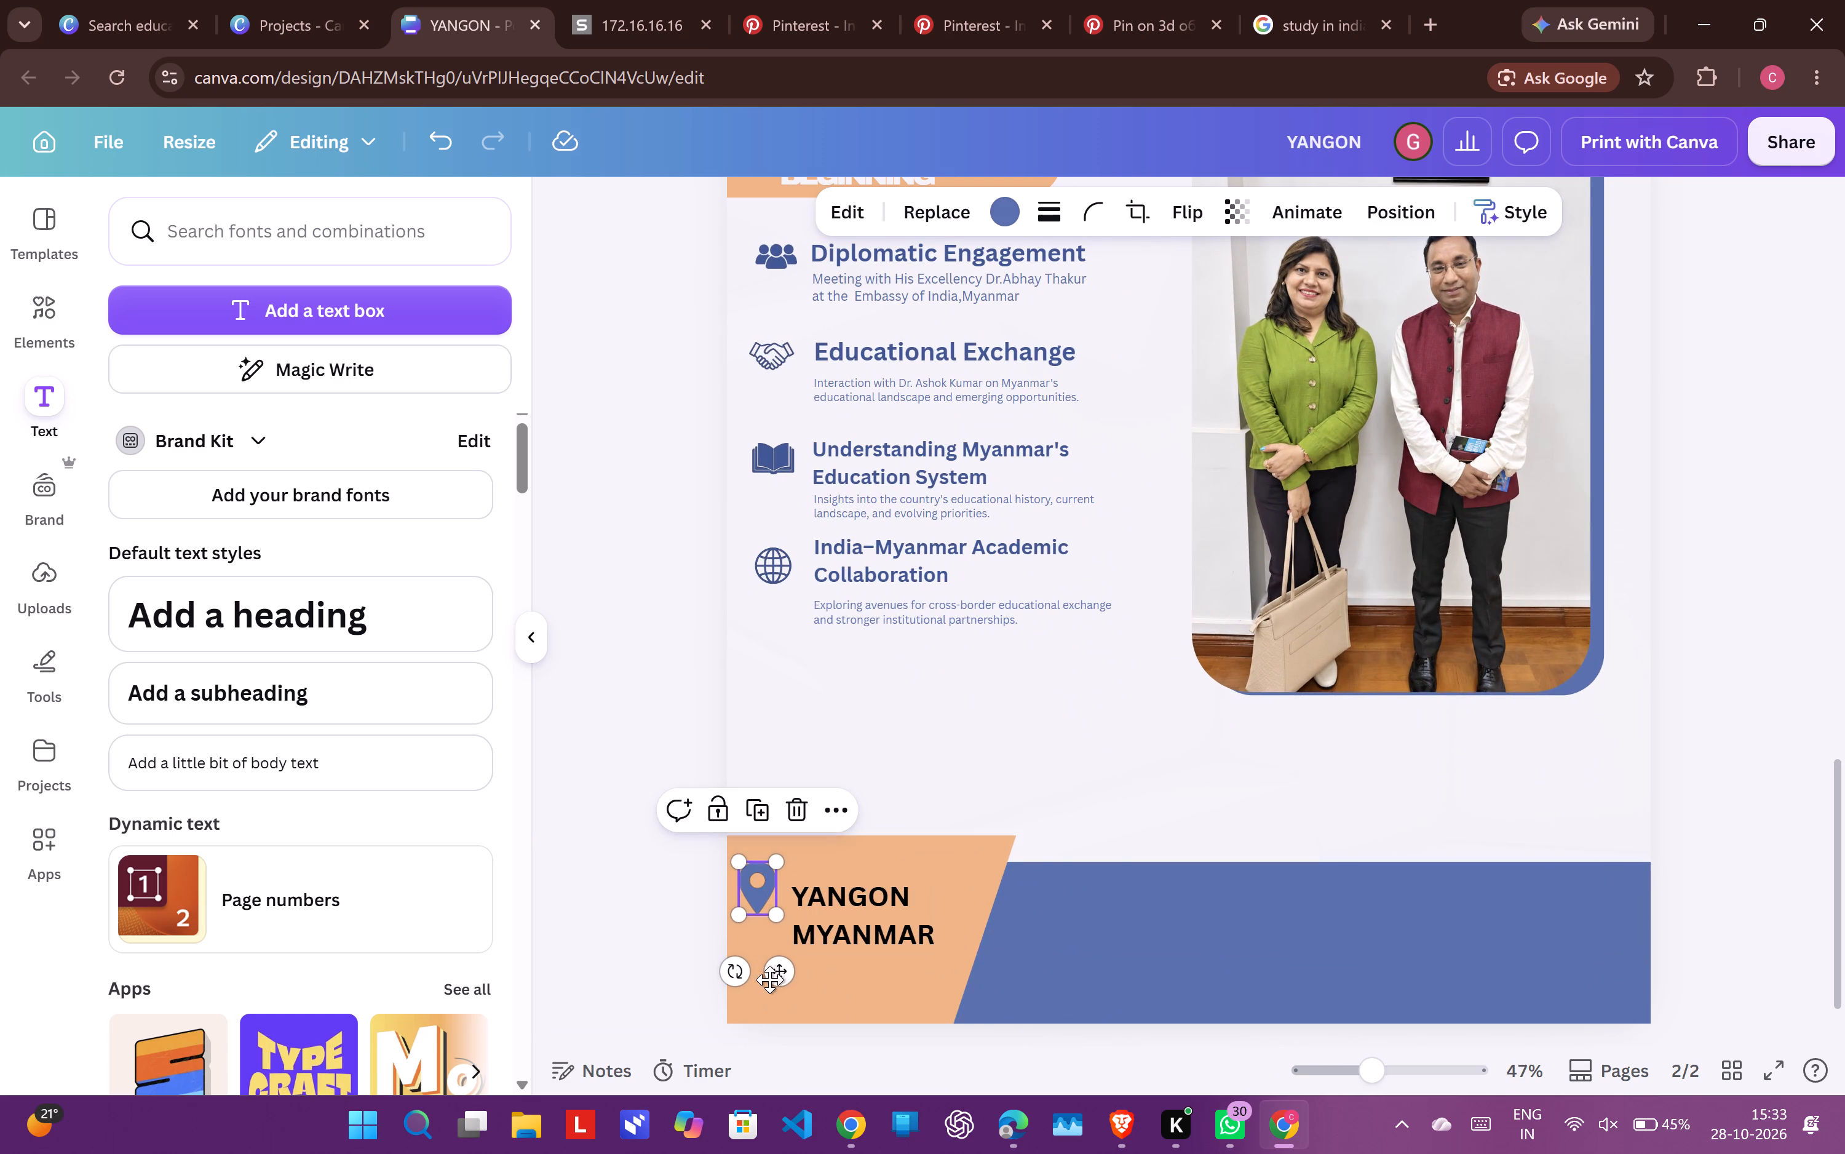
{"action": "left_click_drag", "start_coordinate": [775, 969], "coordinate": [779, 997]}
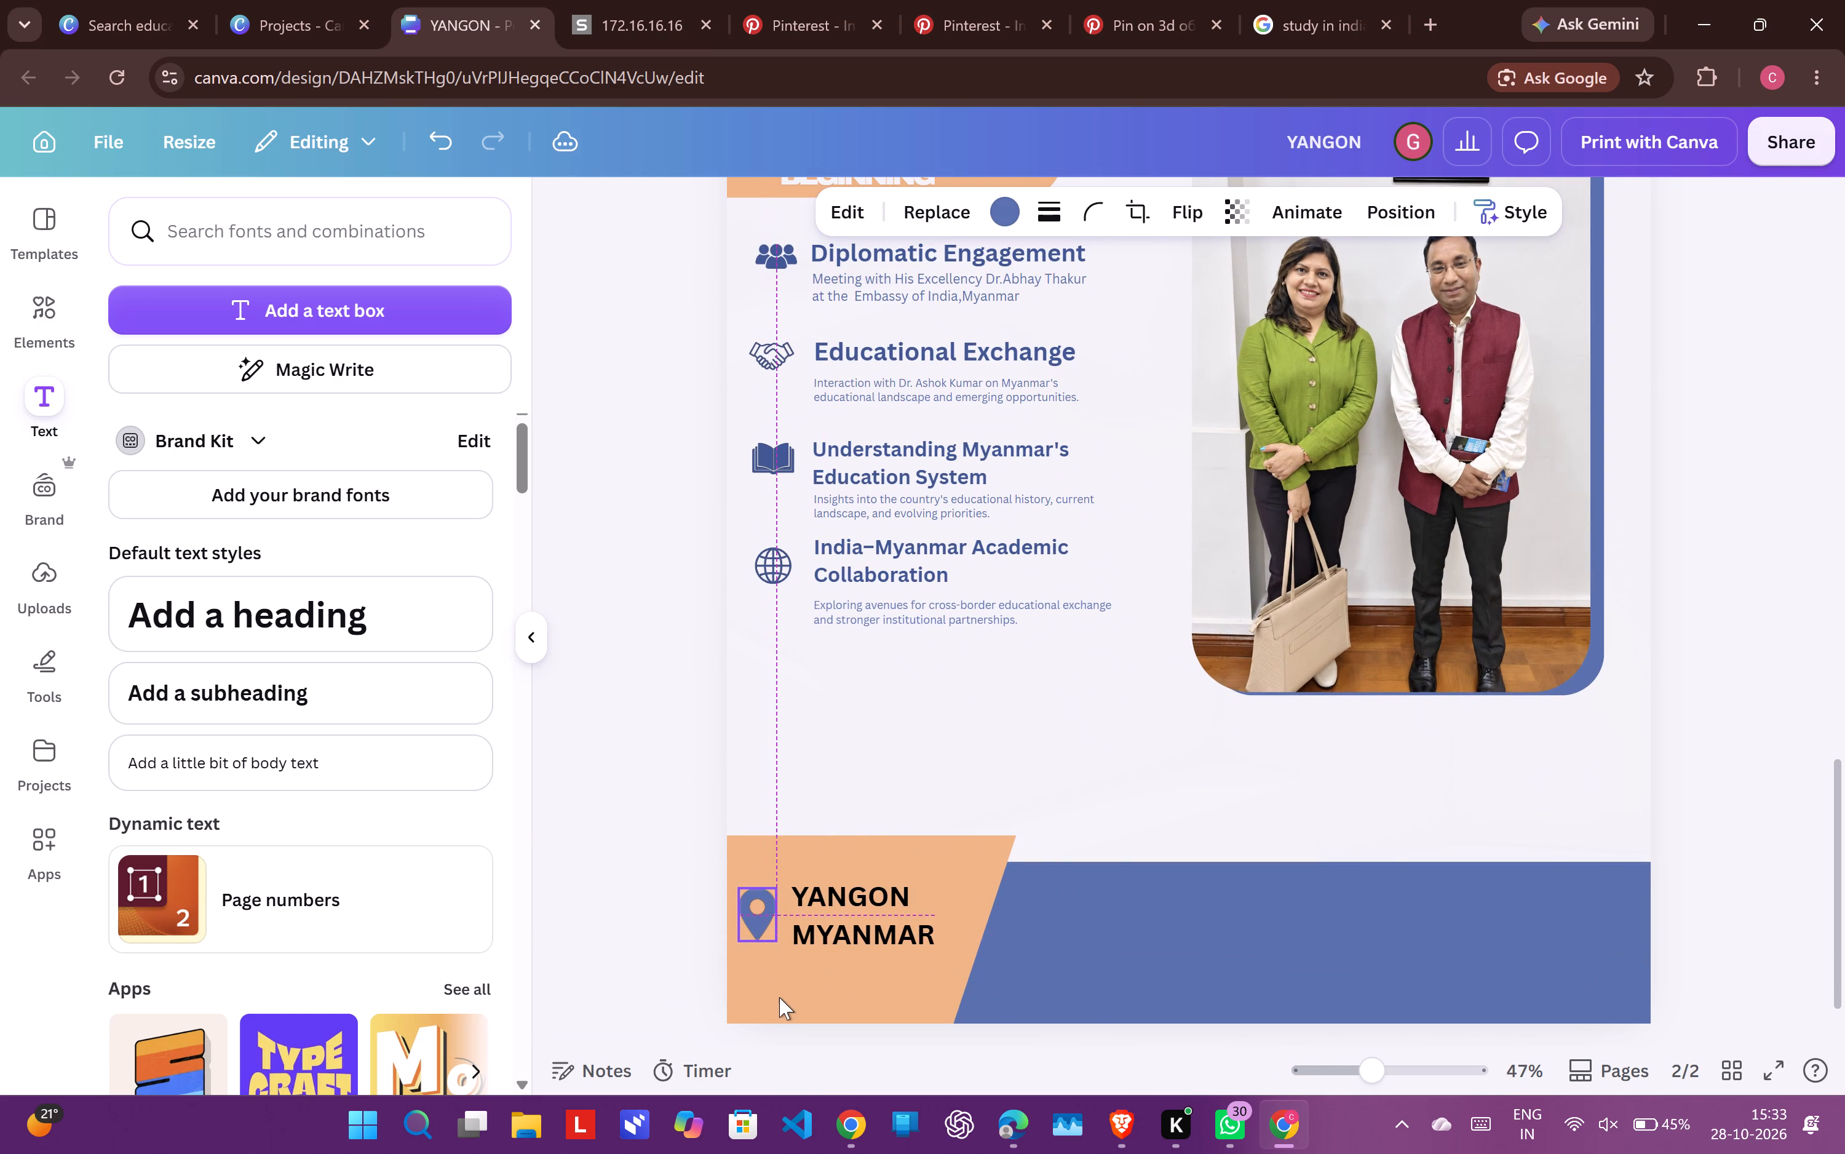
{"action": "left_click_drag", "start_coordinate": [779, 997], "coordinate": [779, 995]}
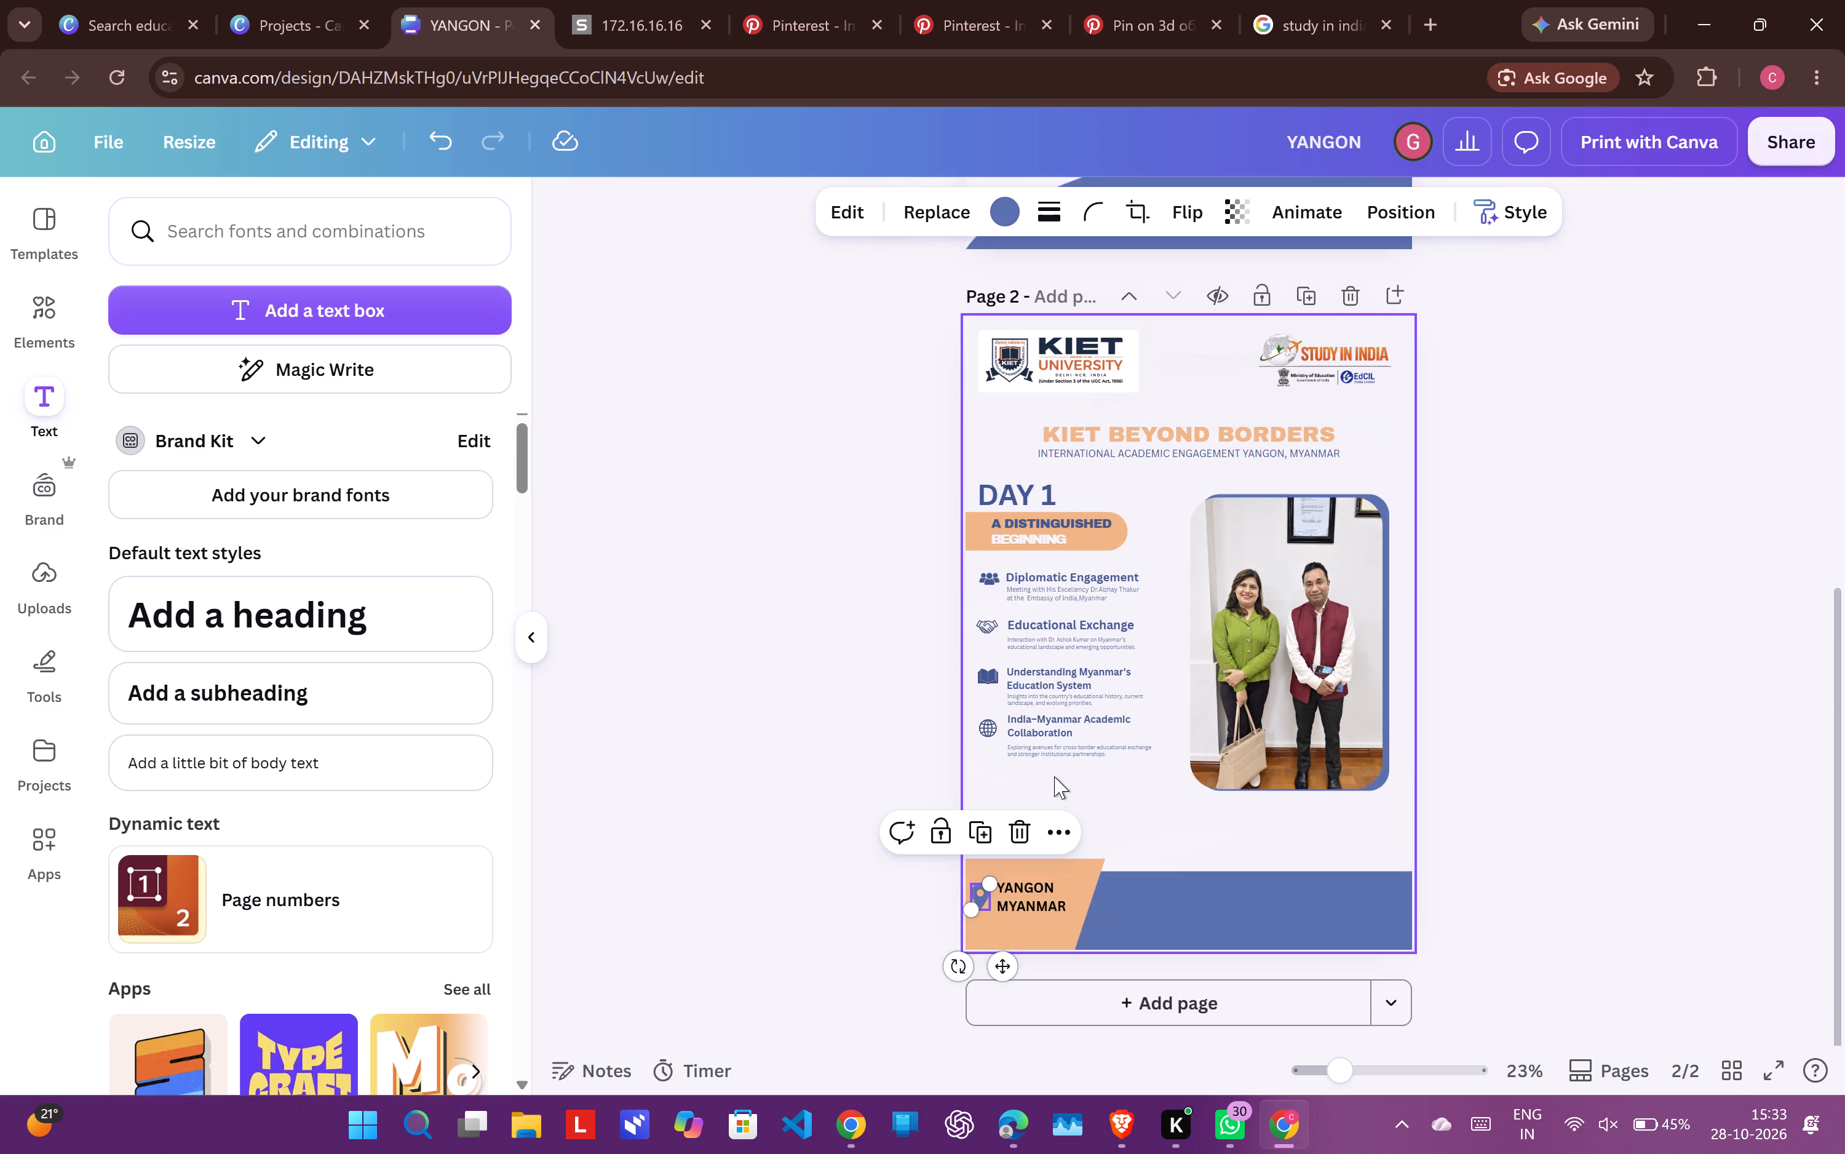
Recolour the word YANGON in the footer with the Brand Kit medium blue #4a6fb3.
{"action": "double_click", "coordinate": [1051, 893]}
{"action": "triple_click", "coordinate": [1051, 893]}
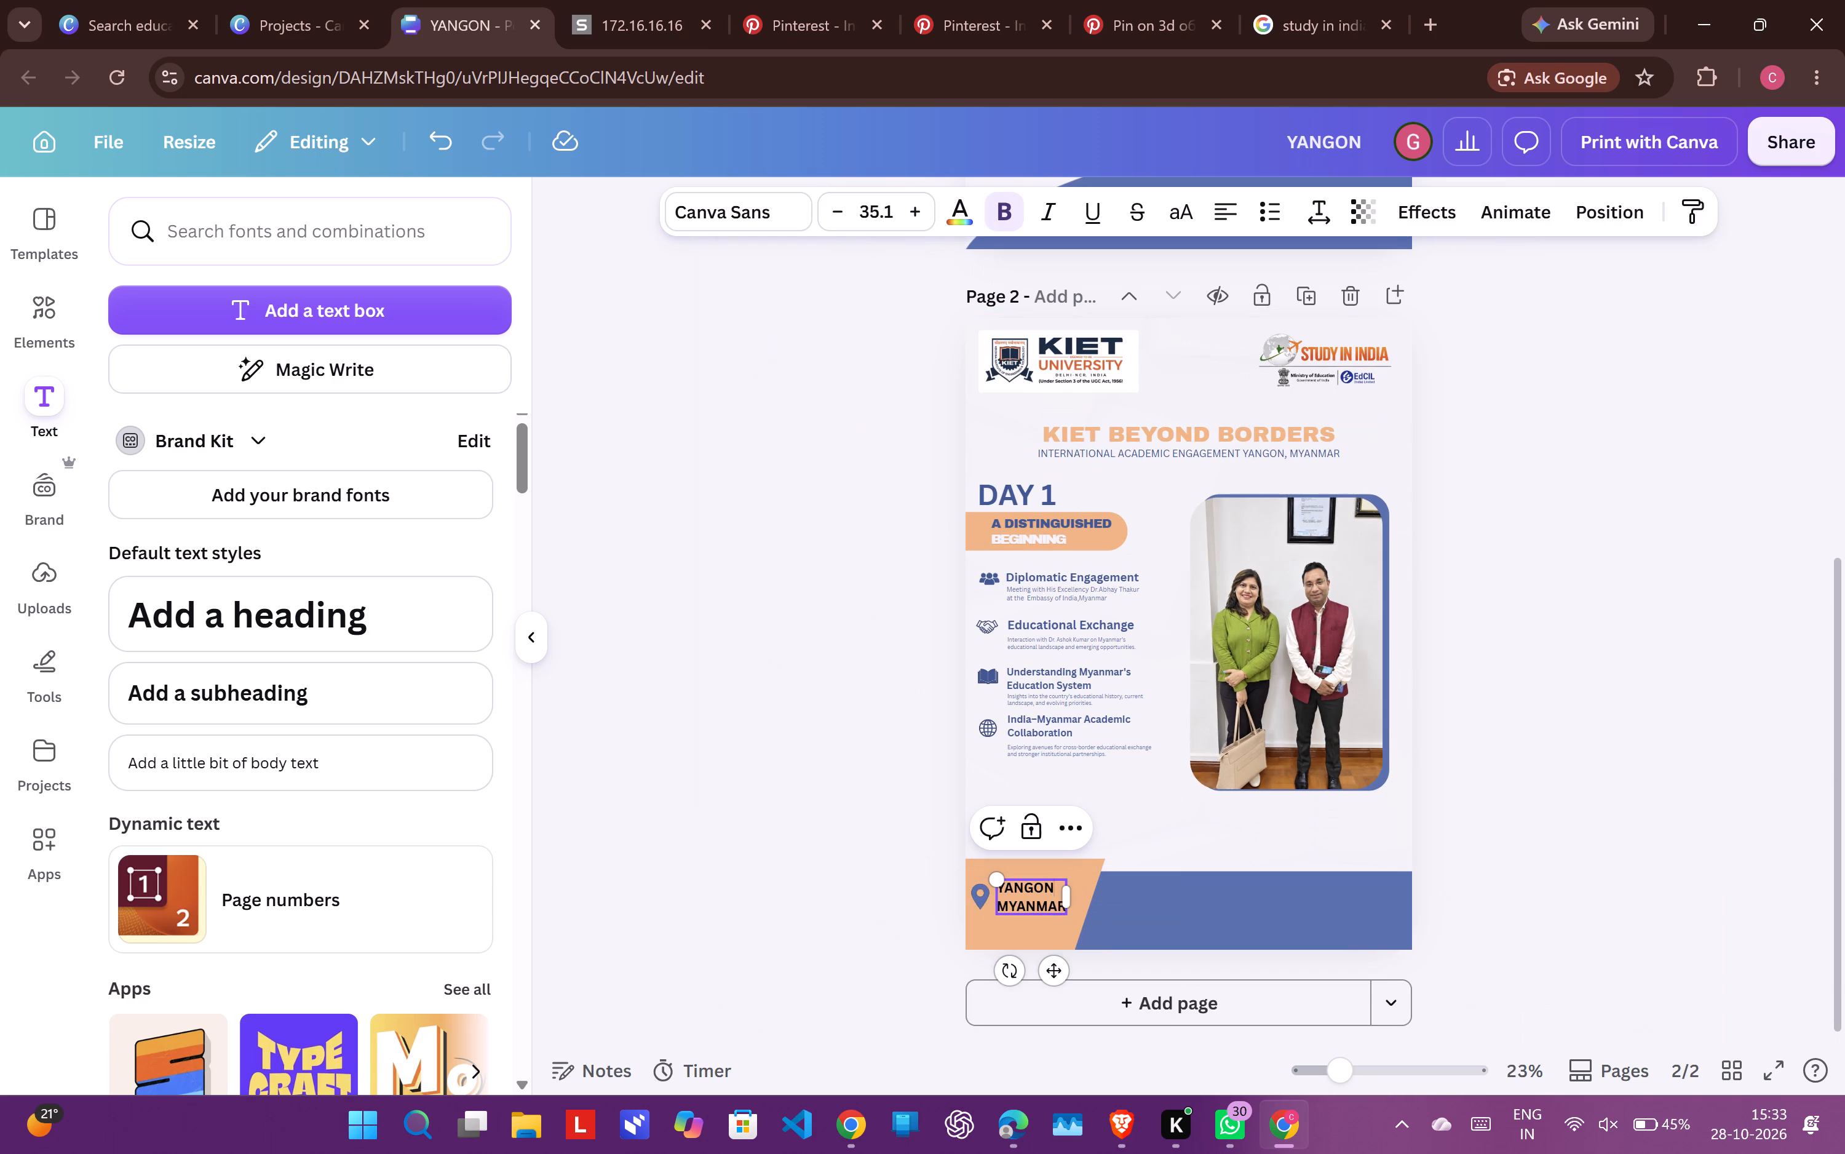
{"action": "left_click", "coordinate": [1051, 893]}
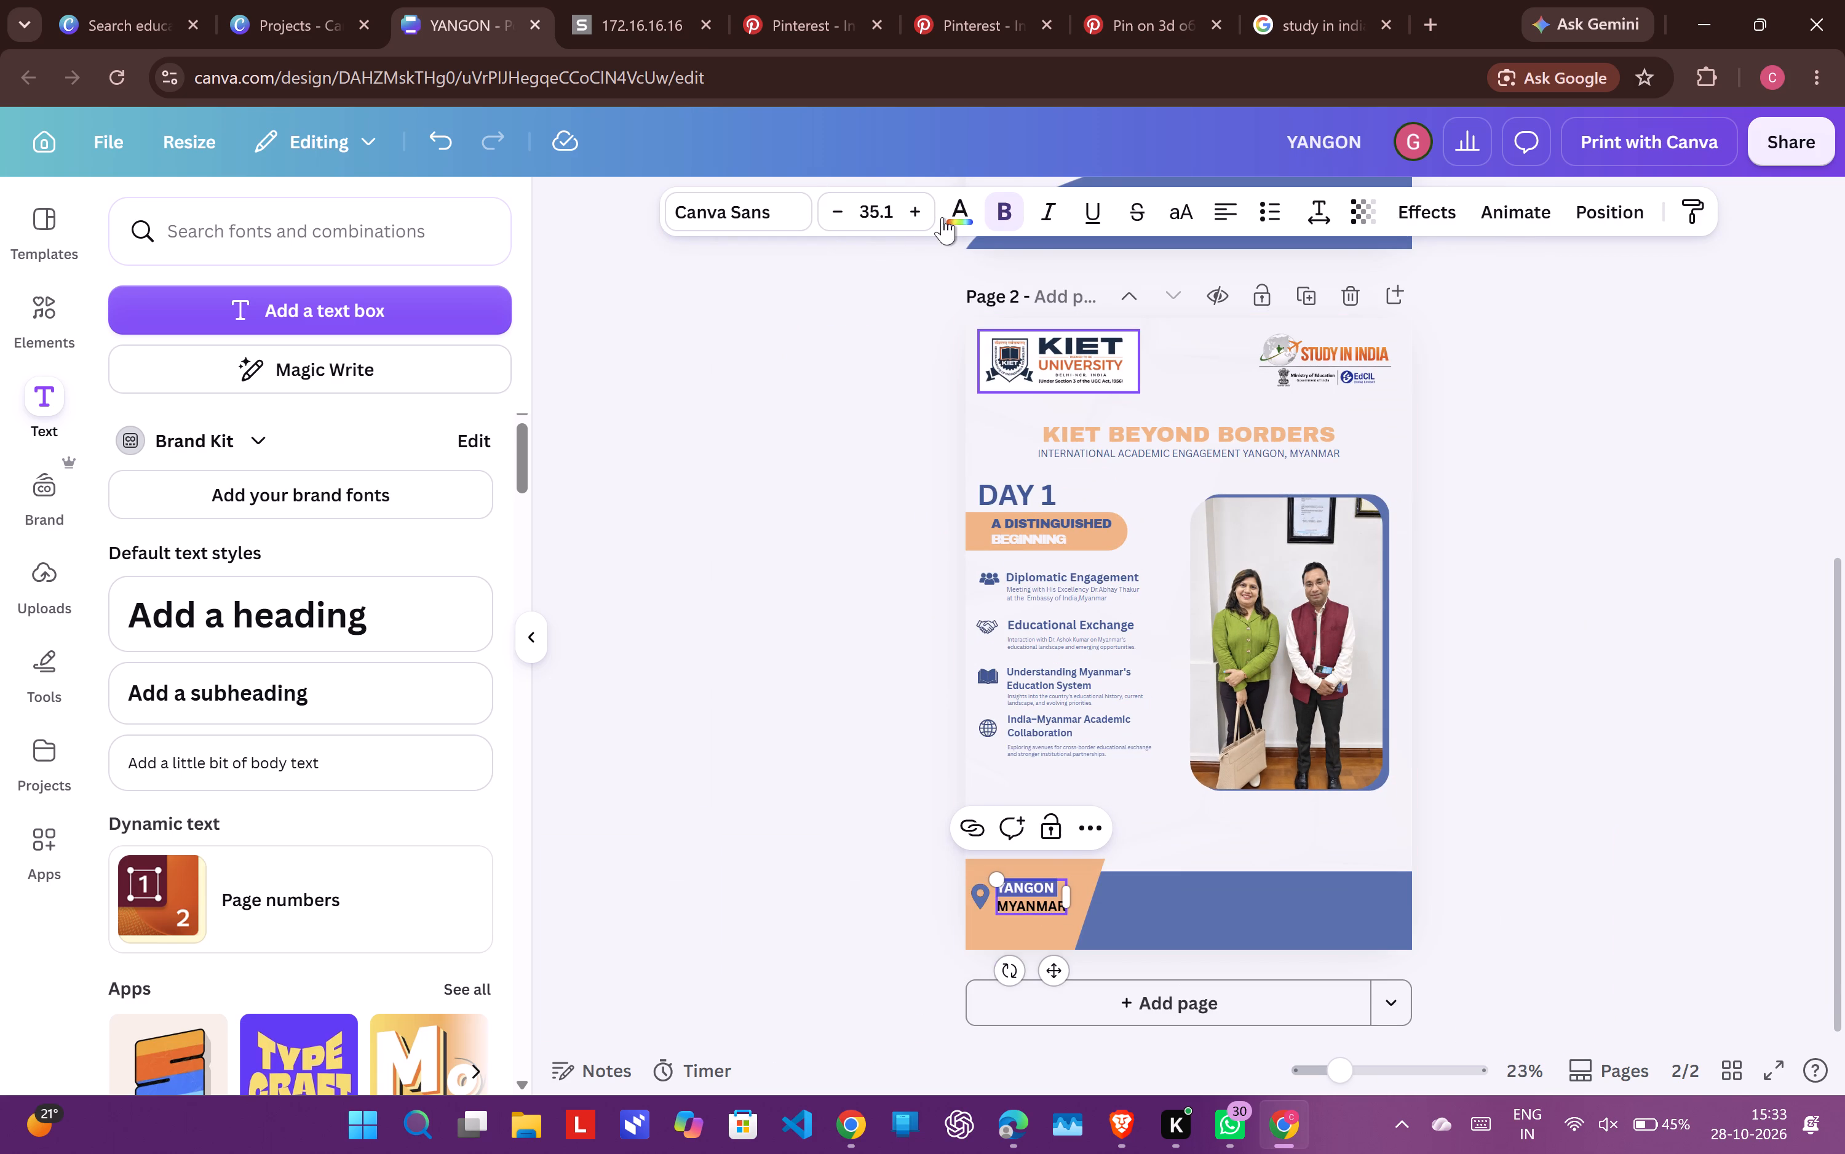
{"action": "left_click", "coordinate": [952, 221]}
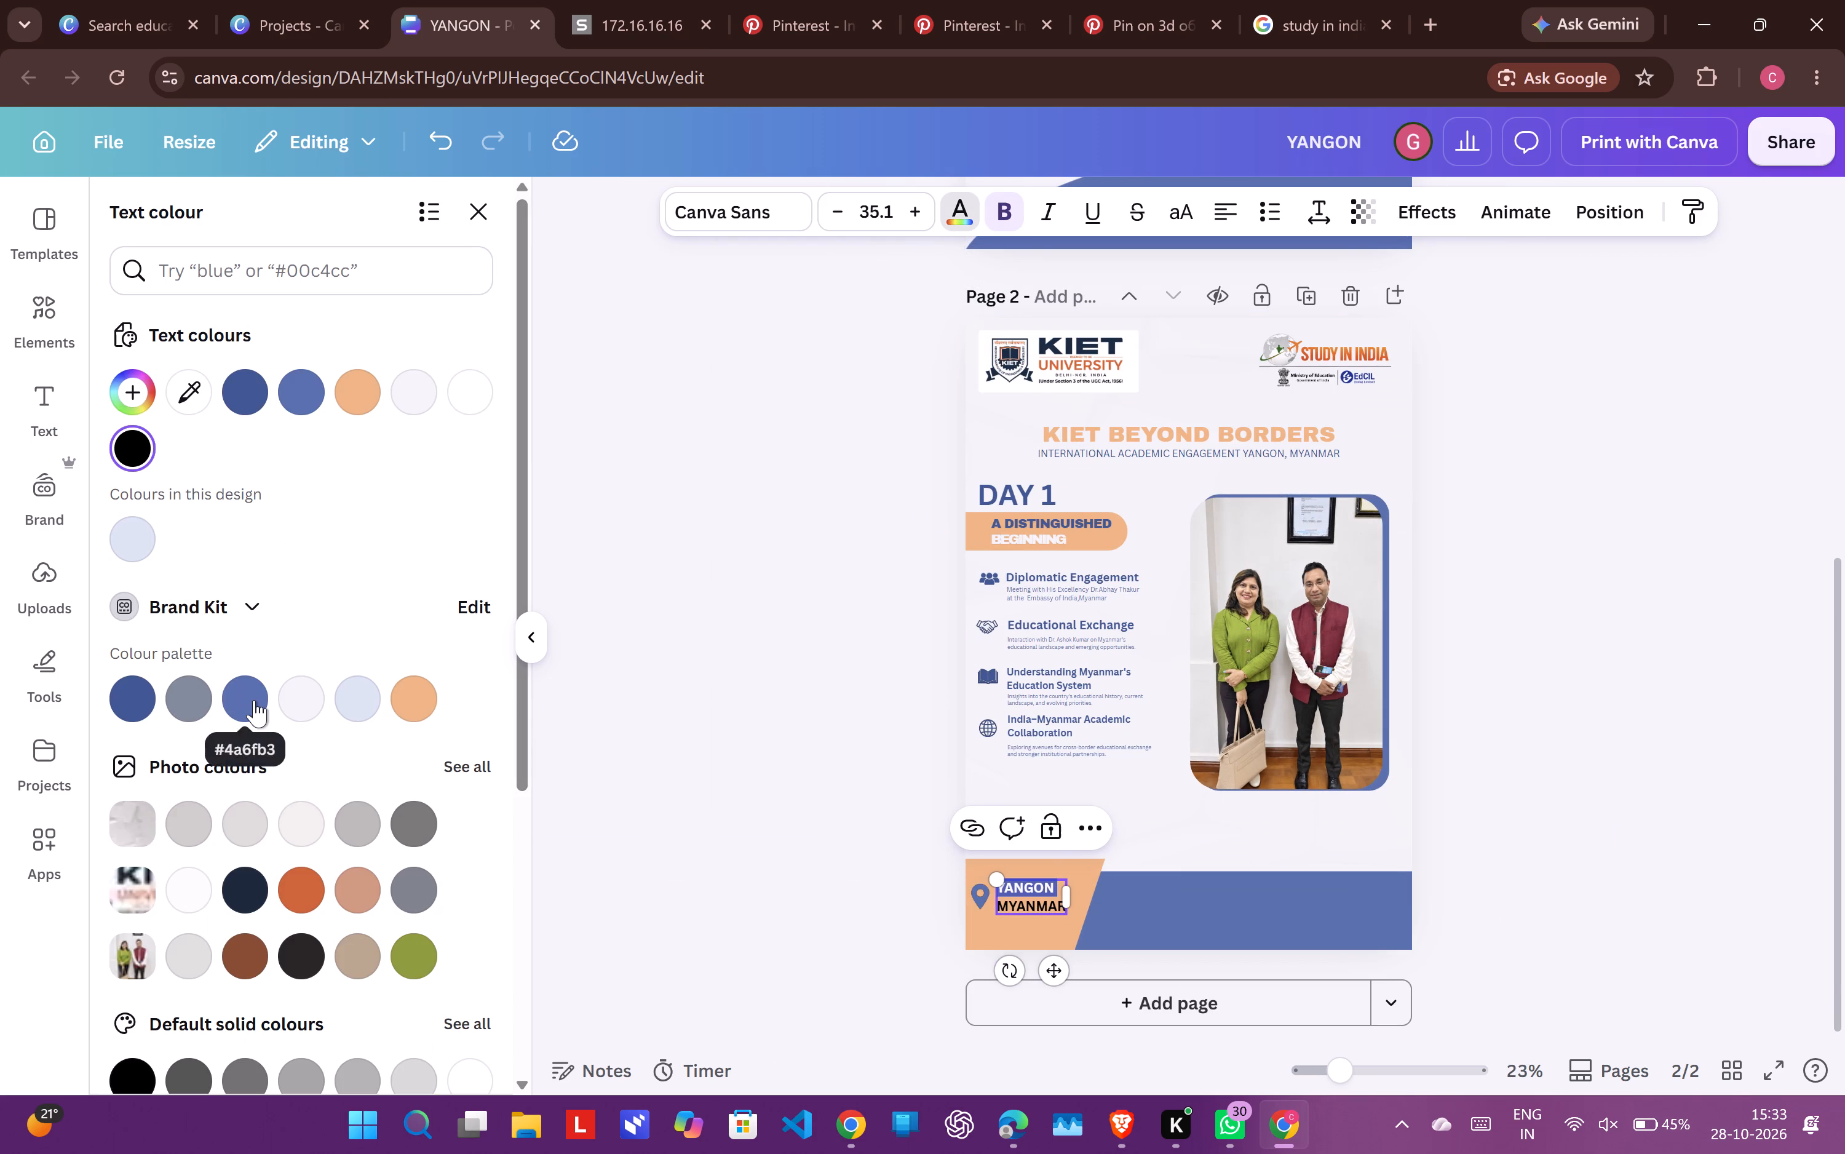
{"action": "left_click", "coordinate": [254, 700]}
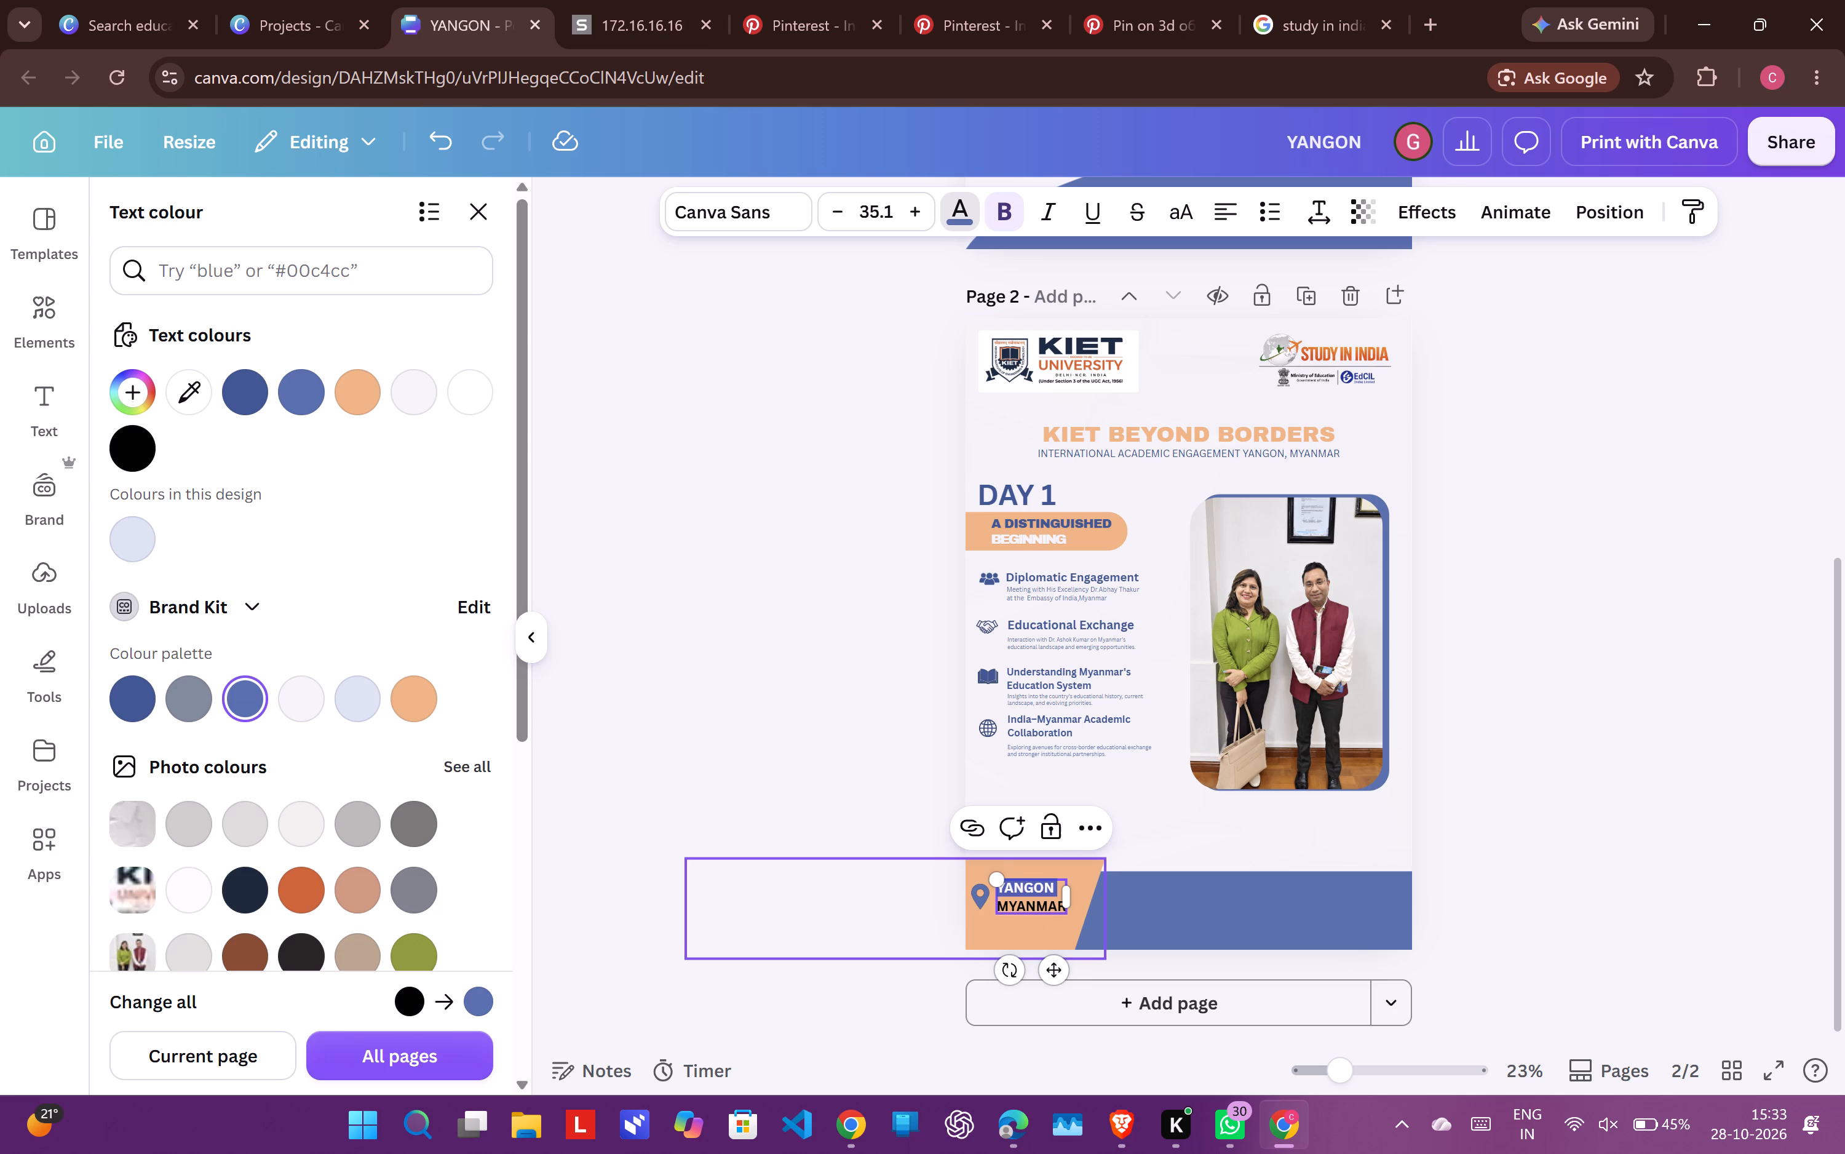
Recolour the word MYANMAR in the footer, trying the Brand Kit medium blue #4a6fb3 and settling on the dark blue #2f5597.
{"action": "left_click", "coordinate": [1036, 906]}
{"action": "double_click", "coordinate": [1036, 906]}
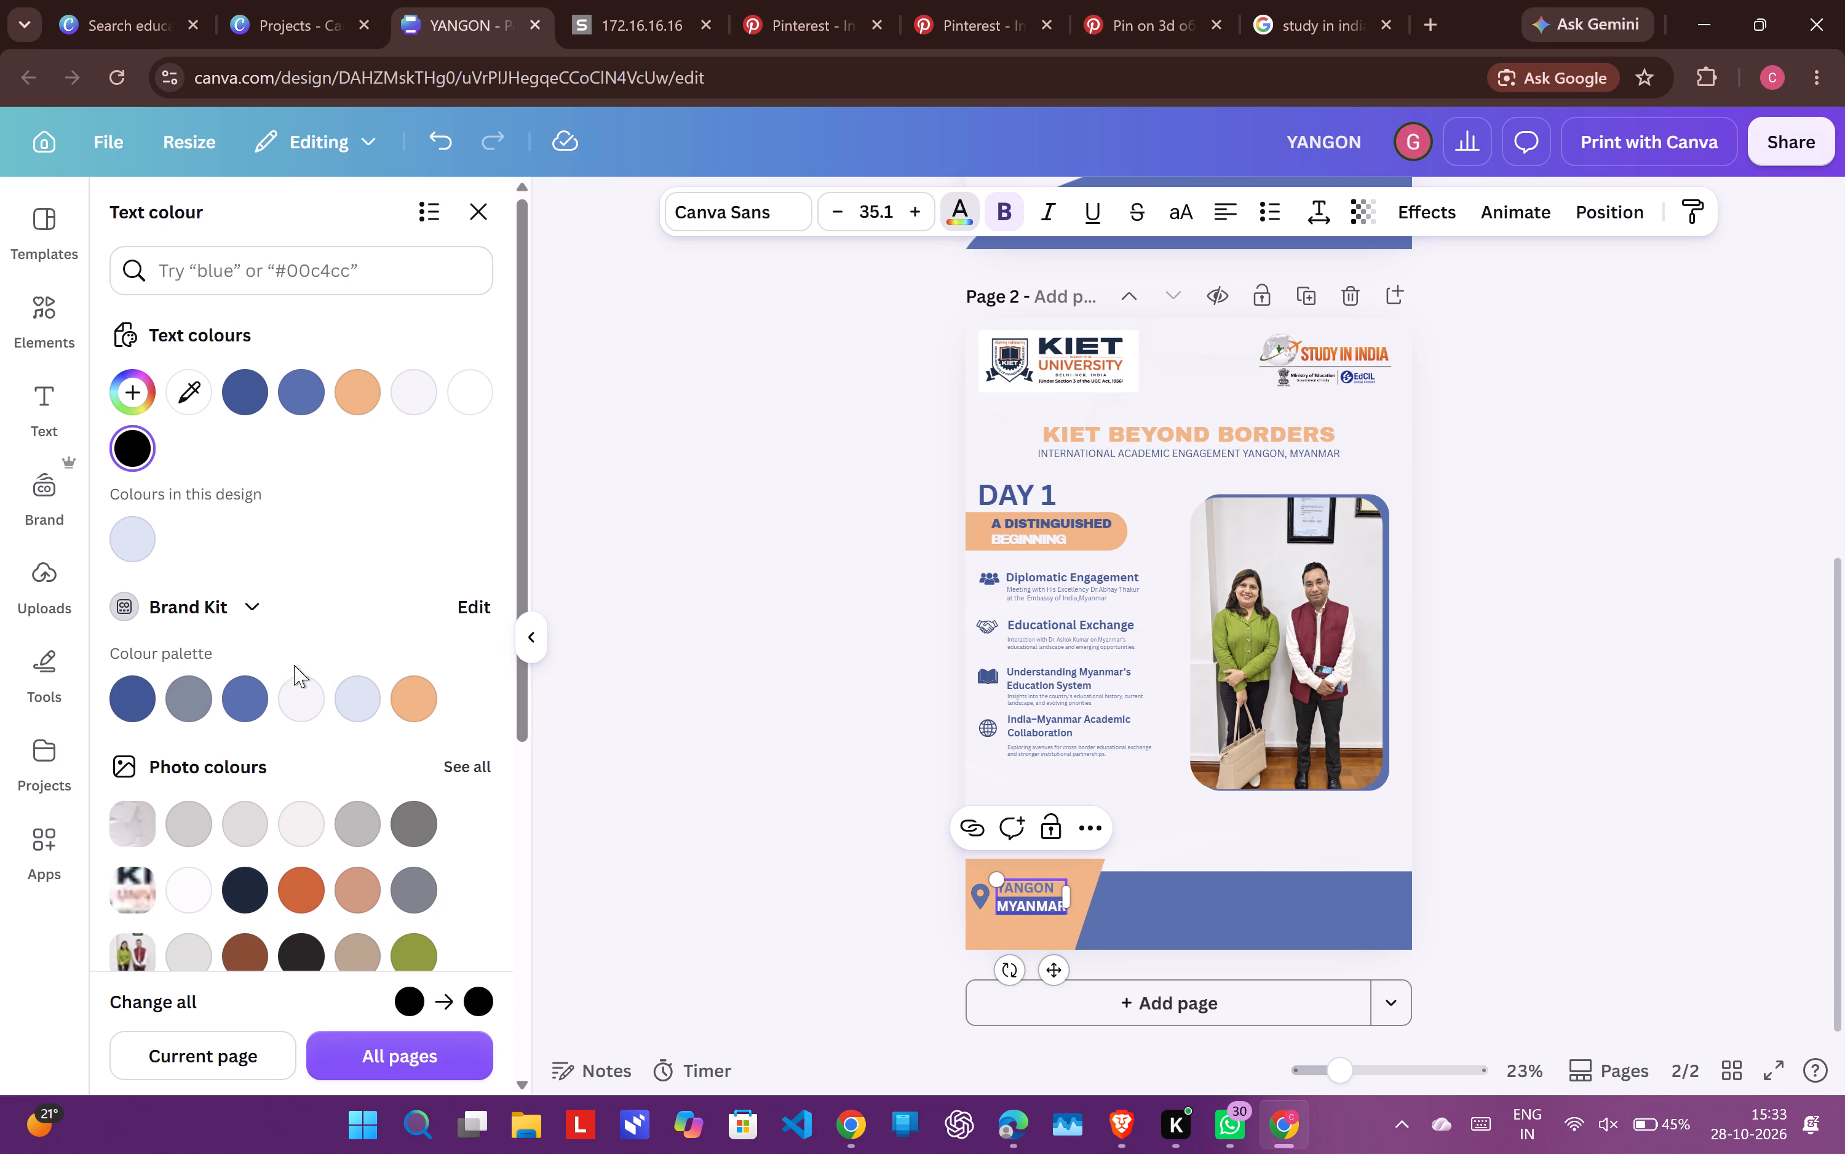
{"action": "left_click", "coordinate": [242, 692]}
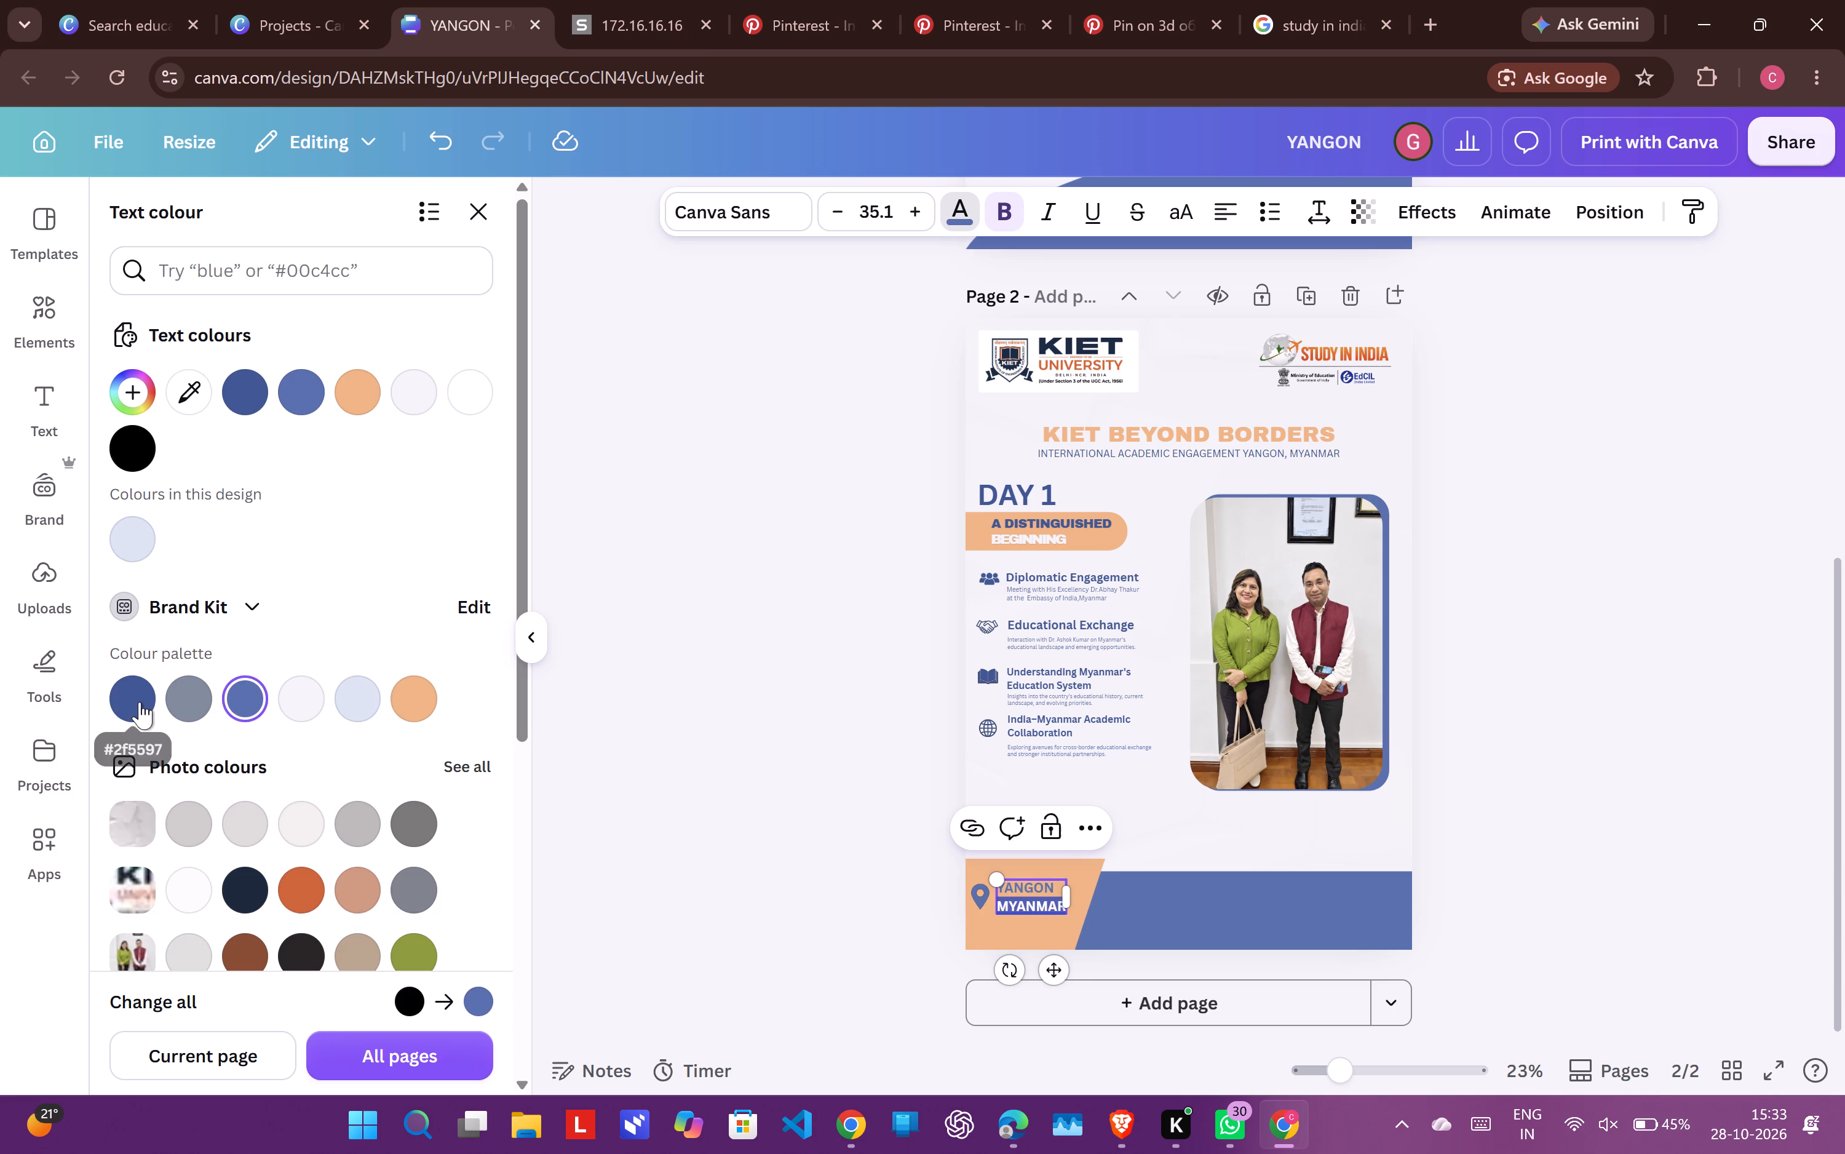
{"action": "left_click", "coordinate": [140, 702]}
{"action": "left_click", "coordinate": [771, 750]}
{"action": "left_click", "coordinate": [771, 750]}
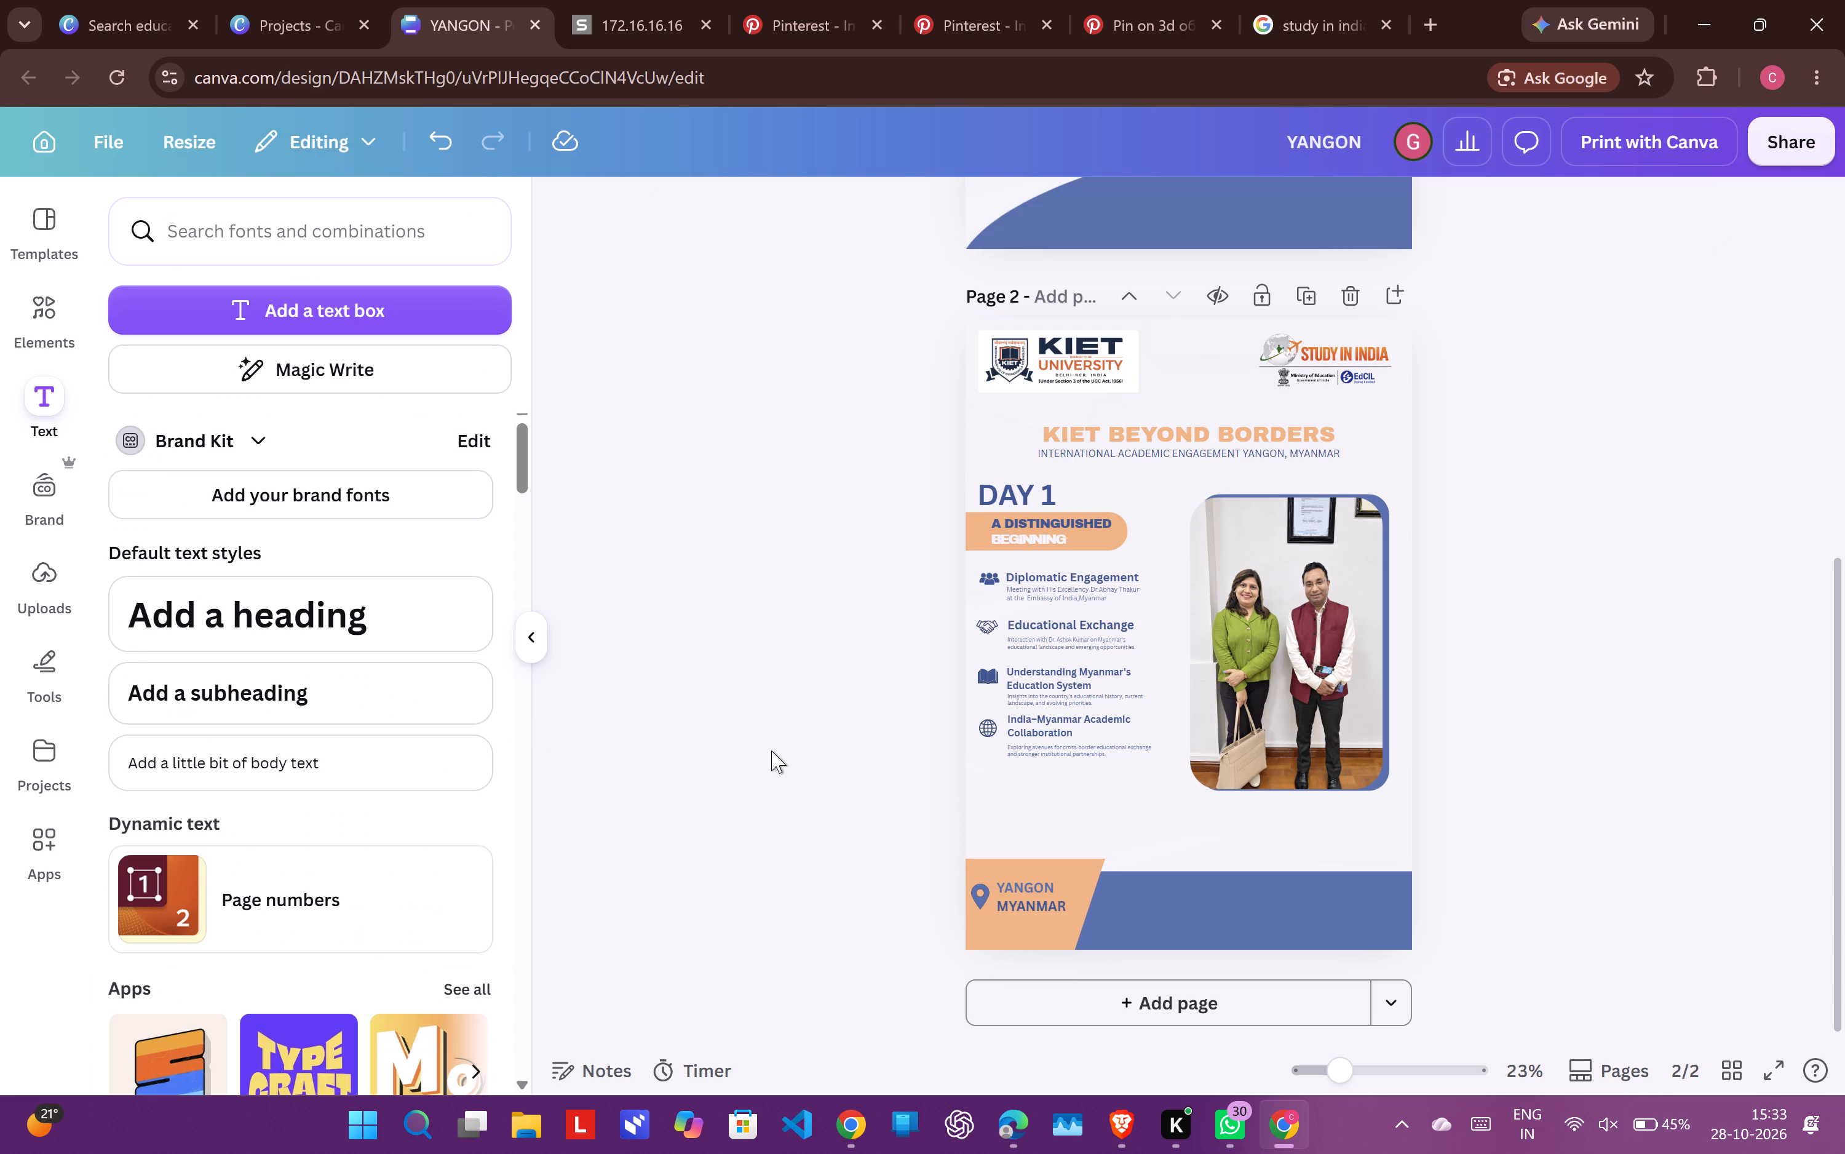
Recolour the word YANGON in the footer with the Brand Kit dark blue #2f5597.
{"action": "double_click", "coordinate": [1037, 885]}
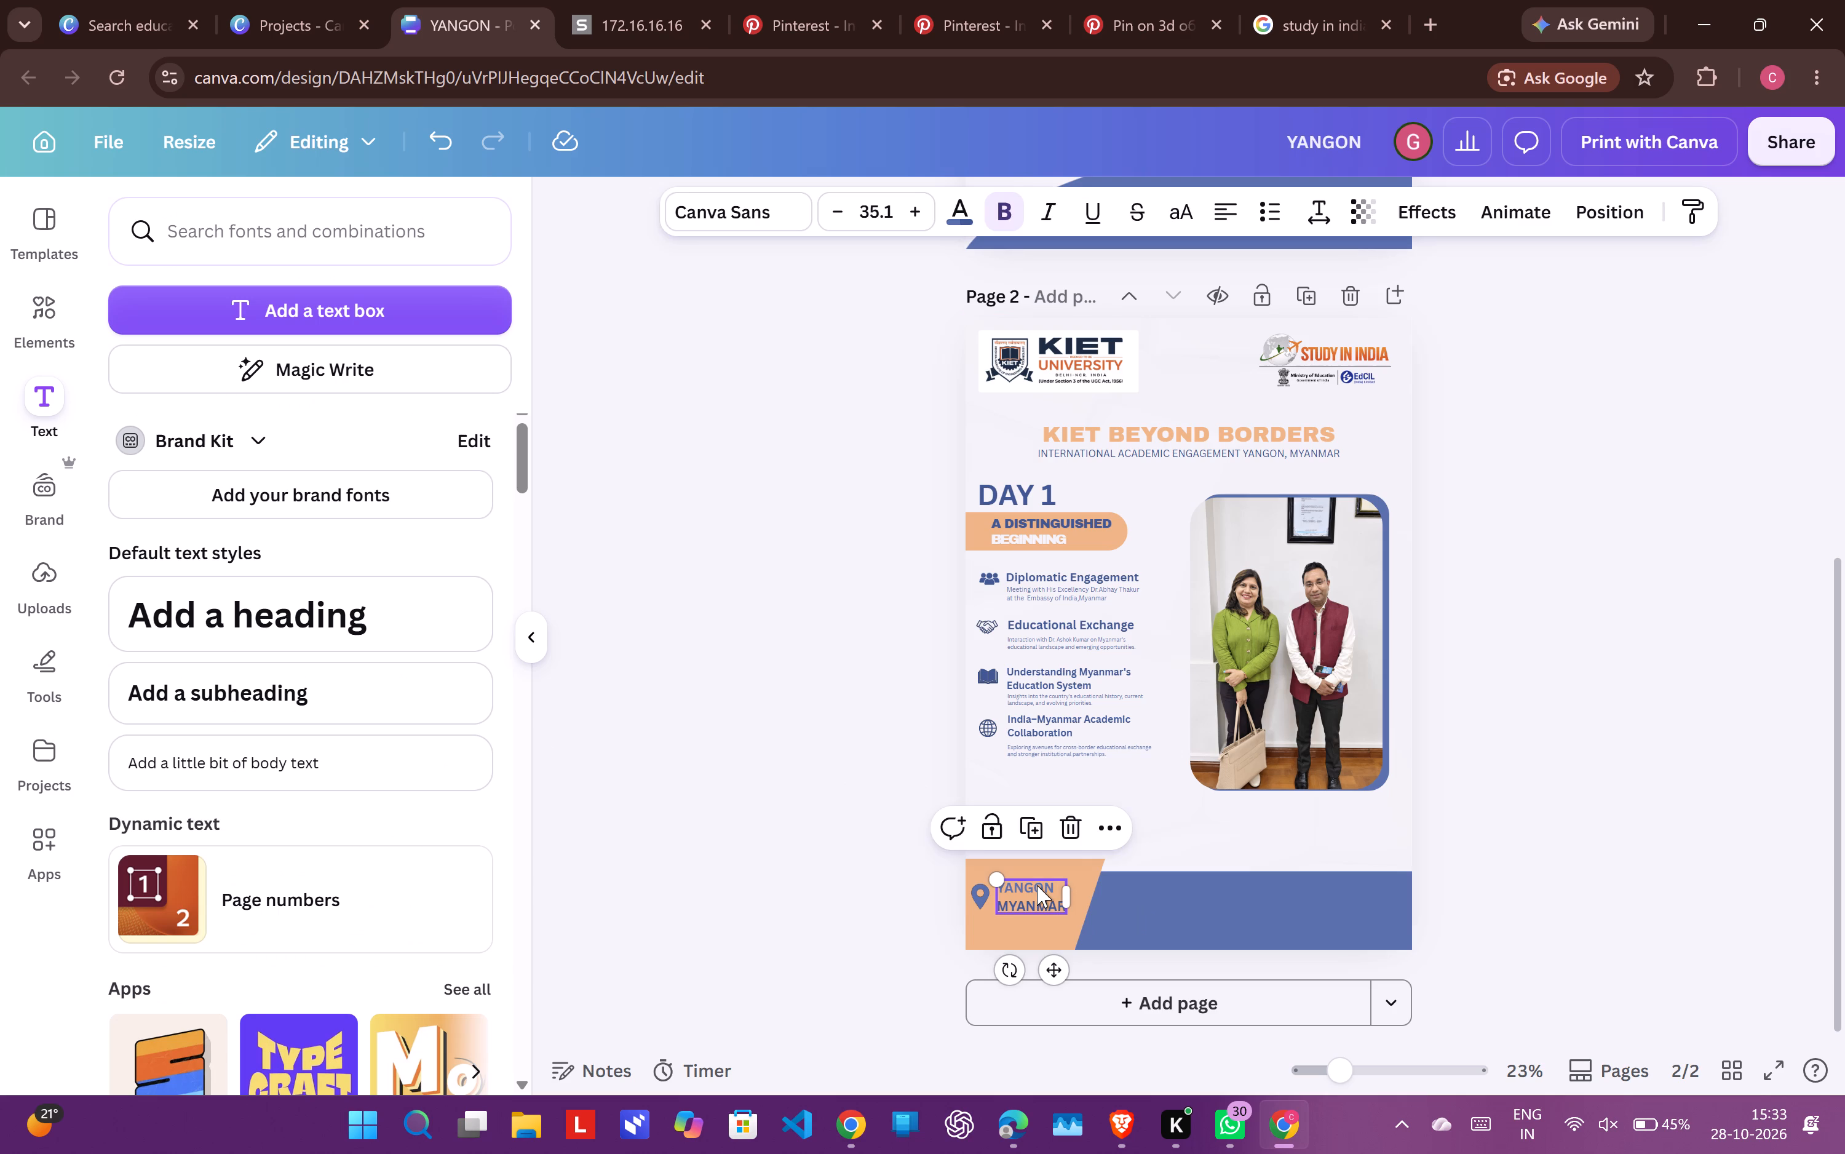
{"action": "double_click", "coordinate": [1037, 885]}
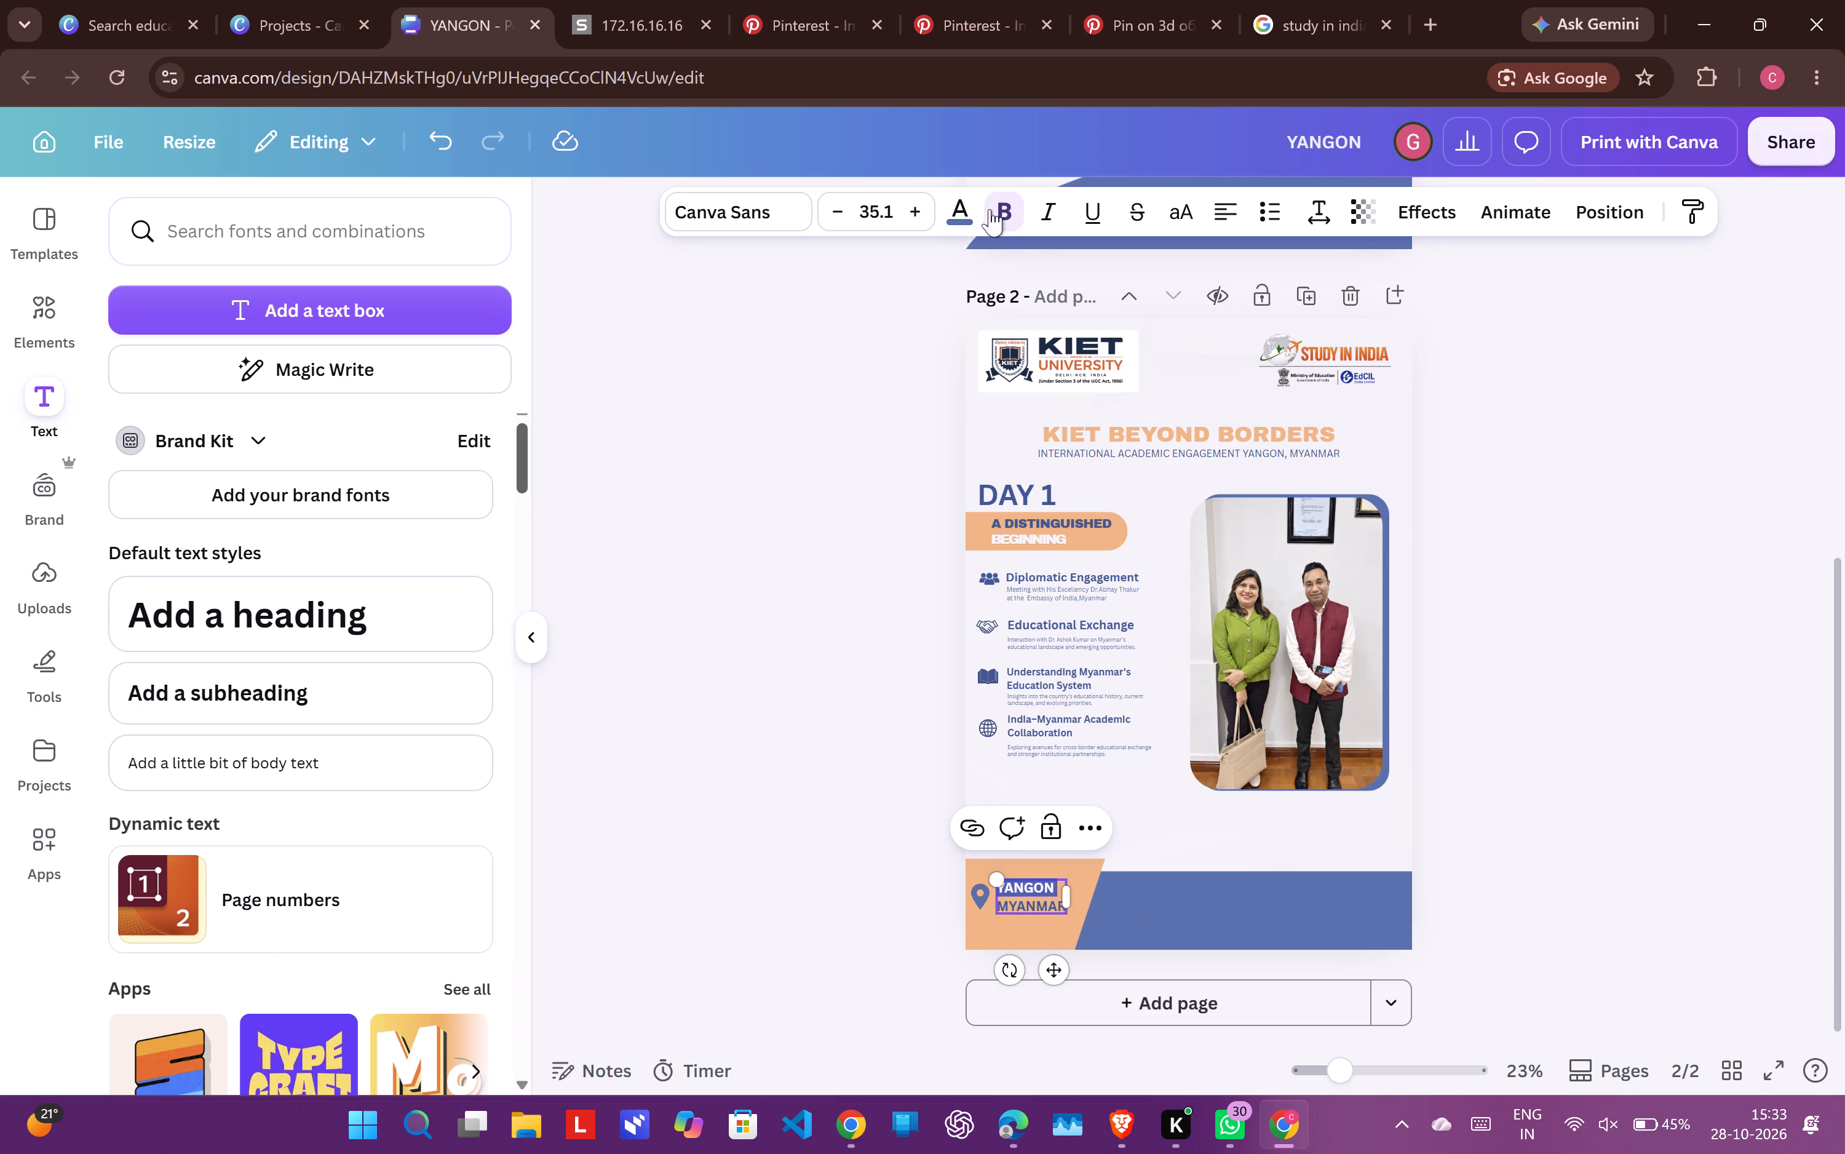
{"action": "left_click", "coordinate": [960, 220]}
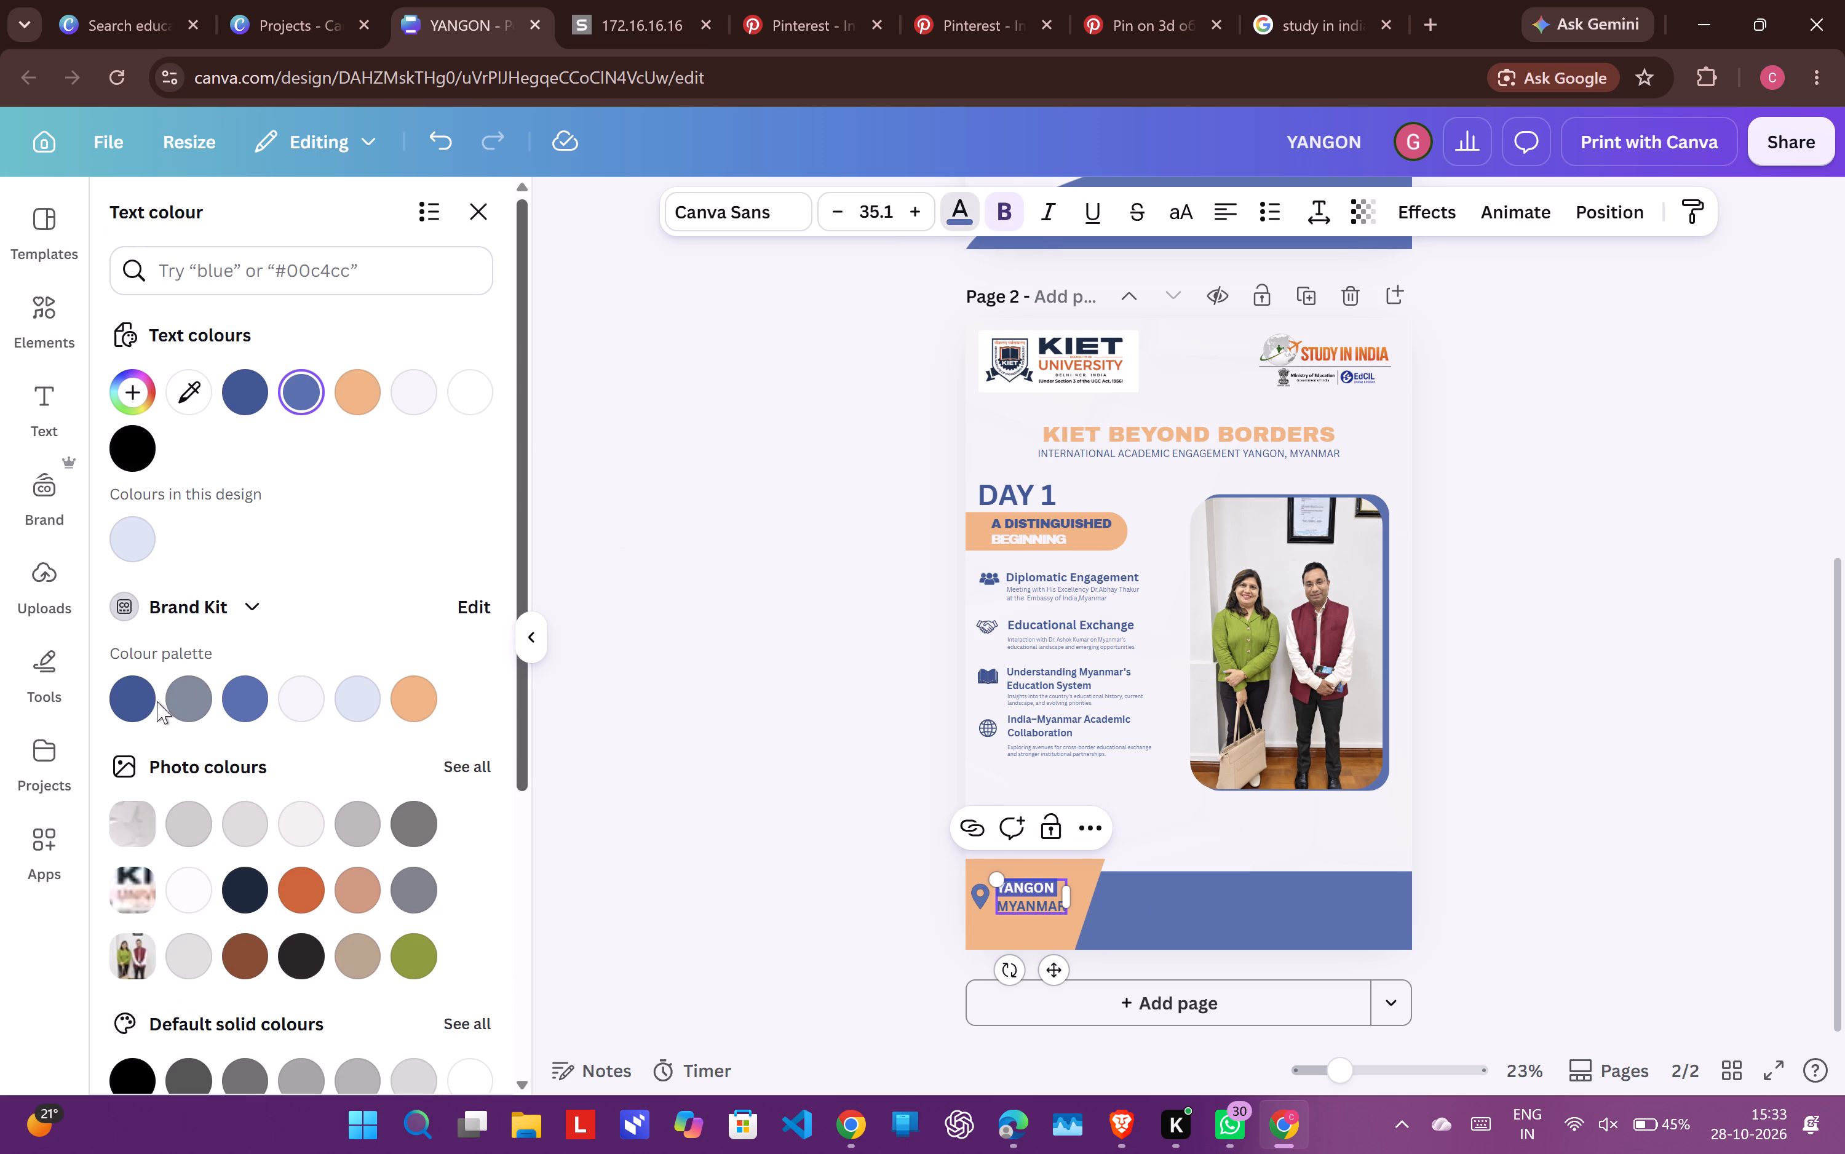
{"action": "left_click", "coordinate": [140, 693]}
{"action": "left_click", "coordinate": [656, 701]}
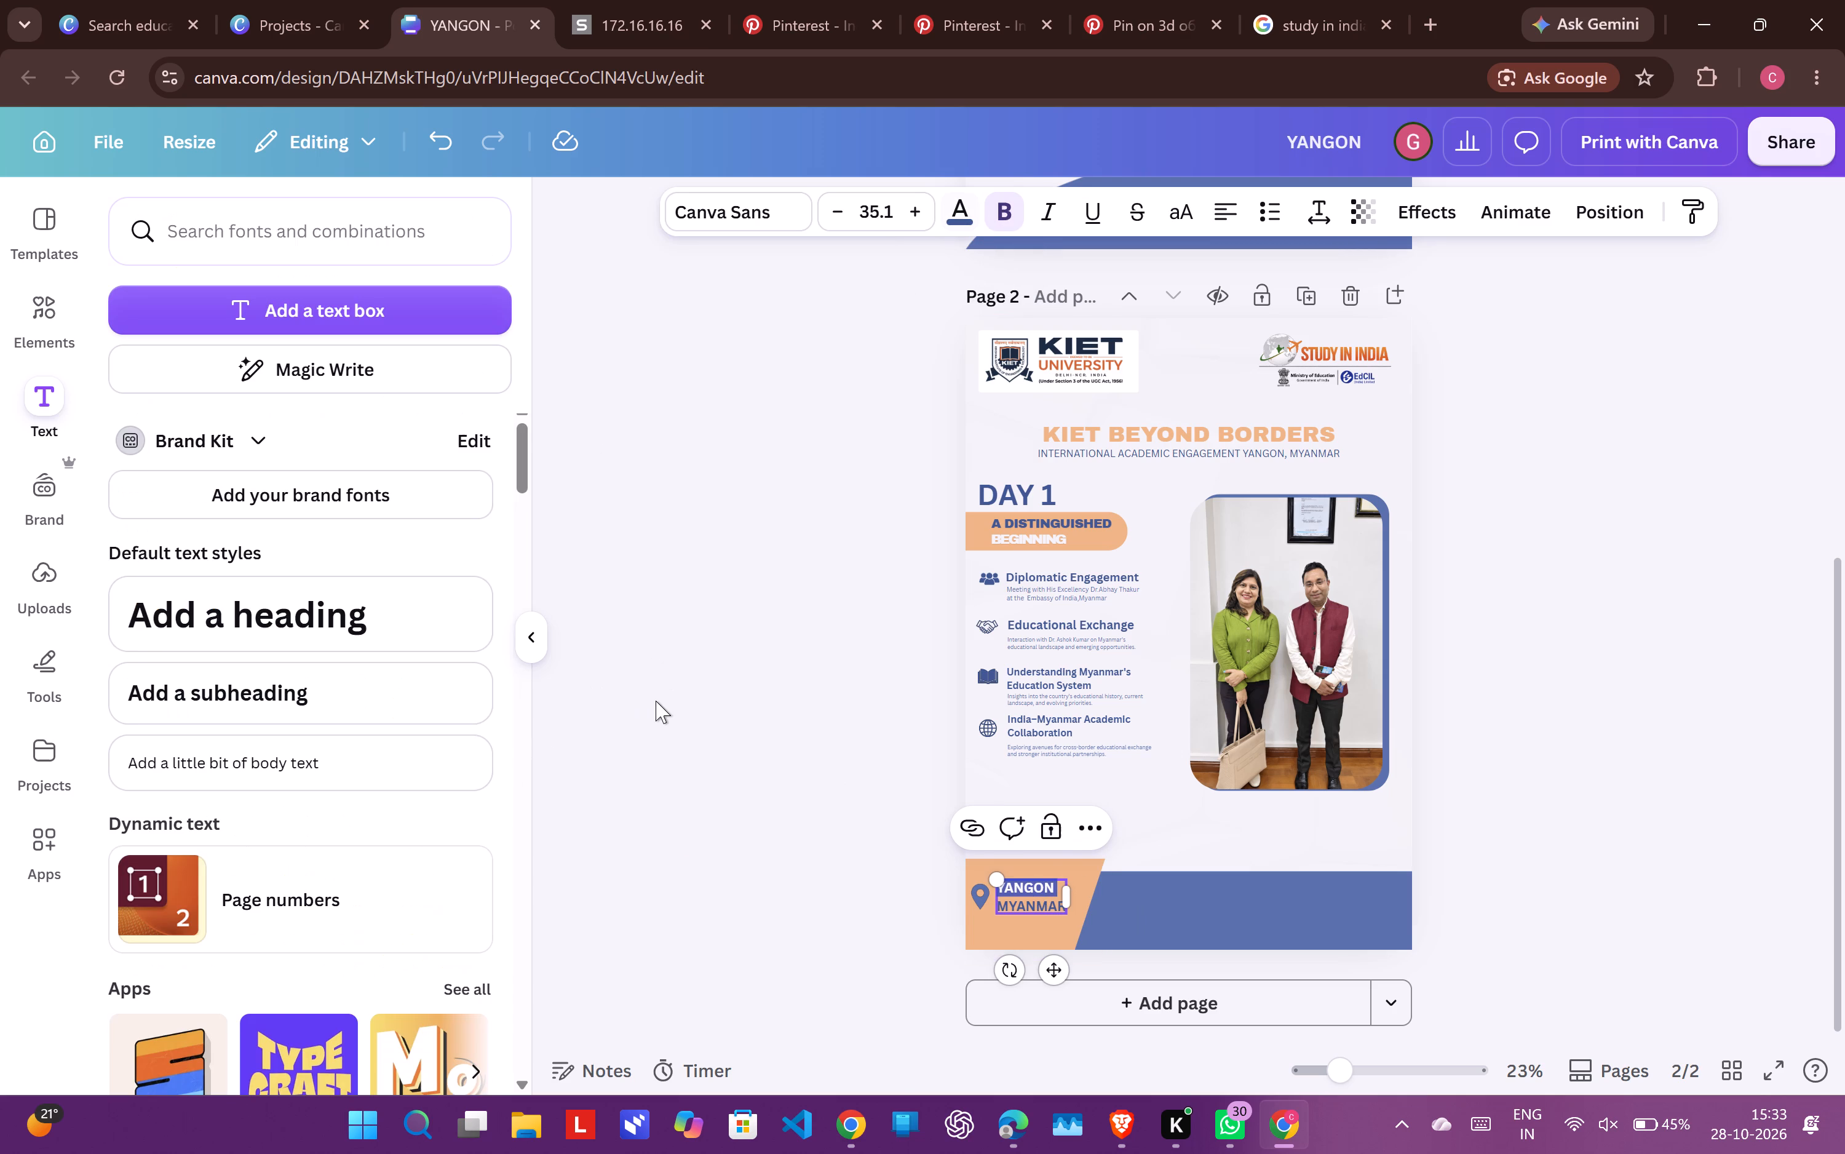
{"action": "left_click", "coordinate": [759, 731]}
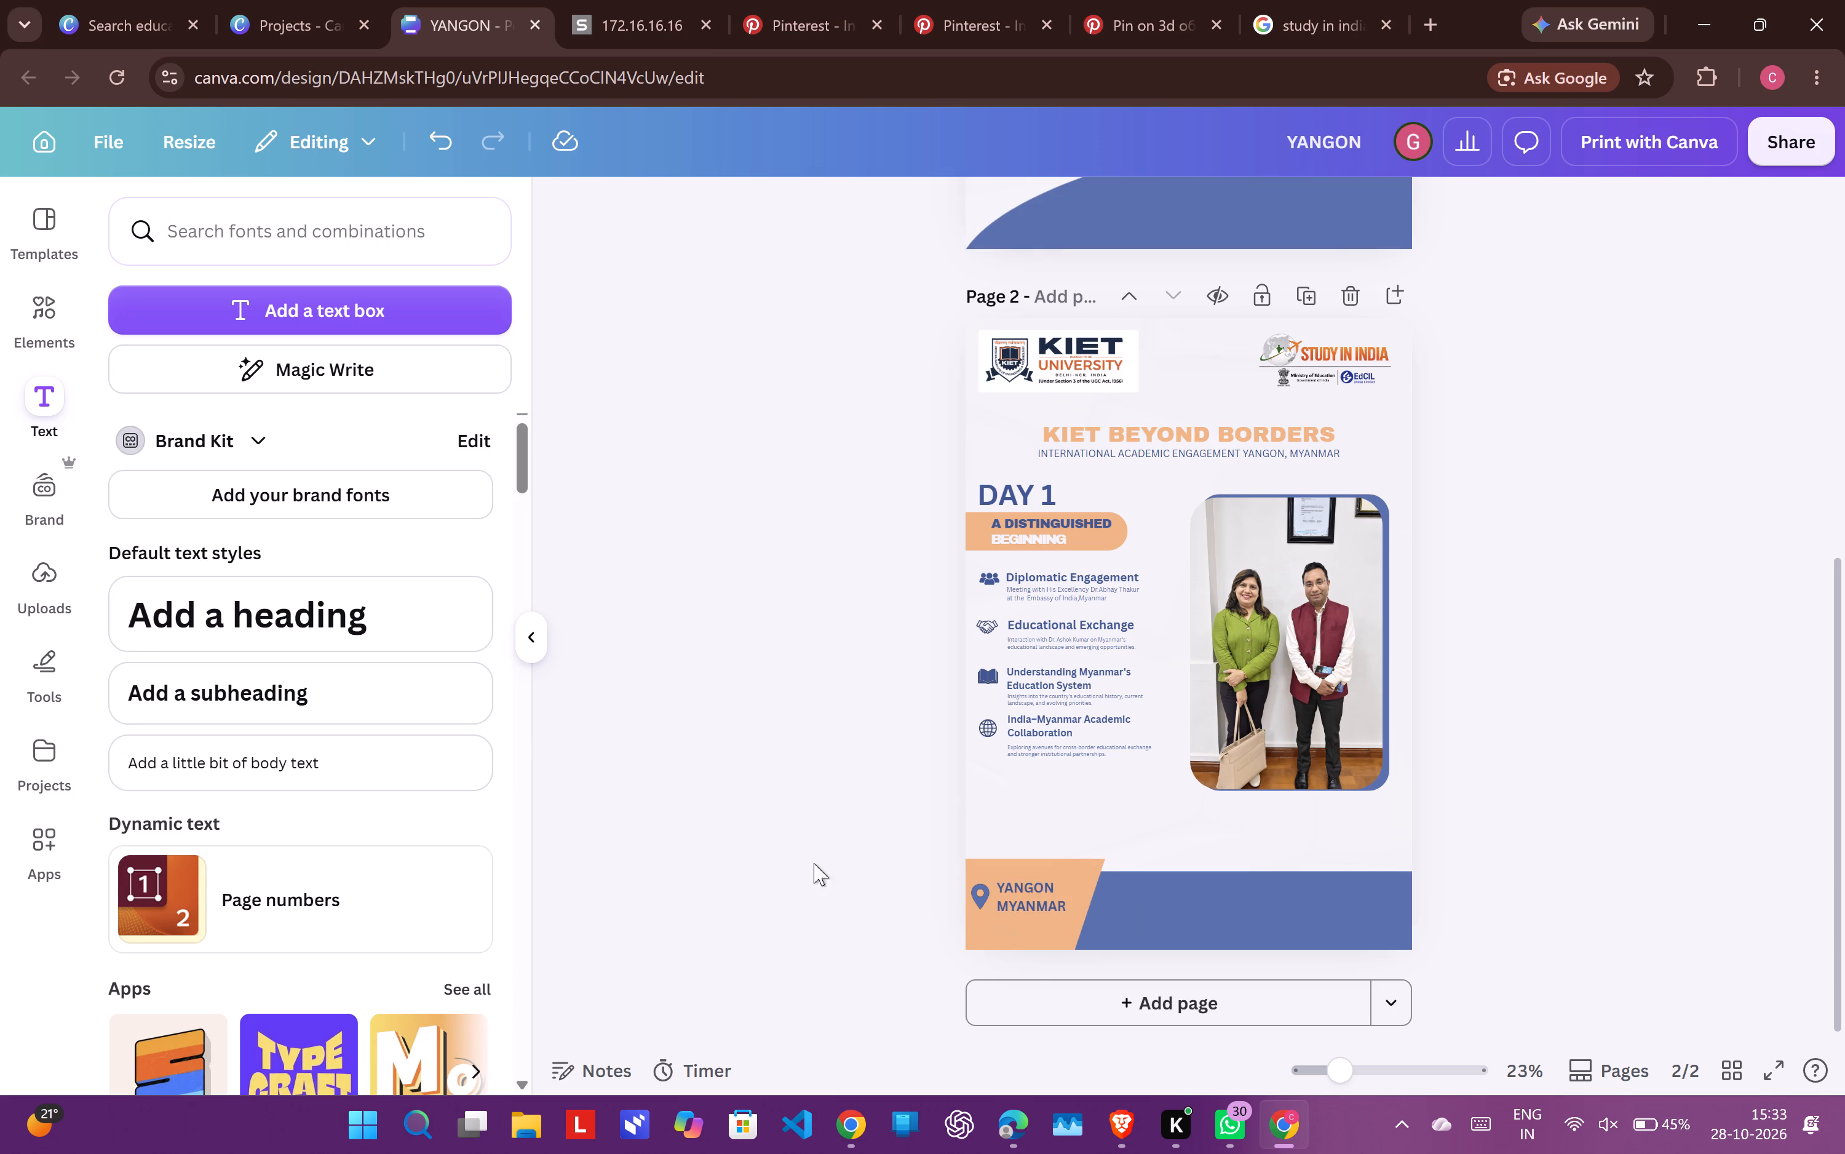
Set the corner rounding of the orange footer parallelogram to 78.
{"action": "scroll", "coordinate": [744, 741], "scroll_direction": "down", "scroll_amount": 2}
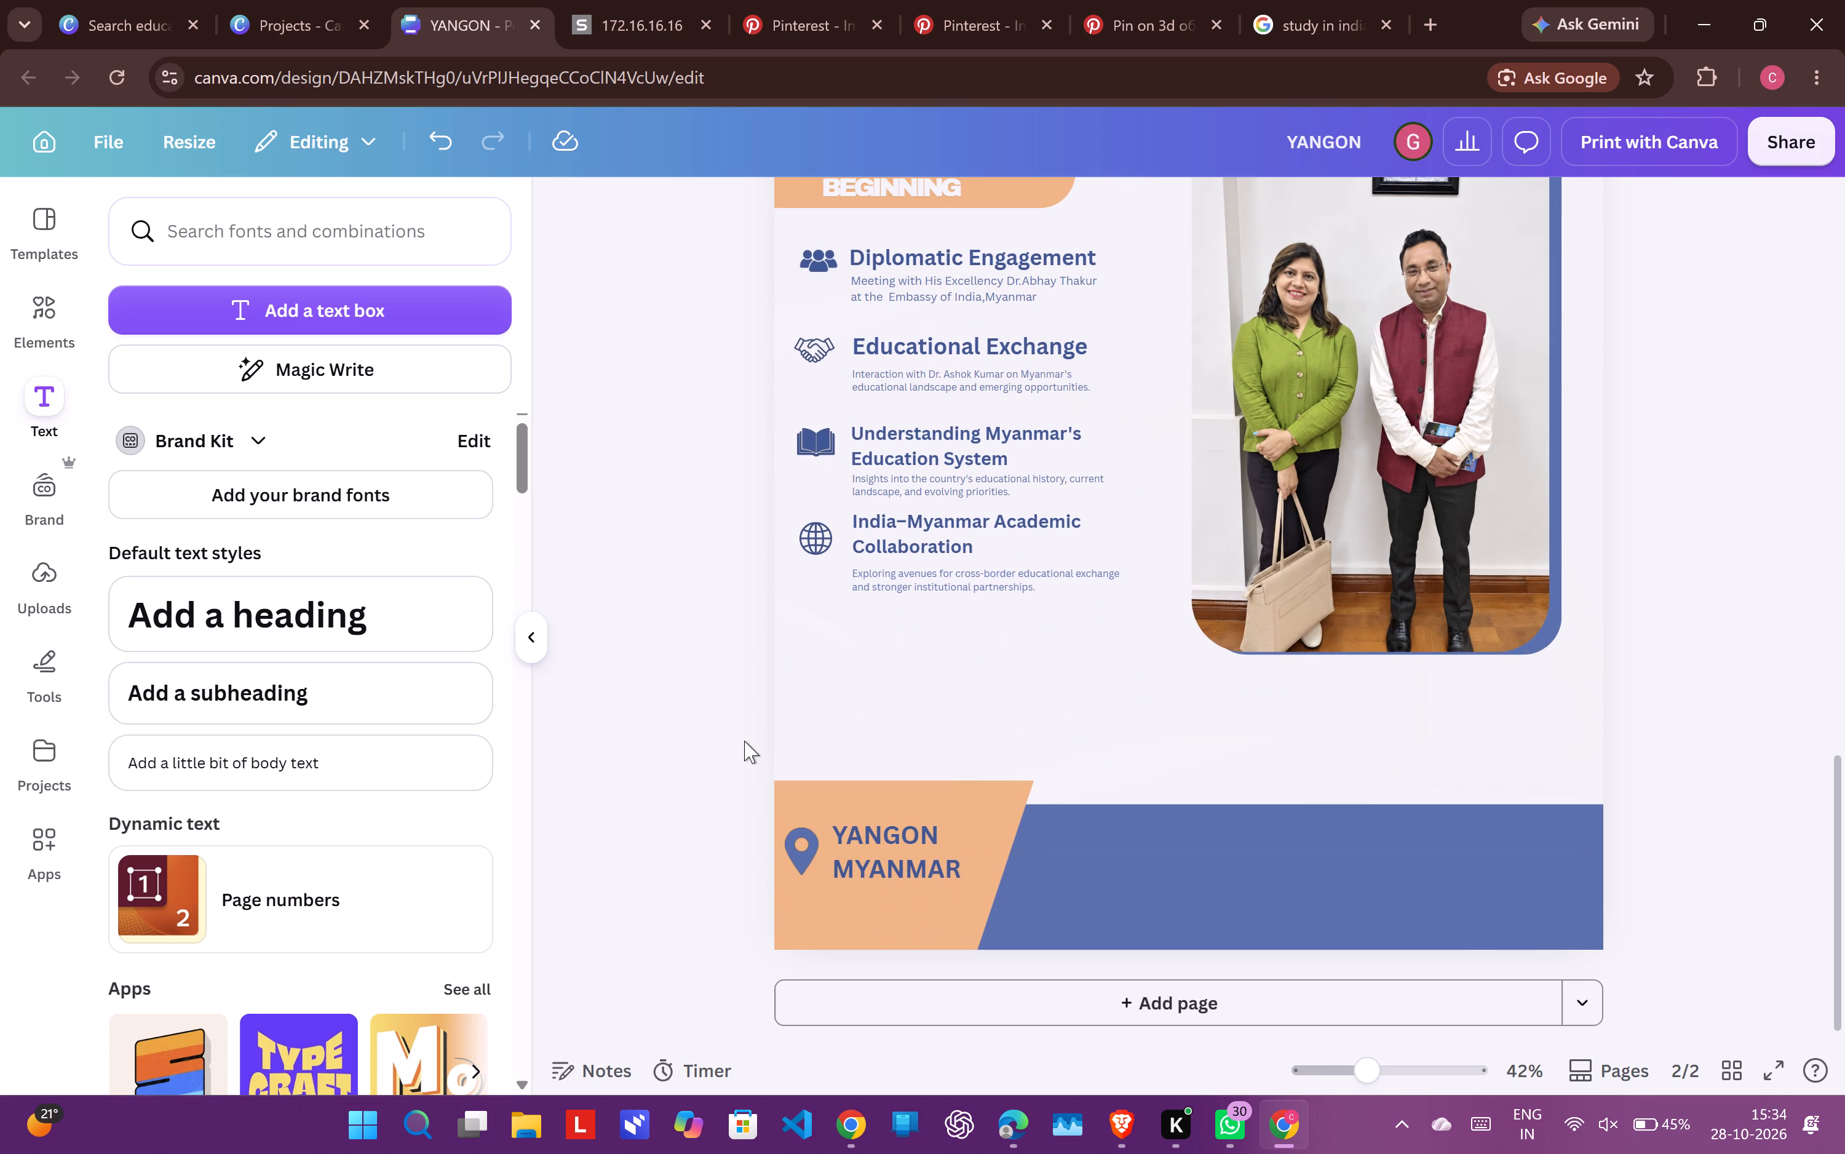
{"action": "scroll", "coordinate": [744, 741], "scroll_direction": "down", "scroll_amount": 1}
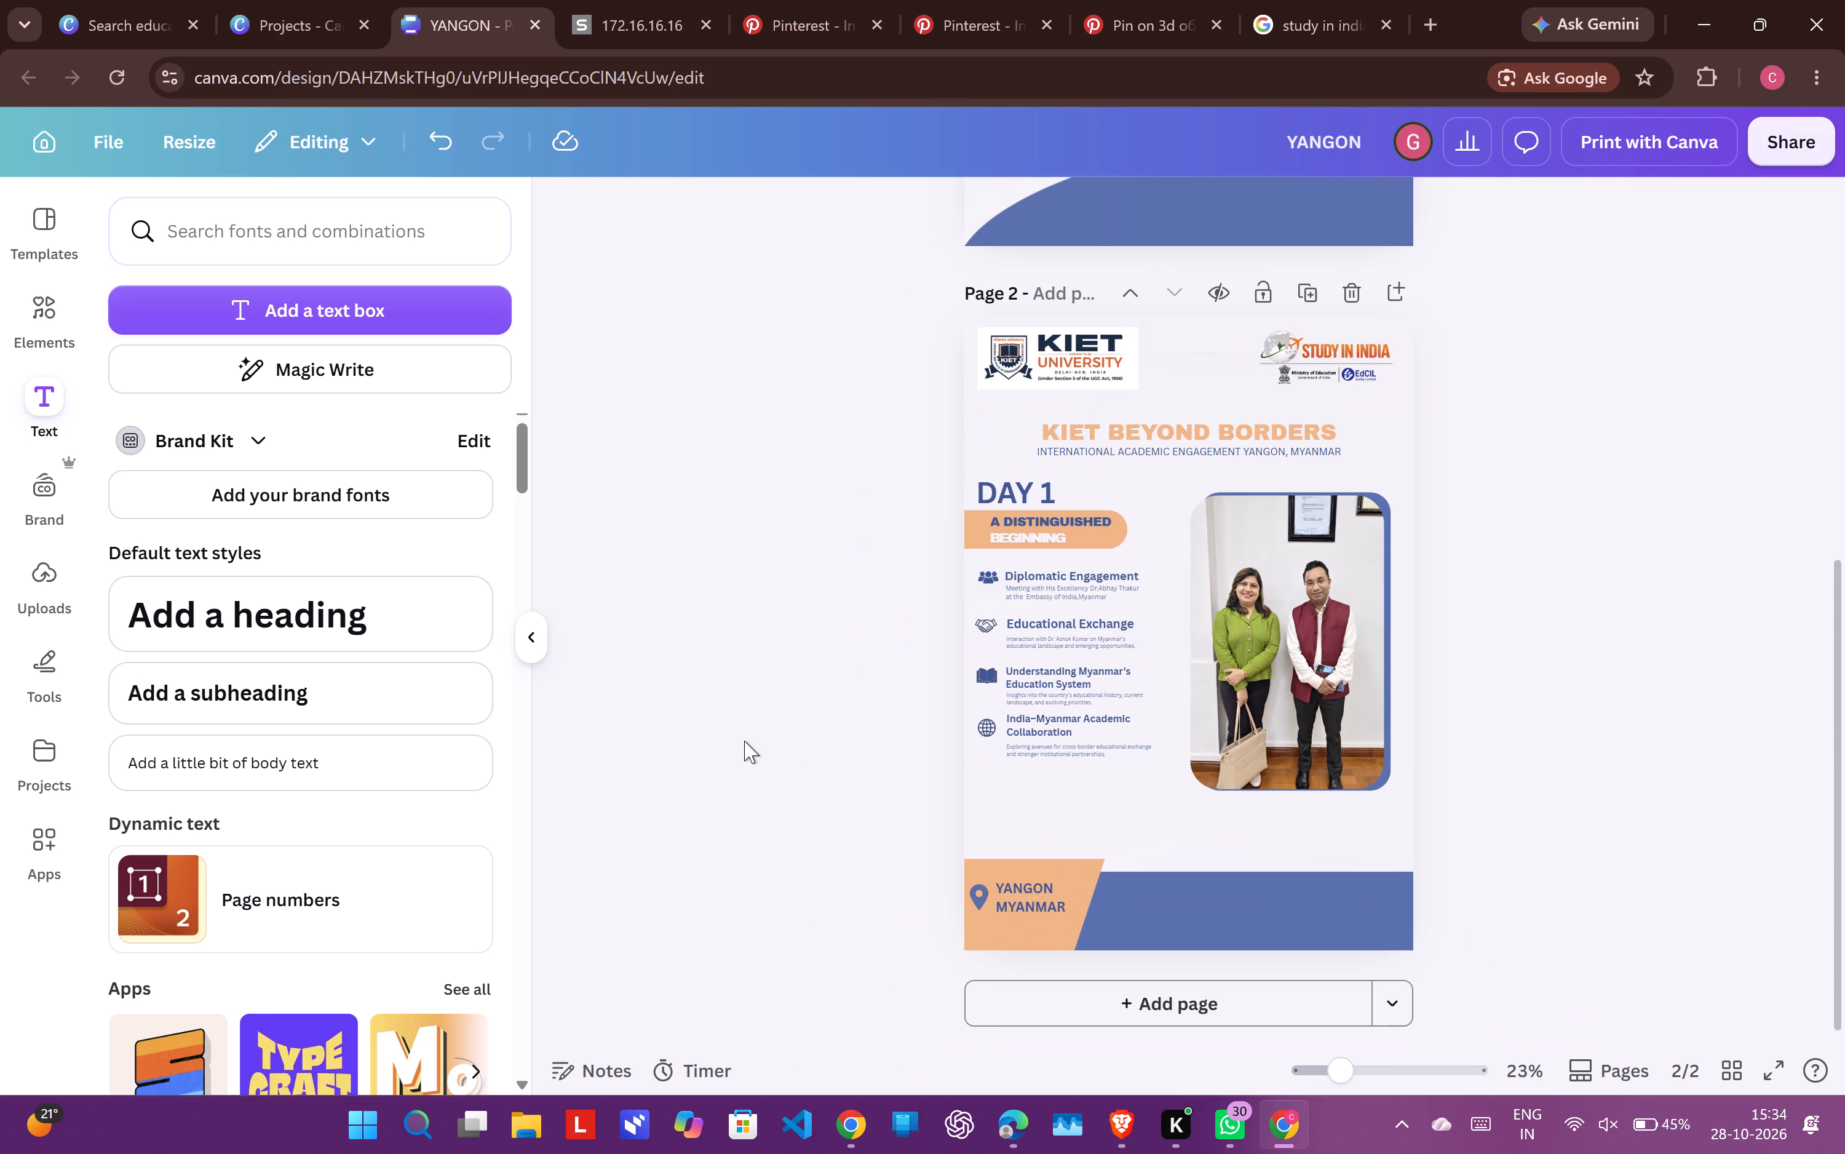
{"action": "scroll", "coordinate": [744, 741], "scroll_direction": "down", "scroll_amount": 1}
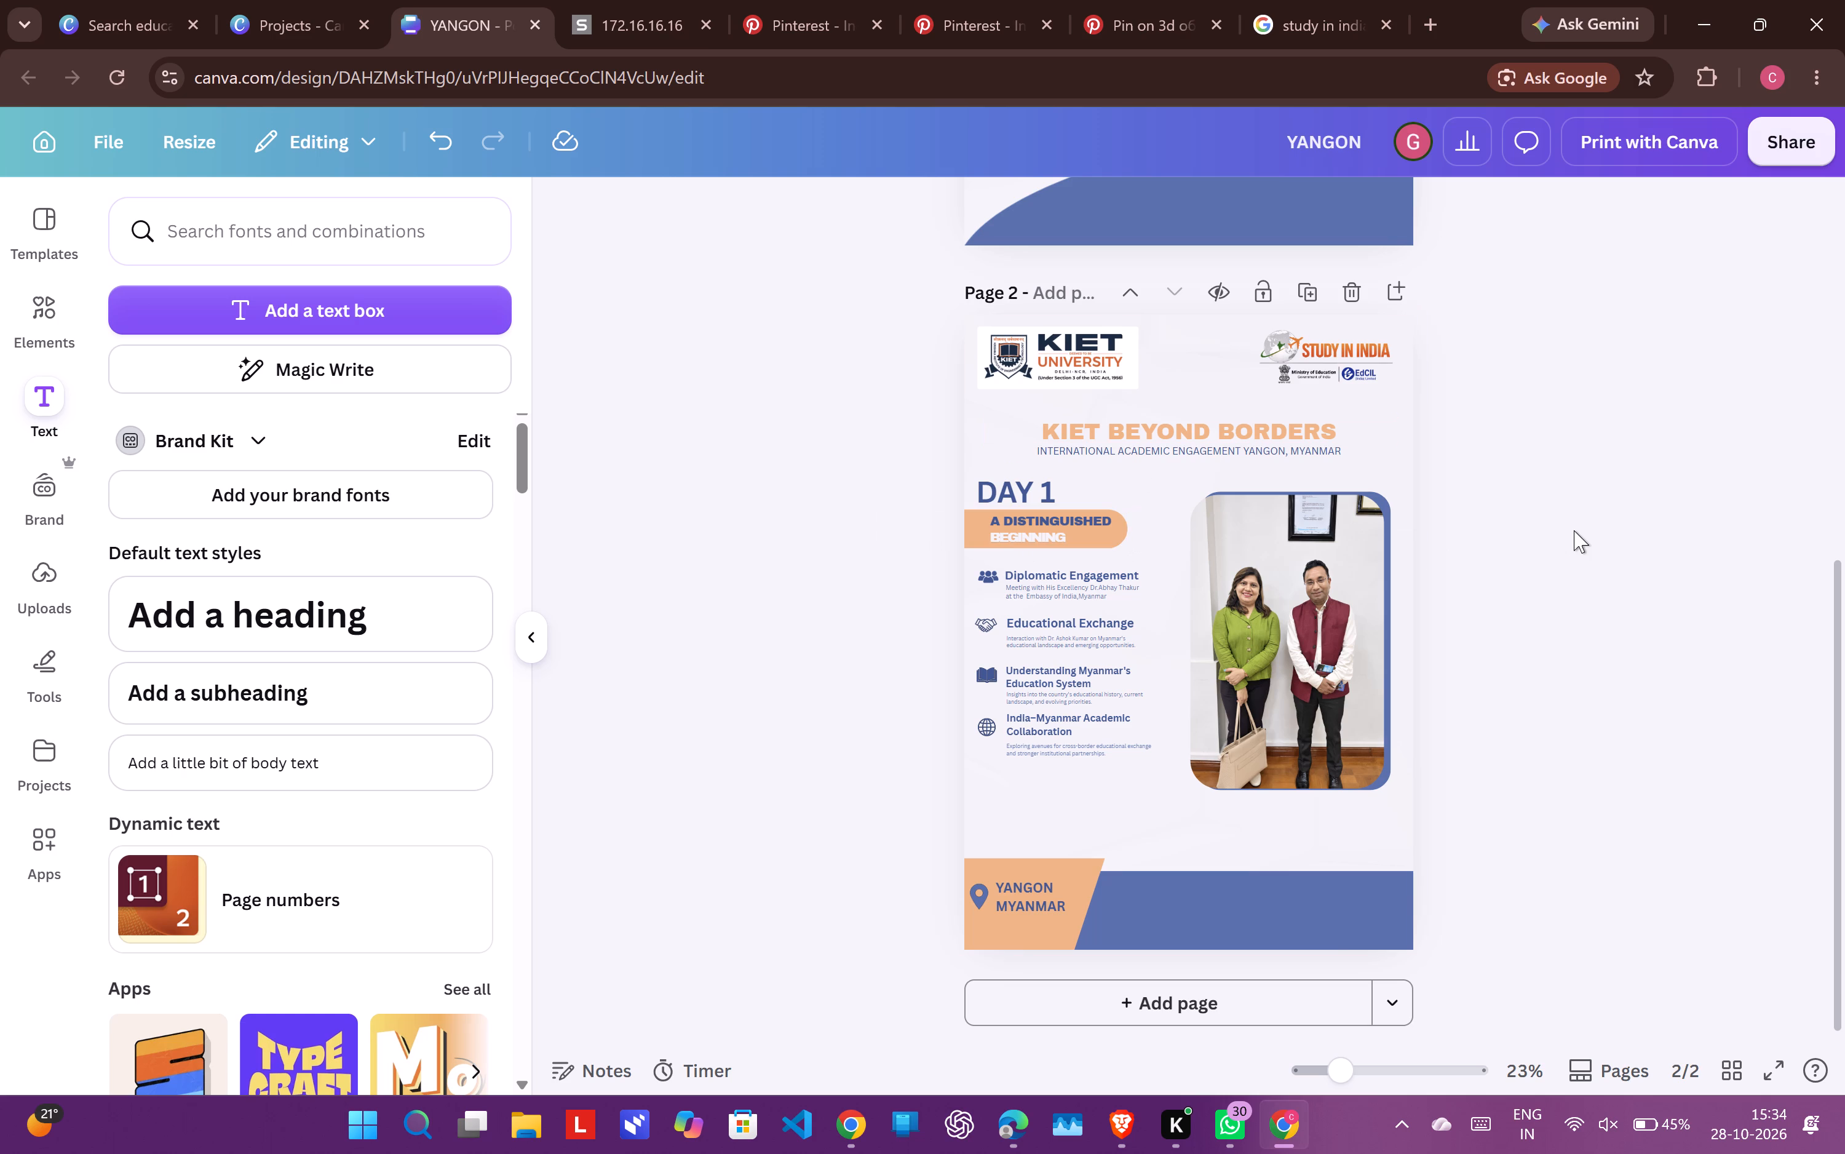
{"action": "left_click", "coordinate": [1088, 878]}
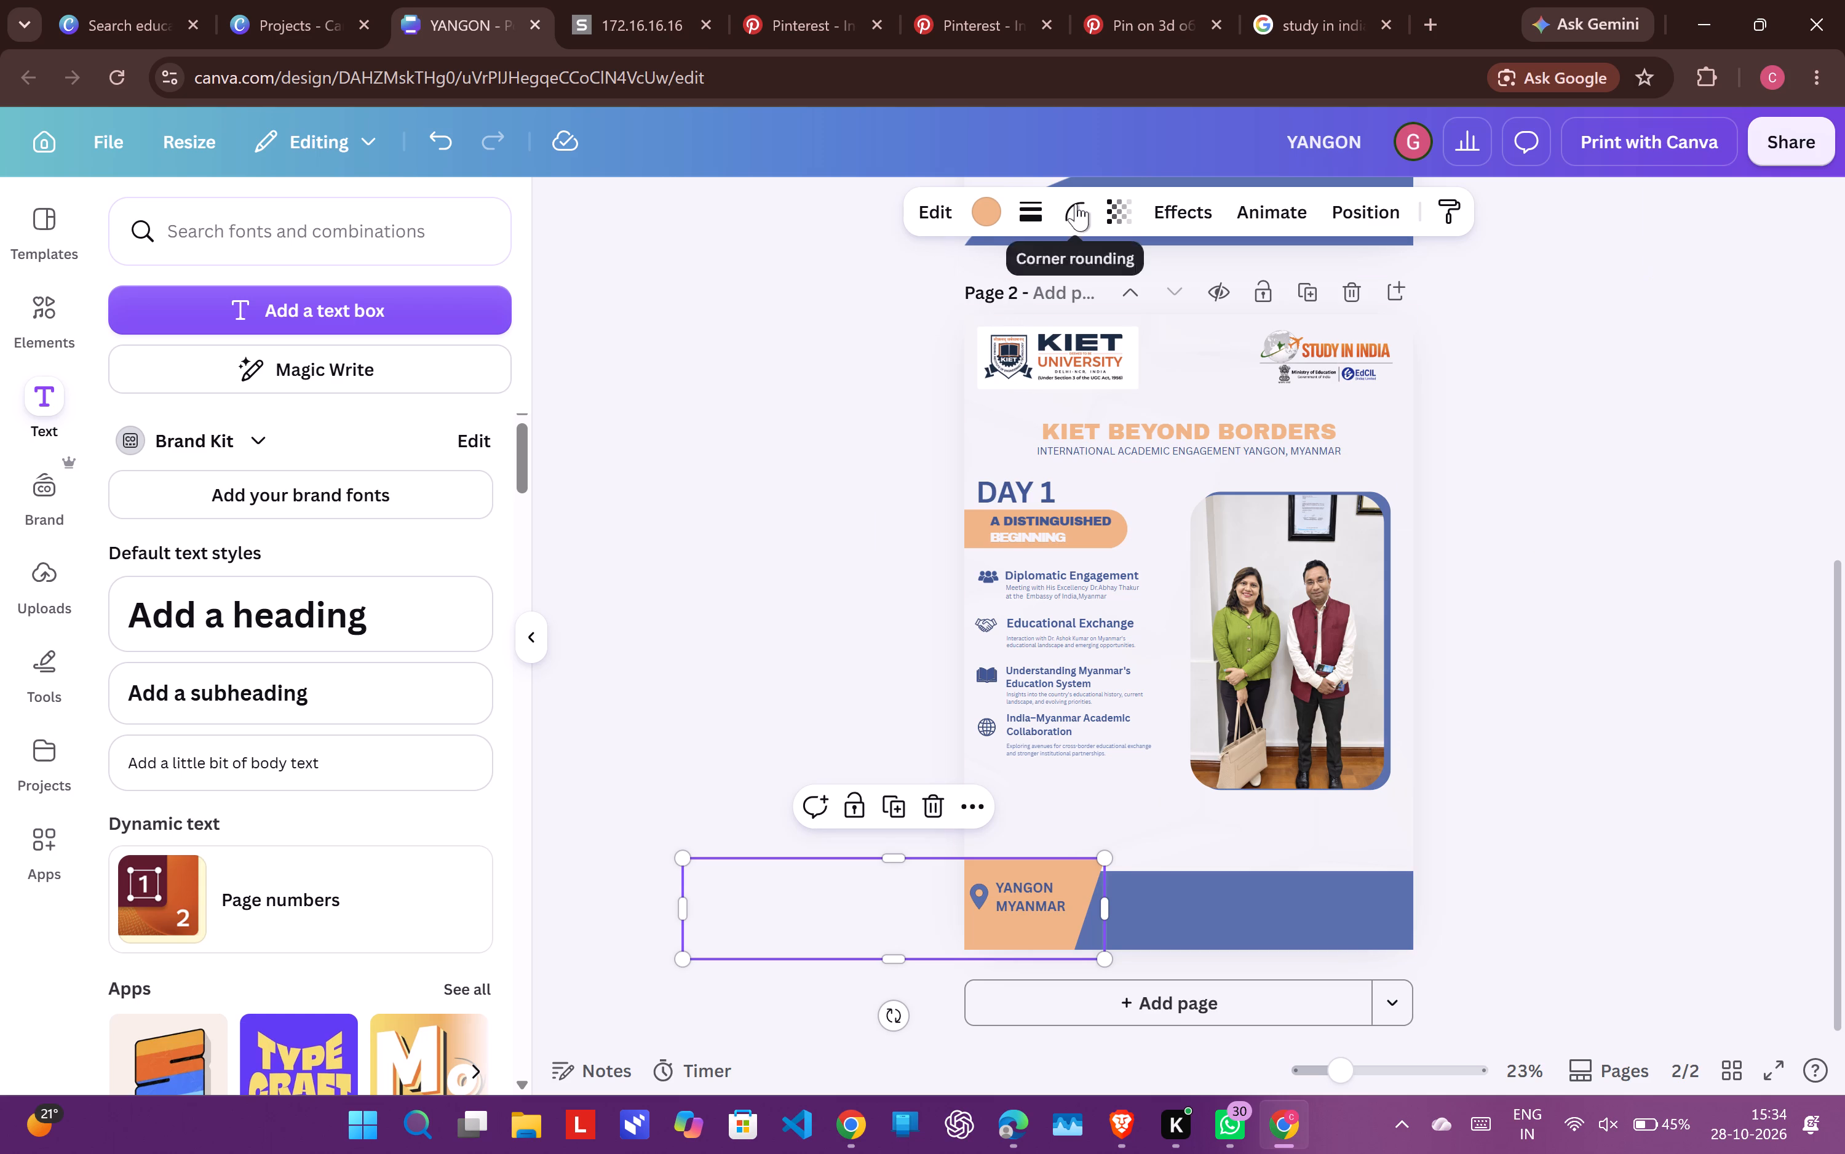
{"action": "left_click", "coordinate": [1076, 204]}
{"action": "left_click_drag", "start_coordinate": [954, 308], "coordinate": [1095, 320]}
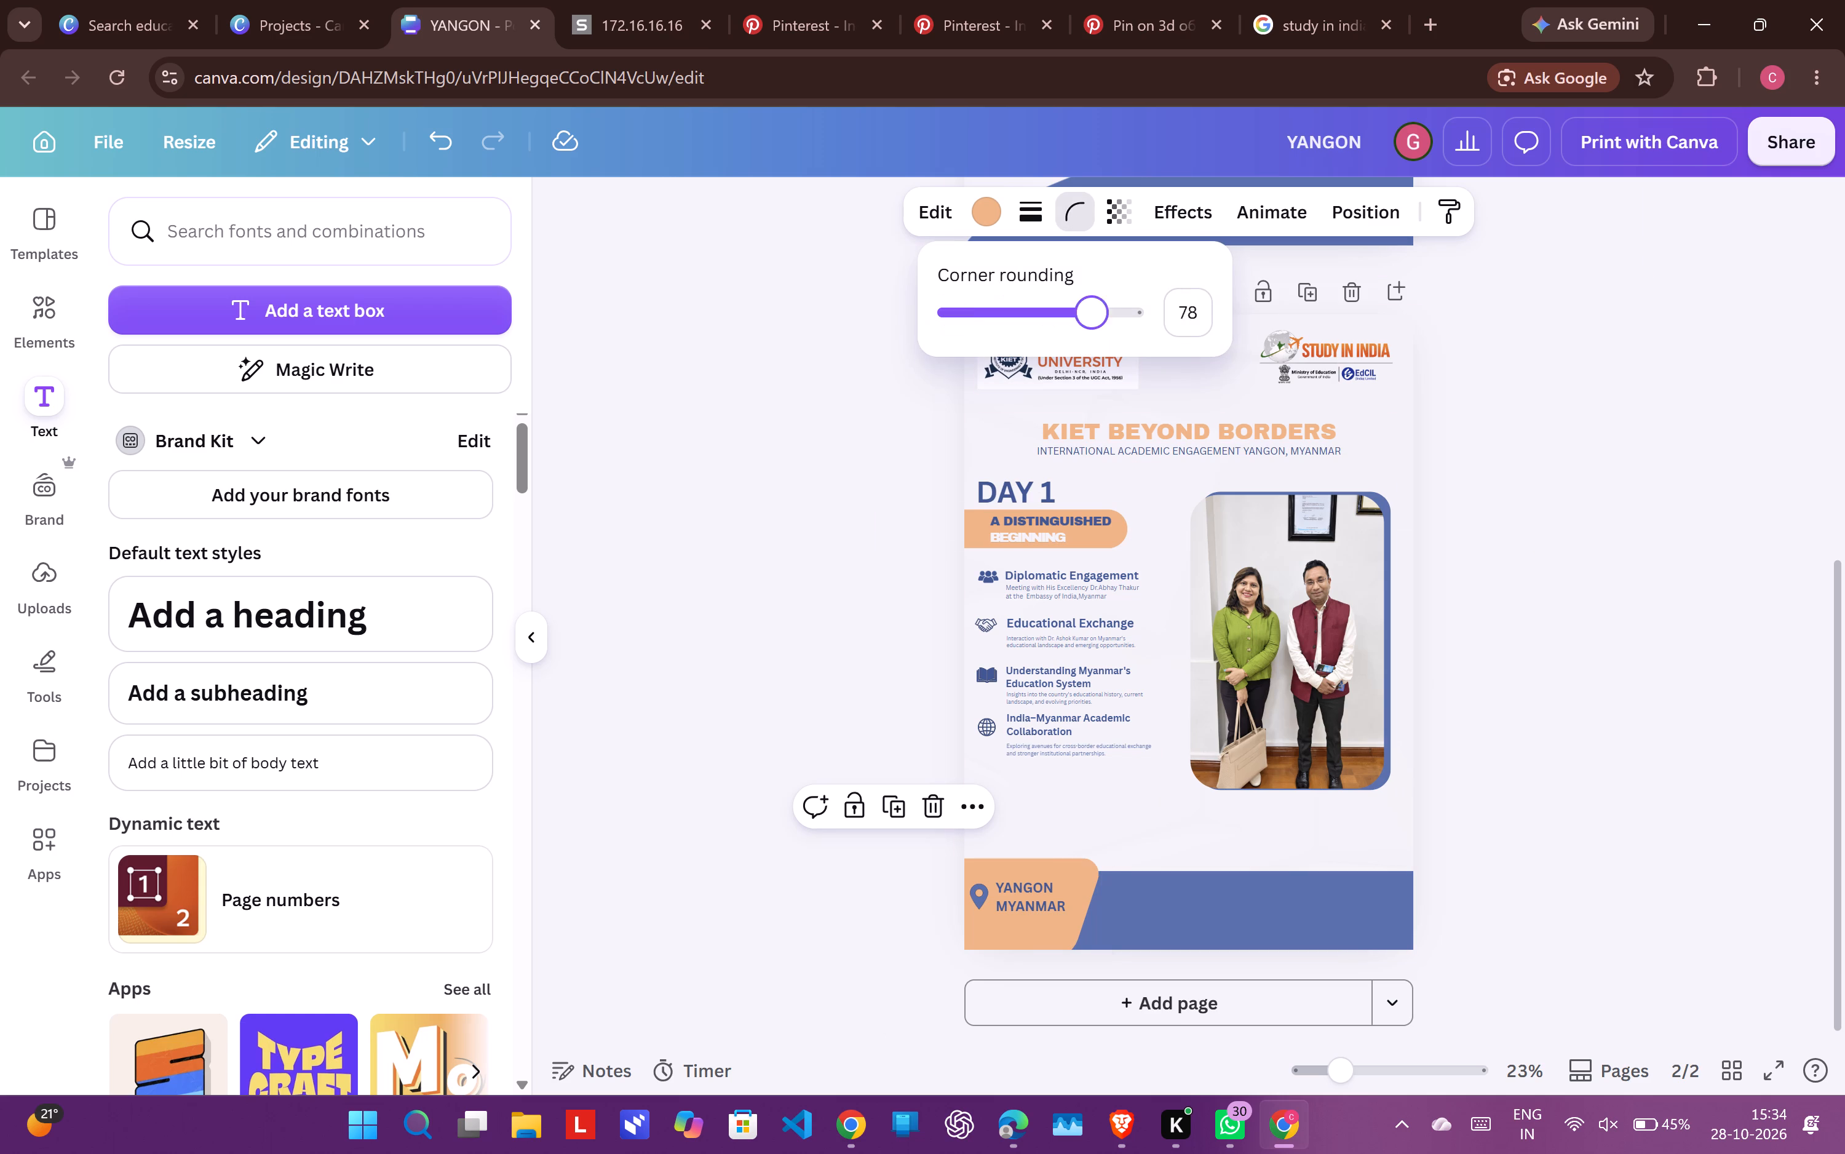
Set the corner rounding of the orange footer parallelogram to 100.
{"action": "left_click_drag", "start_coordinate": [1095, 320], "coordinate": [1209, 306]}
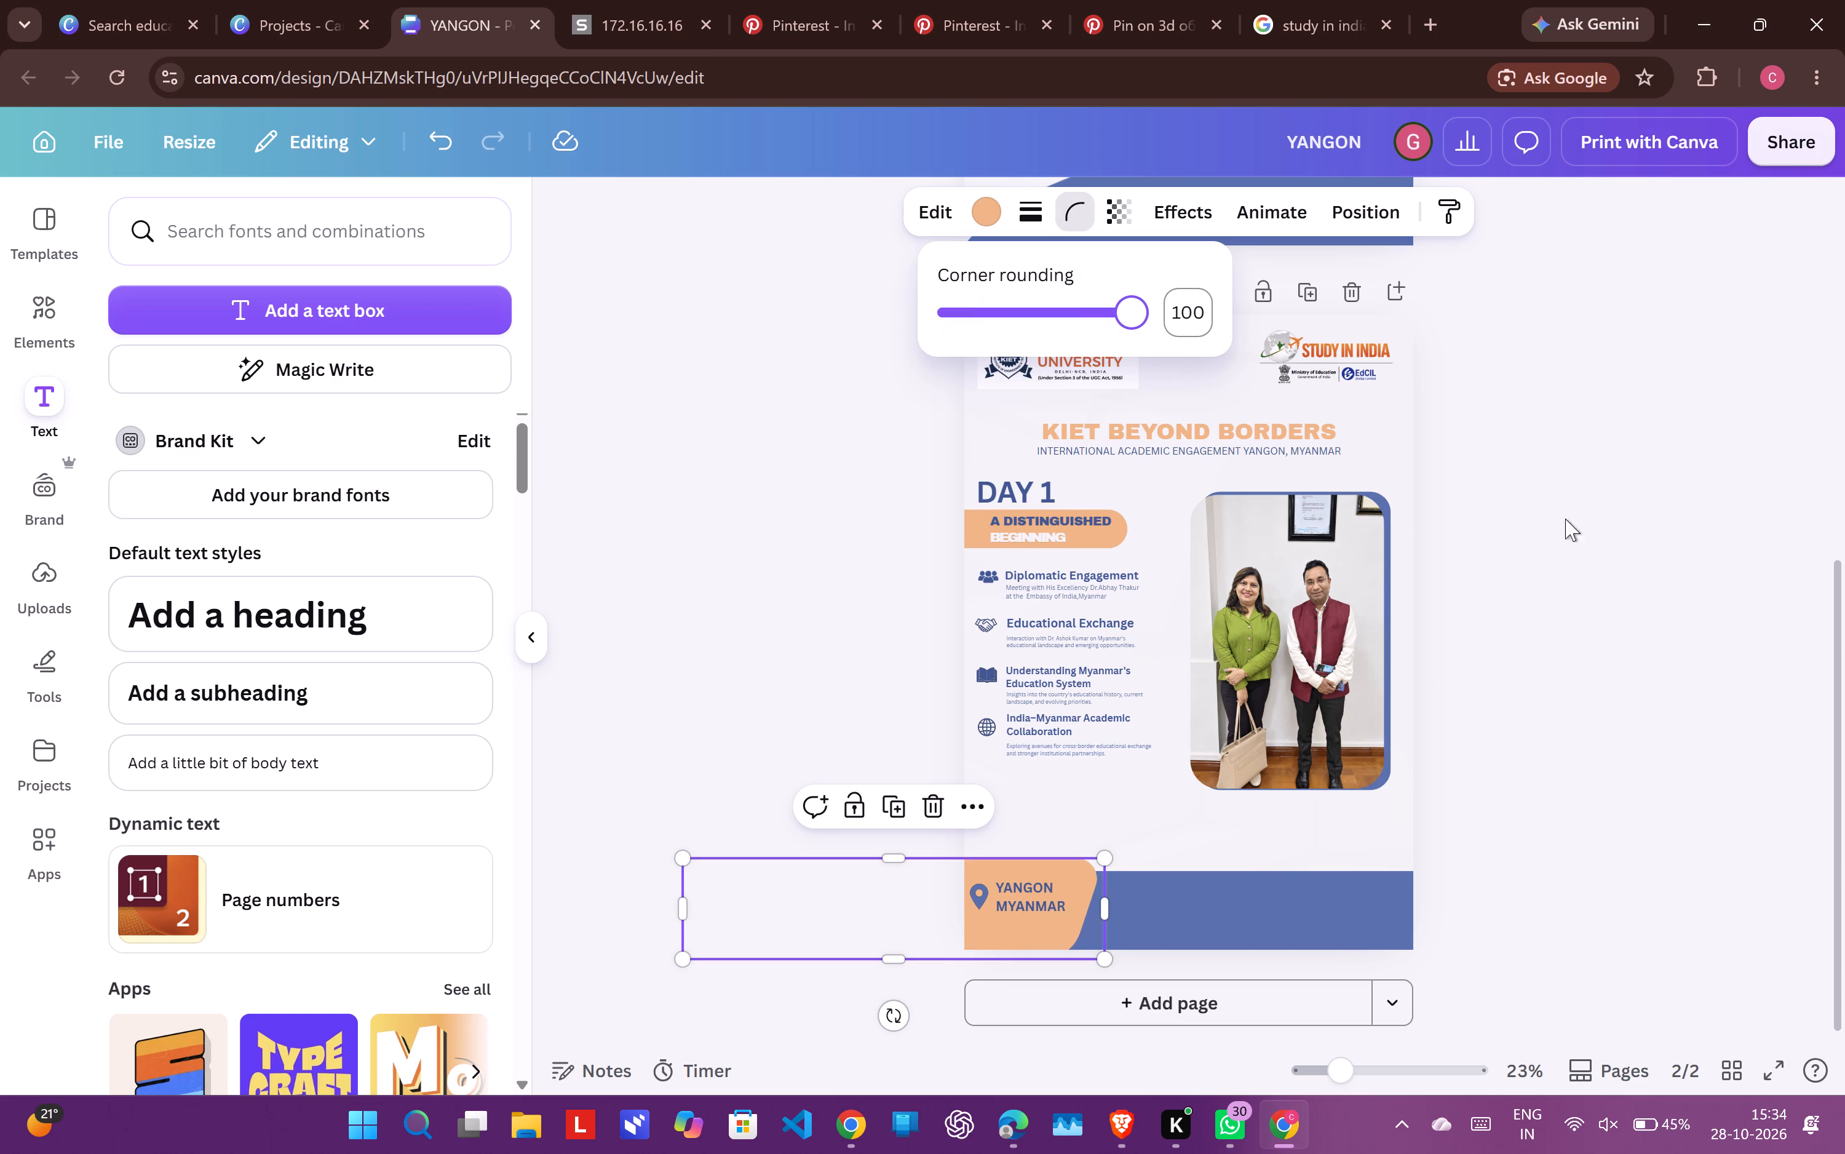
{"action": "left_click", "coordinate": [1537, 533]}
{"action": "left_click", "coordinate": [1537, 533]}
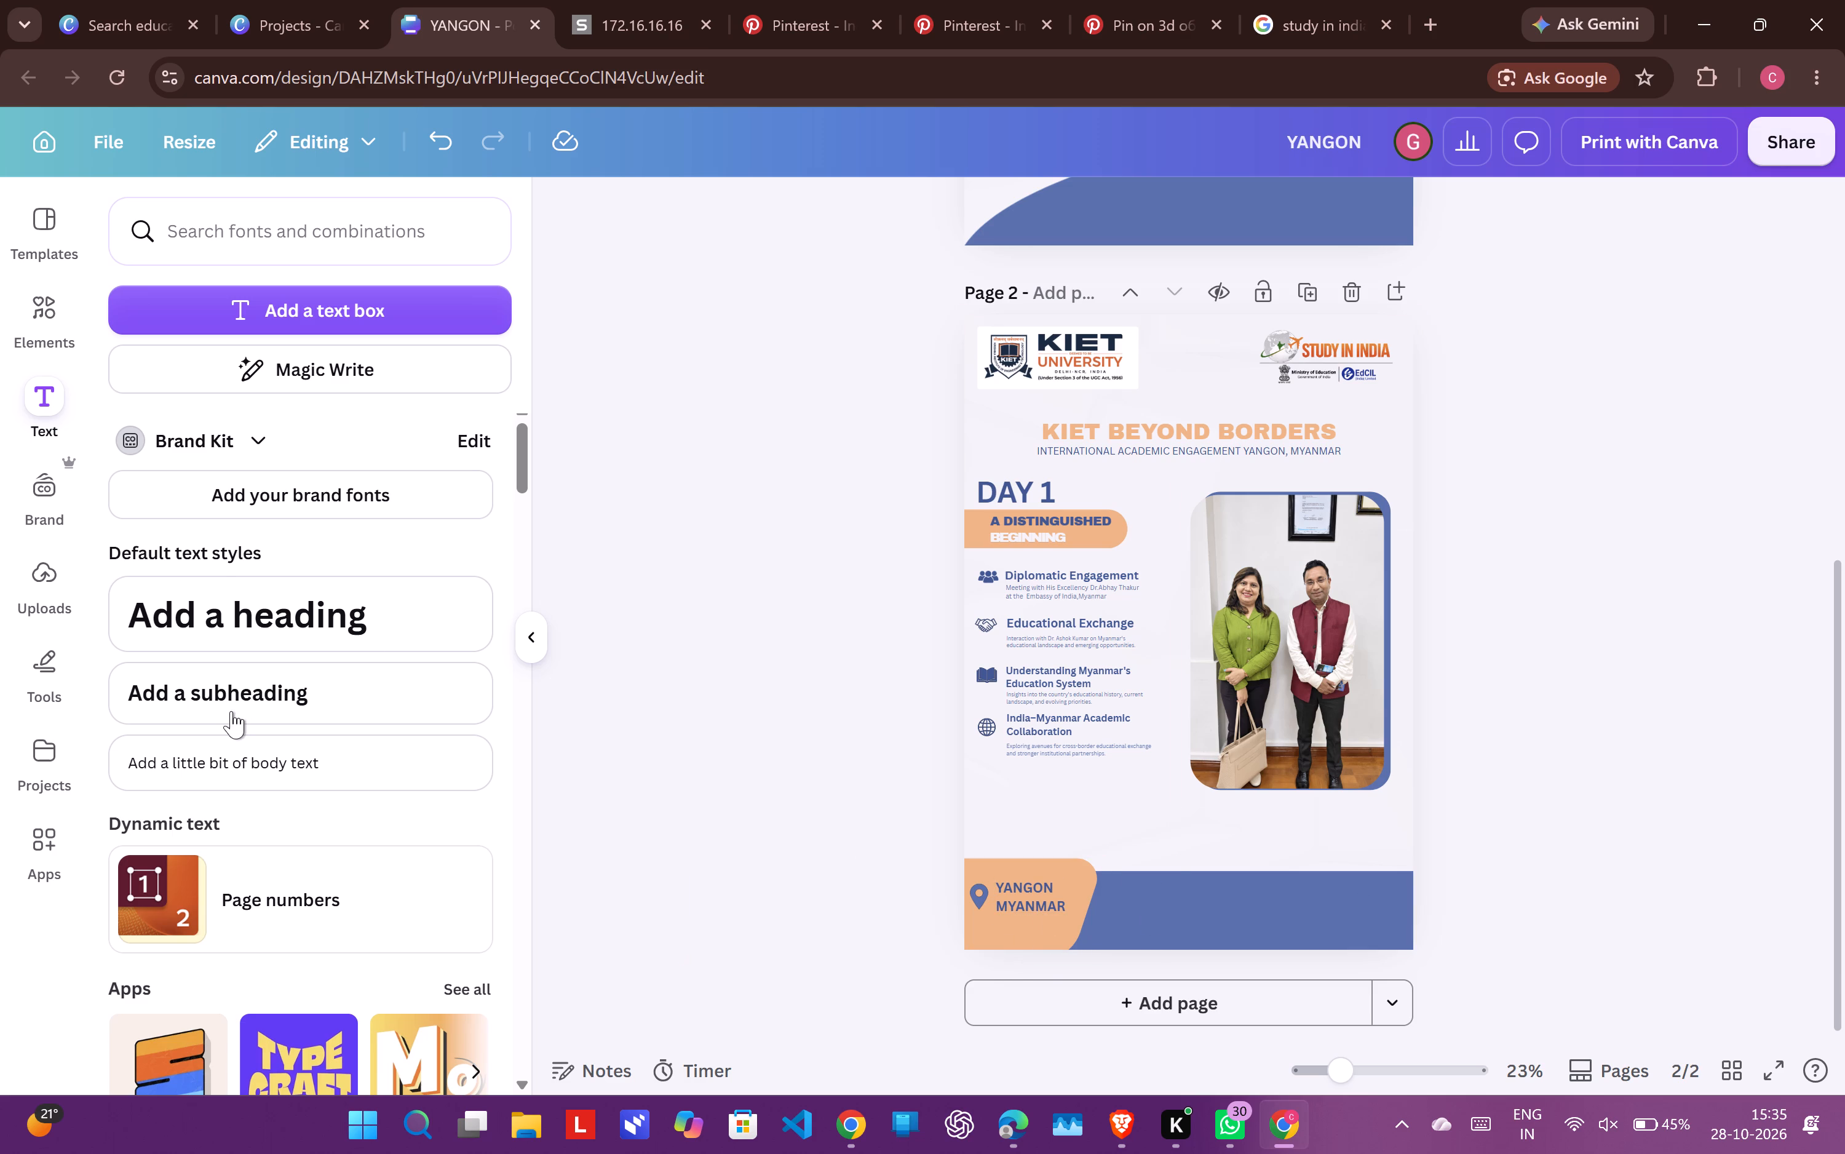
Add a body text box to page 2 reading BUILDING GLOBAL BRIDGES THROUGH EDUCATION.
{"action": "left_click", "coordinate": [239, 745]}
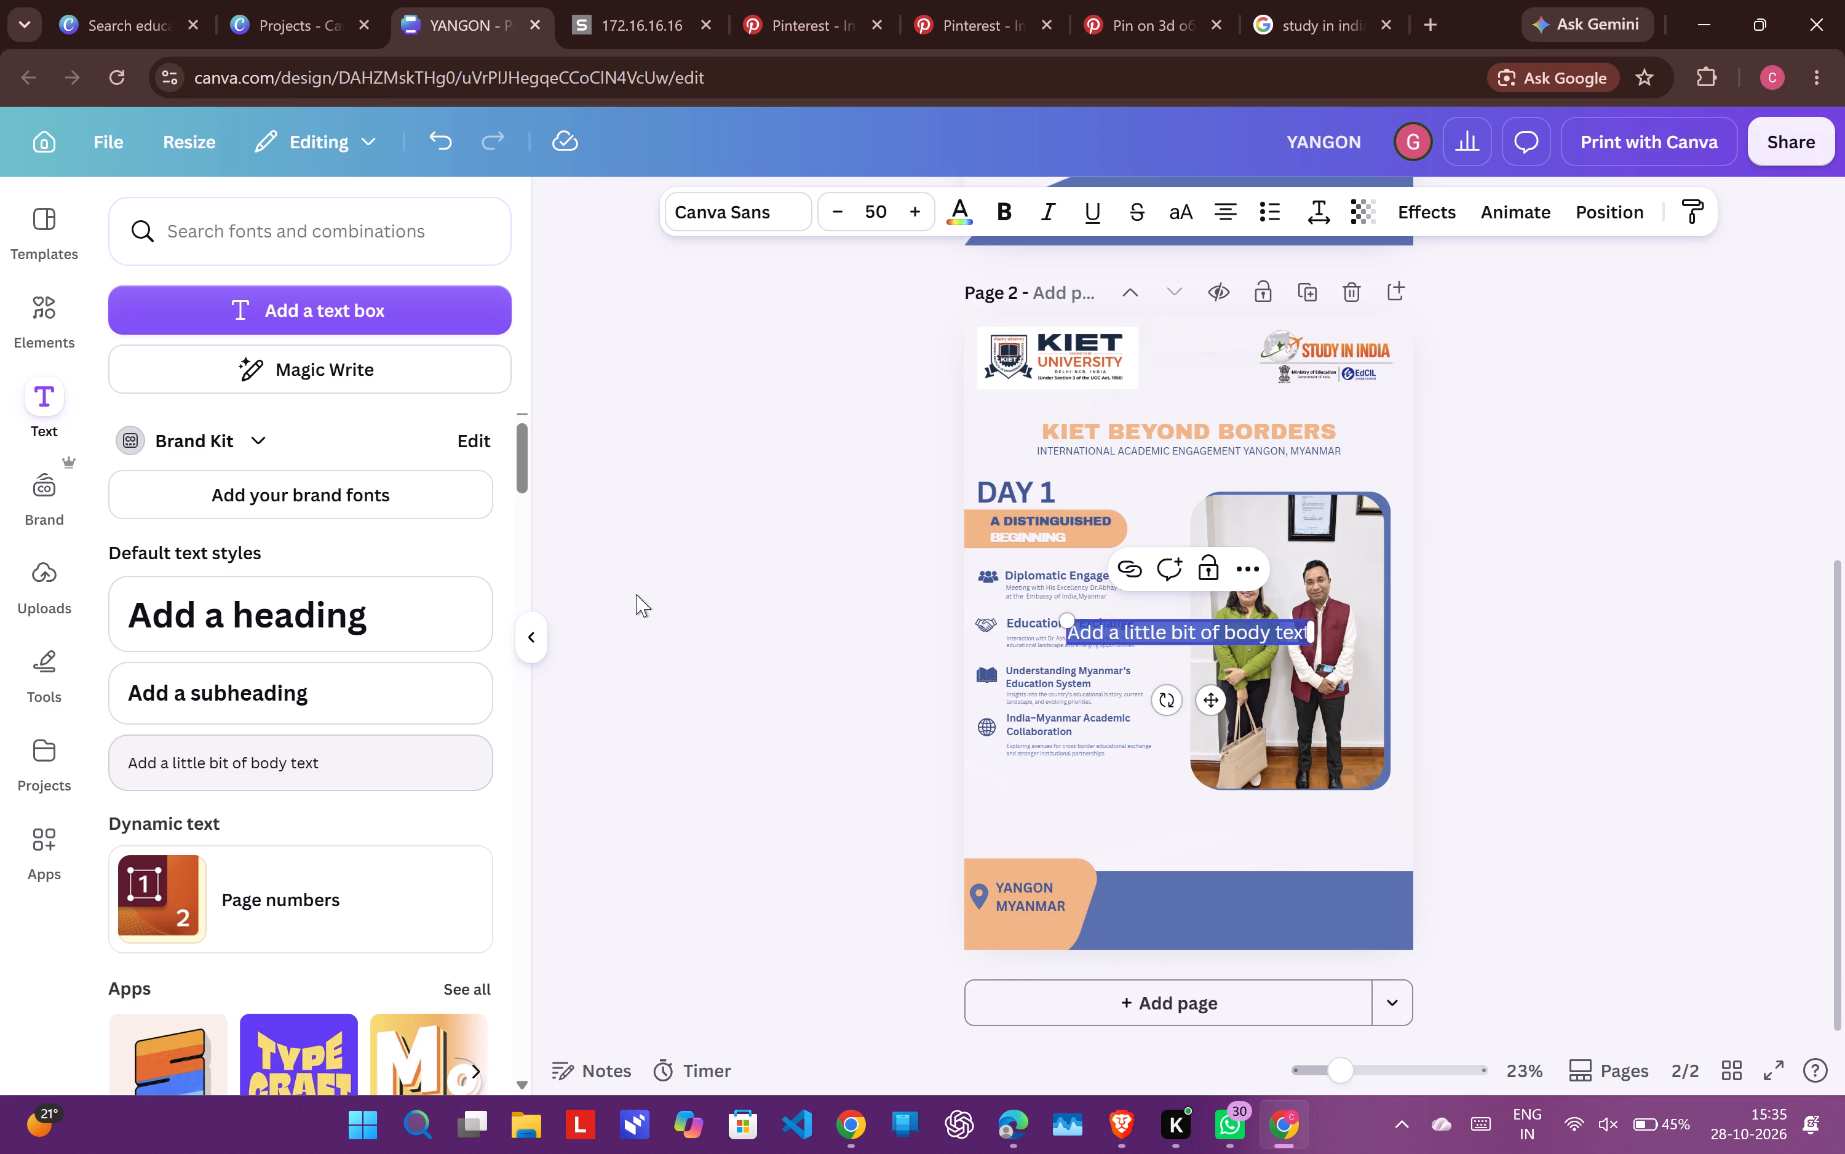
{"action": "type", "text": "BUILD"}
{"action": "type", "text": "ING"}
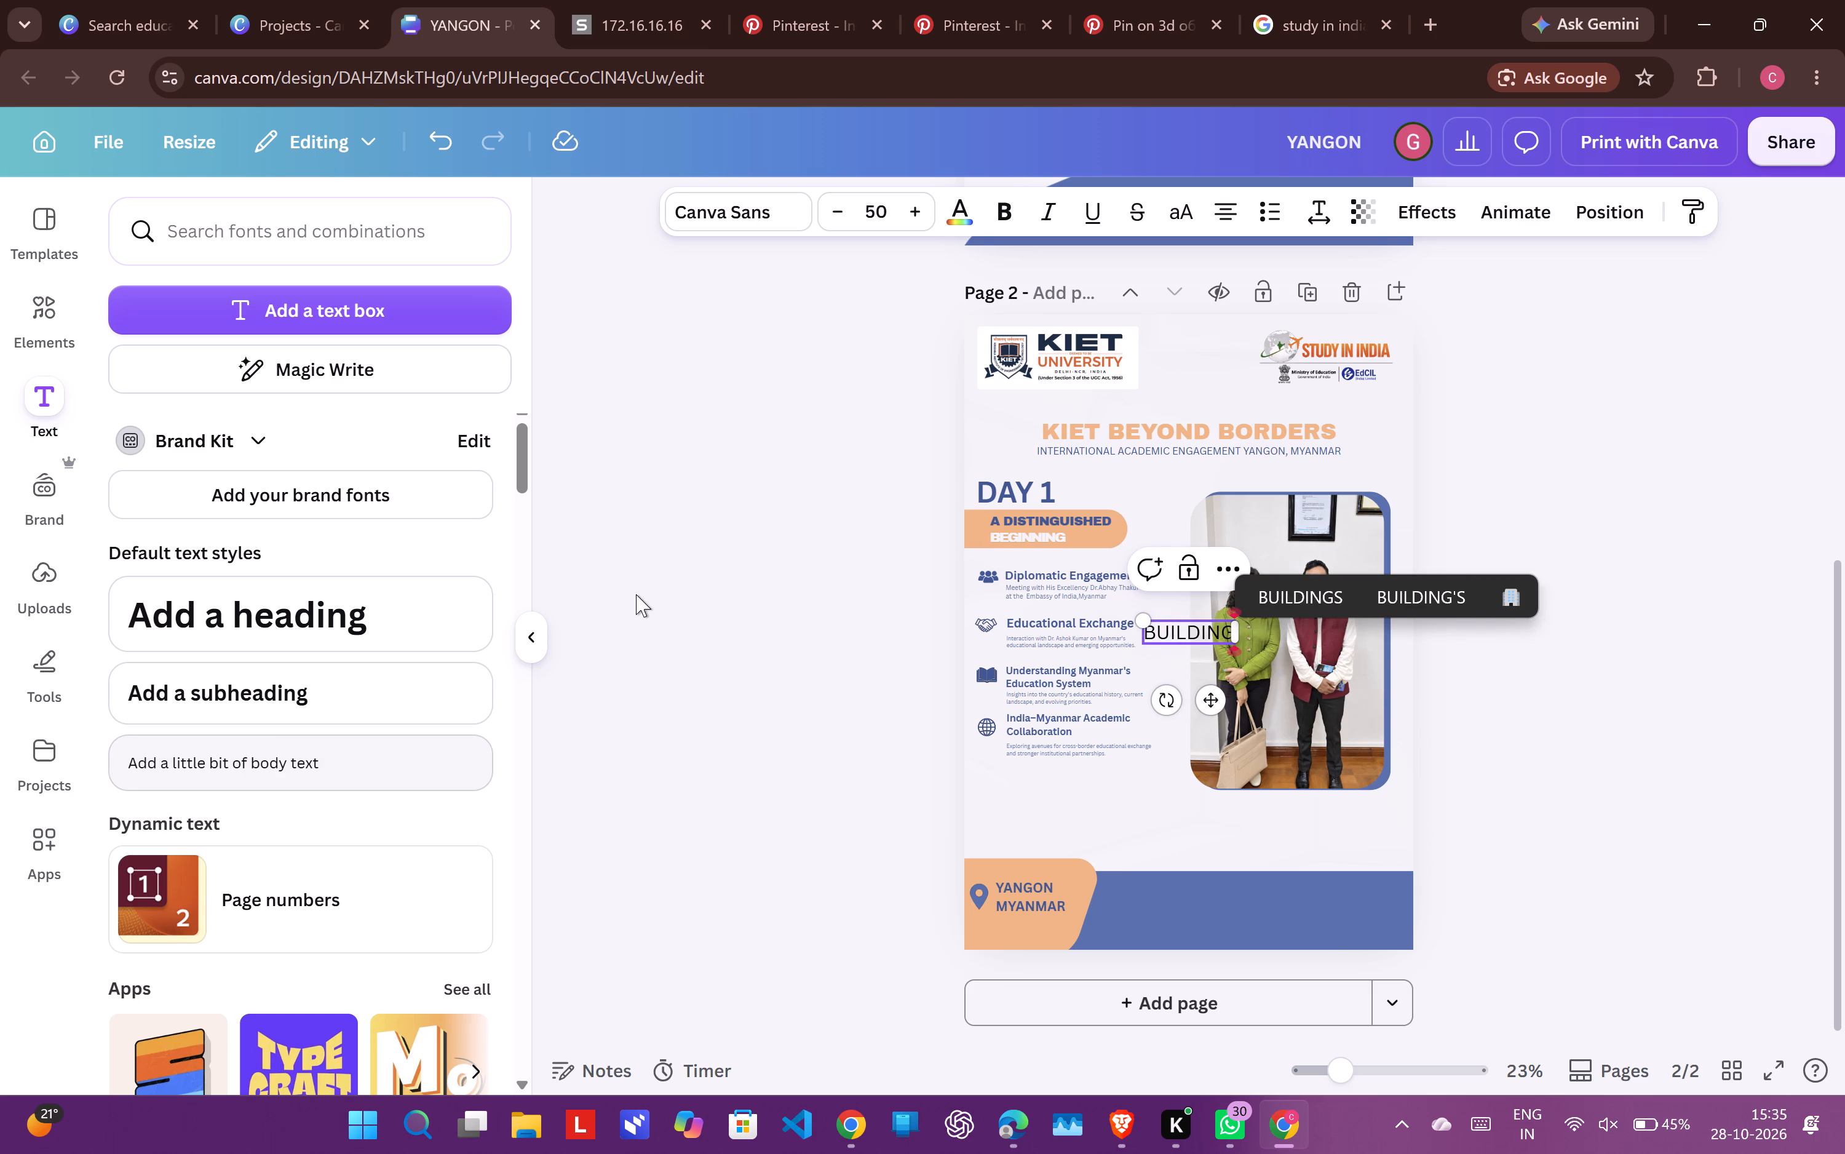
{"action": "key", "text": "space"}
{"action": "type", "text": "GLOBAL"}
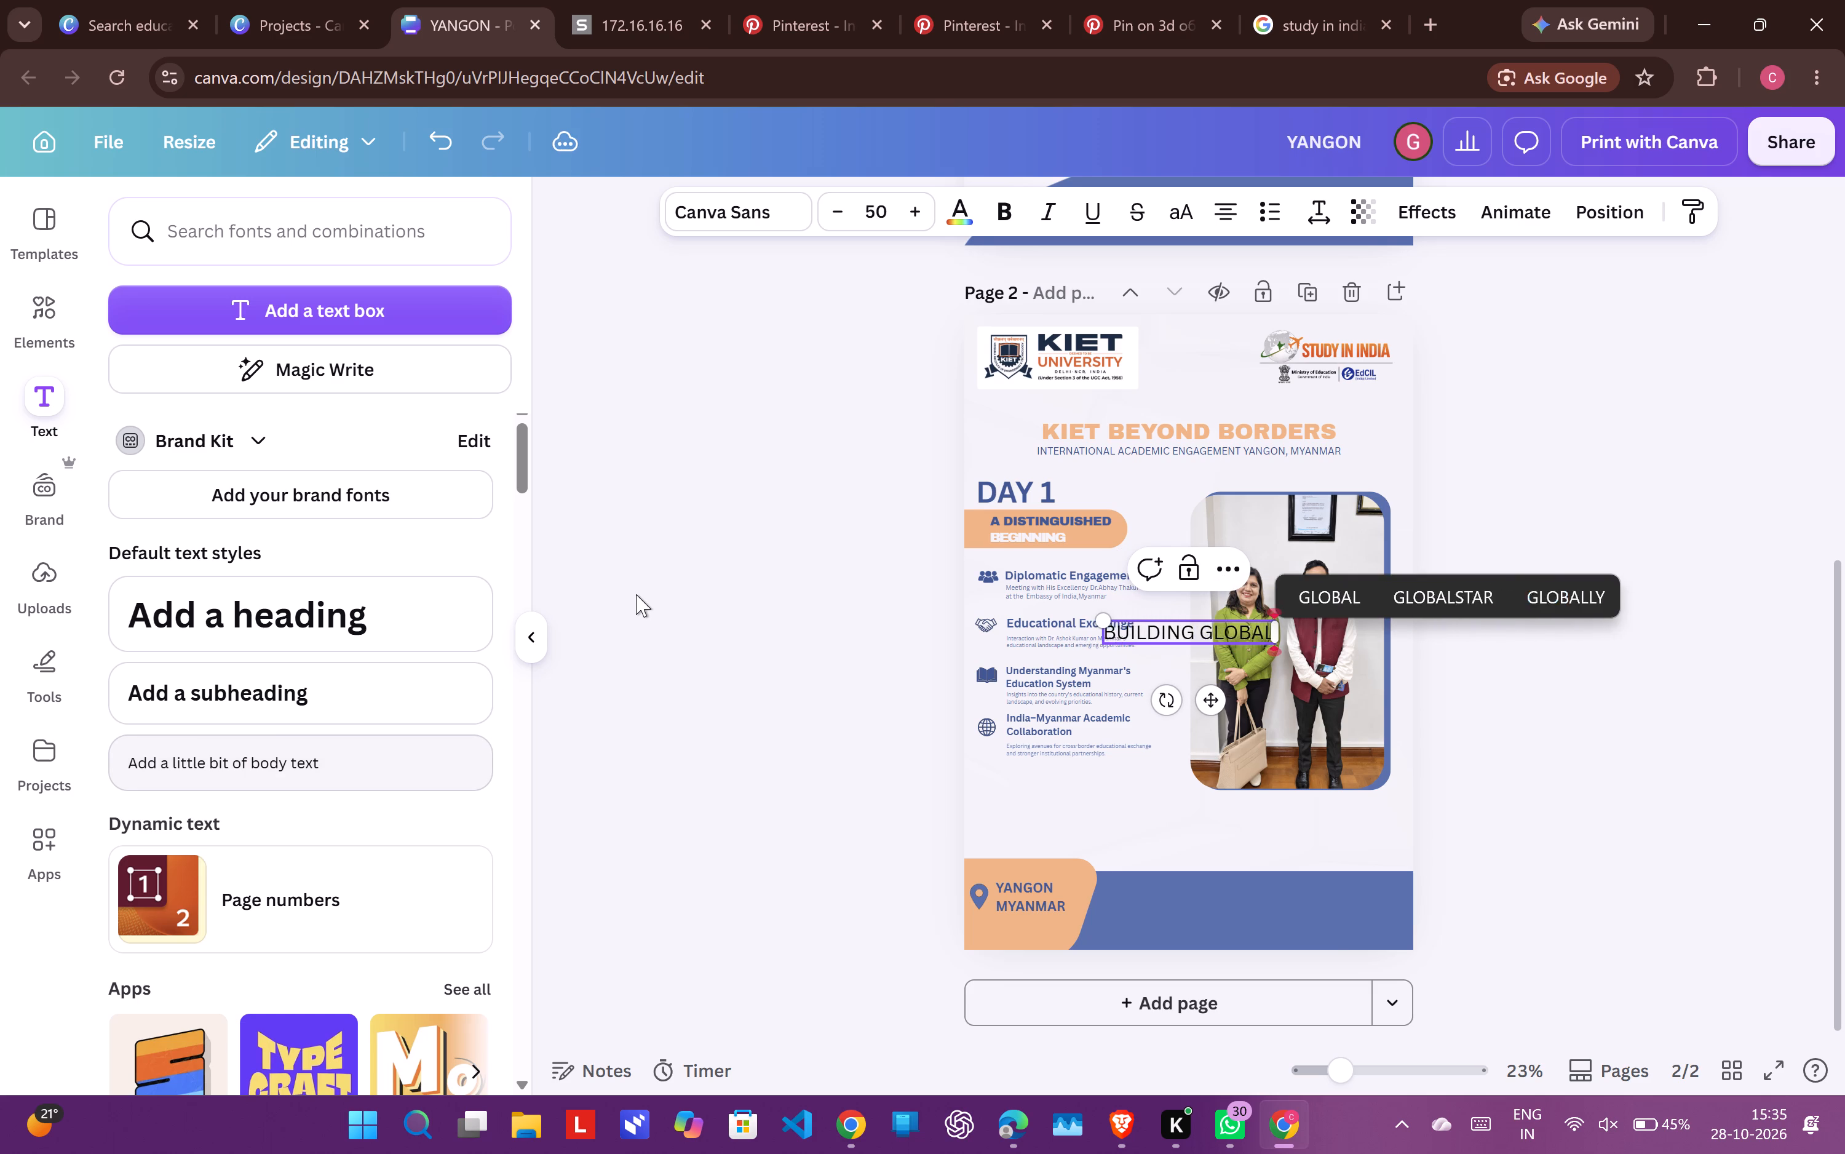
{"action": "key", "text": "space"}
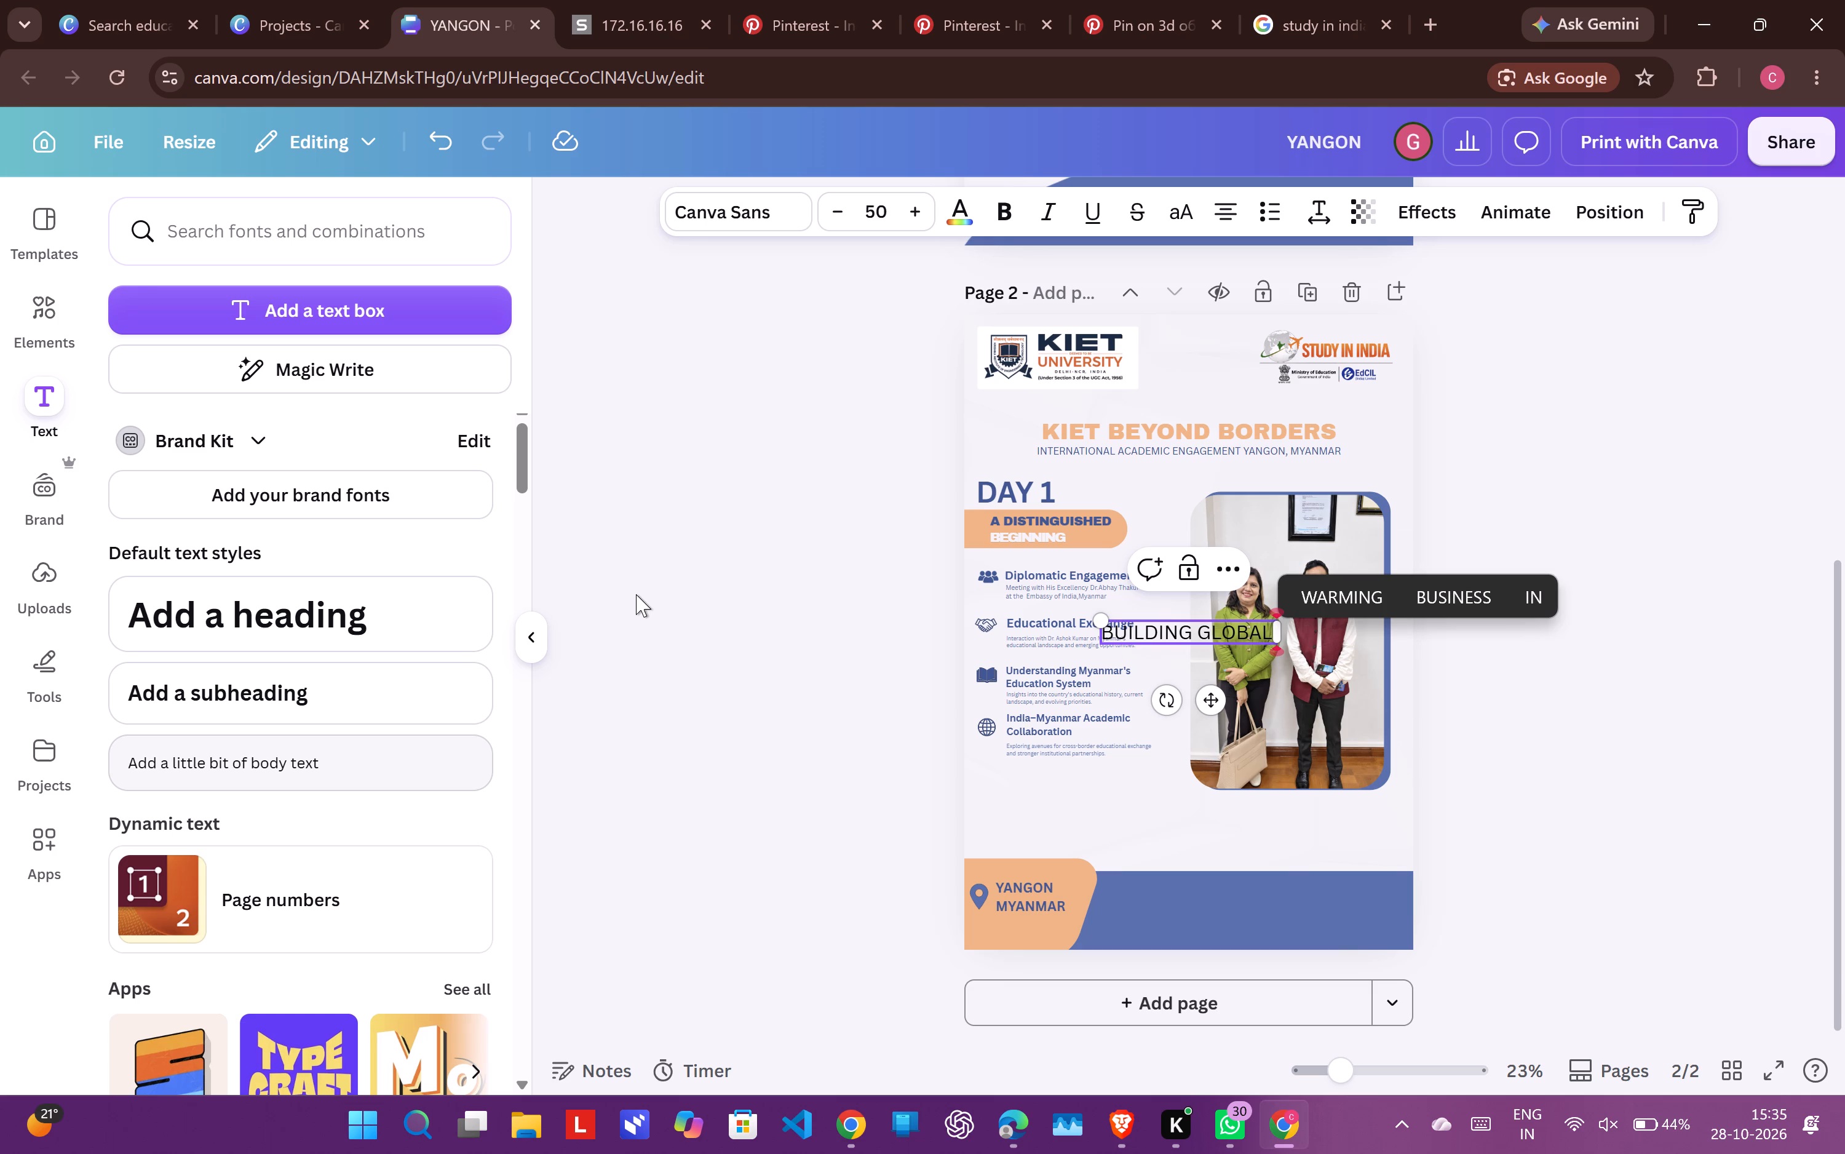
{"action": "type", "text": "BRIDGES"}
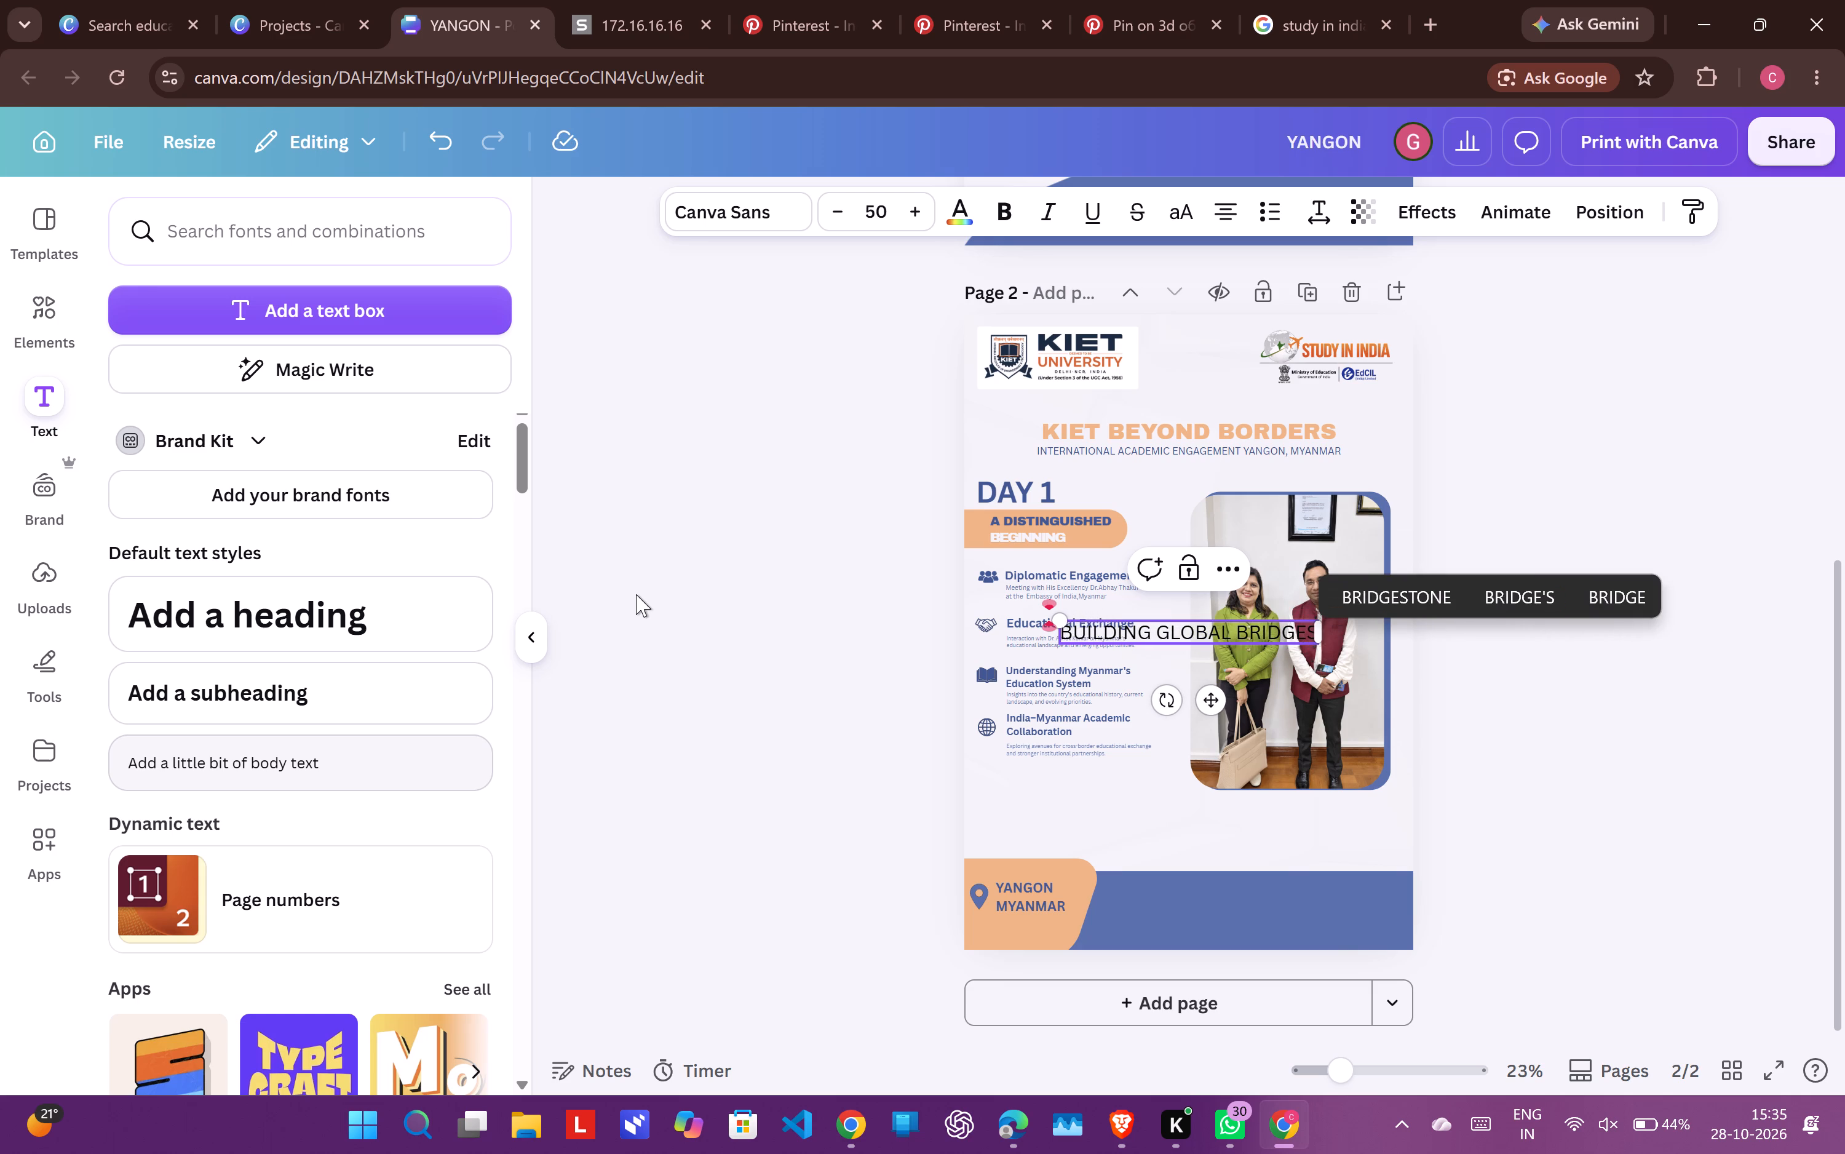
{"action": "key", "text": "space"}
{"action": "type", "text": "THROUGH"}
{"action": "key", "text": "space"}
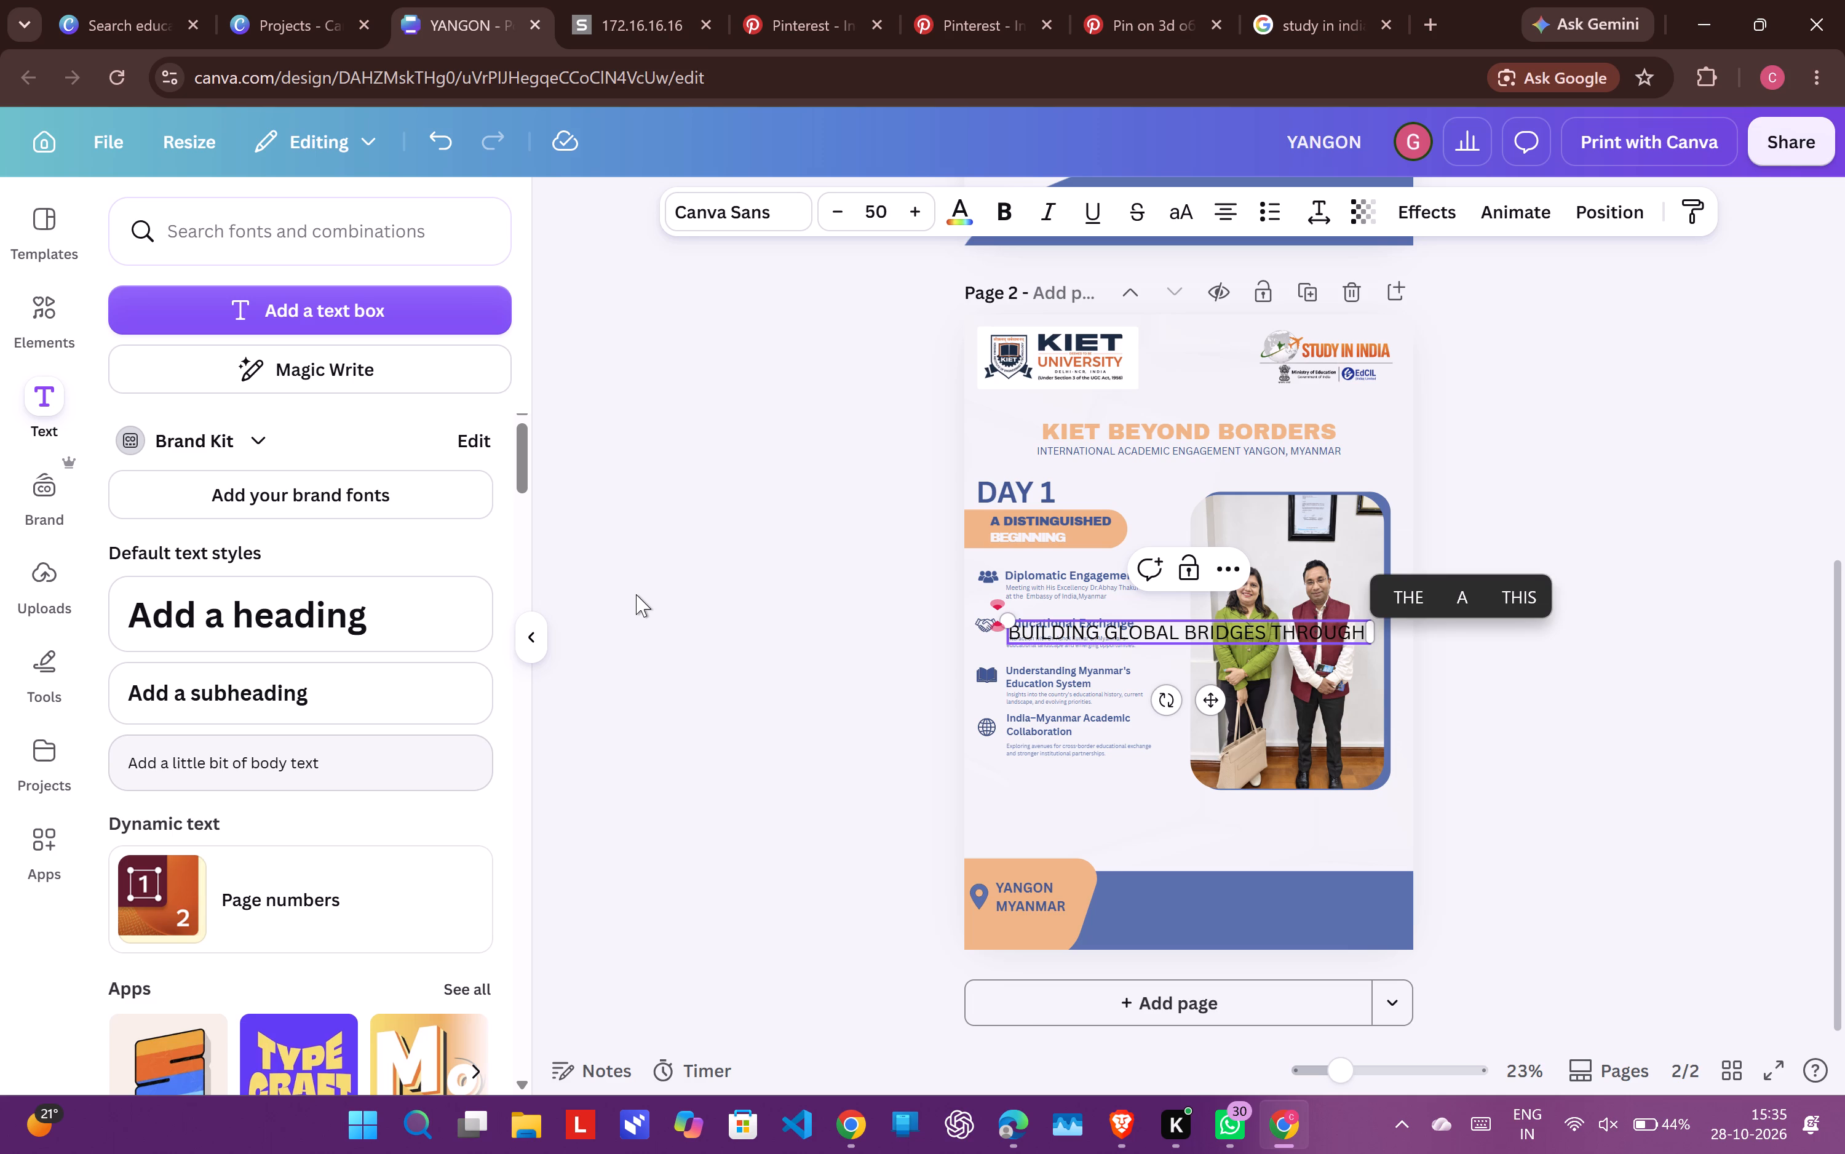
{"action": "key", "text": "w"}
{"action": "key", "text": "BackSpace"}
{"action": "type", "text": "EDUCA"}
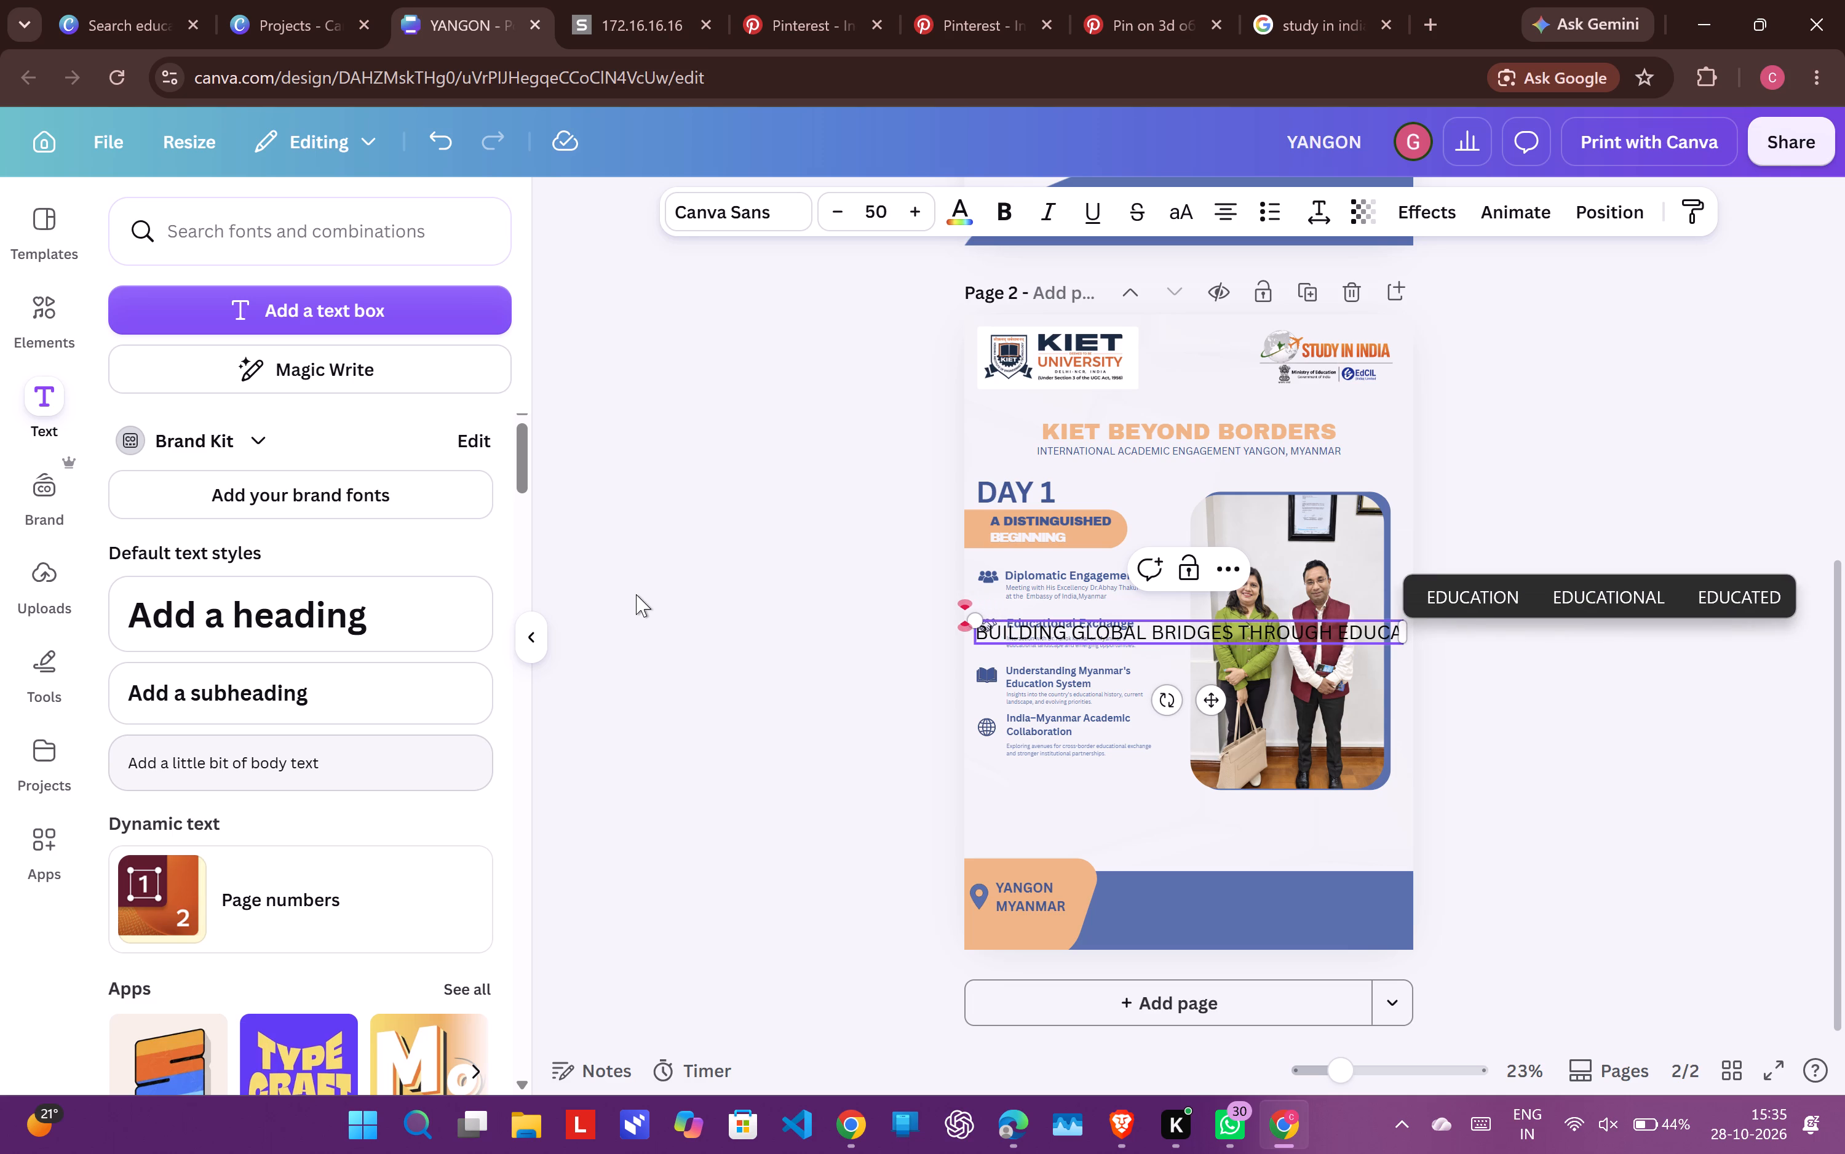
{"action": "type", "text": "TION"}
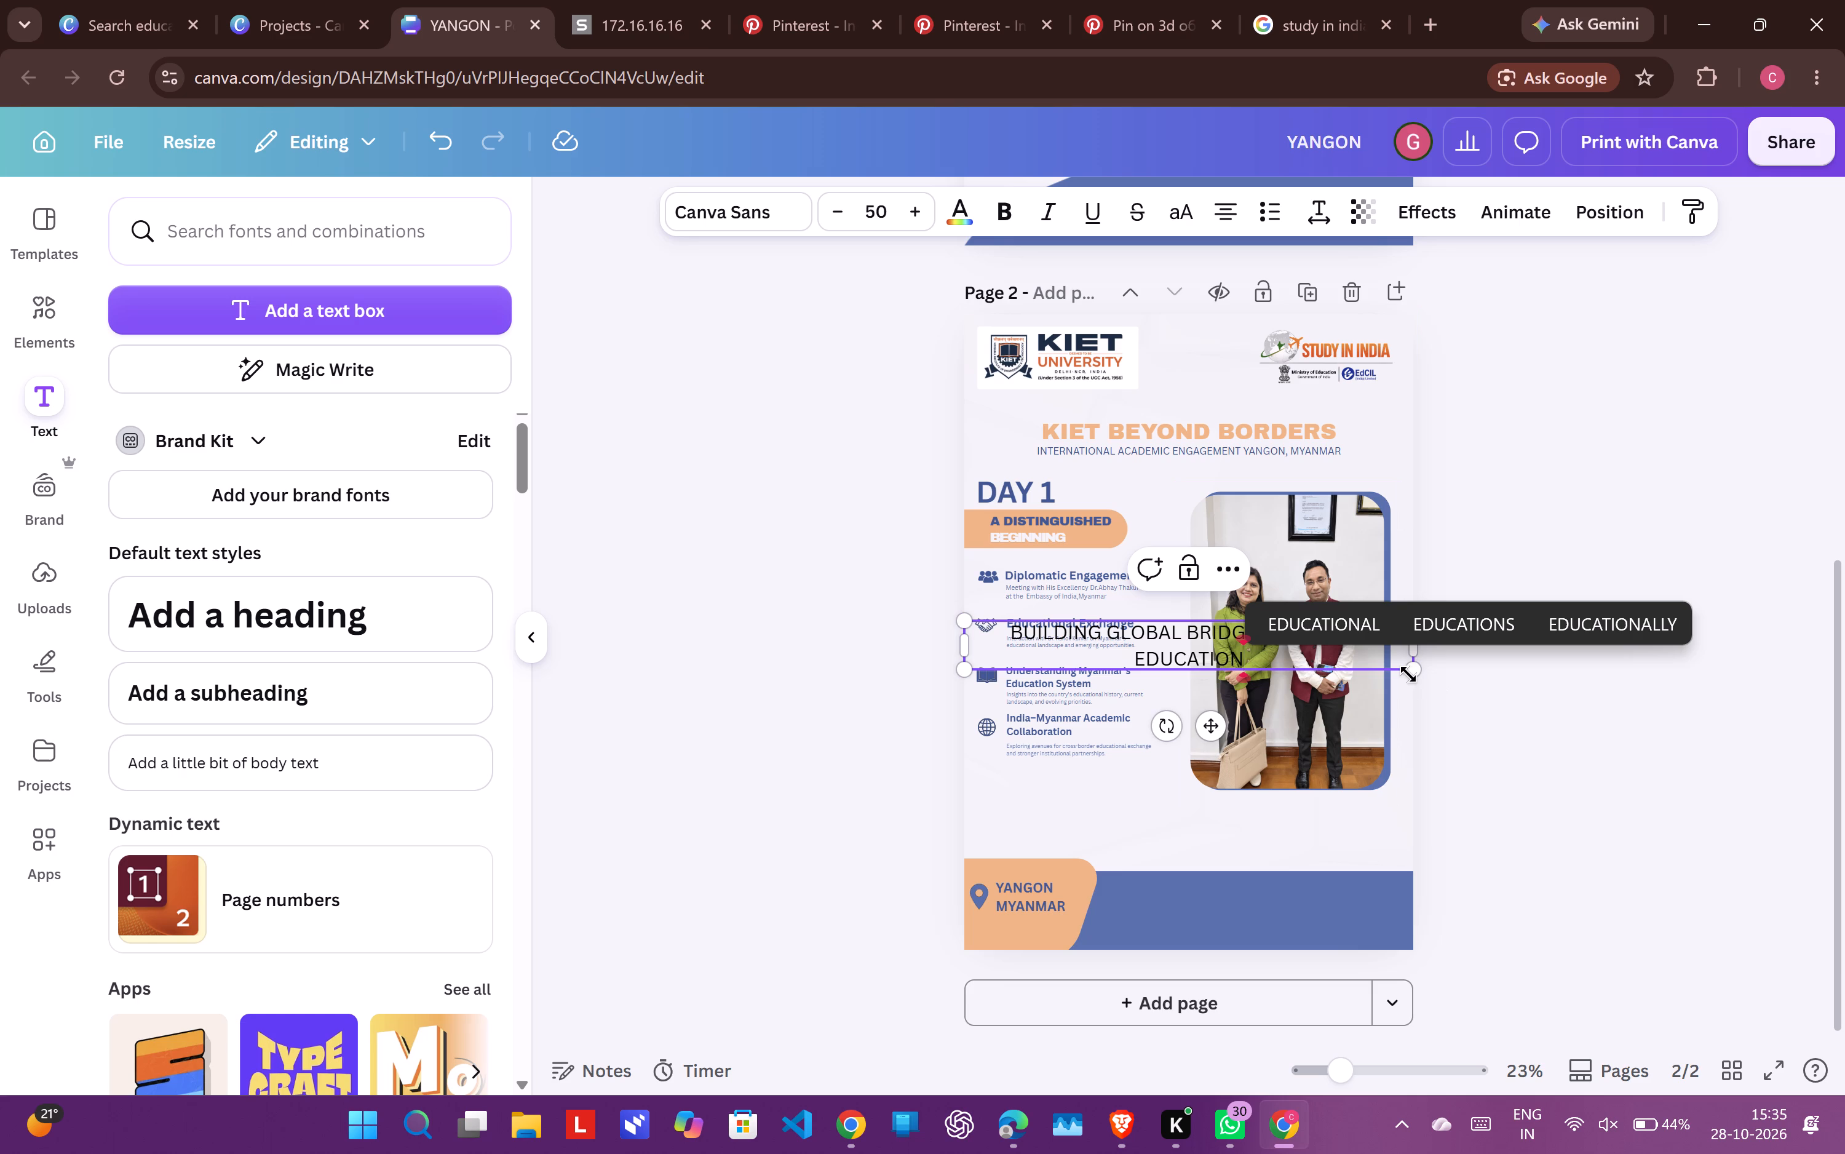
Shrink the tagline to size 24.5, widen its box so it fits on one line, and place it on the blue footer bar.
{"action": "left_click_drag", "start_coordinate": [1408, 674], "coordinate": [1178, 664]}
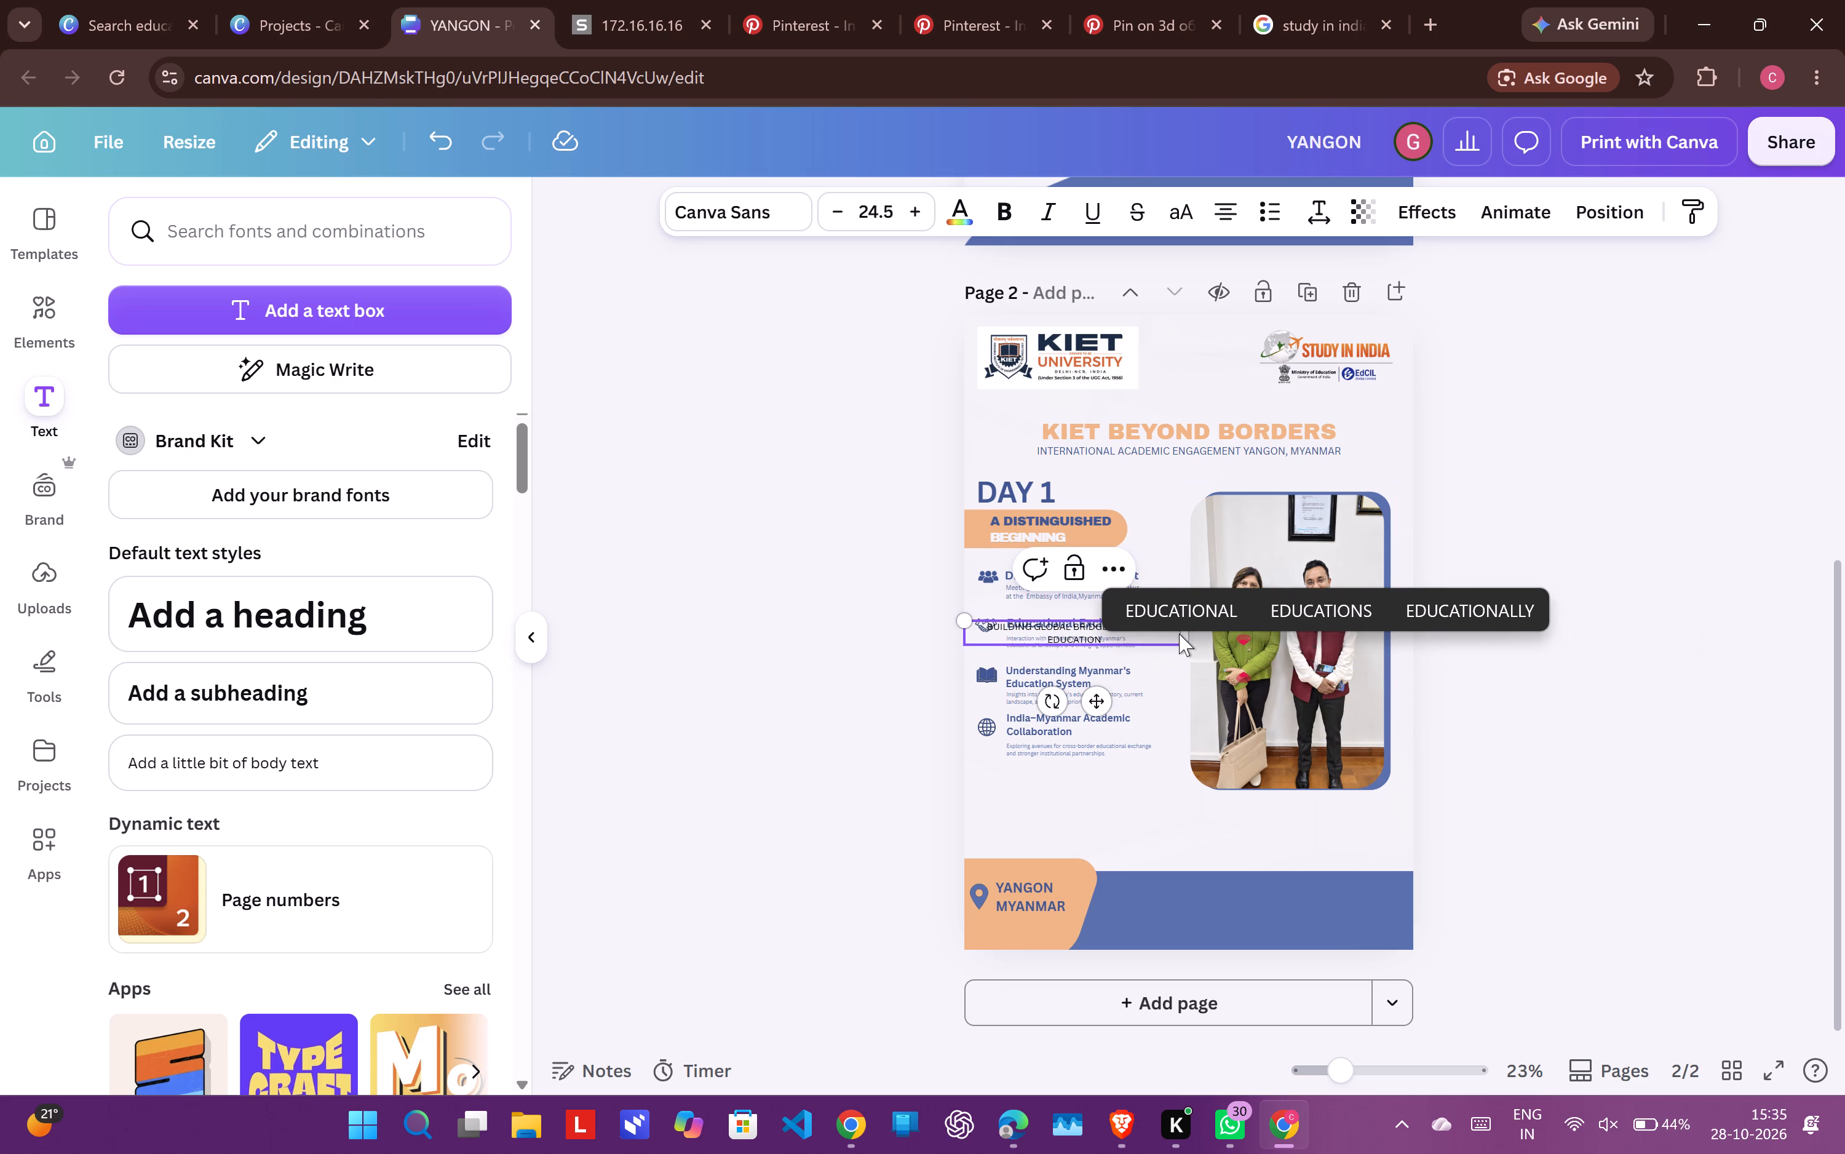
{"action": "left_click", "coordinate": [1521, 723]}
{"action": "left_click", "coordinate": [1149, 623]}
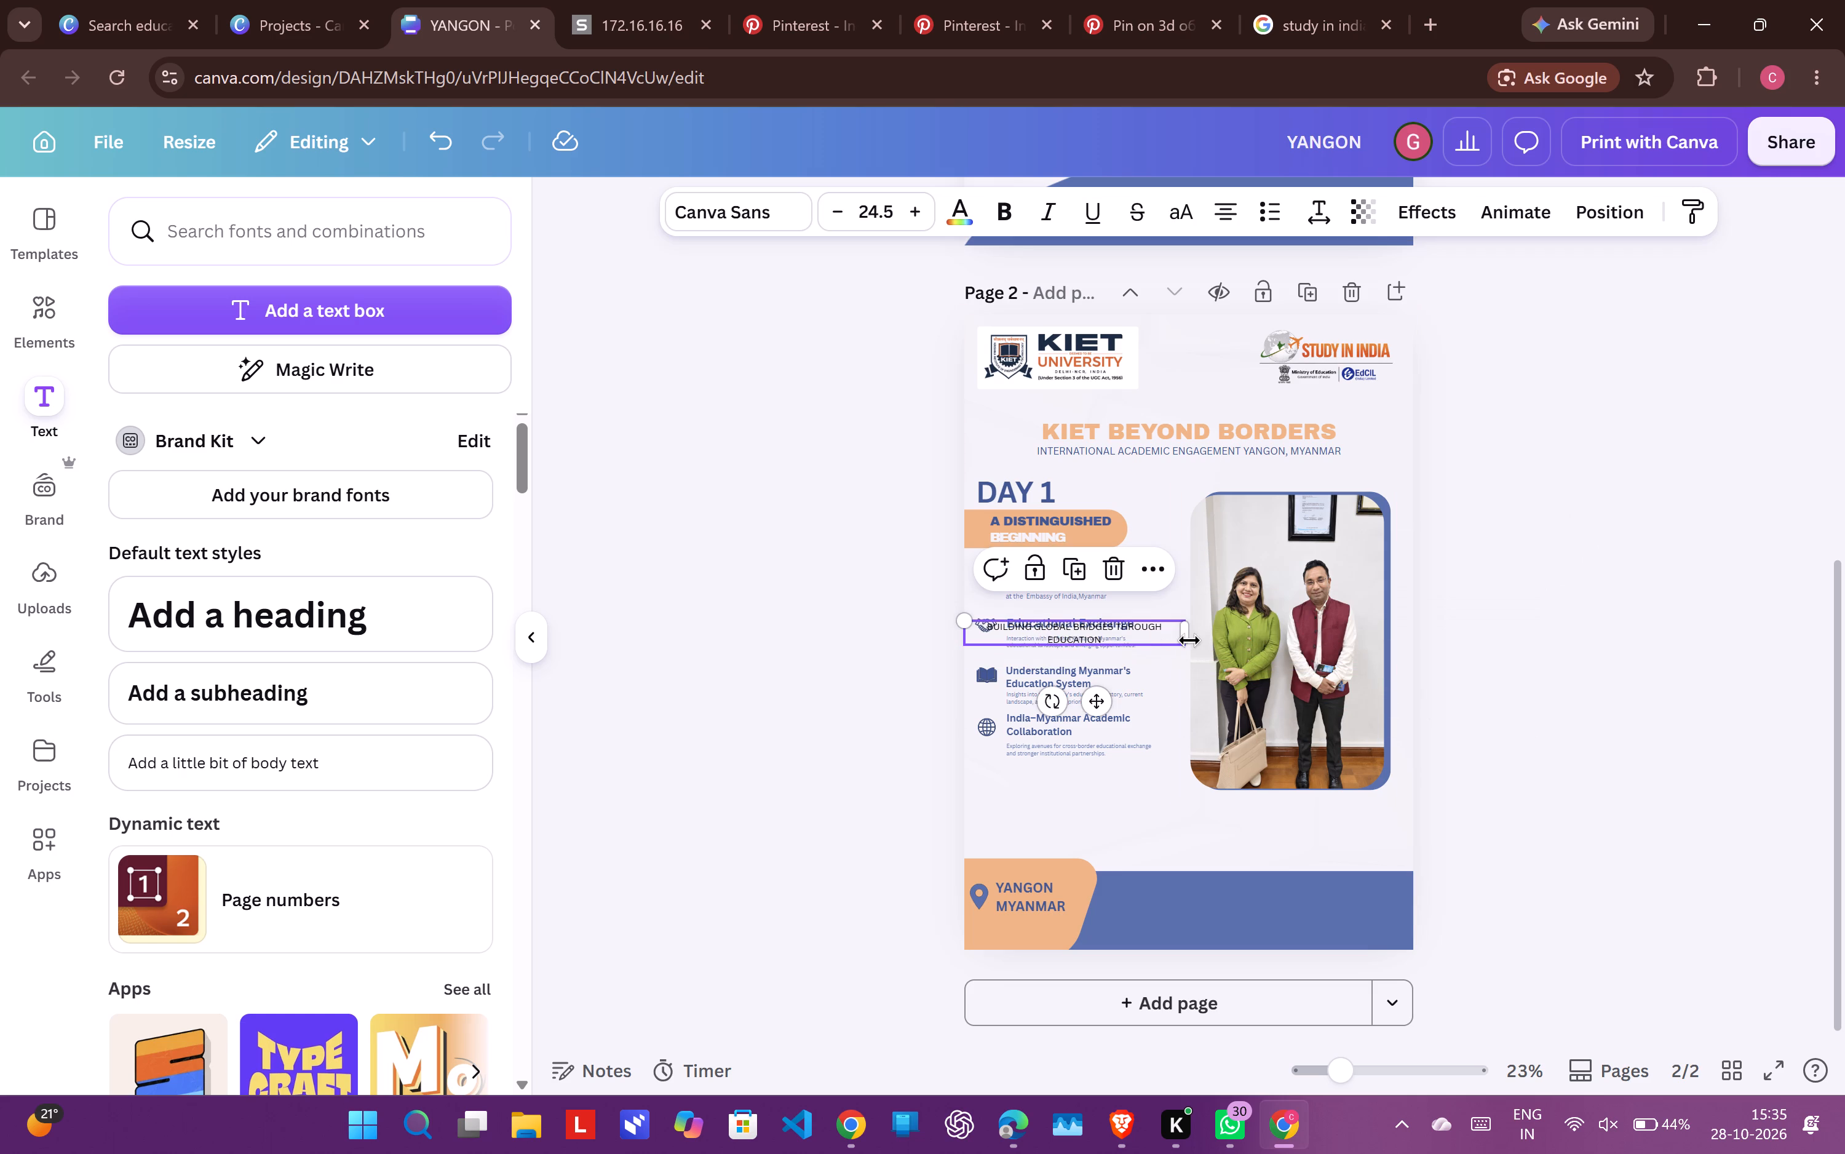
{"action": "left_click", "coordinate": [1180, 635]}
{"action": "left_click_drag", "start_coordinate": [1185, 630], "coordinate": [1312, 640]}
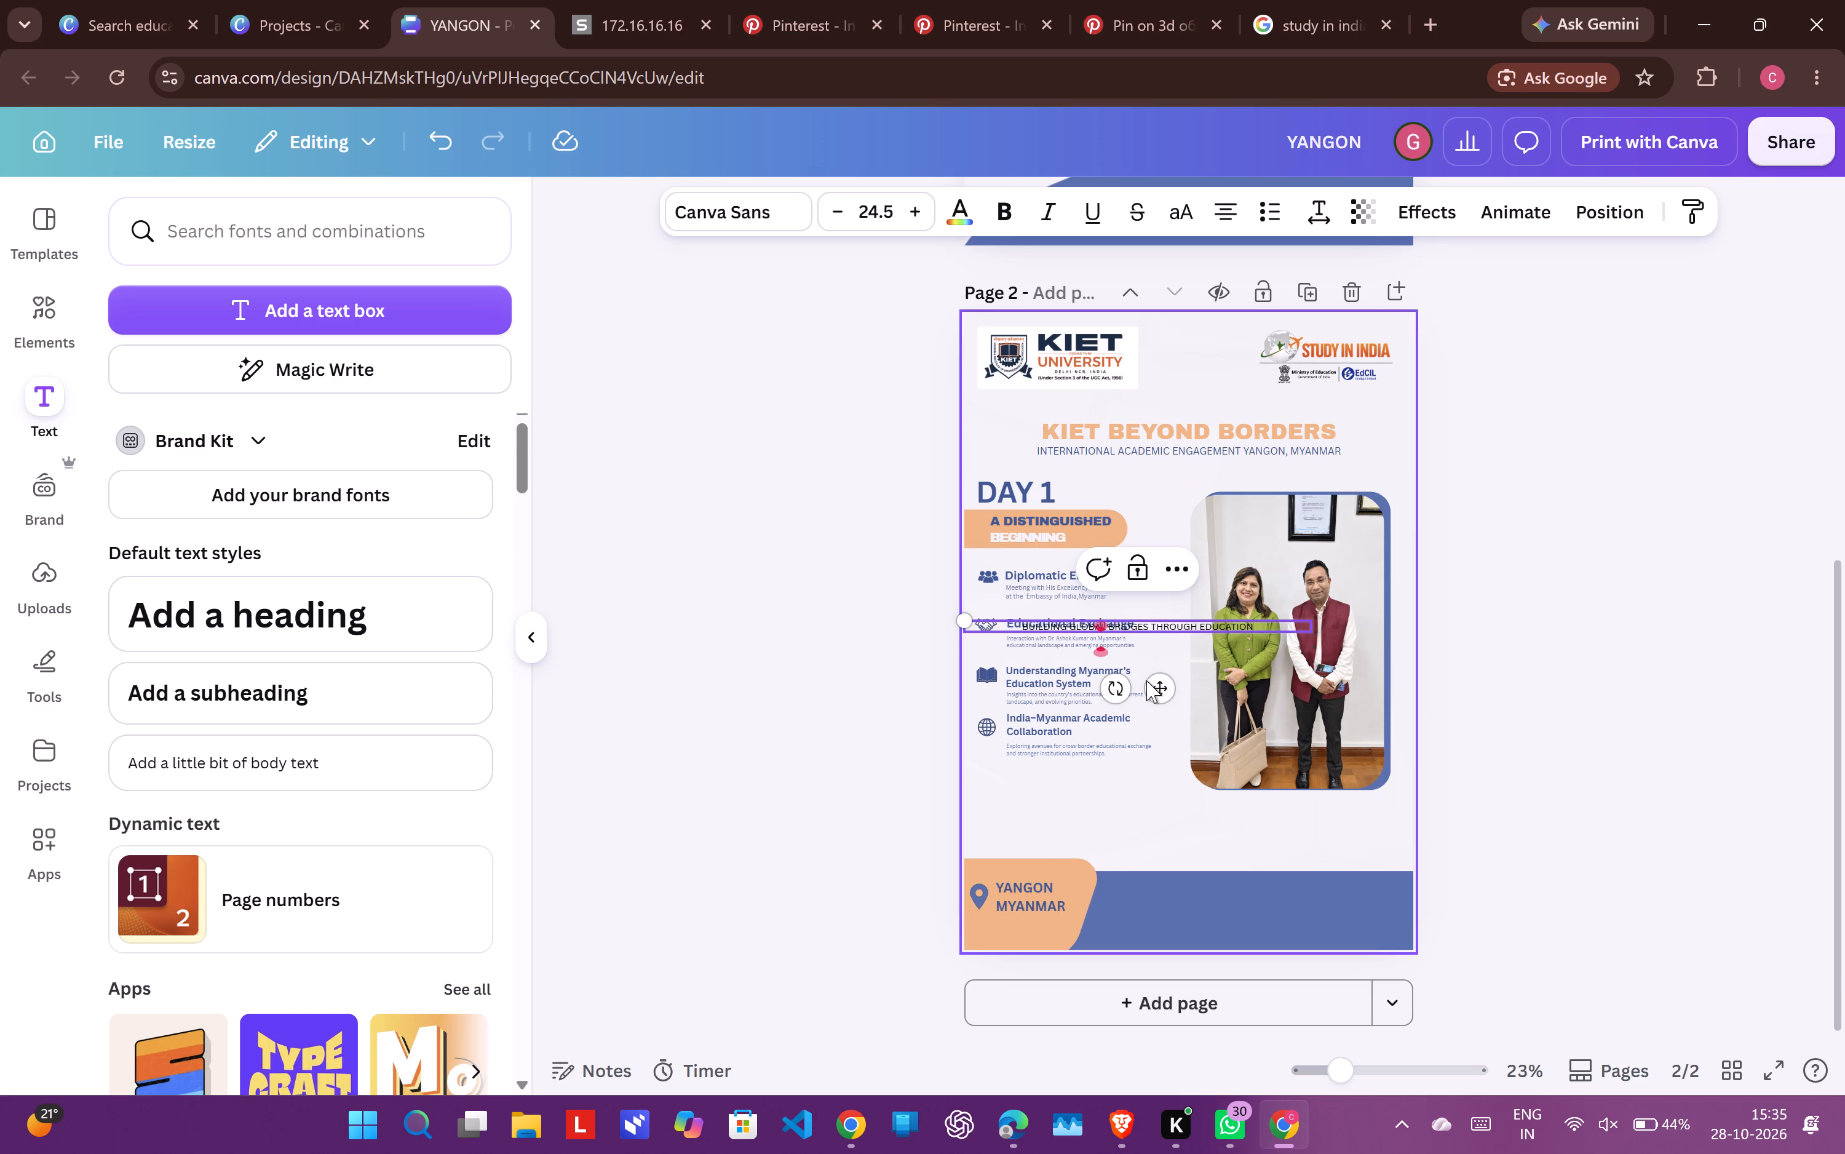
{"action": "left_click_drag", "start_coordinate": [1160, 685], "coordinate": [1279, 972]}
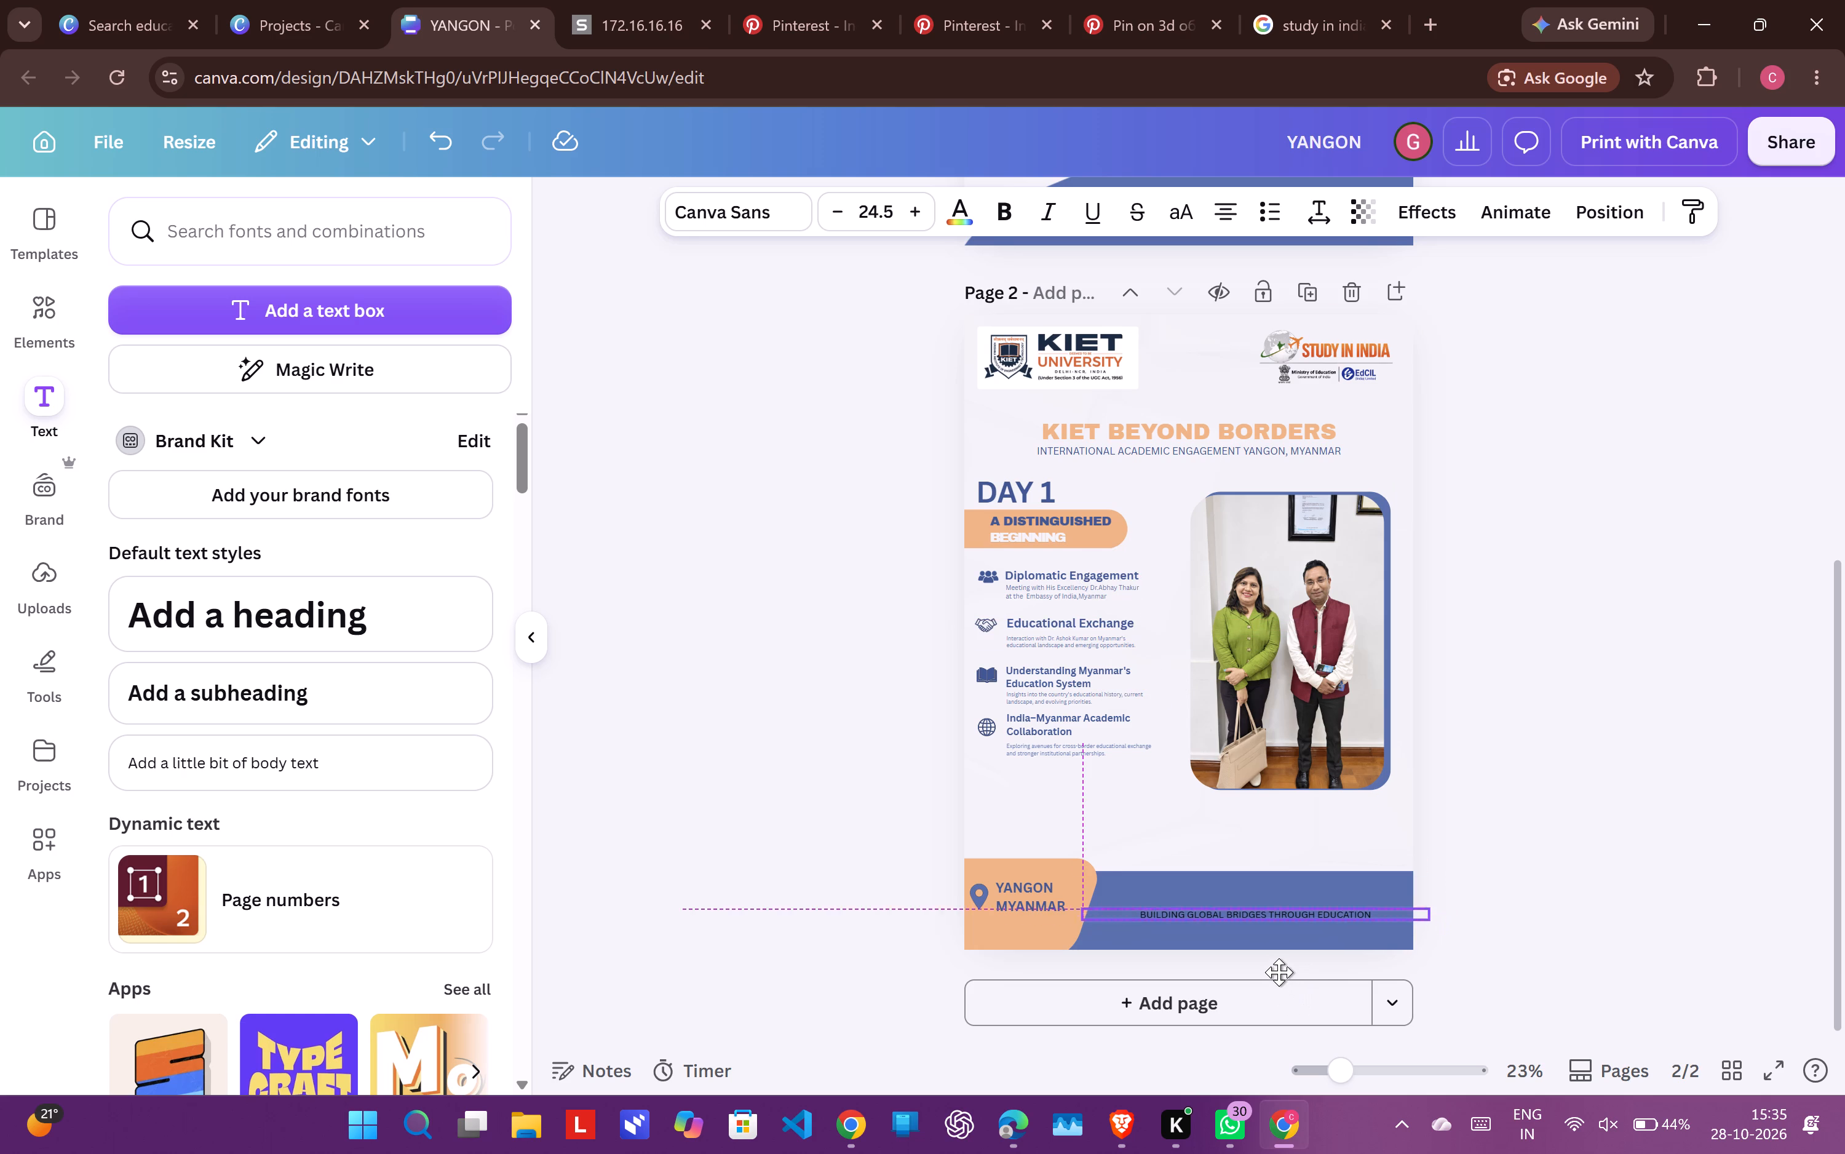
{"action": "left_click_drag", "start_coordinate": [1279, 972], "coordinate": [1279, 971]}
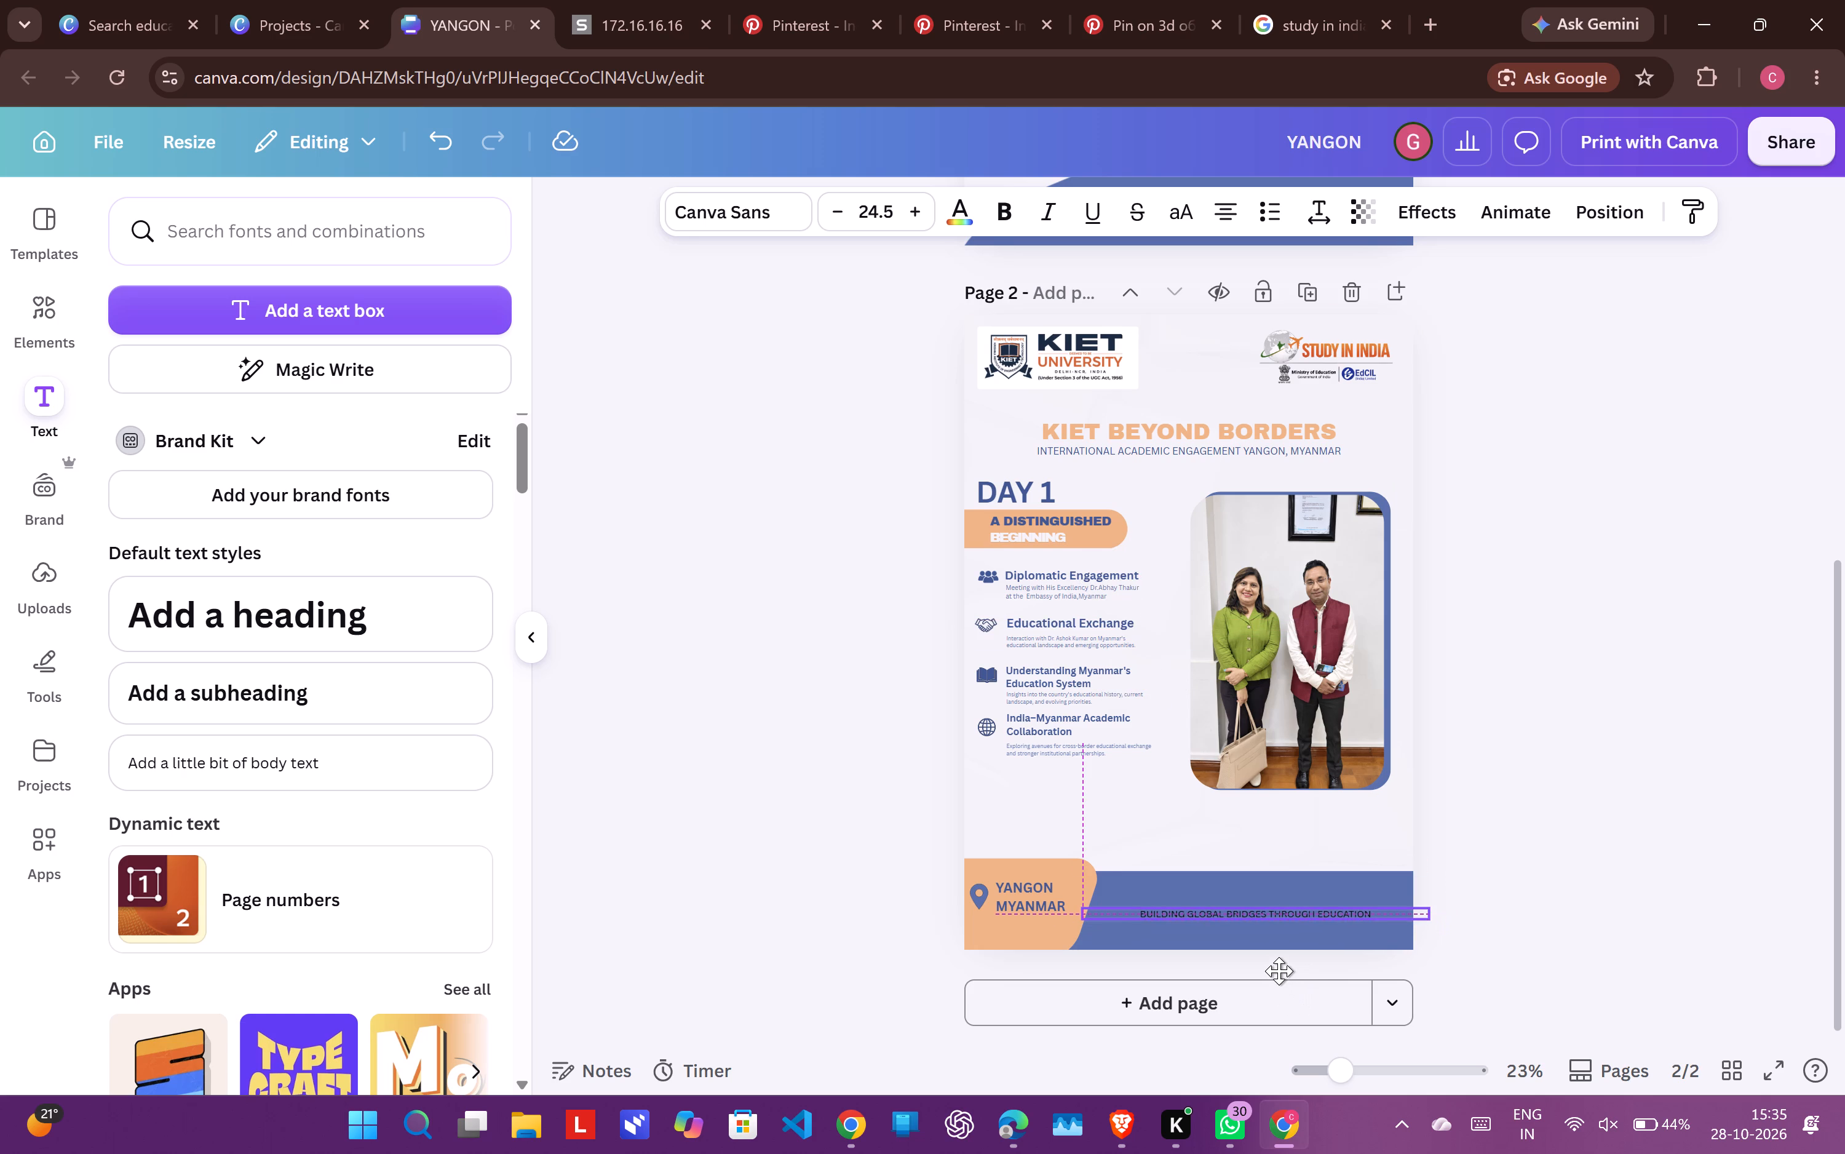
{"action": "left_click_drag", "start_coordinate": [1279, 971], "coordinate": [1279, 966]}
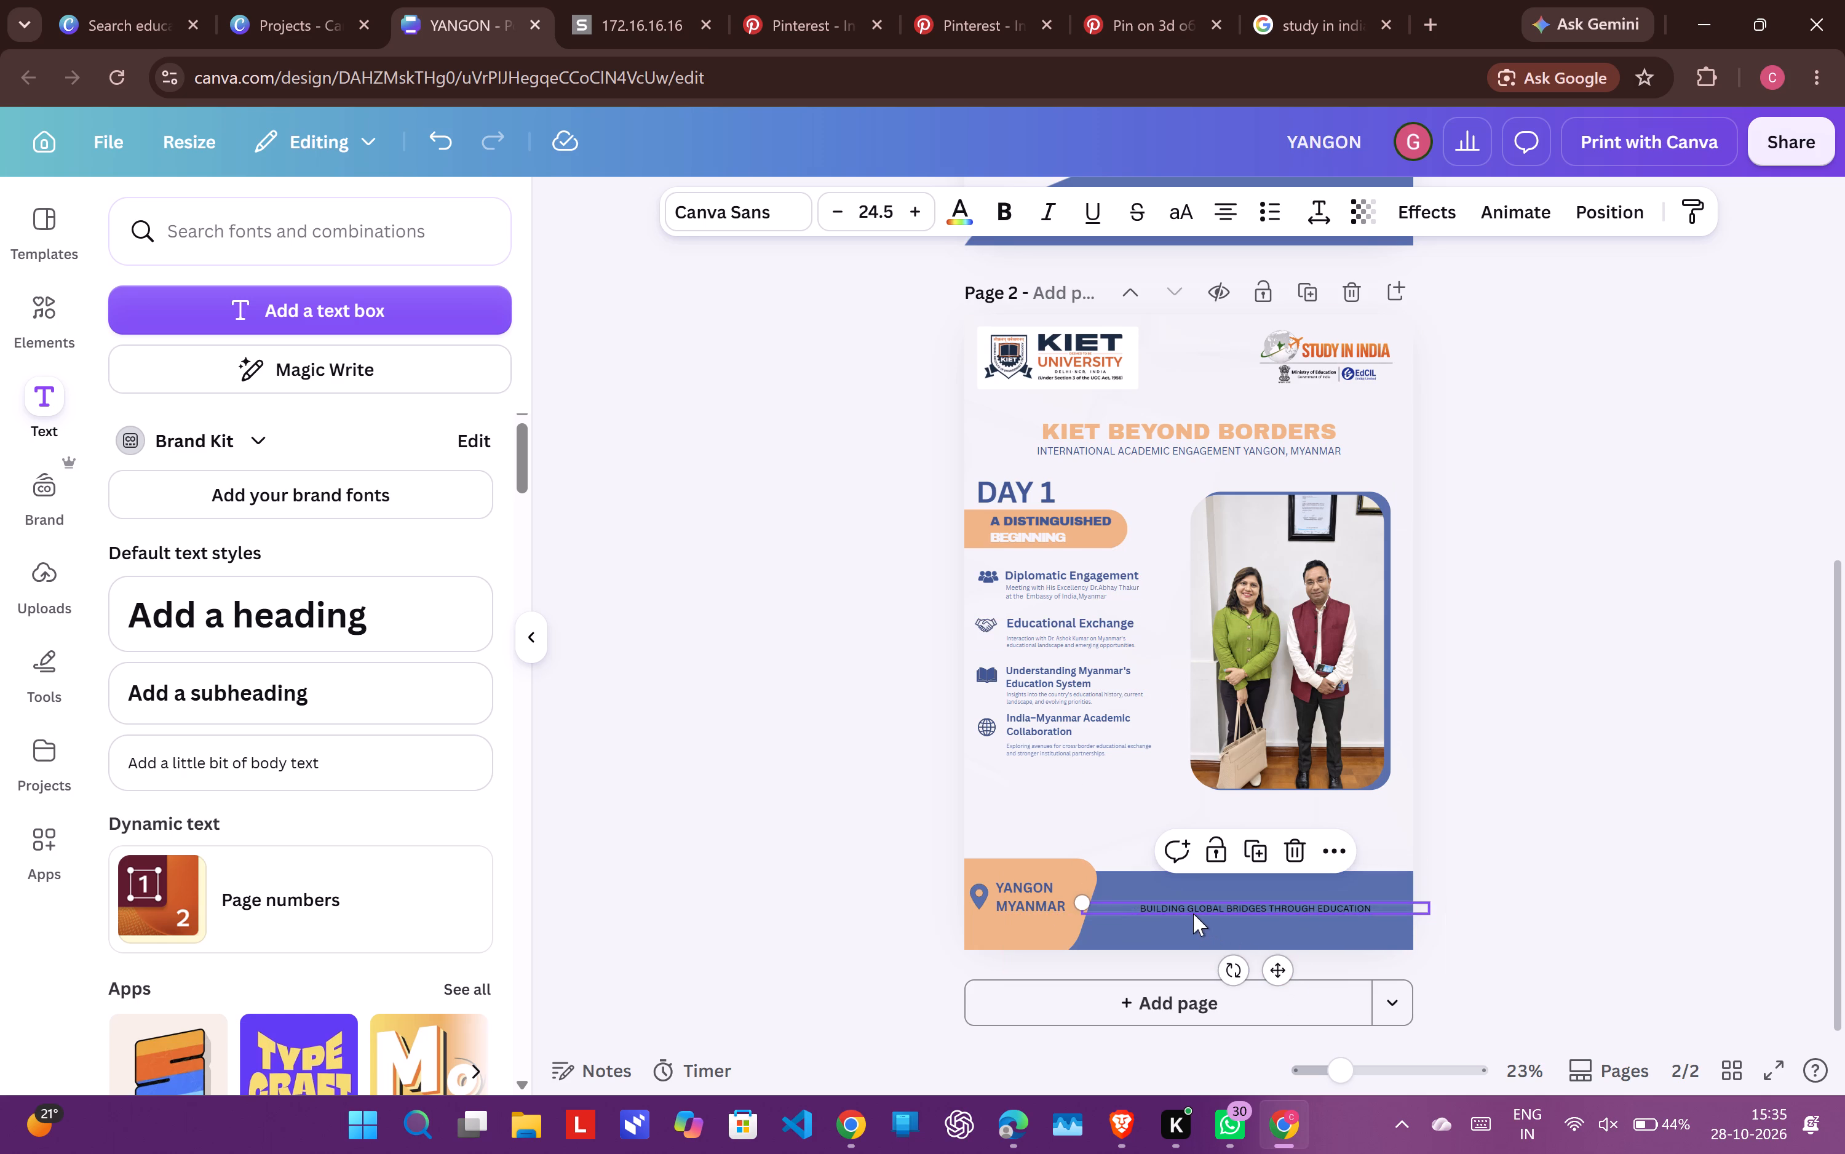
{"action": "left_click", "coordinate": [1699, 754]}
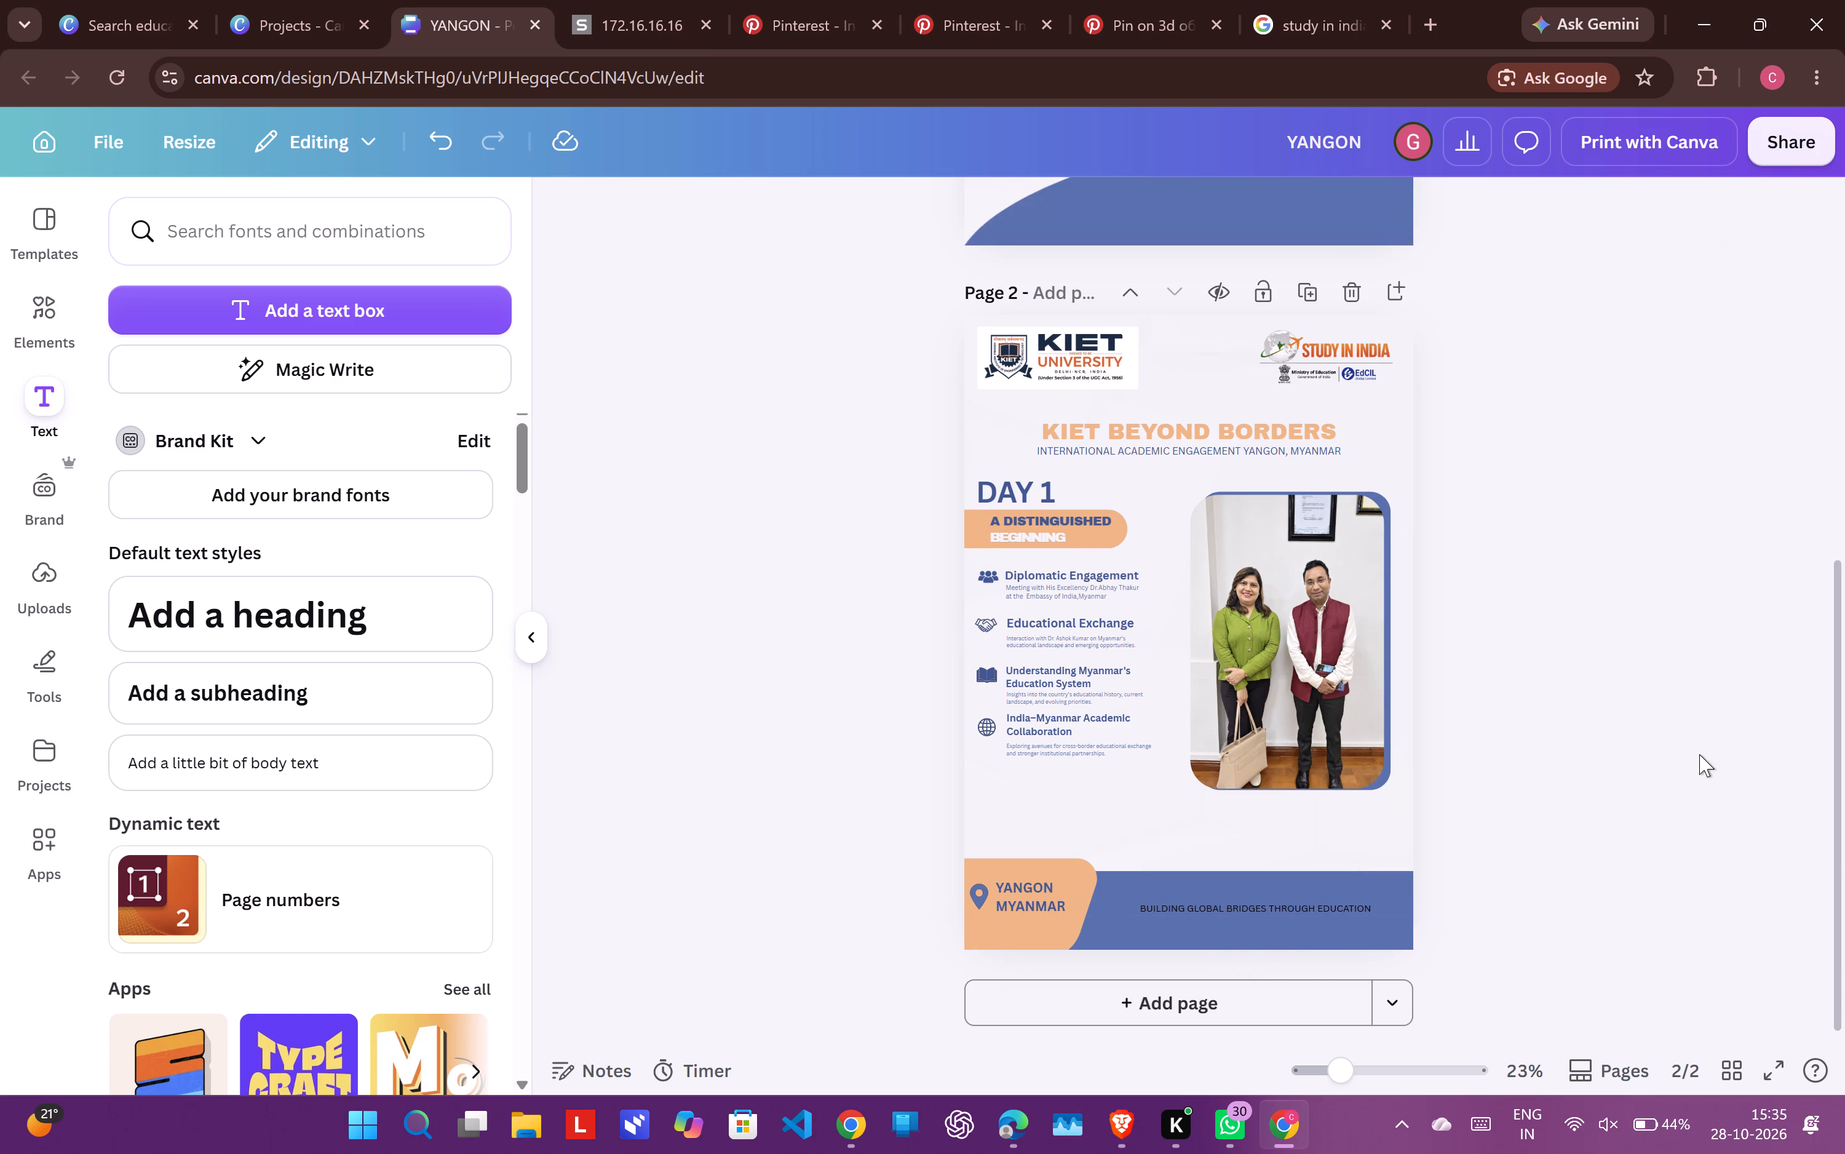
Enlarge the footer tagline to size 27.8 and reposition it in the blue bar beside the orange shape.
{"action": "left_click", "coordinate": [1296, 907]}
{"action": "left_click", "coordinate": [1296, 907]}
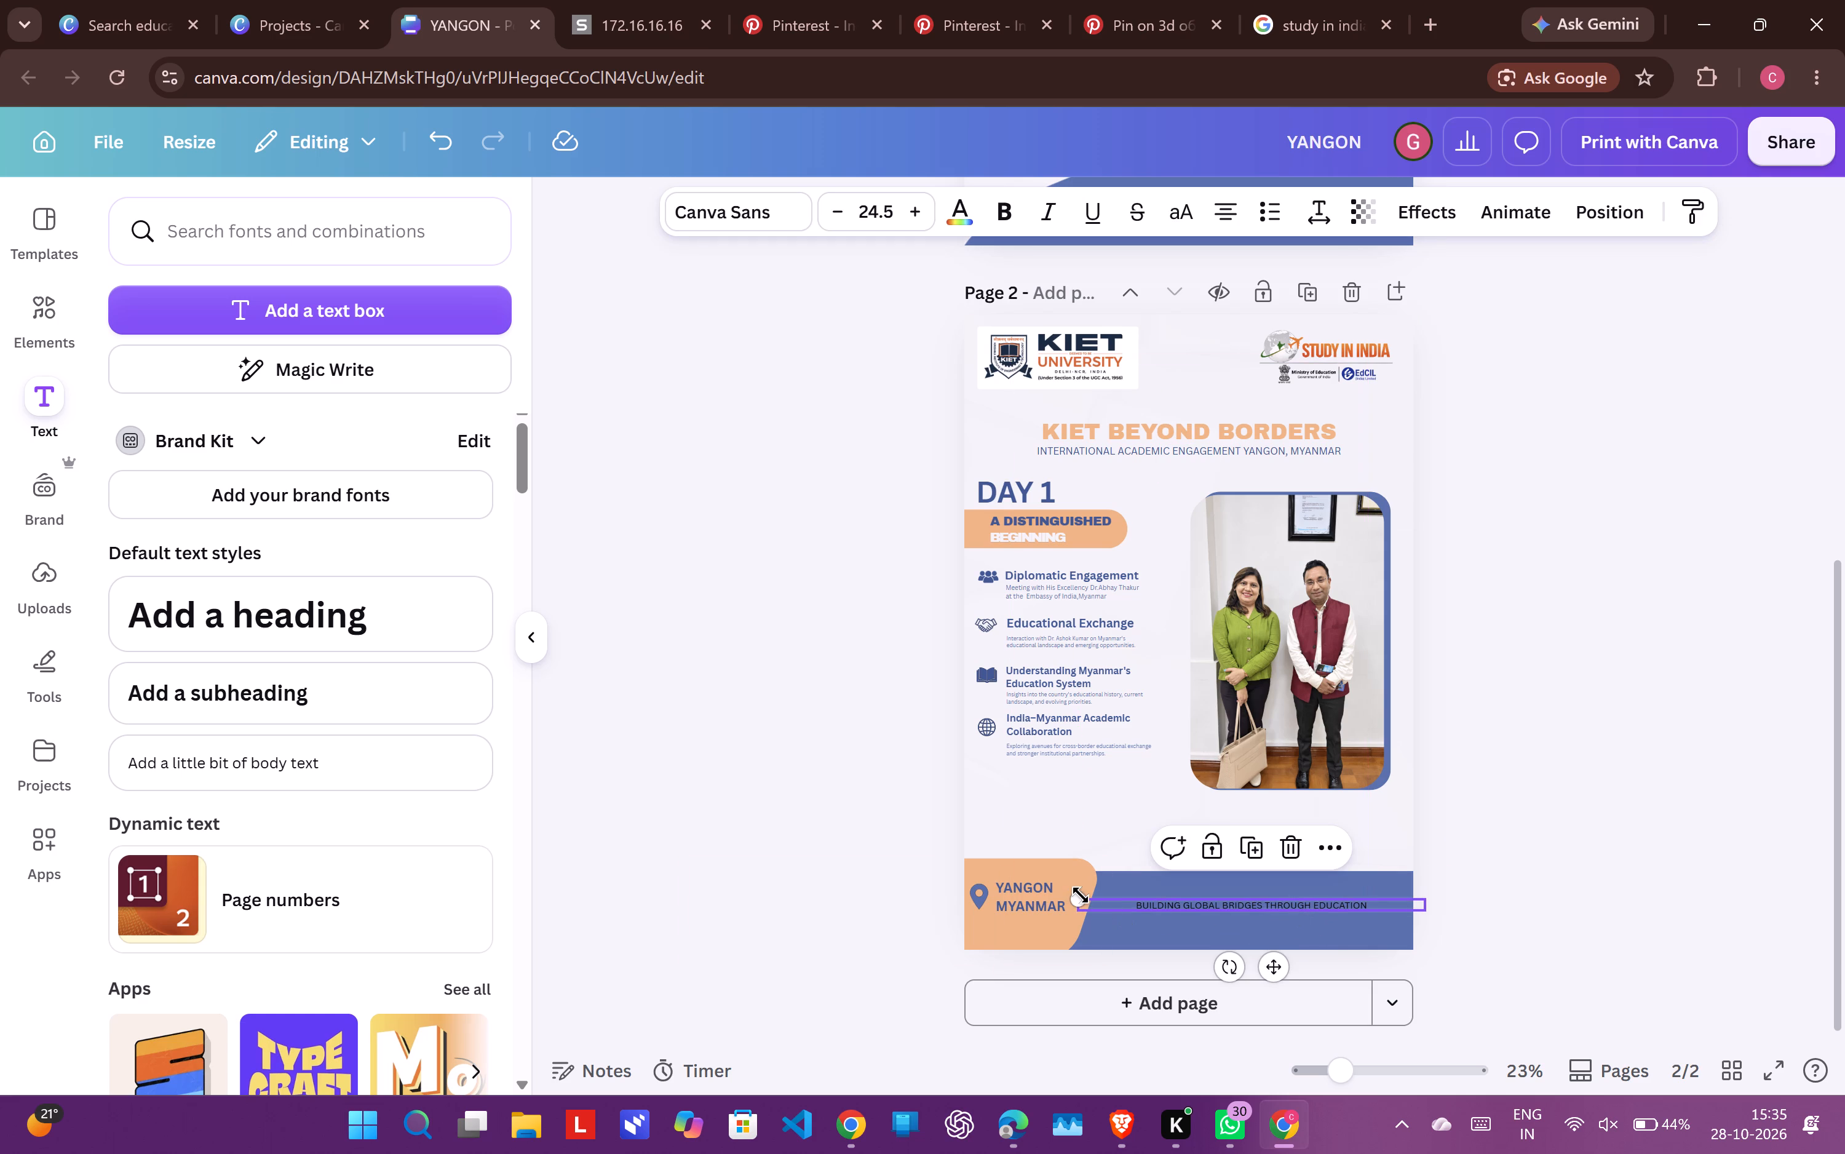
{"action": "left_click_drag", "start_coordinate": [1081, 895], "coordinate": [1077, 807]}
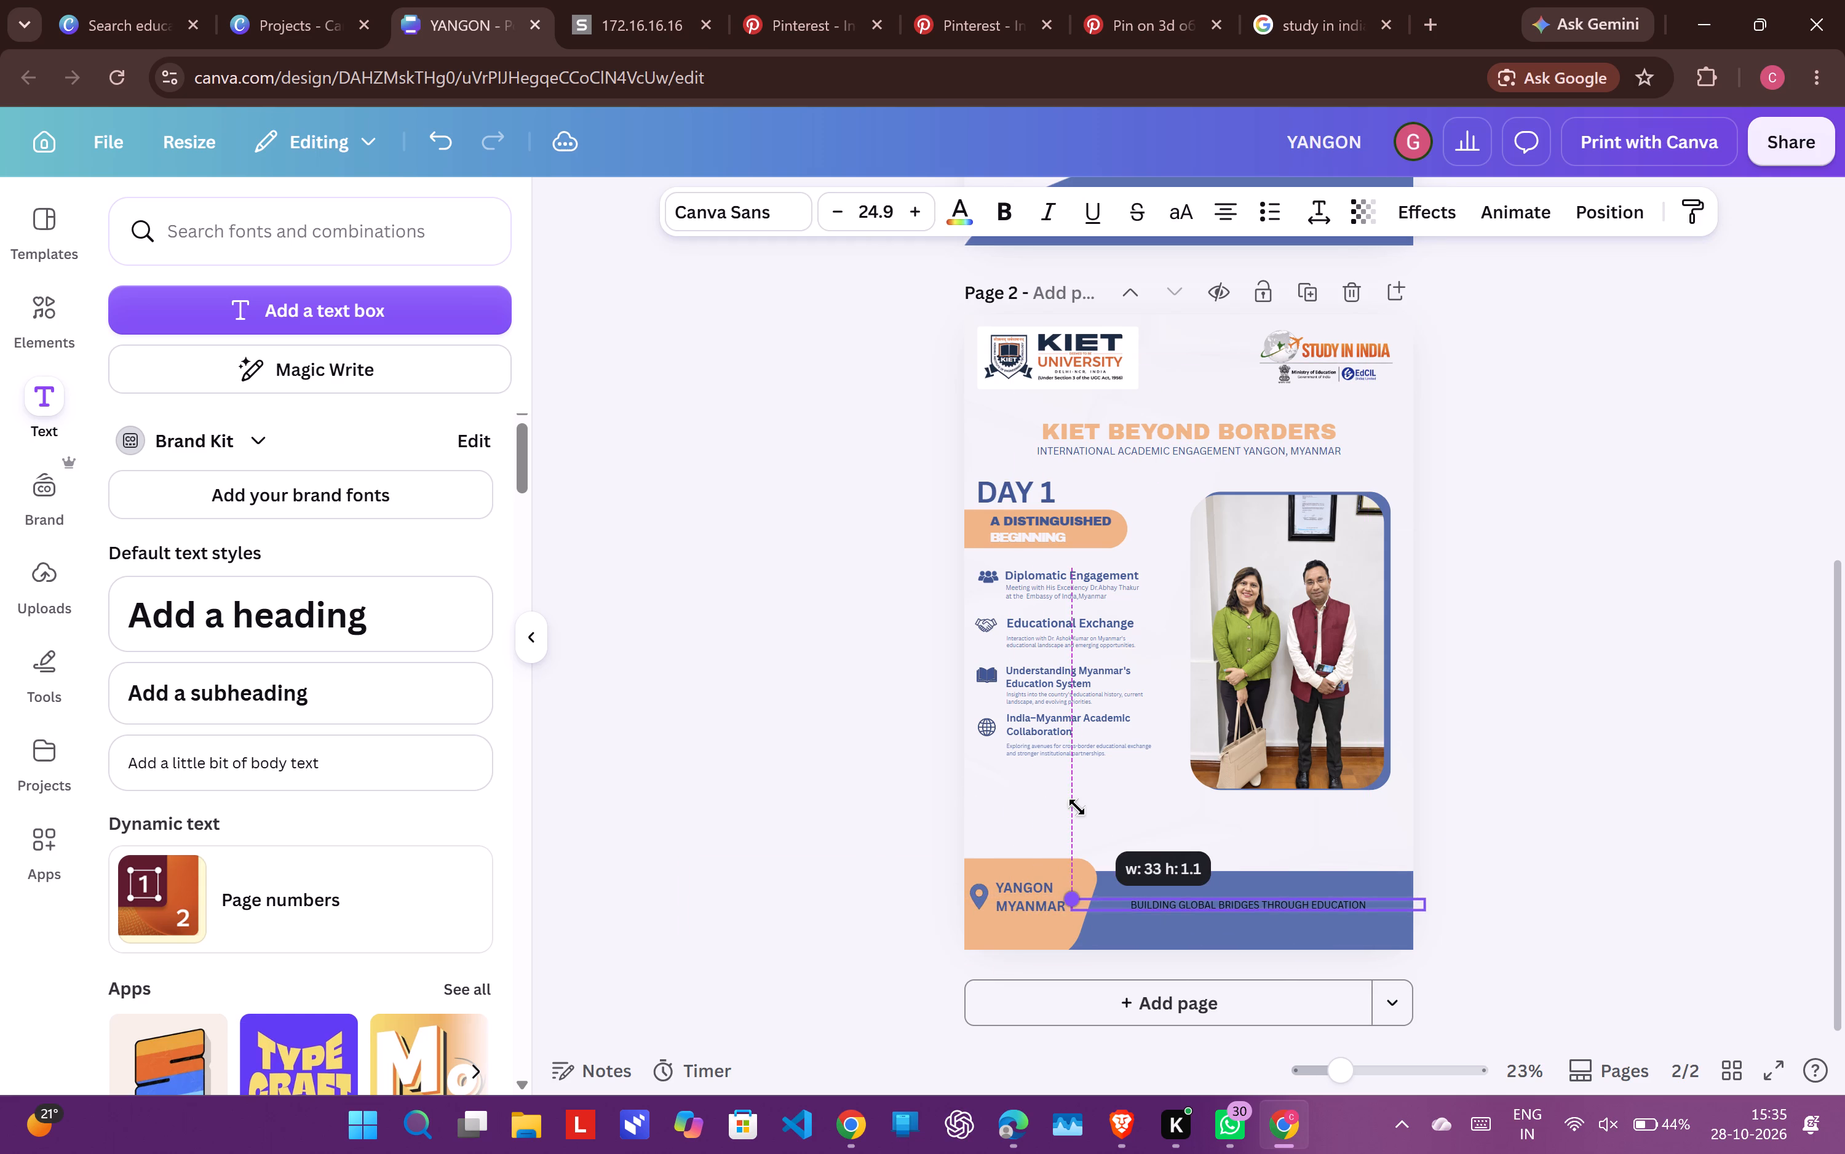
{"action": "left_click_drag", "start_coordinate": [1077, 807], "coordinate": [1006, 731]}
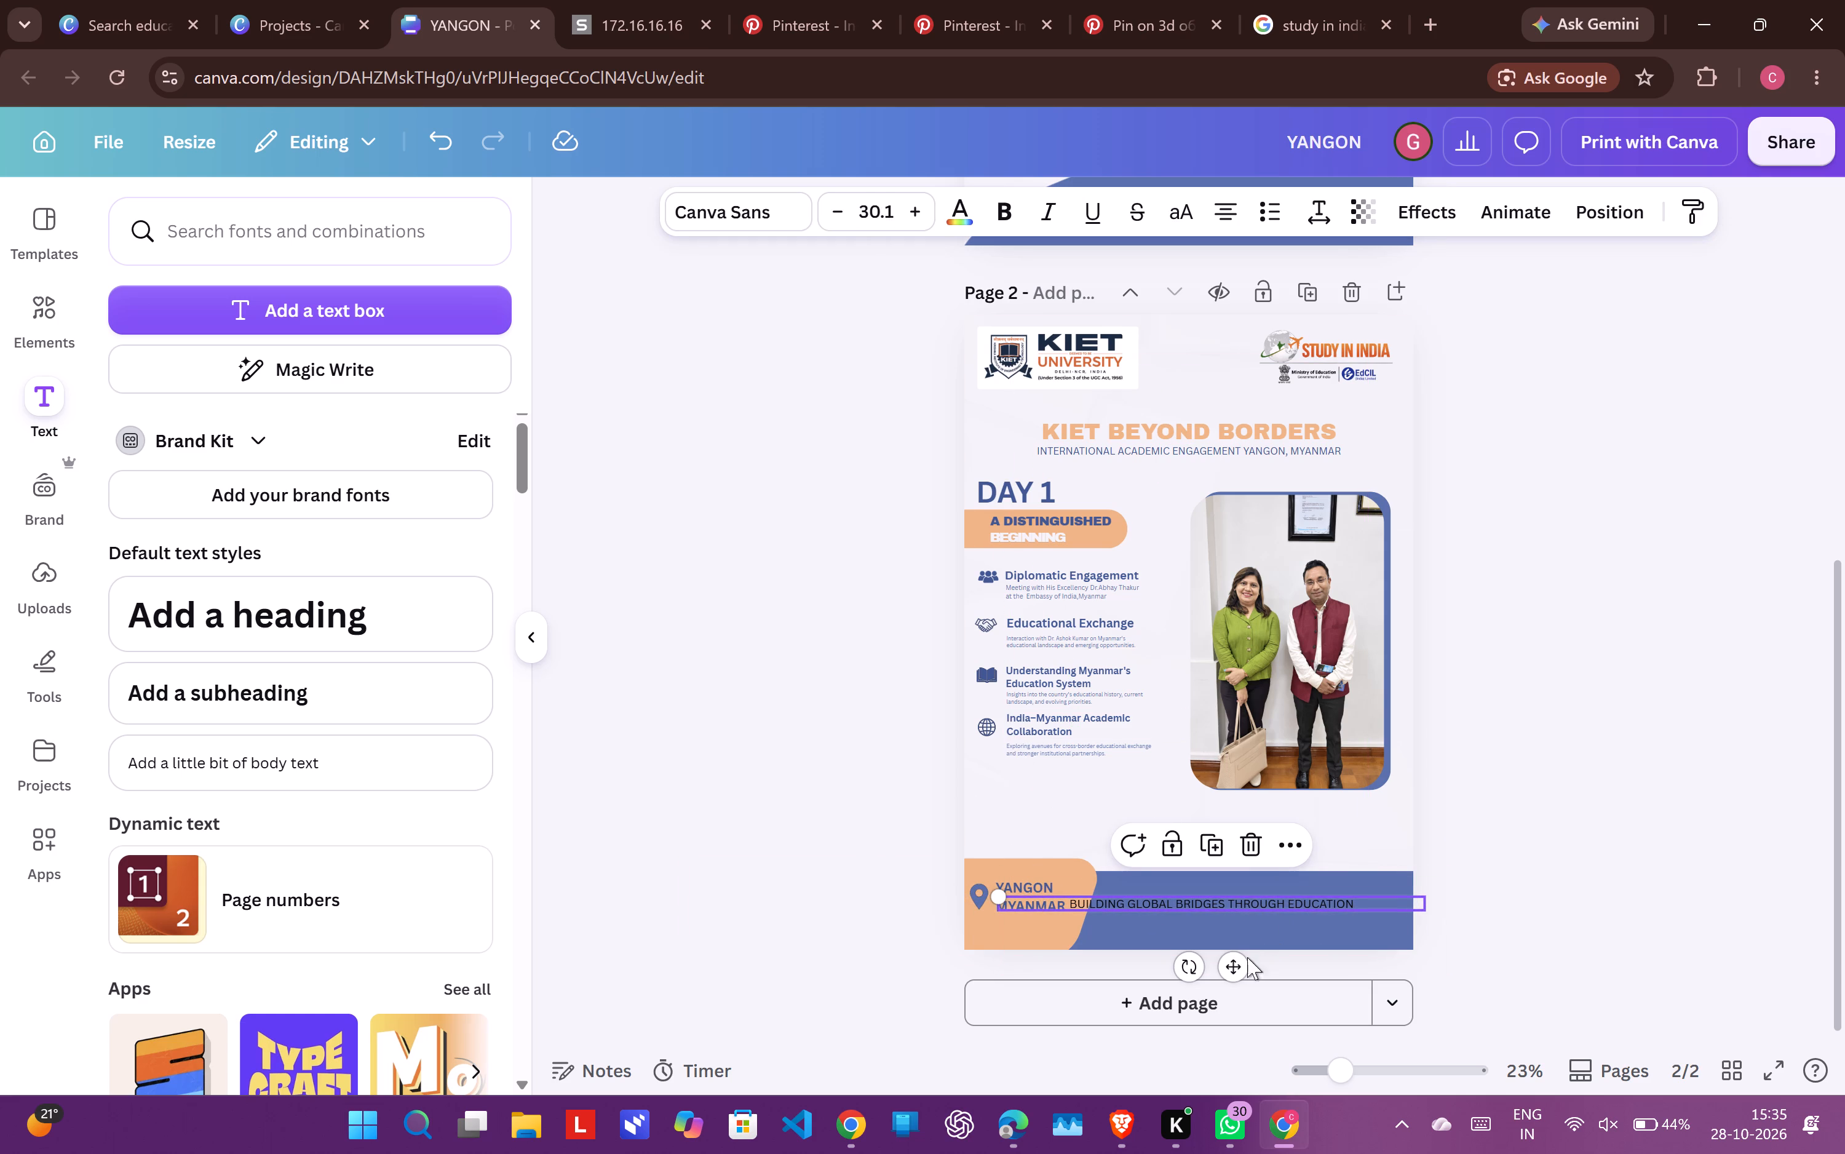
{"action": "left_click_drag", "start_coordinate": [1237, 963], "coordinate": [1271, 966]}
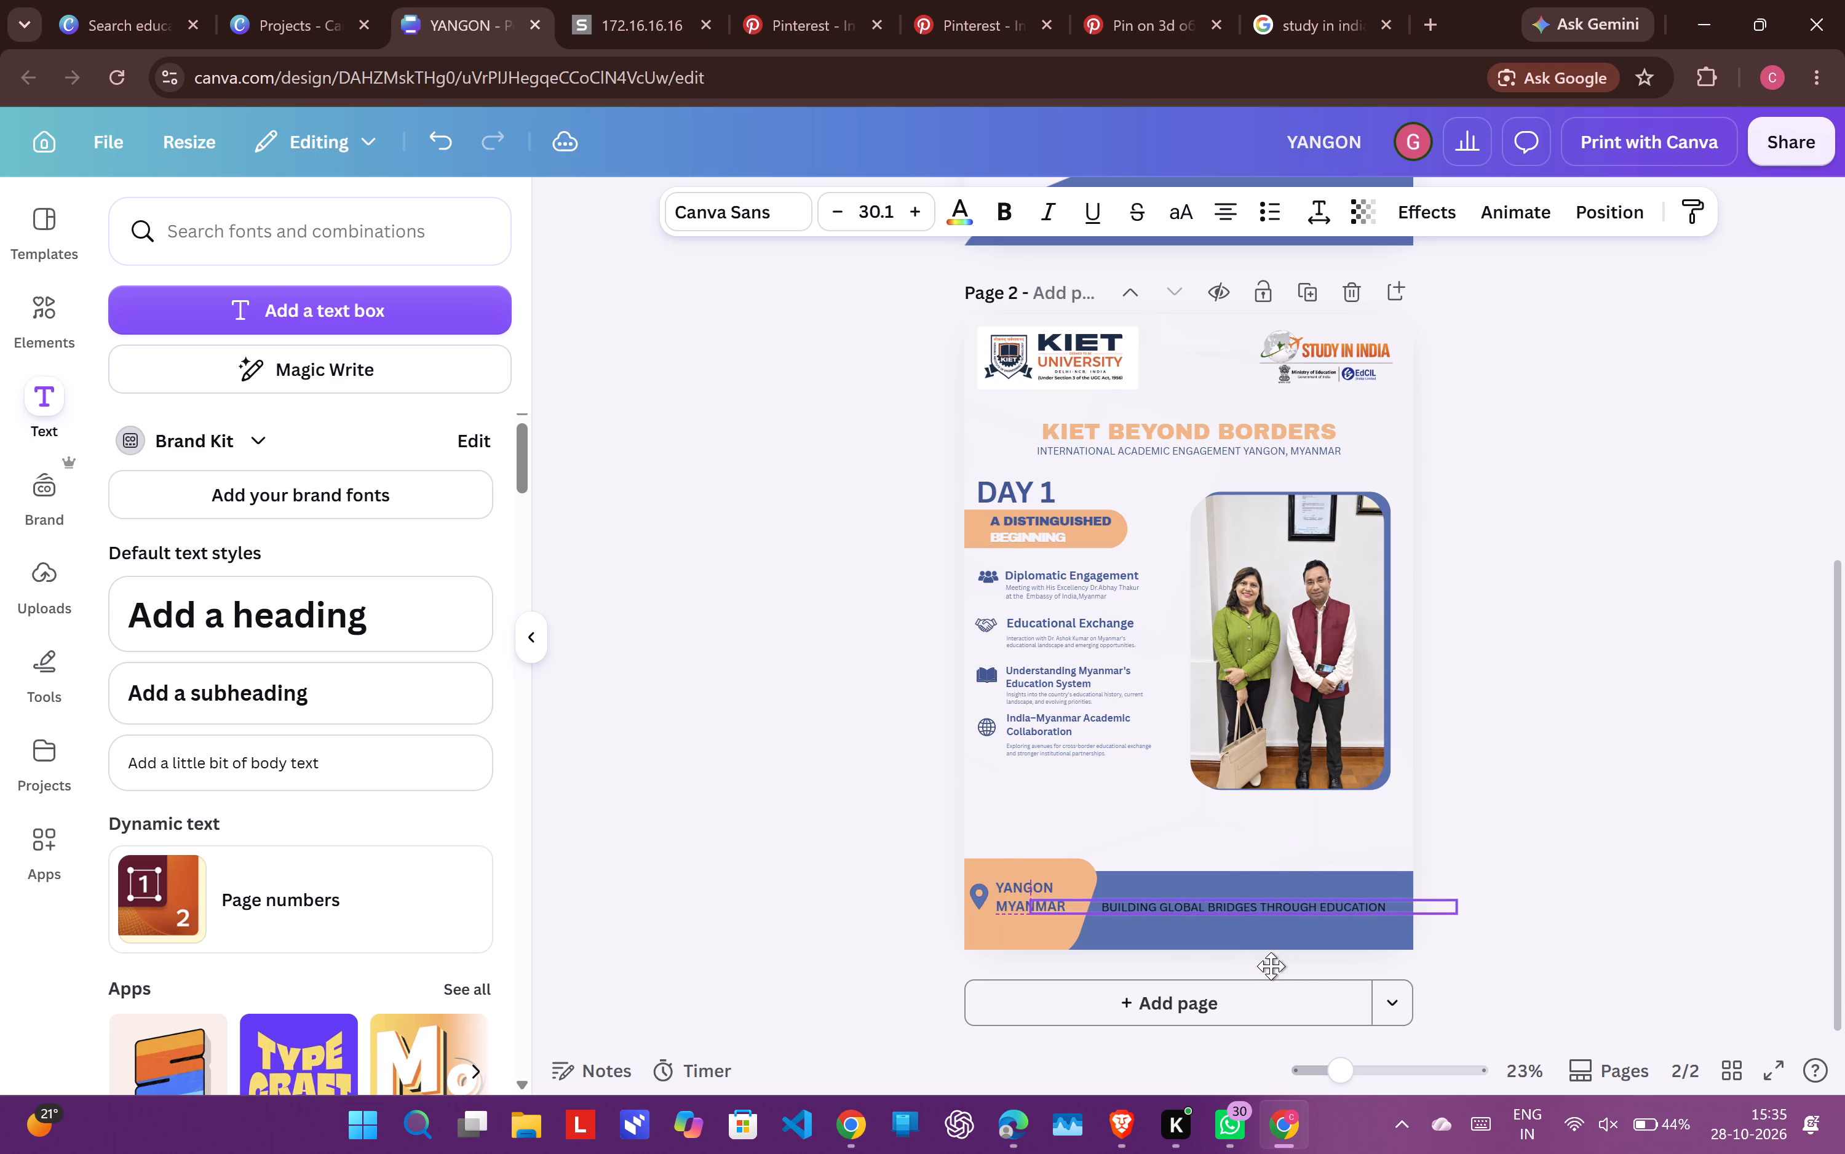
{"action": "left_click_drag", "start_coordinate": [1271, 966], "coordinate": [1273, 971]}
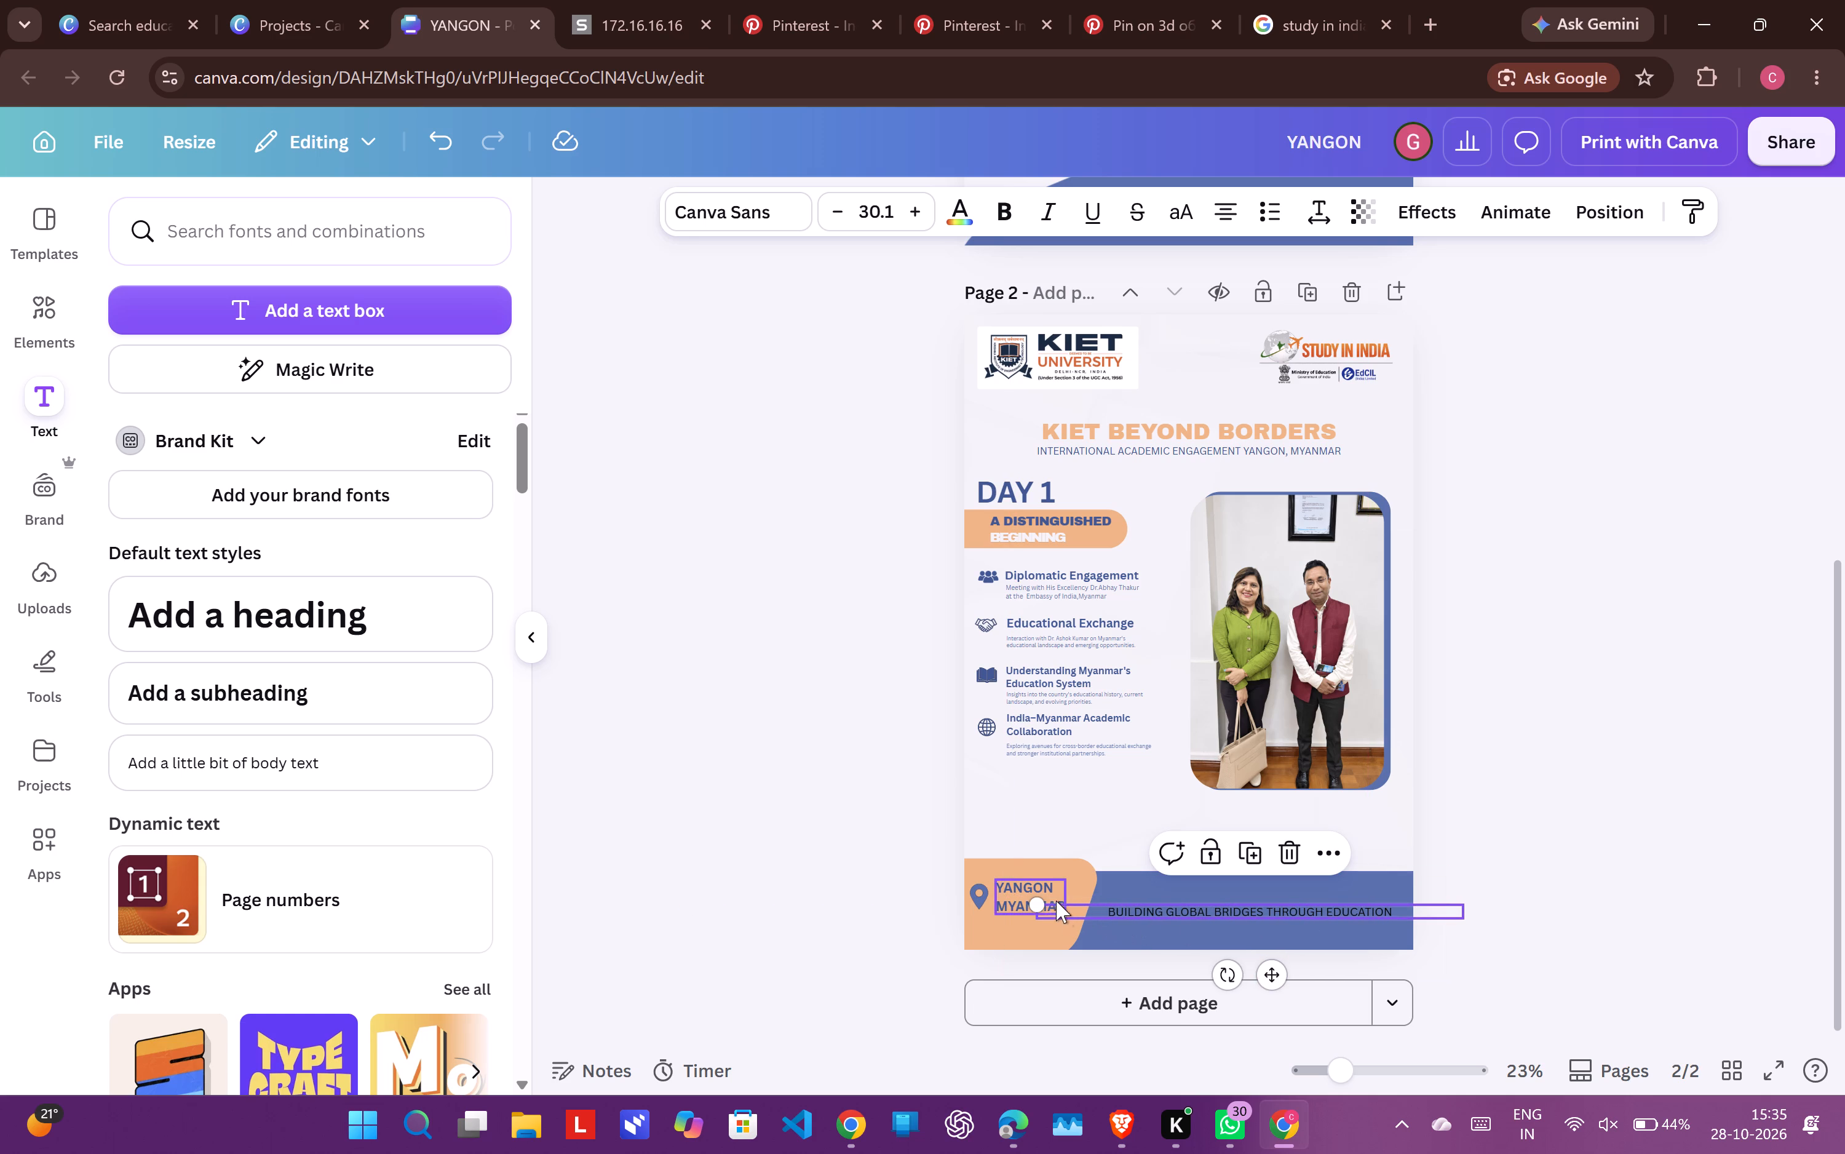
{"action": "left_click_drag", "start_coordinate": [1041, 899], "coordinate": [1074, 906]}
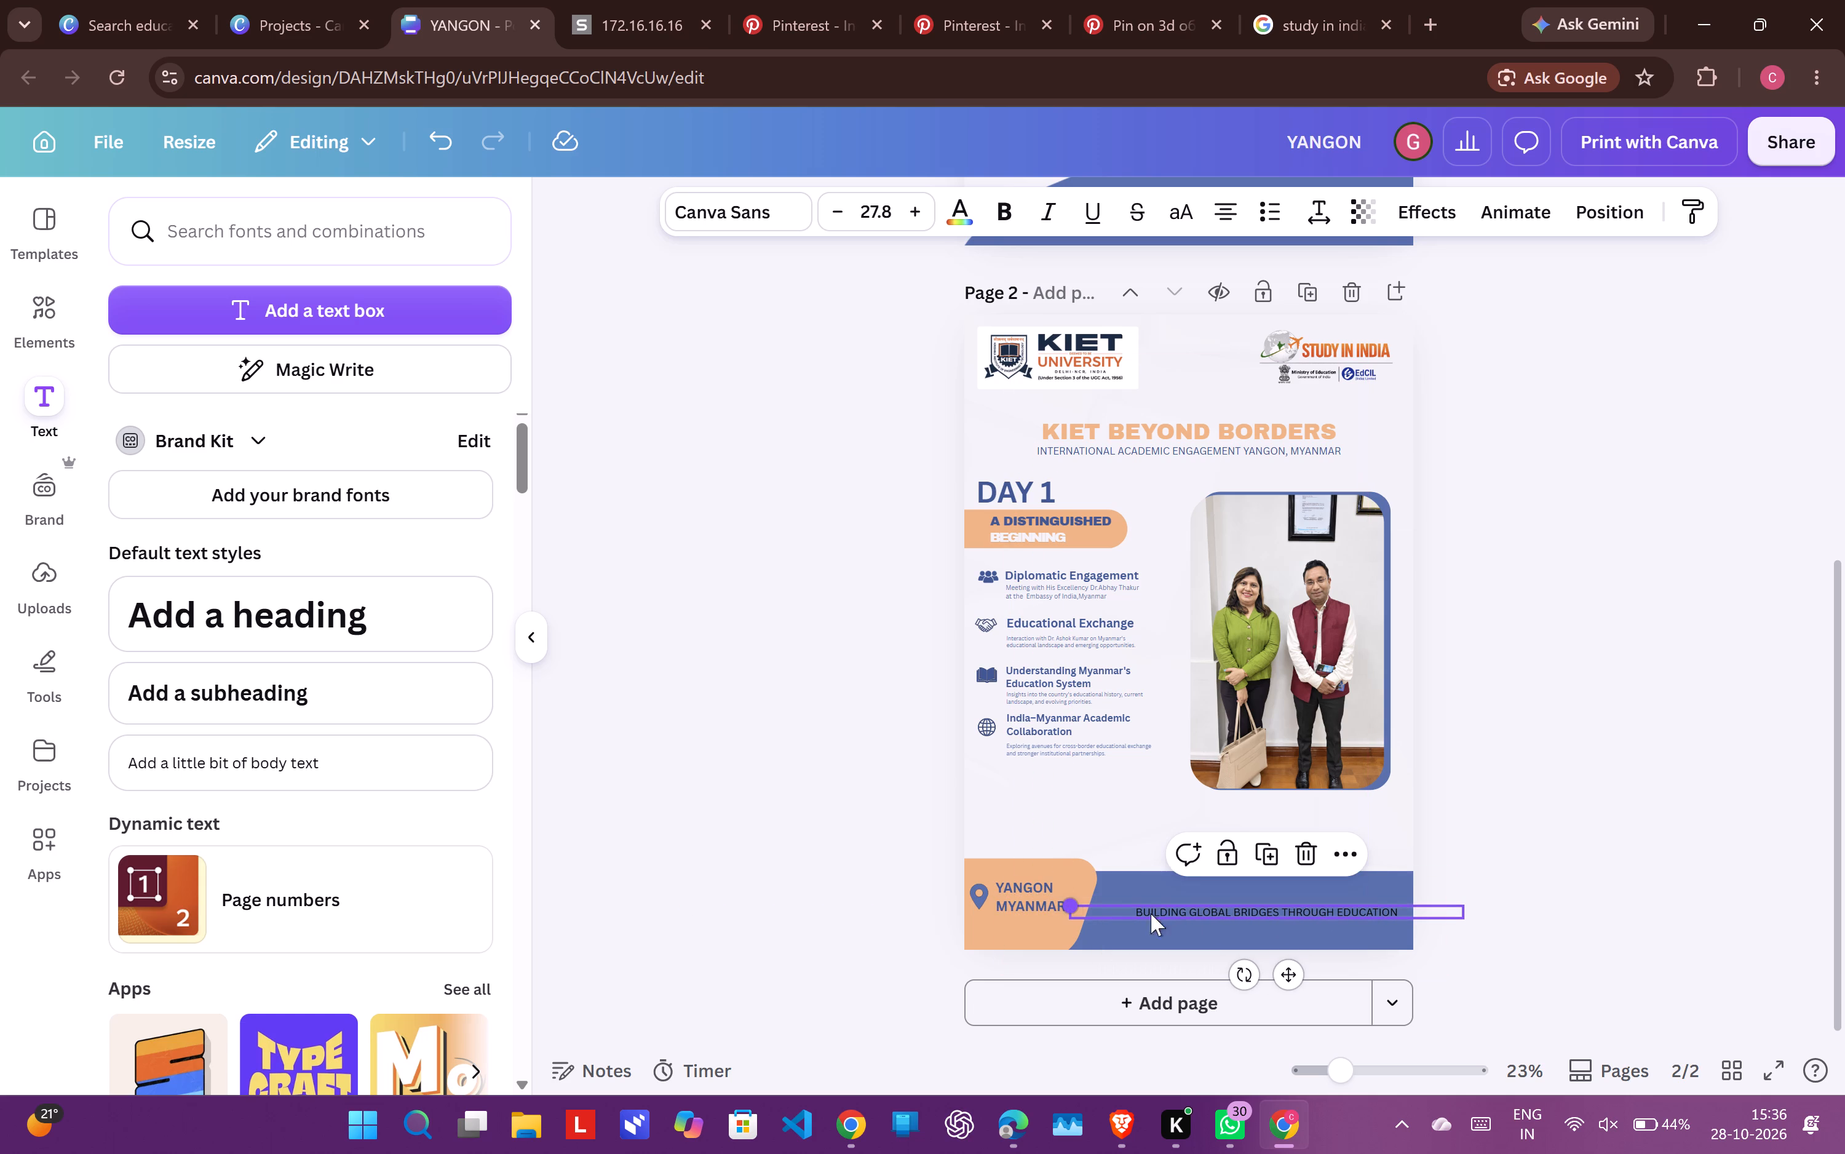
{"action": "left_click_drag", "start_coordinate": [1291, 974], "coordinate": [1290, 966]}
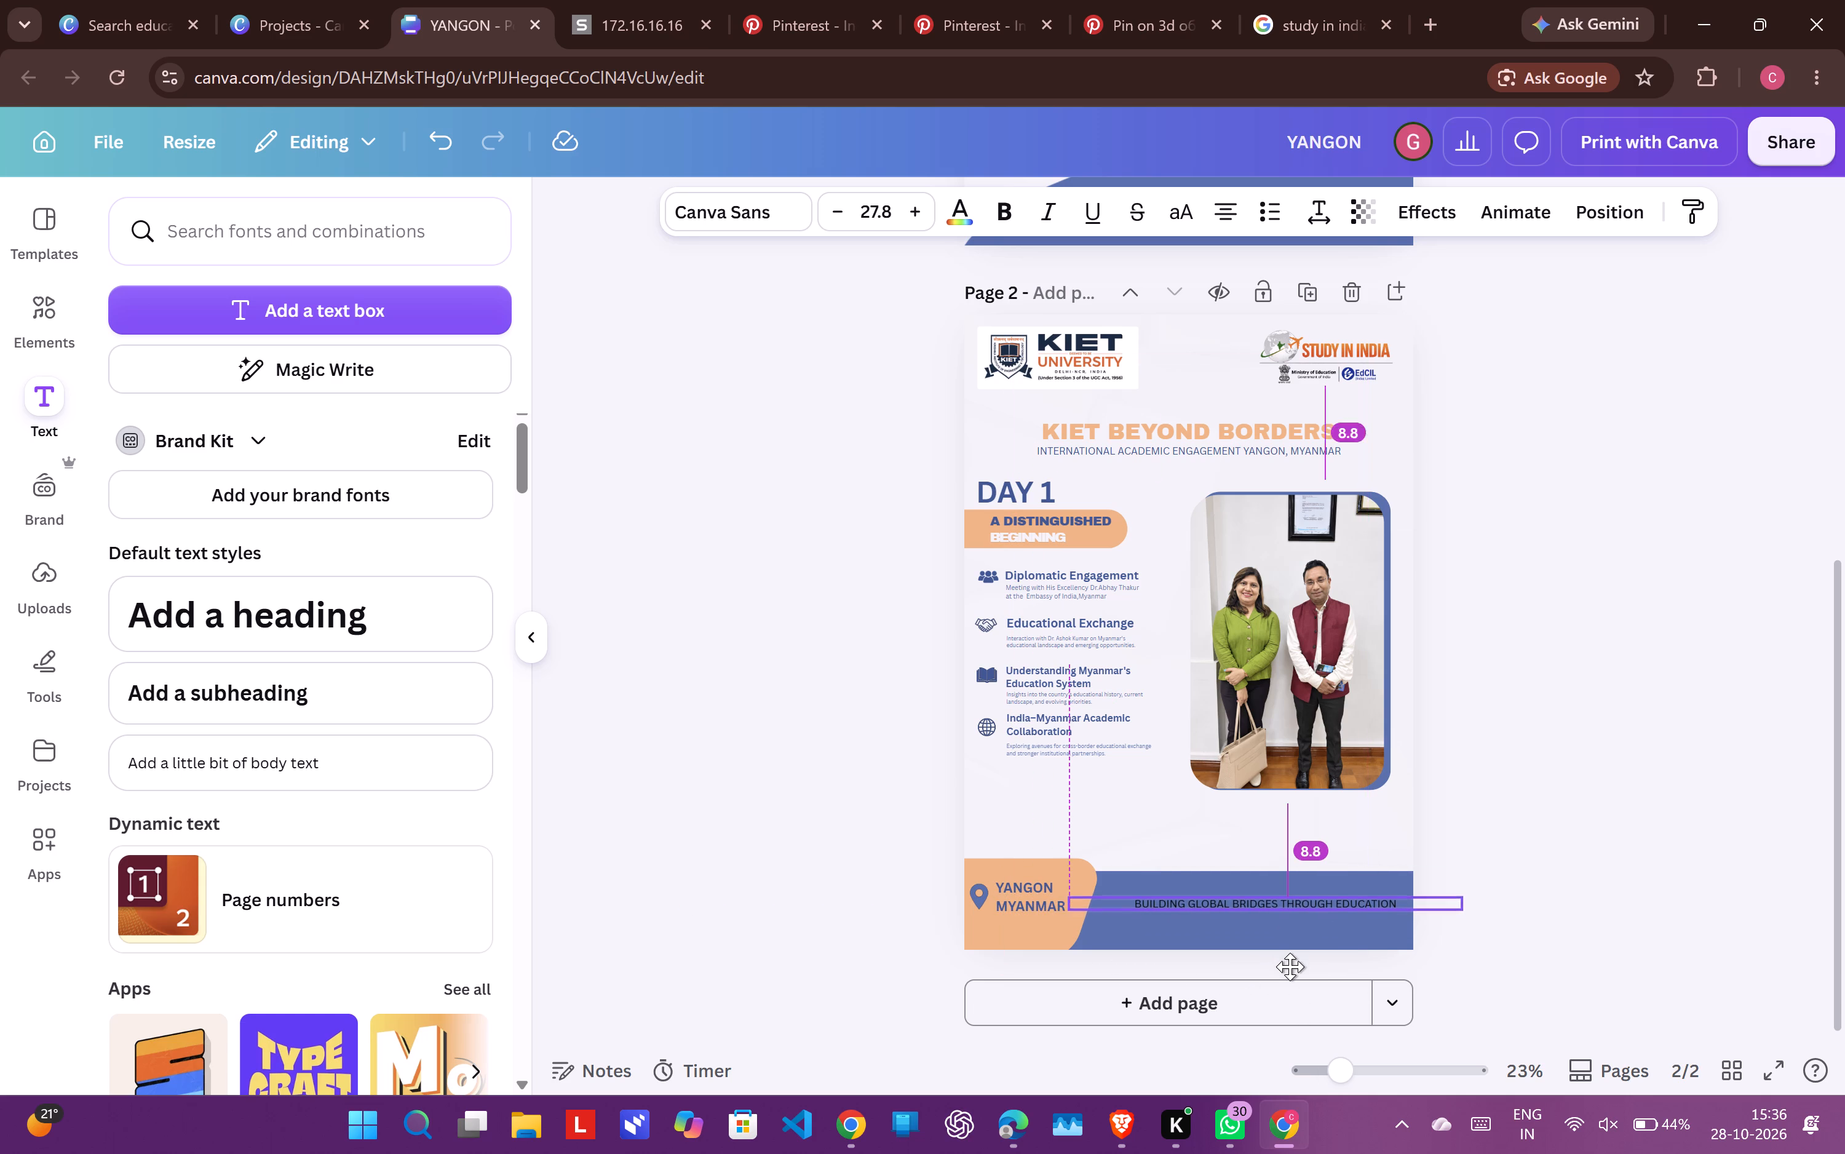
{"action": "left_click_drag", "start_coordinate": [1290, 966], "coordinate": [1281, 966]}
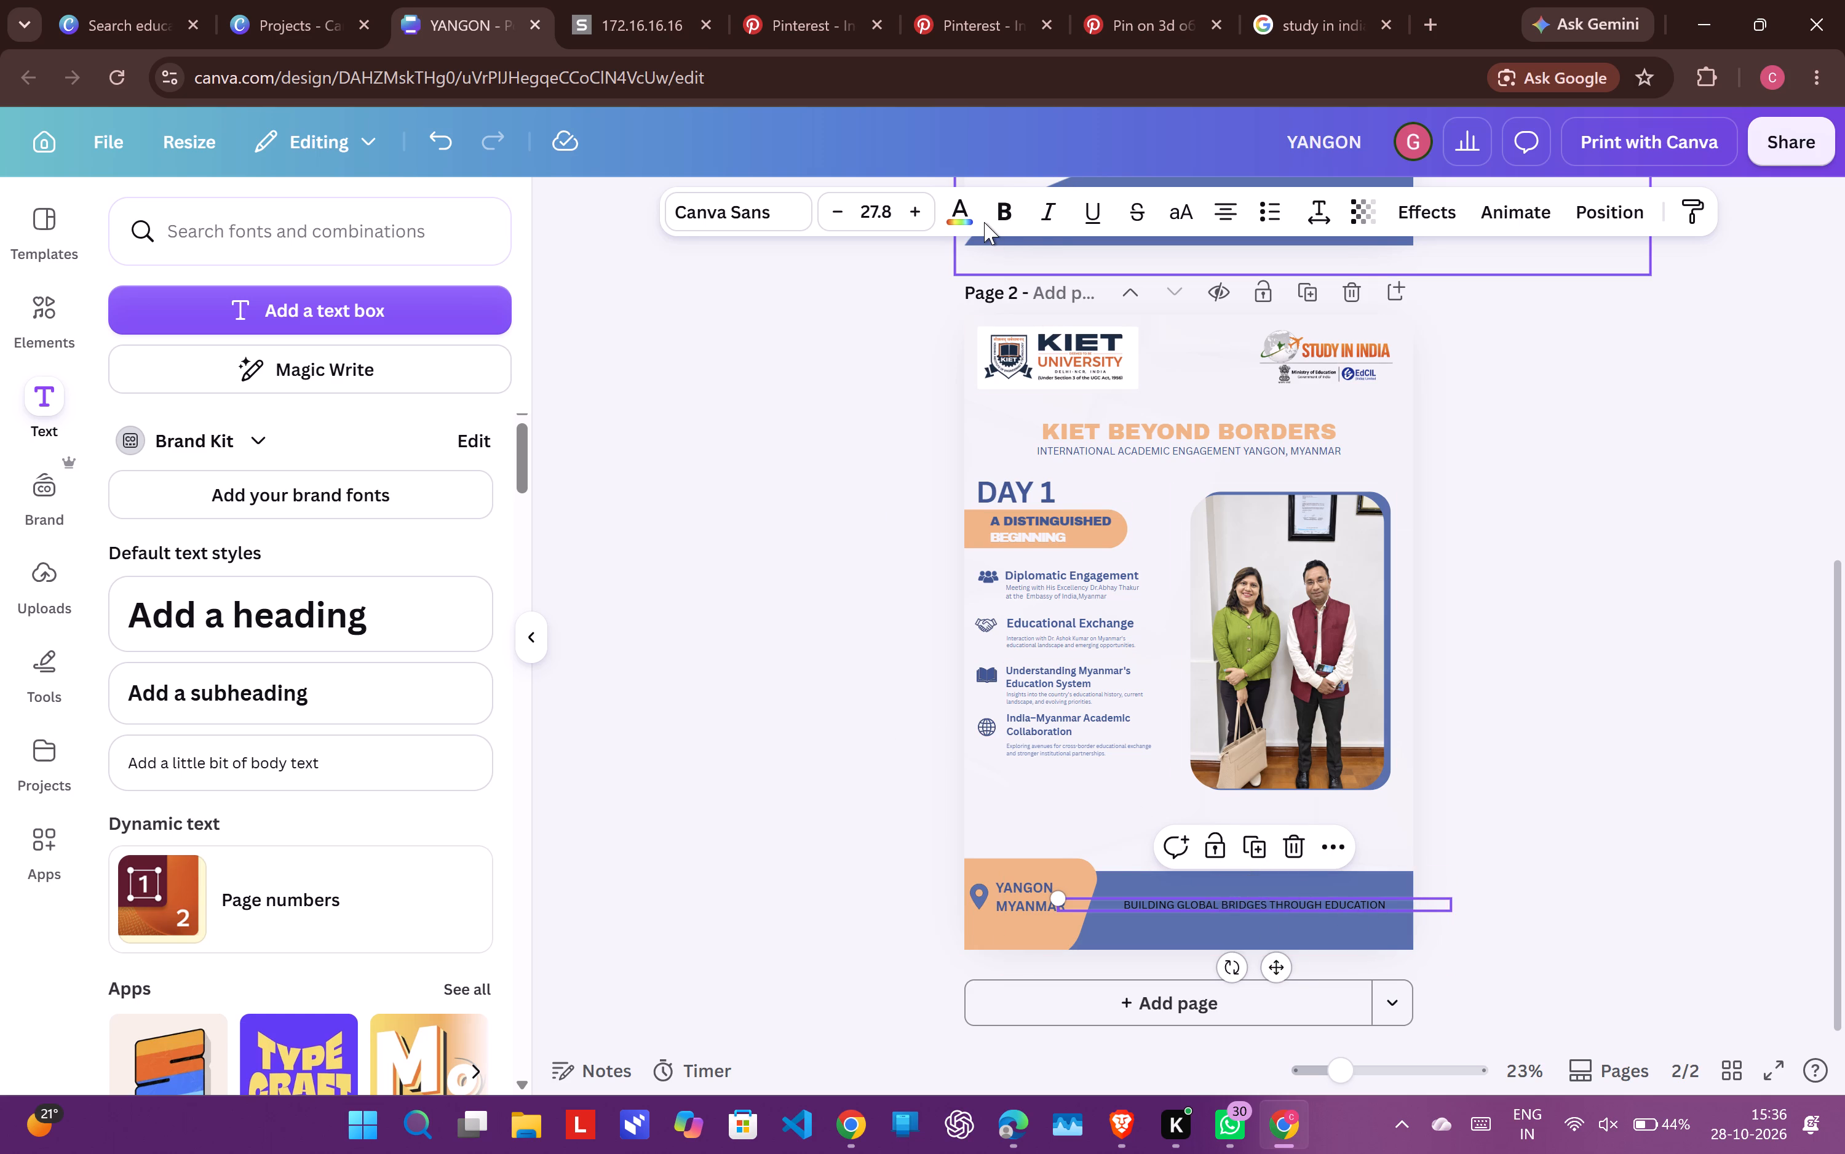
Make the footer tagline bold and recolour it, trying the Brand Kit's pale tones and settling on its orange.
{"action": "left_click", "coordinate": [1001, 216]}
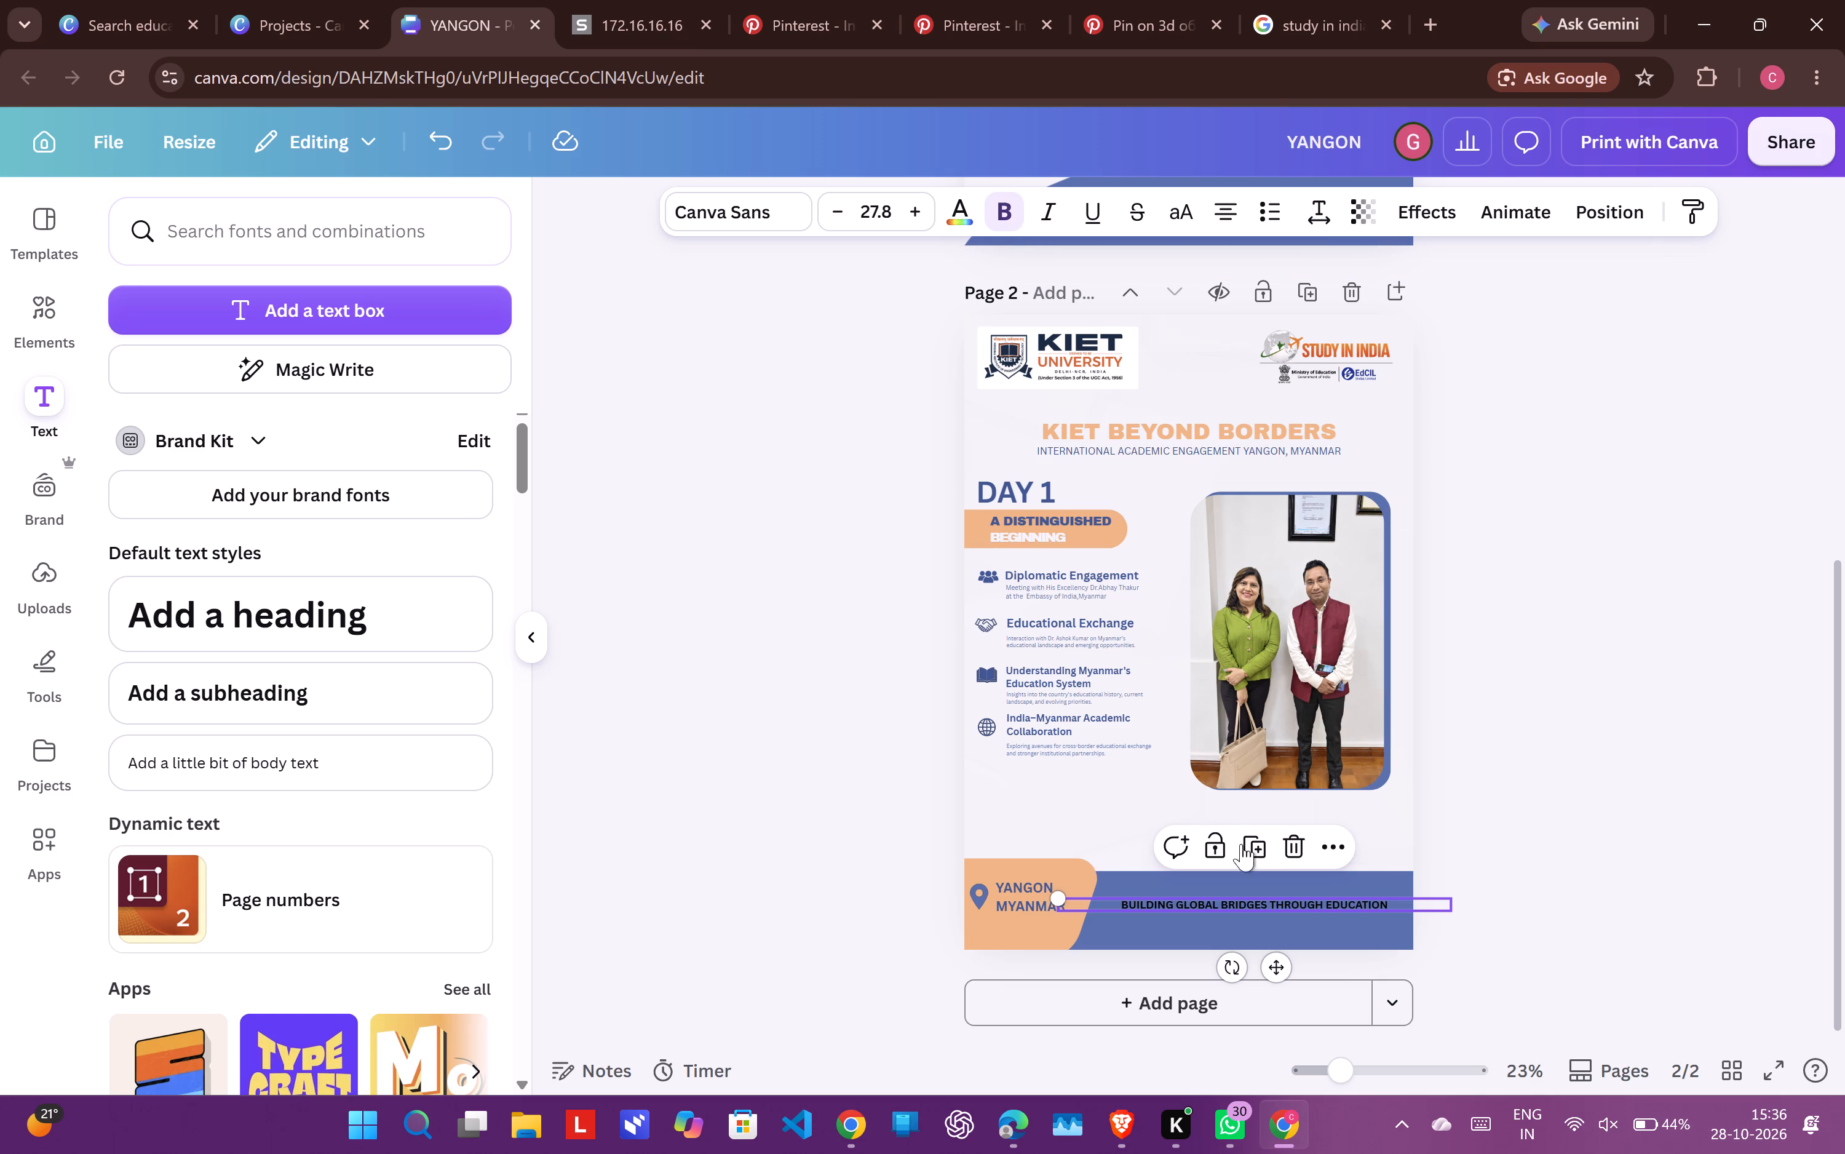
{"action": "left_click", "coordinate": [975, 218]}
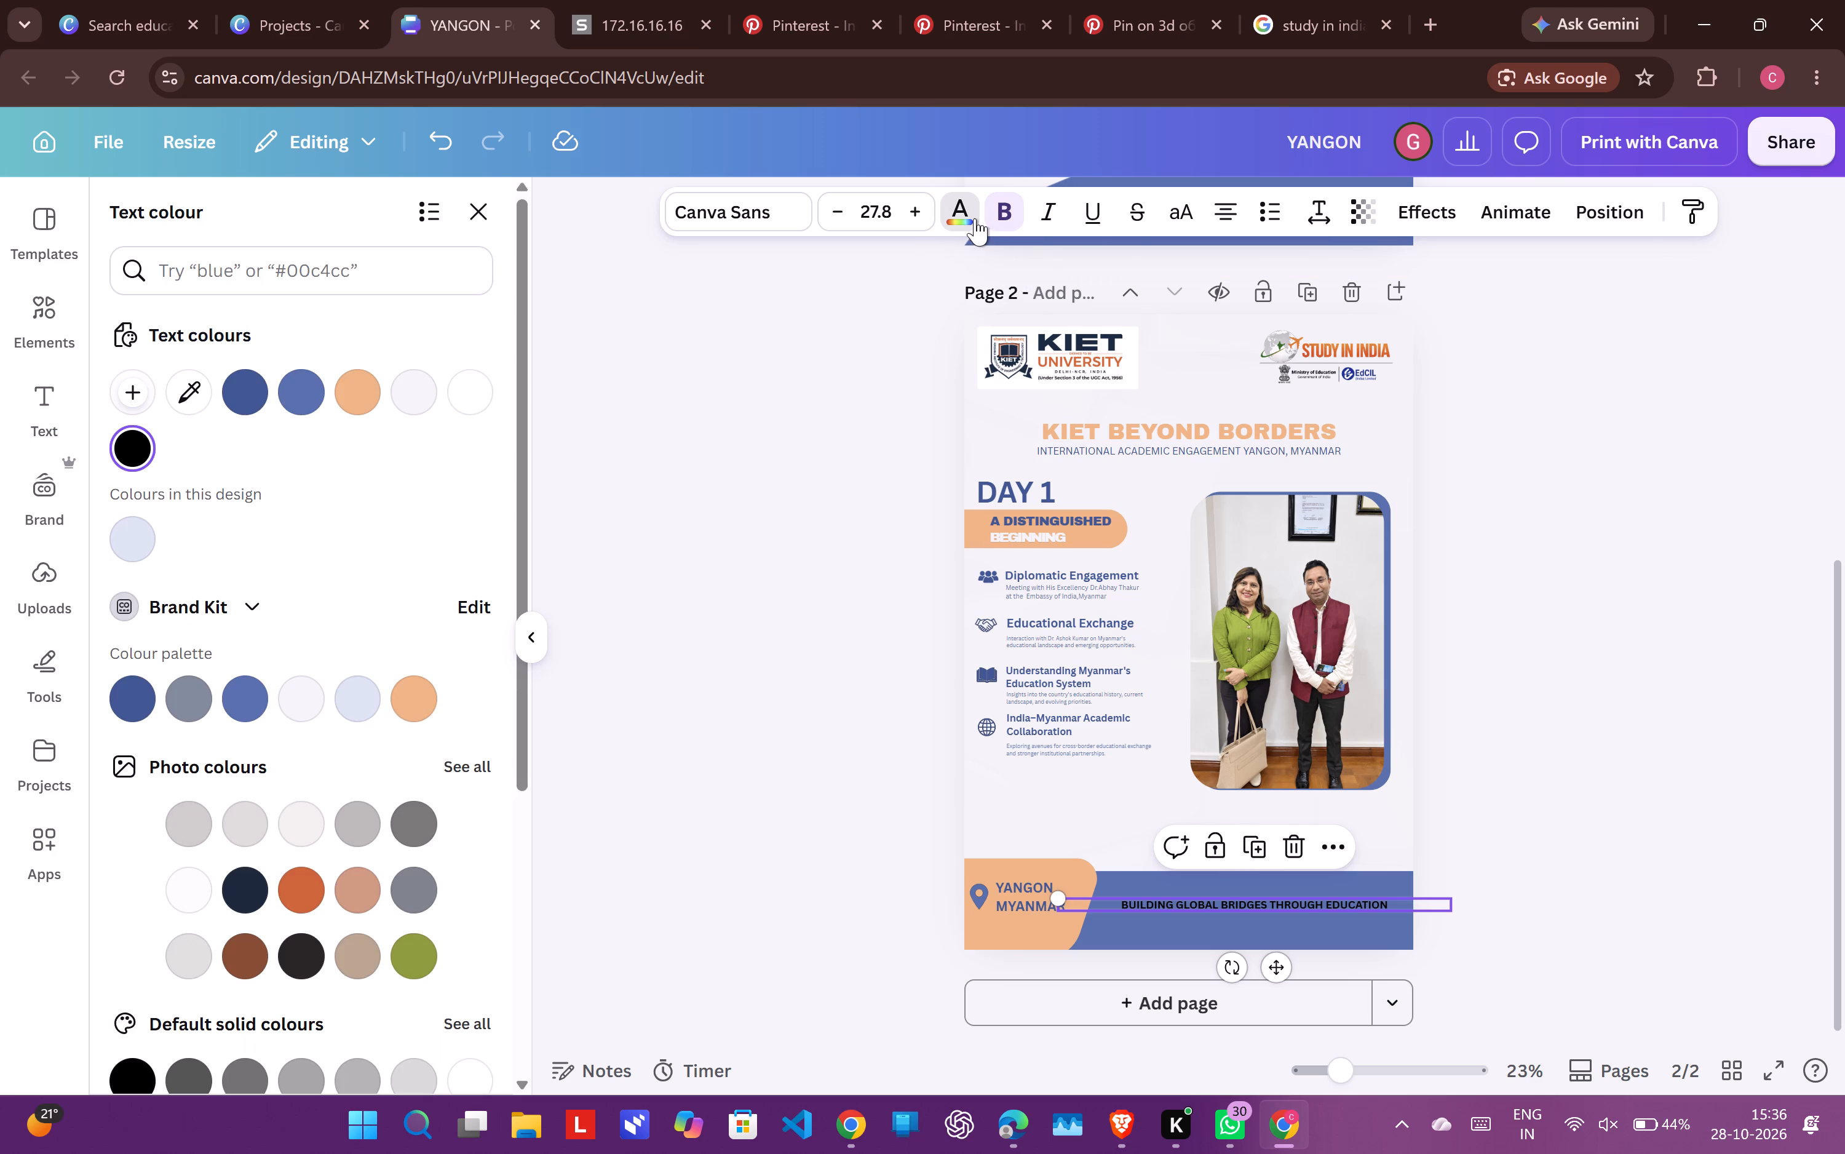
{"action": "left_click", "coordinate": [411, 697]}
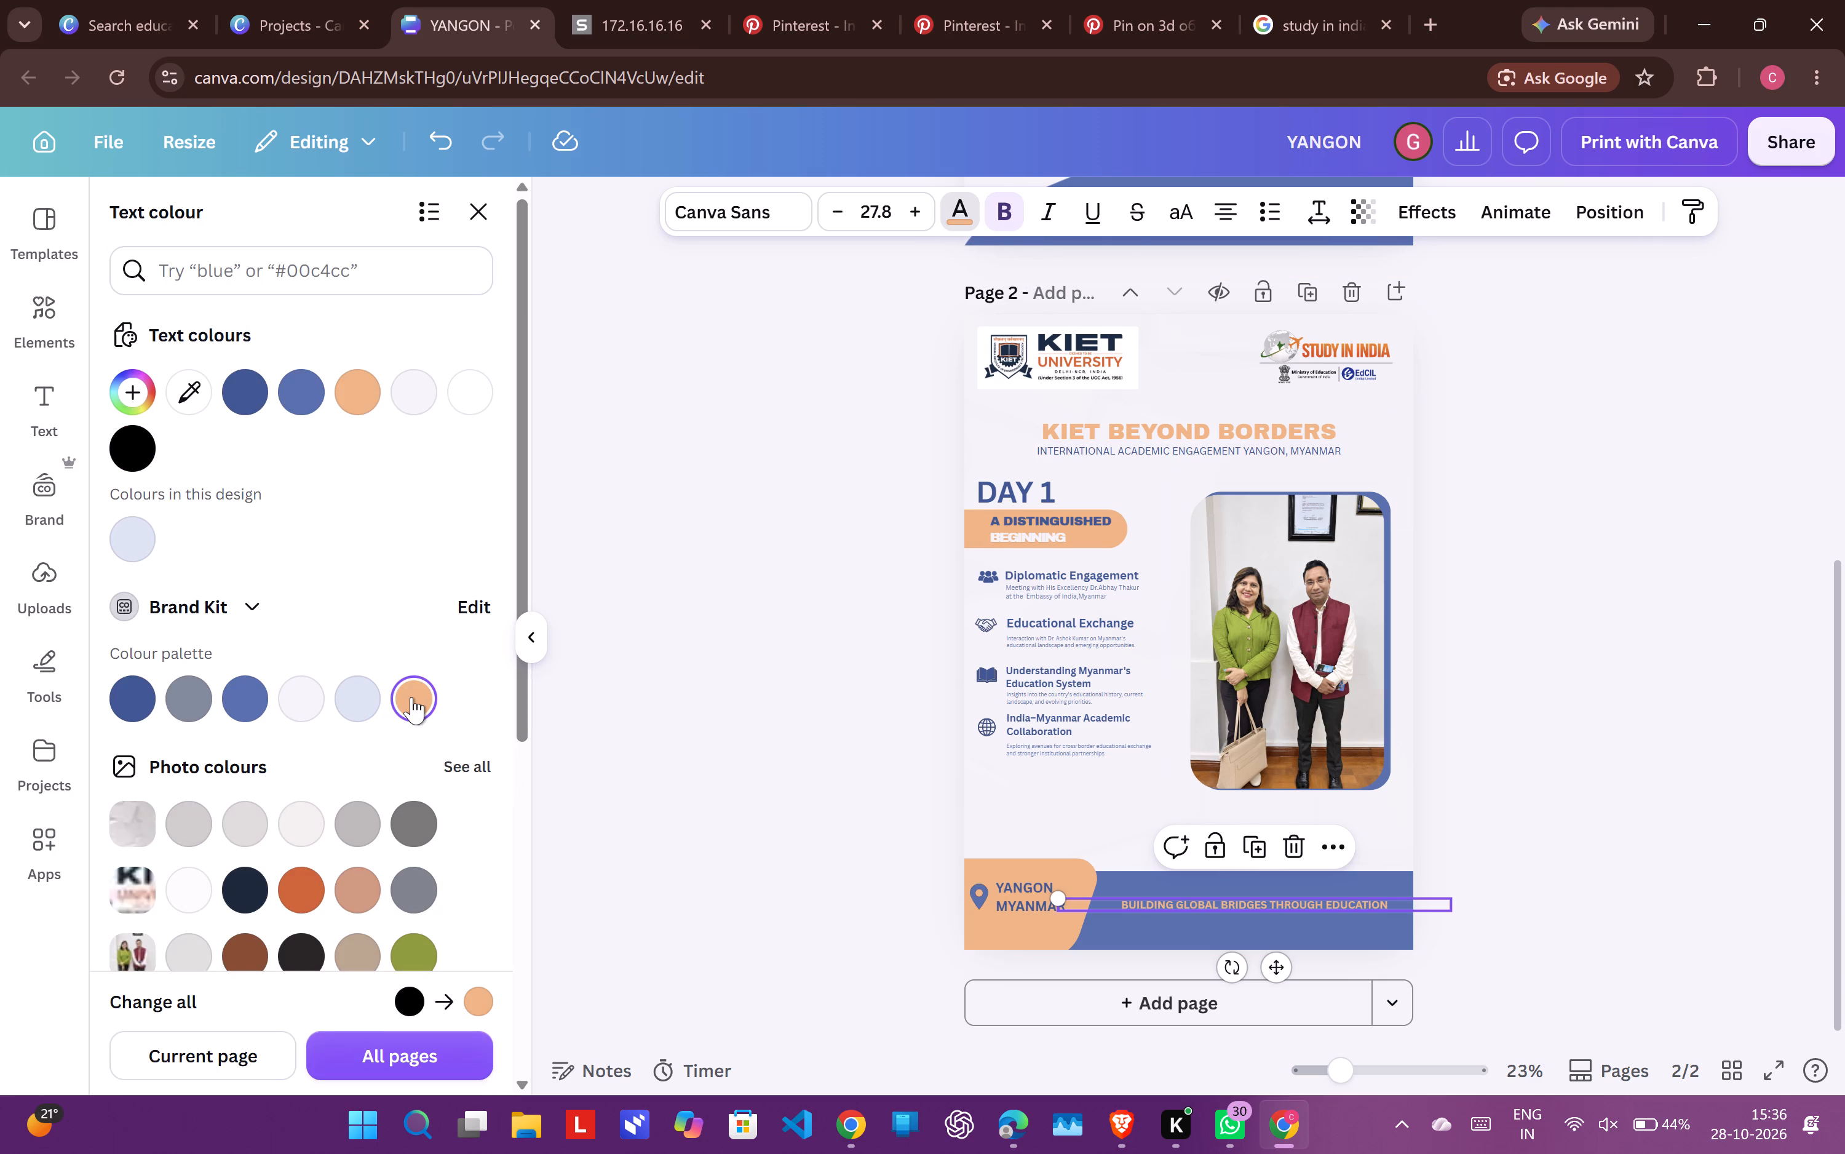
{"action": "left_click", "coordinate": [341, 700]}
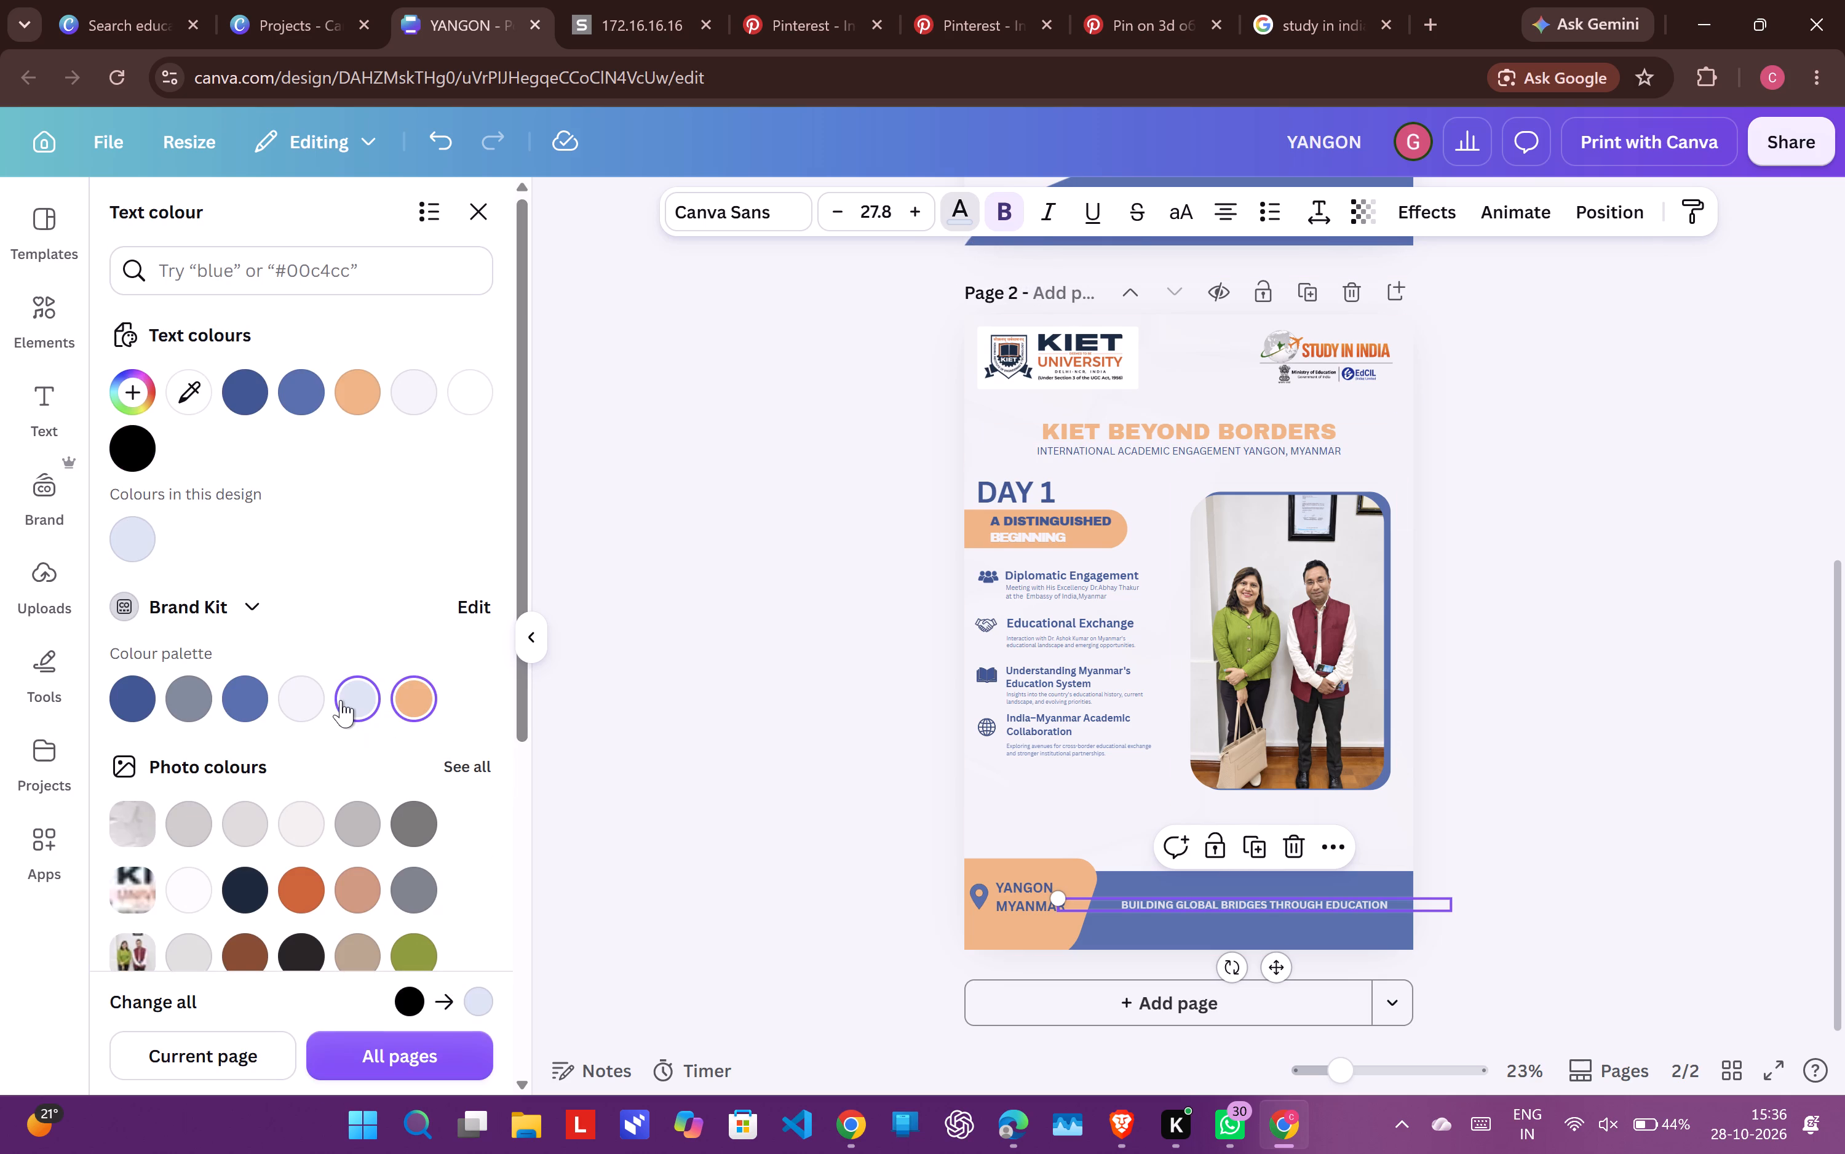
{"action": "left_click", "coordinate": [282, 702]}
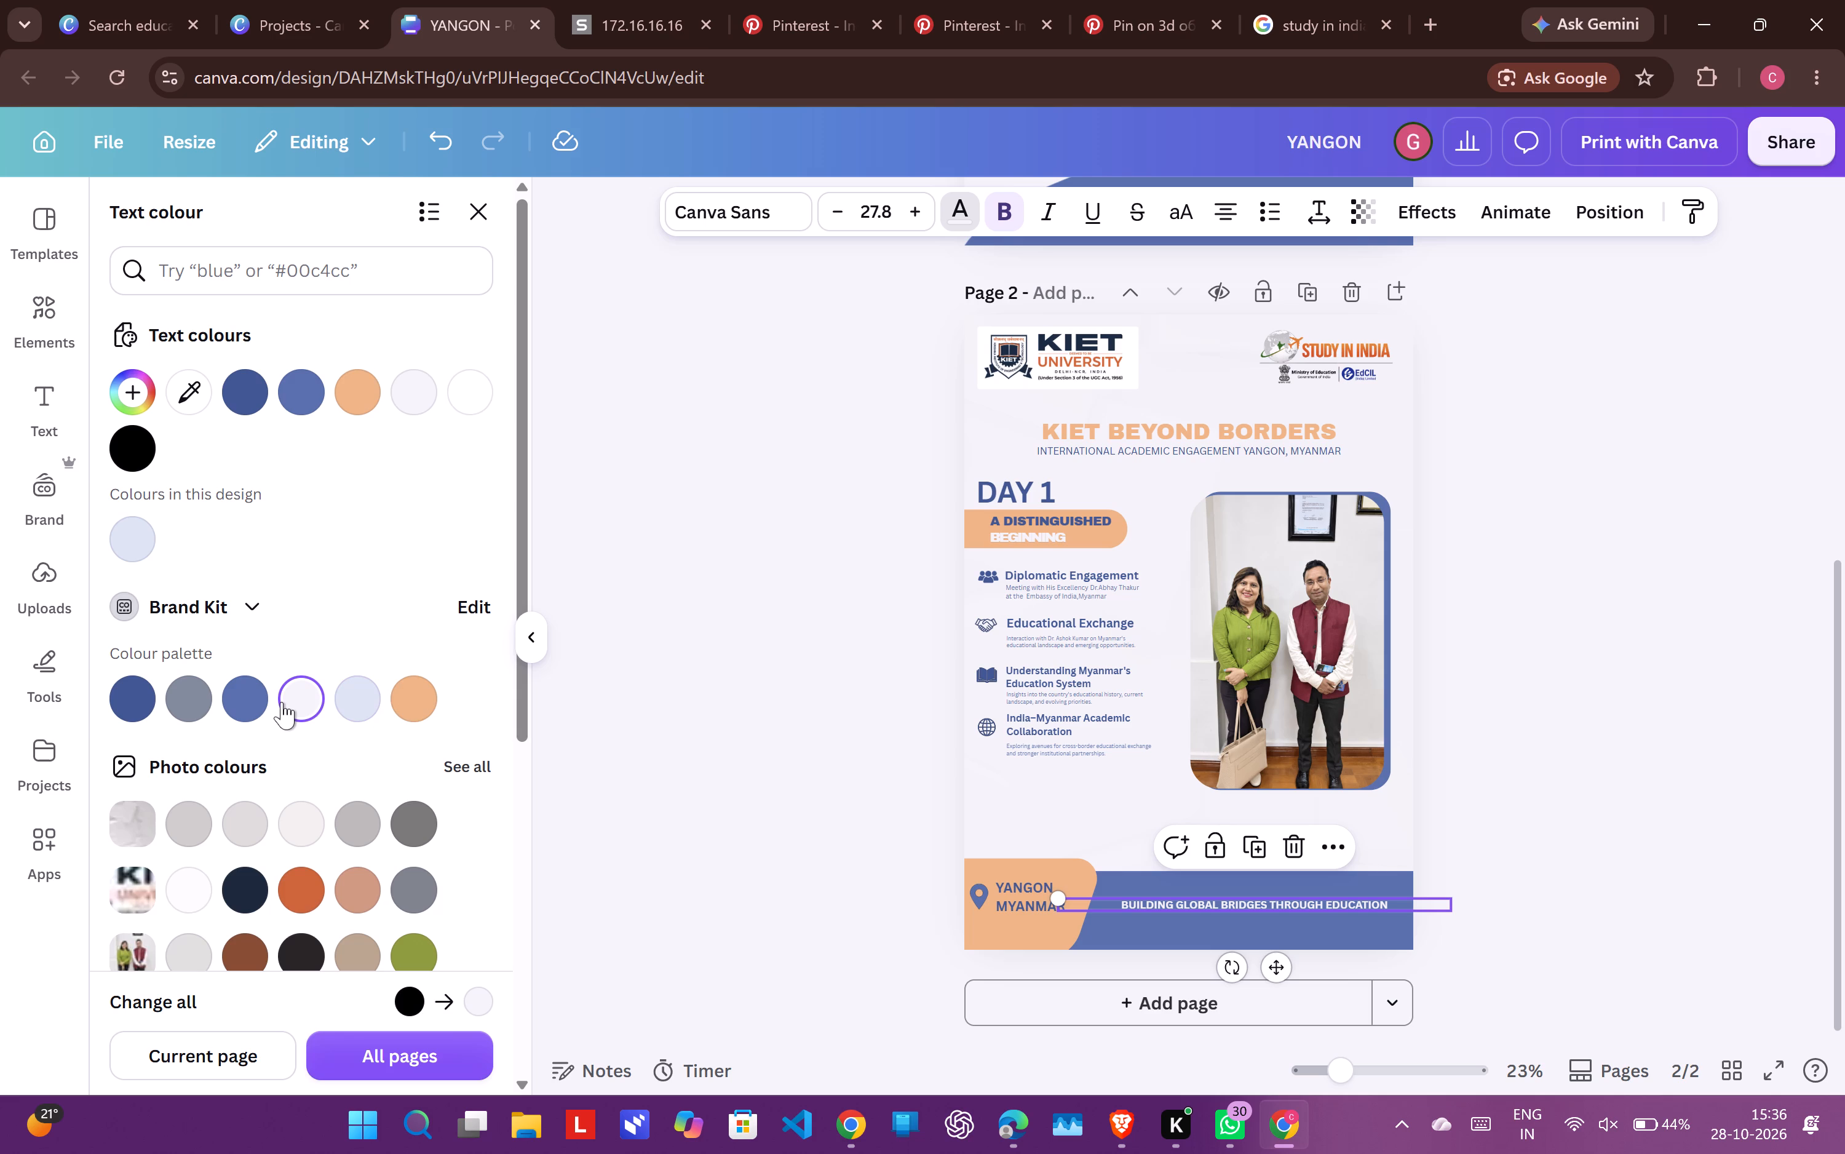
{"action": "left_click", "coordinate": [421, 694]}
{"action": "left_click", "coordinate": [619, 705]}
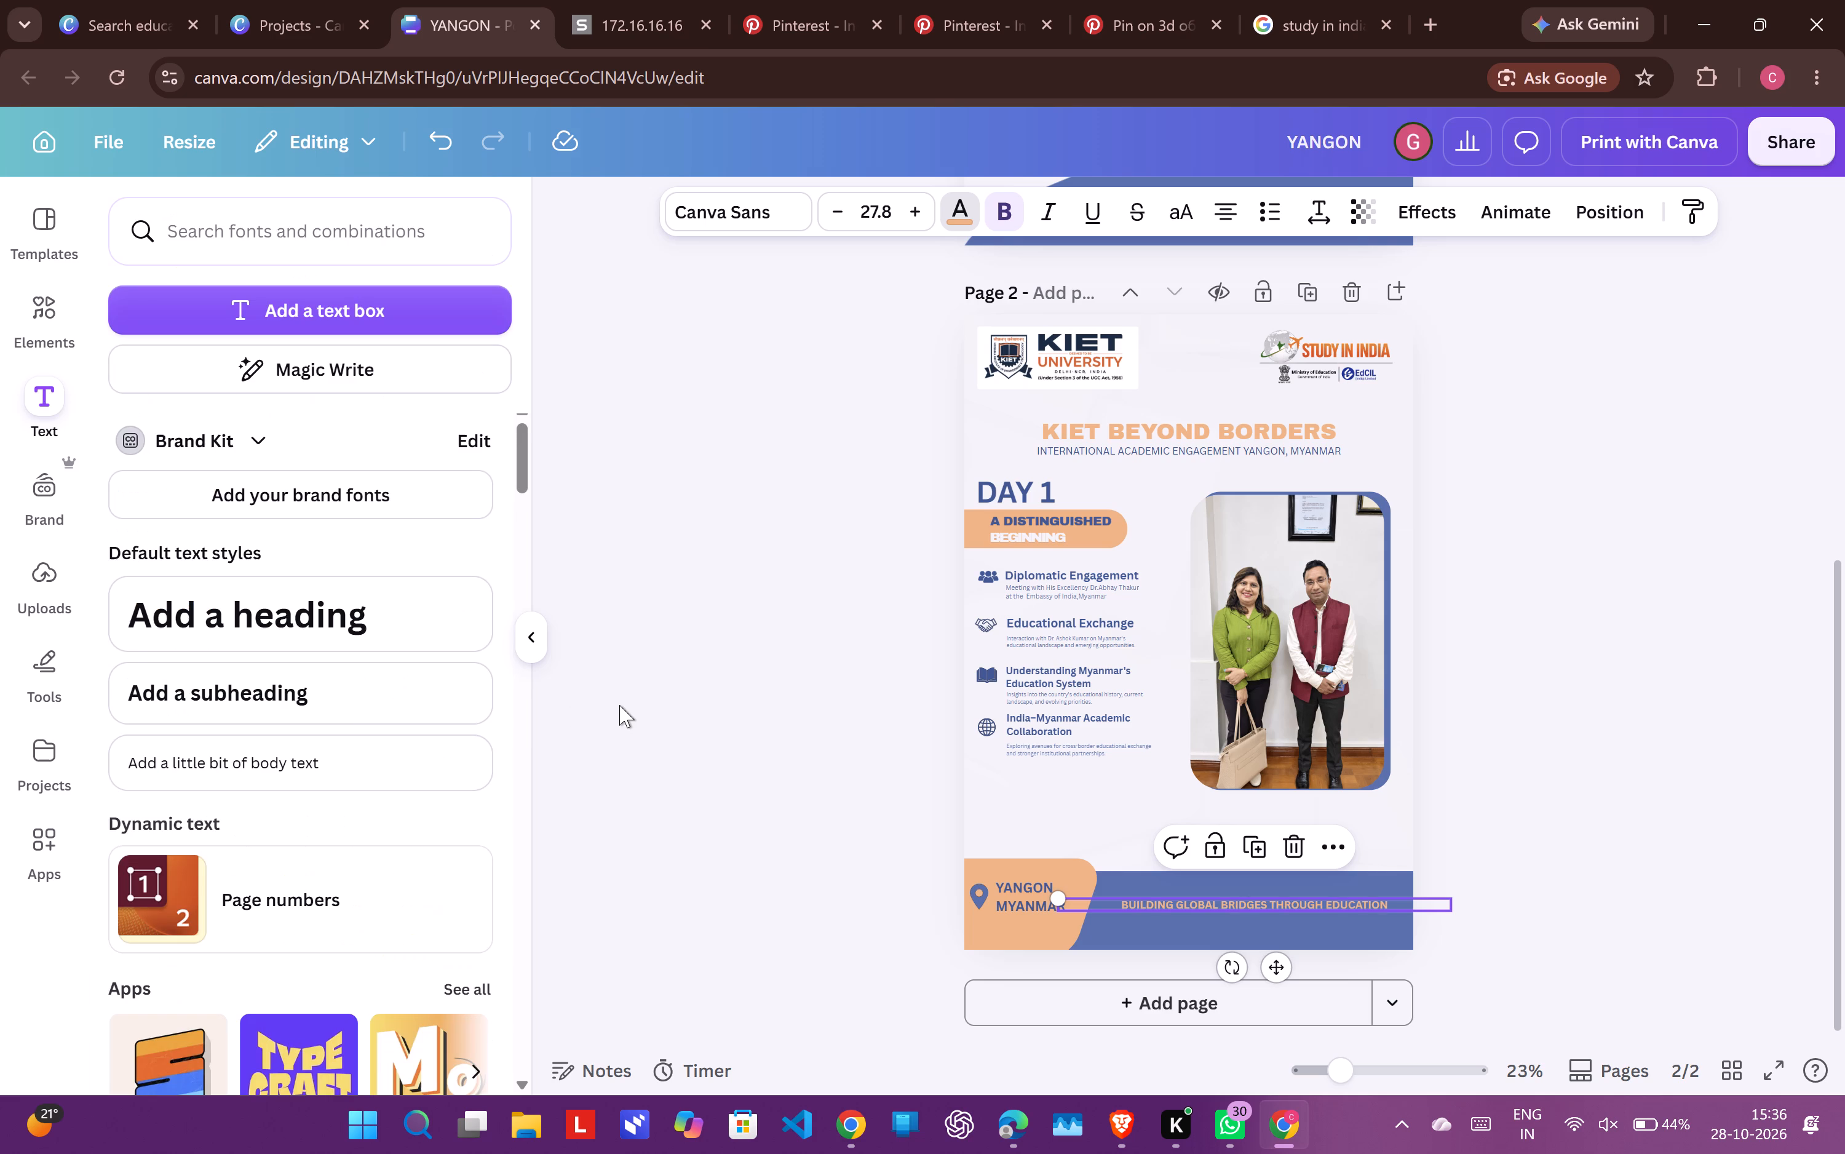
{"action": "left_click", "coordinate": [747, 755]}
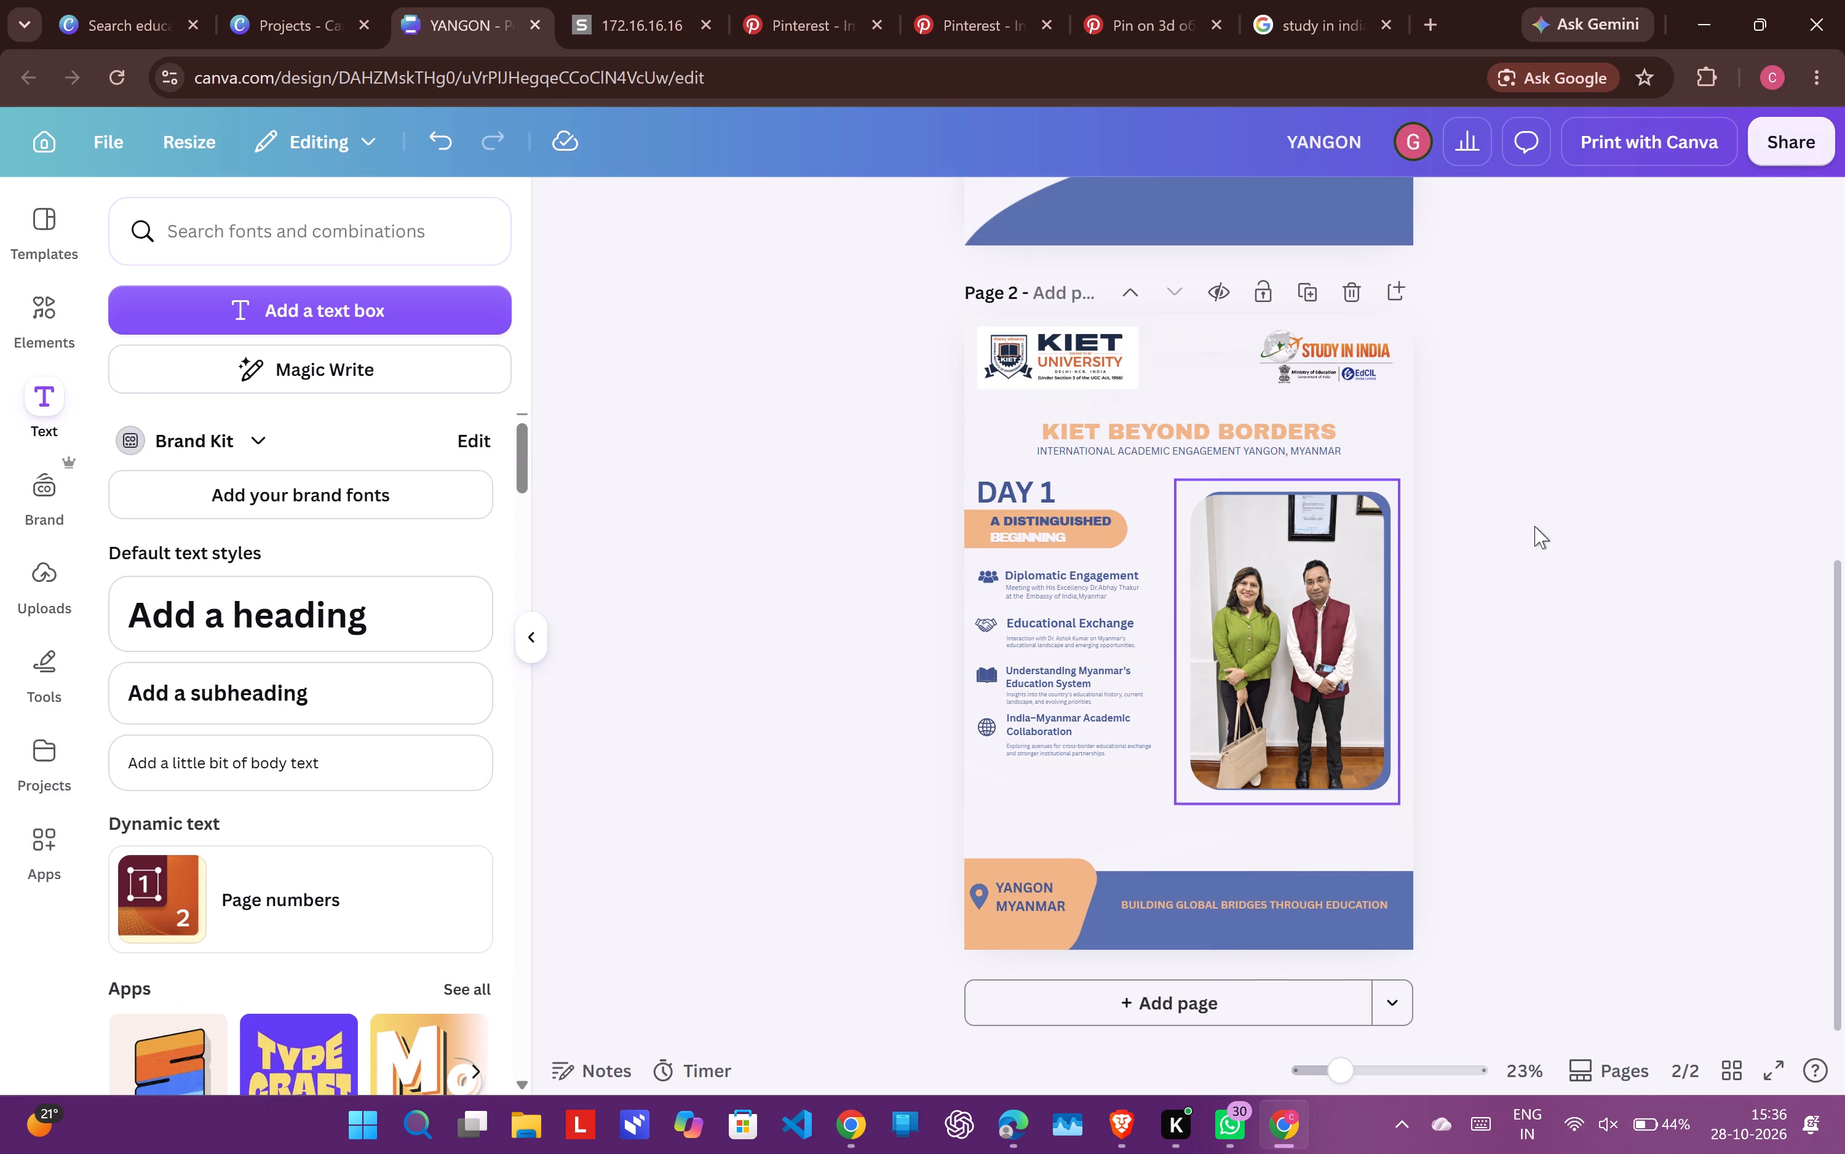
Break the footer tagline into two lines before the word THROUGH.
{"action": "left_click", "coordinate": [1228, 903]}
{"action": "left_click", "coordinate": [1228, 903]}
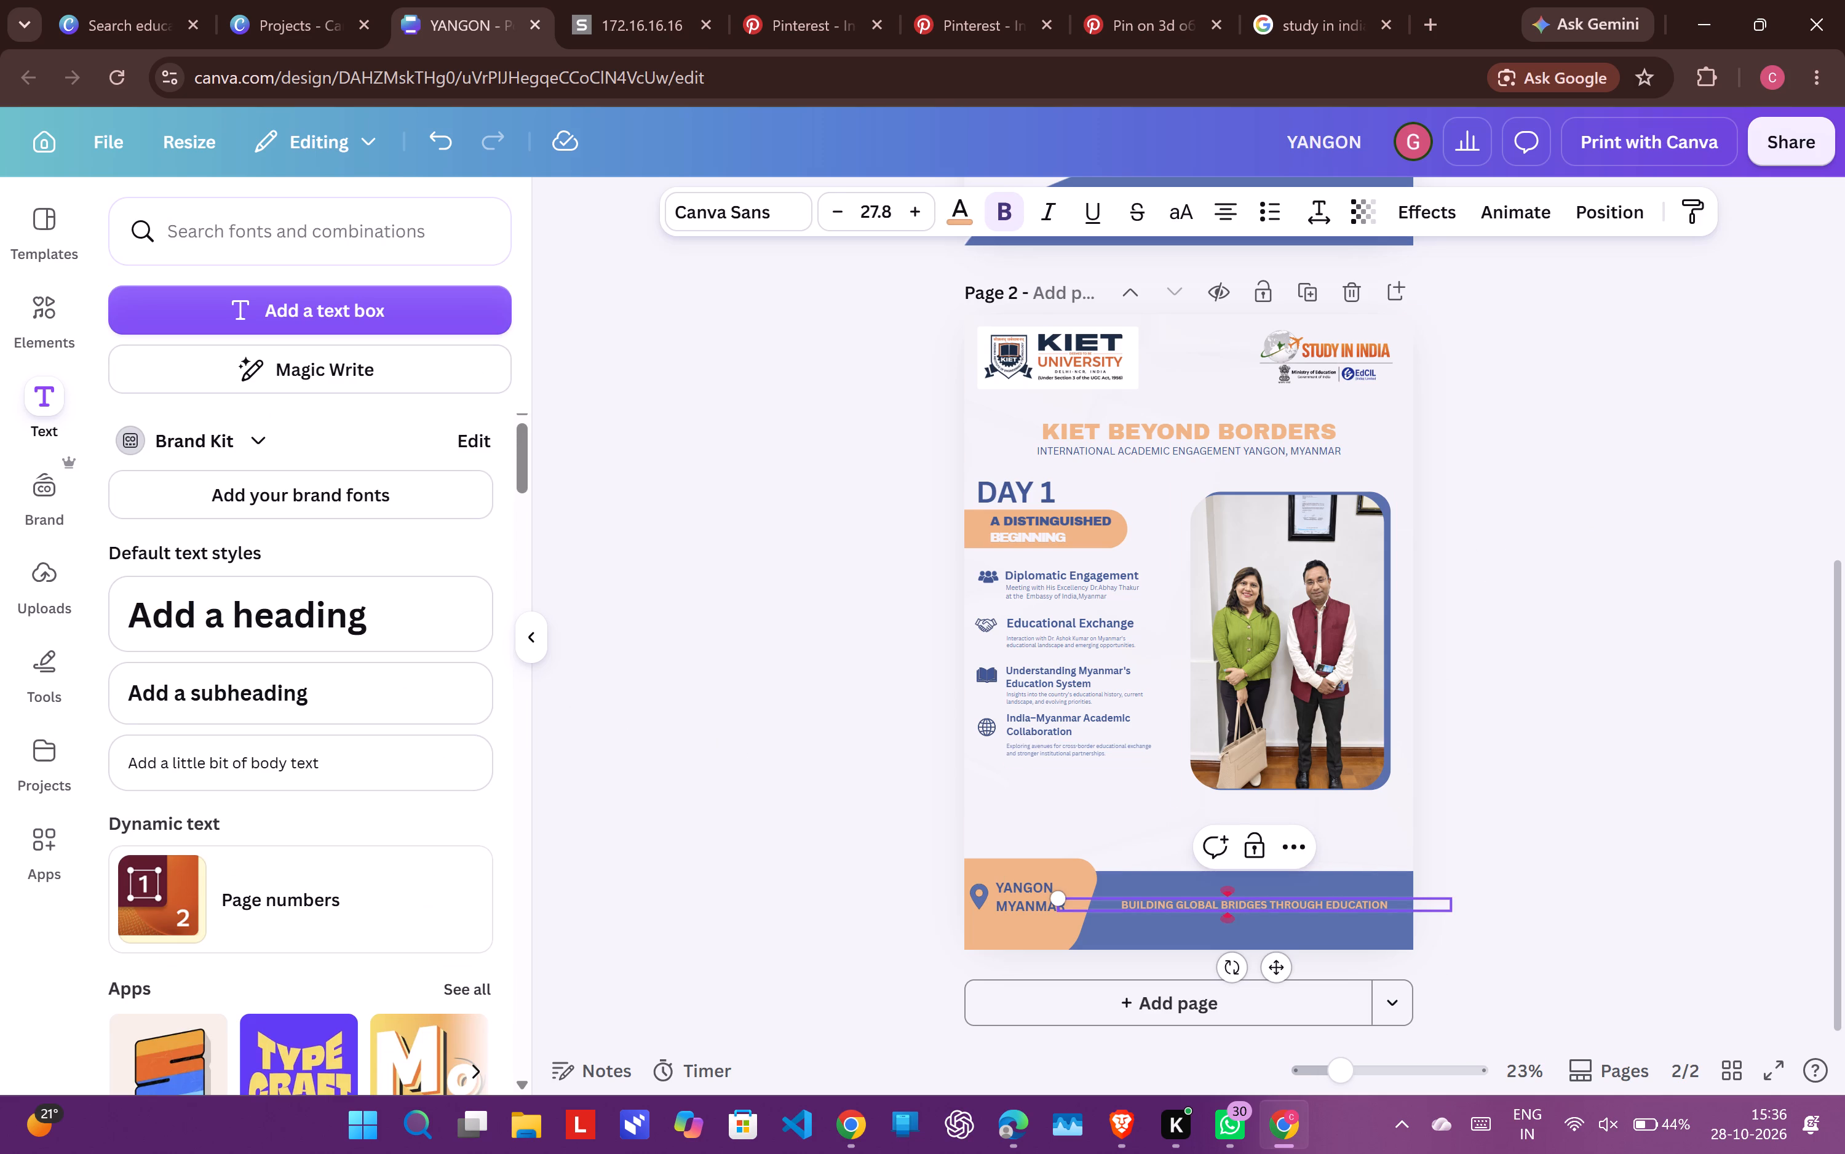
{"action": "left_click", "coordinate": [1266, 902]}
{"action": "key", "text": "Return"}
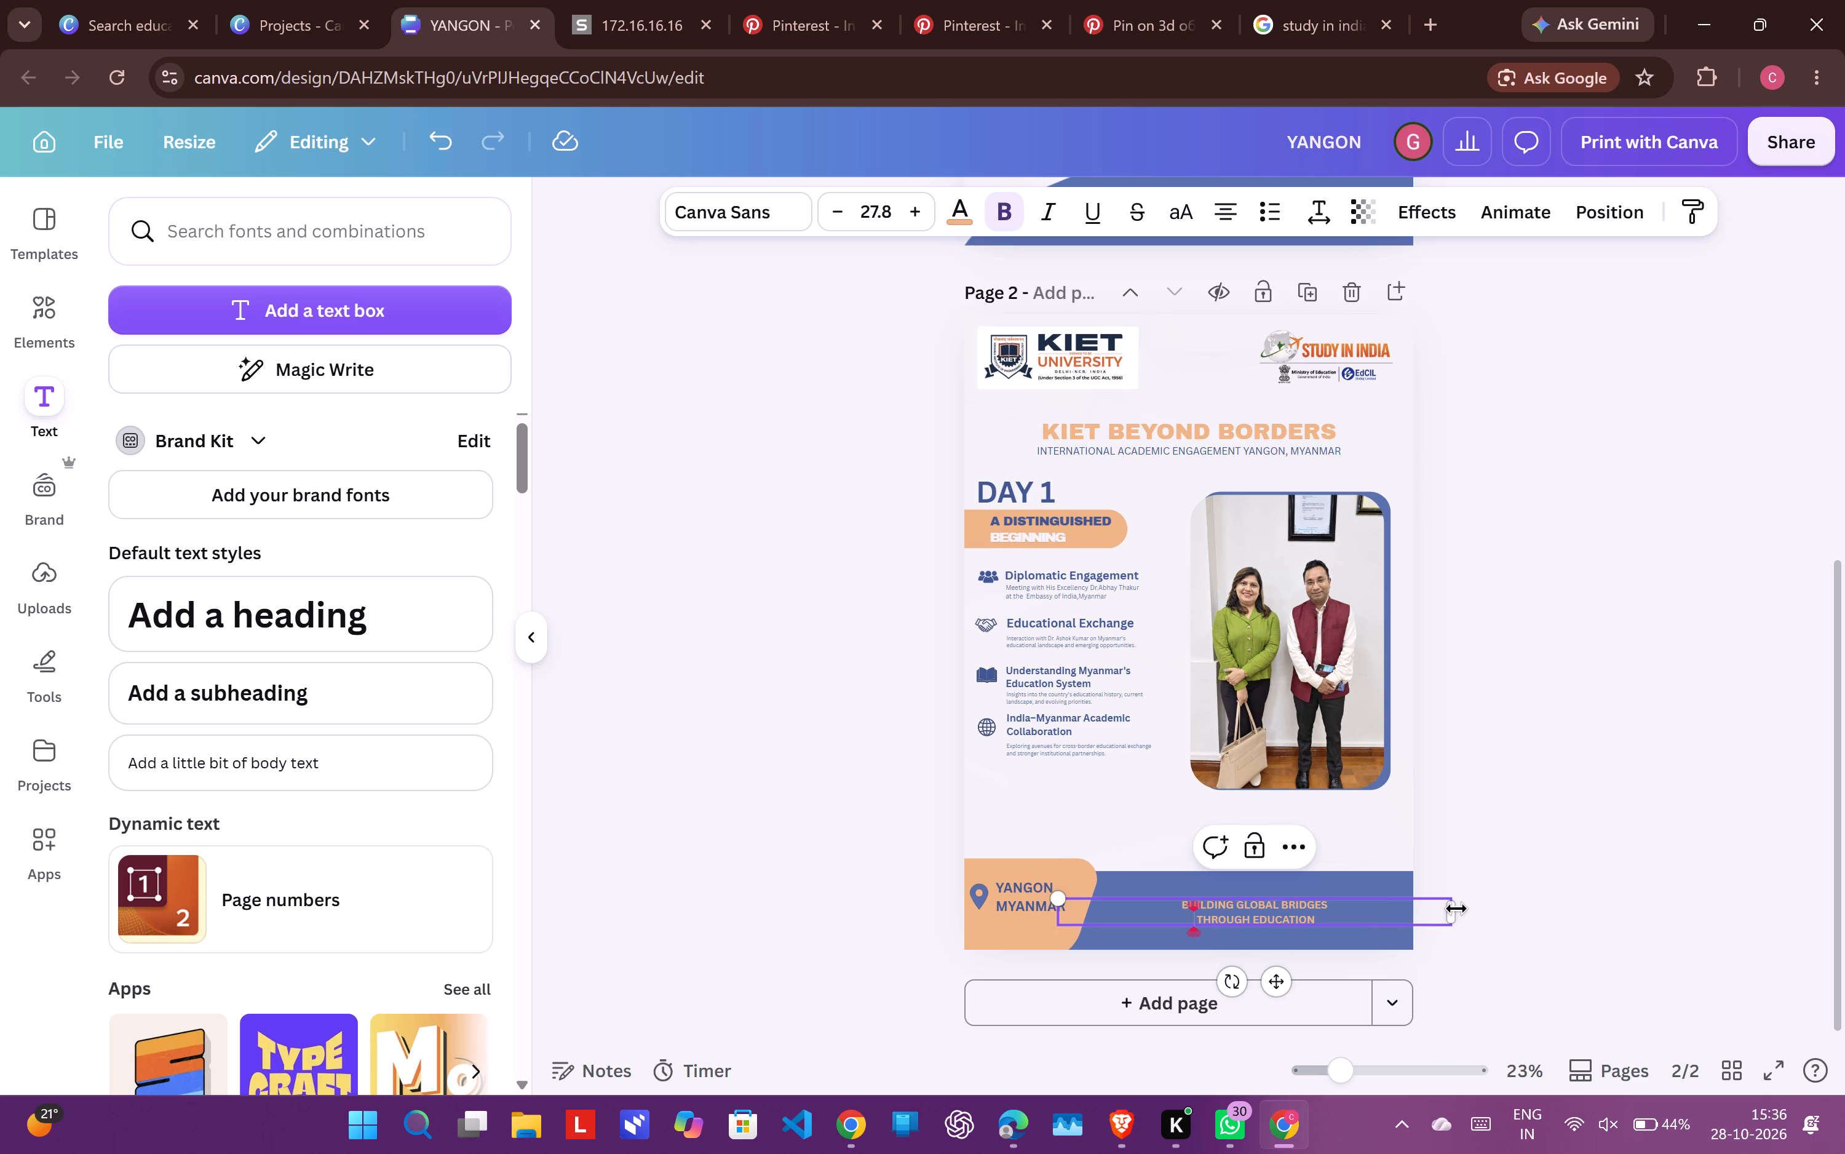
{"action": "left_click", "coordinate": [1589, 905]}
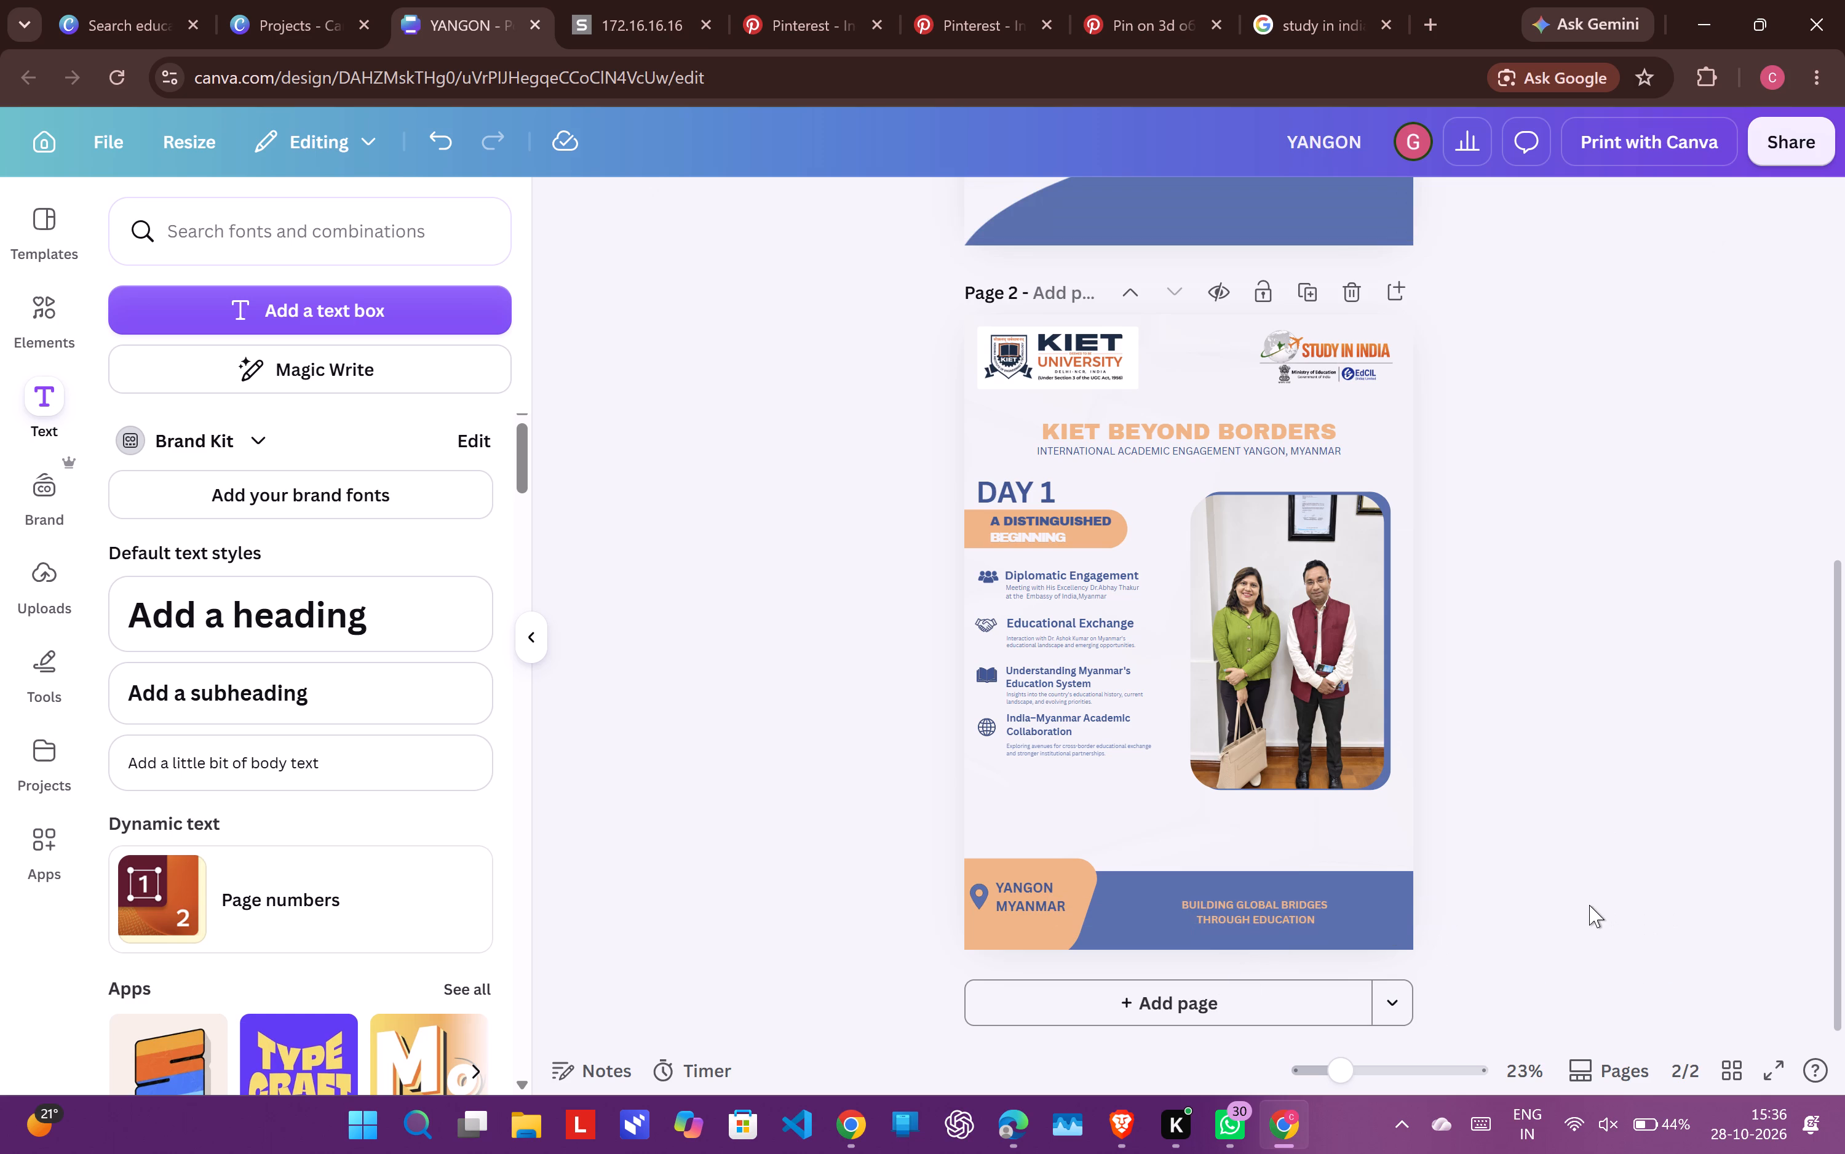
Move the two-line footer tagline slightly upward within the blue footer bar on page 2.
{"action": "left_click_drag", "start_coordinate": [1284, 913], "coordinate": [1284, 910]}
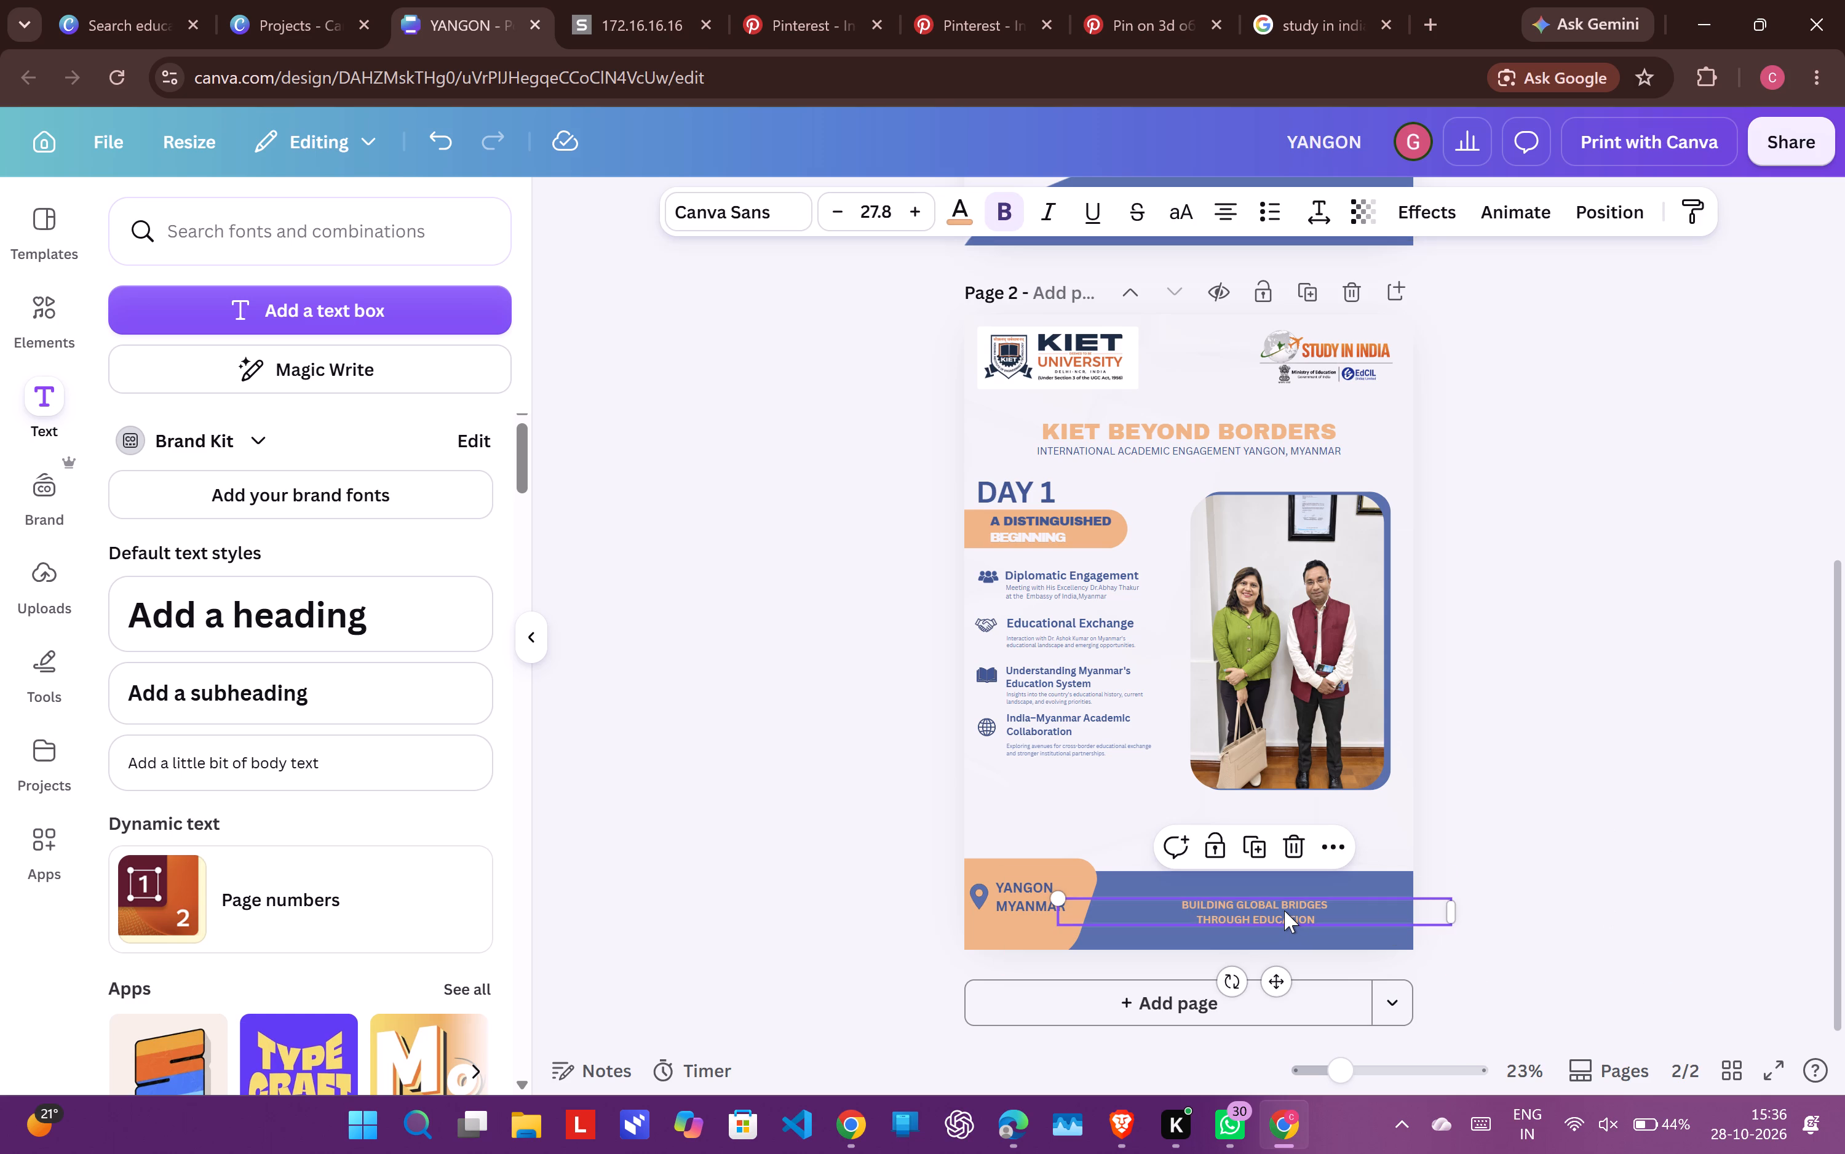
{"action": "left_click_drag", "start_coordinate": [1284, 910], "coordinate": [1284, 906]}
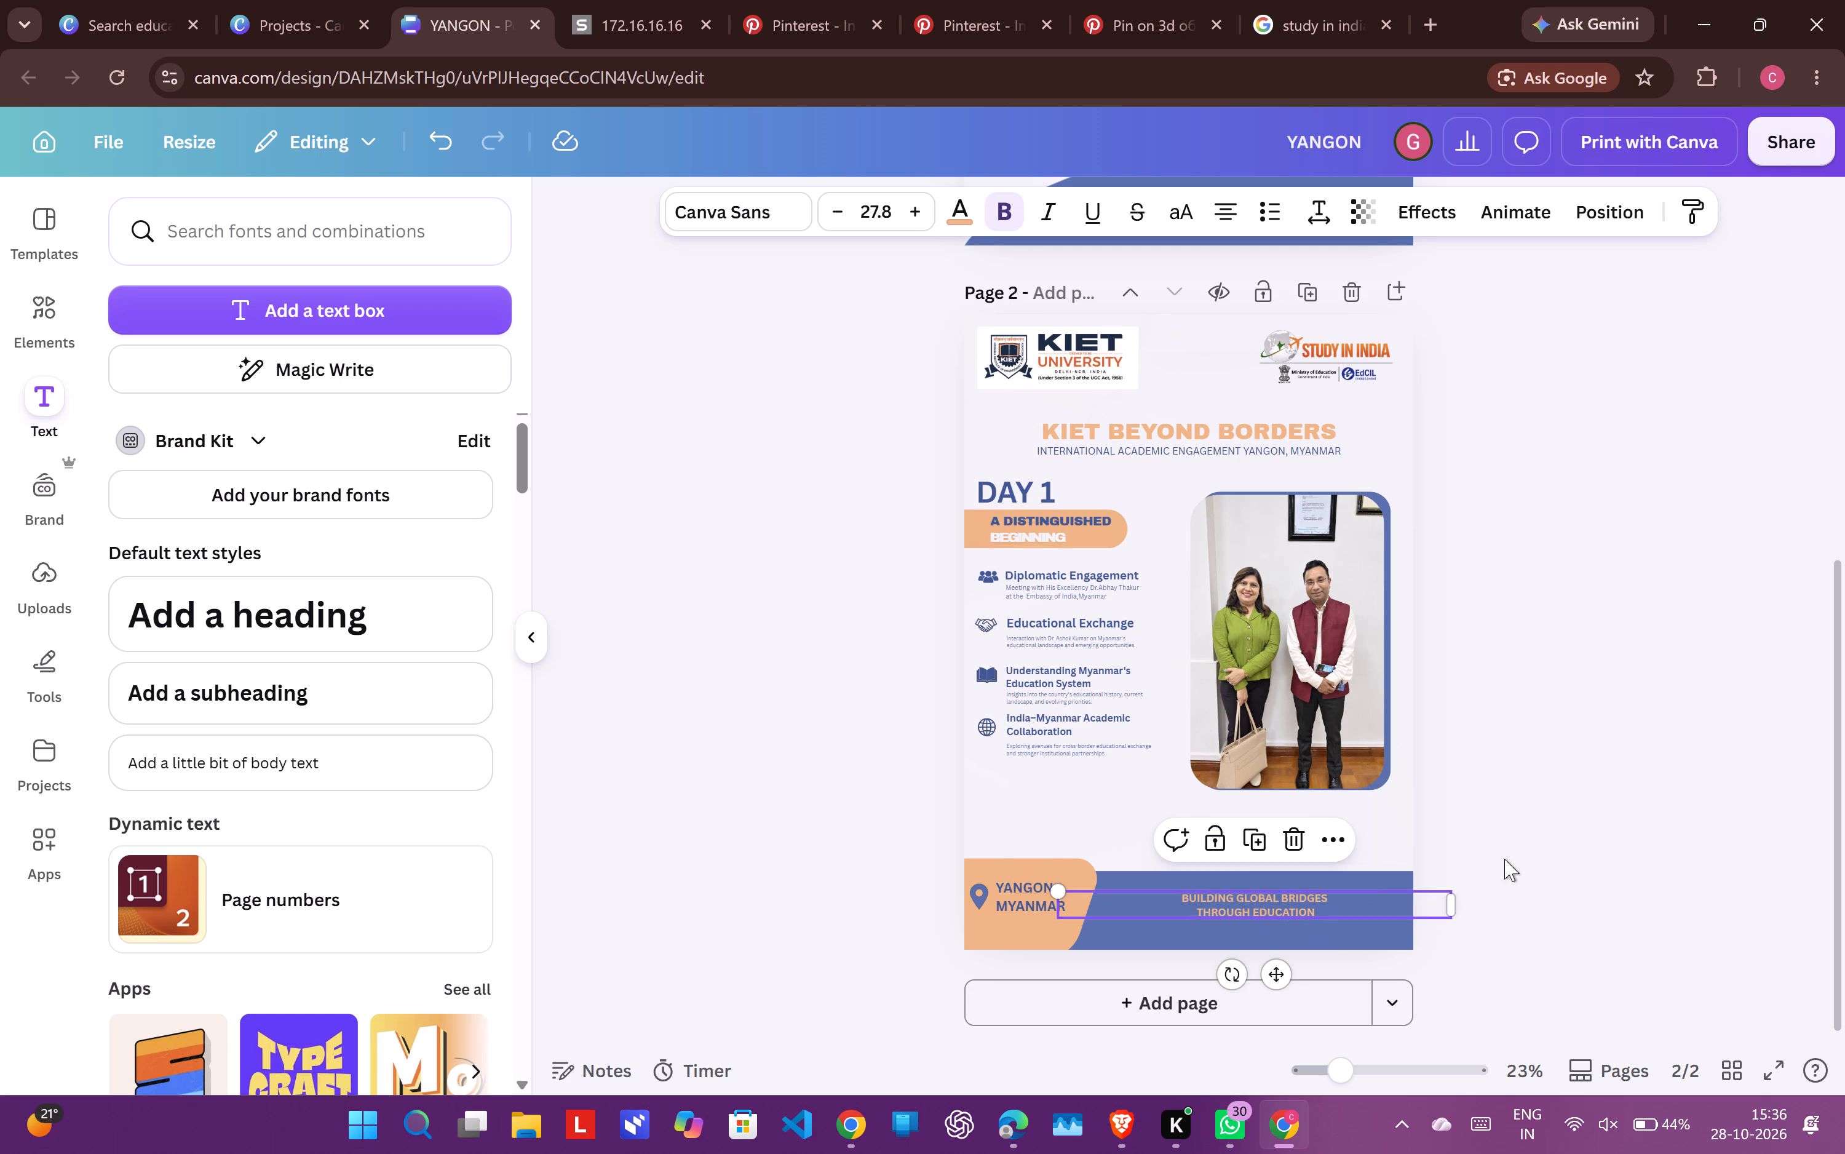
{"action": "left_click", "coordinate": [1516, 856]}
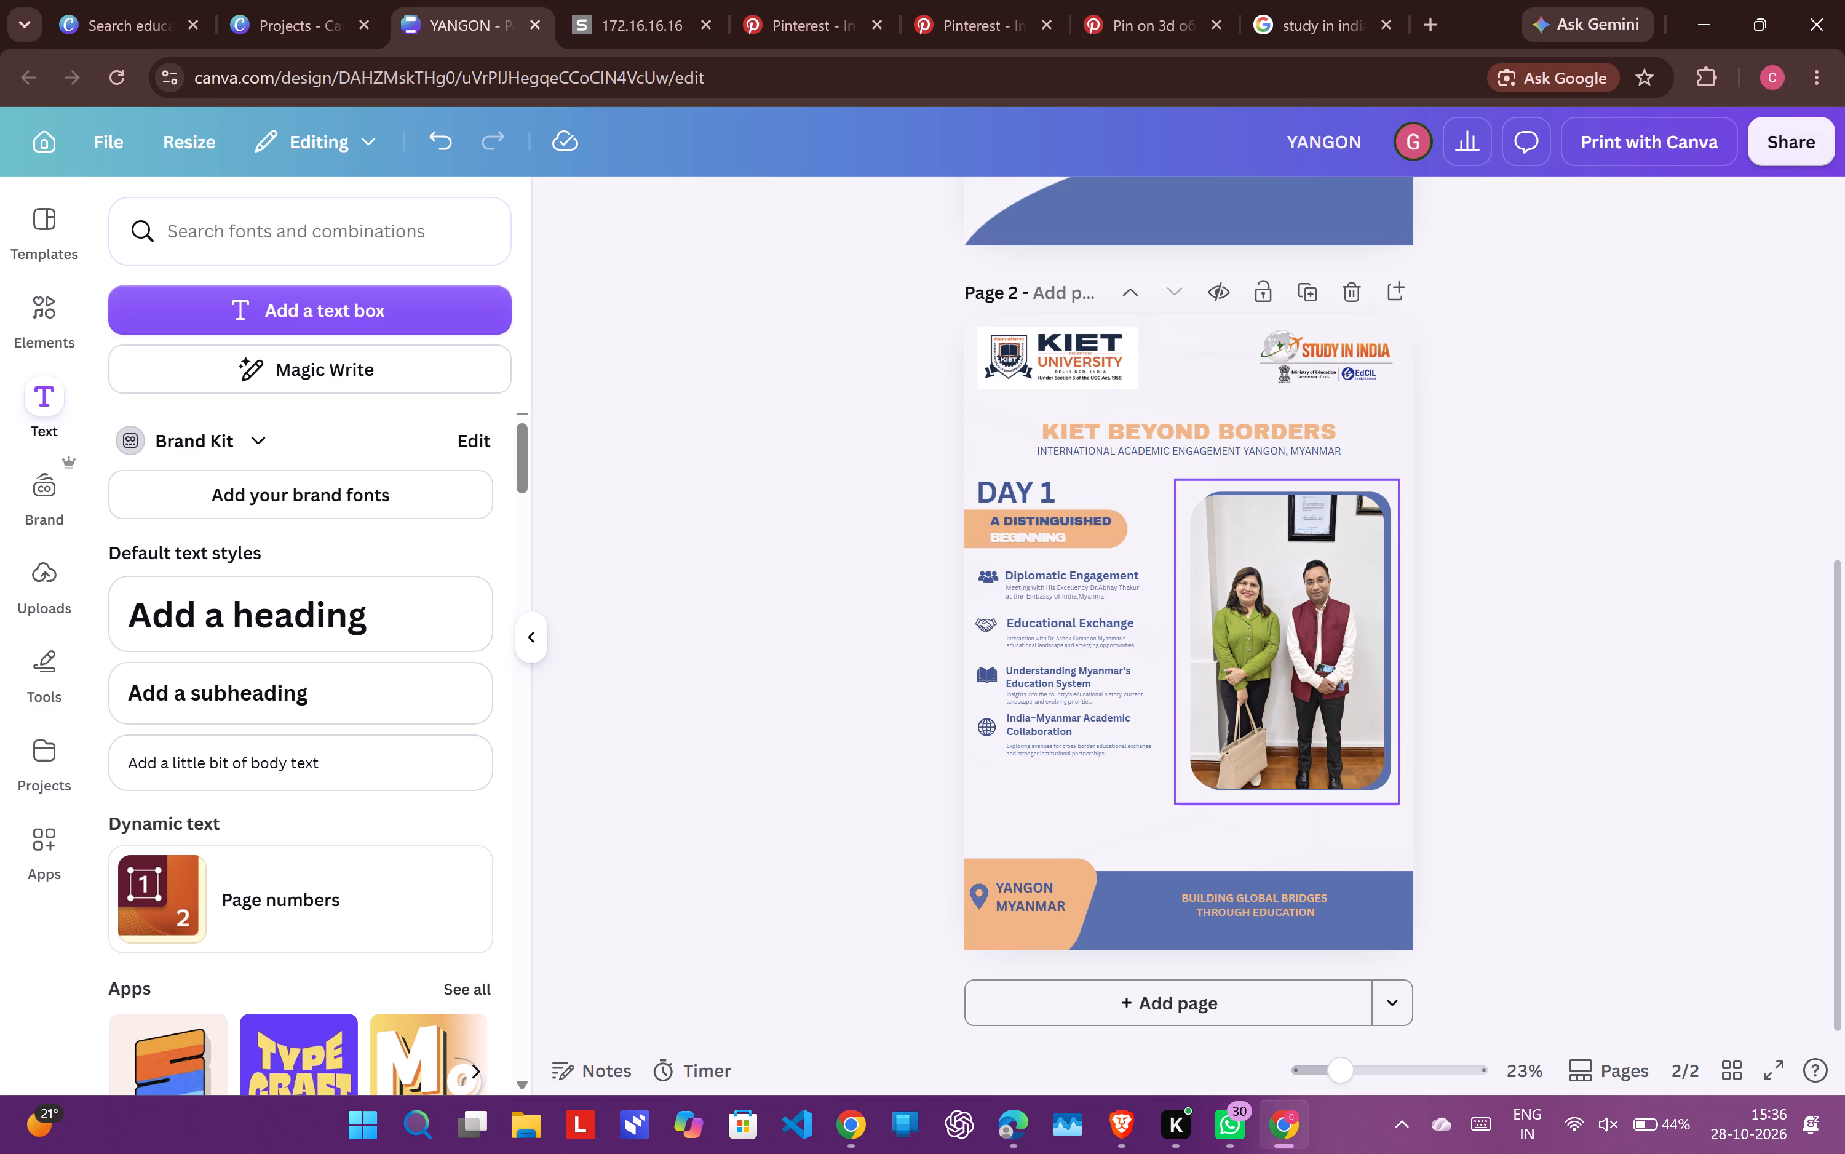
Set the YANGON design's sharing access level to Anyone with the link and copy its share link.
{"action": "double_click", "coordinate": [1268, 93]}
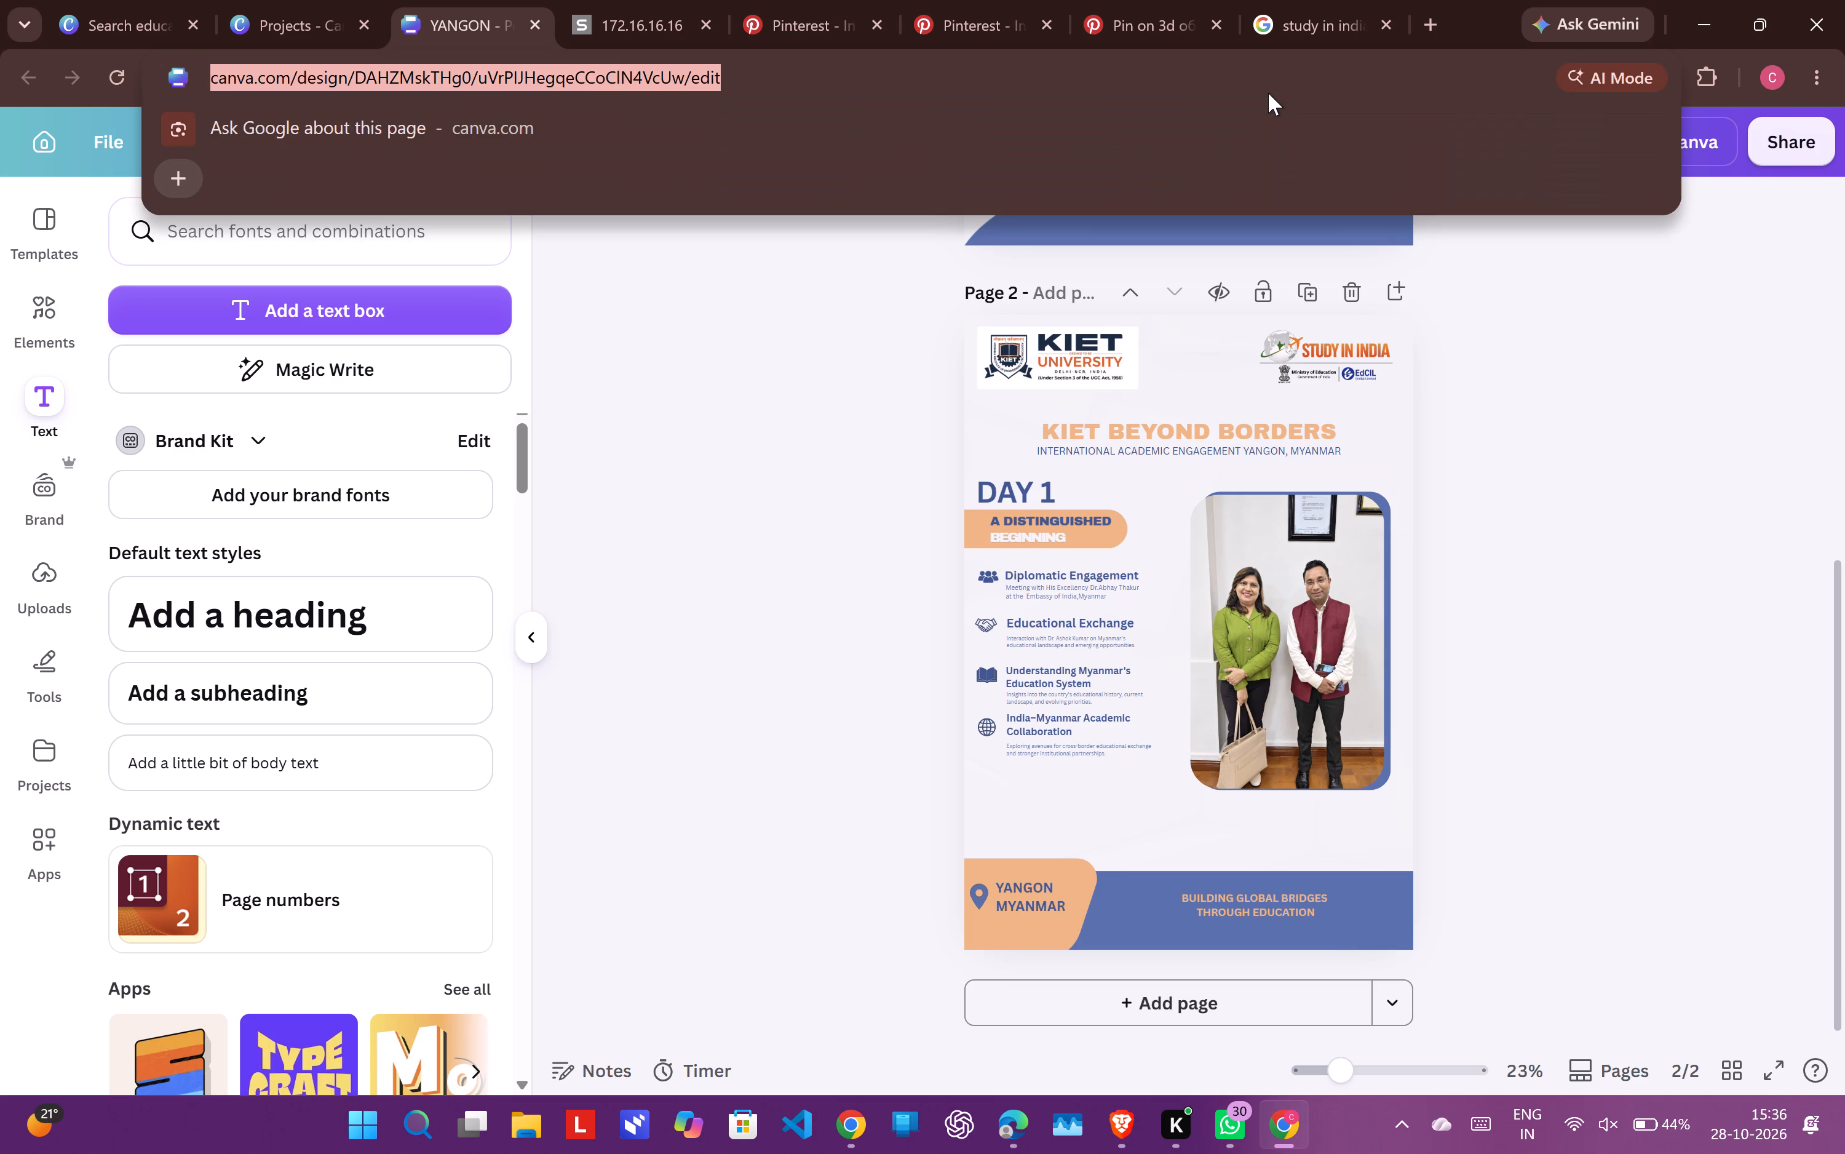
{"action": "left_click", "coordinate": [1779, 324]}
{"action": "left_click", "coordinate": [1794, 130]}
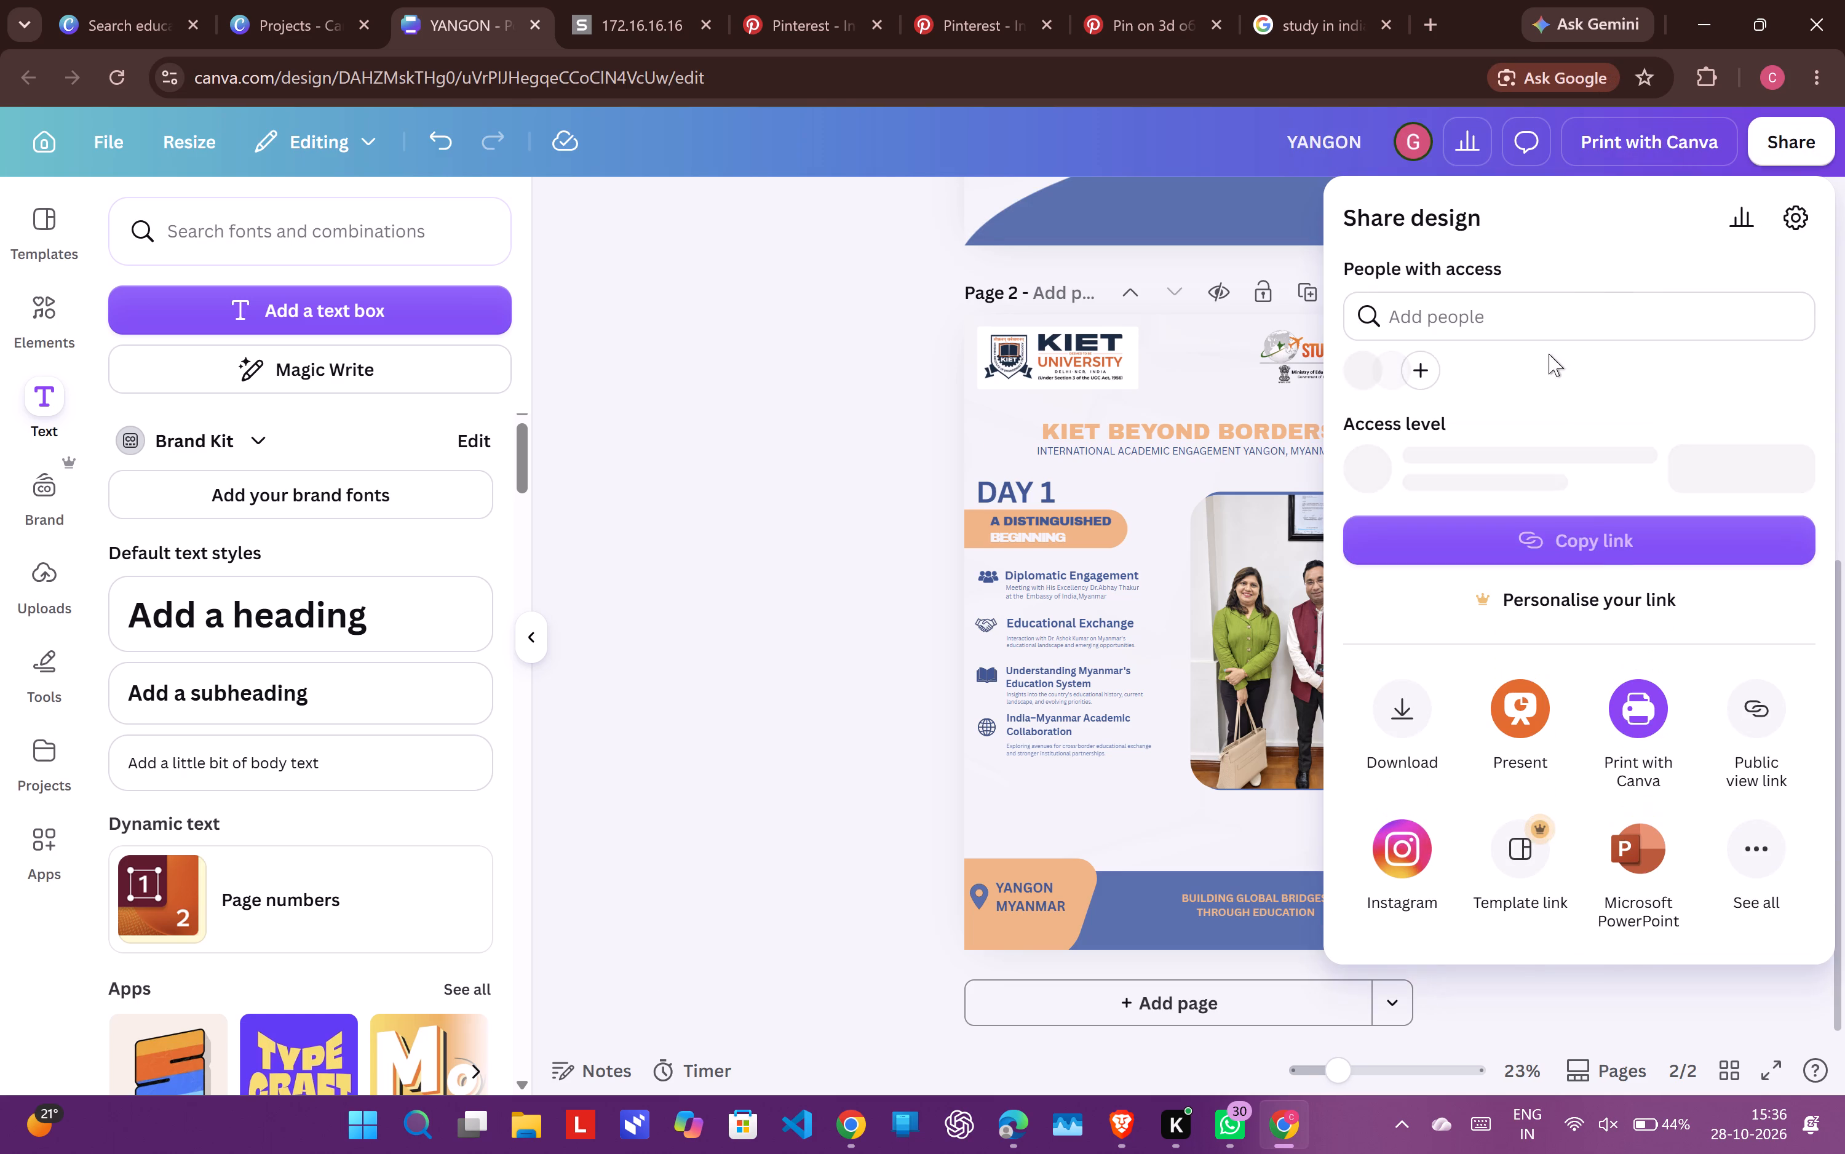
{"action": "left_click", "coordinate": [1705, 489]}
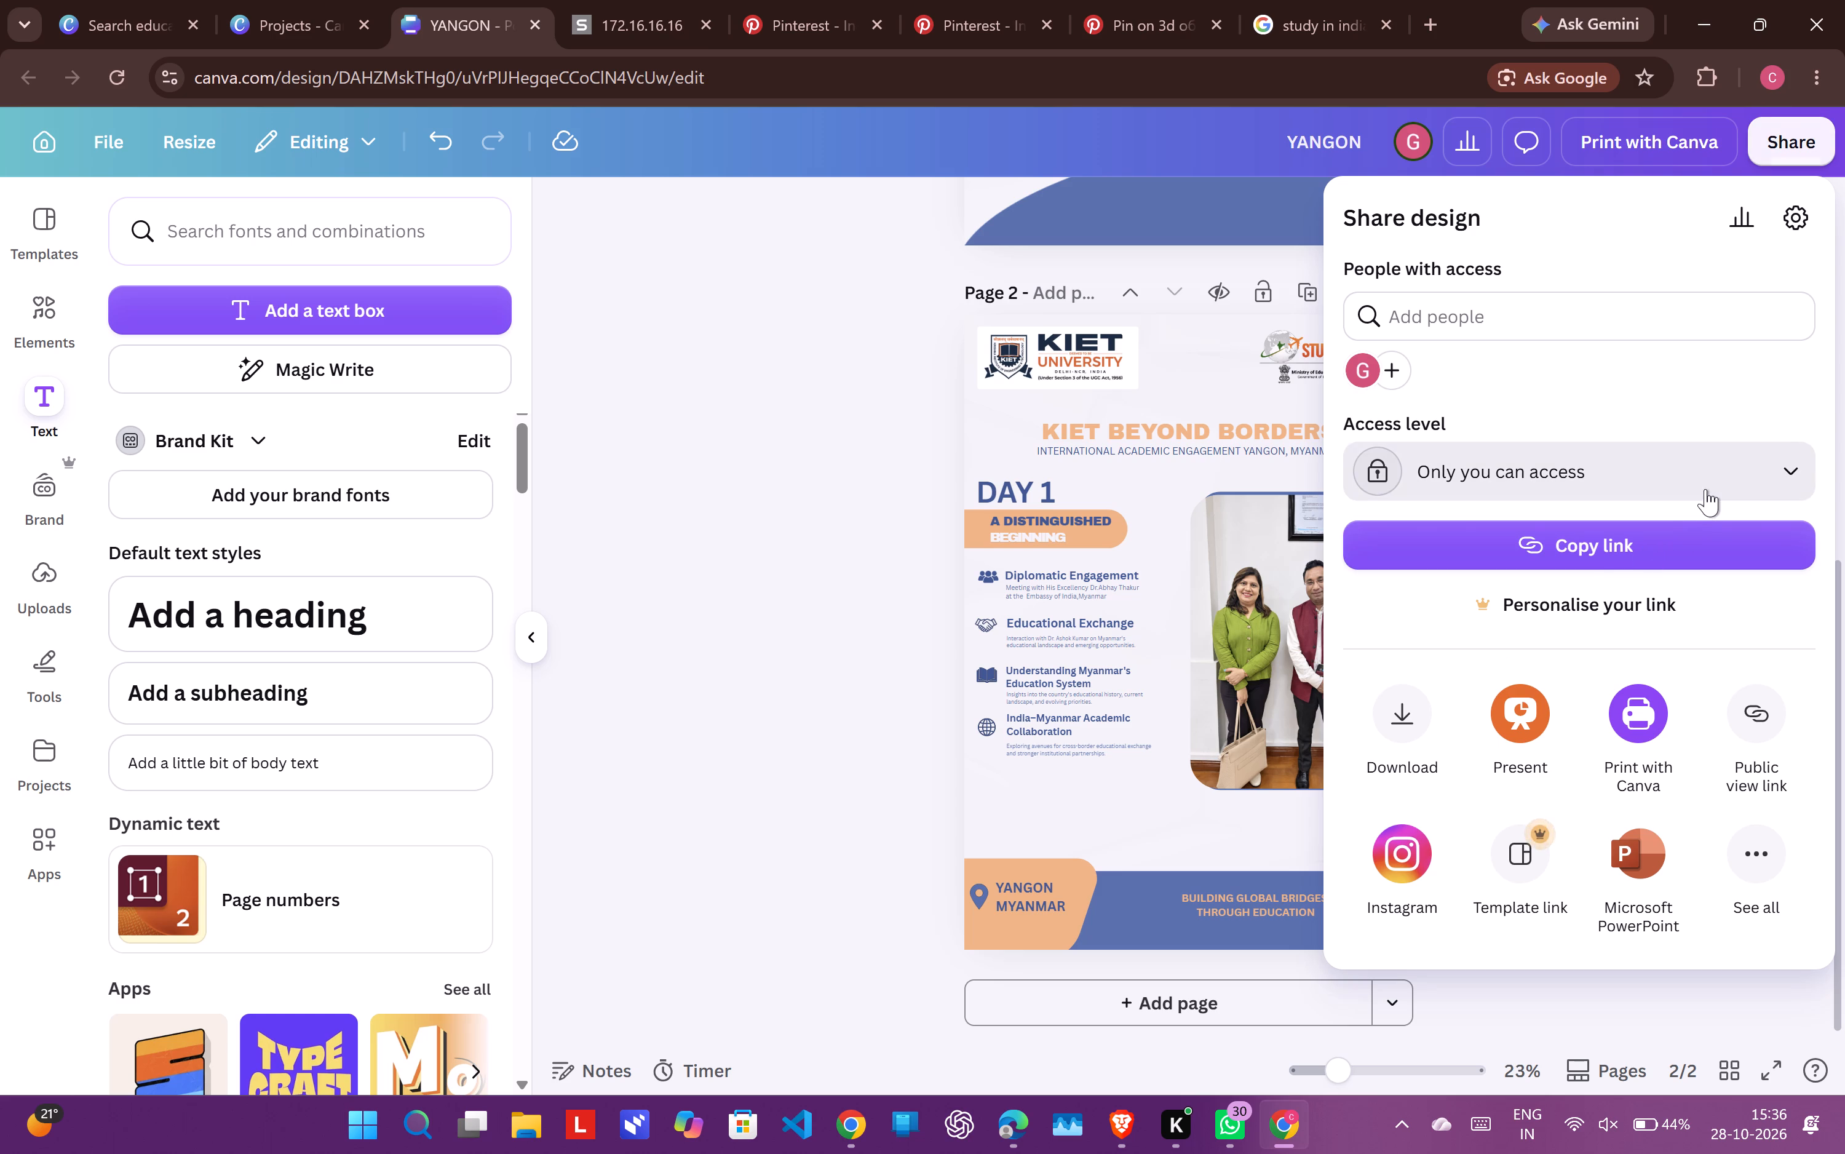
{"action": "left_click", "coordinate": [1588, 622]}
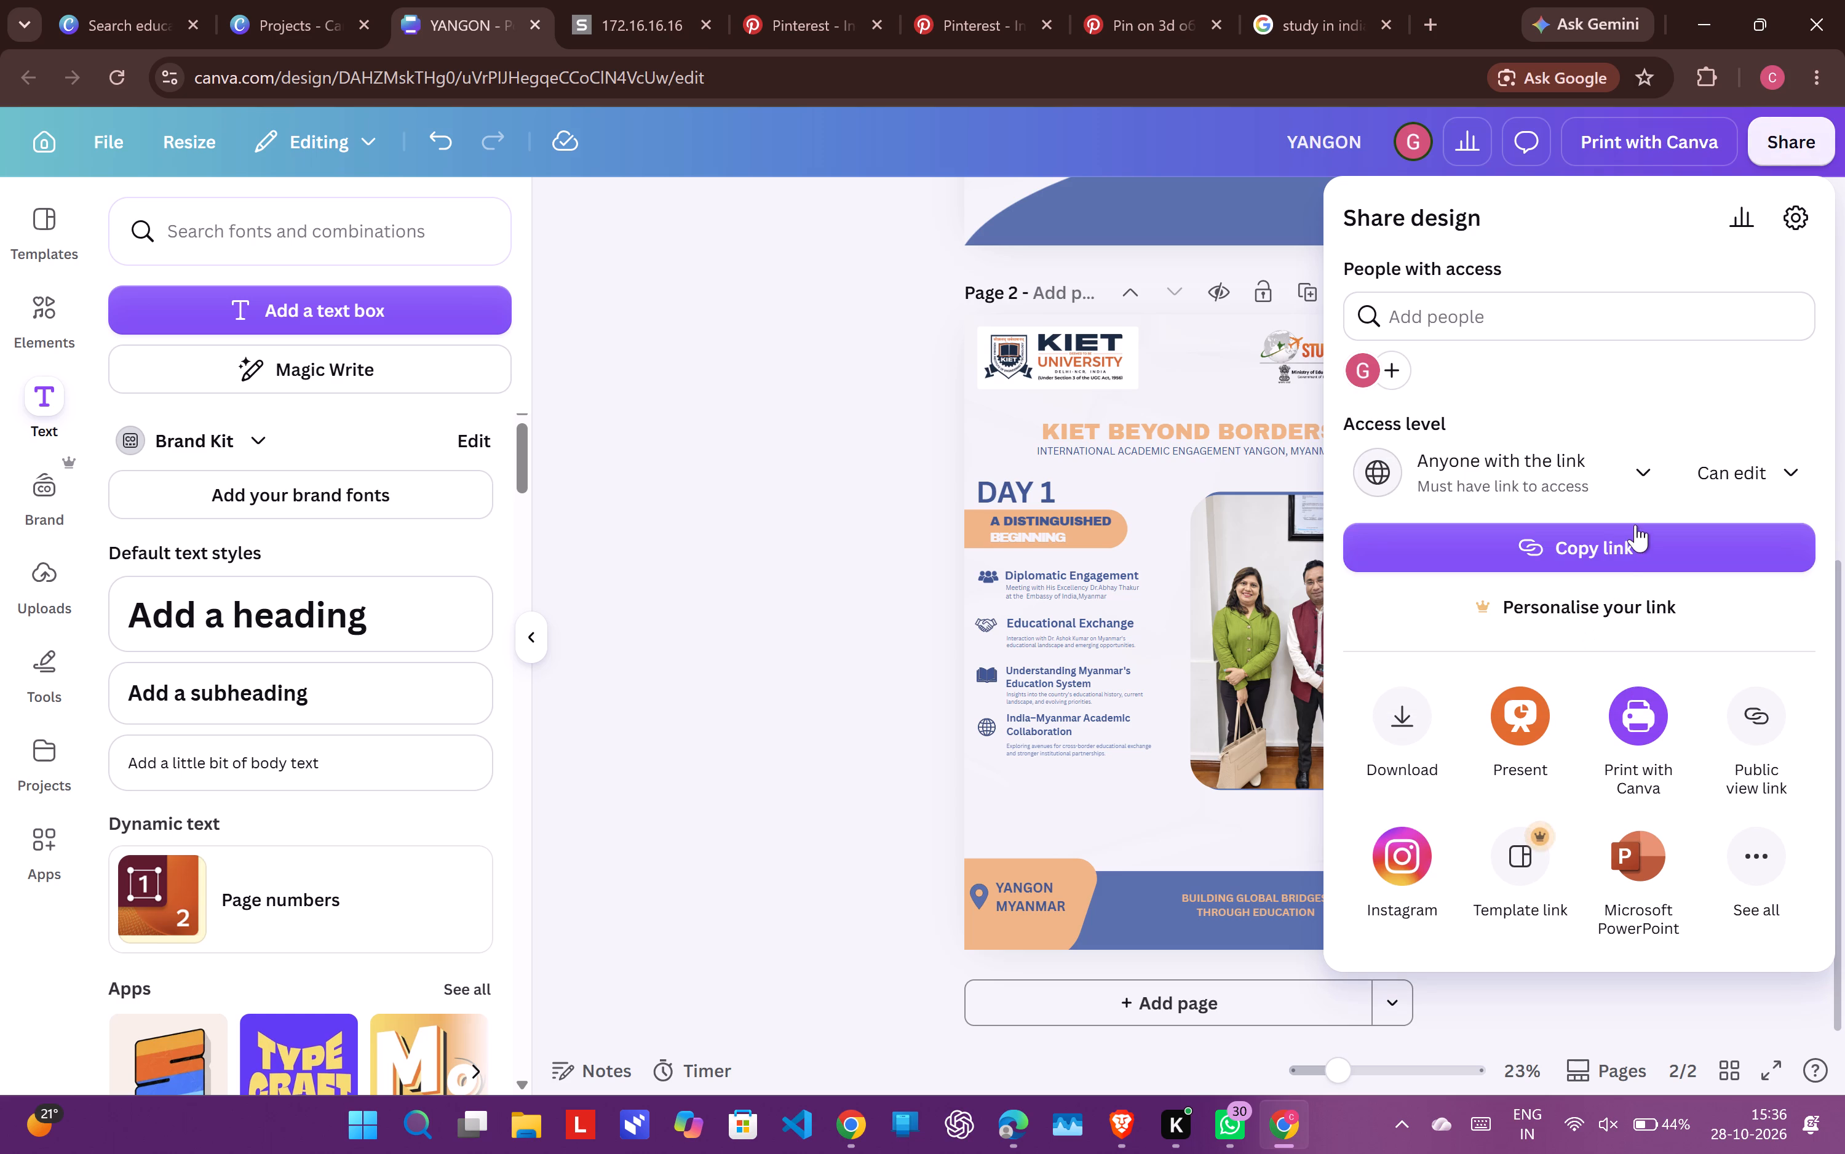
{"action": "left_click", "coordinate": [1621, 549]}
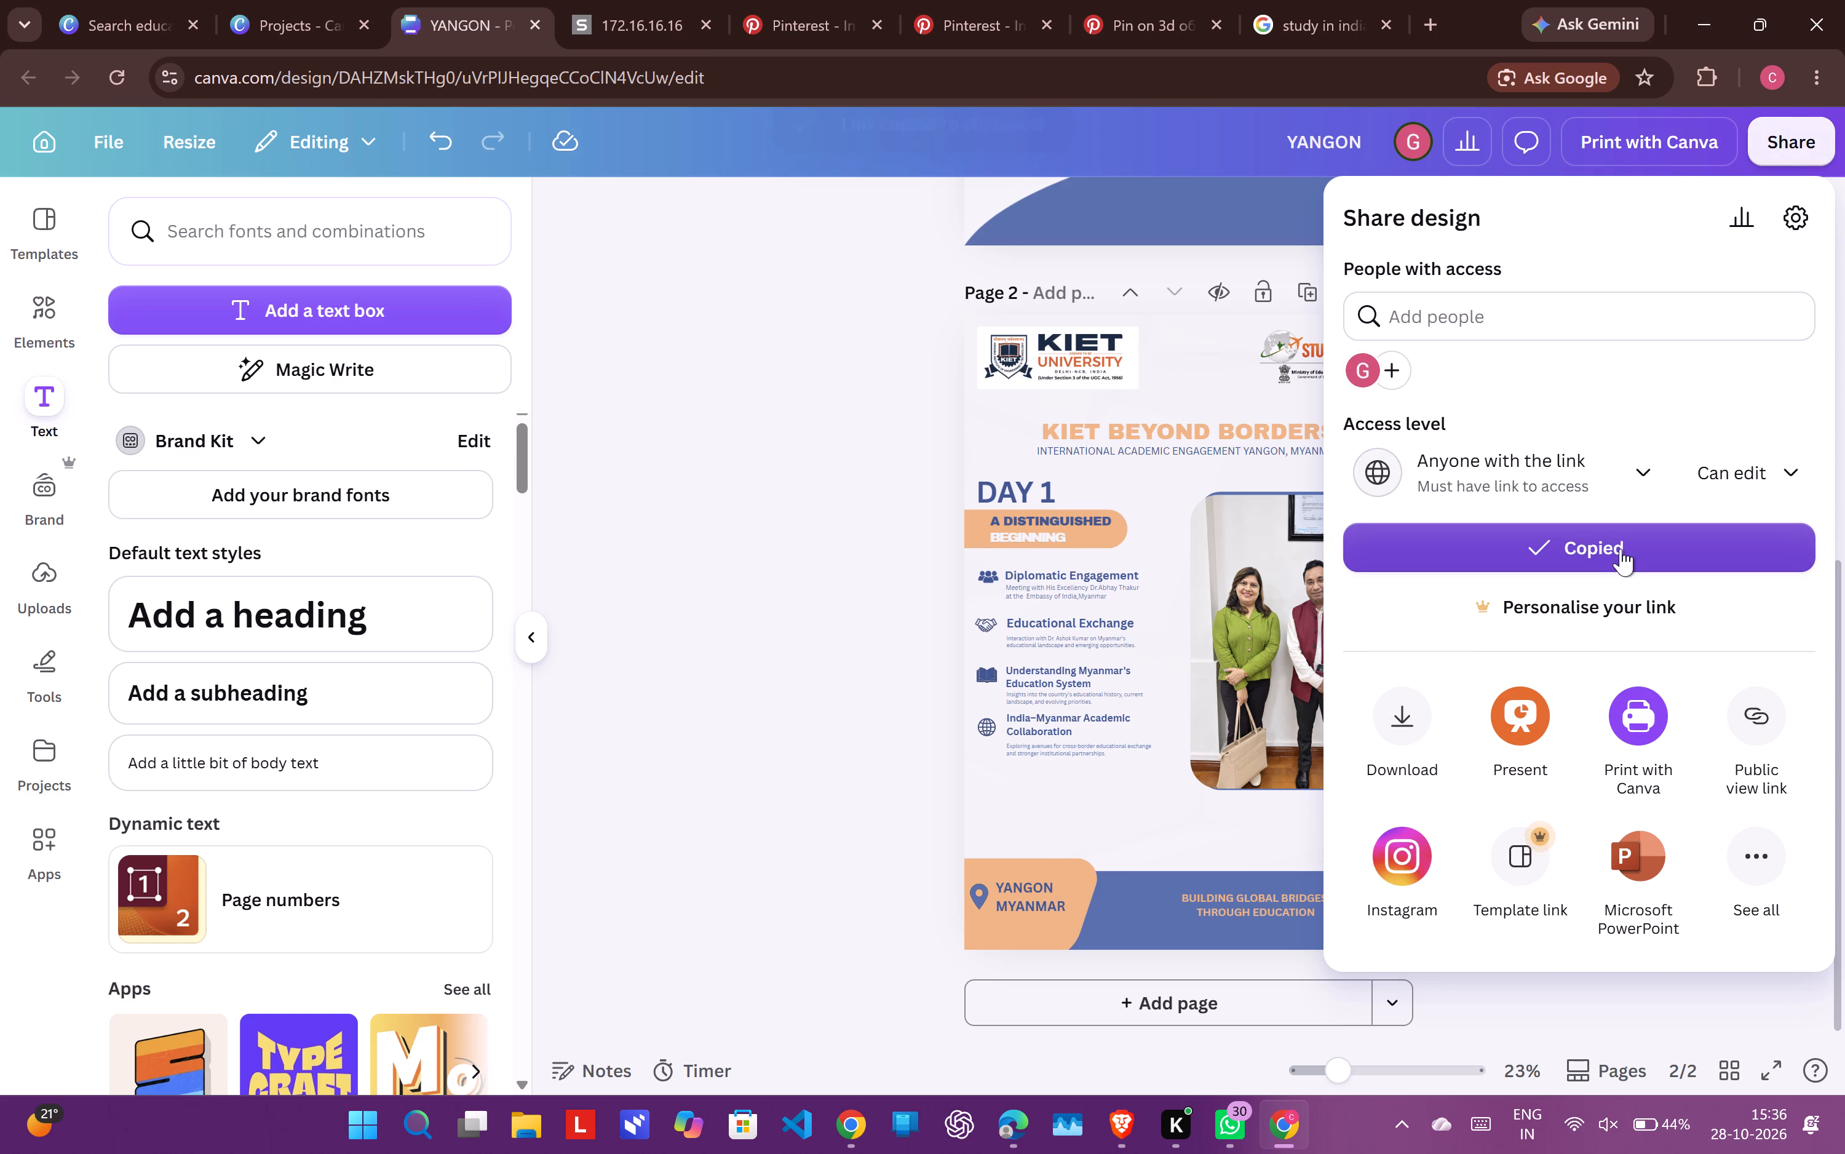
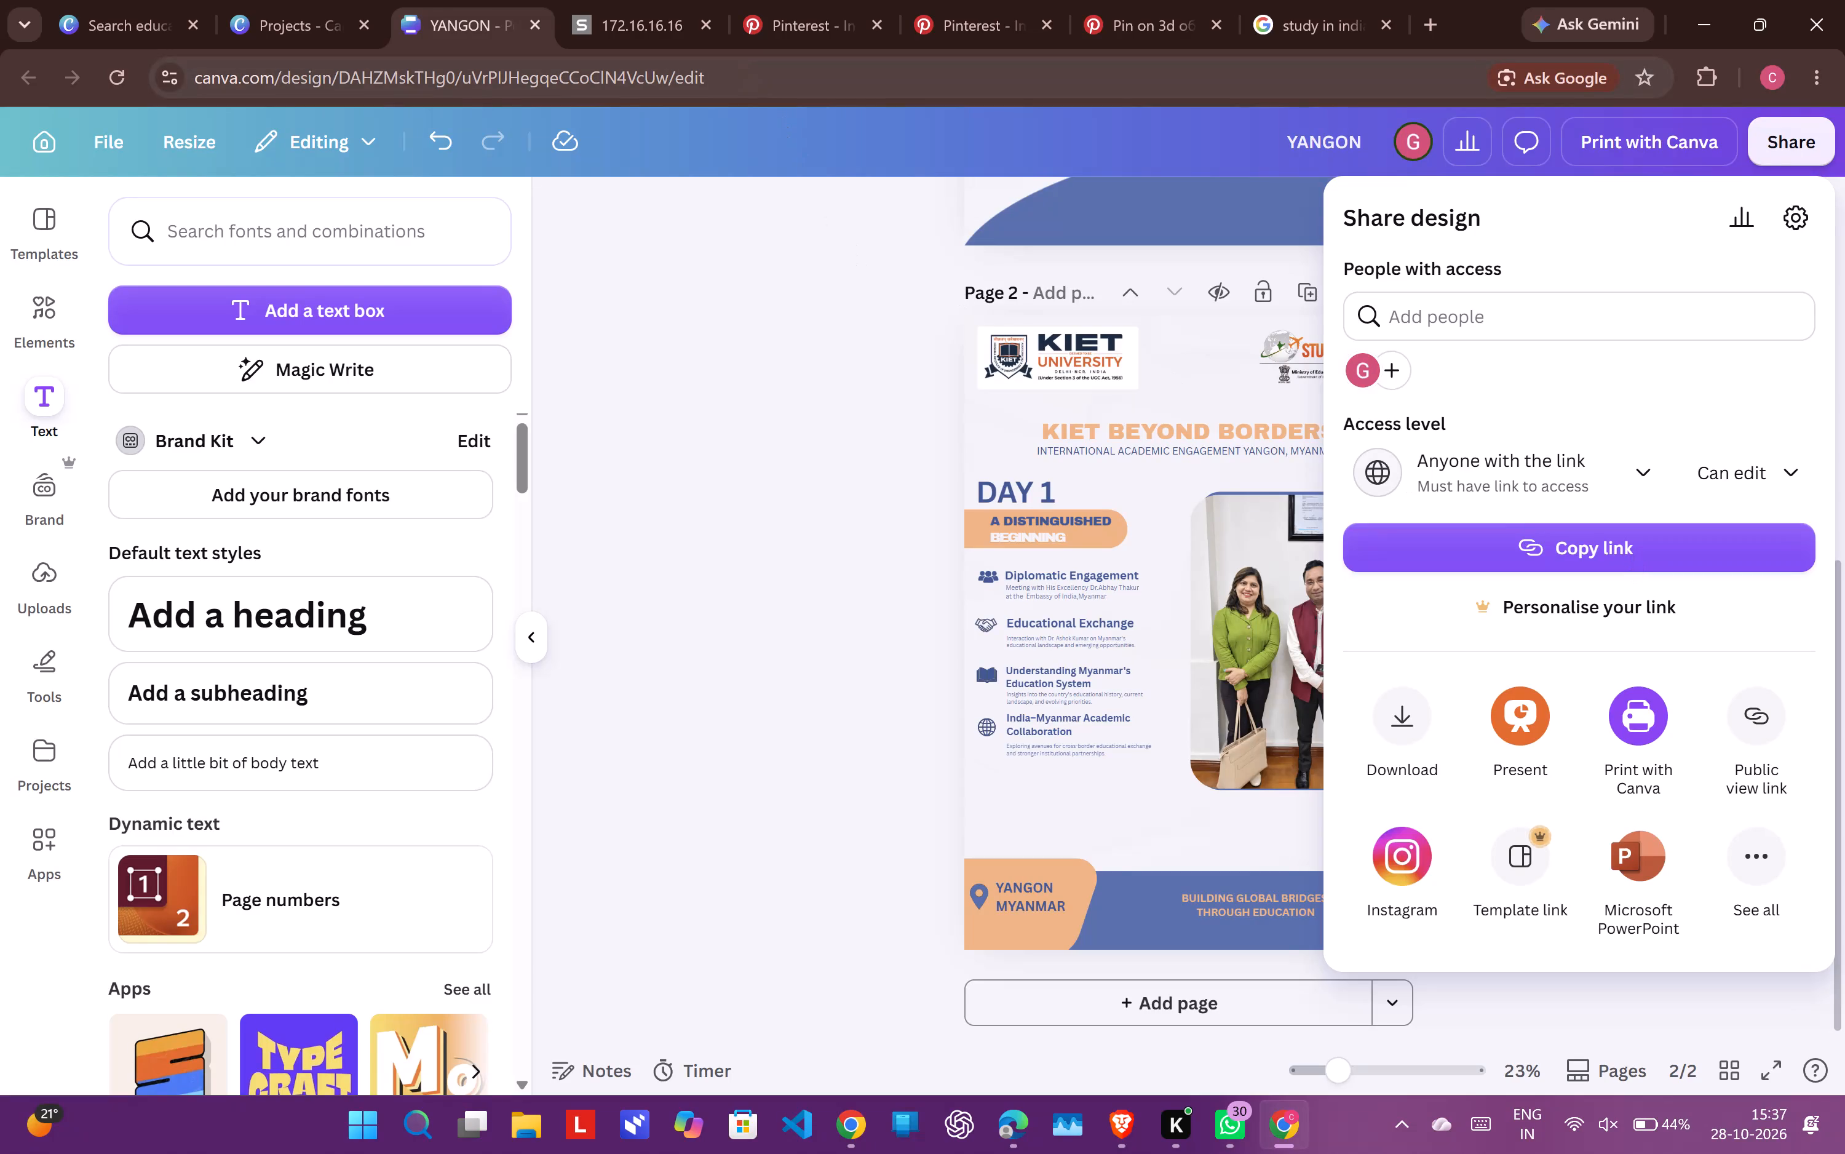
Dismiss the Share design settings to return to the page 2 canvas.
{"action": "left_click", "coordinate": [777, 367]}
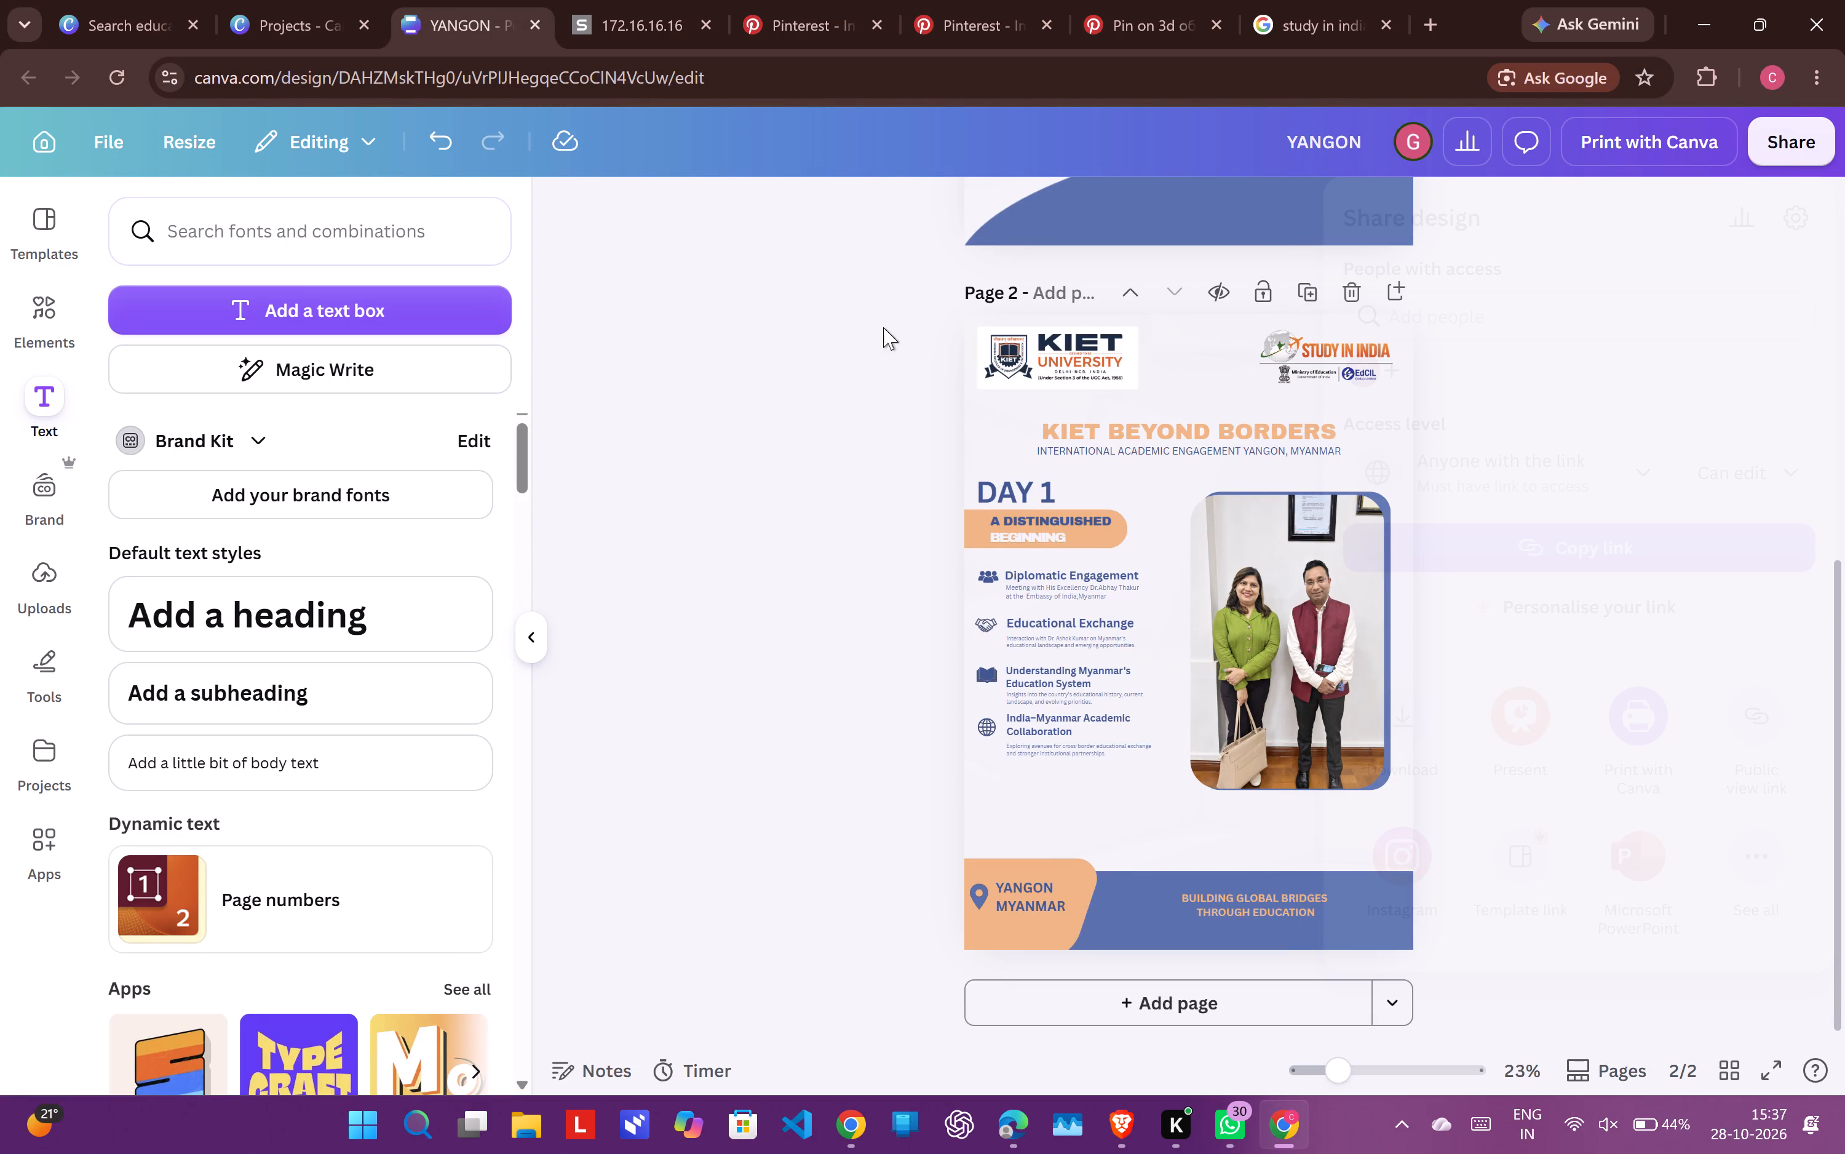
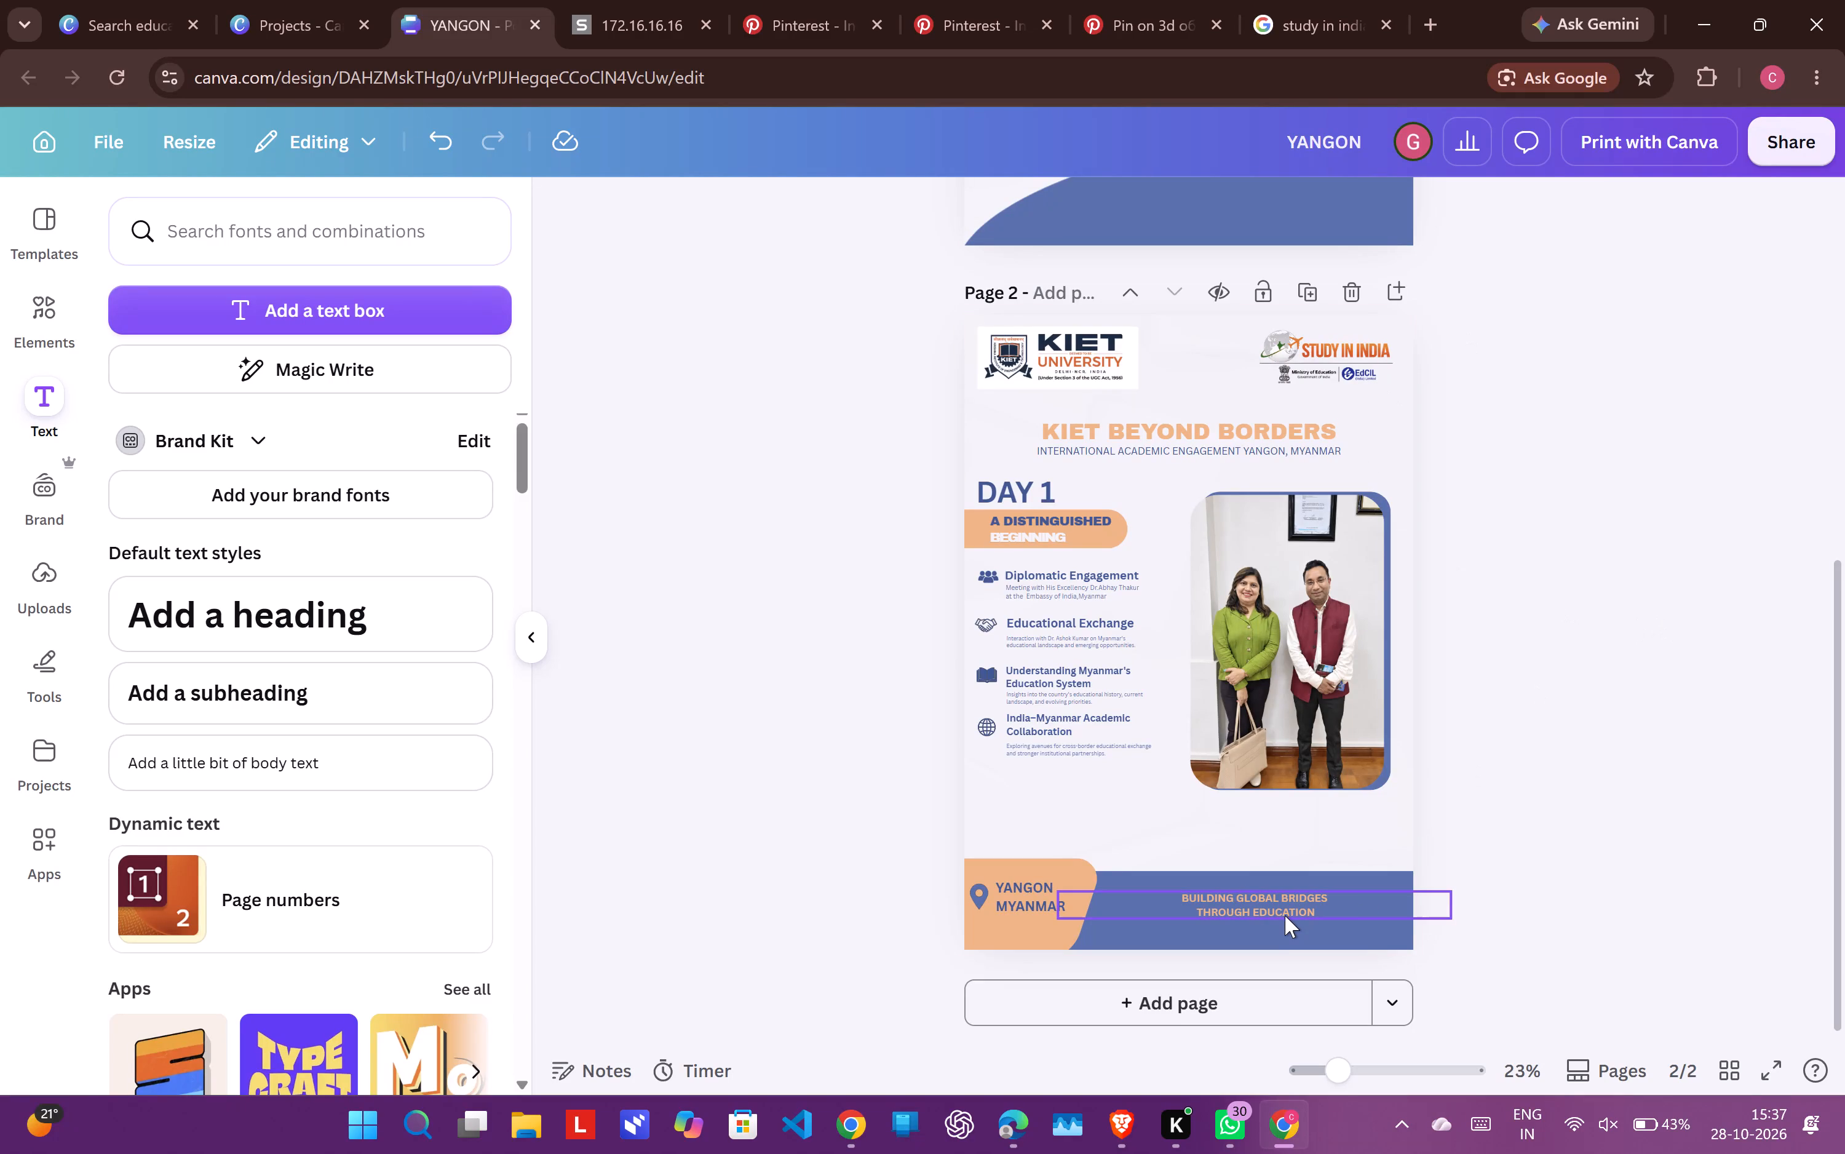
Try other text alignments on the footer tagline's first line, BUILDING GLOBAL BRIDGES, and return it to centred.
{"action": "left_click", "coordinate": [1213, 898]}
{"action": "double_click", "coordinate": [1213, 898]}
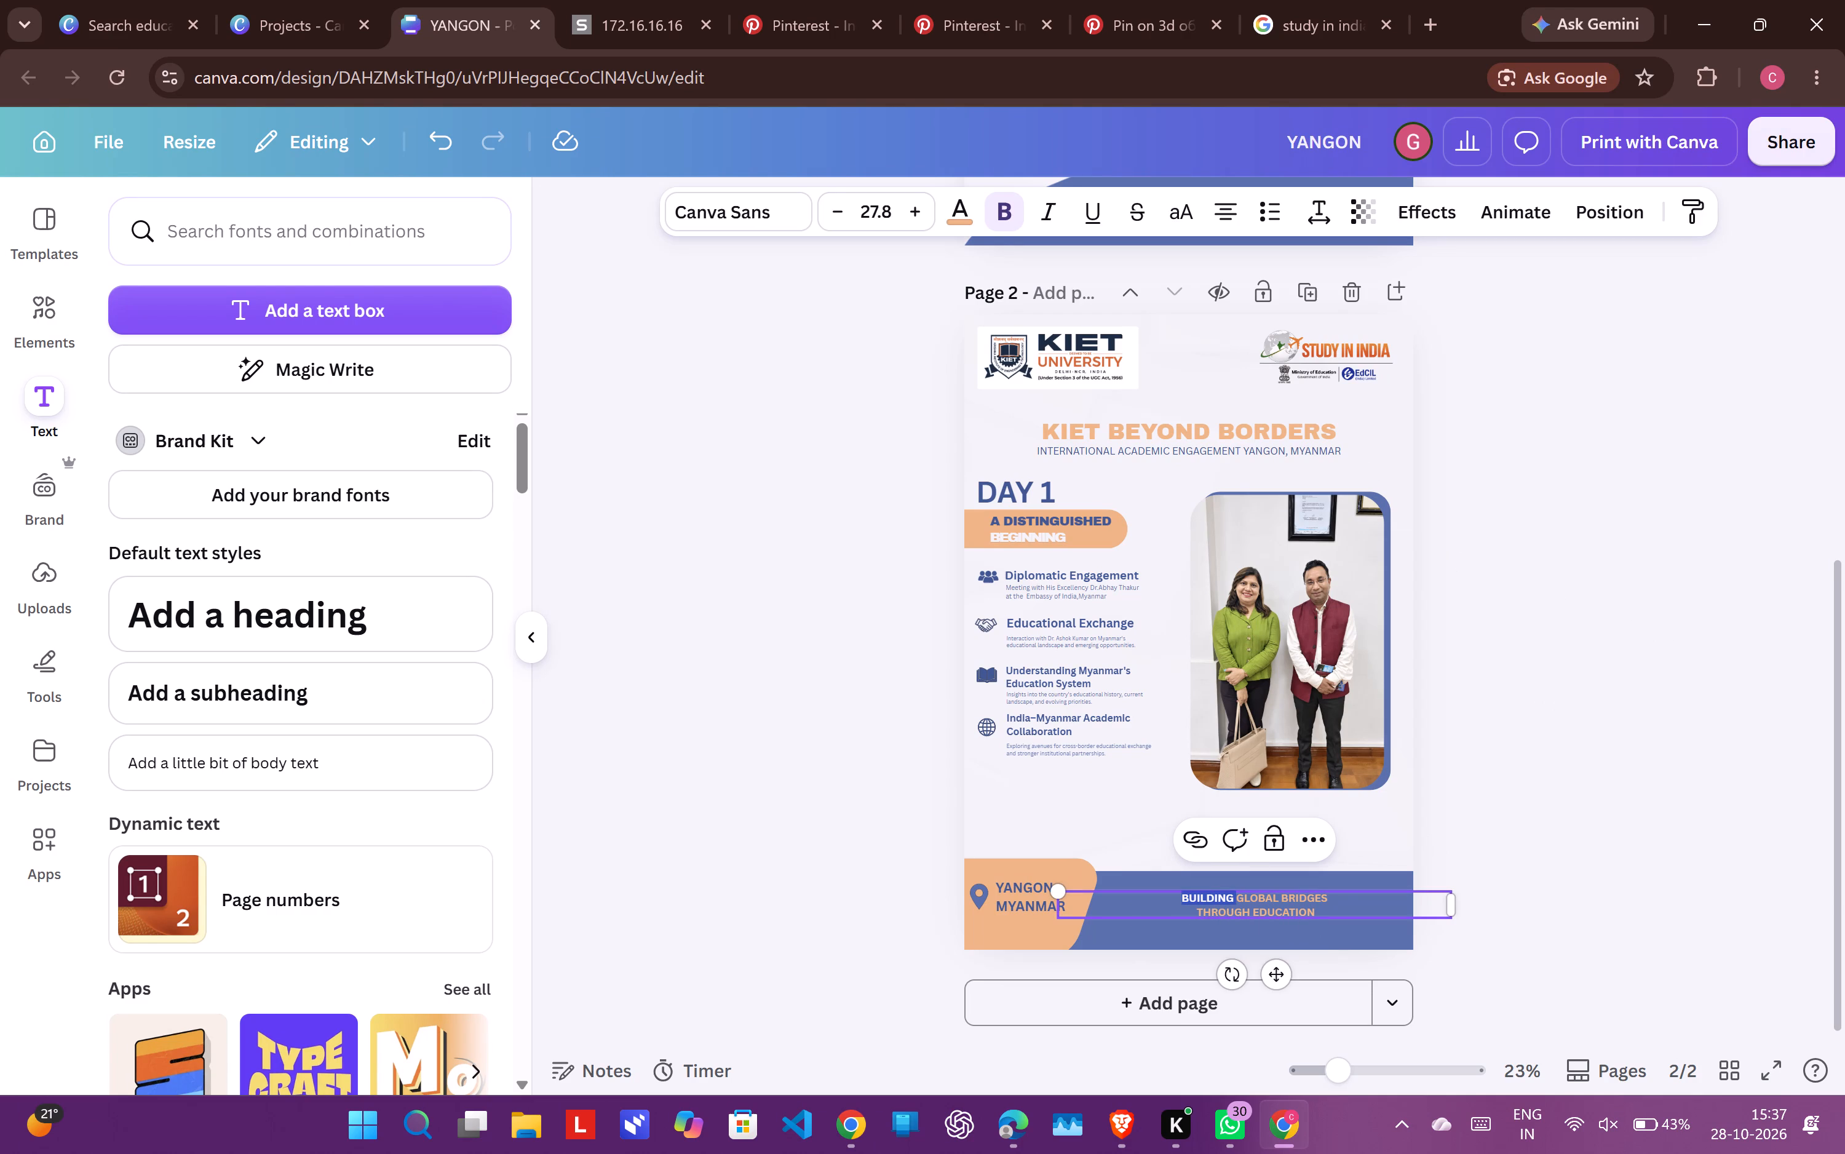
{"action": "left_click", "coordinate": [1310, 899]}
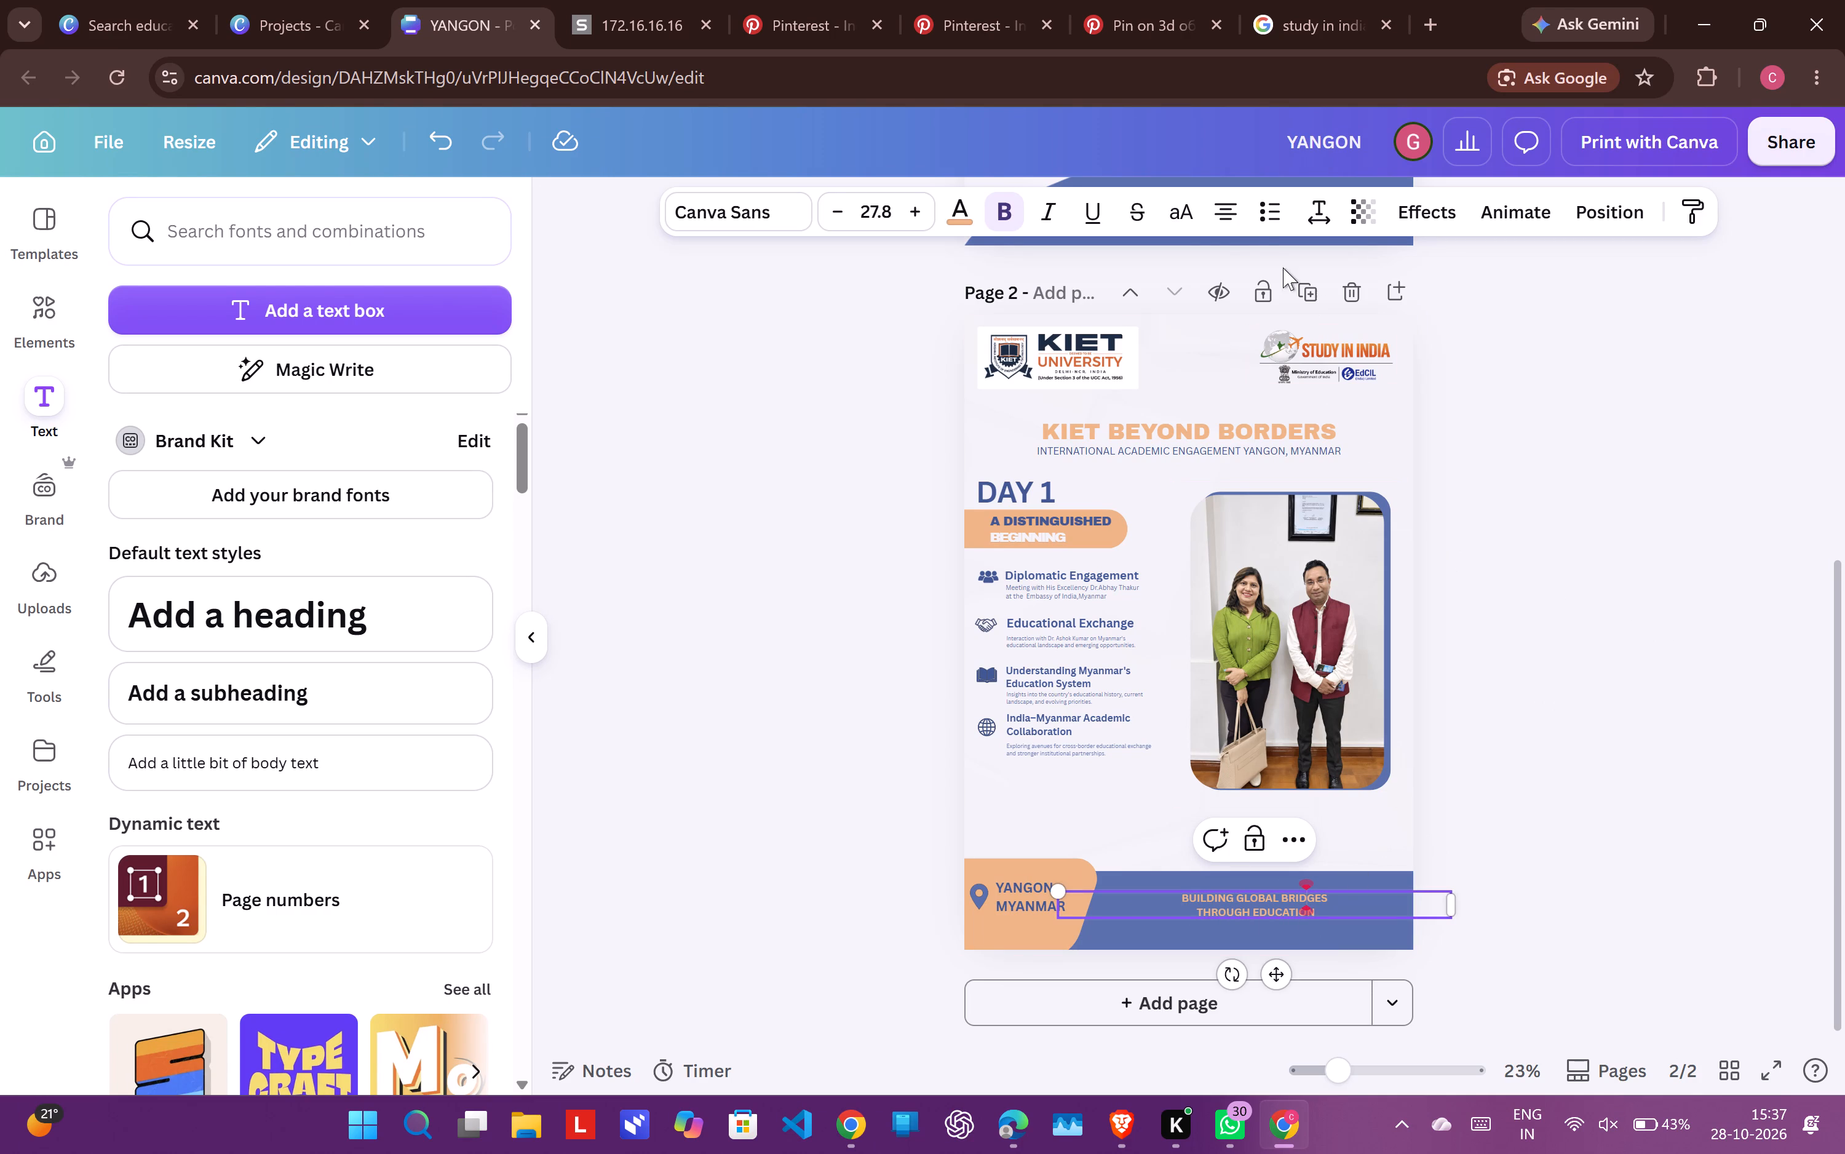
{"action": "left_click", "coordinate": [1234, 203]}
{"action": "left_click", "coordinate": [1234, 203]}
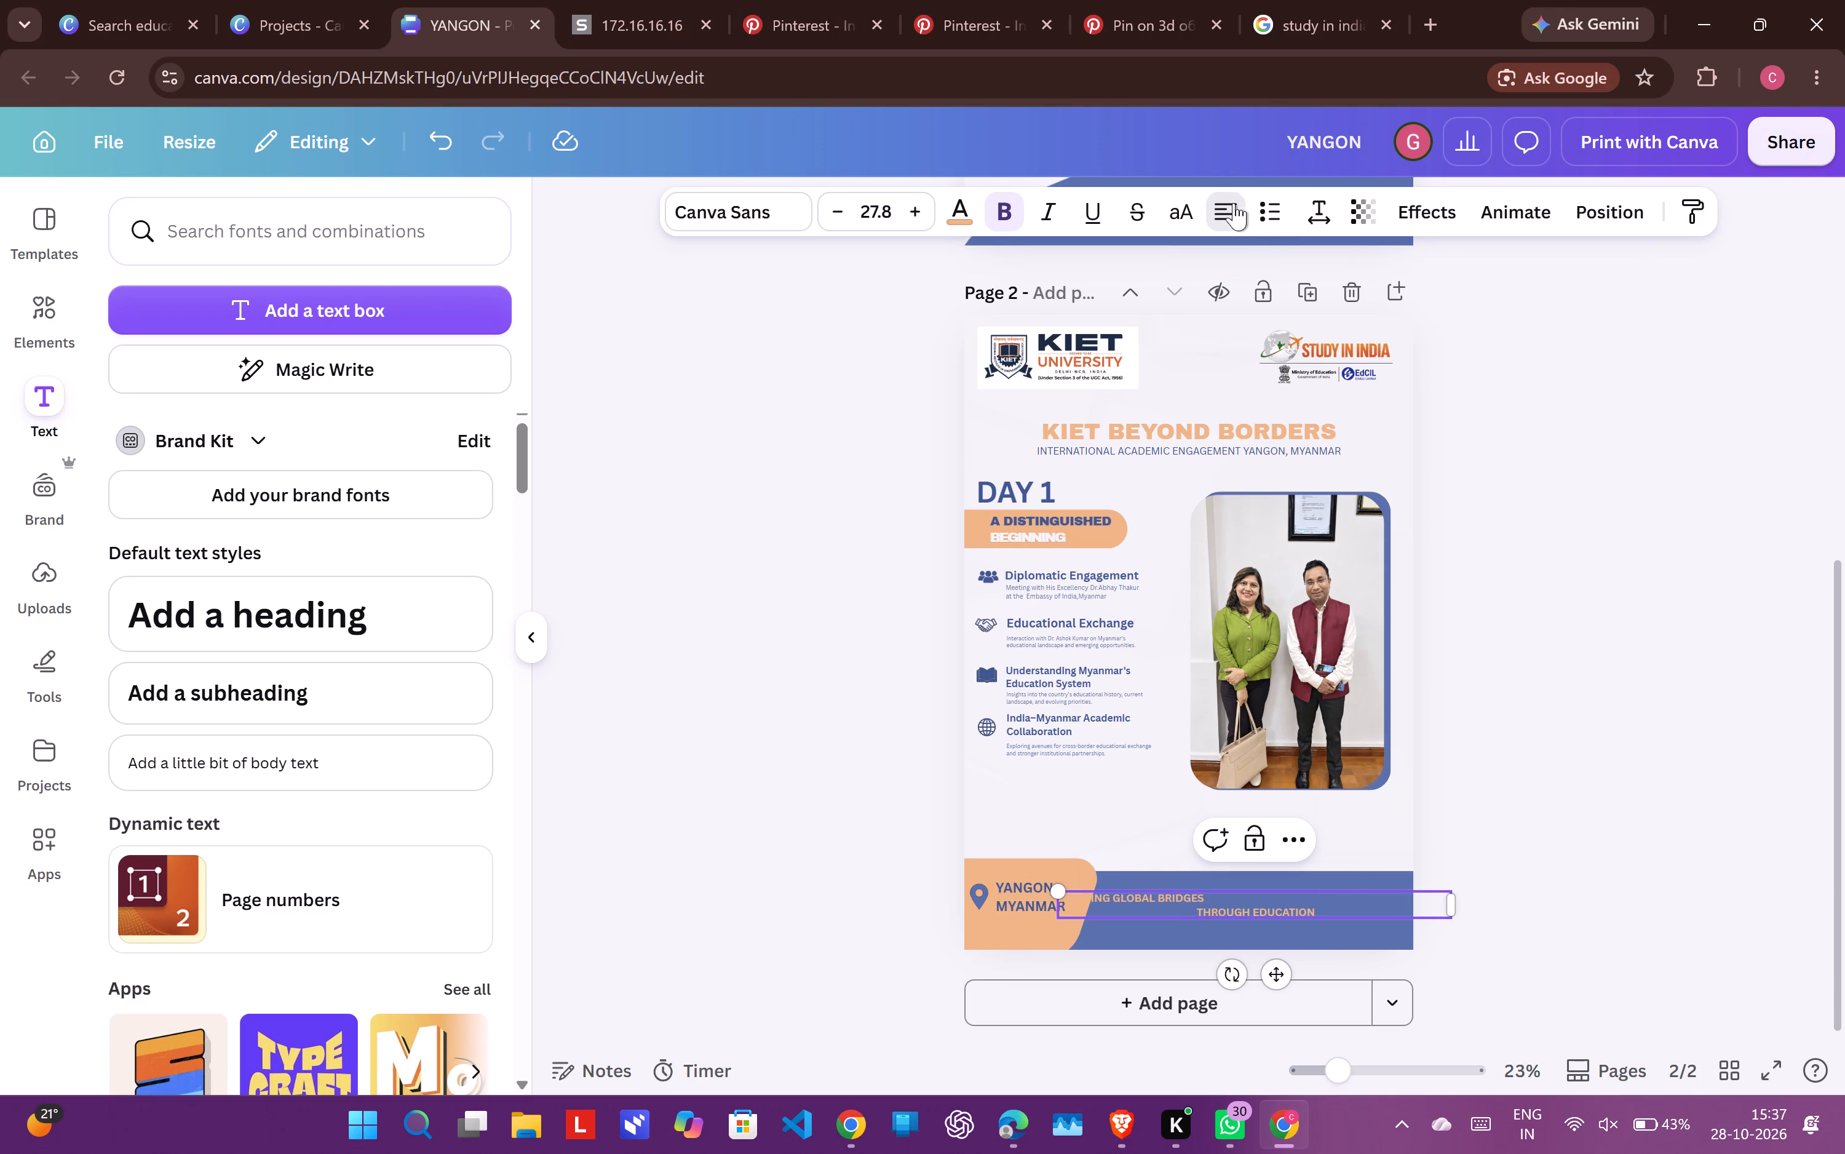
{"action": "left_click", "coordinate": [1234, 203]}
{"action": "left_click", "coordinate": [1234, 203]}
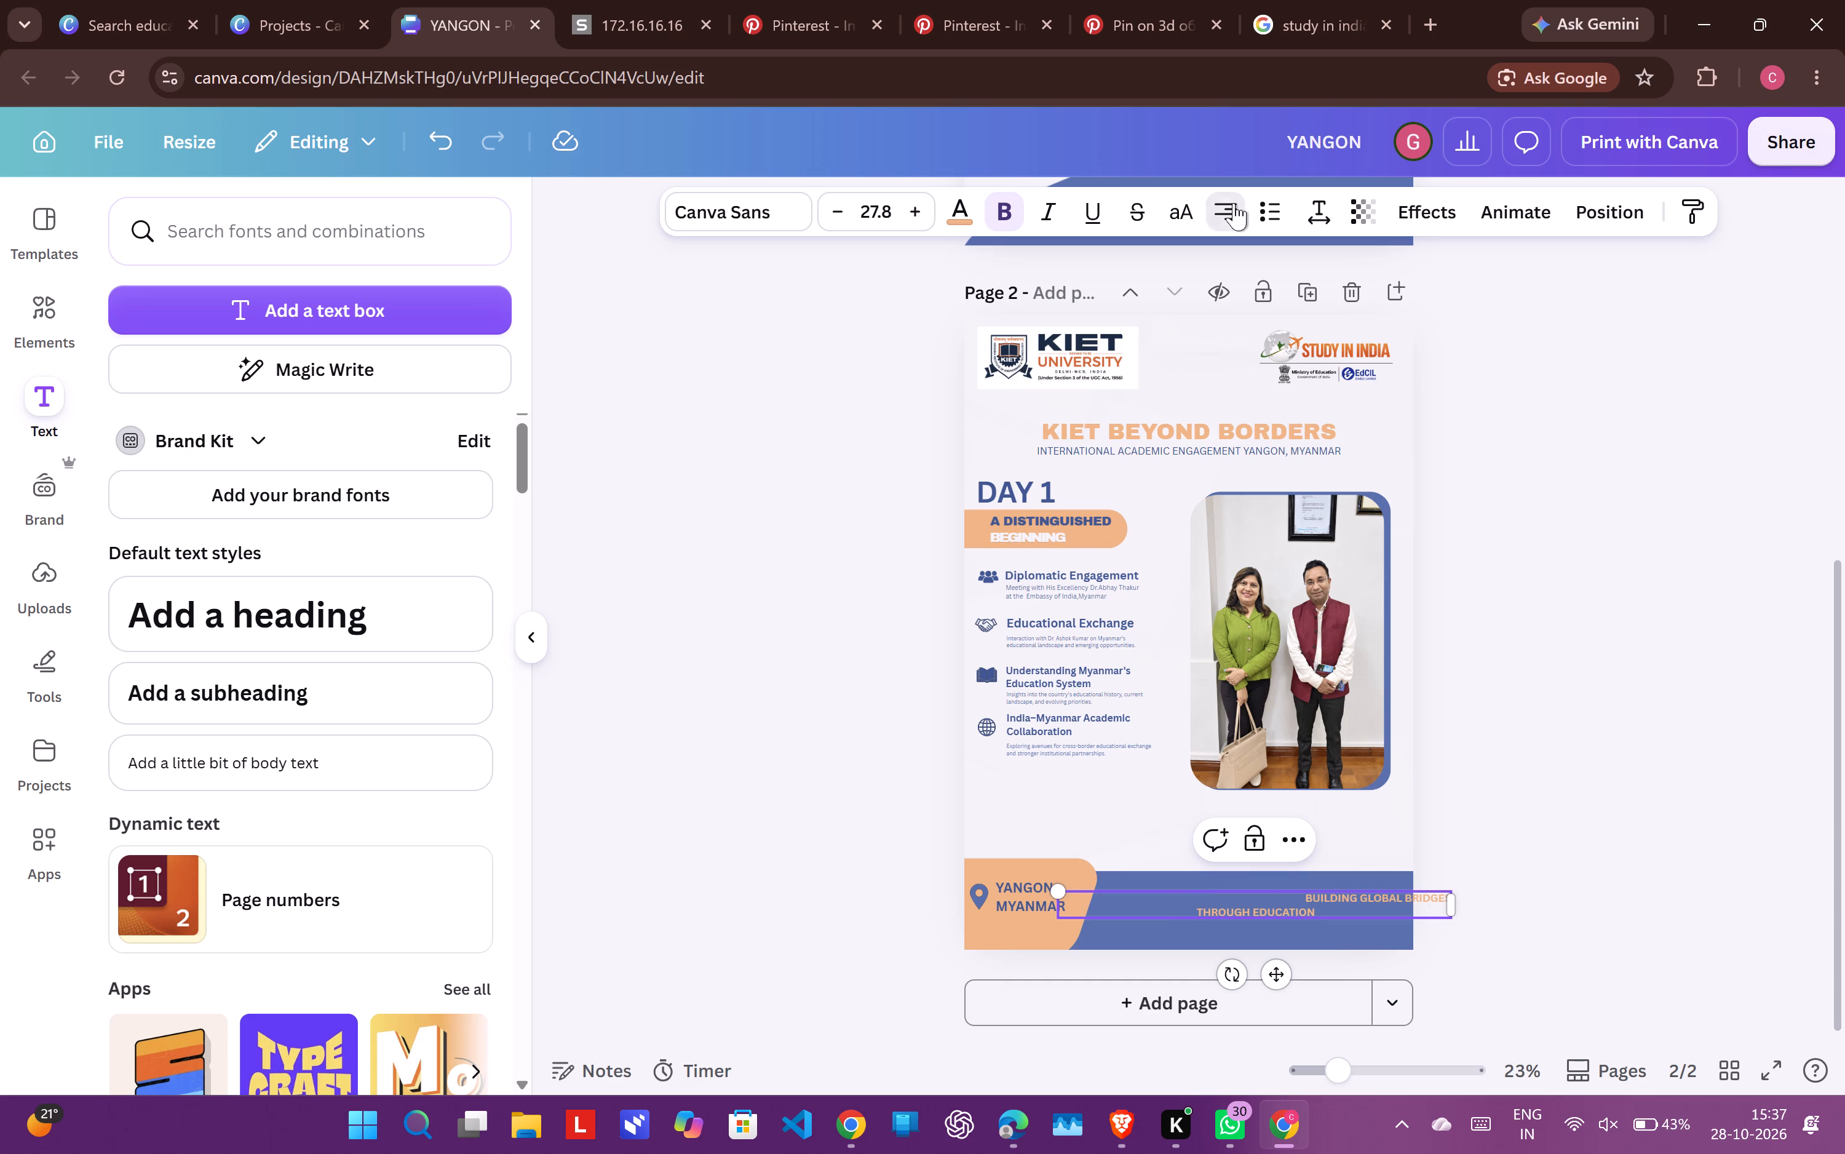
Join the footer tagline's two lines without the stray space, and break the line again before THROUGH EDUCATION.
{"action": "left_click", "coordinate": [1196, 911]}
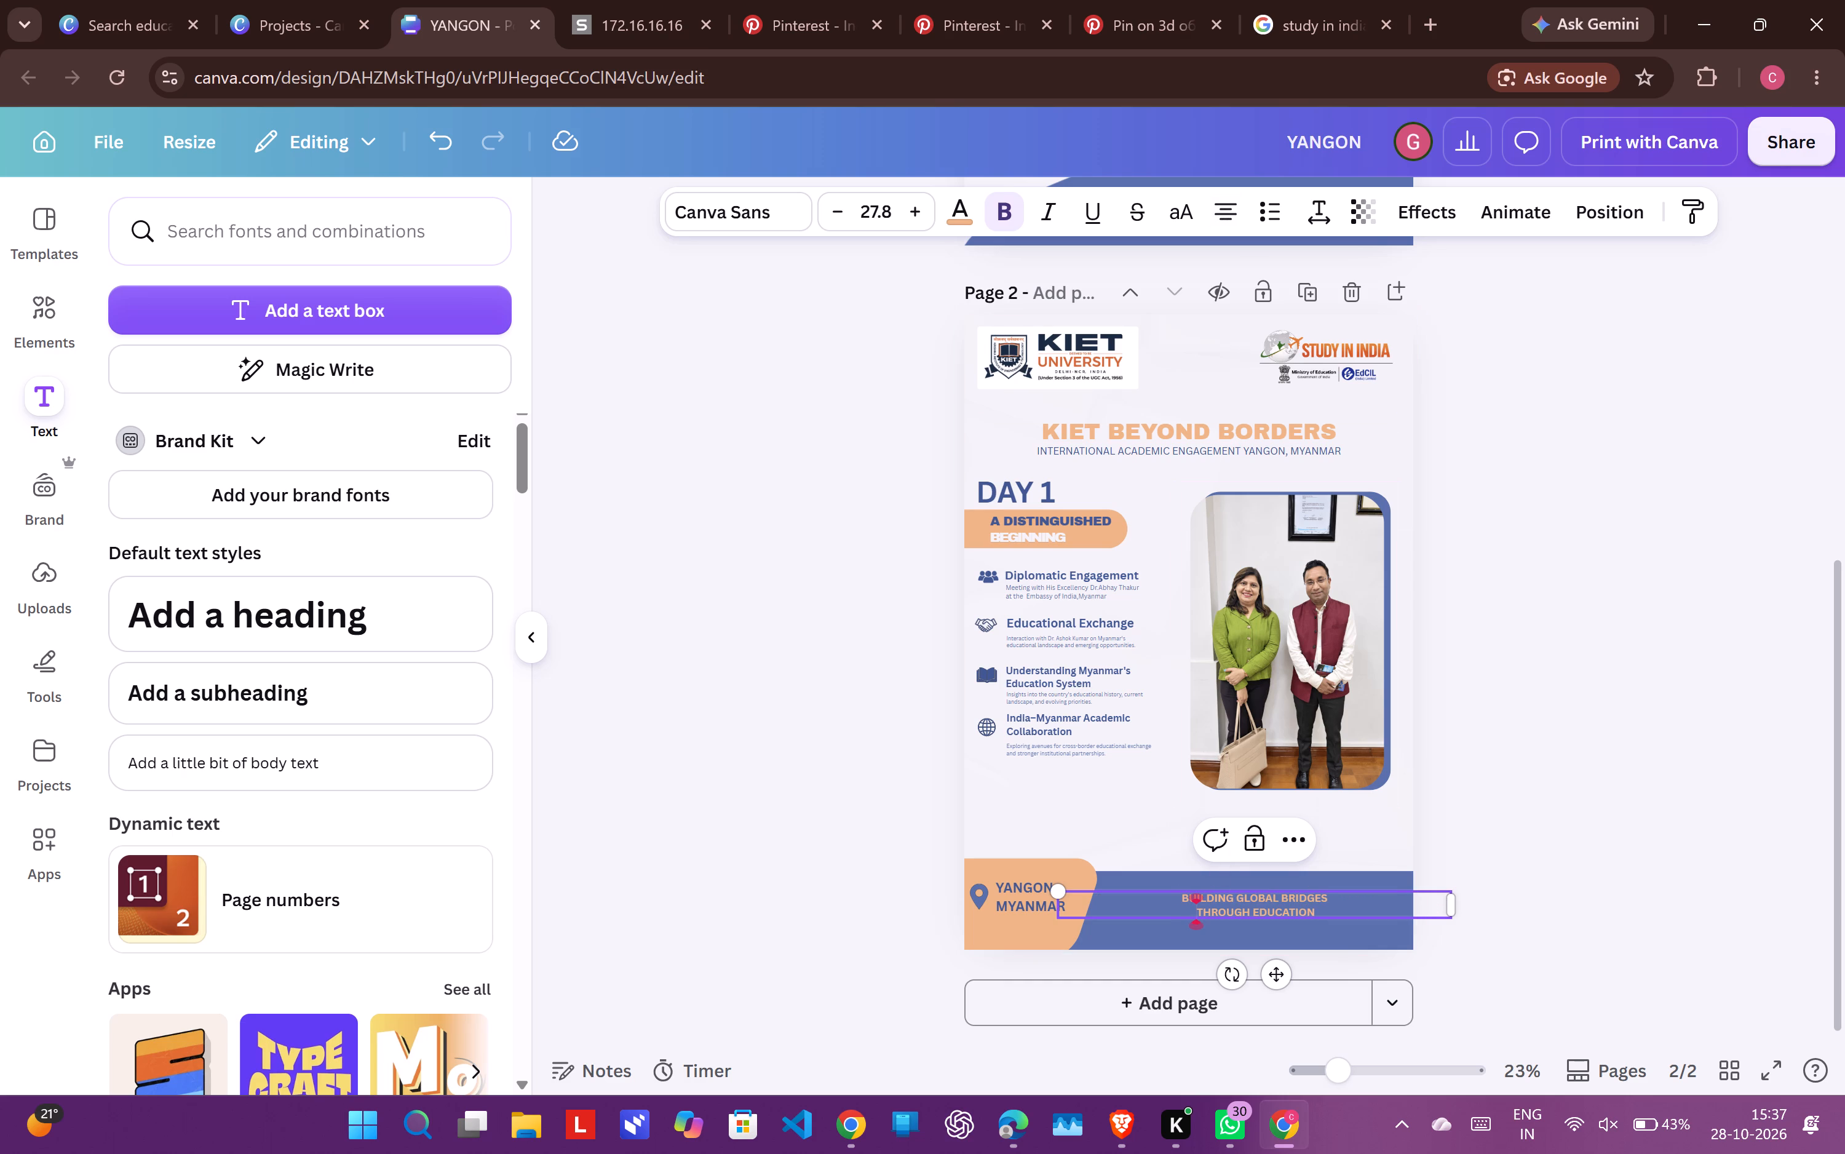
{"action": "key", "text": "BackSpace"}
{"action": "key", "text": "BackSpace"}
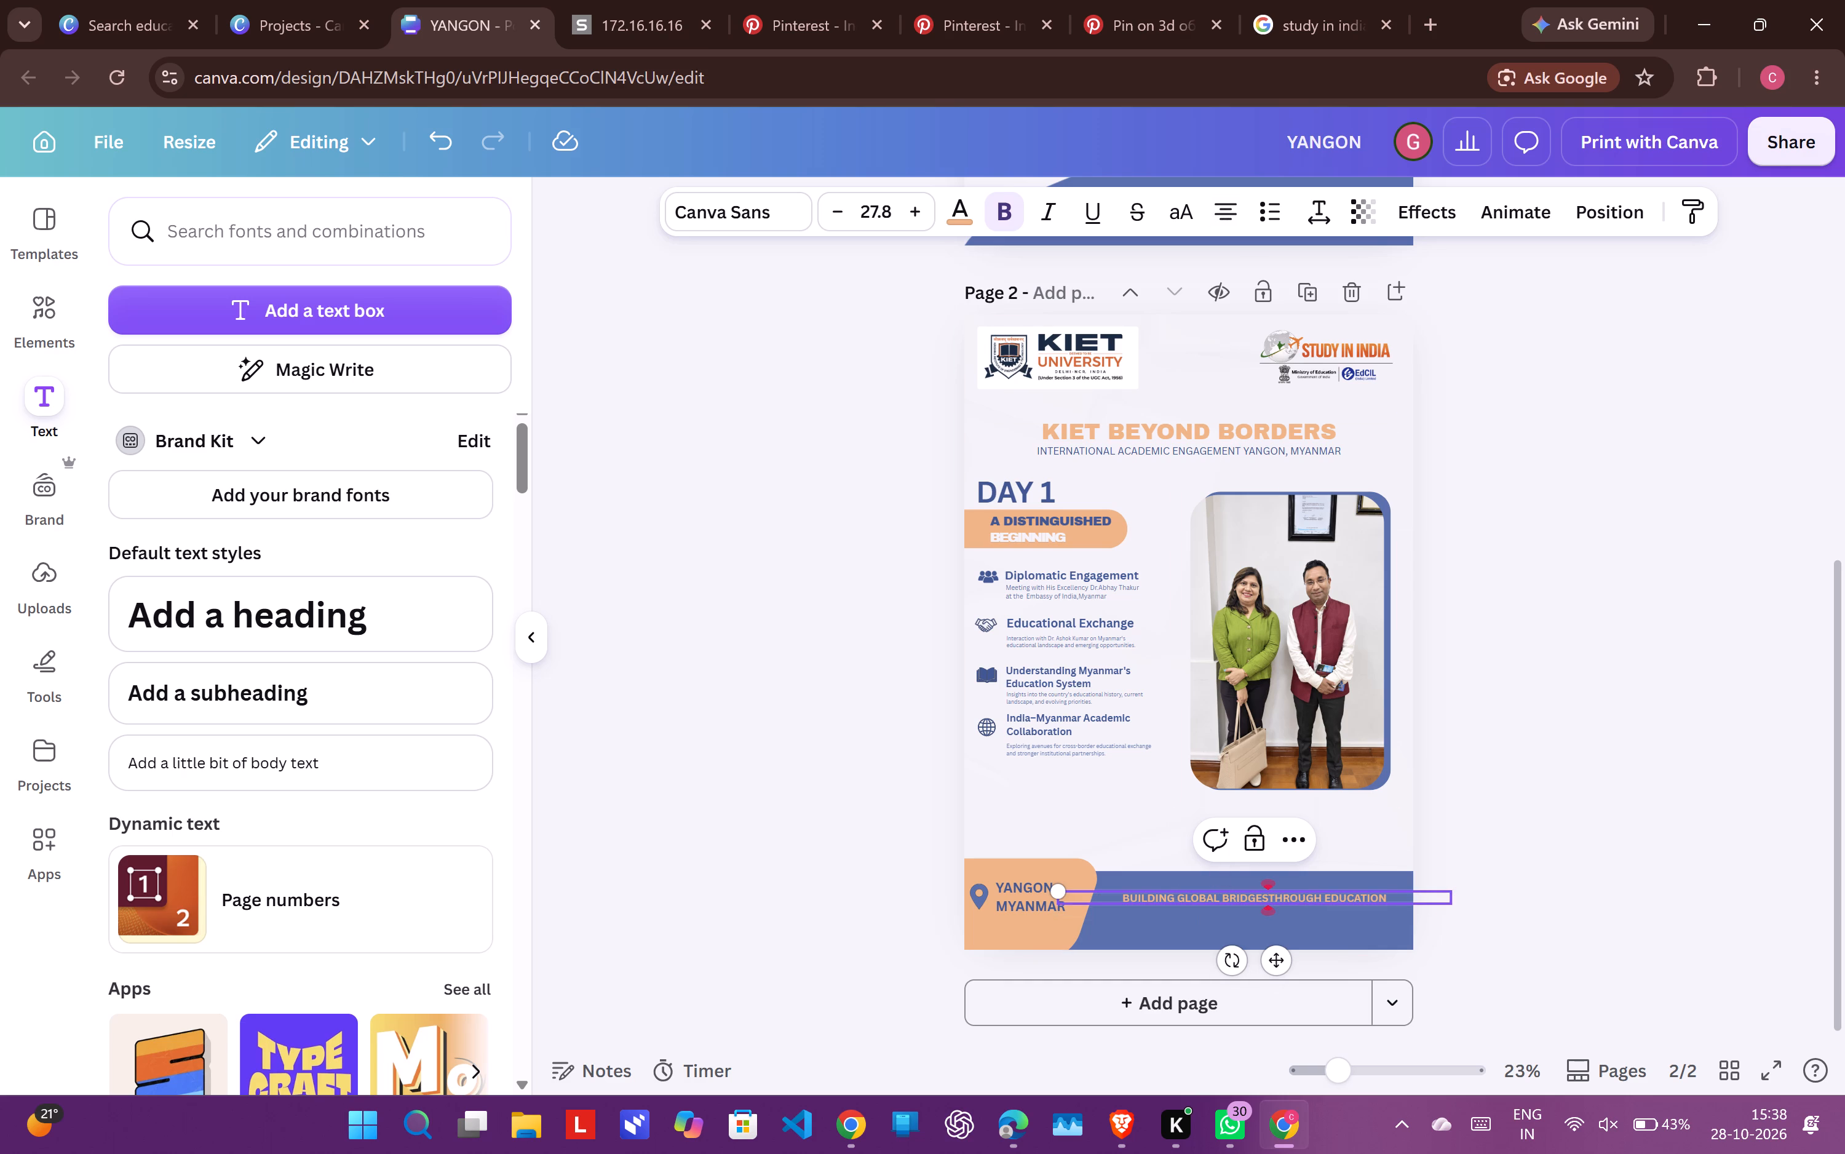
{"action": "key", "text": "Return"}
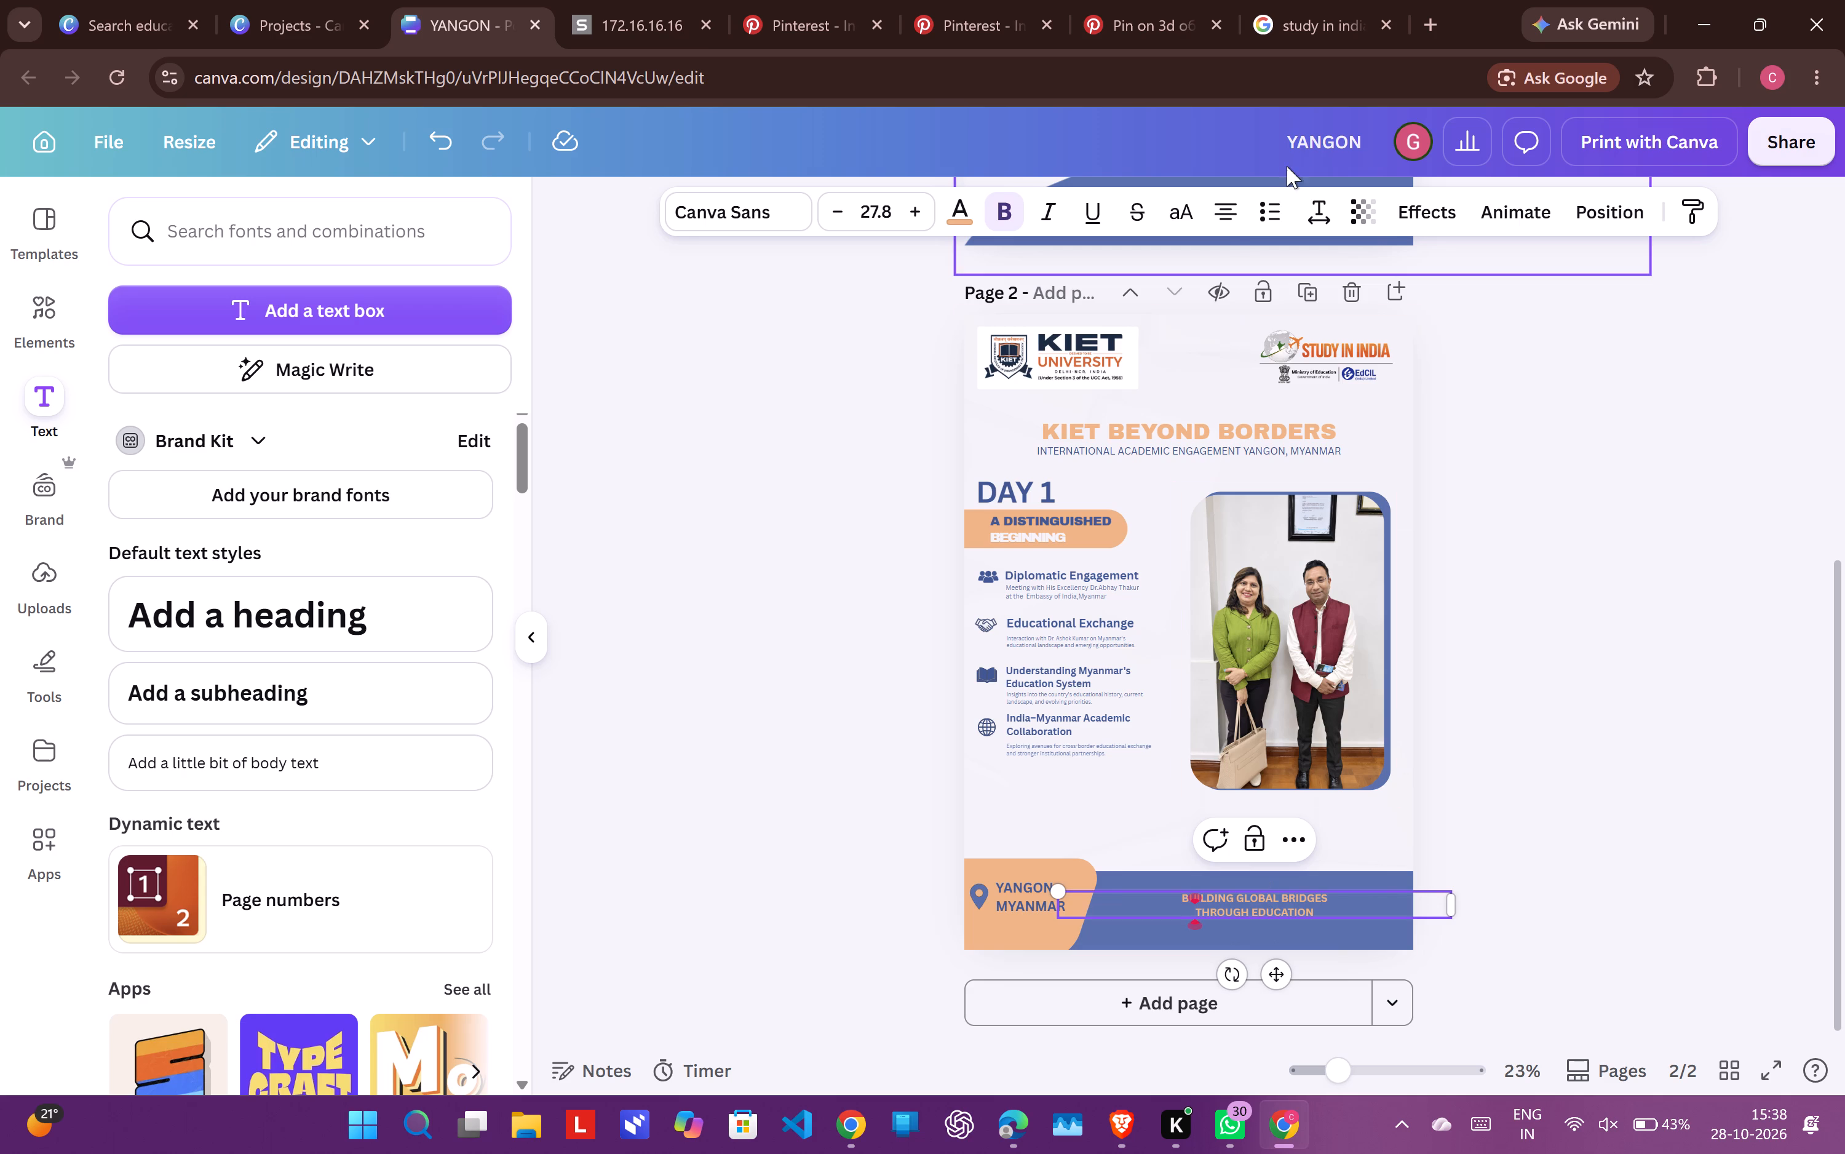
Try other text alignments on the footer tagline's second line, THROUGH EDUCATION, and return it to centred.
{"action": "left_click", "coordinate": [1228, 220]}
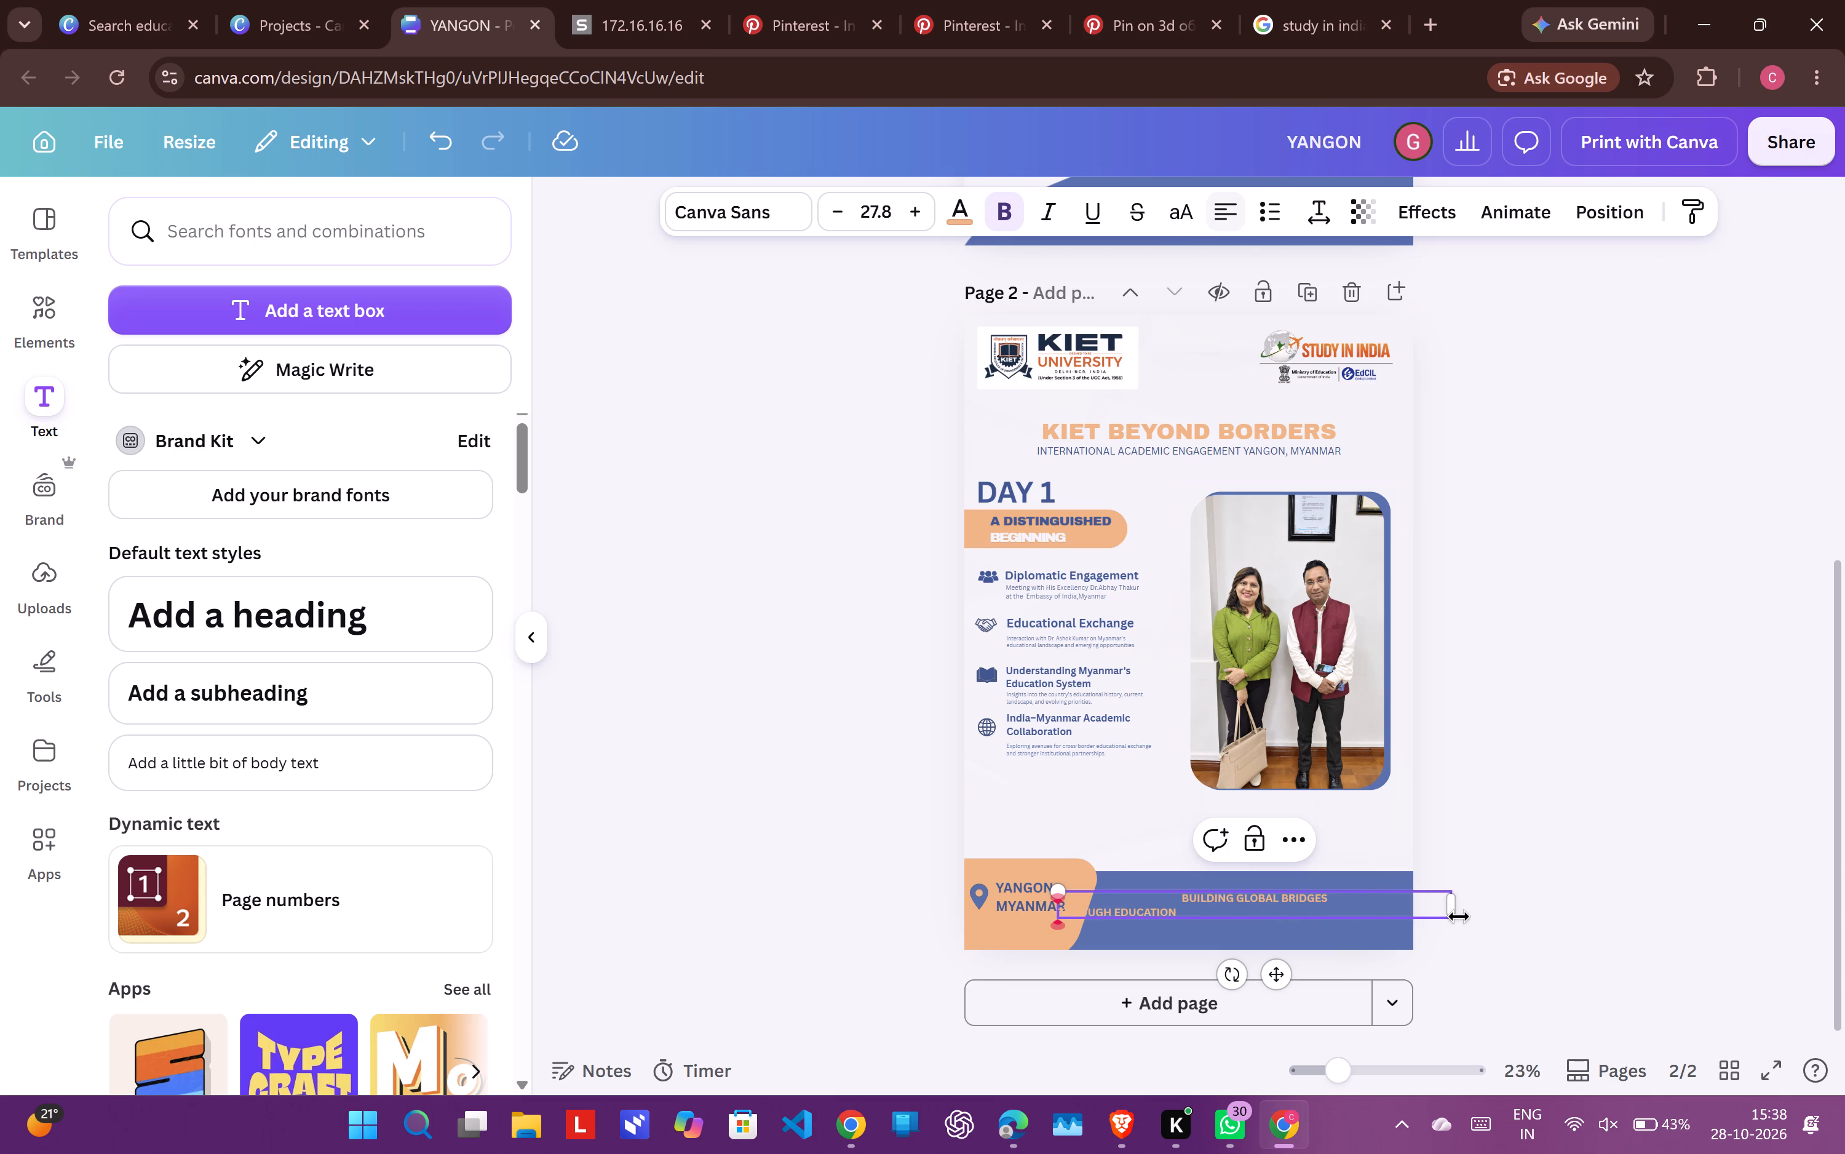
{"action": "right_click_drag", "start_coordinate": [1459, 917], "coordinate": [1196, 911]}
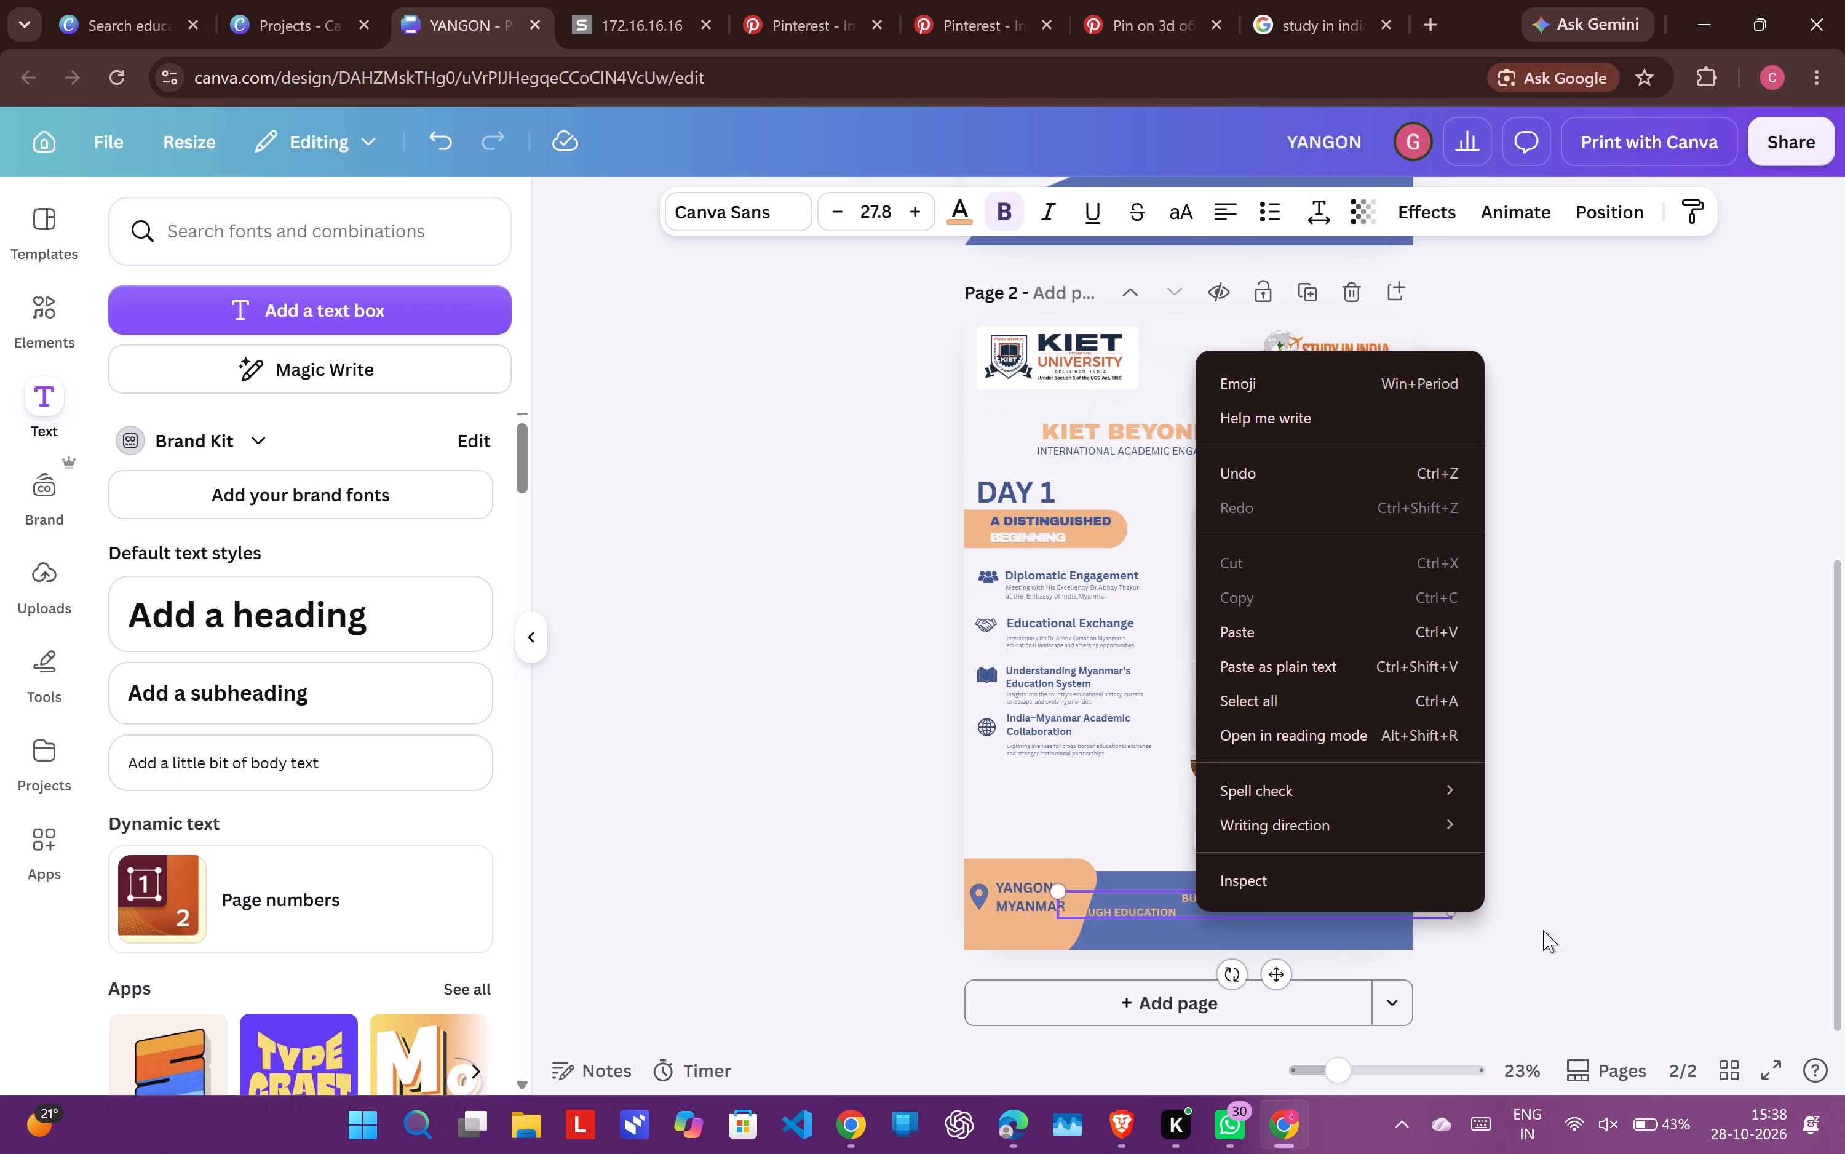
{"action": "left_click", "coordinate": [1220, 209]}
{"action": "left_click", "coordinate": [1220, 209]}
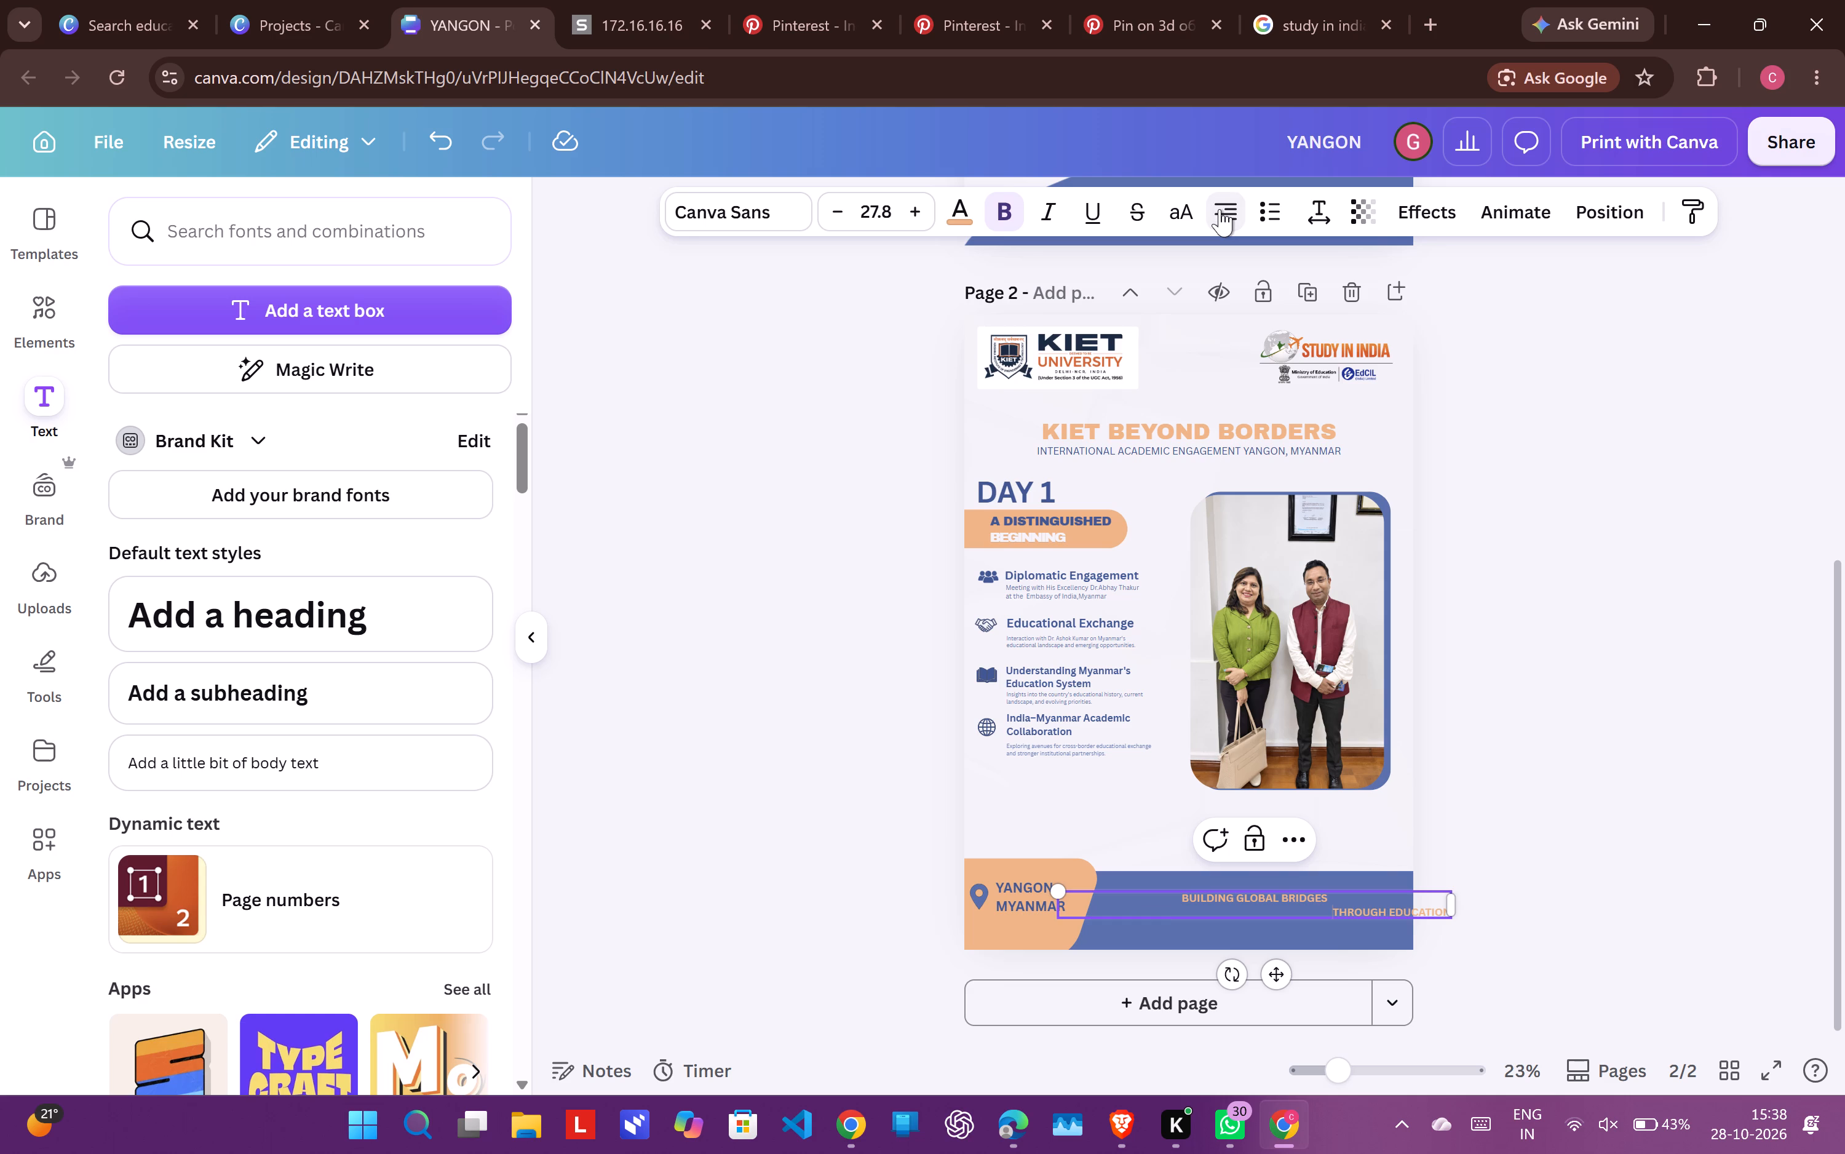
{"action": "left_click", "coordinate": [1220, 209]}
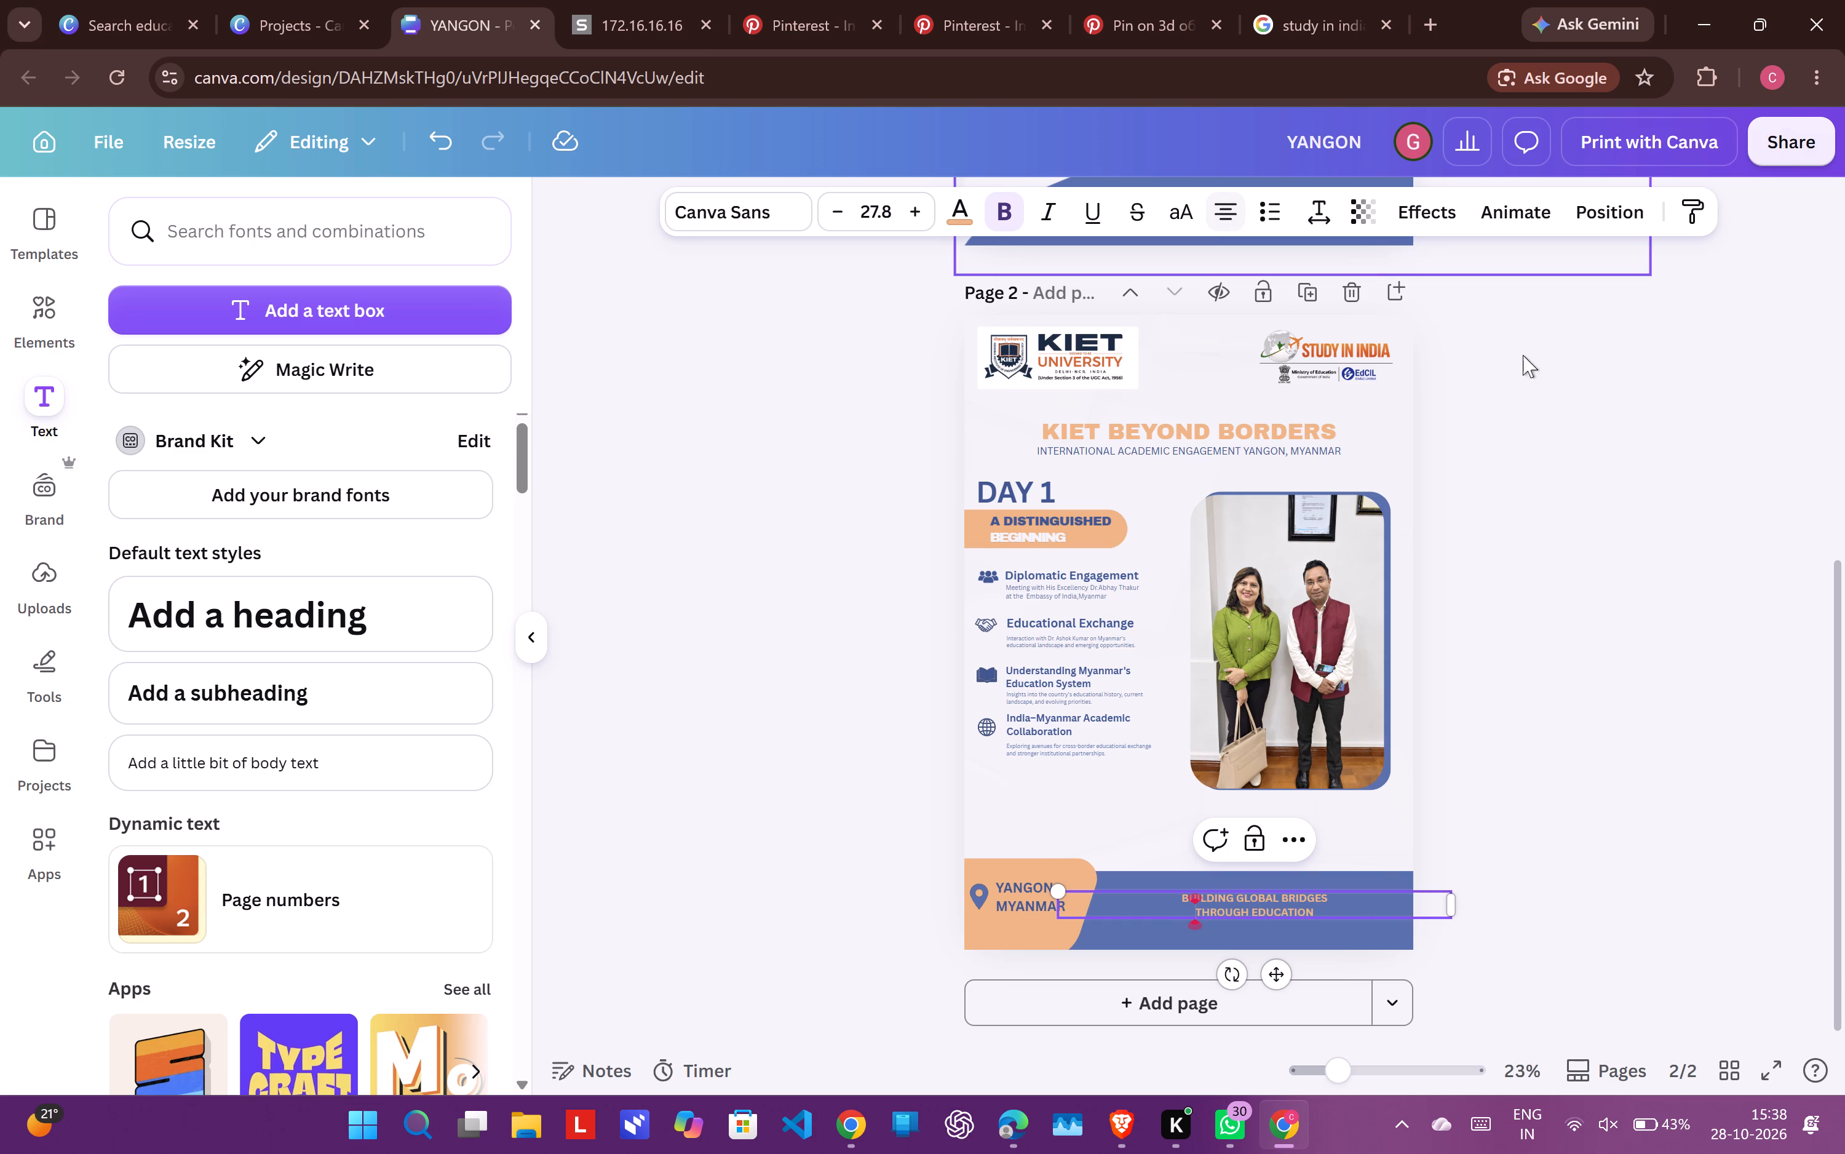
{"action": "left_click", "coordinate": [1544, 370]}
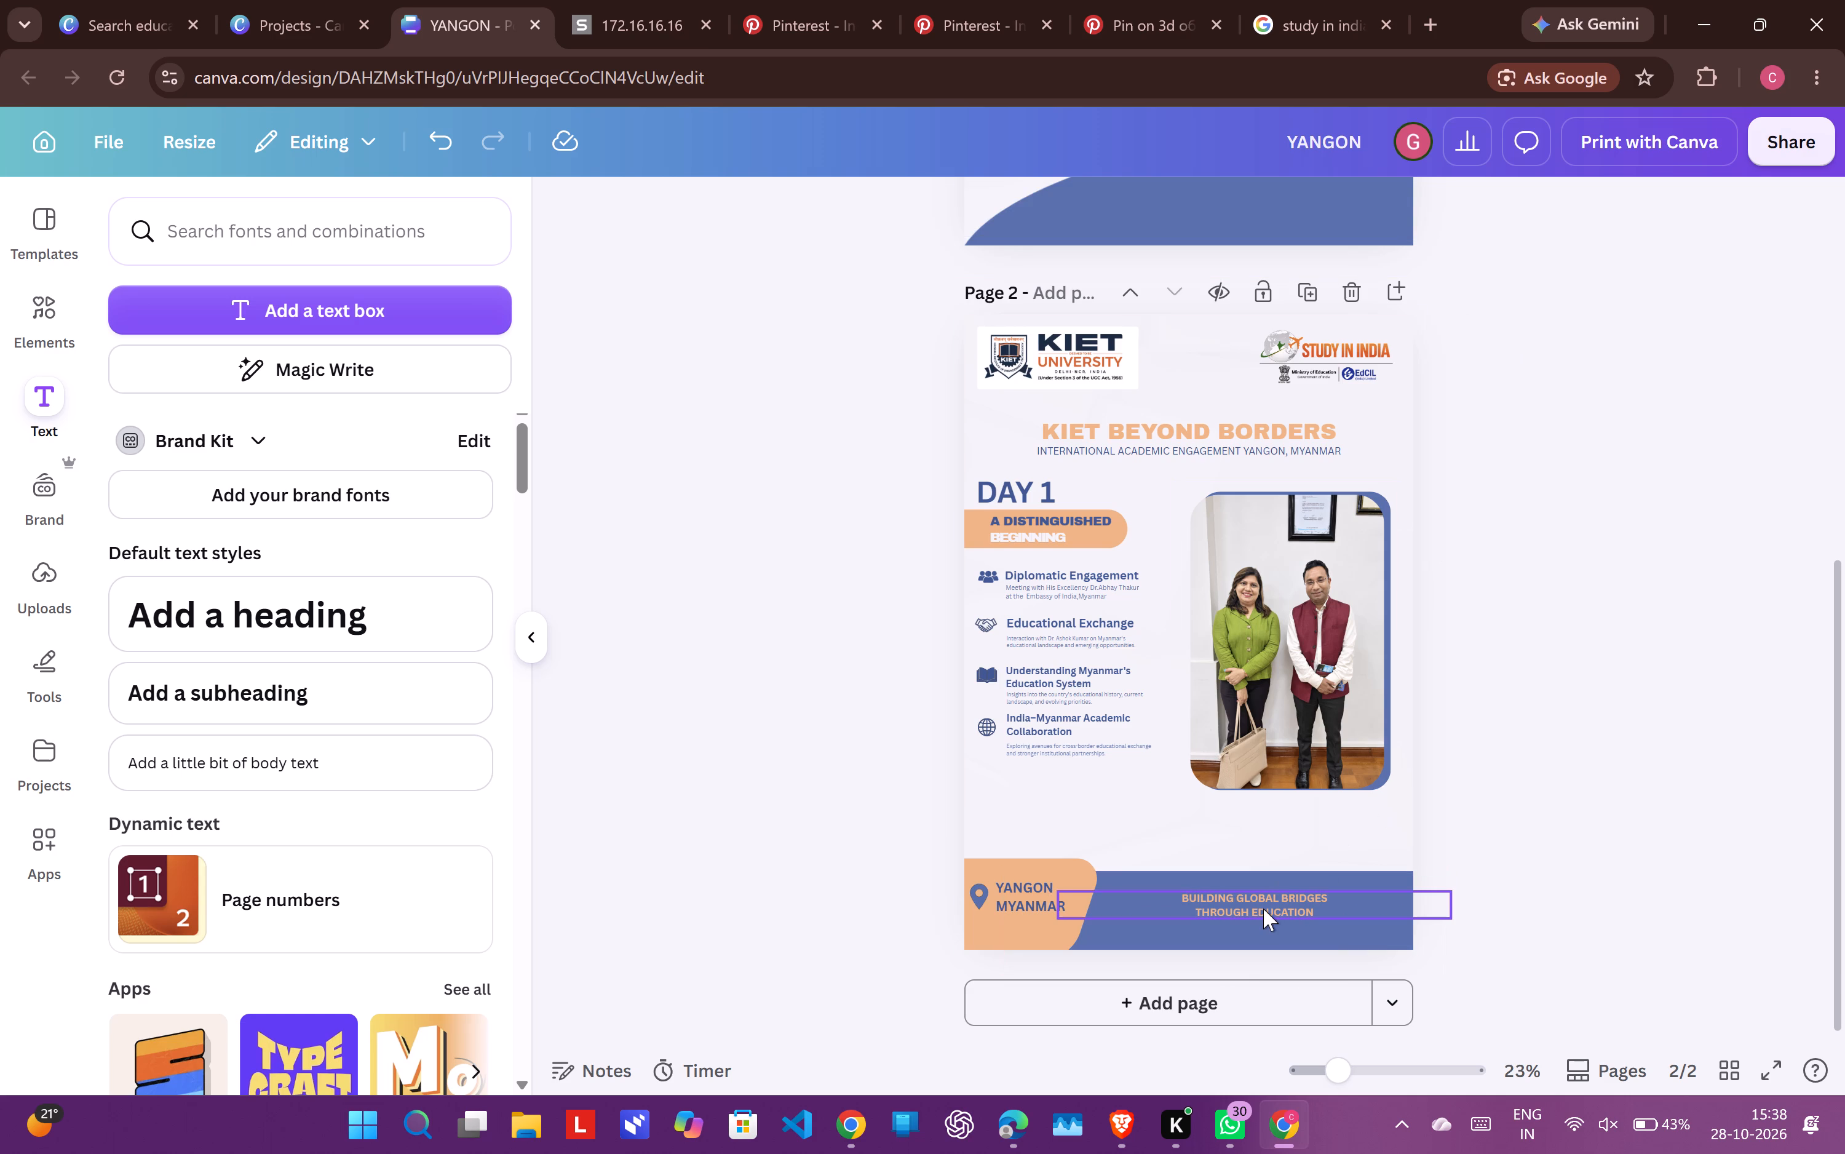
Copy the YANGON design's share link with access for anyone with the link.
{"action": "left_click", "coordinate": [1263, 909]}
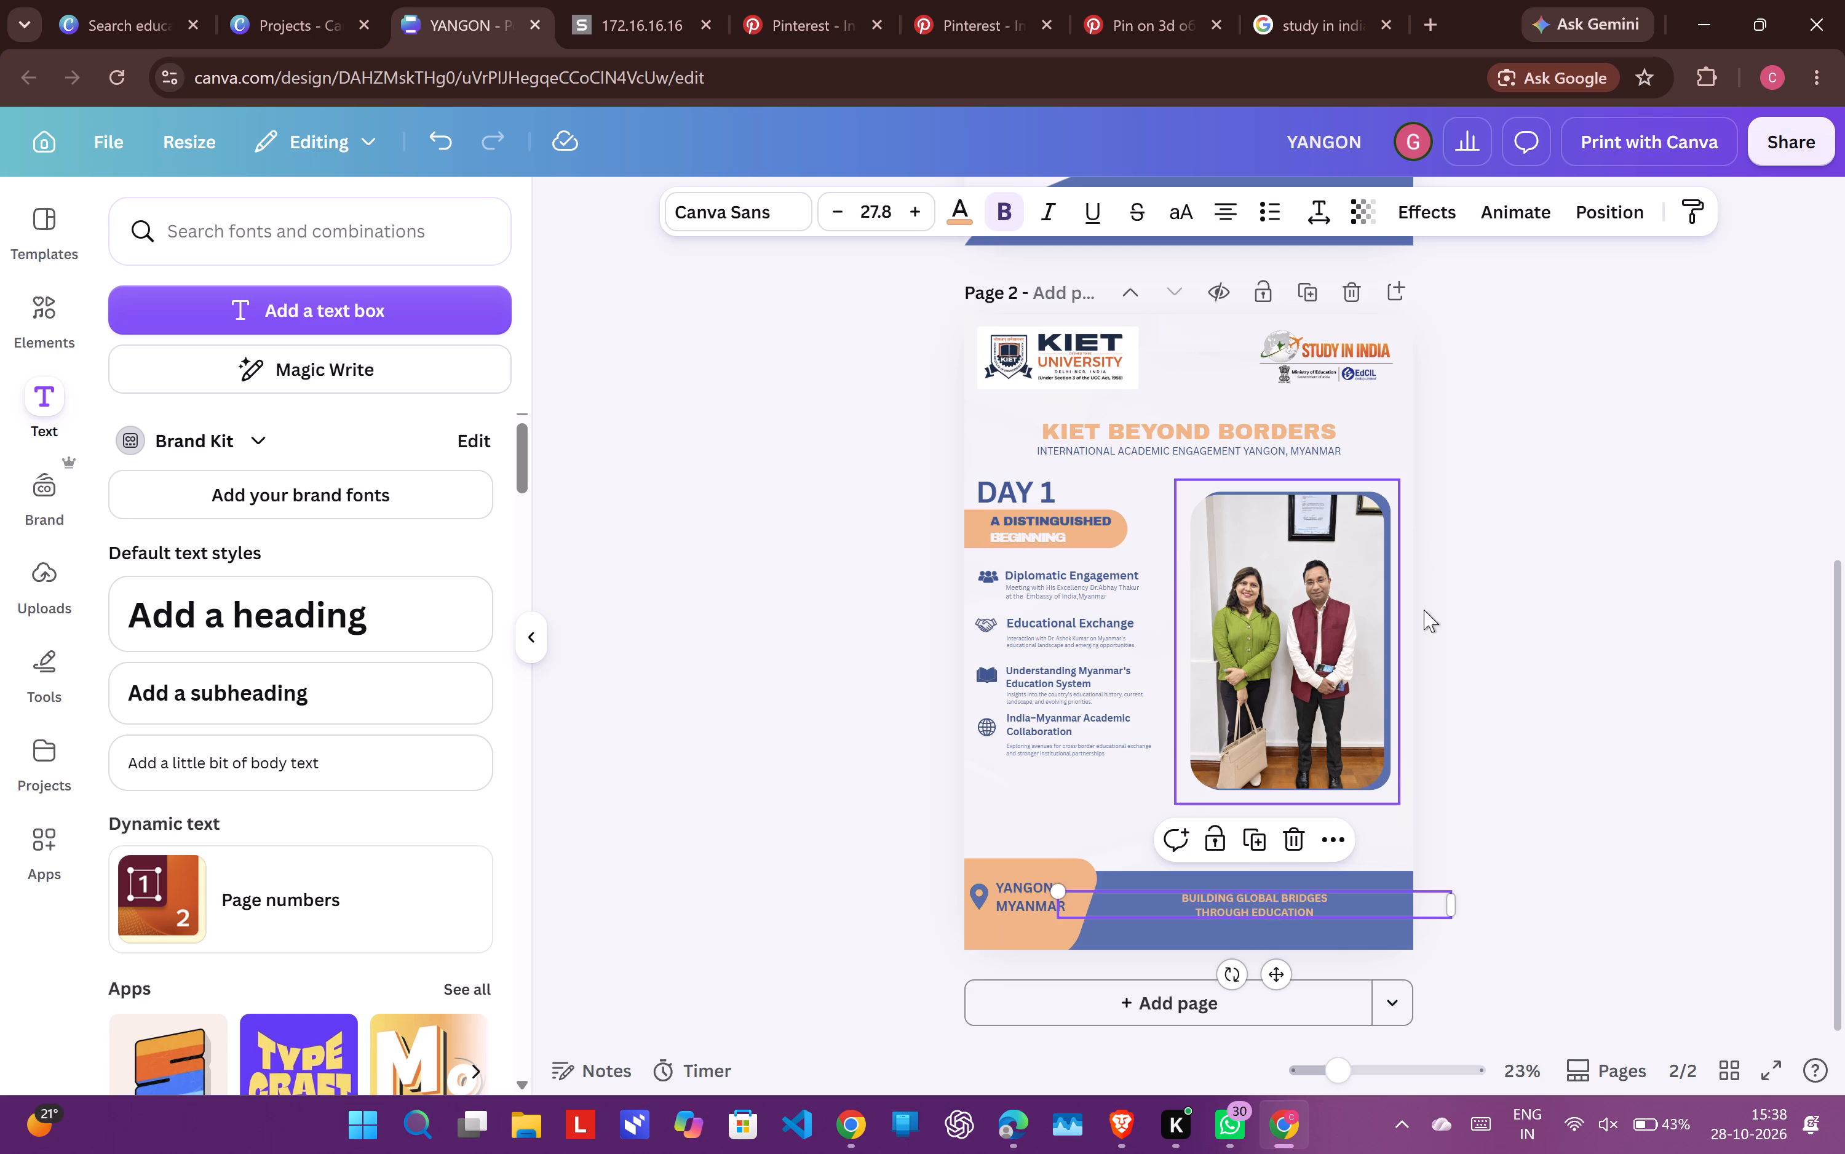
{"action": "left_click", "coordinate": [1787, 154]}
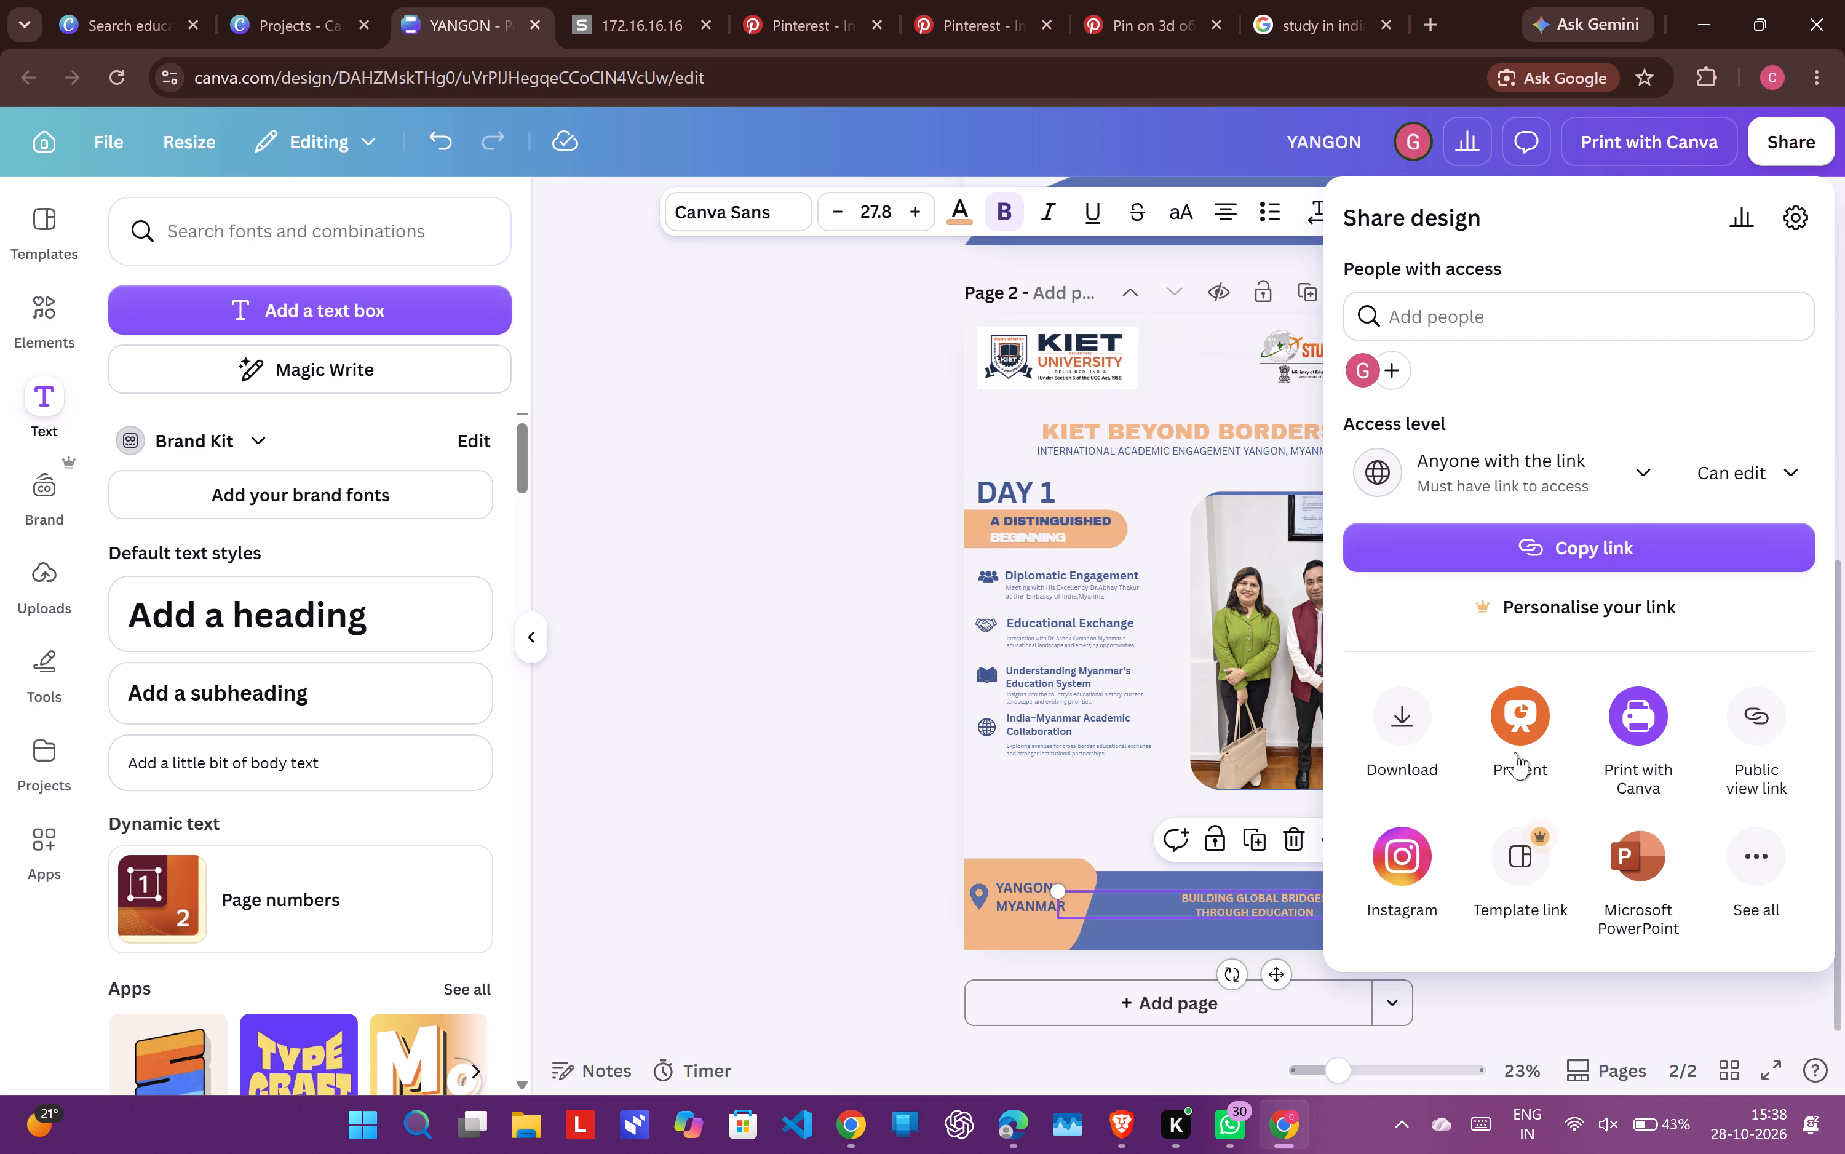
{"action": "left_click", "coordinate": [1723, 550]}
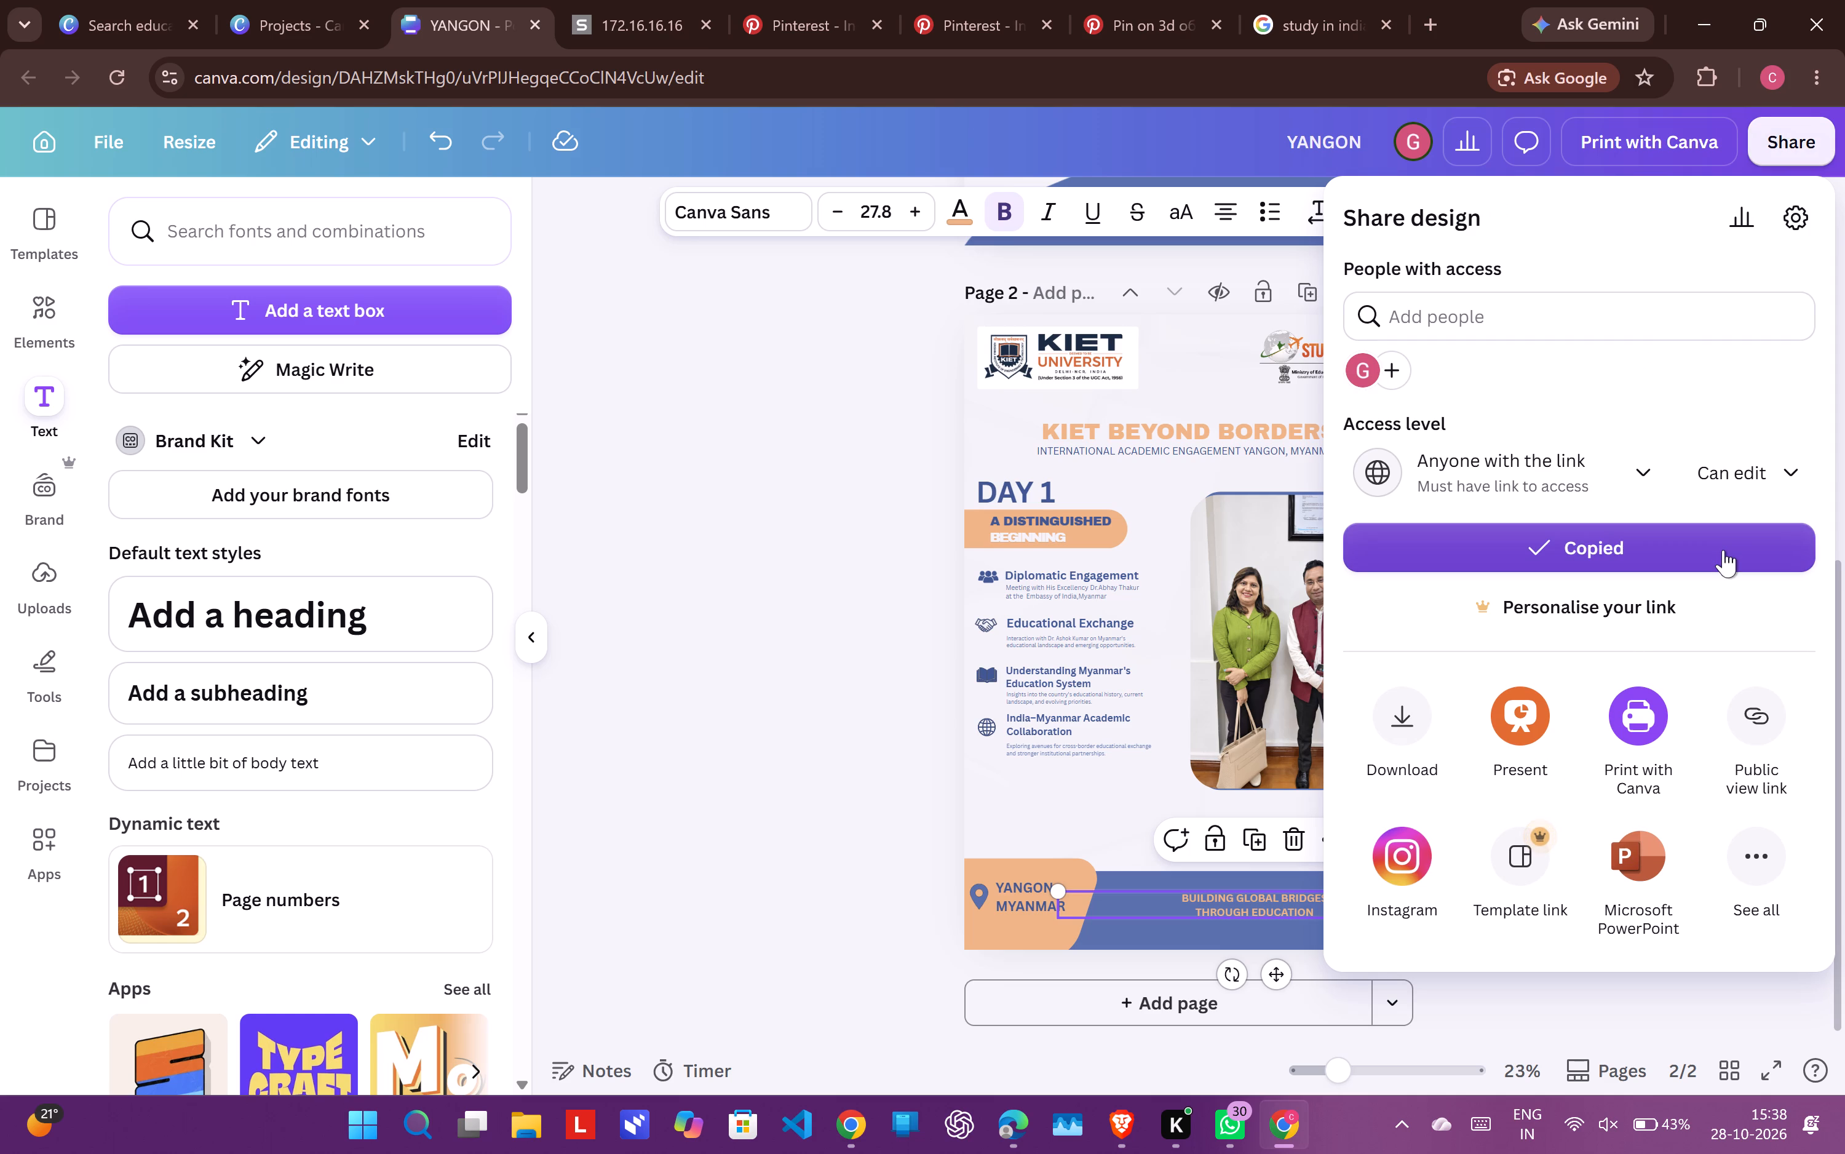
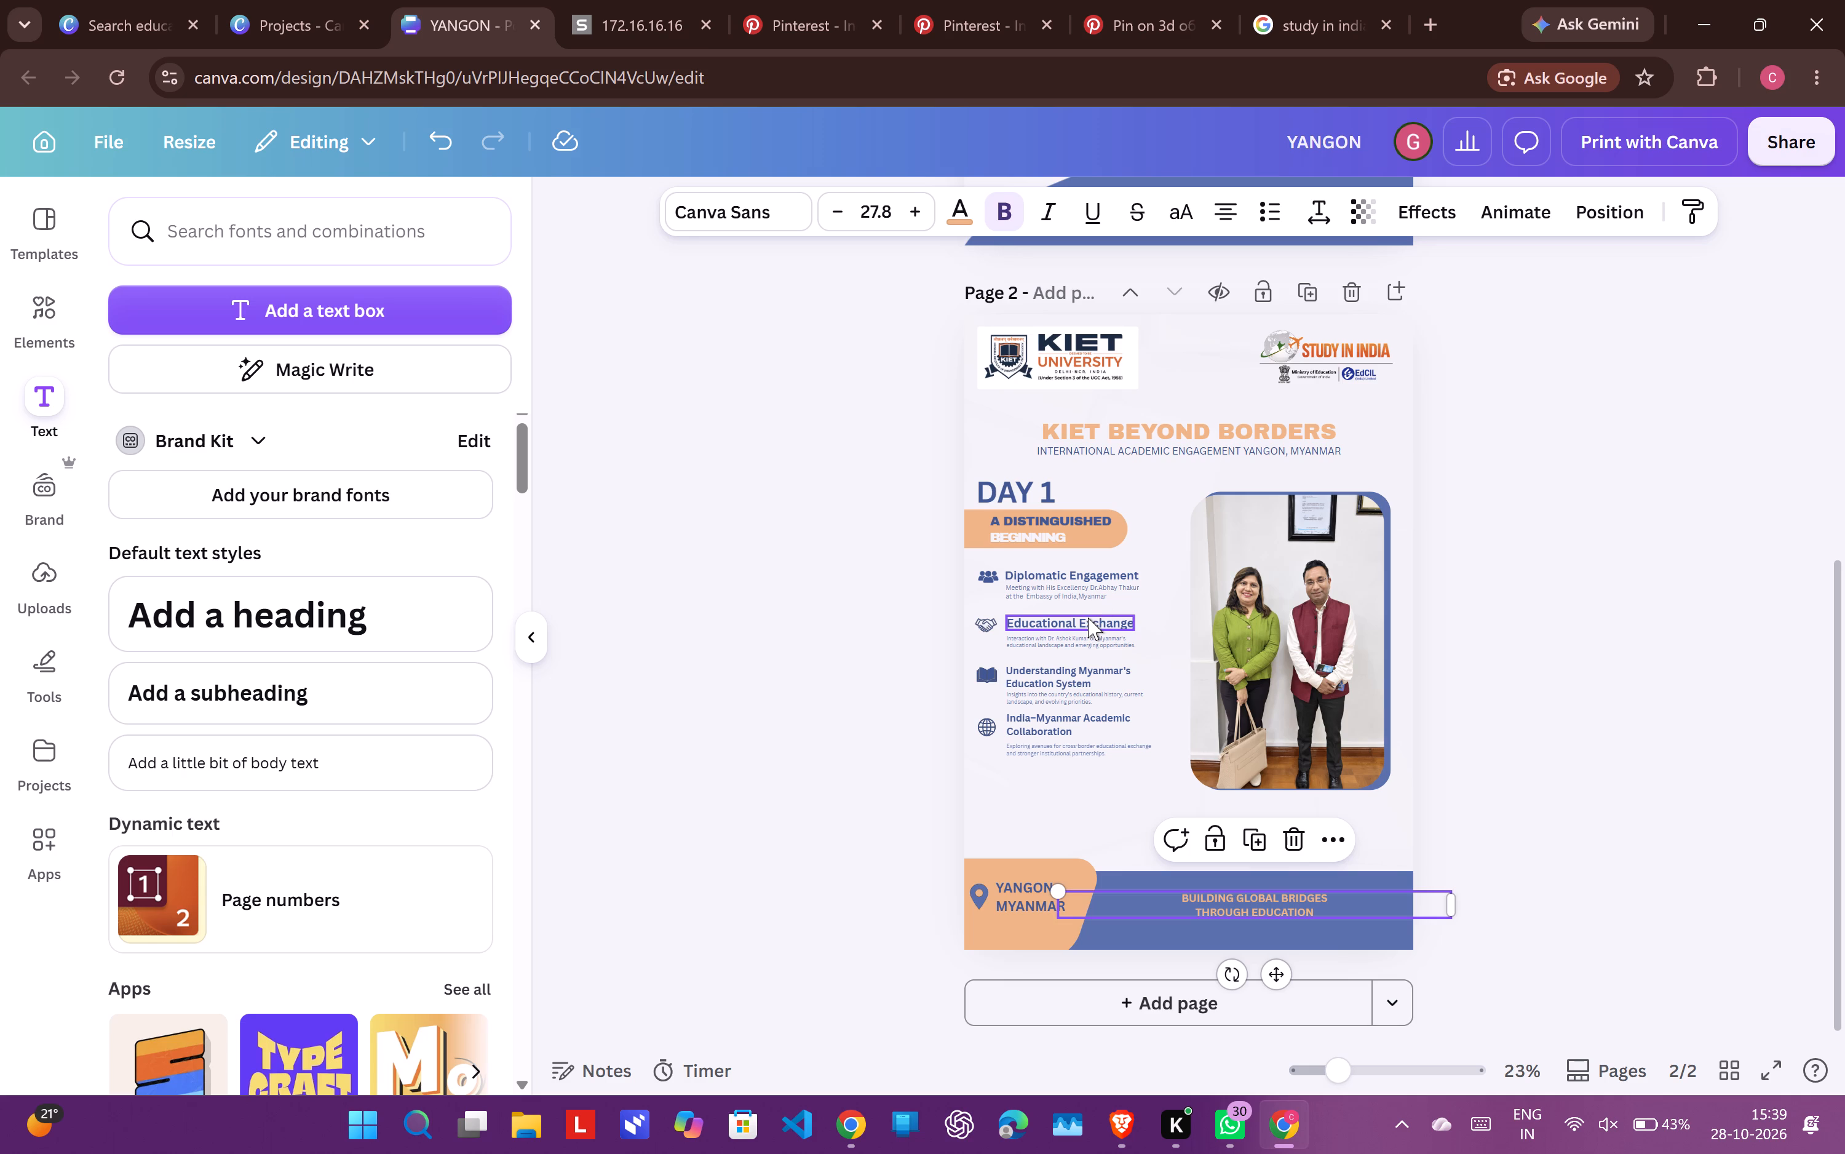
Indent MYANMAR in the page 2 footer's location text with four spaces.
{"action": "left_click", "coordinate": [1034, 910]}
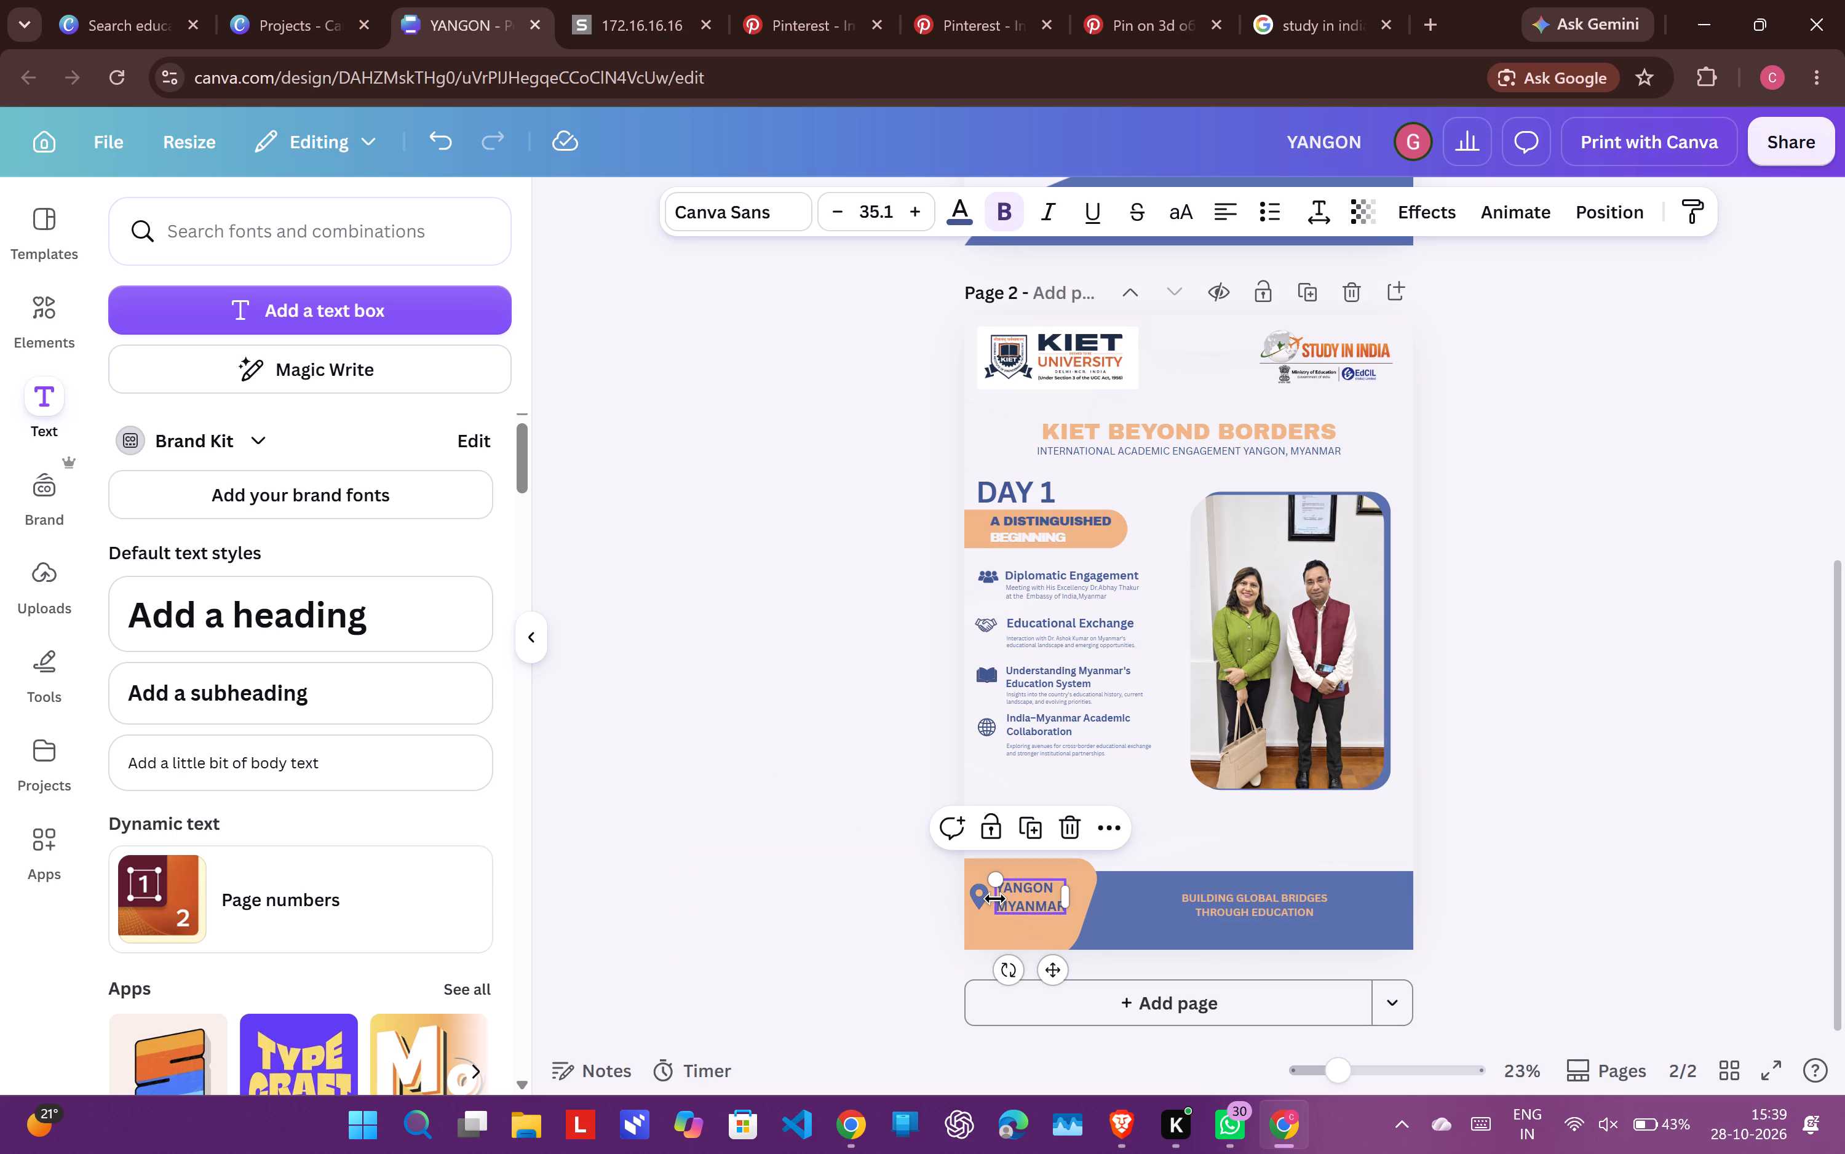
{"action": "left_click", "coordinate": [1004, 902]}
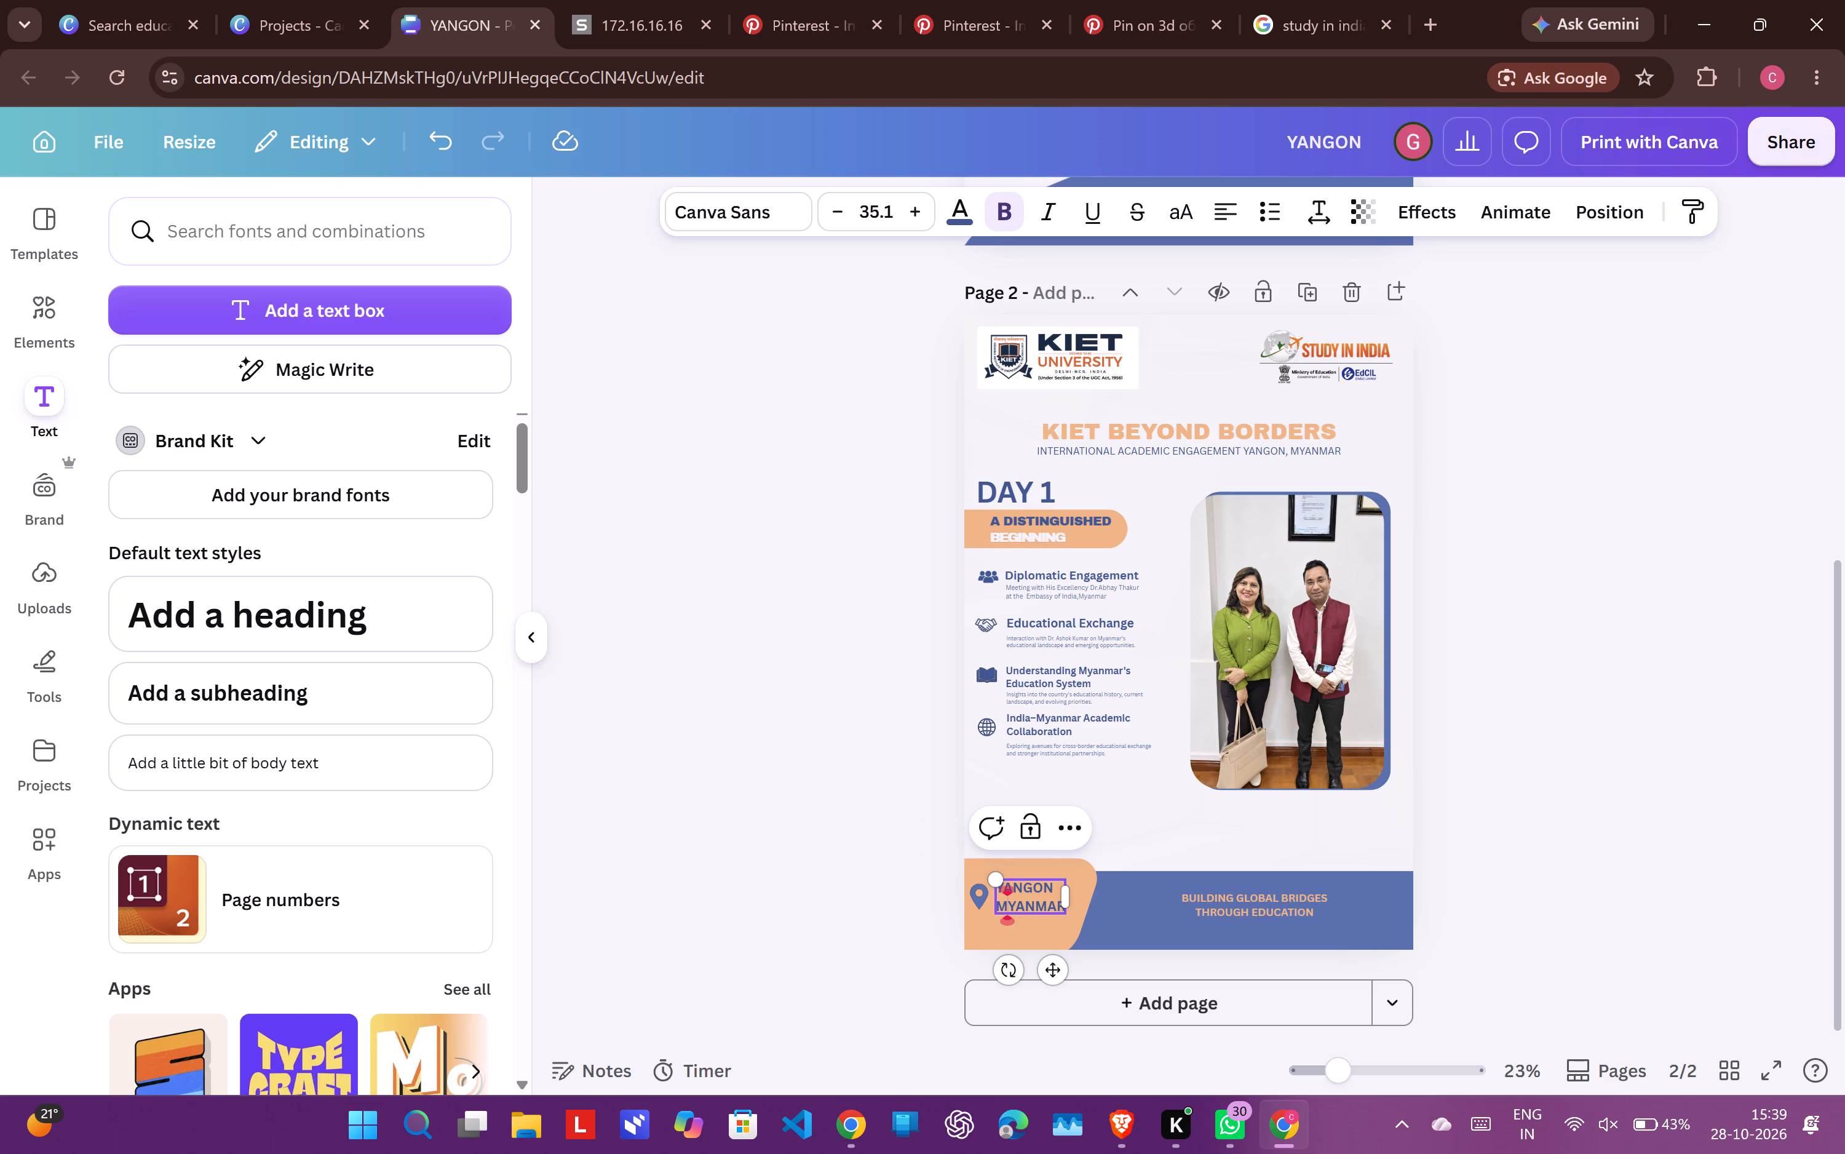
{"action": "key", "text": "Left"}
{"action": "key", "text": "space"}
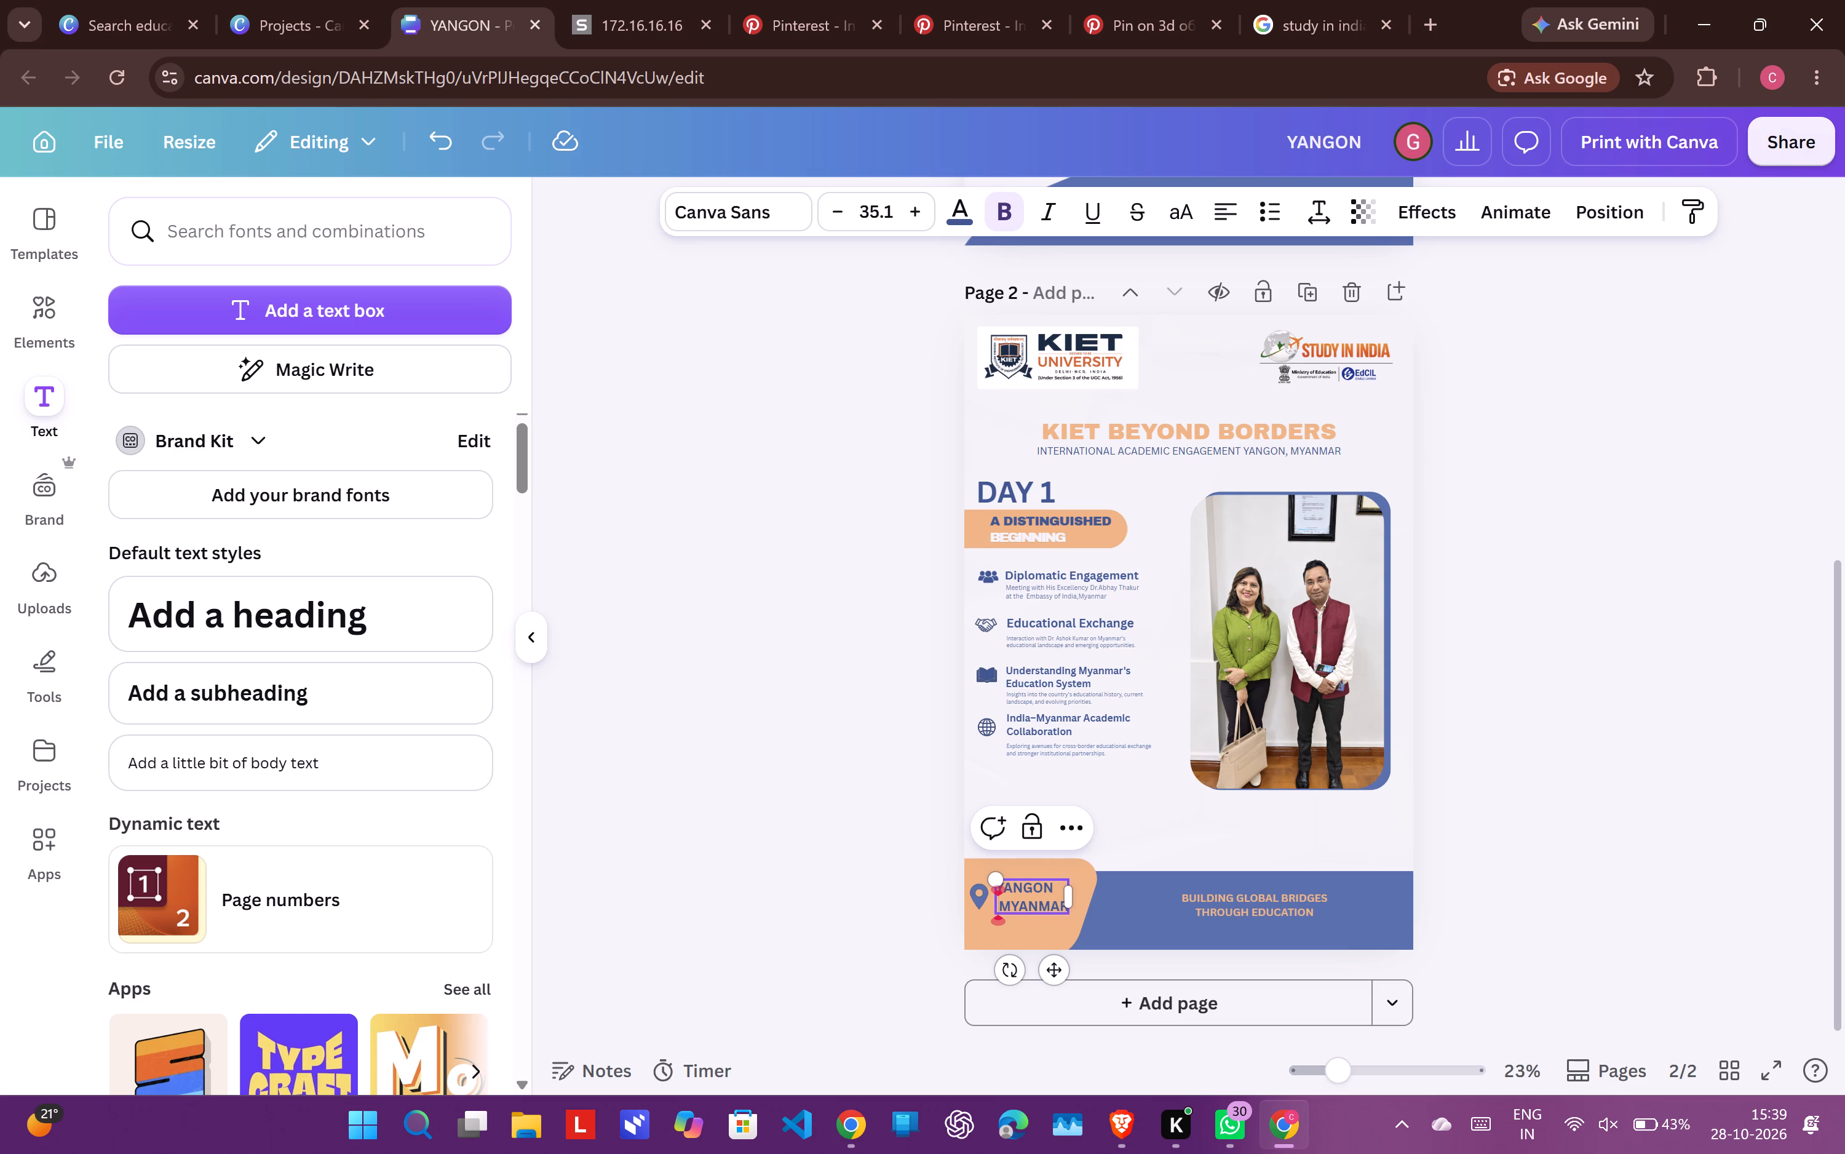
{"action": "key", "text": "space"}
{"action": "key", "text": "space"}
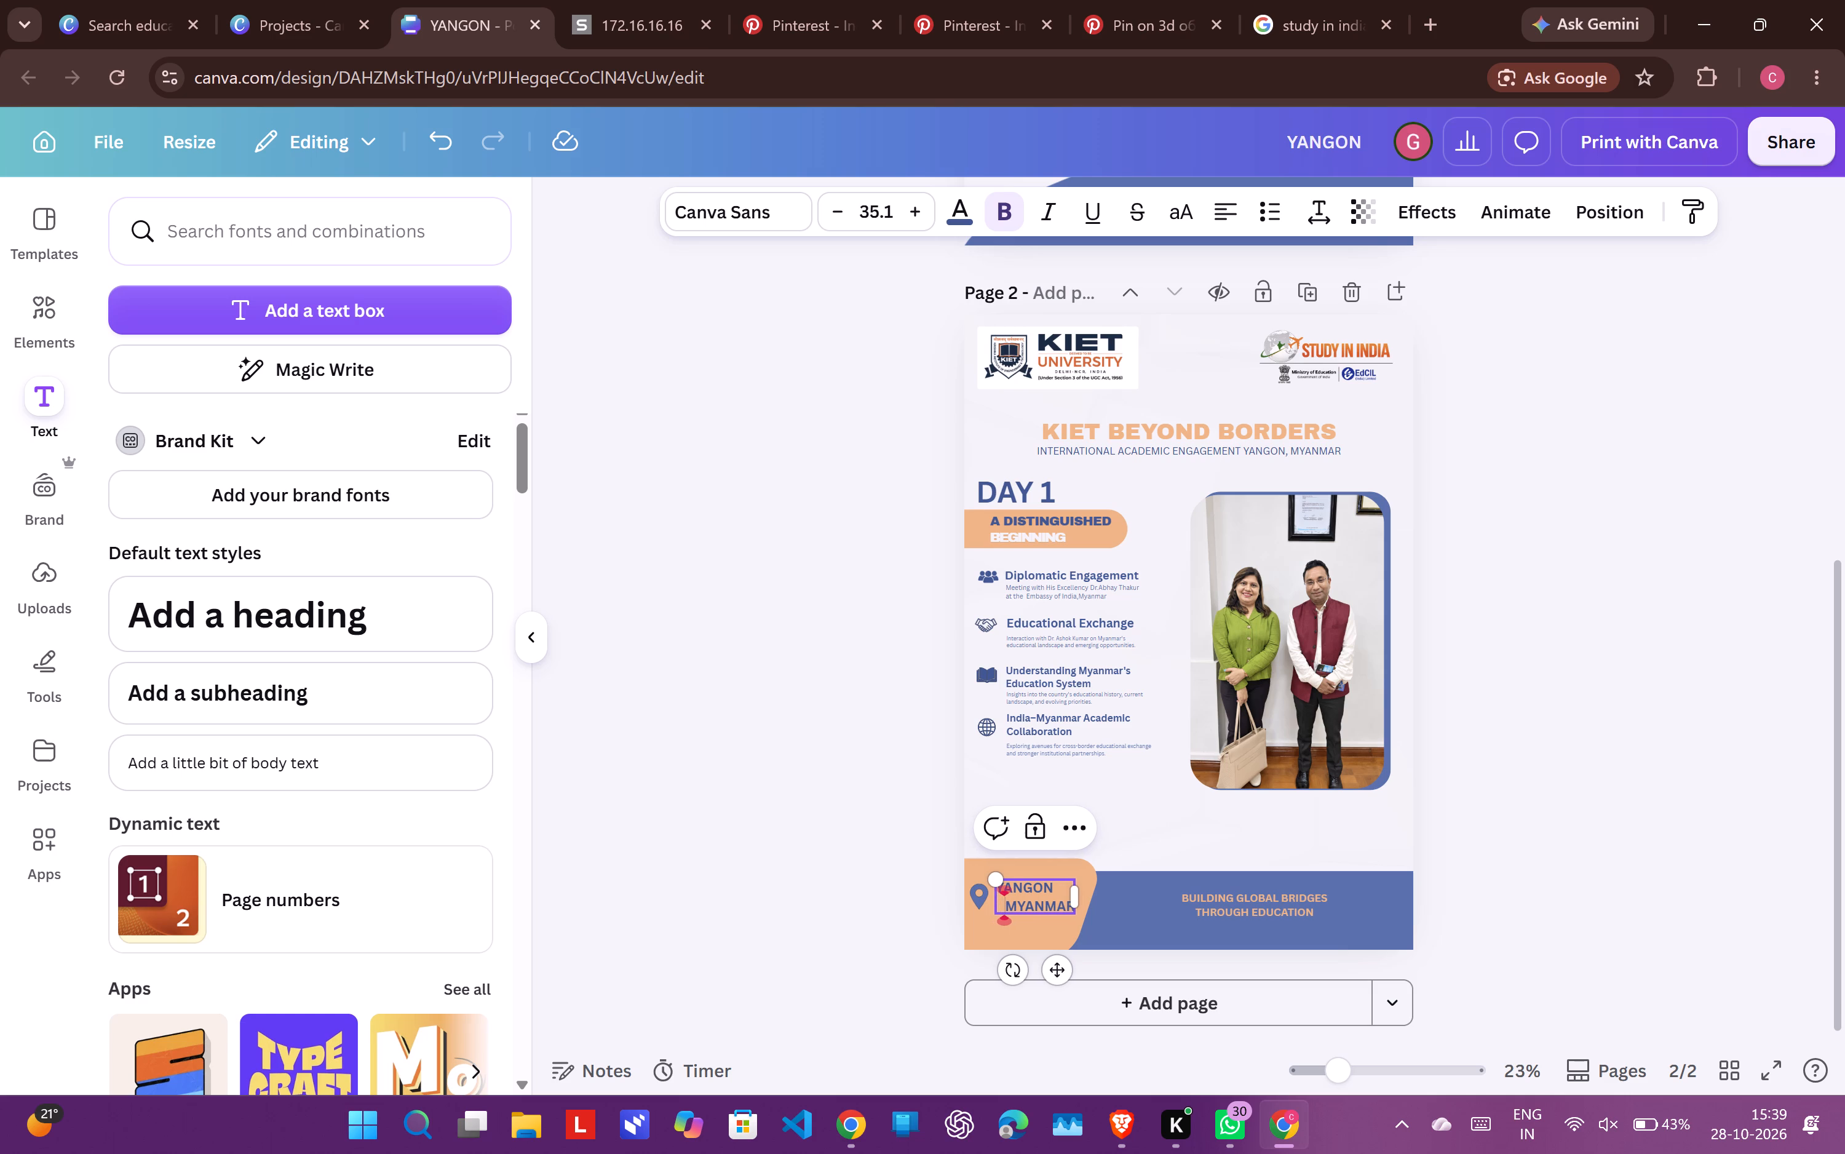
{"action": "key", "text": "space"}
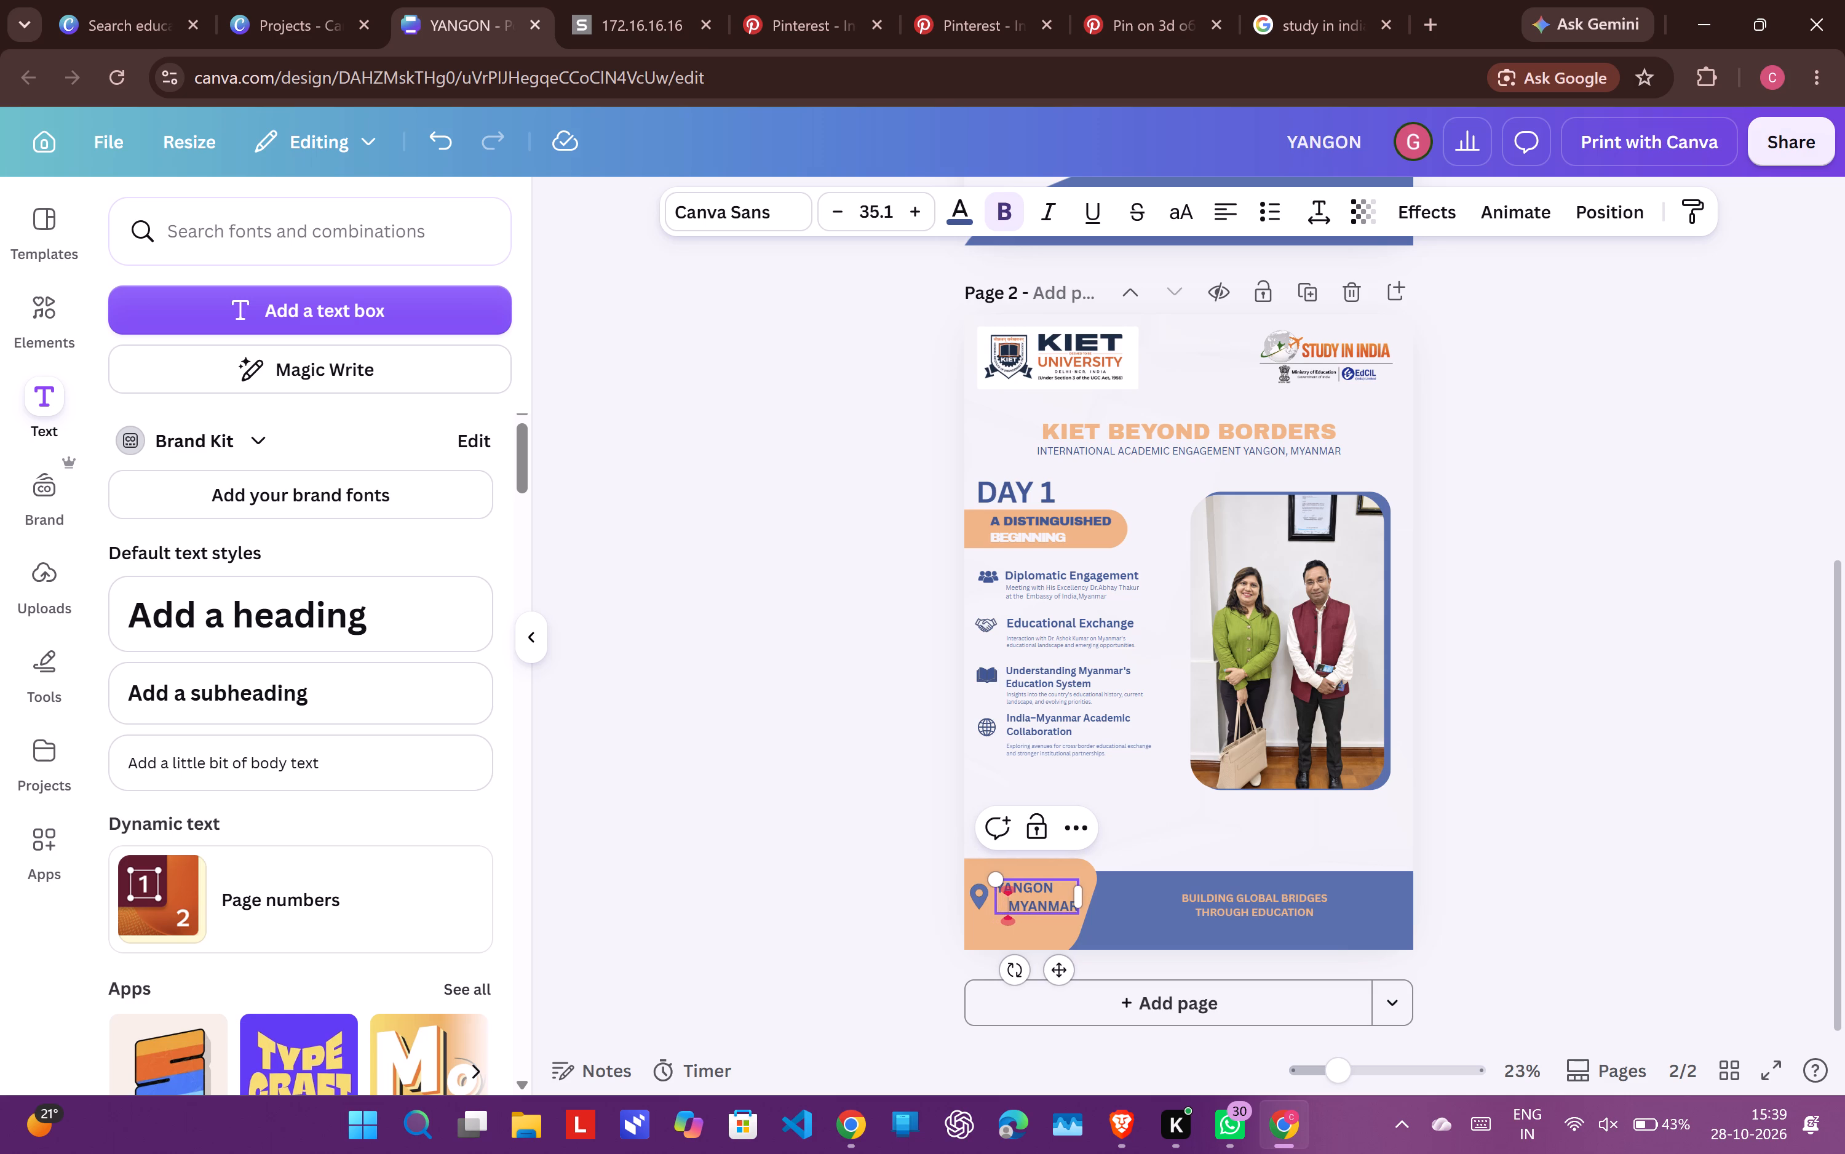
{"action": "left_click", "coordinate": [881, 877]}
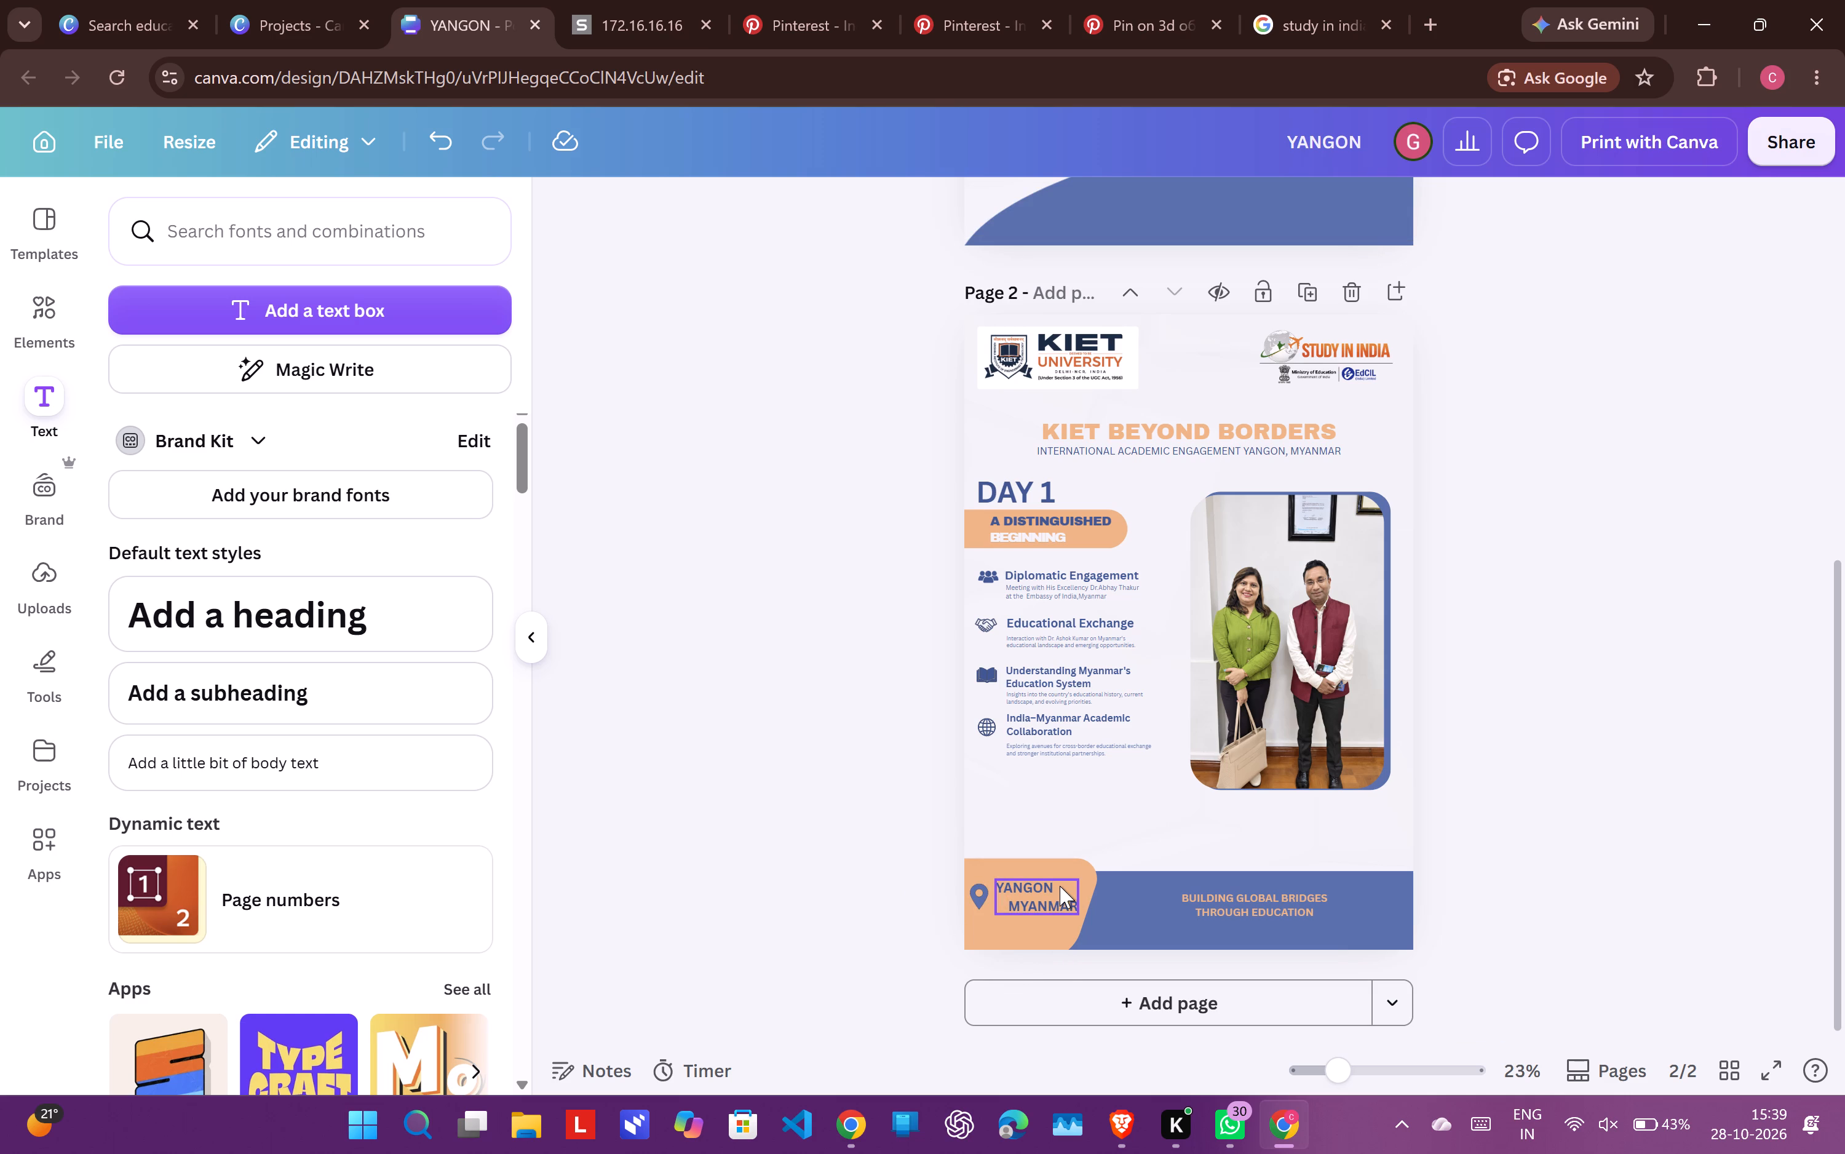
Reduce the indent before MYANMAR in the footer's location text to a single space.
{"action": "left_click", "coordinate": [1060, 886]}
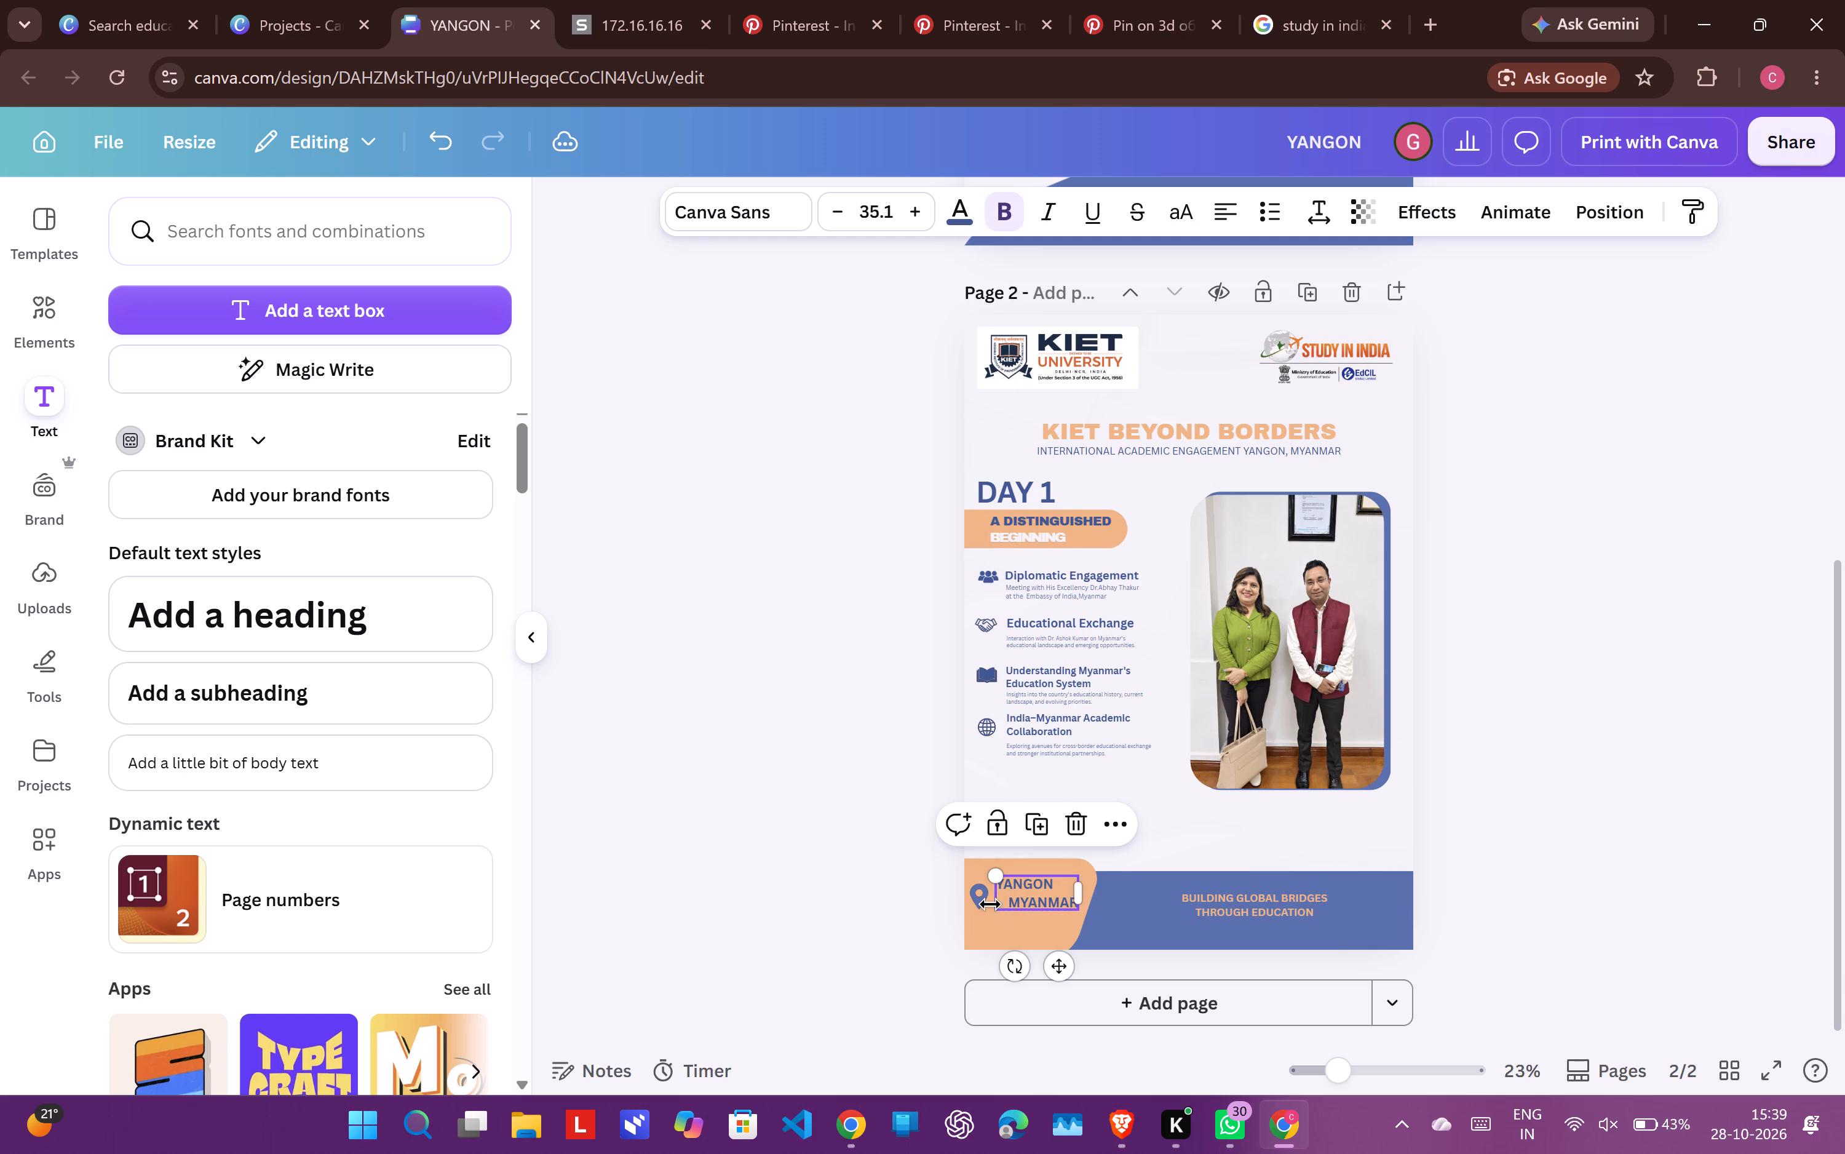
{"action": "left_click", "coordinate": [905, 928]}
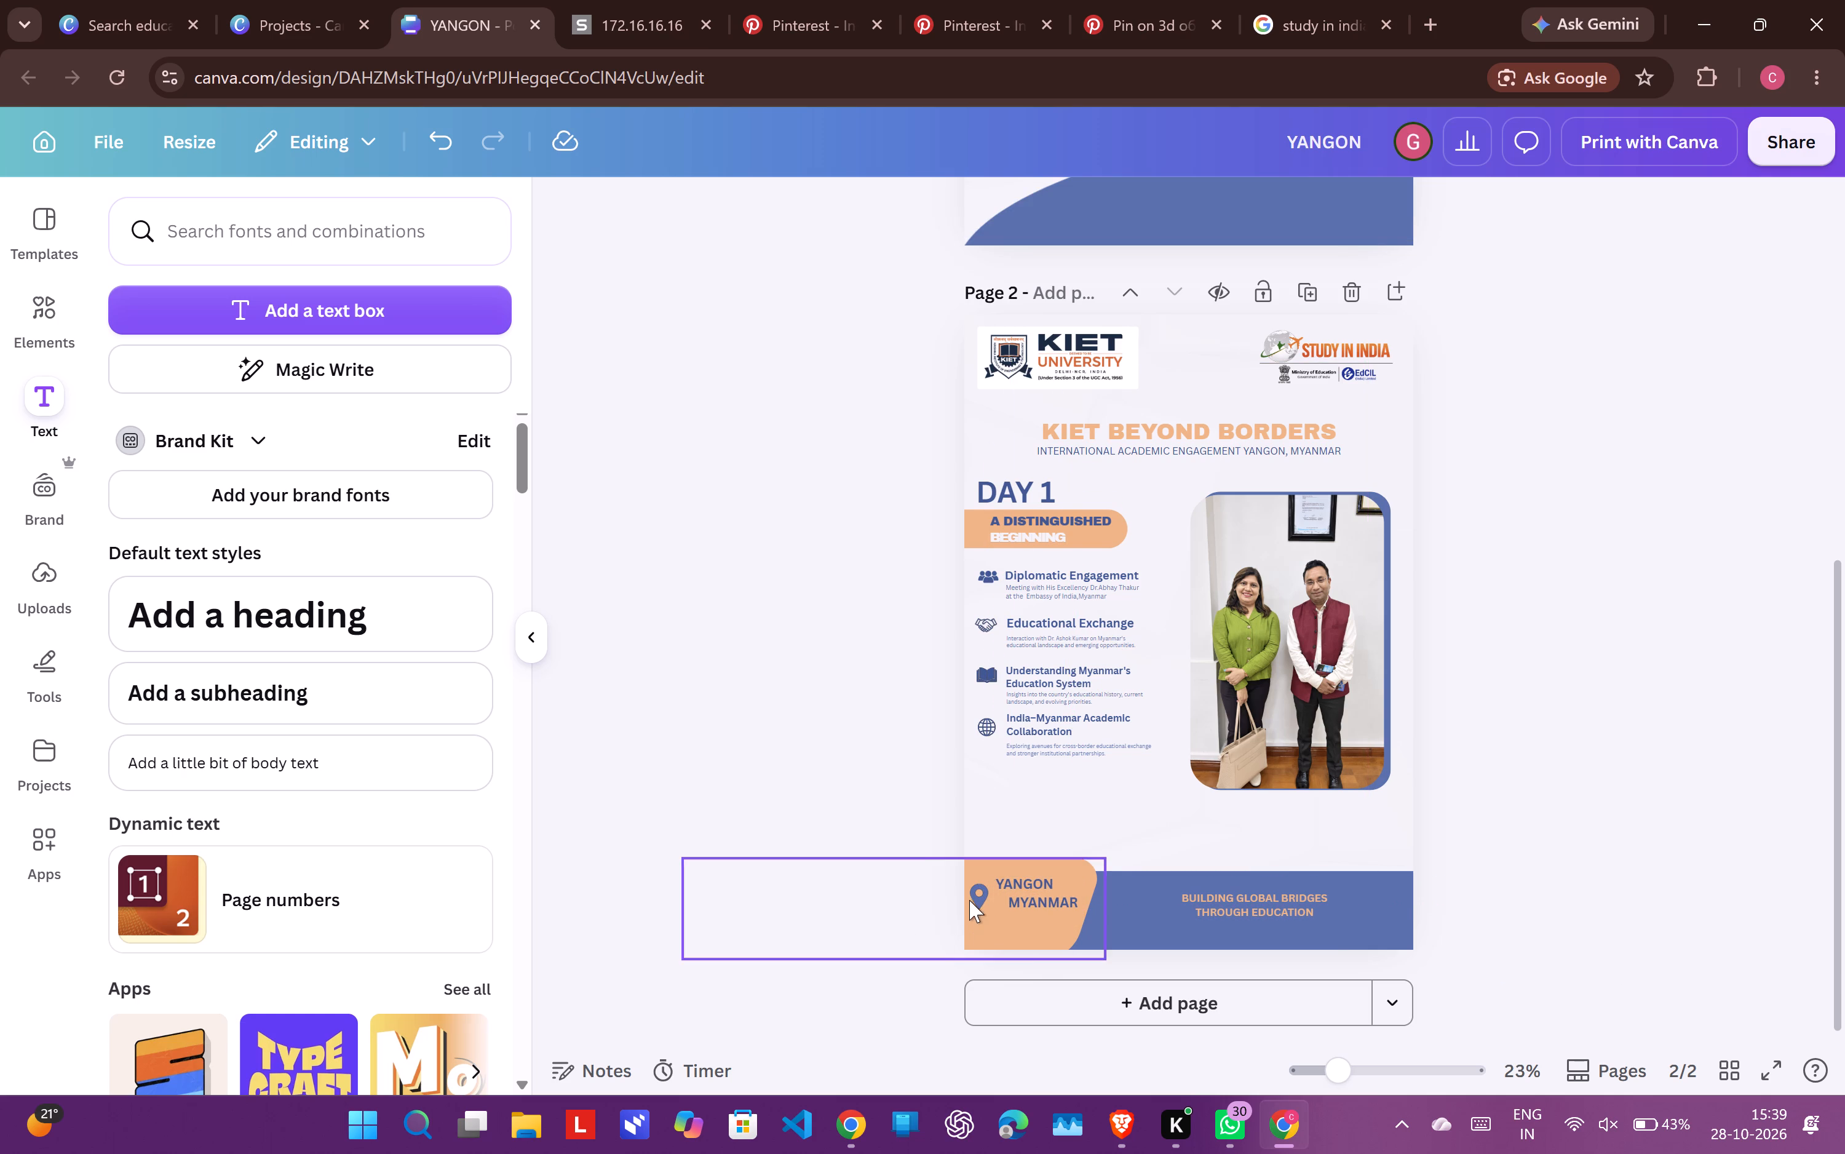
{"action": "left_click", "coordinate": [995, 898]}
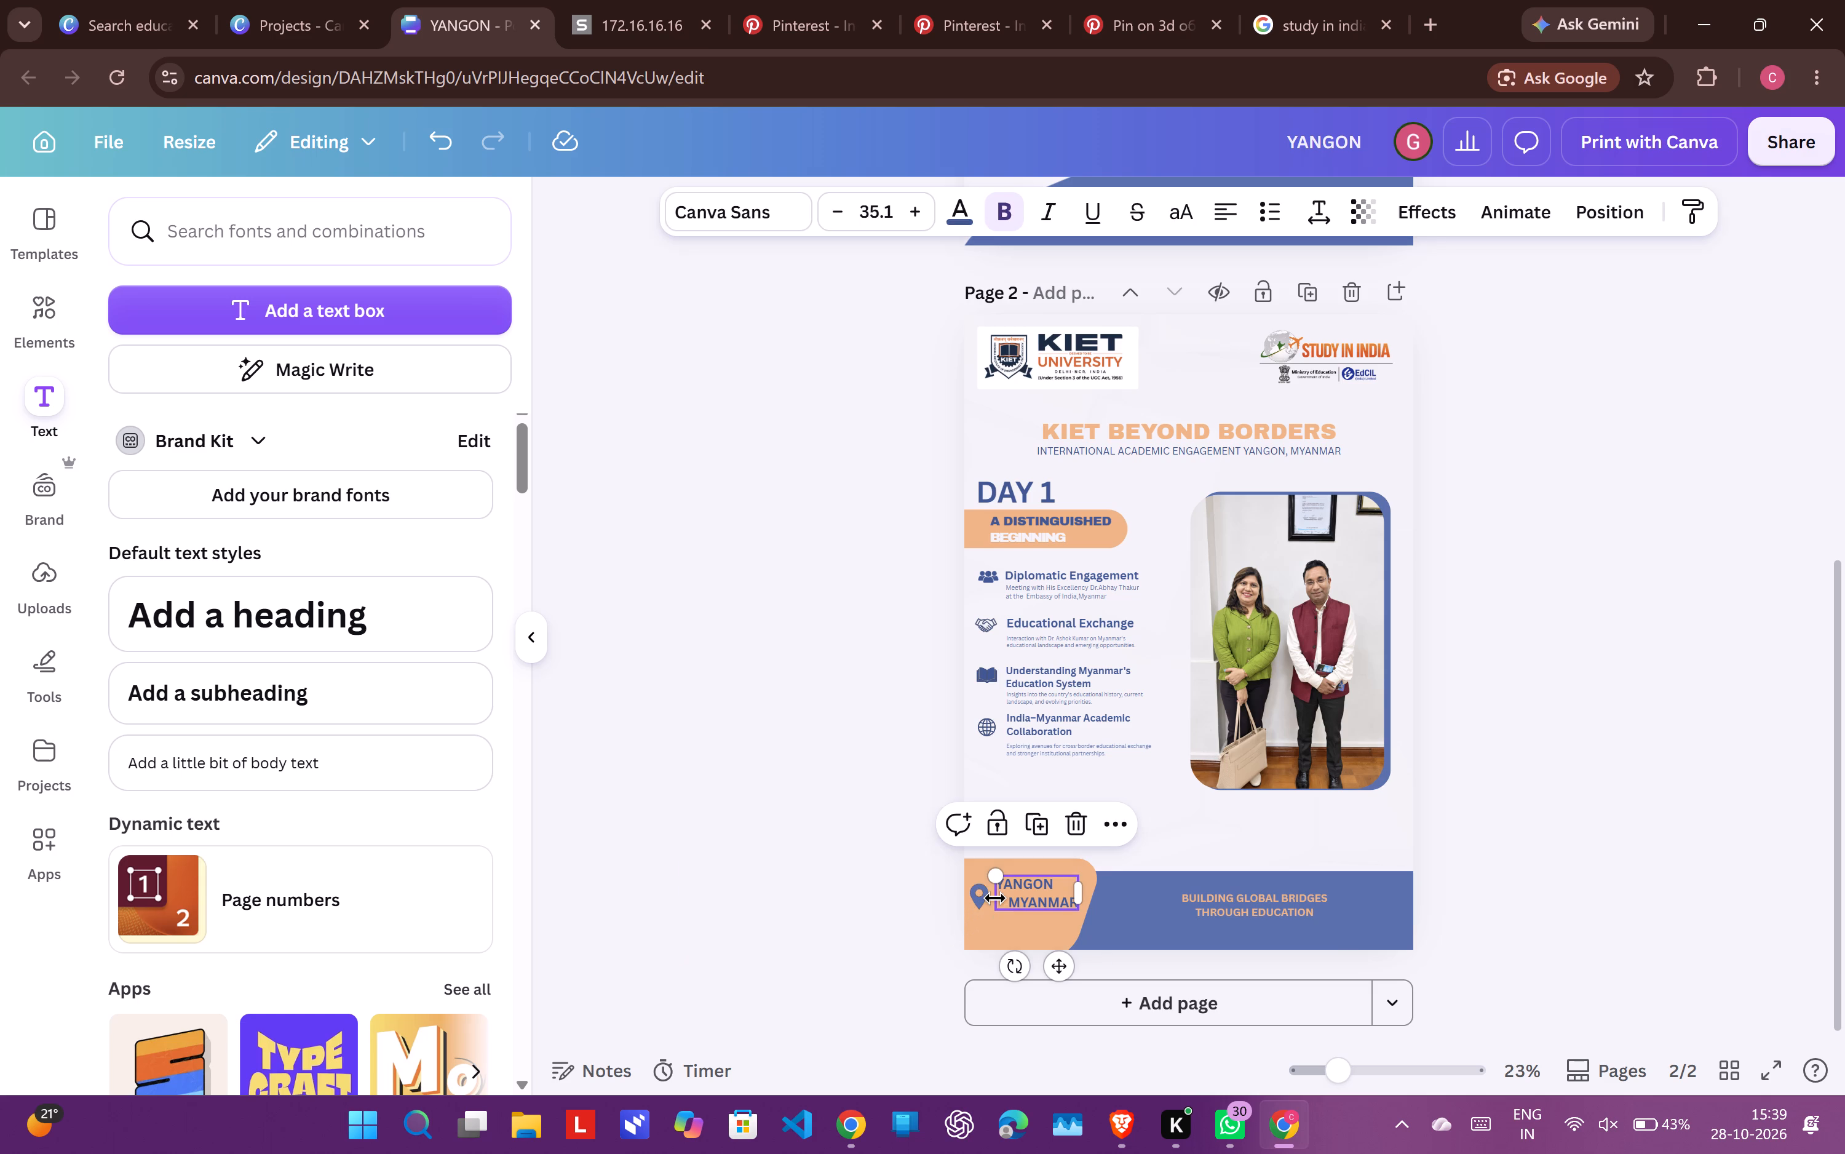
{"action": "left_click", "coordinate": [1001, 901]}
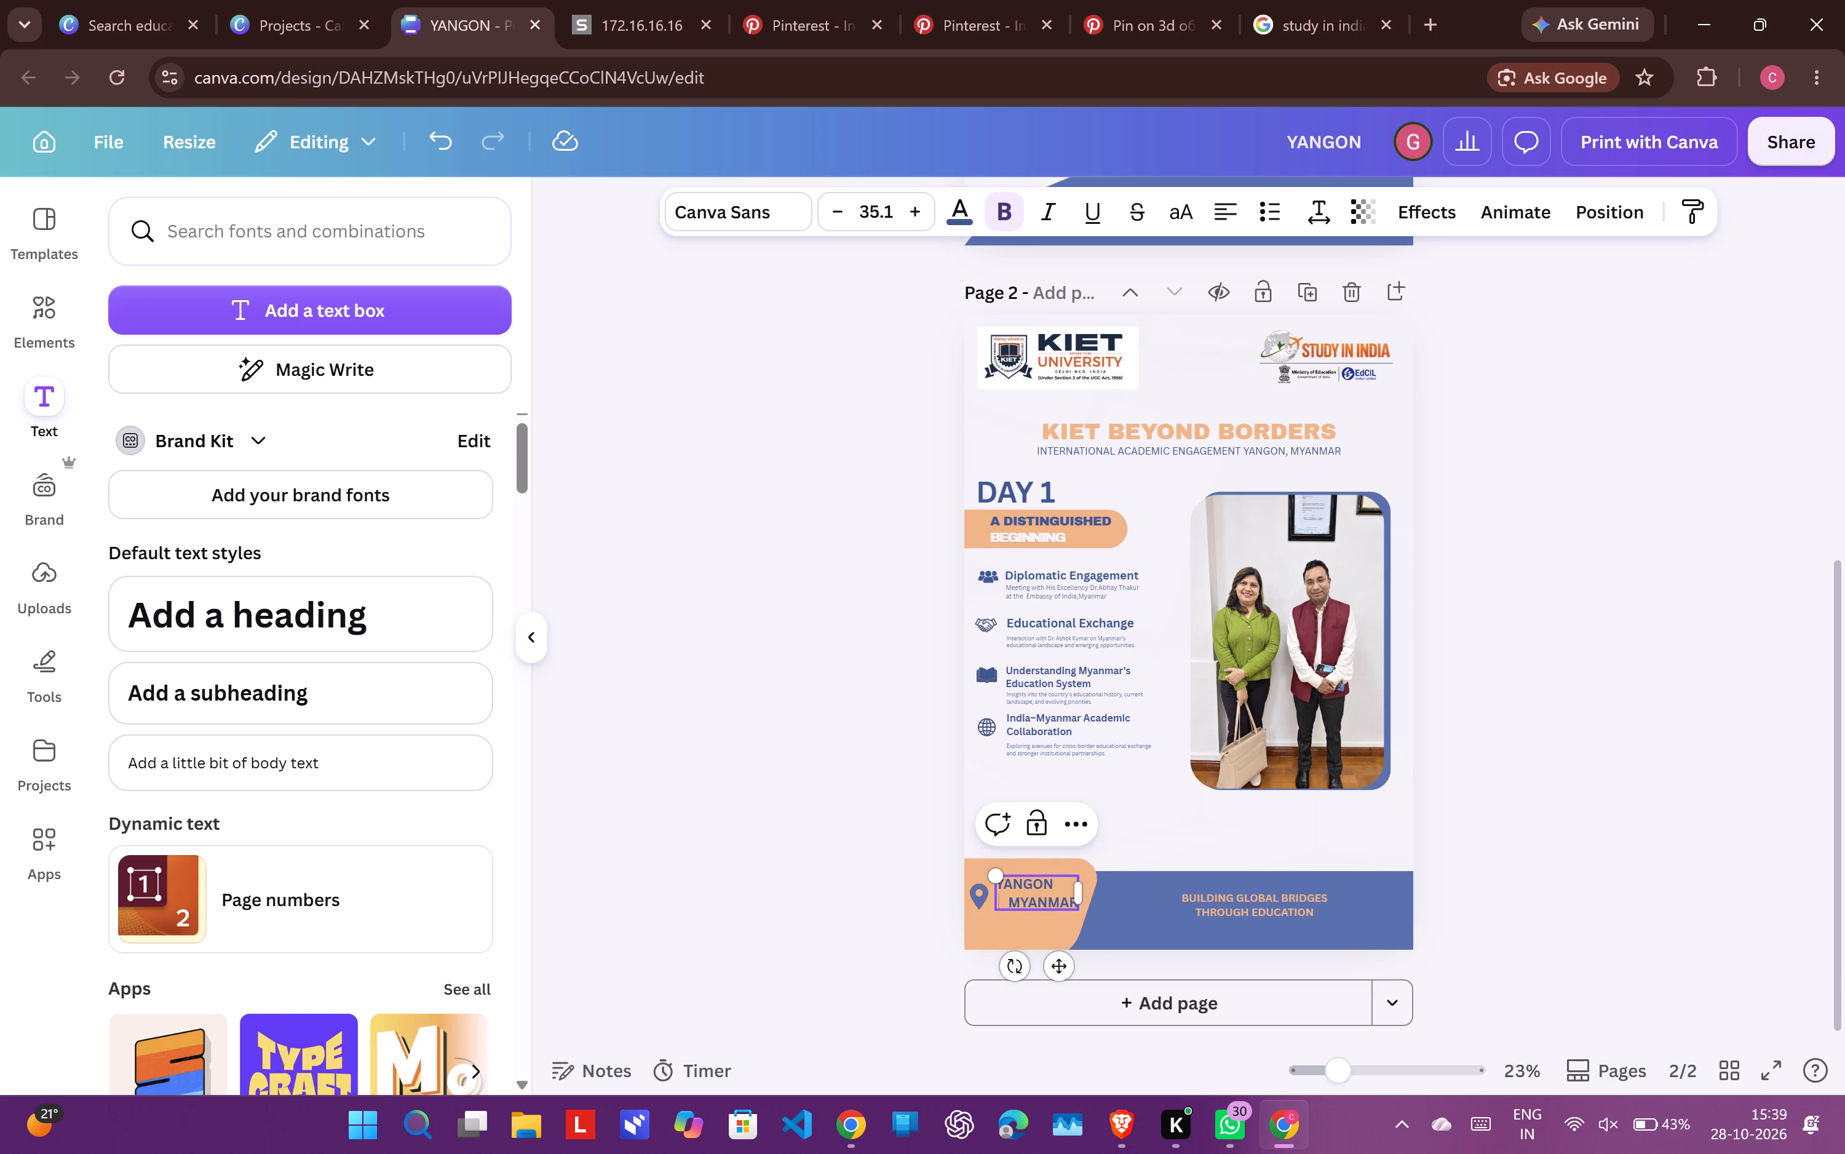
{"action": "left_click", "coordinate": [1007, 899]}
{"action": "key", "text": "BackSpace"}
{"action": "key", "text": "BackSpace"}
{"action": "key", "text": "BackSpace"}
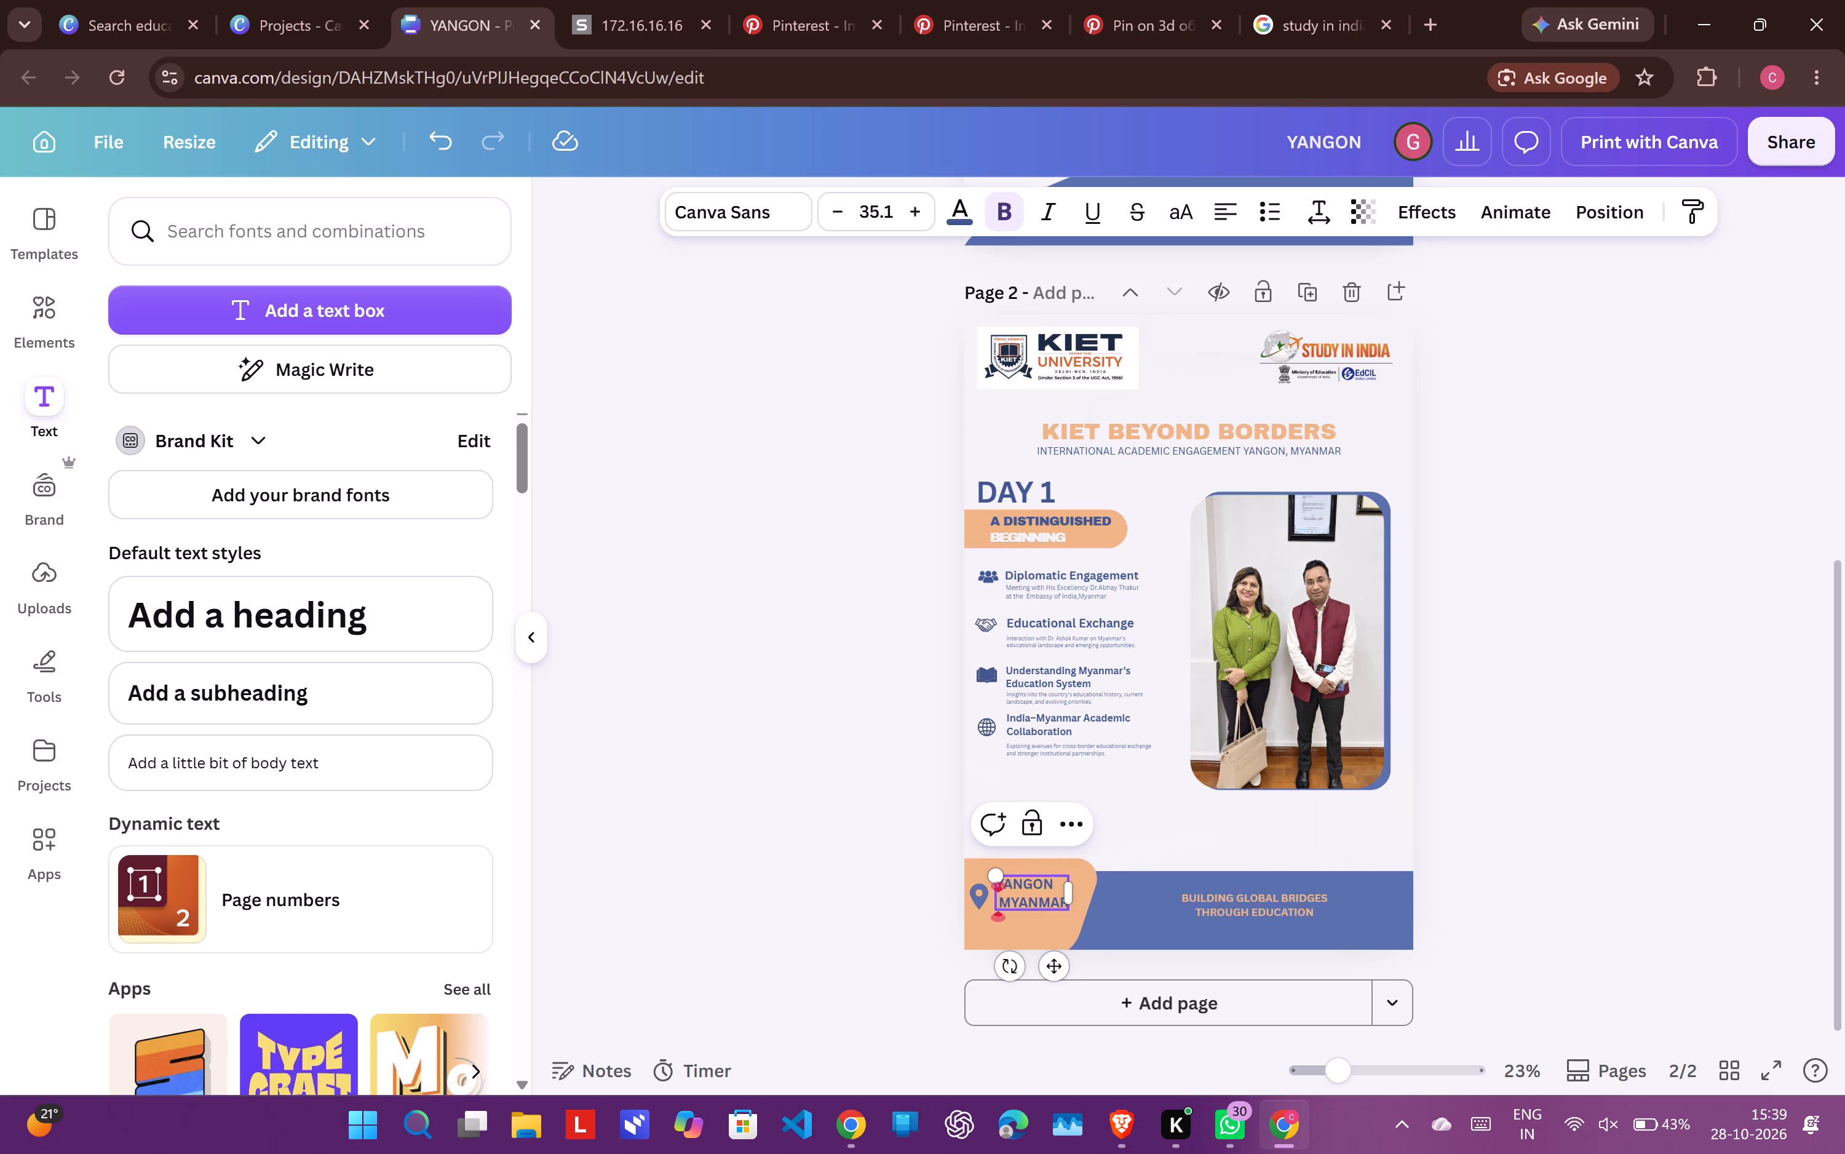
{"action": "key", "text": "BackSpace"}
{"action": "key", "text": "space"}
{"action": "left_click", "coordinate": [907, 864]}
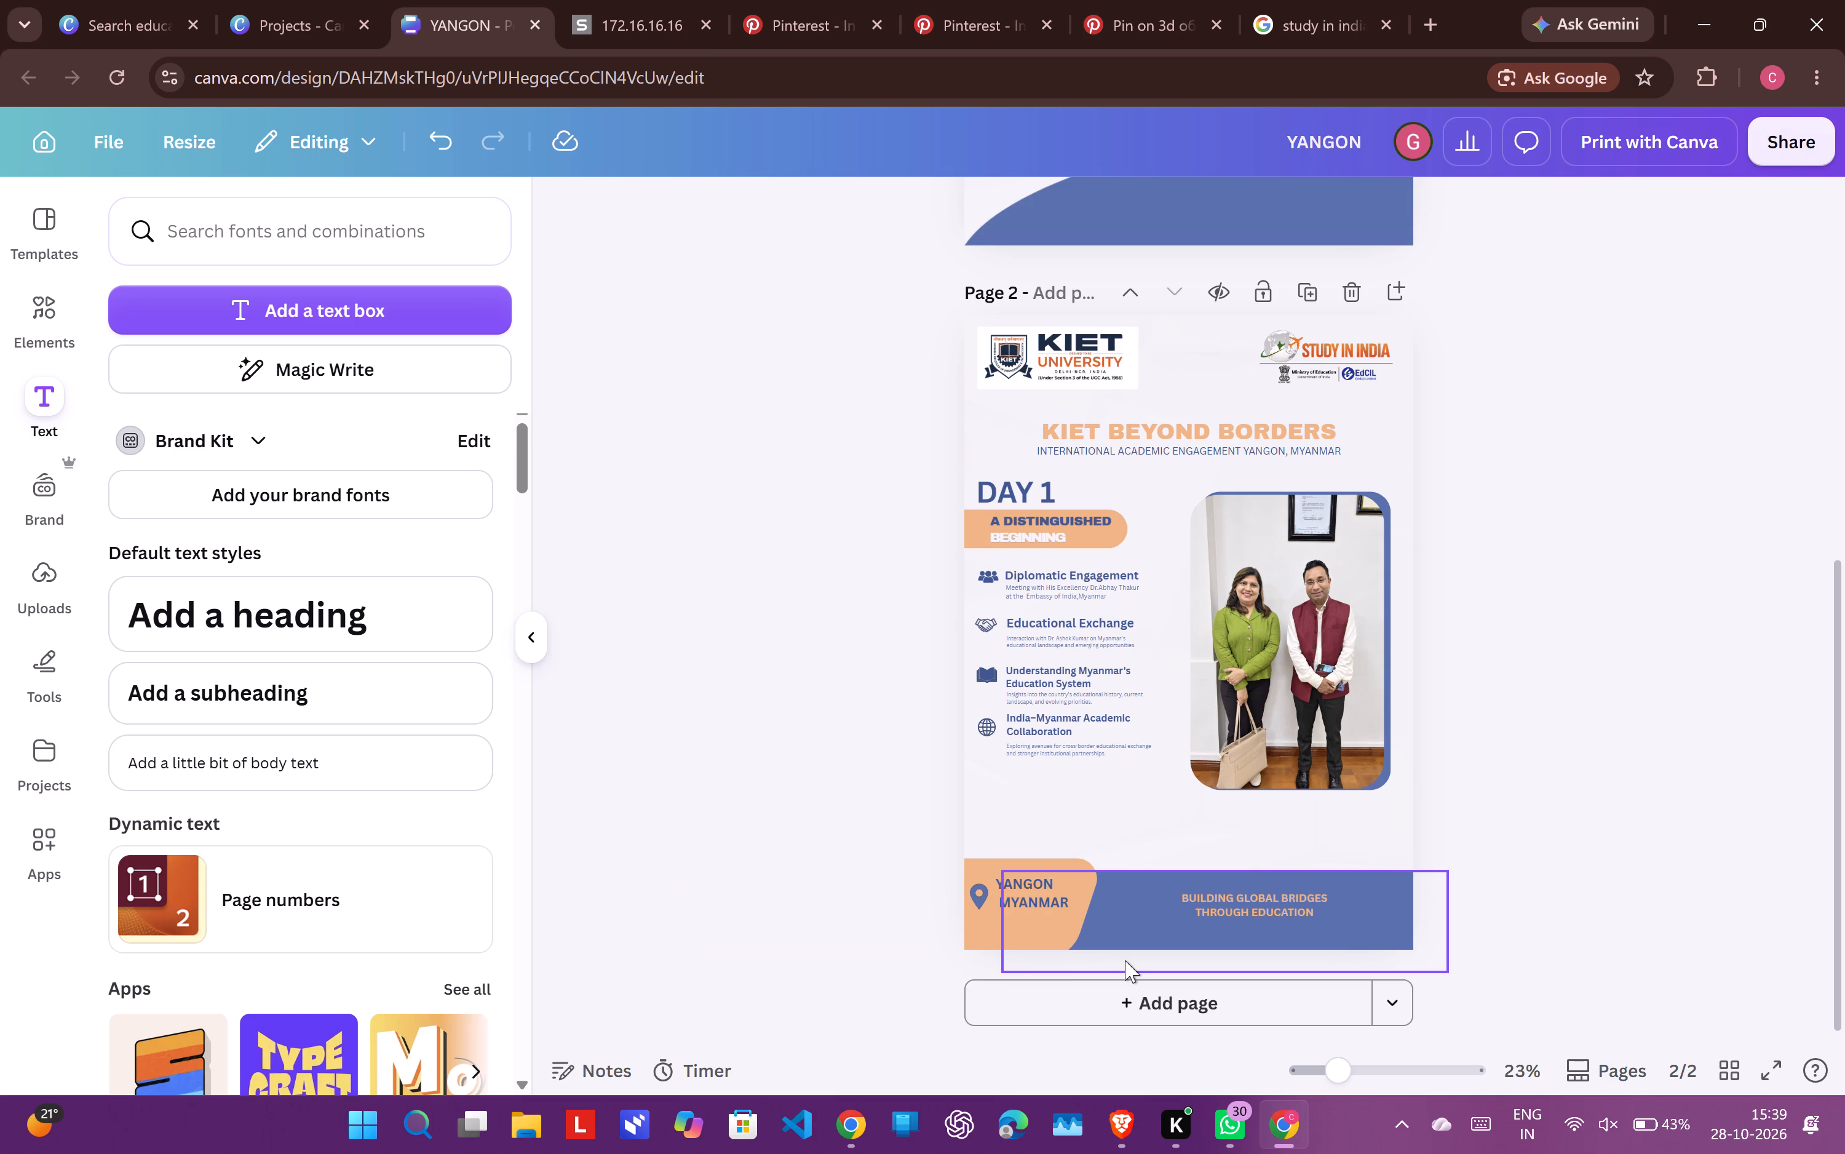
Browse the ready-made font combinations.
{"action": "scroll", "coordinate": [256, 795], "scroll_direction": "down", "scroll_amount": 6}
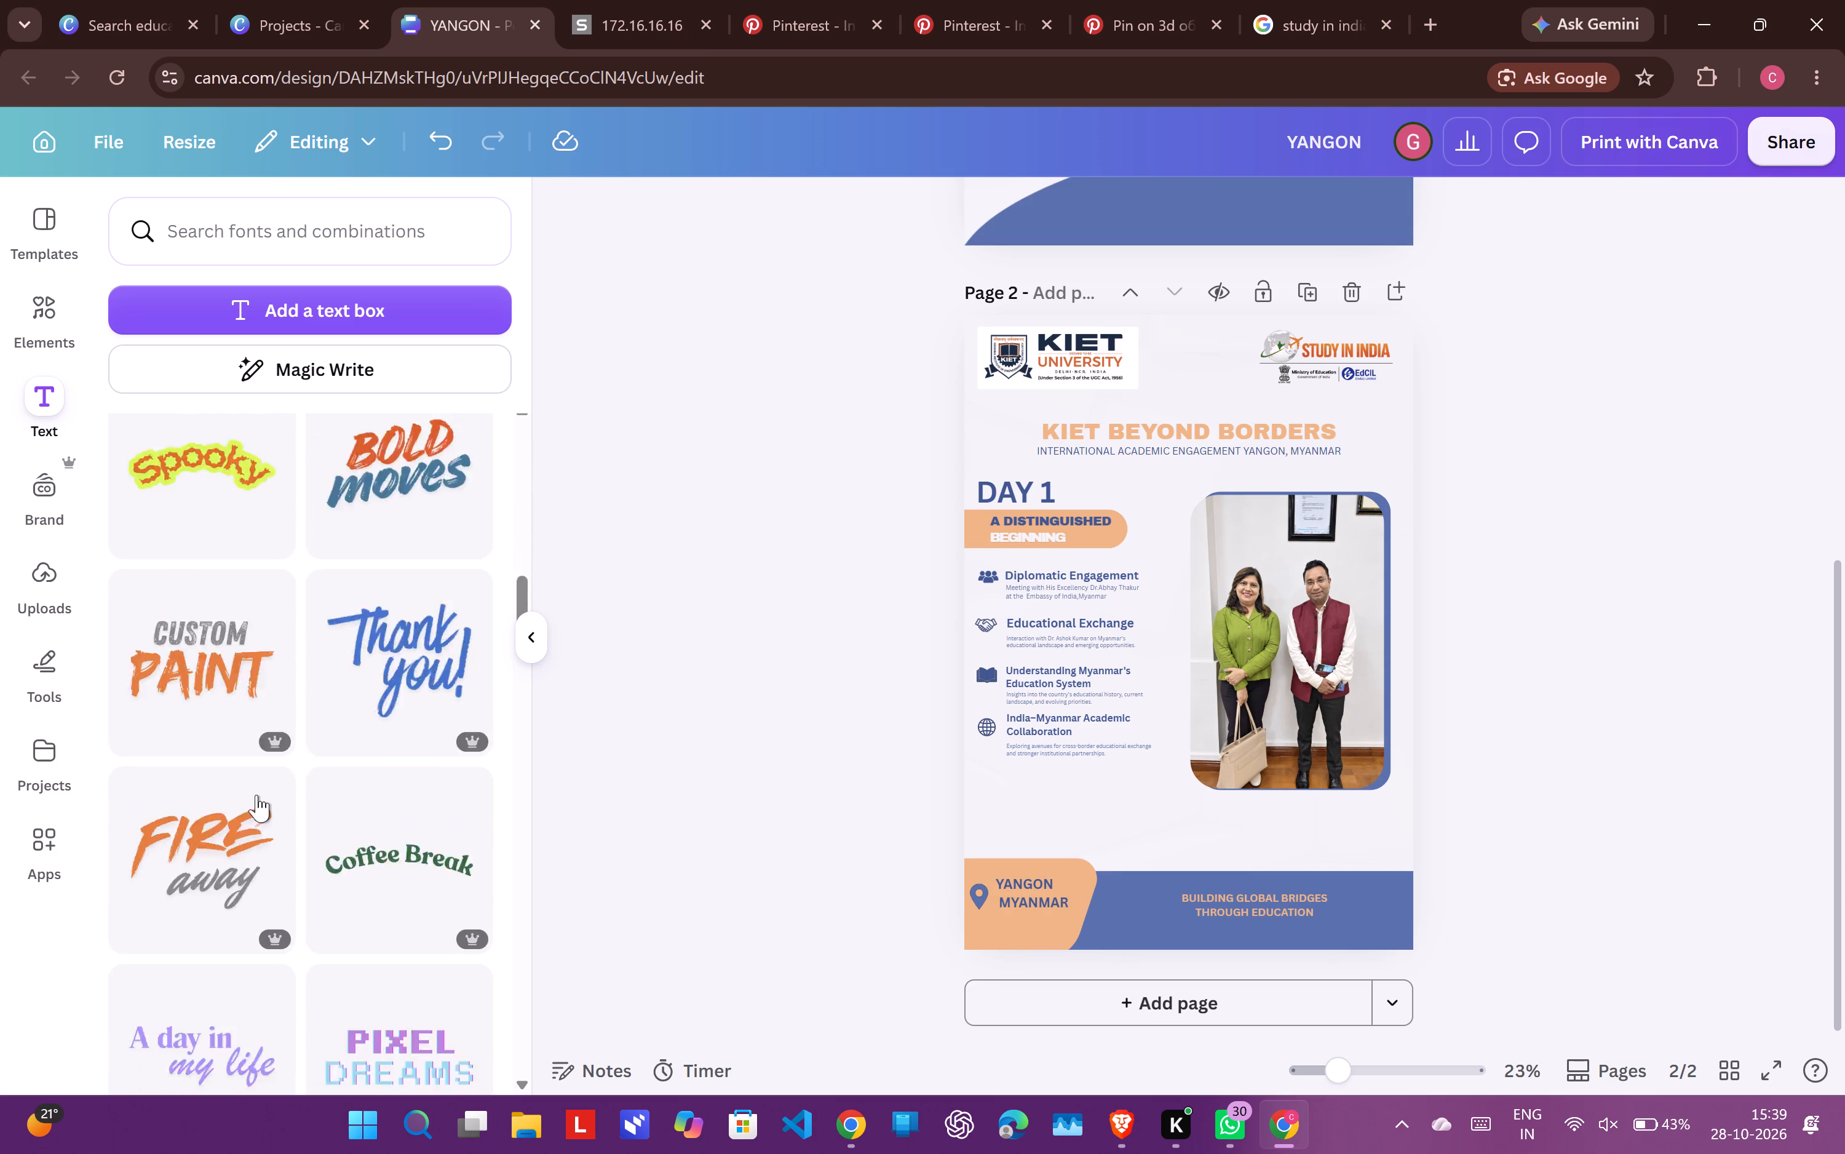
{"action": "scroll", "coordinate": [256, 795], "scroll_direction": "down", "scroll_amount": 9}
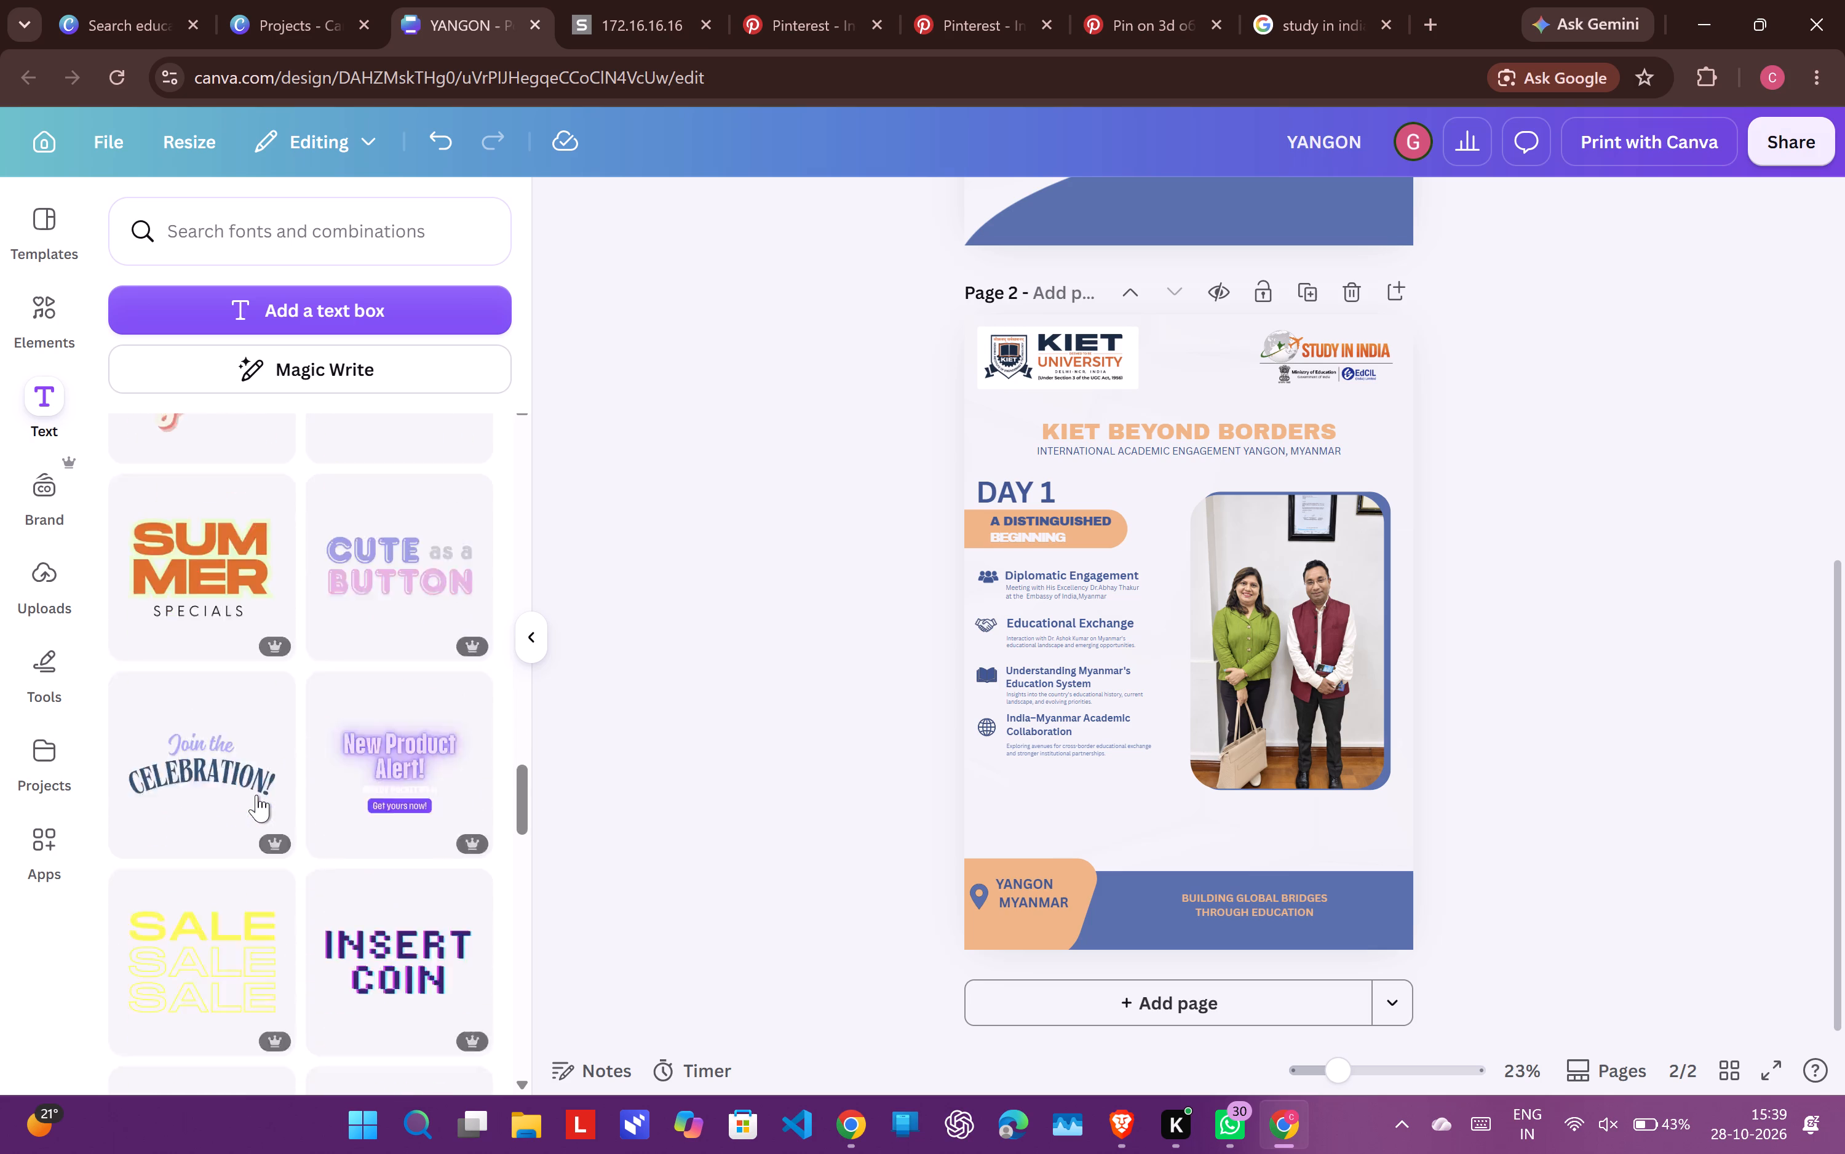
{"action": "scroll", "coordinate": [256, 795], "scroll_direction": "down", "scroll_amount": 4}
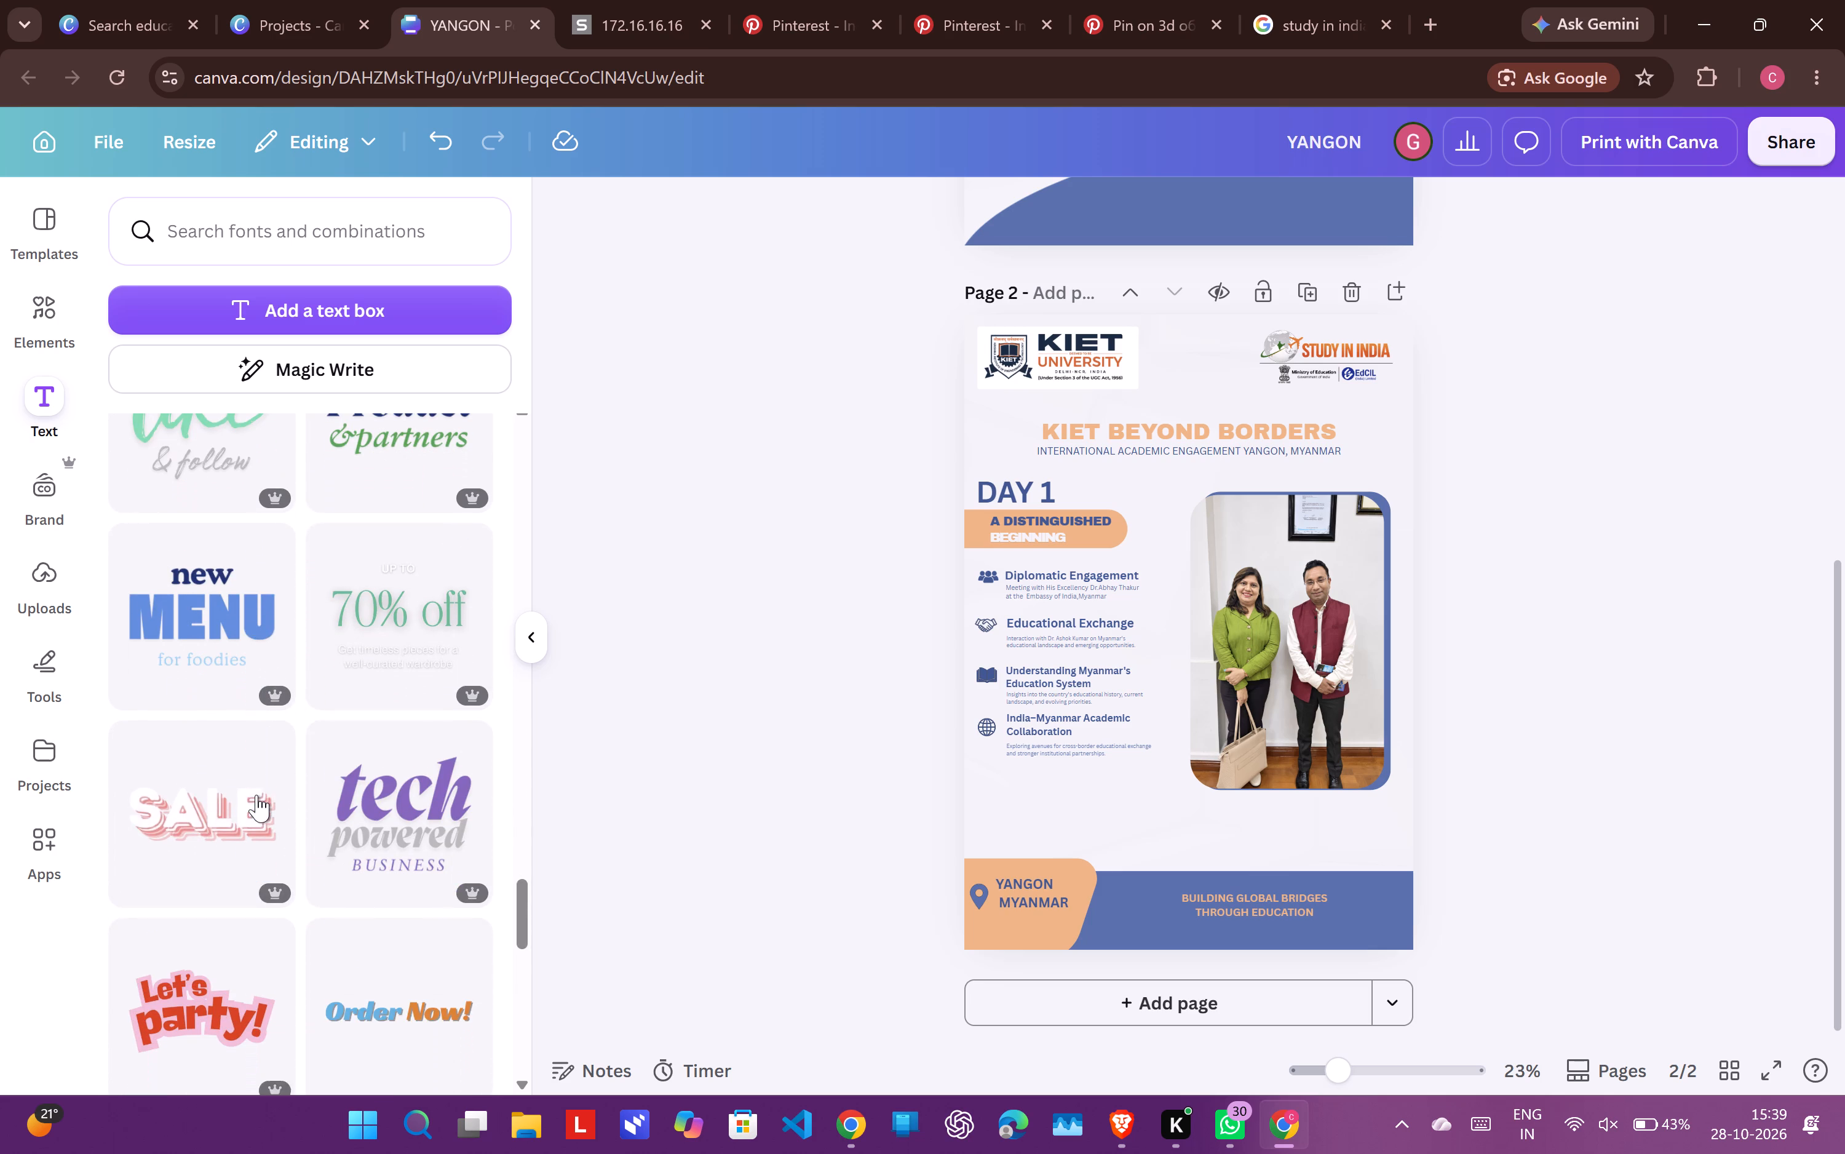
{"action": "scroll", "coordinate": [256, 795], "scroll_direction": "up", "scroll_amount": 1}
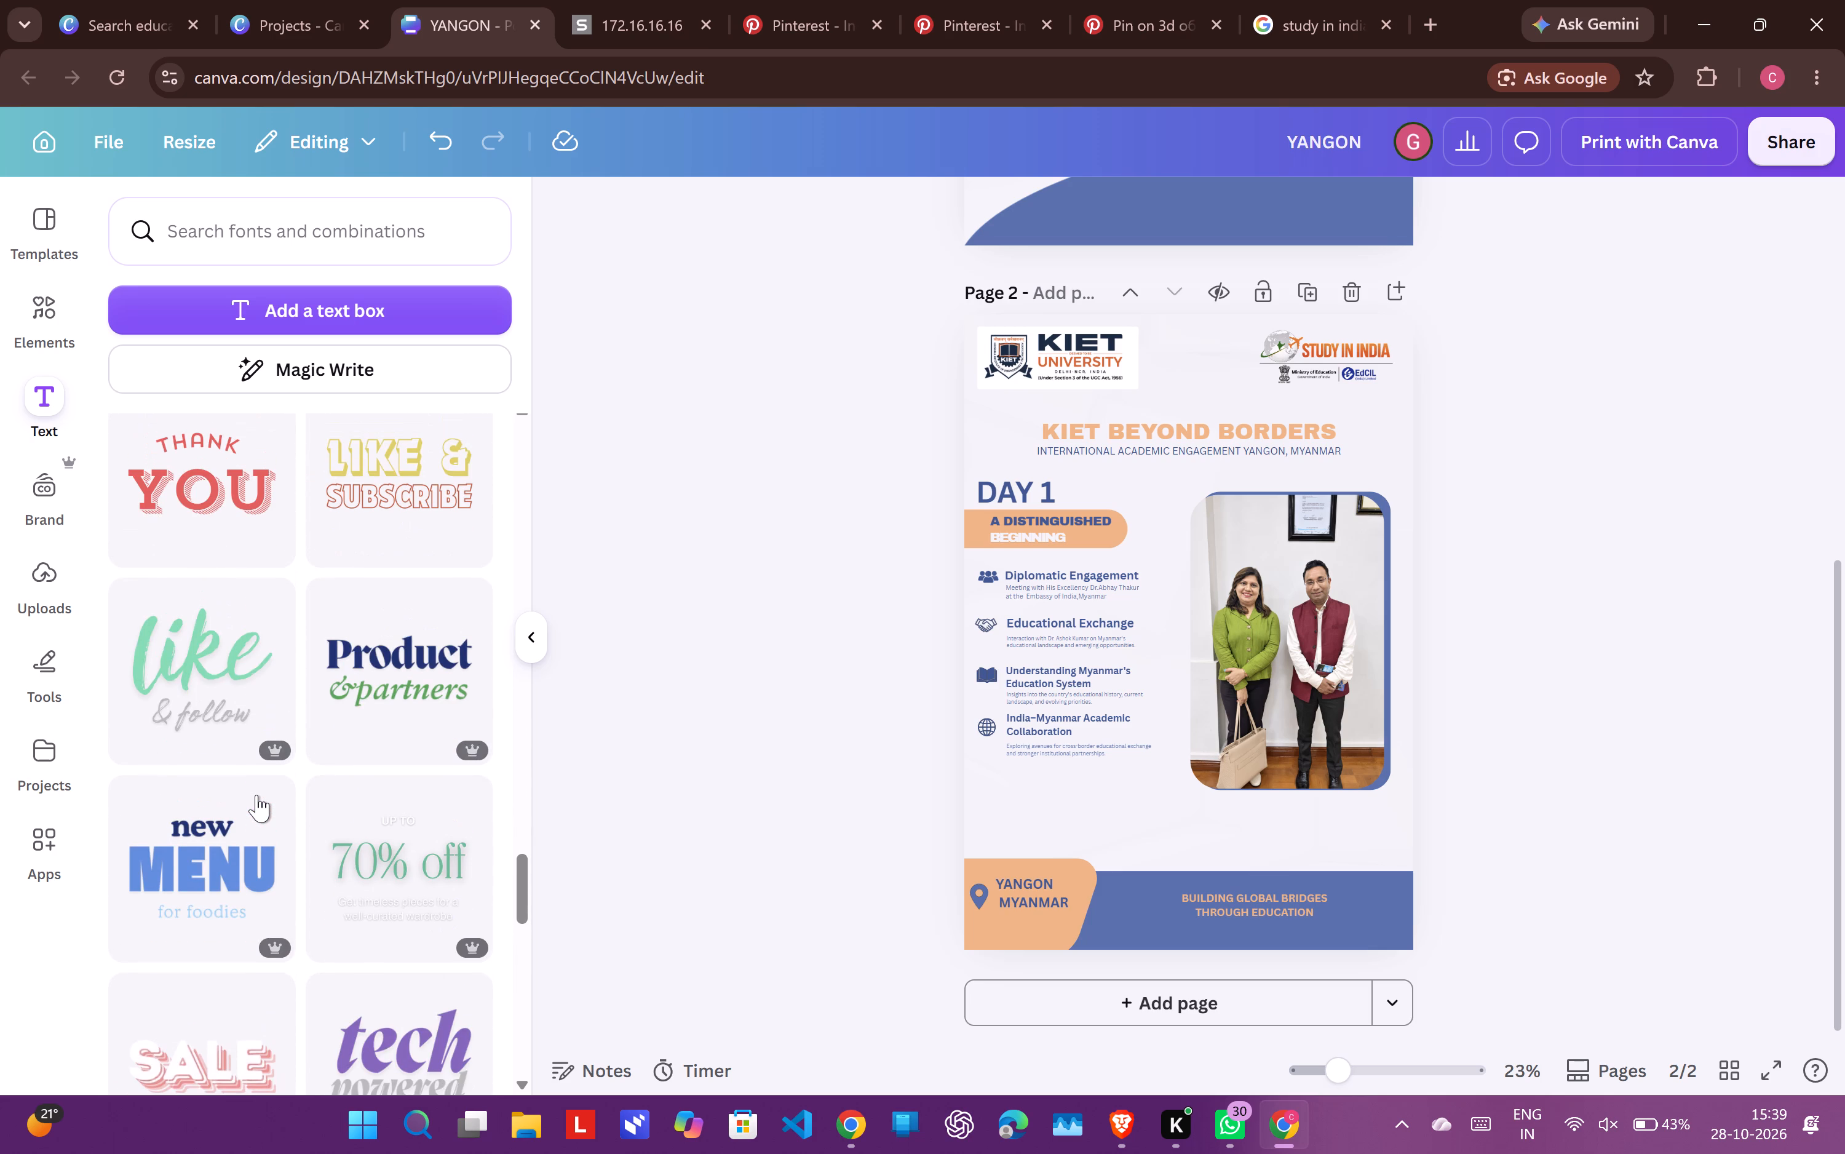
{"action": "scroll", "coordinate": [256, 795], "scroll_direction": "down", "scroll_amount": 6}
{"action": "scroll", "coordinate": [256, 795], "scroll_direction": "up", "scroll_amount": 4}
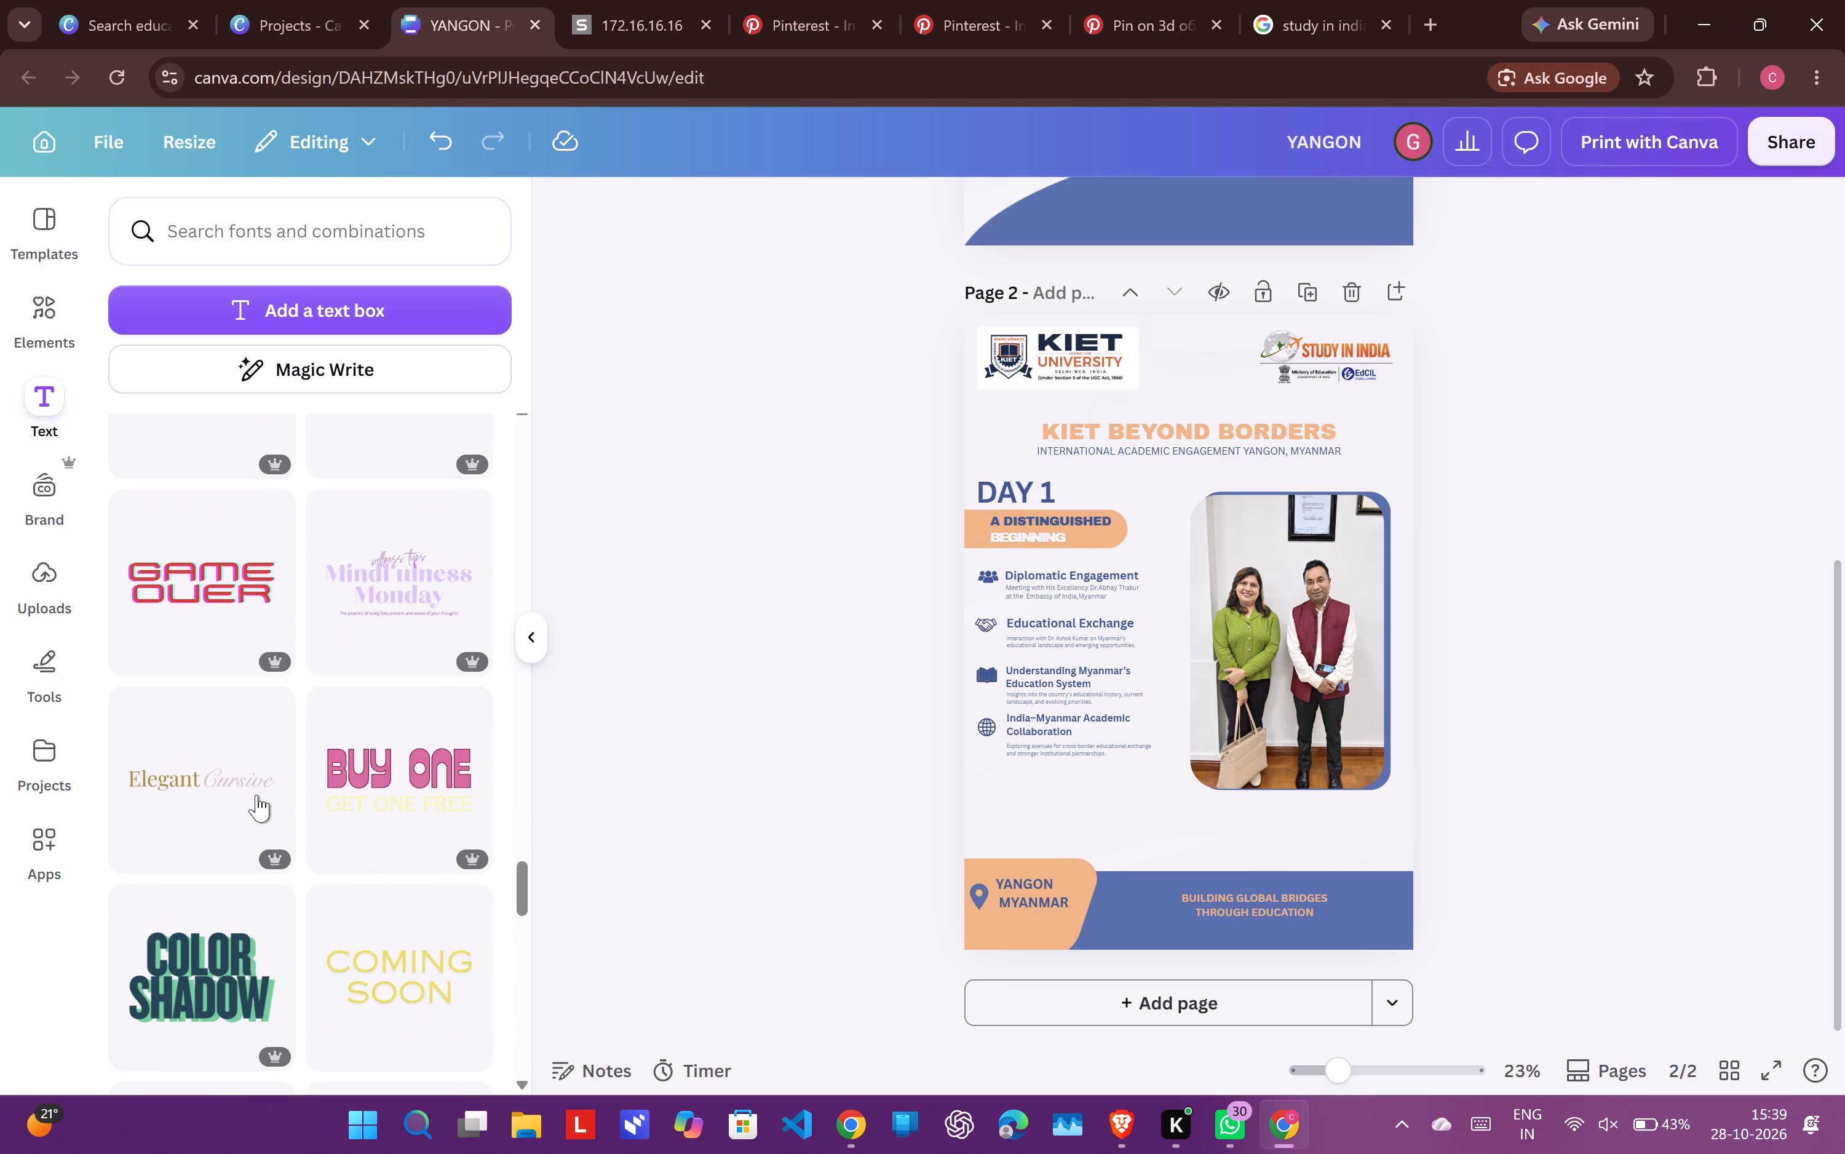
{"action": "scroll", "coordinate": [256, 795], "scroll_direction": "down", "scroll_amount": 6}
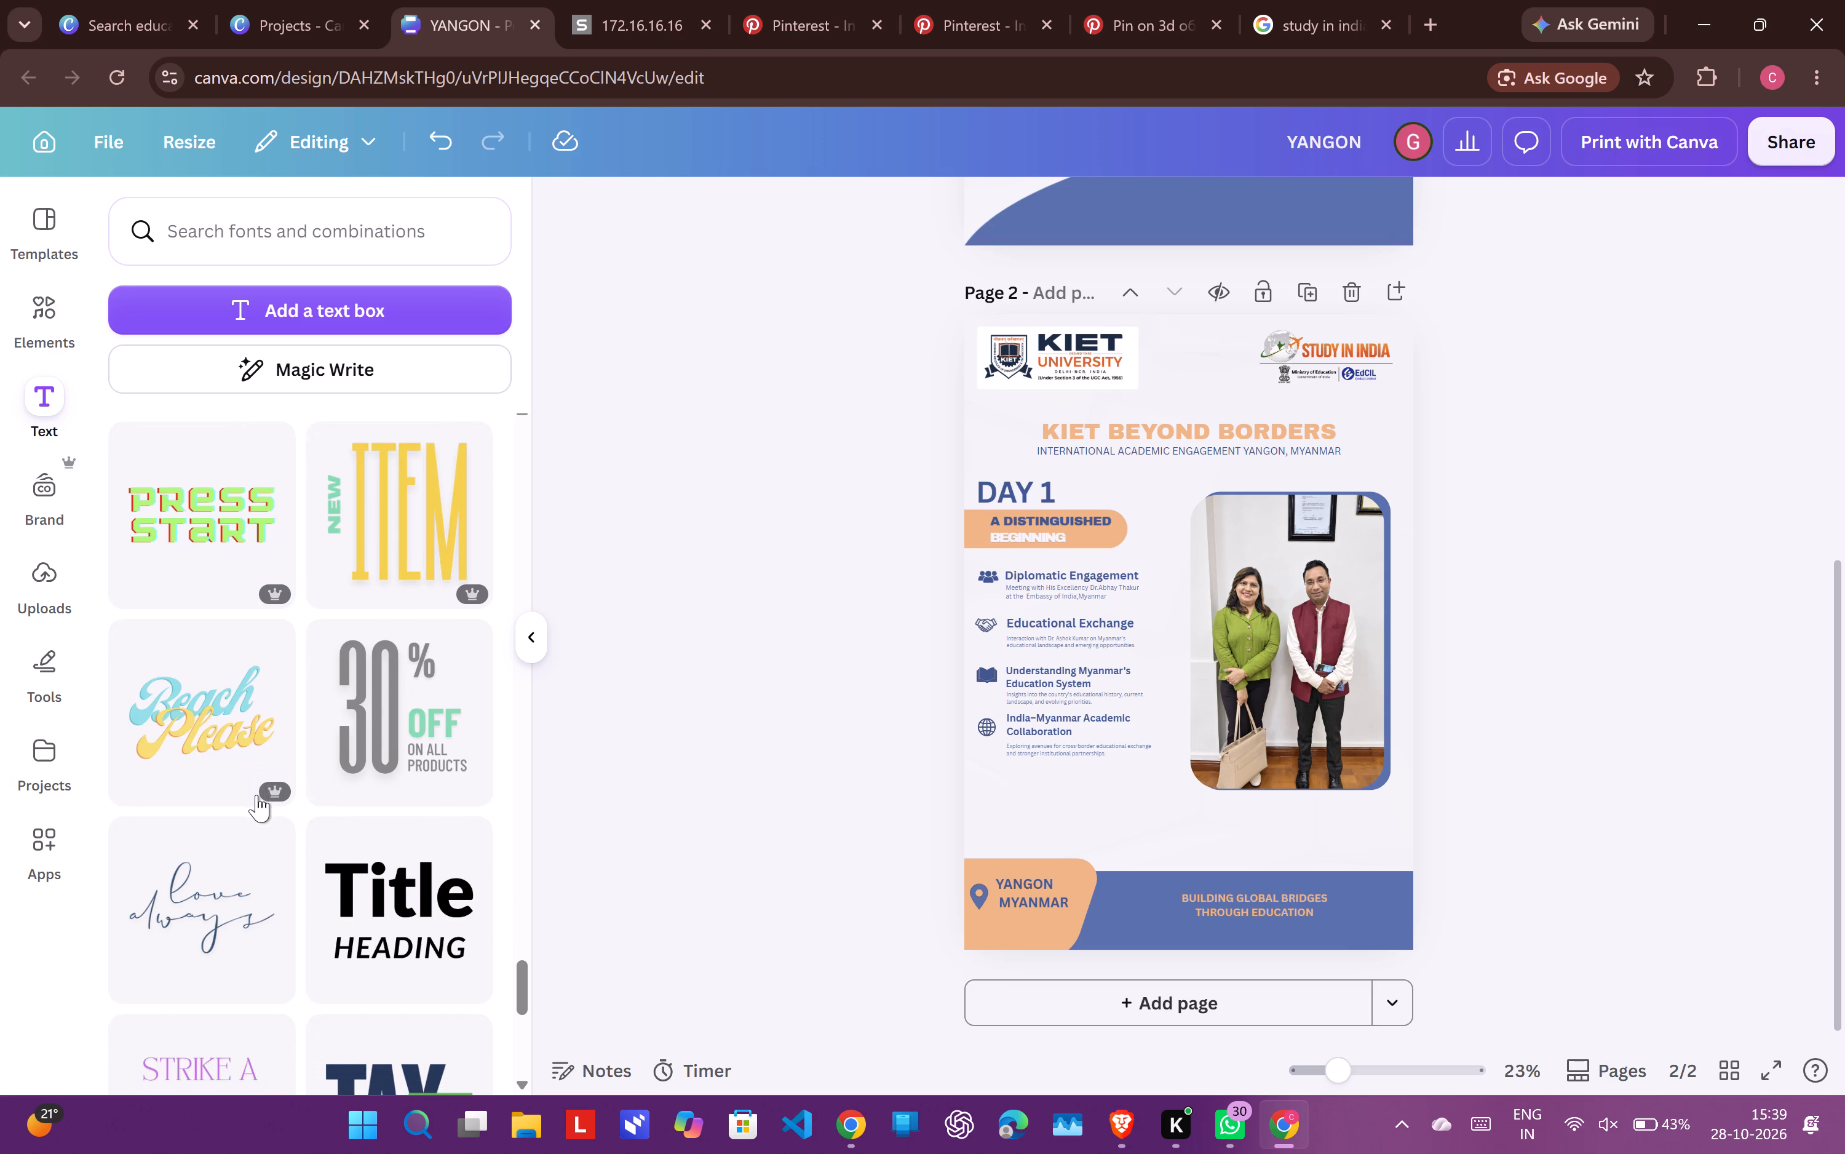
{"action": "scroll", "coordinate": [256, 795], "scroll_direction": "down", "scroll_amount": 1}
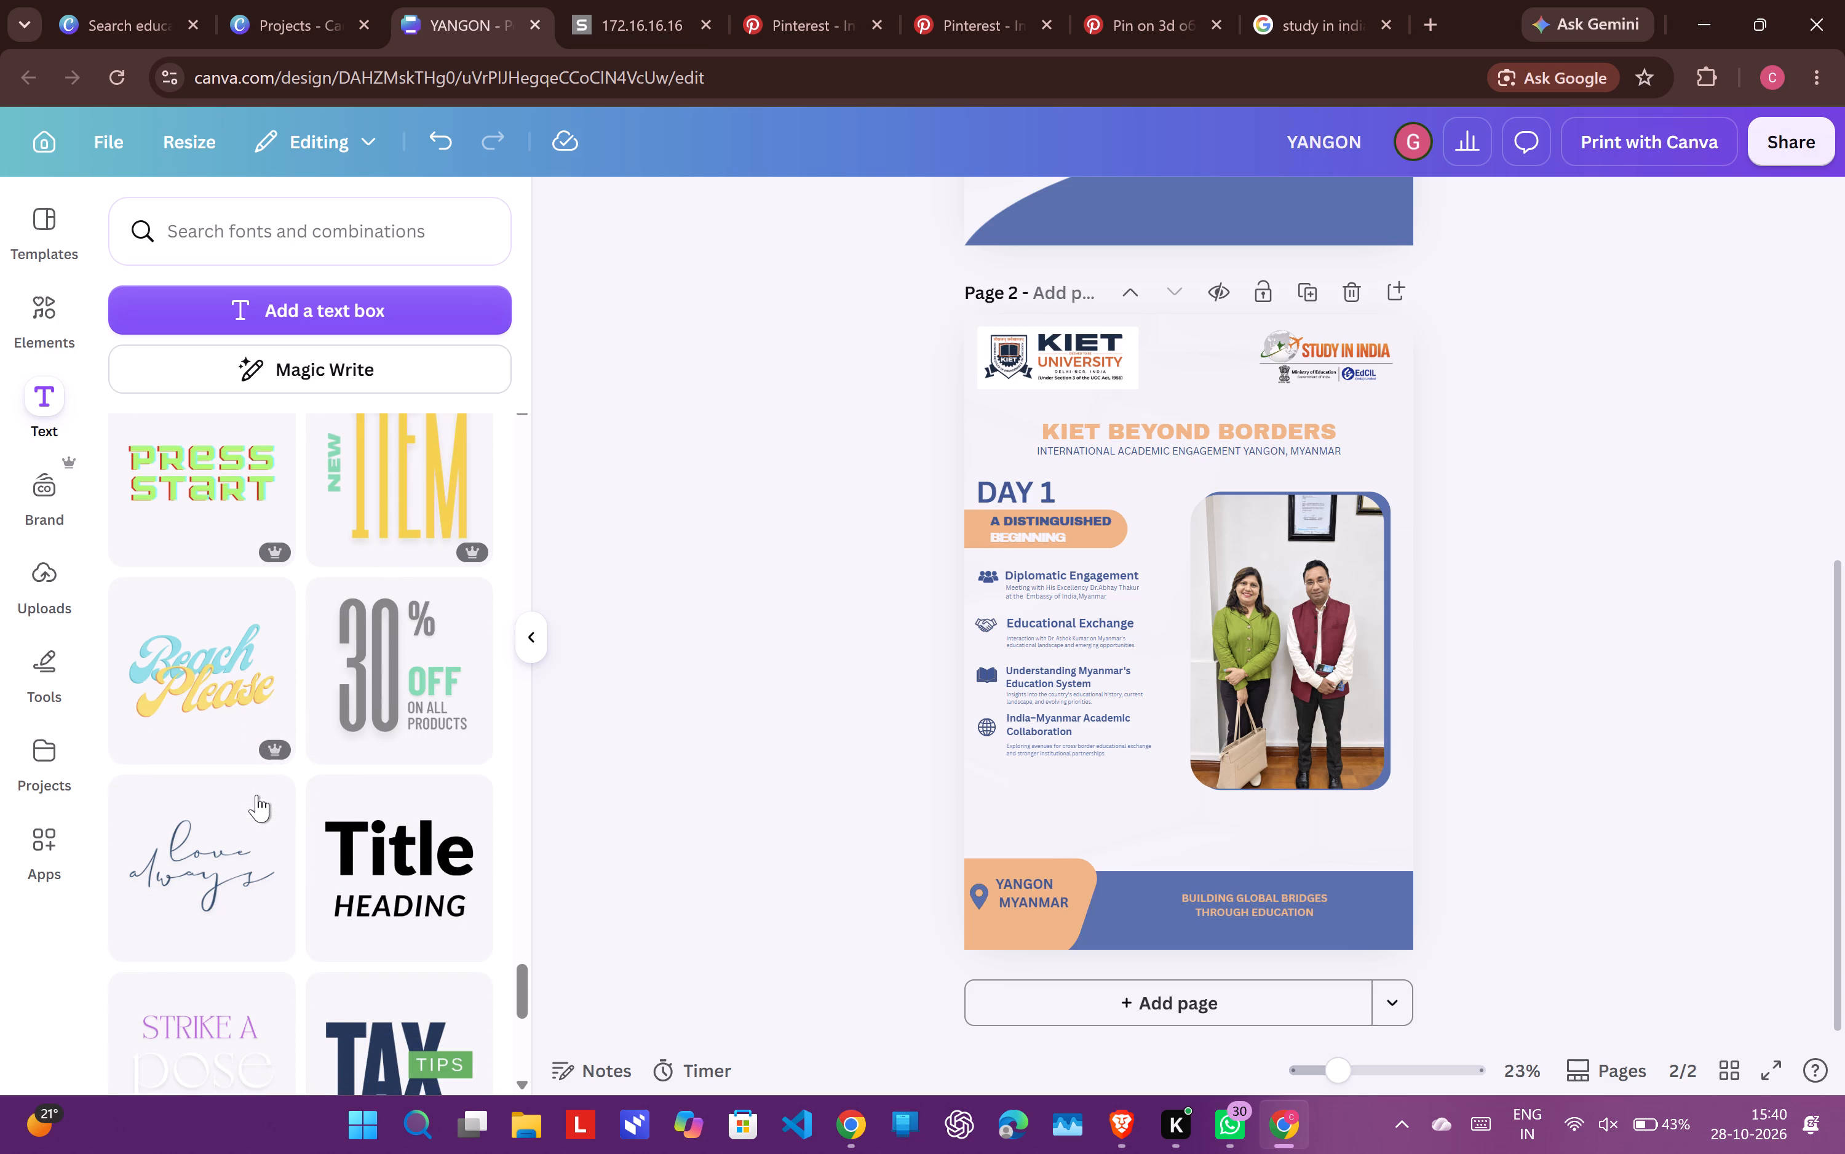
{"action": "scroll", "coordinate": [256, 795], "scroll_direction": "down", "scroll_amount": 1}
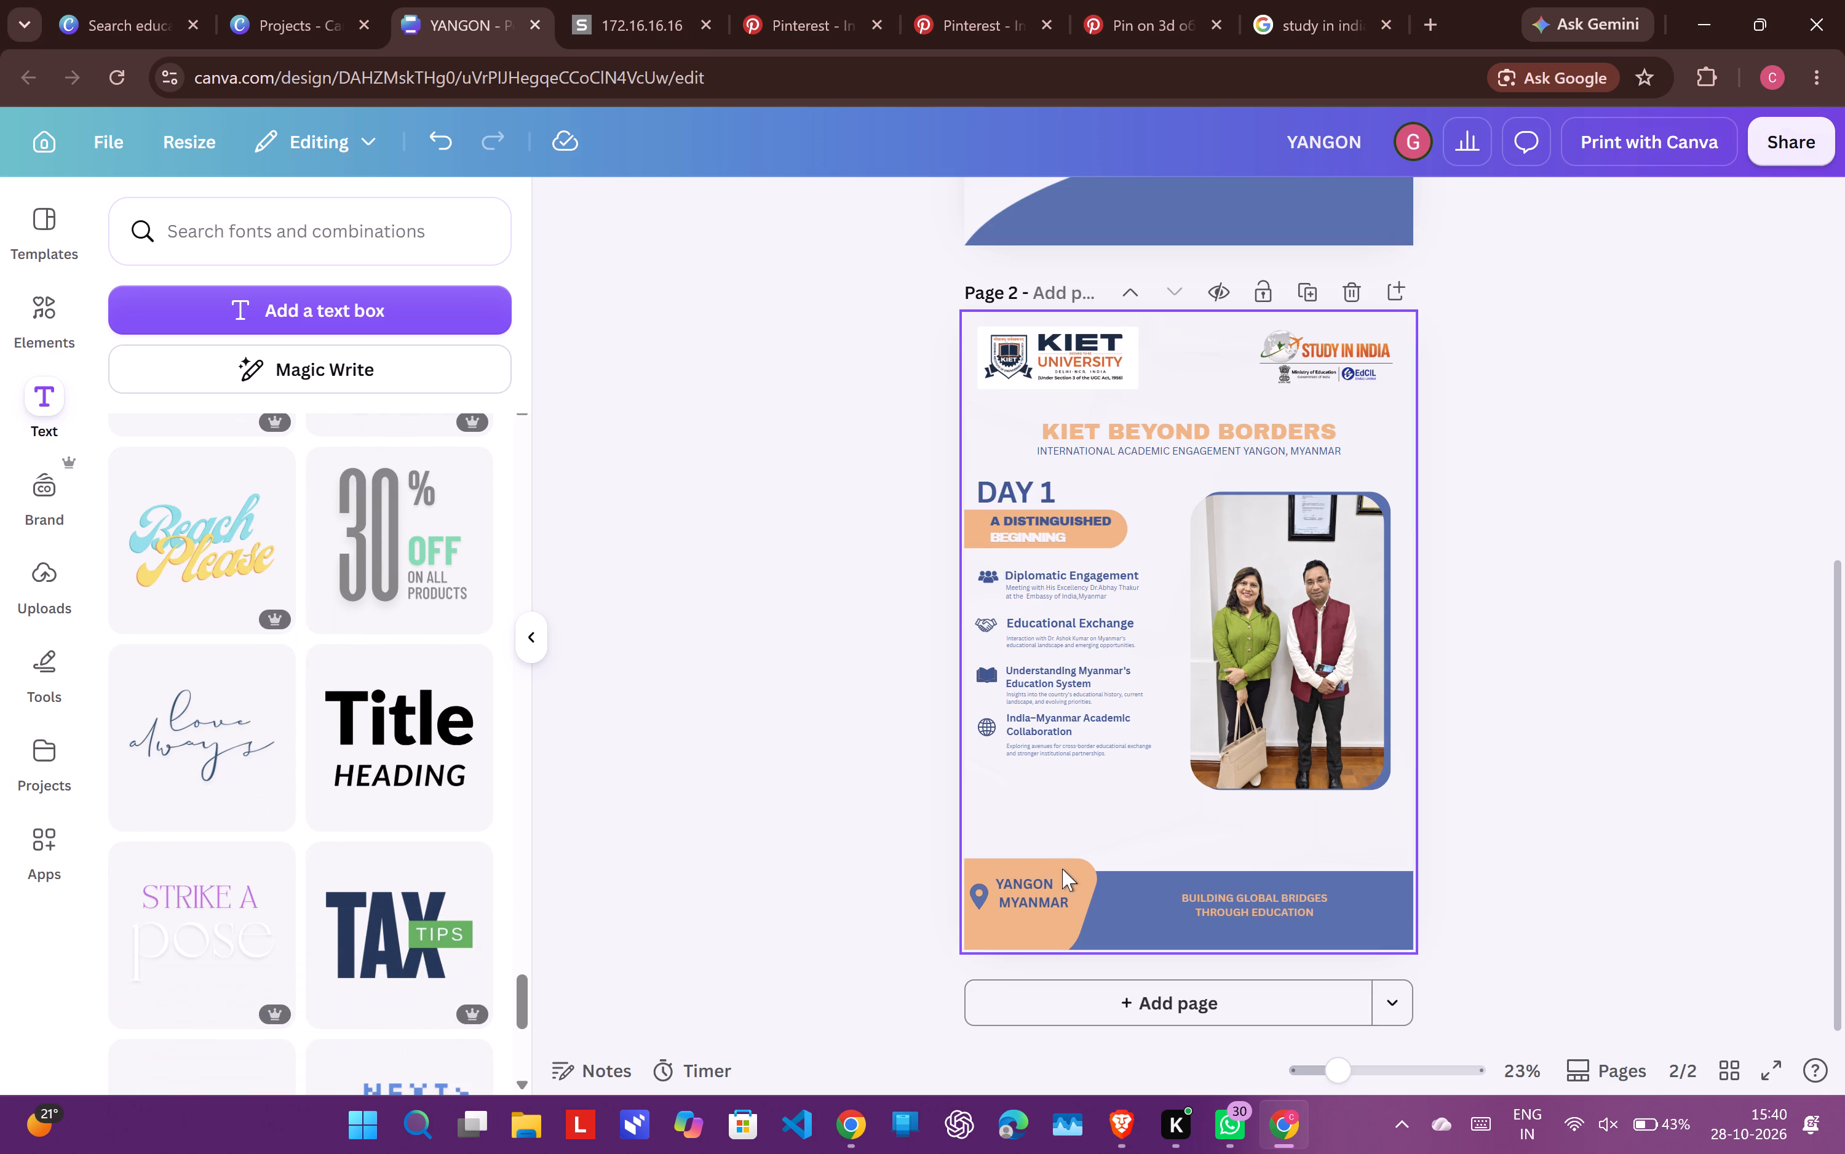
Set the font of YANGON in the footer's location text to Archivo Black.
{"action": "double_click", "coordinate": [1050, 885]}
{"action": "triple_click", "coordinate": [1050, 885]}
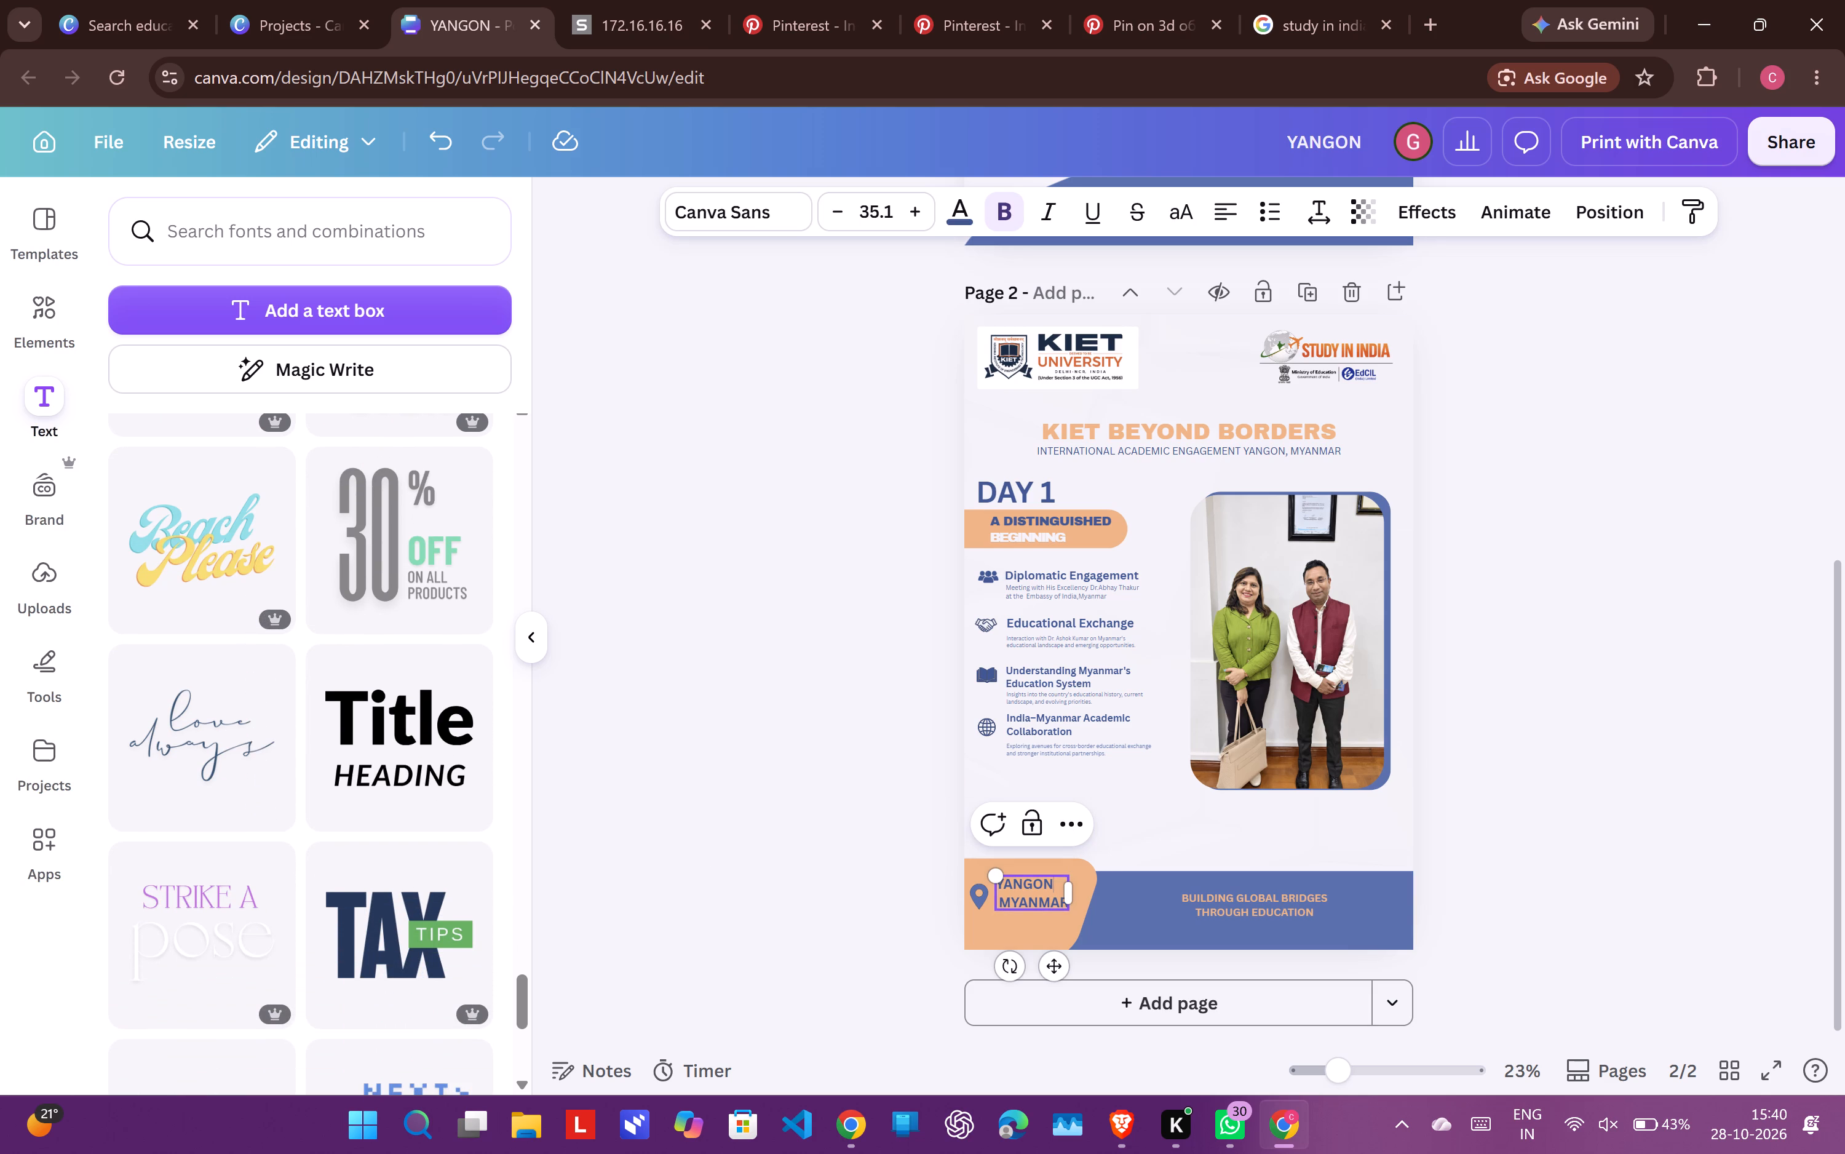
{"action": "left_click", "coordinate": [752, 202]}
{"action": "left_click", "coordinate": [289, 495]}
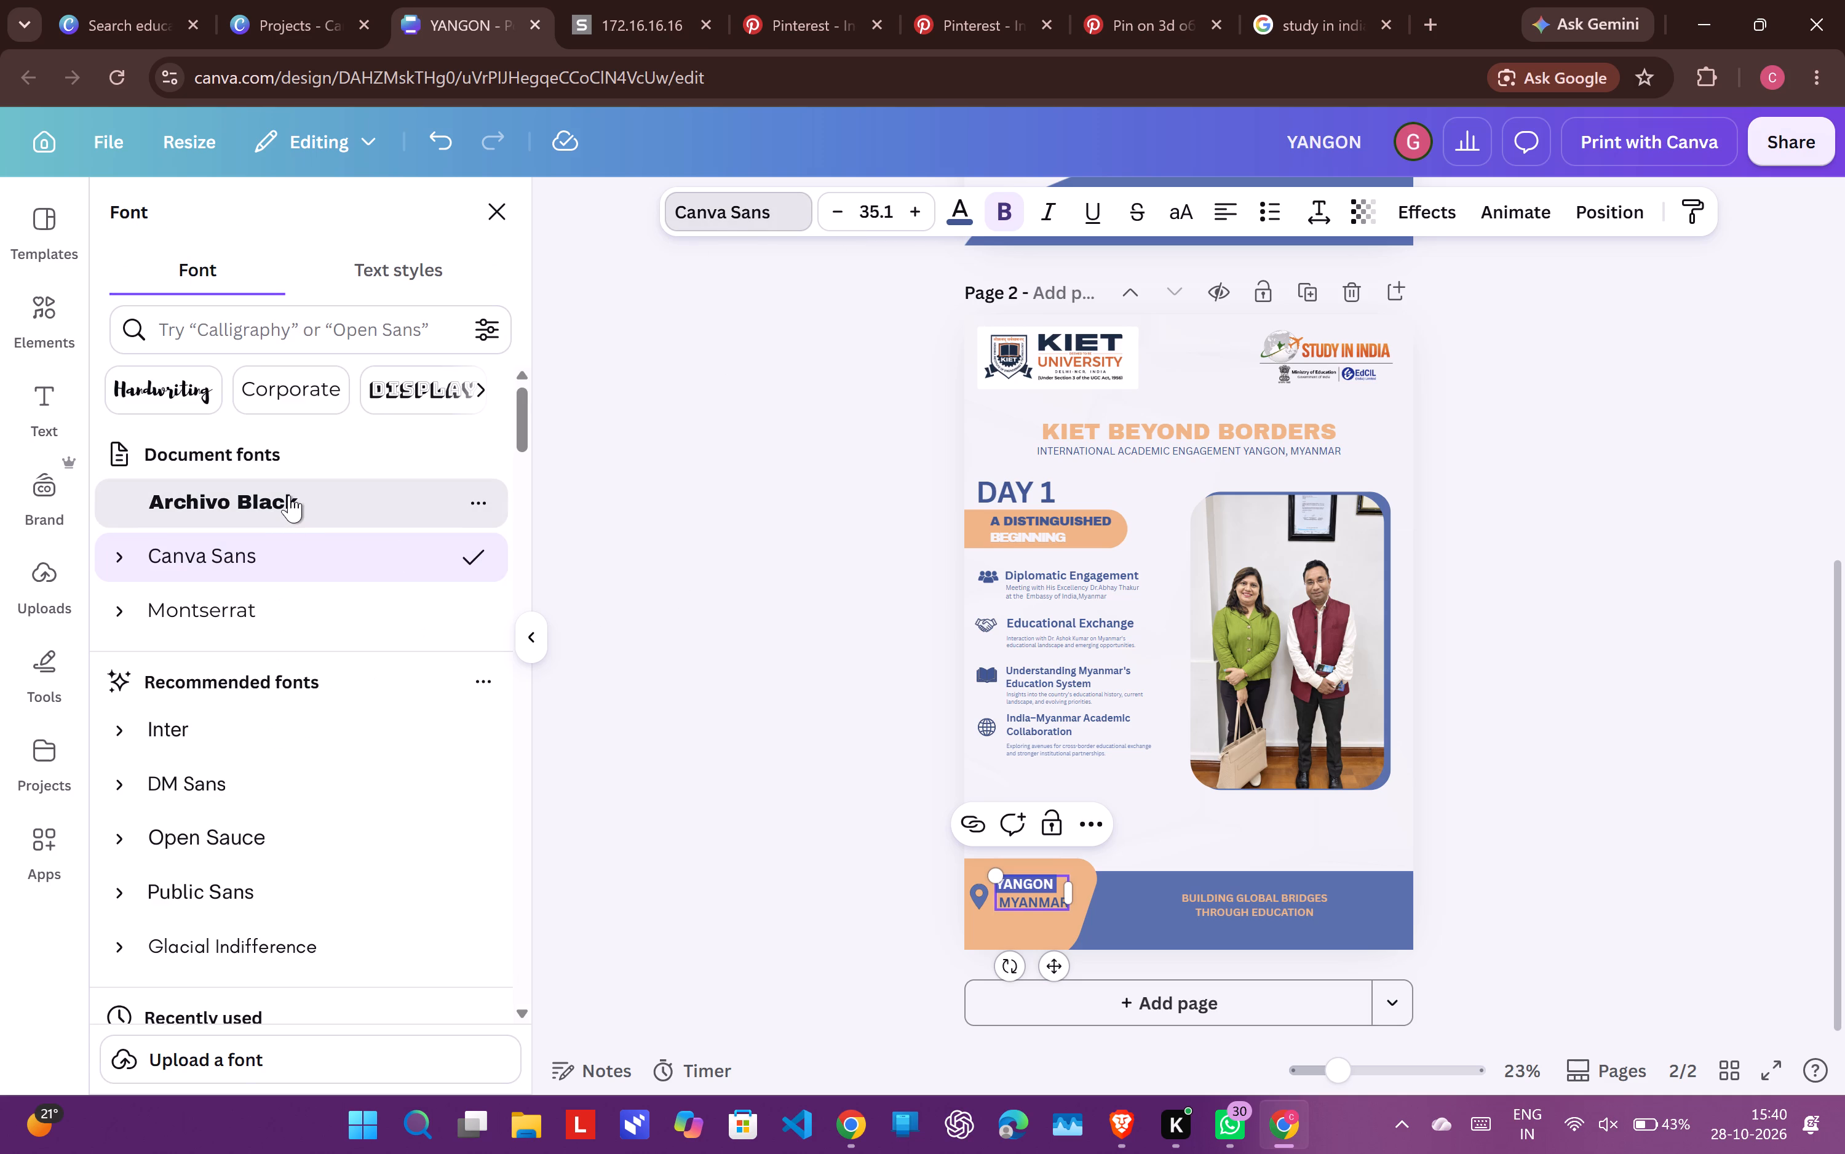
{"action": "left_click", "coordinate": [496, 653]}
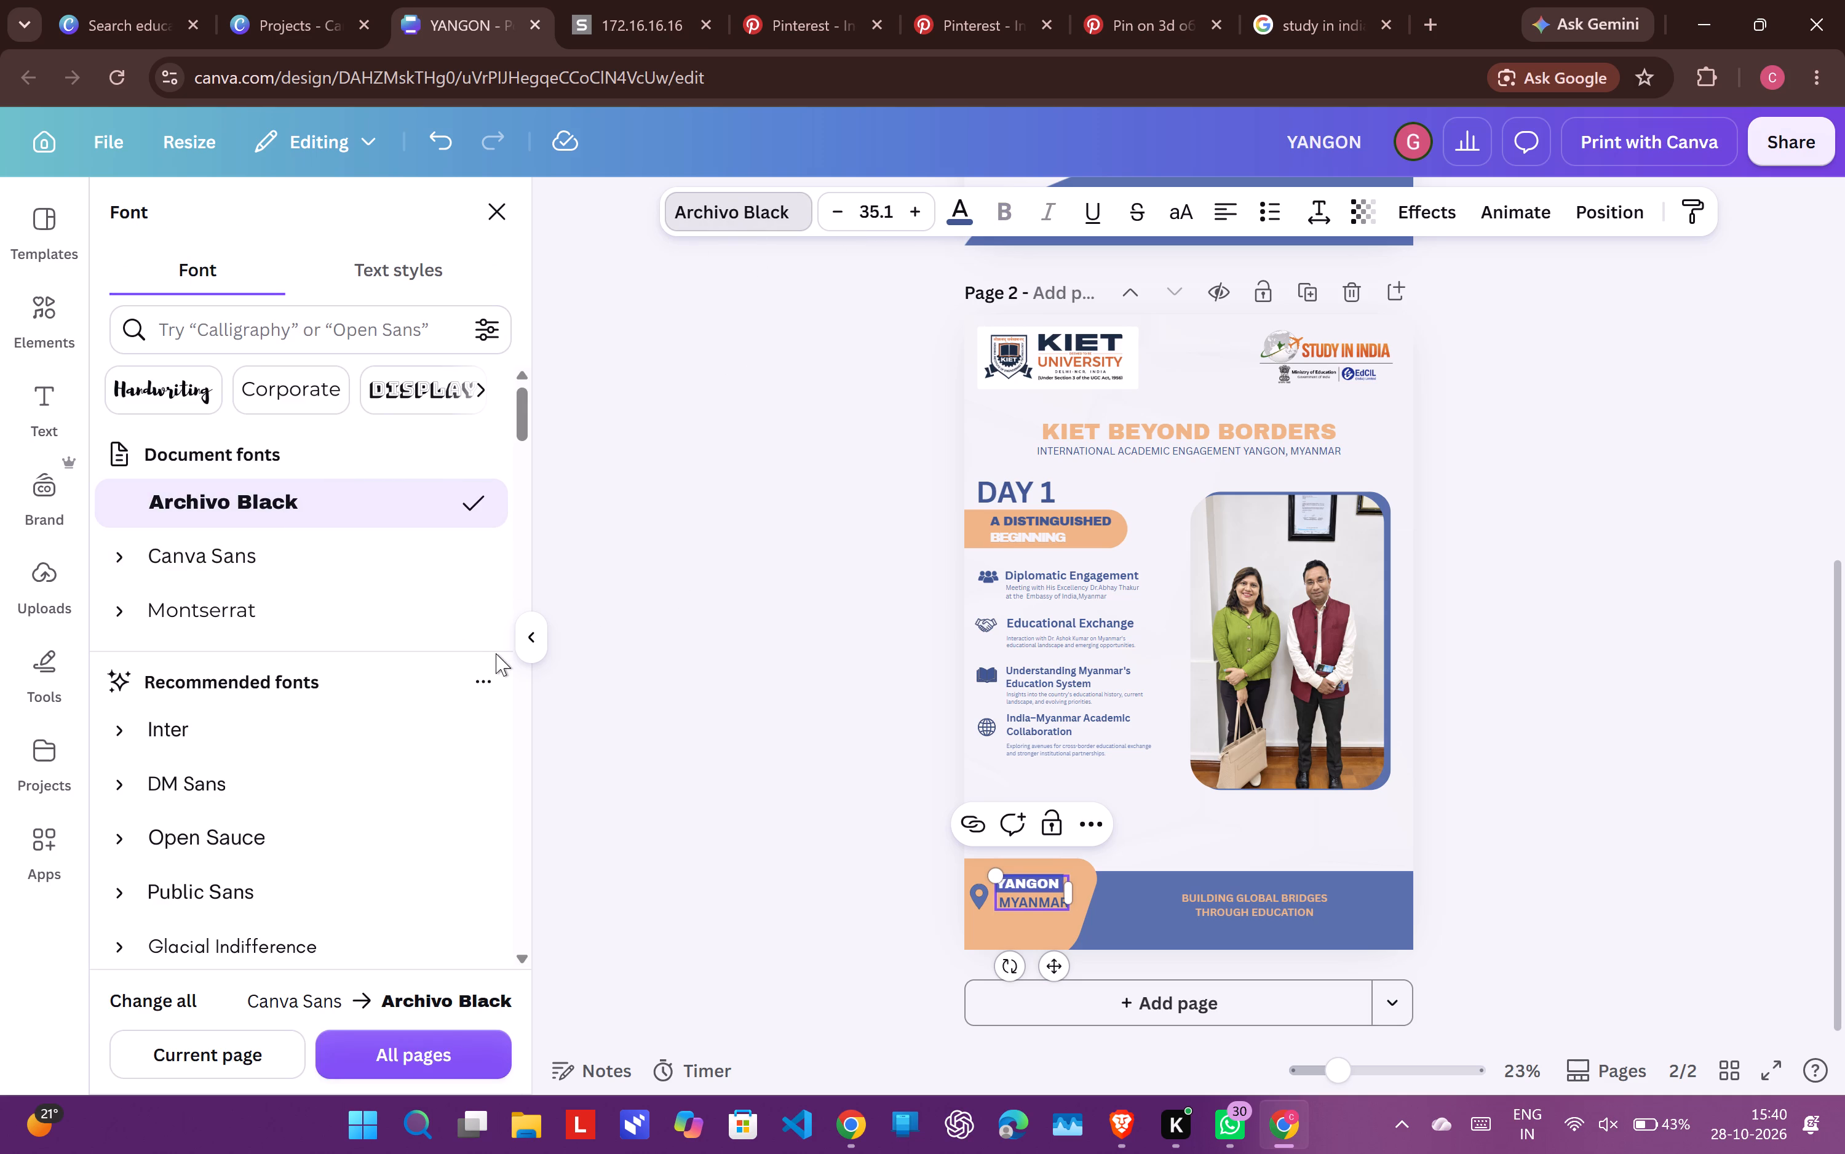
{"action": "left_click", "coordinate": [496, 653]}
{"action": "left_click", "coordinate": [541, 728]}
{"action": "left_click", "coordinate": [646, 742]}
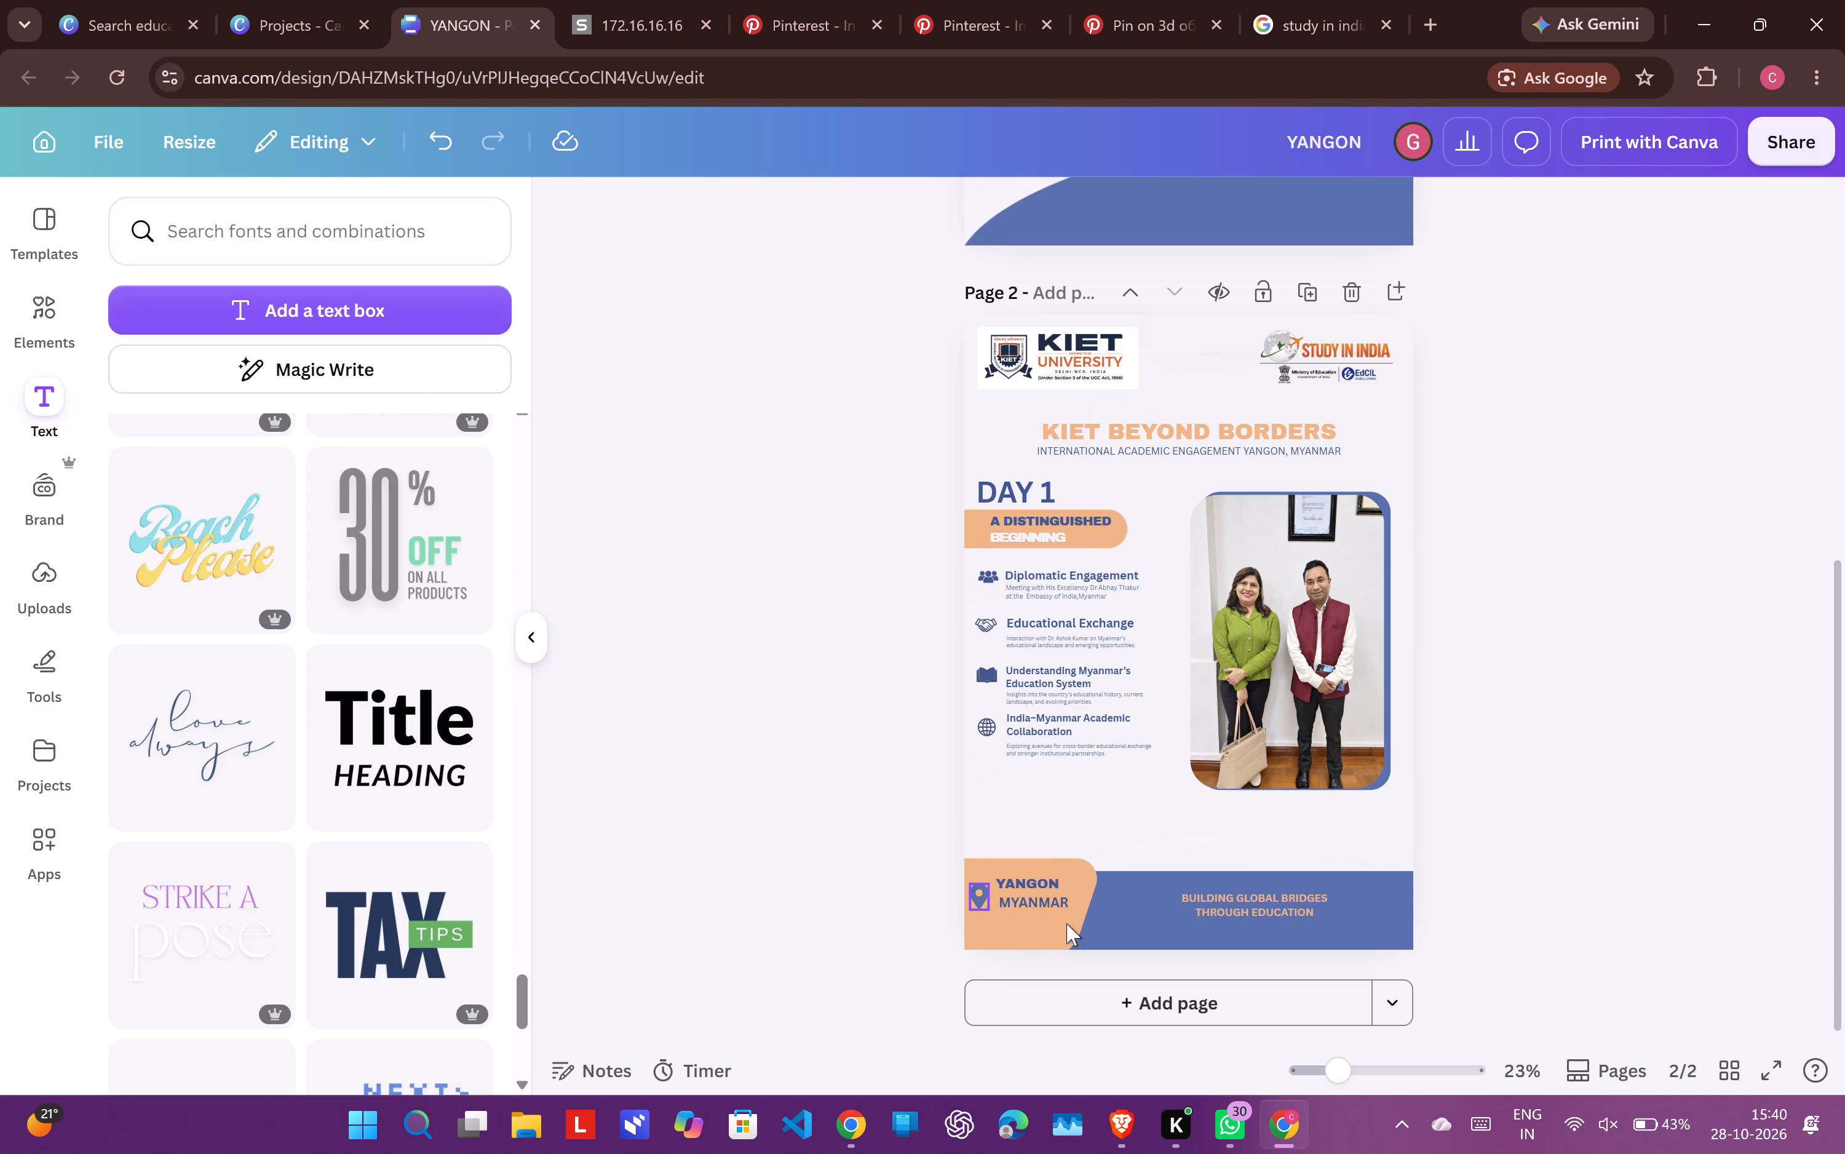
Reduce the font size of MYANMAR in the footer's location text to 33.1.
{"action": "left_click", "coordinate": [1030, 880]}
{"action": "left_click", "coordinate": [1030, 880]}
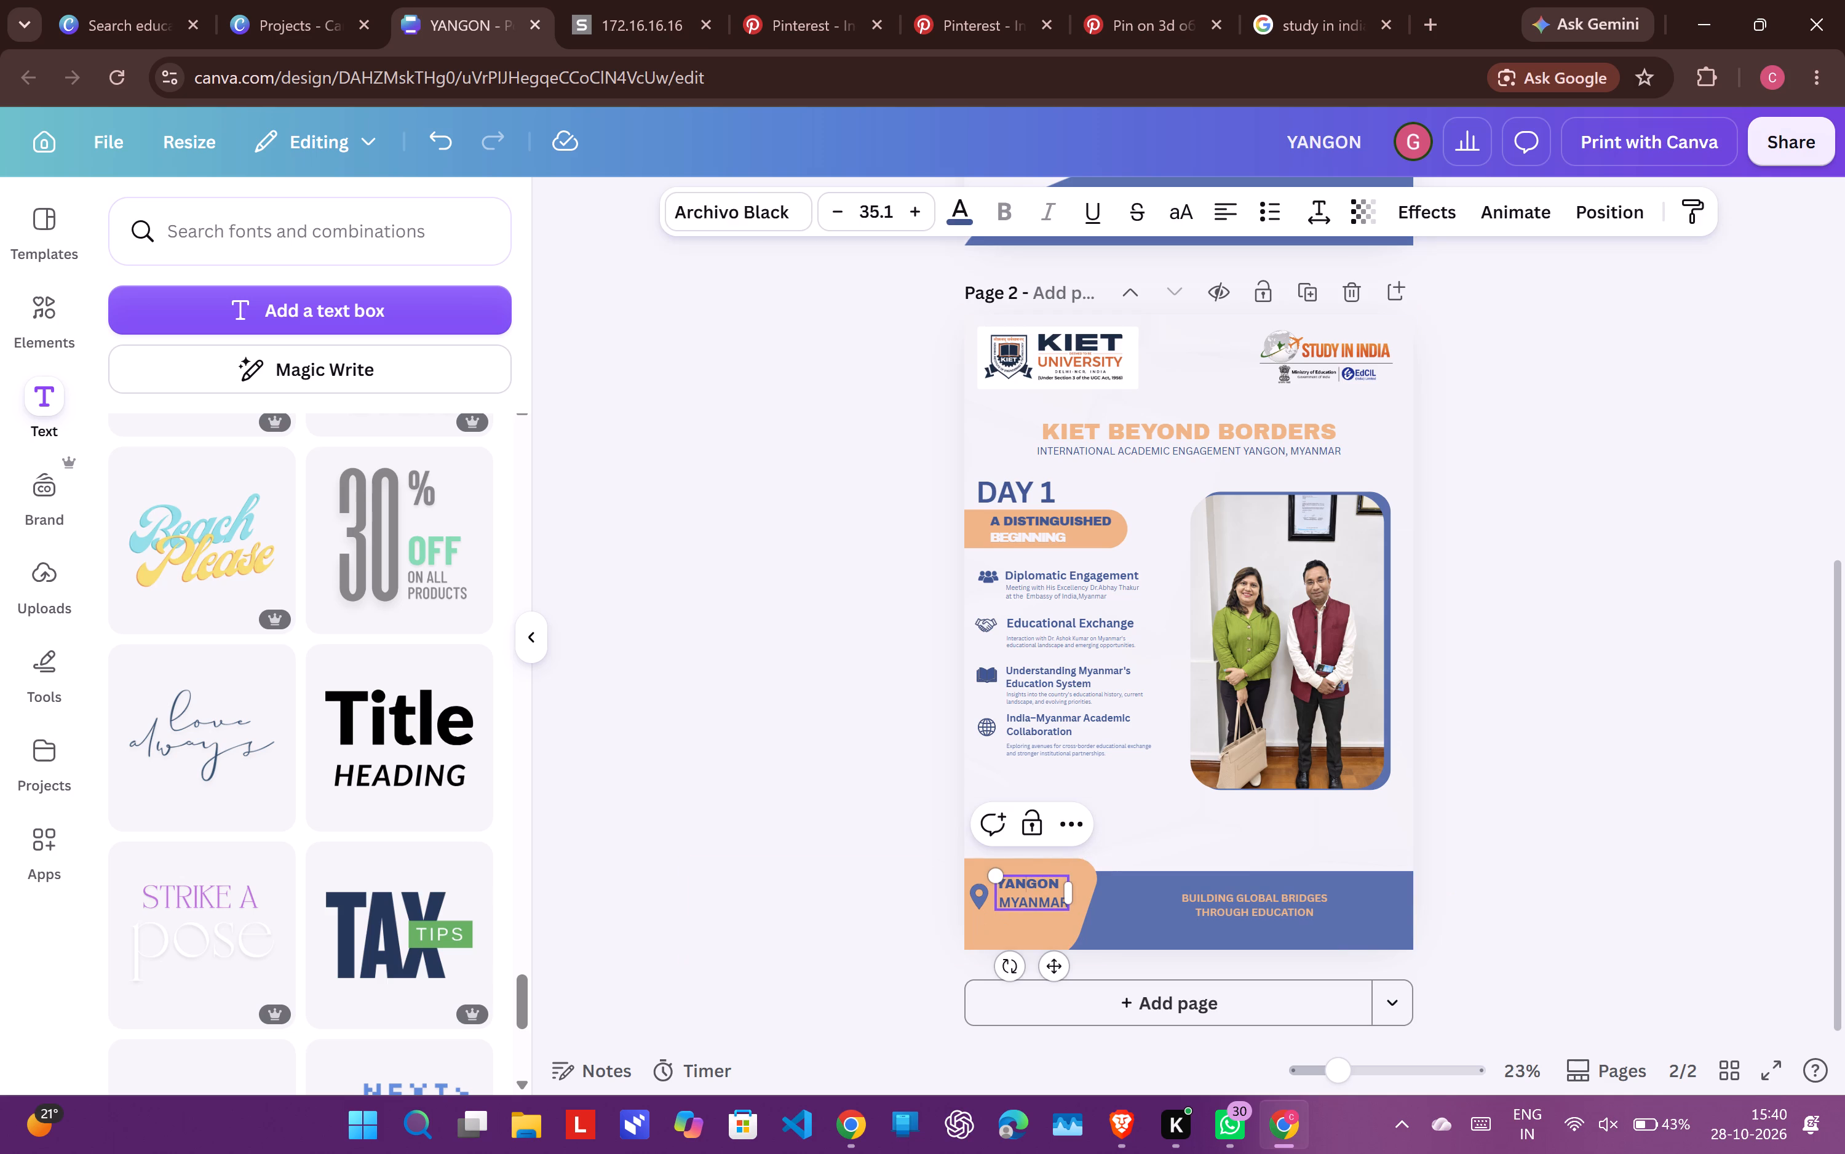
{"action": "double_click", "coordinate": [1032, 897]}
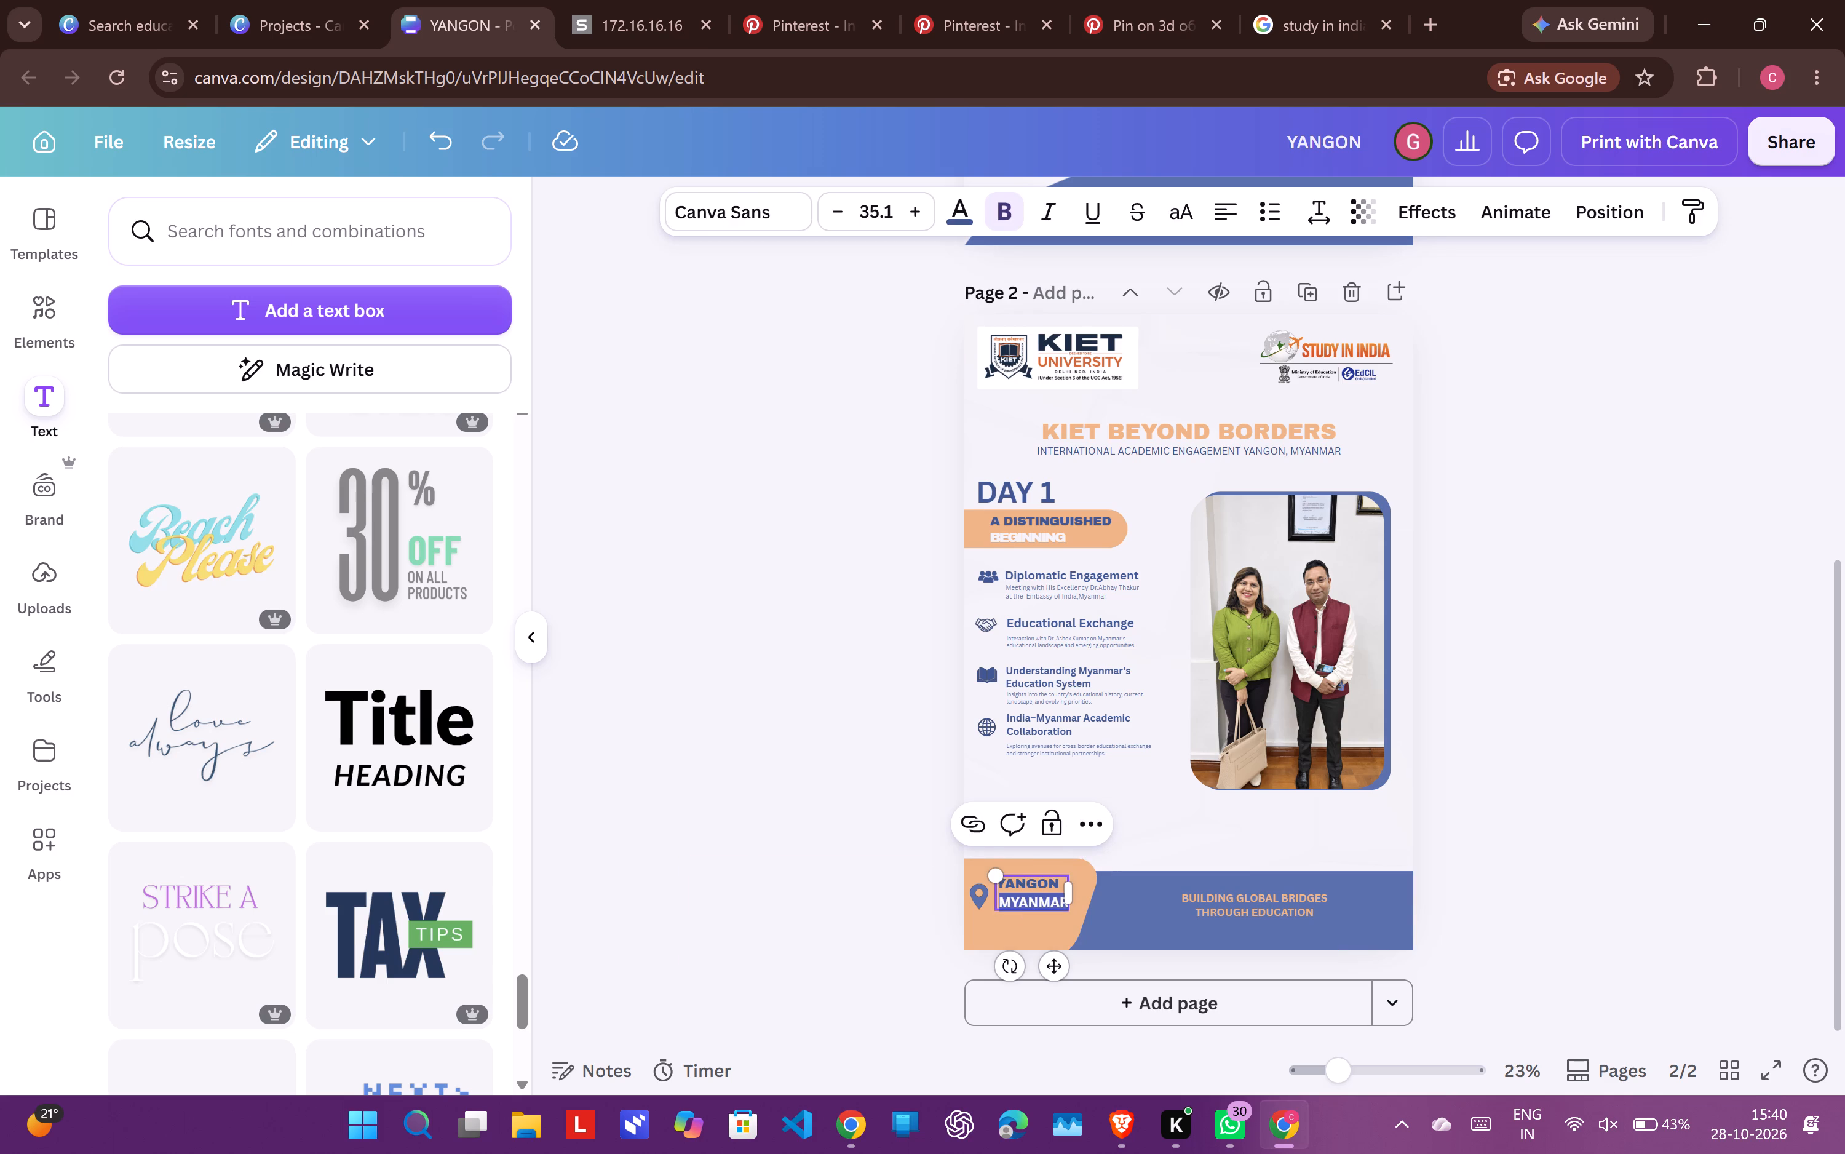
{"action": "left_click", "coordinate": [844, 202]}
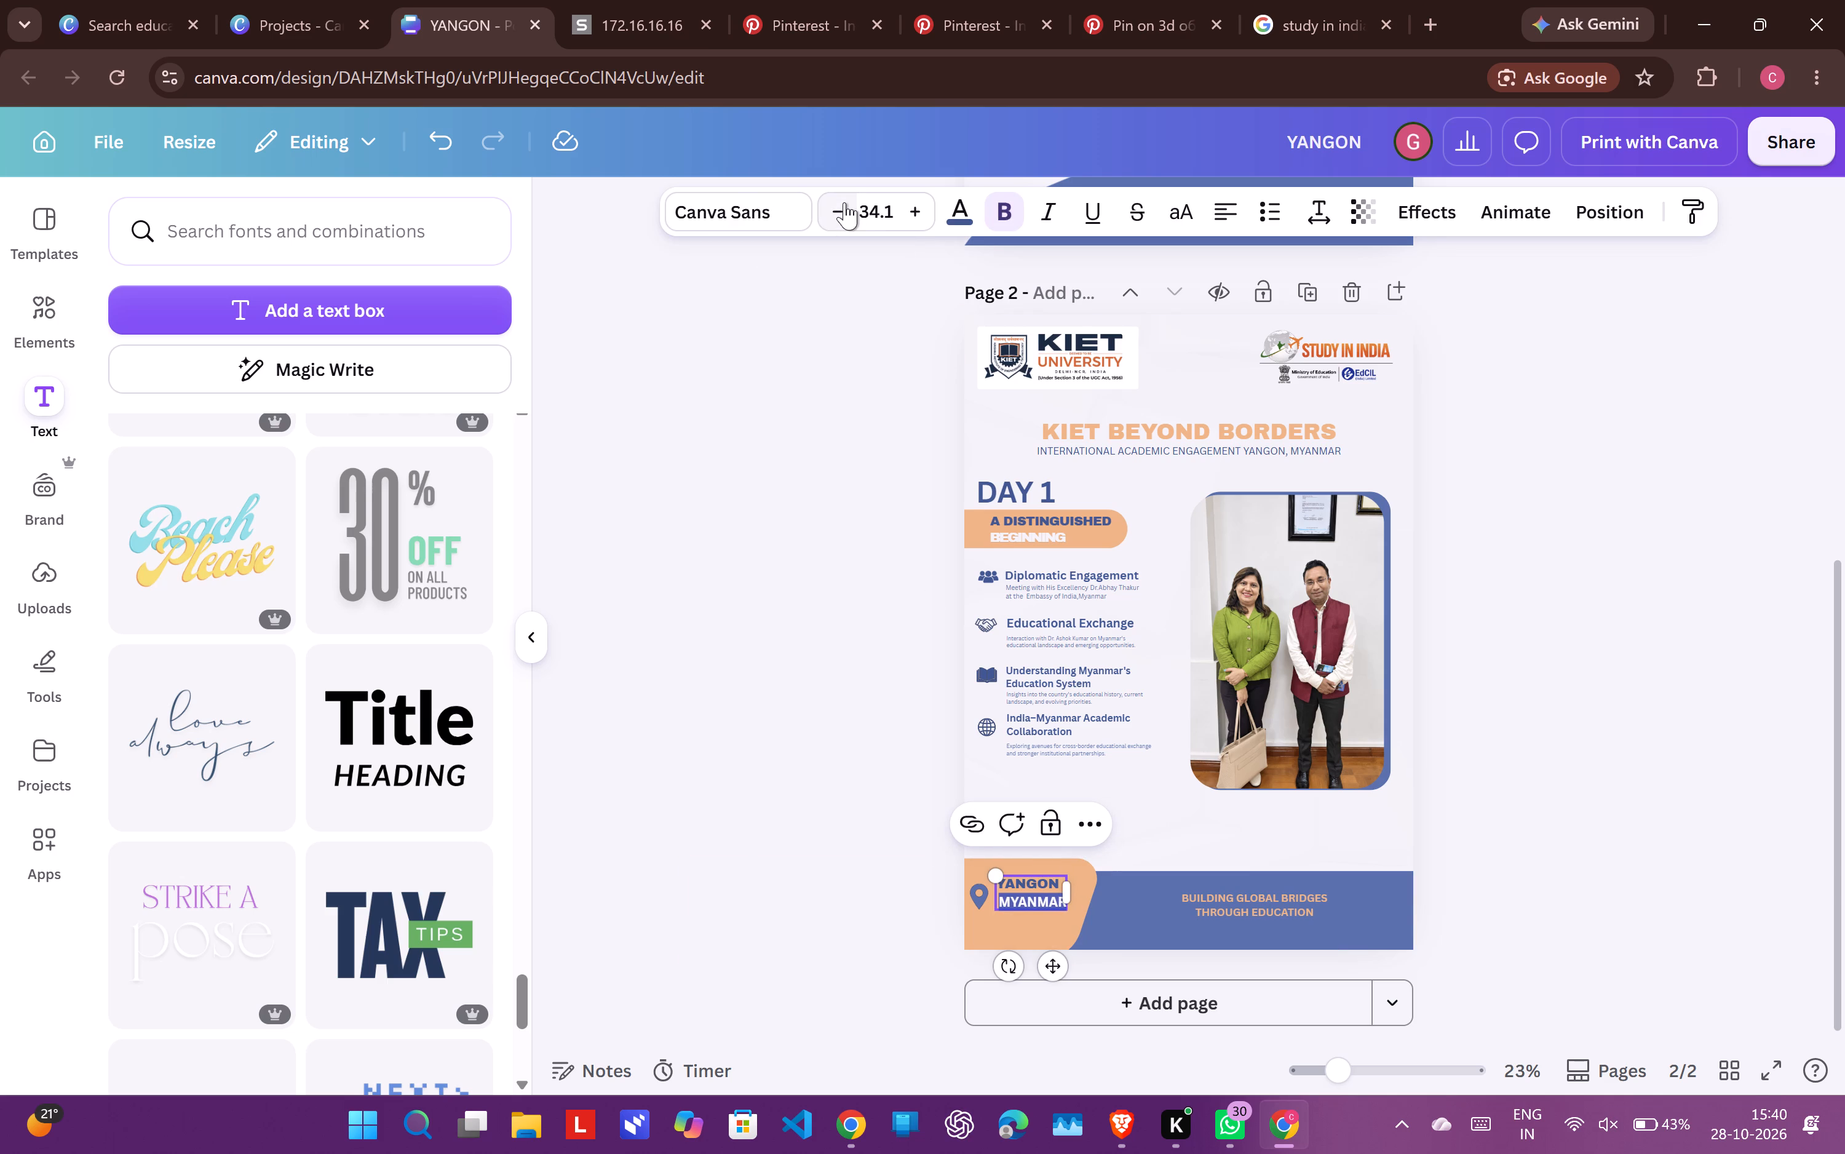
{"action": "left_click", "coordinate": [844, 202]}
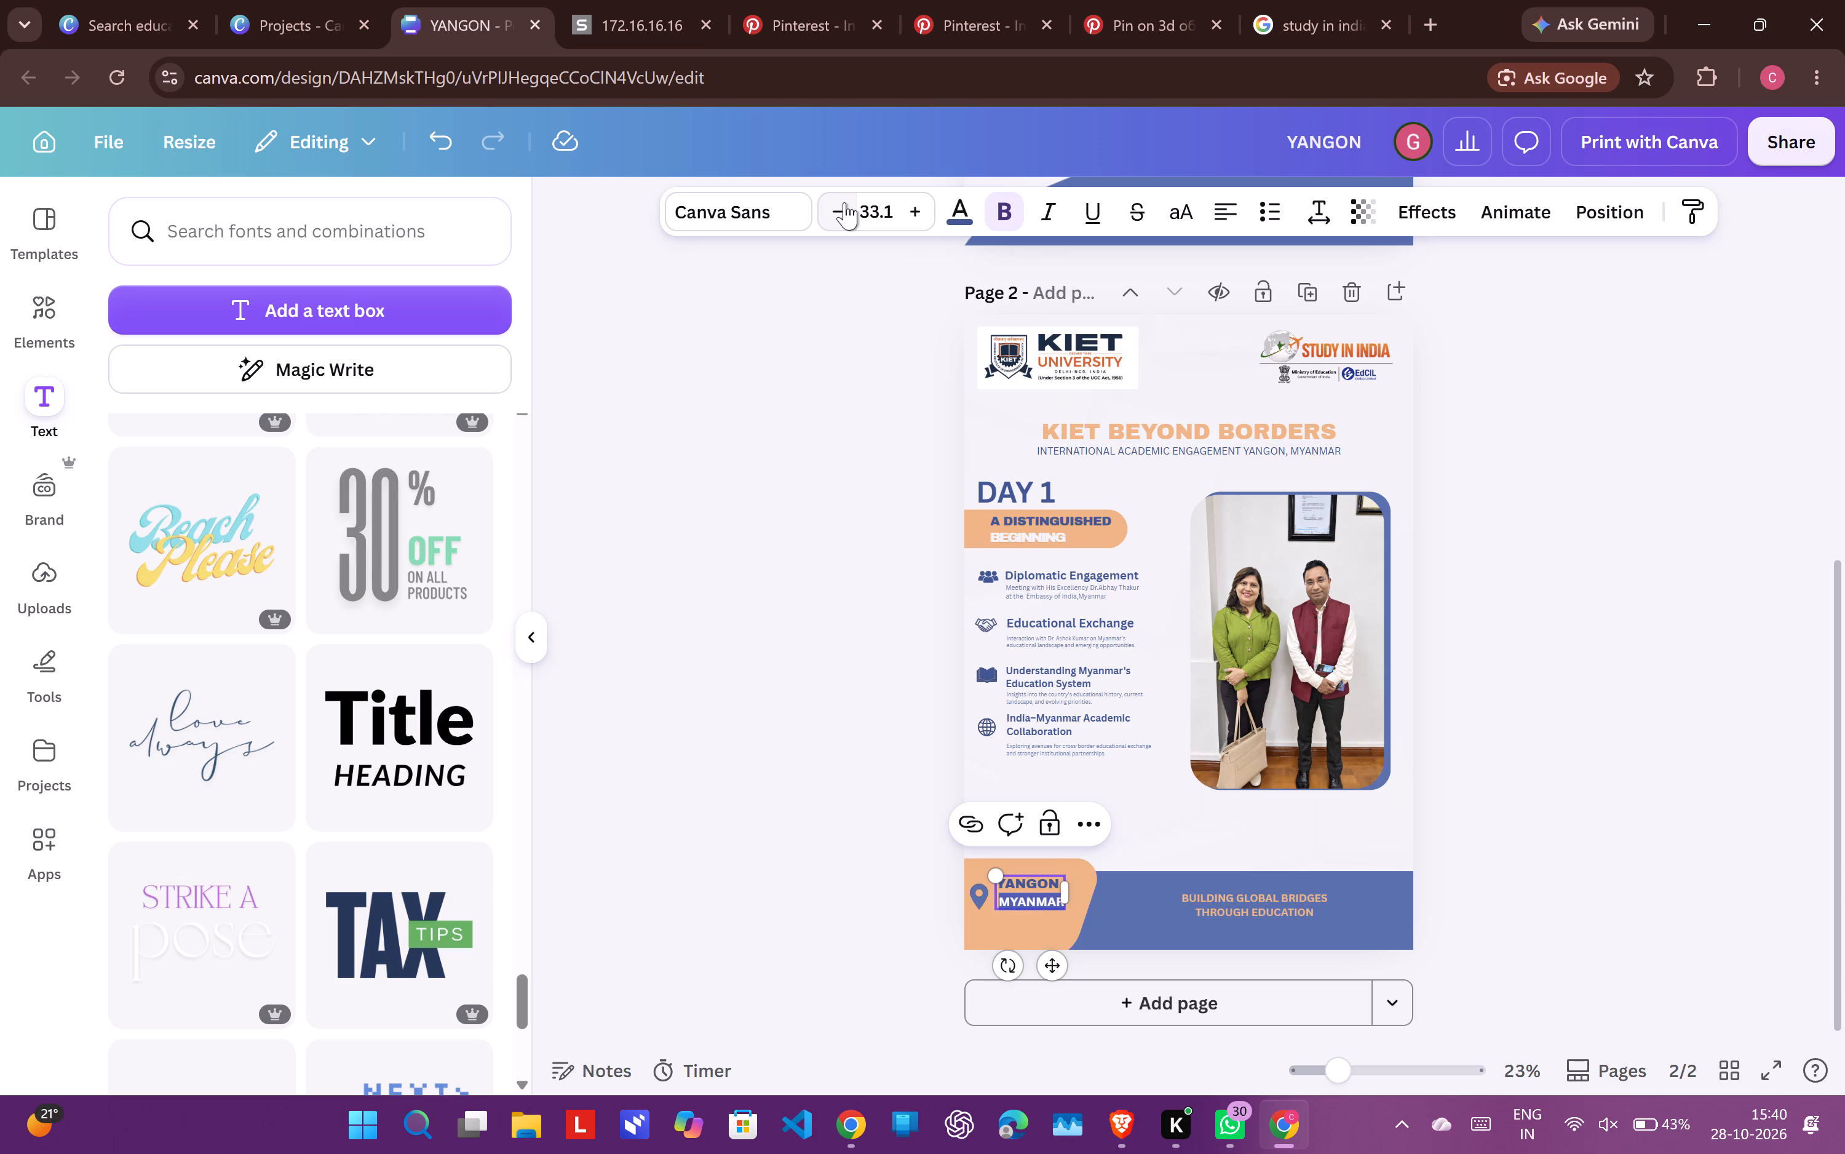
{"action": "left_click", "coordinate": [838, 359]}
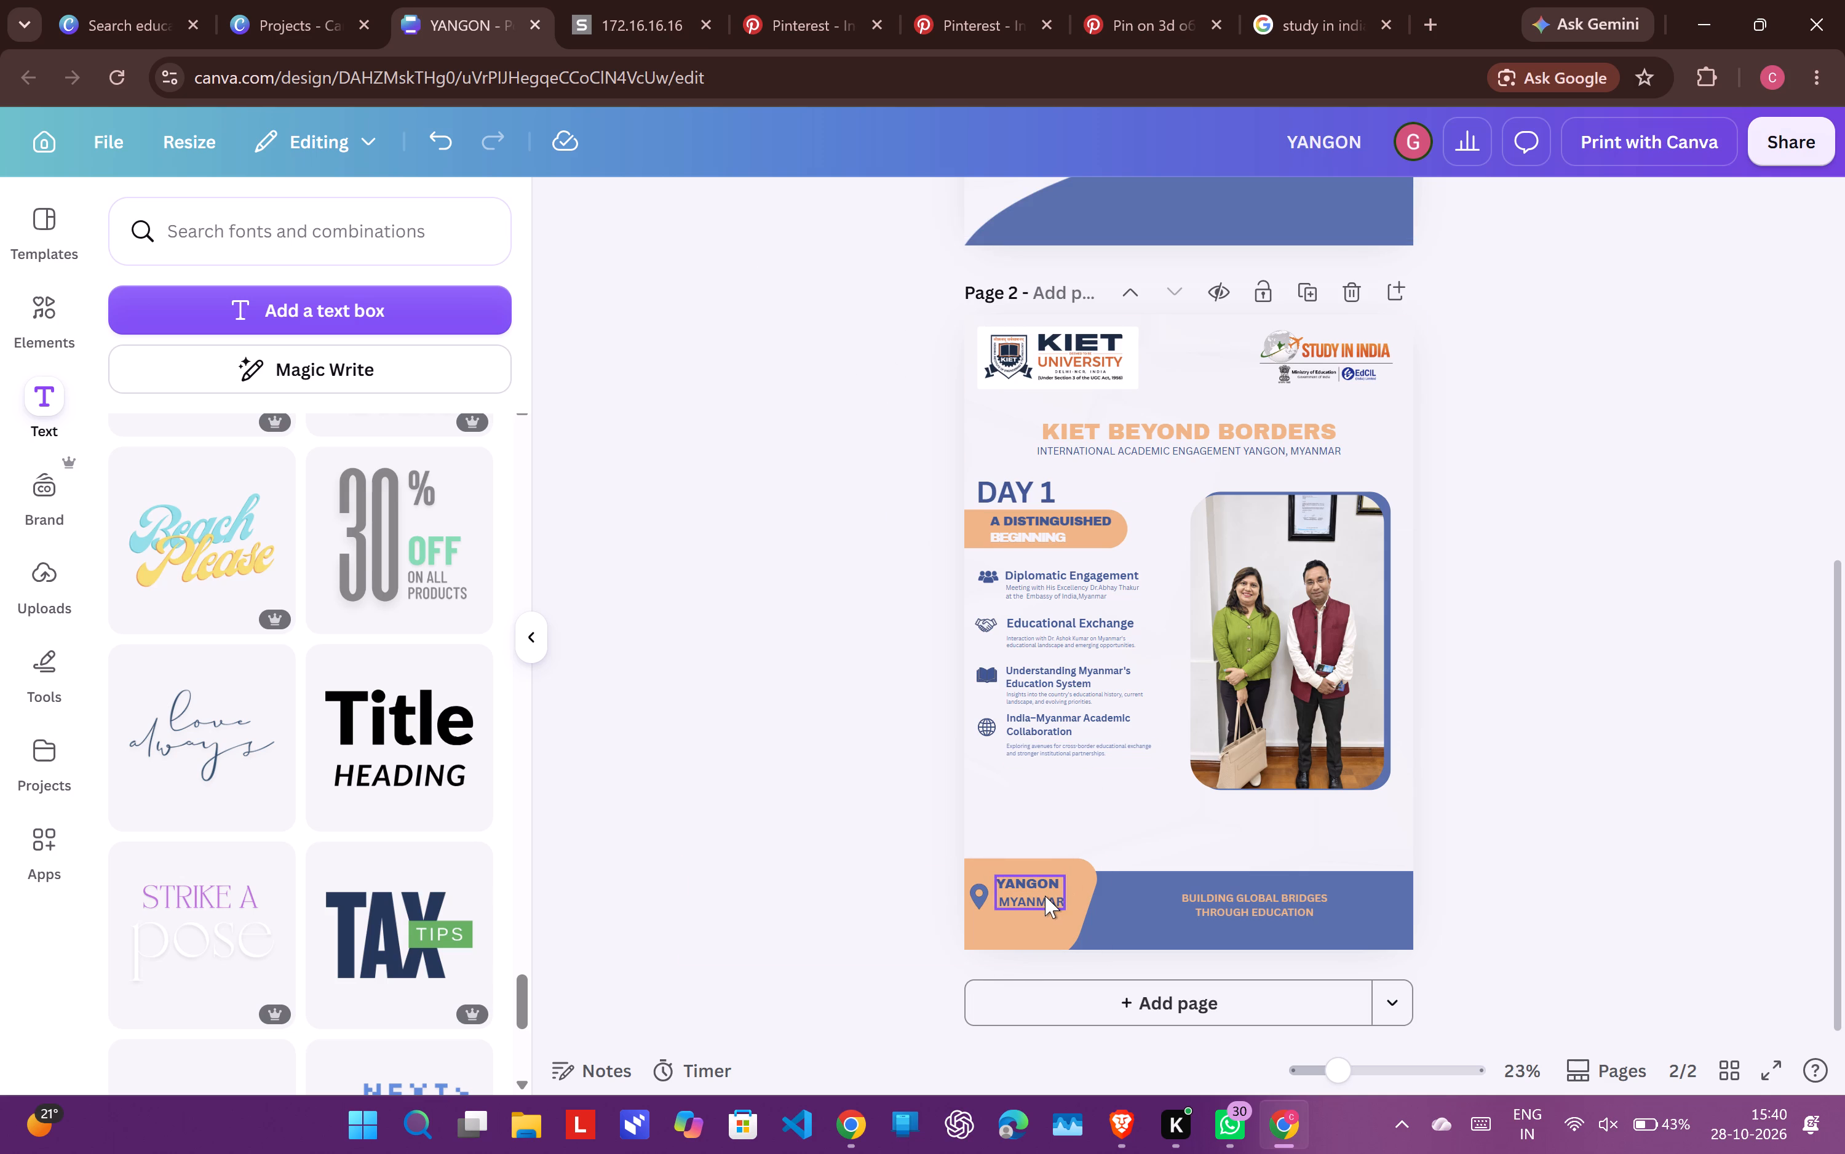
Nudge the YANGON MYANMAR text slightly lower beside the footer's location pin, trying a slightly larger text box and restoring its size.
{"action": "left_click_drag", "start_coordinate": [1045, 896], "coordinate": [1045, 903]}
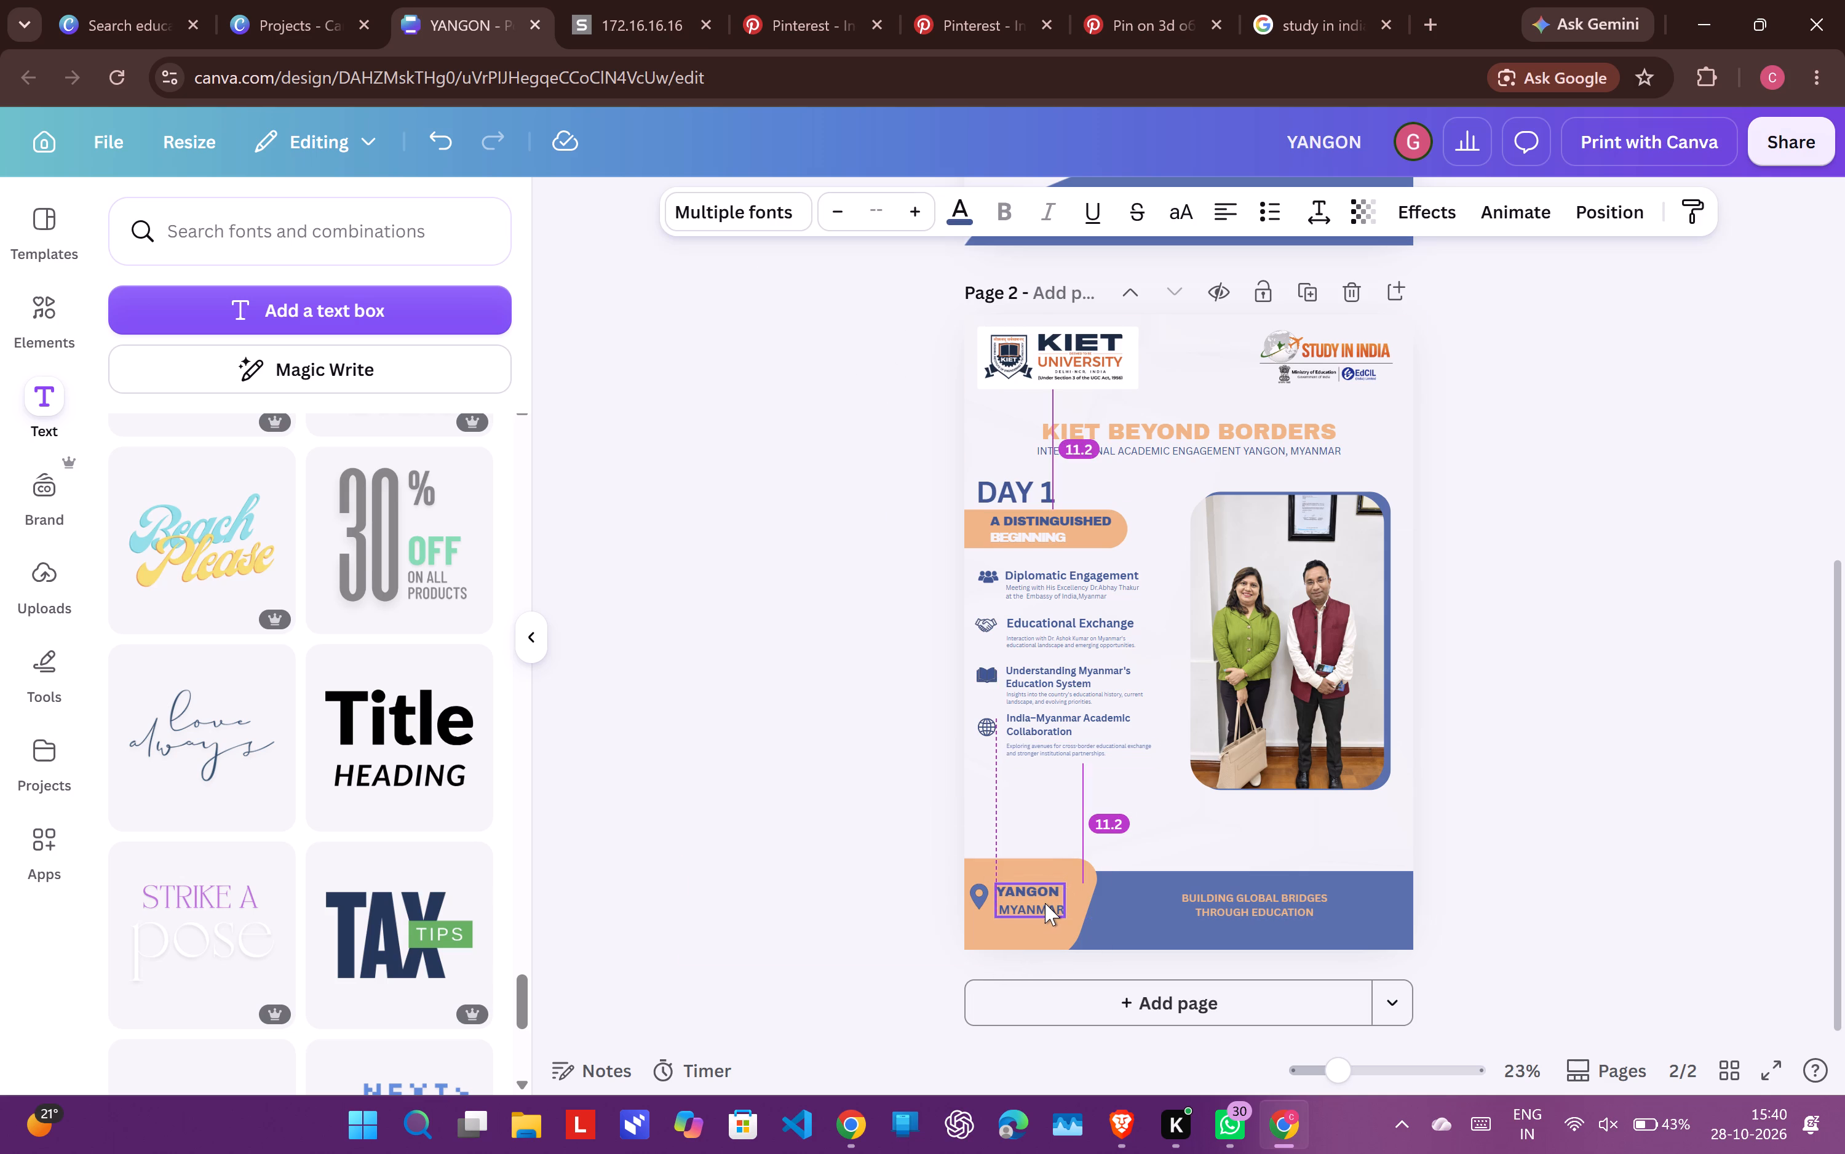
{"action": "left_click_drag", "start_coordinate": [1045, 903], "coordinate": [1045, 902]}
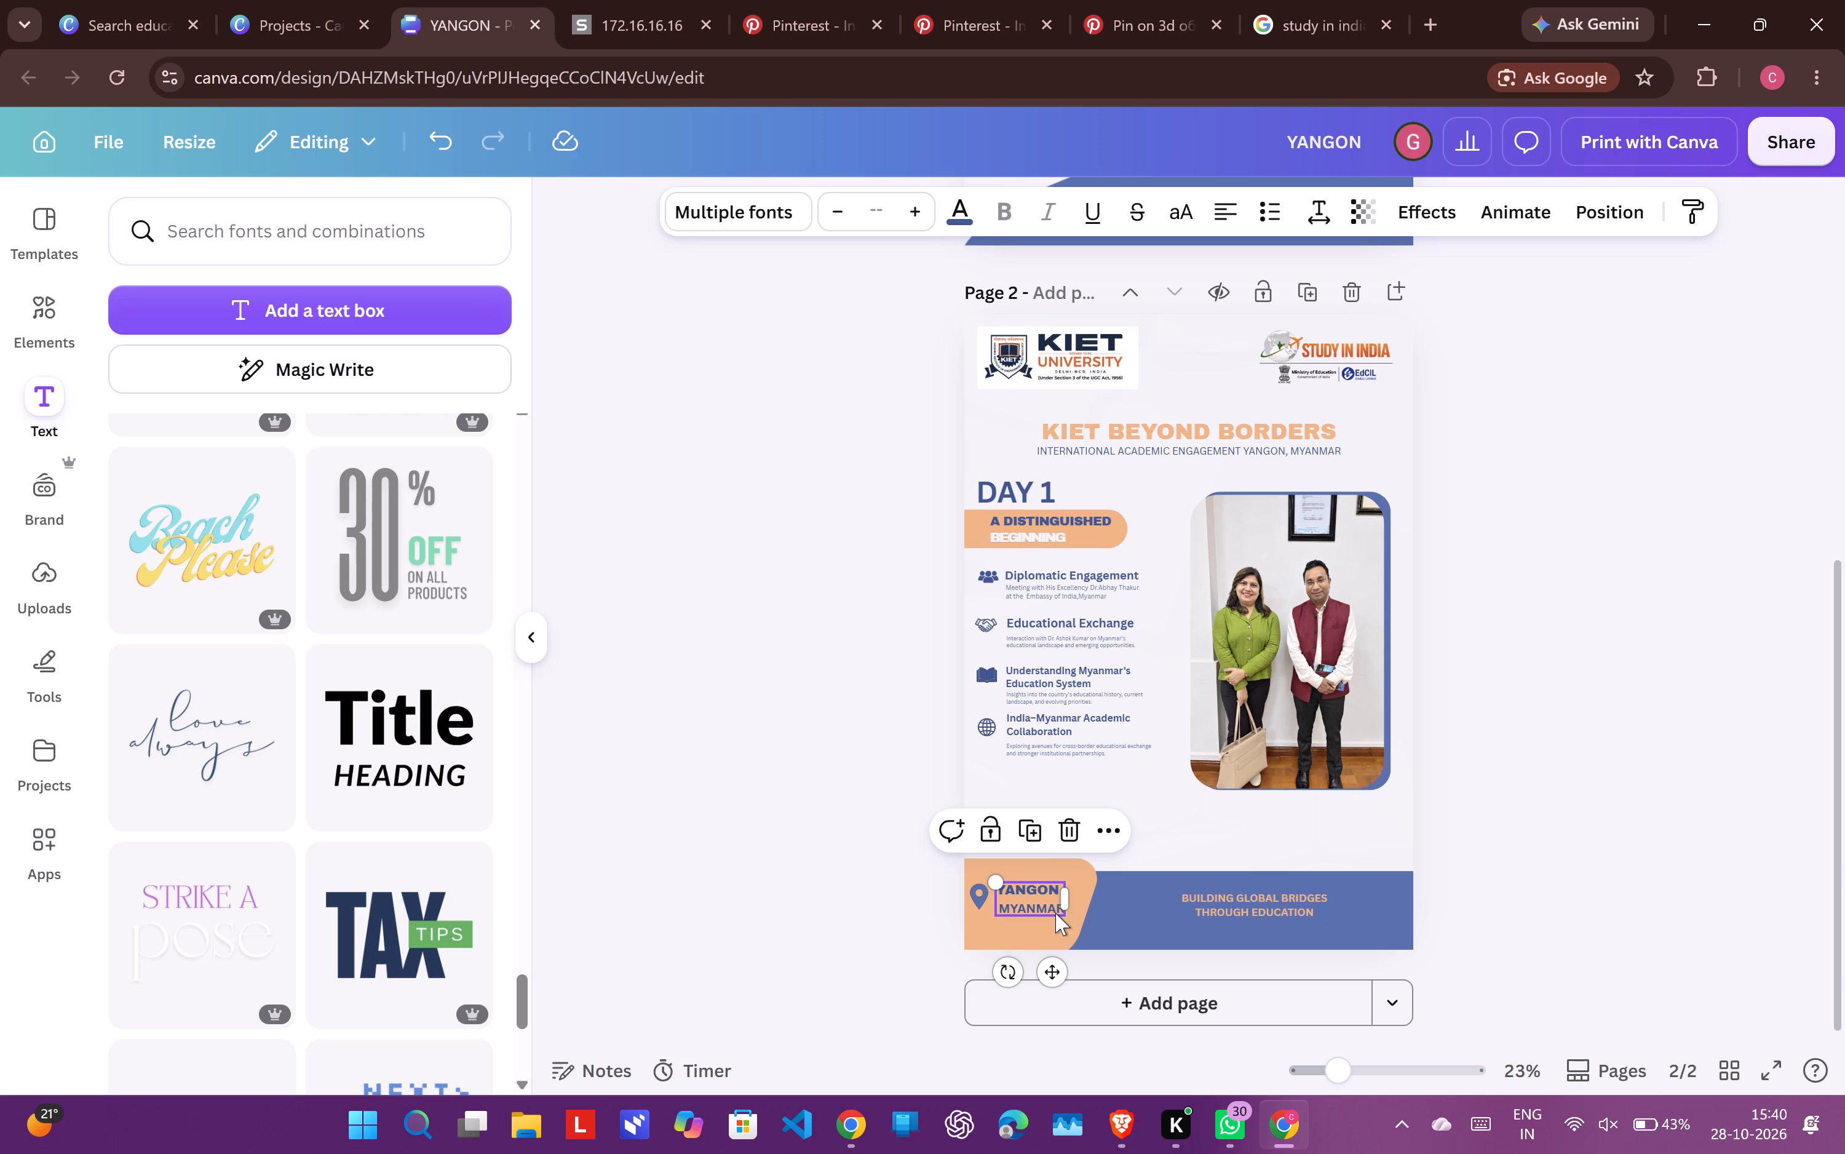
{"action": "left_click_drag", "start_coordinate": [993, 877], "coordinate": [988, 873]}
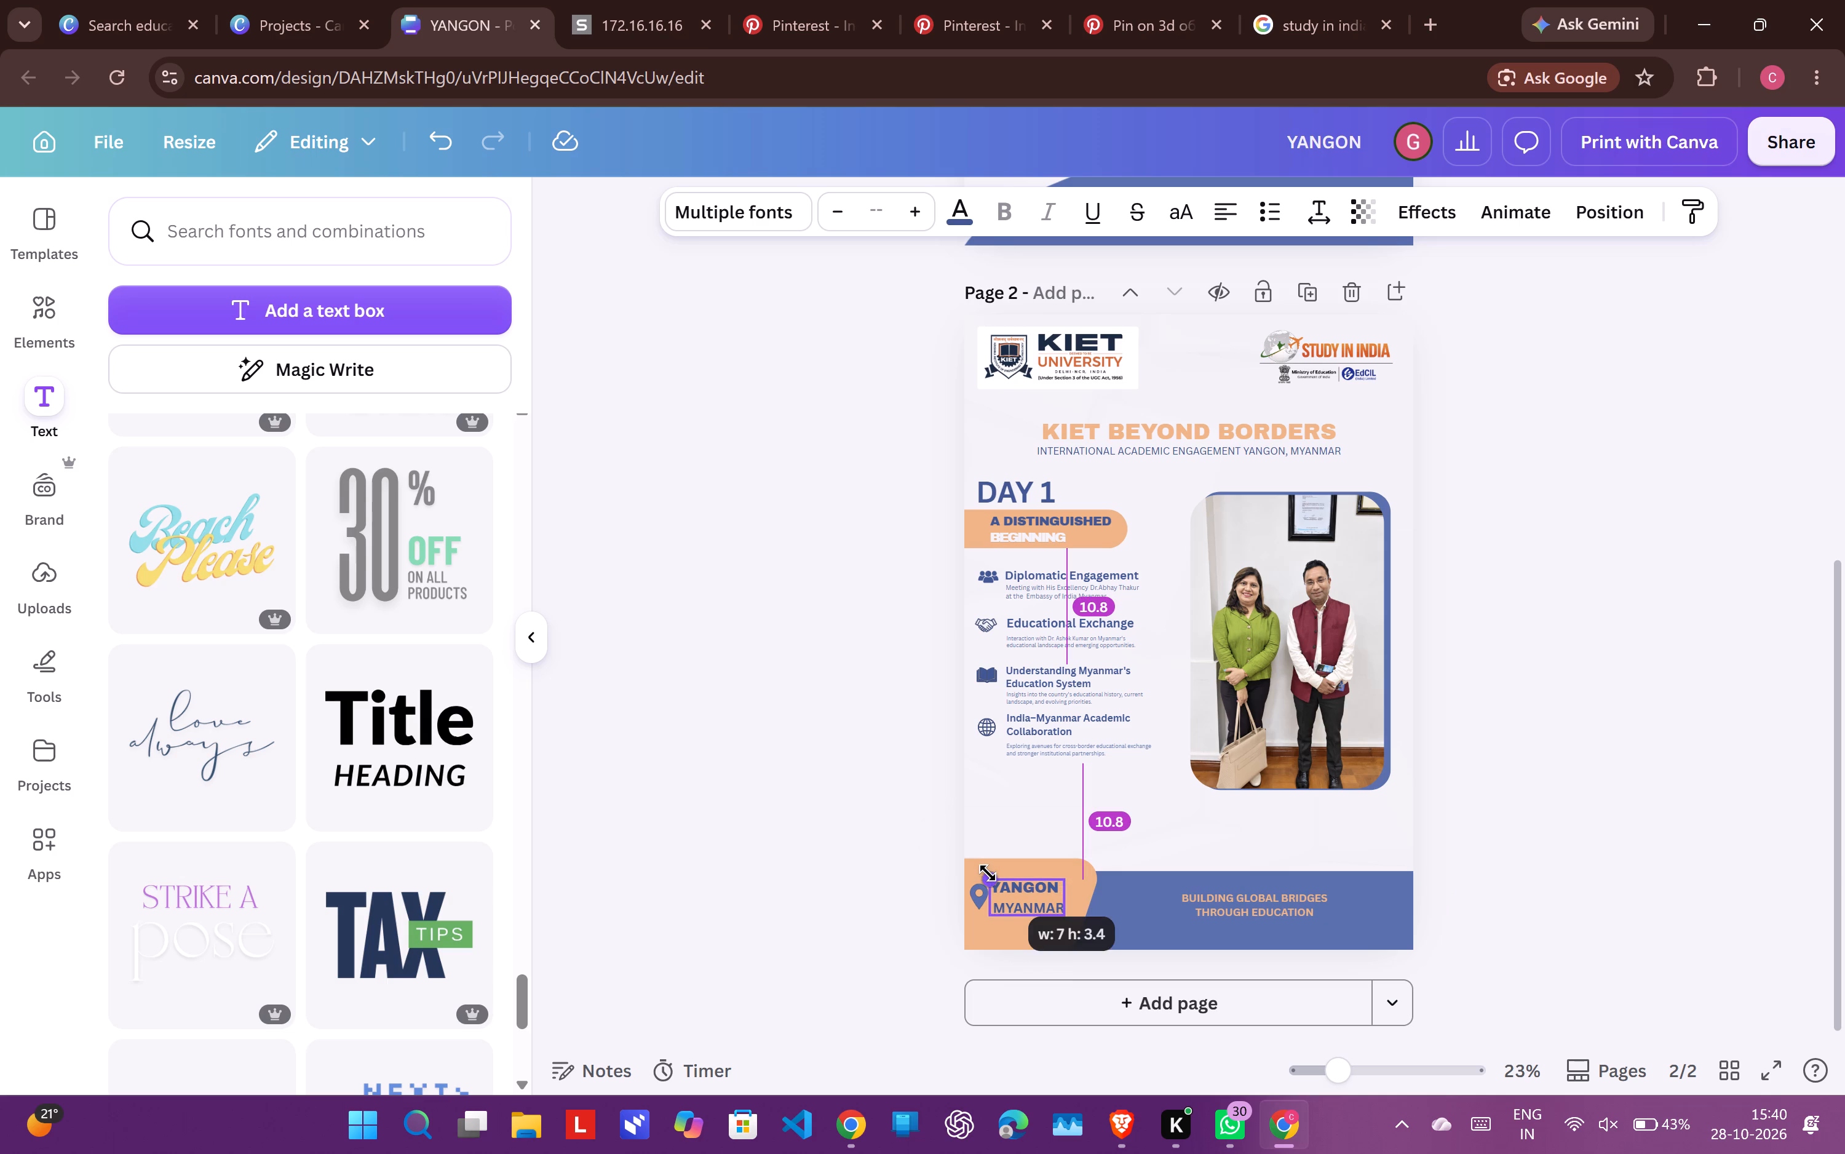
{"action": "left_click_drag", "start_coordinate": [988, 873], "coordinate": [993, 872]}
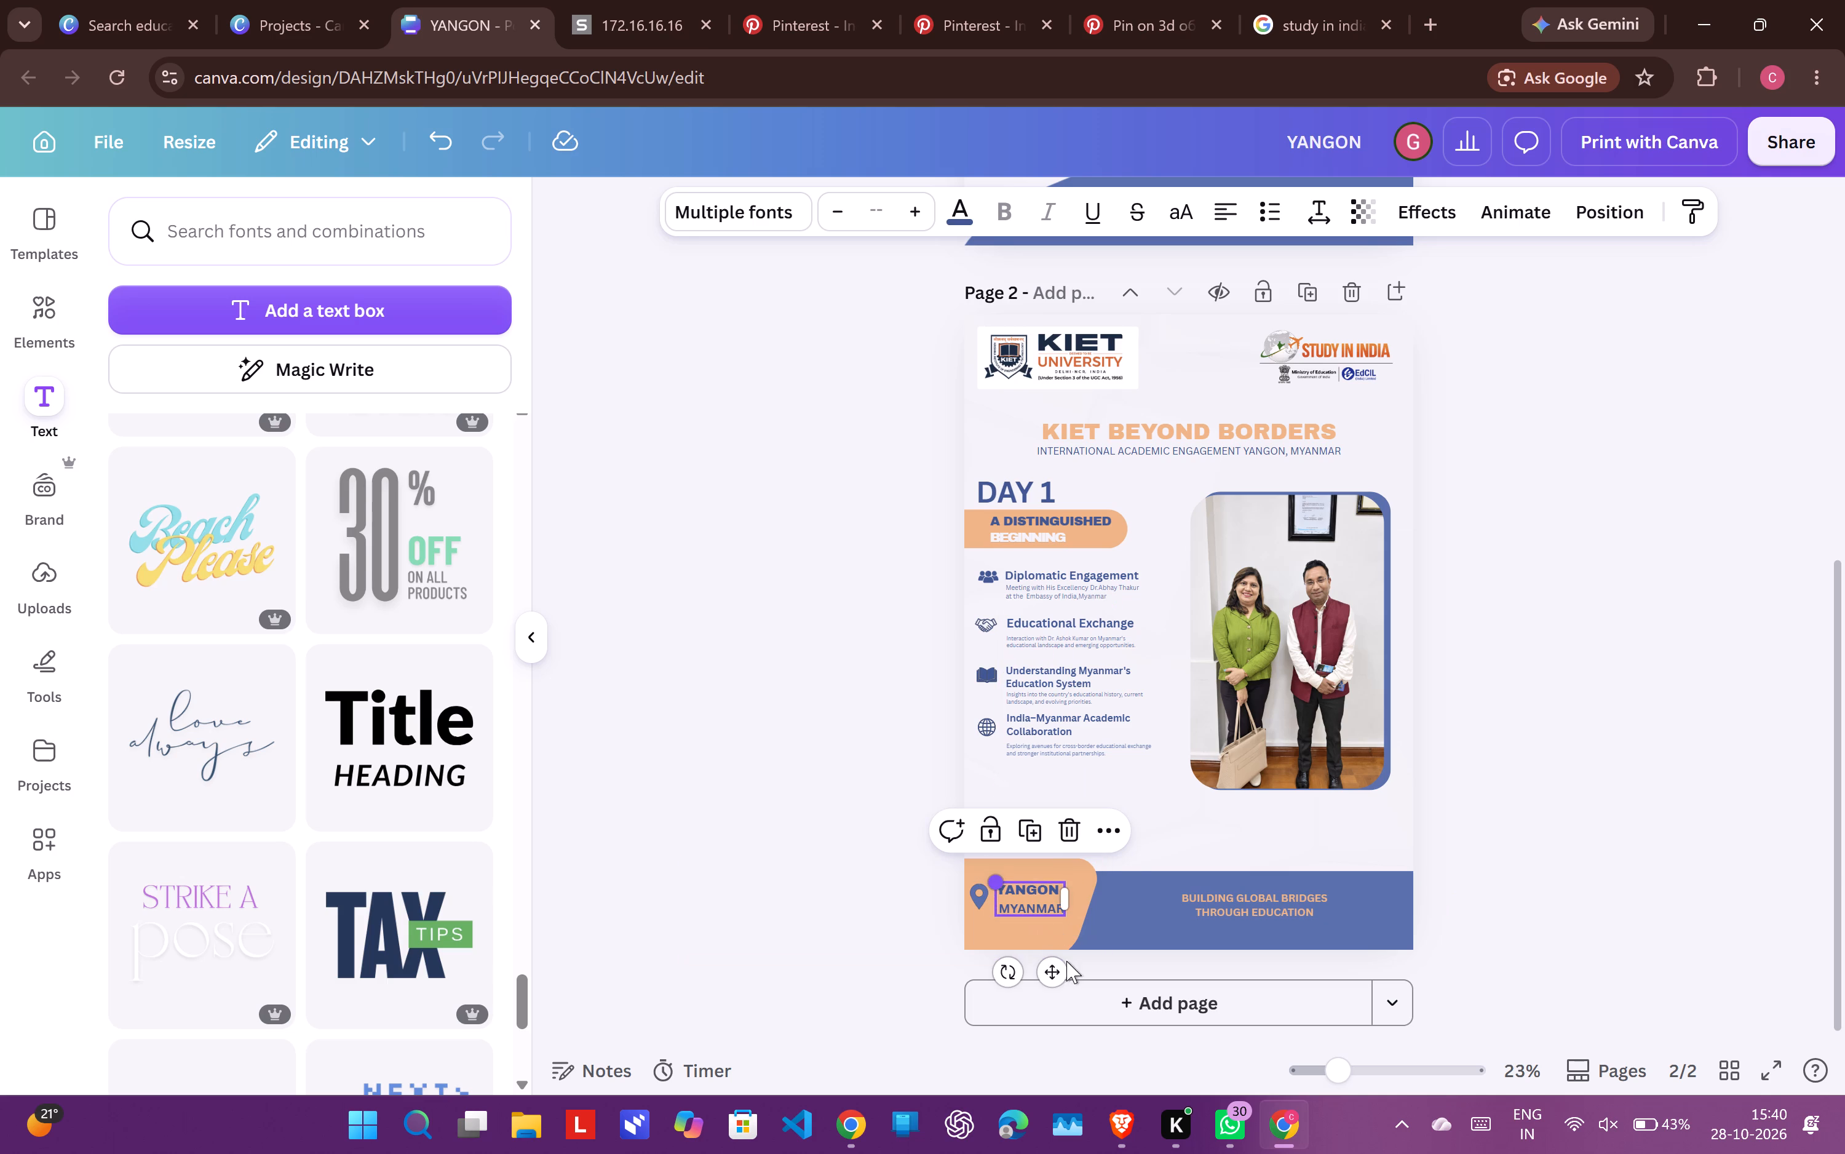
{"action": "left_click", "coordinate": [1057, 966]}
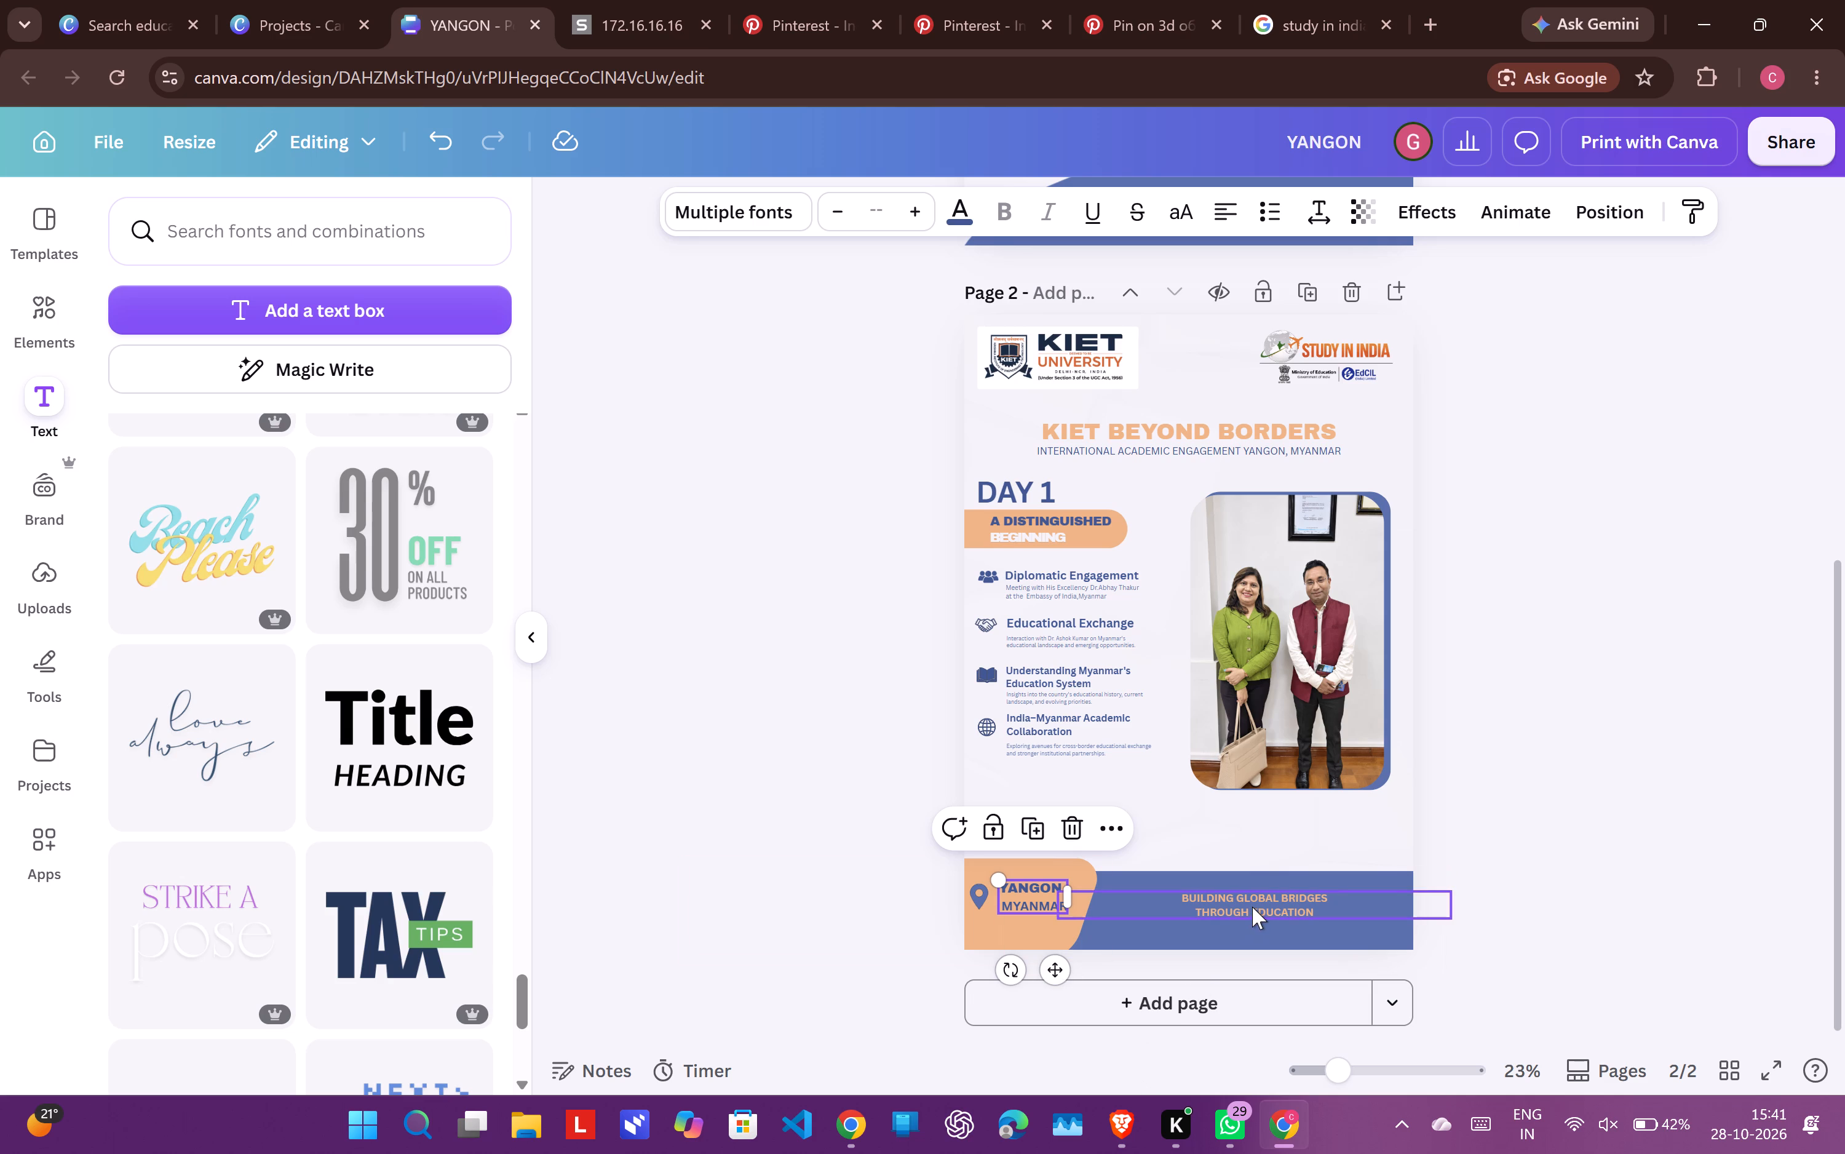
Copy the footer's YANGON MYANMAR text and add the BULK DEAL font combination to page 2.
{"action": "scroll", "coordinate": [395, 765], "scroll_direction": "down", "scroll_amount": 1}
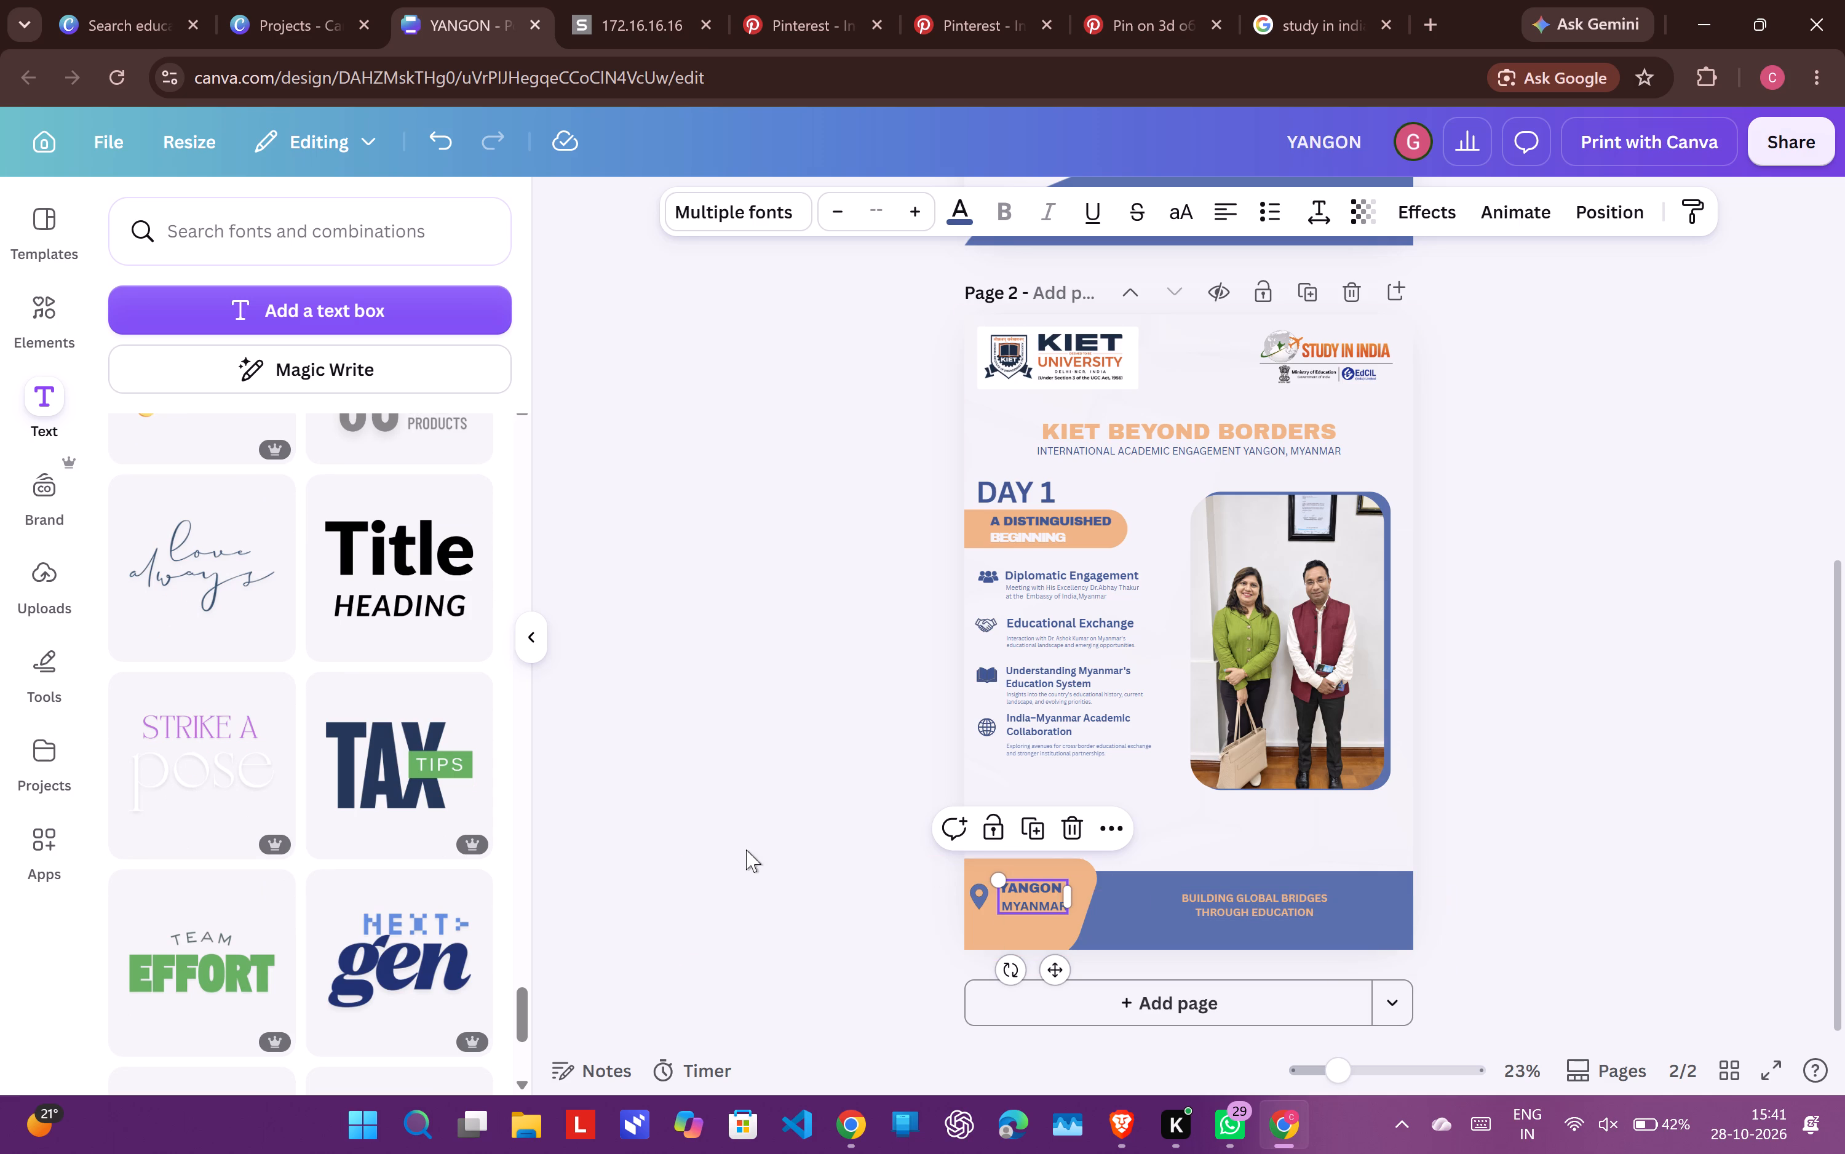
{"action": "scroll", "coordinate": [264, 881], "scroll_direction": "down", "scroll_amount": 4}
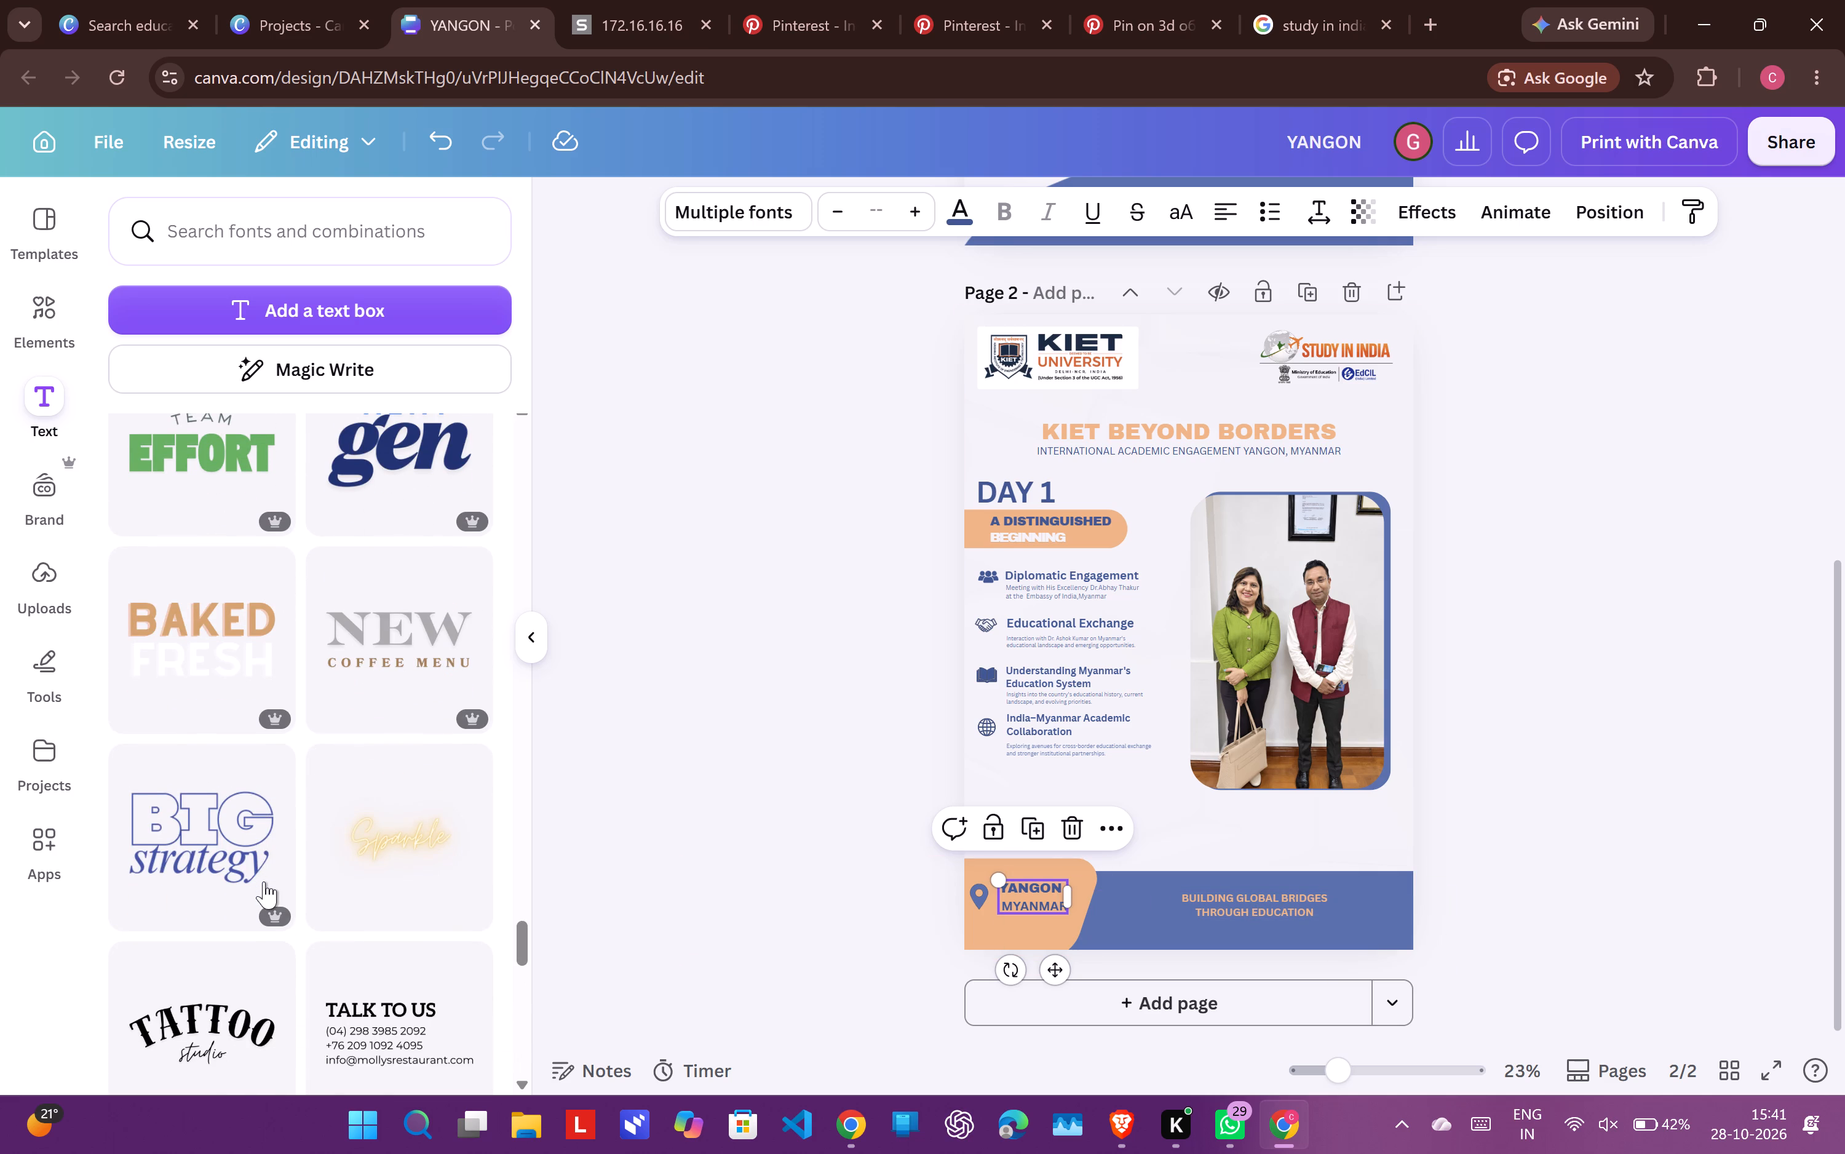
{"action": "scroll", "coordinate": [264, 881], "scroll_direction": "down", "scroll_amount": 3}
{"action": "scroll", "coordinate": [374, 741], "scroll_direction": "down", "scroll_amount": 3}
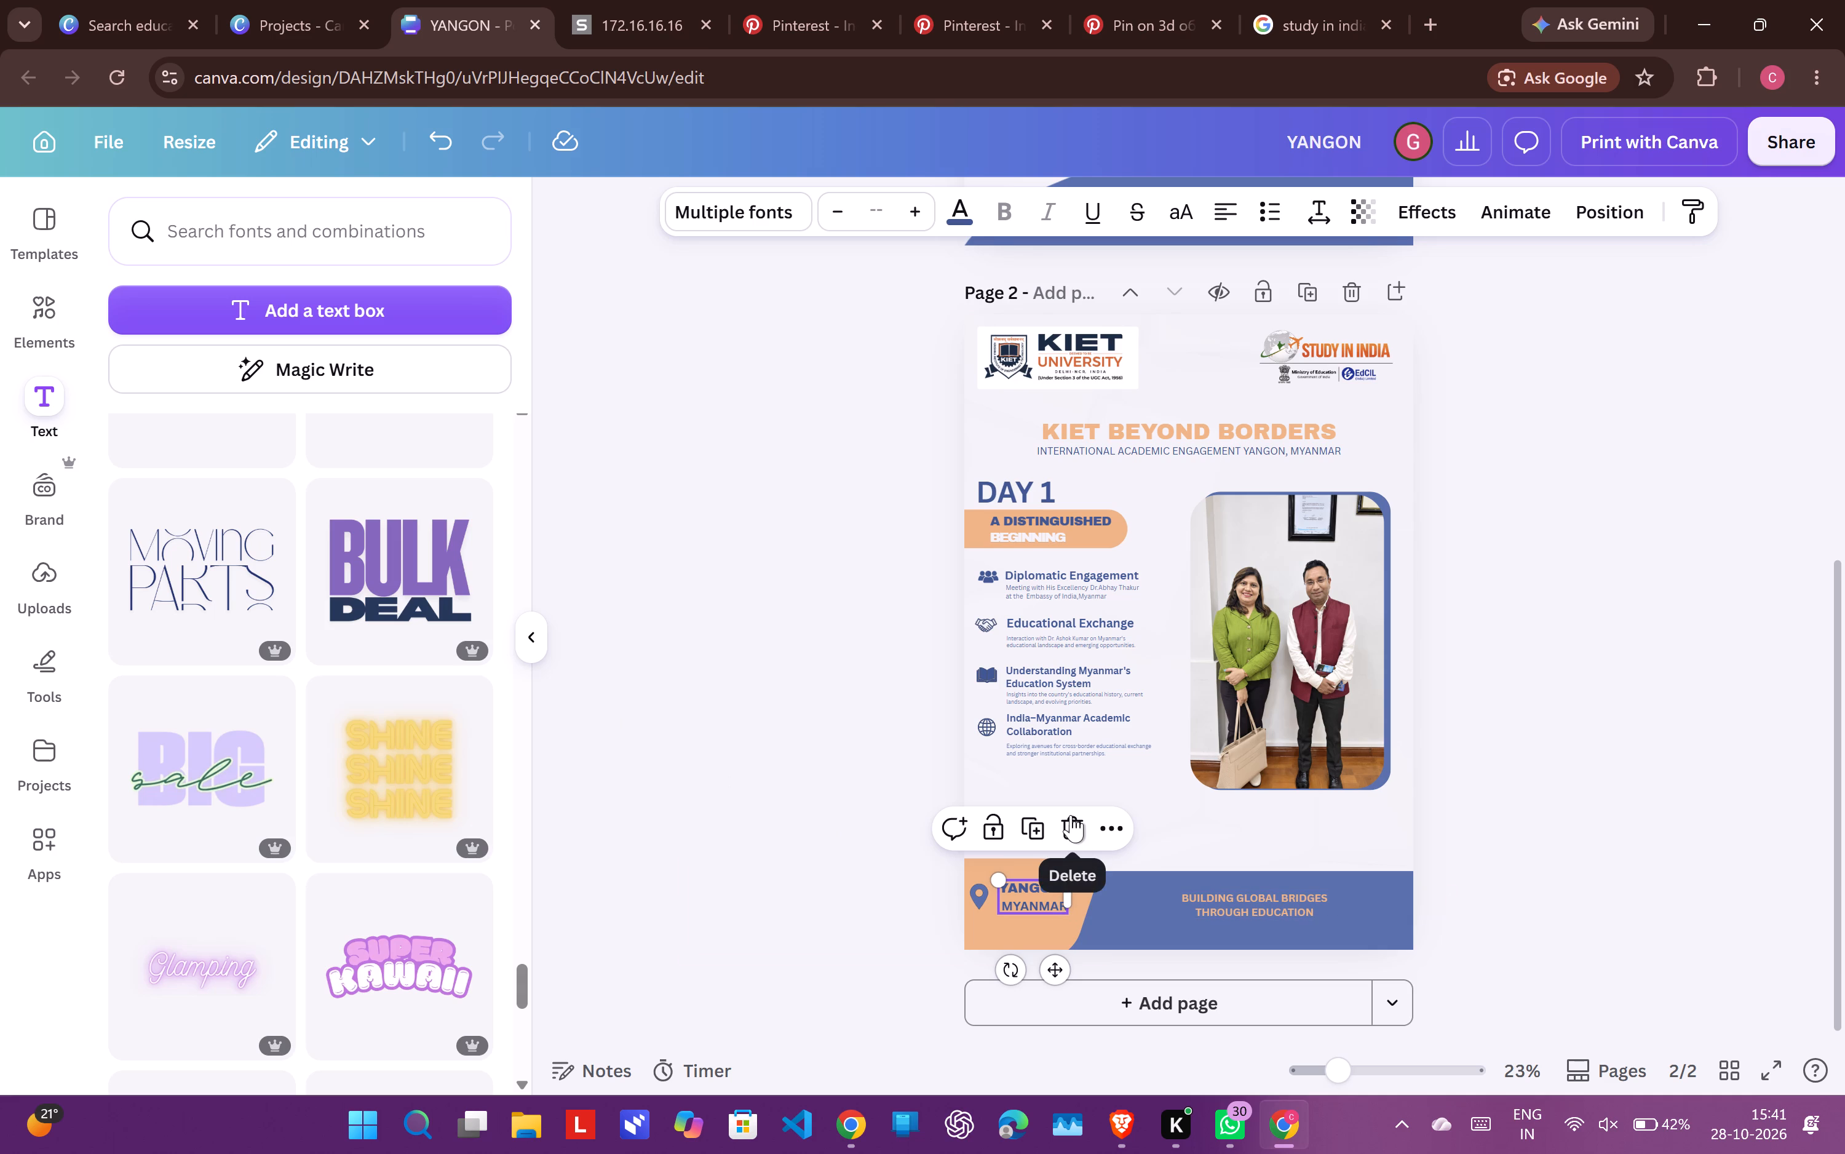
{"action": "double_click", "coordinate": [1025, 898]}
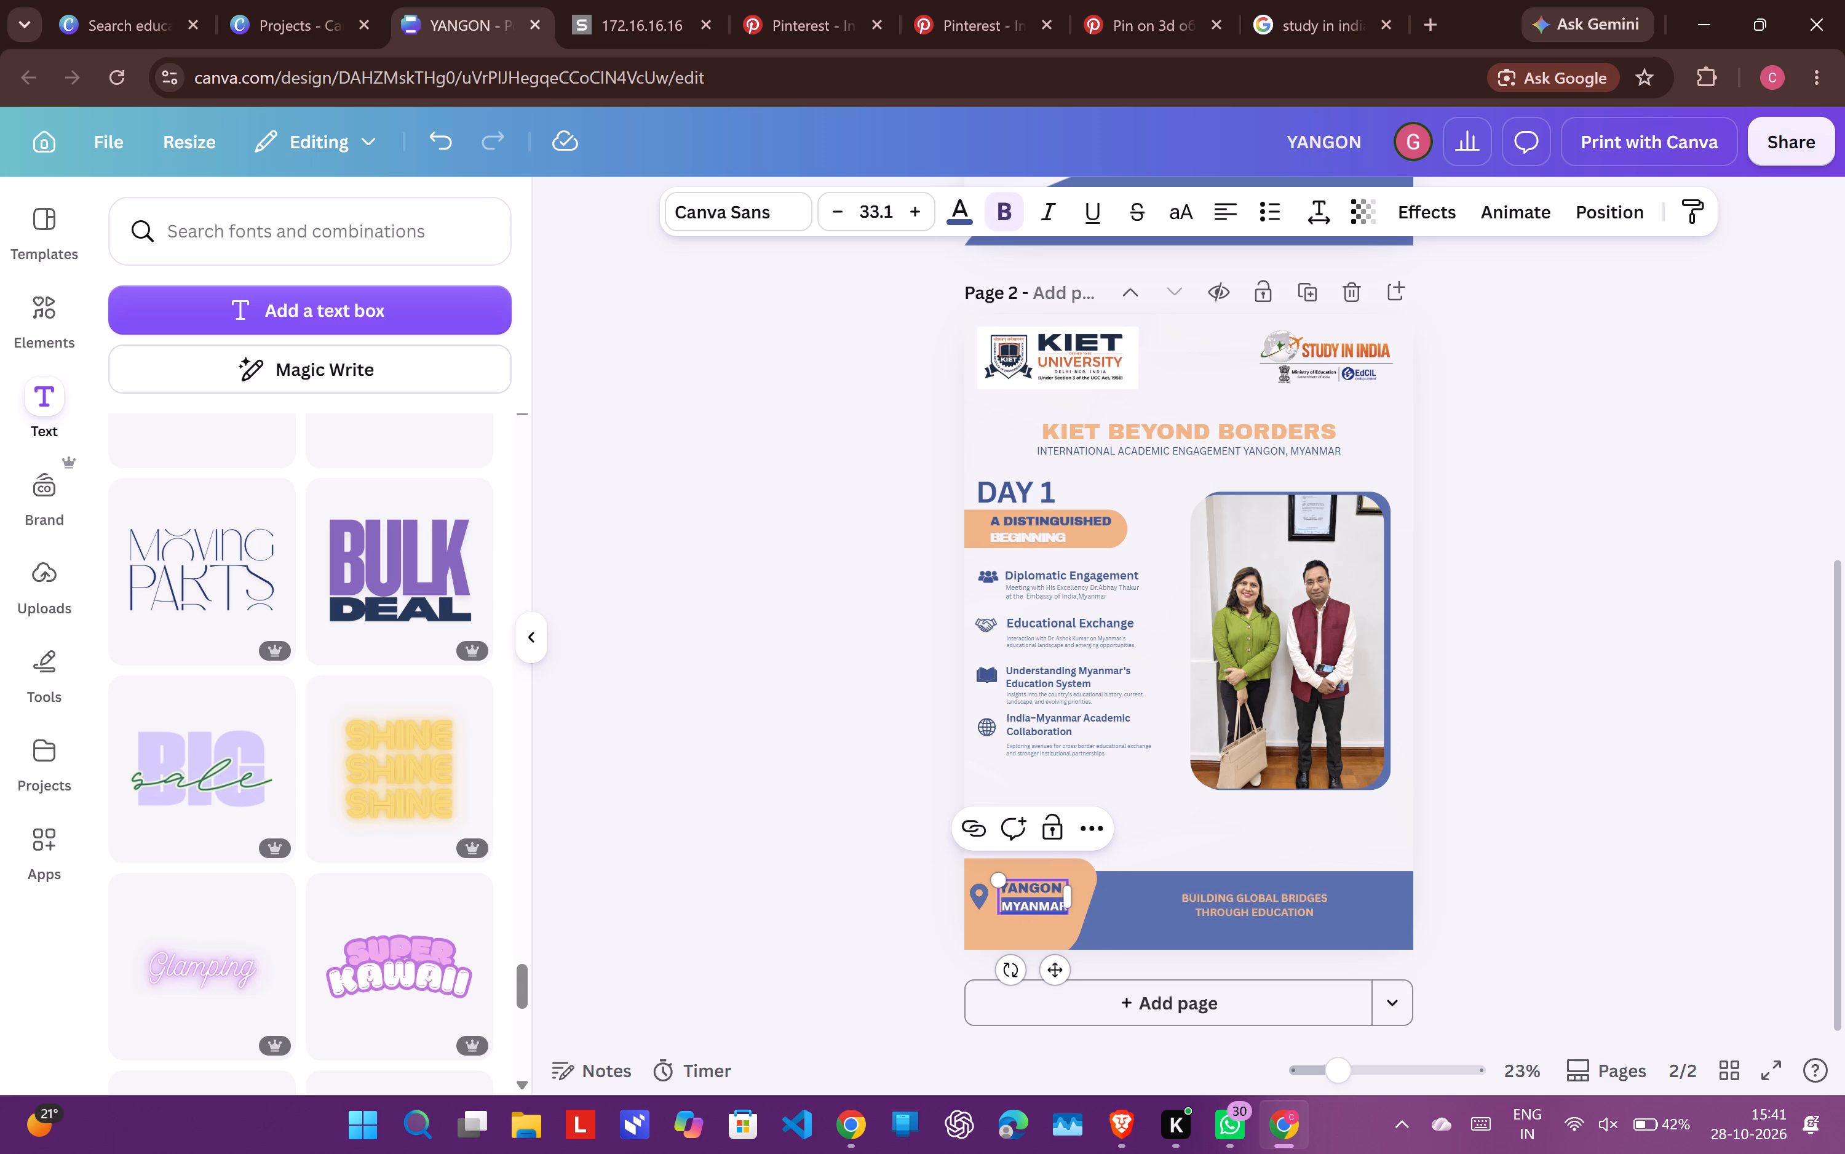
{"action": "left_click", "coordinate": [1063, 907]}
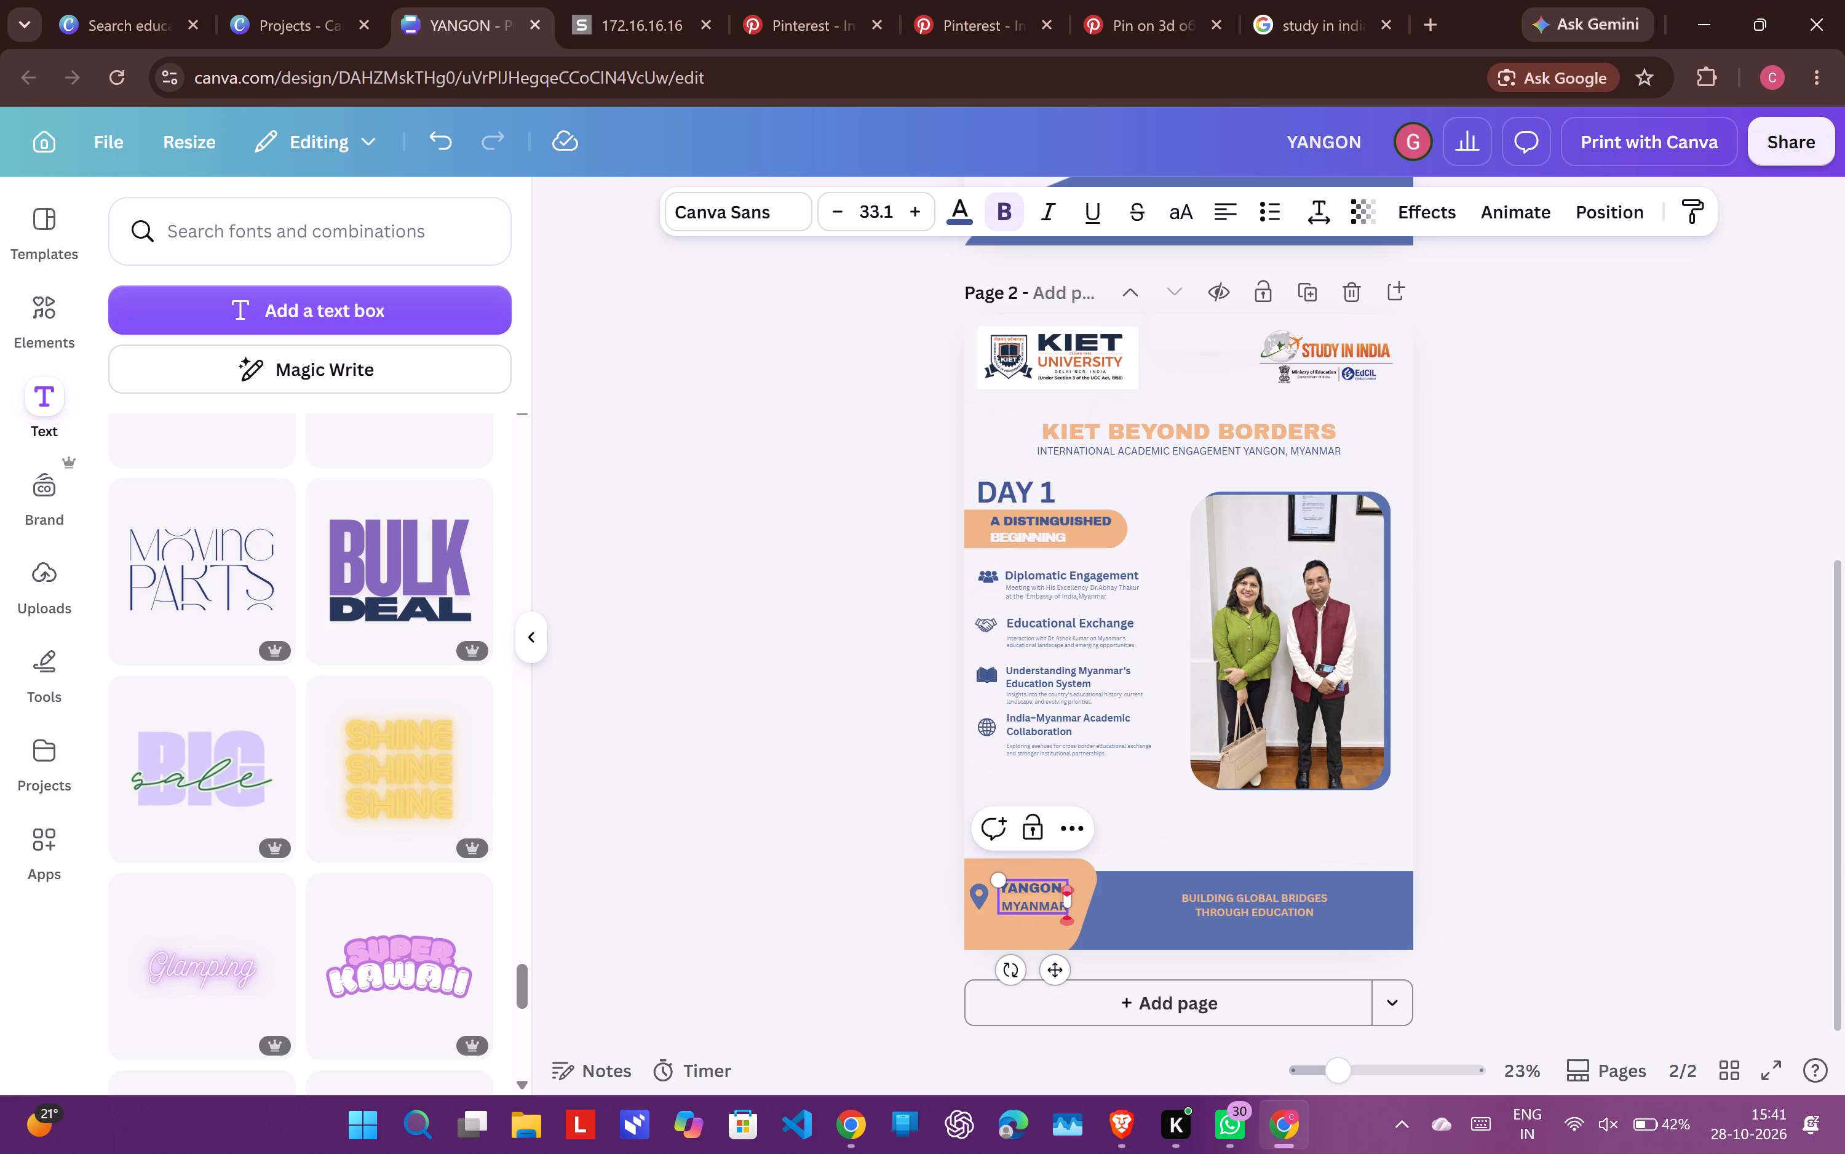
{"action": "left_click_drag", "start_coordinate": [1063, 907], "coordinate": [998, 886]}
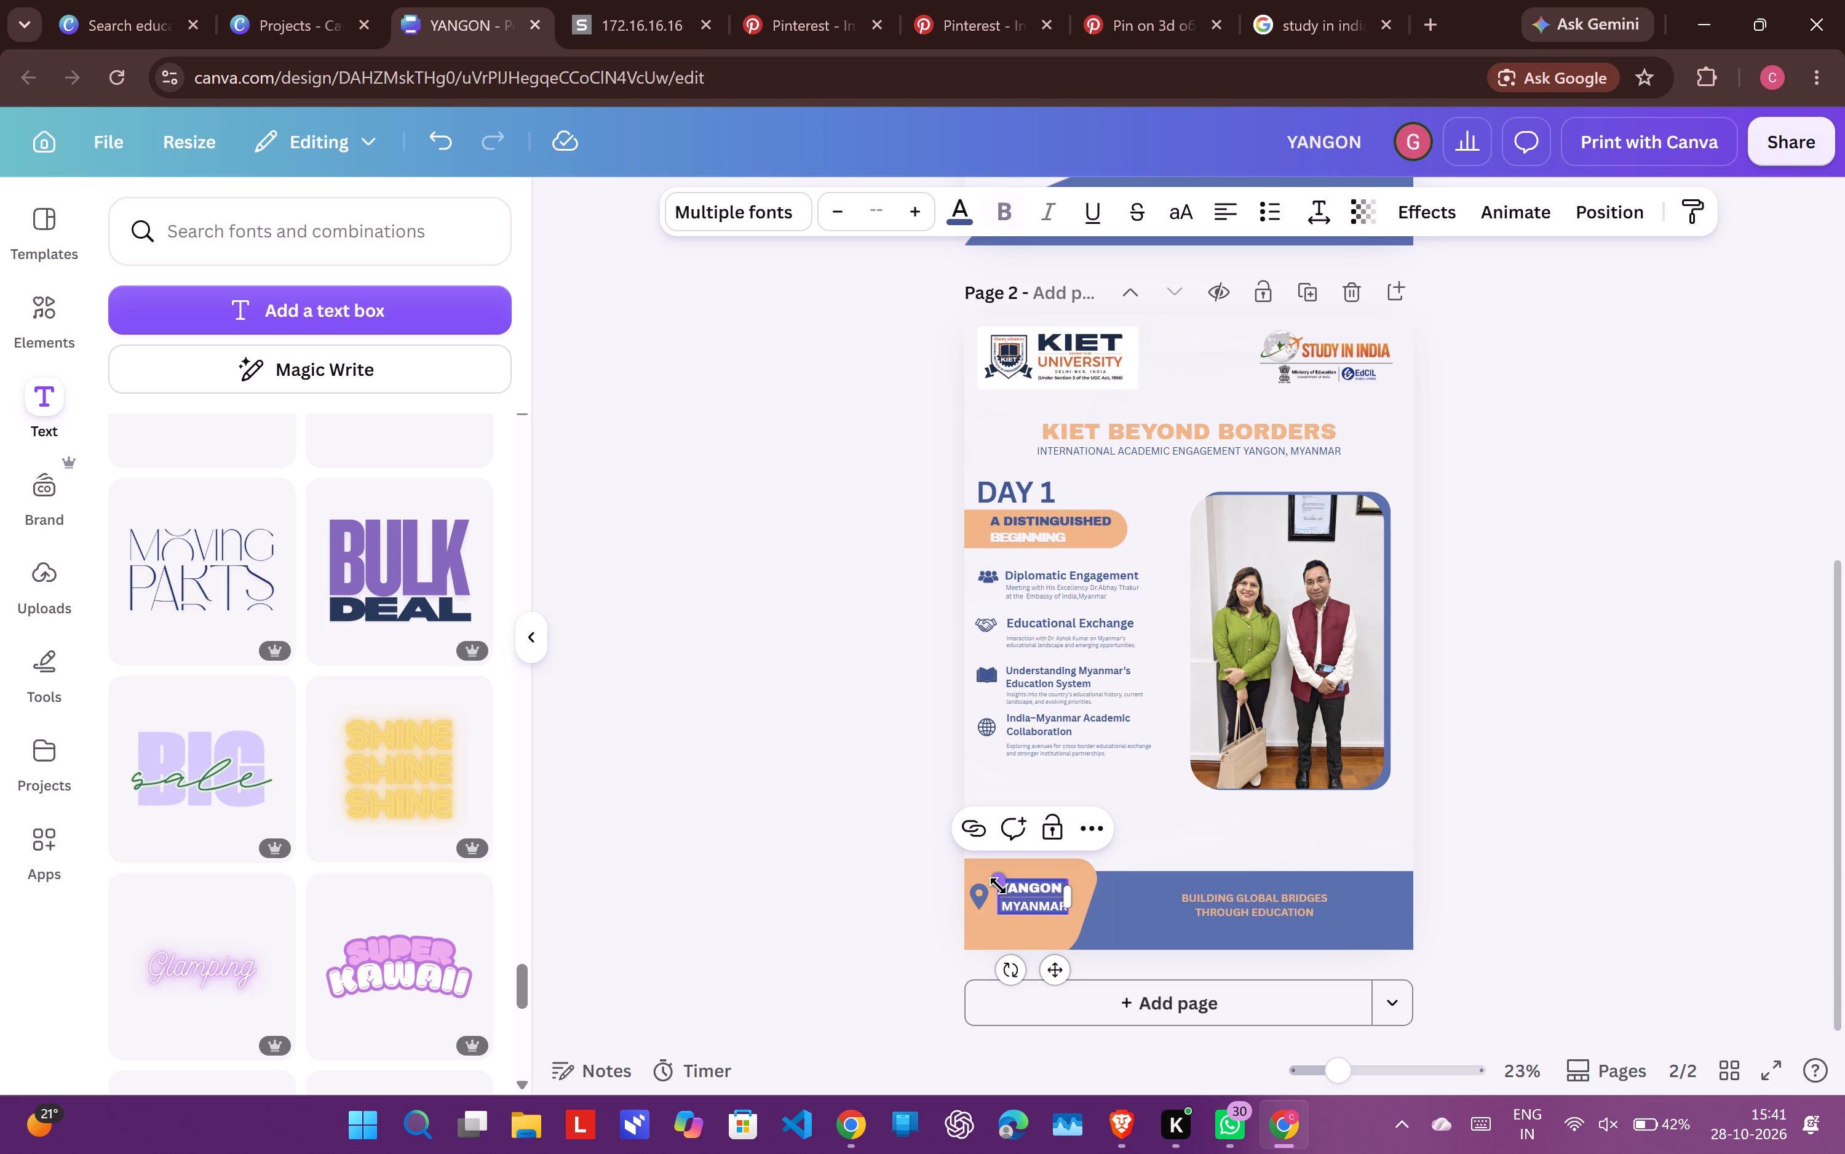
{"action": "key", "text": "ctrl+c"}
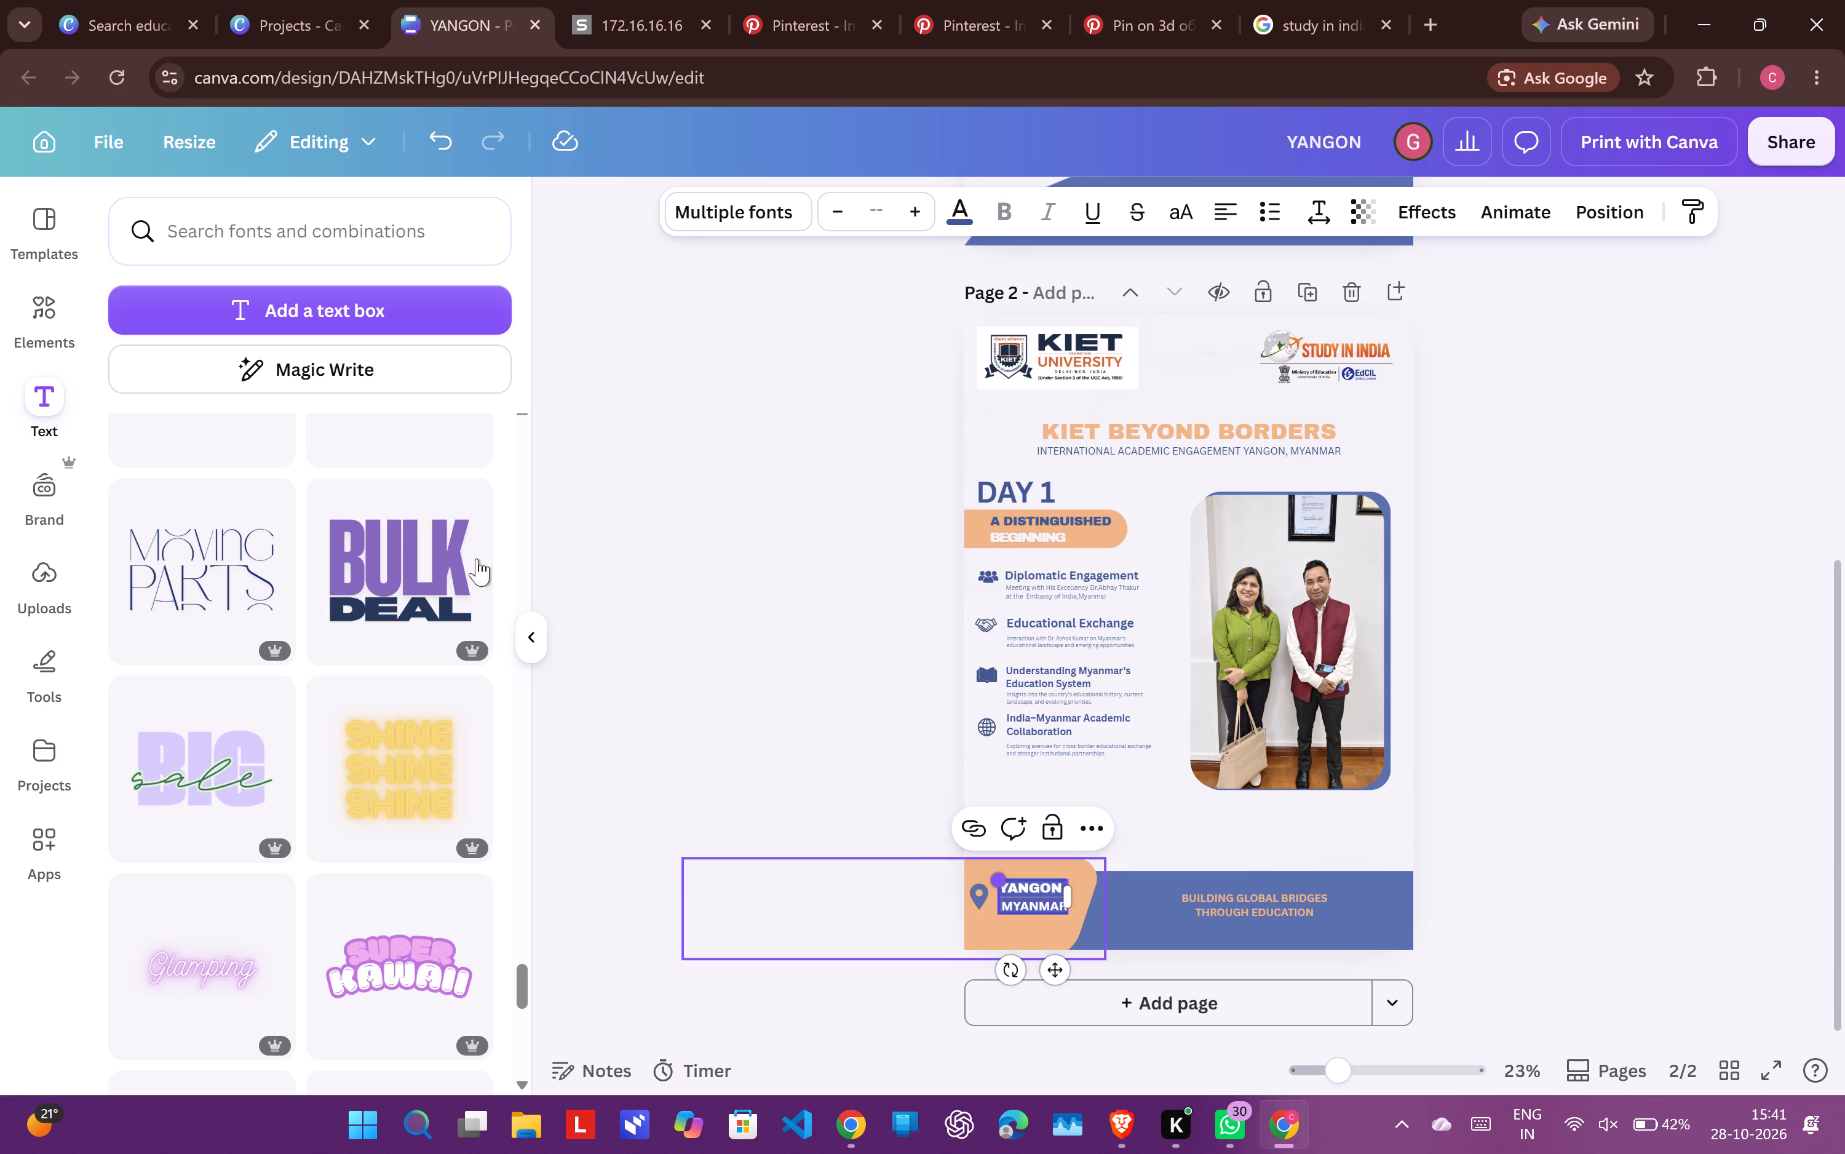
{"action": "left_click", "coordinate": [453, 530]}
{"action": "left_click", "coordinate": [1203, 599]}
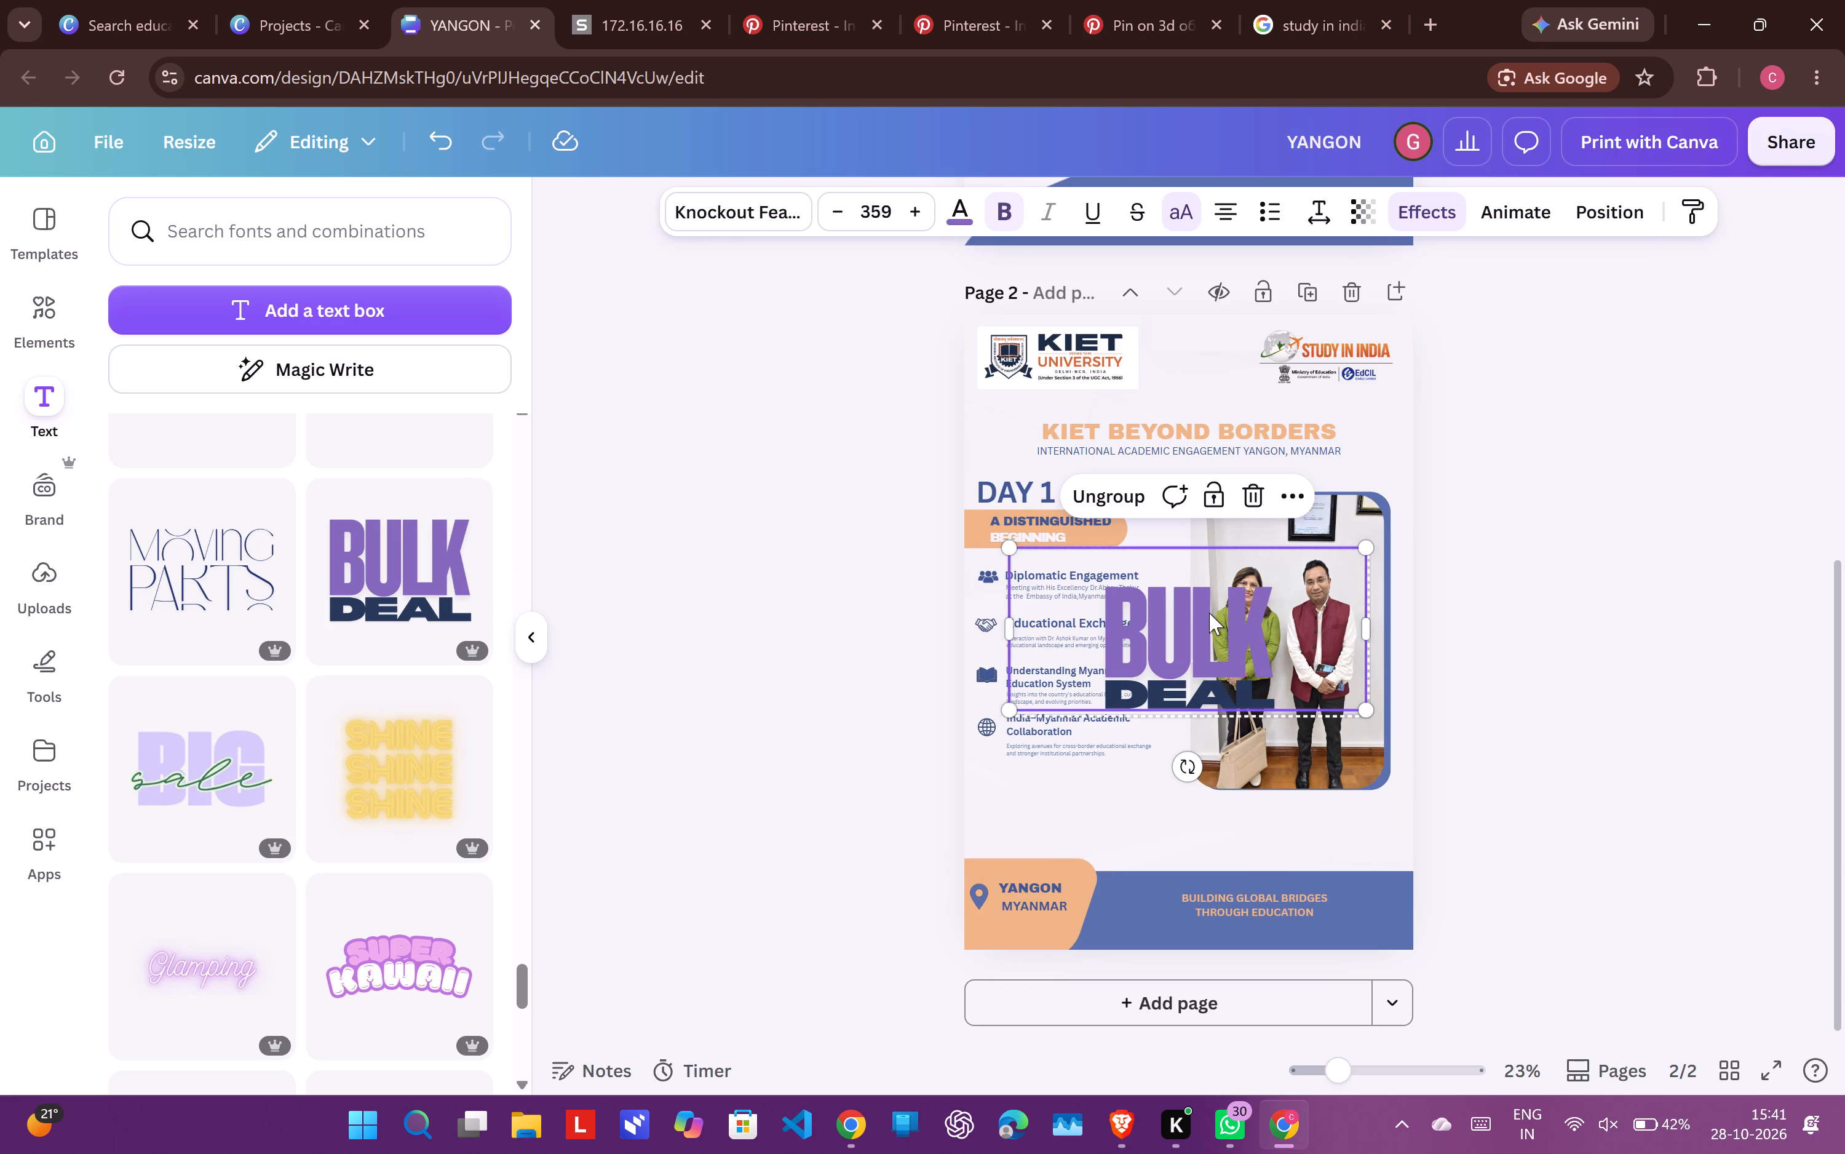
Replace BULK in the added font combination with the copied text, trimmed to read only YANGON.
{"action": "double_click", "coordinate": [1209, 613]}
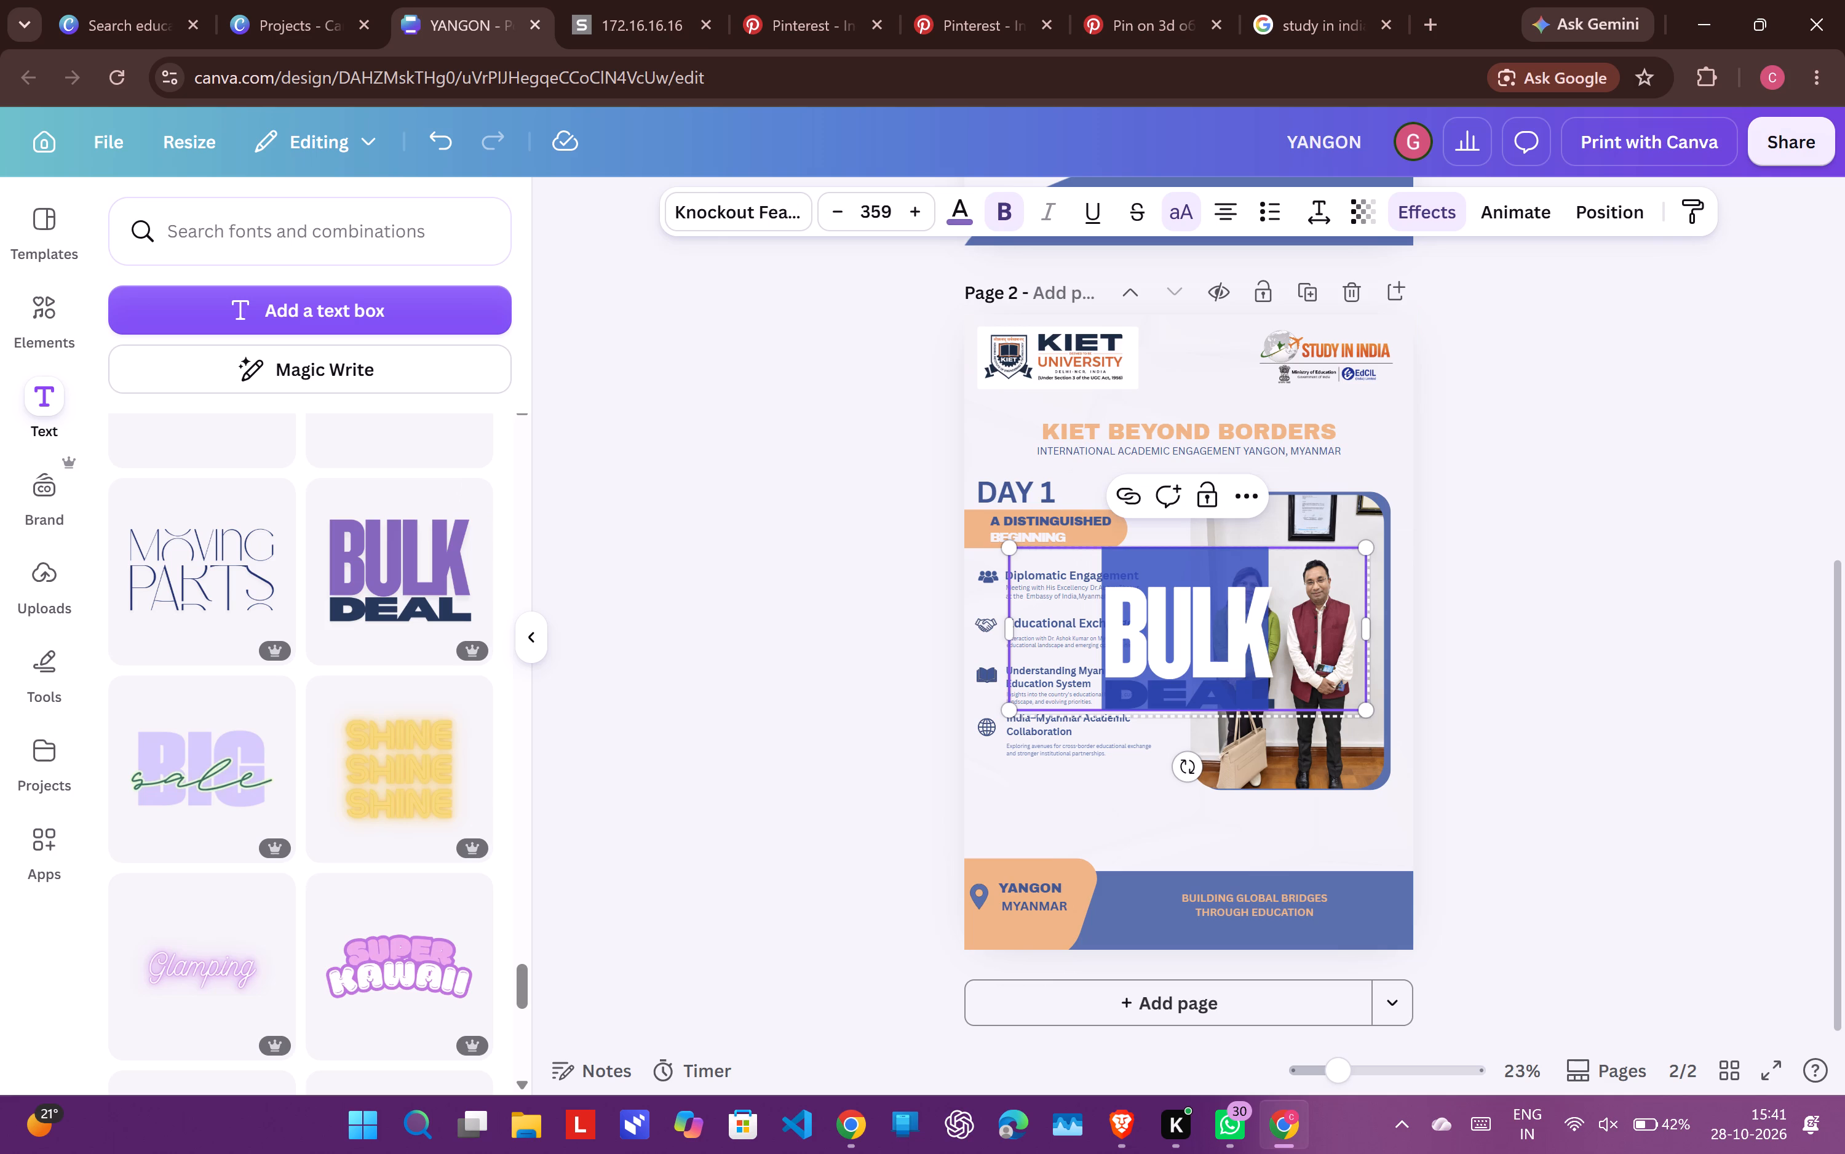
{"action": "key", "text": "ctrl+v"}
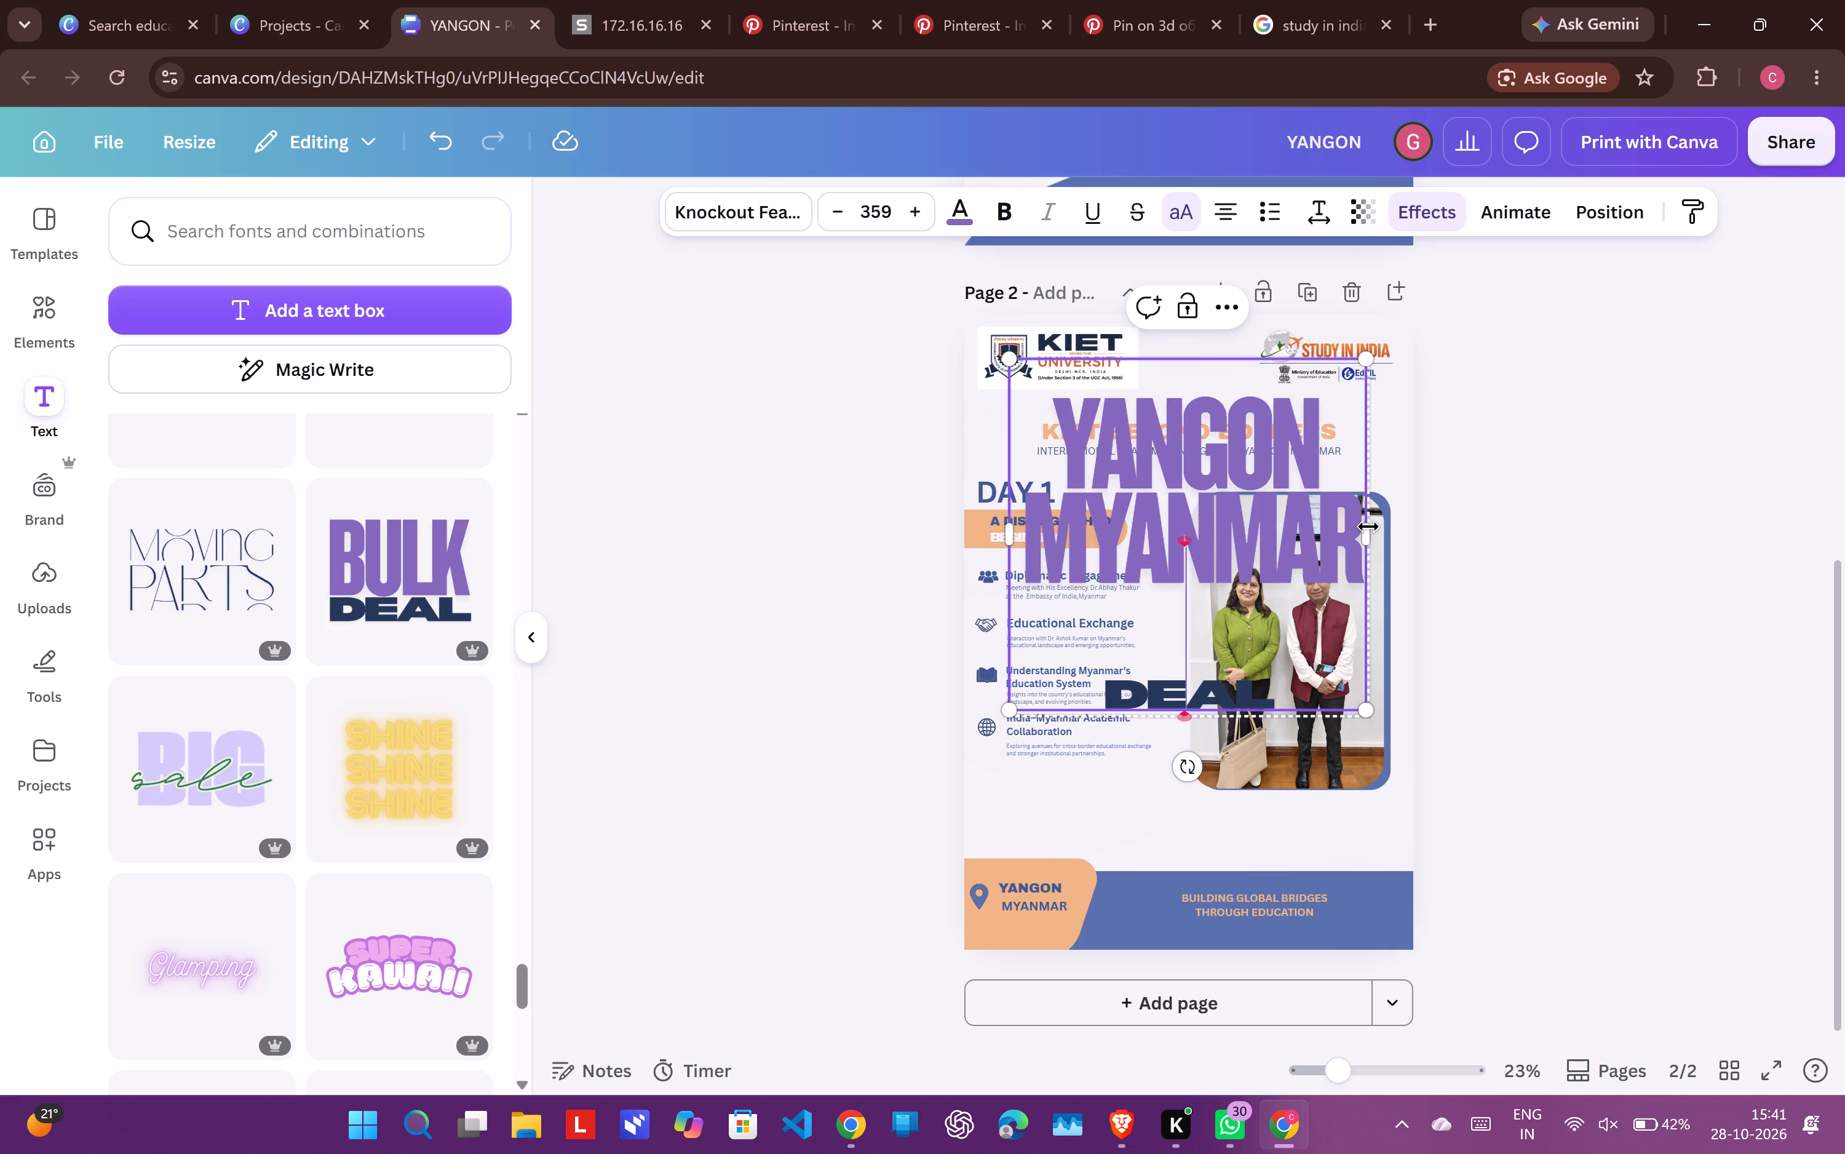
{"action": "key", "text": "BackSpace"}
{"action": "key", "text": "BackSpace"}
{"action": "key", "text": "BackSpace"}
{"action": "key", "text": "BackSpace"}
{"action": "key", "text": "BackSpace"}
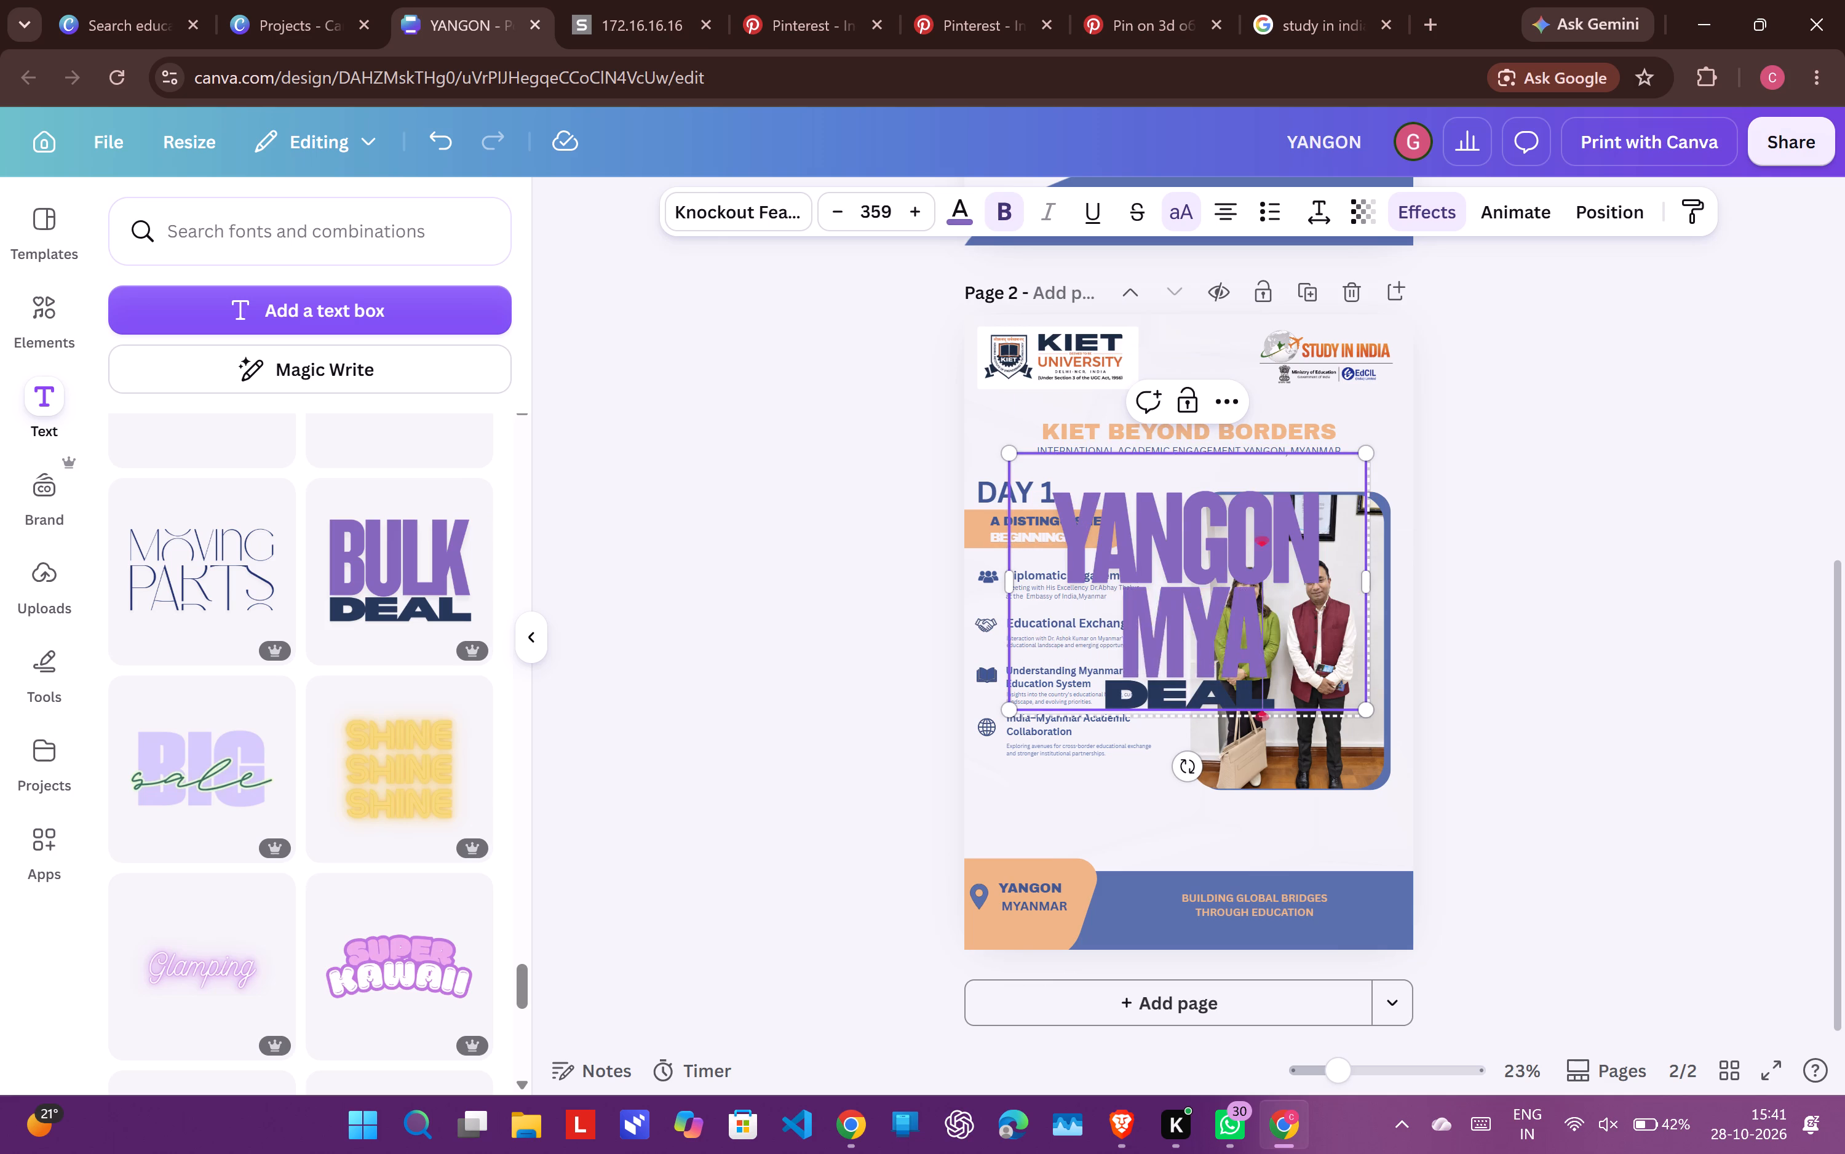
{"action": "key", "text": "BackSpace"}
{"action": "key", "text": "BackSpace"}
{"action": "key", "text": "BackSpace"}
{"action": "key", "text": "BackSpace"}
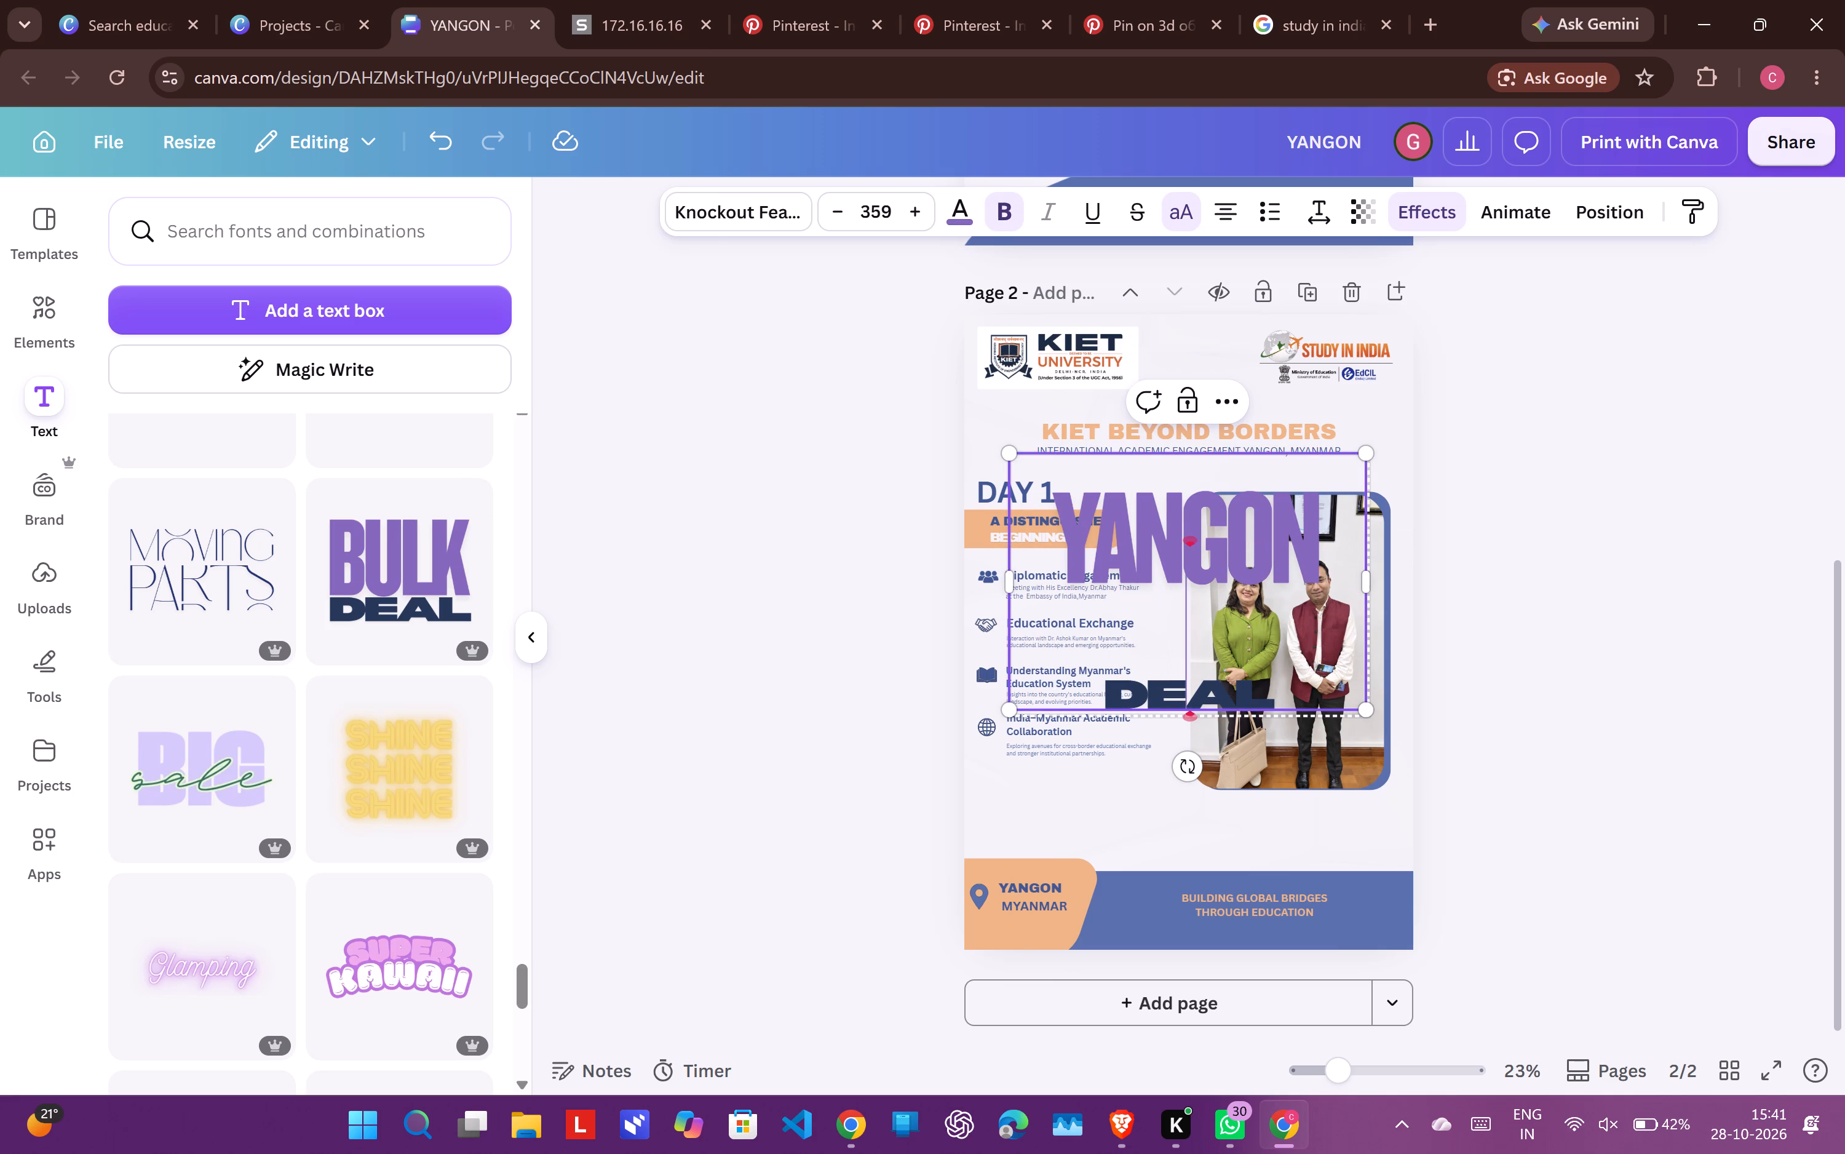
{"action": "key", "text": "BackSpace"}
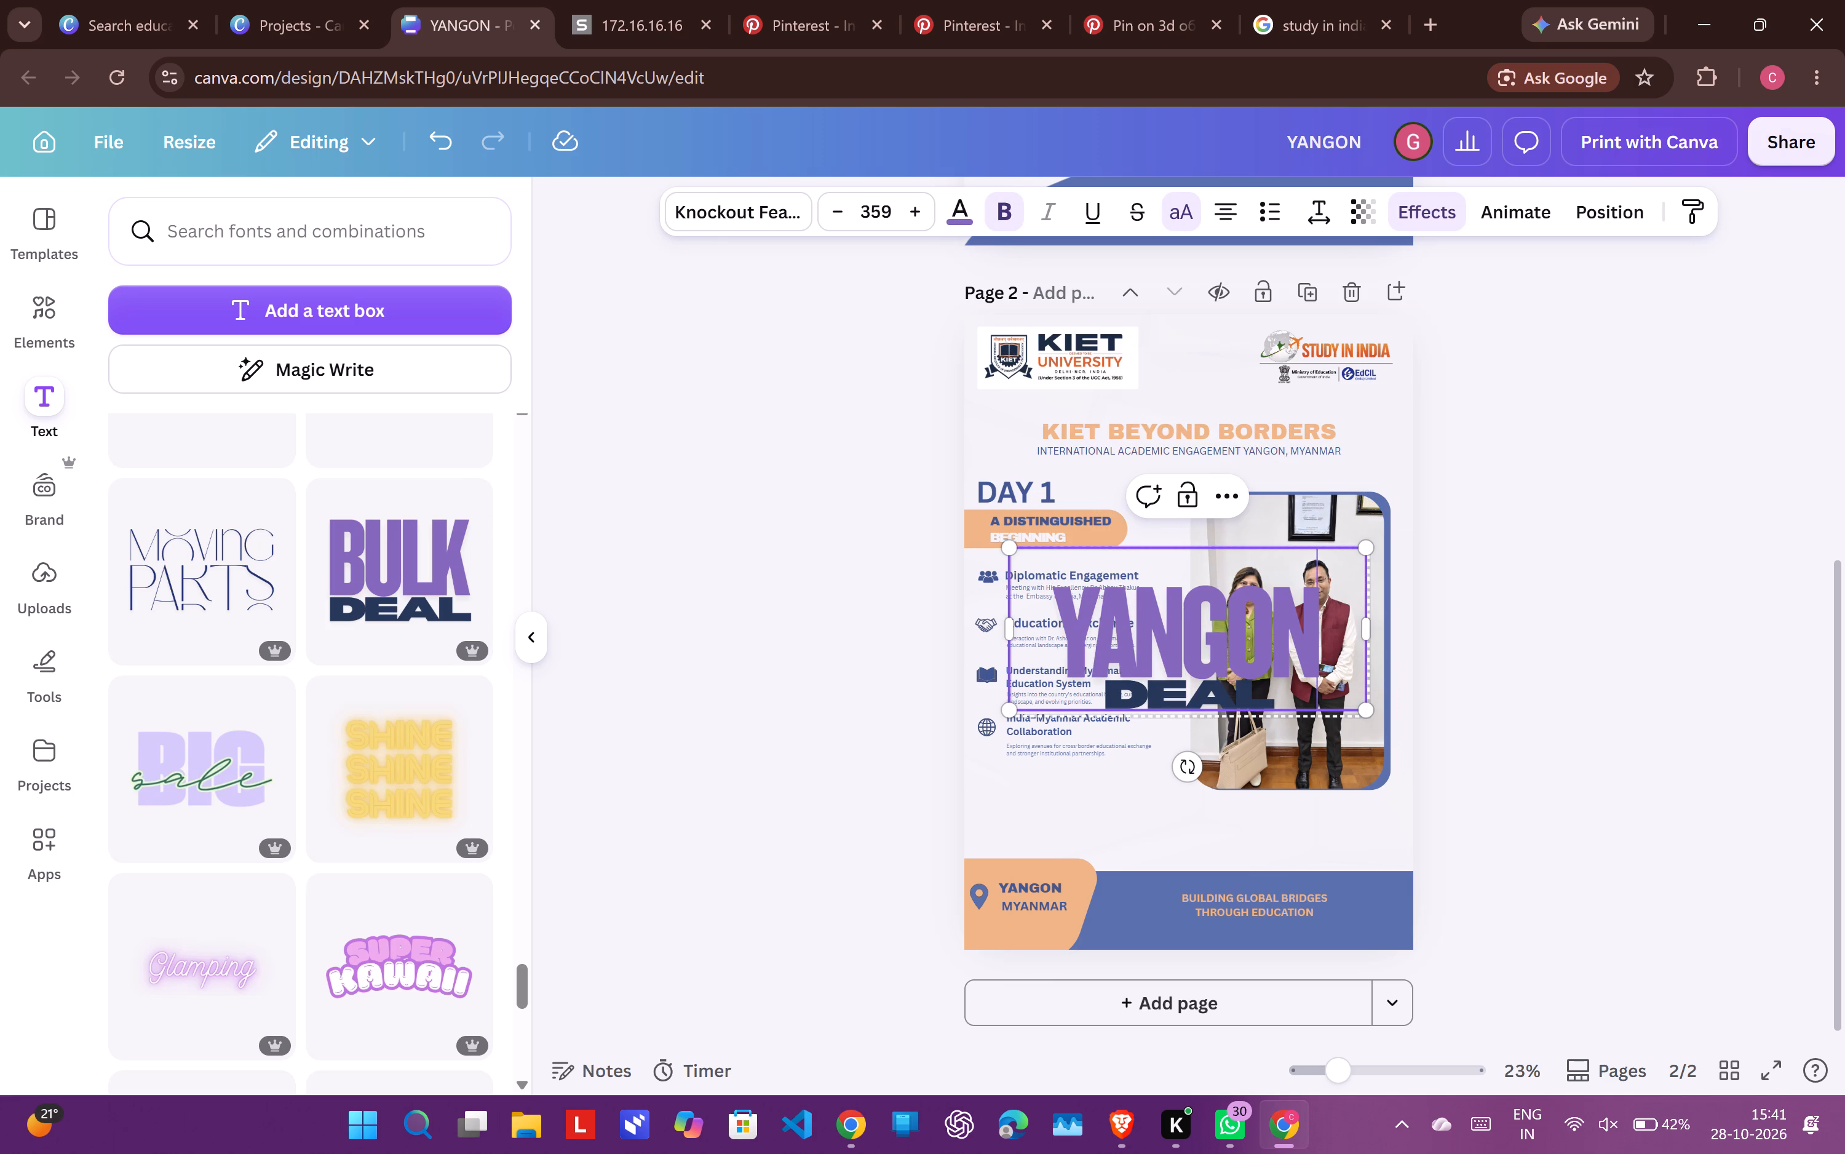
{"action": "left_click", "coordinate": [1252, 699]}
{"action": "left_click", "coordinate": [1268, 696]}
{"action": "key", "text": "BackSpace"}
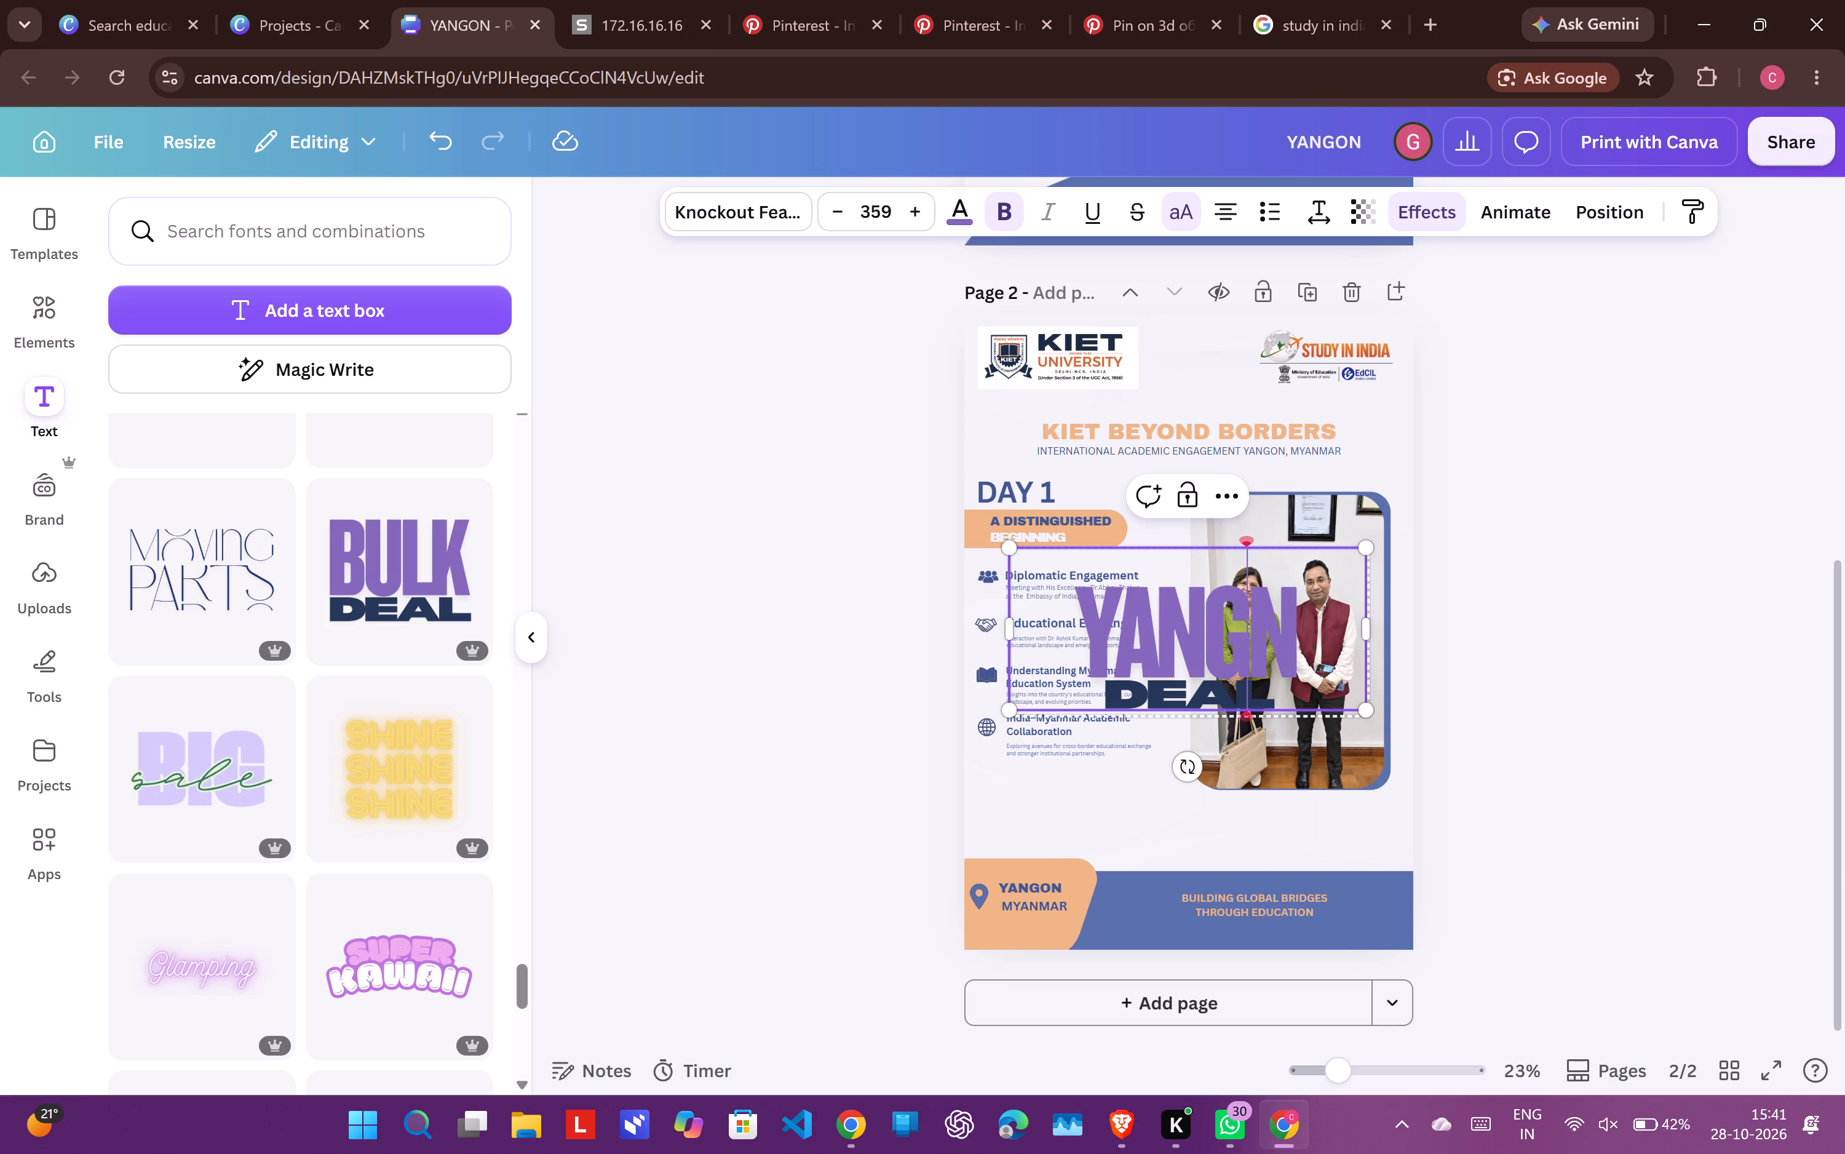
{"action": "key", "text": "ctrl+z"}
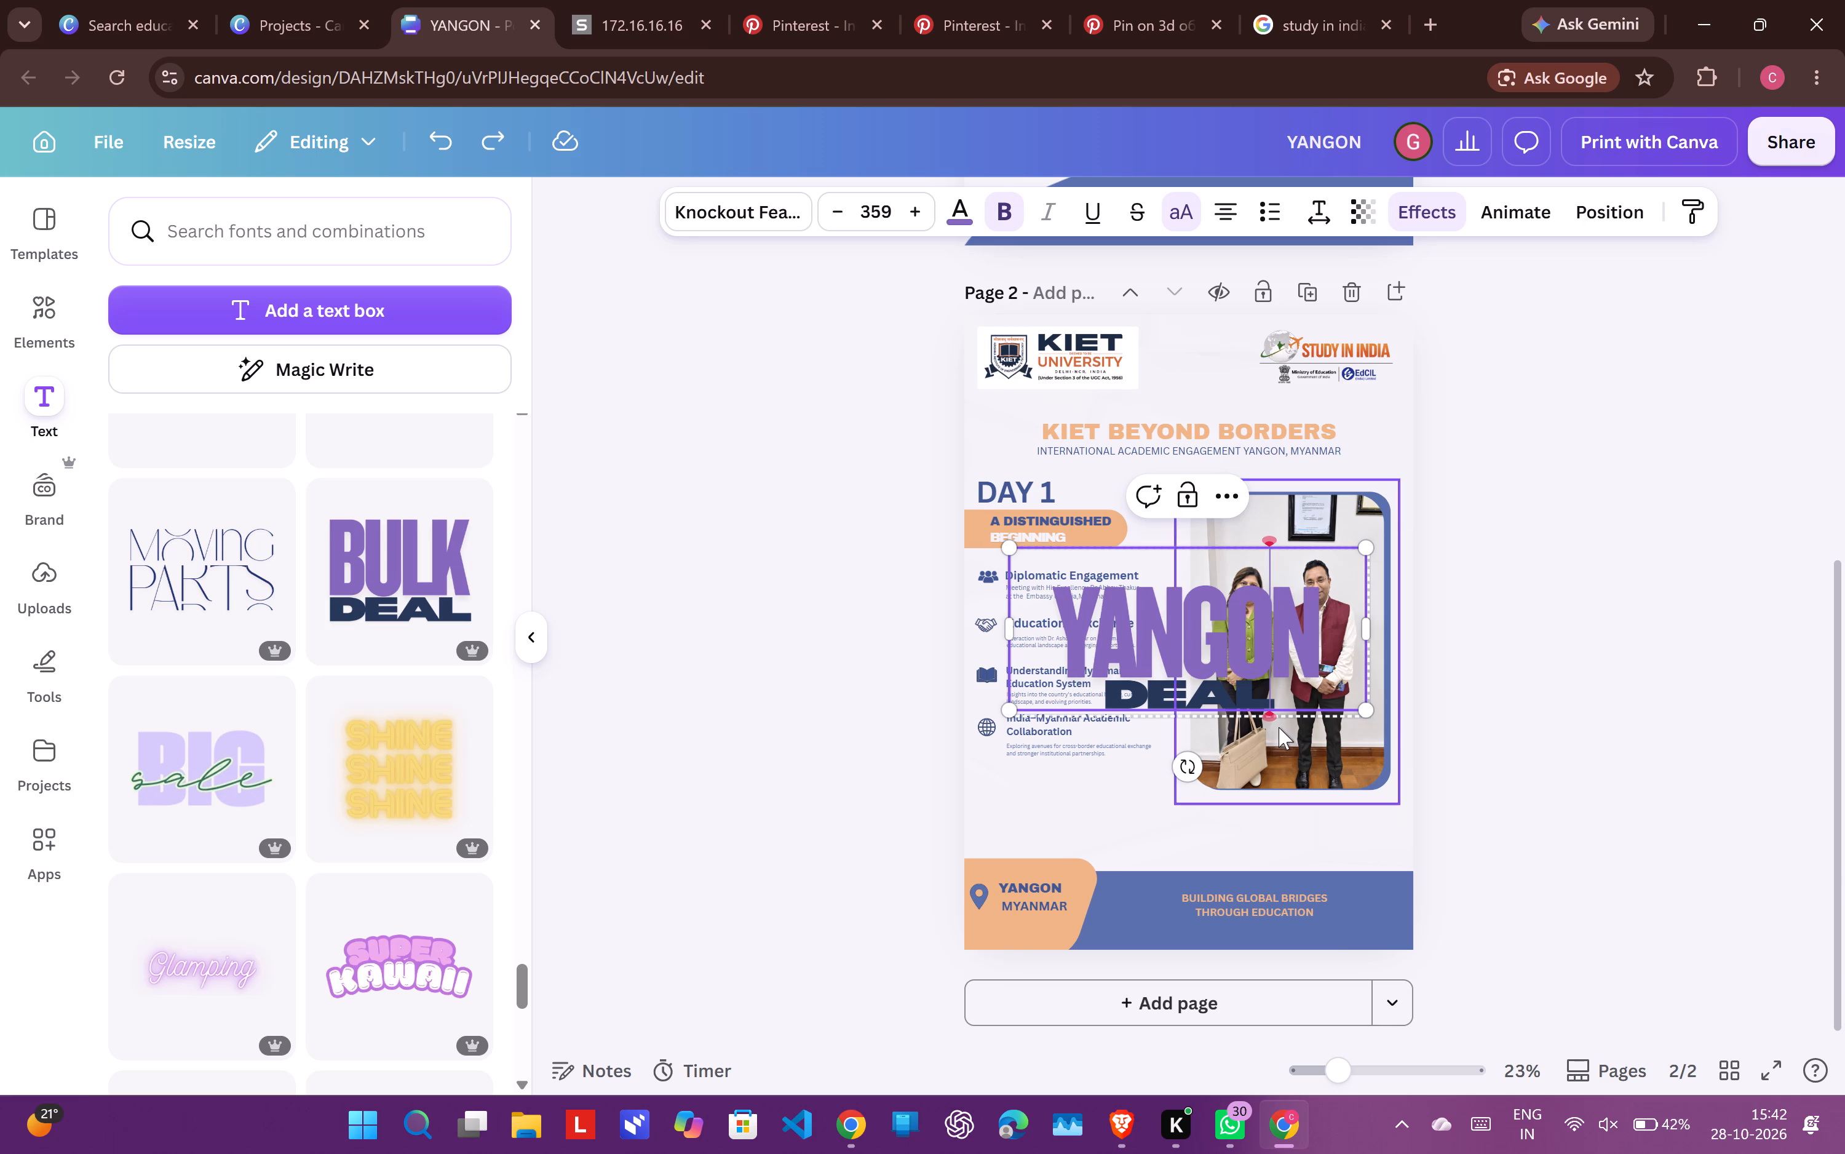
Move the YANGON DEAL text group down to just above the page 2 footer.
{"action": "left_click_drag", "start_coordinate": [1187, 630], "coordinate": [1199, 743]}
{"action": "left_click", "coordinate": [1670, 594]}
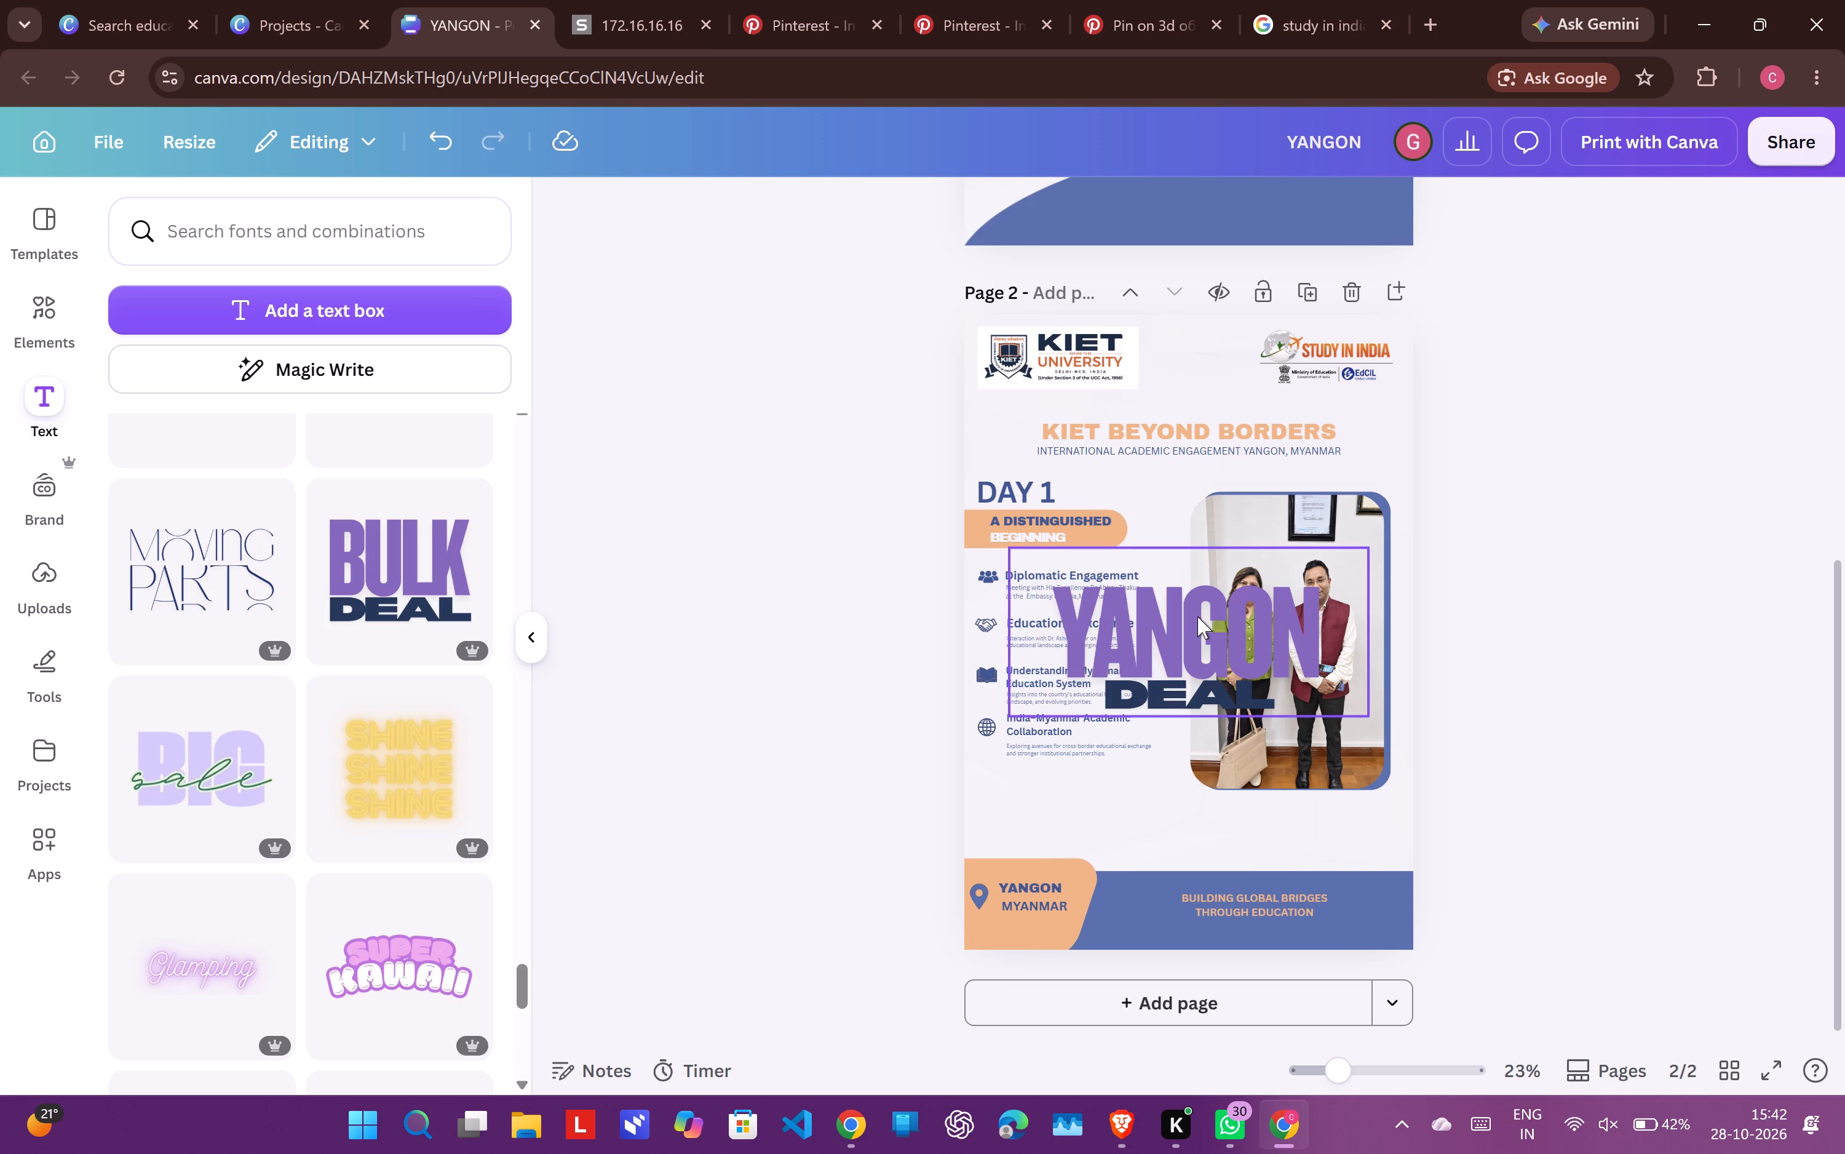
{"action": "left_click_drag", "start_coordinate": [1197, 616], "coordinate": [1167, 762]}
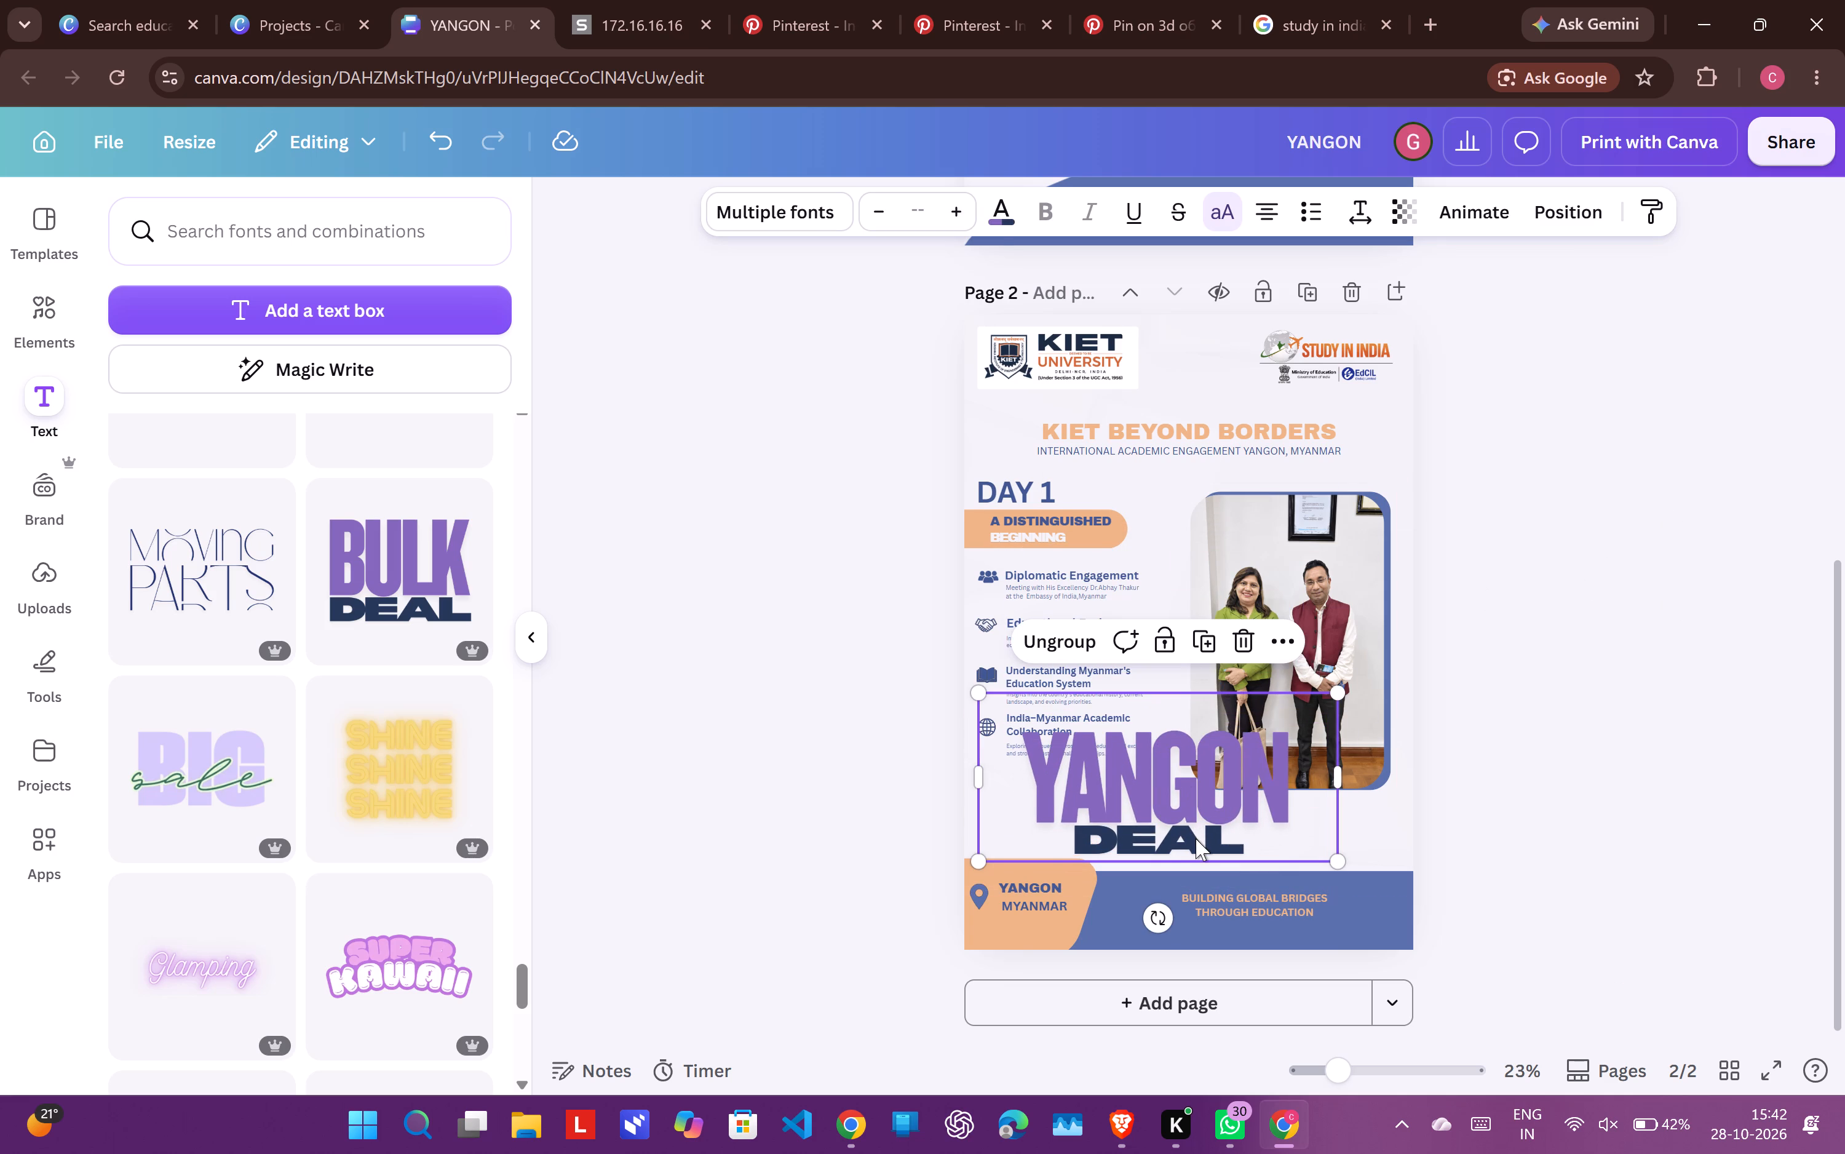
Replace DEAL in the text group with MYANMAR.
{"action": "left_click", "coordinate": [1192, 850]}
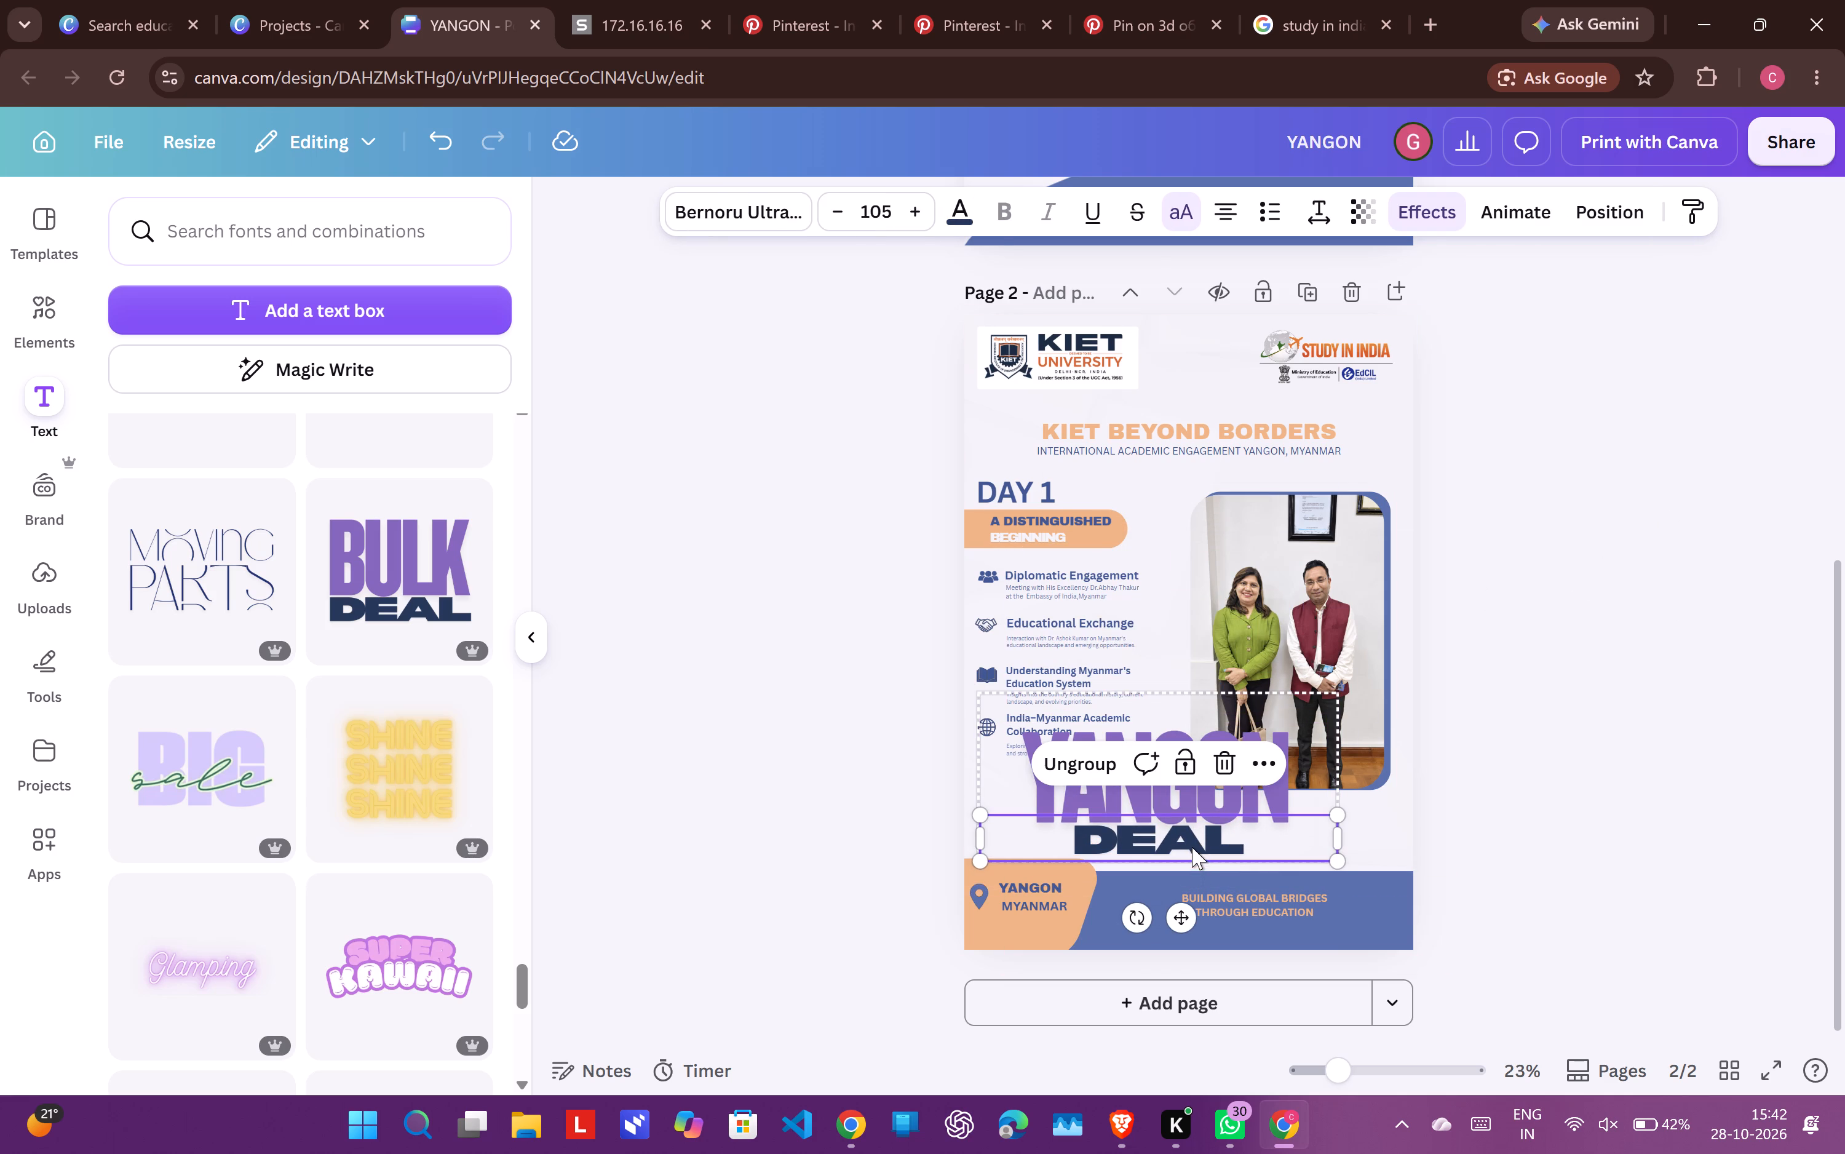
{"action": "double_click", "coordinate": [1192, 847]}
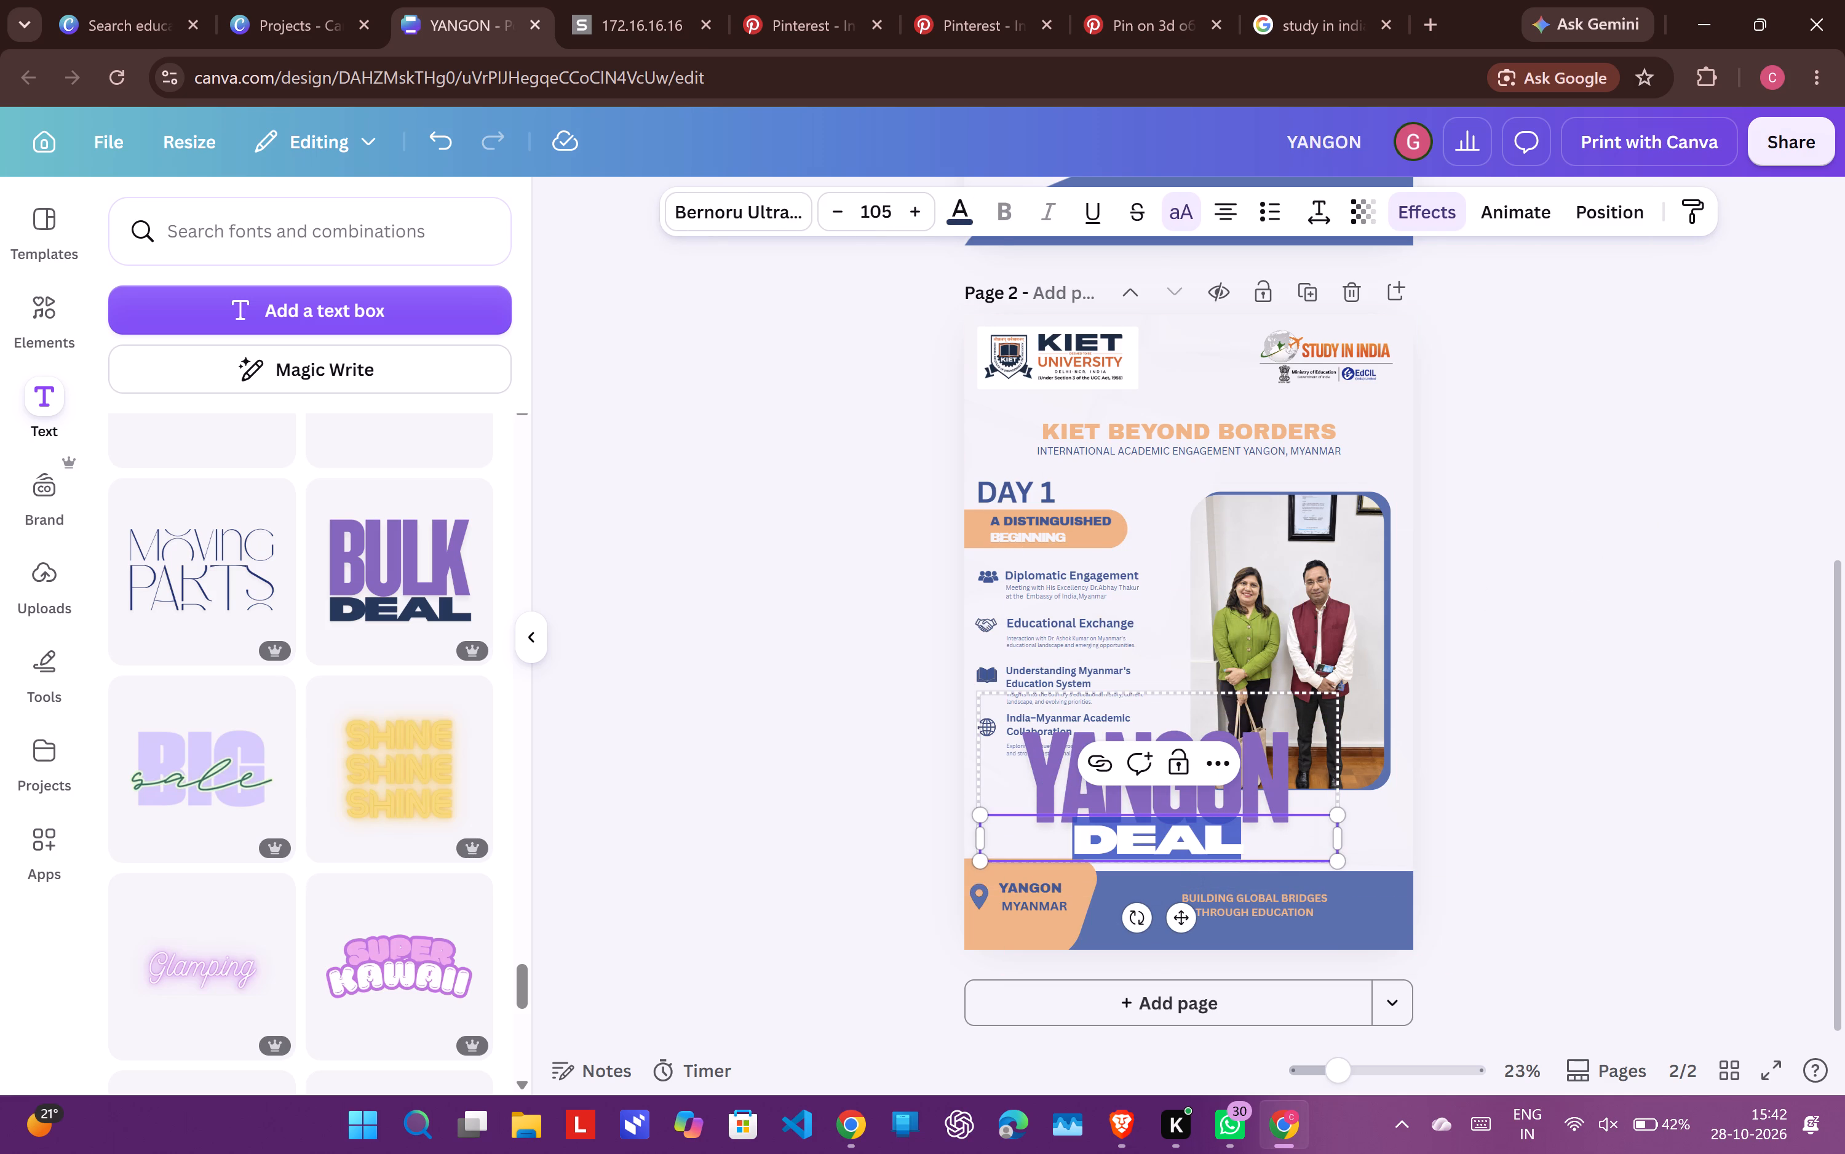
{"action": "type", "text": "MY"}
{"action": "type", "text": "ANMAR"}
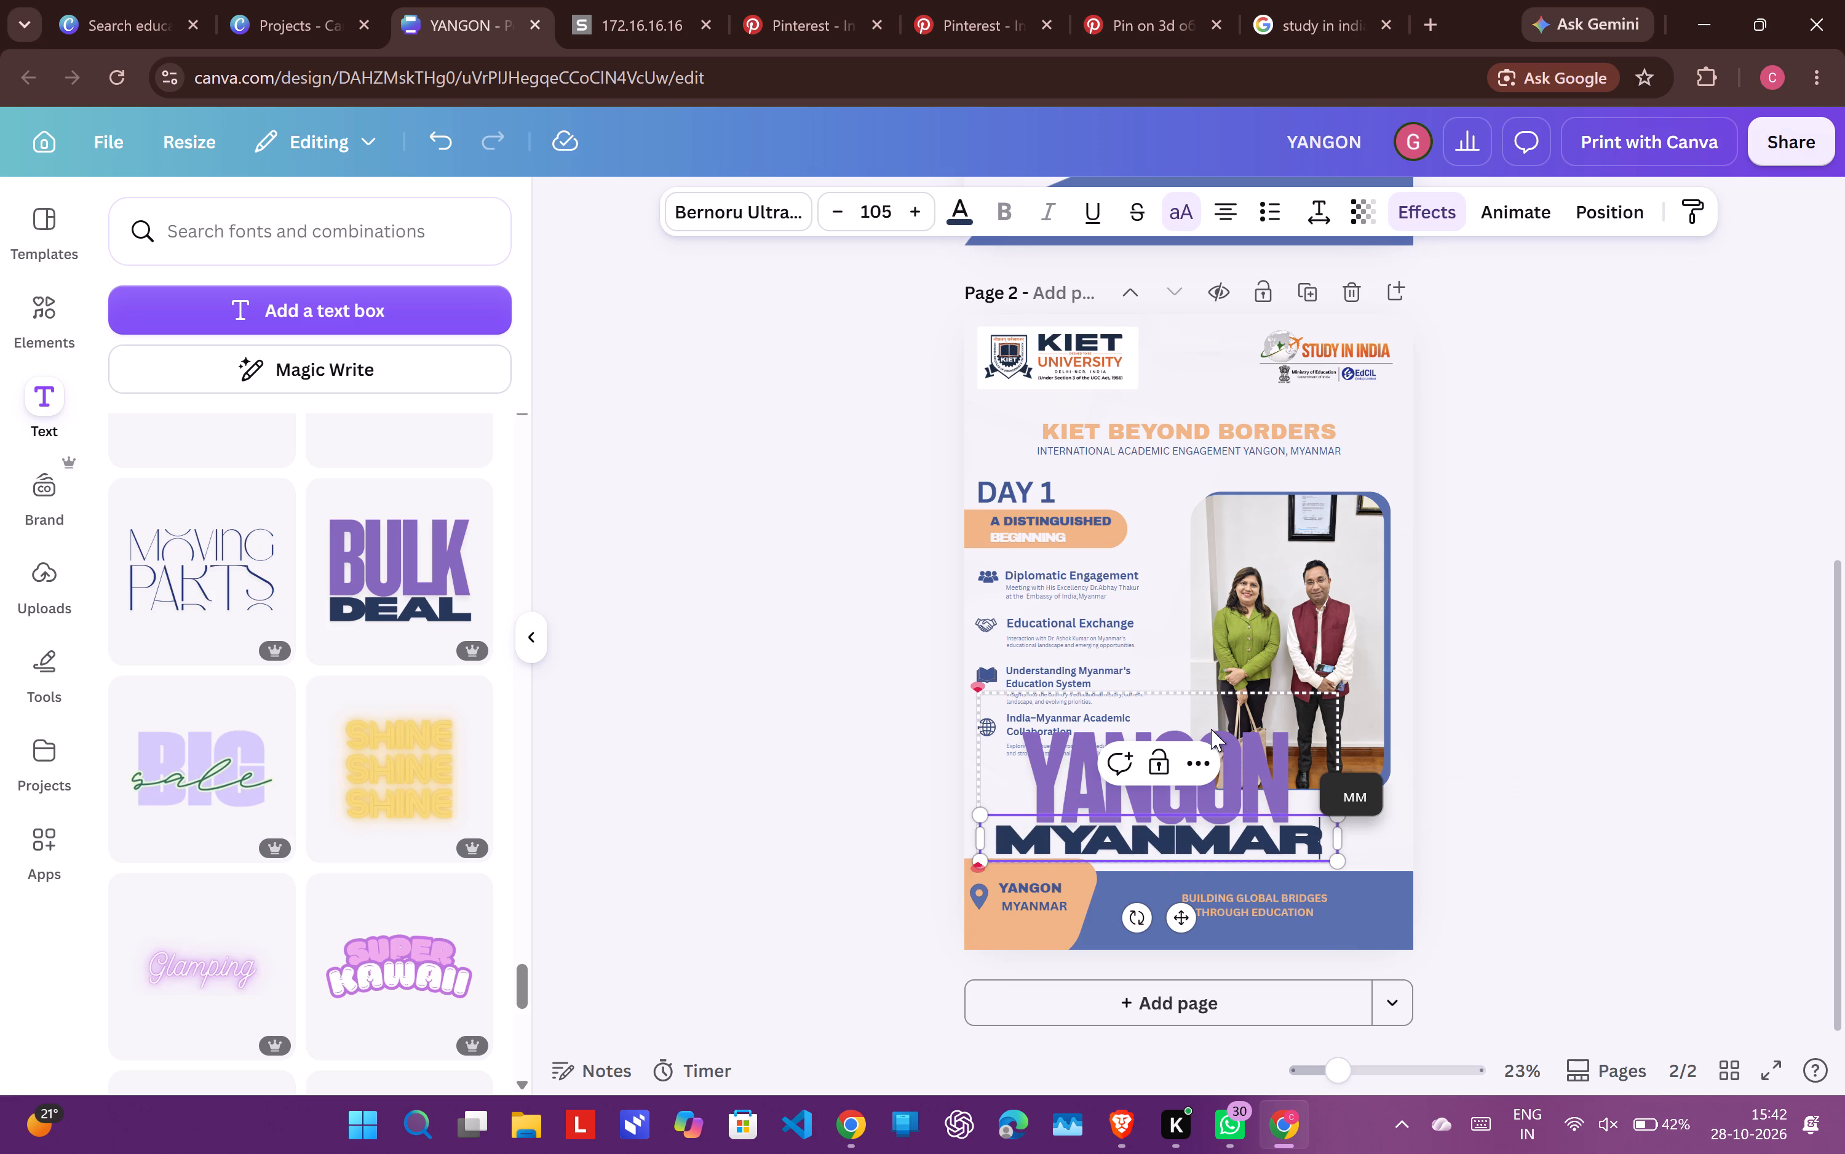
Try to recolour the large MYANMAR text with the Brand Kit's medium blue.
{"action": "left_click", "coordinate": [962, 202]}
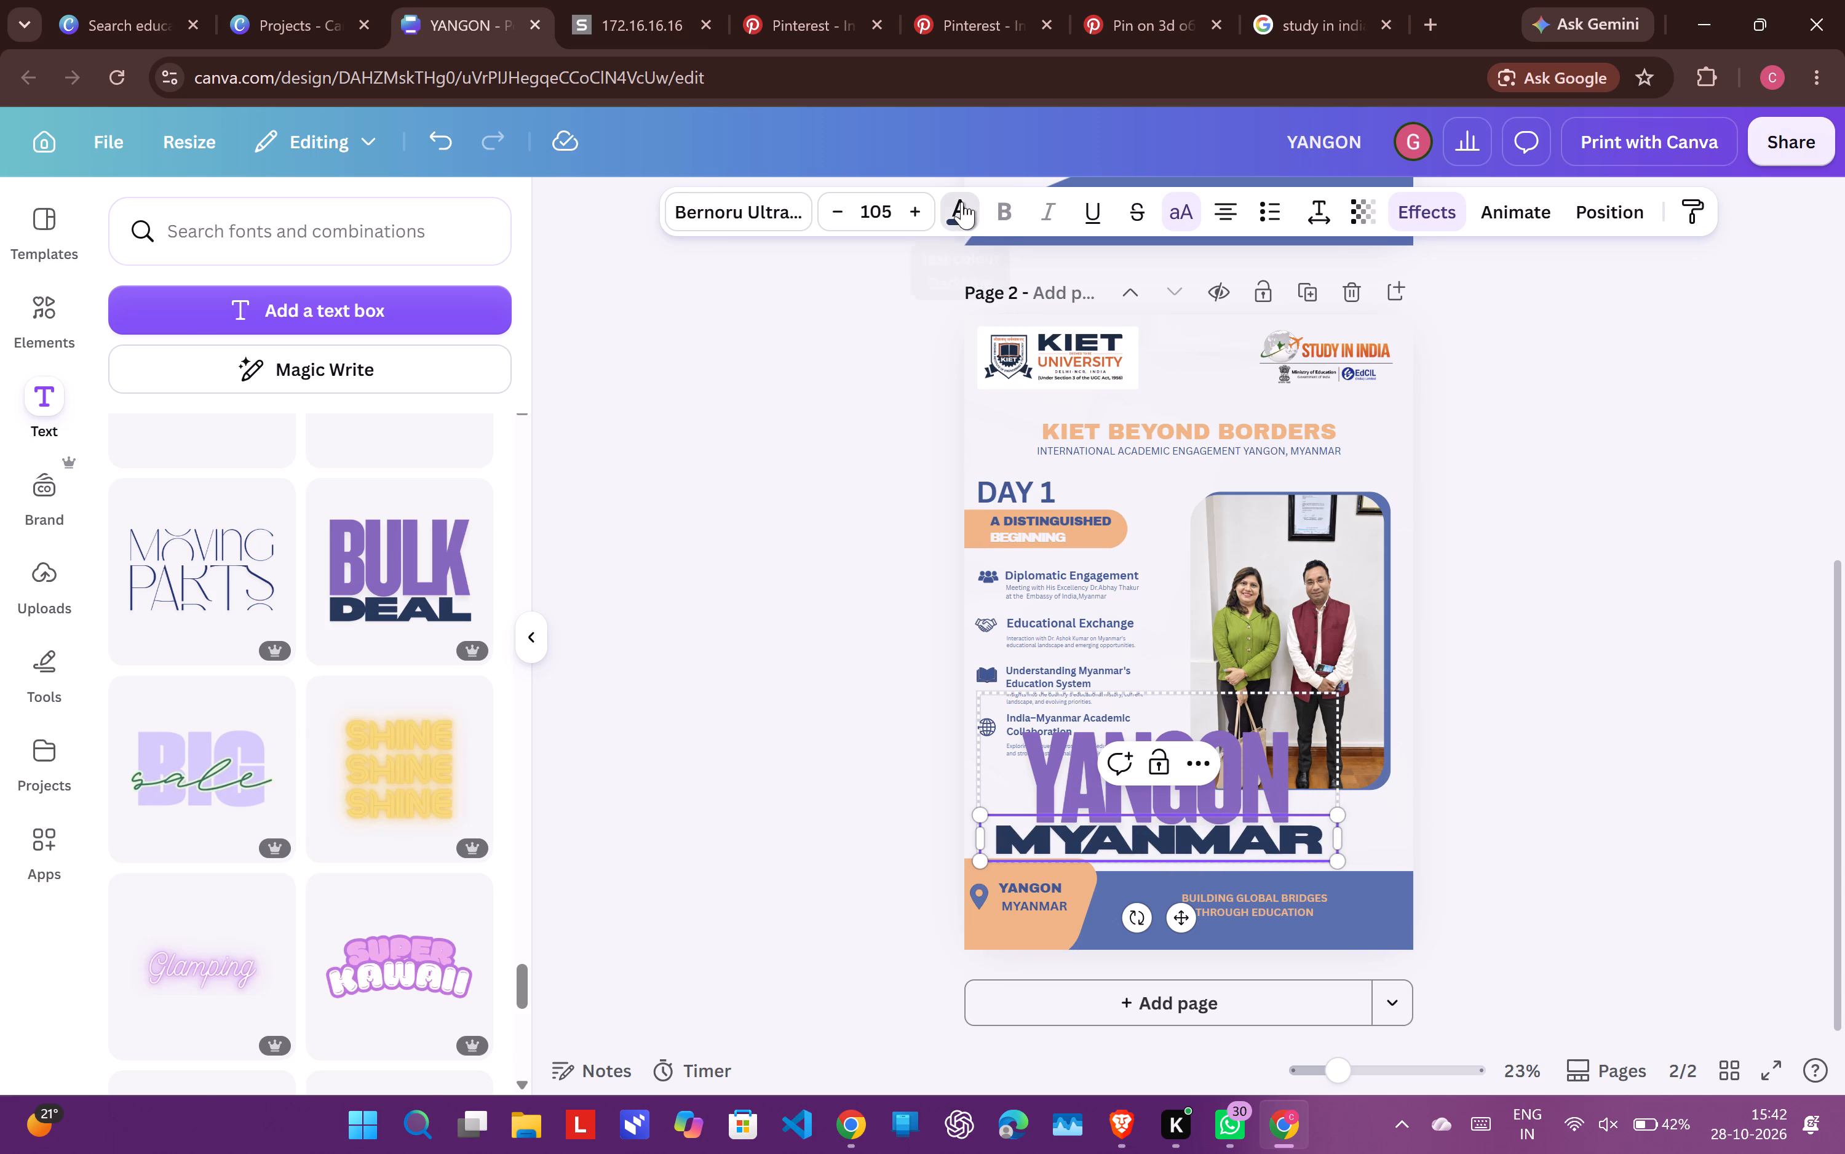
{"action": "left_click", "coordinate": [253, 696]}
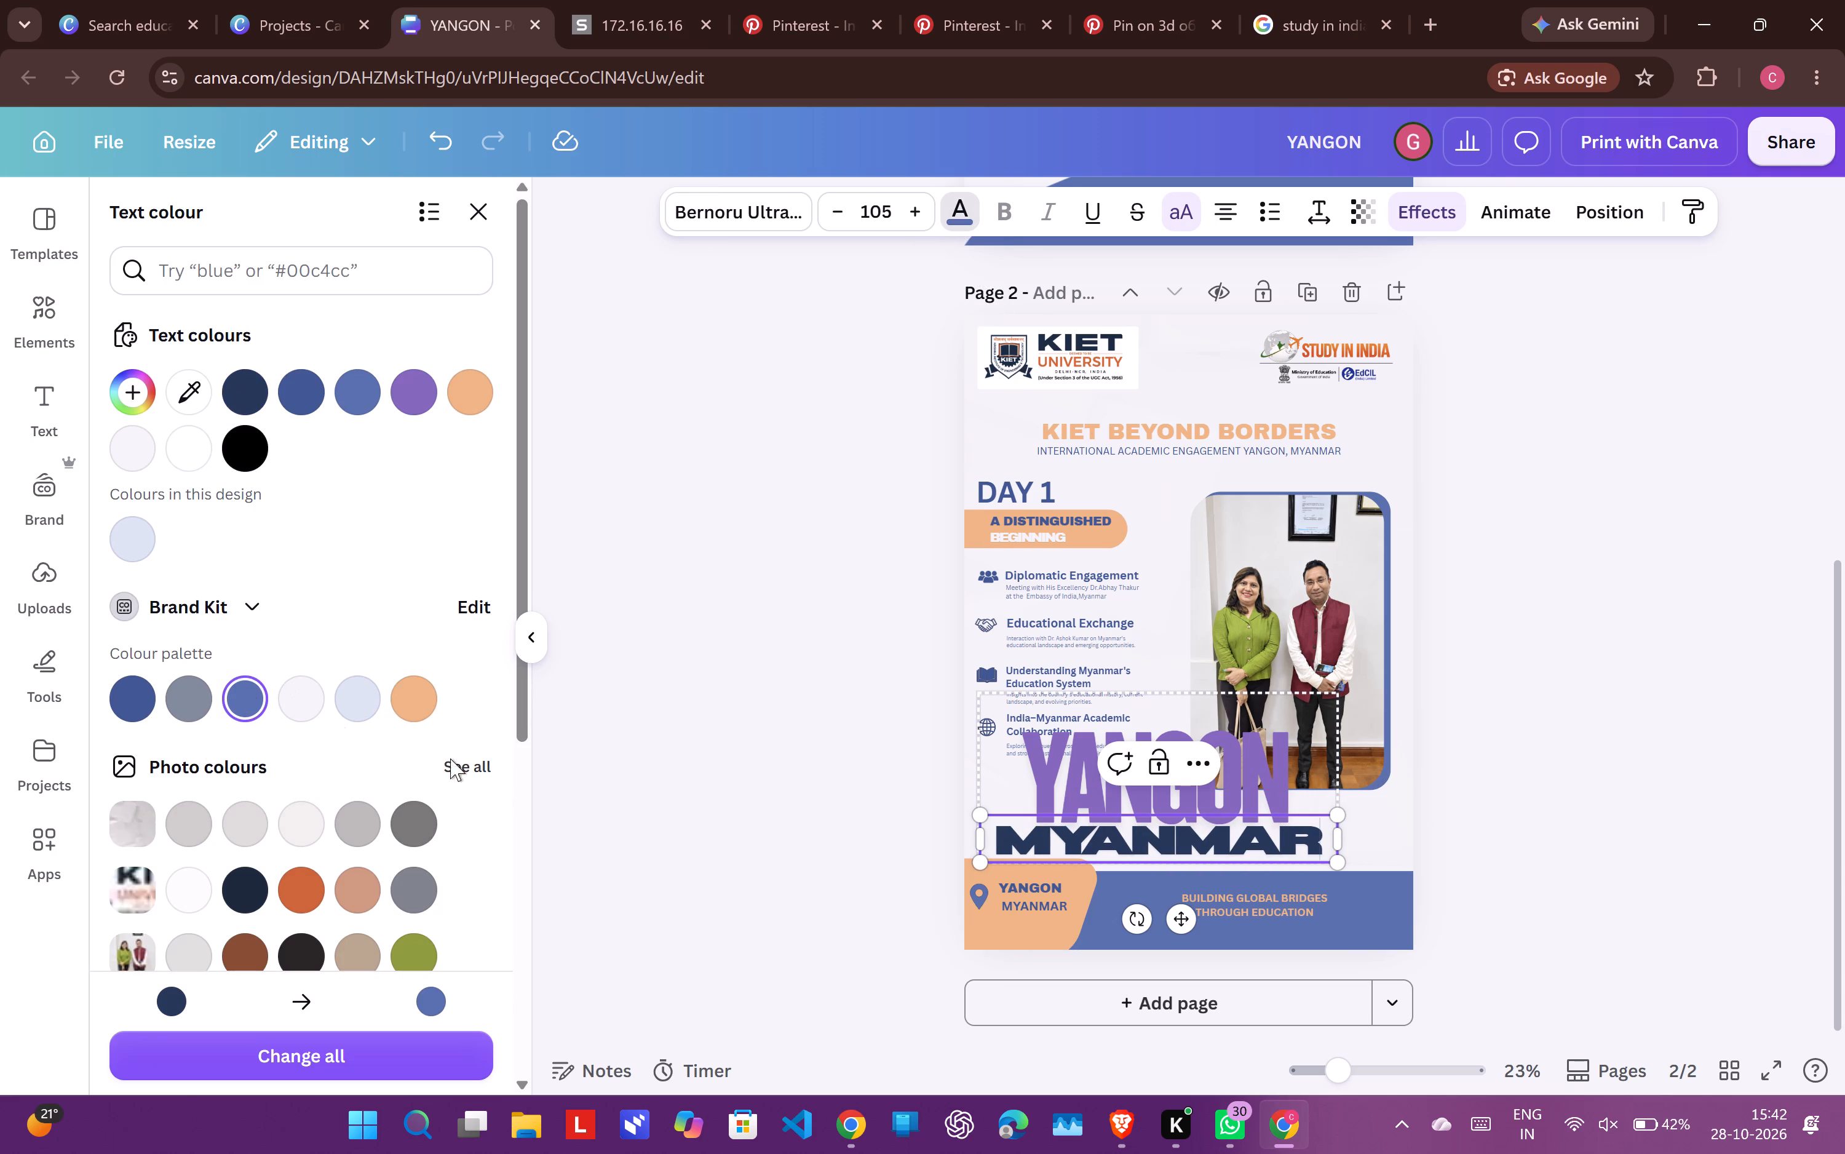
Recolour the large YANGON text with the Brand Kit's dark blue #2f5597.
{"action": "left_click", "coordinate": [1250, 789]}
{"action": "double_click", "coordinate": [1250, 789]}
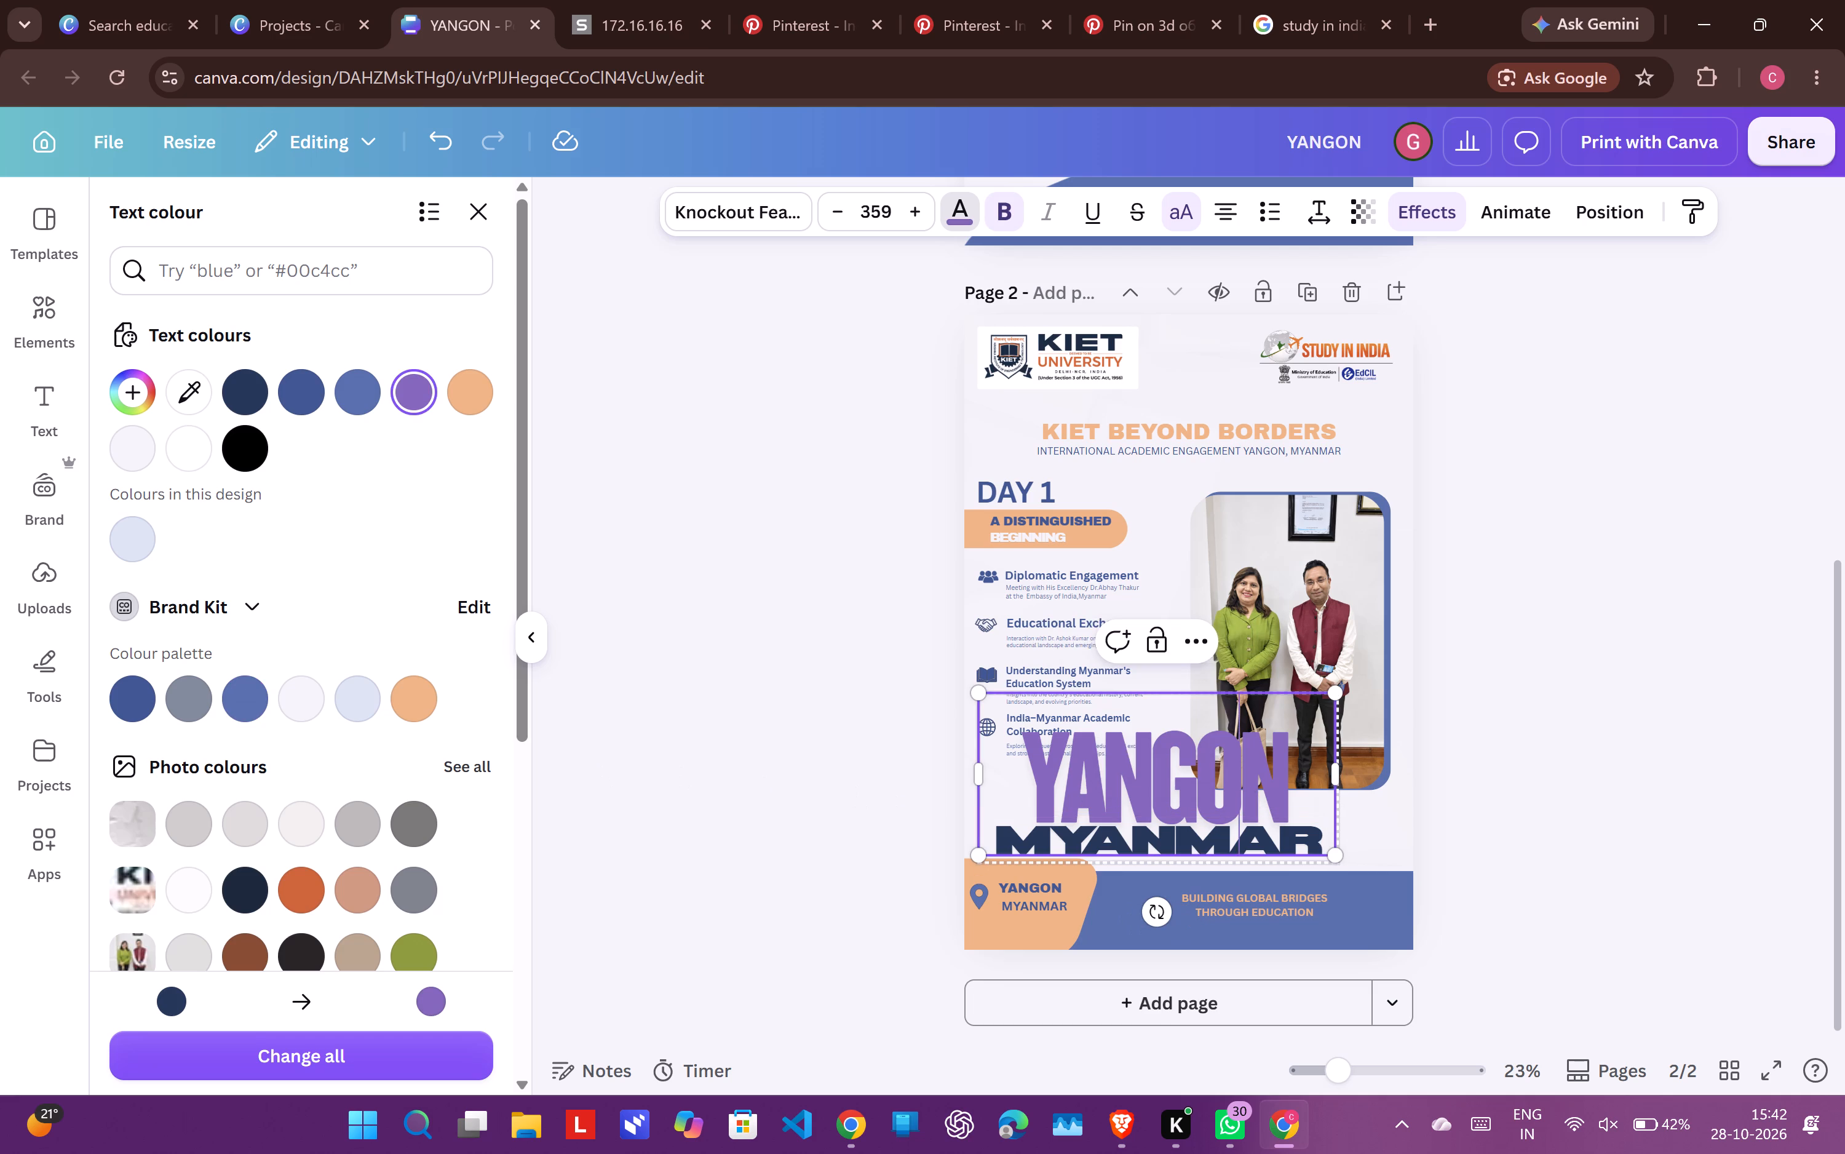
{"action": "left_click", "coordinate": [138, 708]}
{"action": "left_click", "coordinate": [715, 842]}
{"action": "left_click", "coordinate": [715, 842]}
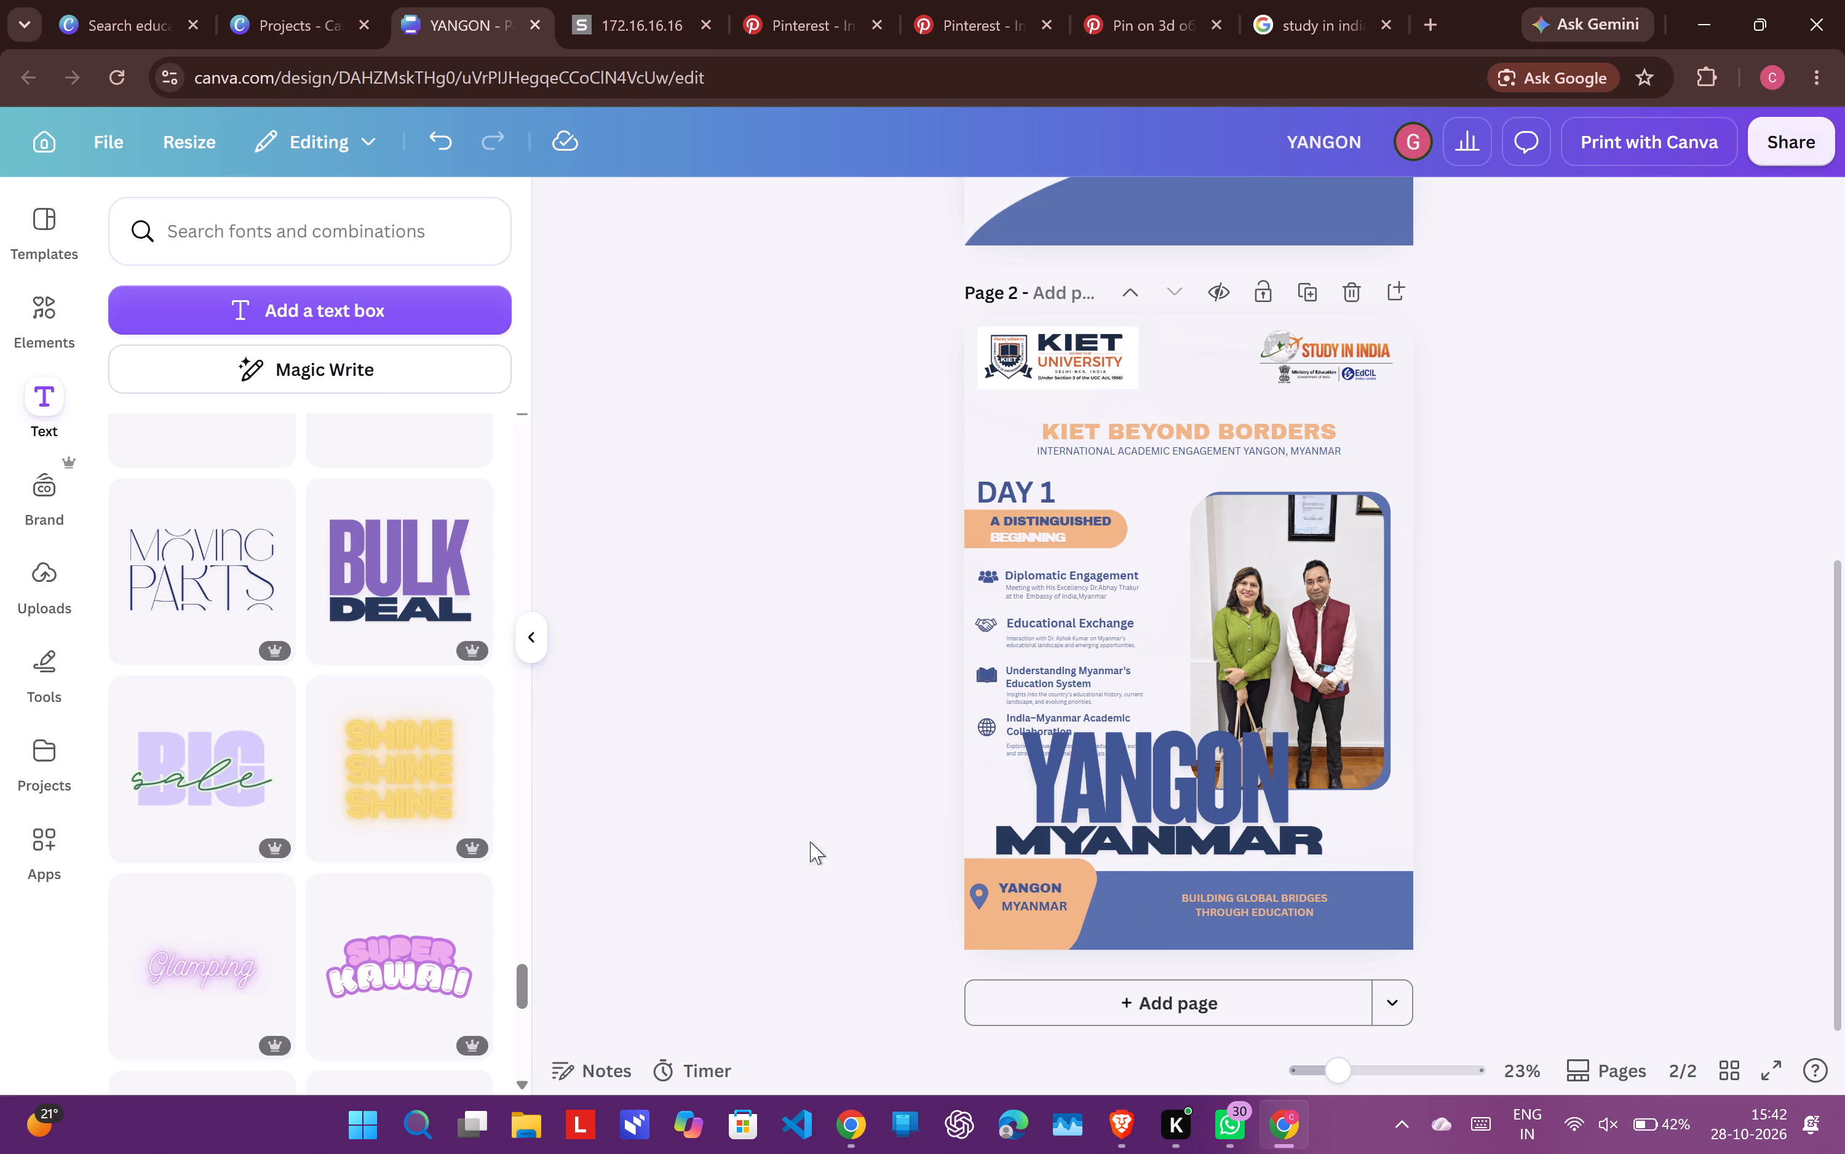
Recolour the whole large MYANMAR line with the Brand Kit's medium blue.
{"action": "left_click", "coordinate": [1202, 840]}
{"action": "left_click", "coordinate": [1202, 840]}
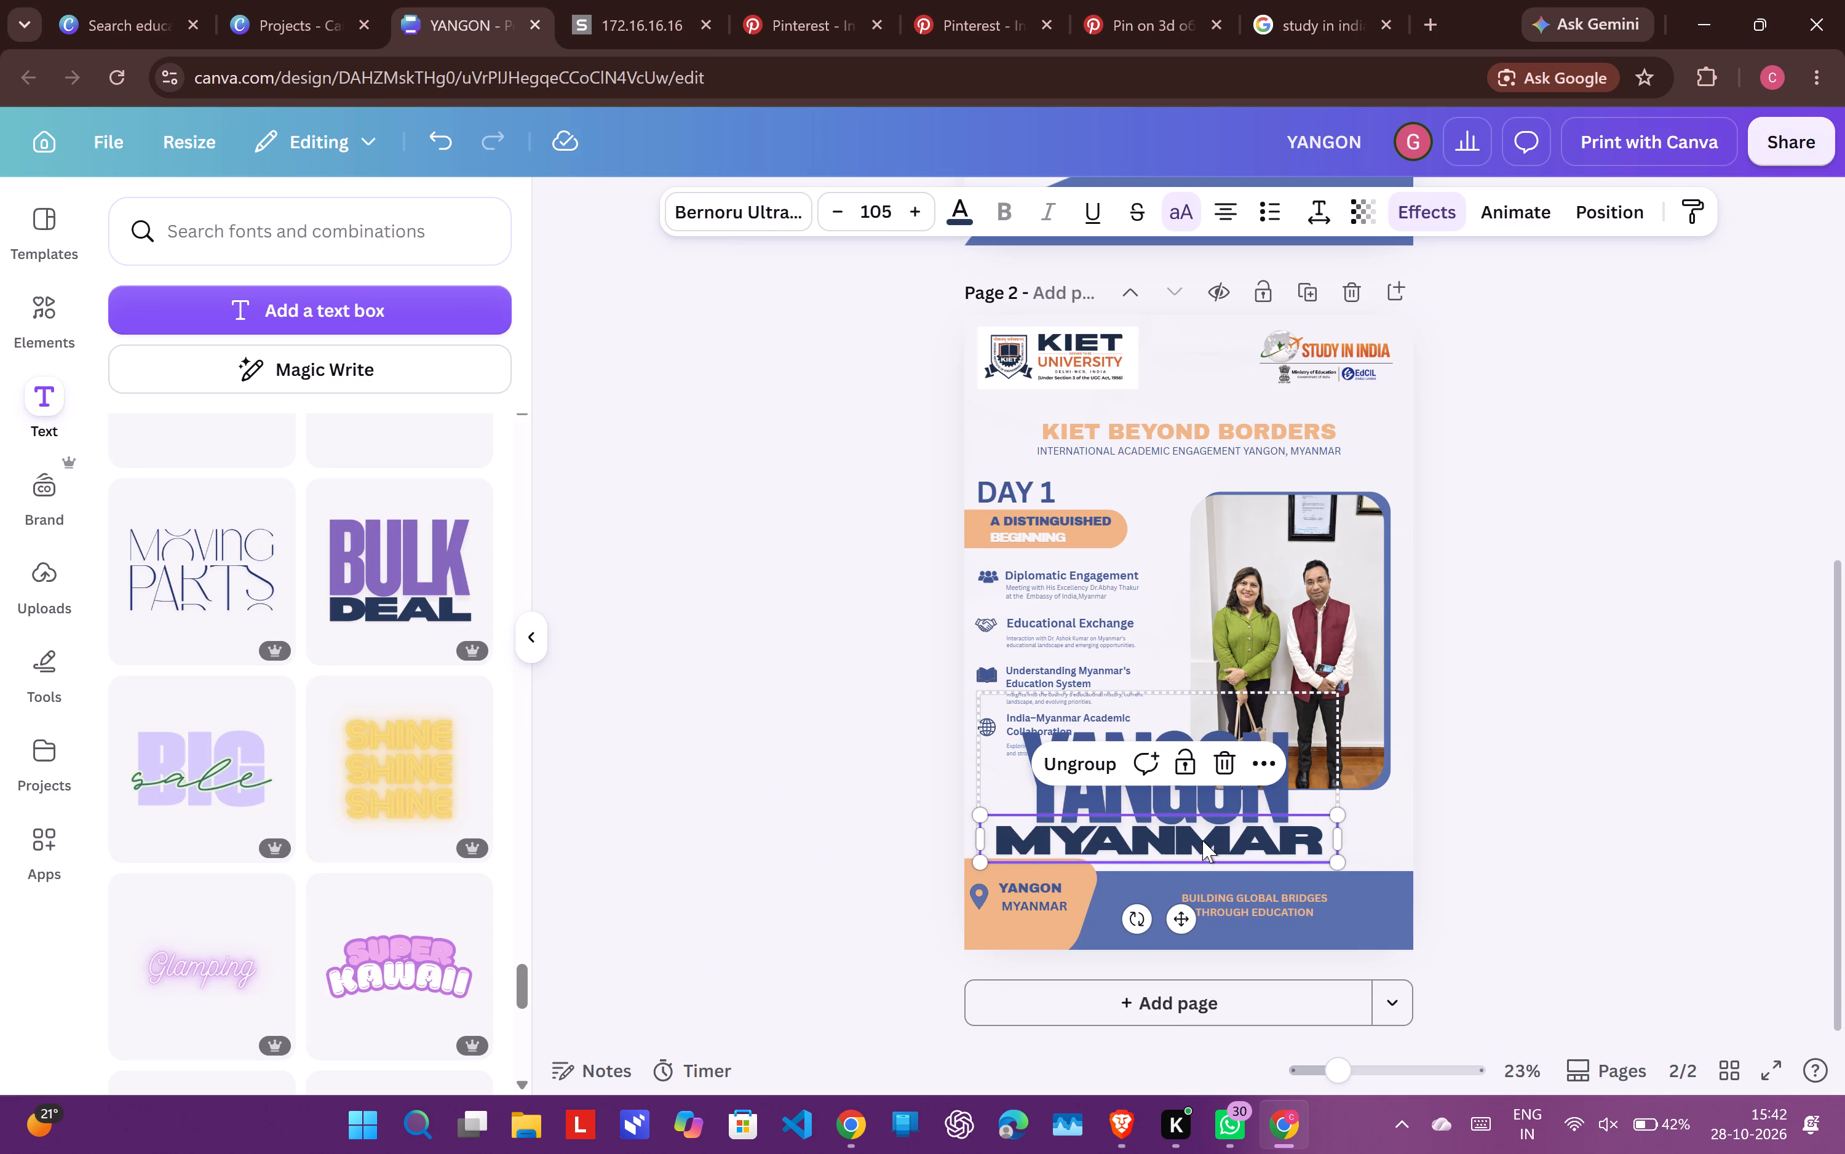
{"action": "triple_click", "coordinate": [1202, 840]}
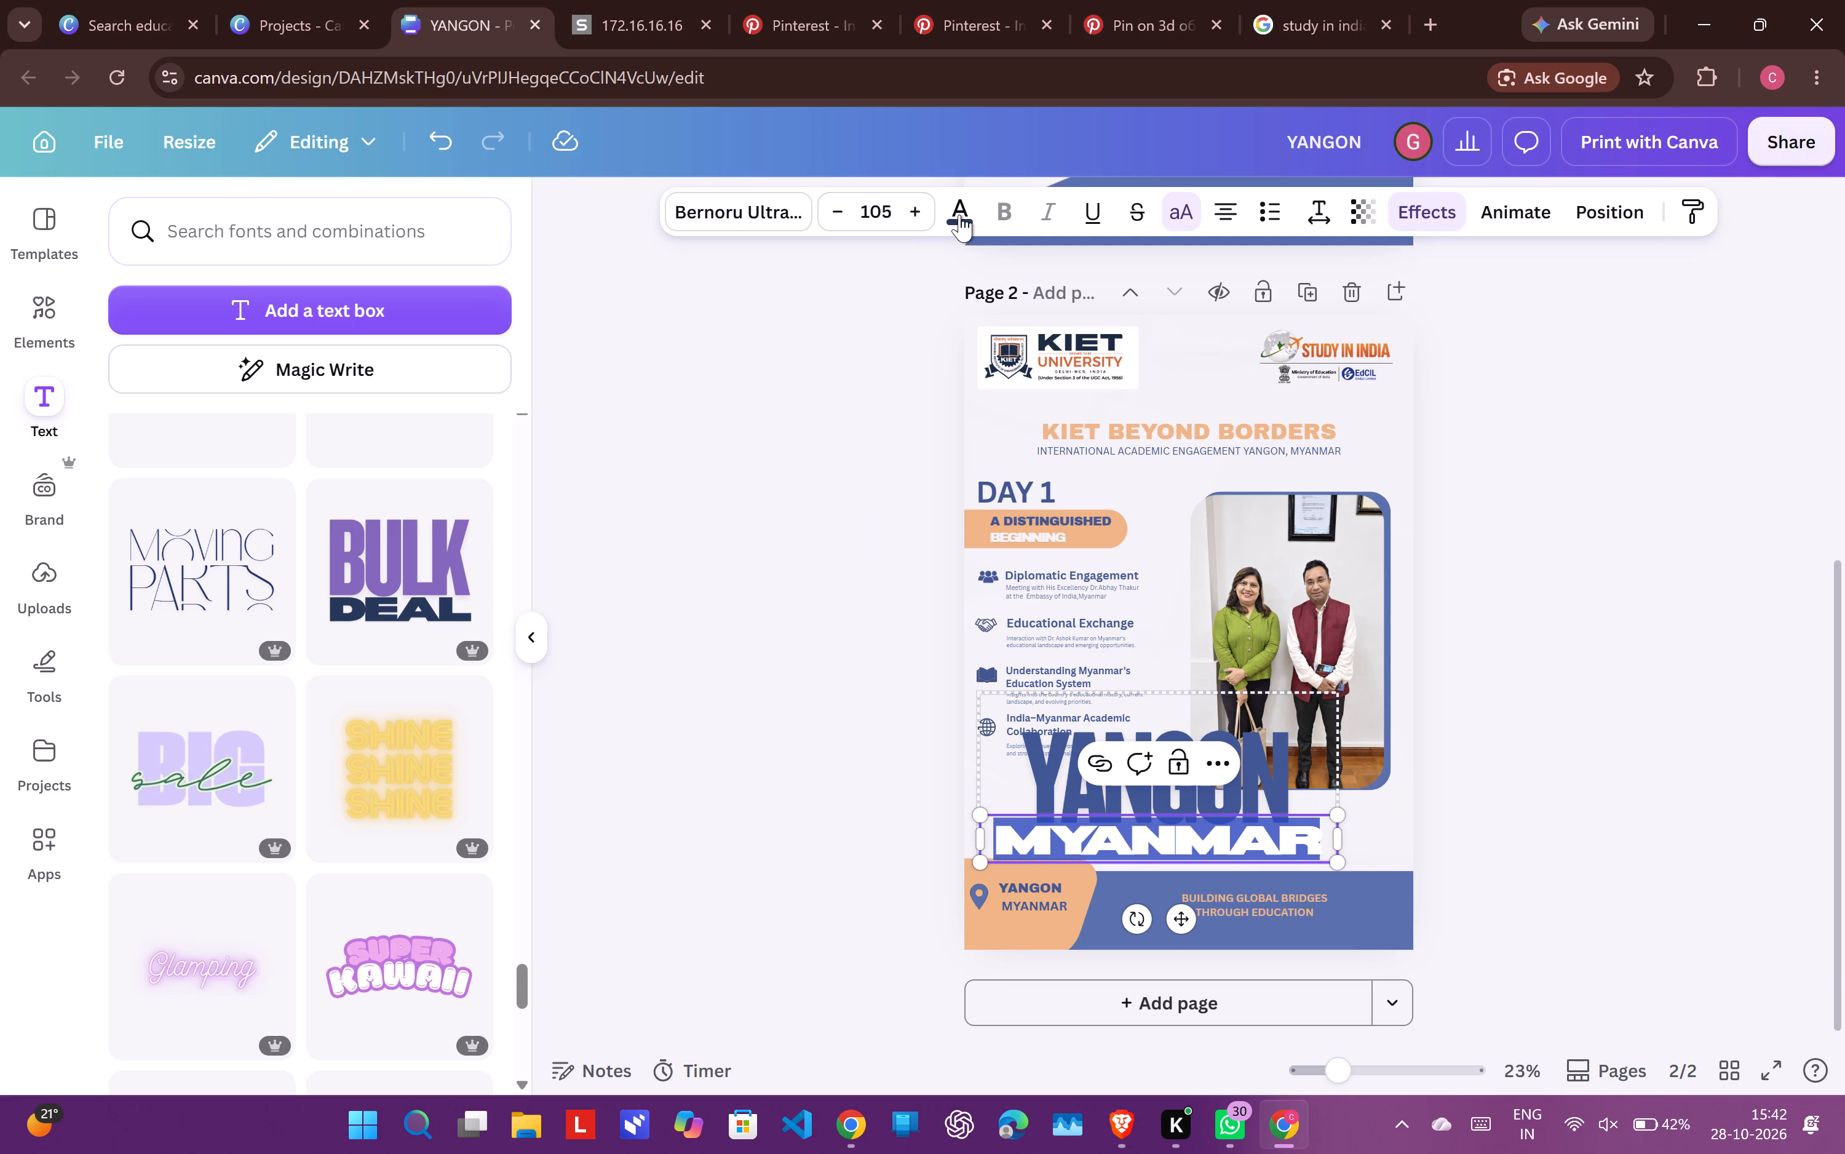
{"action": "left_click", "coordinate": [959, 215]}
{"action": "left_click", "coordinate": [246, 695]}
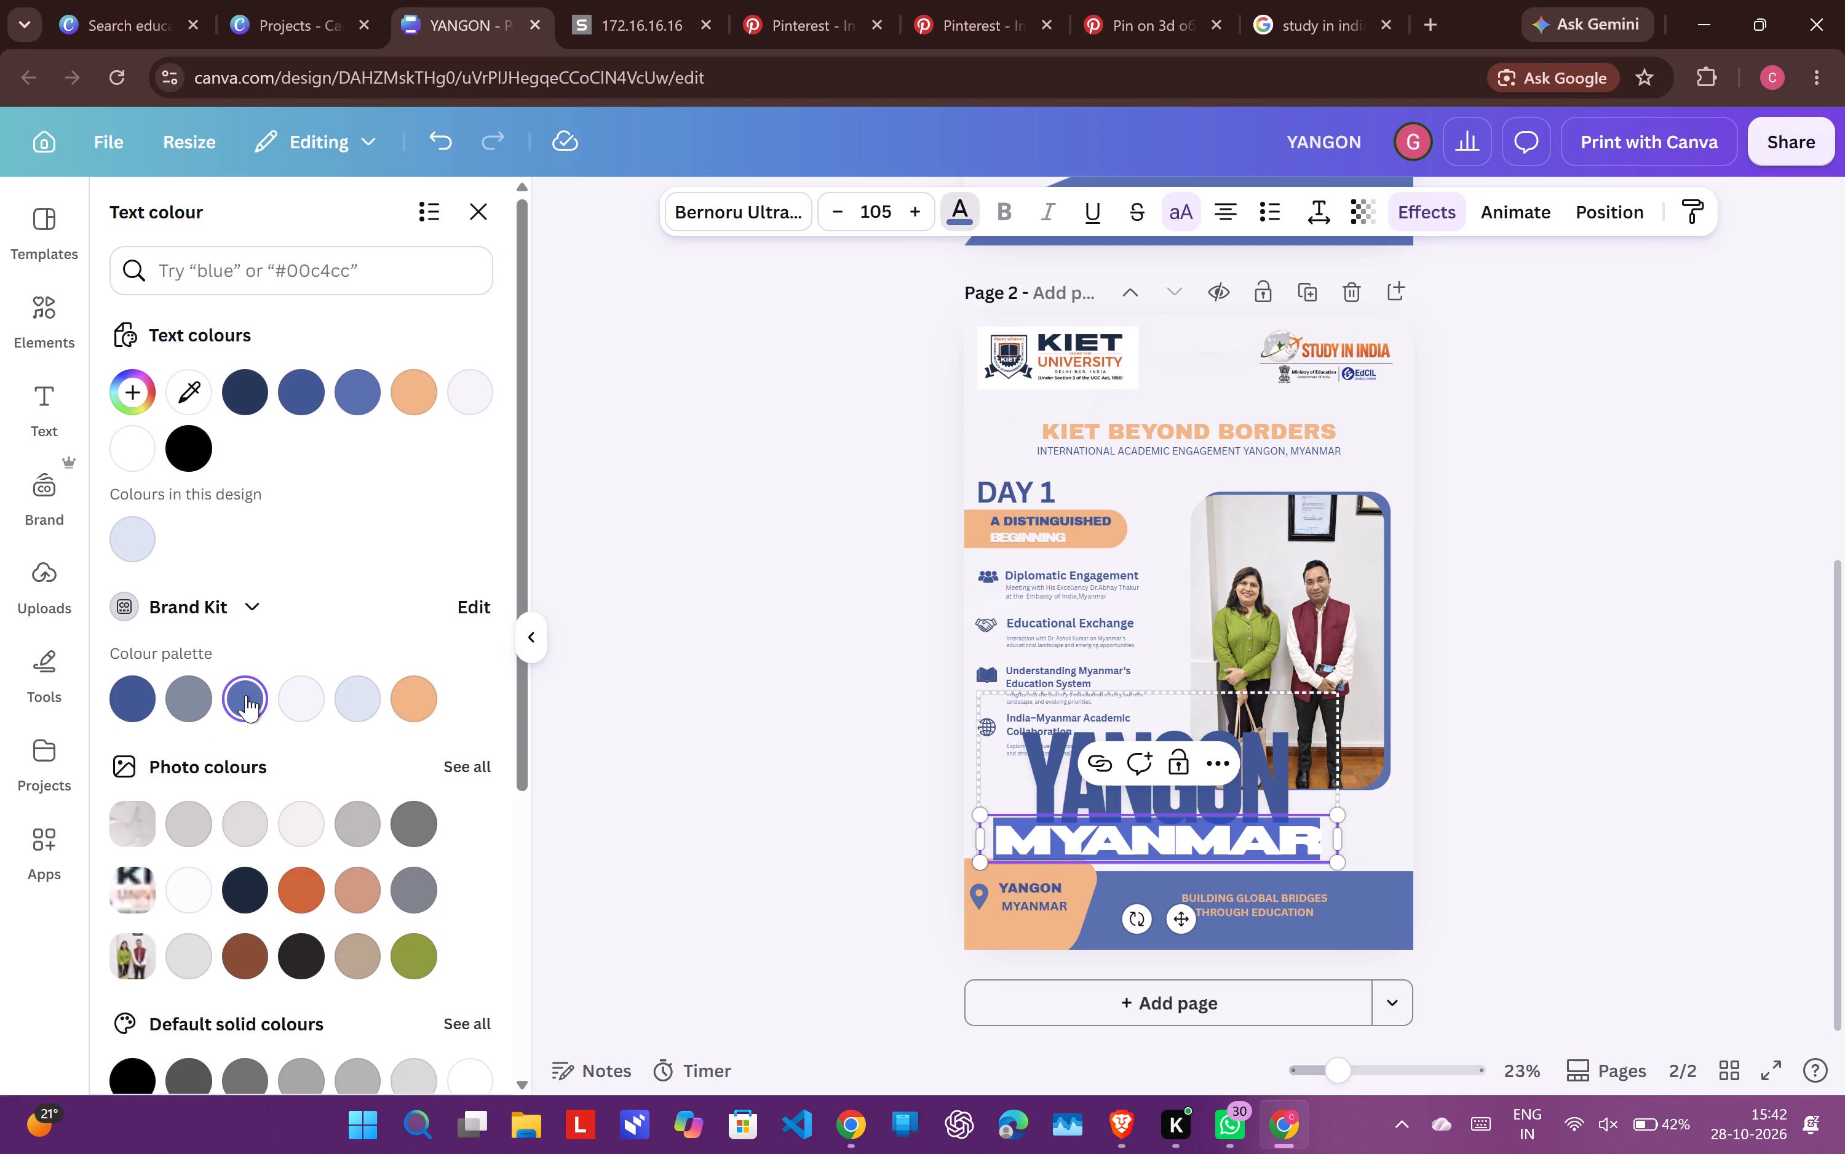
{"action": "left_click", "coordinate": [653, 672]}
{"action": "left_click", "coordinate": [653, 672]}
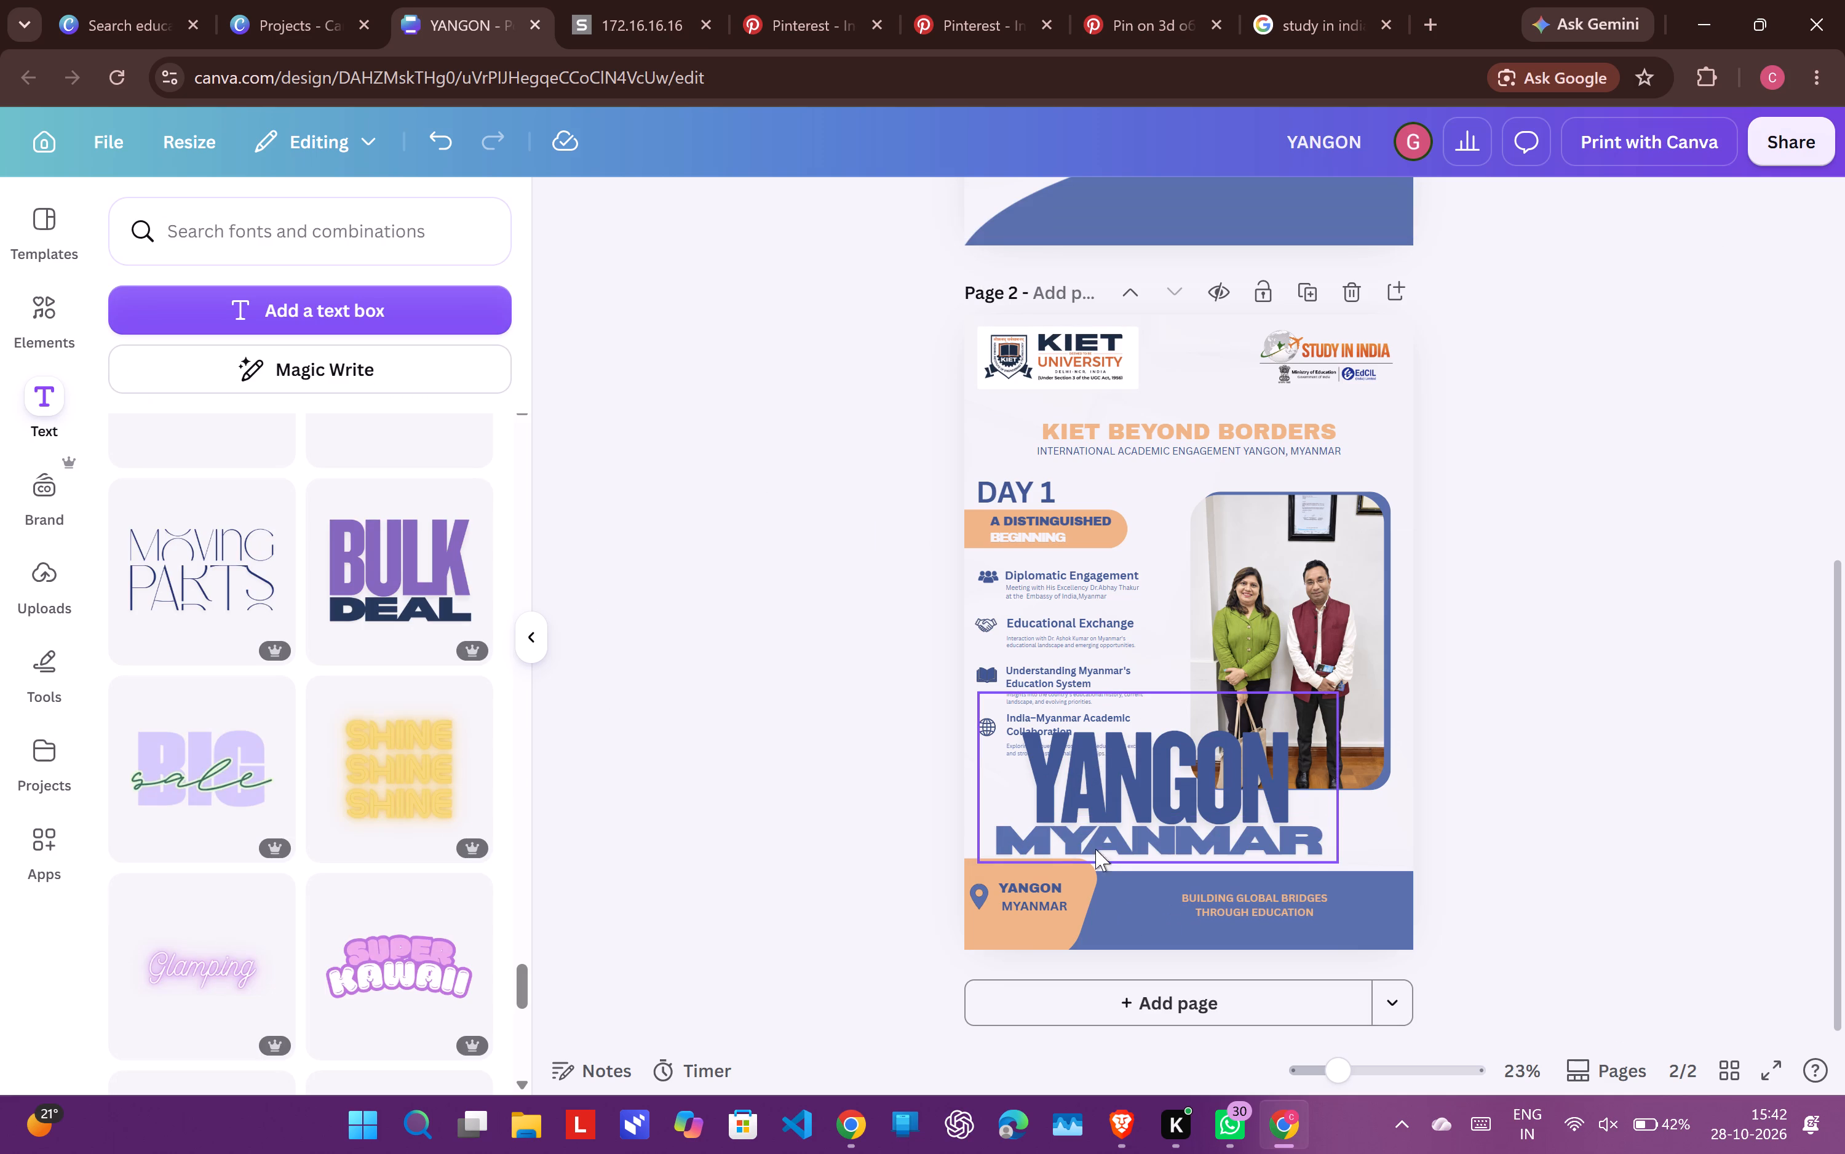
Shrink the styled YANGON MYANMAR group to about a third of its size above the footer.
{"action": "left_click", "coordinate": [1289, 834]}
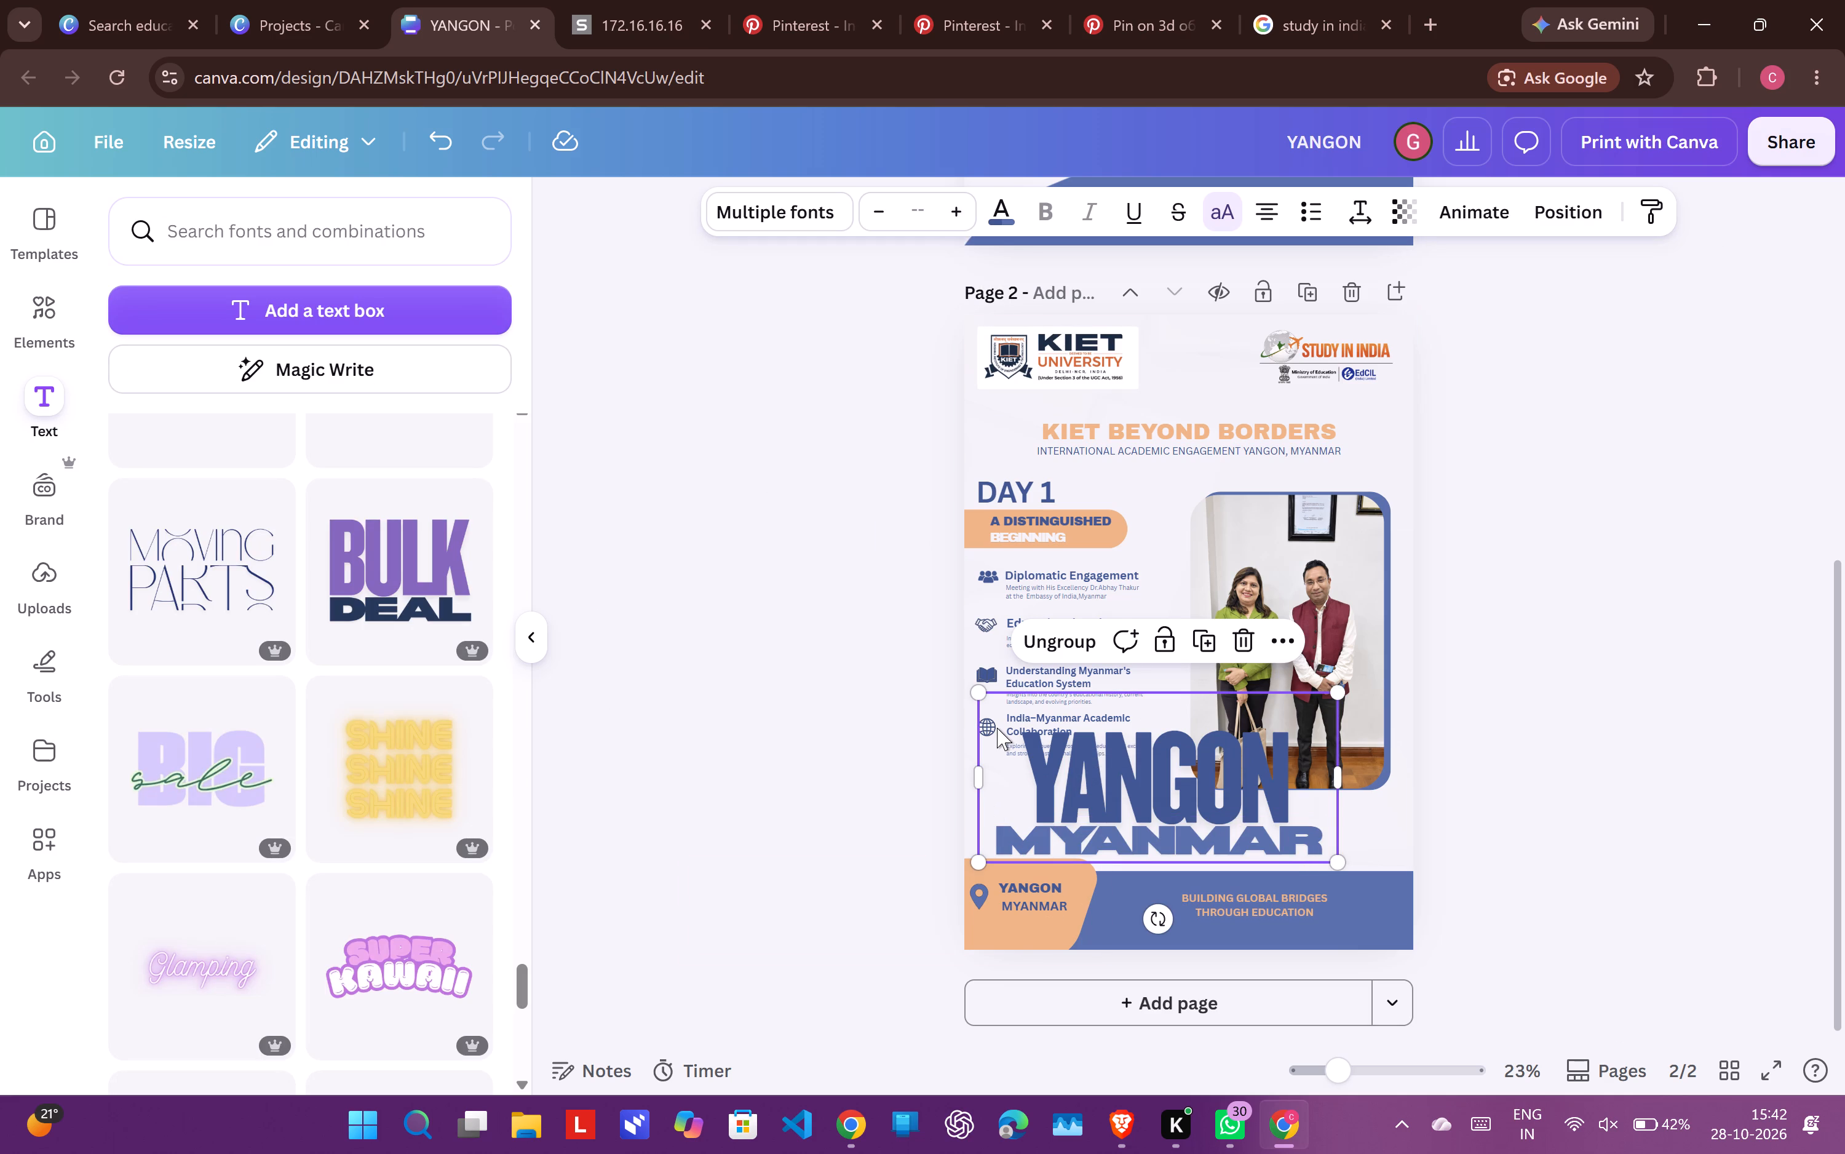
{"action": "left_click", "coordinate": [982, 696]}
{"action": "left_click_drag", "start_coordinate": [982, 696], "coordinate": [1212, 837]}
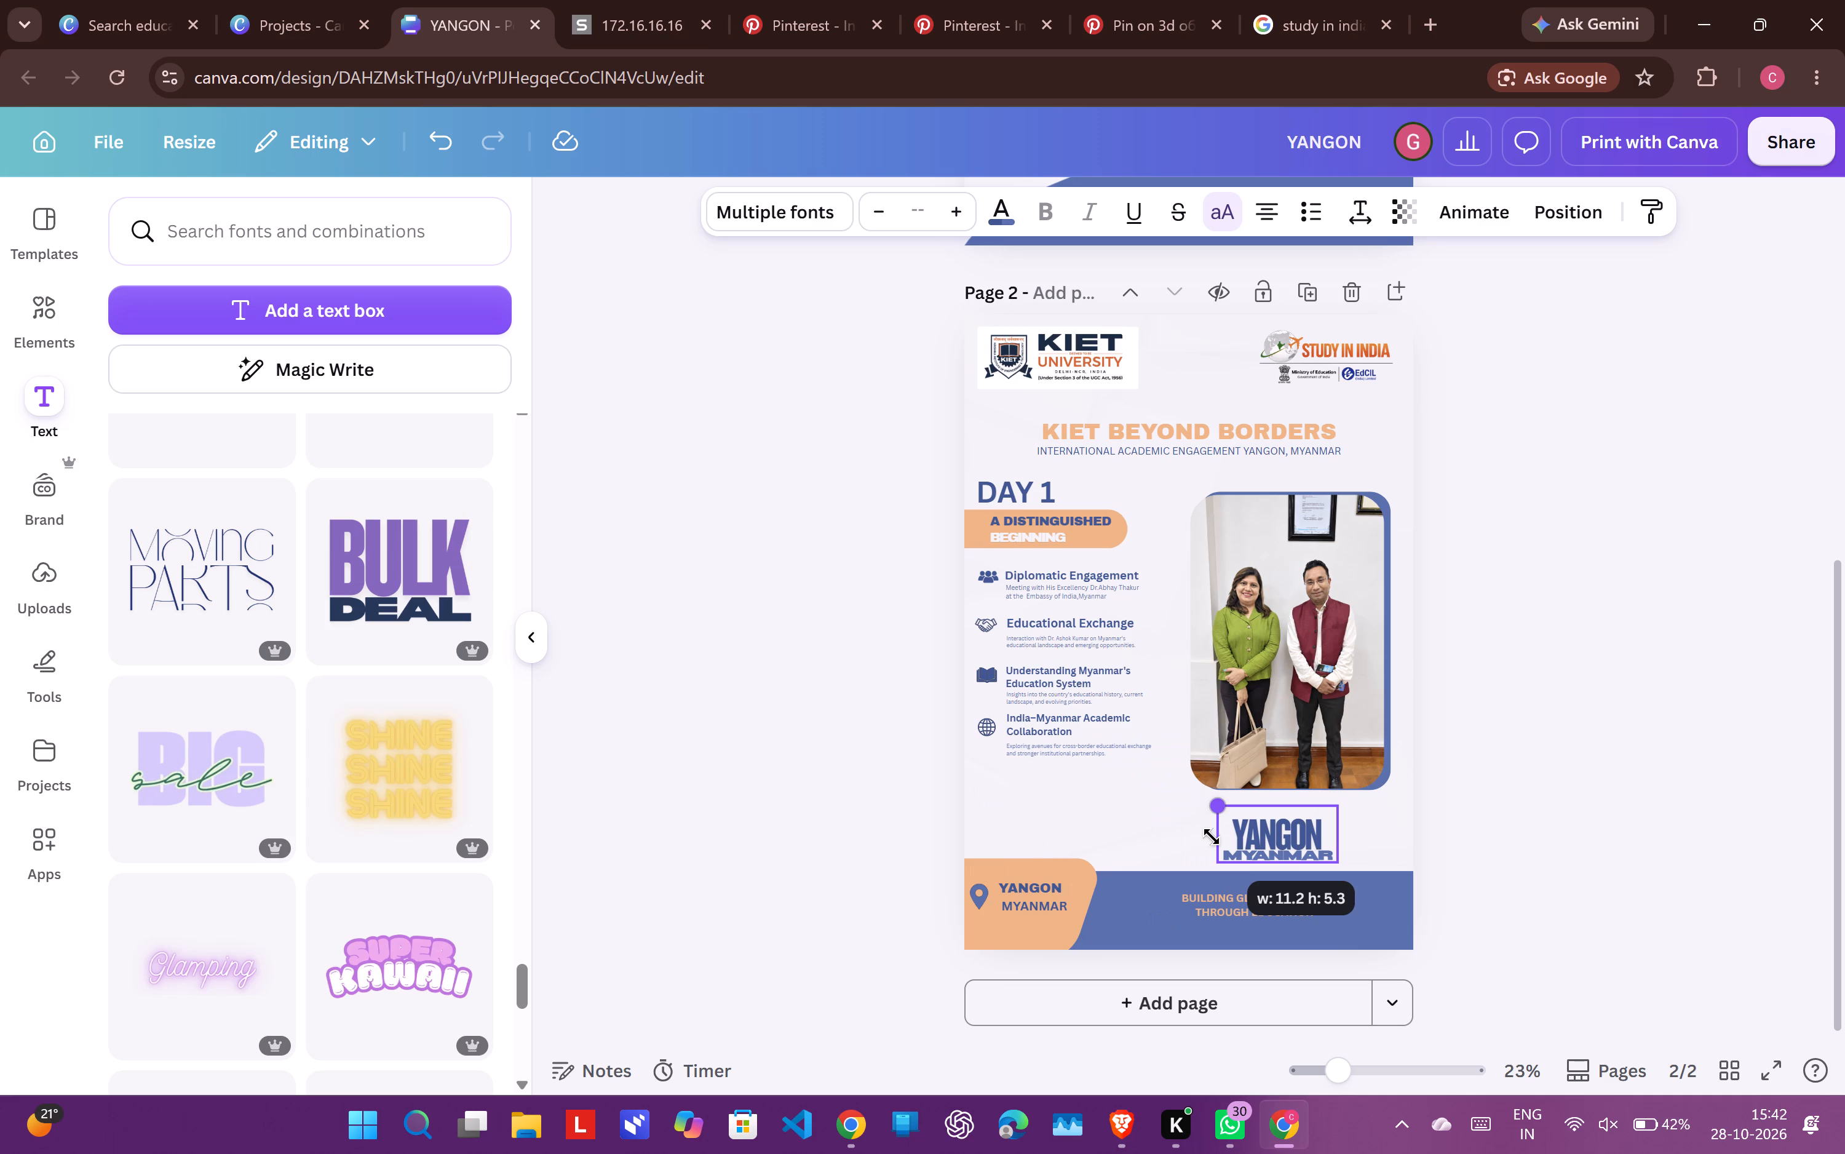
{"action": "left_click_drag", "start_coordinate": [1212, 837], "coordinate": [1216, 840]}
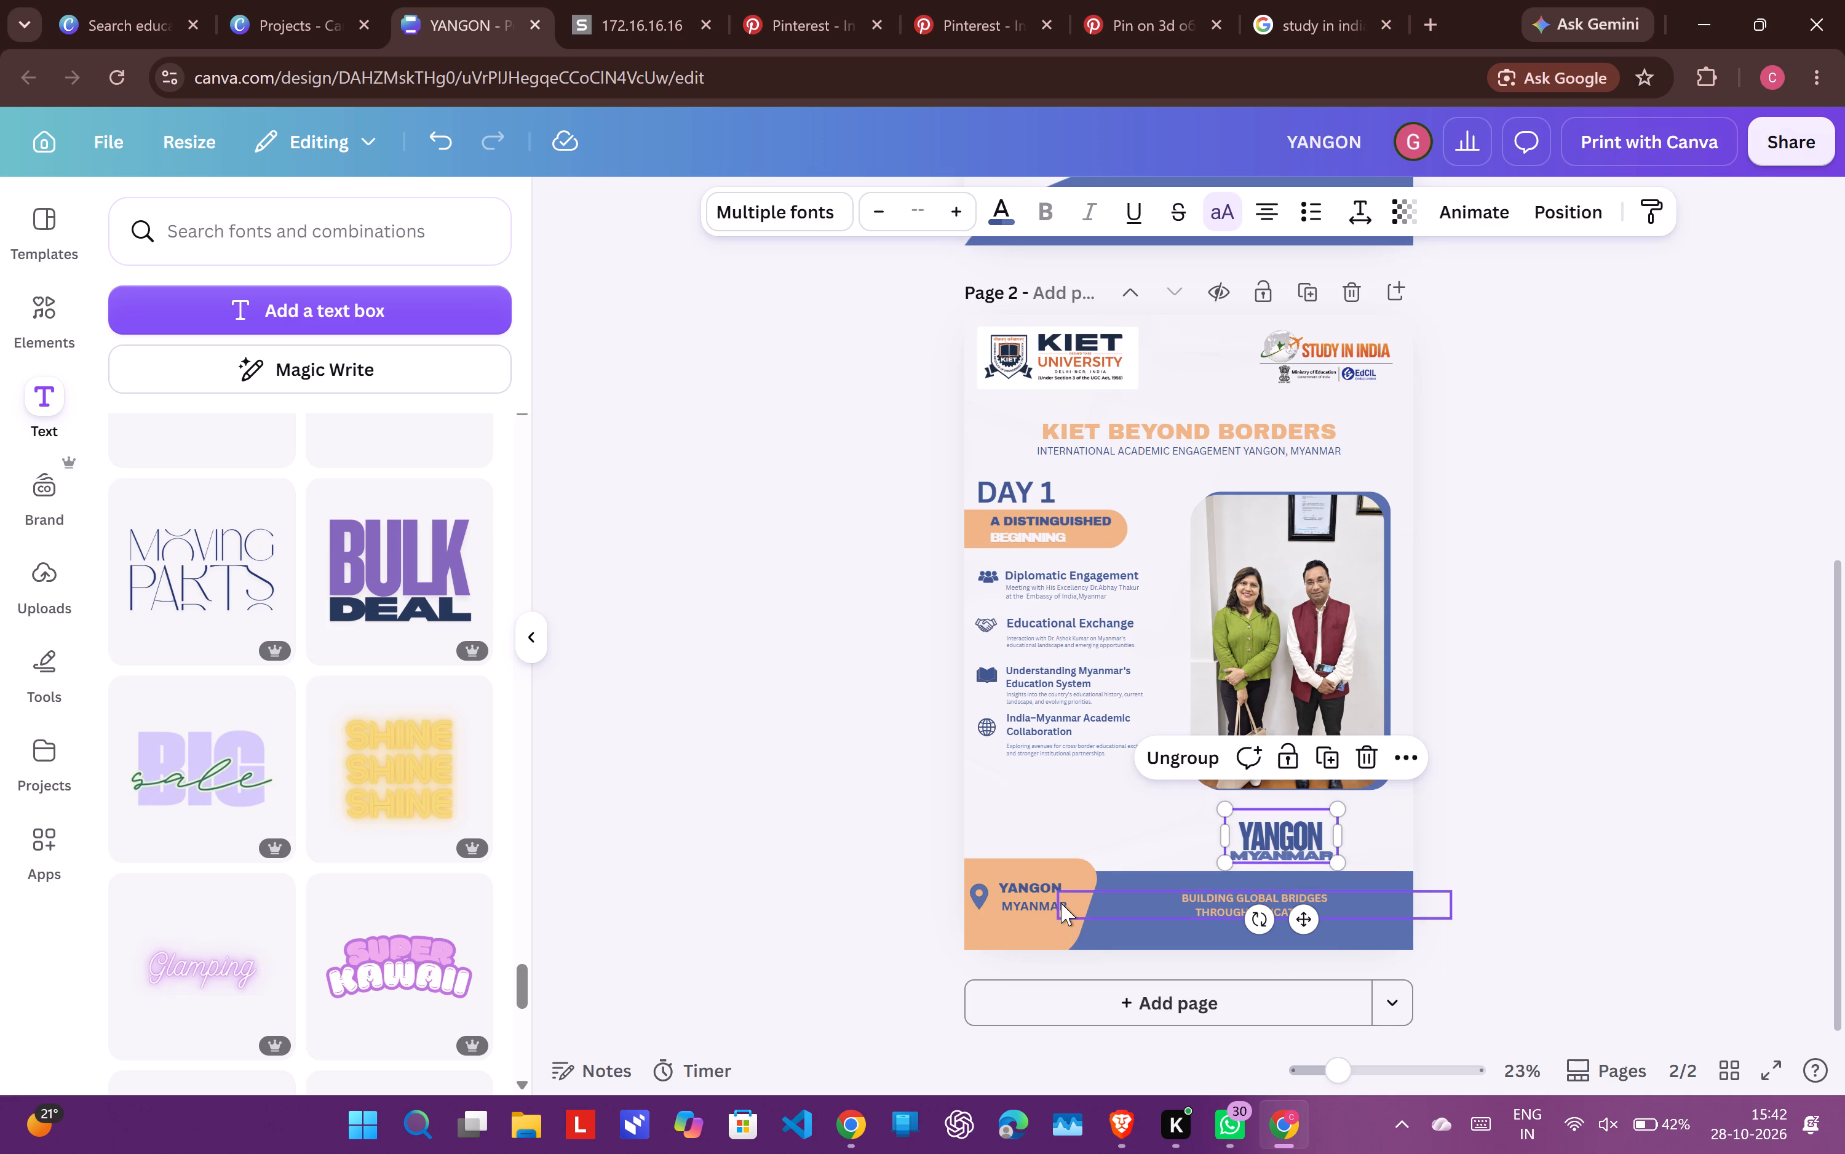
Delete the old plain YANGON MYANMAR text beside the footer's location pin.
{"action": "left_click", "coordinate": [1061, 903]}
{"action": "left_click", "coordinate": [1042, 900]}
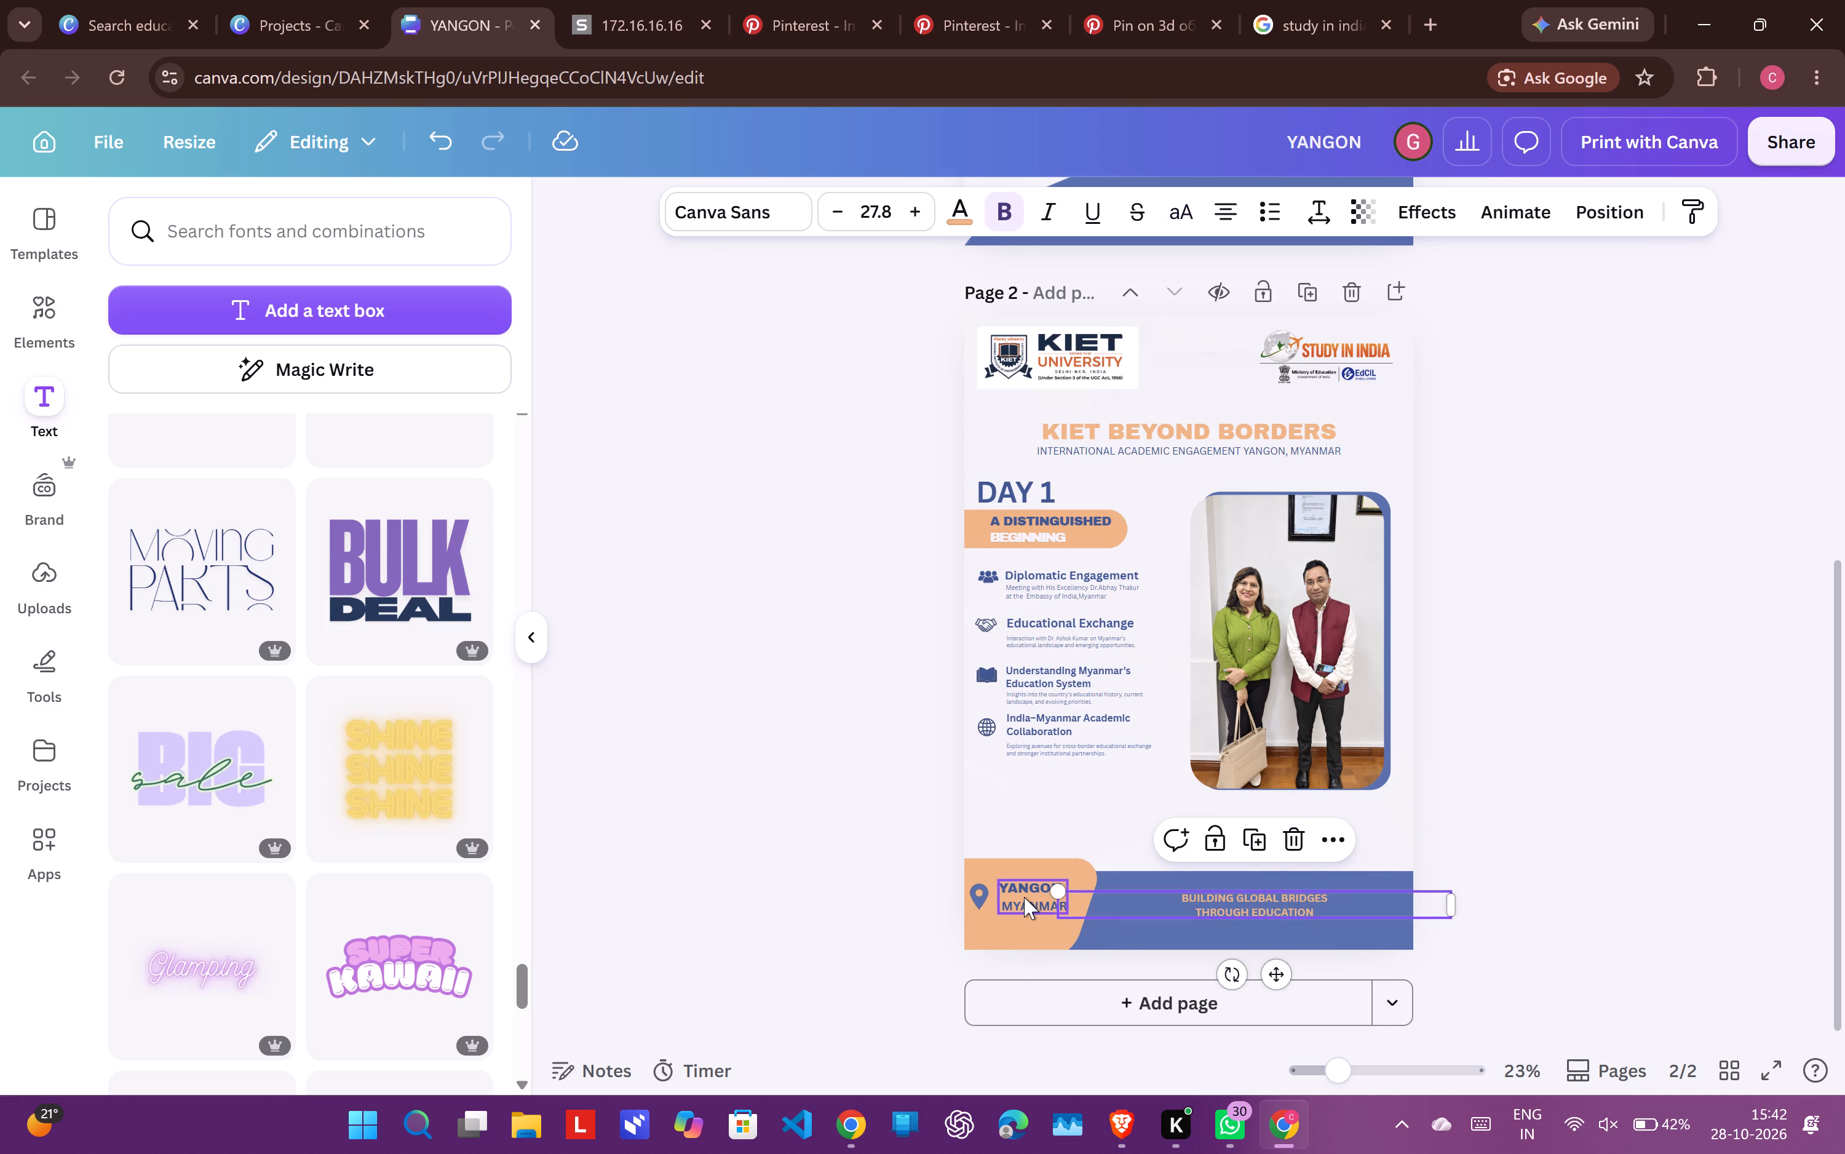
{"action": "left_click", "coordinate": [1024, 897]}
{"action": "left_click", "coordinate": [1068, 835]}
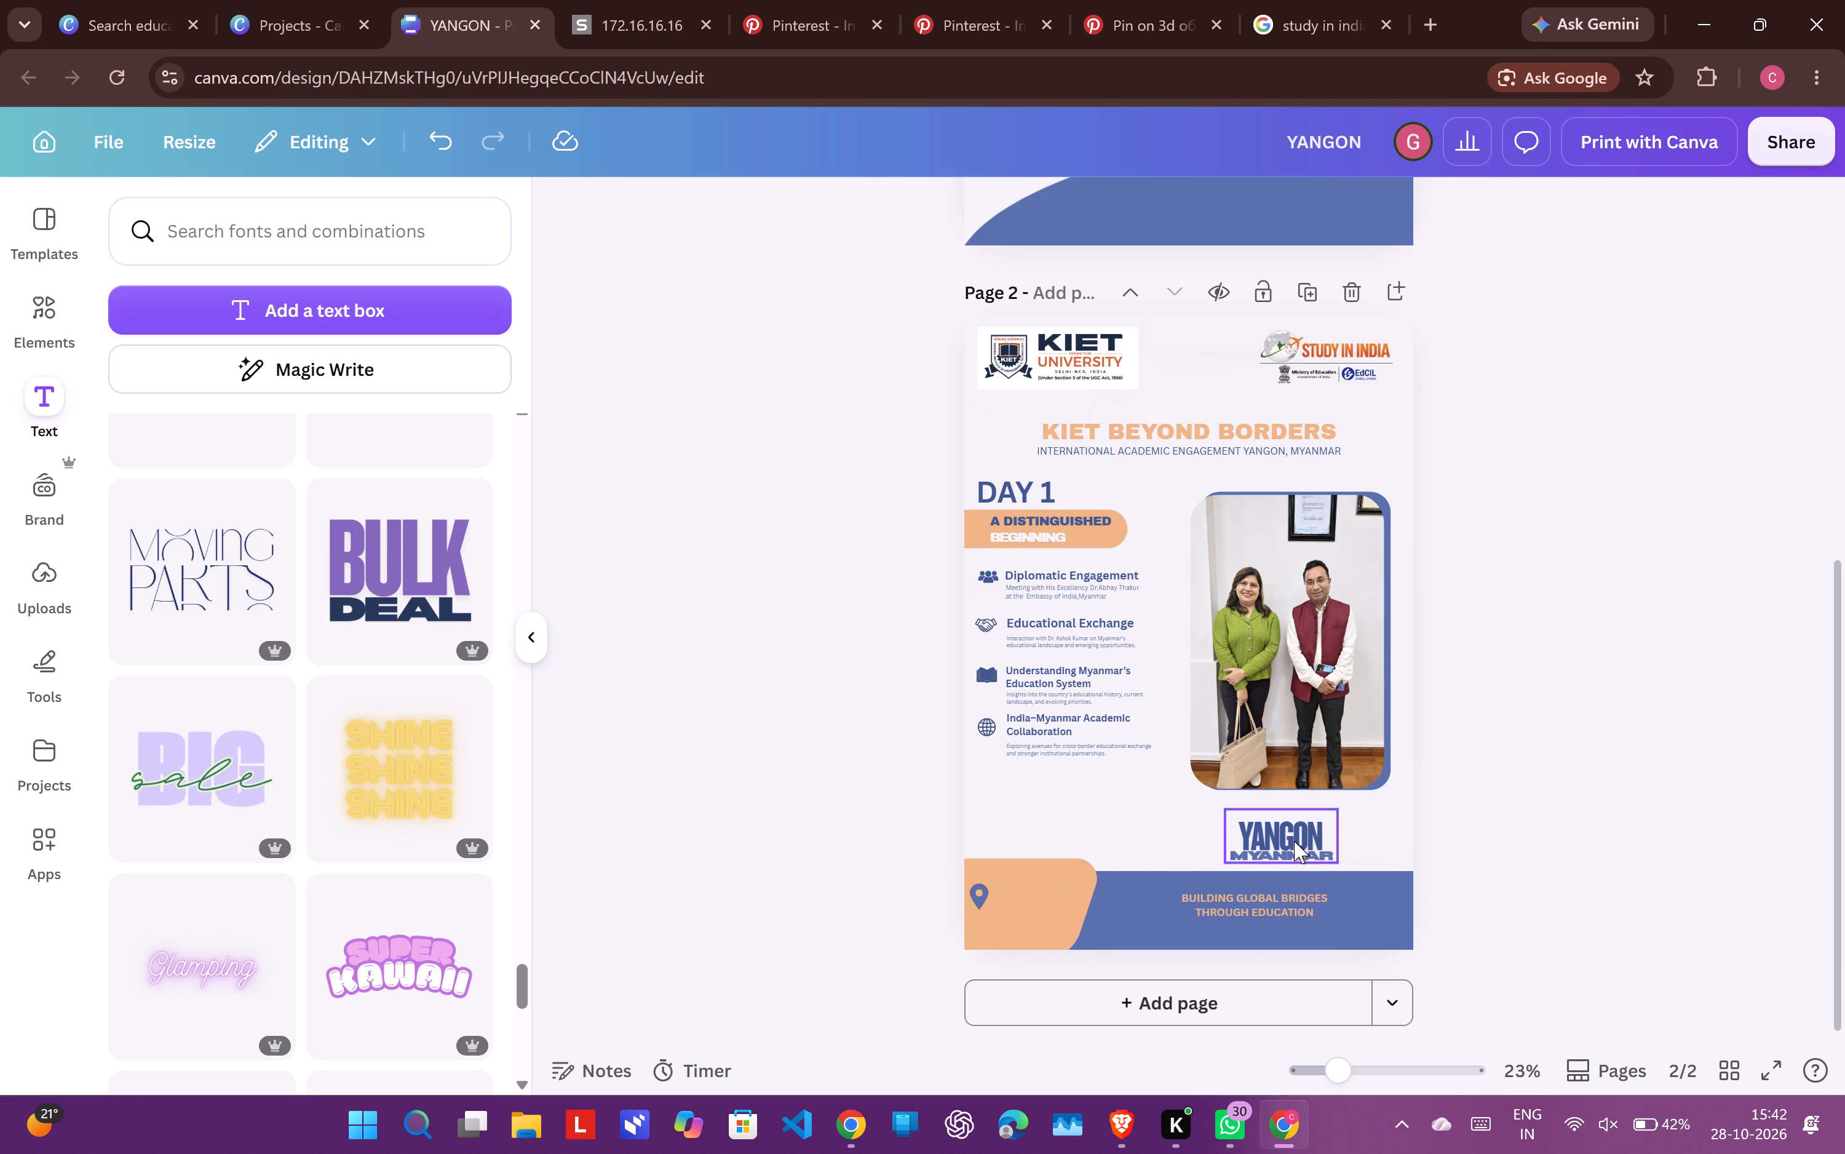
Move the styled YANGON MYANMAR group onto the footer's orange shape beside the location pin.
{"action": "left_click_drag", "start_coordinate": [1314, 838], "coordinate": [1071, 901]}
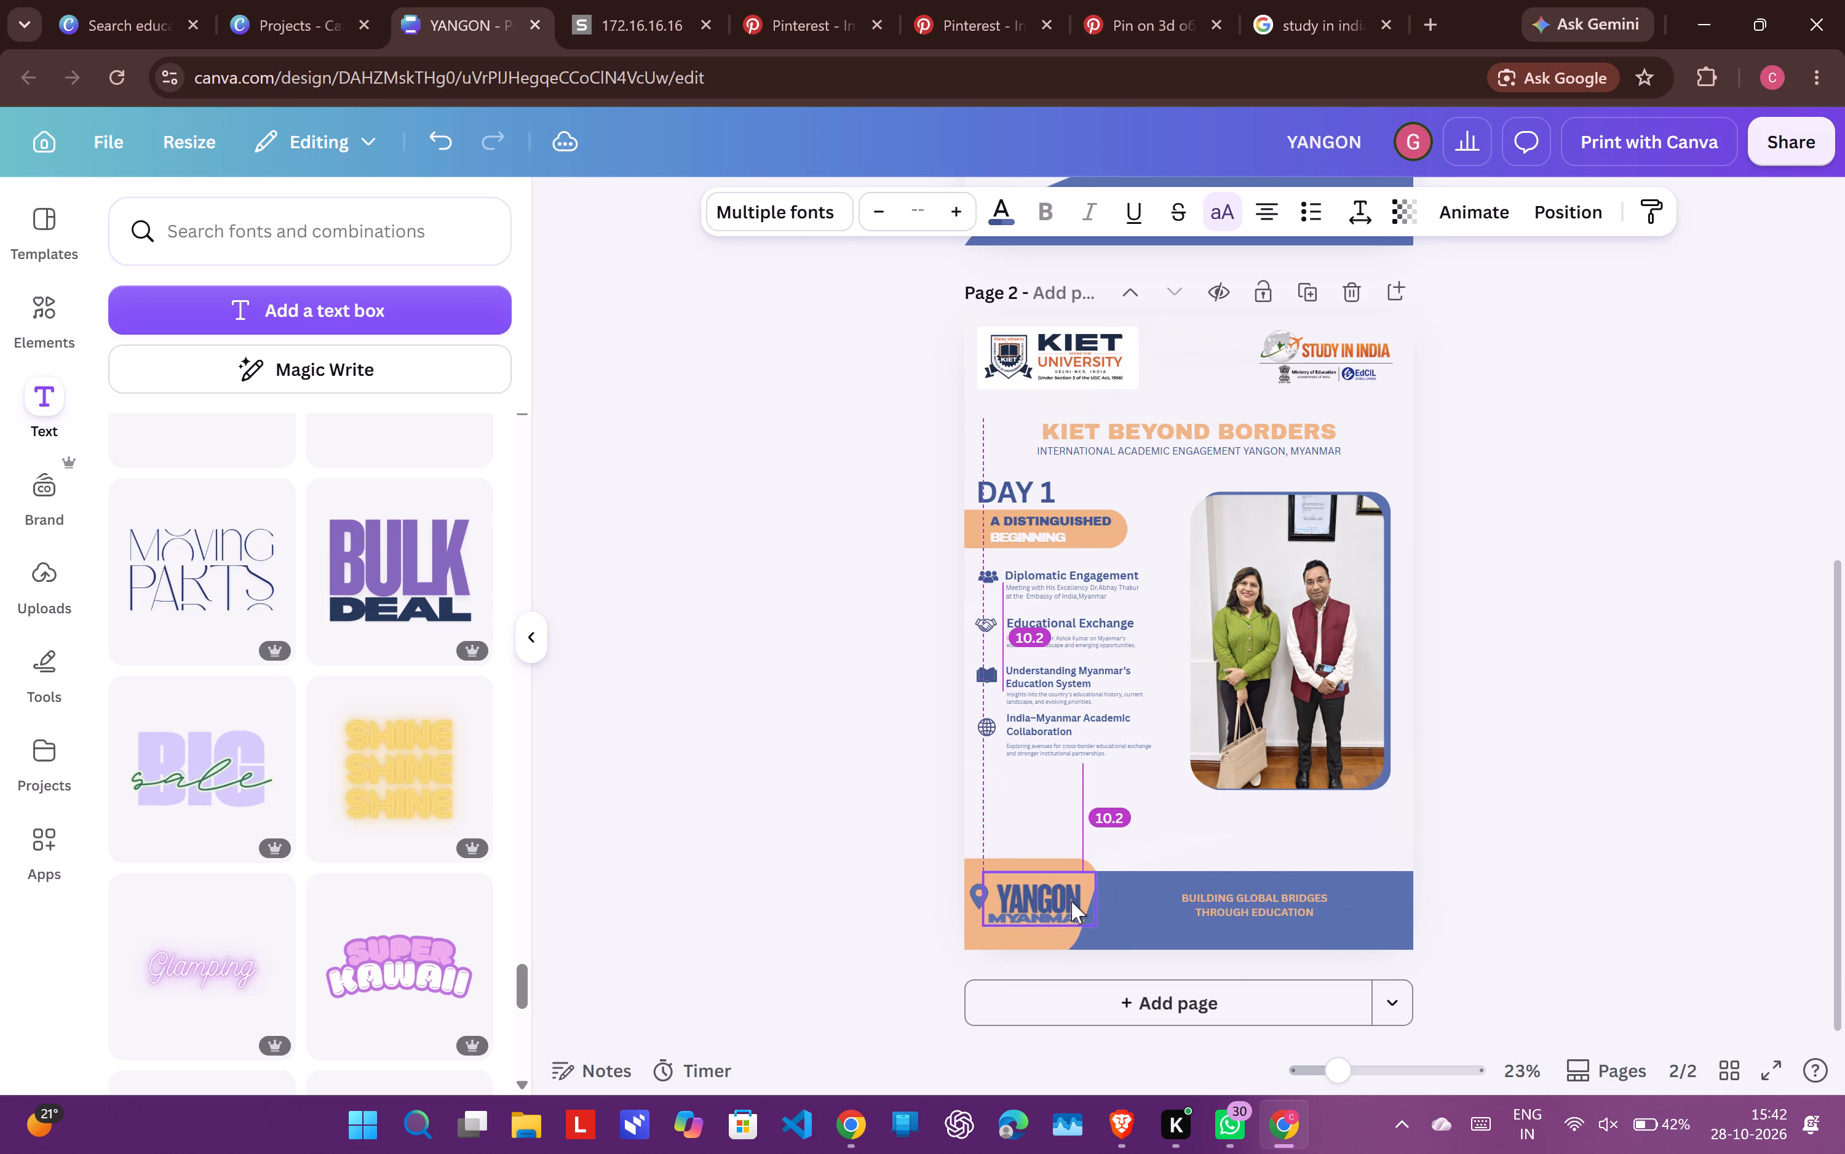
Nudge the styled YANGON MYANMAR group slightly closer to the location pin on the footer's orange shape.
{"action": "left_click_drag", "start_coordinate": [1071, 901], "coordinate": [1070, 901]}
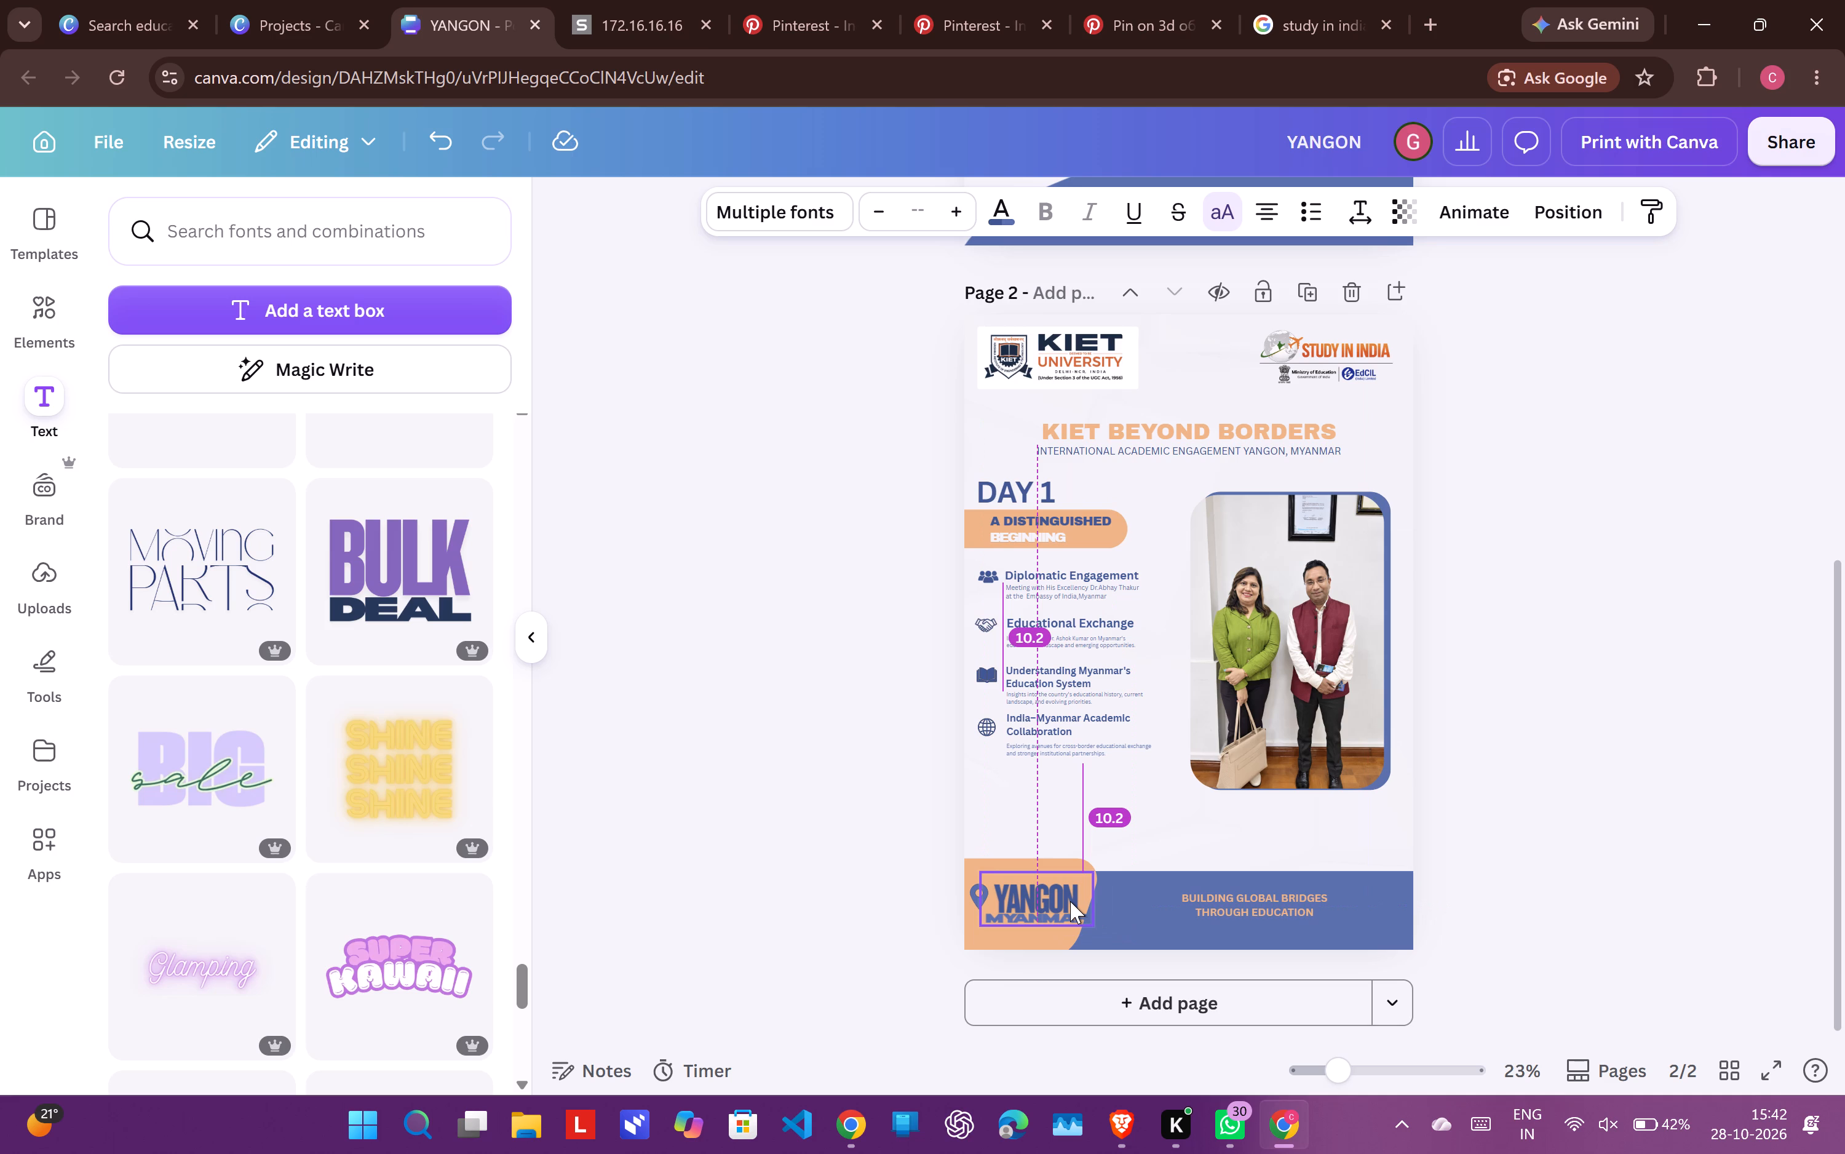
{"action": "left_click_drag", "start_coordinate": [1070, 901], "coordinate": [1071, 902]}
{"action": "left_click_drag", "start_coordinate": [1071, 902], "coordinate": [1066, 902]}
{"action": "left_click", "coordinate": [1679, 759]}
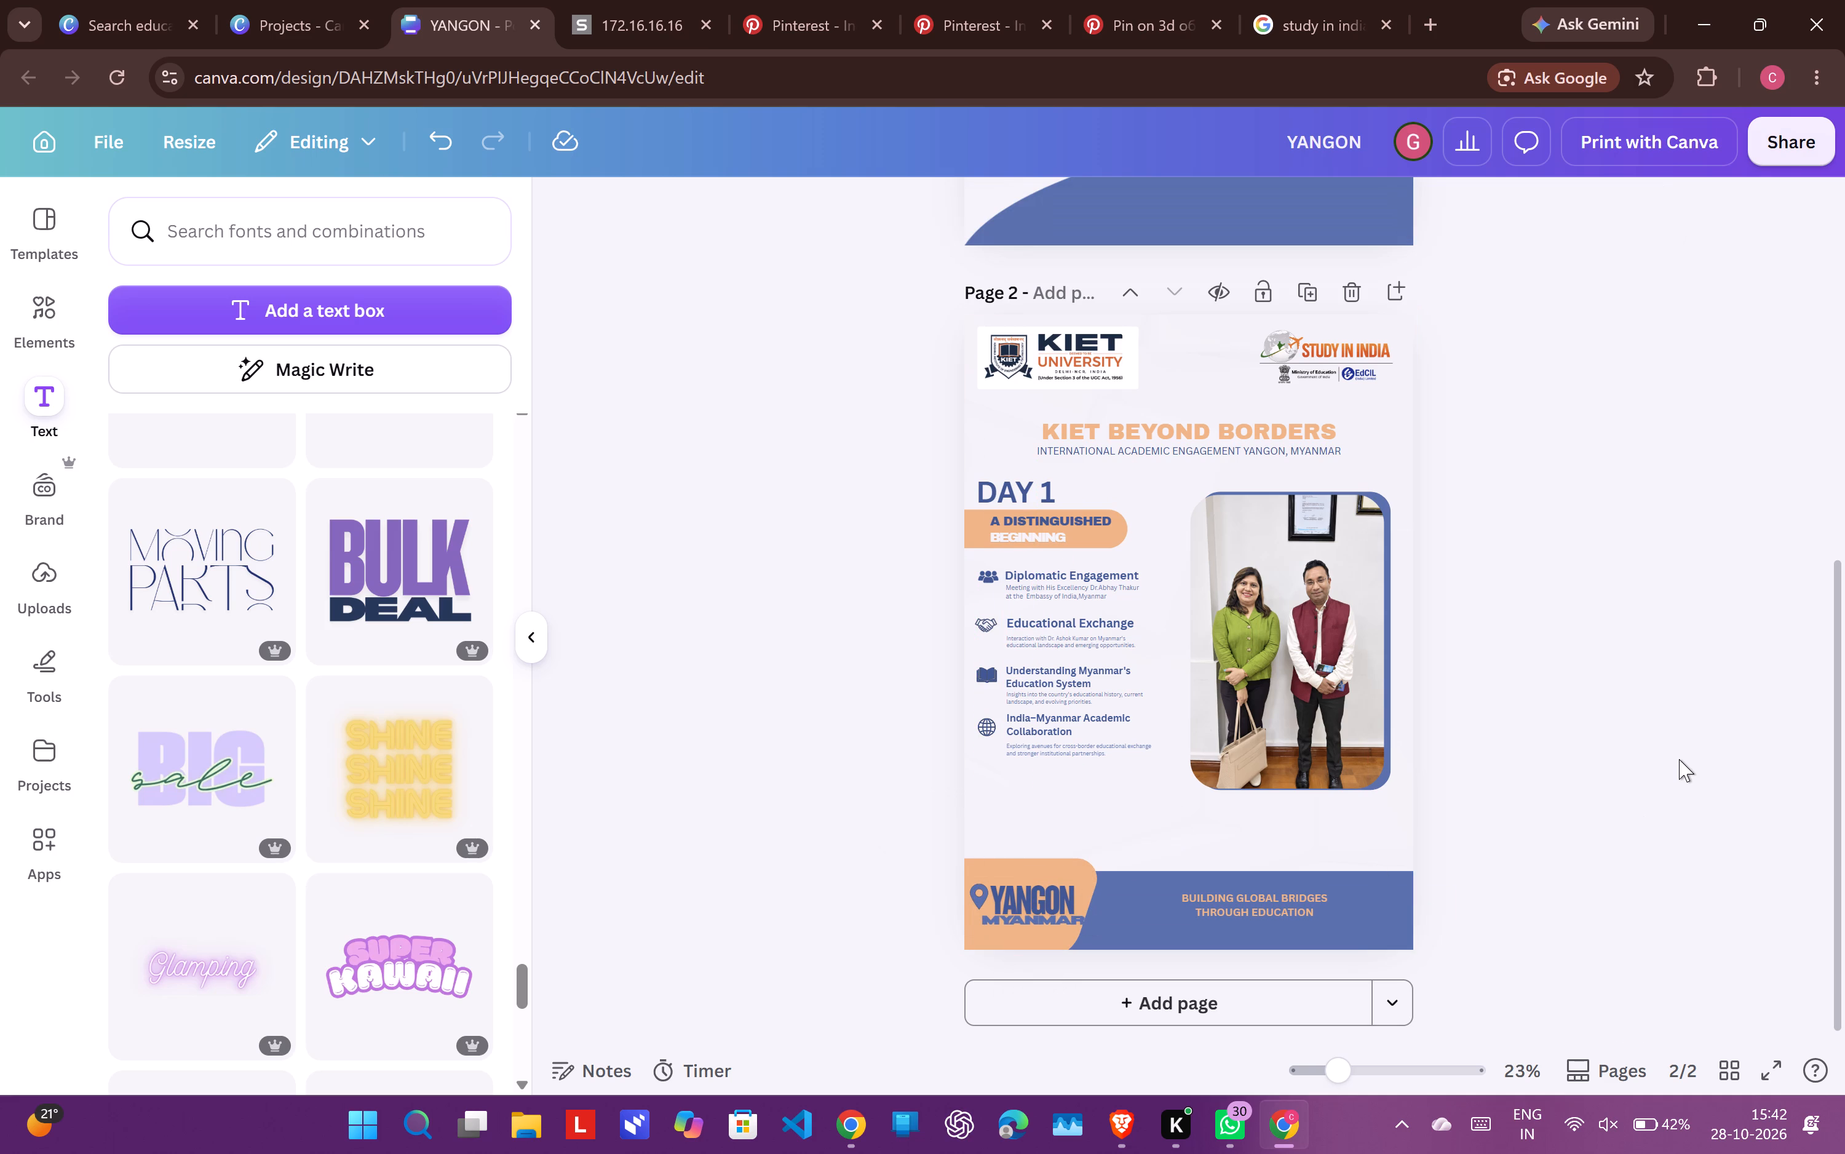
Undo the styled group's move onto the footer and the deletion of the plain YANGON MYANMAR text.
{"action": "left_click", "coordinate": [1034, 900]}
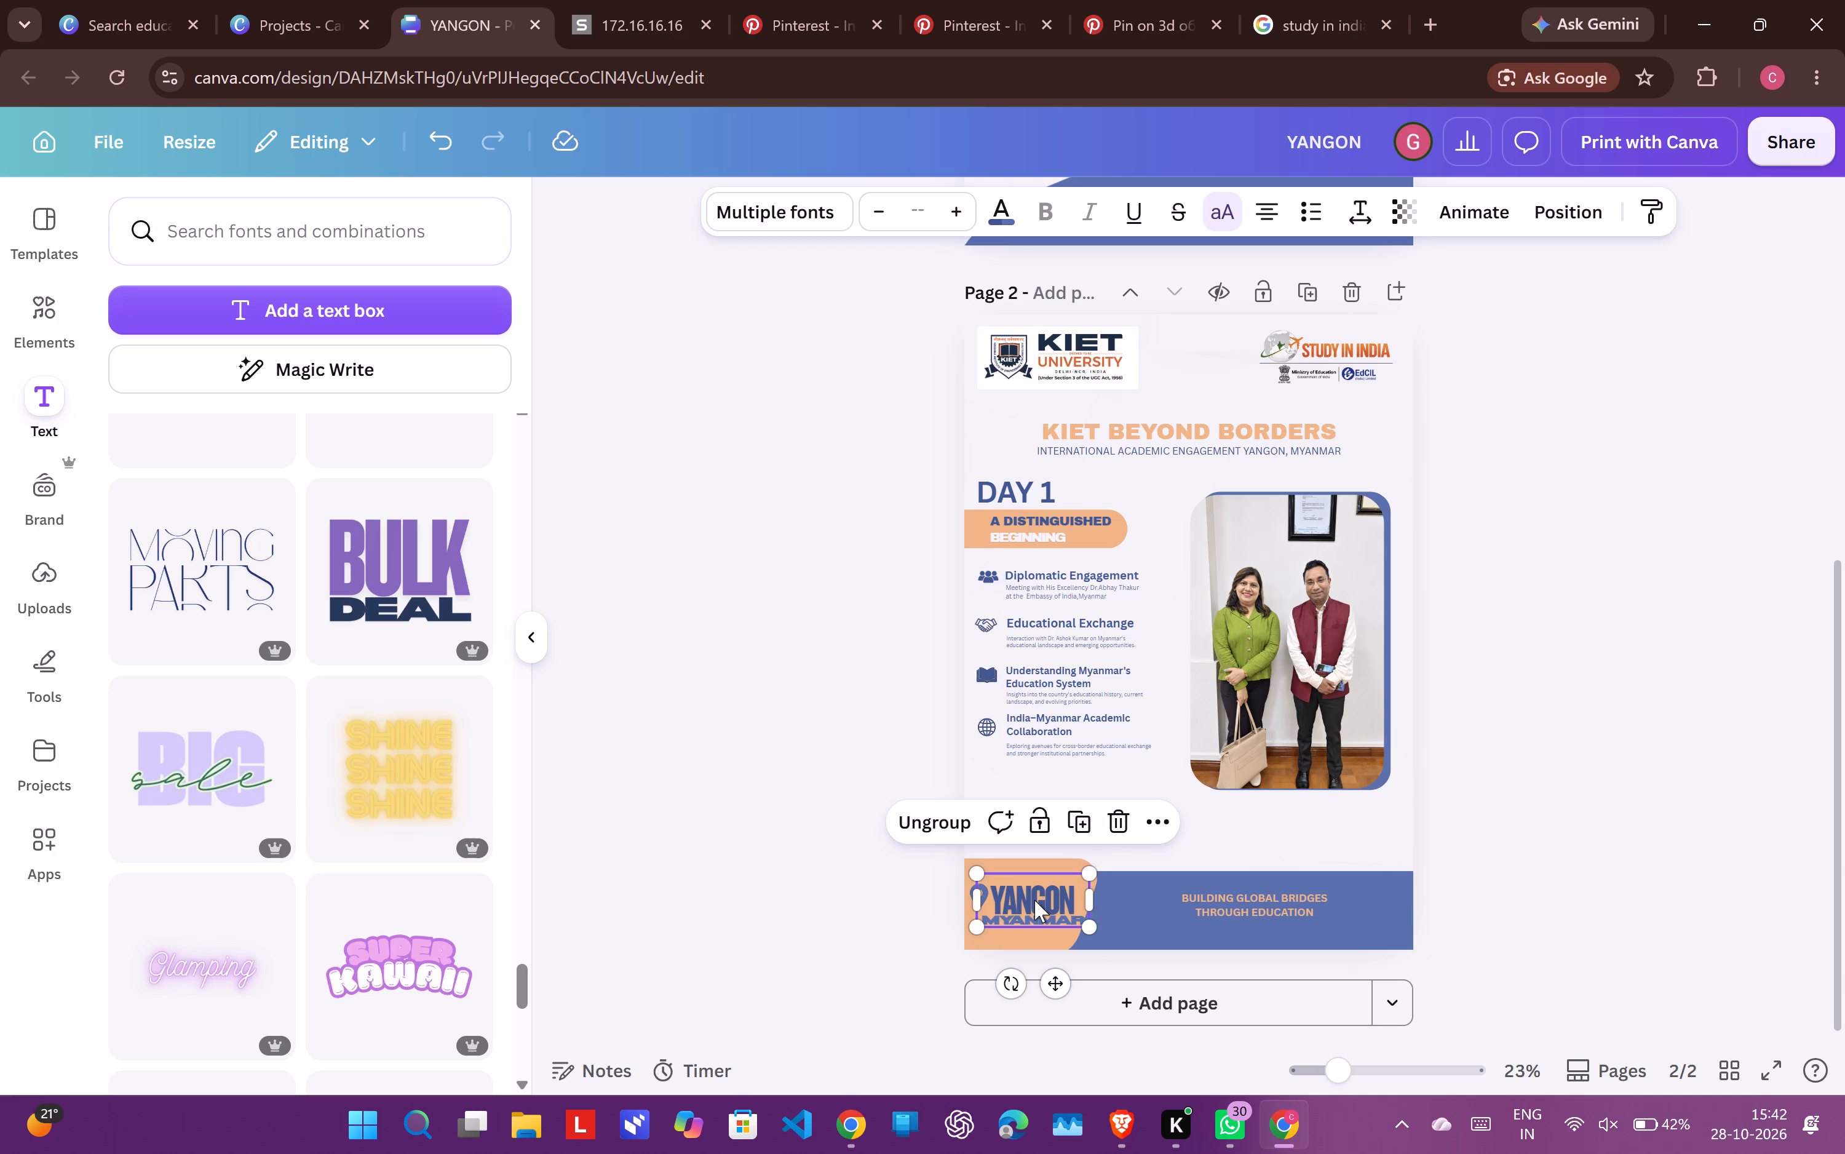
{"action": "key", "text": "ctrl+z"}
{"action": "key", "text": "ctrl+z"}
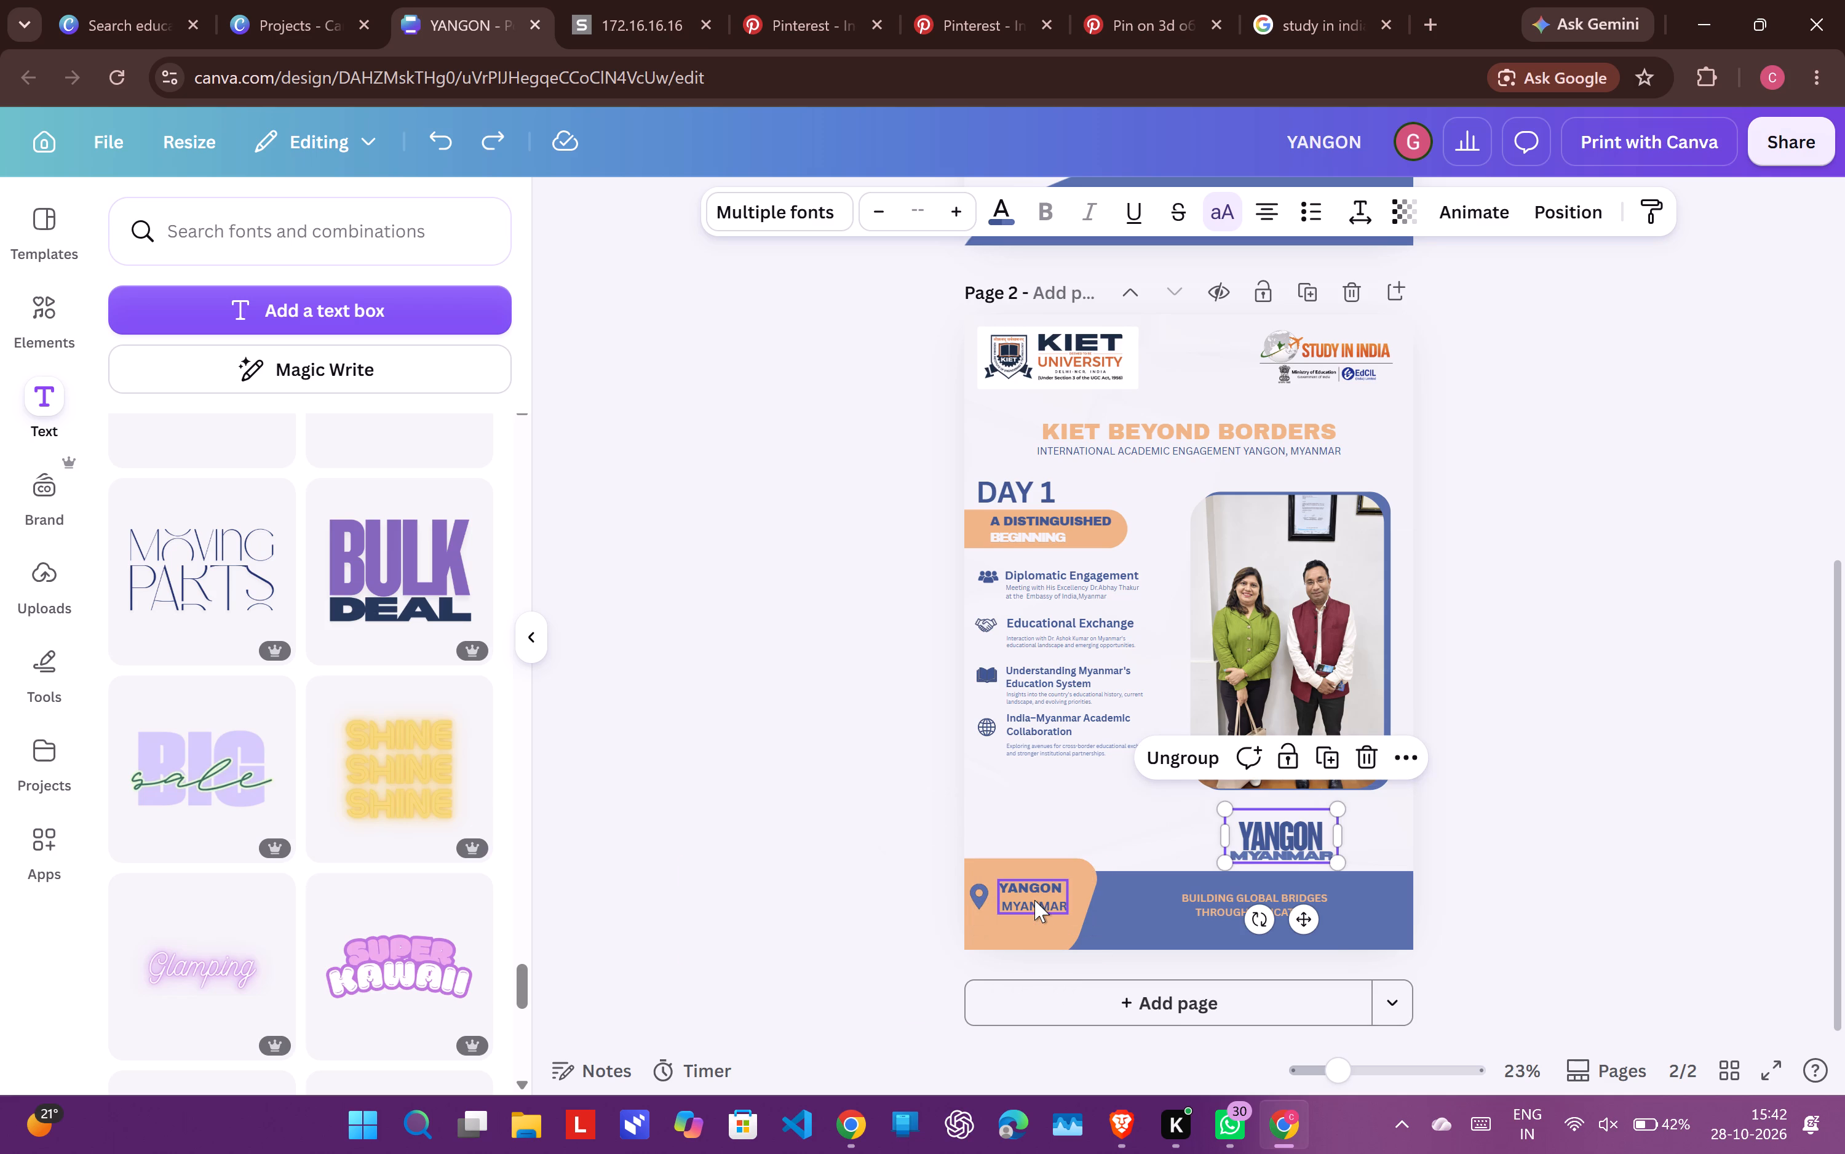
Delete both lines of the styled YANGON MYANMAR text above the footer, keeping the plain text beside the location pin.
{"action": "left_click", "coordinate": [1263, 830]}
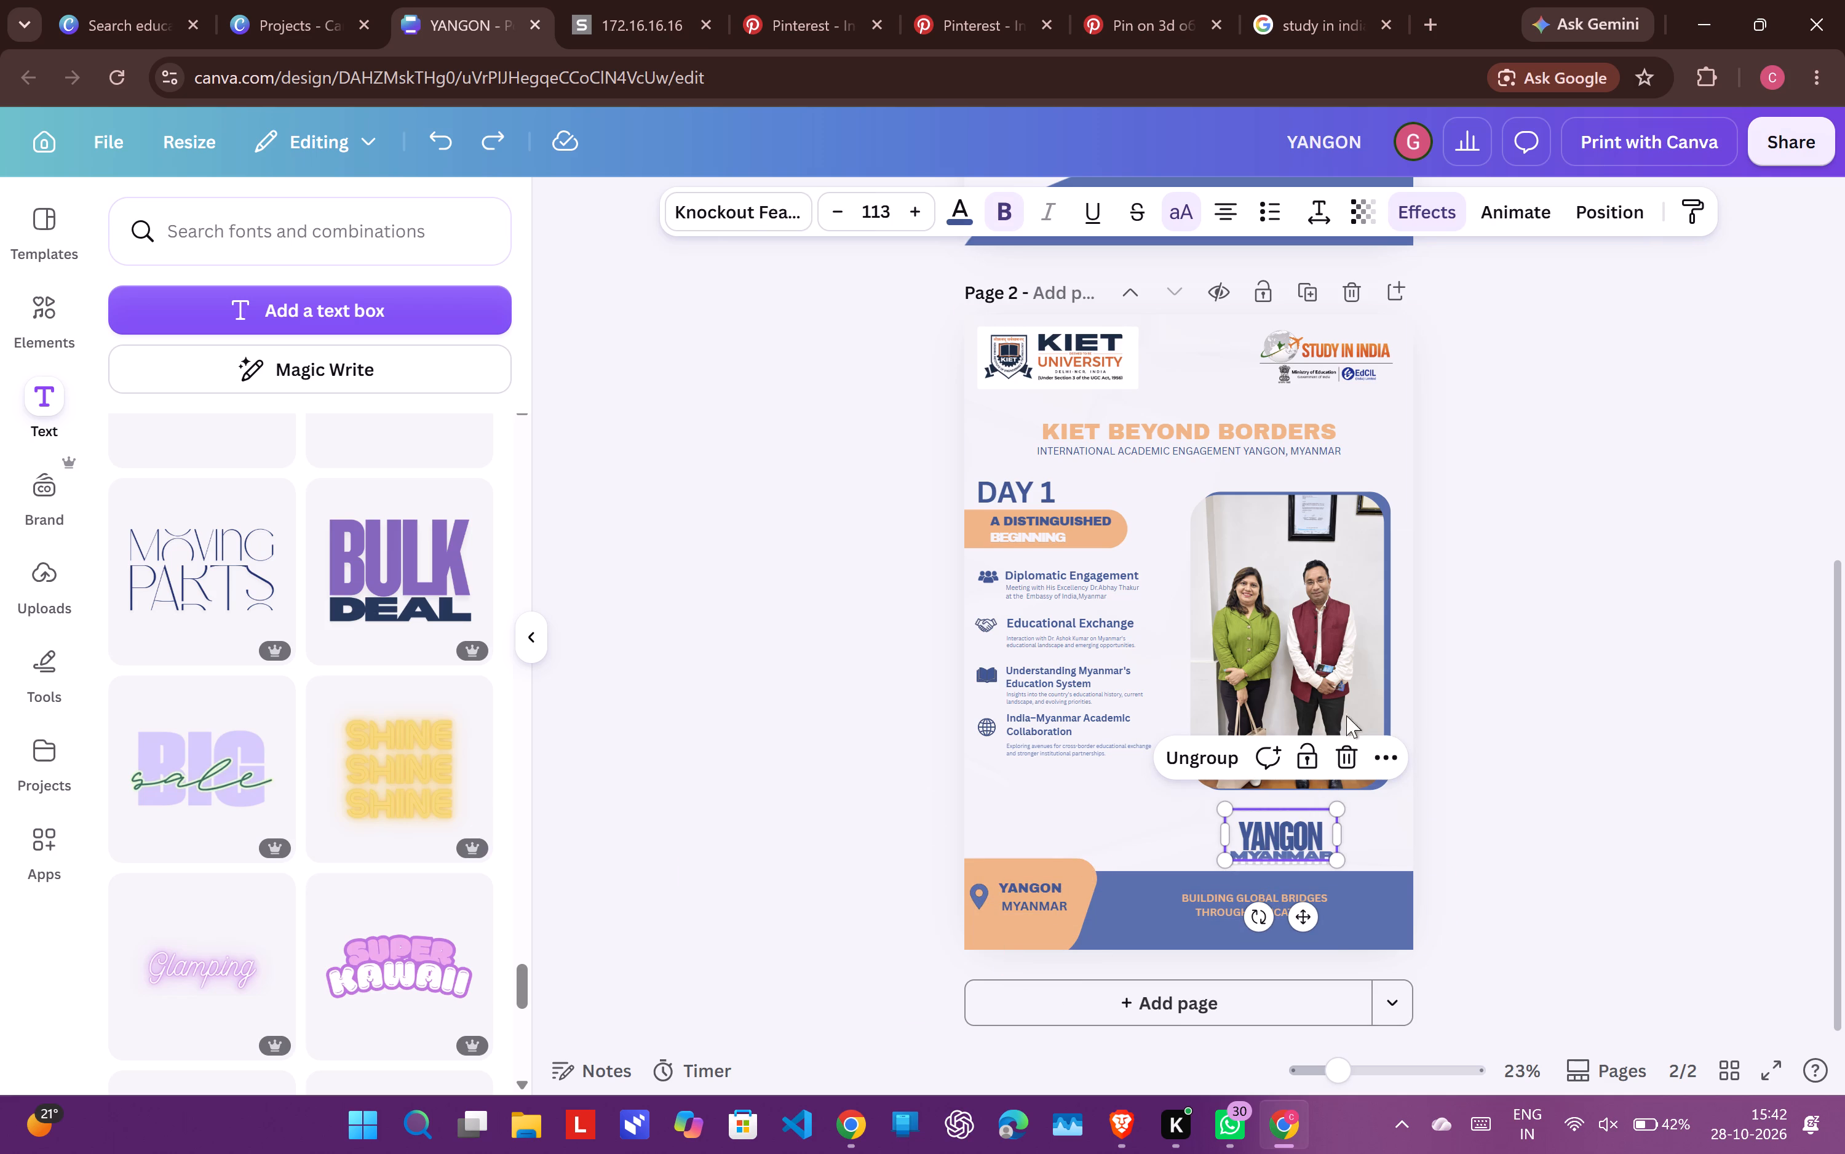
{"action": "left_click", "coordinate": [1342, 755]}
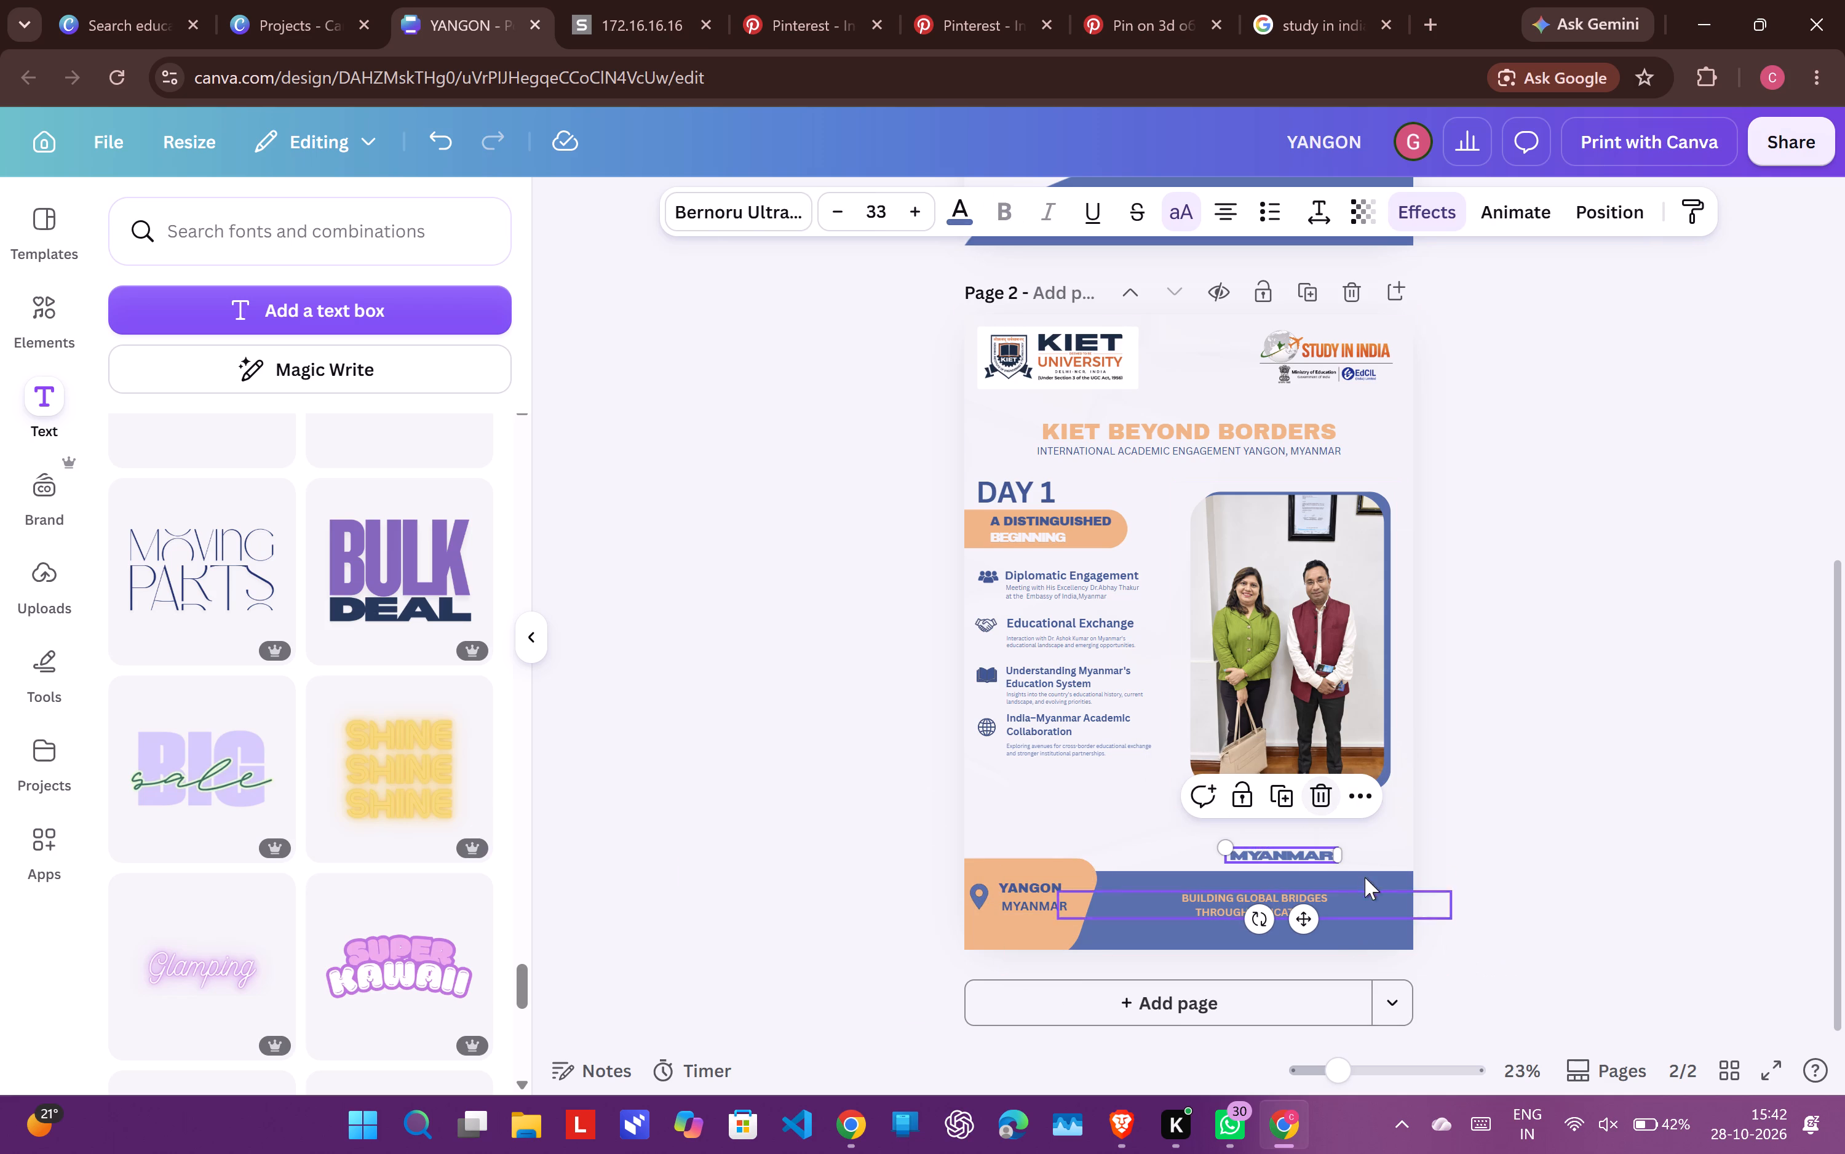
{"action": "left_click", "coordinate": [1328, 793]}
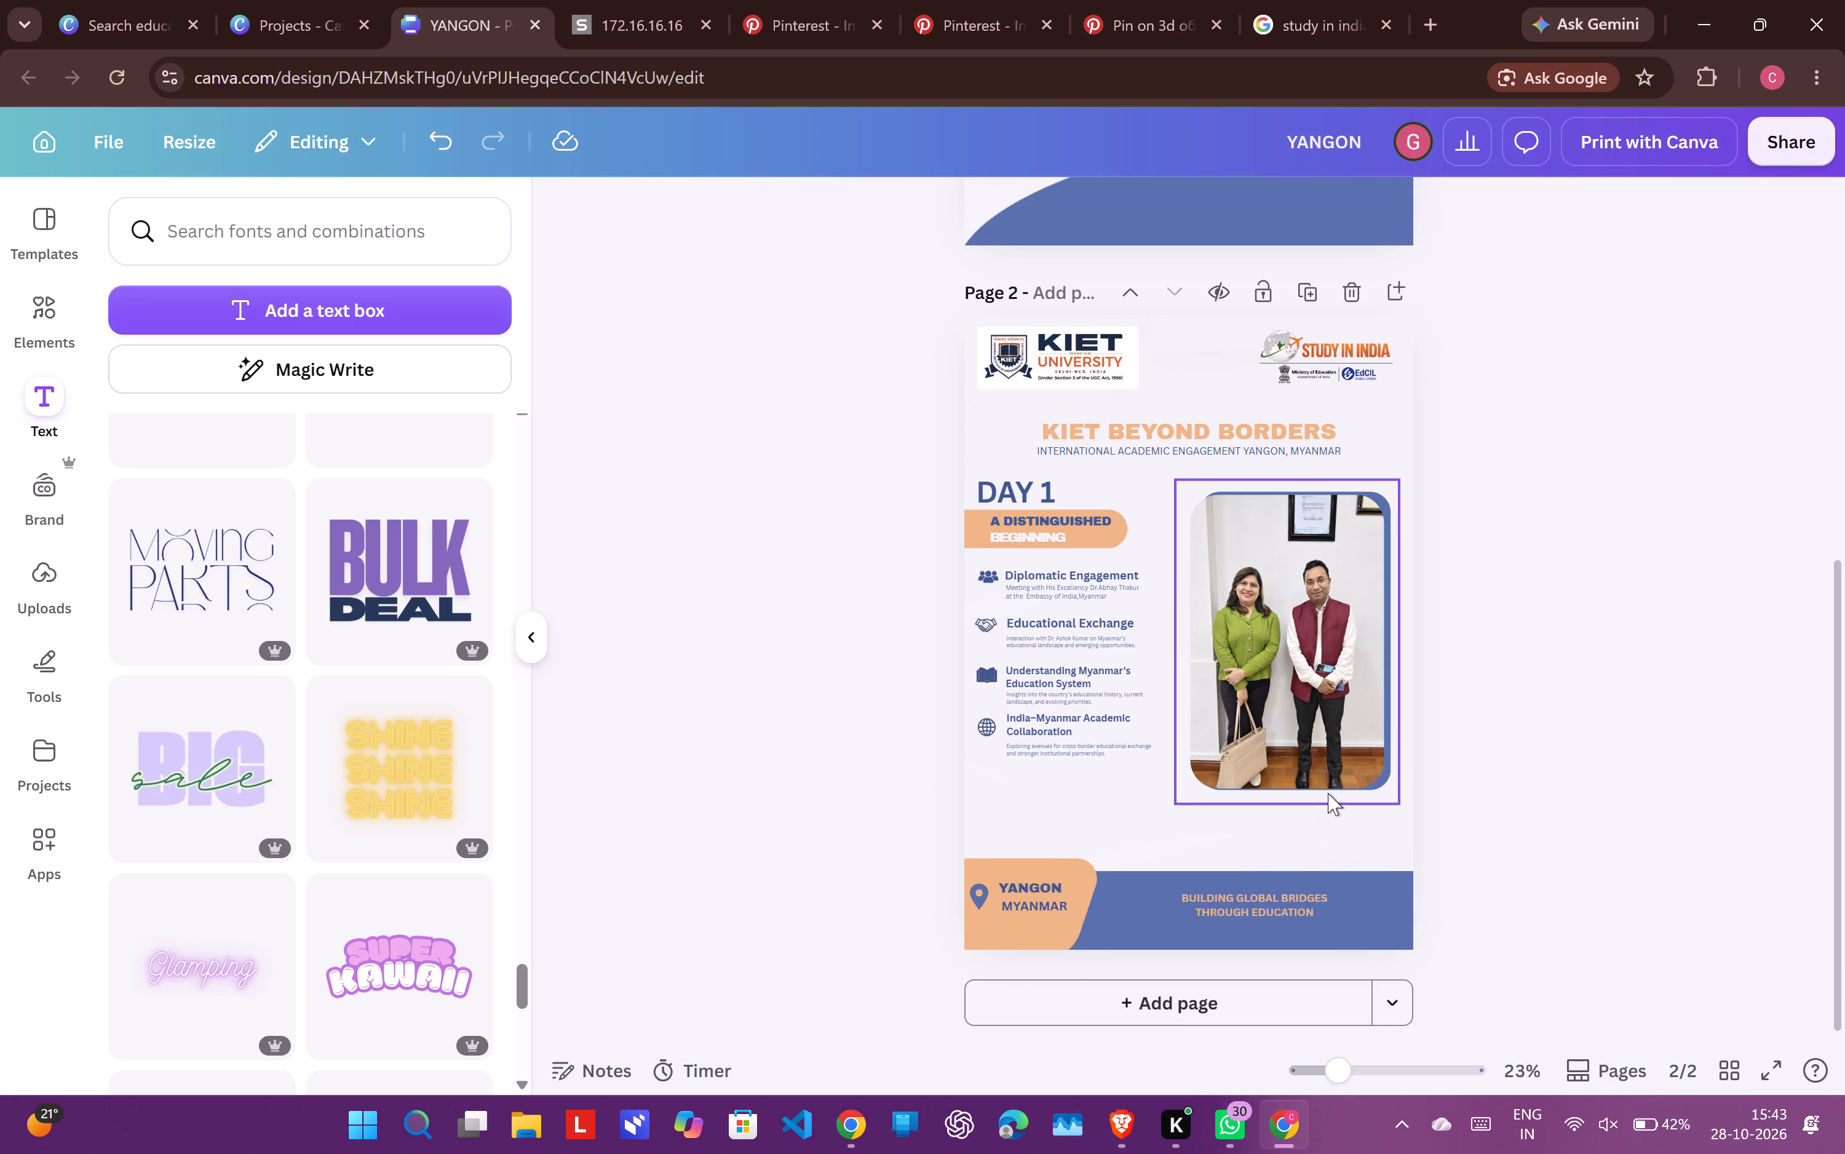
{"action": "left_click", "coordinate": [1609, 618]}
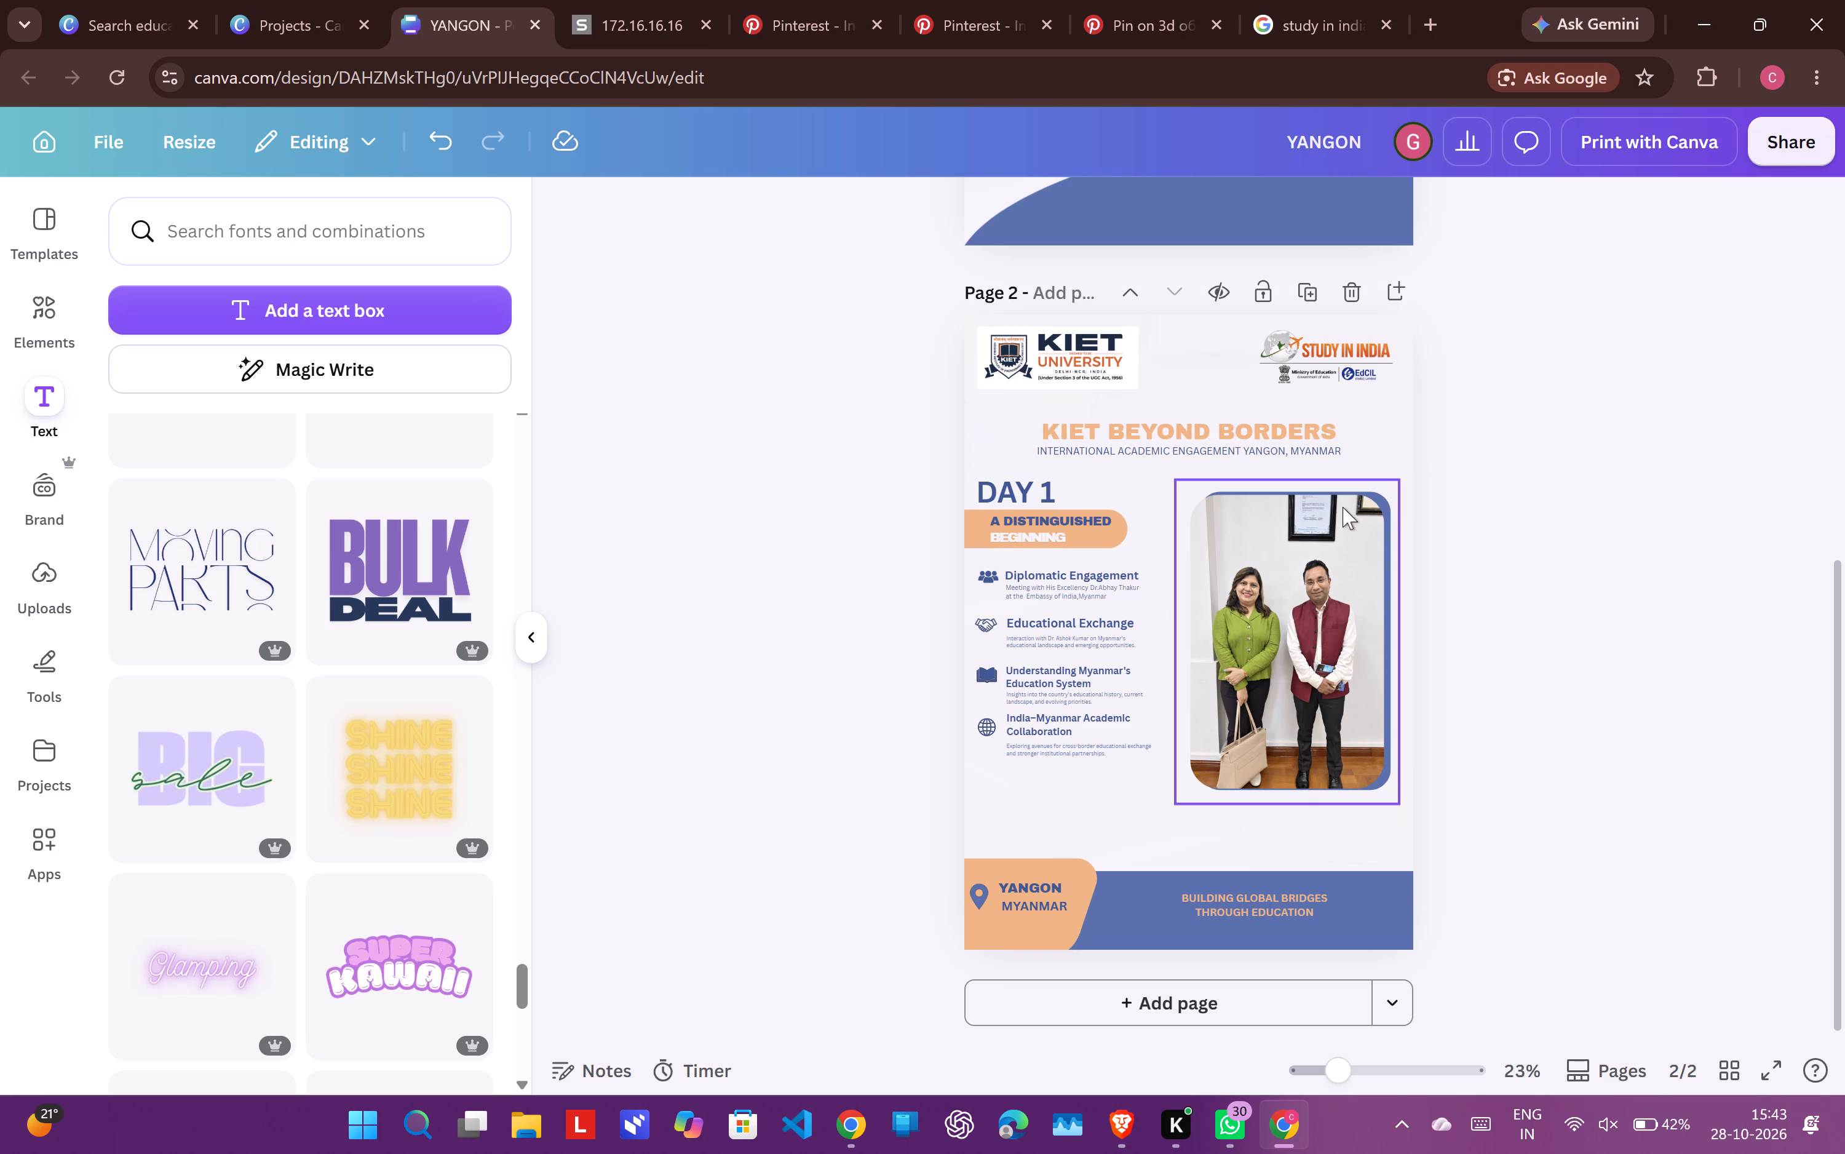
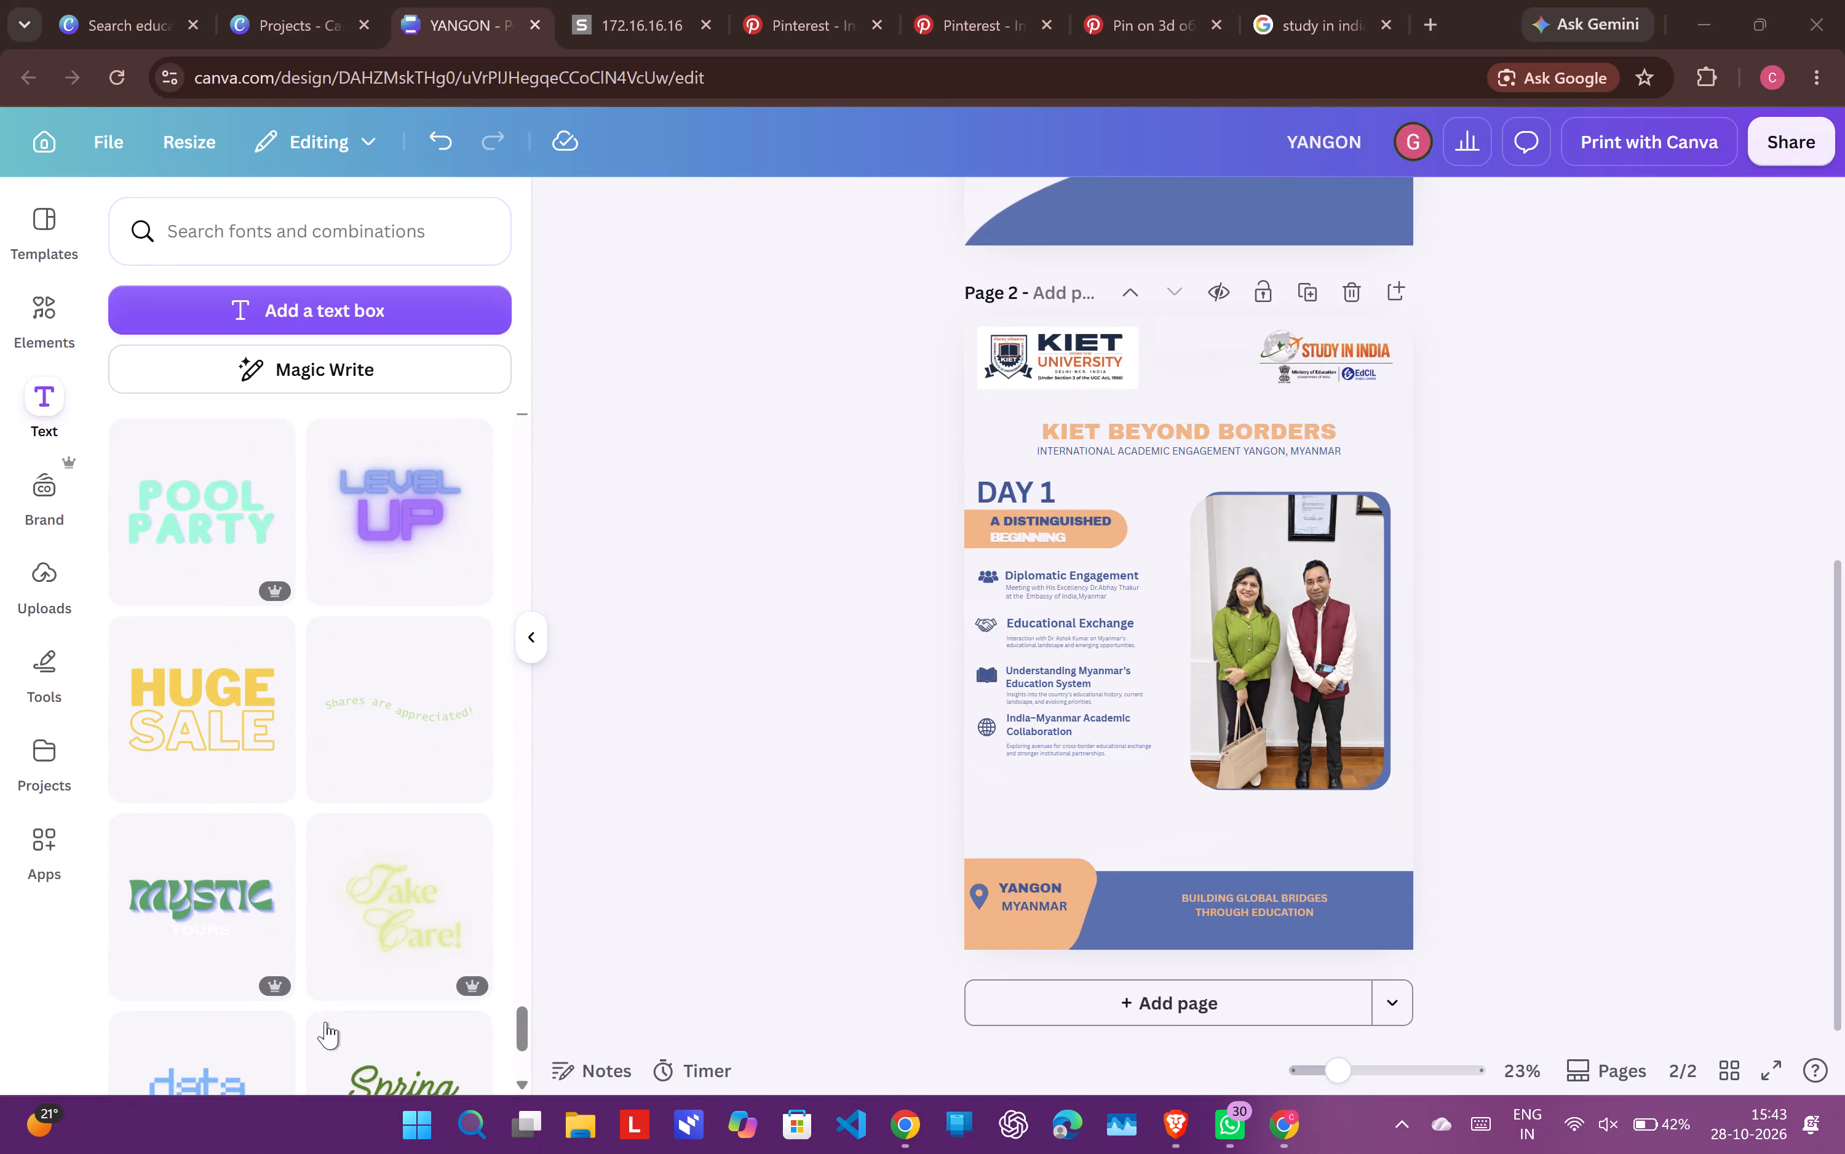
Browse the ready-made font combinations to examine the available text styles.
{"action": "scroll", "coordinate": [331, 674], "scroll_direction": "down", "scroll_amount": 2}
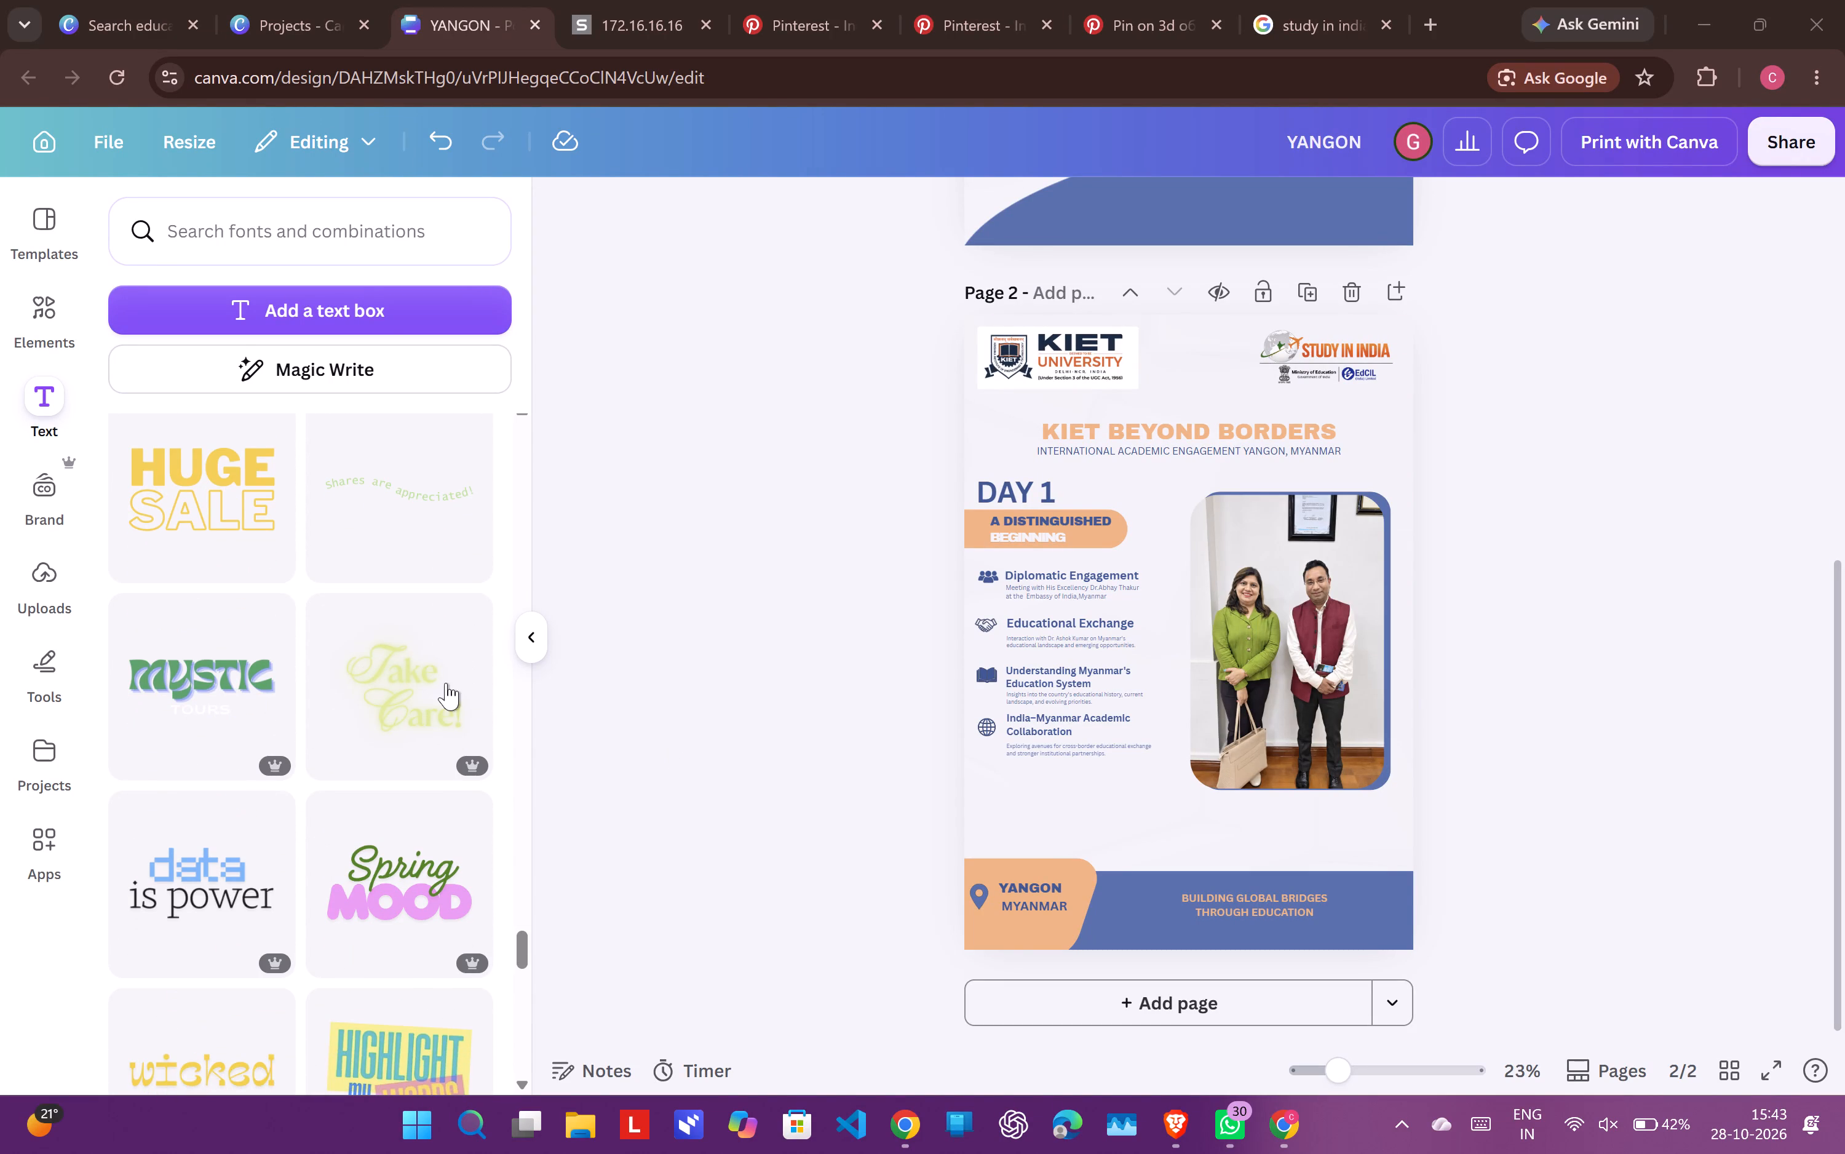
{"action": "scroll", "coordinate": [446, 683], "scroll_direction": "down", "scroll_amount": 4}
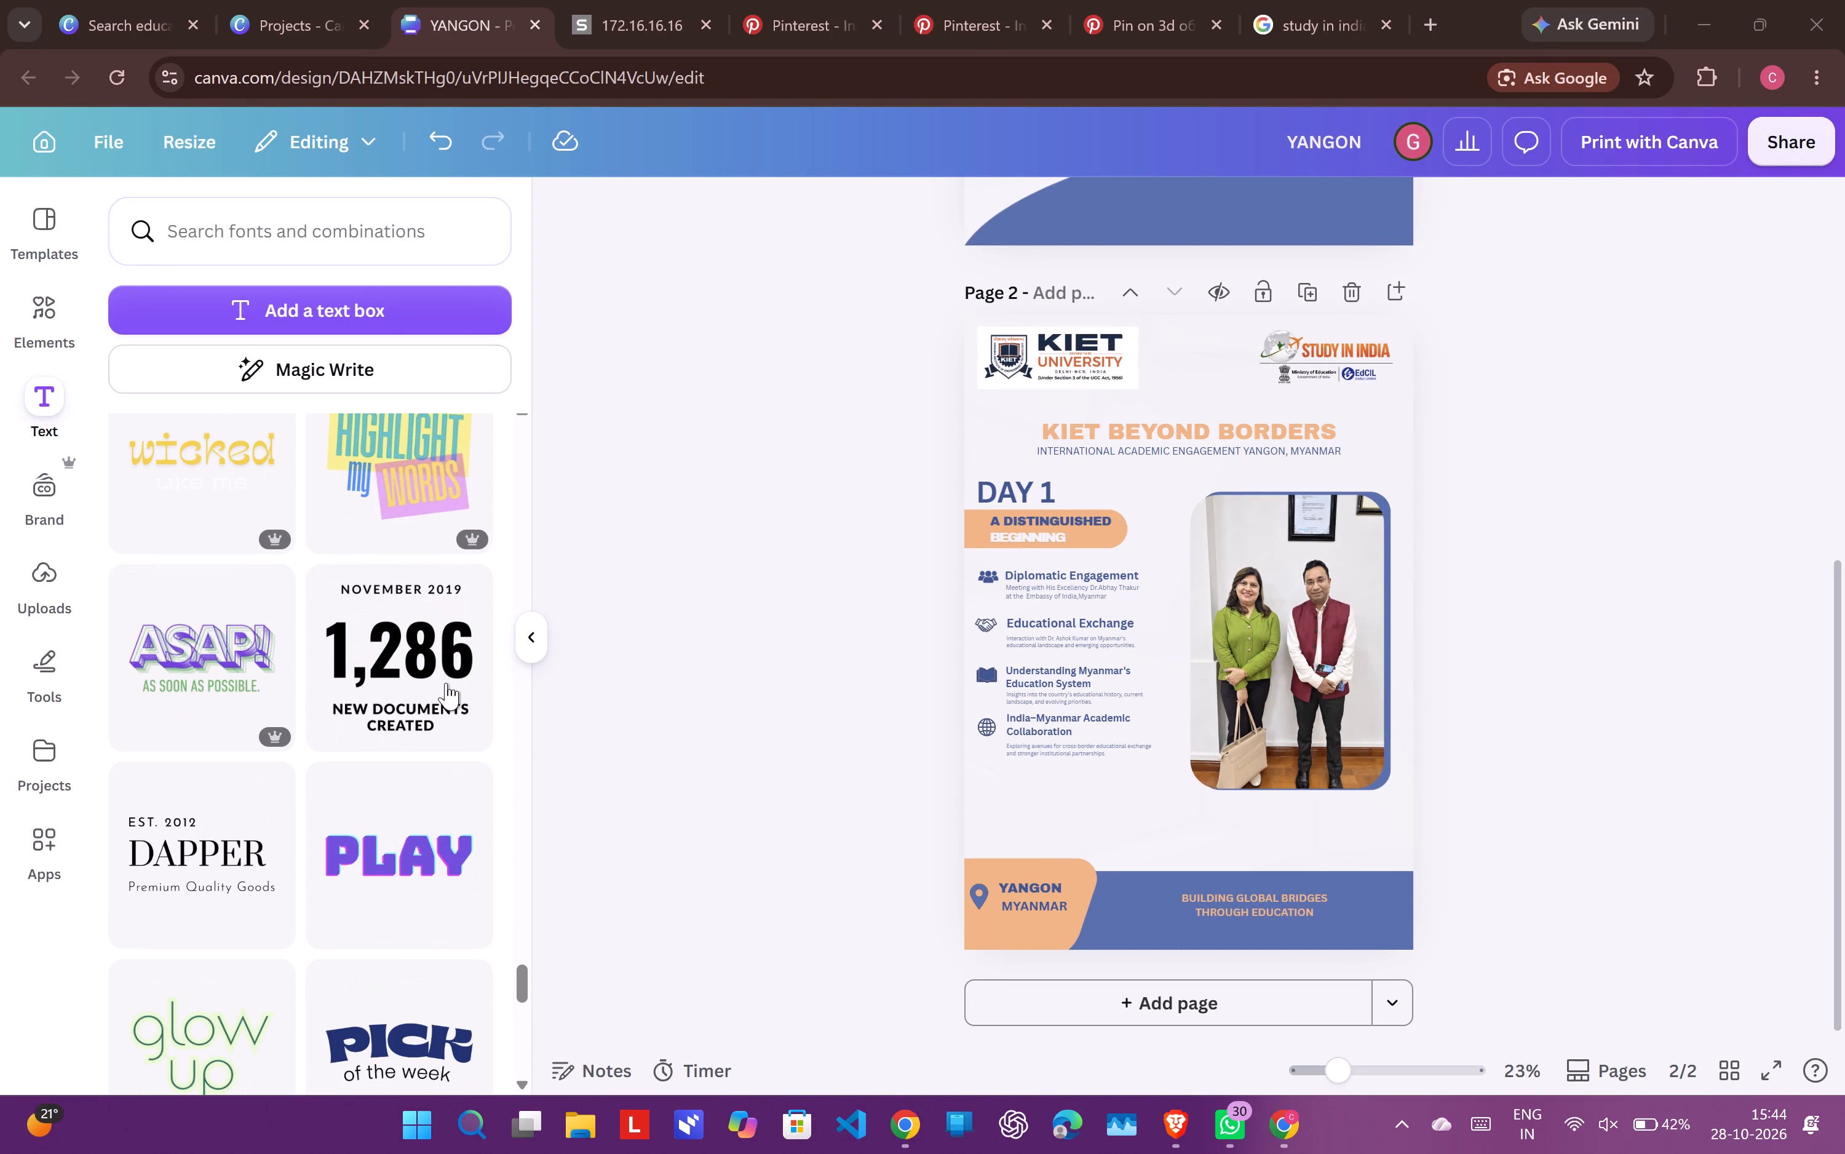
{"action": "scroll", "coordinate": [446, 683], "scroll_direction": "down", "scroll_amount": 3}
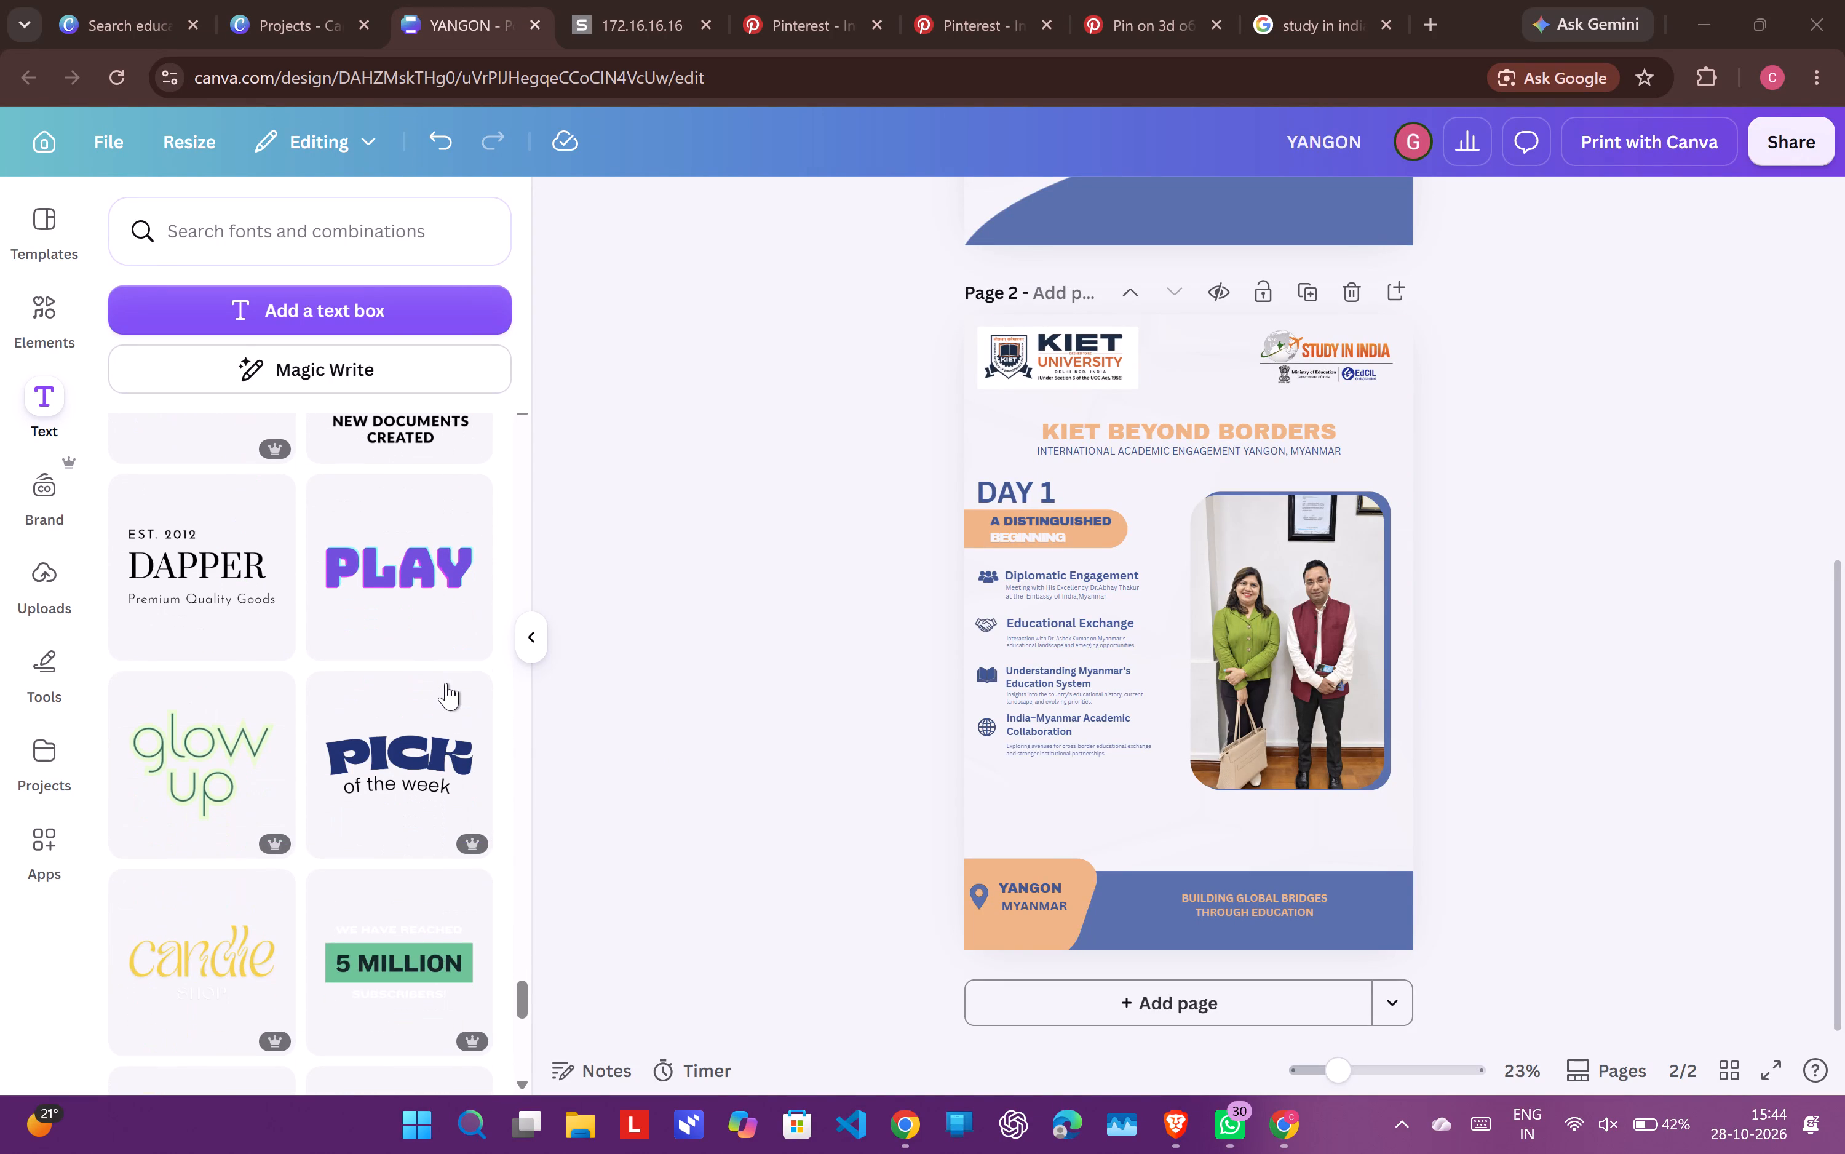
{"action": "scroll", "coordinate": [602, 854], "scroll_direction": "down", "scroll_amount": 2}
{"action": "scroll", "coordinate": [705, 765], "scroll_direction": "down", "scroll_amount": 3}
{"action": "scroll", "coordinate": [352, 848], "scroll_direction": "down", "scroll_amount": 3}
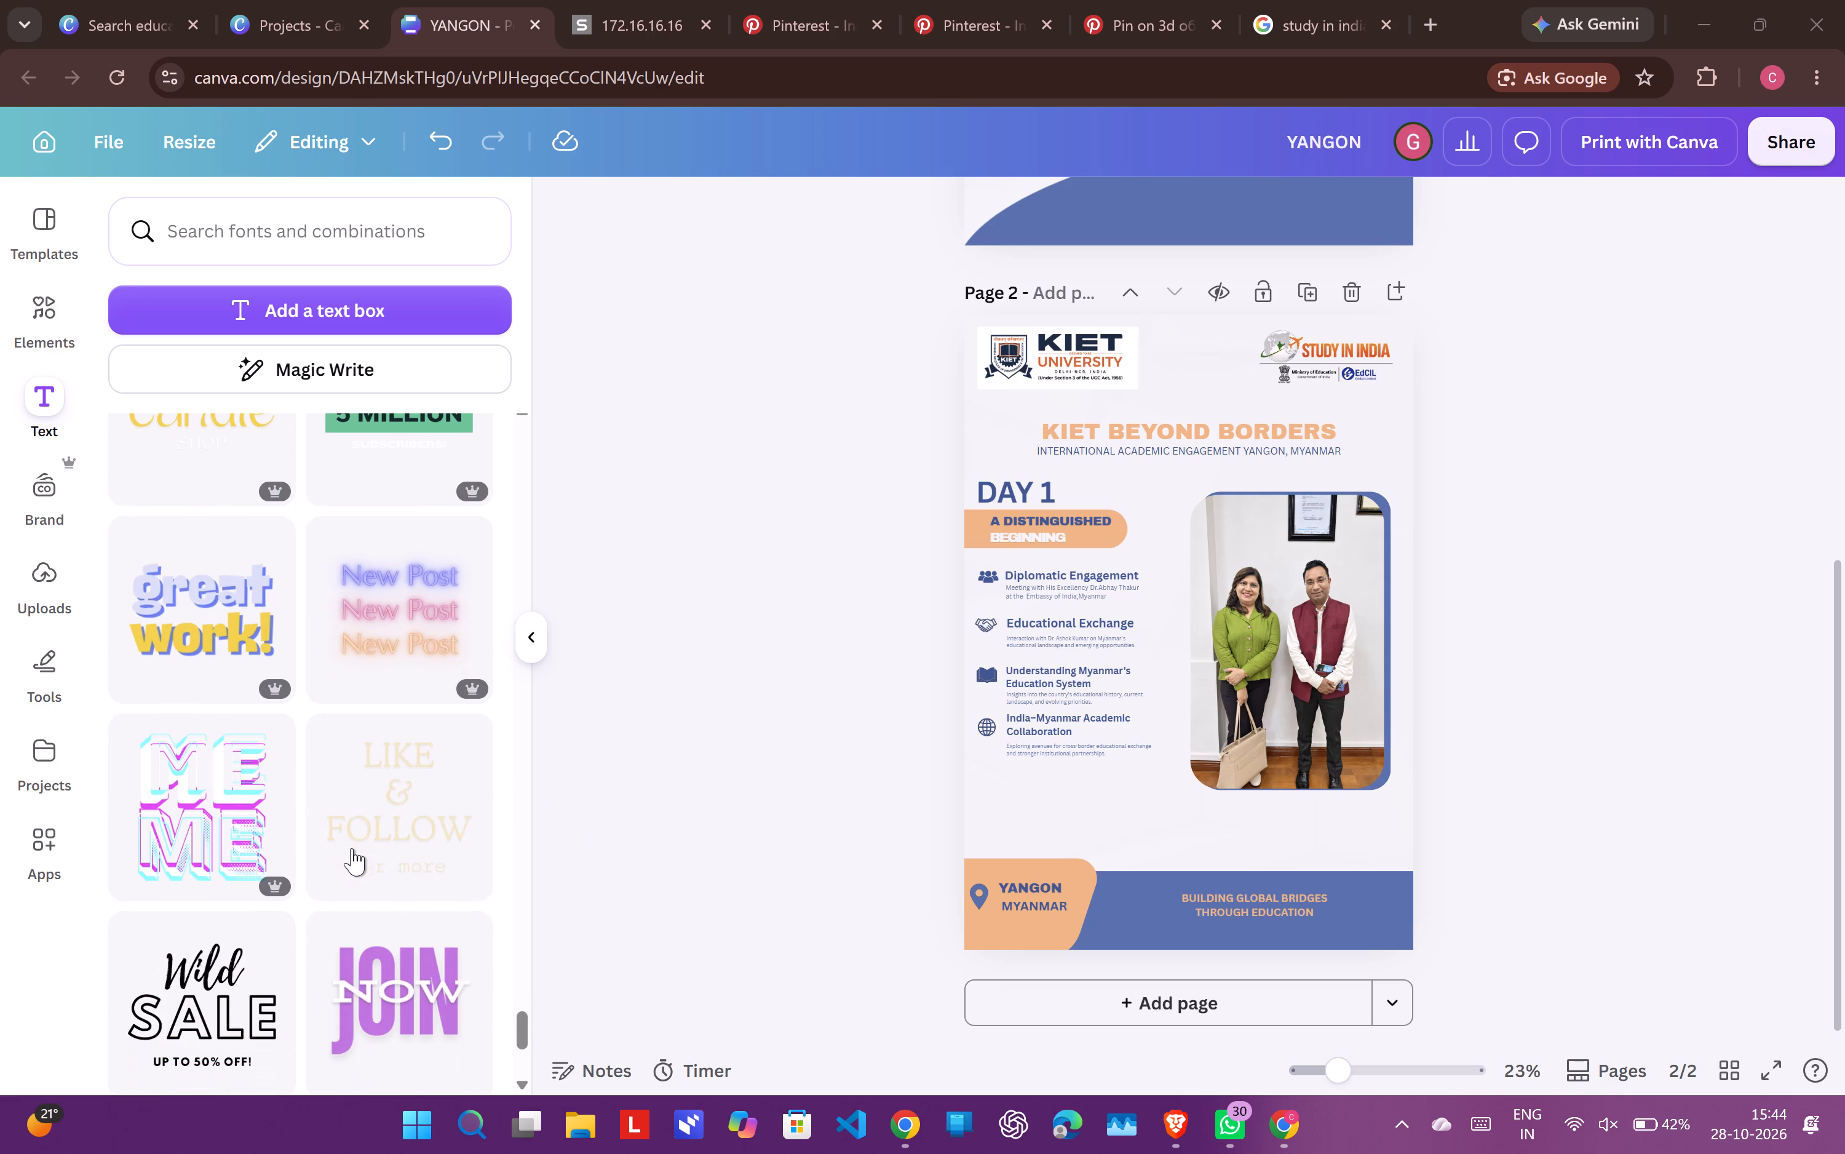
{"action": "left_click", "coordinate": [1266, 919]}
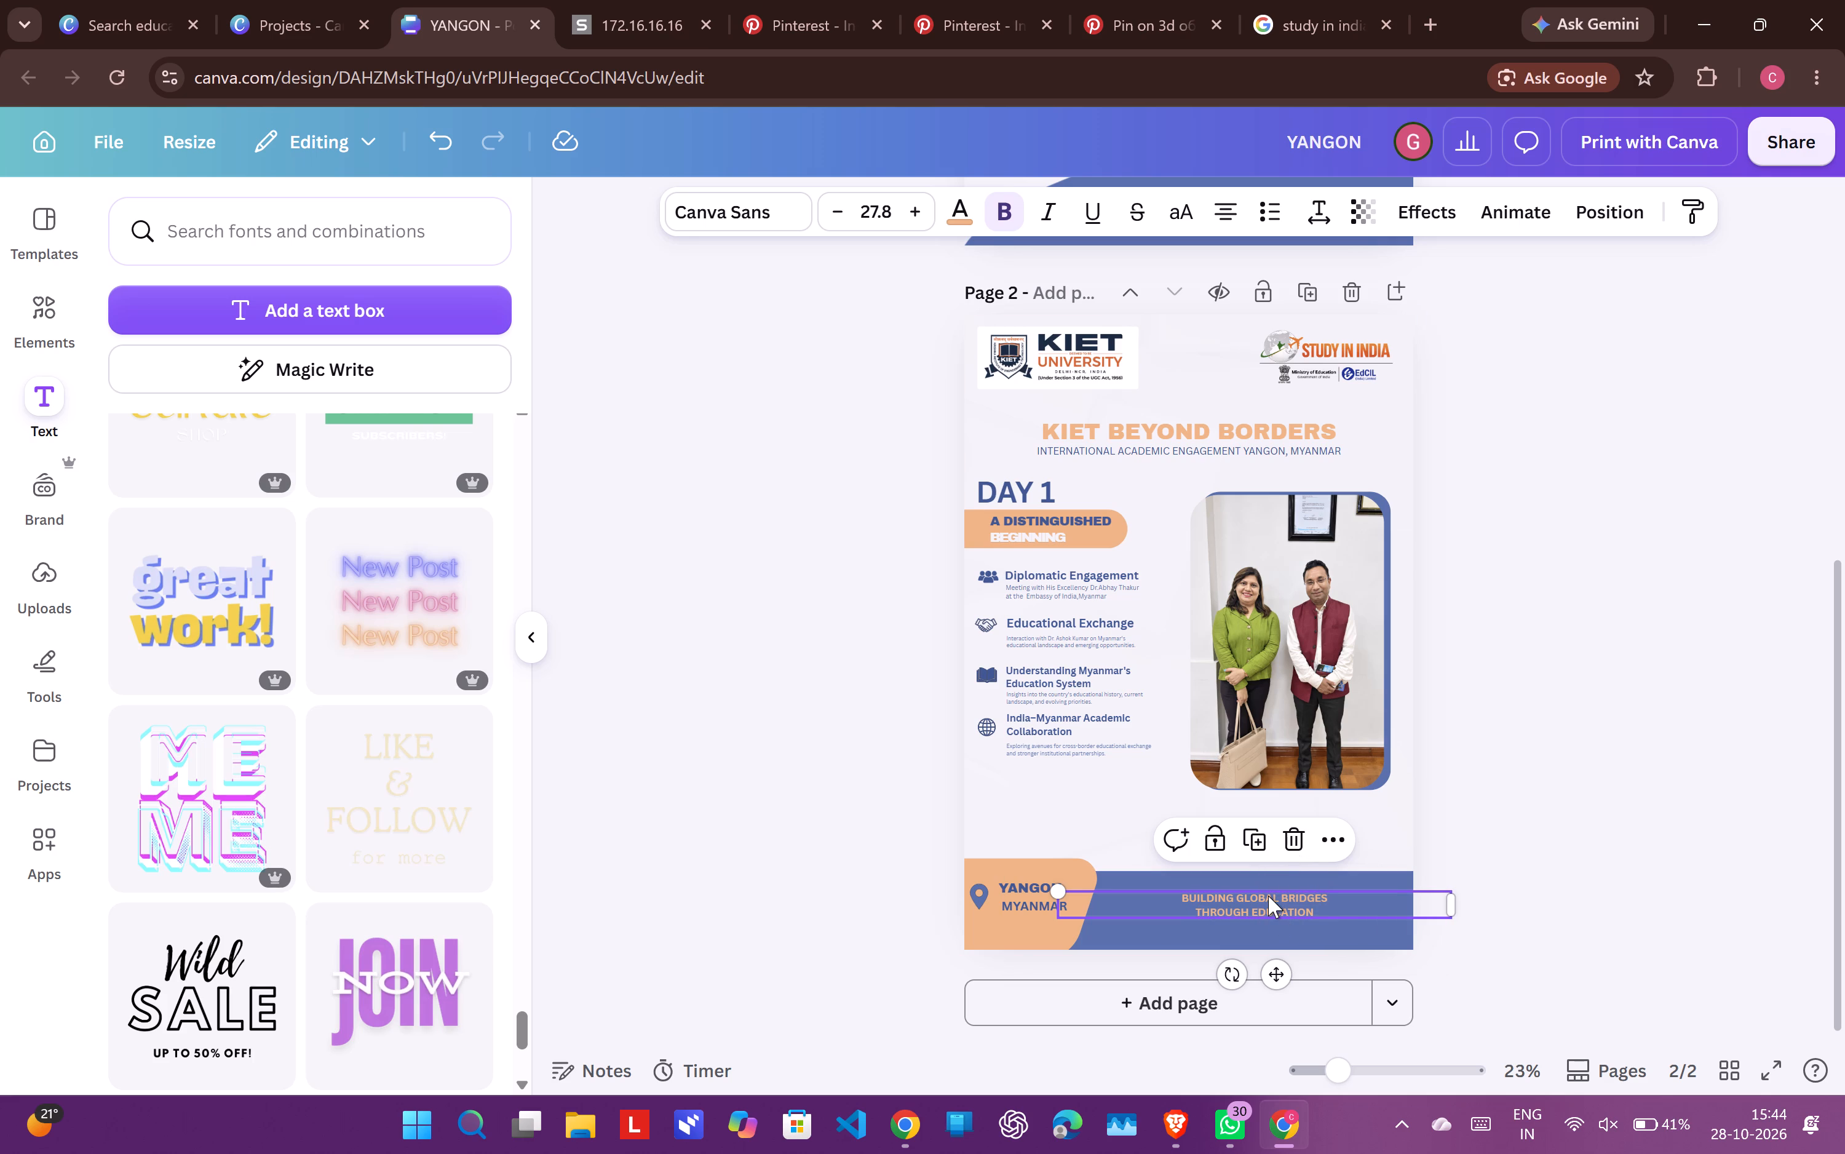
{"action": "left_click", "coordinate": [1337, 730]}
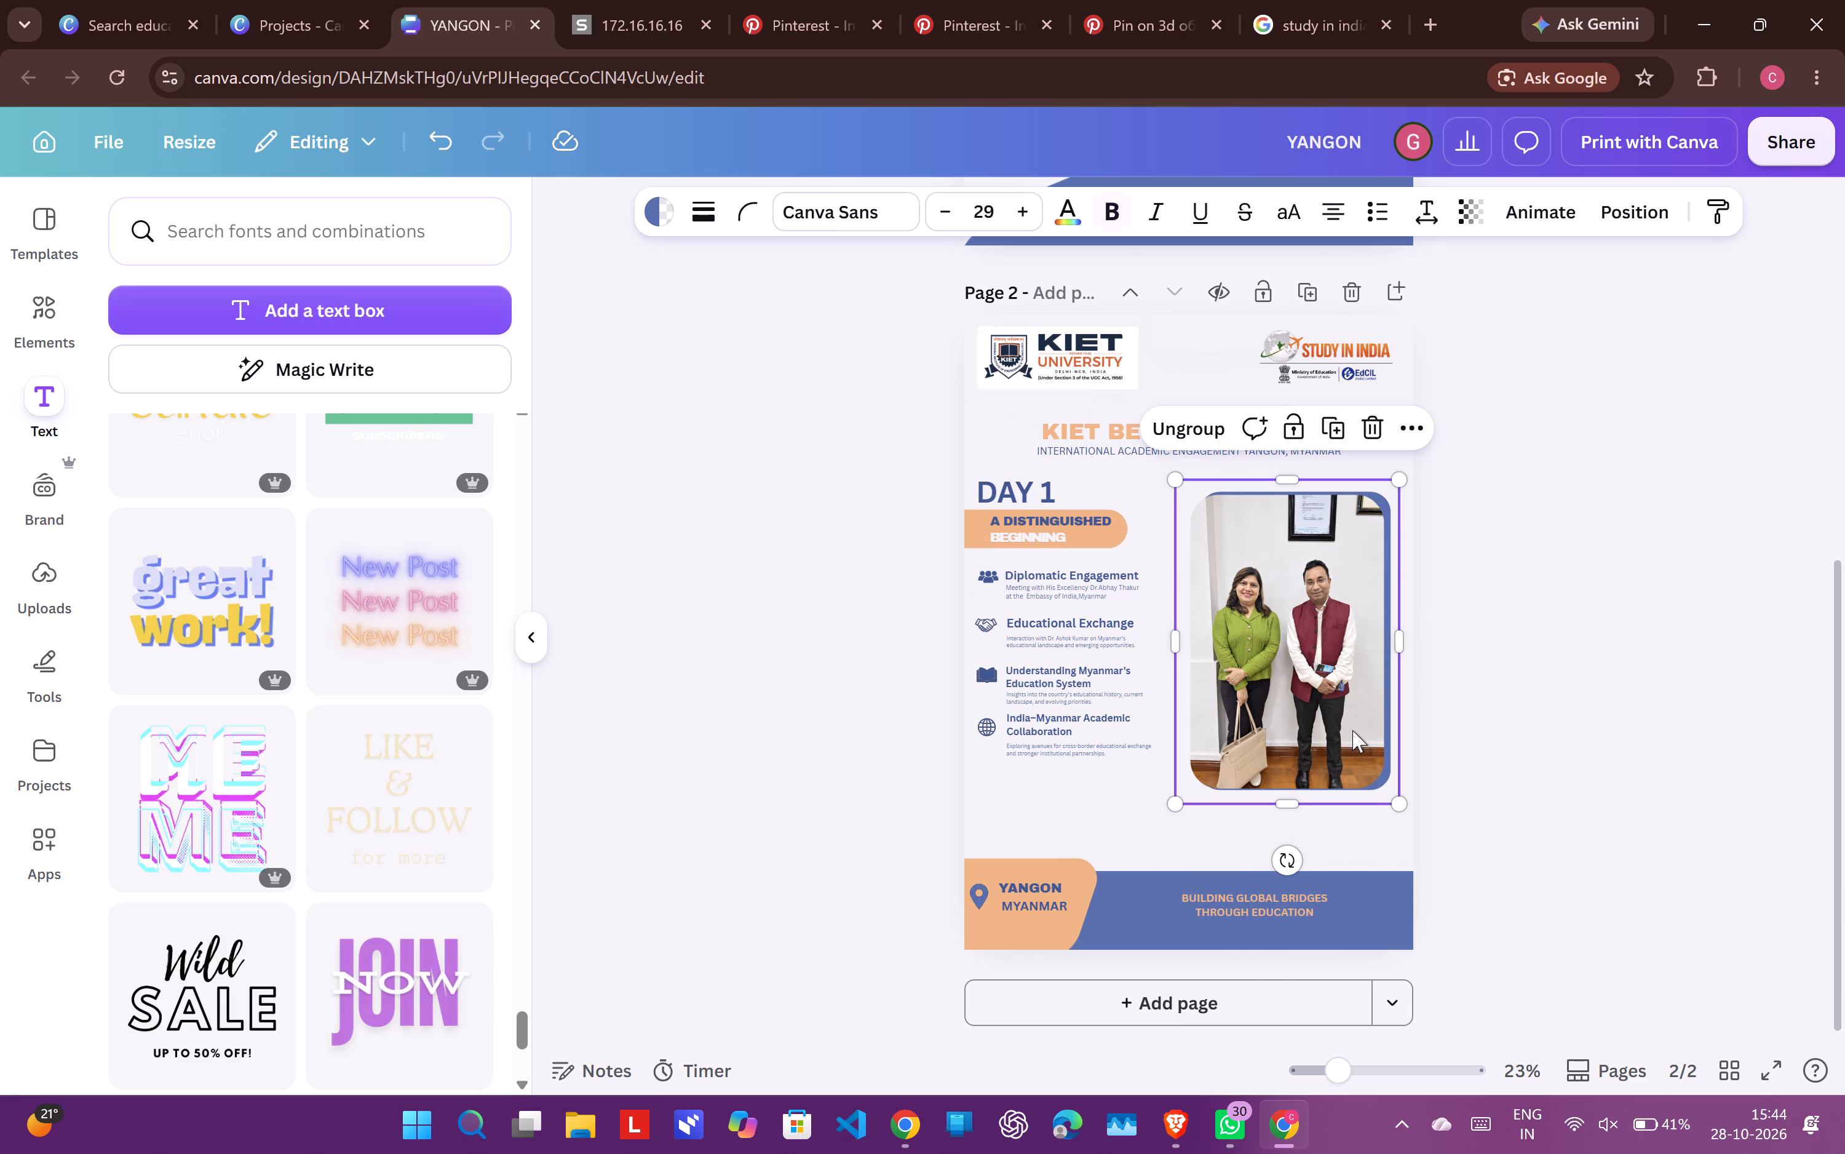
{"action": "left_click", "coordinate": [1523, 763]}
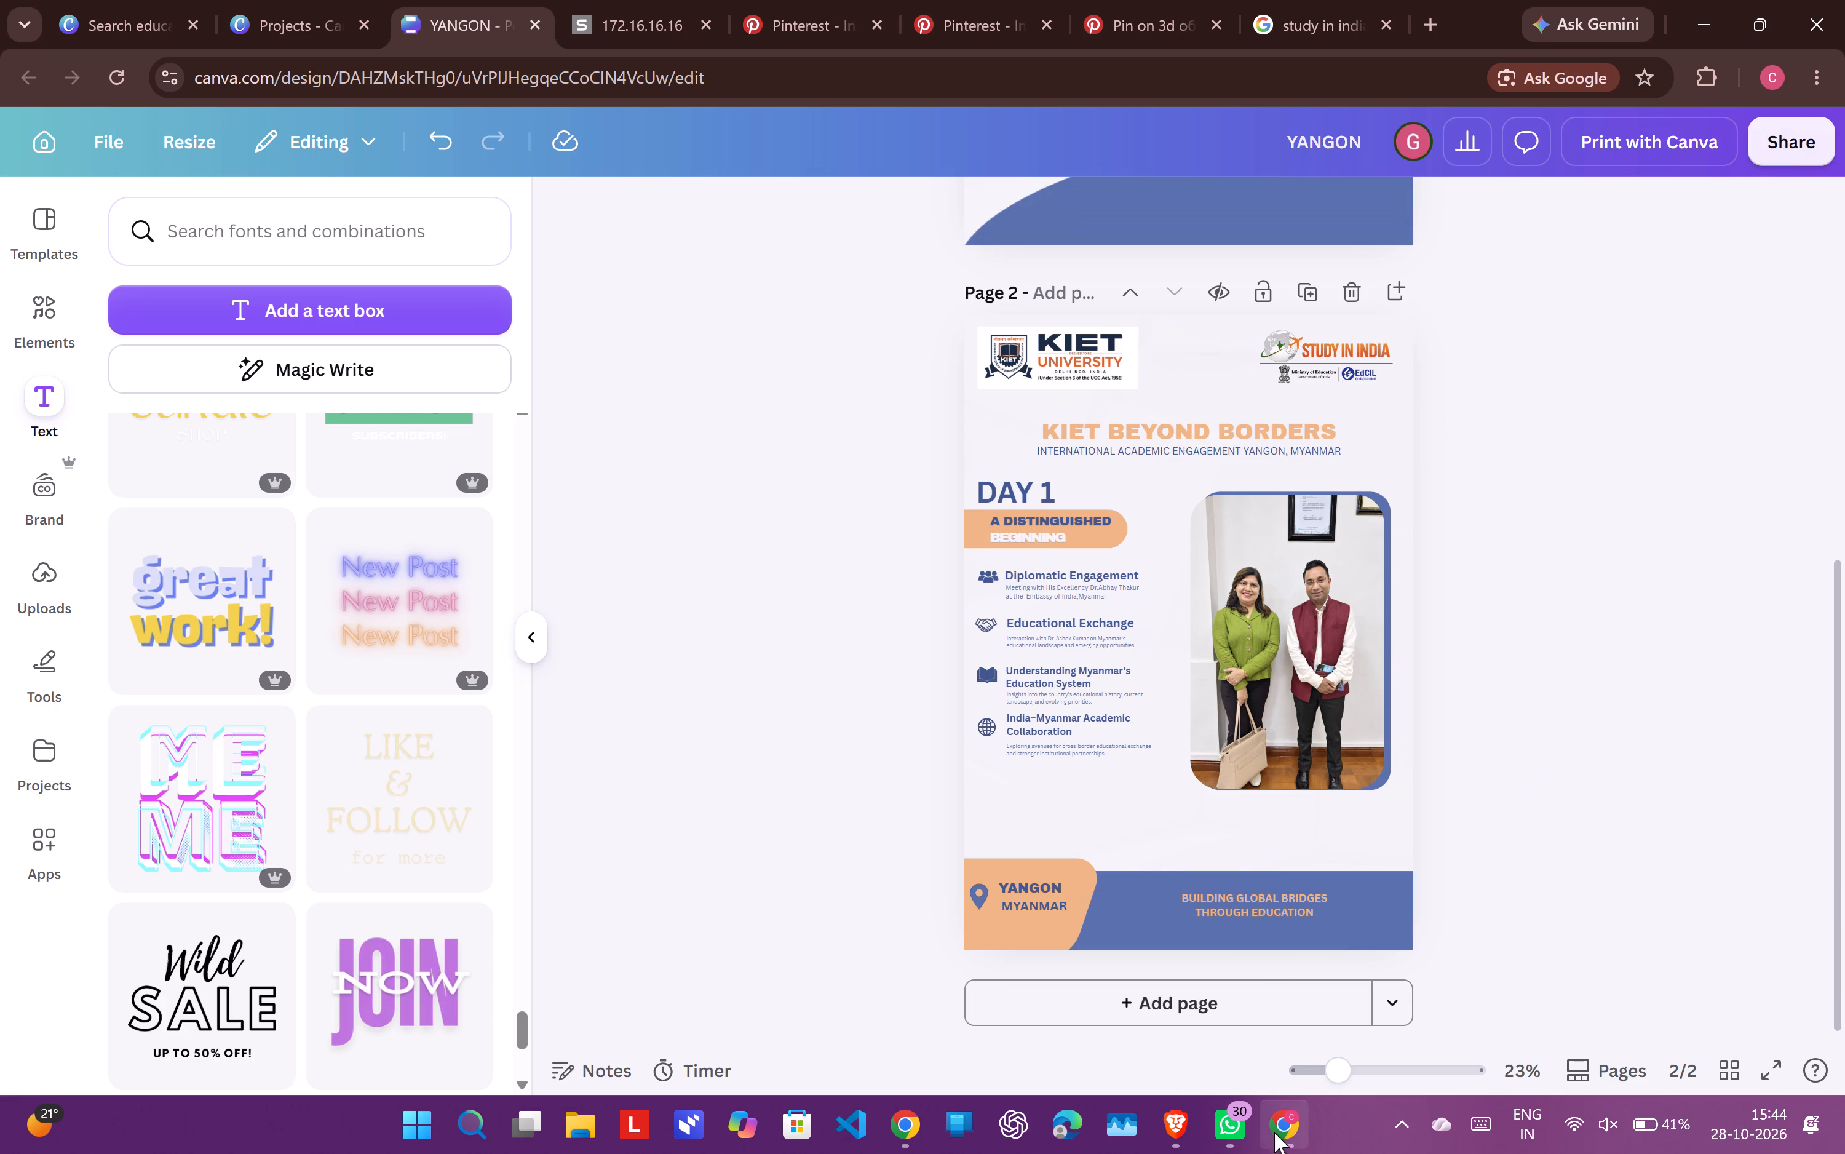
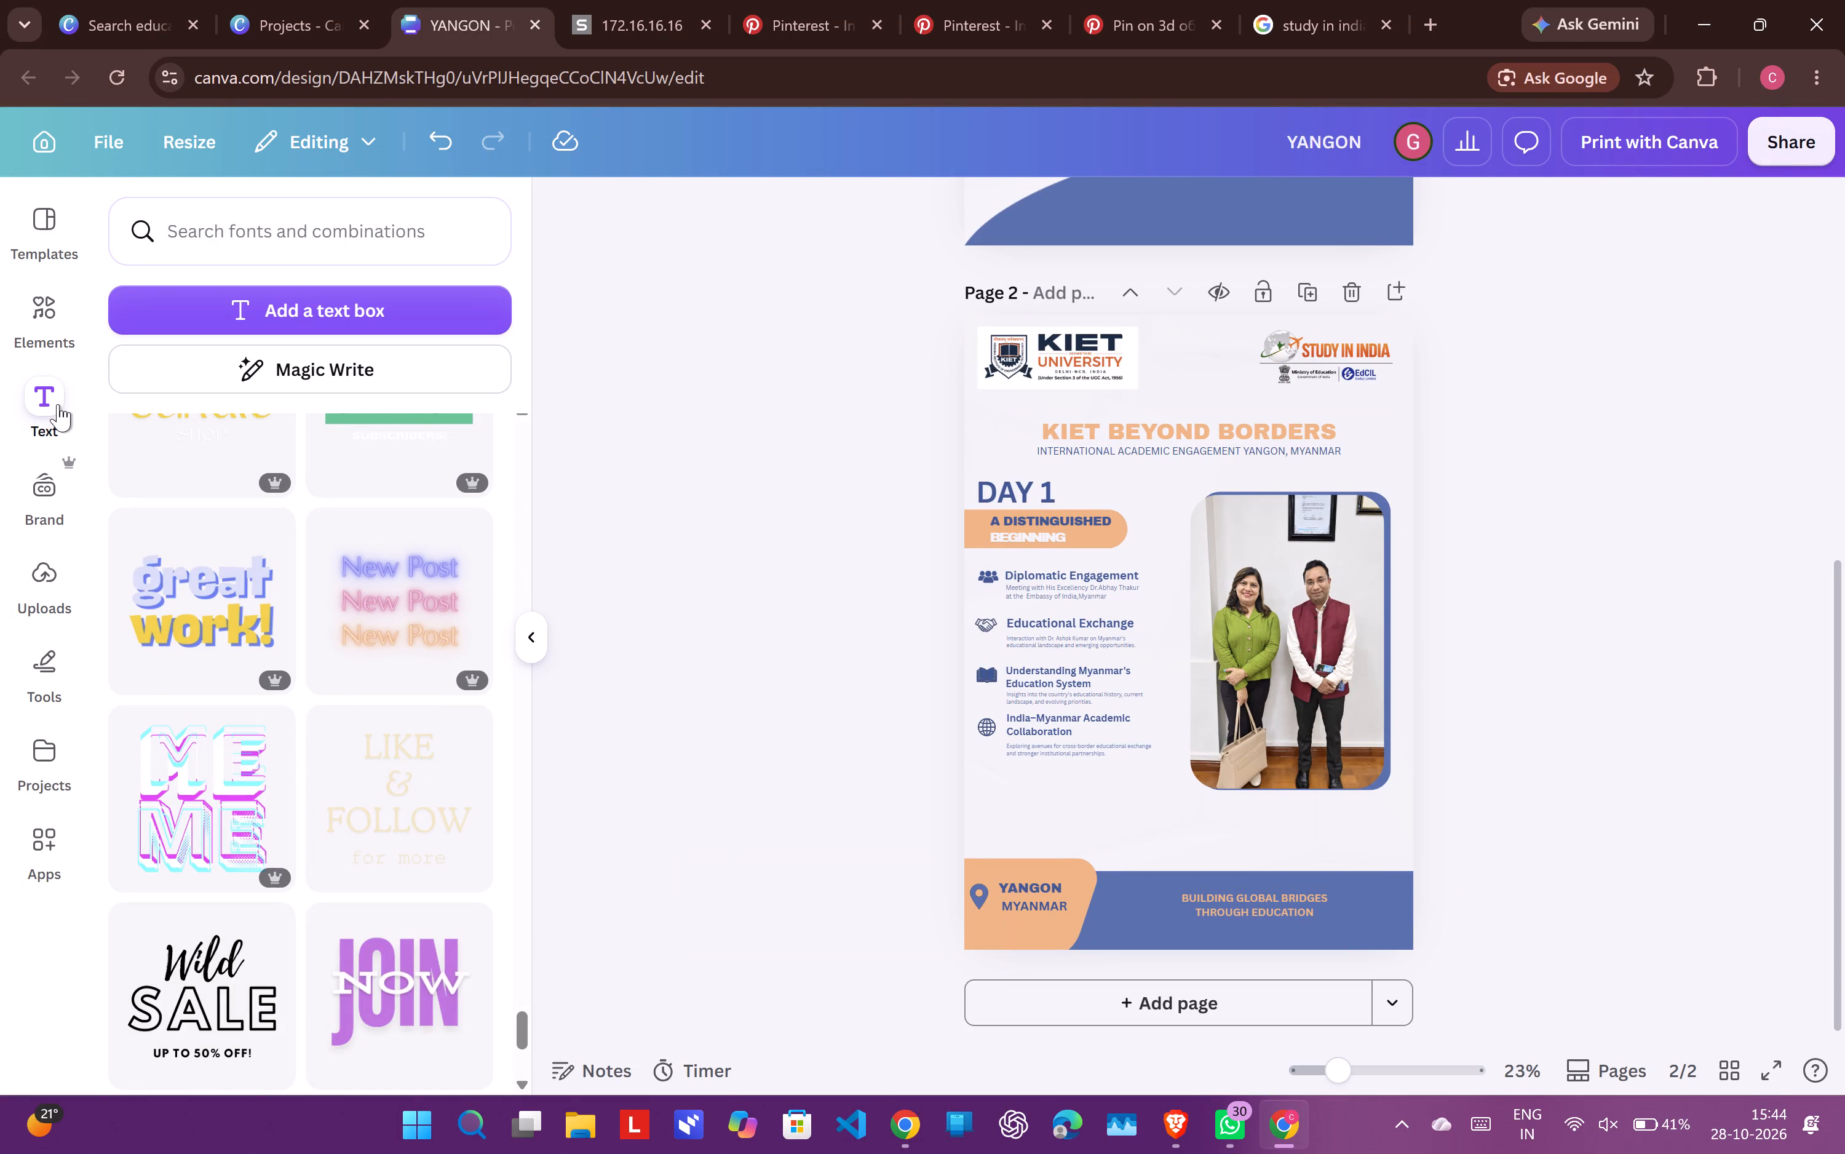
Search the elements library for BORDER and examine the graphics results for a suitable design.
{"action": "left_click", "coordinate": [291, 245]}
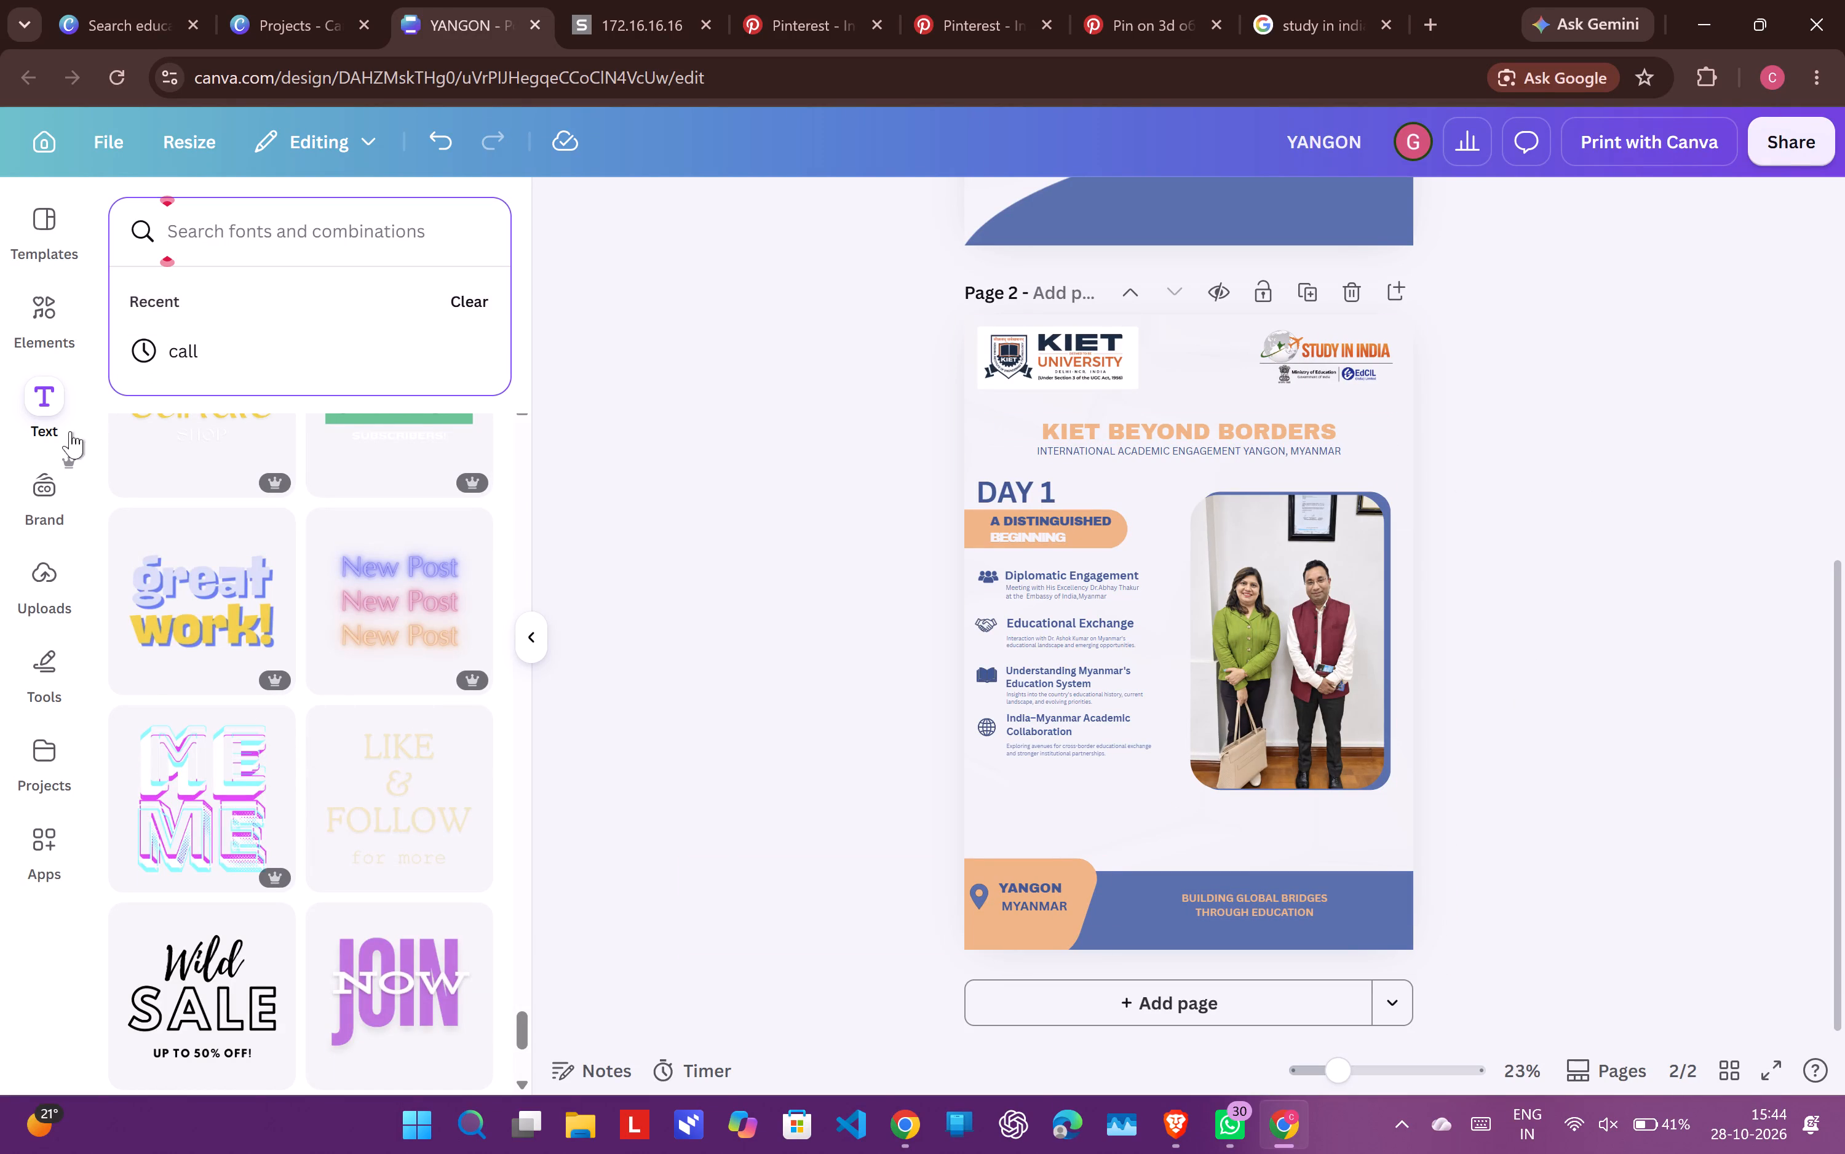
{"action": "left_click", "coordinate": [57, 308]}
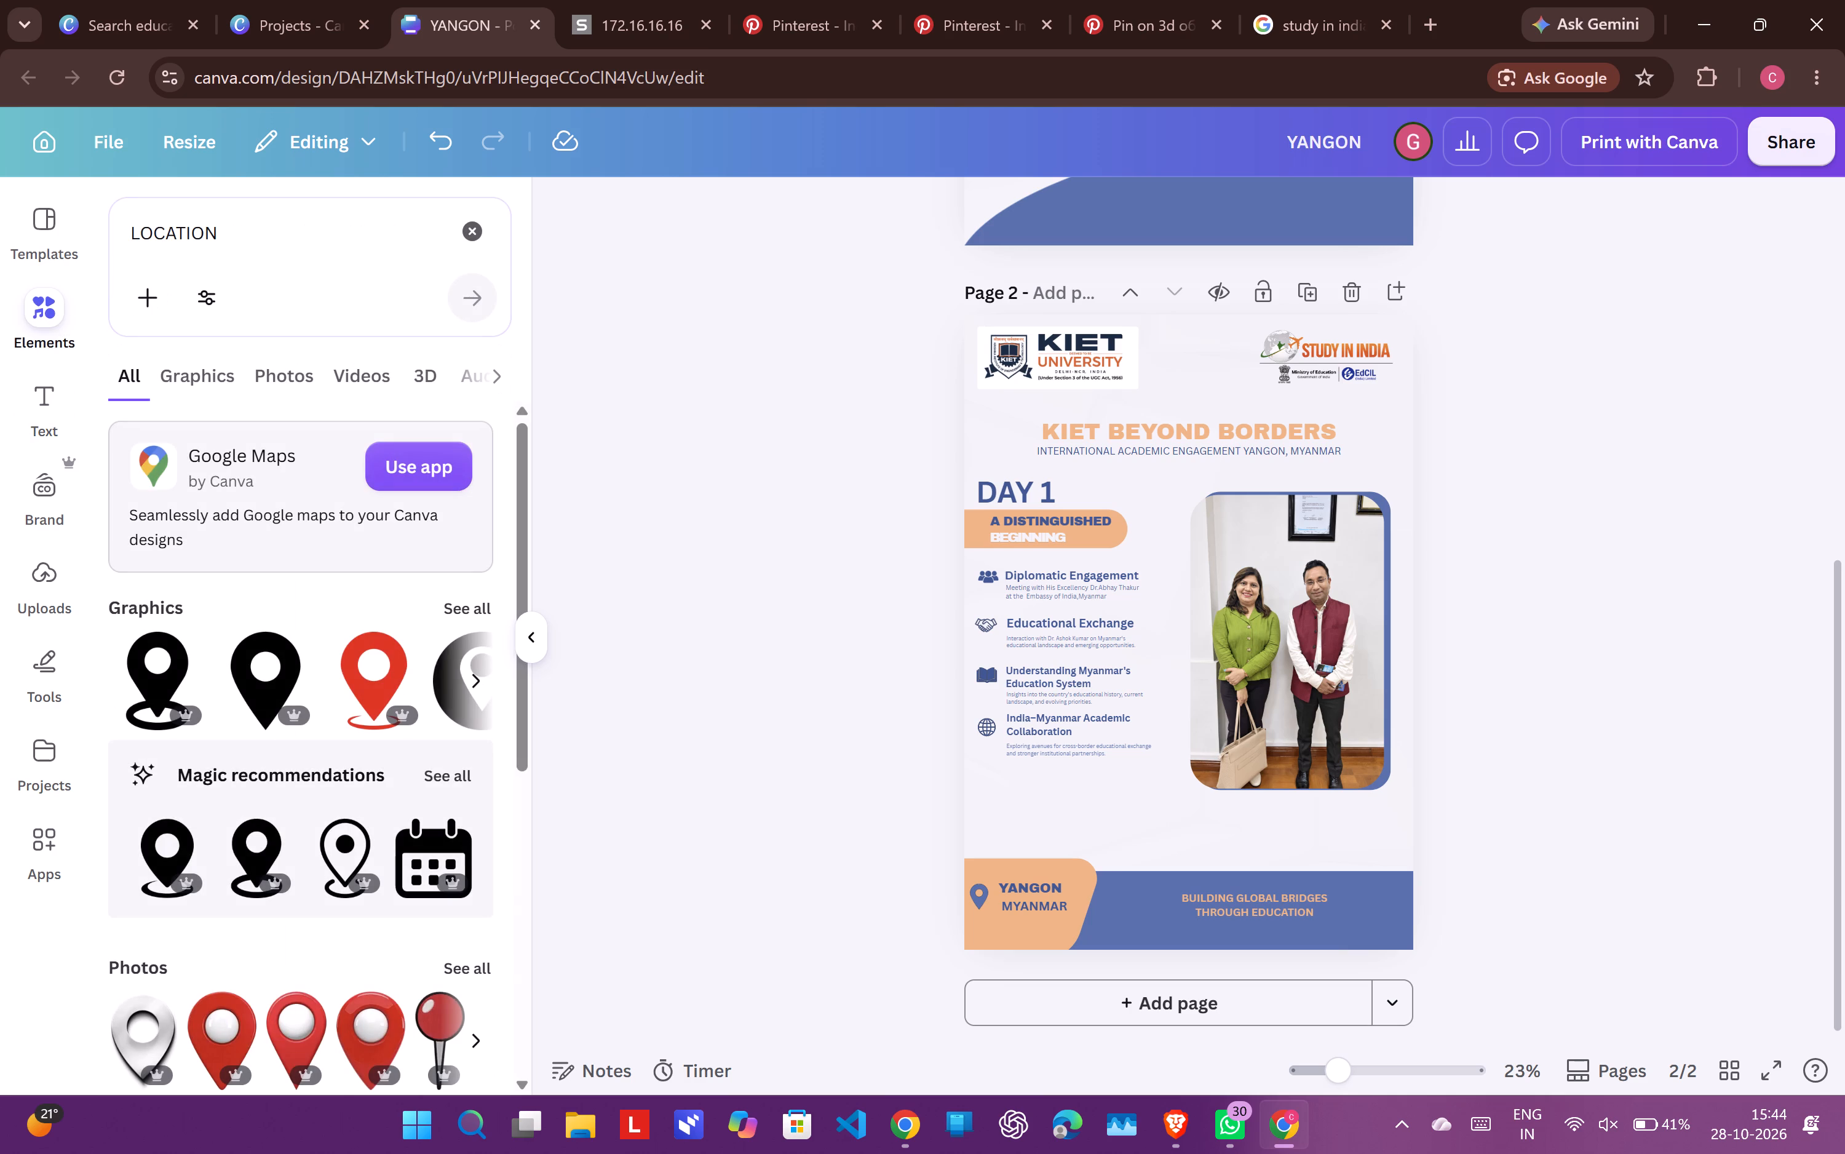
{"action": "left_click", "coordinate": [479, 218]}
{"action": "left_click", "coordinate": [408, 220]}
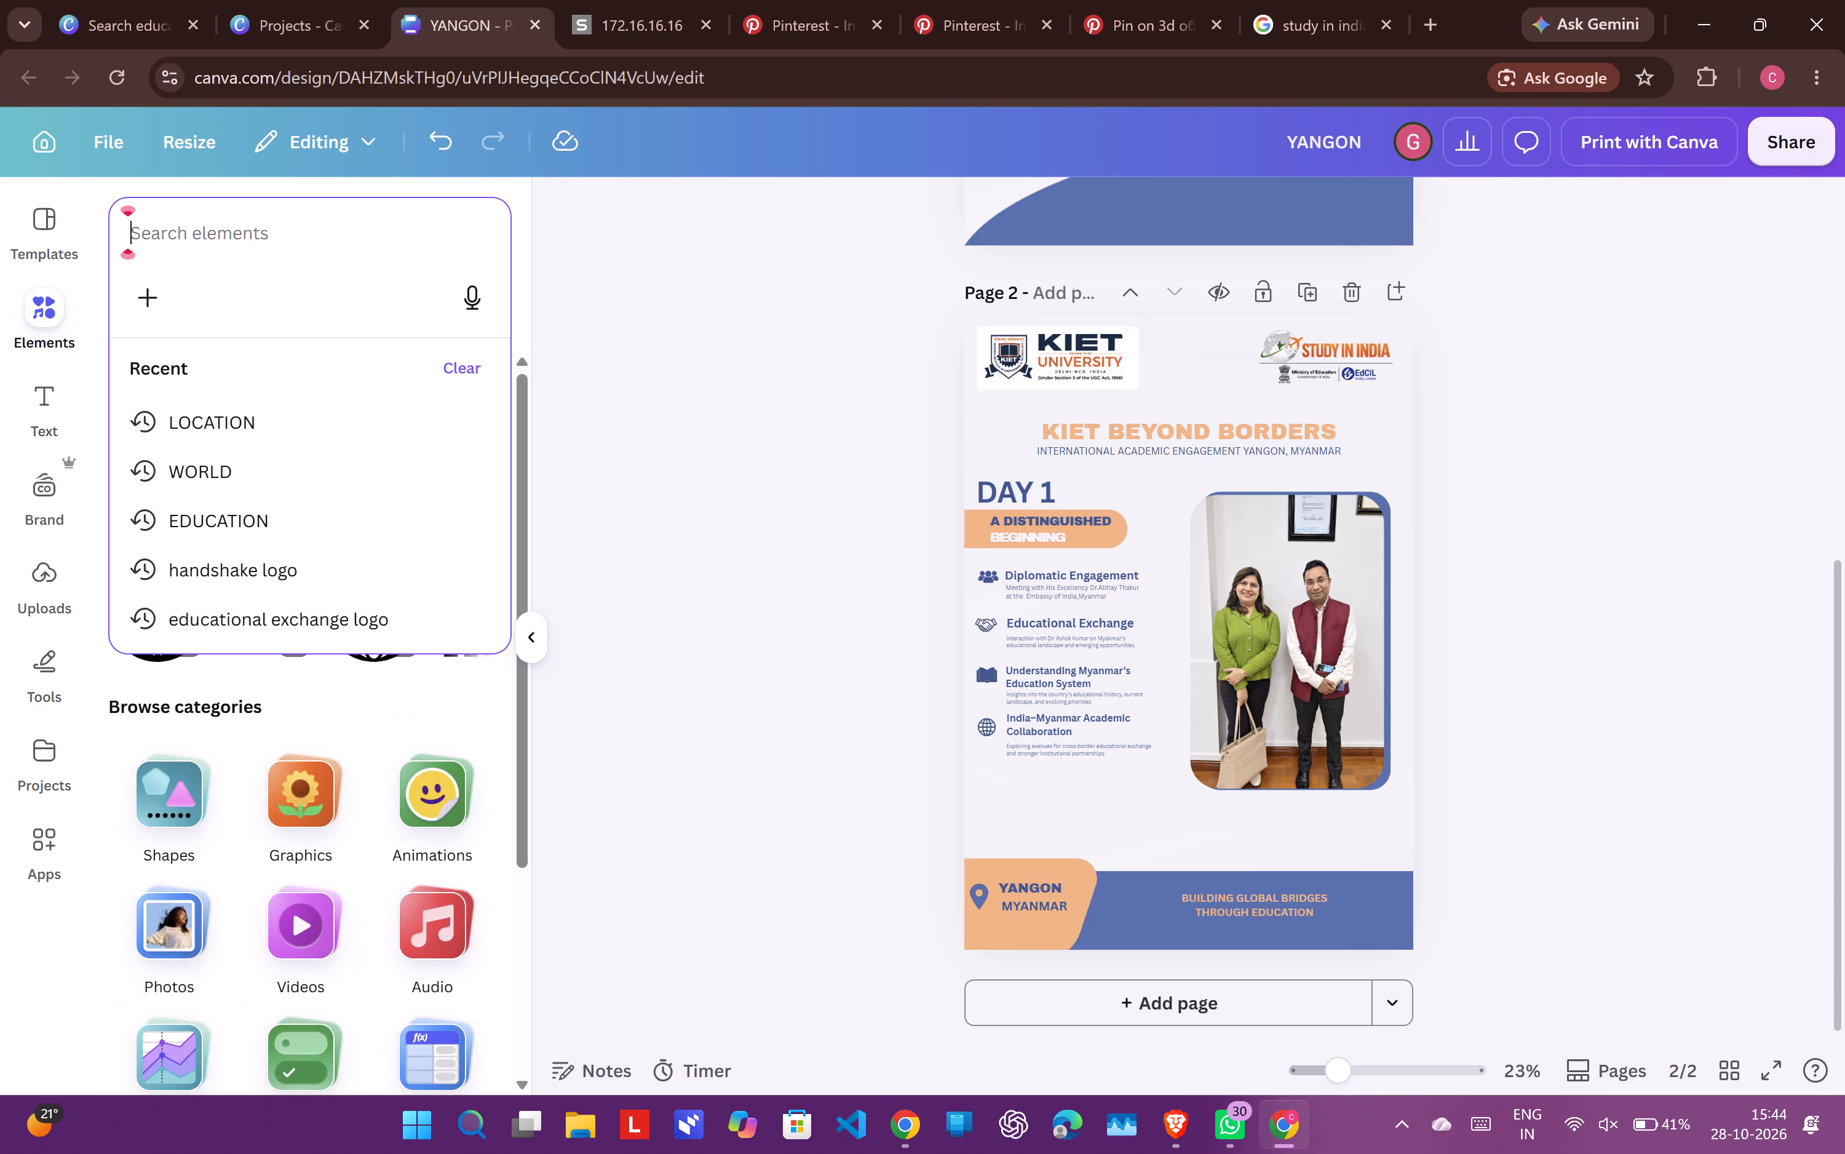
{"action": "type", "text": "BOU"}
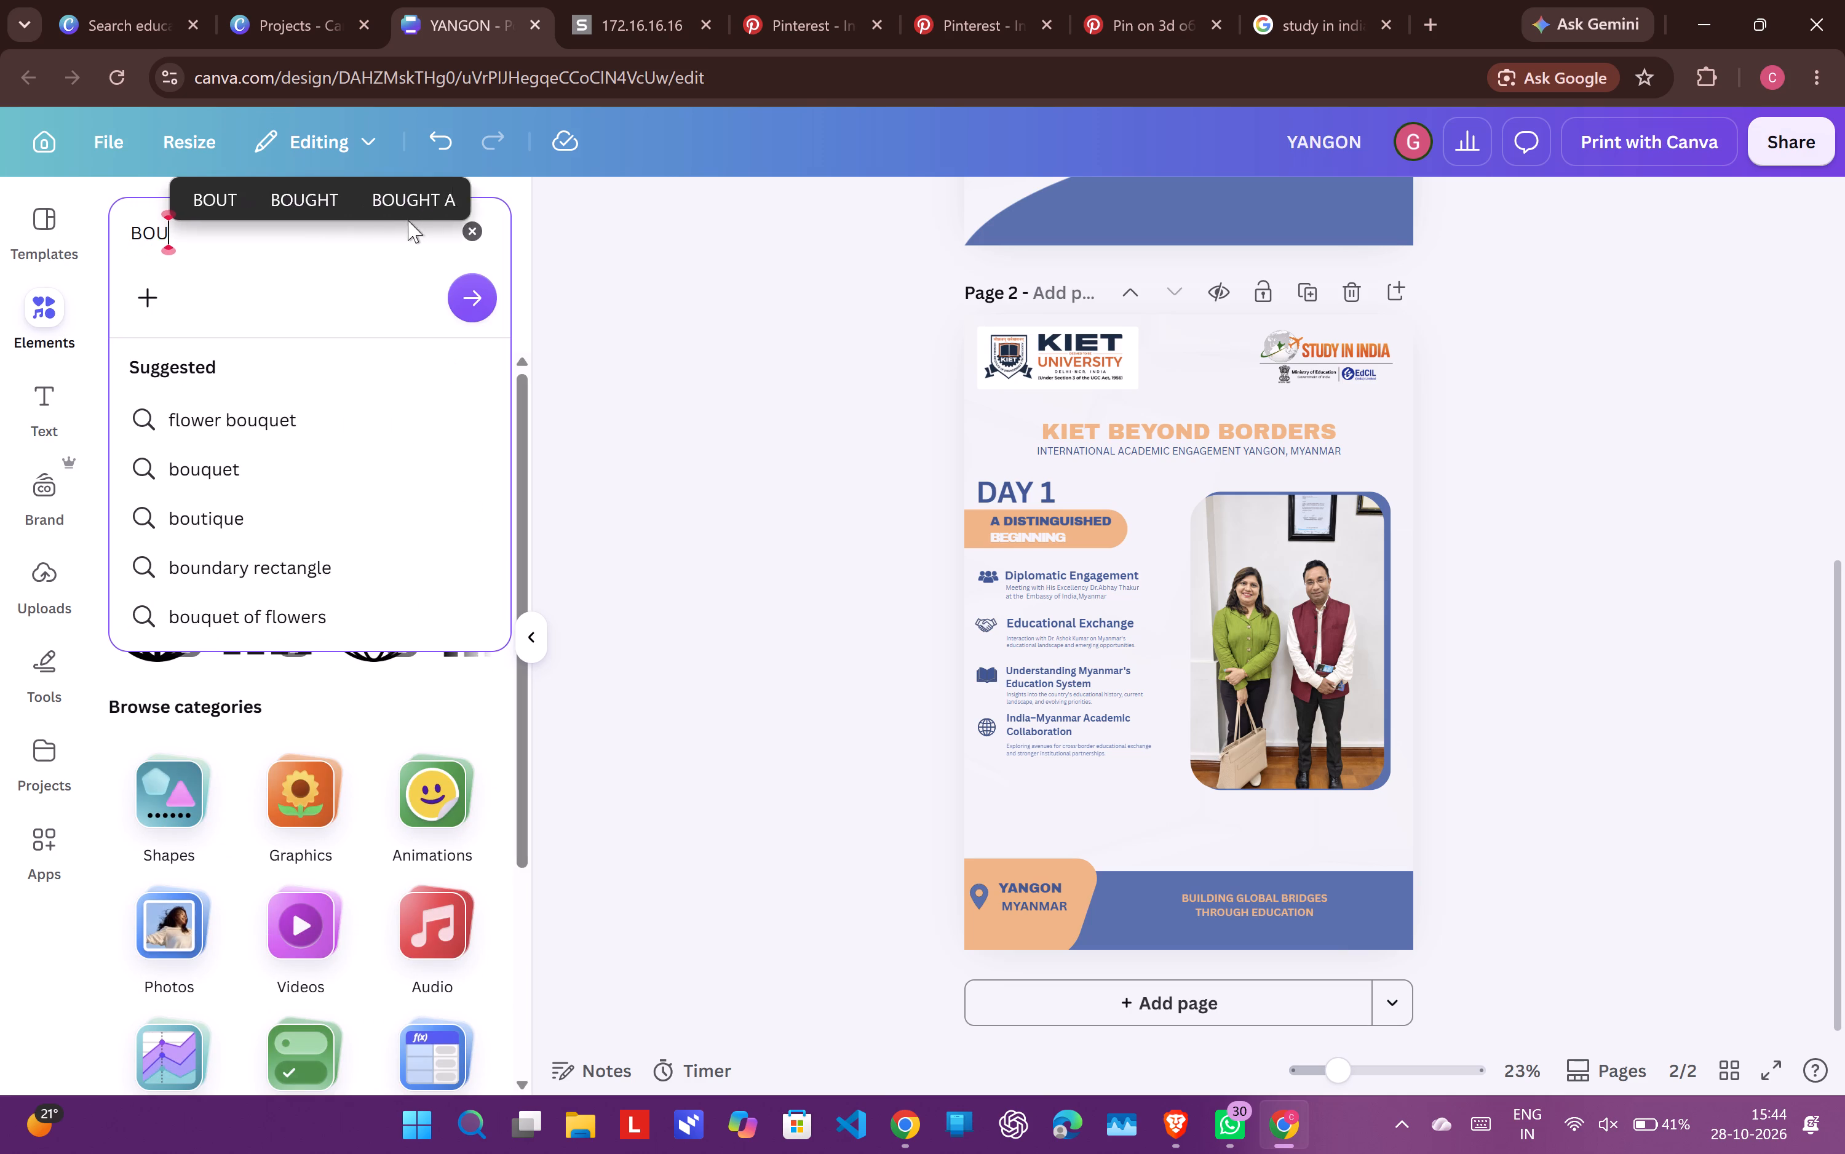
{"action": "key", "text": "BackSpace"}
{"action": "type", "text": "RDER"}
{"action": "key", "text": "Return"}
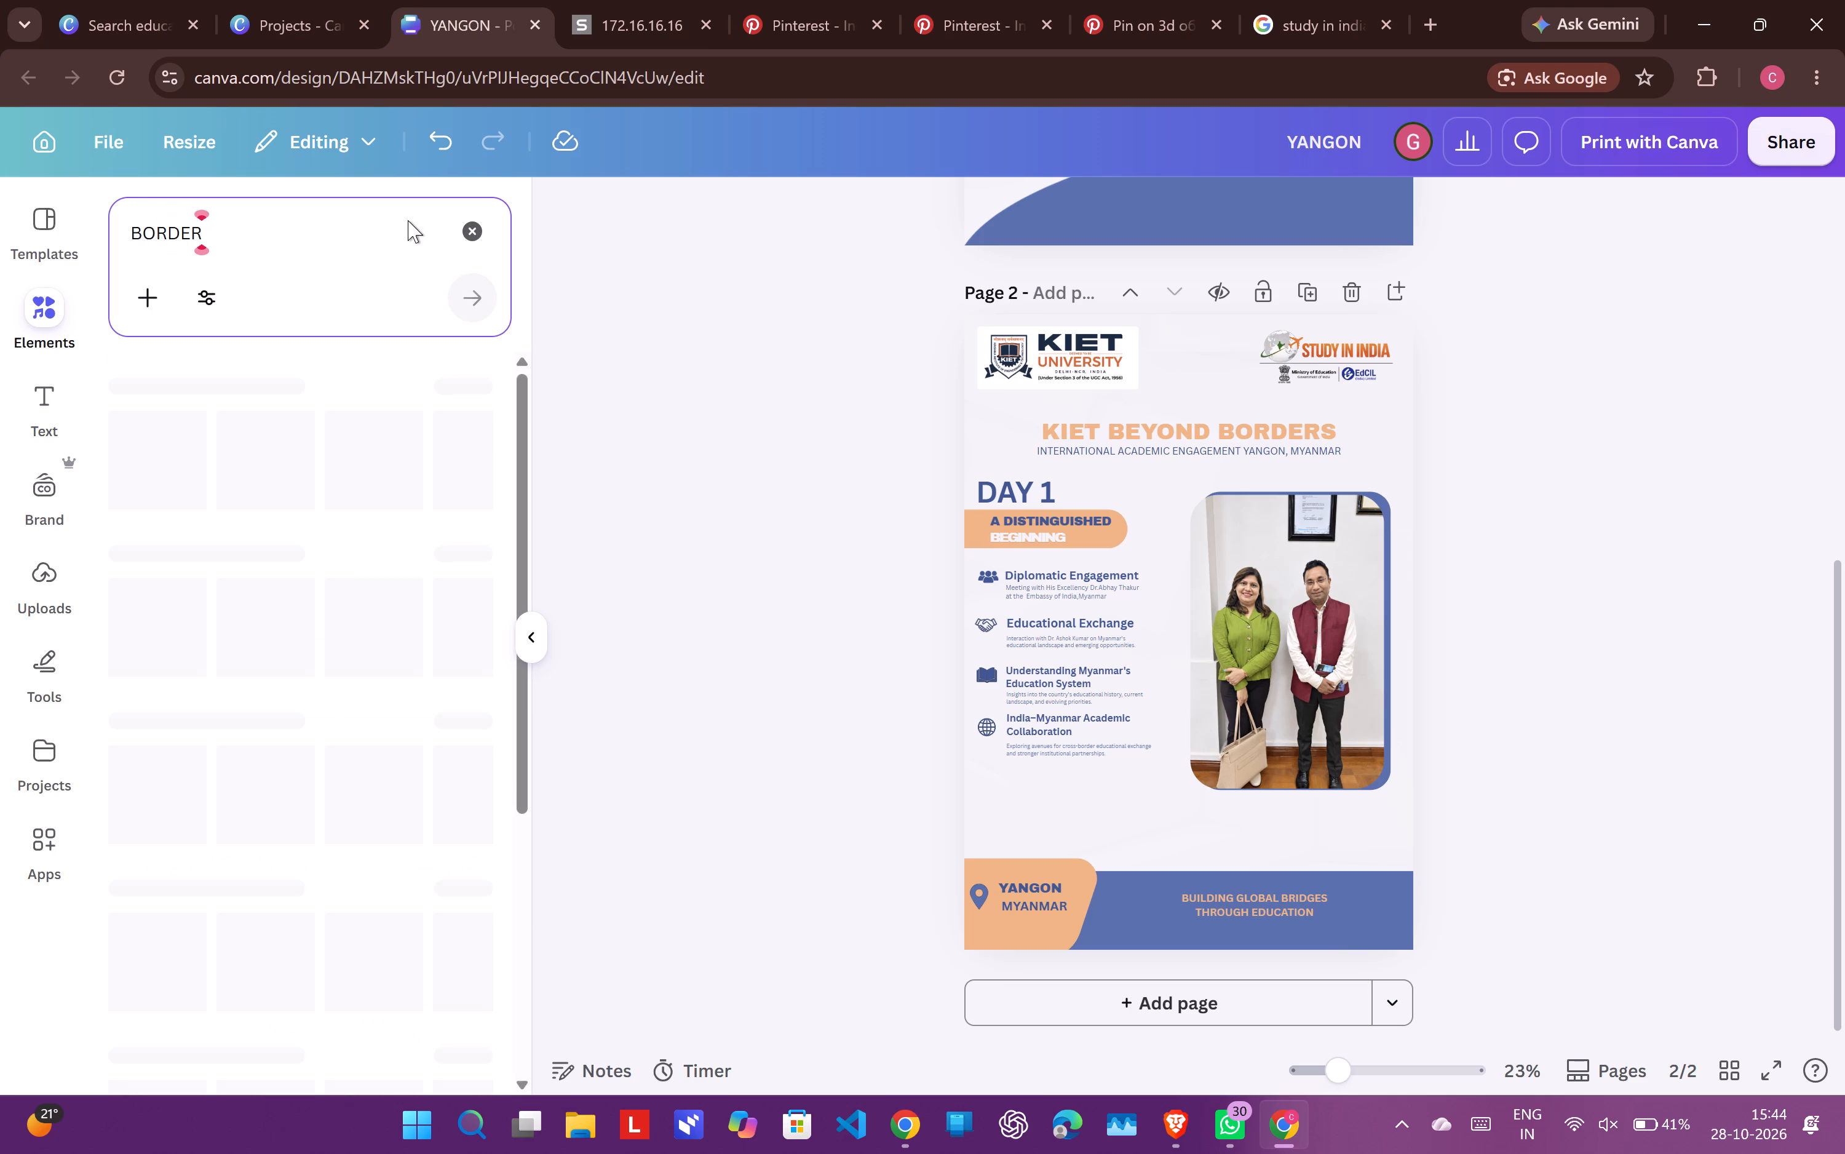
{"action": "left_click", "coordinate": [456, 423]}
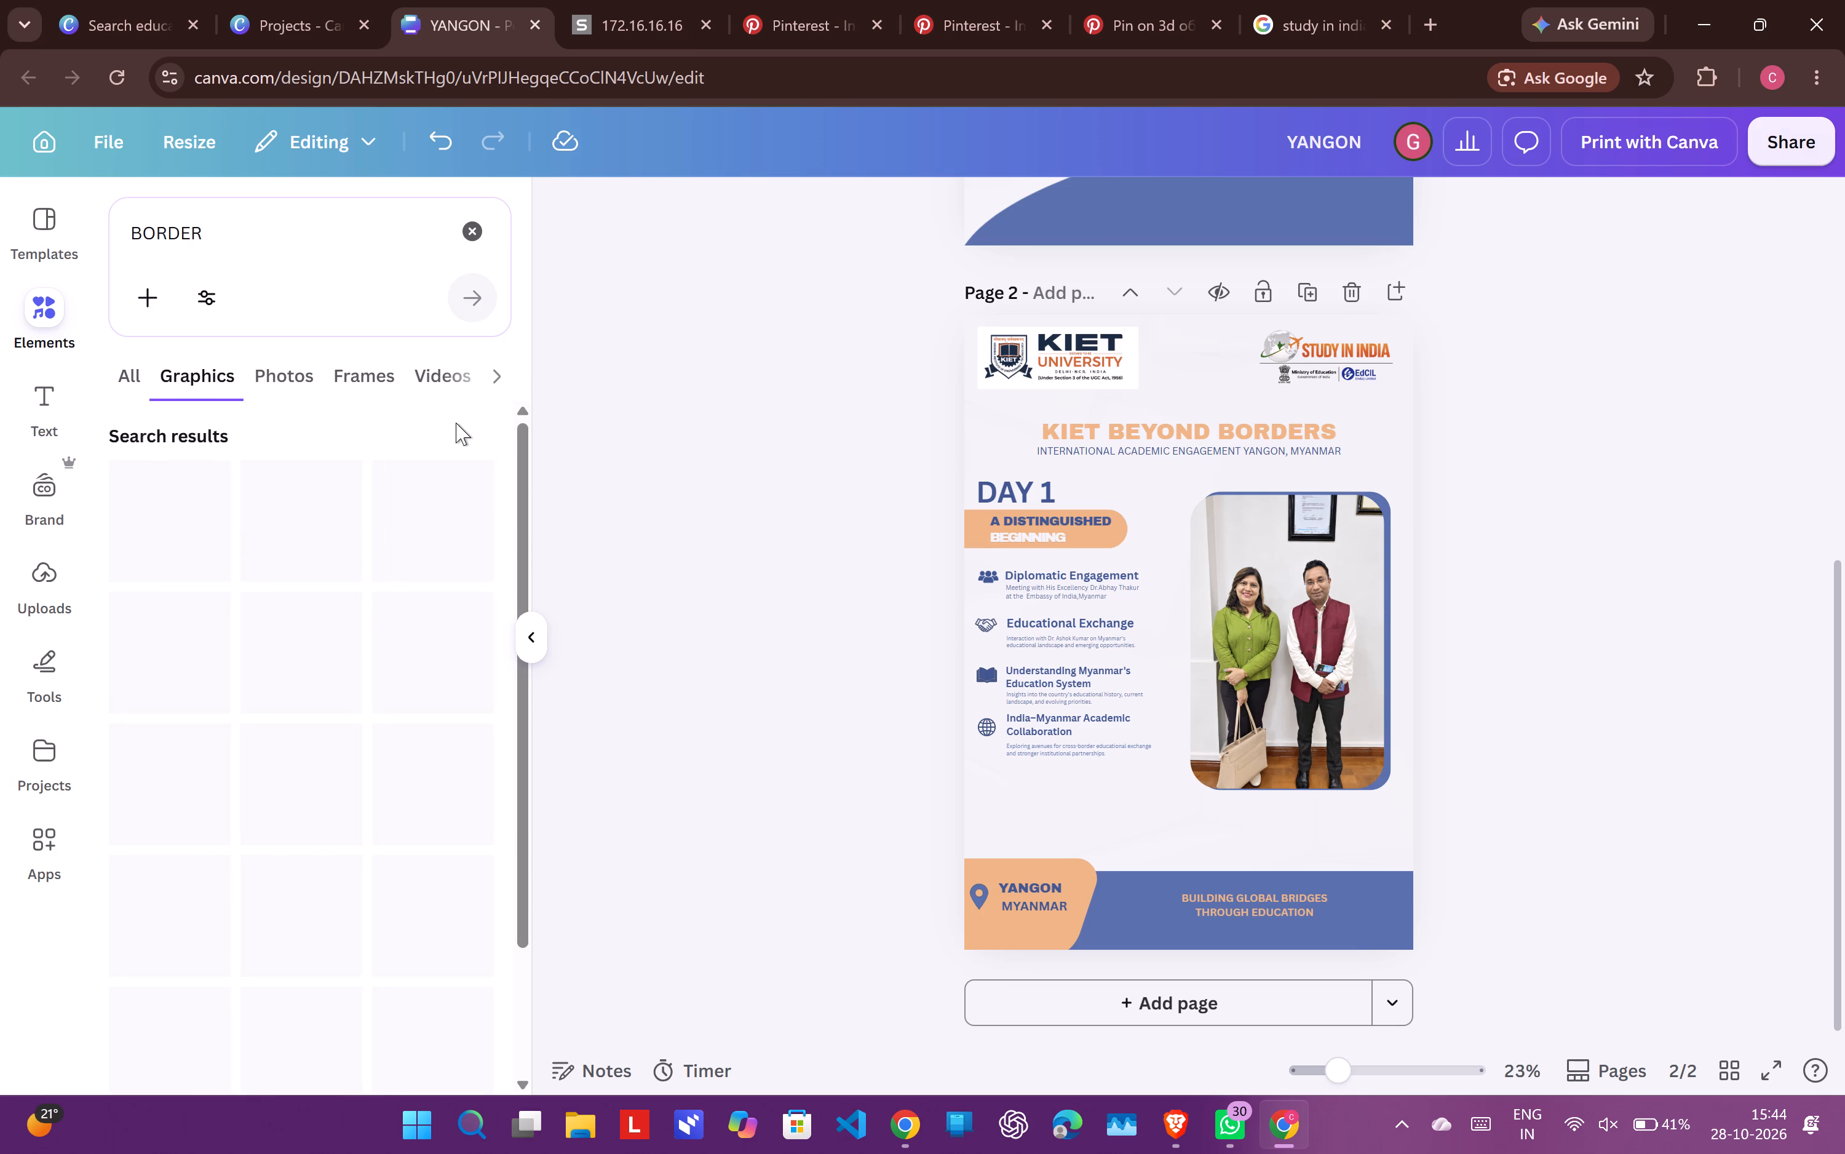
{"action": "scroll", "coordinate": [351, 682], "scroll_direction": "down", "scroll_amount": 4}
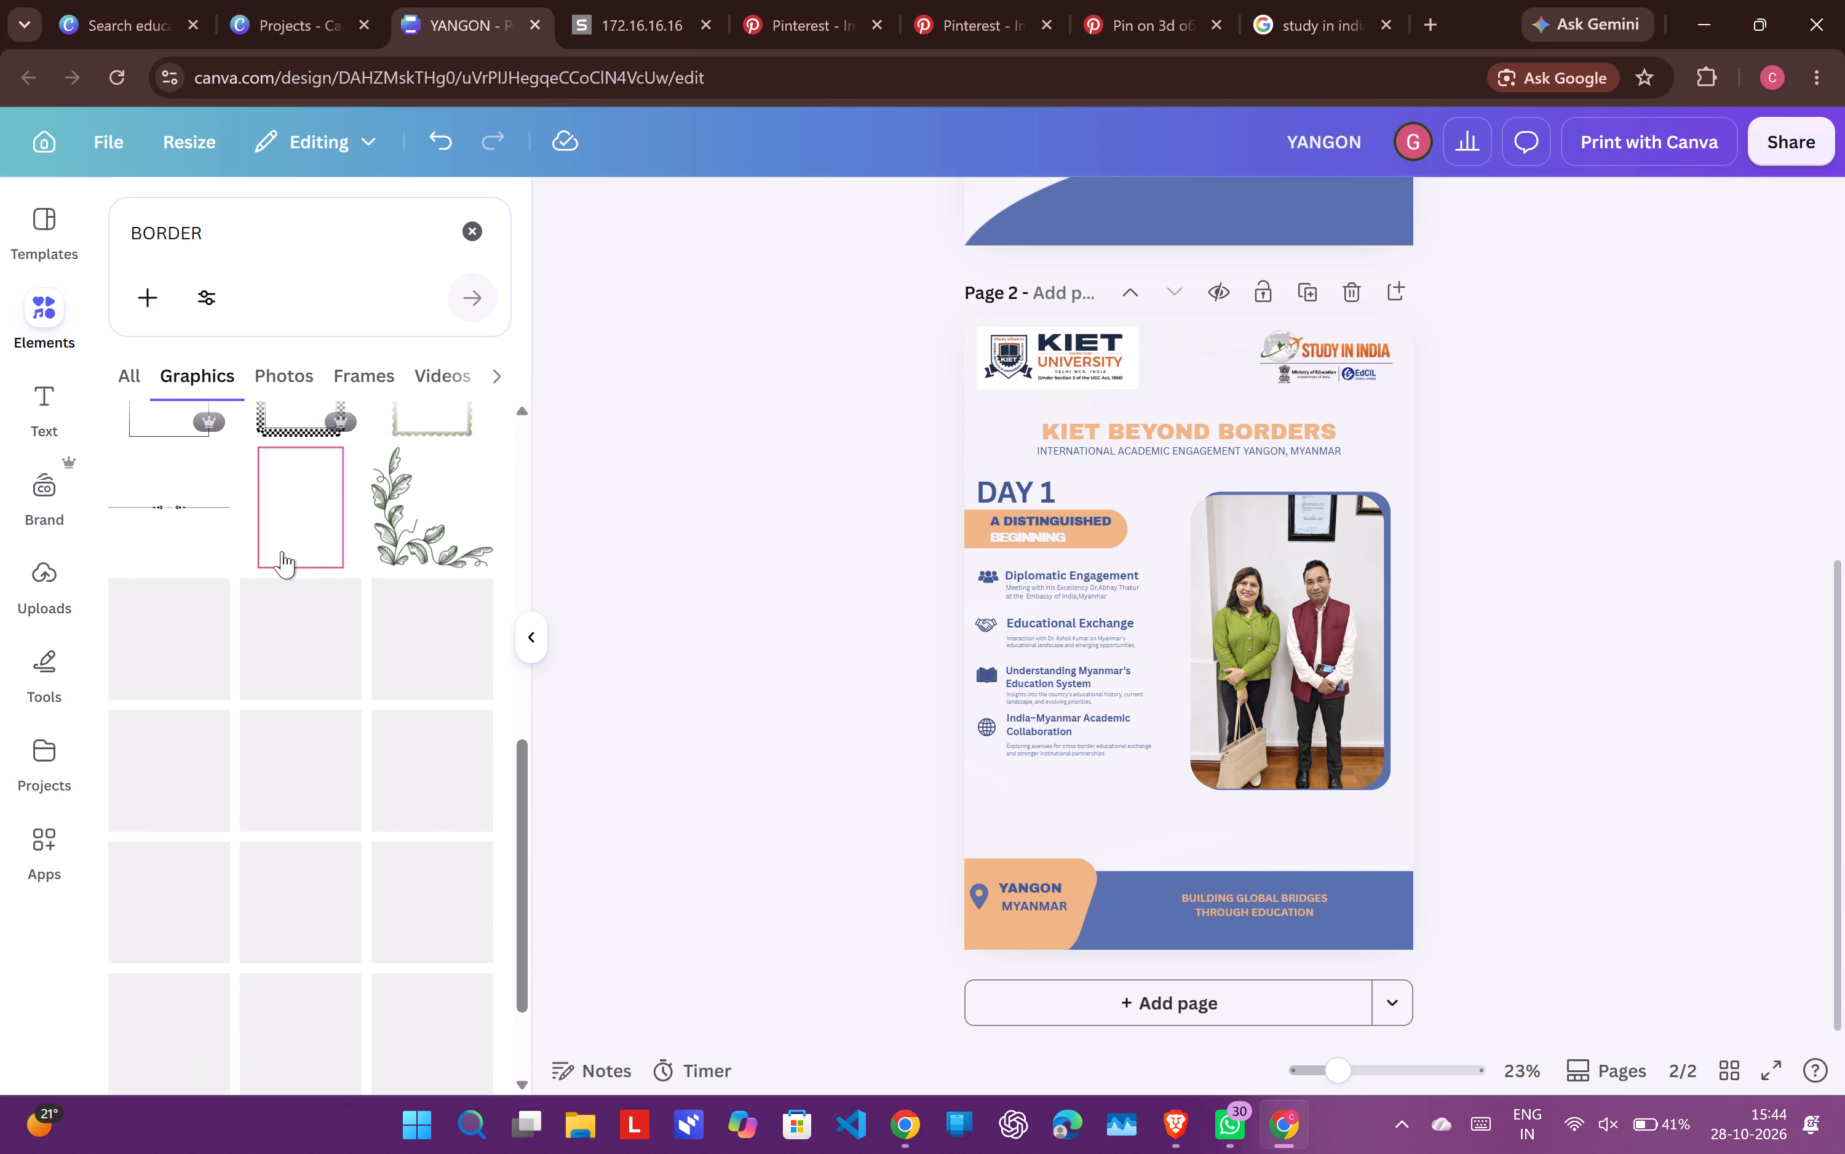
{"action": "scroll", "coordinate": [302, 694], "scroll_direction": "down", "scroll_amount": 2}
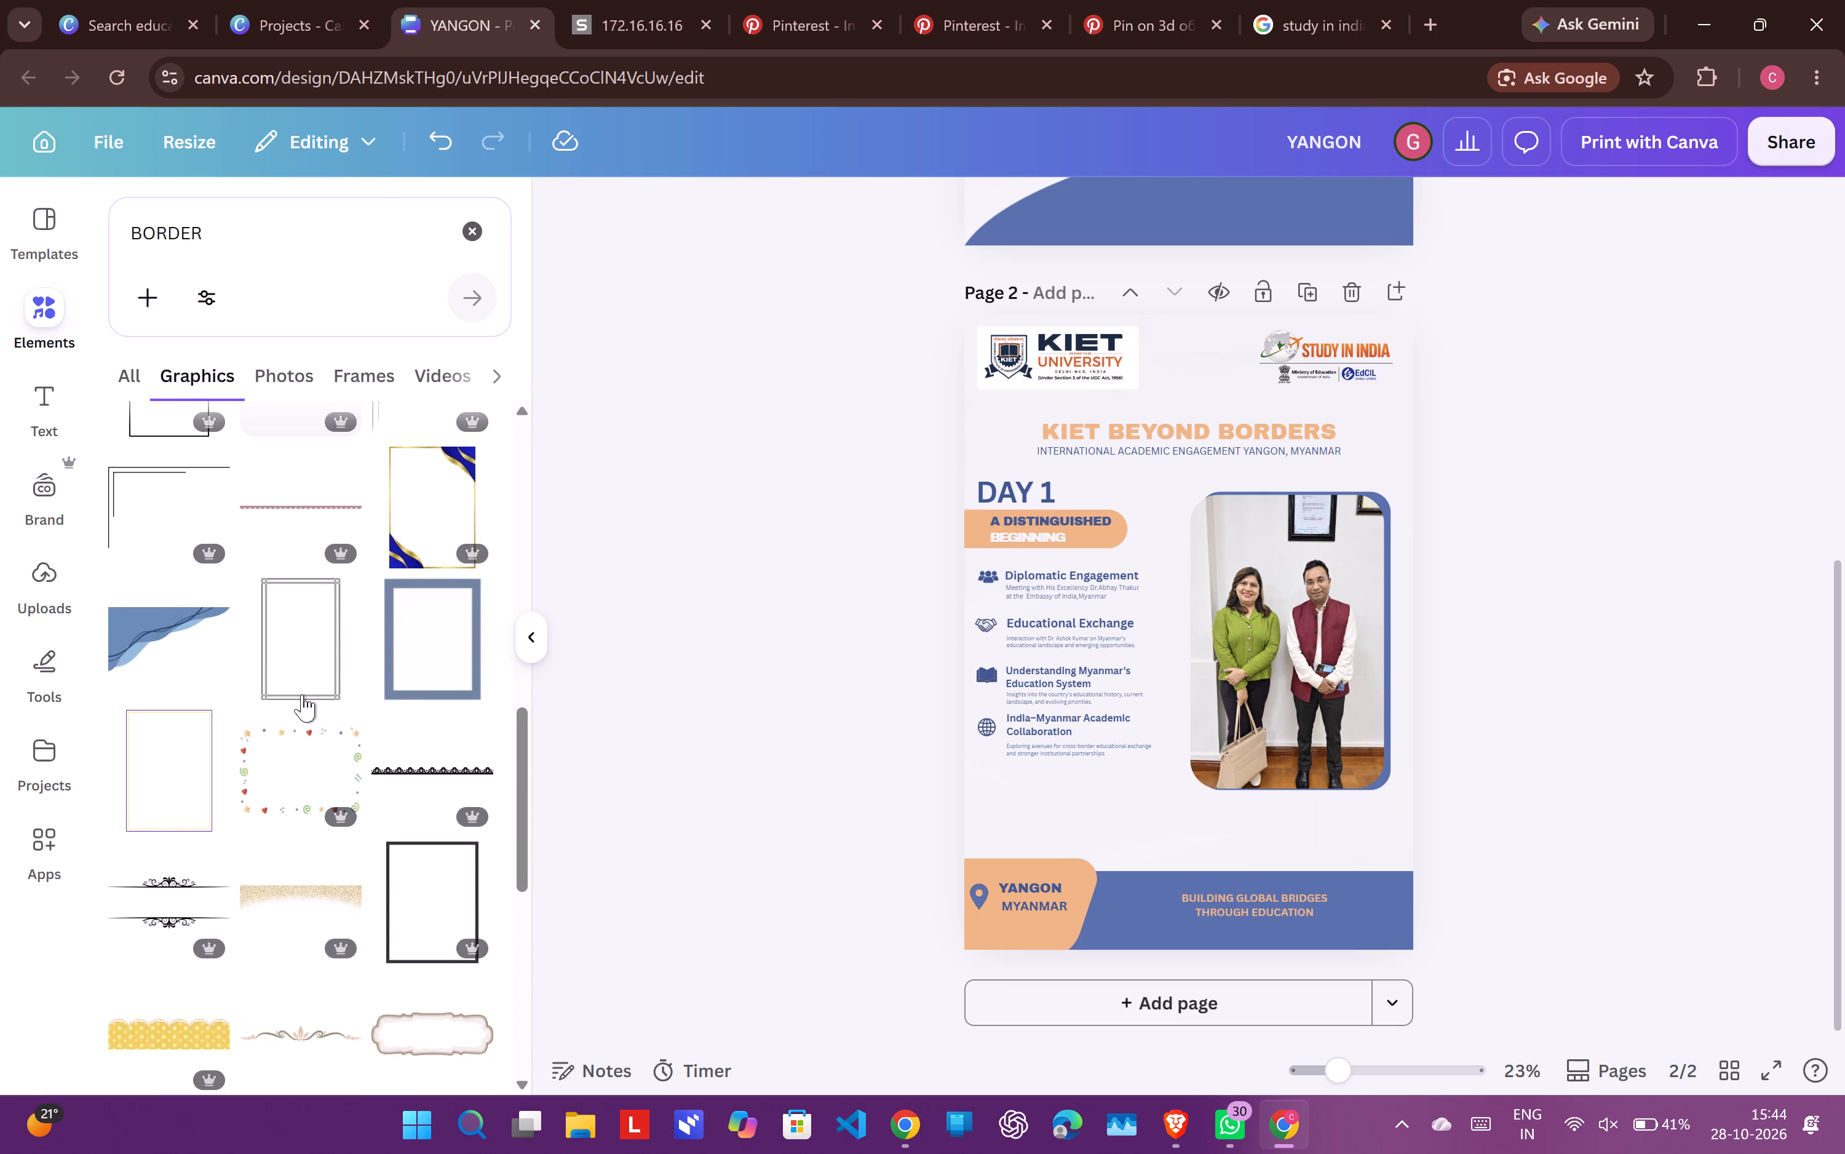
{"action": "scroll", "coordinate": [302, 694], "scroll_direction": "down", "scroll_amount": 4}
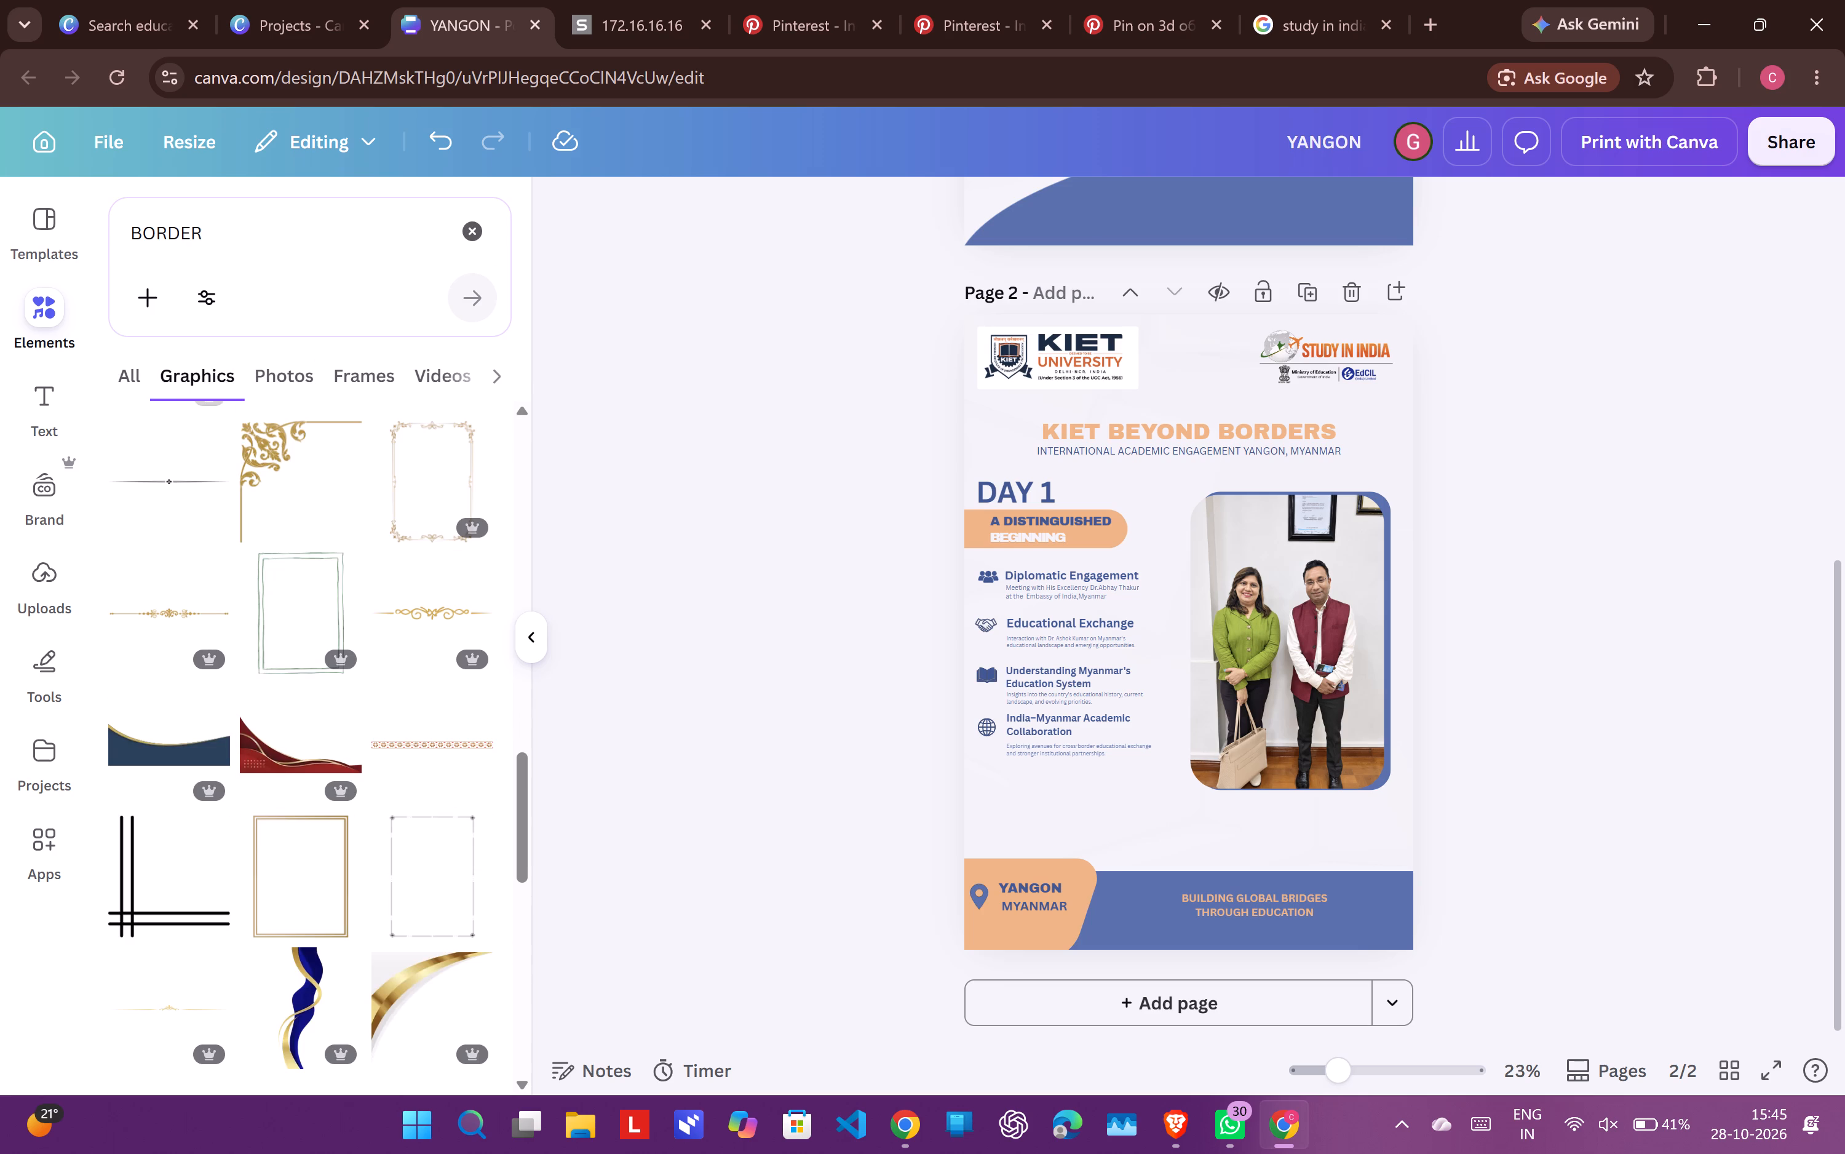
Refine the graphics search to BORDER LINE.
{"action": "left_click", "coordinate": [287, 212]}
{"action": "key", "text": "space"}
{"action": "left_click", "coordinate": [287, 212]}
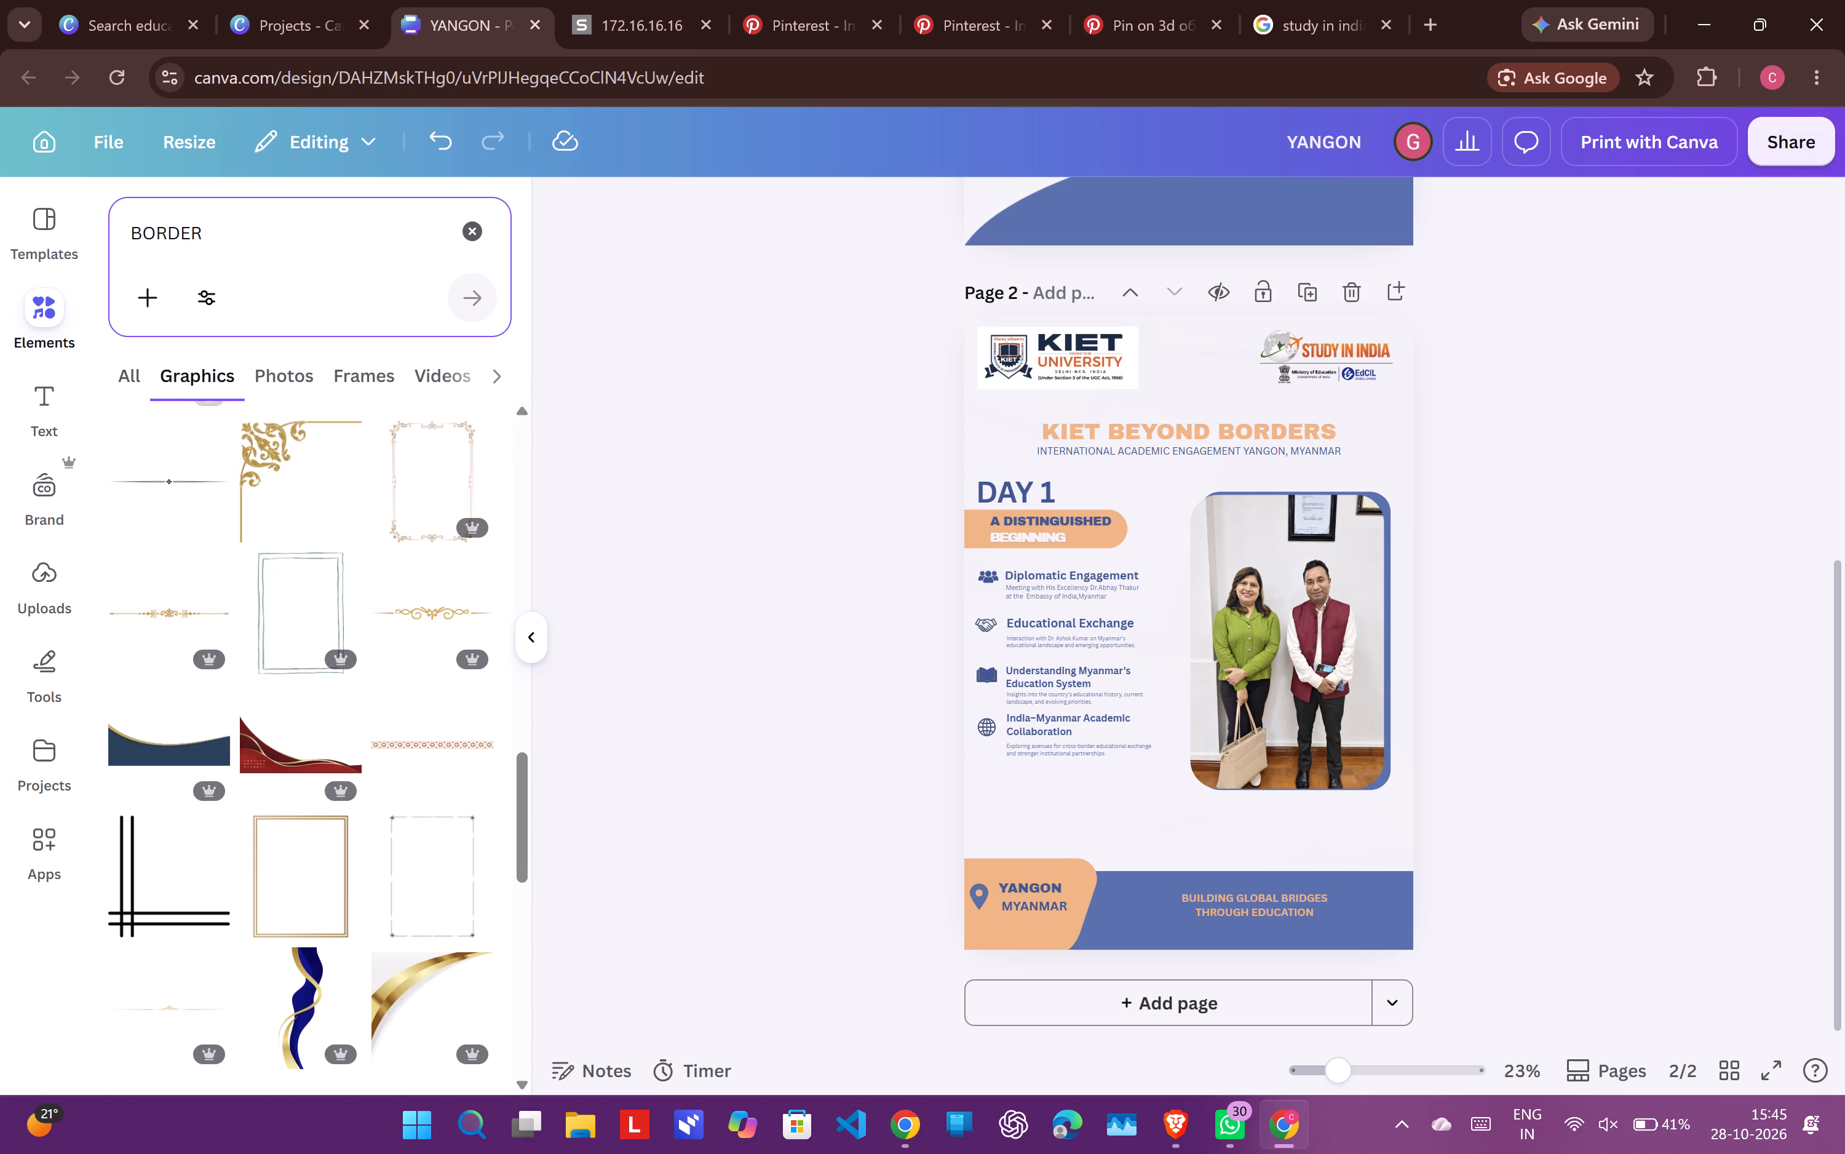
{"action": "left_click", "coordinate": [272, 235]}
{"action": "key", "text": "space"}
{"action": "type", "text": "LINE"}
{"action": "key", "text": "Return"}
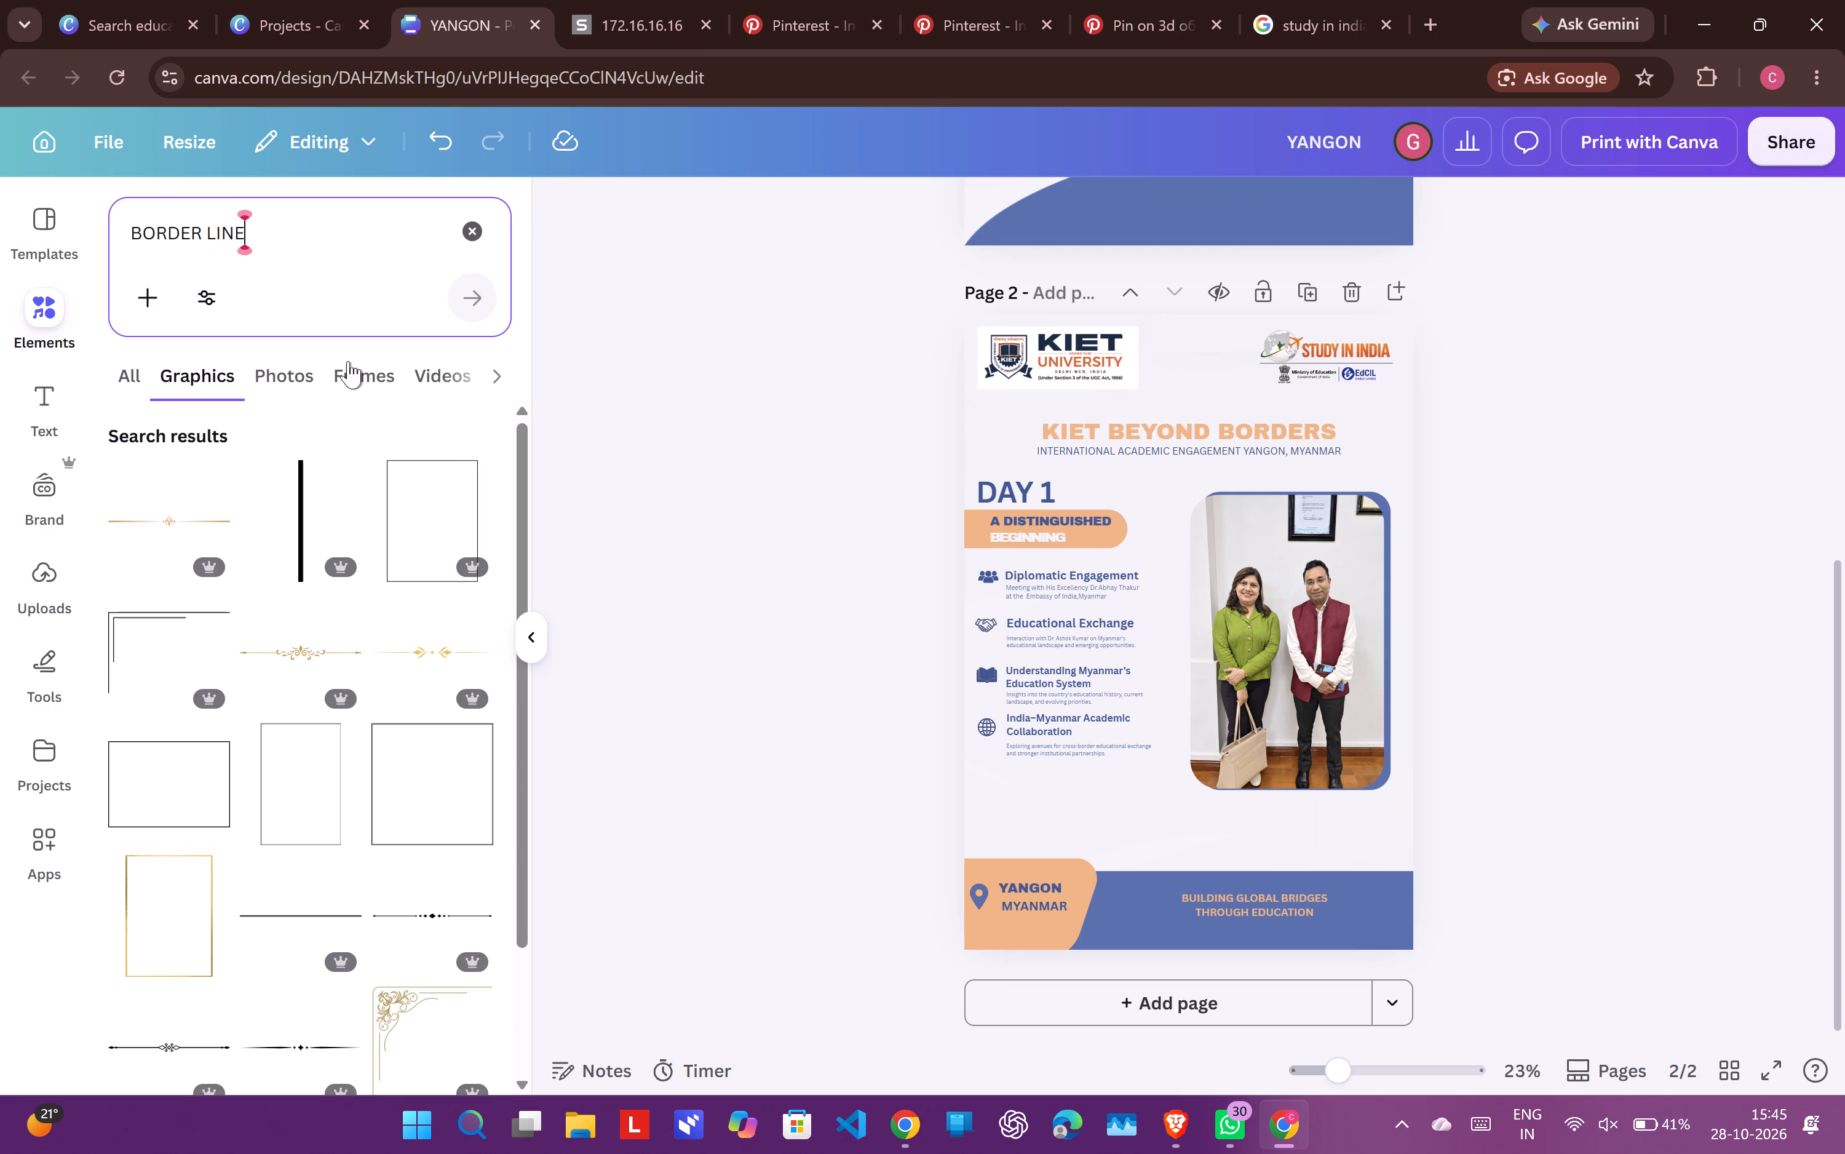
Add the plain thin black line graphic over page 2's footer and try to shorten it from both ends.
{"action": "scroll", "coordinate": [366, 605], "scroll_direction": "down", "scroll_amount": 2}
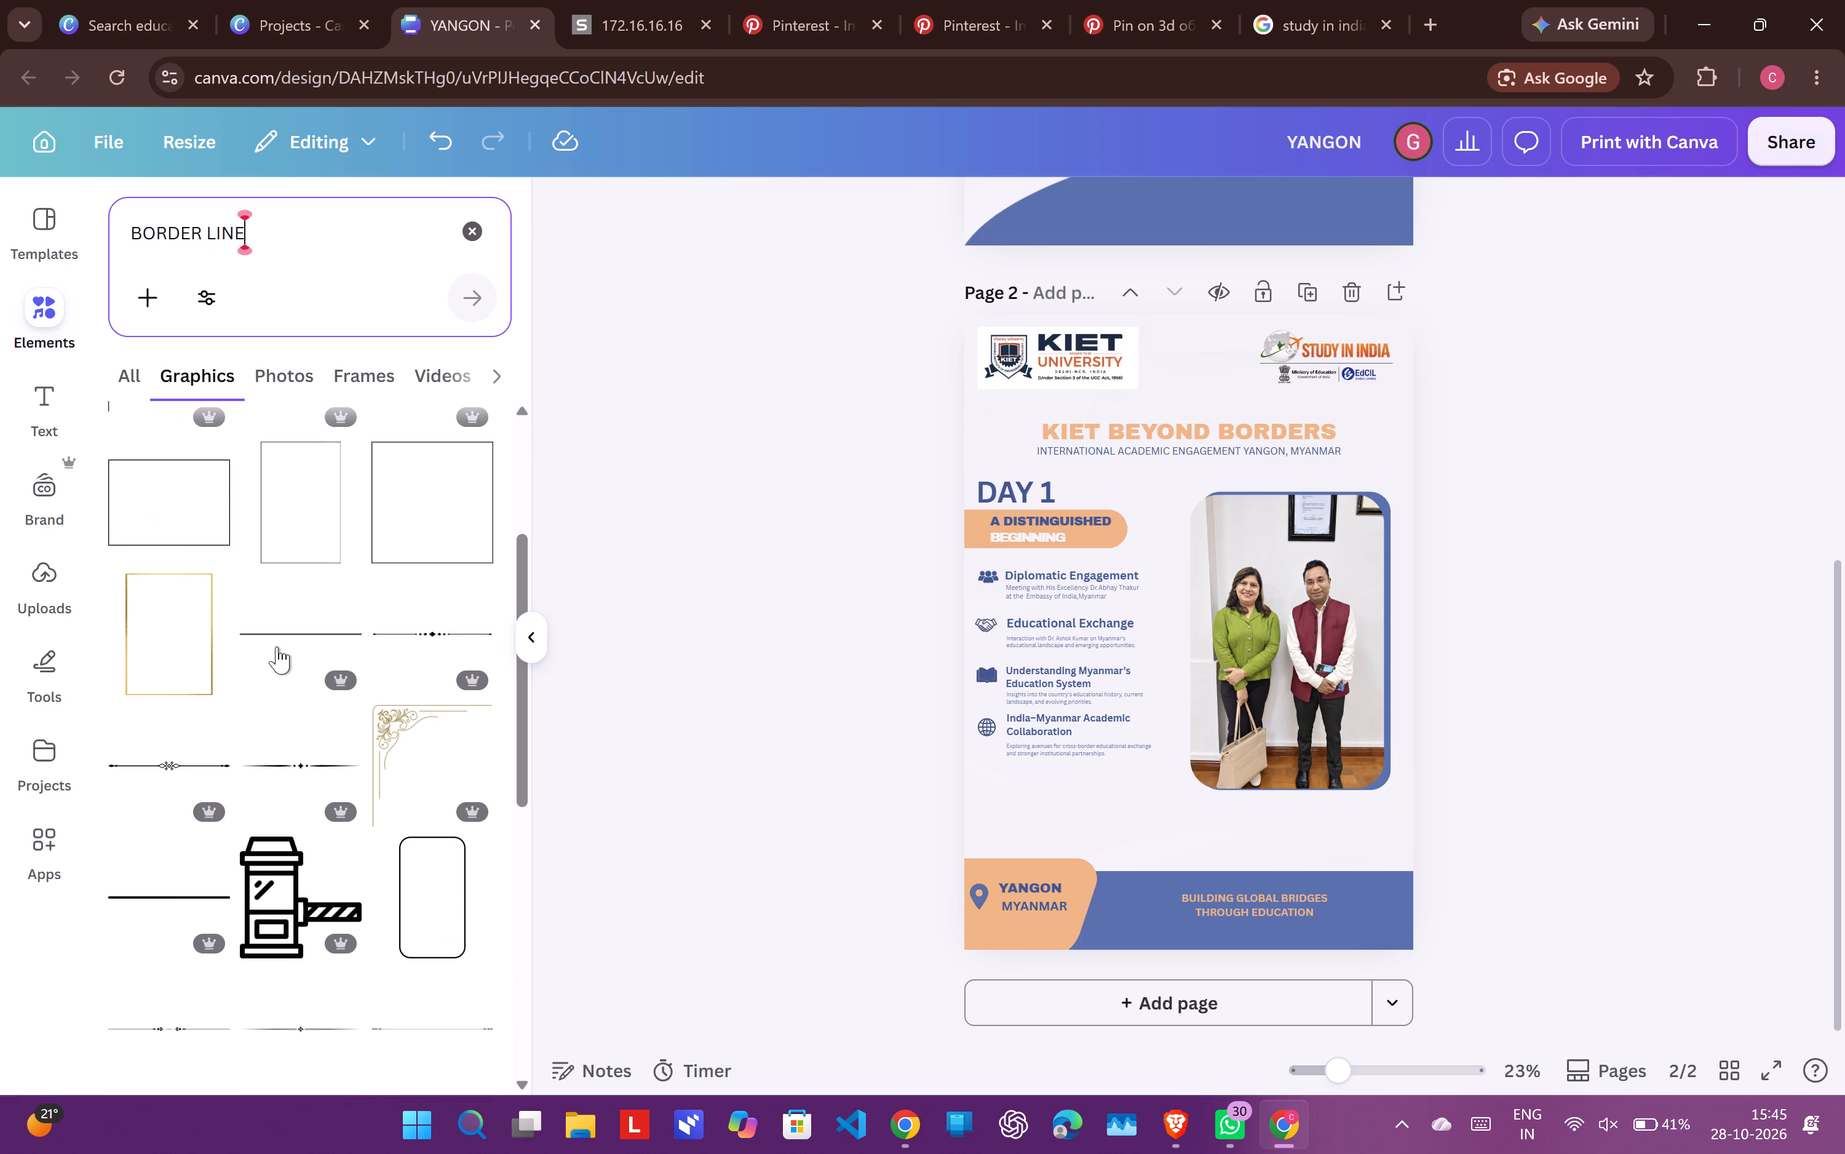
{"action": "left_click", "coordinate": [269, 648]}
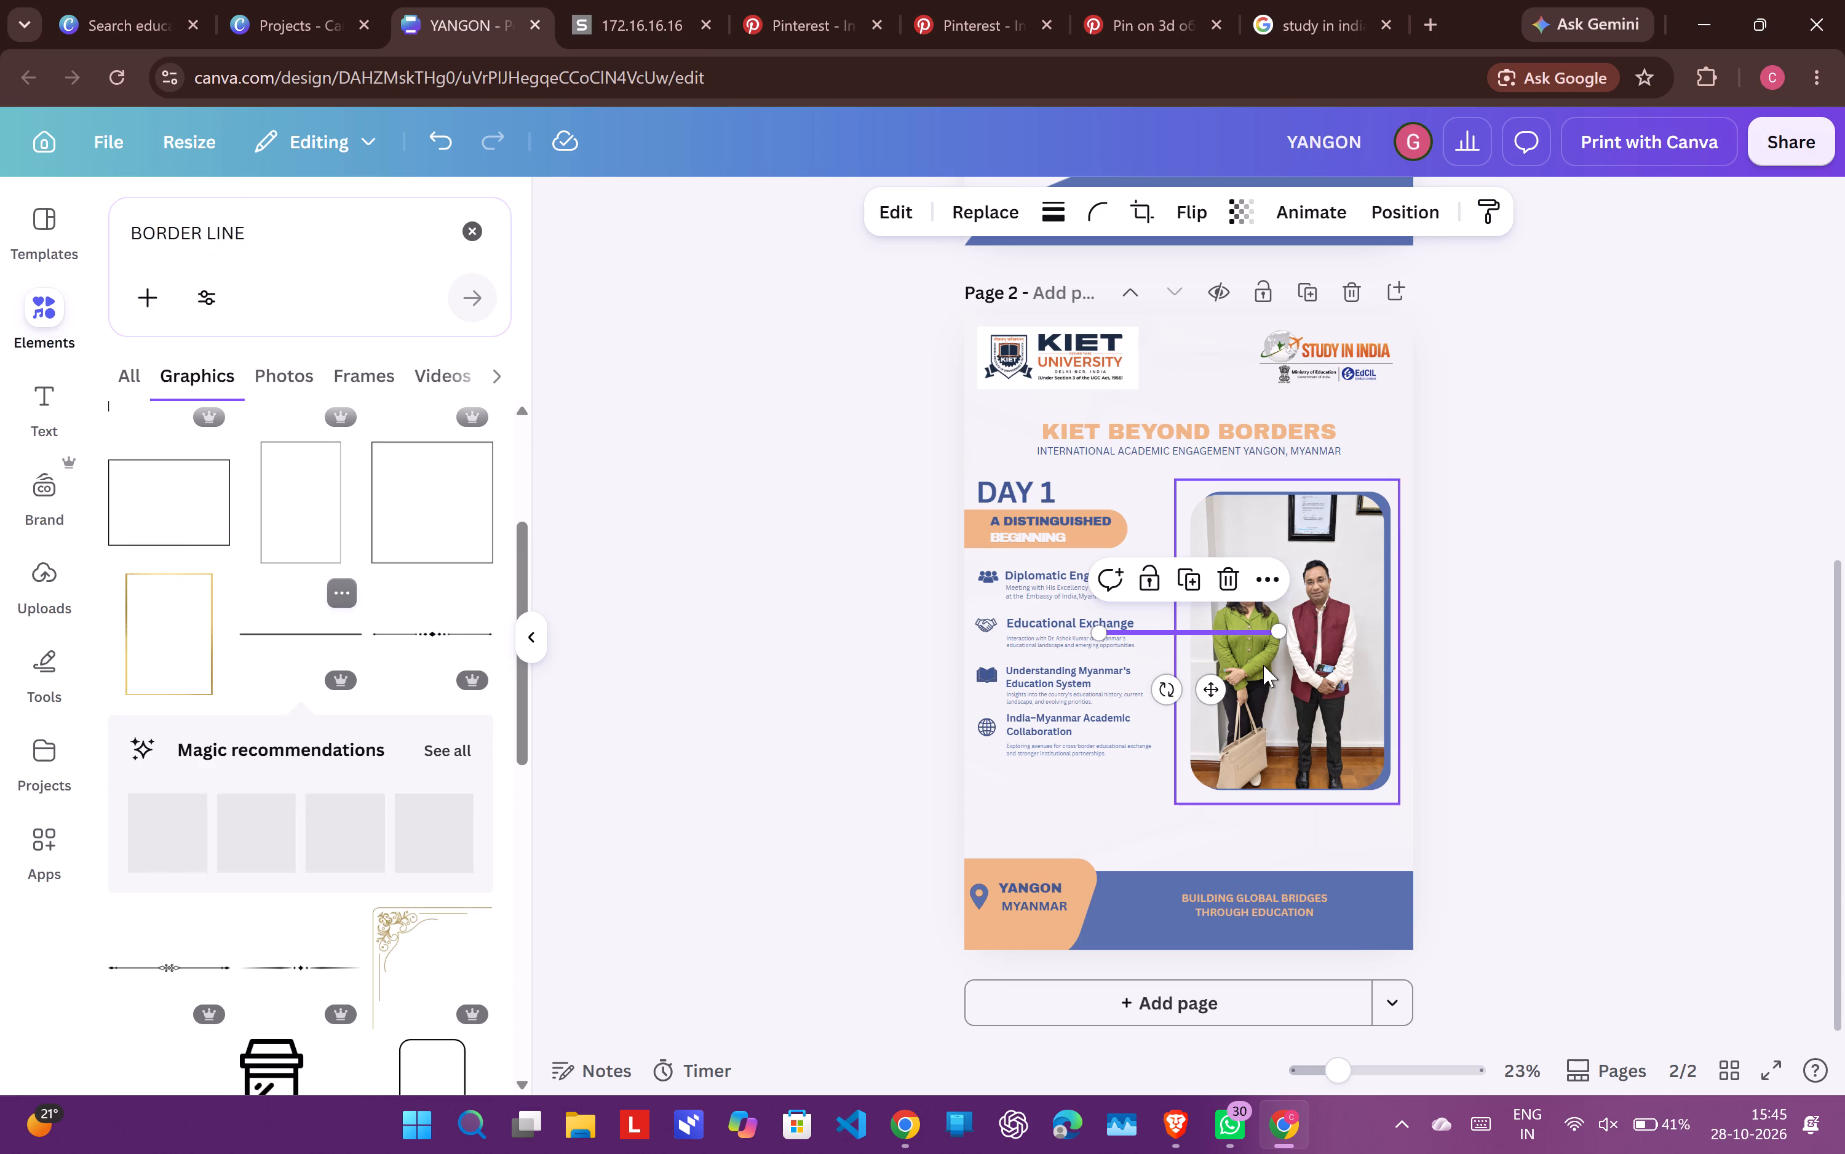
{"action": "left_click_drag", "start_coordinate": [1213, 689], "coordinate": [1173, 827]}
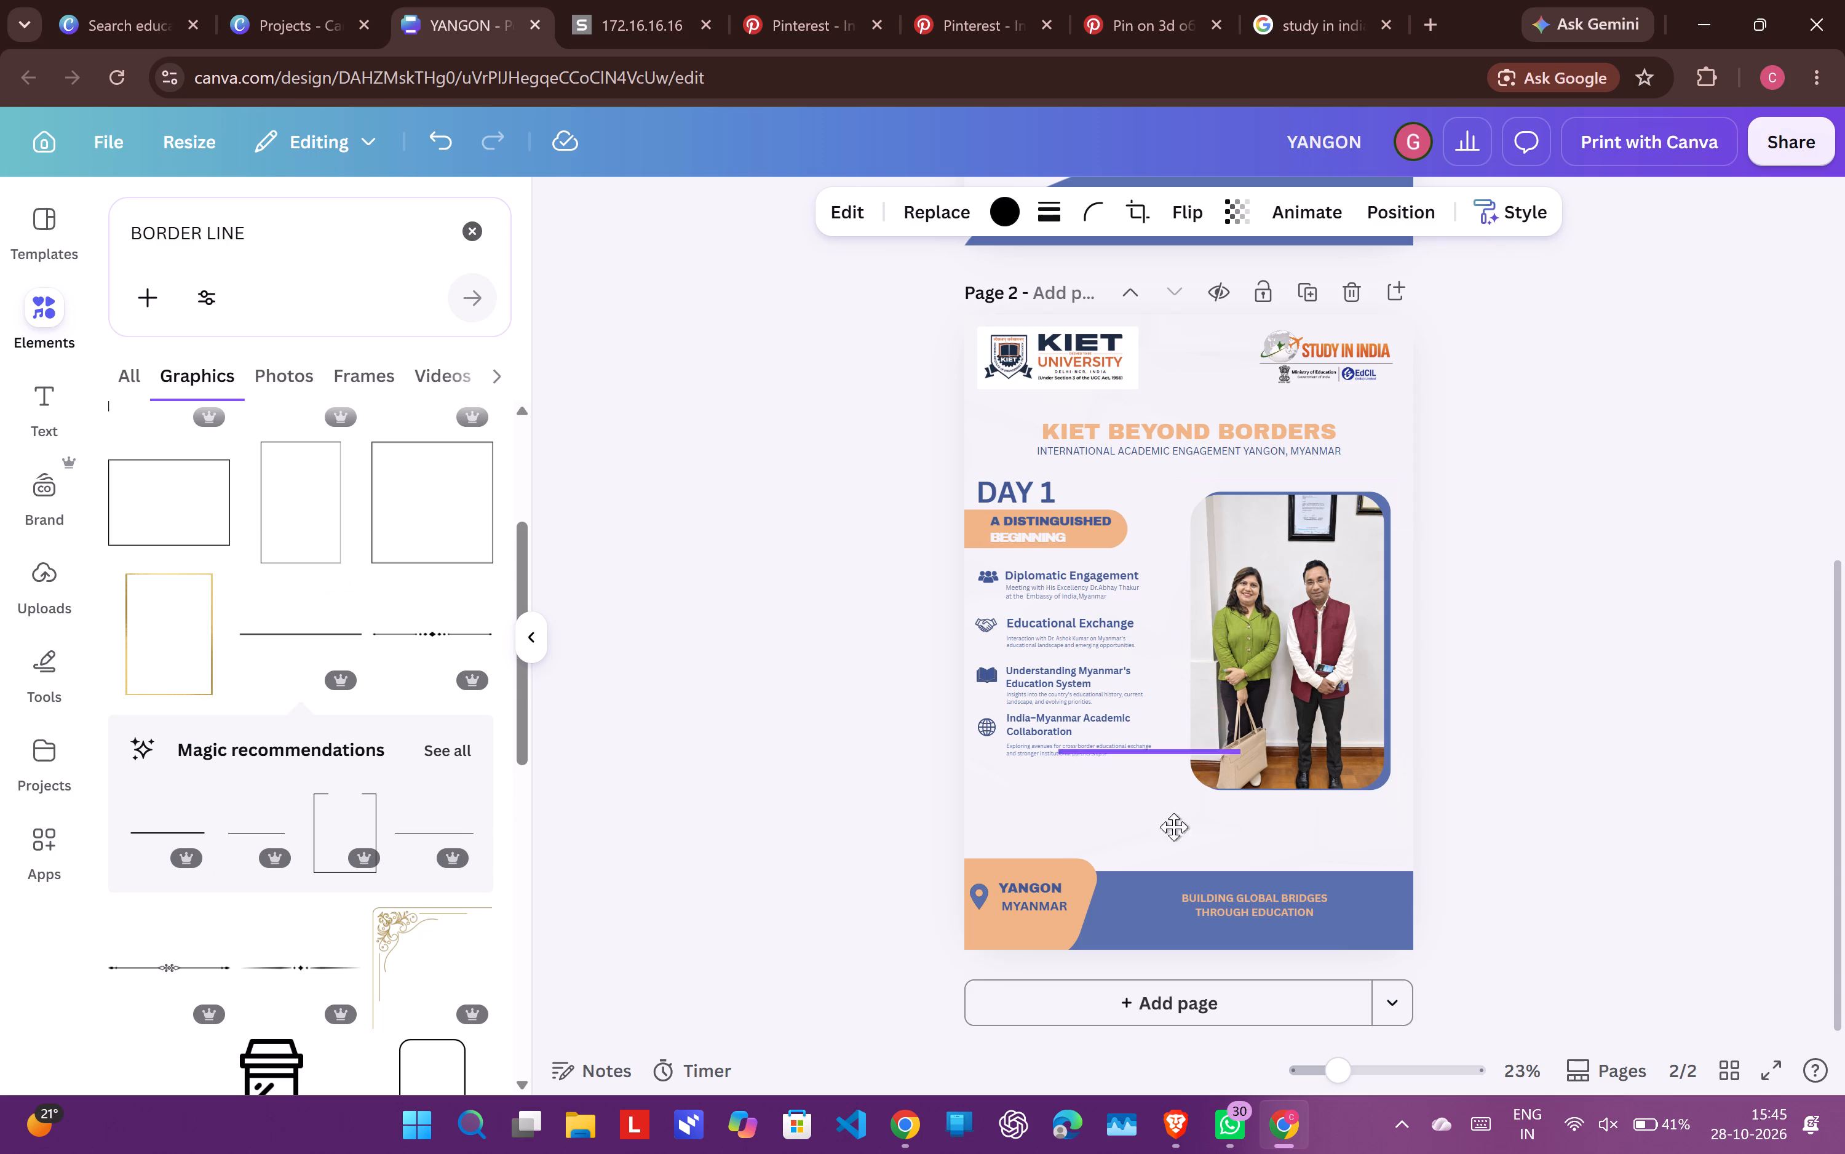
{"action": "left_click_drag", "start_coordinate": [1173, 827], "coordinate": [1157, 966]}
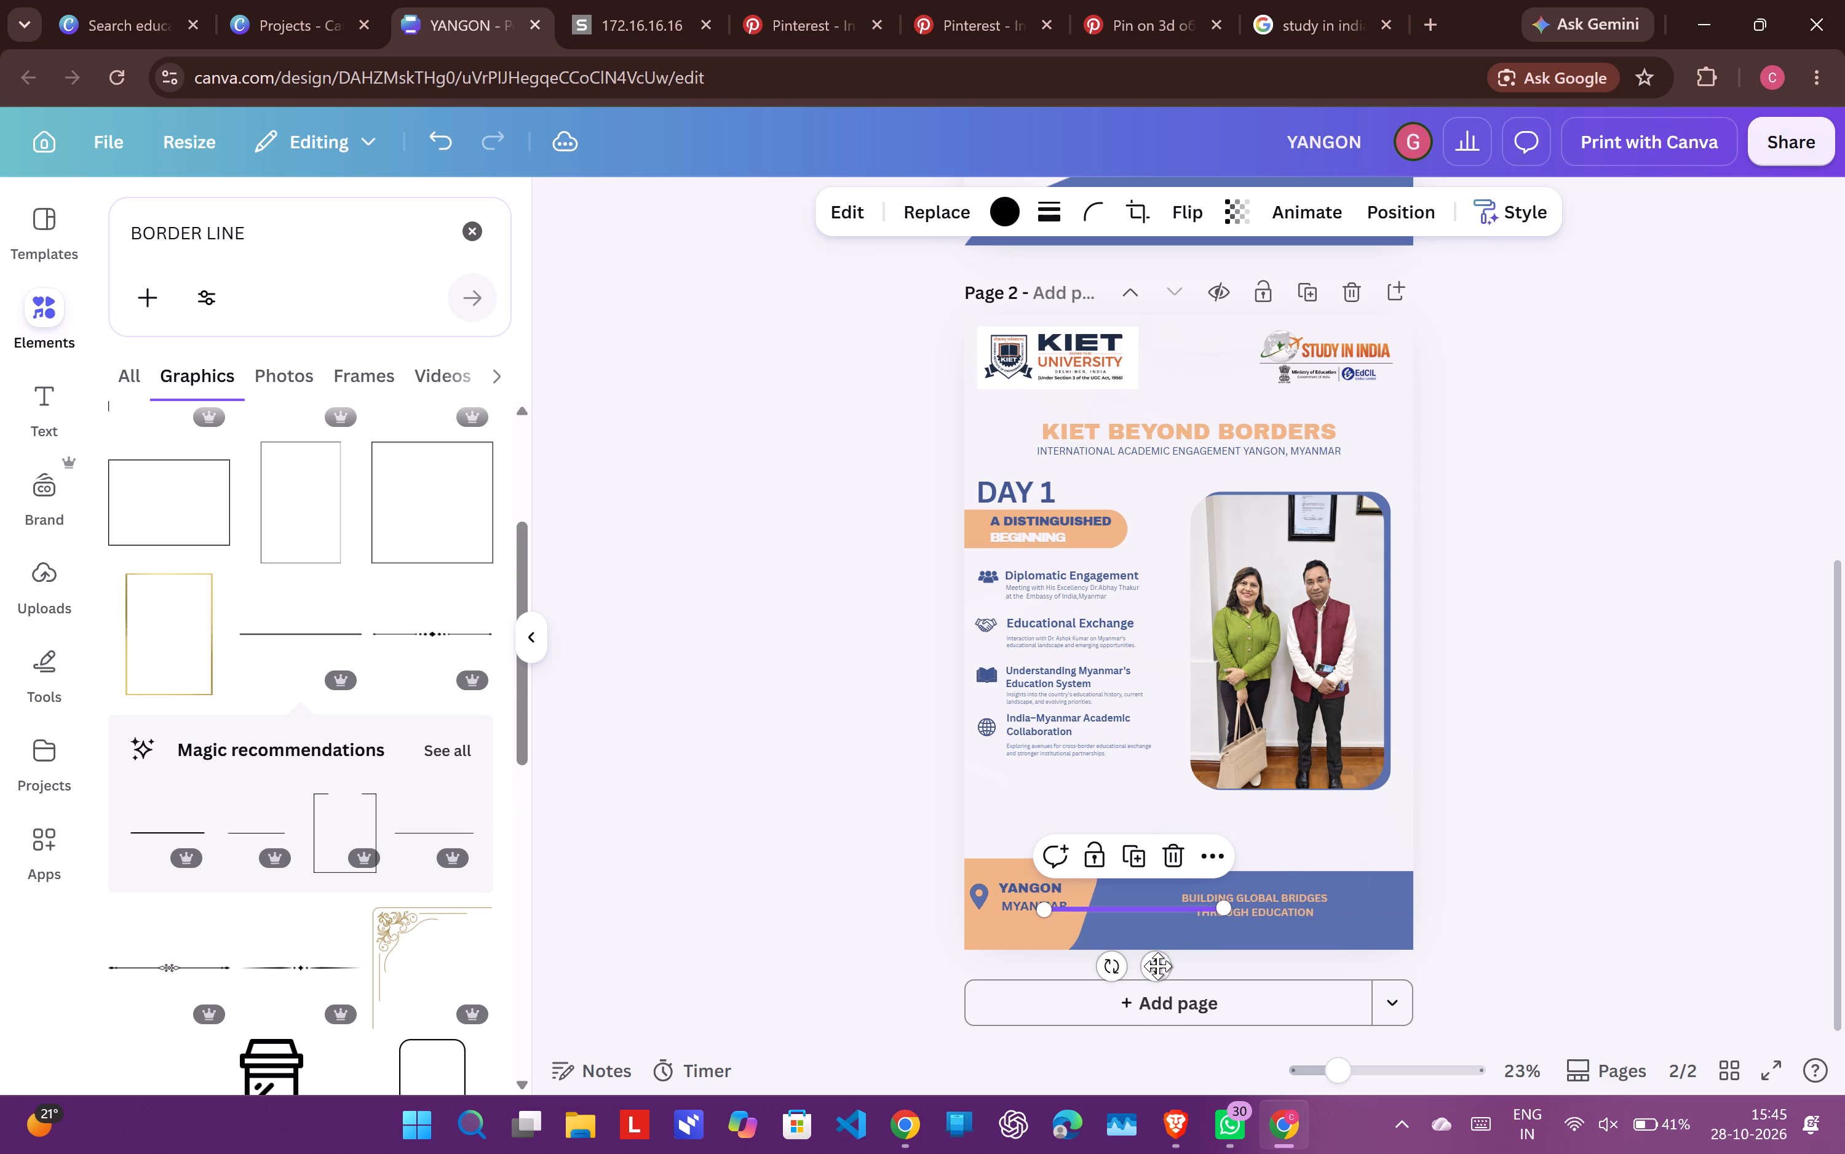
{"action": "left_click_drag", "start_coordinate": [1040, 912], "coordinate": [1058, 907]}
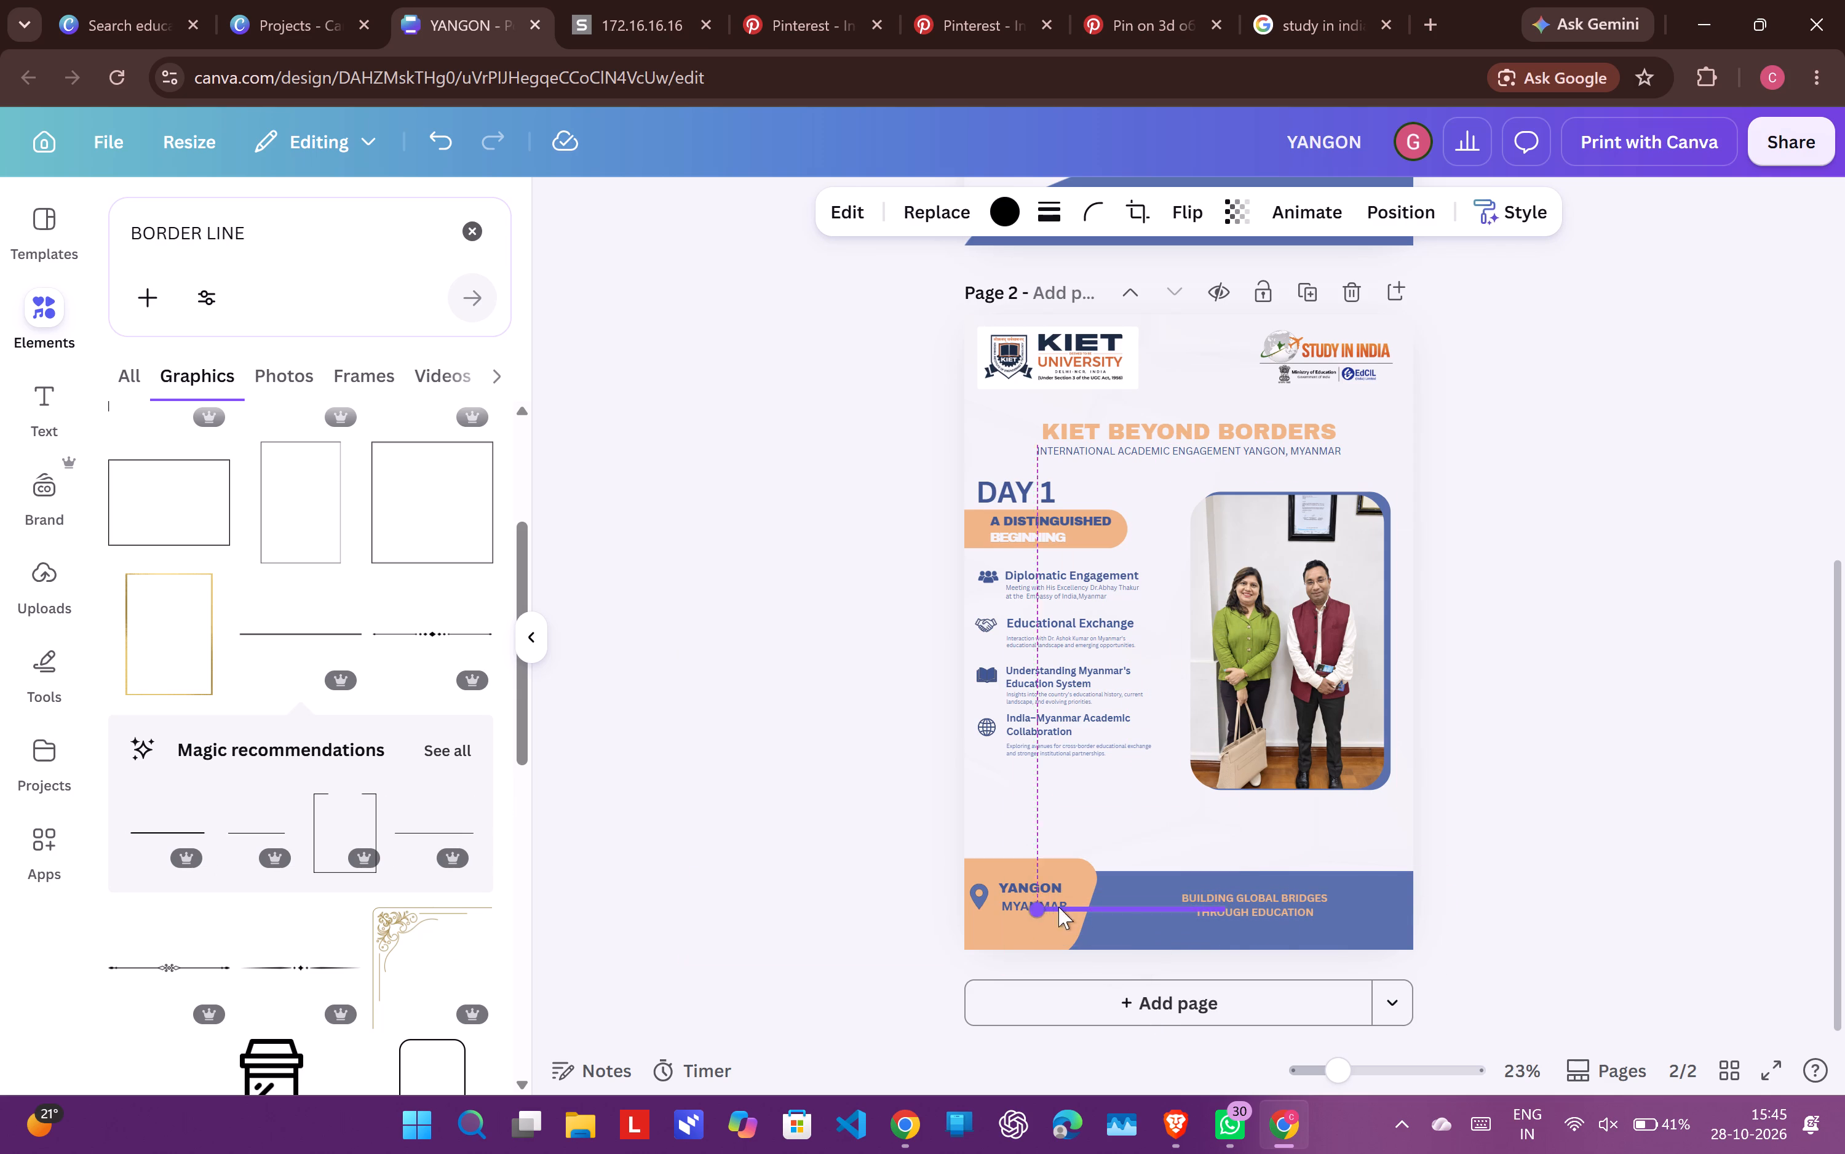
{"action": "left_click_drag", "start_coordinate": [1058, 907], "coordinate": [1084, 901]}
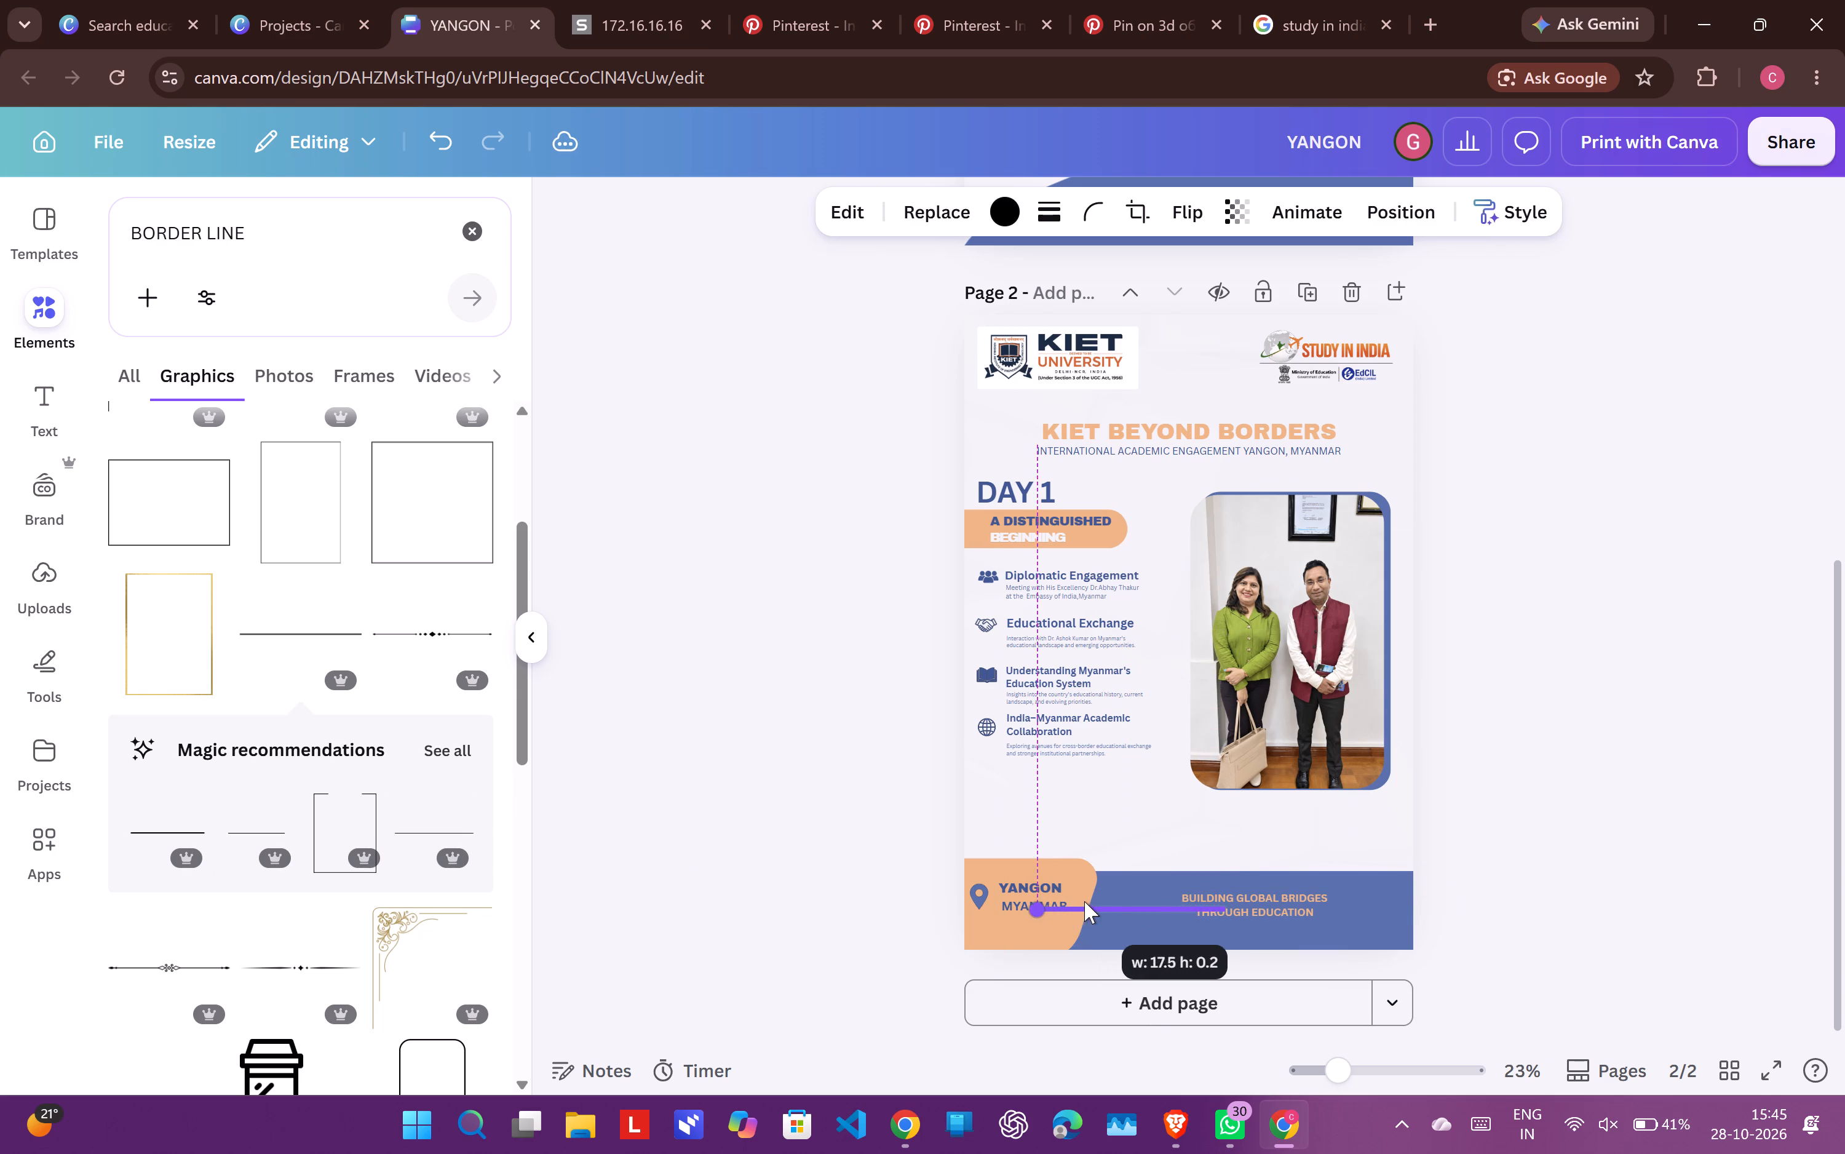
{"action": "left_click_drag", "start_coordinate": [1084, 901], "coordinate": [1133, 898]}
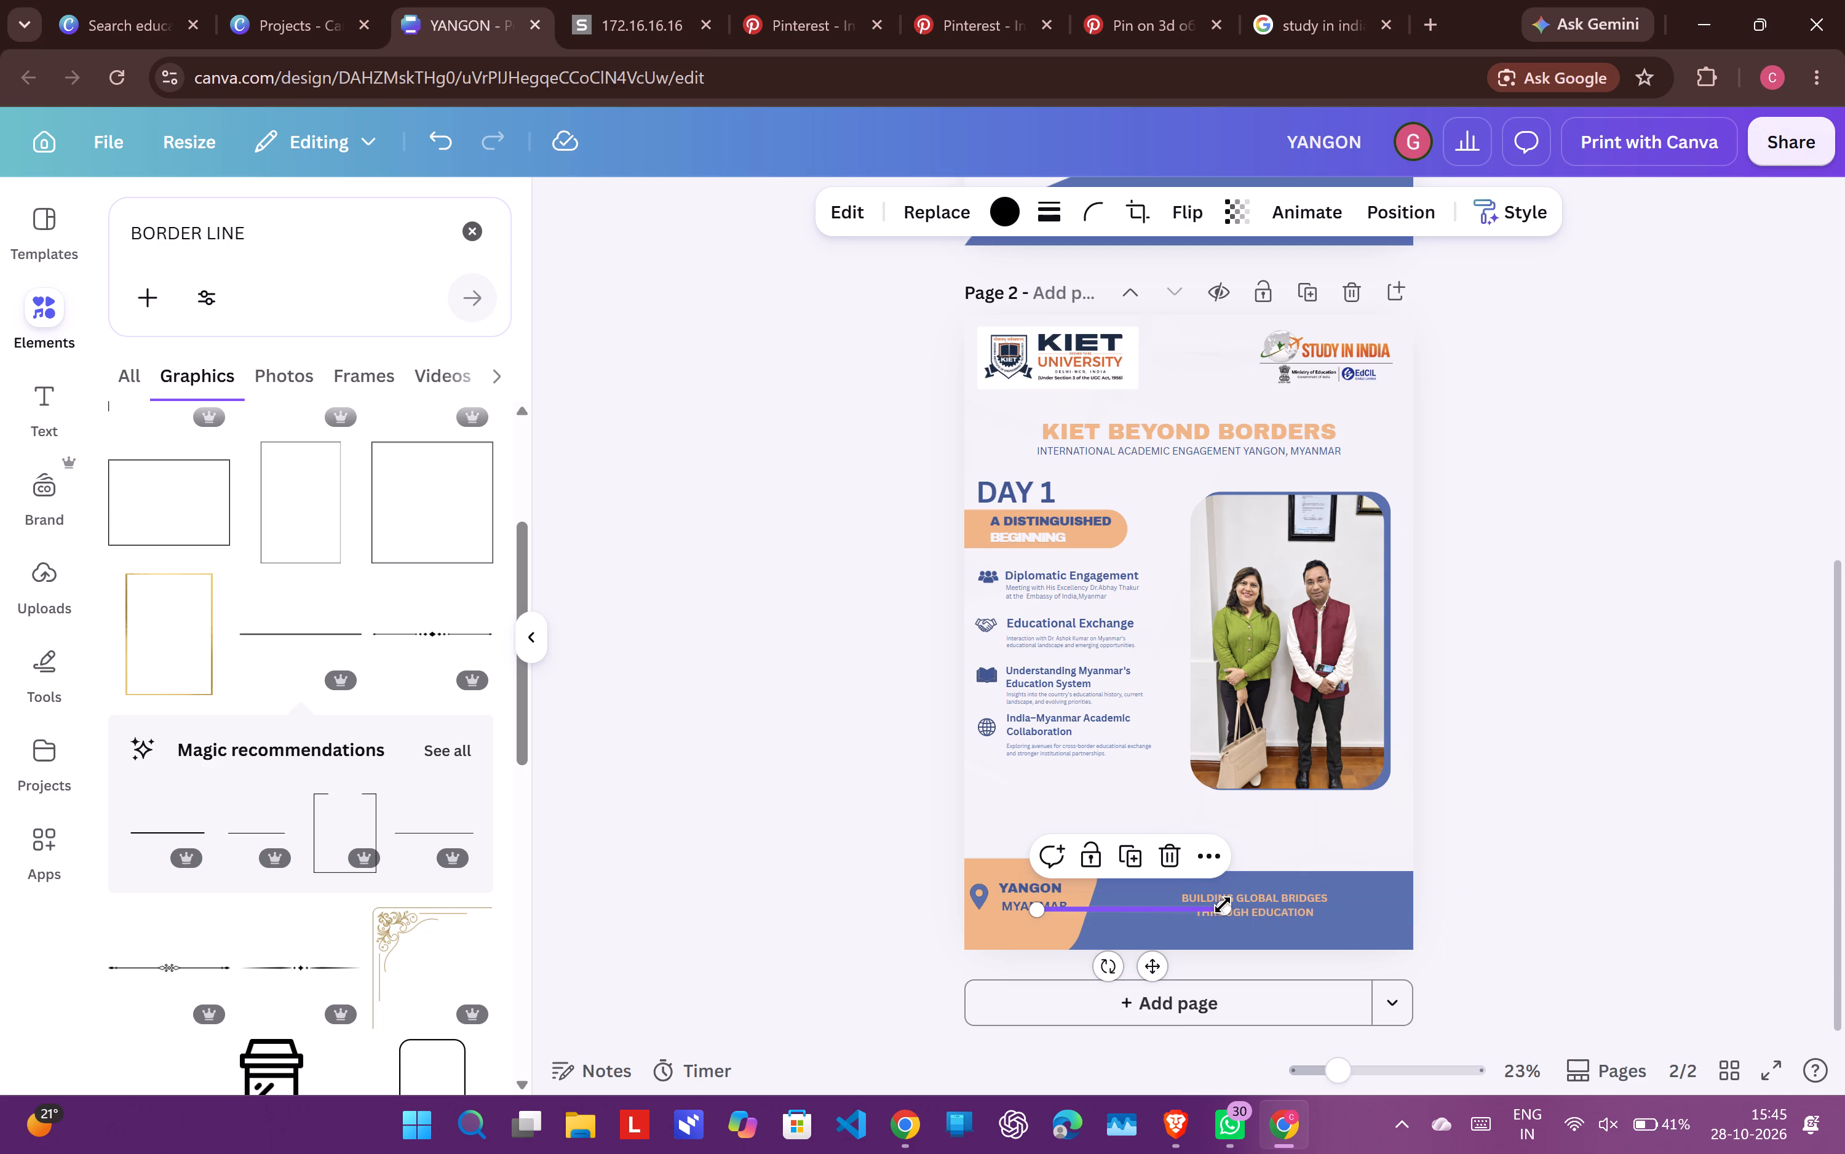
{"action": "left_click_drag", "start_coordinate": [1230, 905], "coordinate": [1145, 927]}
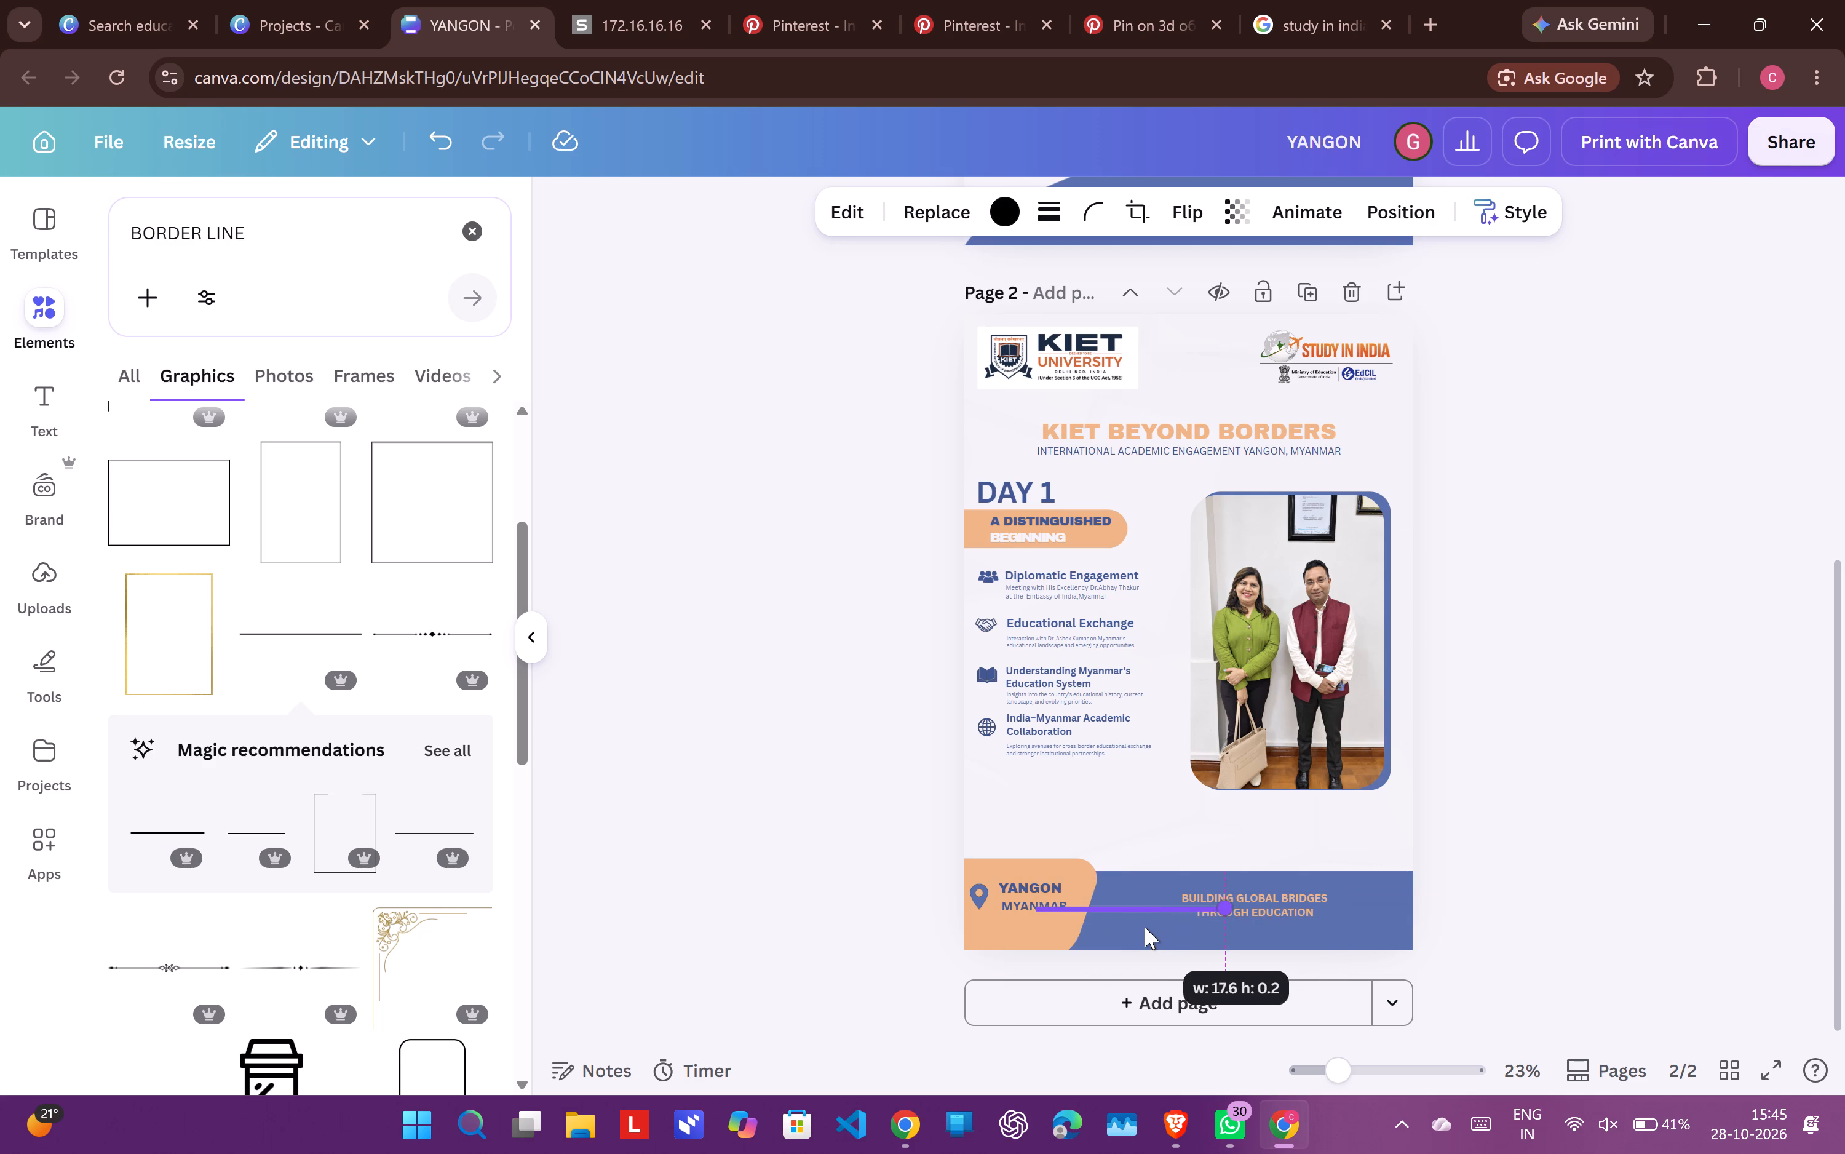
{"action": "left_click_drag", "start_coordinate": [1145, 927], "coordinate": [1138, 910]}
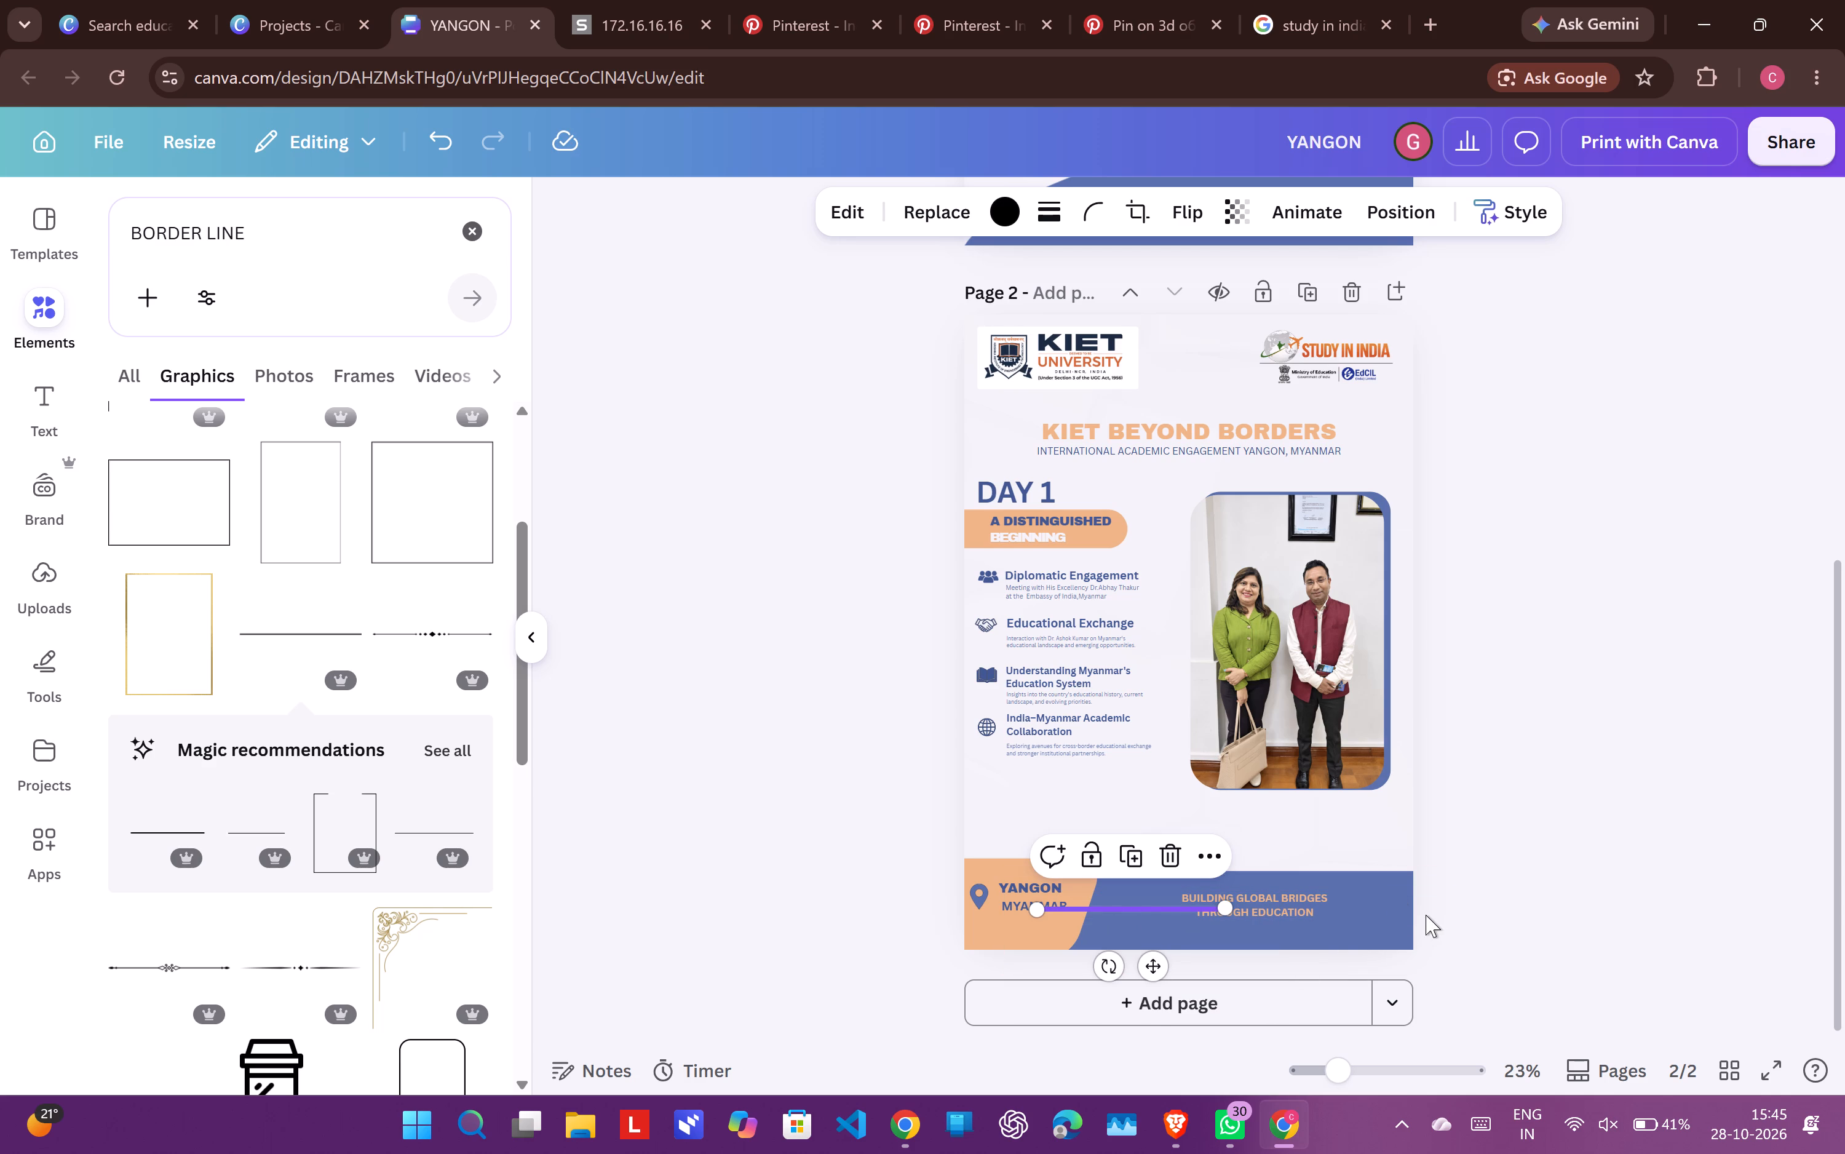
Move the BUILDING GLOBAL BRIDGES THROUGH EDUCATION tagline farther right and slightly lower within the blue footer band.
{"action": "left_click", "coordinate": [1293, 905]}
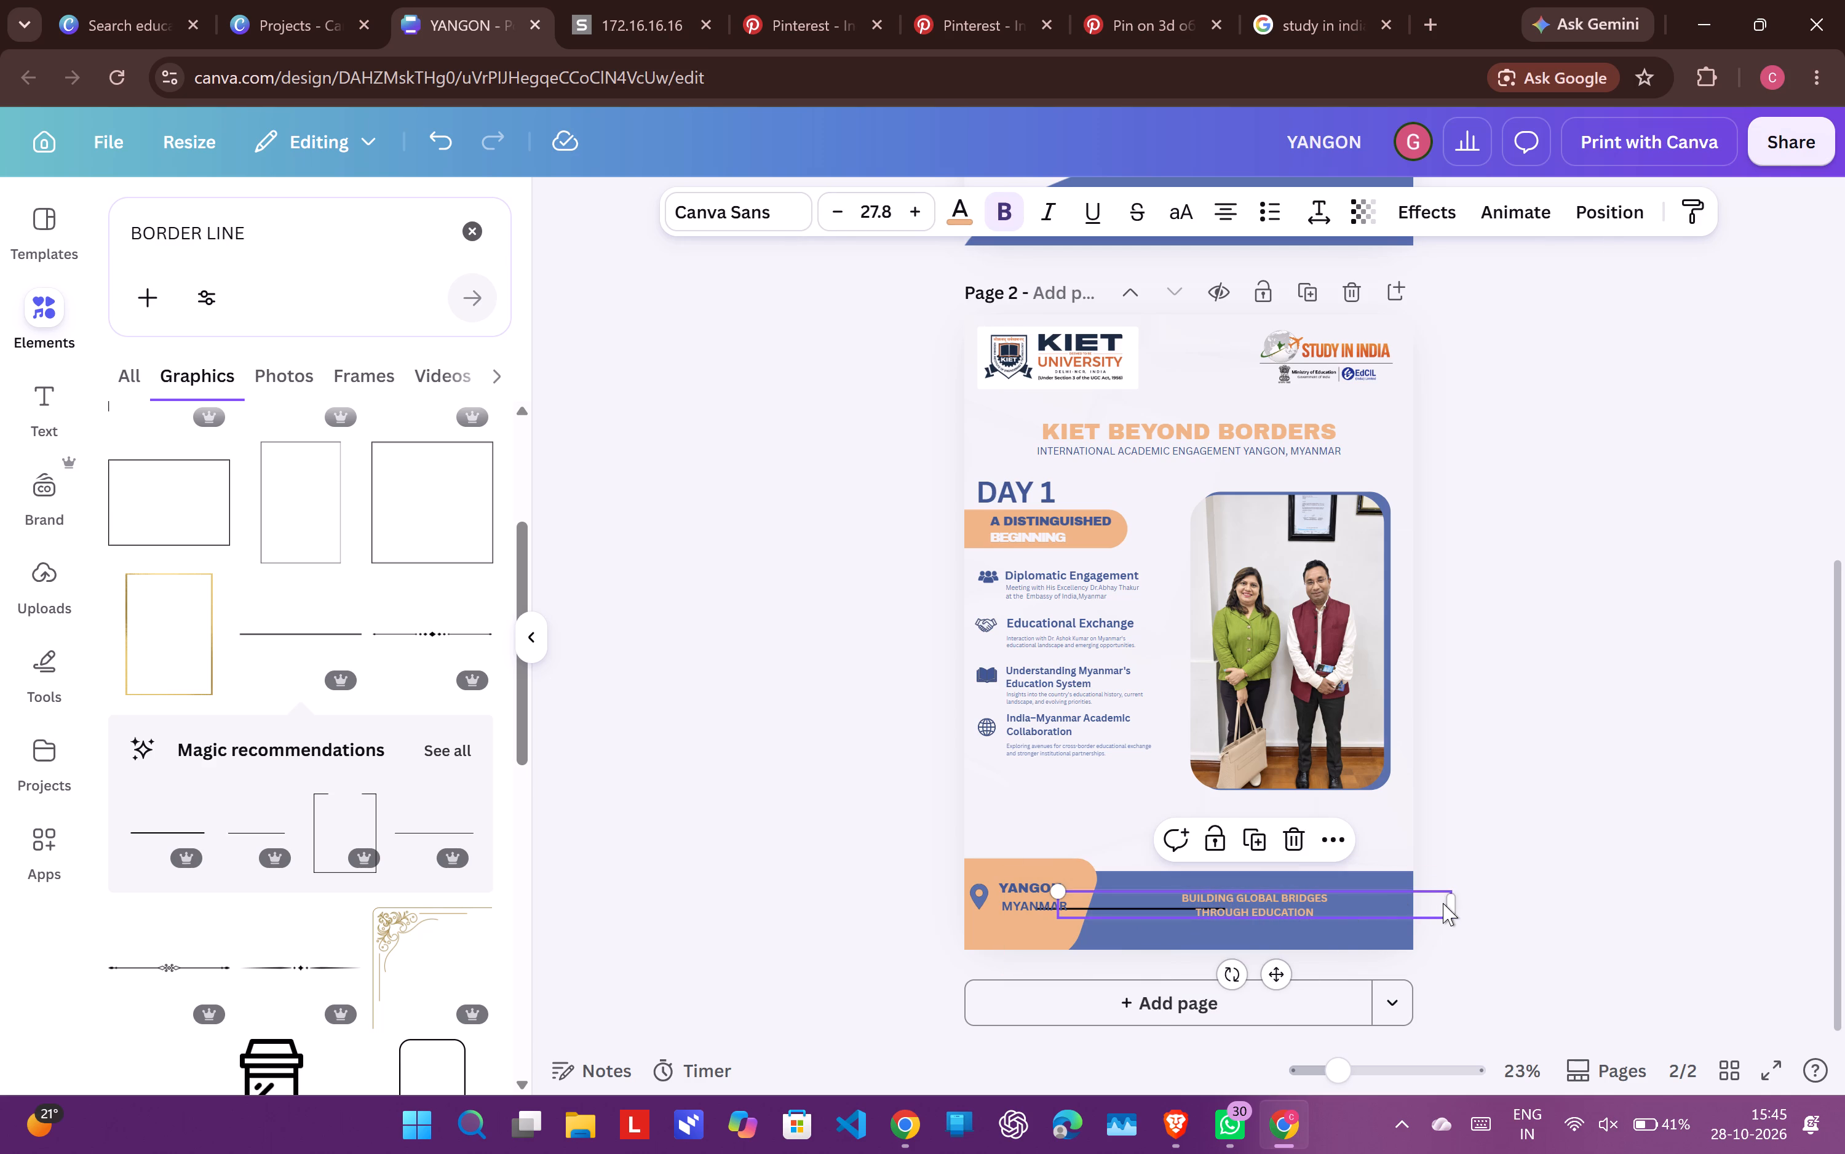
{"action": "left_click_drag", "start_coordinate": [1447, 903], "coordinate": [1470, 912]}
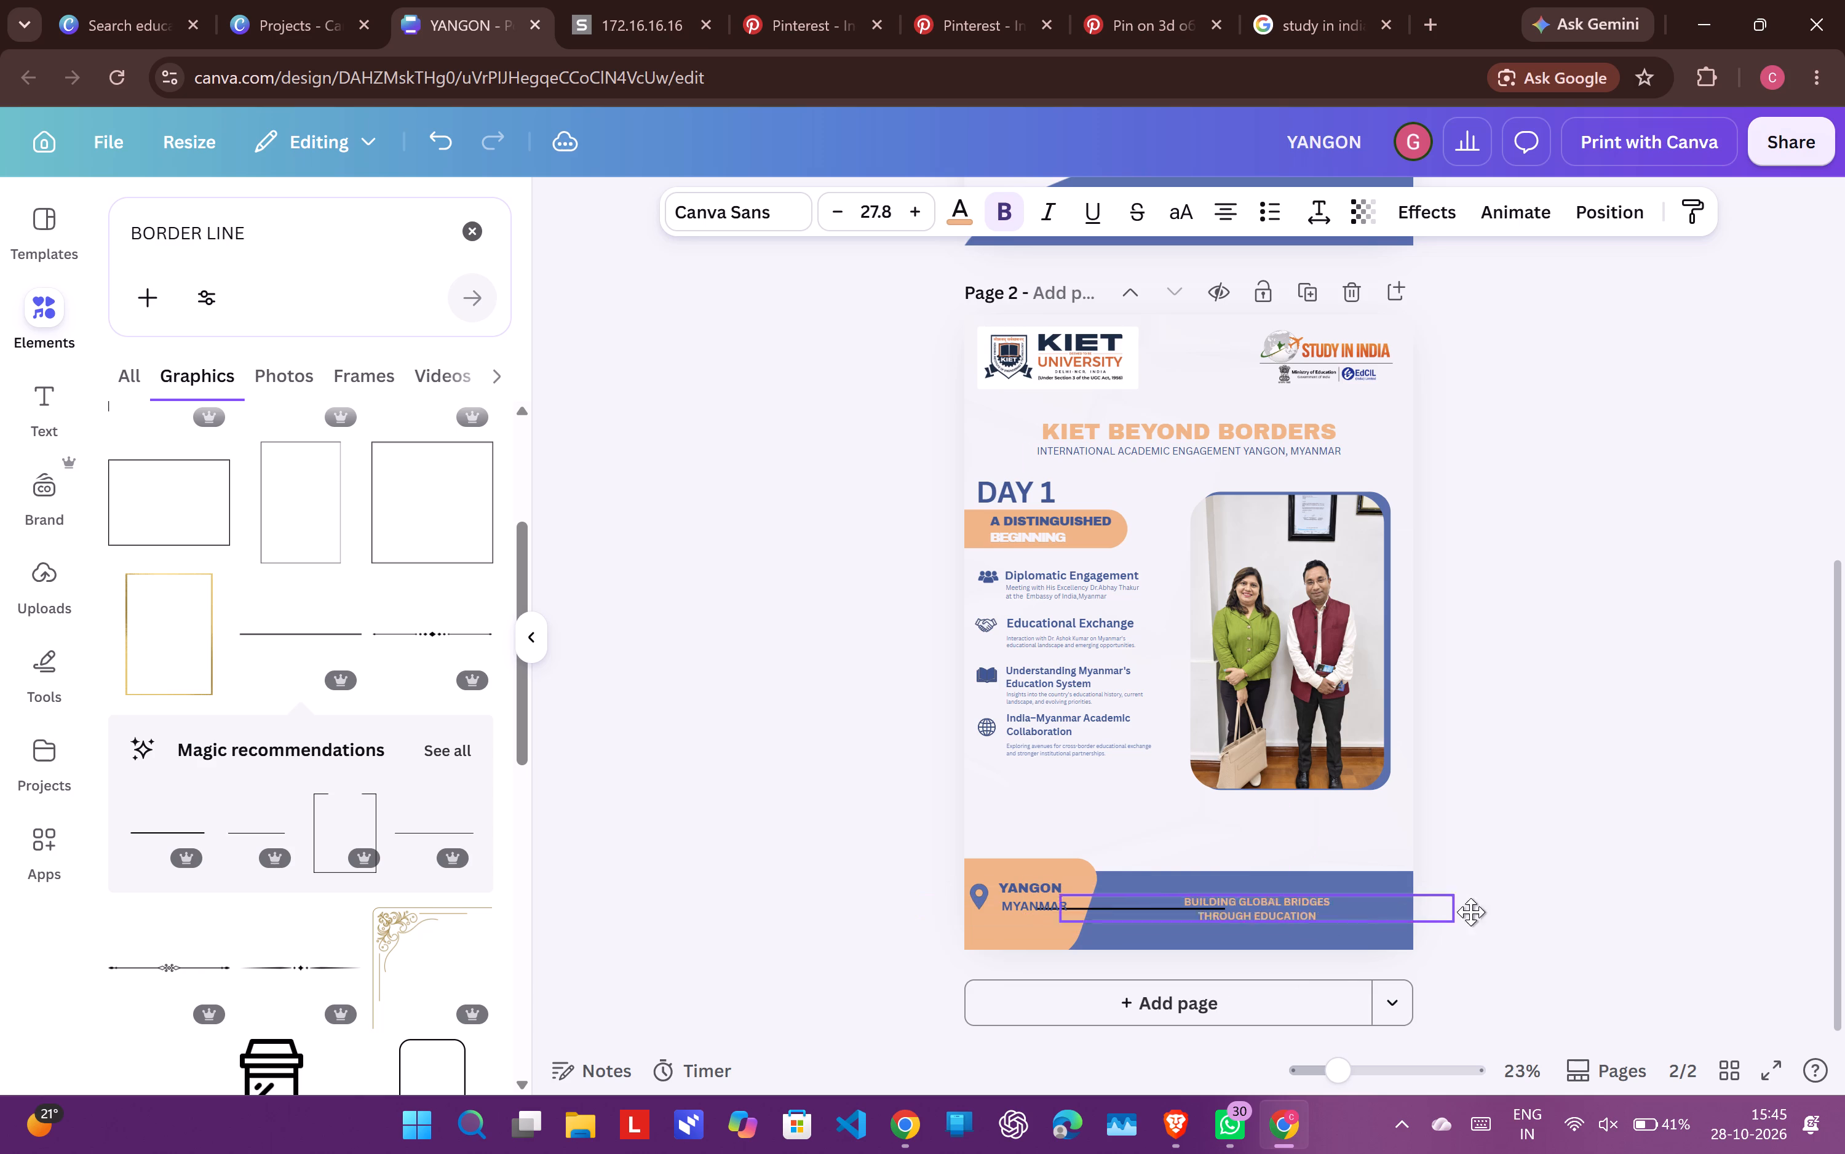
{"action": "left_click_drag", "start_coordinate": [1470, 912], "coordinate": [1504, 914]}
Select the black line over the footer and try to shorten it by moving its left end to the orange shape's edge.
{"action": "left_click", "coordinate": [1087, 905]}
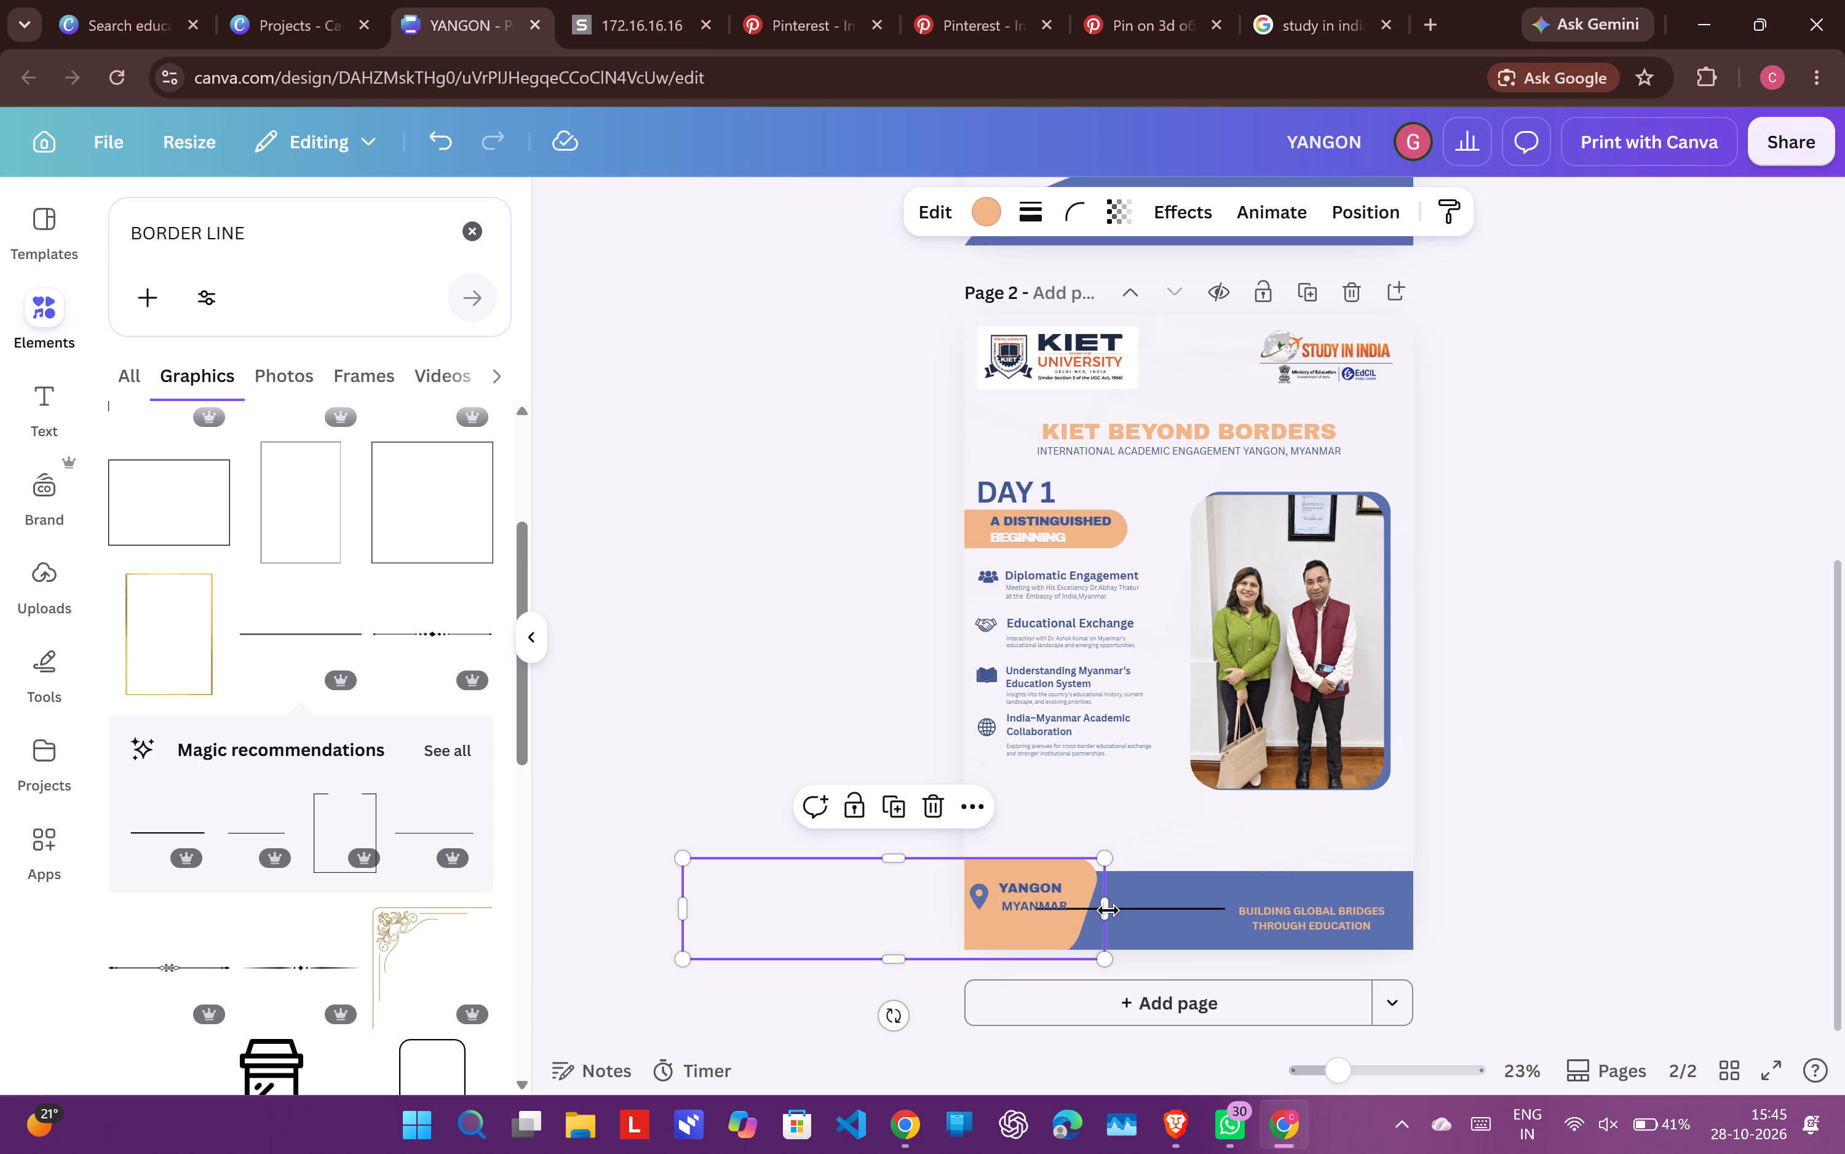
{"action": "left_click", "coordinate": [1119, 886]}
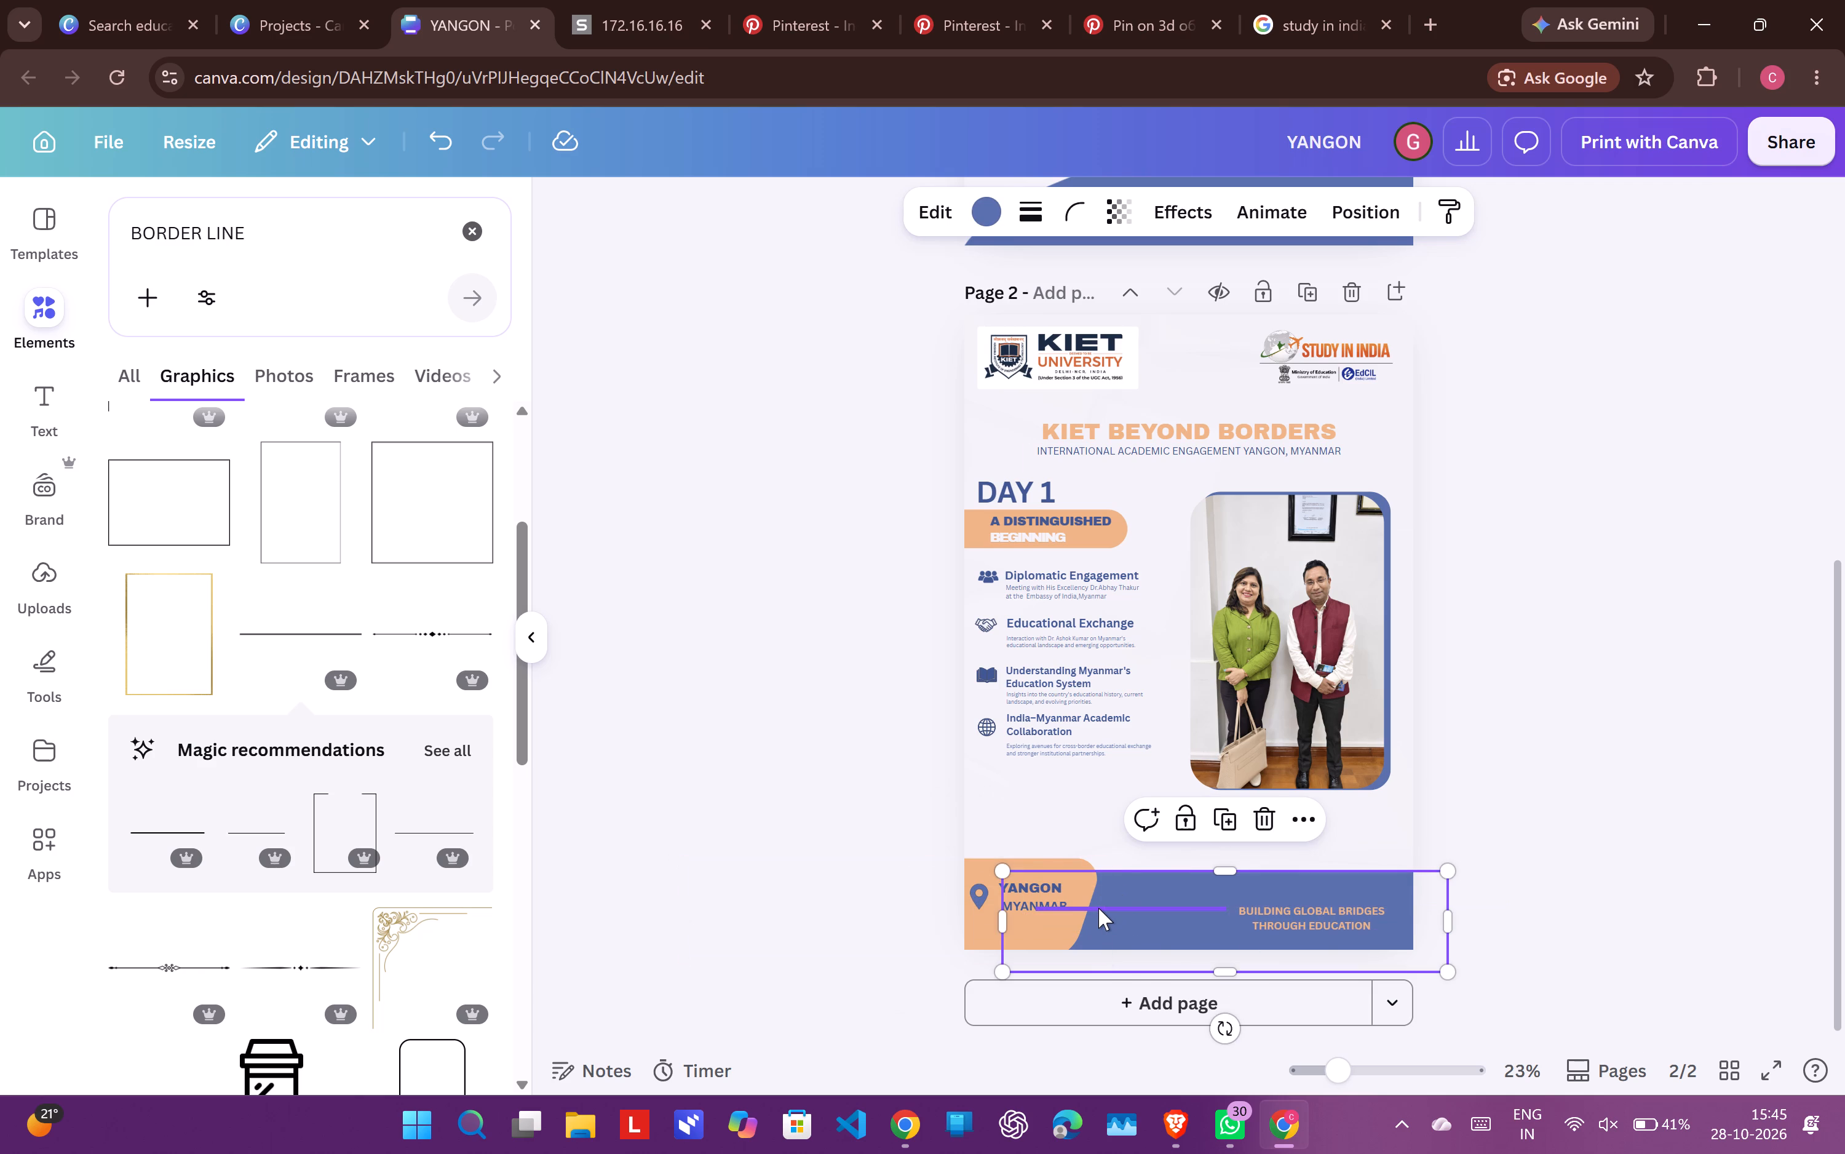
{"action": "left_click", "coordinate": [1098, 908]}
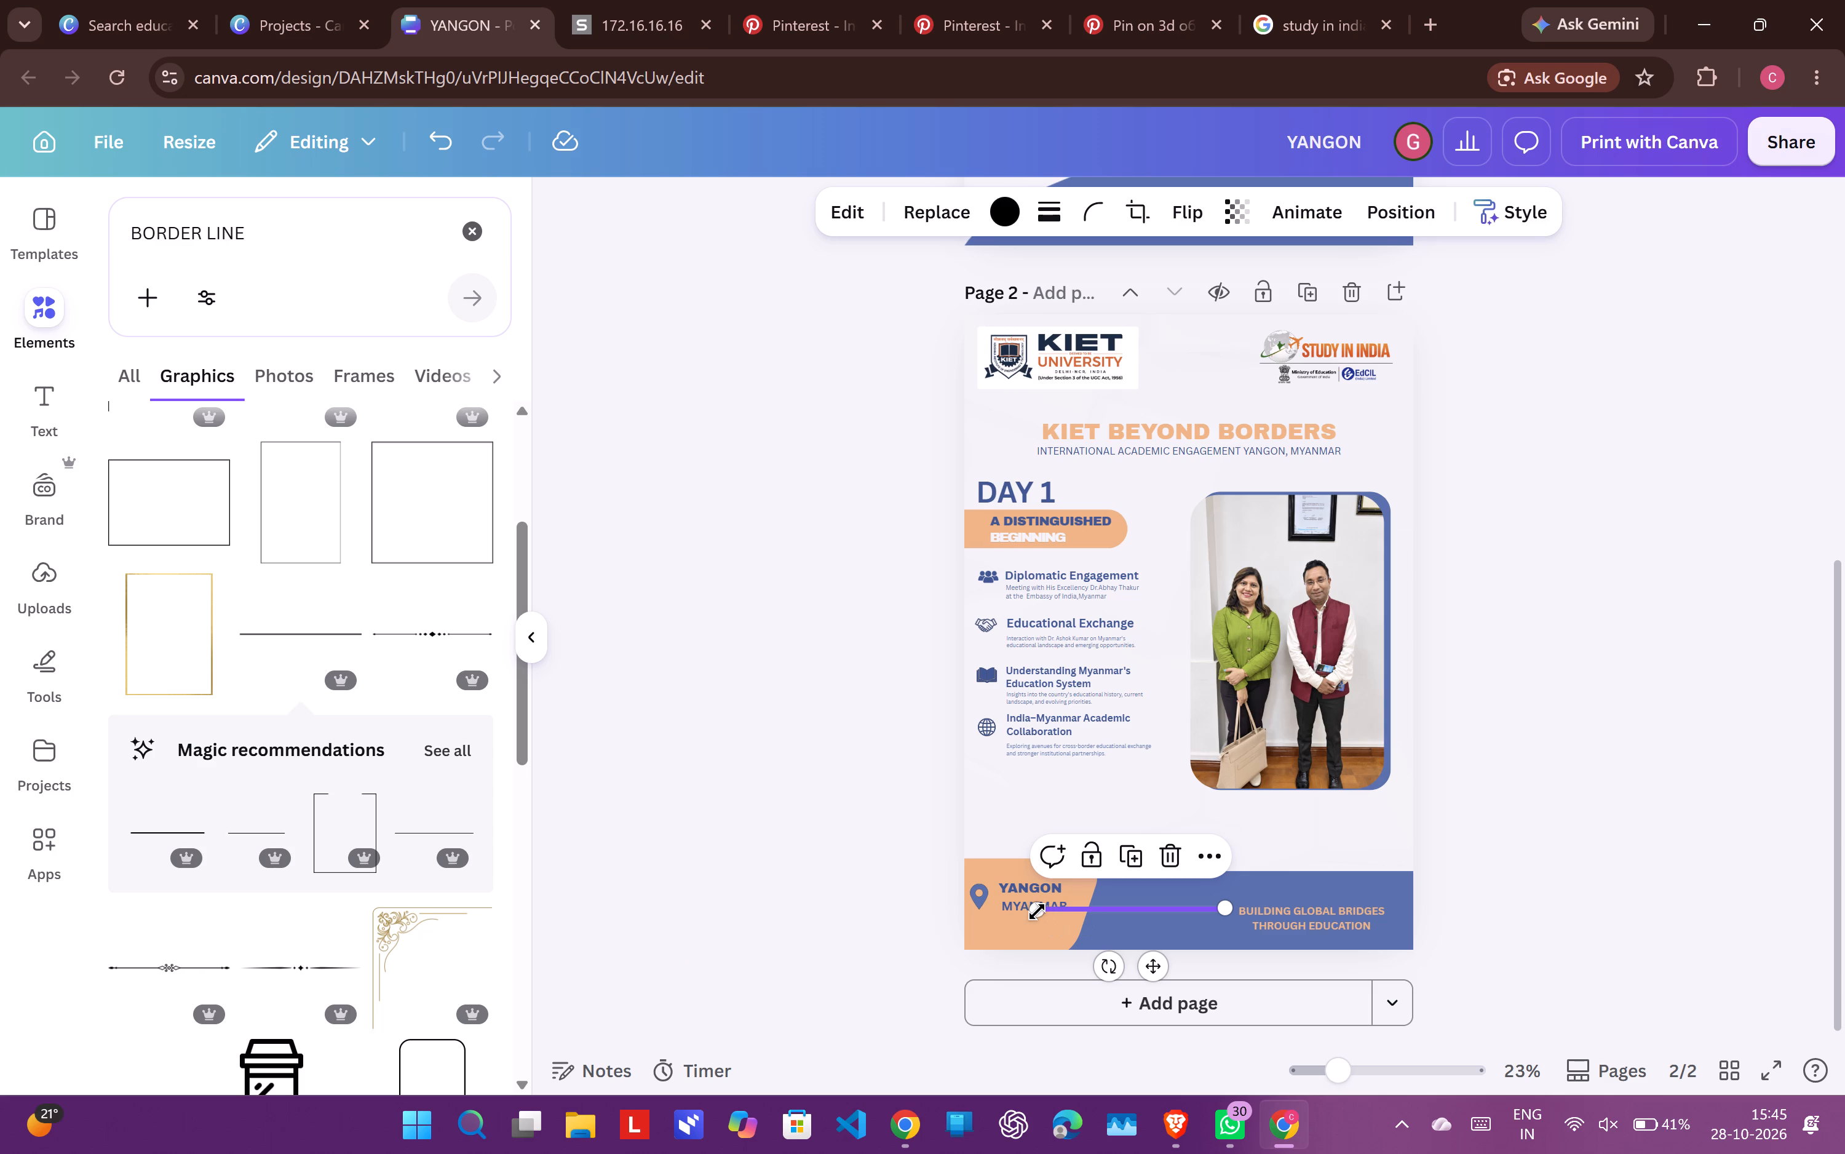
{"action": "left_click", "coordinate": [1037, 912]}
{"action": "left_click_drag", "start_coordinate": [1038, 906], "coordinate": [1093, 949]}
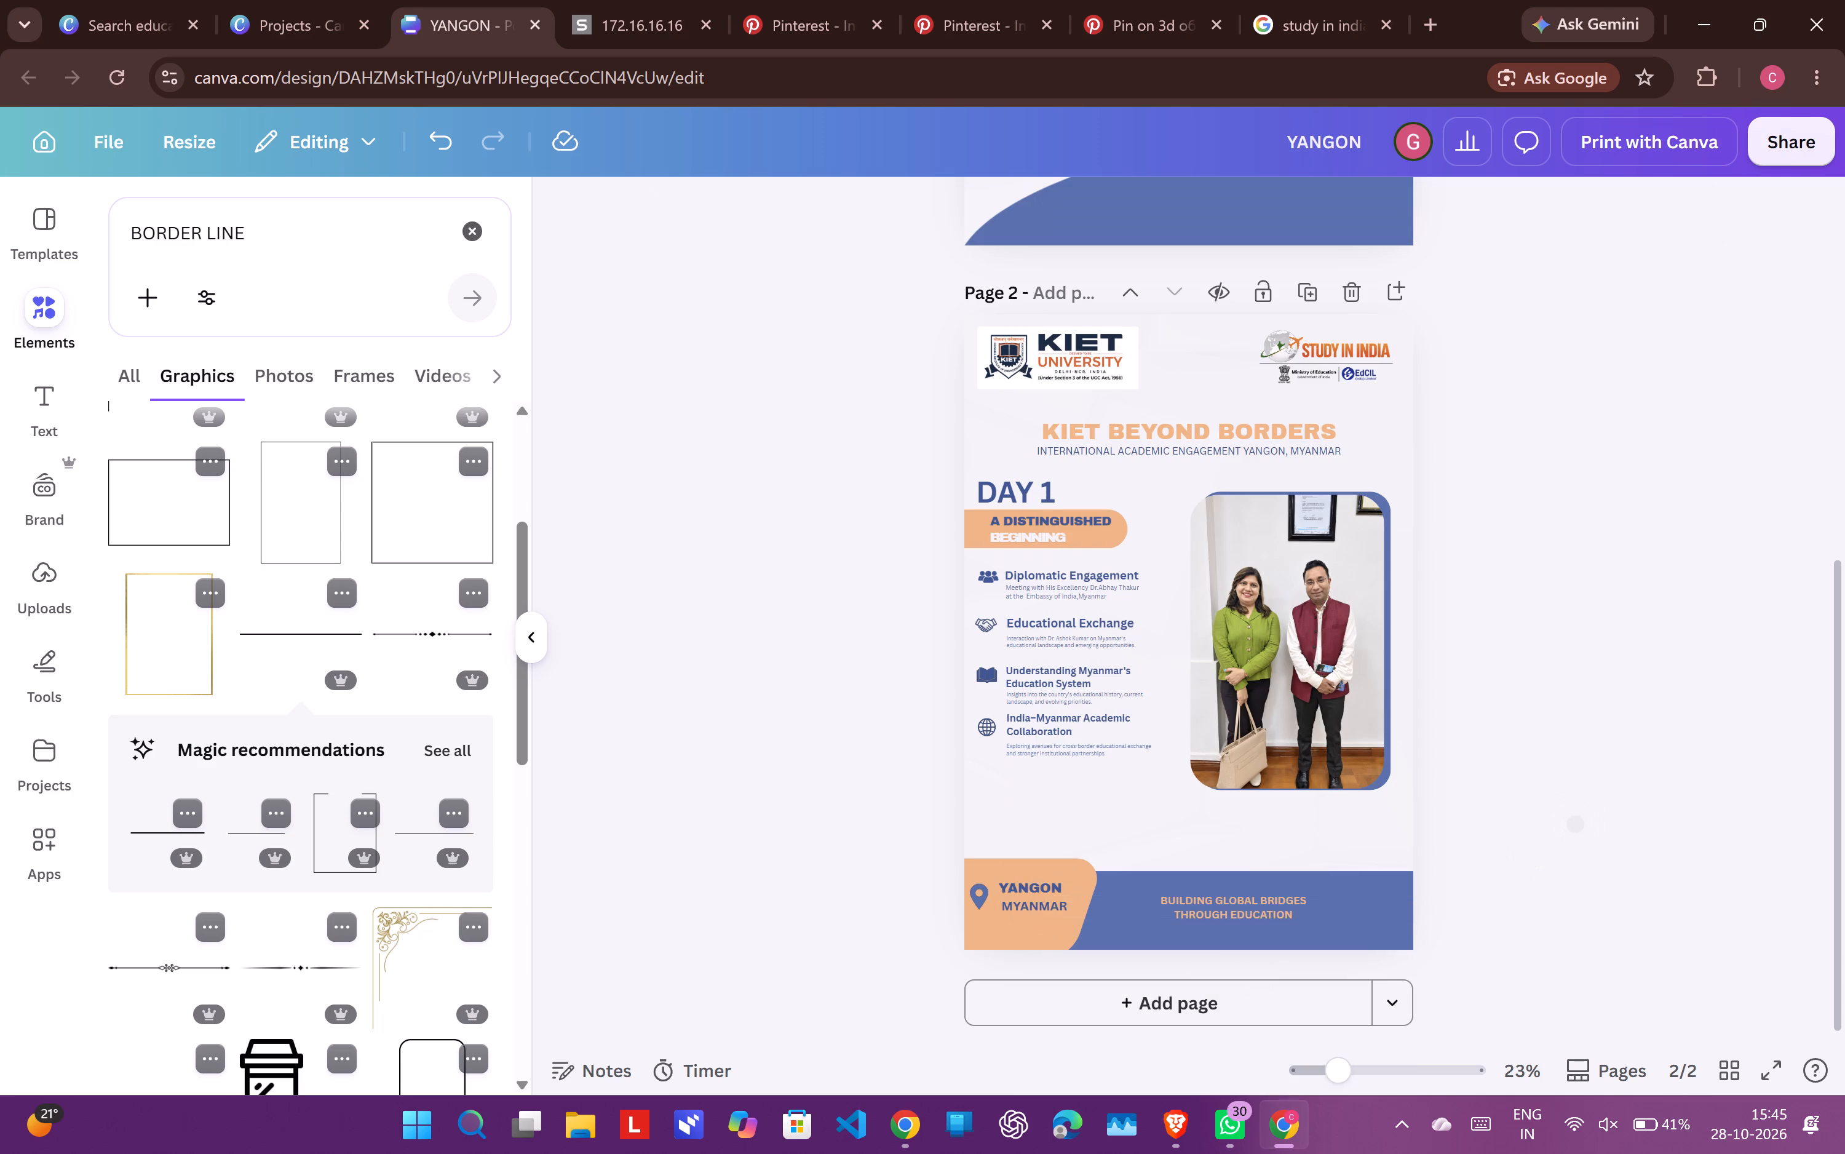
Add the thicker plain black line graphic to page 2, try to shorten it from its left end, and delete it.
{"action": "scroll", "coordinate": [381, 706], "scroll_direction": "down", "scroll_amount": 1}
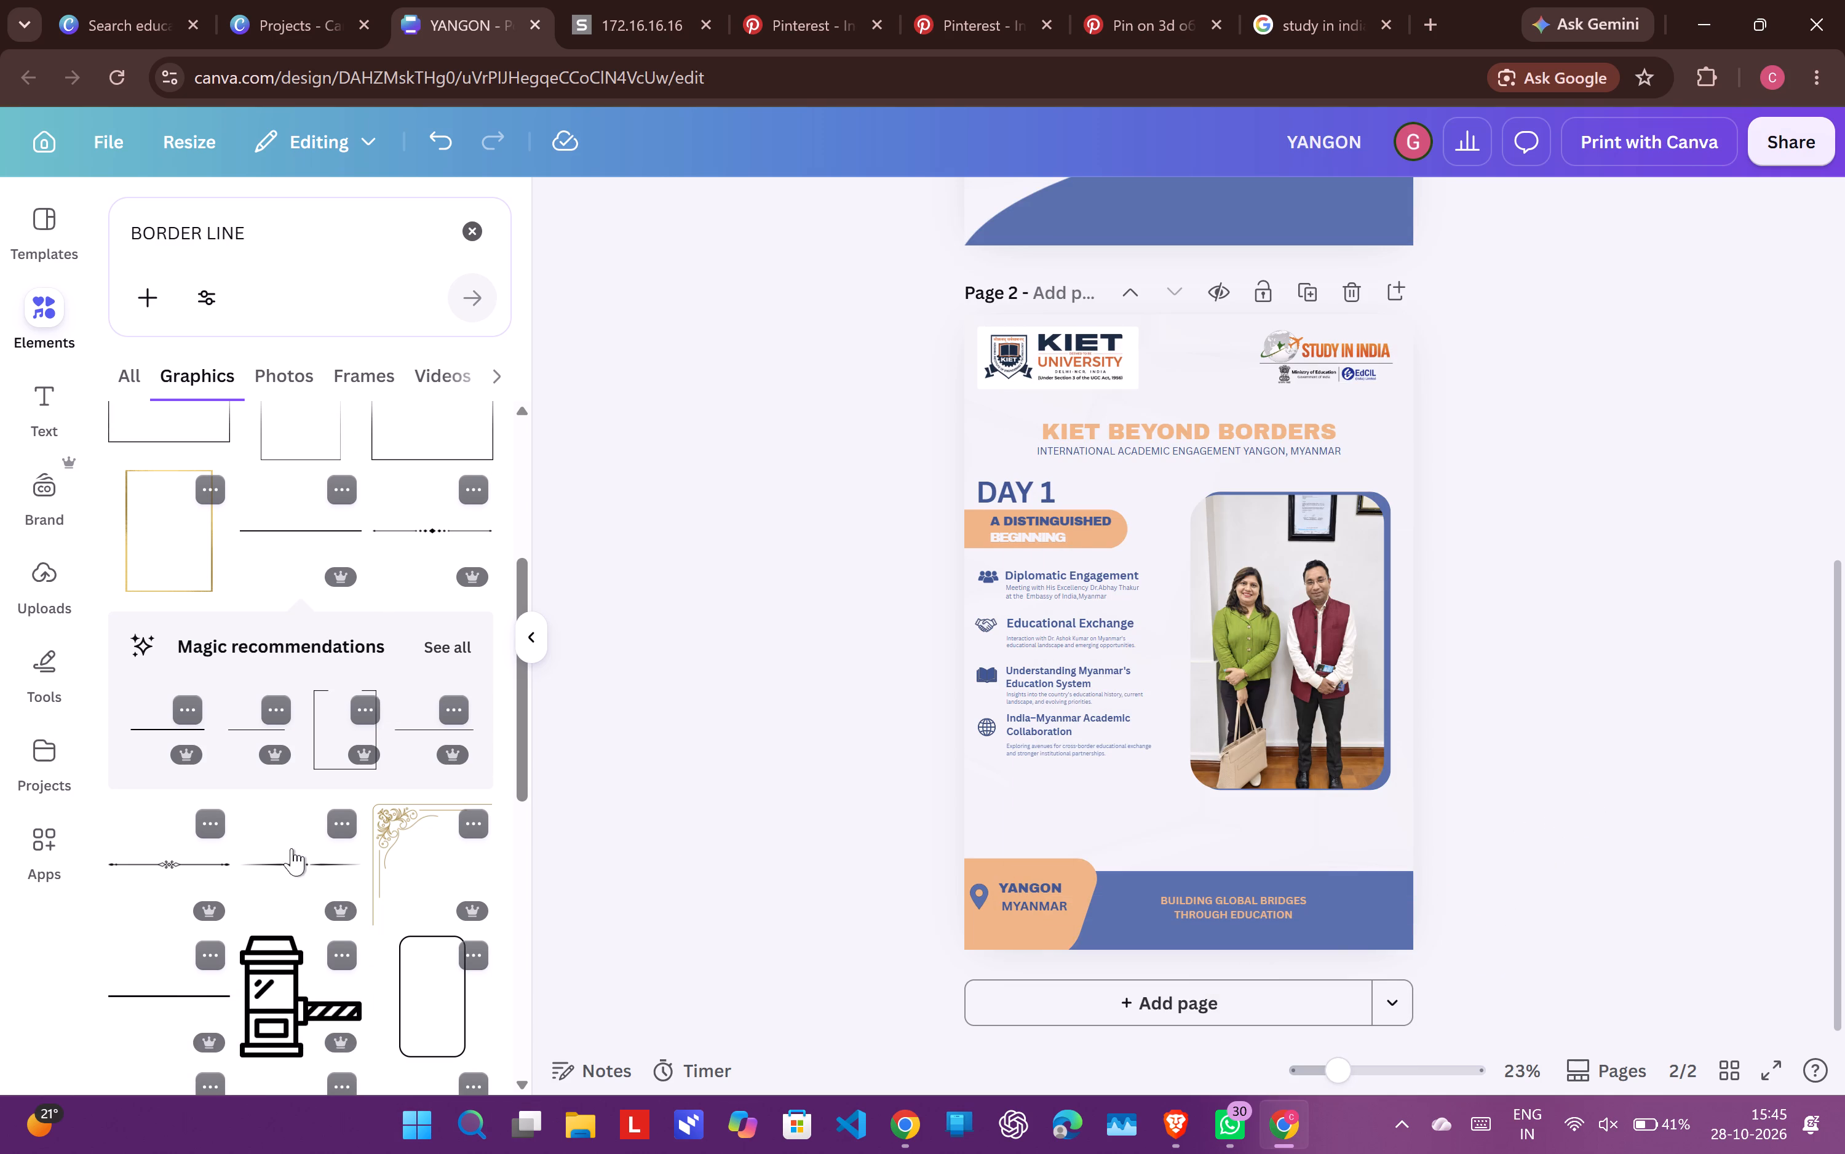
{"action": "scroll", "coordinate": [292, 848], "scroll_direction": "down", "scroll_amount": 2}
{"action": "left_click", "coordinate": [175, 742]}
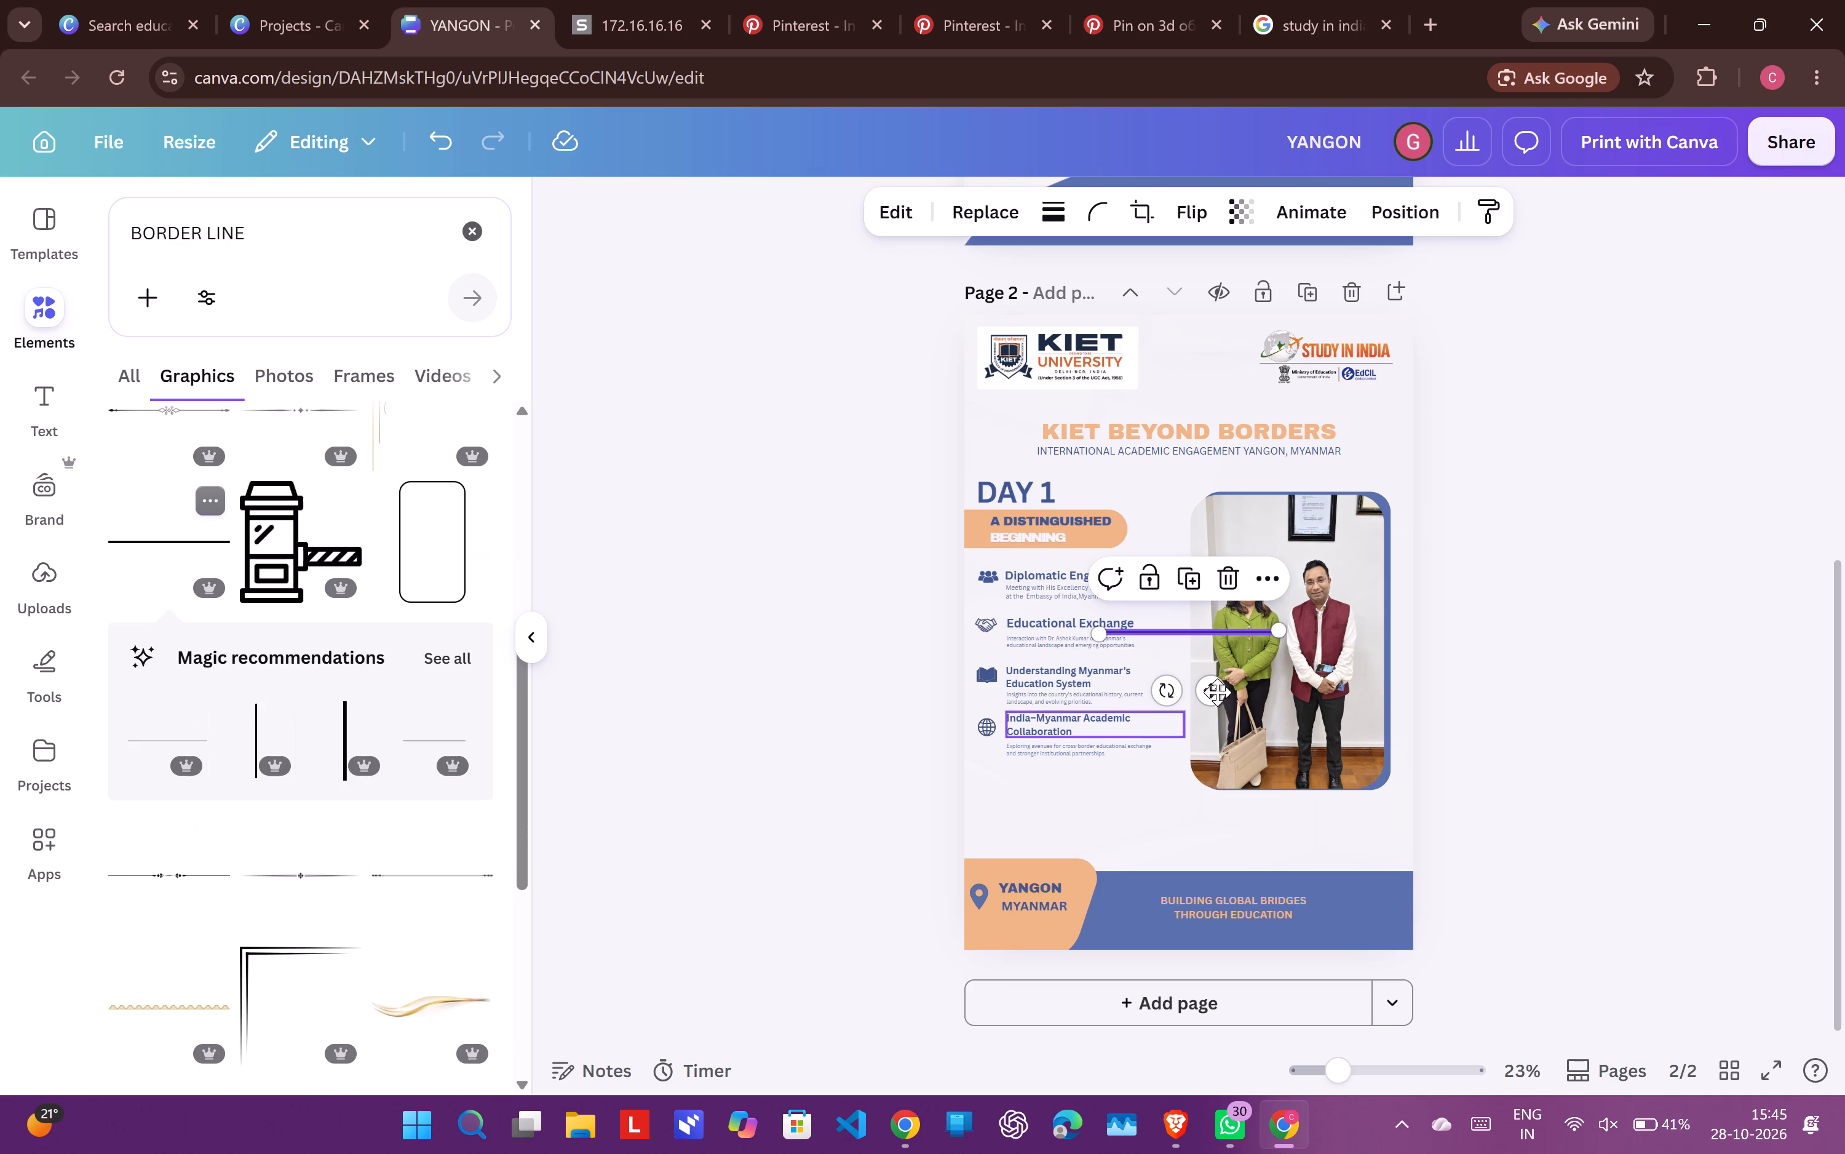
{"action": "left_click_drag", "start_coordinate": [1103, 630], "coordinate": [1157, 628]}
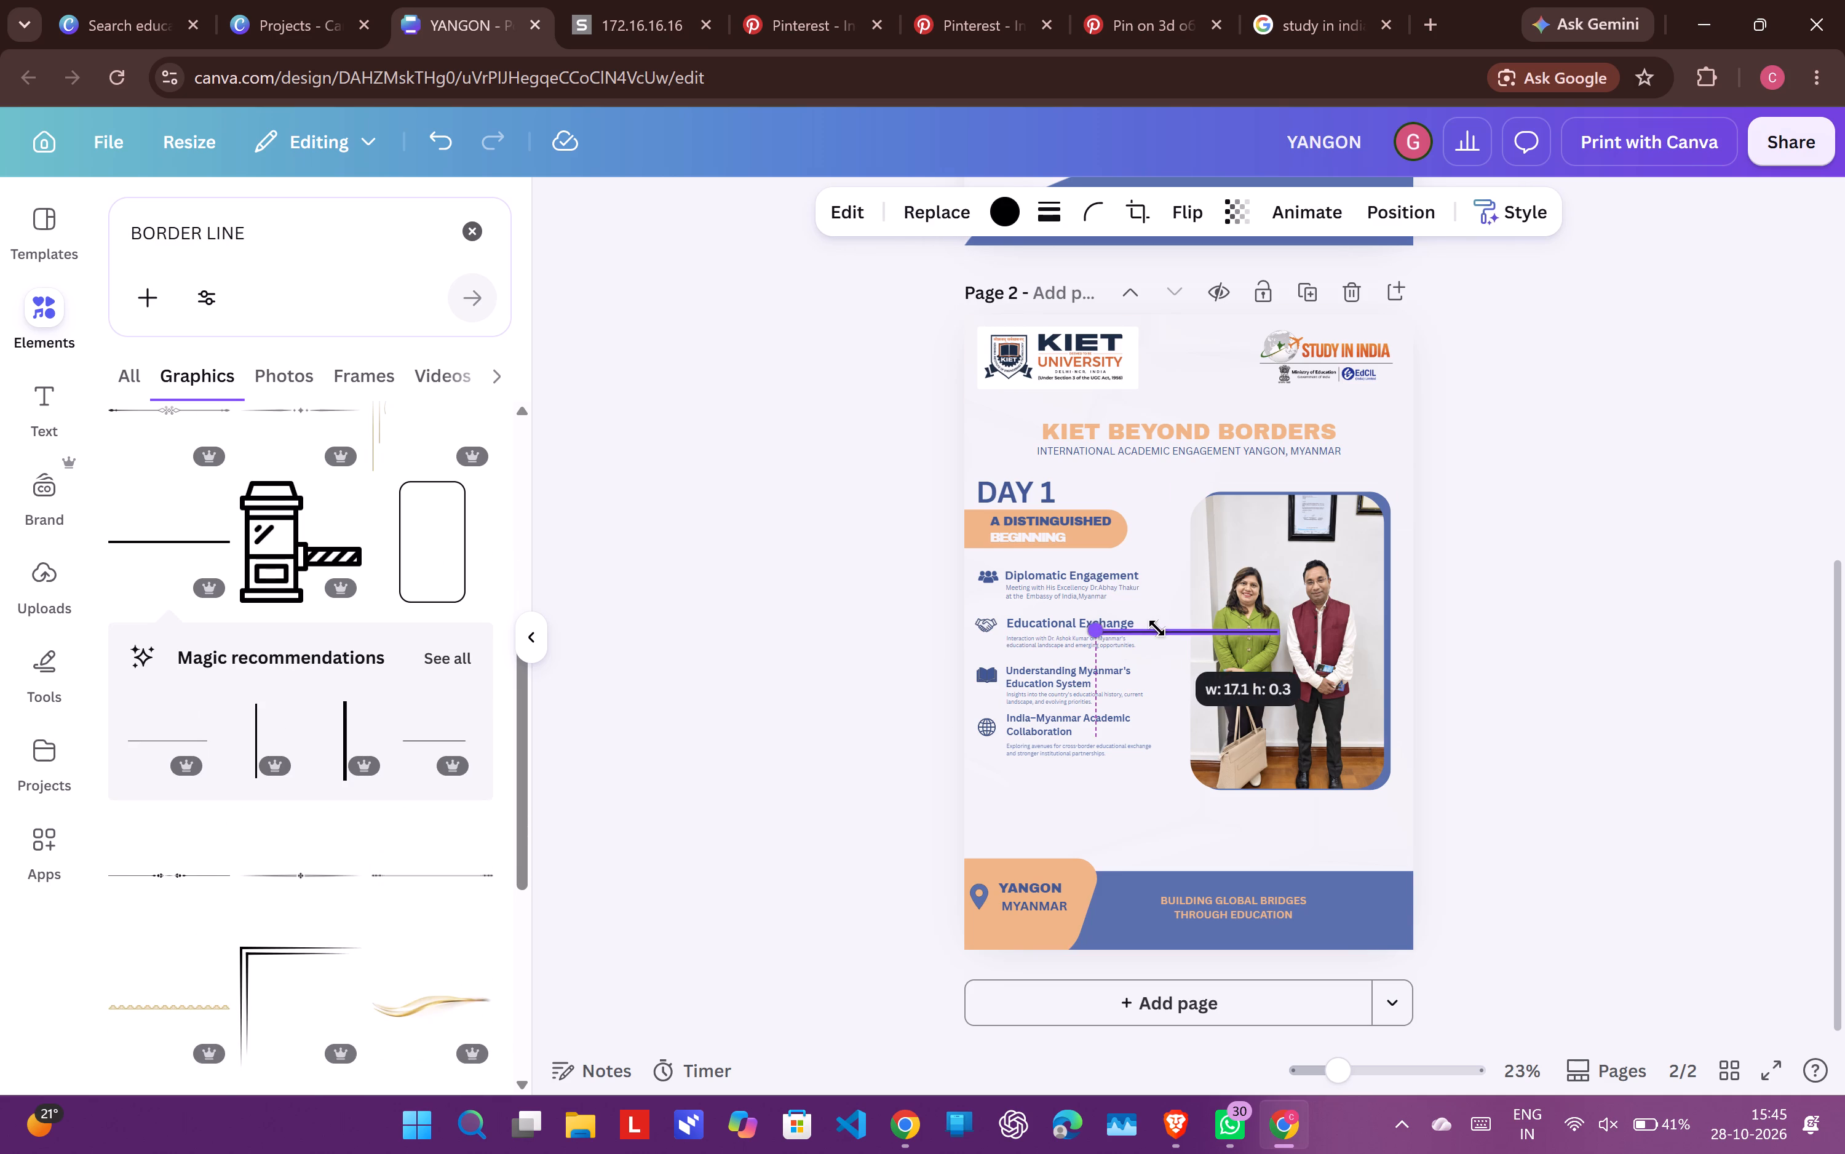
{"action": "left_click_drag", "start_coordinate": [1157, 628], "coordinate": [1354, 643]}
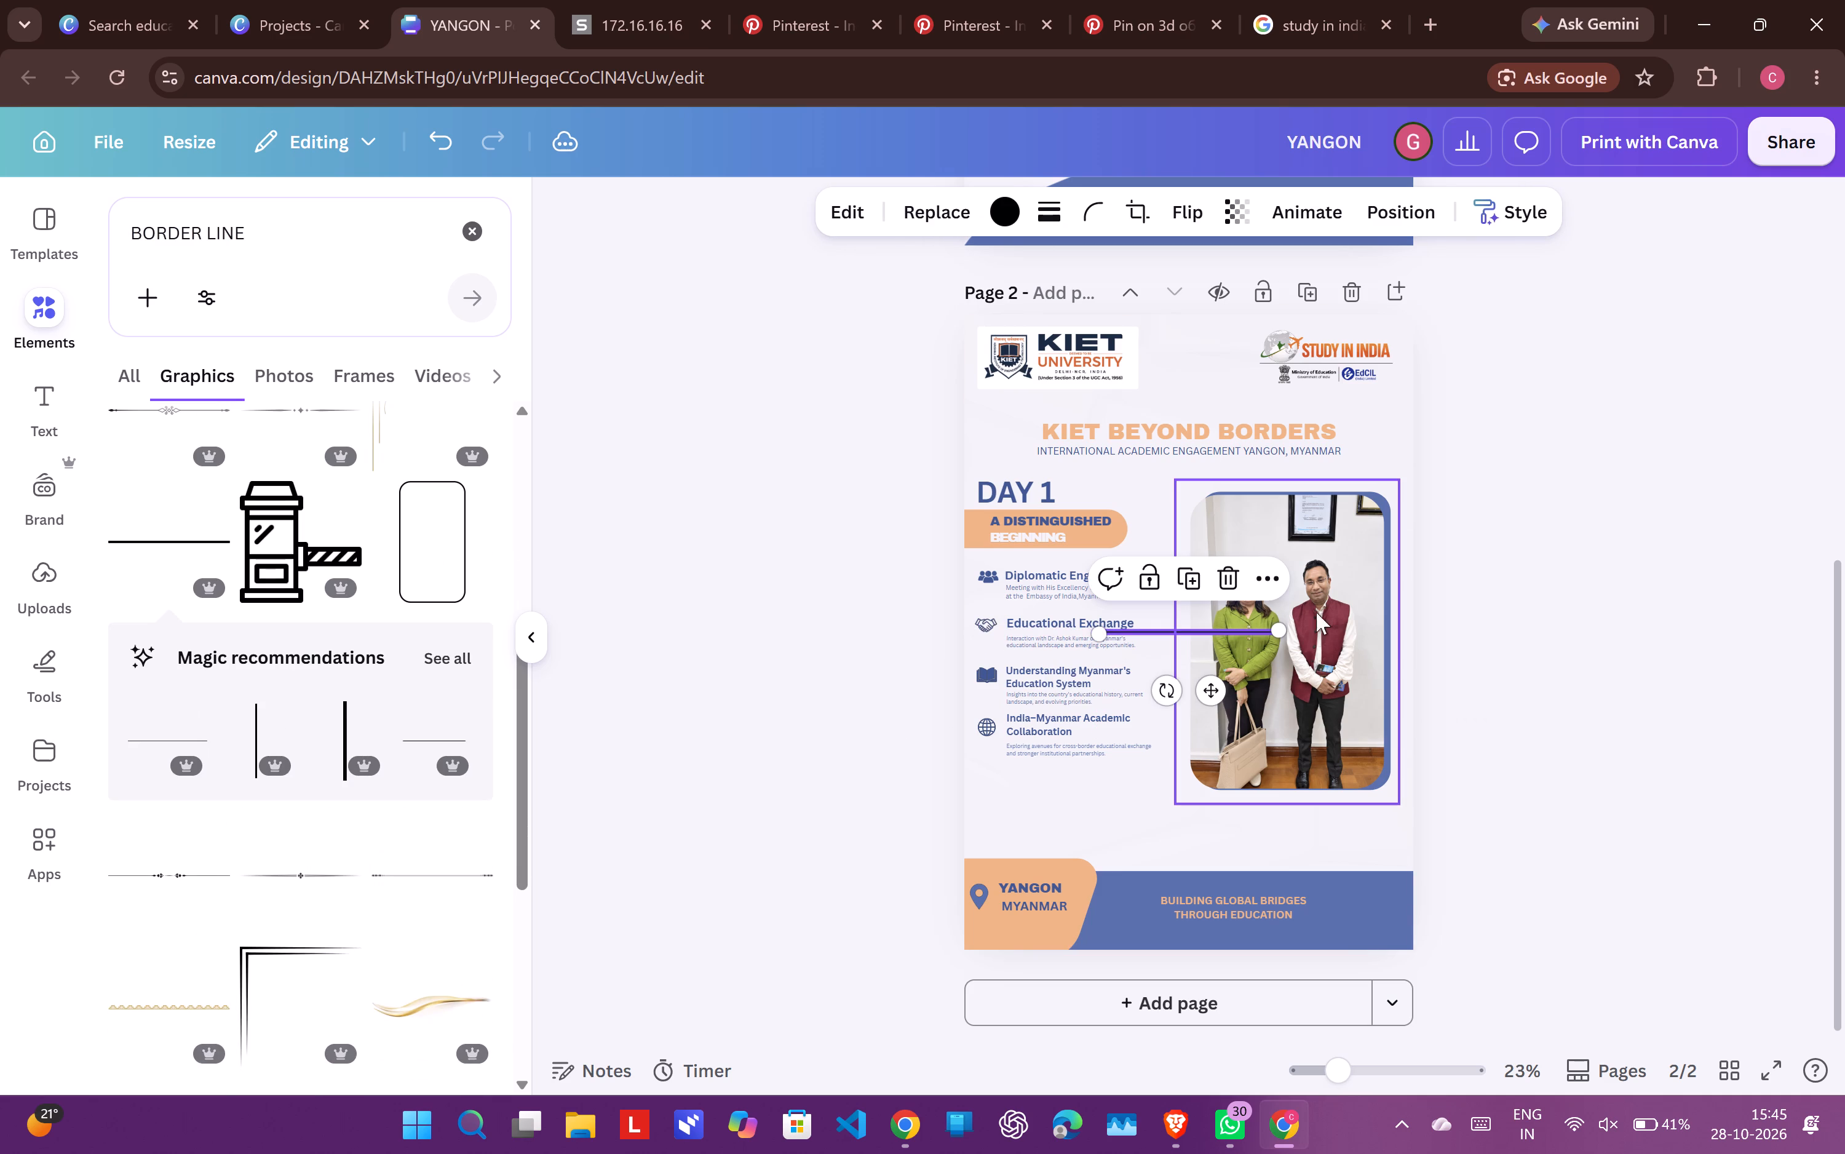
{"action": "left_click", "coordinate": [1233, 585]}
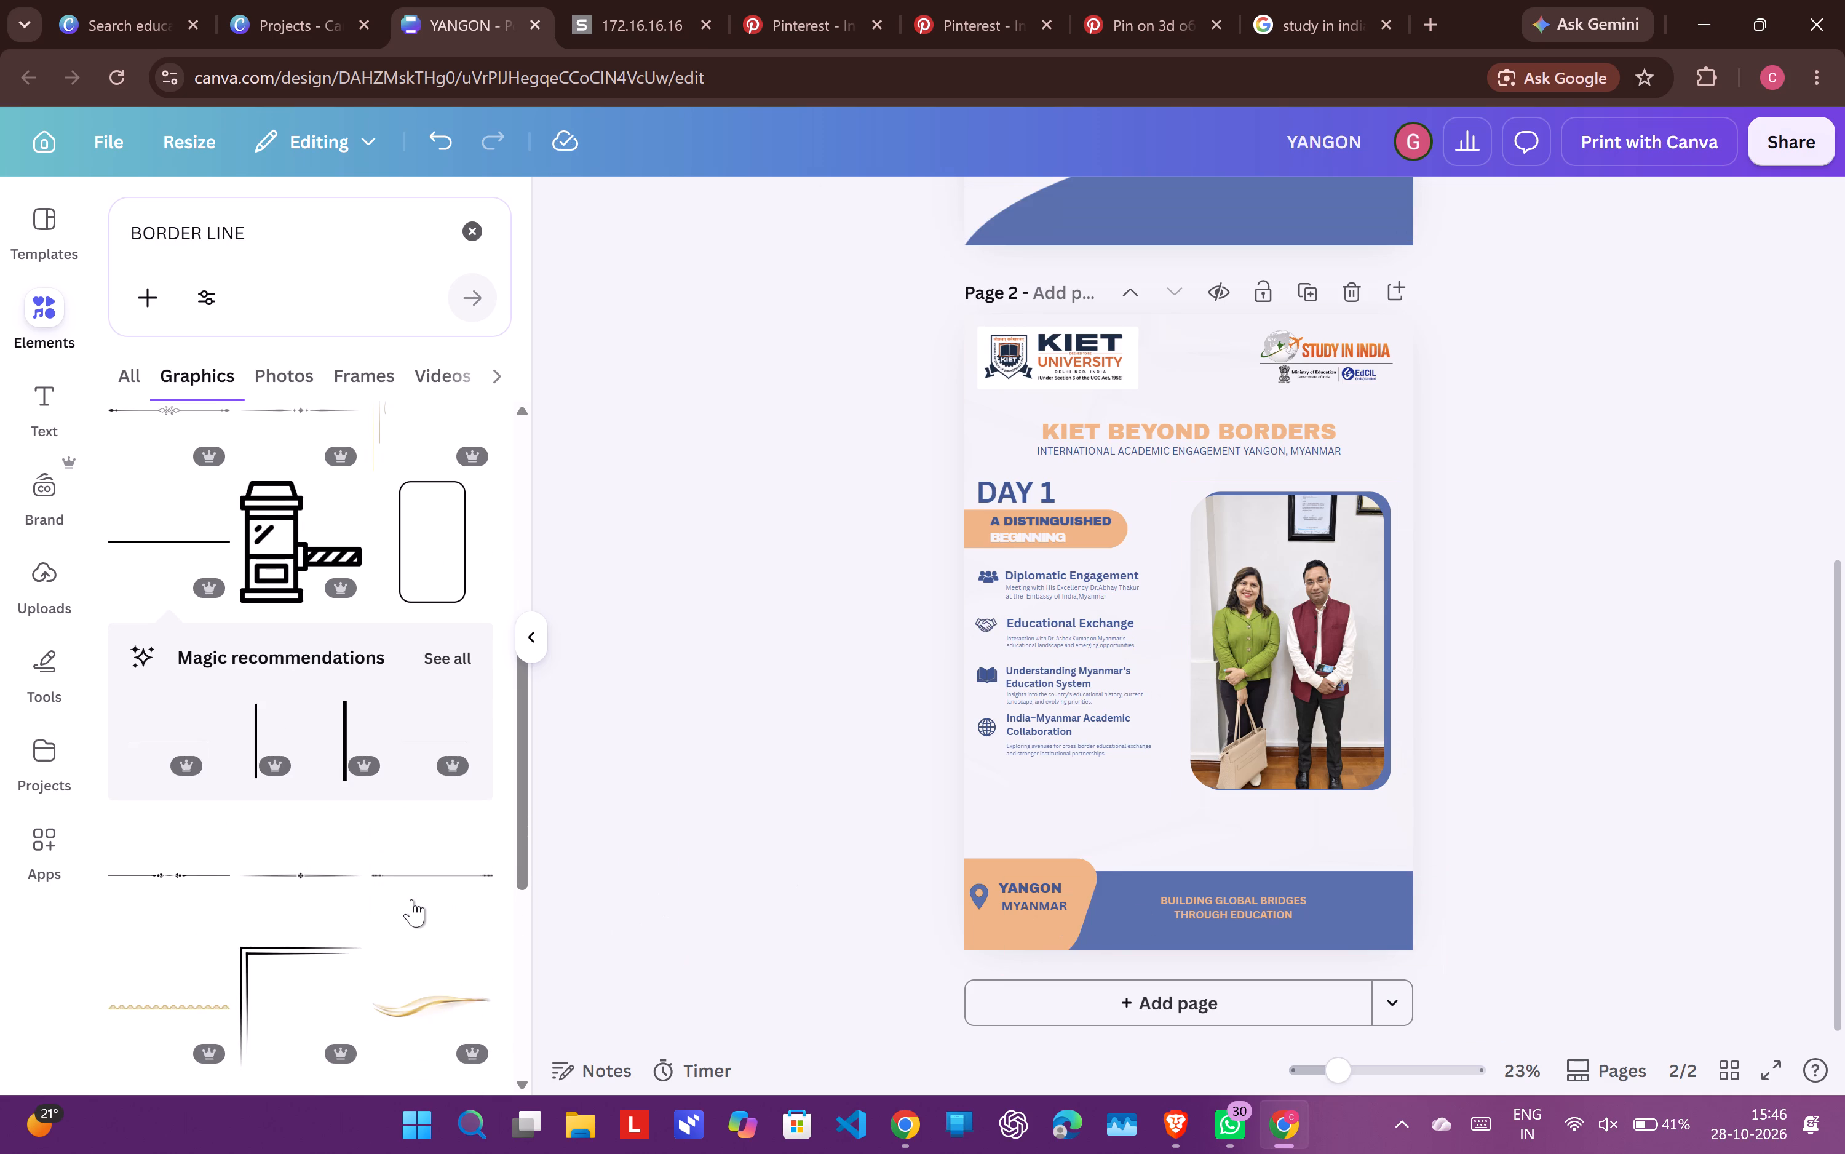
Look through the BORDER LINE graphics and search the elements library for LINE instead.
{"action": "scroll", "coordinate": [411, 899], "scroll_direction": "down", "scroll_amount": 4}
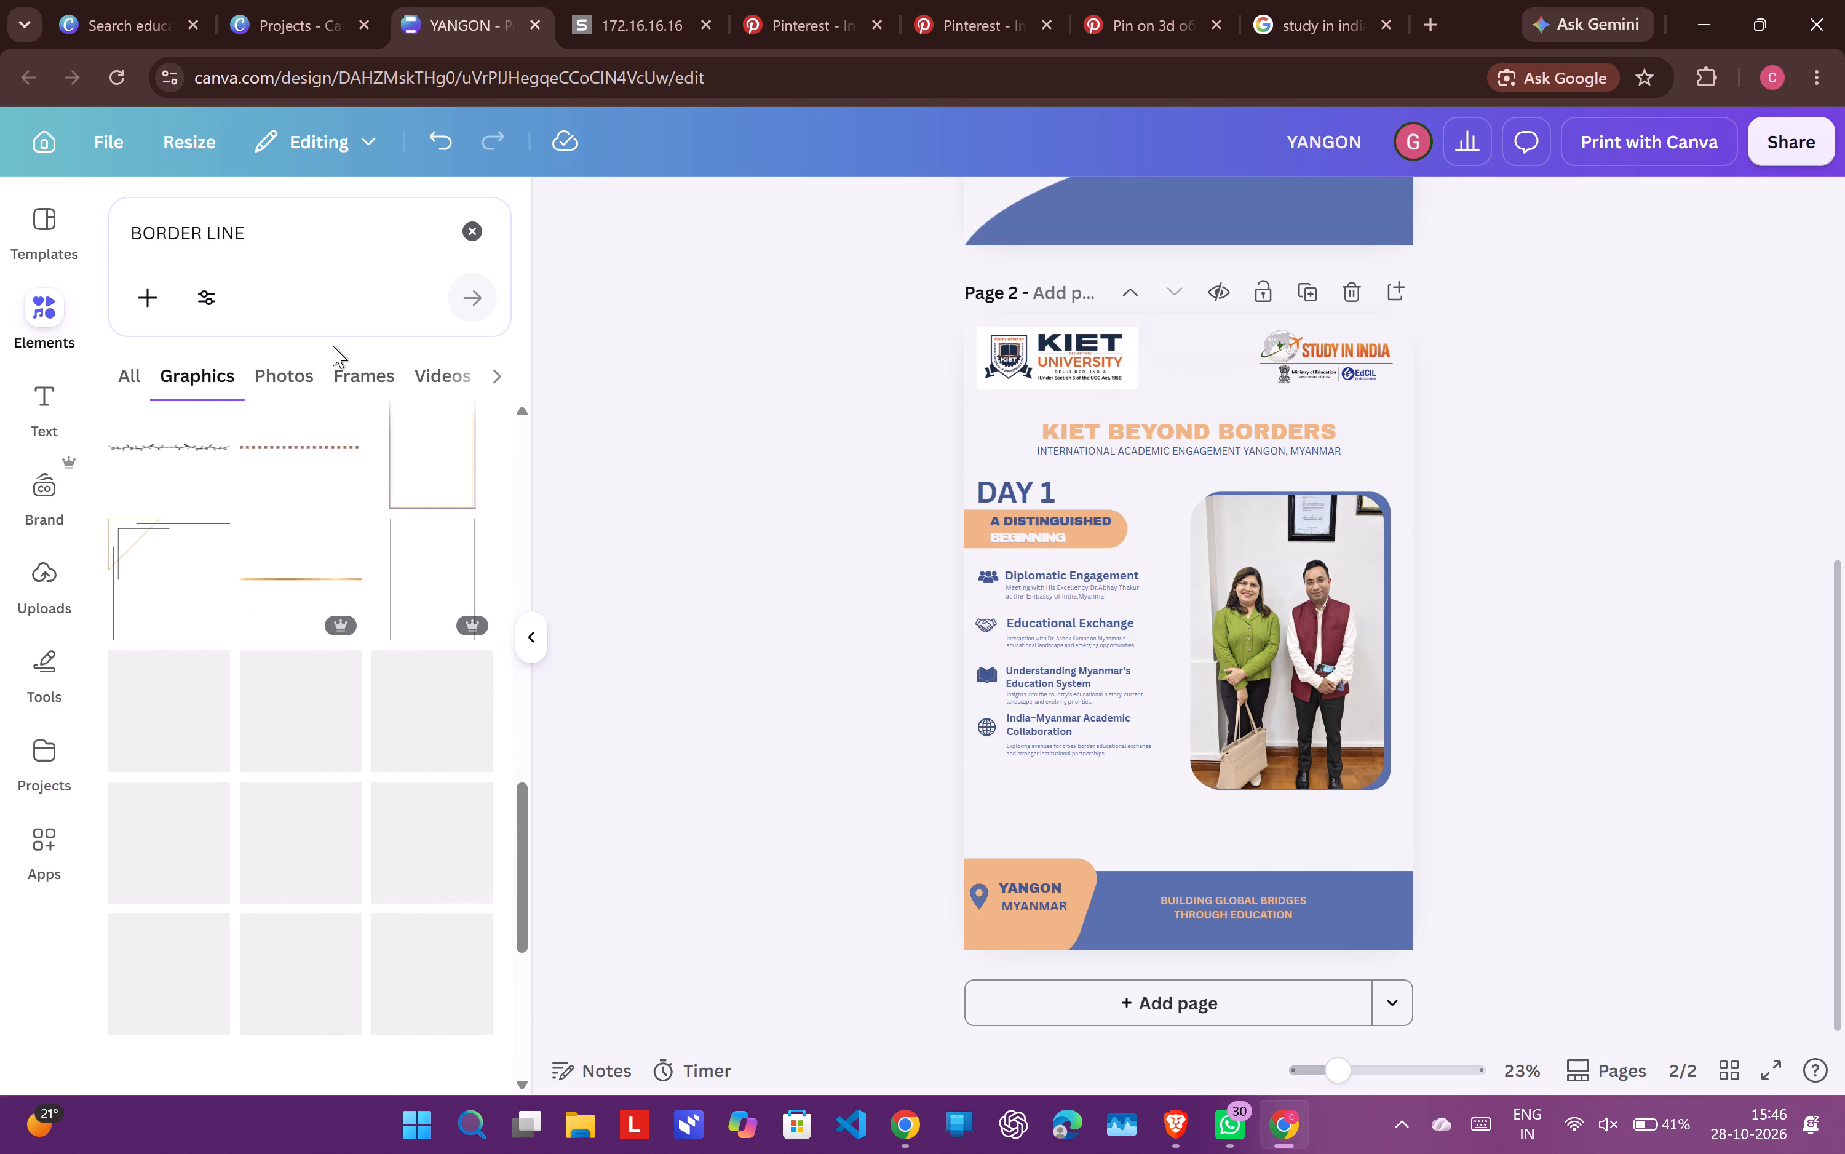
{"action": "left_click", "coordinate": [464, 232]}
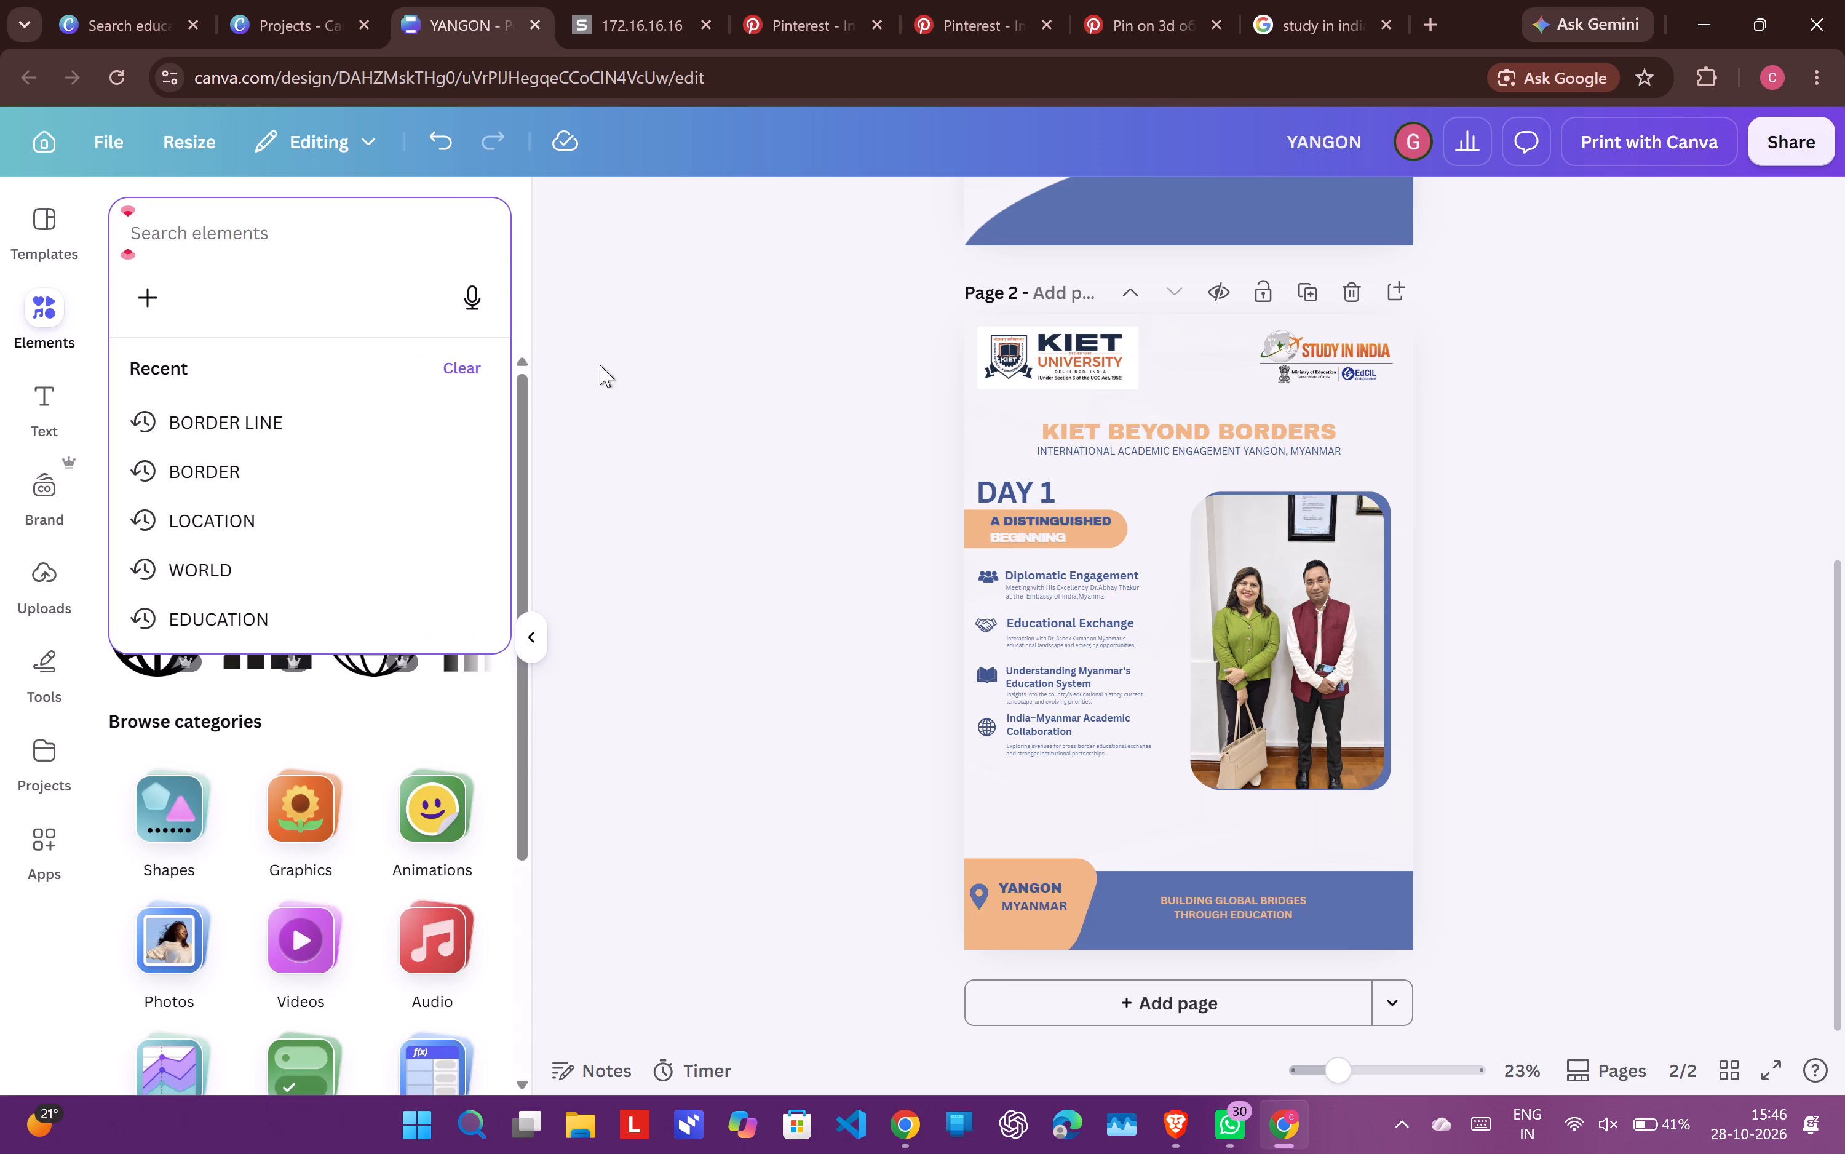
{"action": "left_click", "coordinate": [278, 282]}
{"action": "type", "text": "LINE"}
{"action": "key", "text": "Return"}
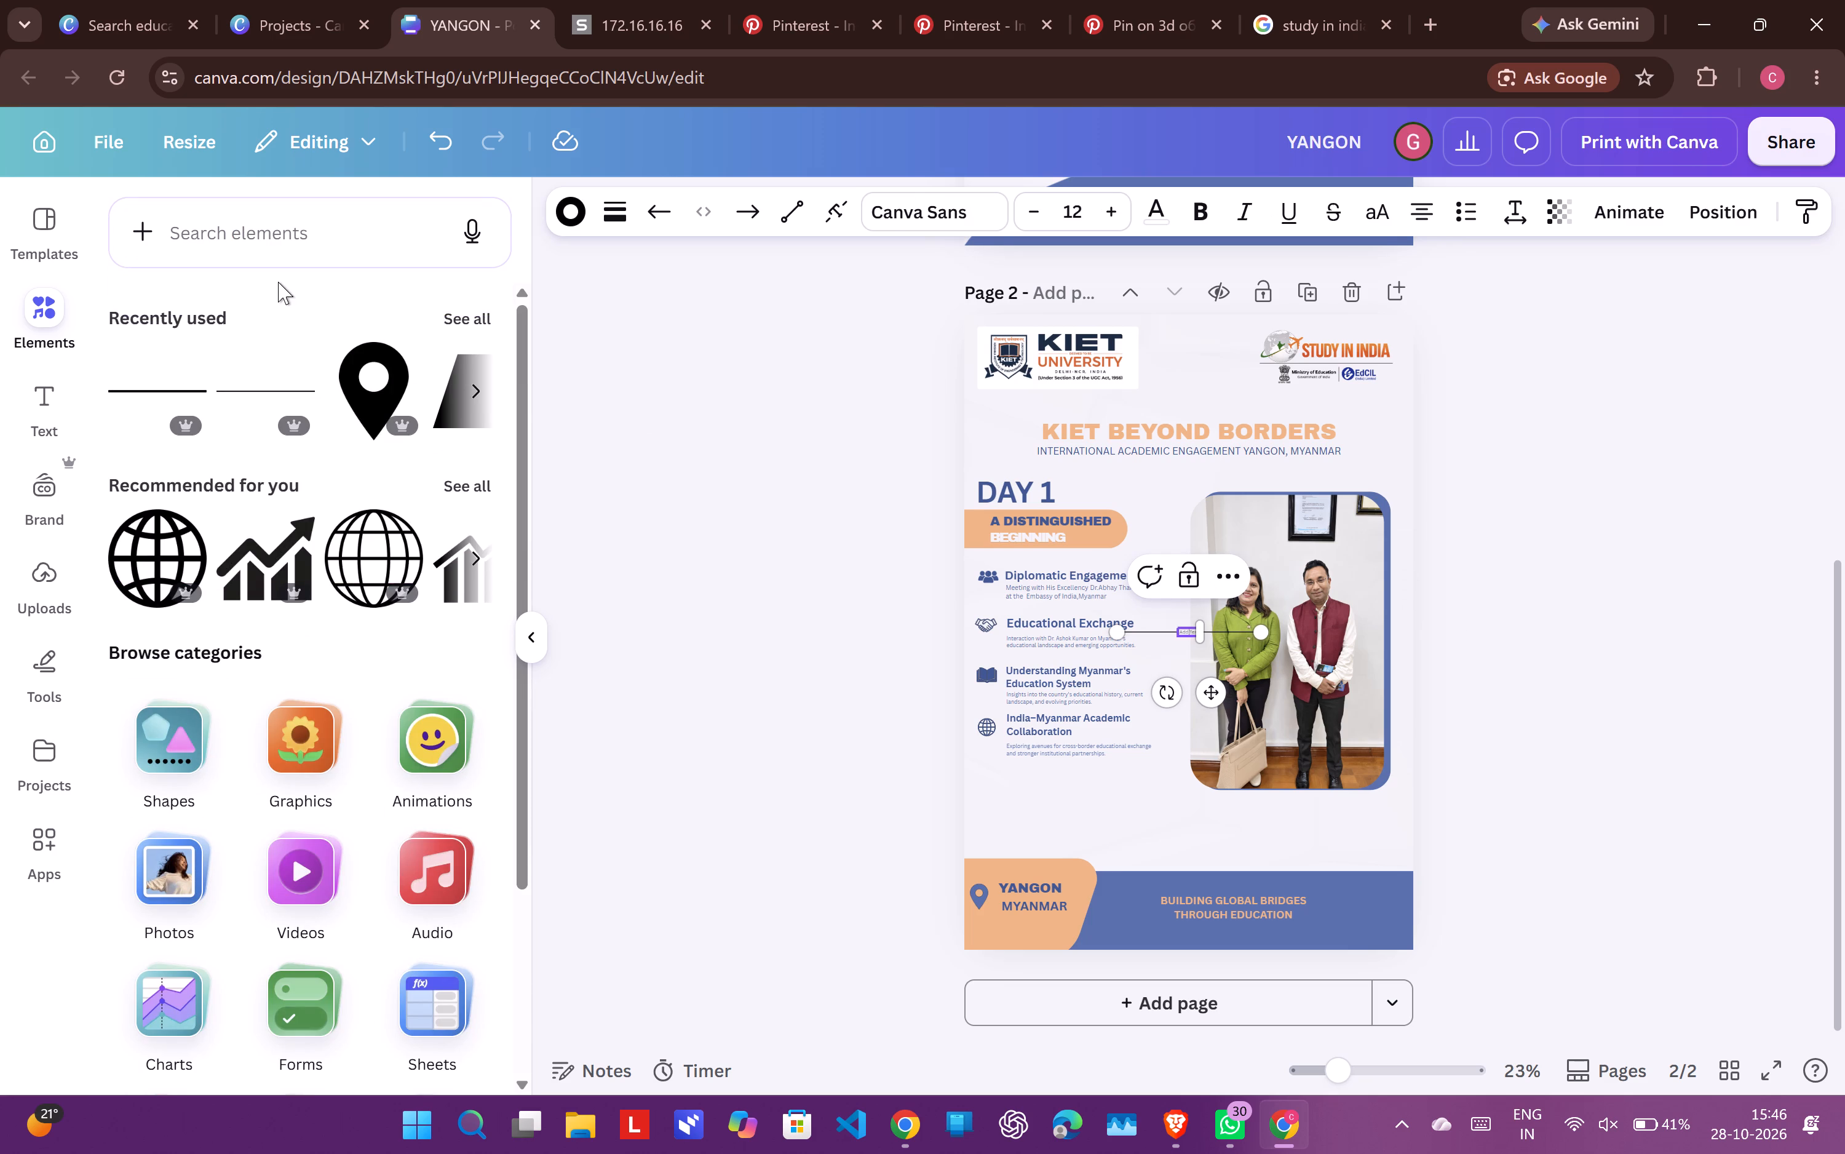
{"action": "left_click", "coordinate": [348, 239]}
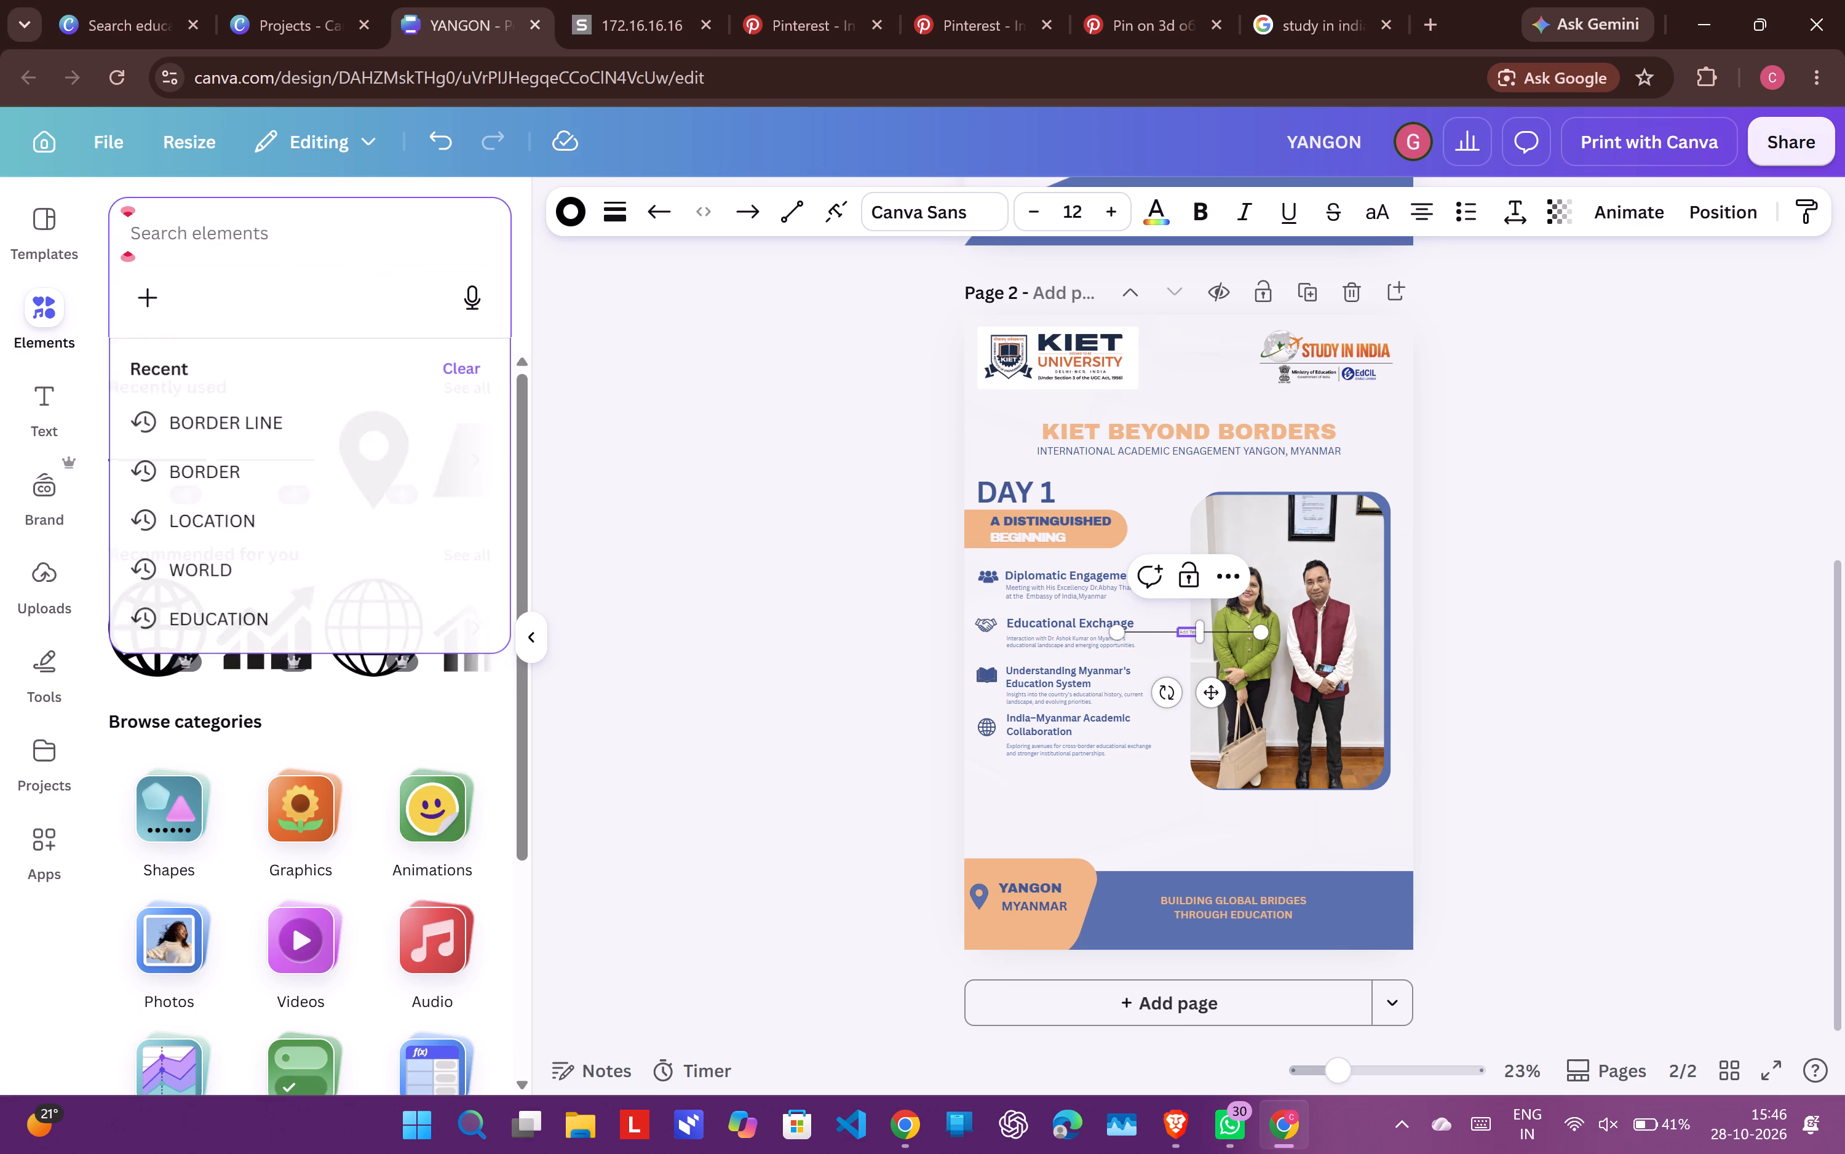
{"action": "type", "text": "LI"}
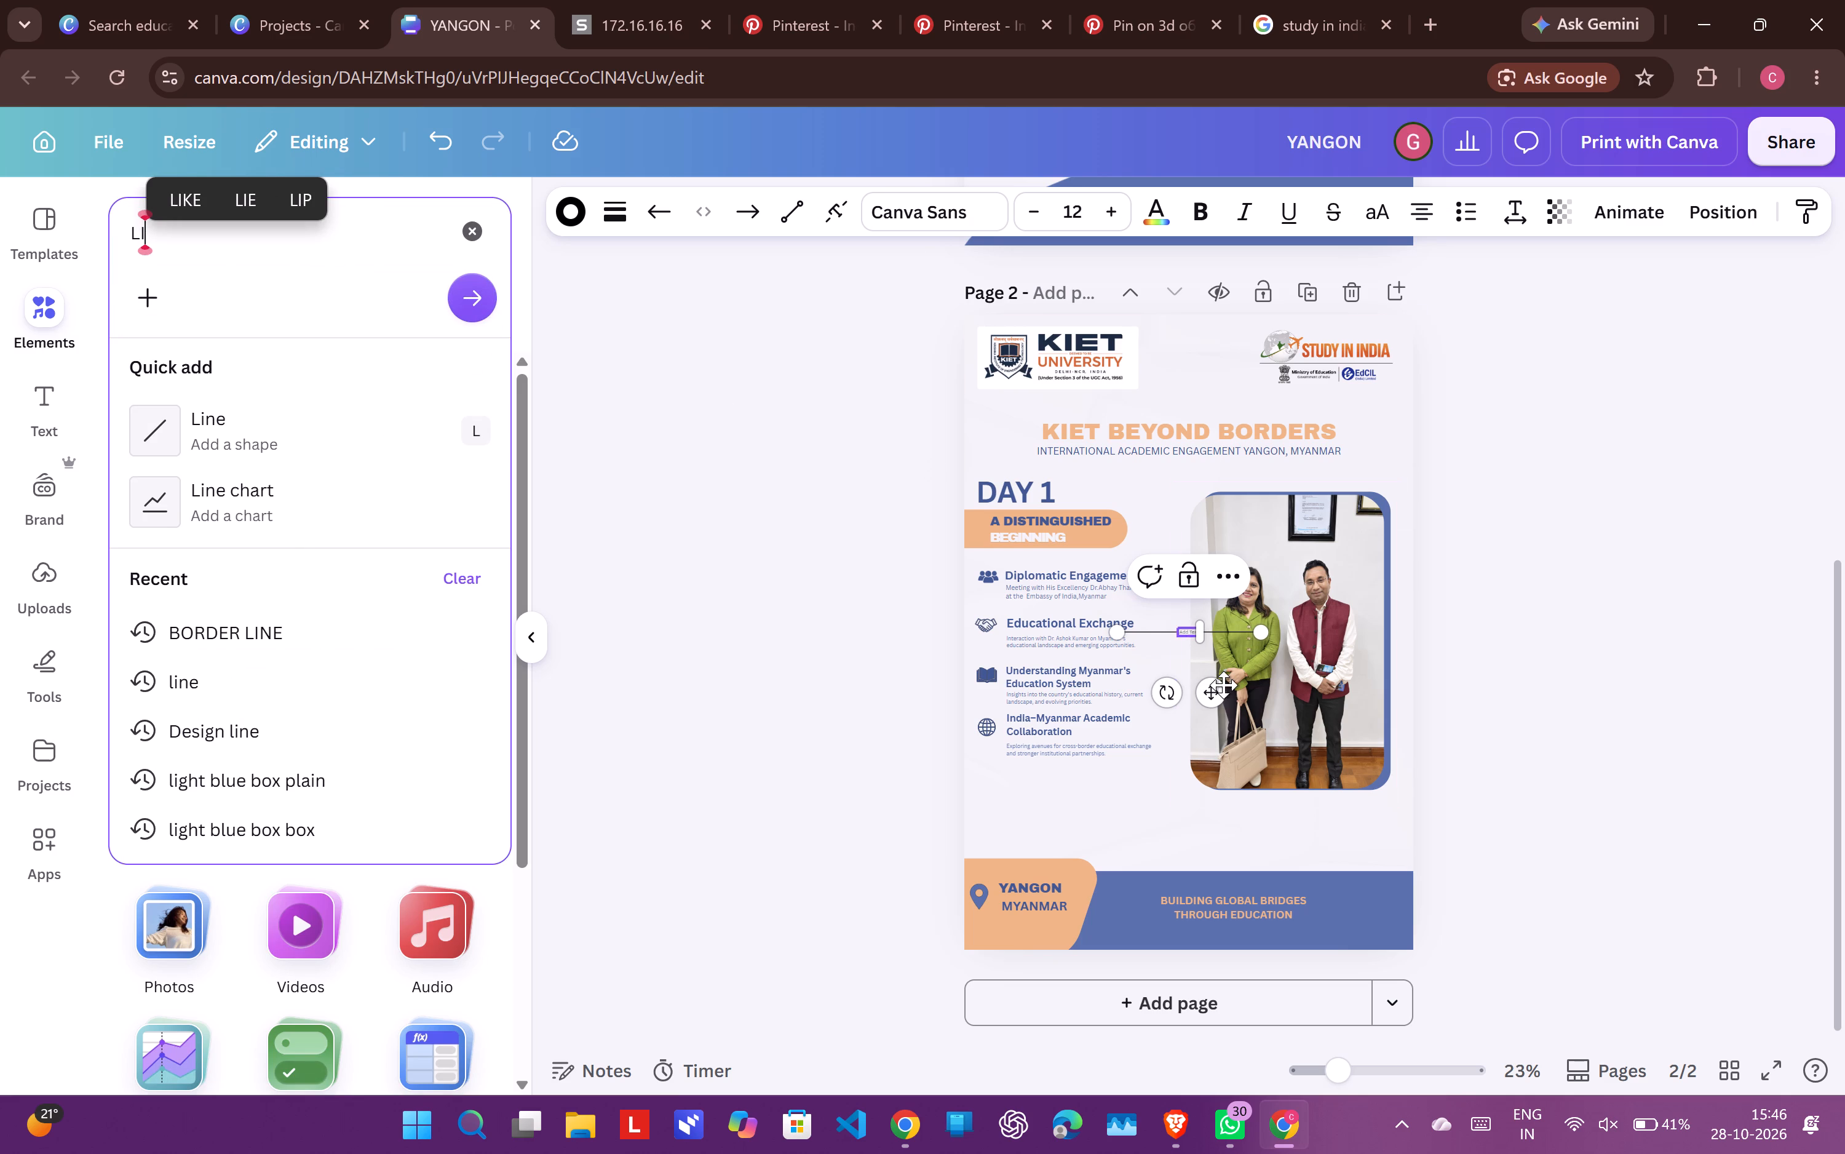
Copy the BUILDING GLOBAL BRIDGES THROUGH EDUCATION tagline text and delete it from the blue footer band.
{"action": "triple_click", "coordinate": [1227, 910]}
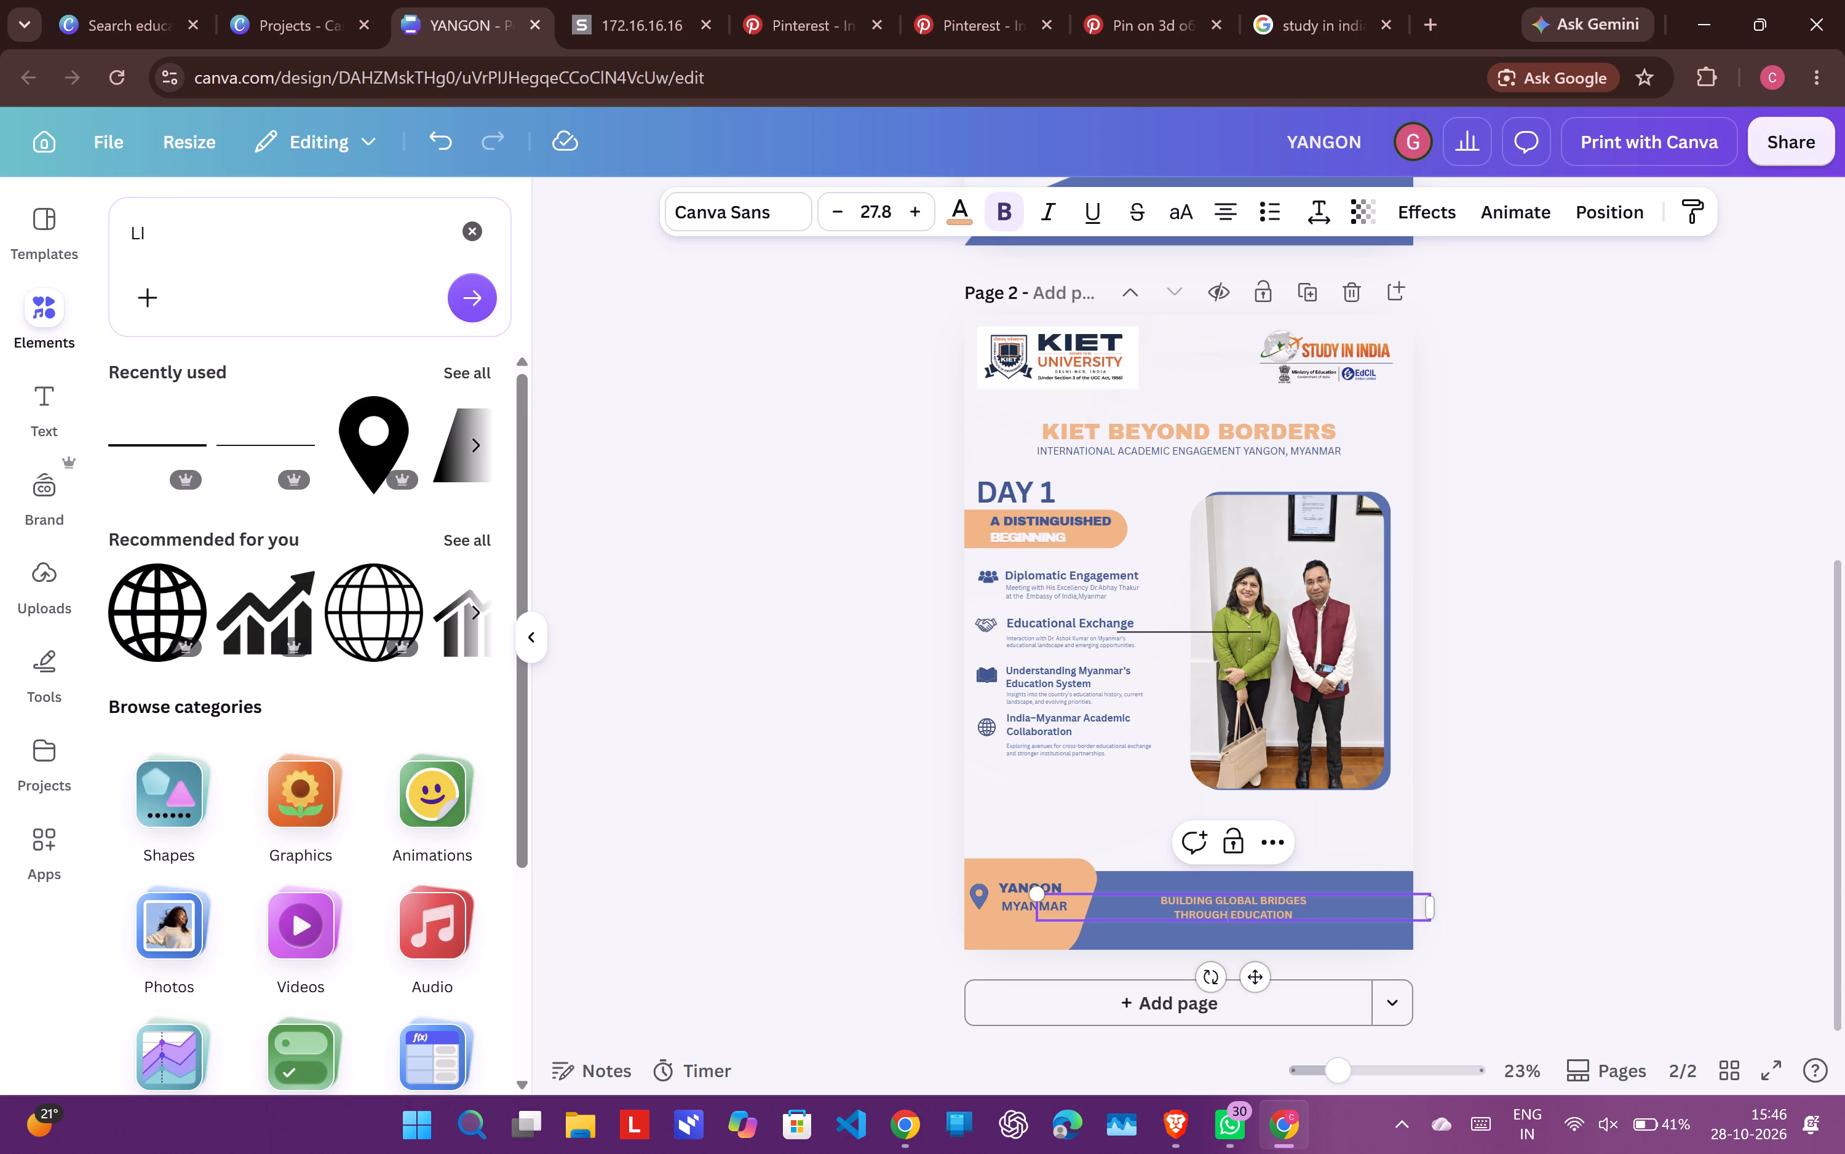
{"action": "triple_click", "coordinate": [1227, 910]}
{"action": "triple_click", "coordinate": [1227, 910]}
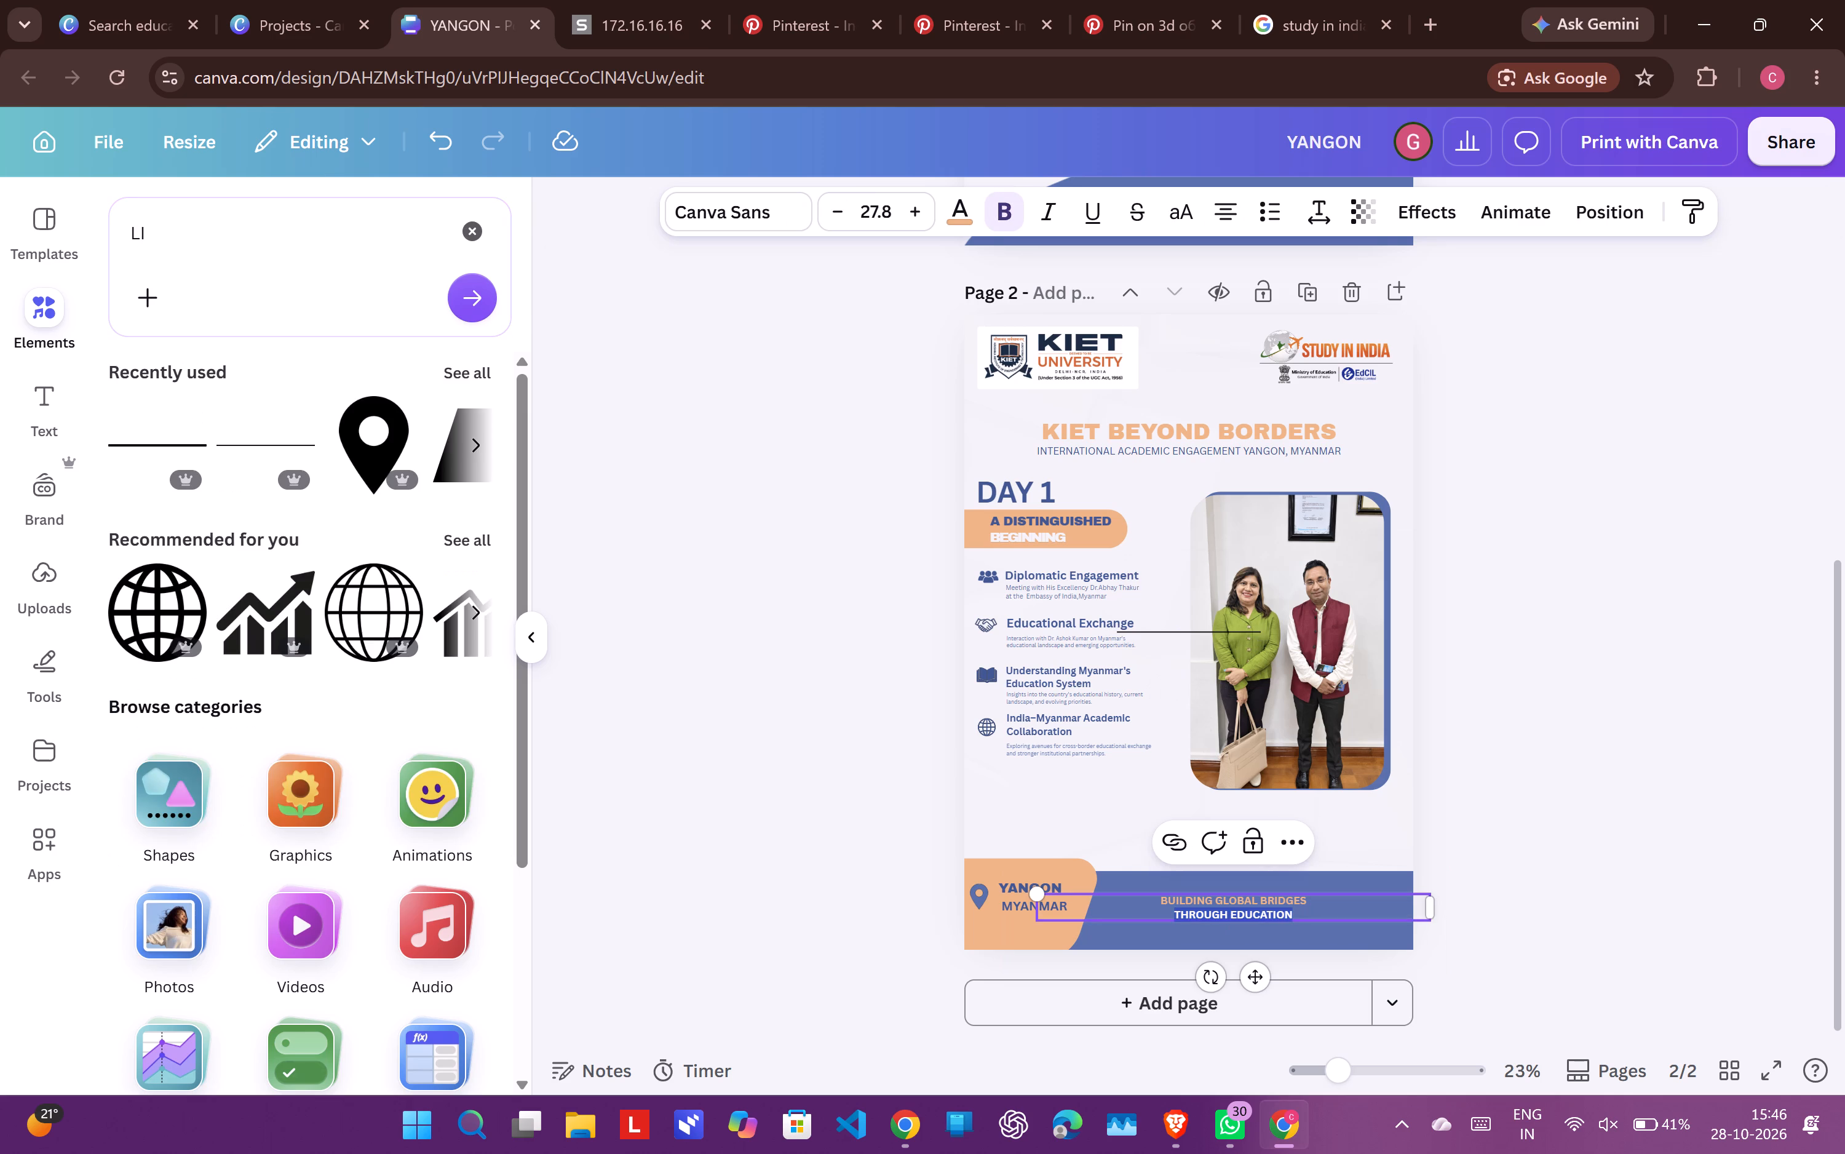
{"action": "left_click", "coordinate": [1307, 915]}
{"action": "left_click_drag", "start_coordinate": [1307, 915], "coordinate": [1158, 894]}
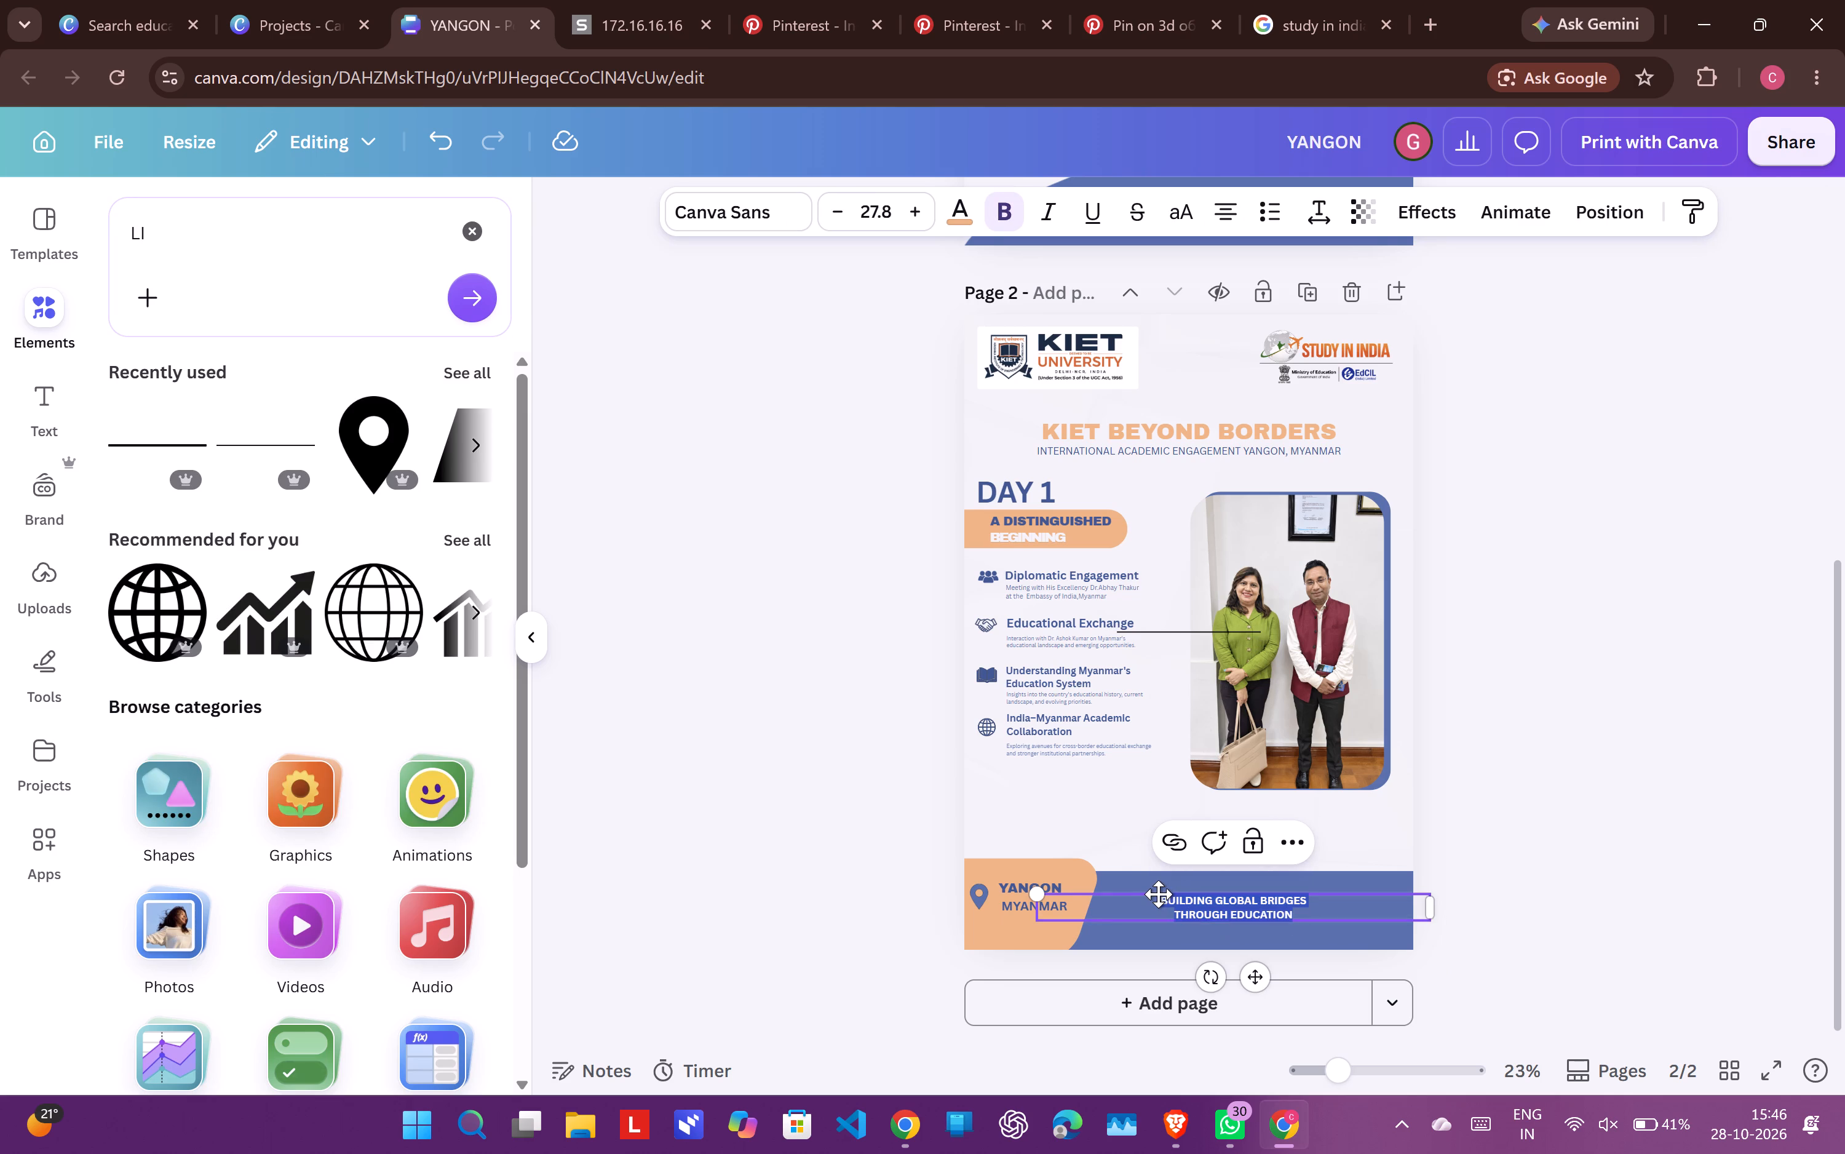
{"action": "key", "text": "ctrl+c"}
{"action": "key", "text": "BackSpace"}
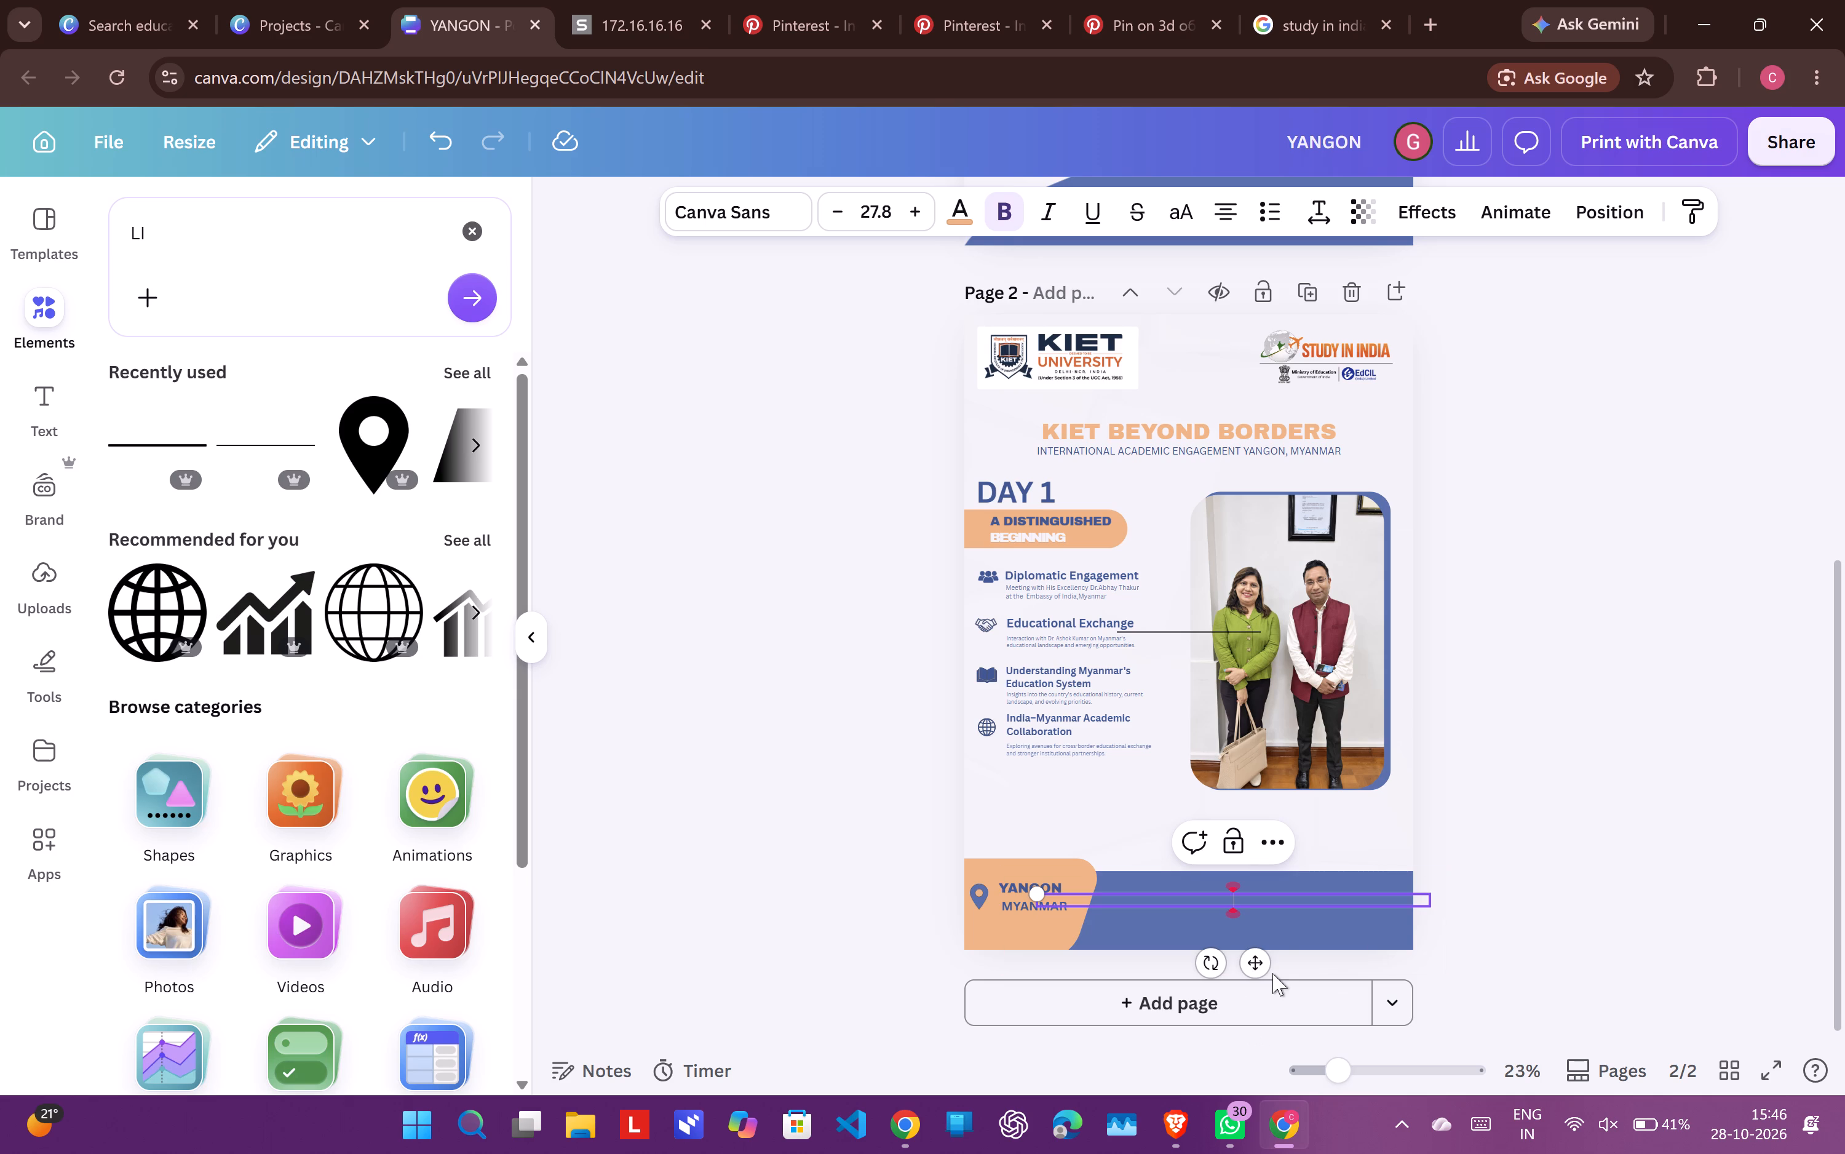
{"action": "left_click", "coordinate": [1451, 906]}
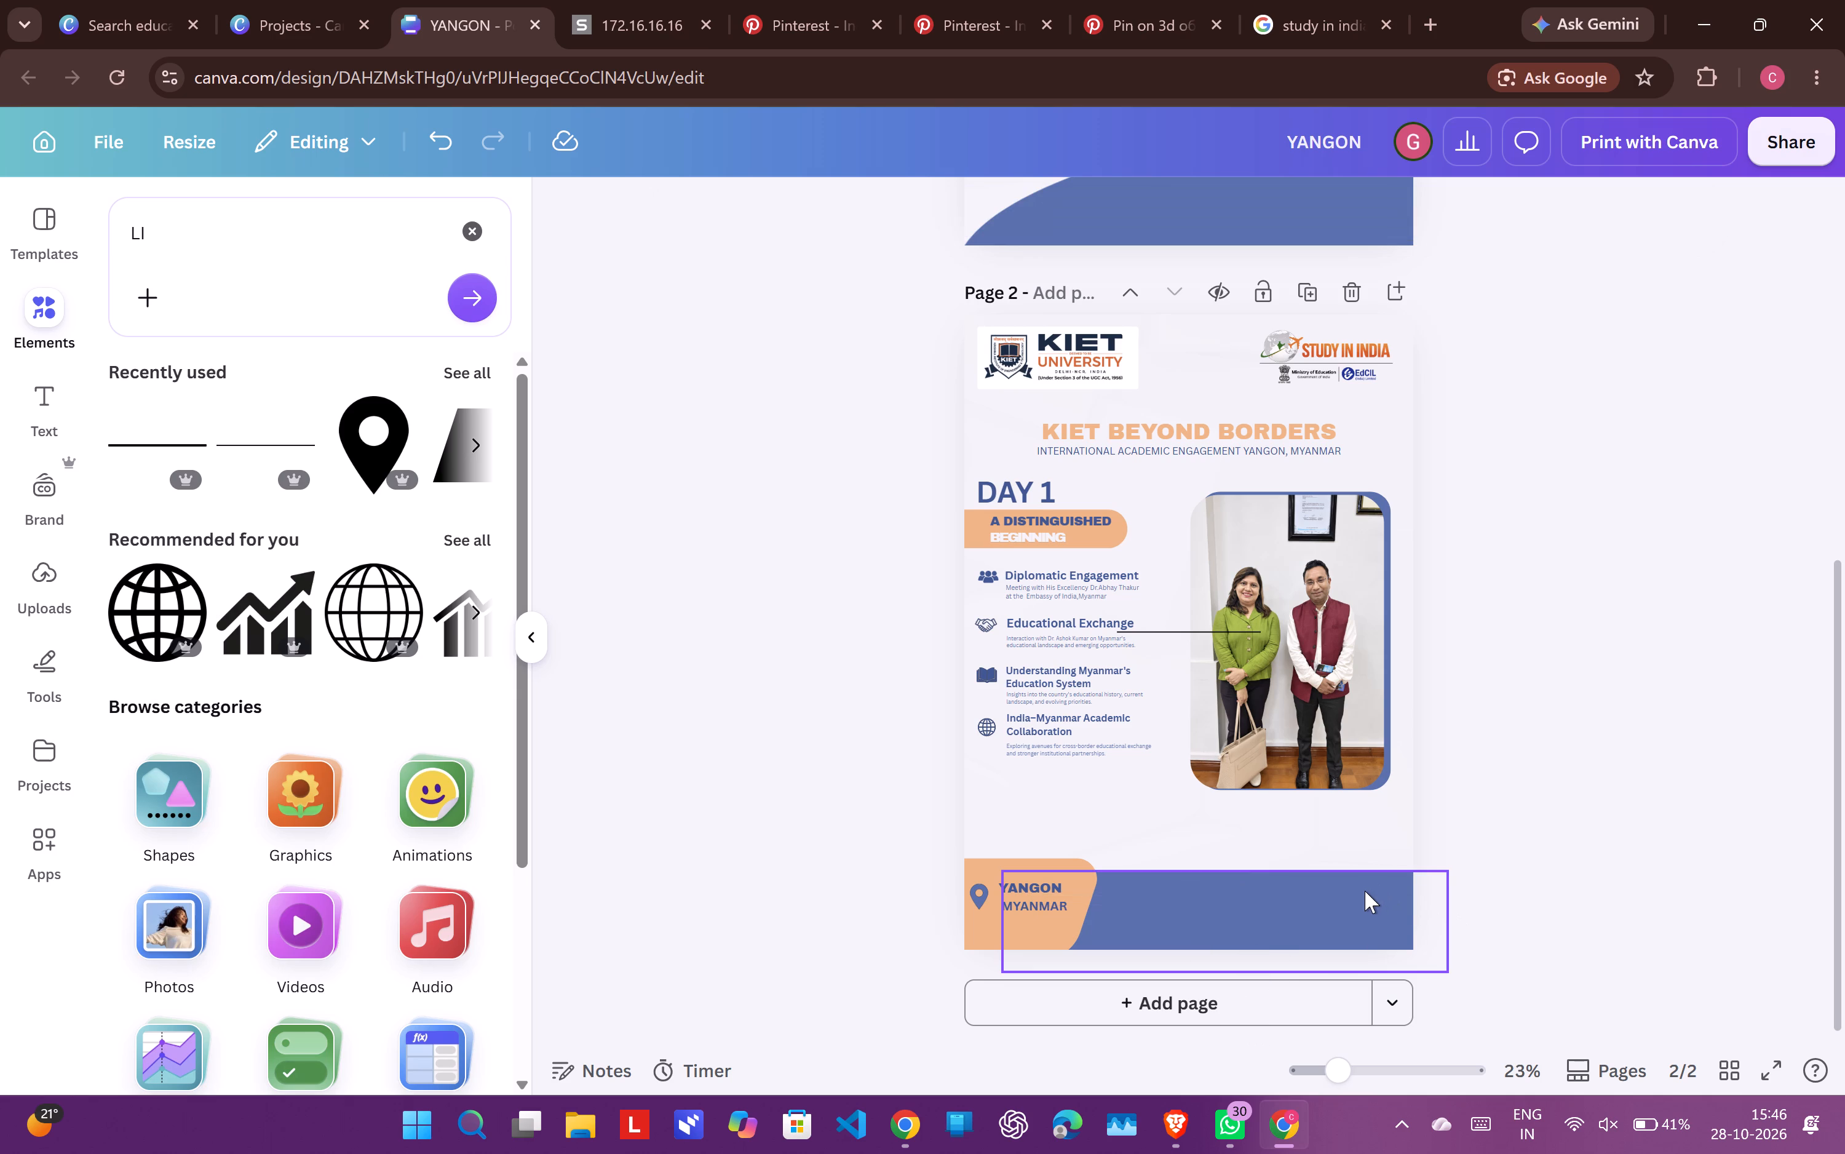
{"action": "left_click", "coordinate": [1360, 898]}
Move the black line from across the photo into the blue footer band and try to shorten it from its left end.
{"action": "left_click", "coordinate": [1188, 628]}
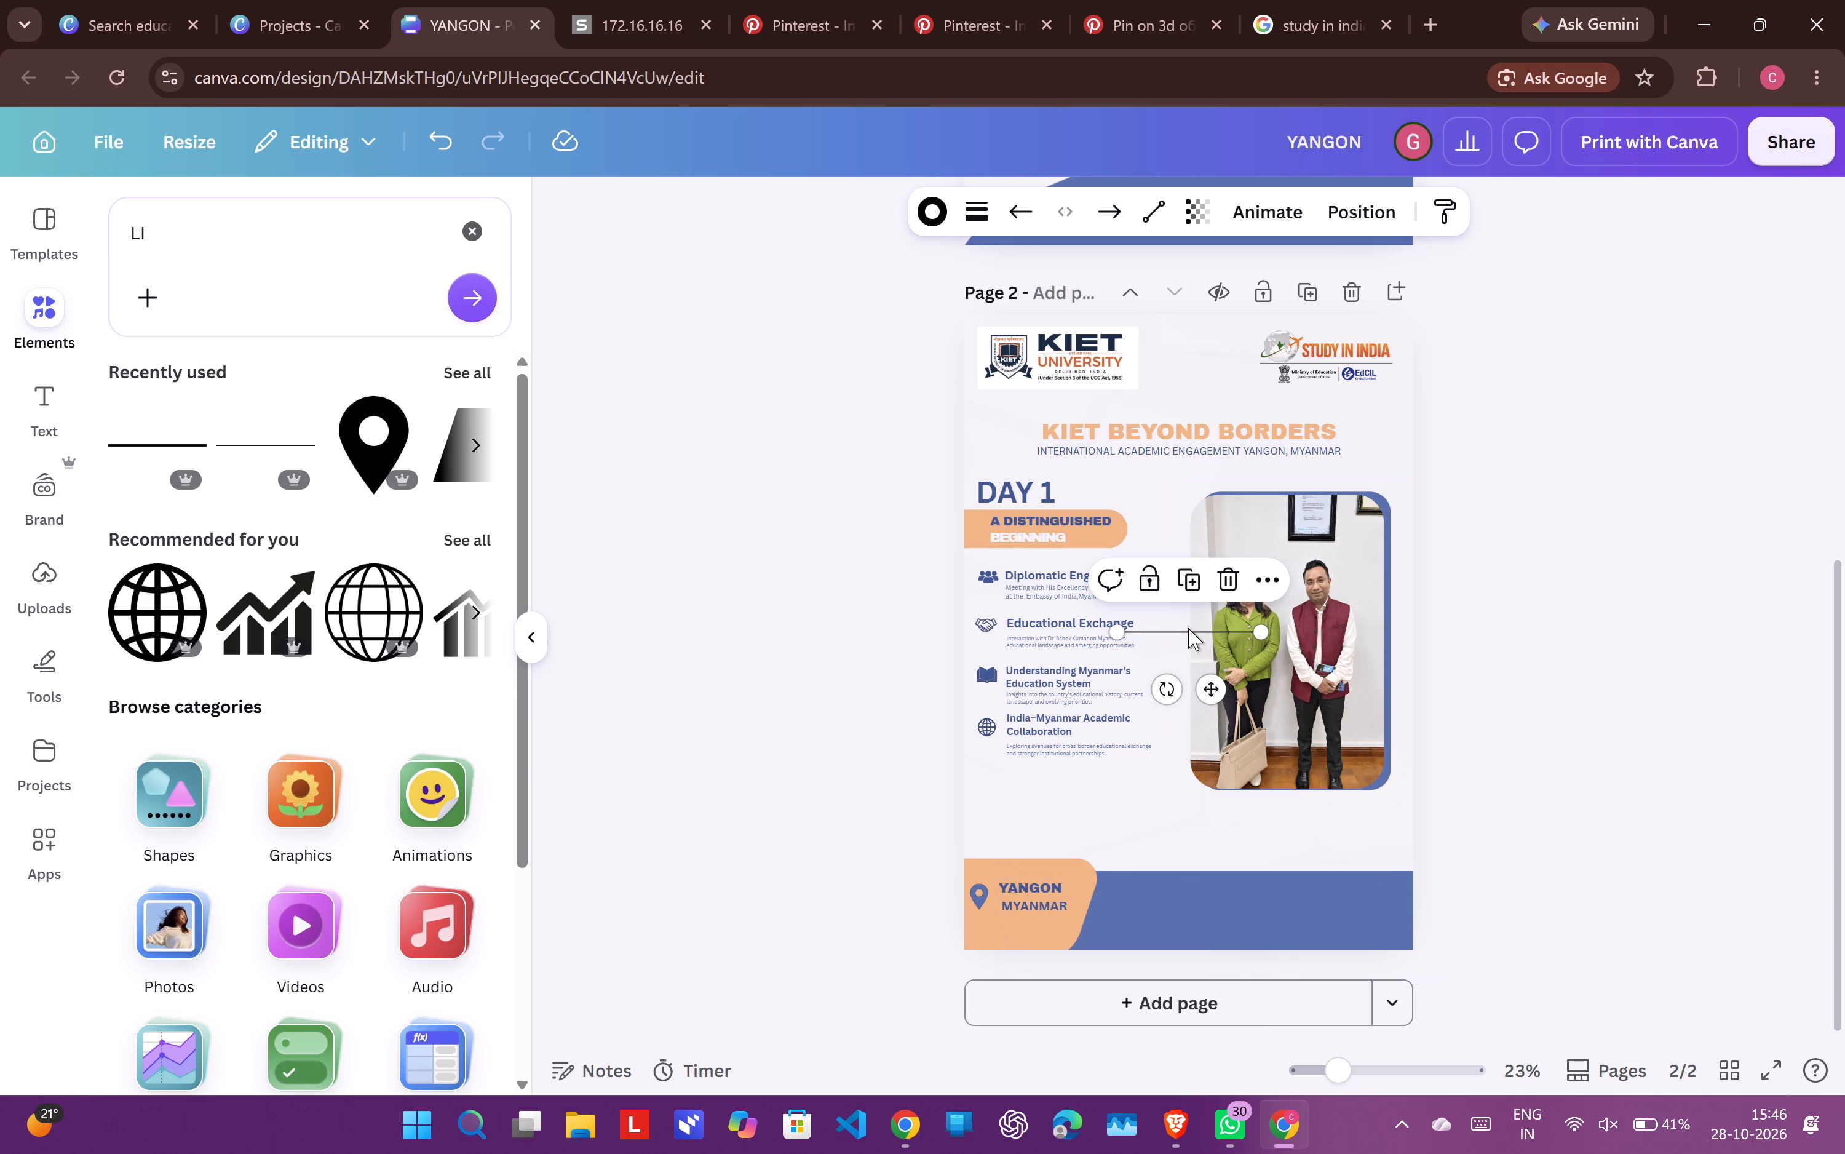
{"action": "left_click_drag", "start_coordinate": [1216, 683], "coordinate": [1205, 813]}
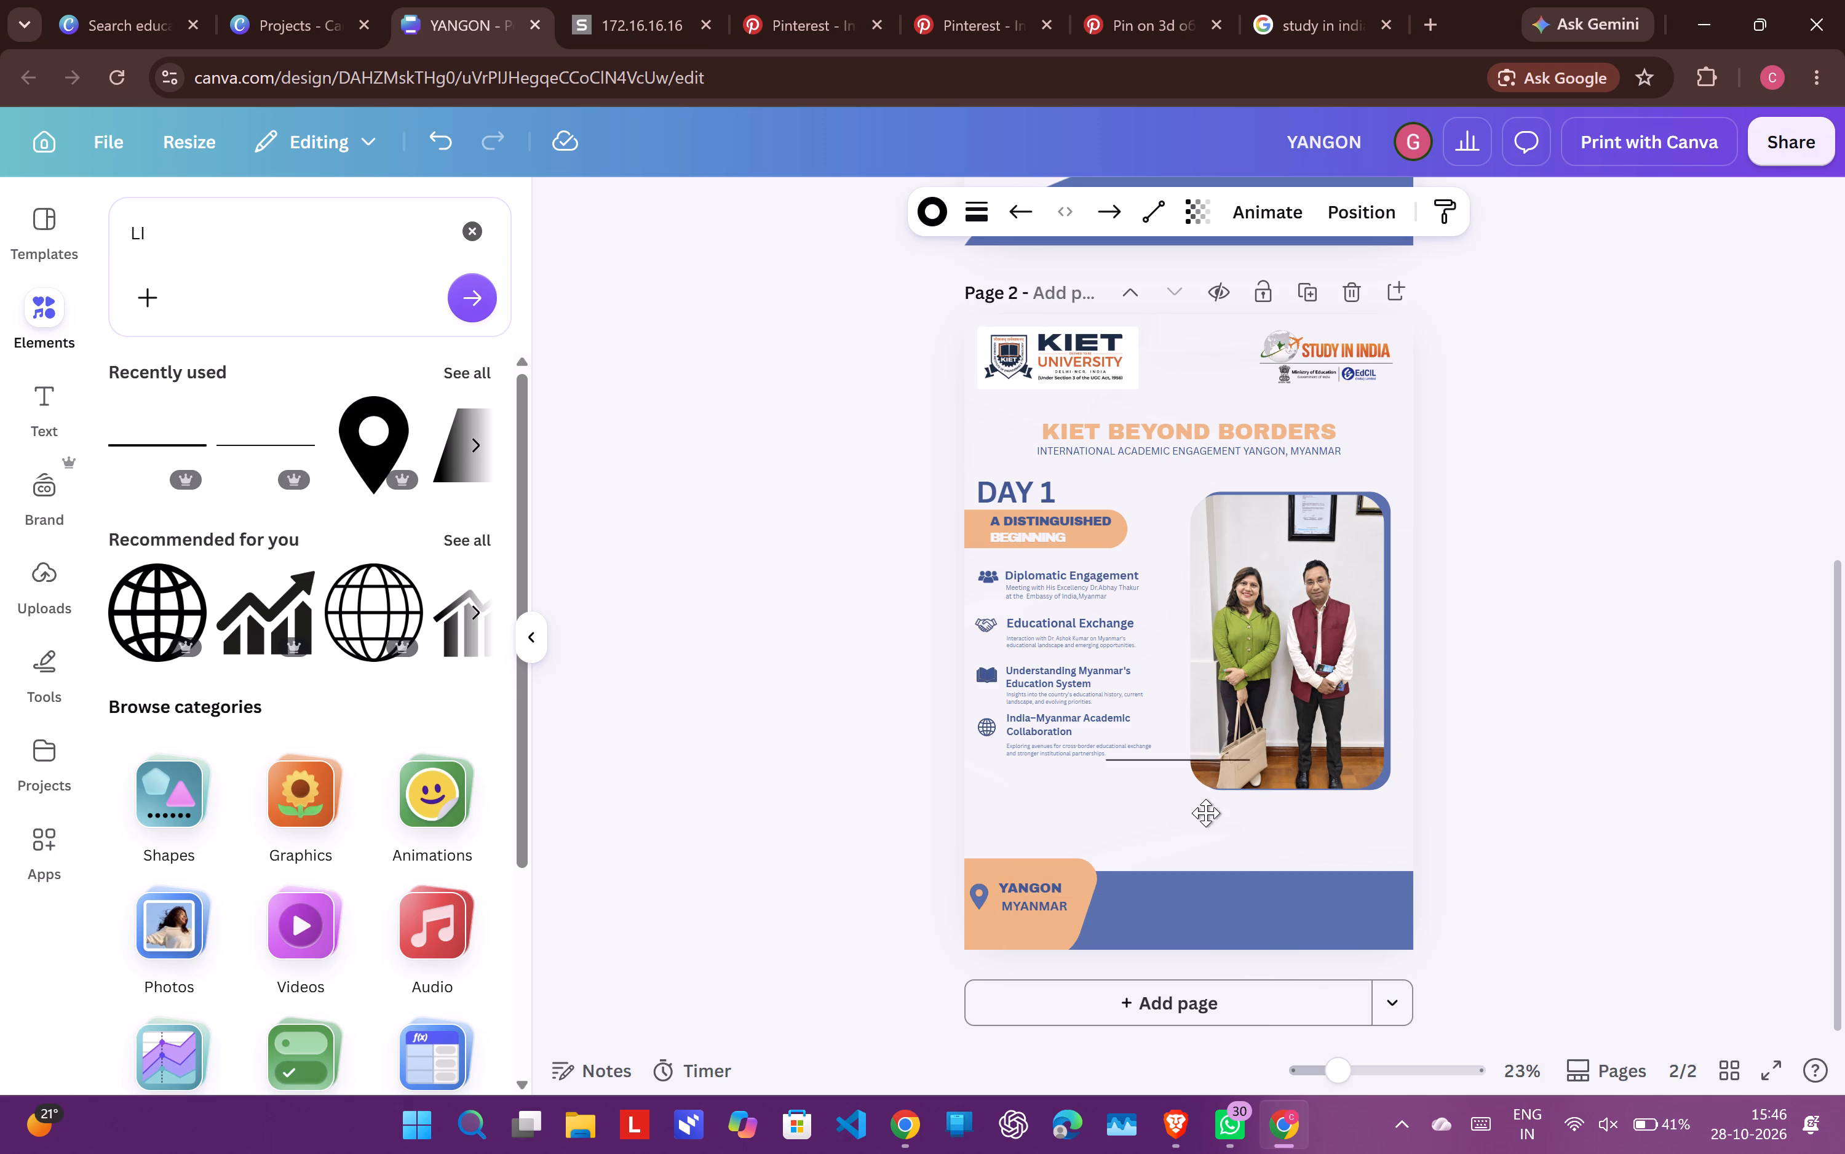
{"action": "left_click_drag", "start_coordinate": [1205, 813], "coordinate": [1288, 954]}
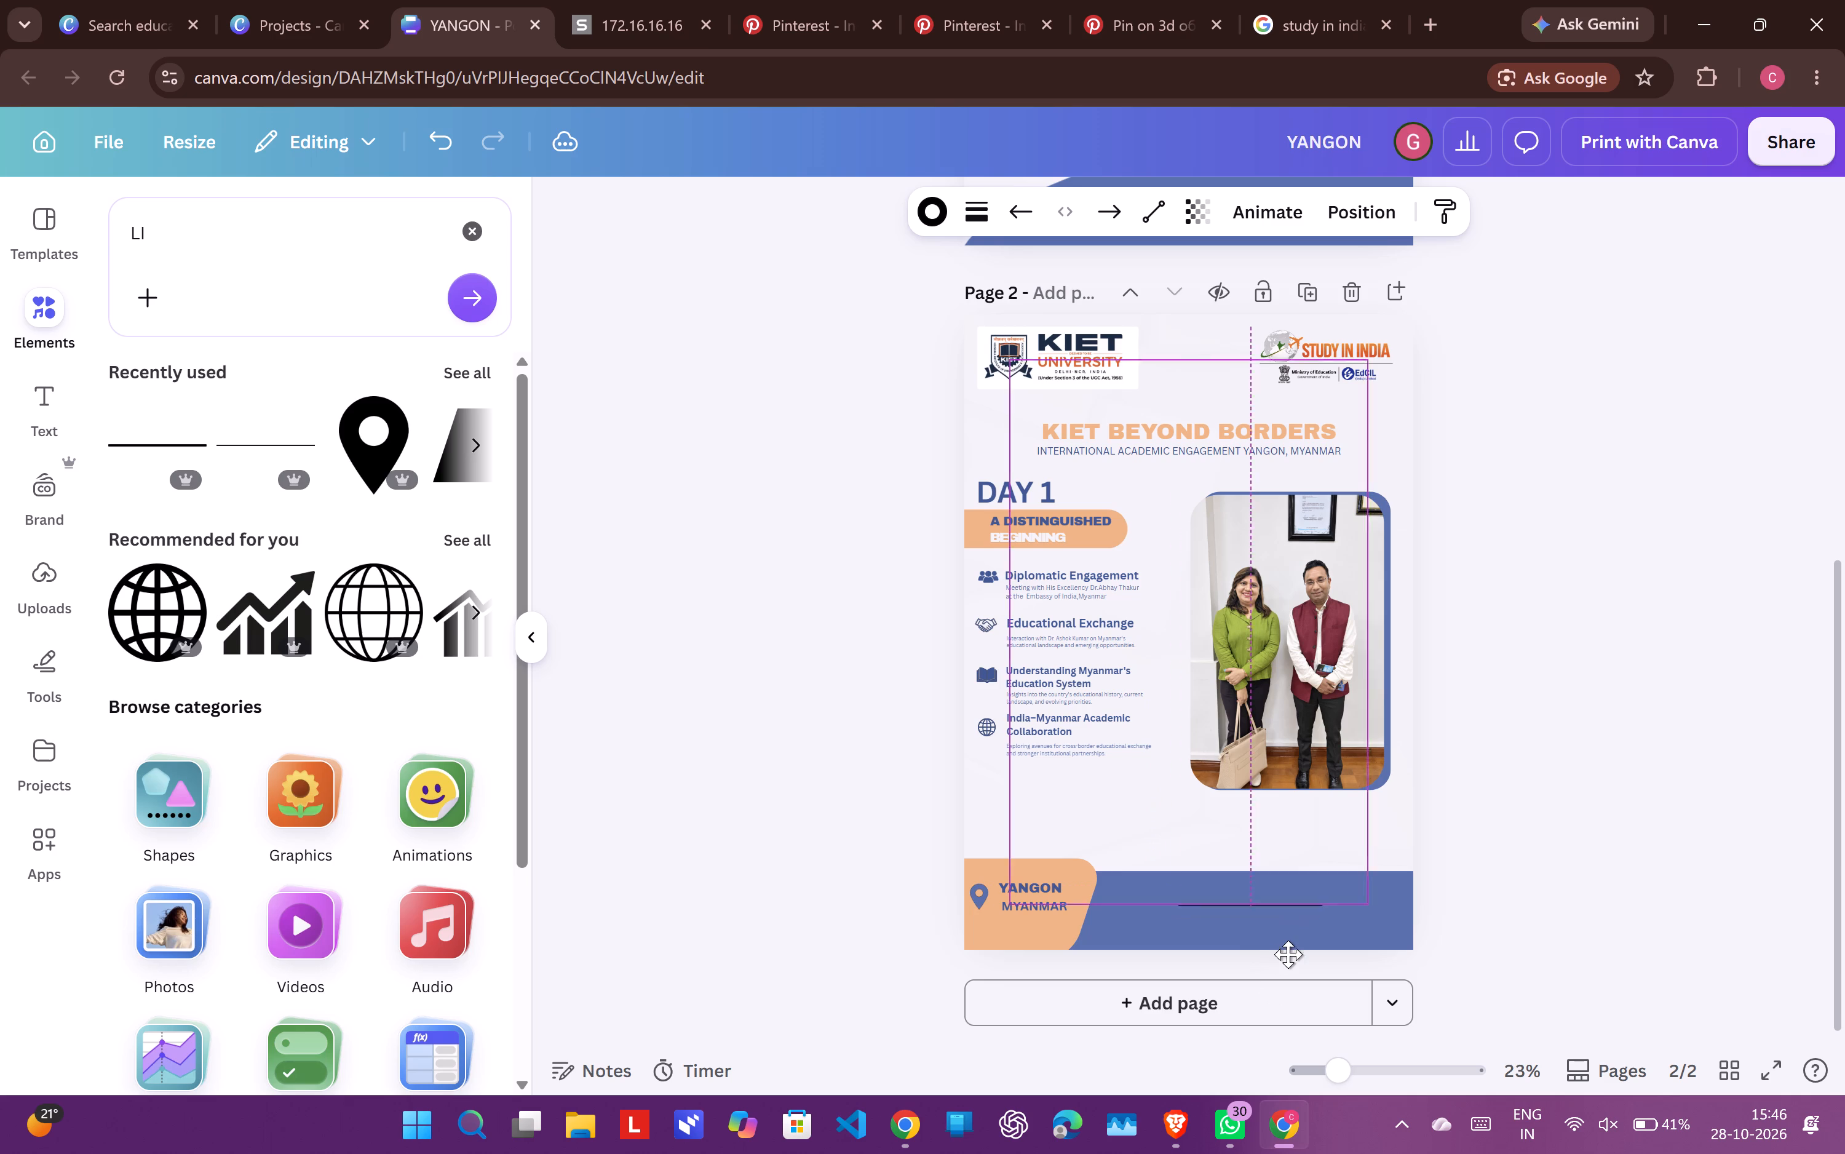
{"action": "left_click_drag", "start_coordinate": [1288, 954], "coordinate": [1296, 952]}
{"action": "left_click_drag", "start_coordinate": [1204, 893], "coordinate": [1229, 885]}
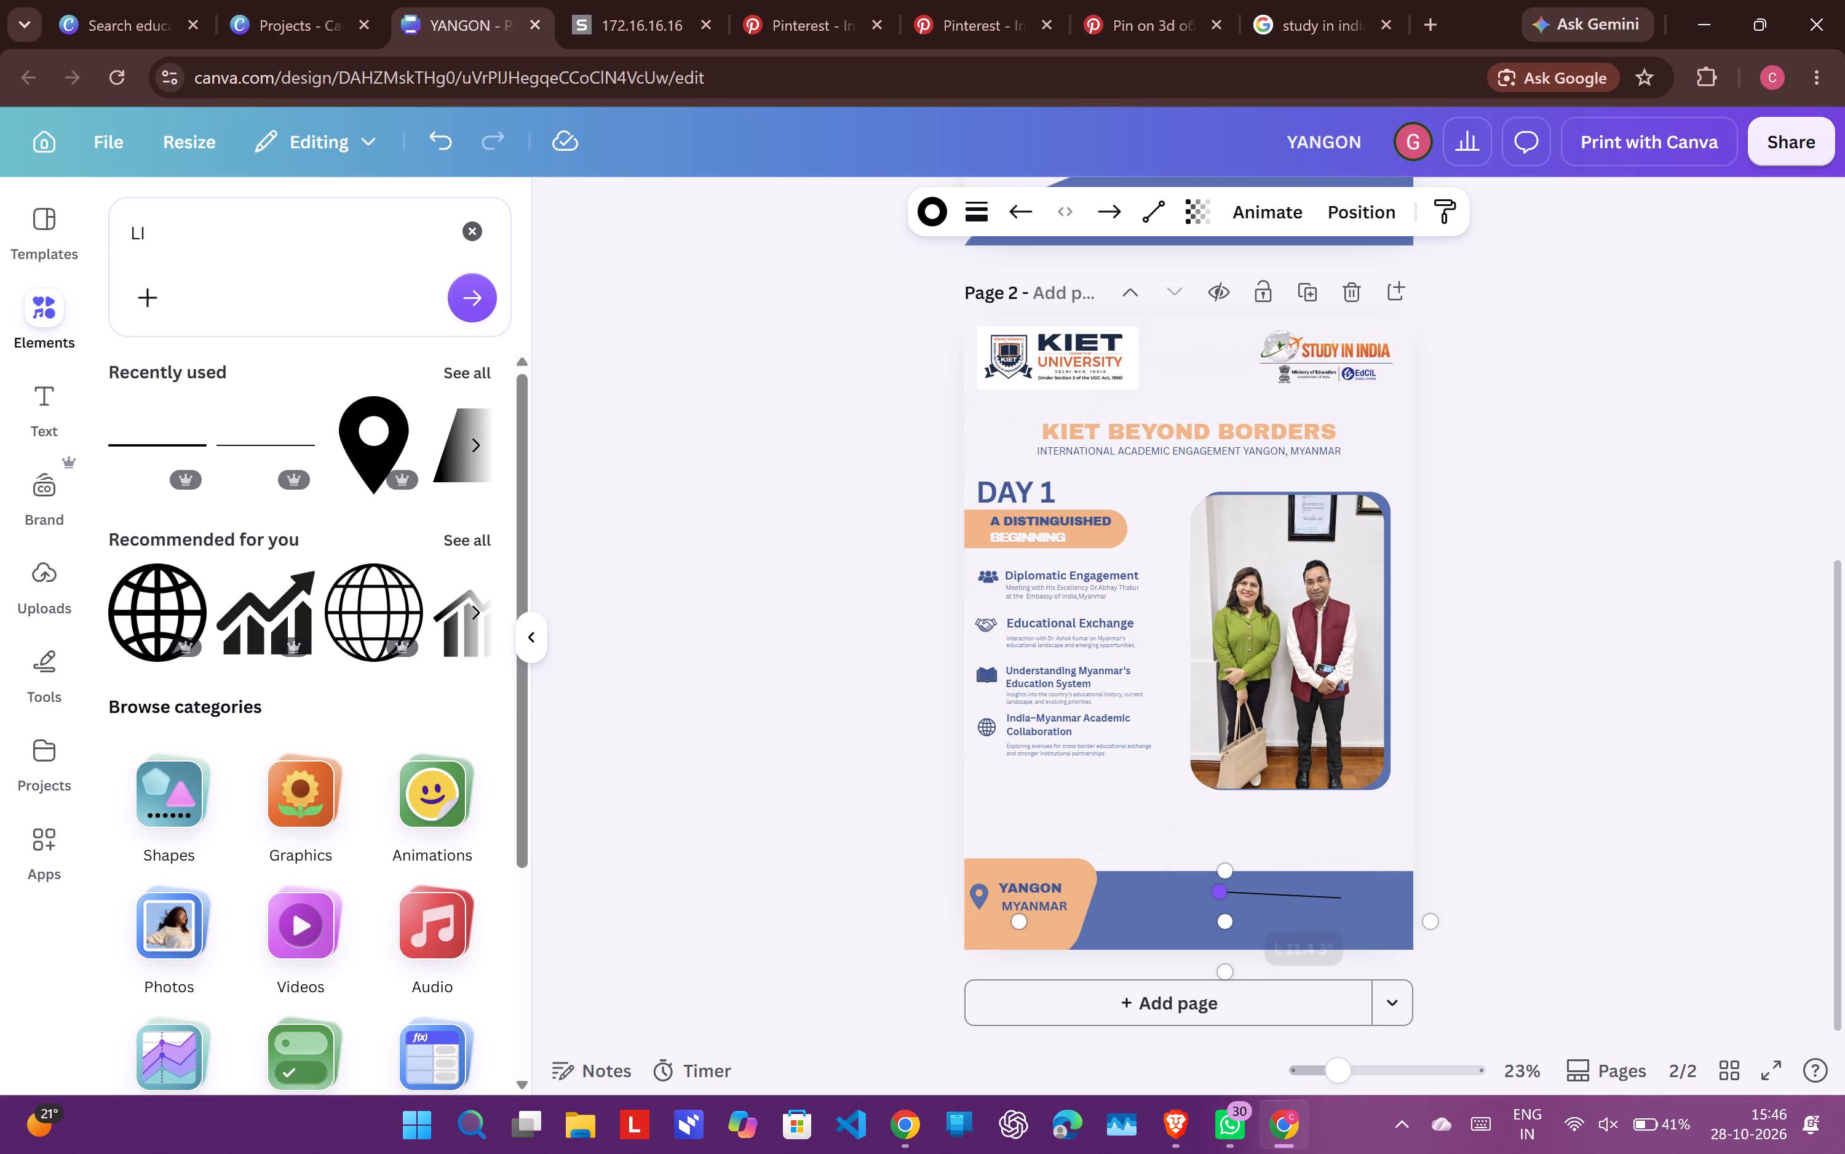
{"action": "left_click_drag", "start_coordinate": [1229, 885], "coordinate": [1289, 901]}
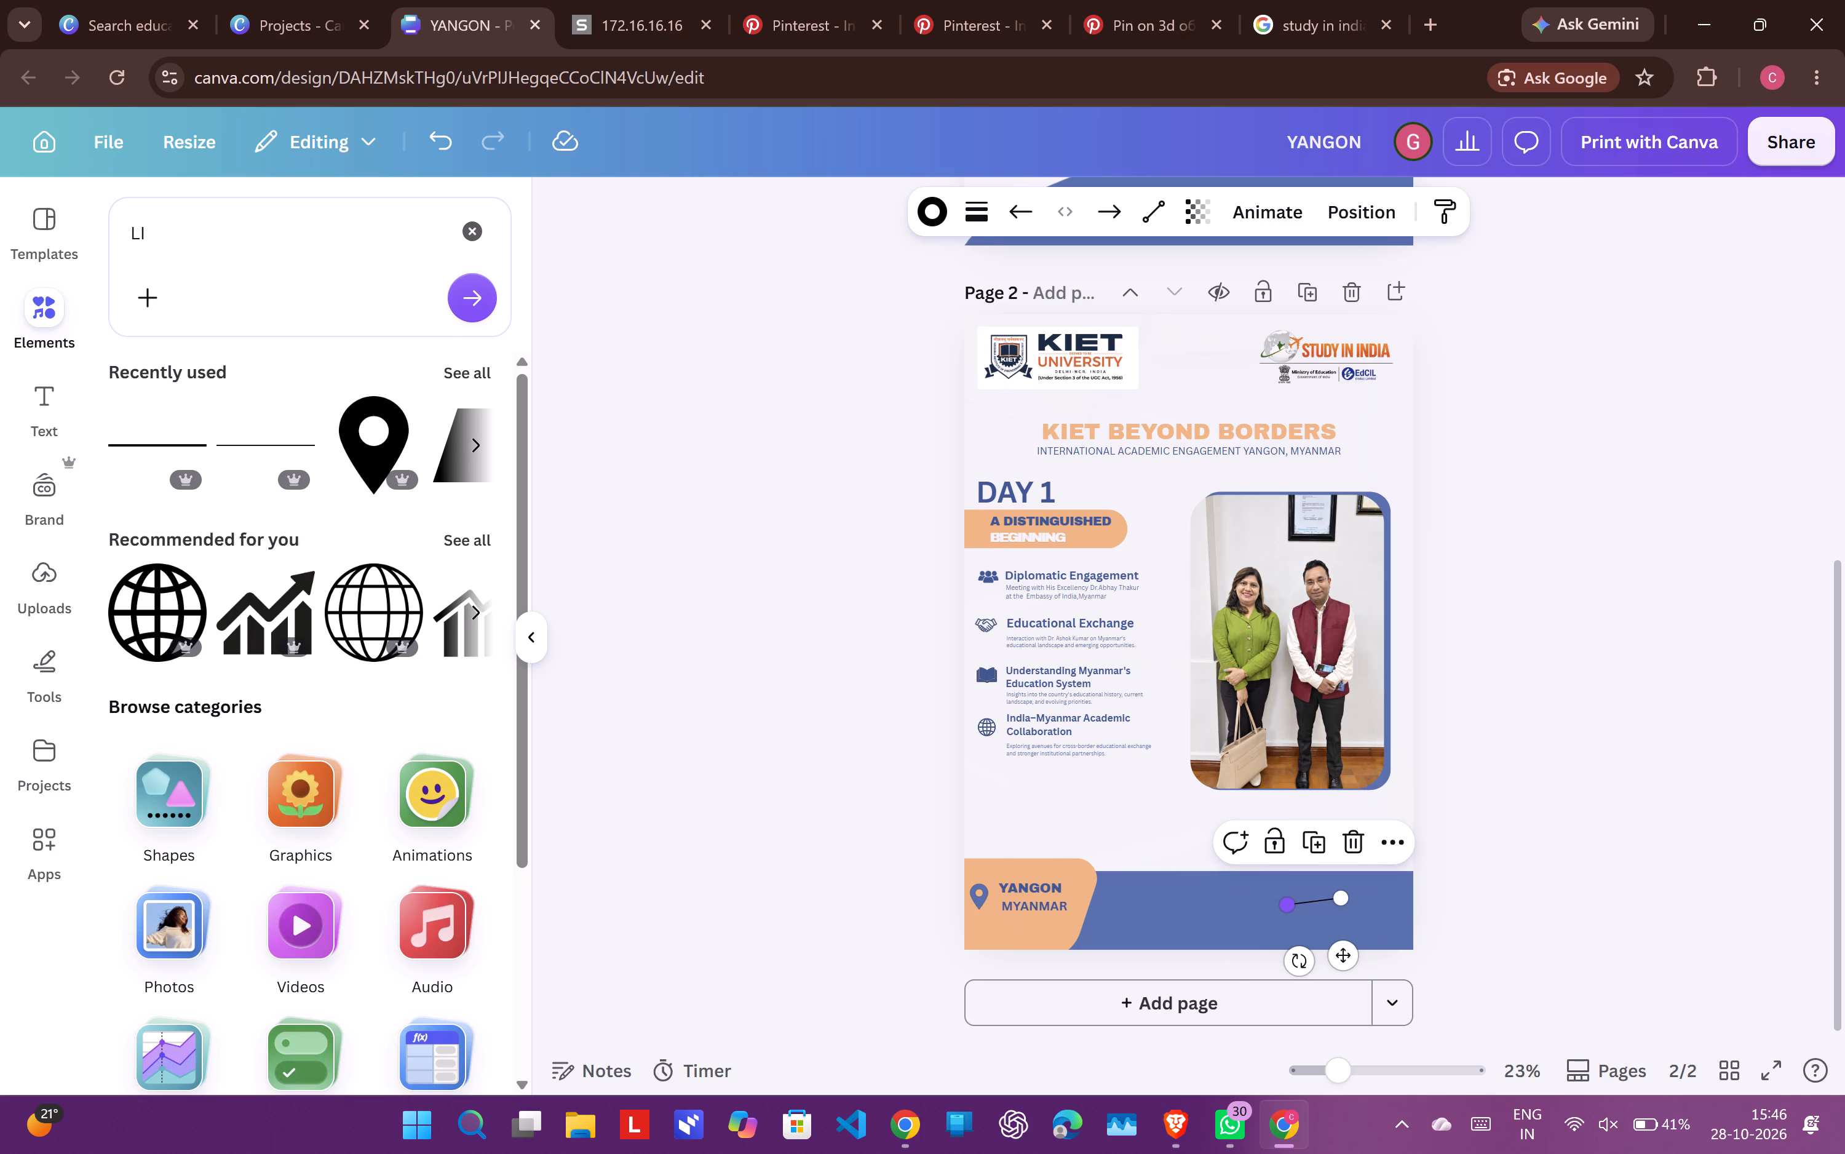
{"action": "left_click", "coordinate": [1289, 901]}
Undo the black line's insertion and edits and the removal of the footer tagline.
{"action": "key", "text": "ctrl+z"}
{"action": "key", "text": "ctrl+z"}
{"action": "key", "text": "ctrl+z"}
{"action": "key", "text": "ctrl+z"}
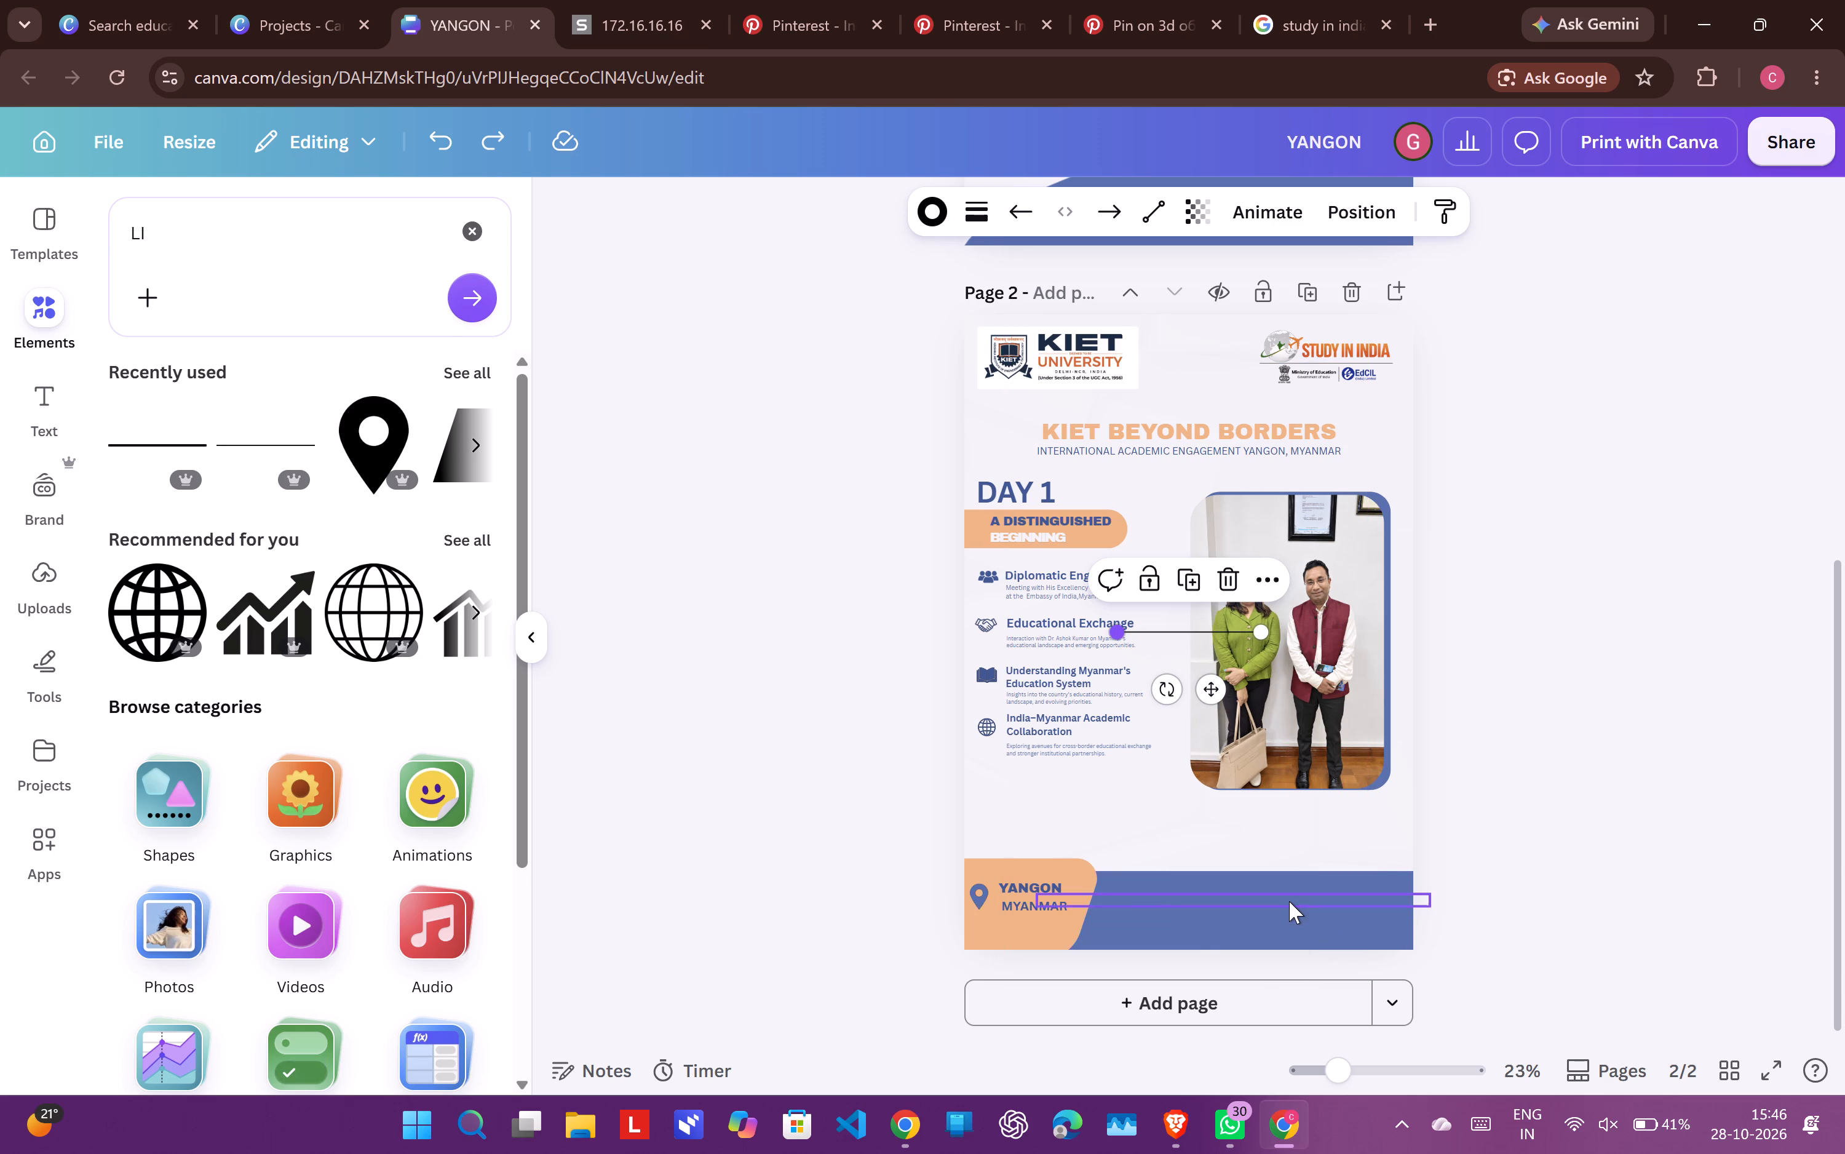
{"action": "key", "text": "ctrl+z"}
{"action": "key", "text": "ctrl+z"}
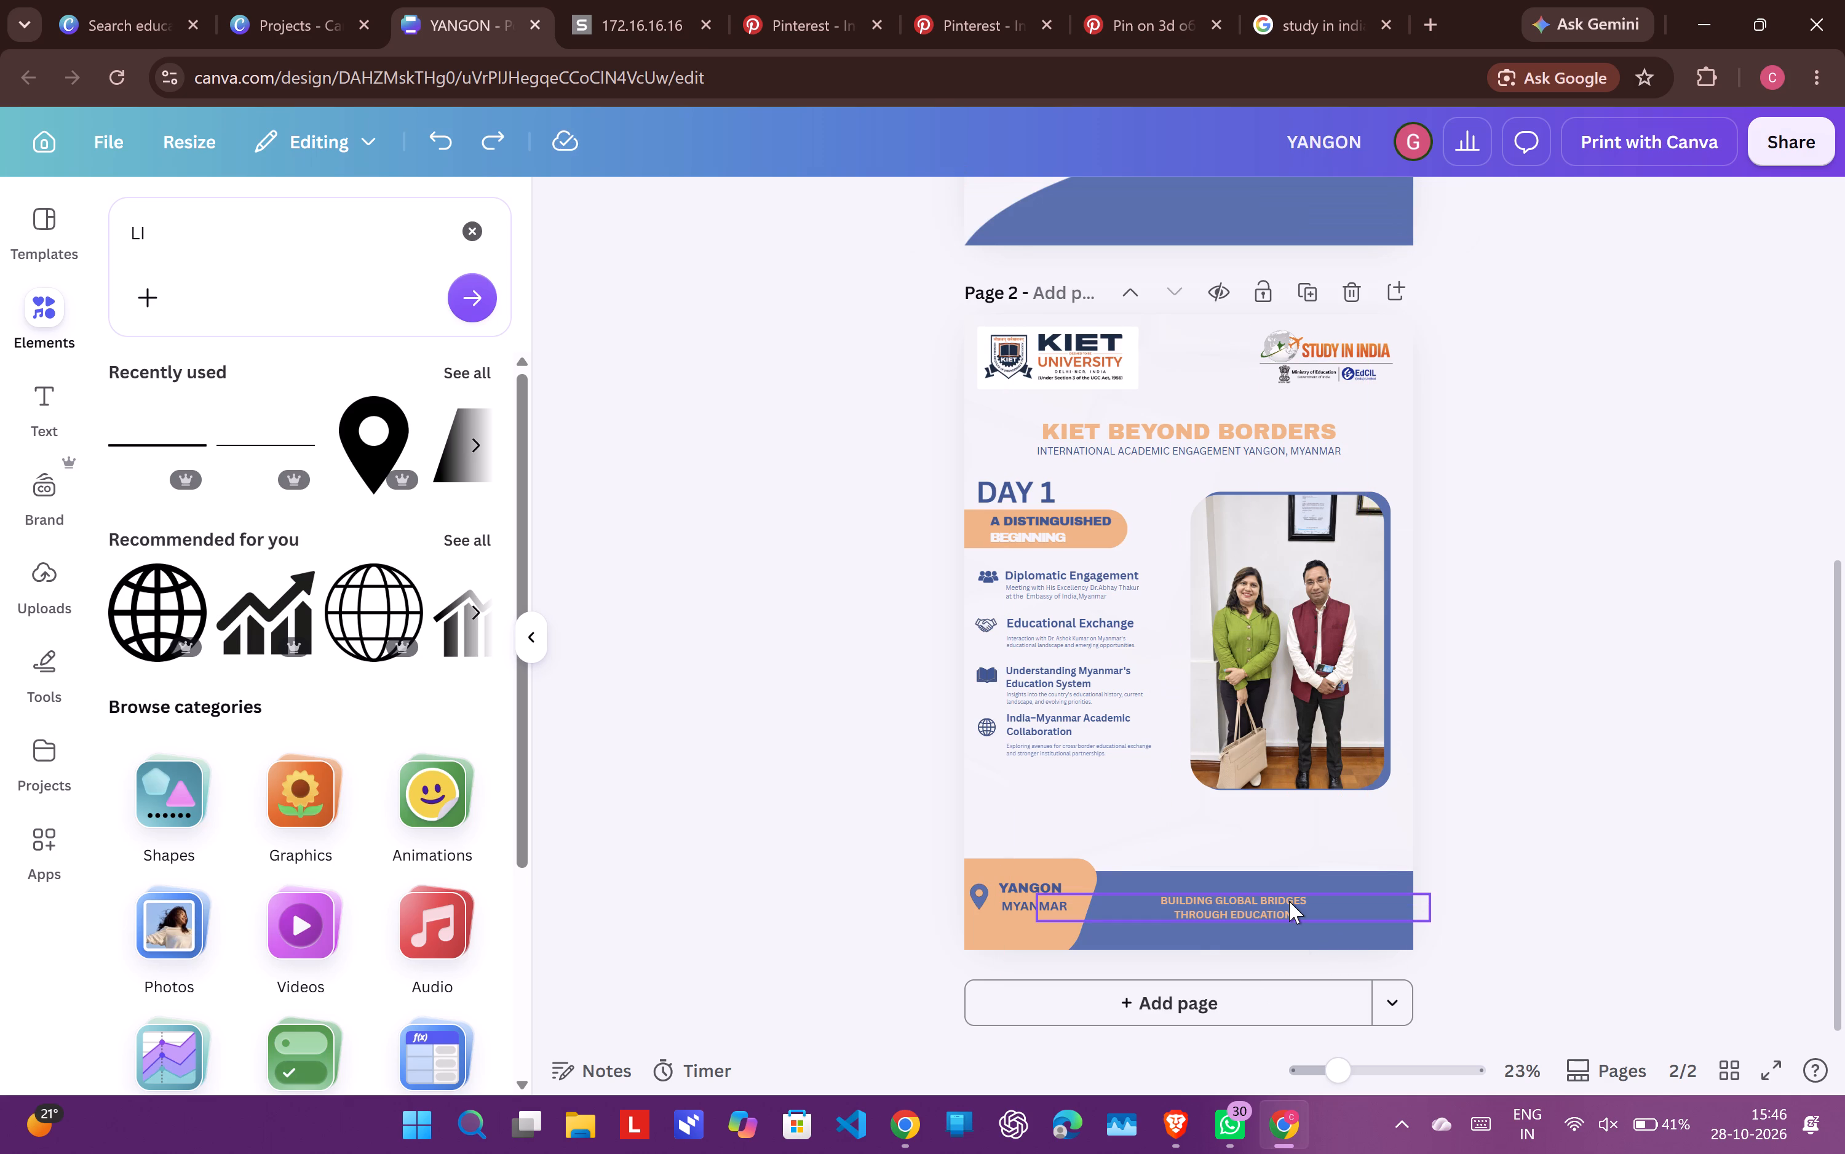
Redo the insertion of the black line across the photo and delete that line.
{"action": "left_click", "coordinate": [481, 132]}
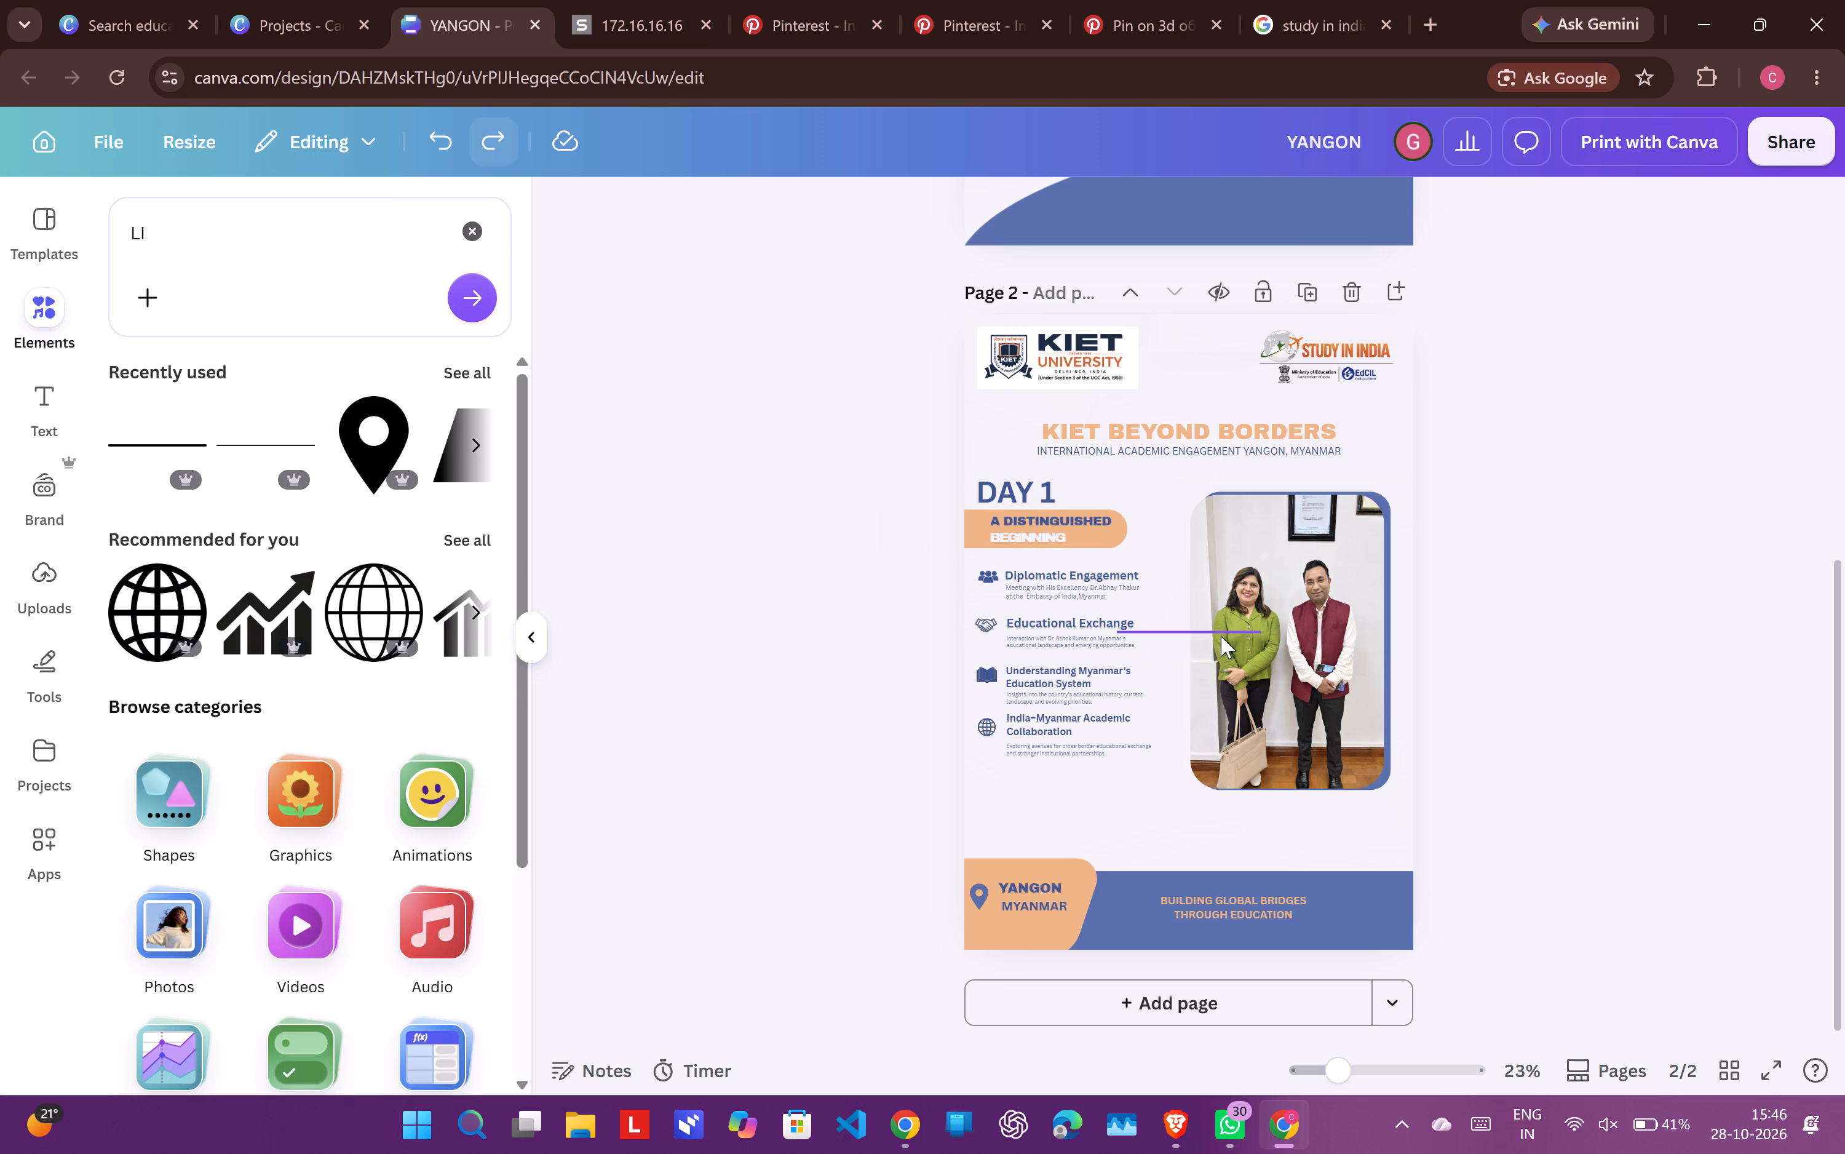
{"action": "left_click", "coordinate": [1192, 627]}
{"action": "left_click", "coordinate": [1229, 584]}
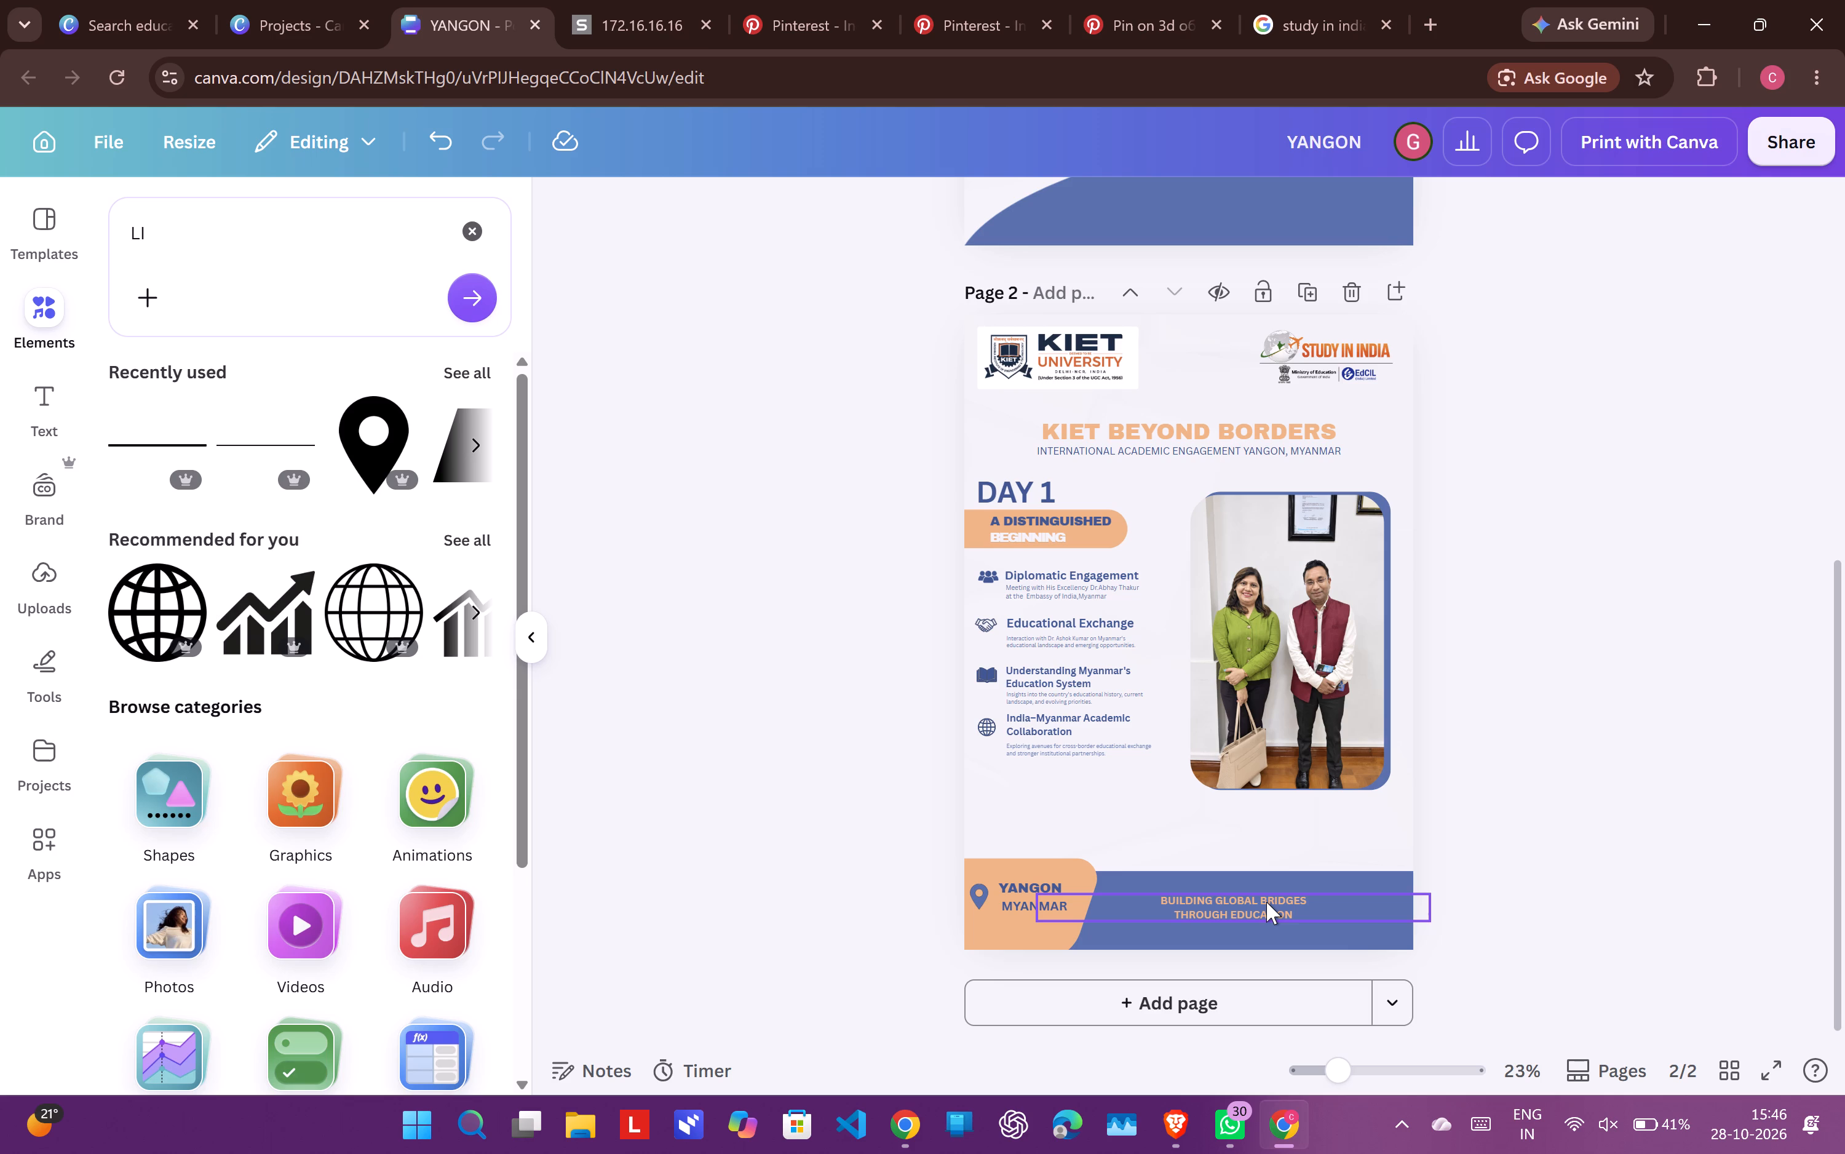
Add a plain solid line shape to page 2 and shorten it from its left end to about 6.7 long, kept horizontal.
{"action": "scroll", "coordinate": [220, 484], "scroll_direction": "down", "scroll_amount": 3}
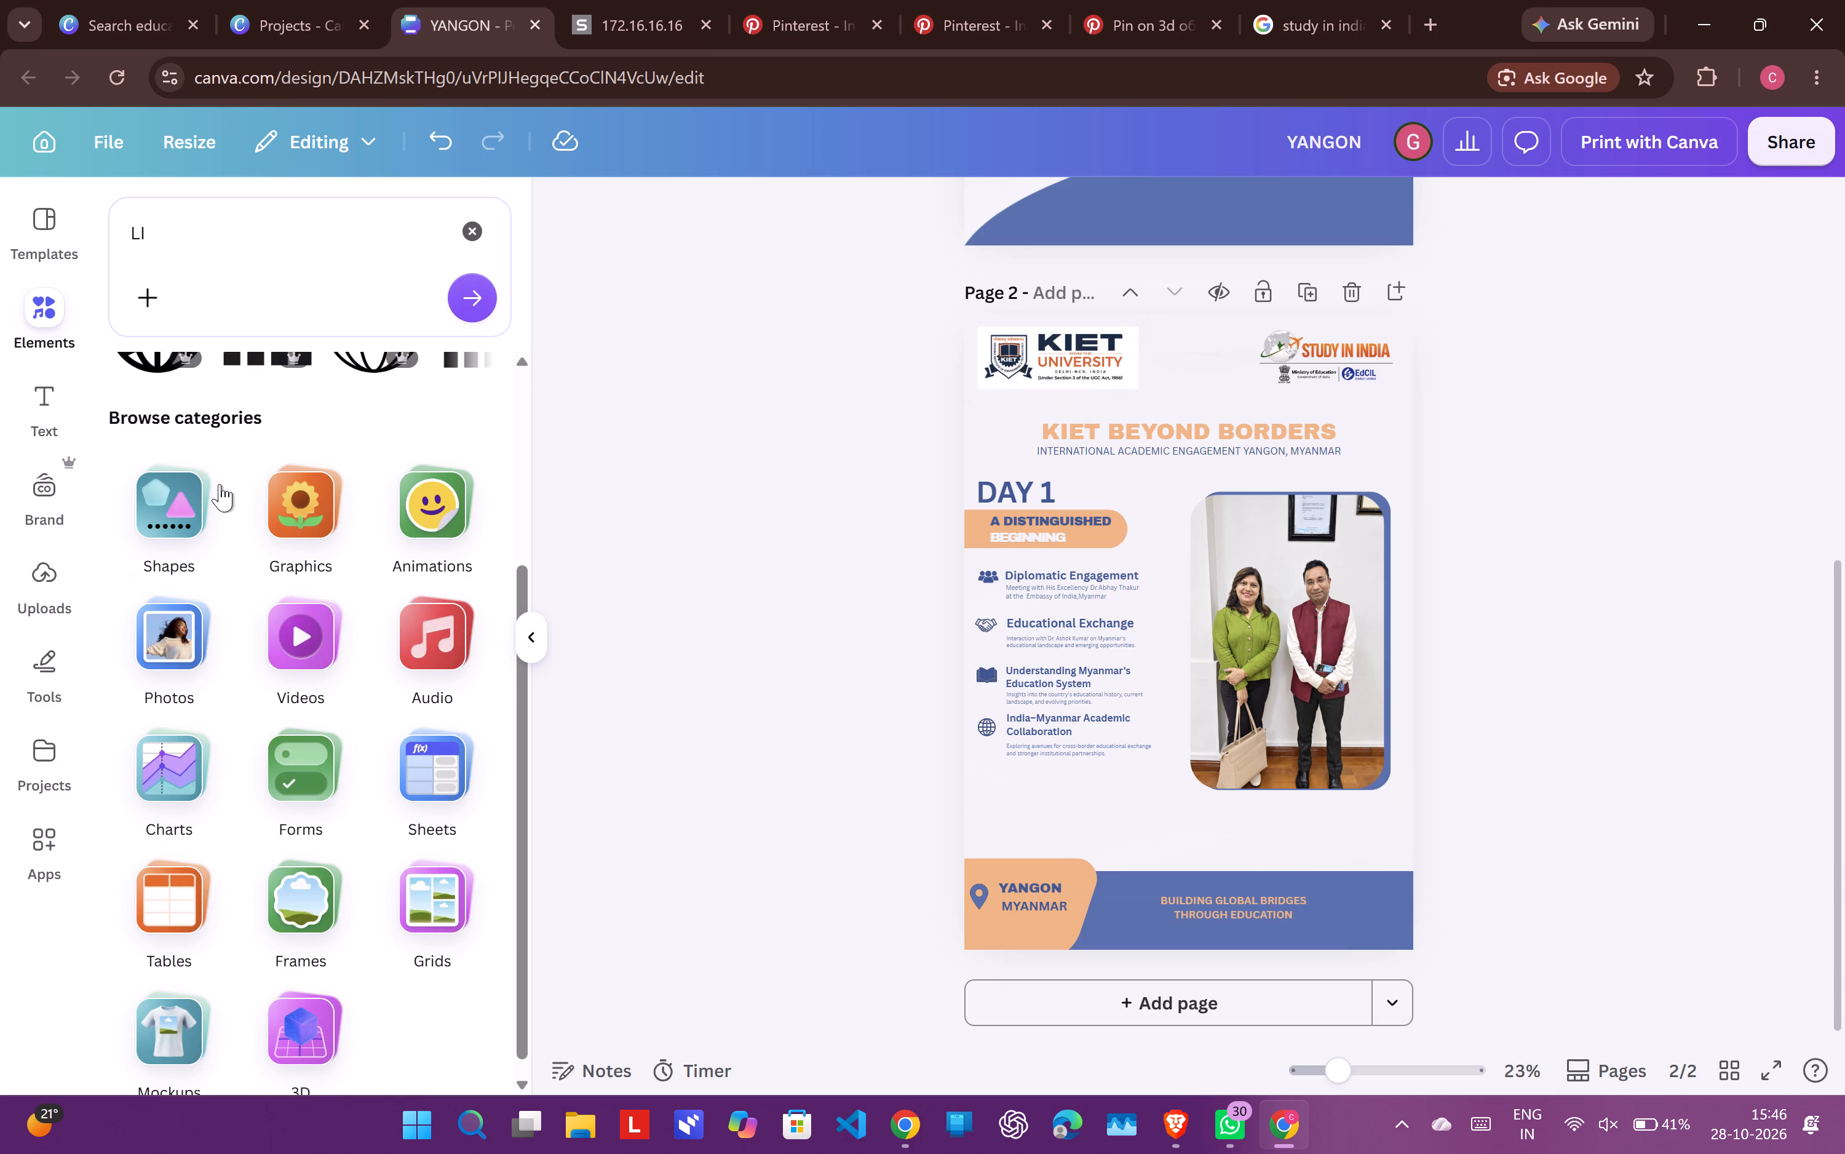
{"action": "left_click", "coordinate": [184, 500]}
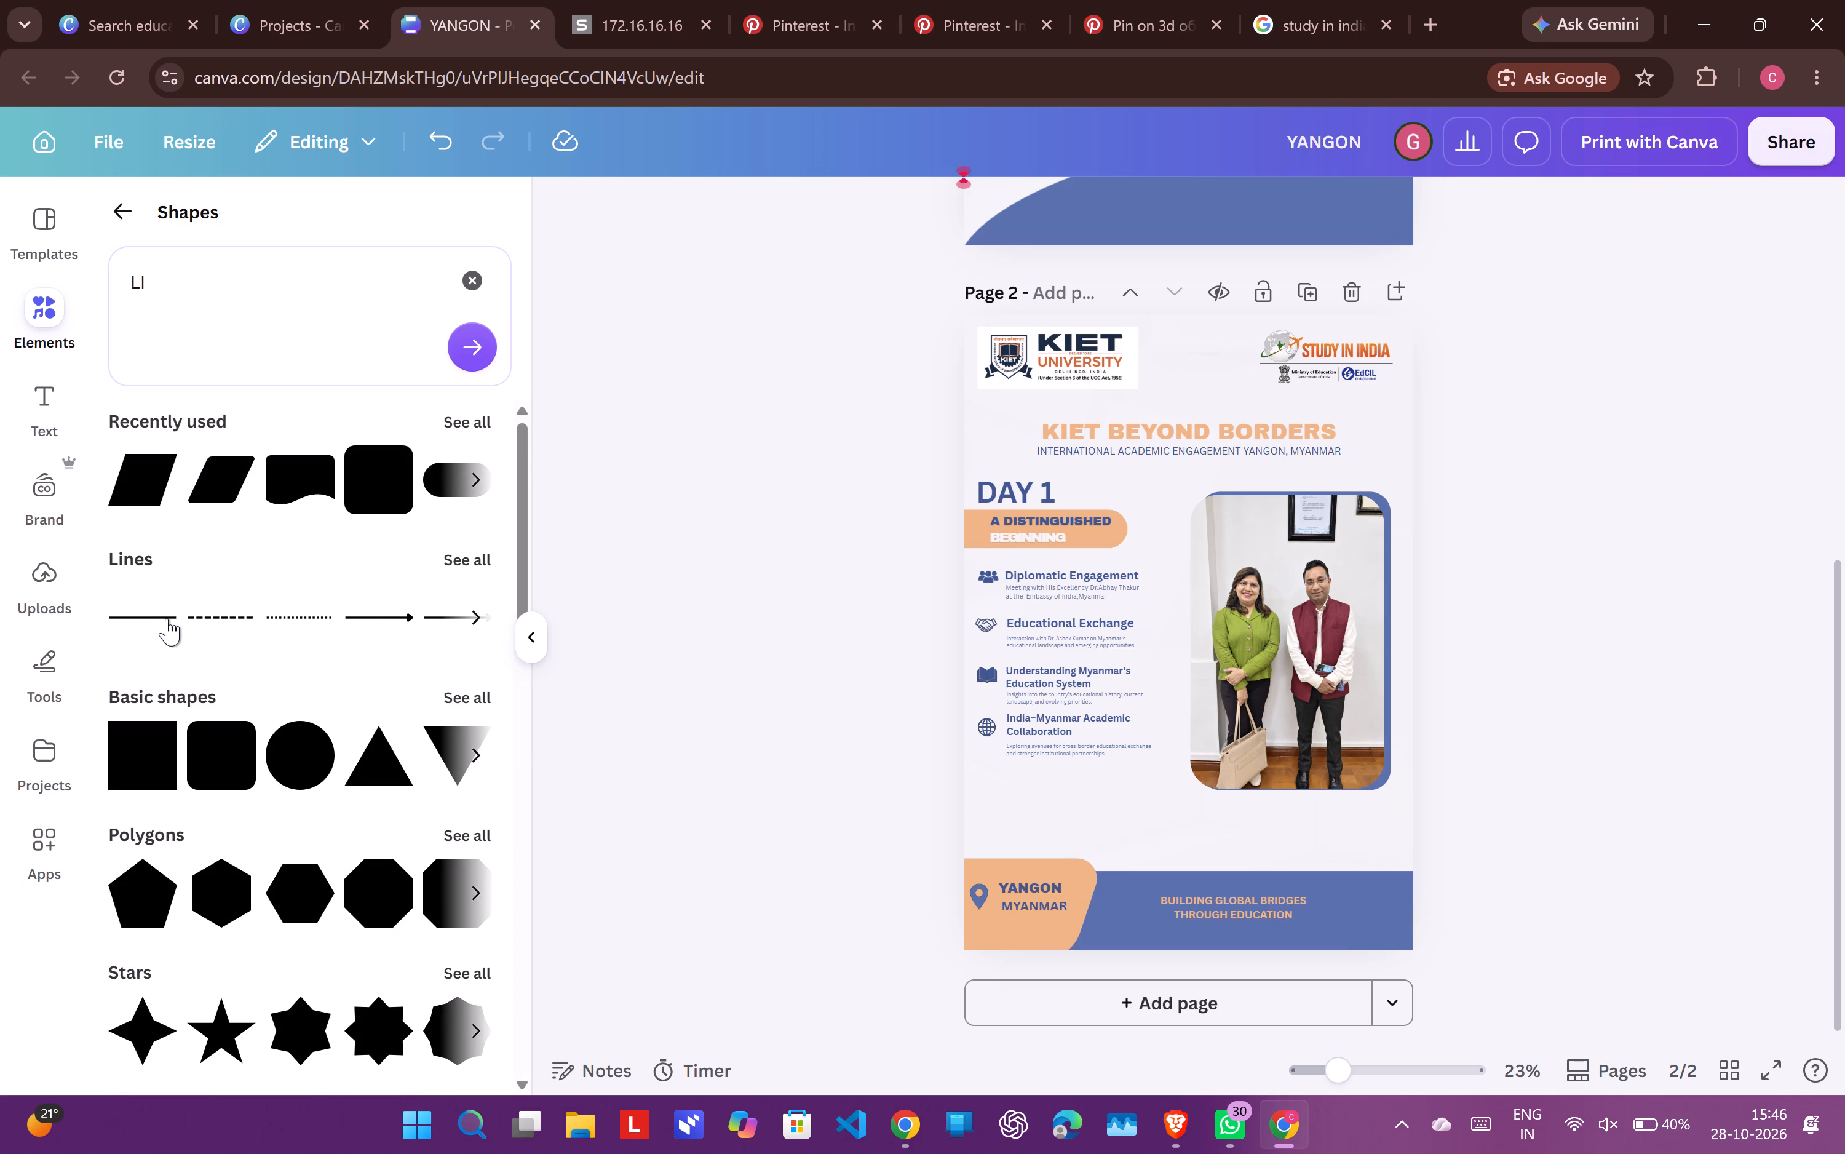
{"action": "left_click", "coordinate": [167, 618]}
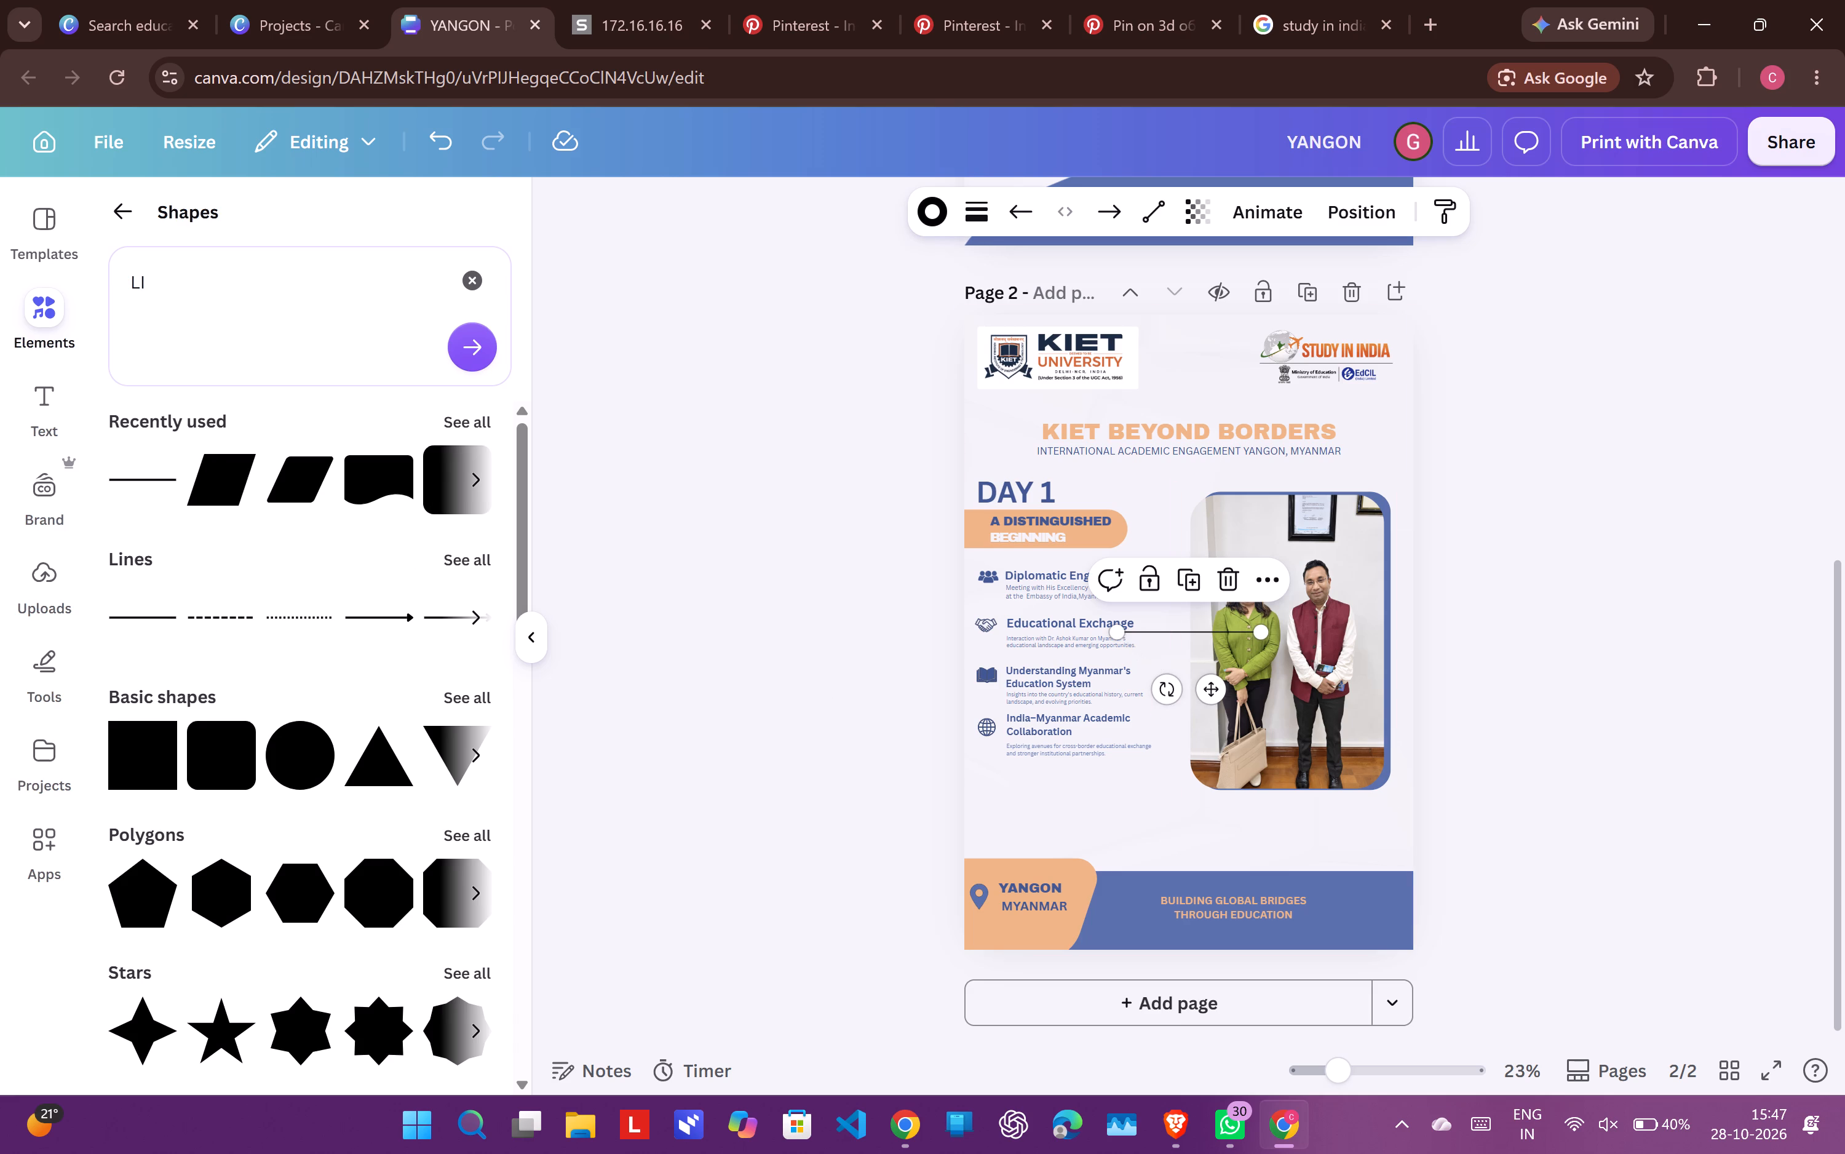
{"action": "left_click_drag", "start_coordinate": [1118, 631], "coordinate": [1199, 632]}
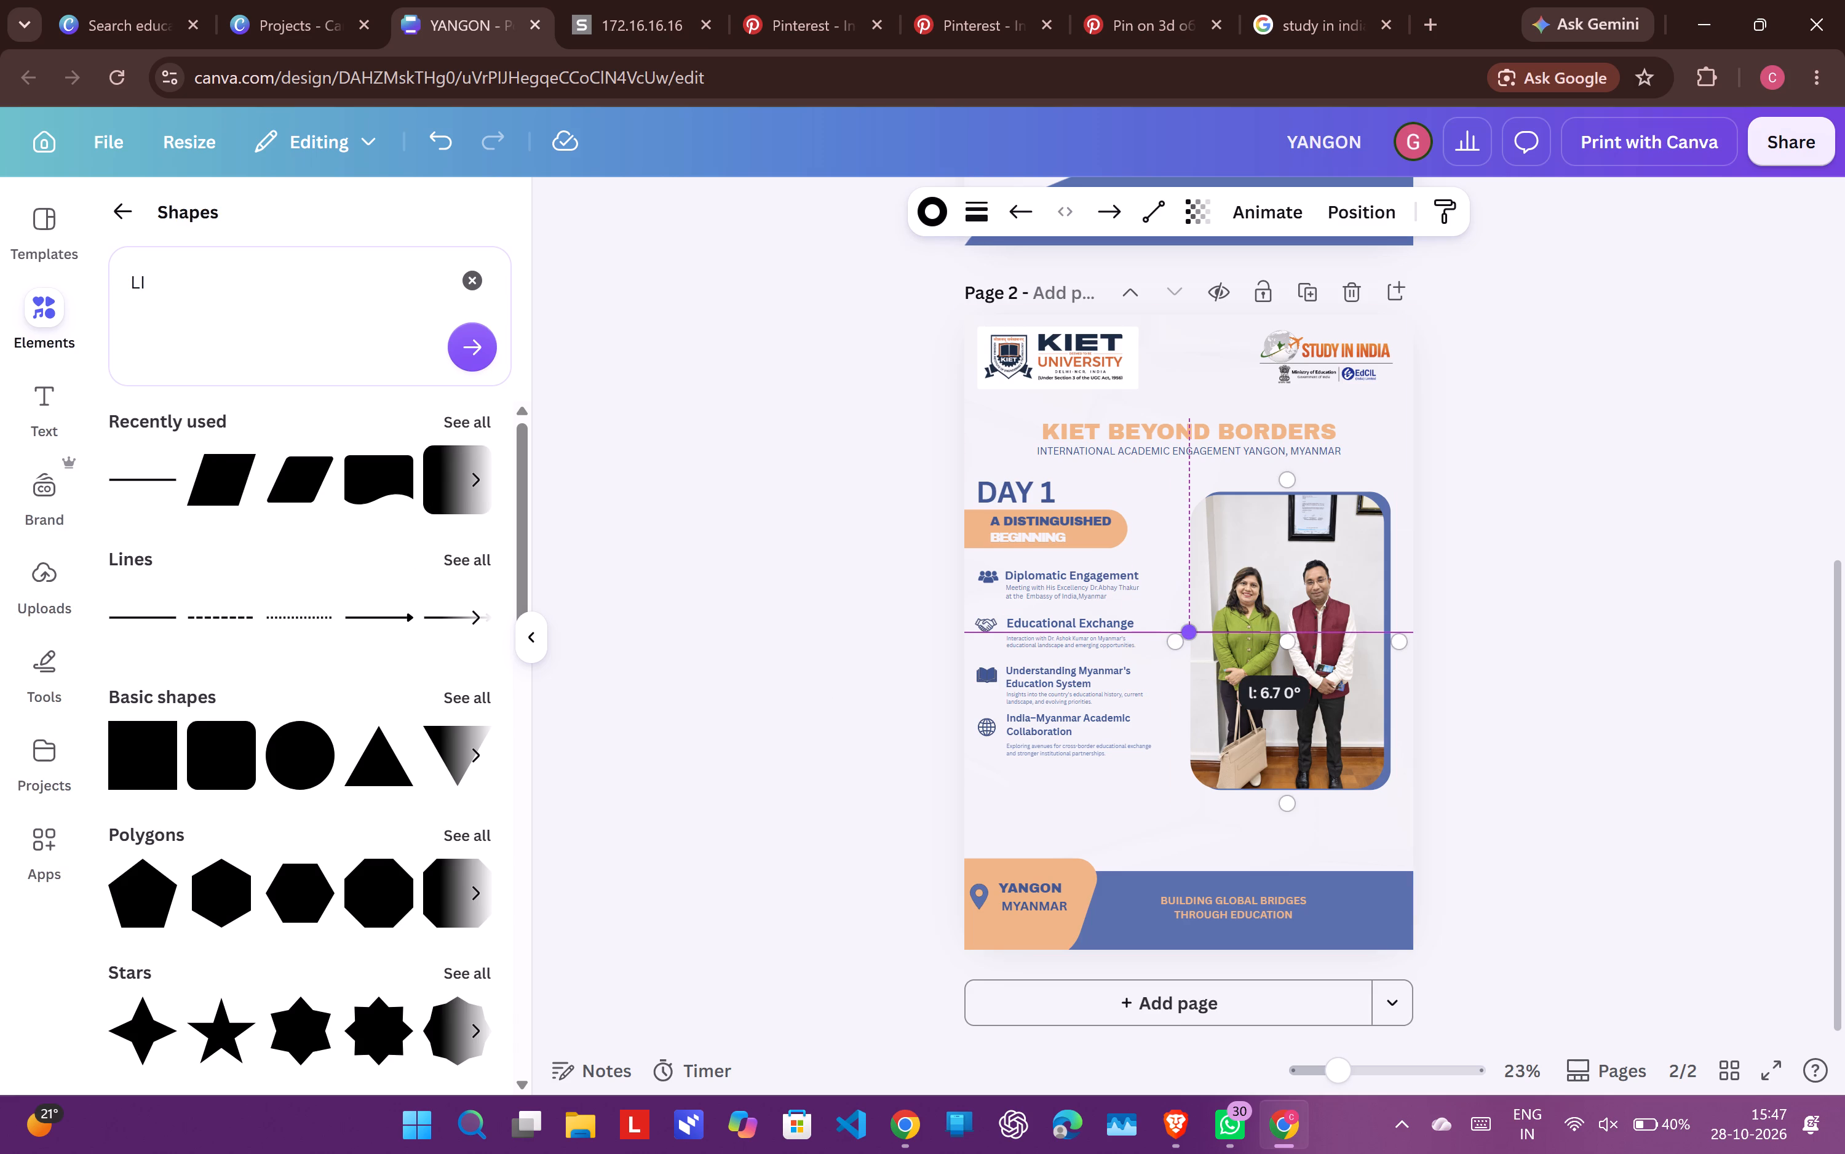
{"action": "left_click_drag", "start_coordinate": [1199, 632], "coordinate": [1197, 631]}
Move the short black line into the blue footer band, between the orange location shape and the tagline.
{"action": "left_click_drag", "start_coordinate": [1258, 690], "coordinate": [1212, 878]}
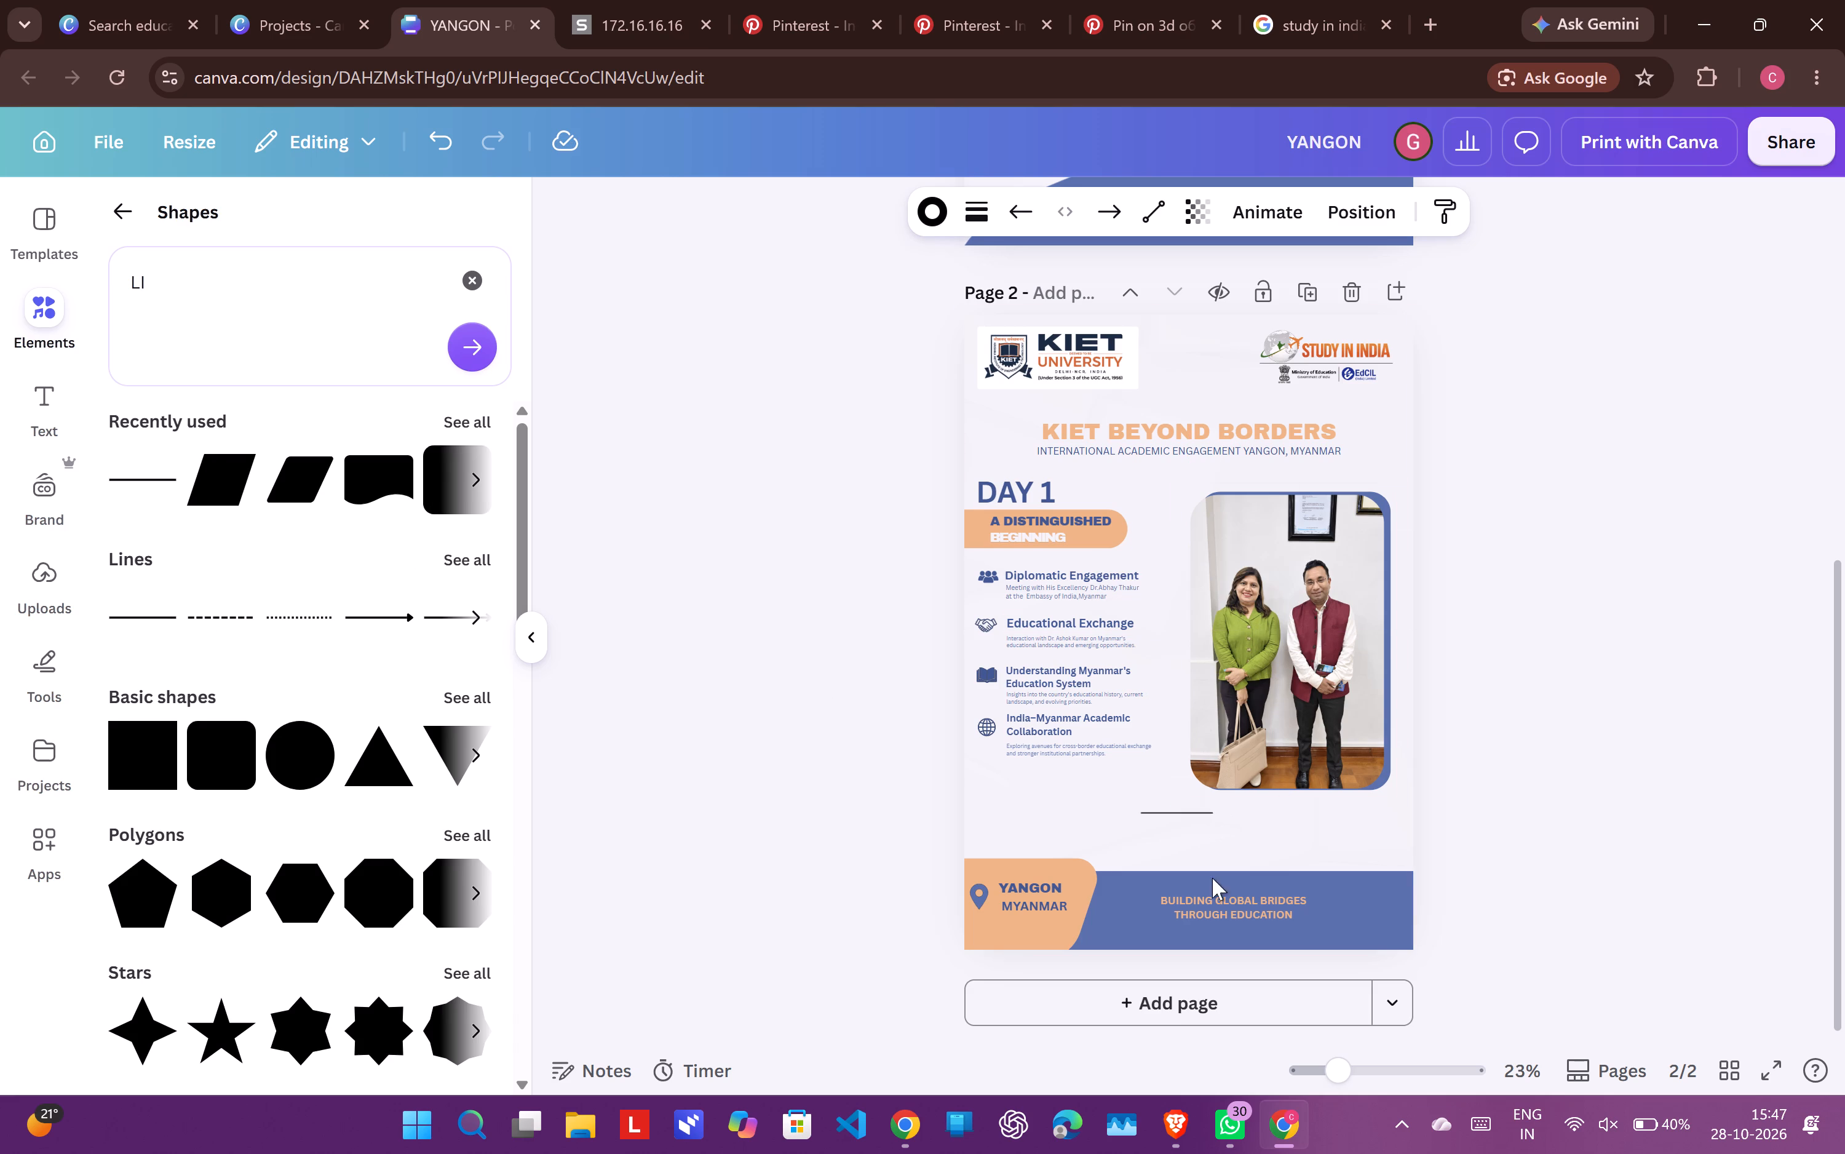
{"action": "left_click_drag", "start_coordinate": [1212, 878], "coordinate": [1161, 971]}
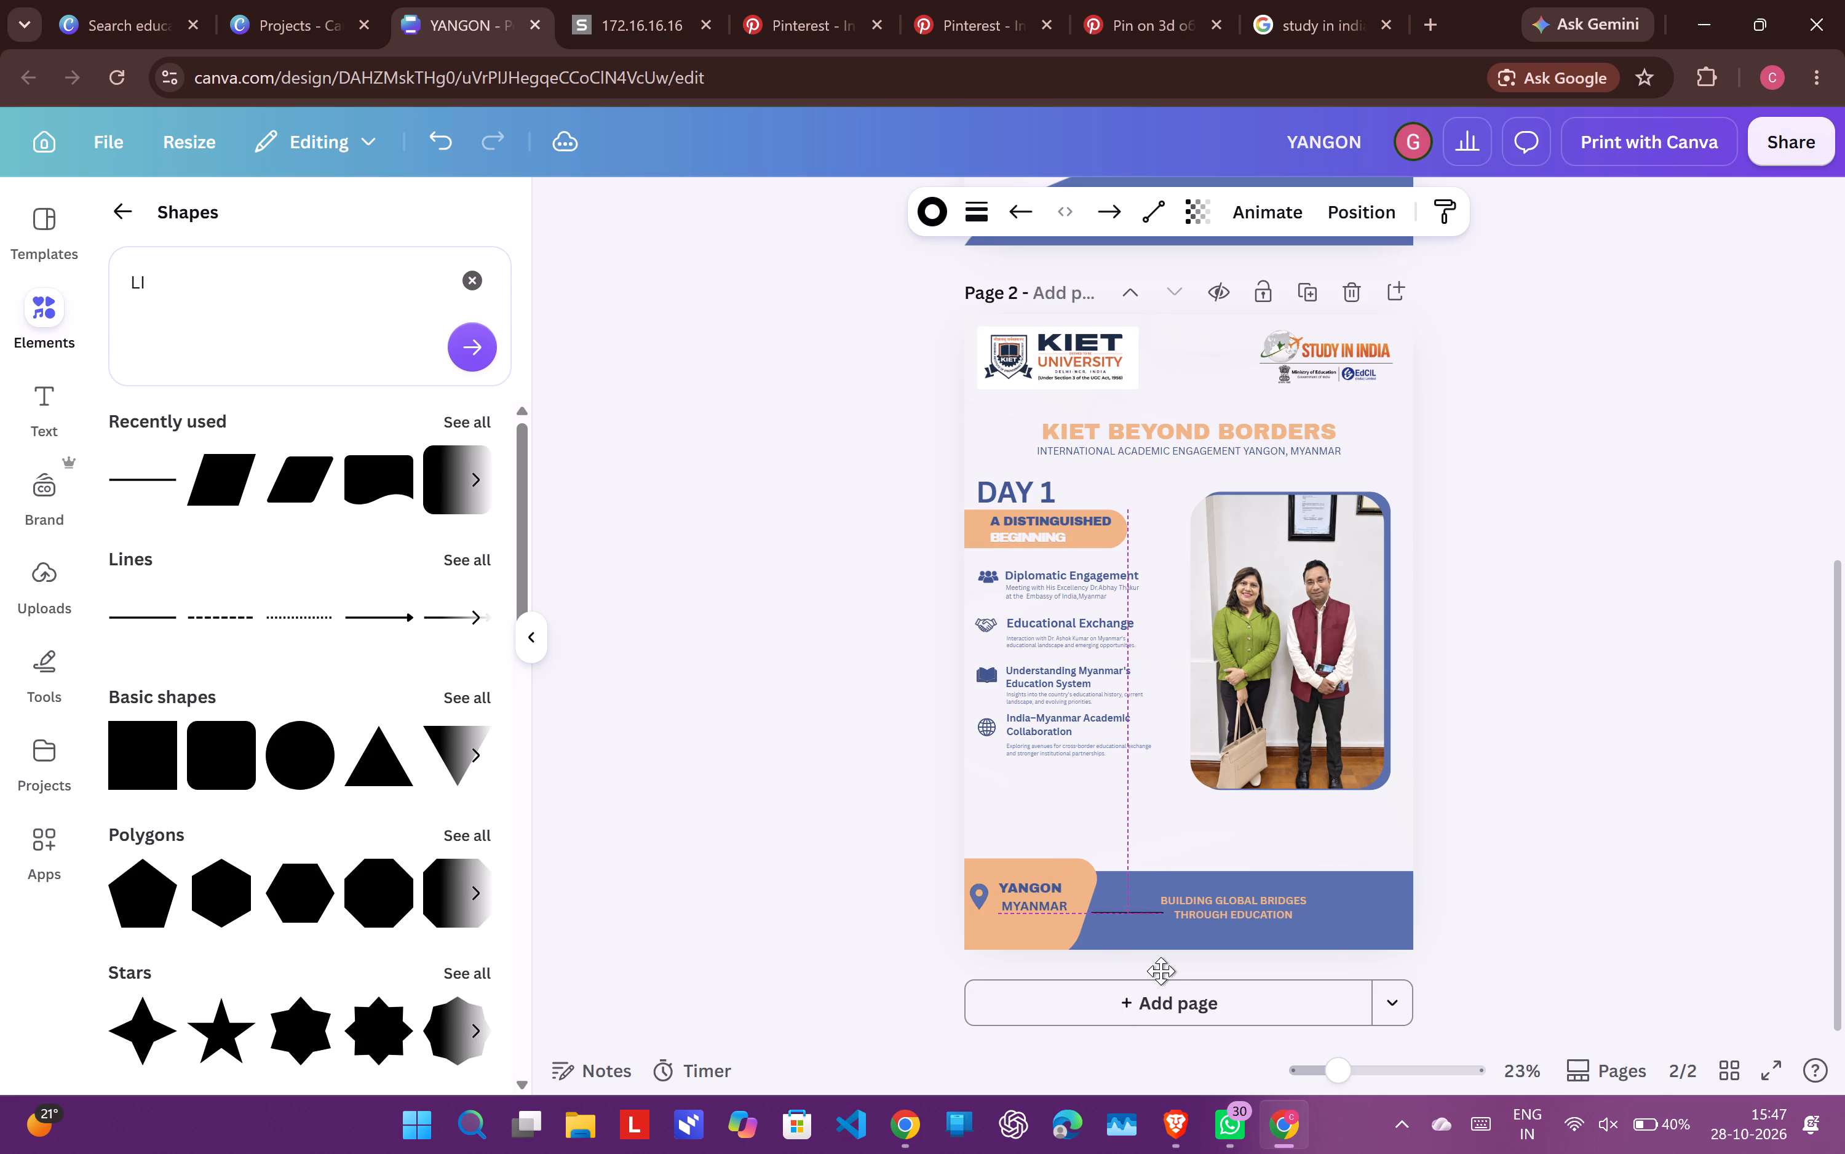
{"action": "left_click_drag", "start_coordinate": [1161, 971], "coordinate": [1165, 966]}
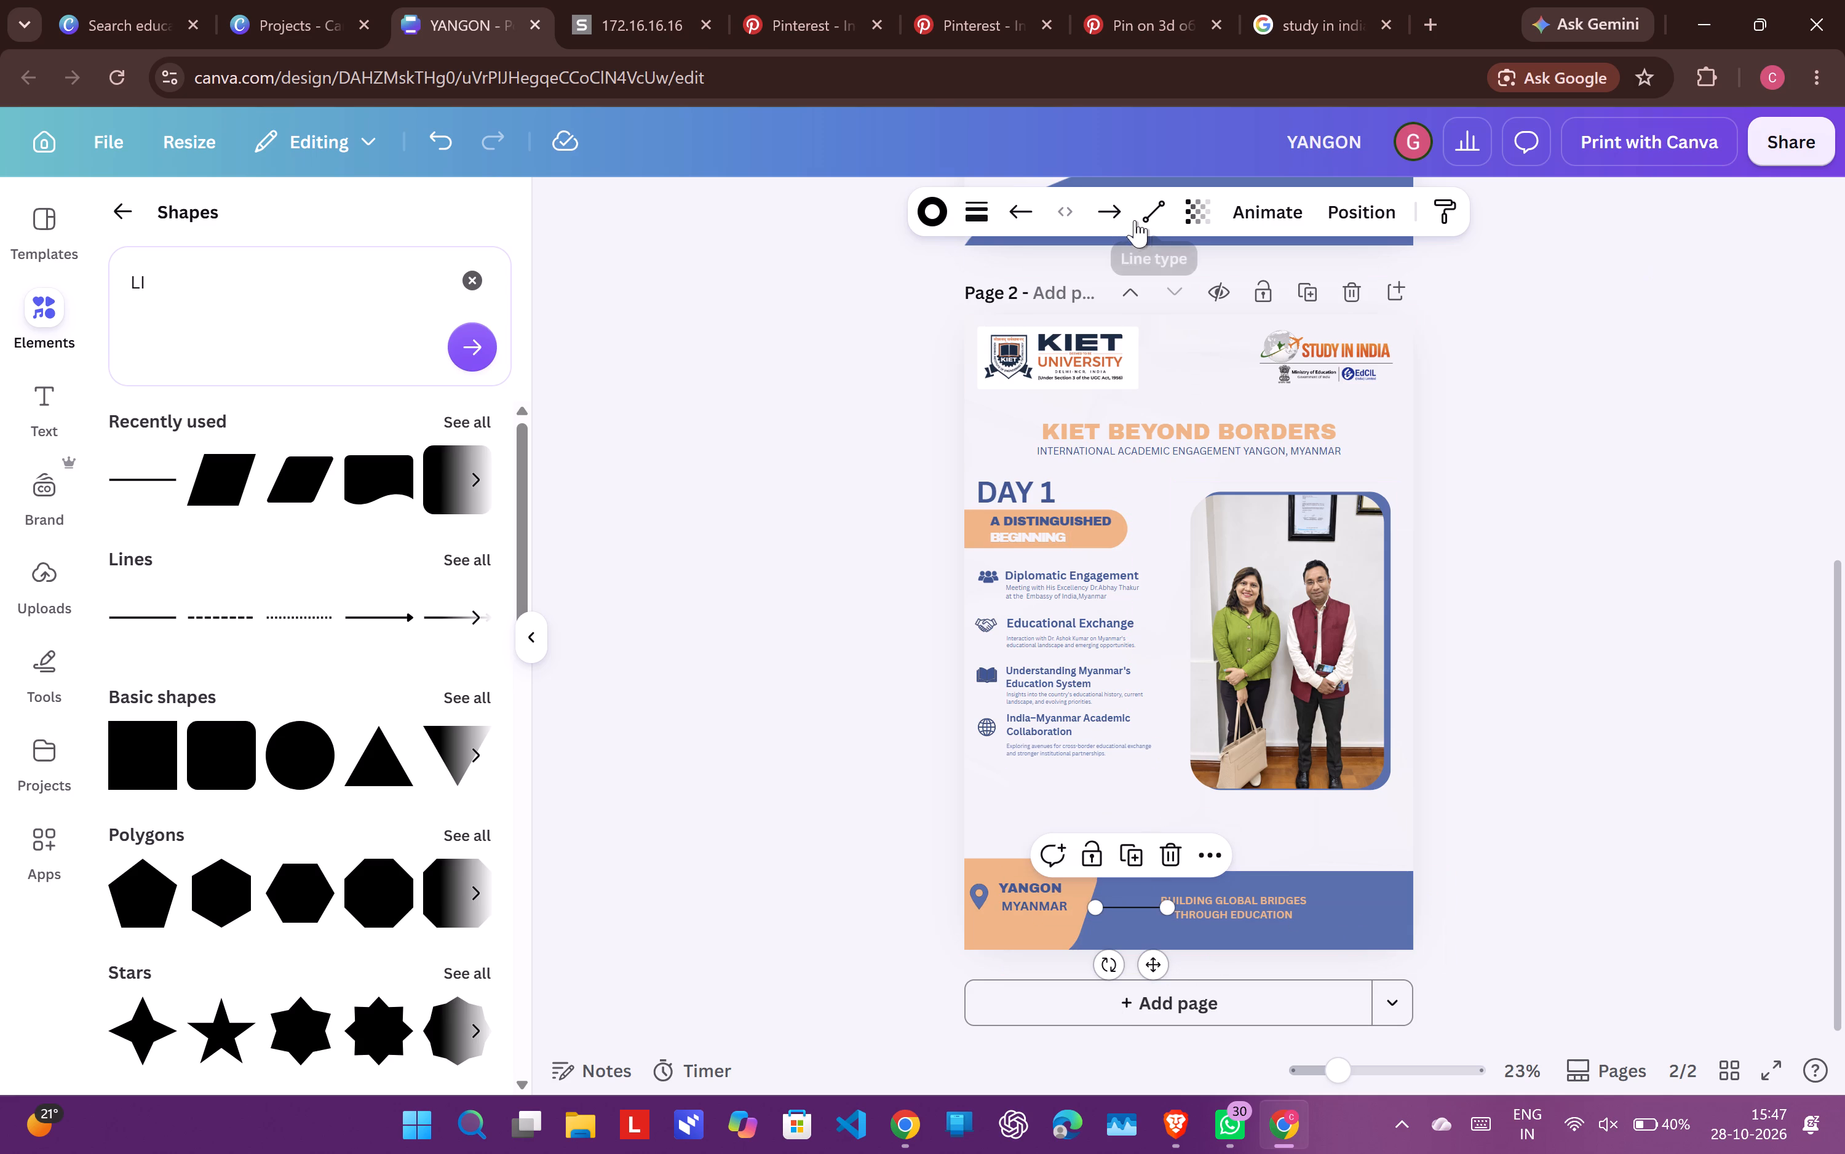
{"action": "left_click", "coordinate": [1124, 207]}
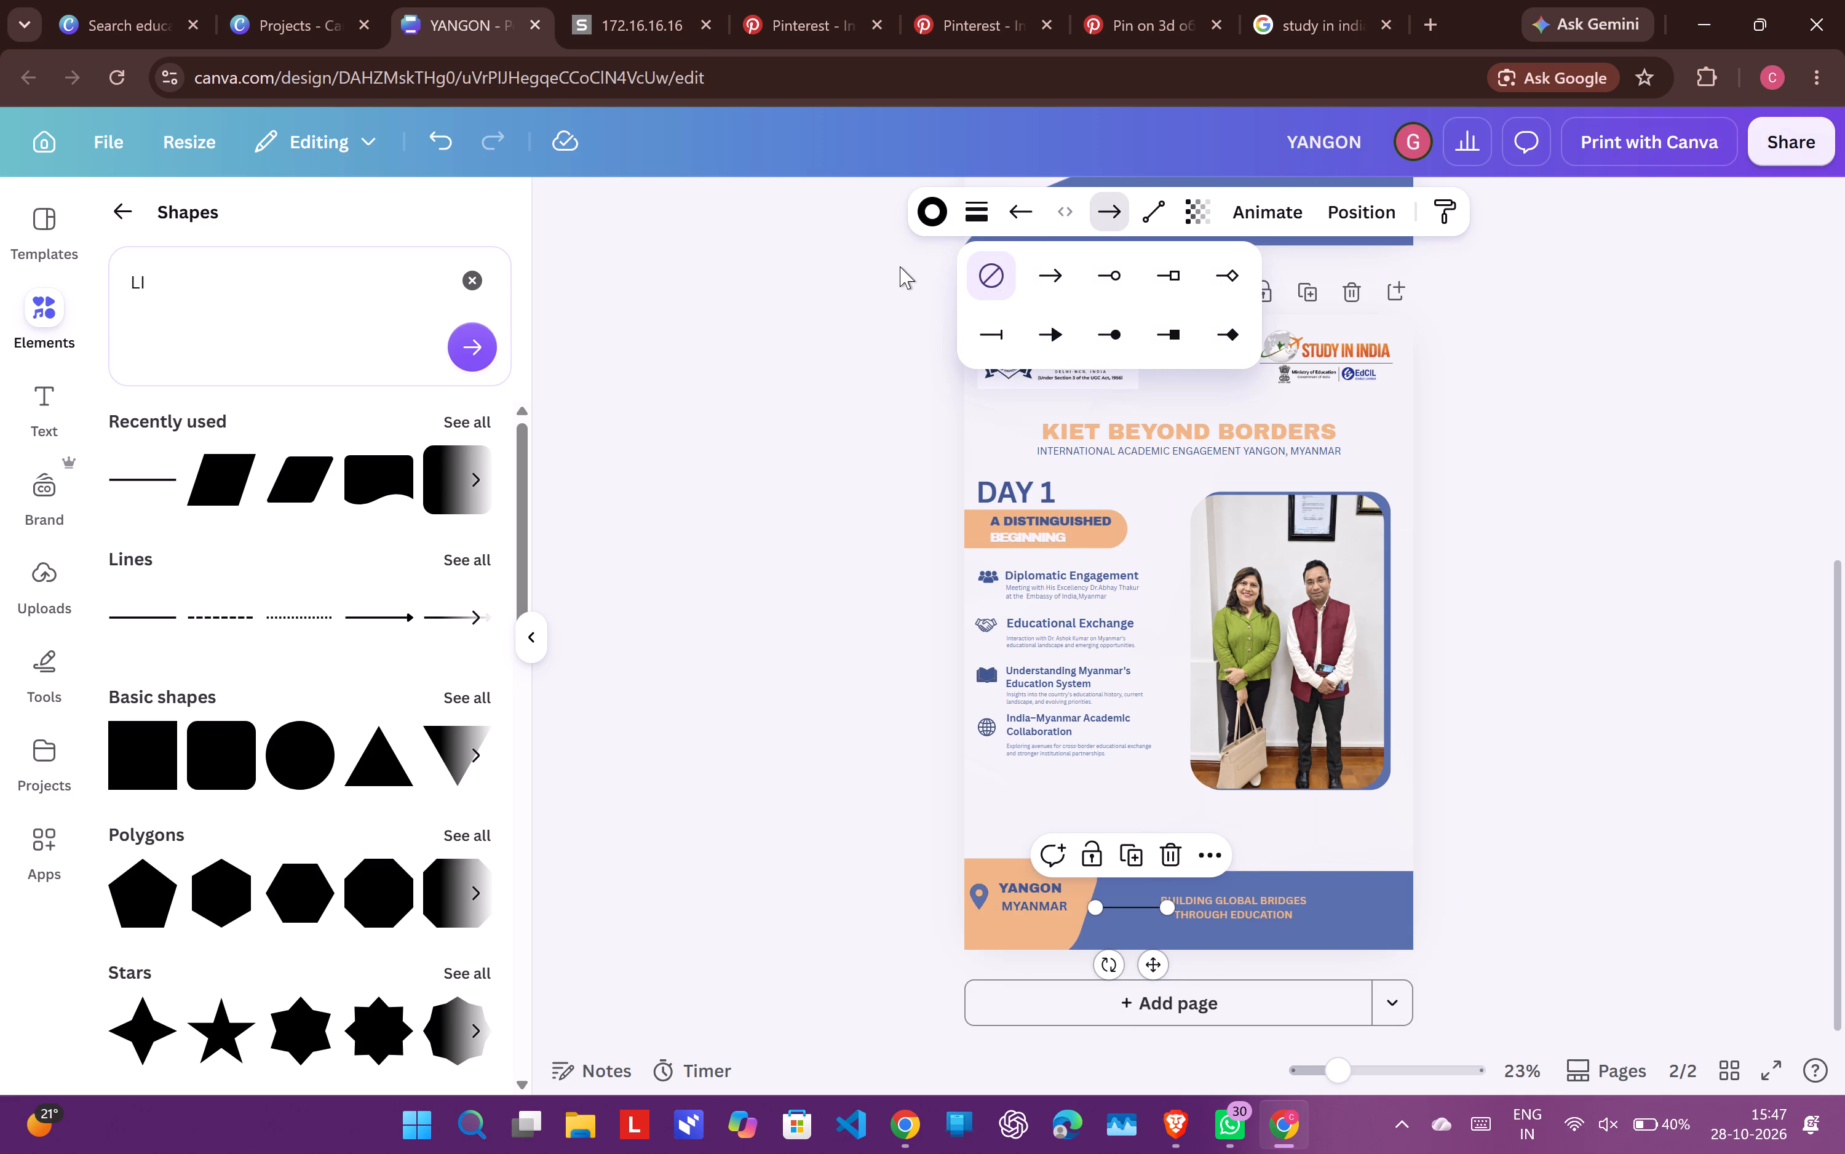
{"action": "left_click", "coordinate": [900, 266]}
Duplicate the short footer line and place the copy on the right side of the tagline at the same height.
{"action": "left_click", "coordinate": [1129, 861]}
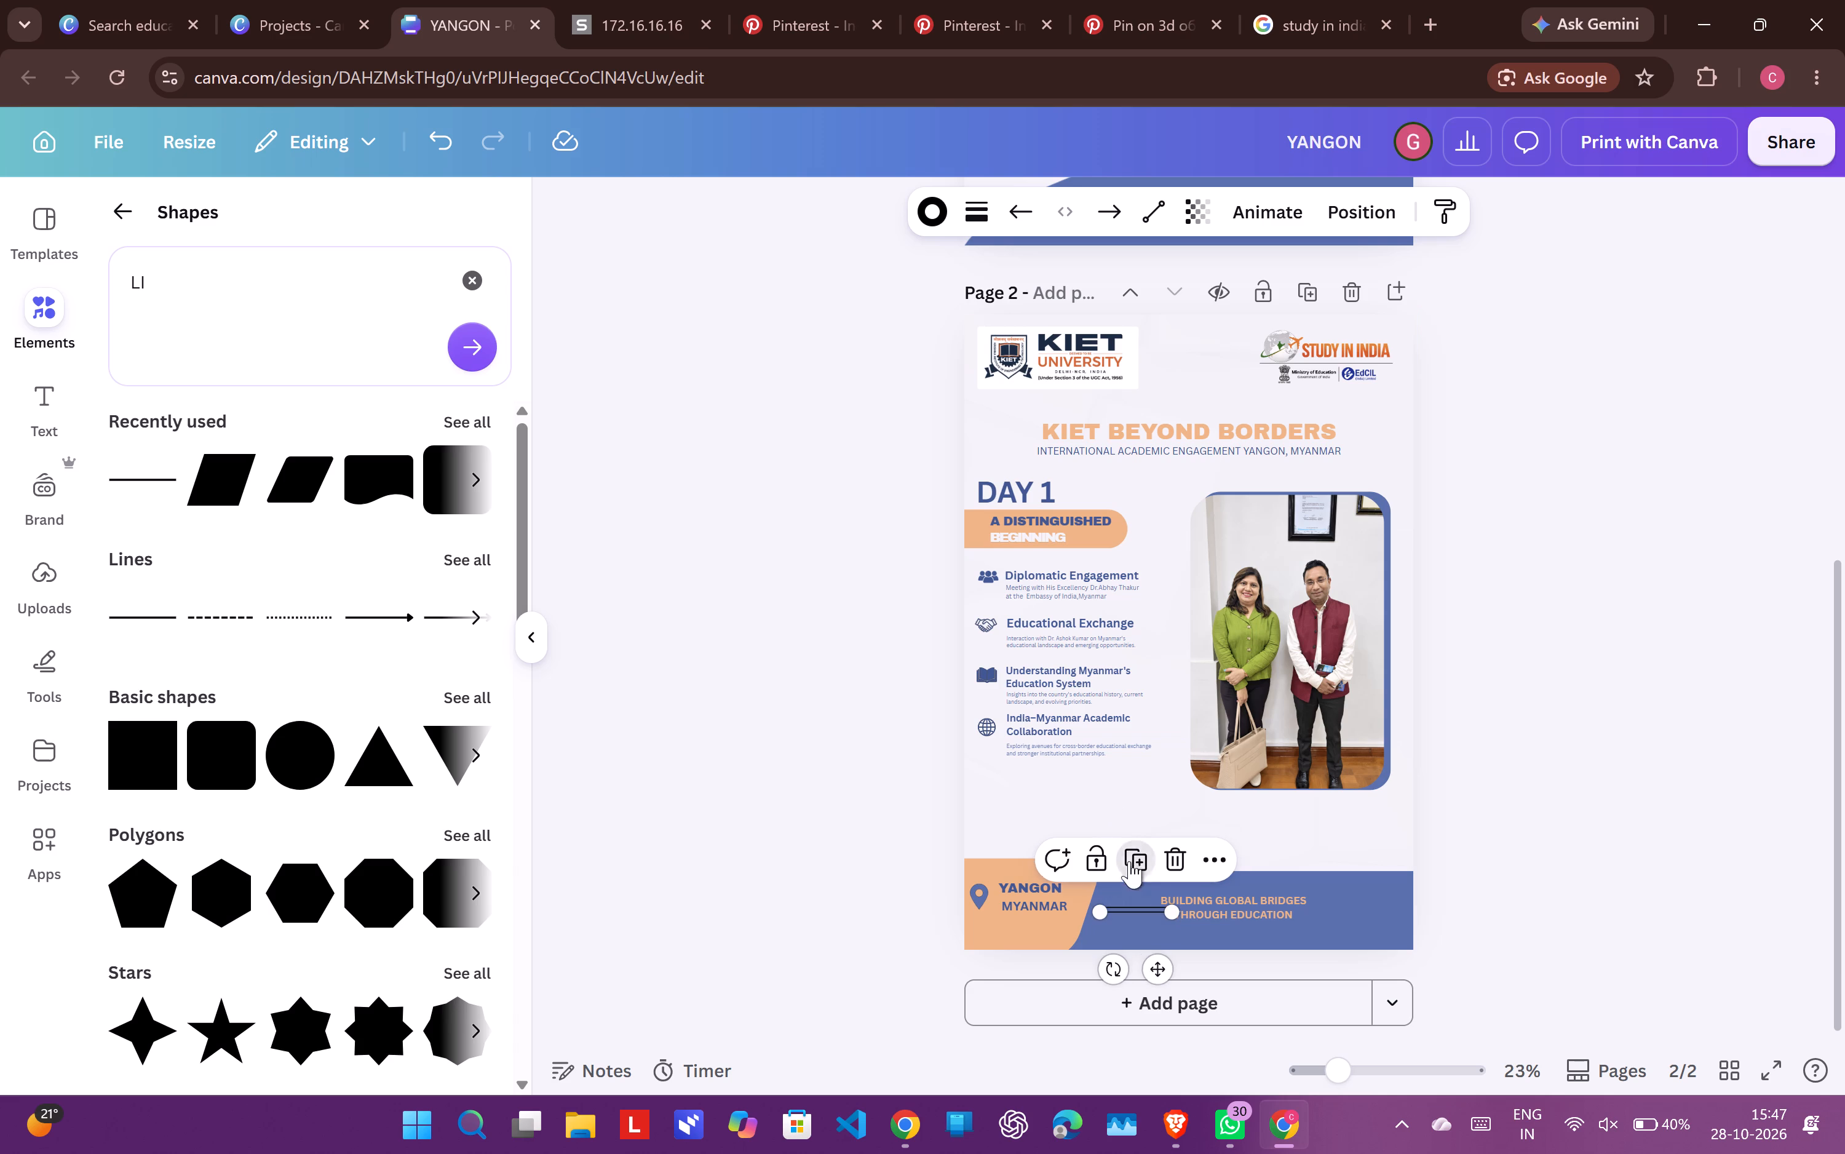
{"action": "left_click_drag", "start_coordinate": [1160, 969], "coordinate": [1348, 969]}
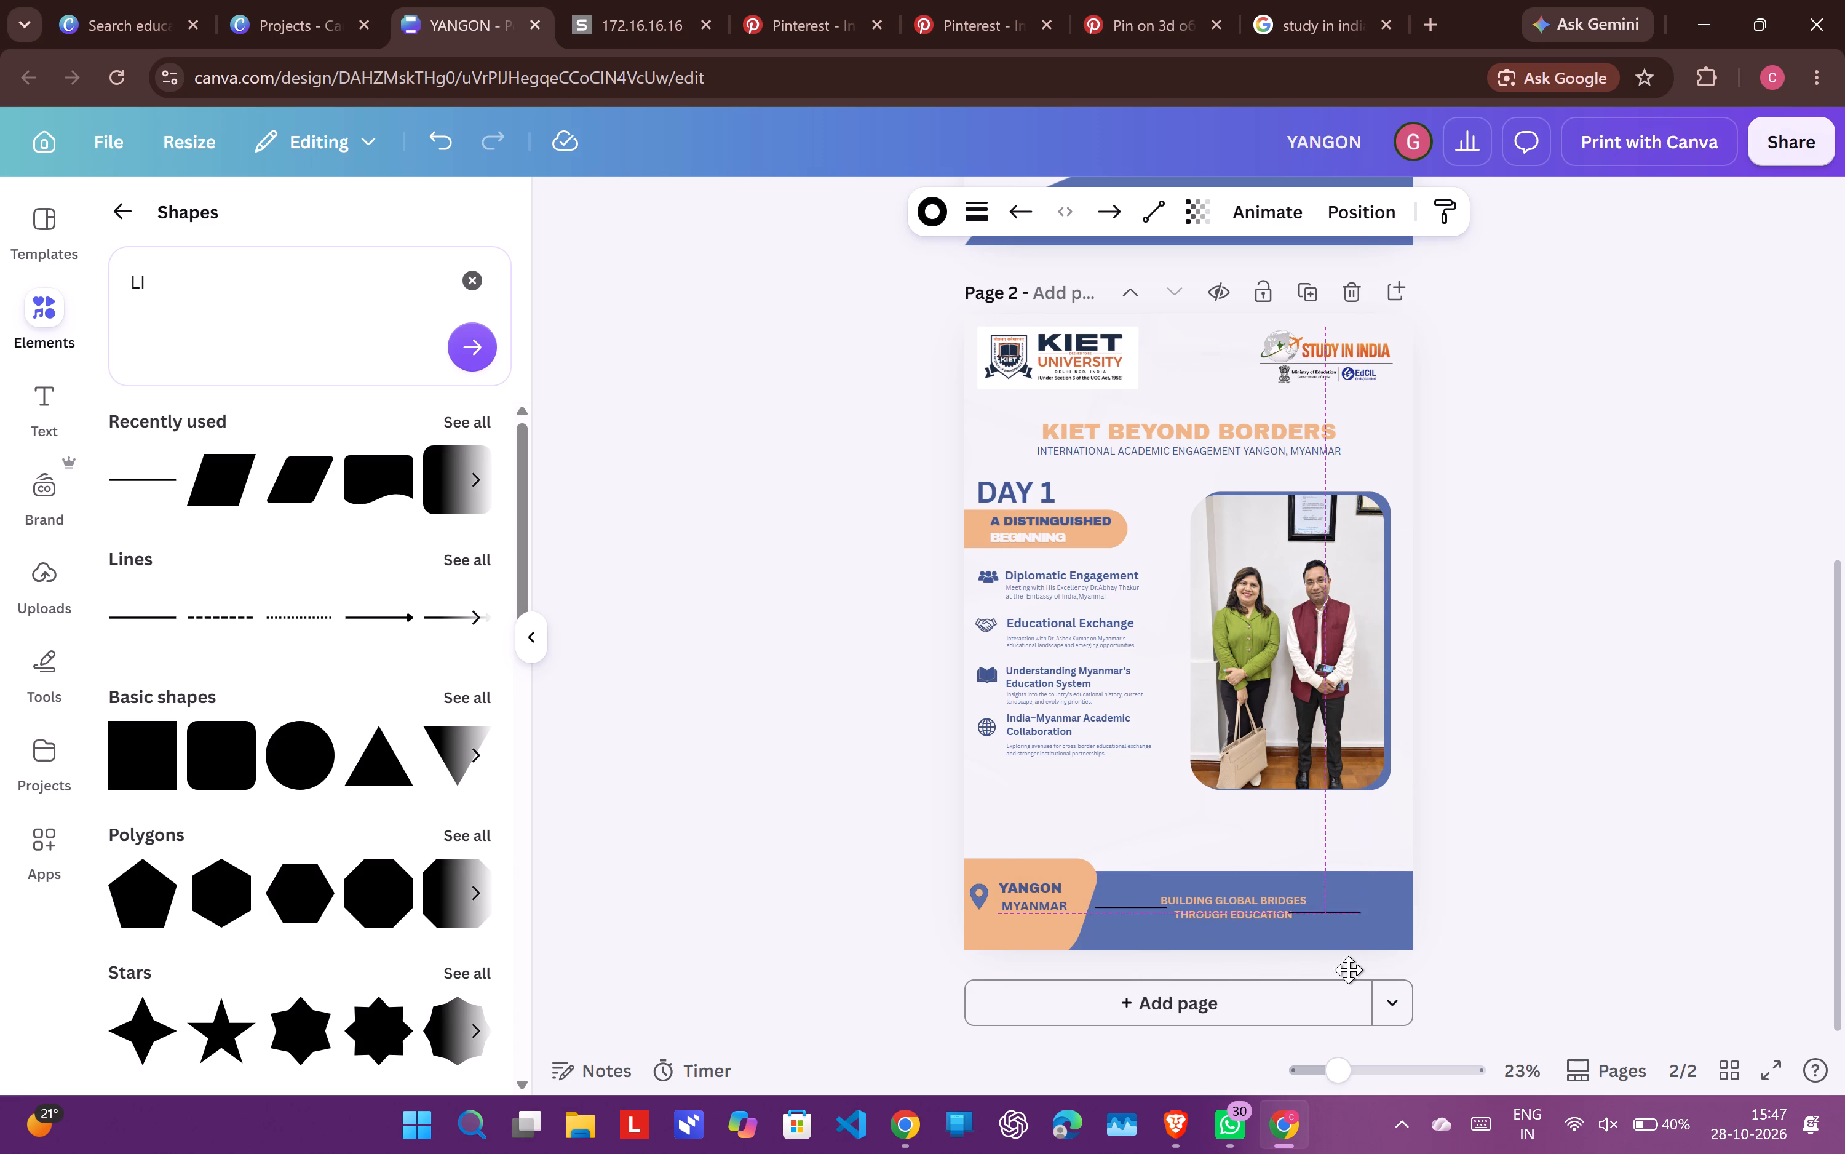
{"action": "left_click_drag", "start_coordinate": [1348, 969], "coordinate": [1368, 963]}
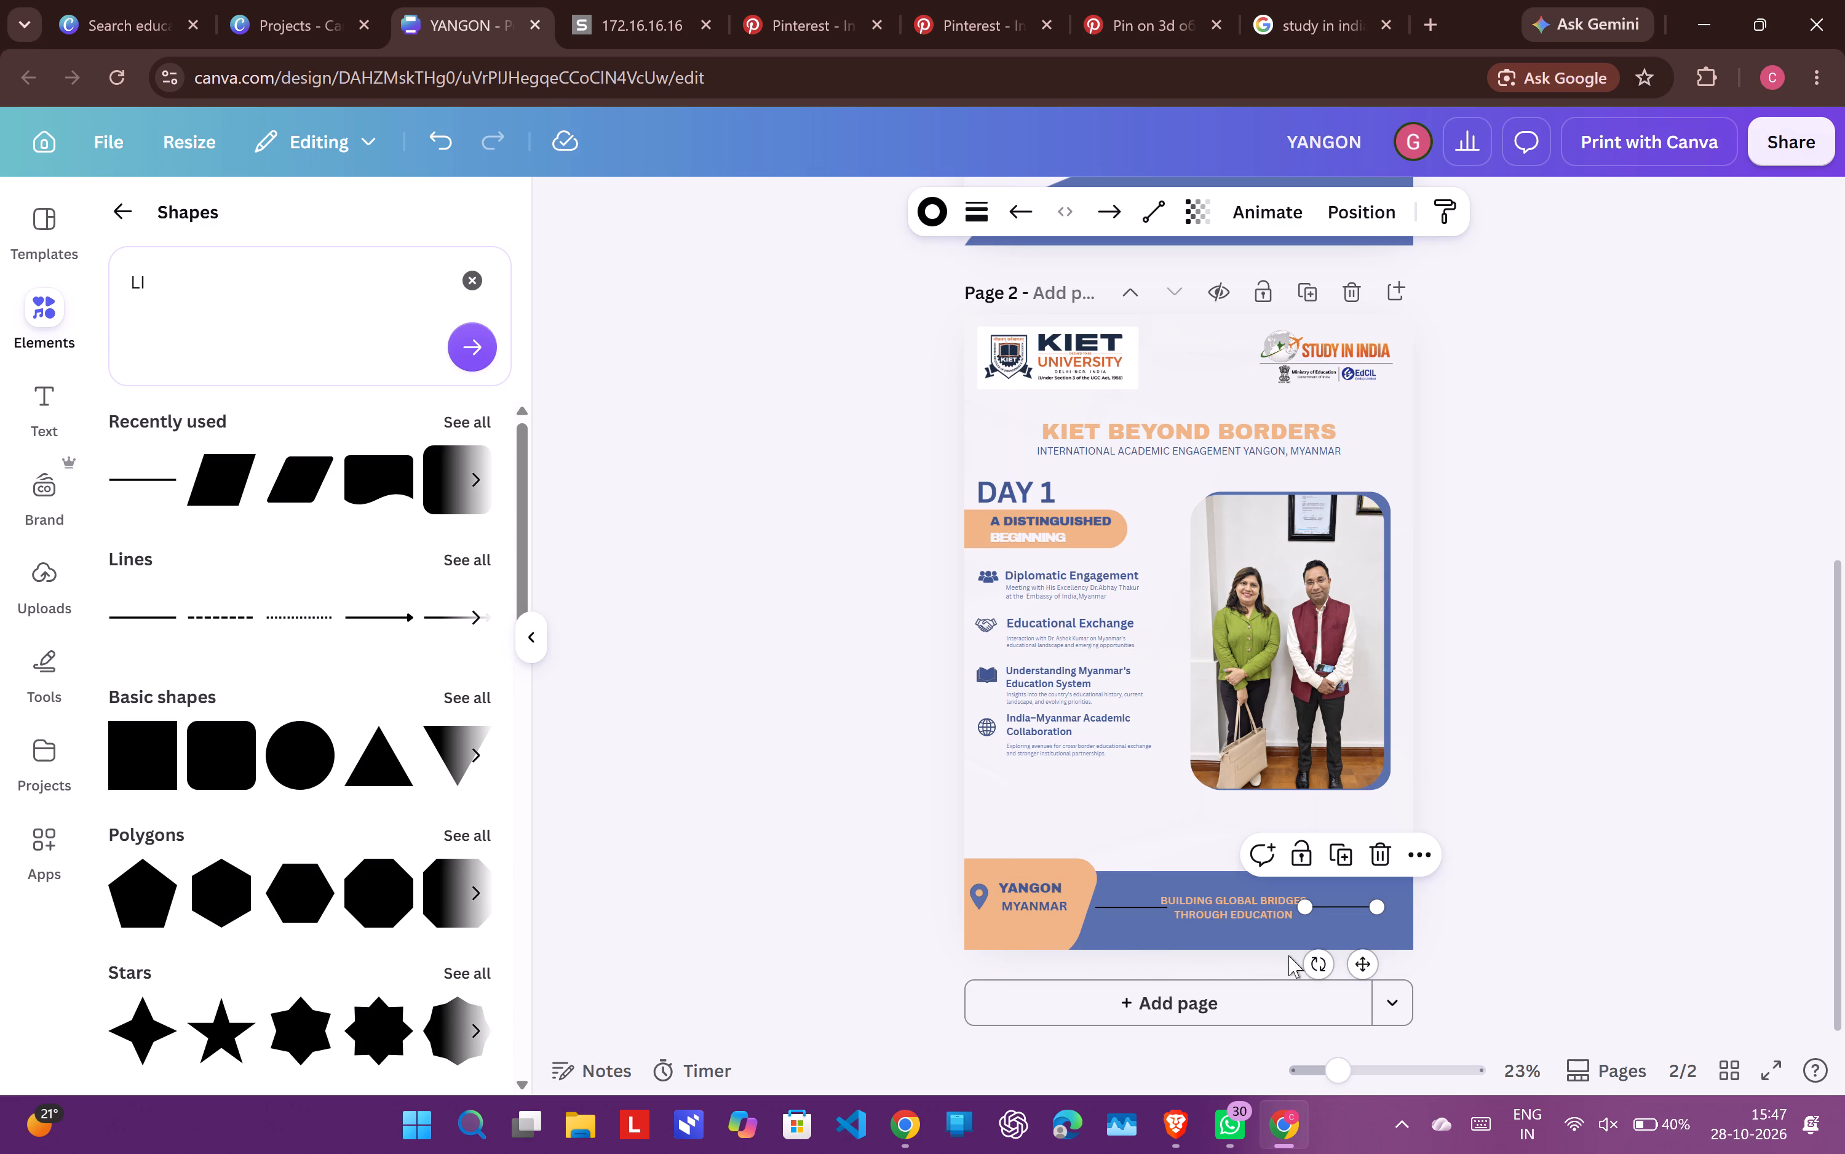
{"action": "left_click", "coordinate": [1533, 888]}
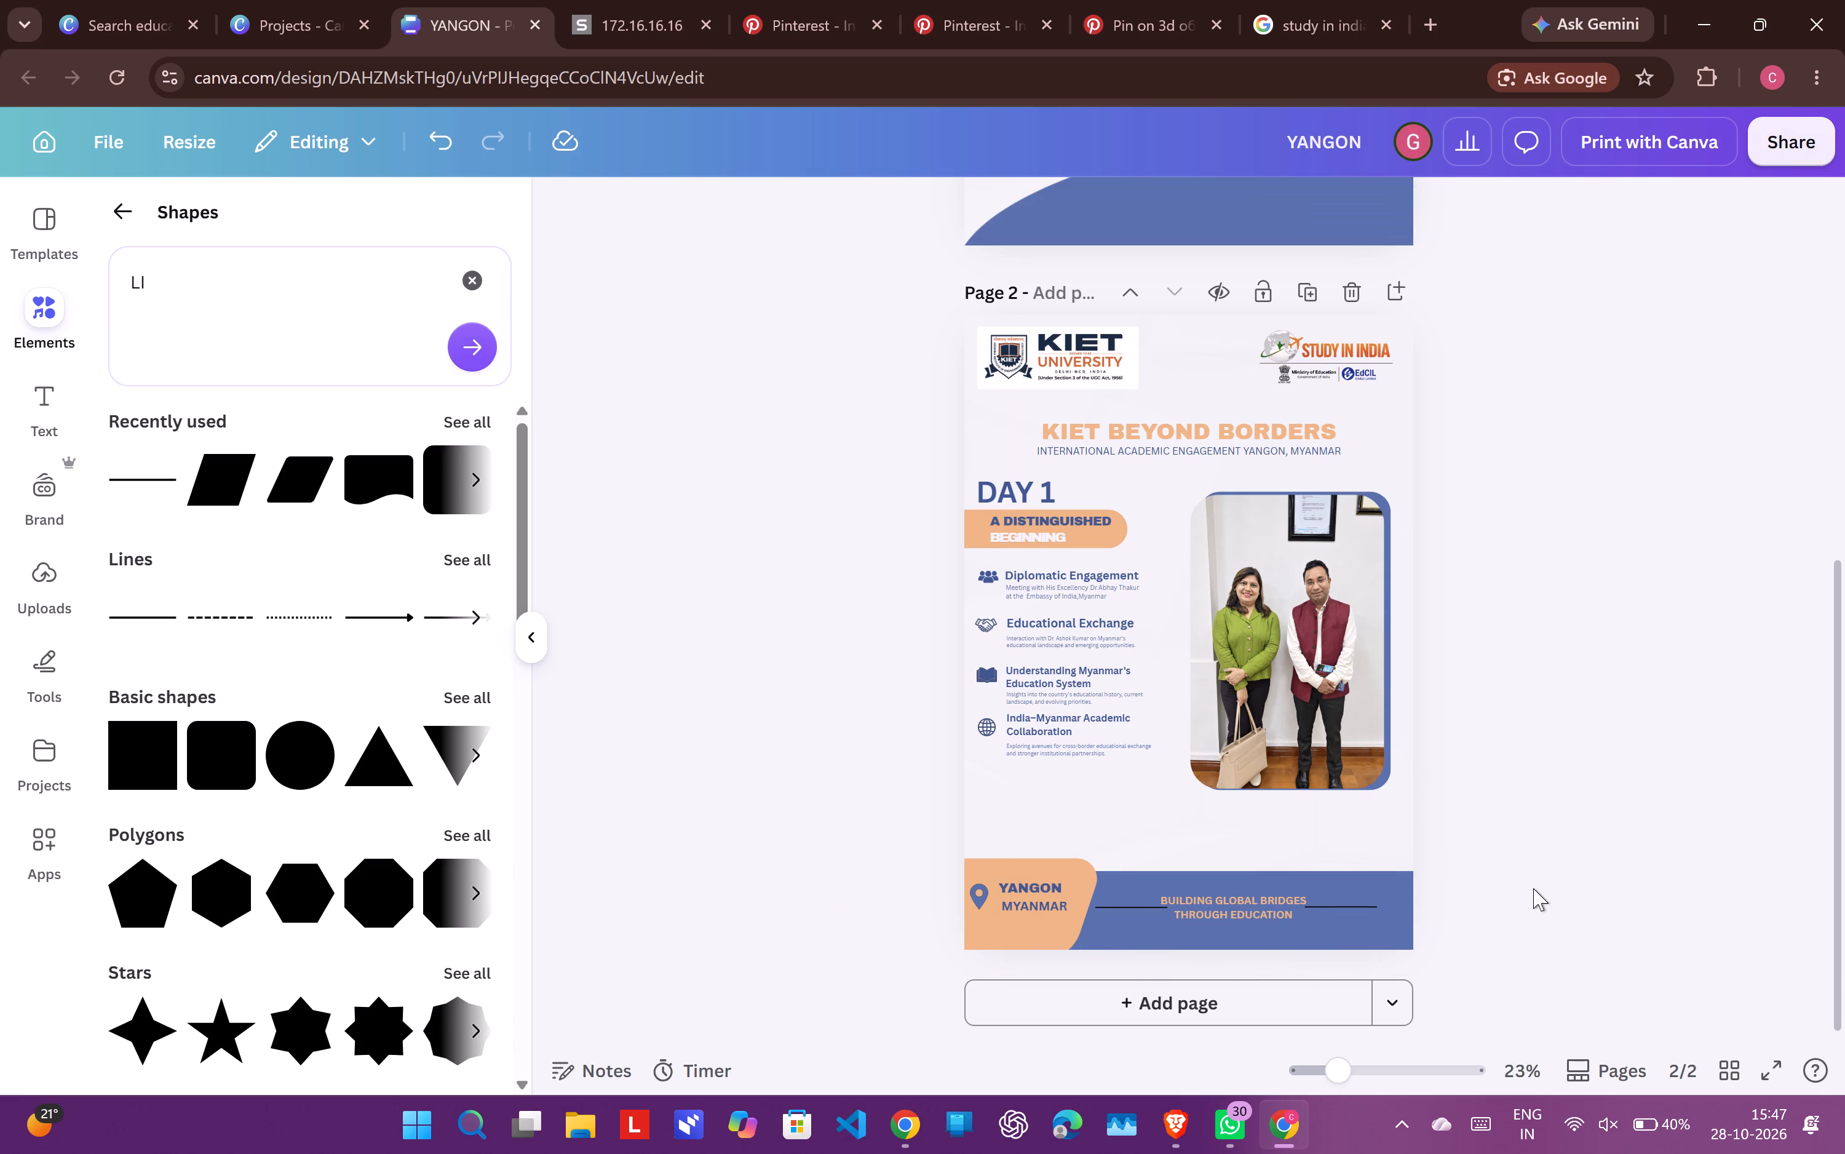
Reposition the BUILDING GLOBAL BRIDGES THROUGH EDUCATION tagline slightly higher between the two short lines.
{"action": "left_click_drag", "start_coordinate": [1232, 921], "coordinate": [1248, 921]}
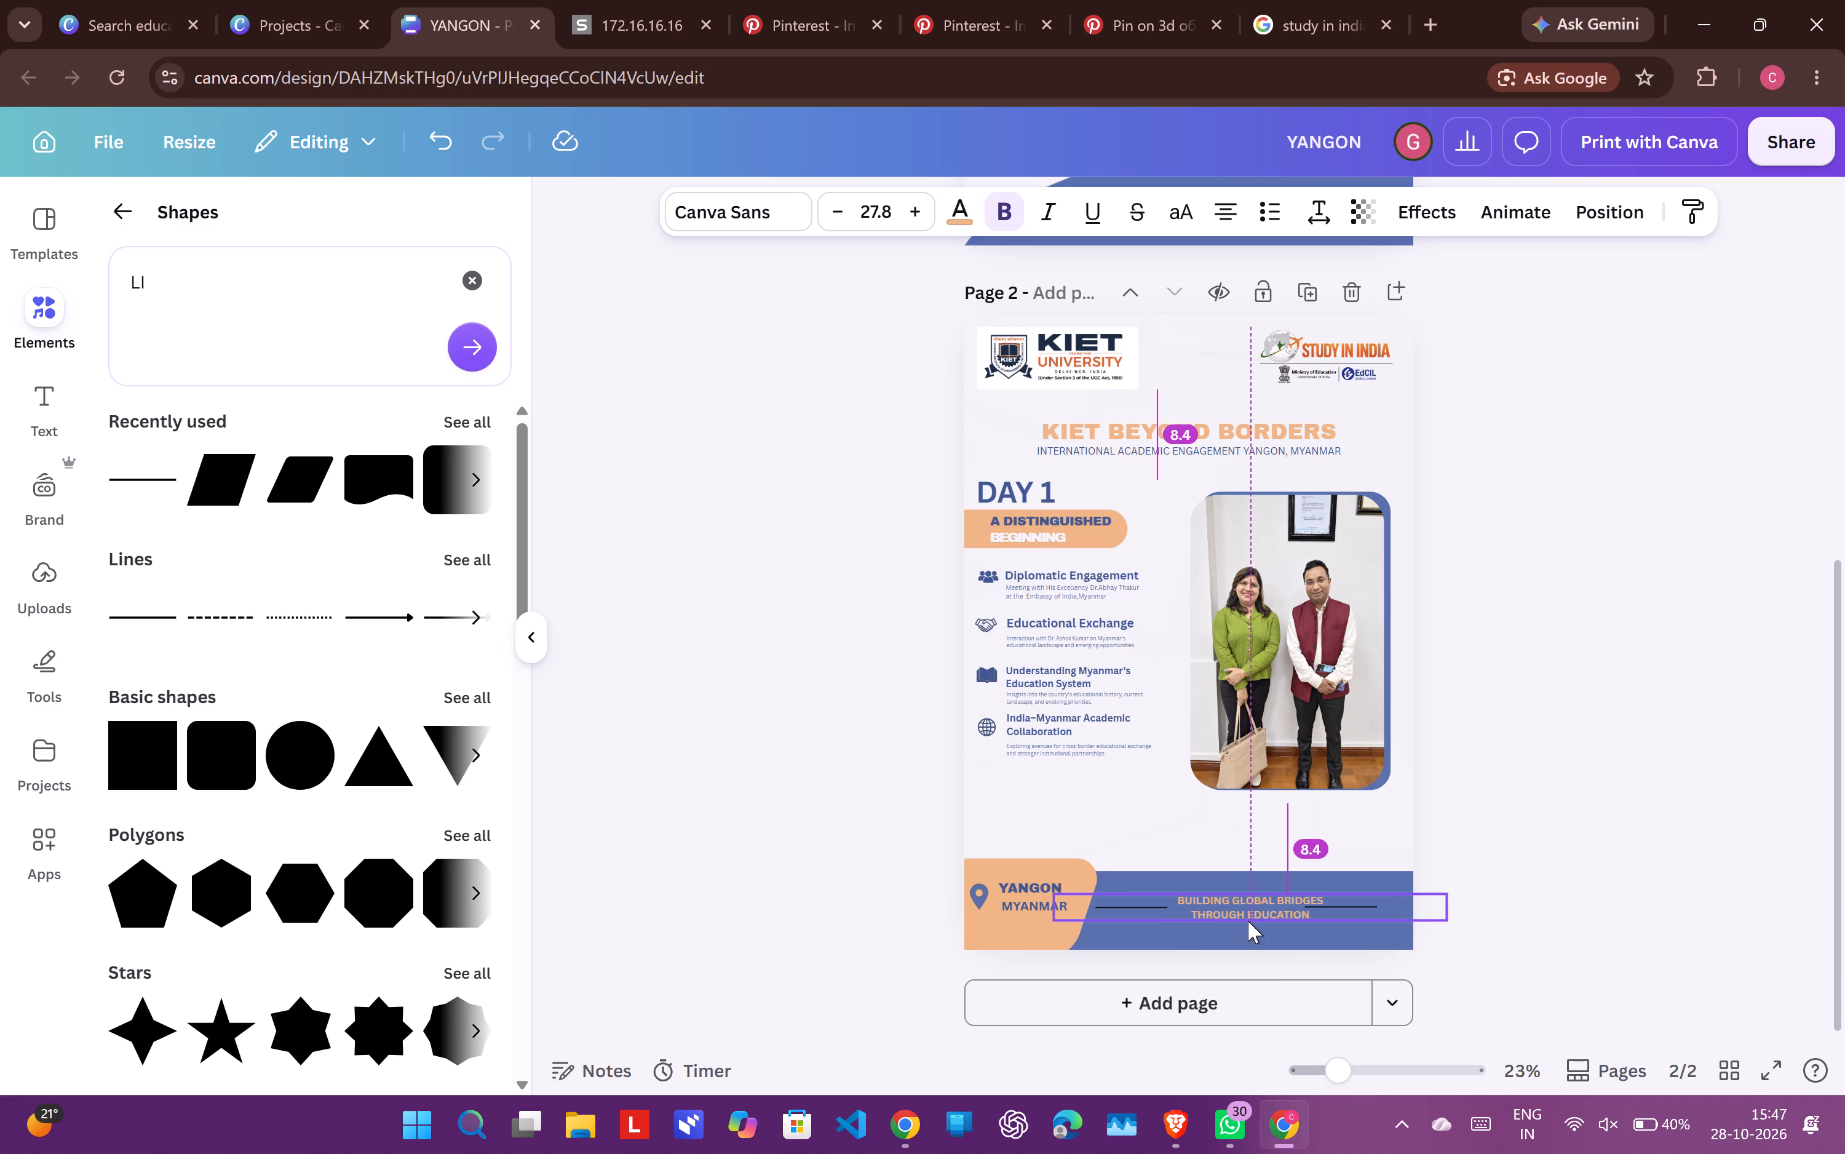
{"action": "left_click_drag", "start_coordinate": [1248, 921], "coordinate": [1240, 921]}
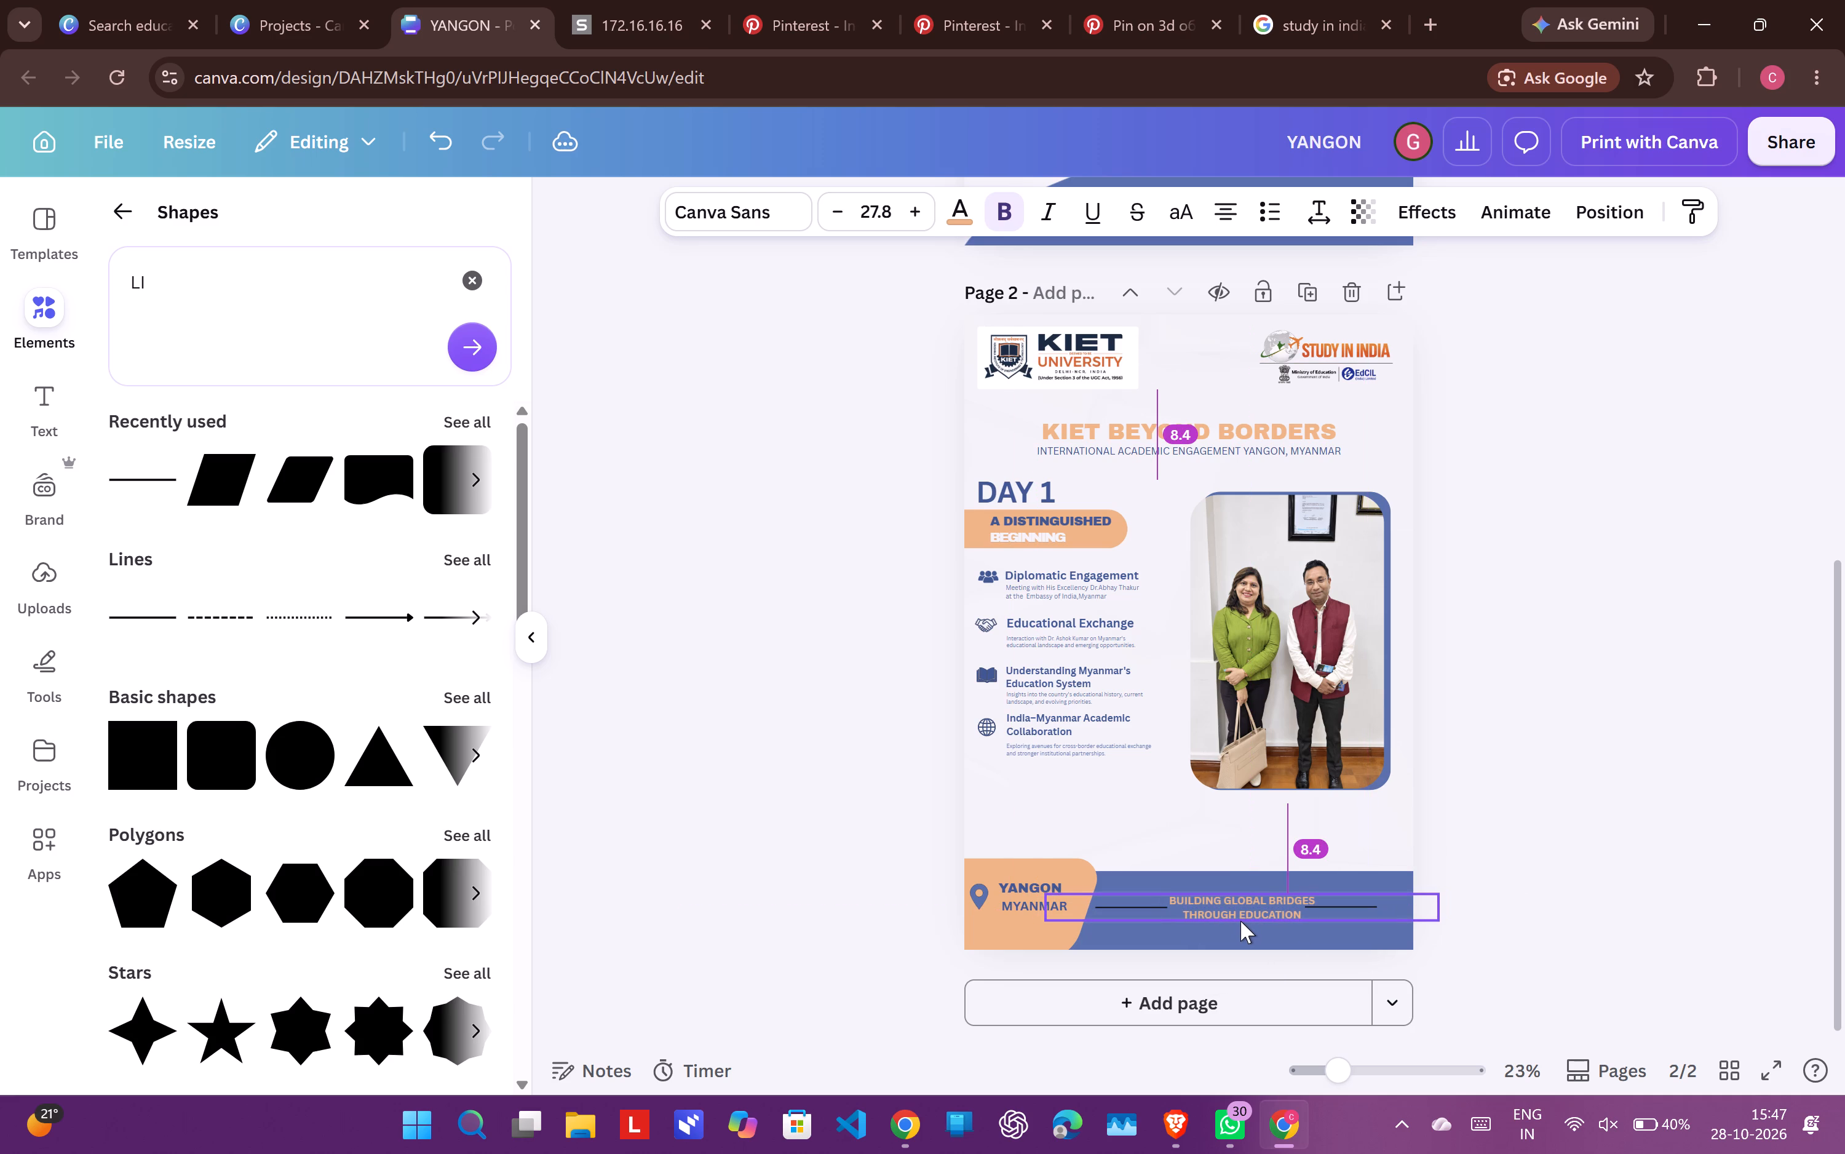
{"action": "left_click_drag", "start_coordinate": [1240, 921], "coordinate": [1237, 918]}
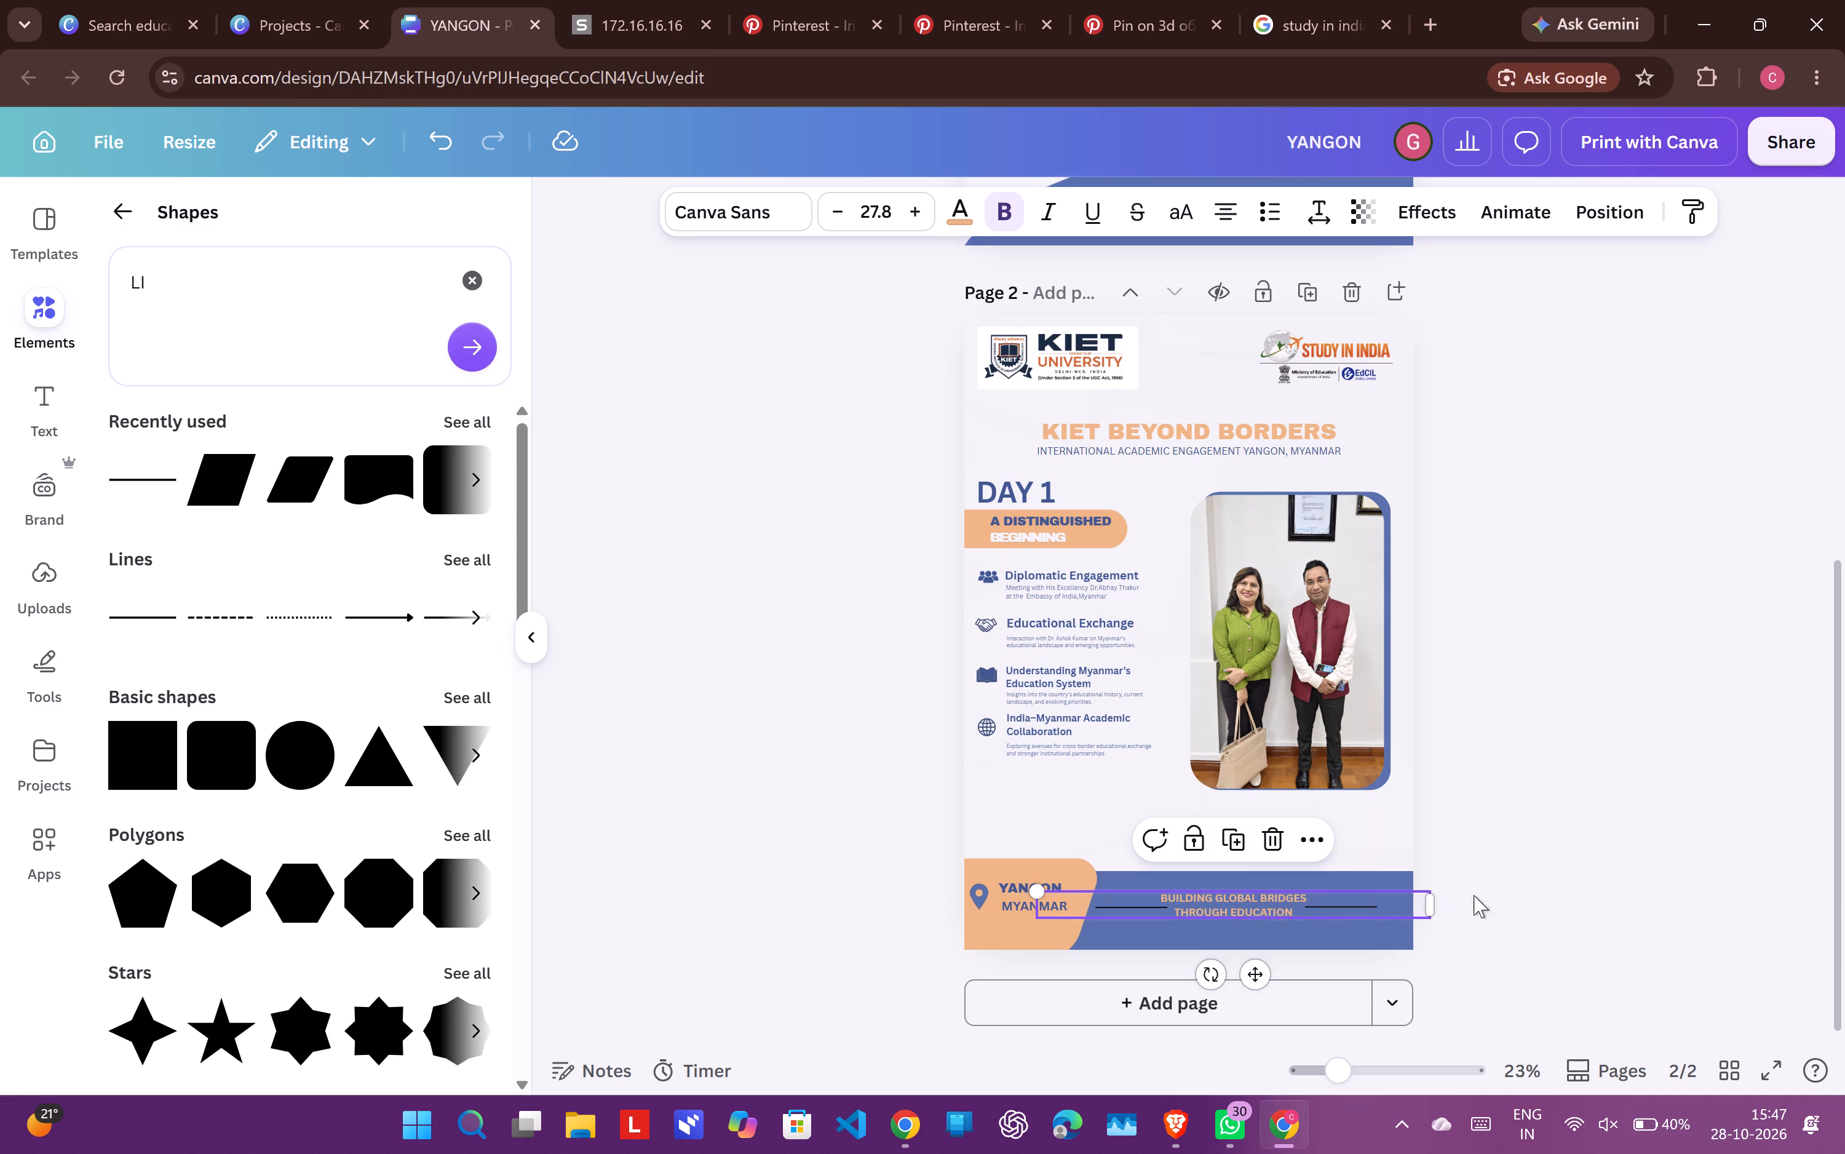
Recolour both short black footer lines on page 2 with the off-white colour from the Brand Kit palette.
{"action": "left_click", "coordinate": [1507, 894]}
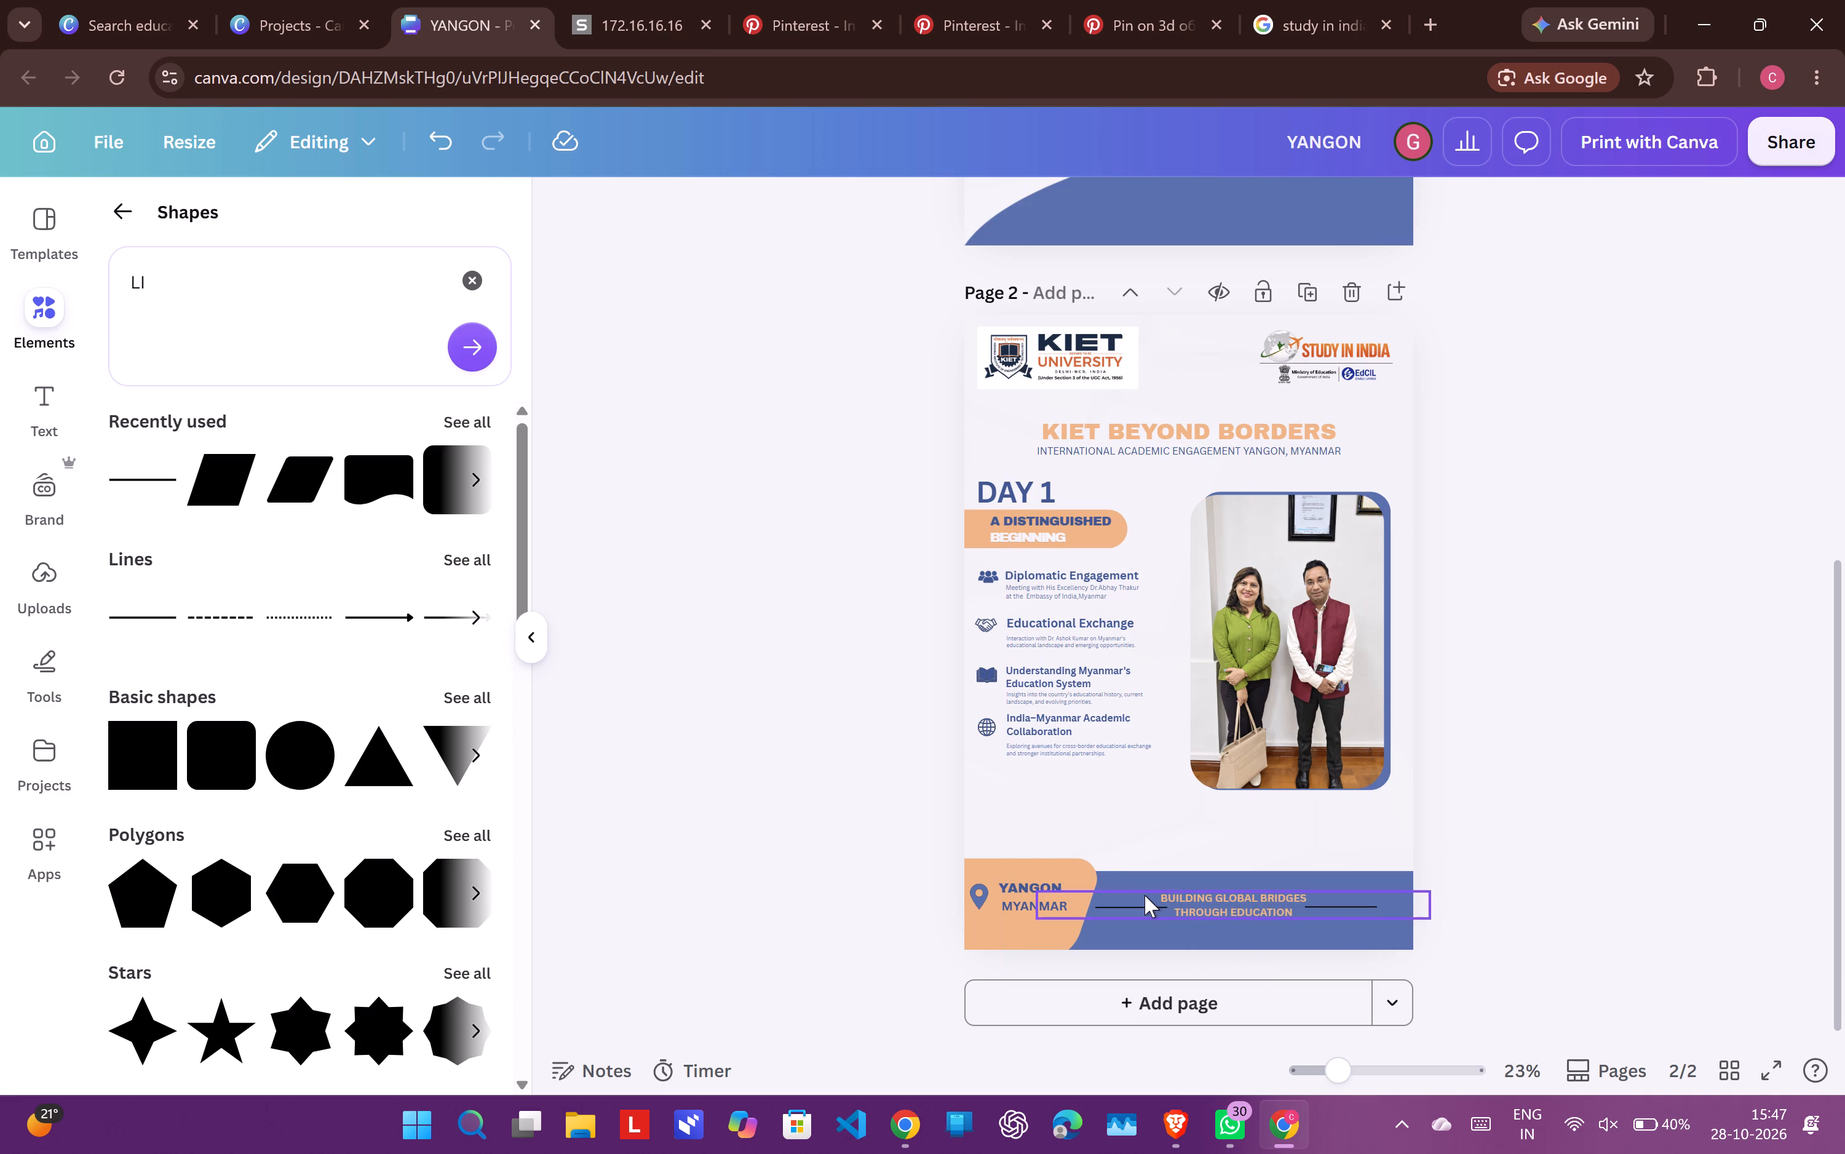
{"action": "left_click", "coordinate": [1139, 901]}
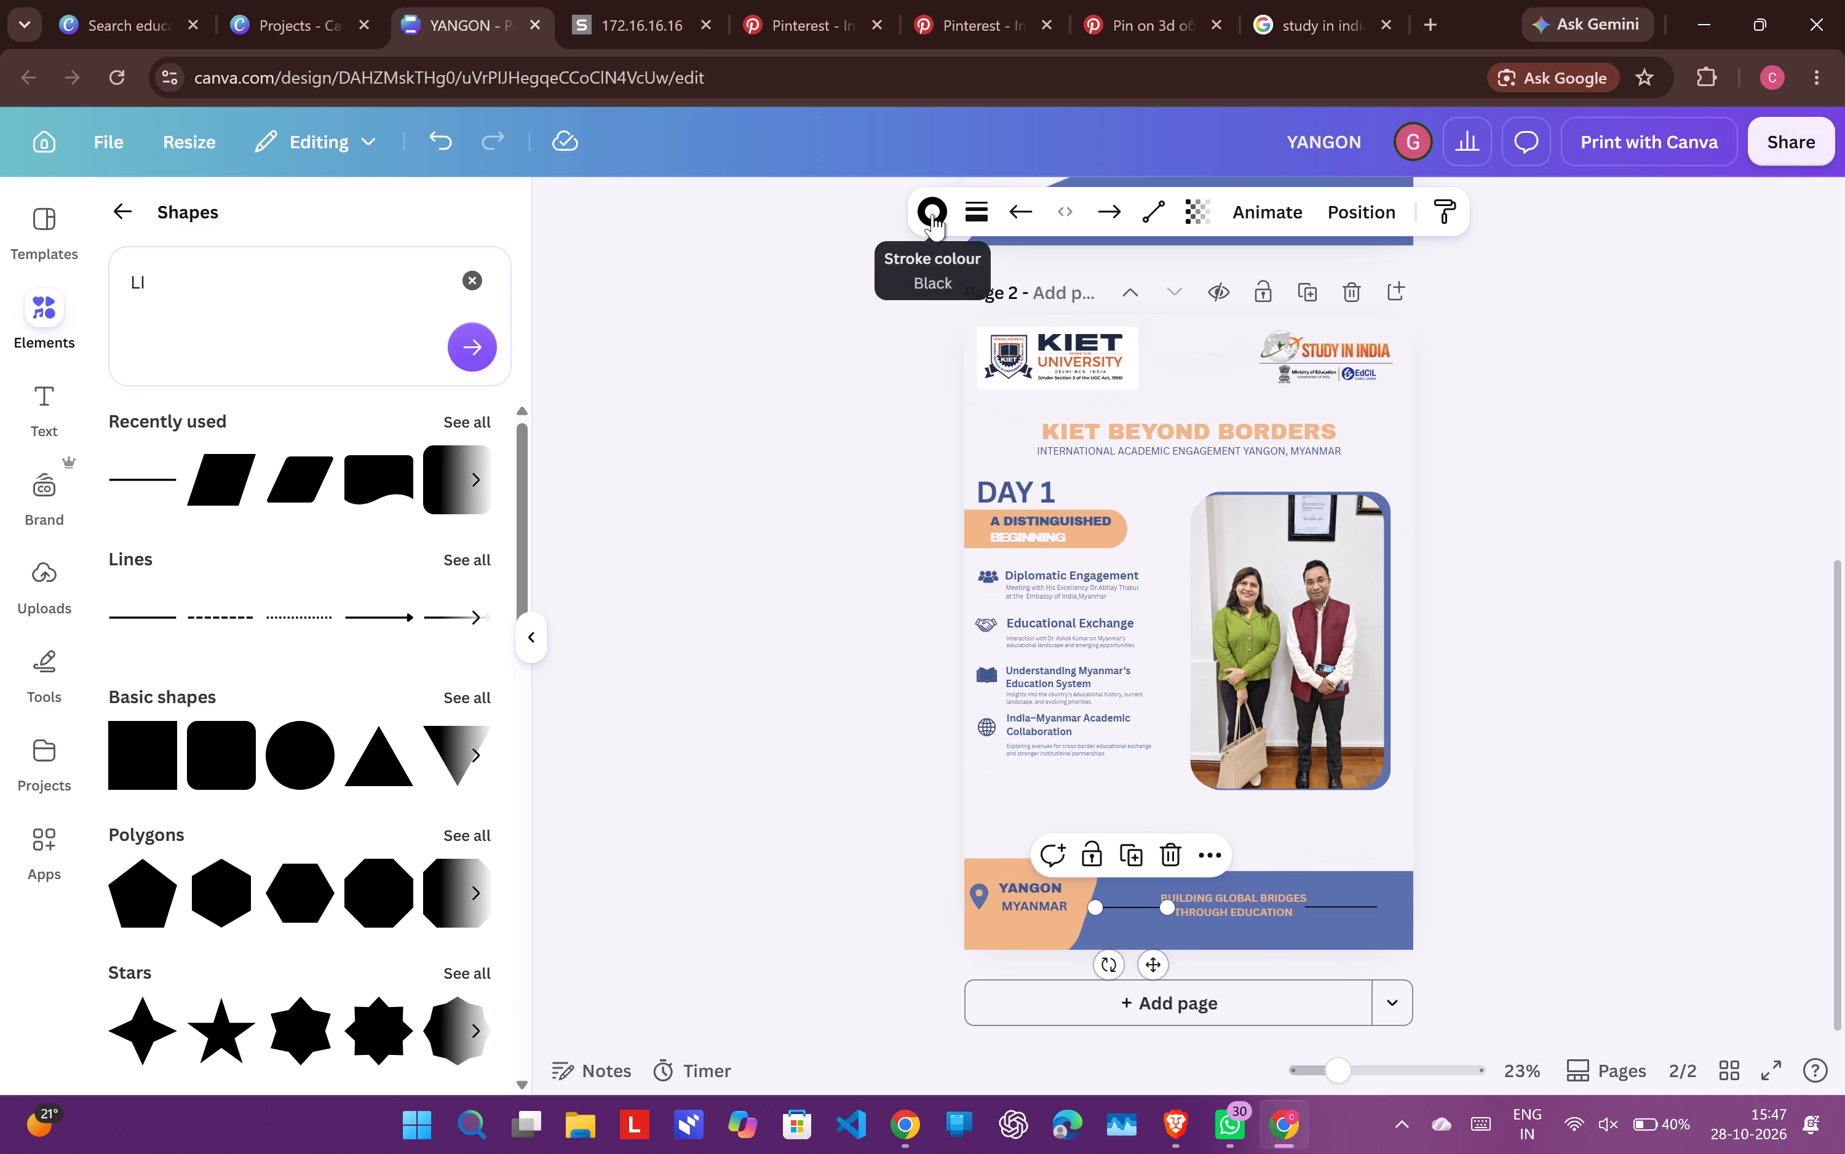
{"action": "left_click", "coordinate": [932, 214]}
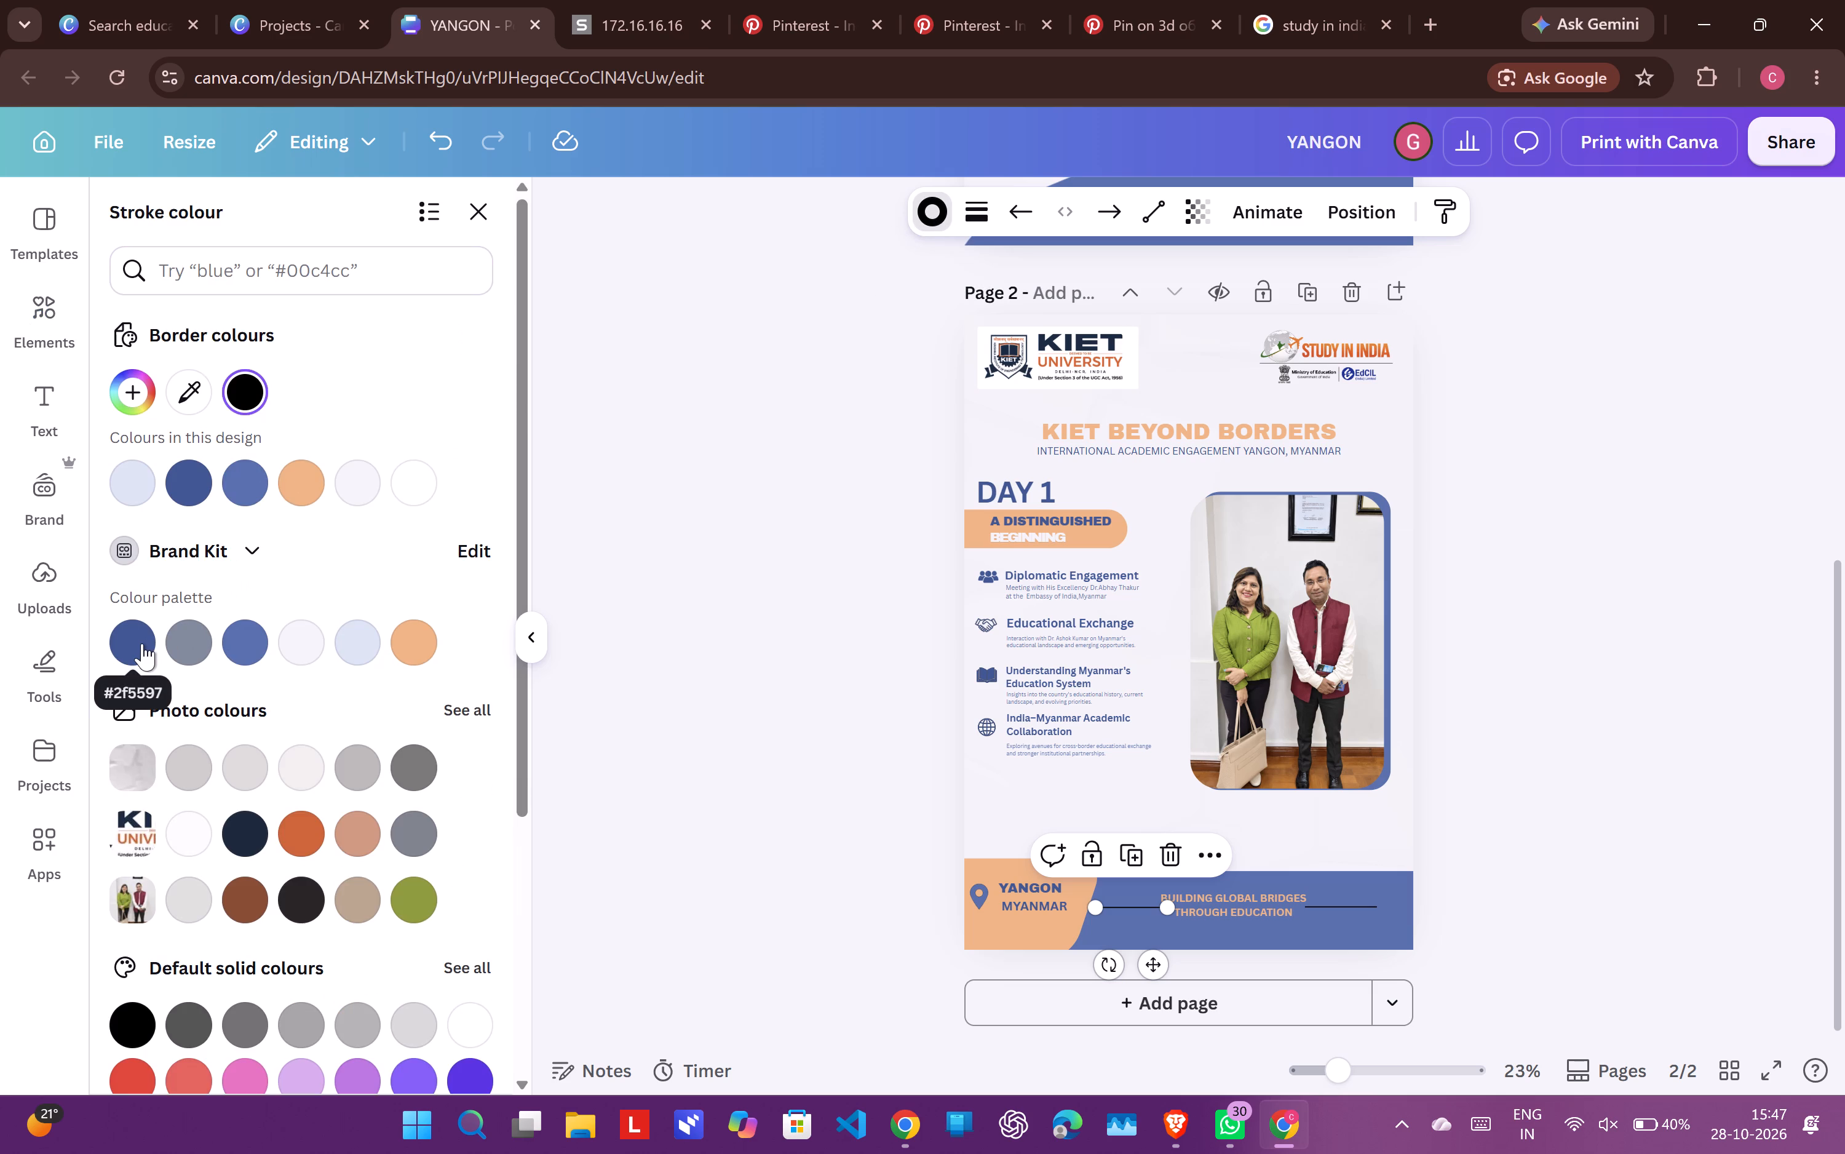
{"action": "left_click", "coordinate": [142, 643]}
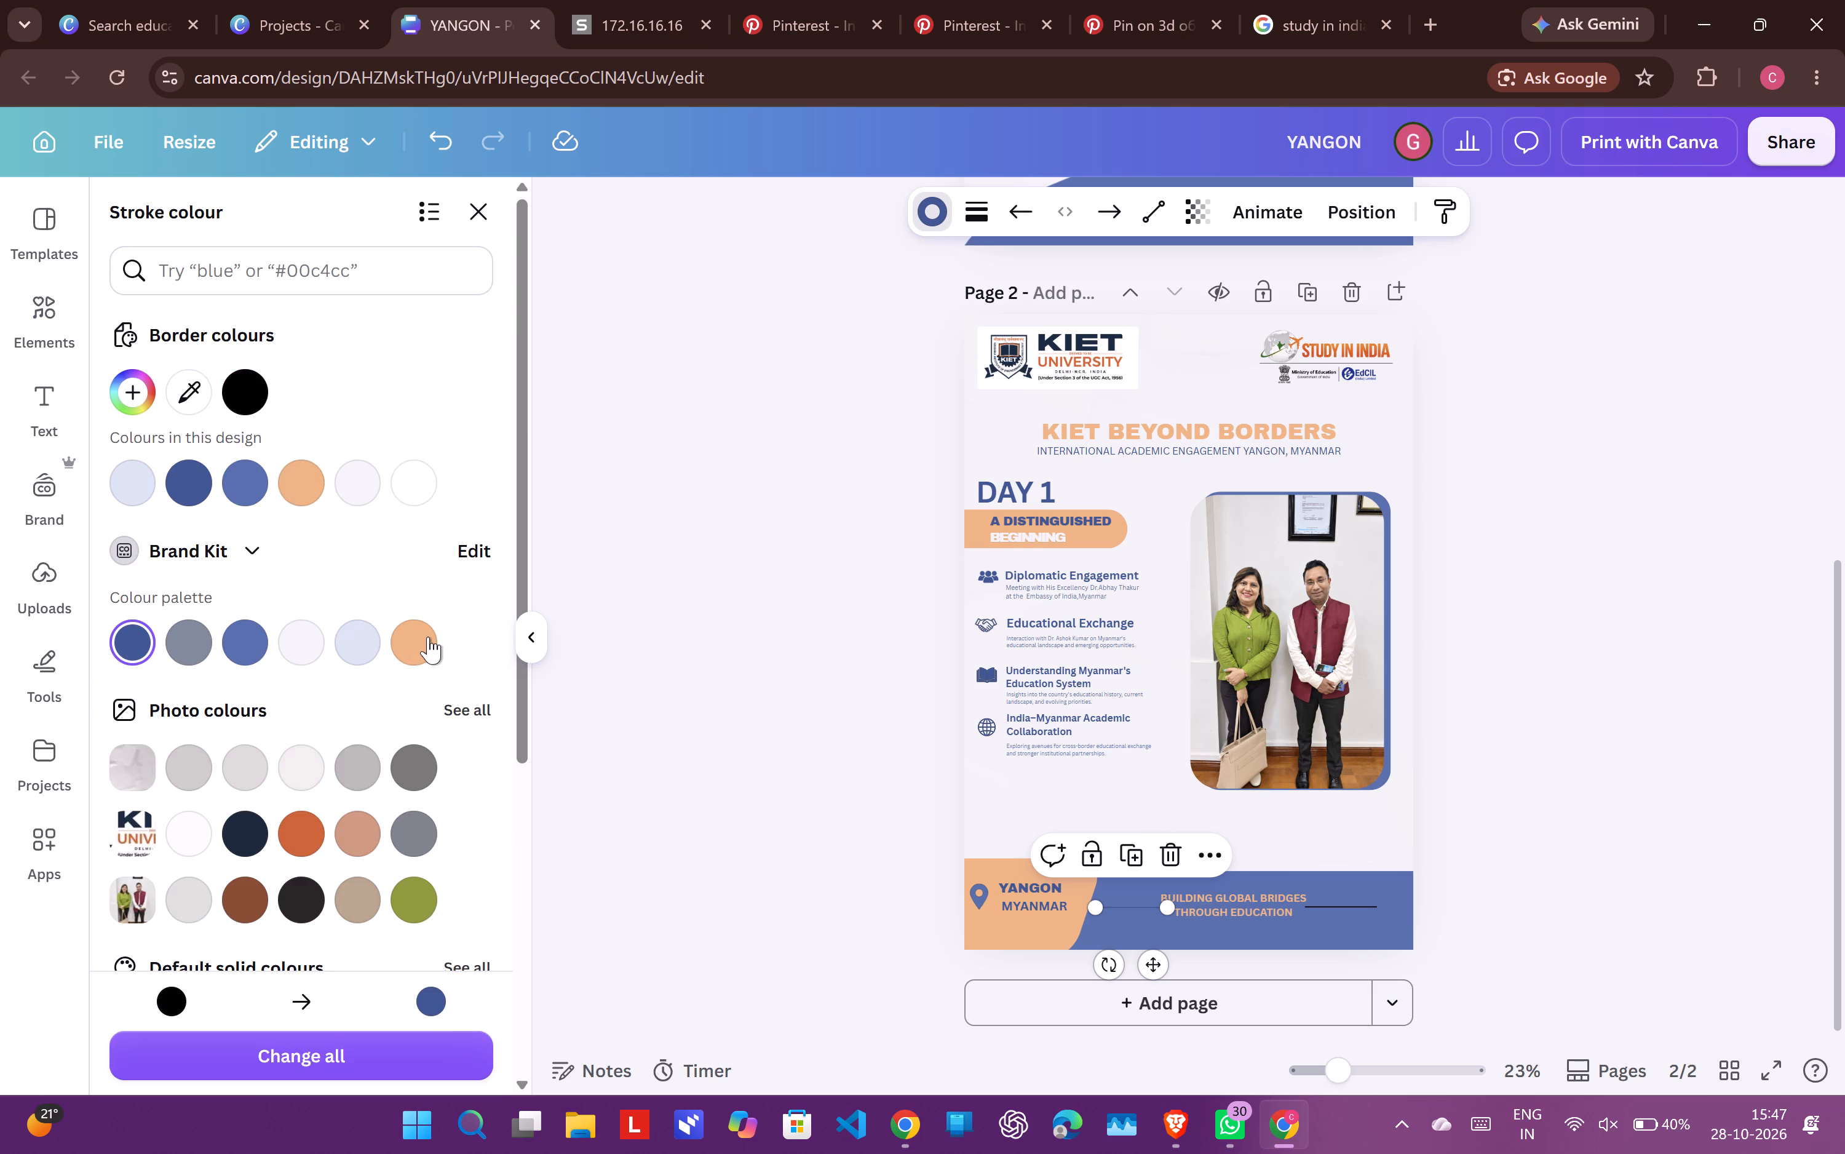
{"action": "left_click", "coordinate": [428, 637]}
{"action": "left_click", "coordinate": [311, 647]}
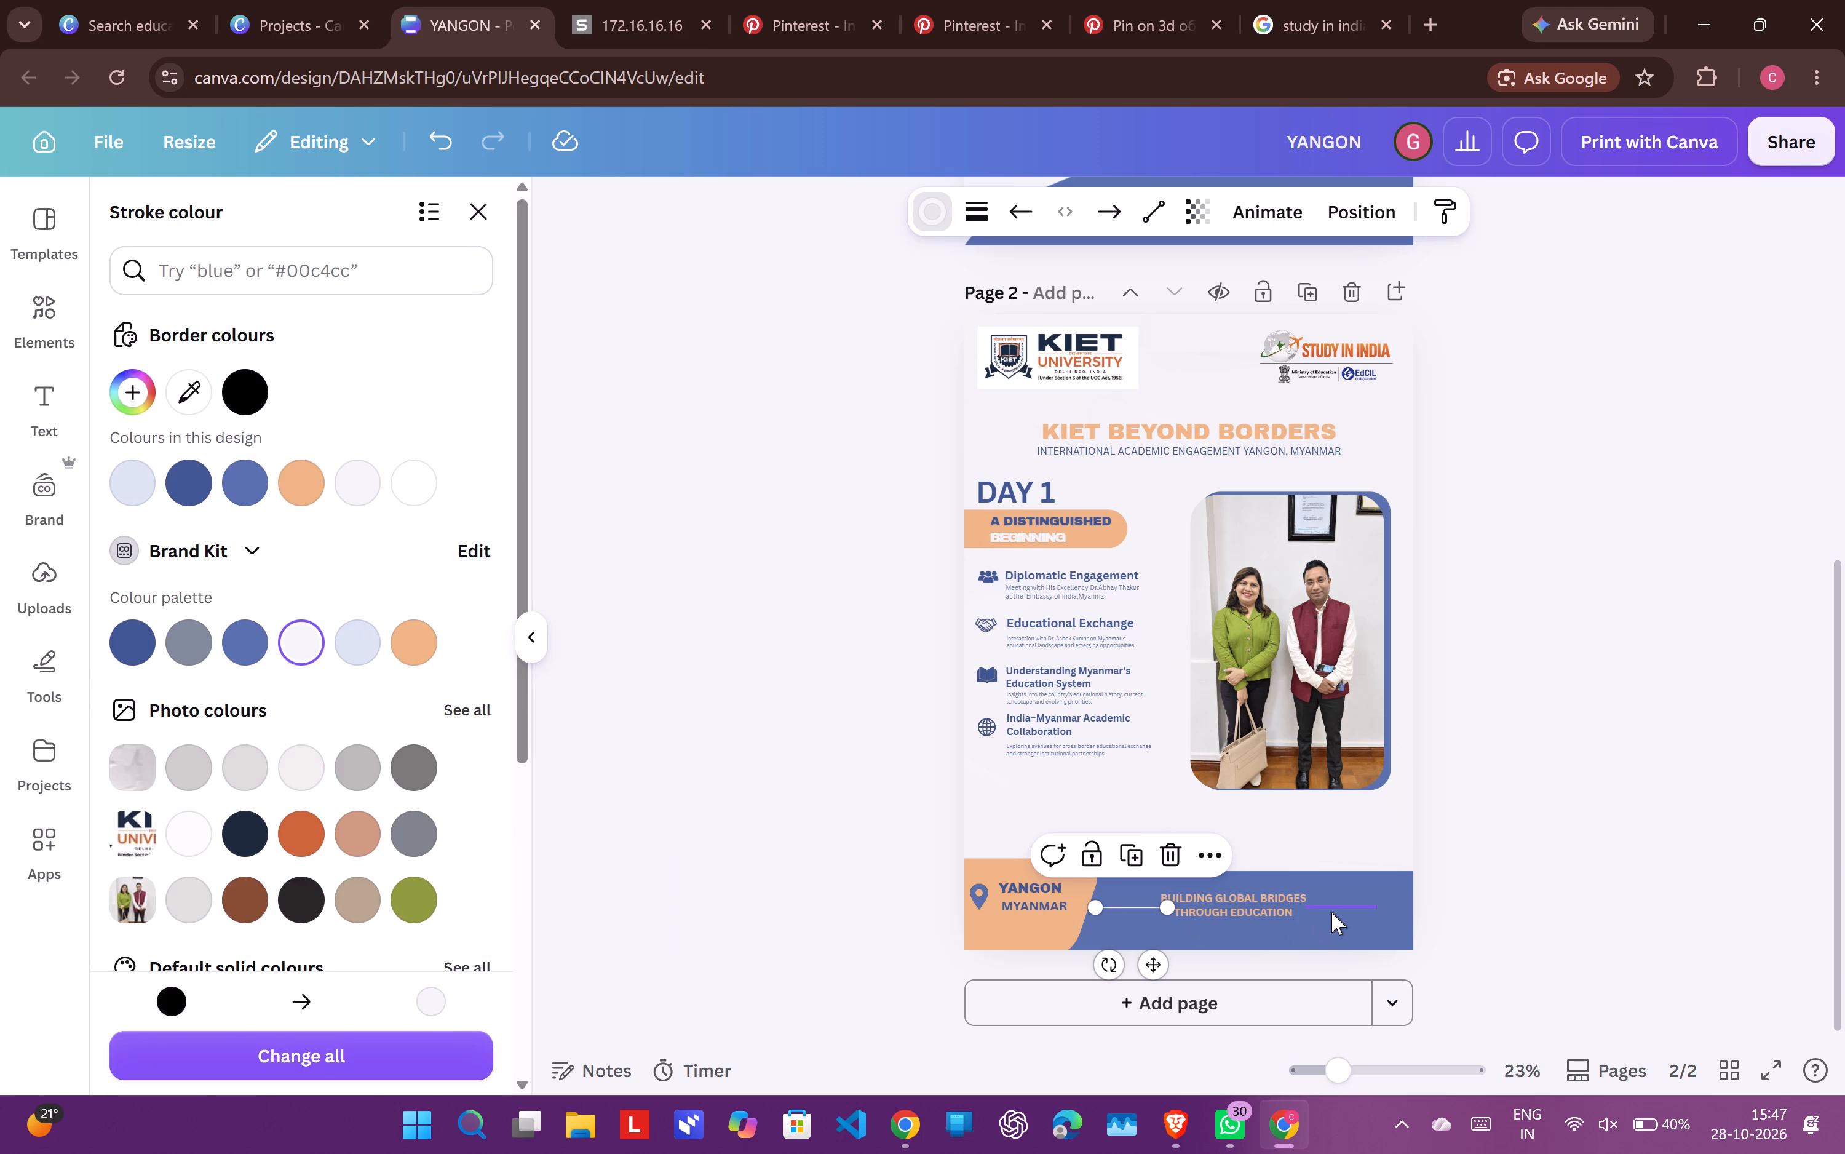
{"action": "left_click", "coordinate": [1331, 912]}
{"action": "left_click", "coordinate": [306, 652]}
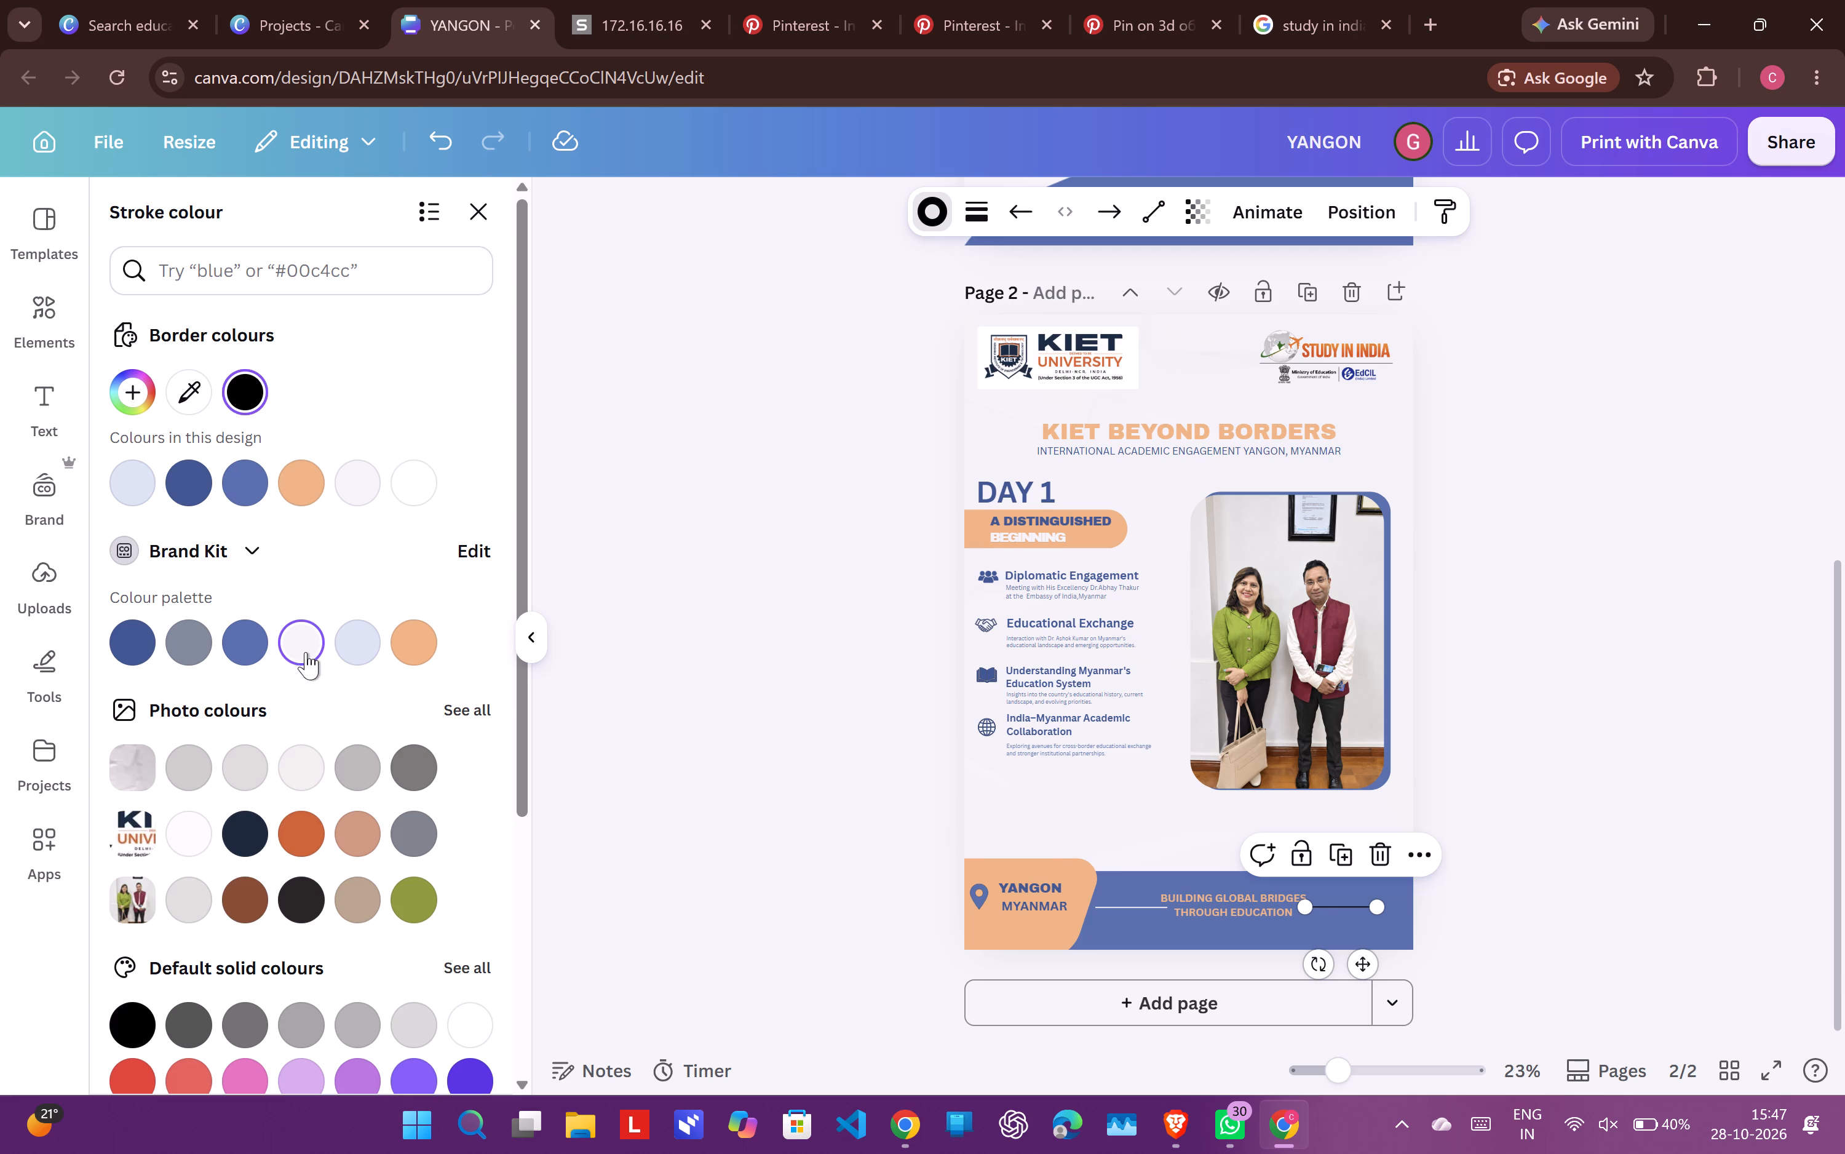
{"action": "left_click", "coordinate": [1707, 937]}
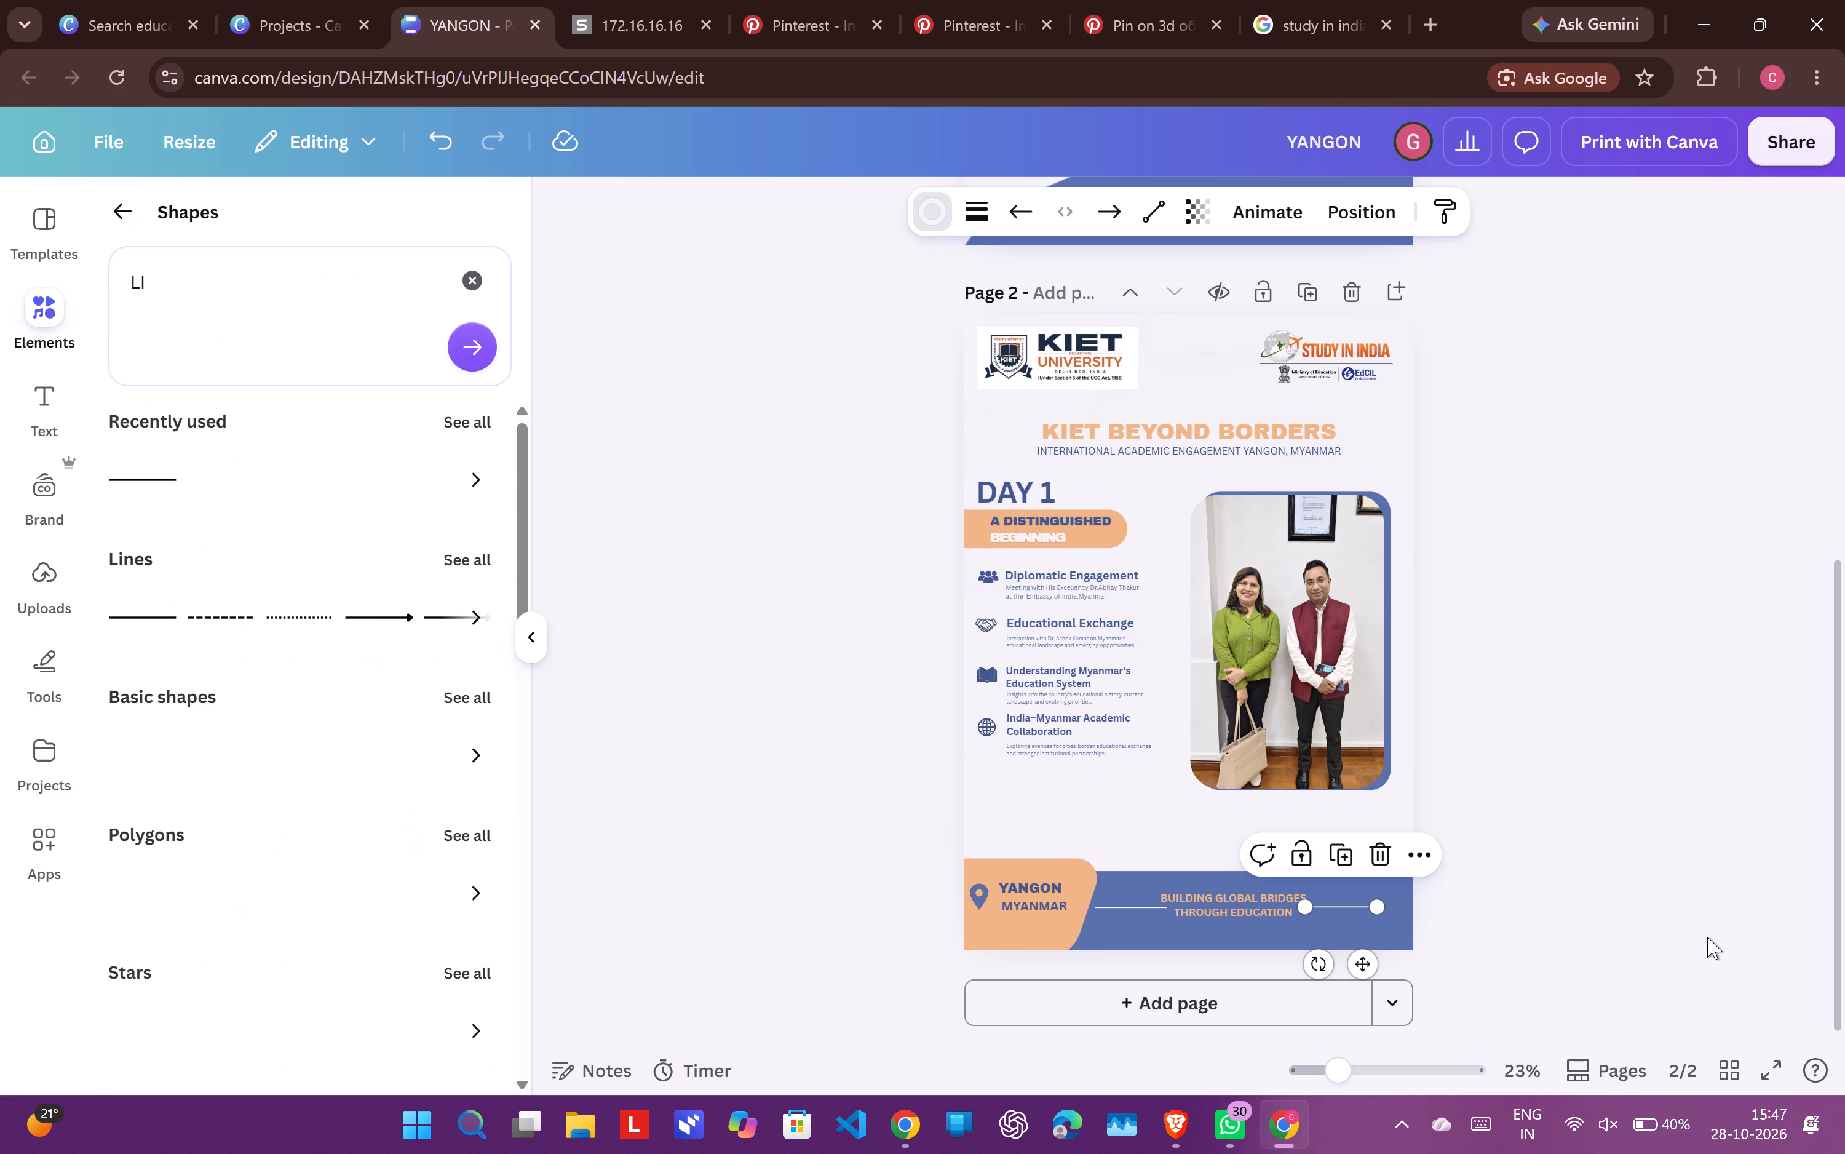
{"action": "left_click", "coordinate": [1707, 937]}
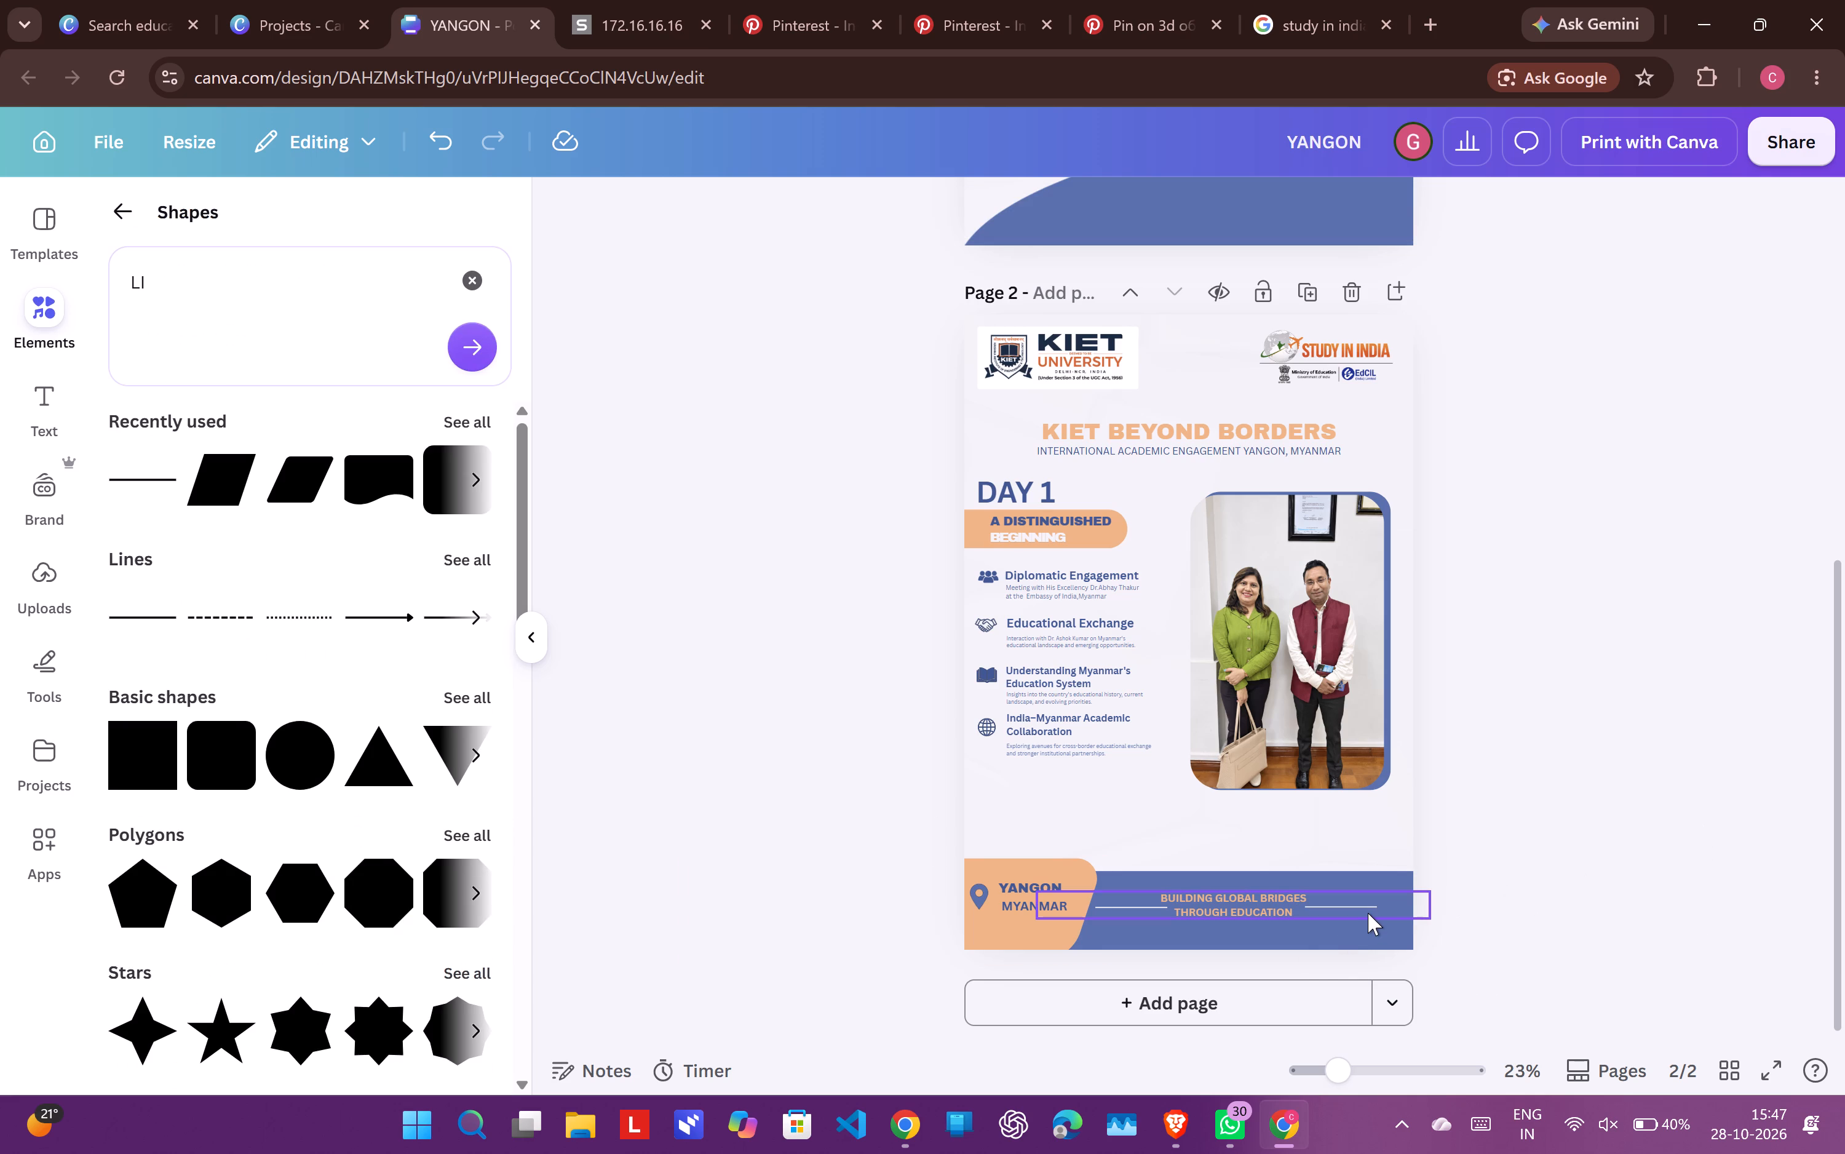
Nudge the line after the tagline and the BUILDING GLOBAL BRIDGES THROUGH EDUCATION text to fine-tune their heights in the footer.
{"action": "left_click_drag", "start_coordinate": [1368, 913], "coordinate": [1373, 918]}
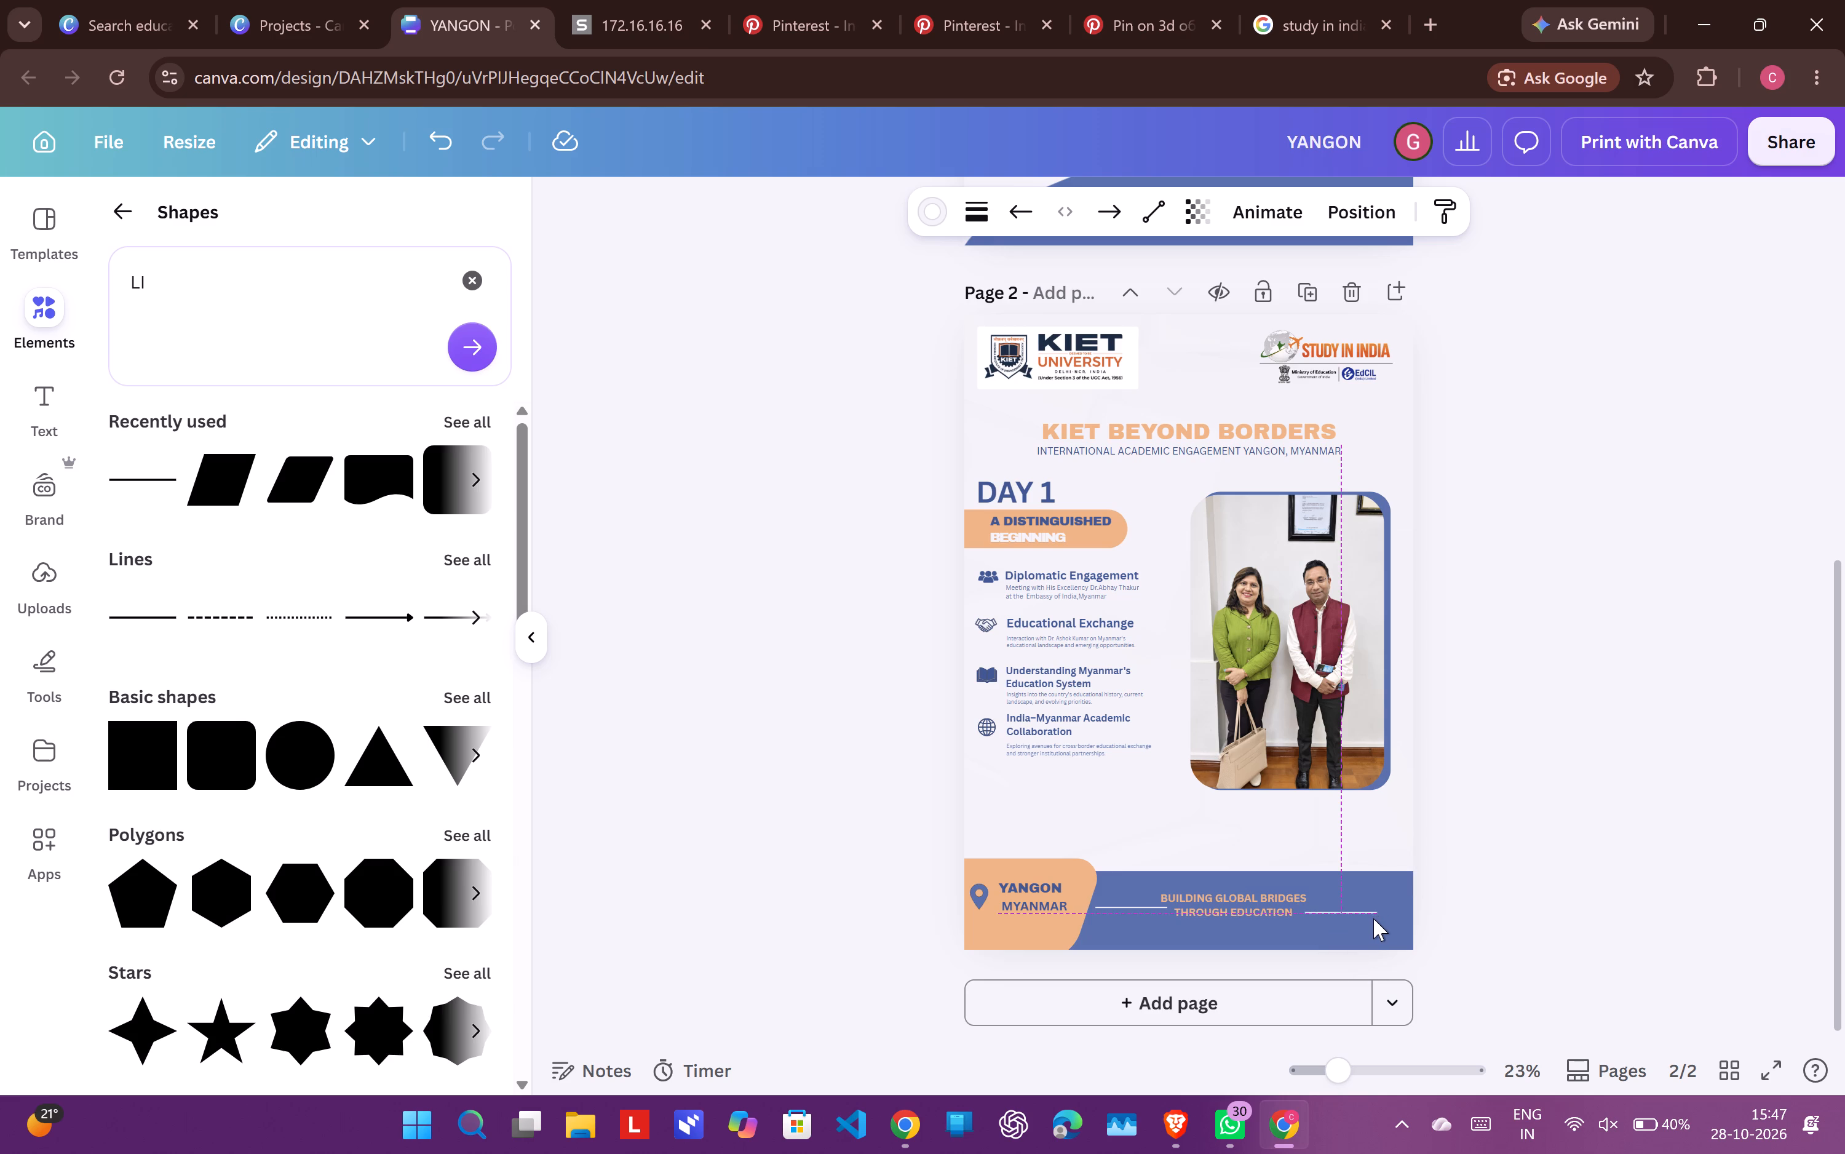
{"action": "left_click_drag", "start_coordinate": [1373, 918], "coordinate": [1373, 913]}
{"action": "left_click", "coordinate": [1561, 888]}
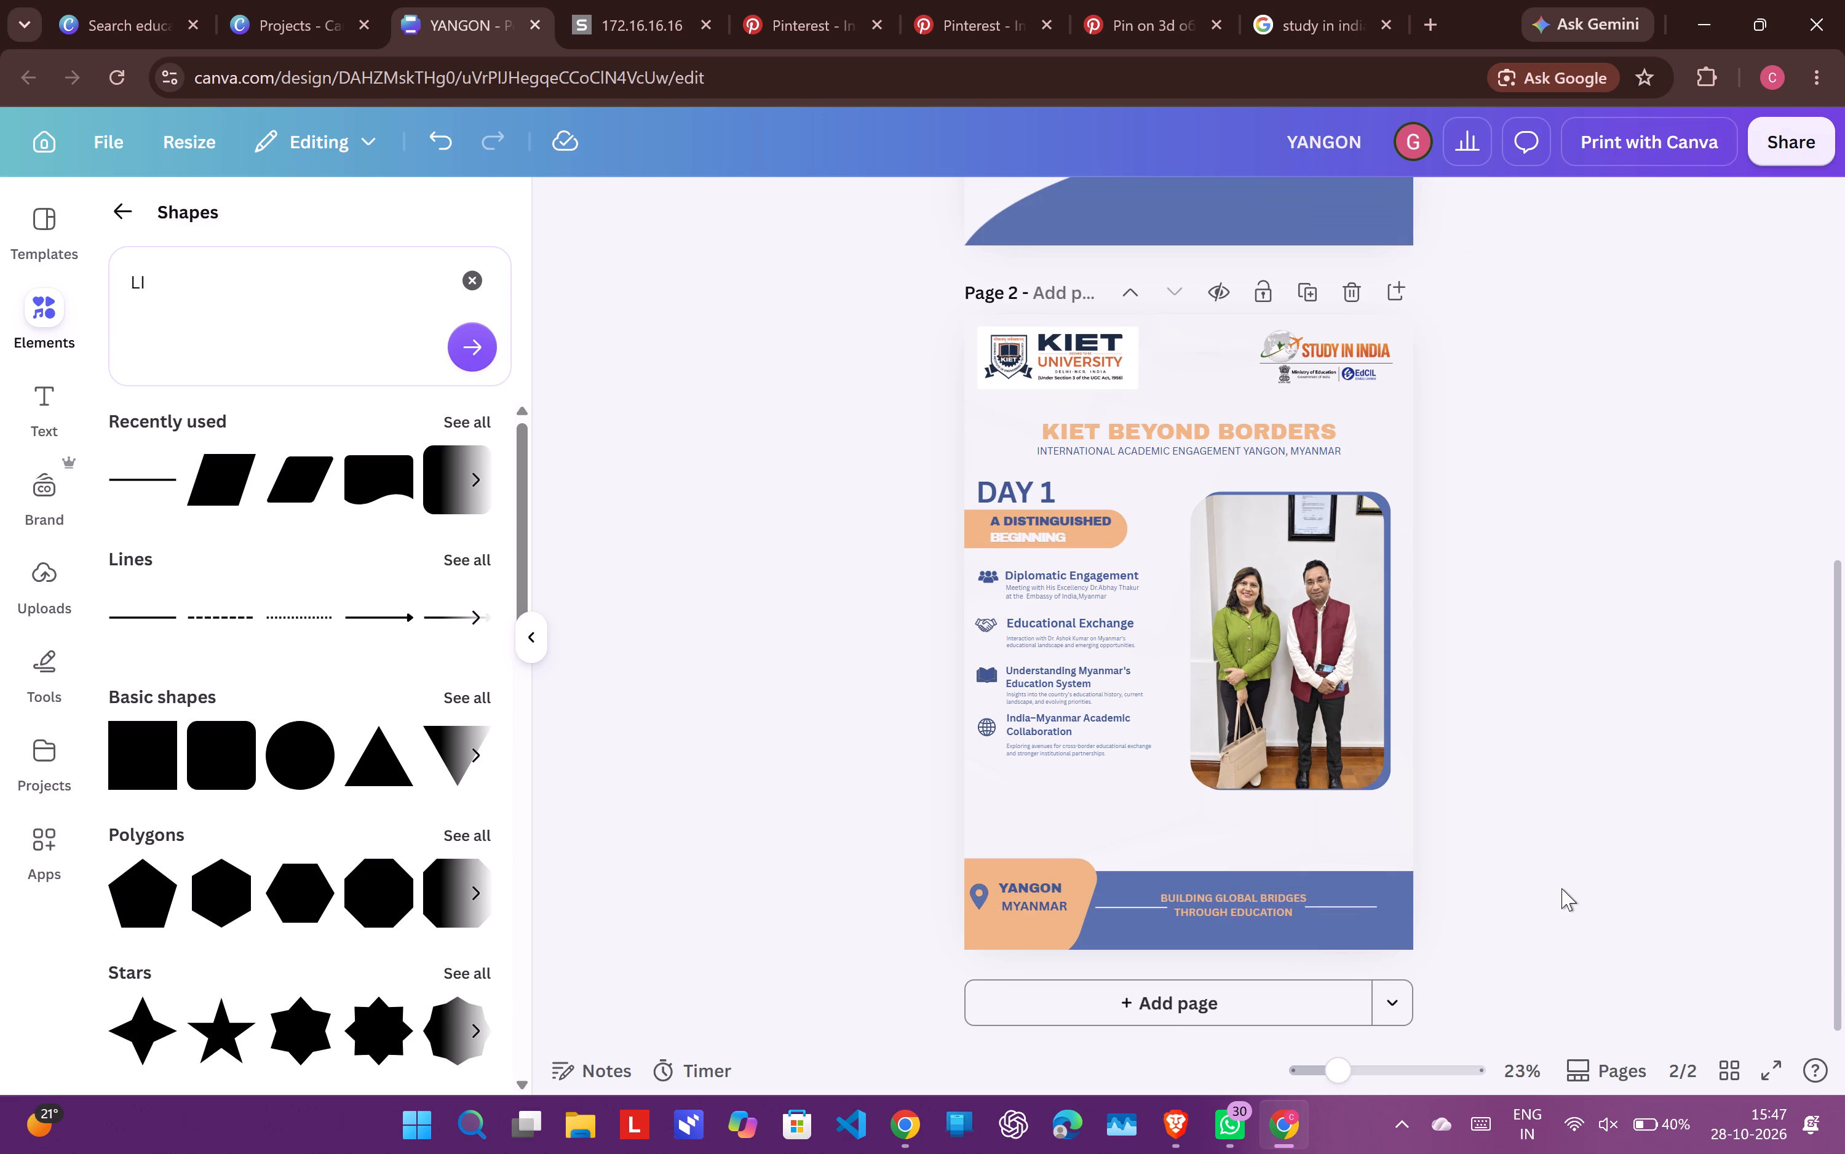
{"action": "left_click_drag", "start_coordinate": [1221, 911], "coordinate": [1223, 909]}
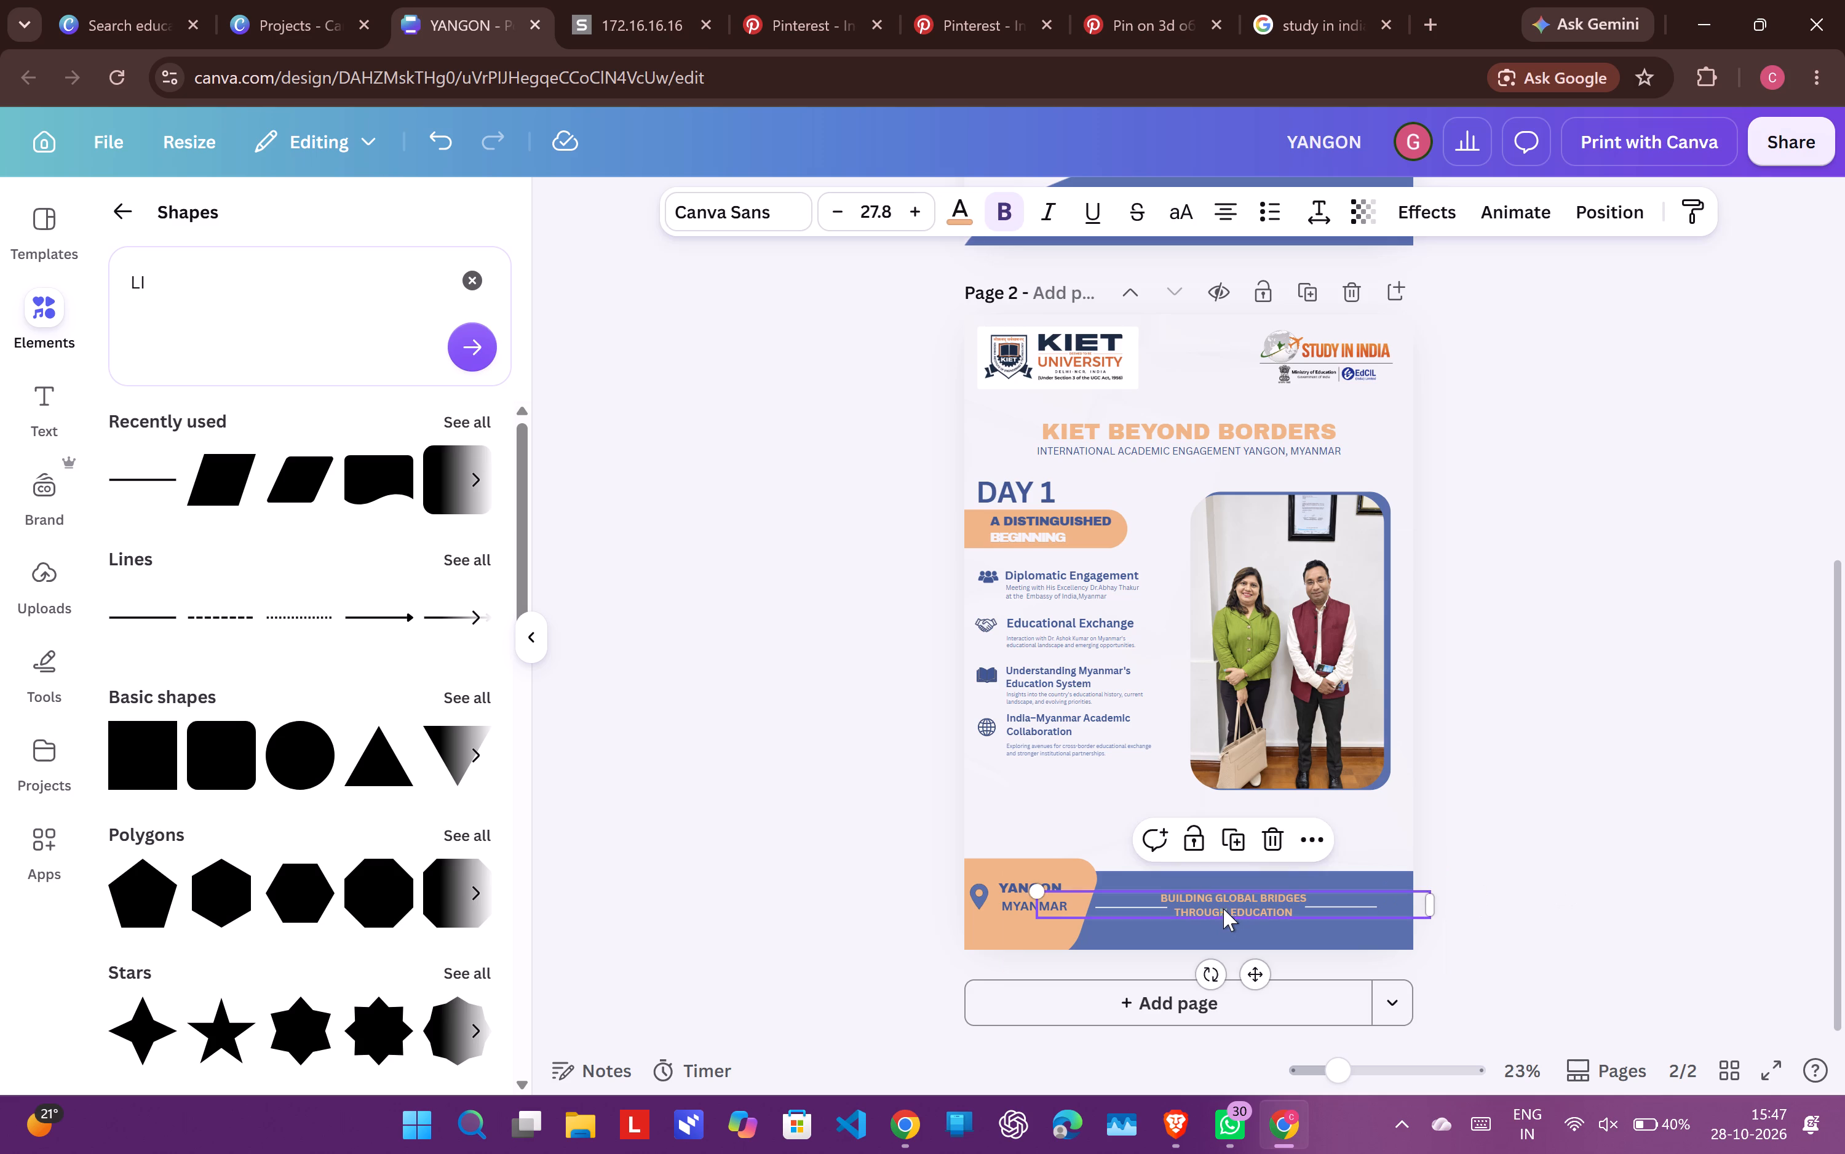
{"action": "left_click_drag", "start_coordinate": [1223, 909], "coordinate": [1226, 910]}
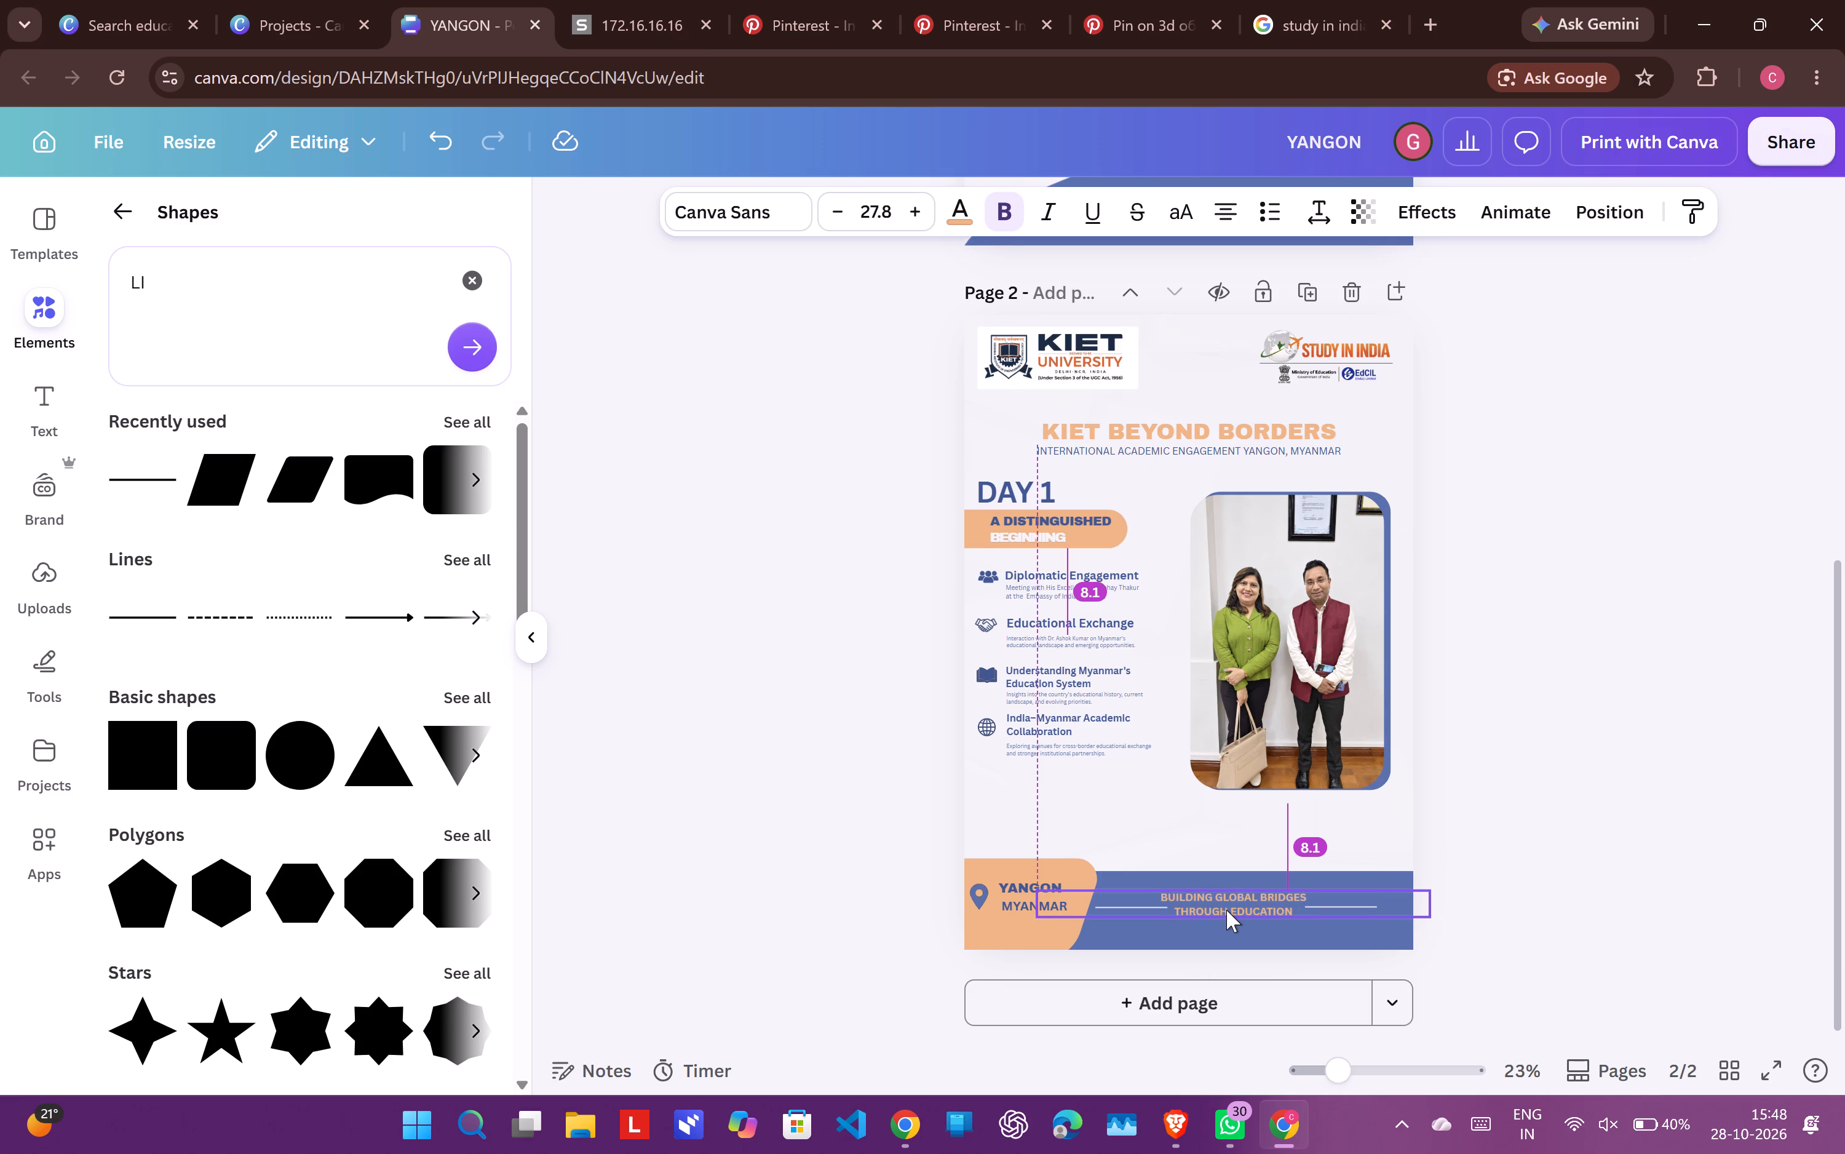
{"action": "left_click_drag", "start_coordinate": [1226, 910], "coordinate": [1226, 909]}
{"action": "left_click", "coordinate": [1264, 898]}
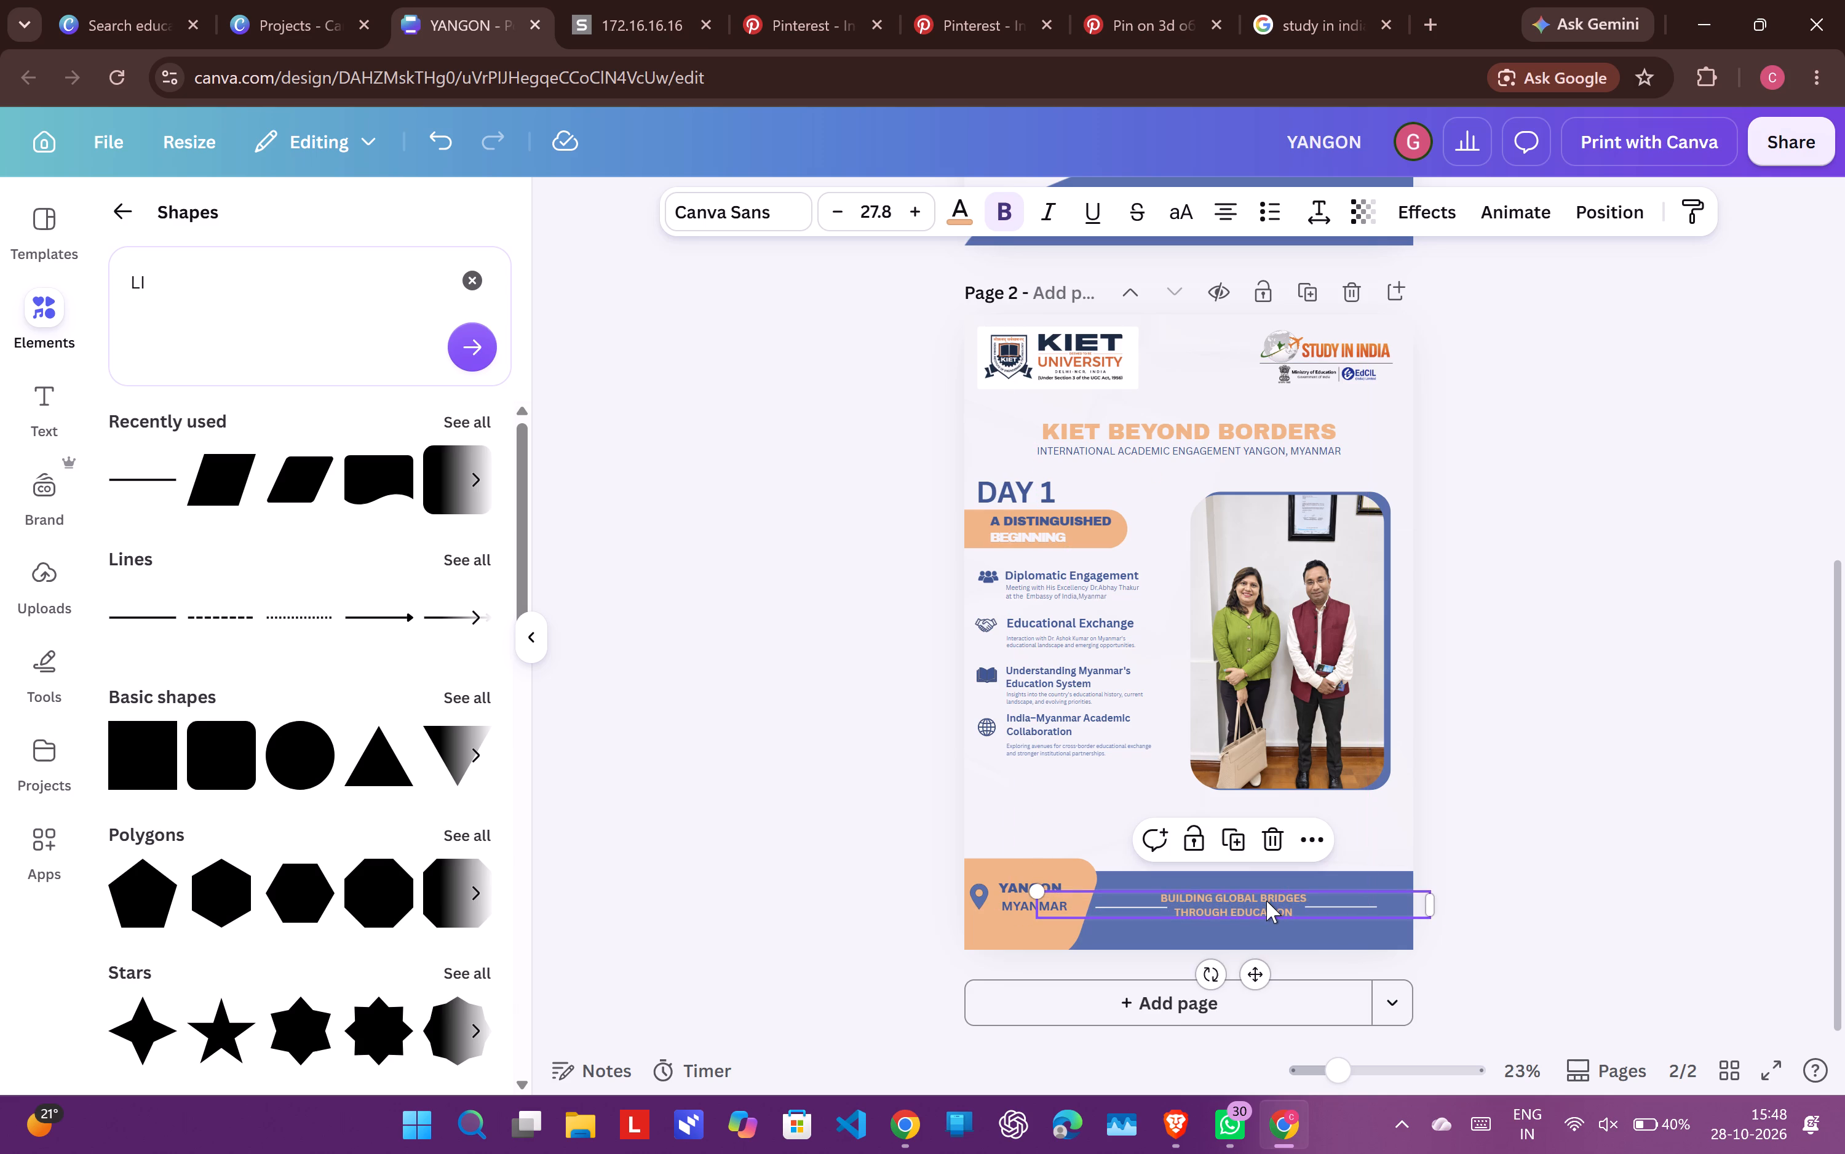
{"action": "left_click", "coordinate": [1678, 893]}
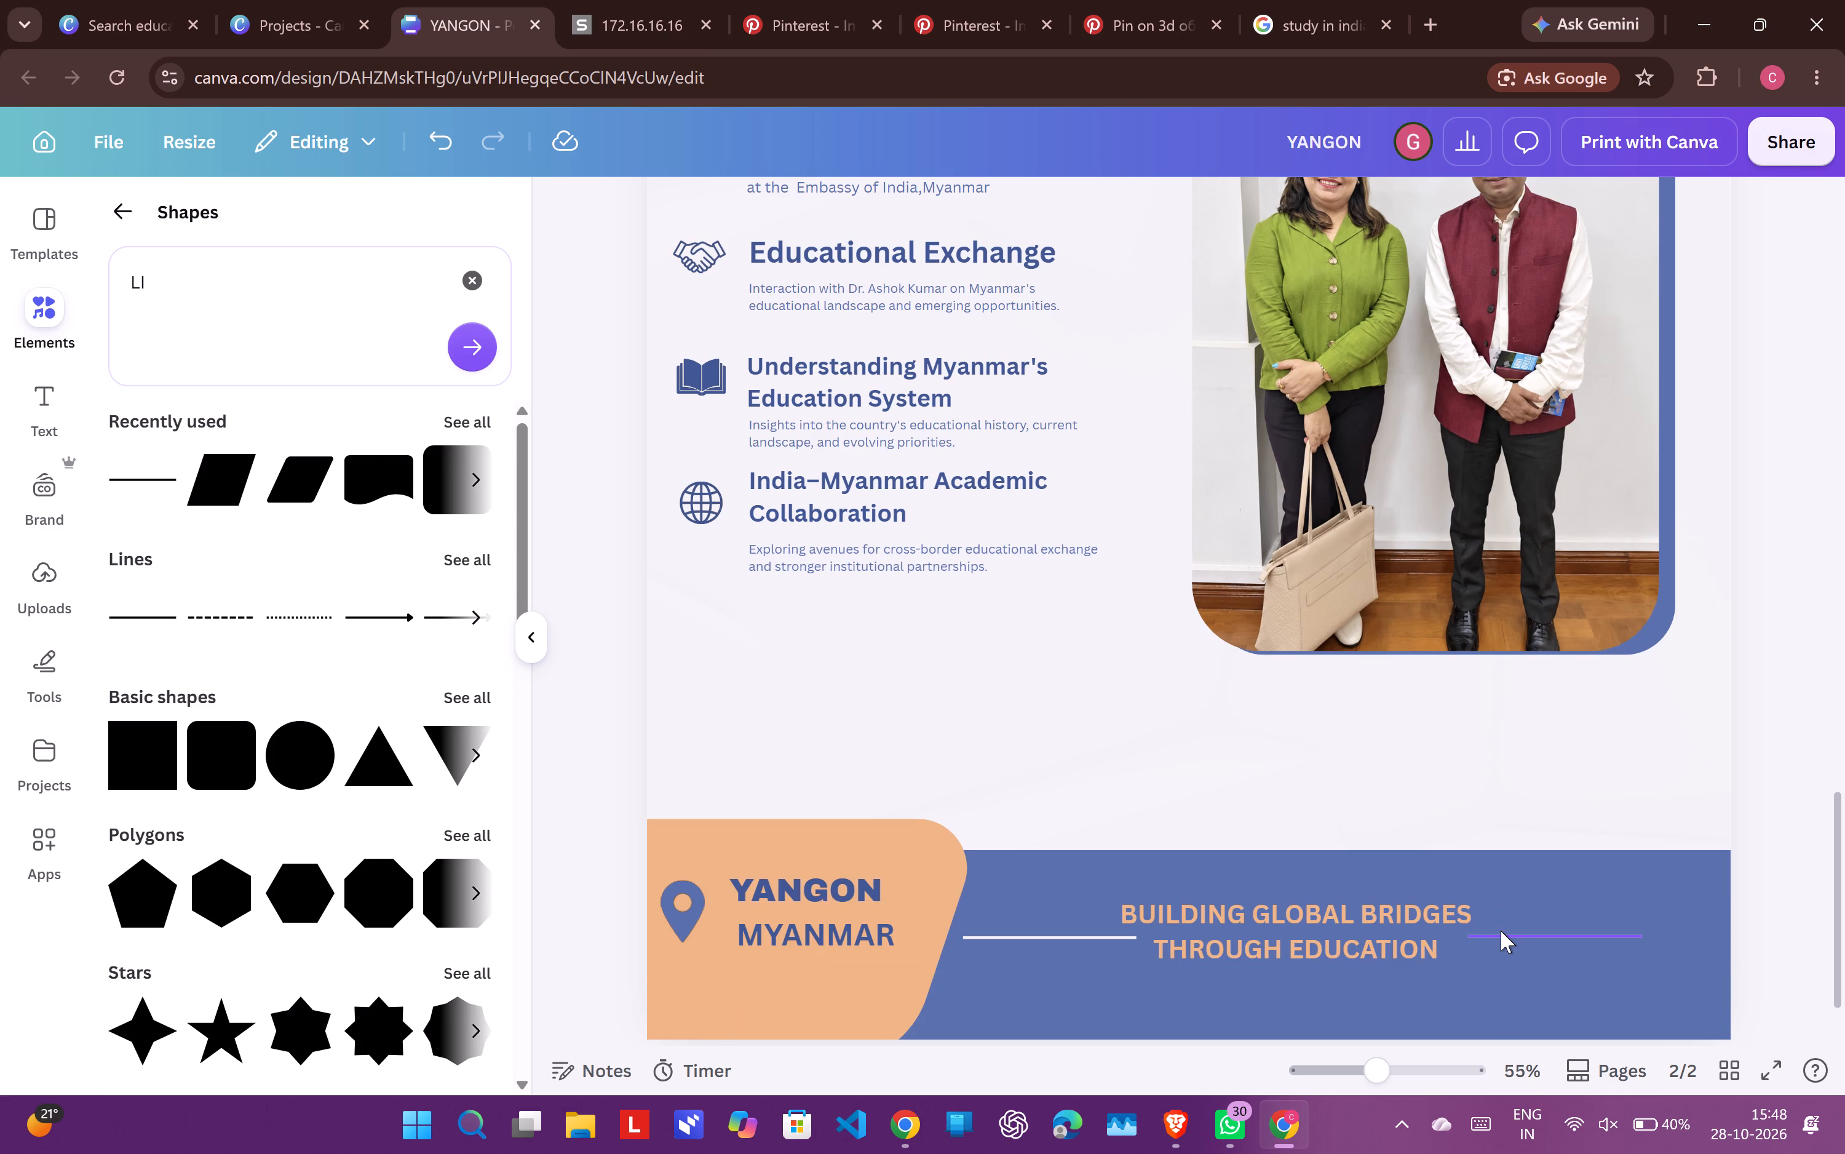
Shift the line after the tagline and the tagline text slightly right within the blue footer band.
{"action": "left_click_drag", "start_coordinate": [1502, 931], "coordinate": [1520, 934]}
{"action": "left_click_drag", "start_coordinate": [1362, 934], "coordinate": [1378, 931]}
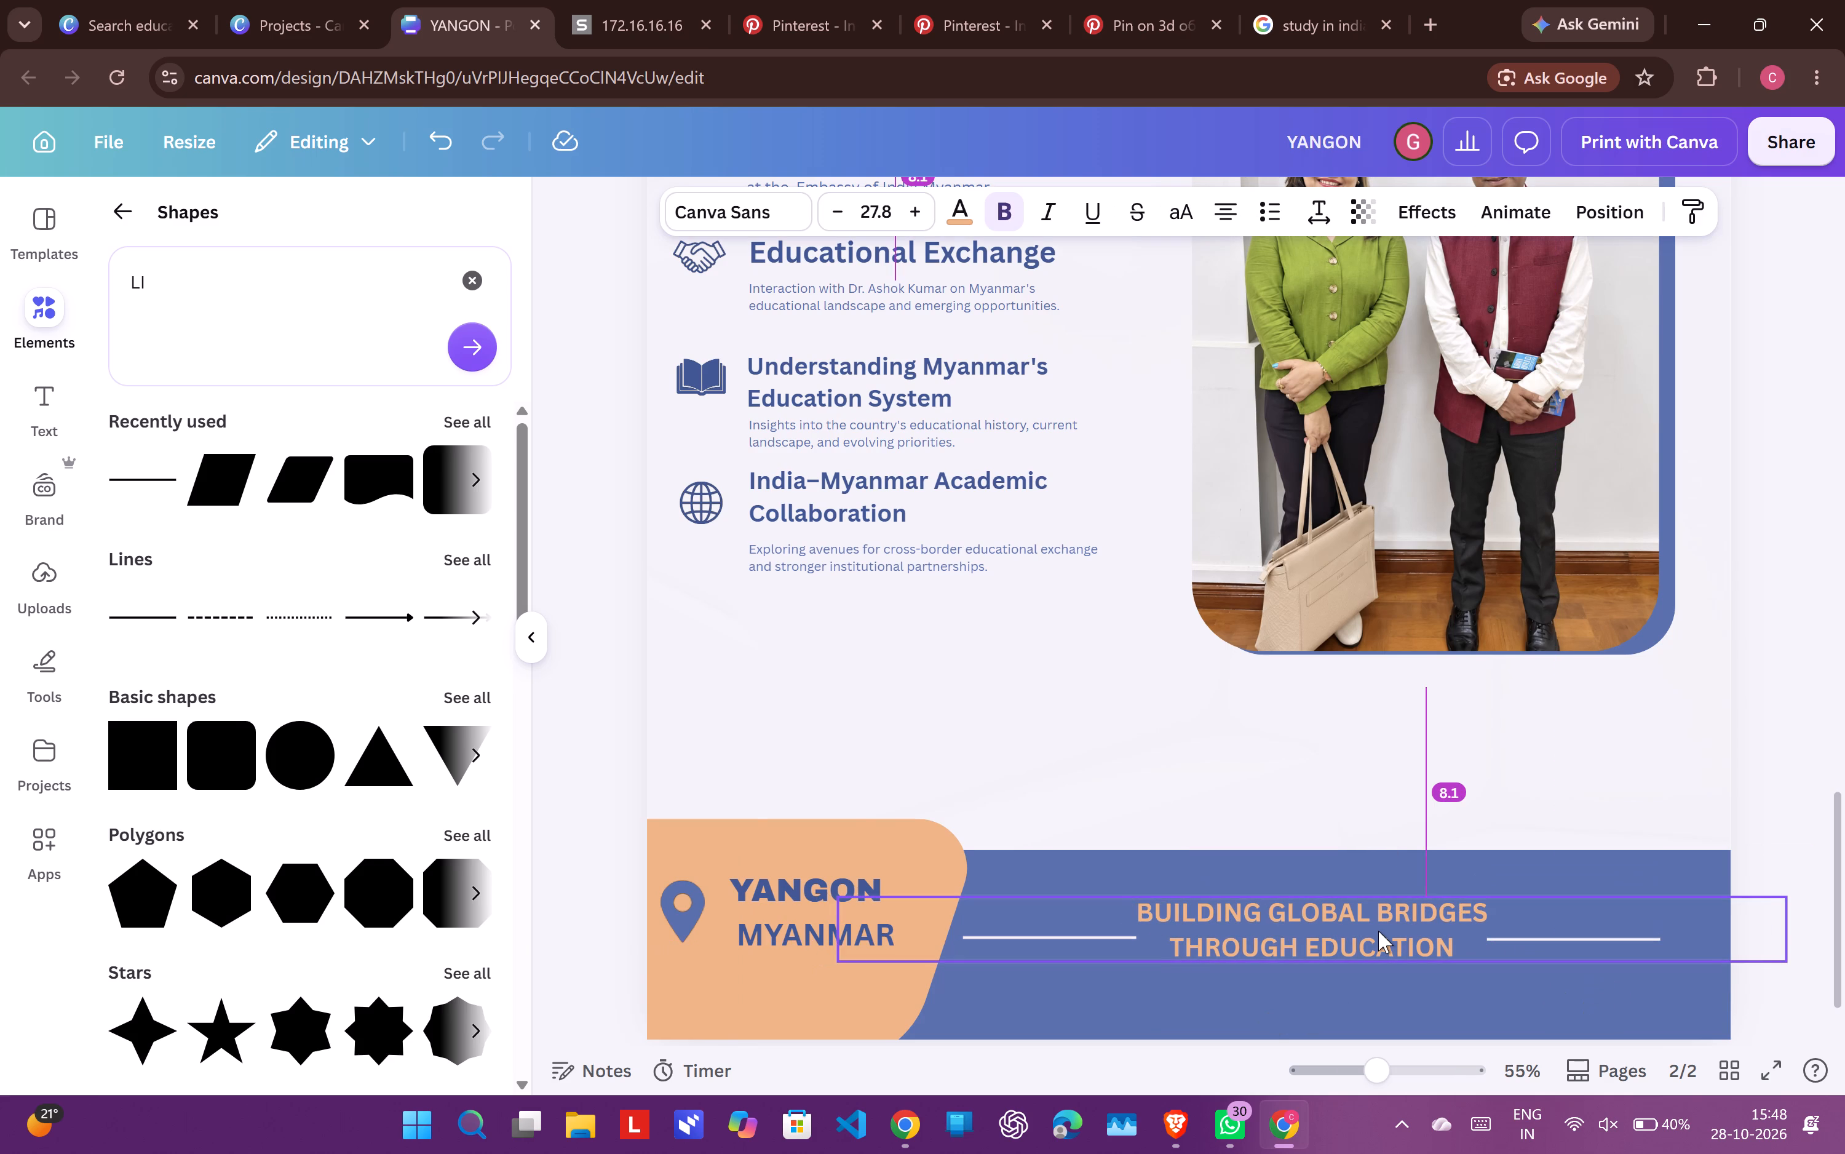
{"action": "left_click_drag", "start_coordinate": [1378, 931], "coordinate": [1380, 938]}
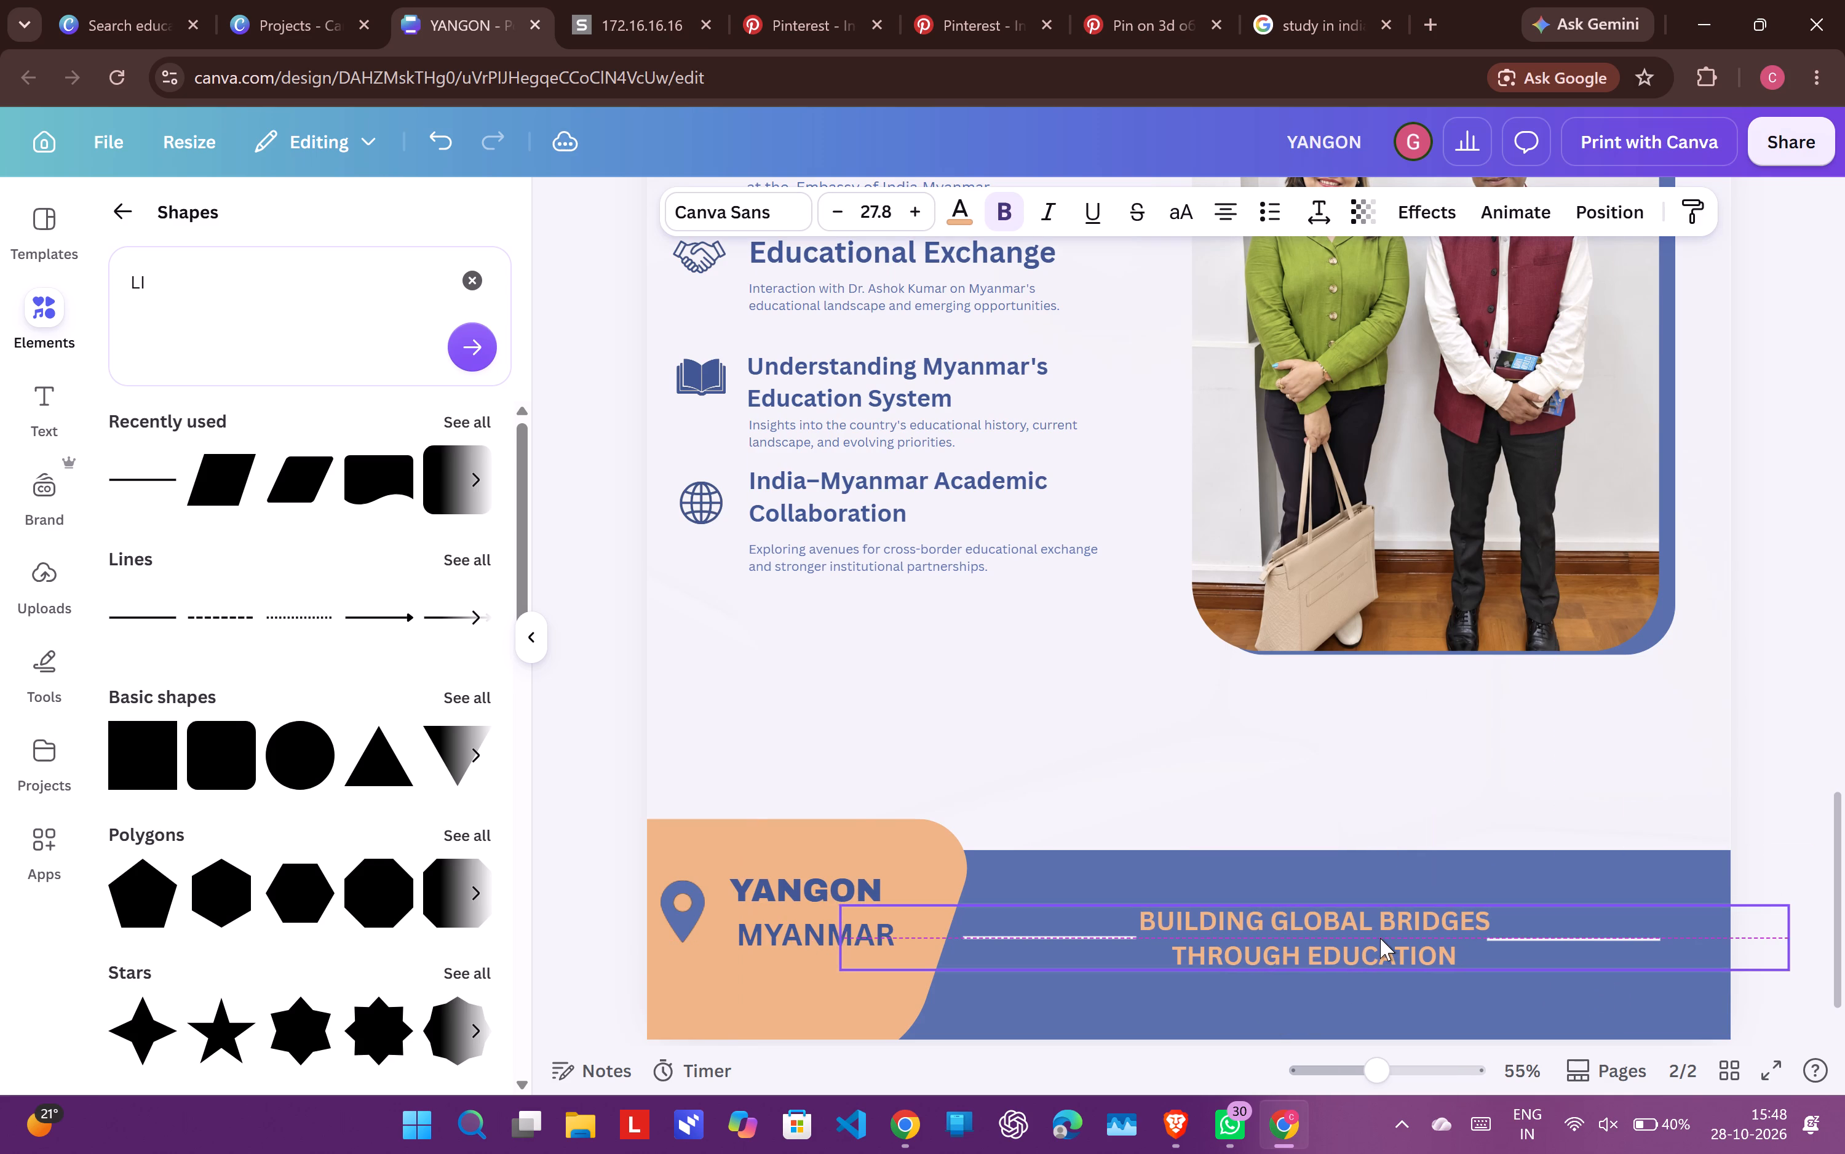
{"action": "left_click_drag", "start_coordinate": [1380, 938], "coordinate": [1377, 932]}
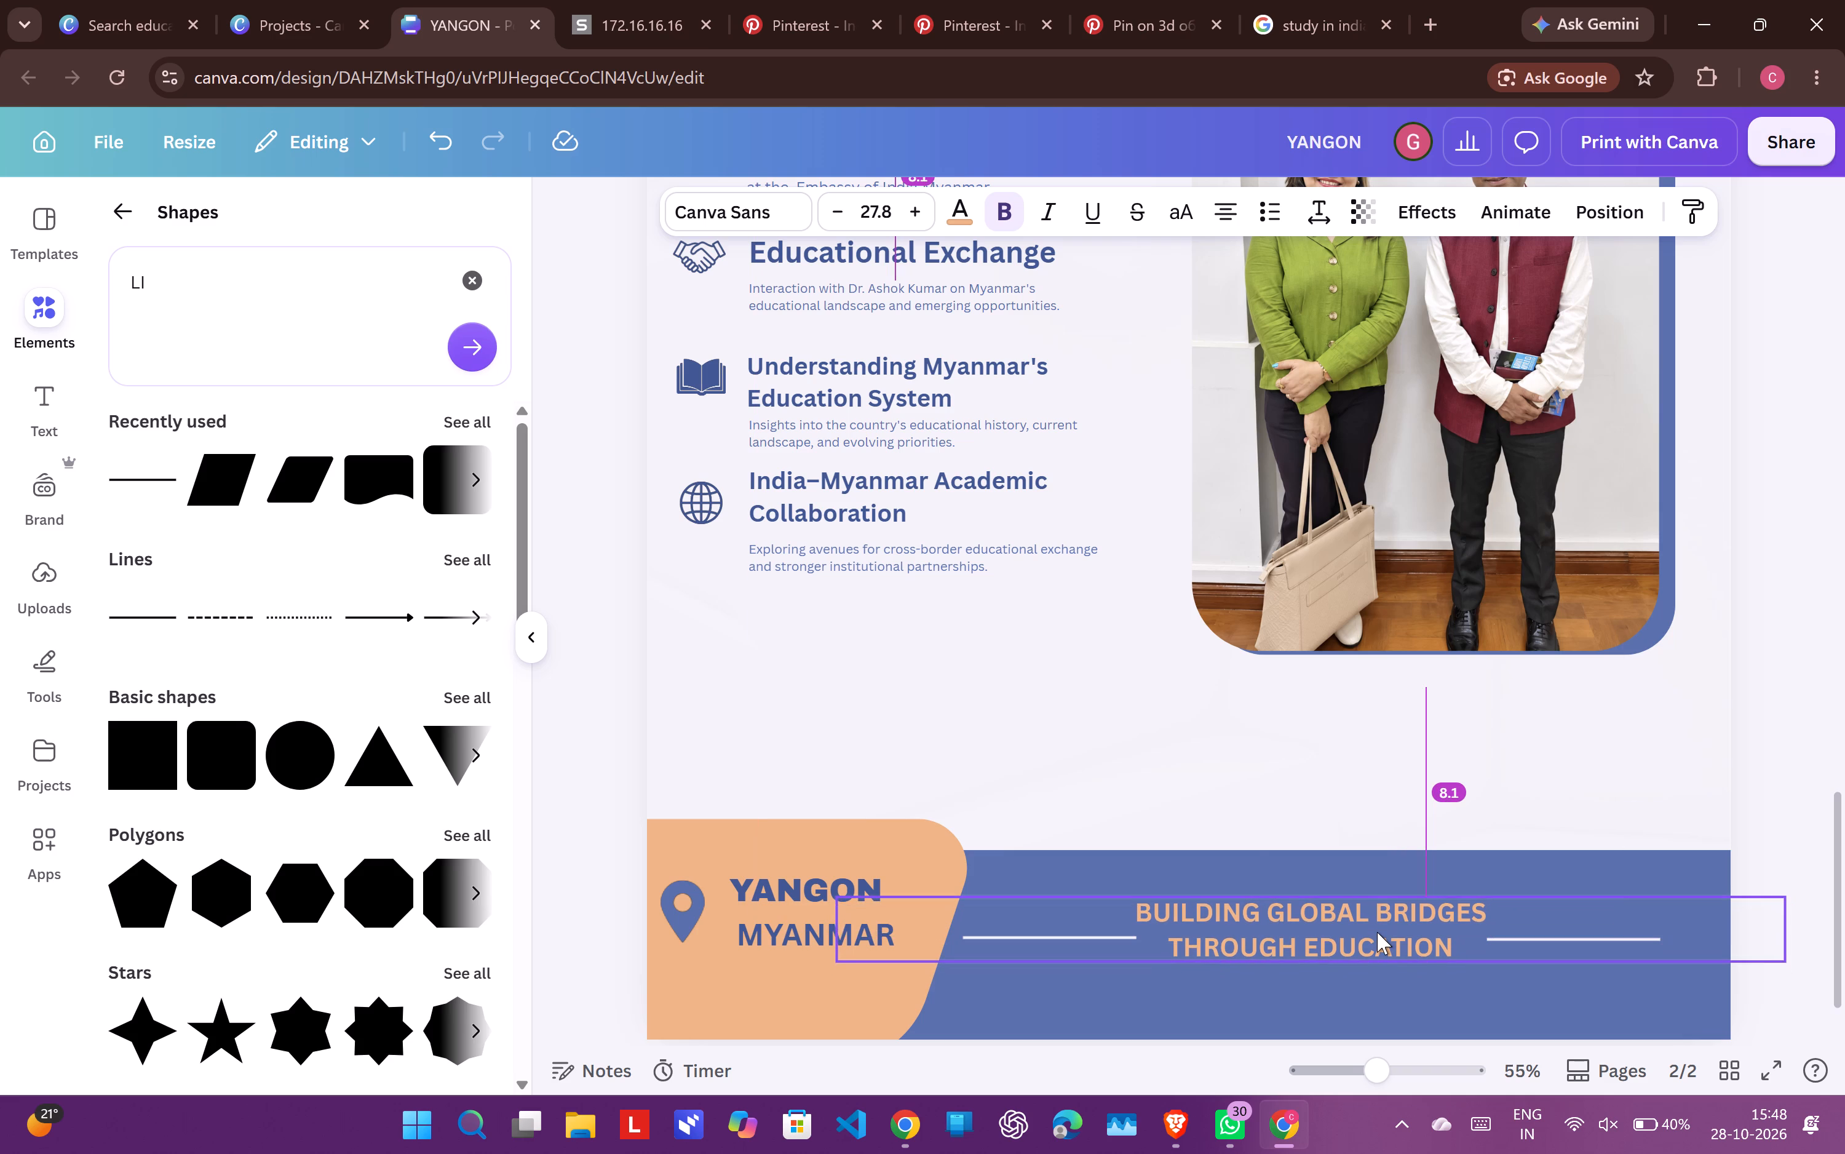
{"action": "left_click_drag", "start_coordinate": [1377, 932], "coordinate": [1376, 932]}
Move the two white footer lines slightly outward from the tagline and align them at the same height.
{"action": "left_click_drag", "start_coordinate": [1061, 942], "coordinate": [1060, 941]}
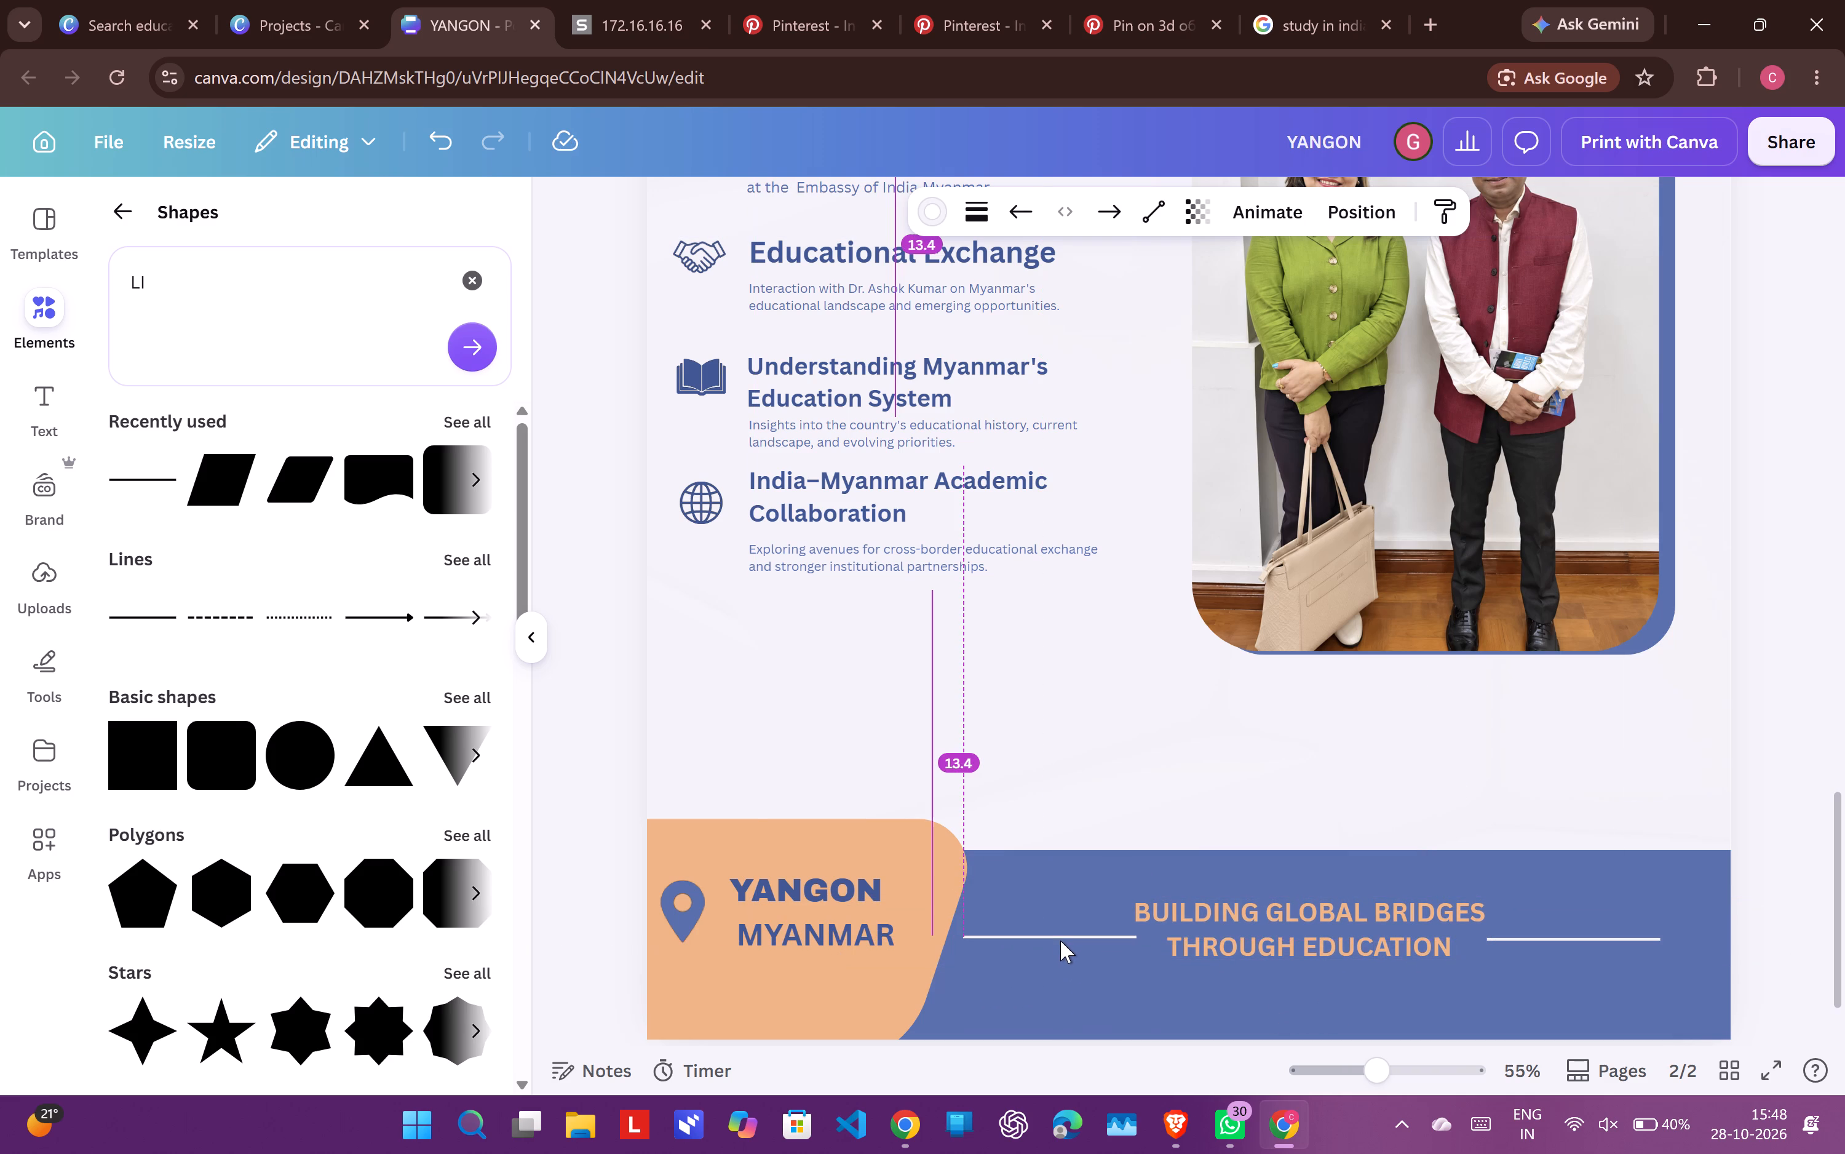
{"action": "left_click_drag", "start_coordinate": [1060, 941], "coordinate": [1055, 944]}
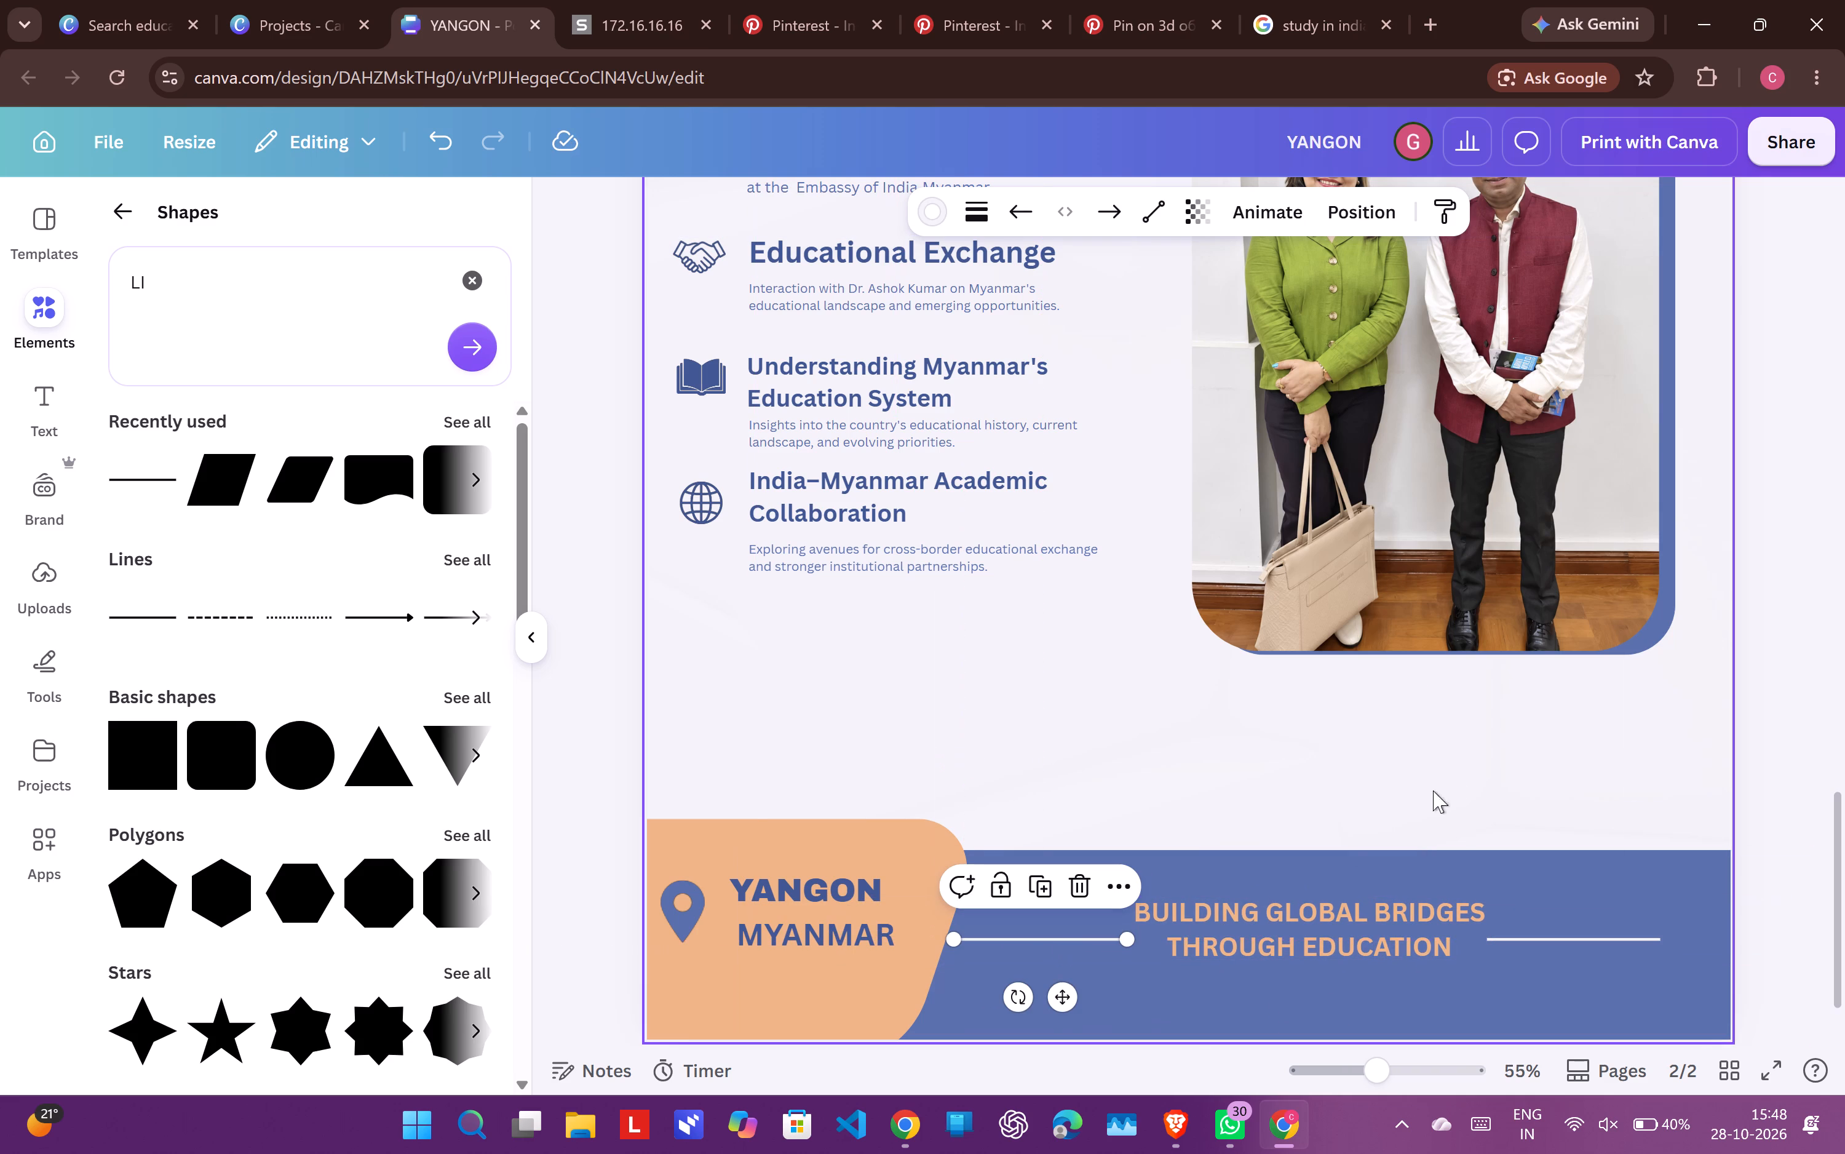
{"action": "left_click", "coordinate": [1436, 757]}
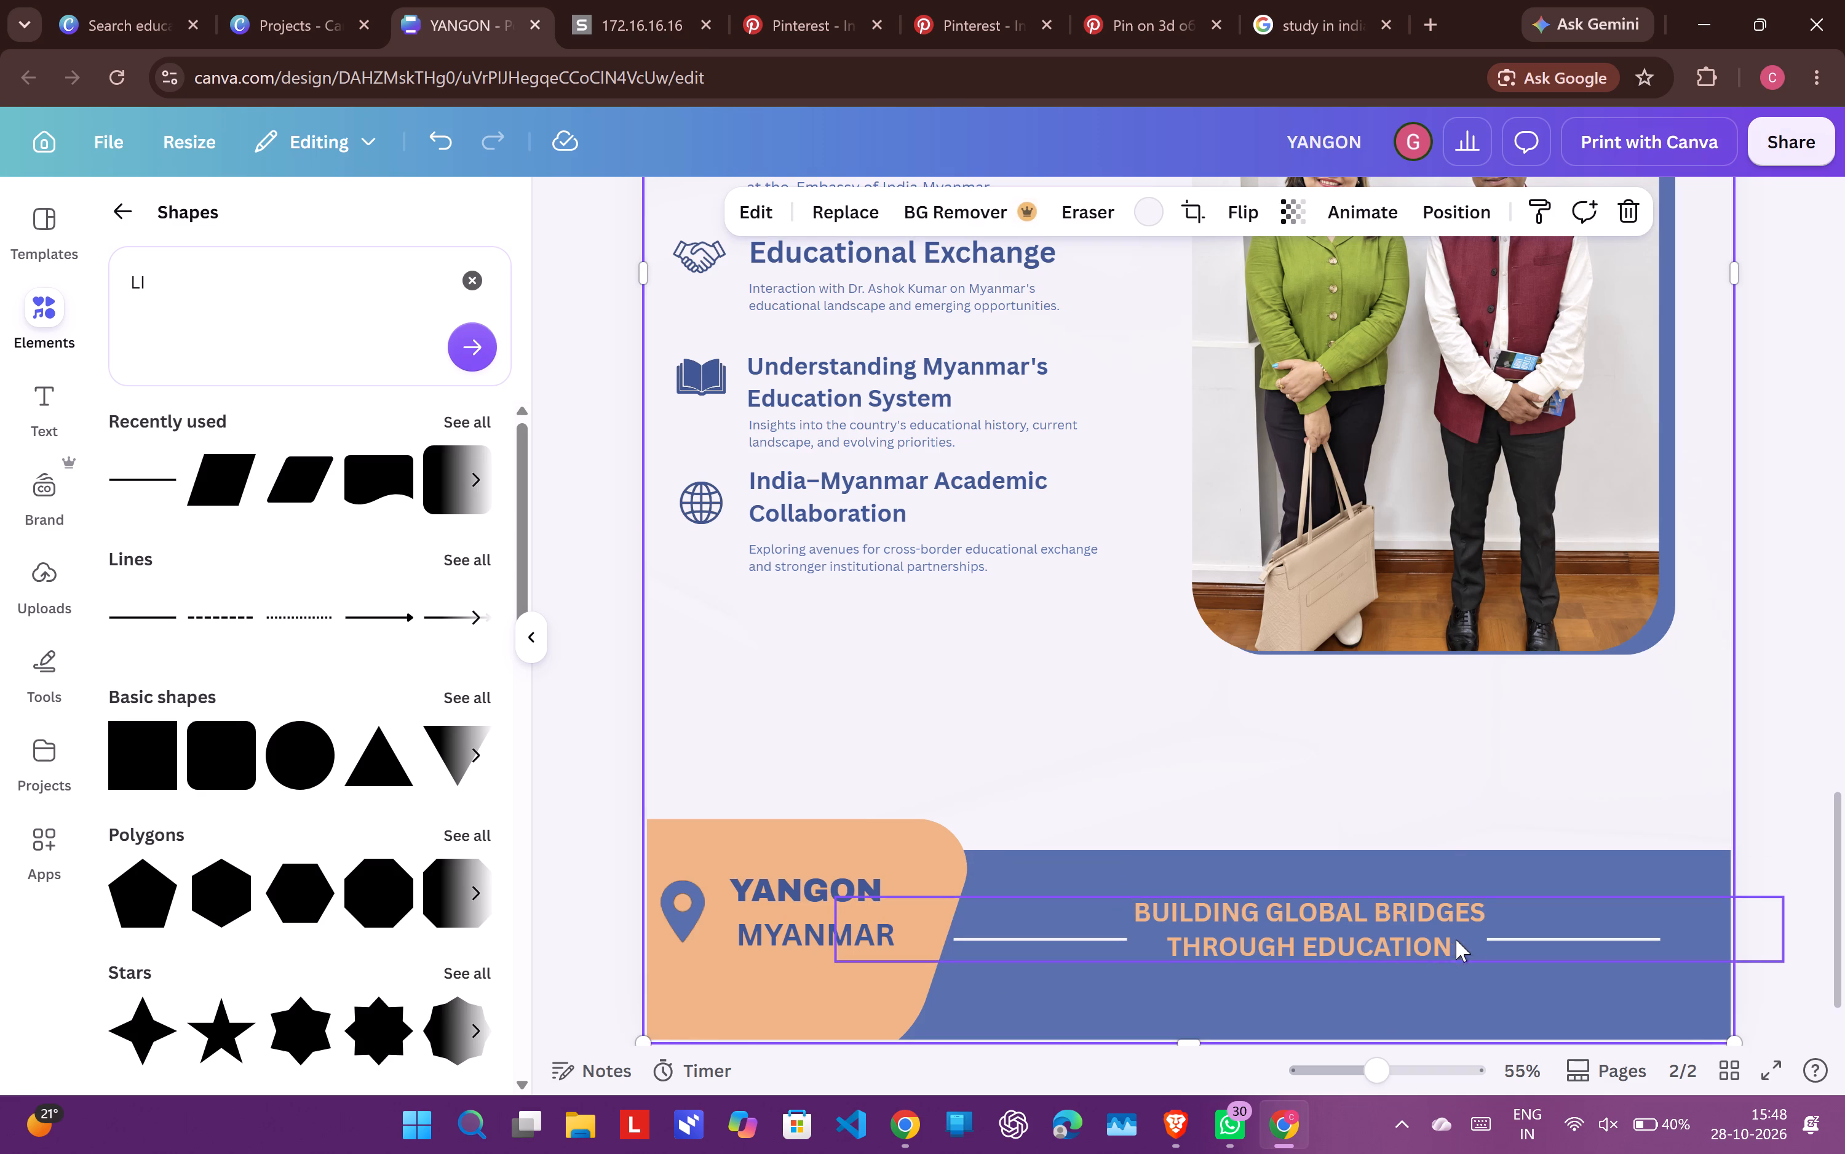
{"action": "left_click_drag", "start_coordinate": [1510, 936], "coordinate": [1518, 936]}
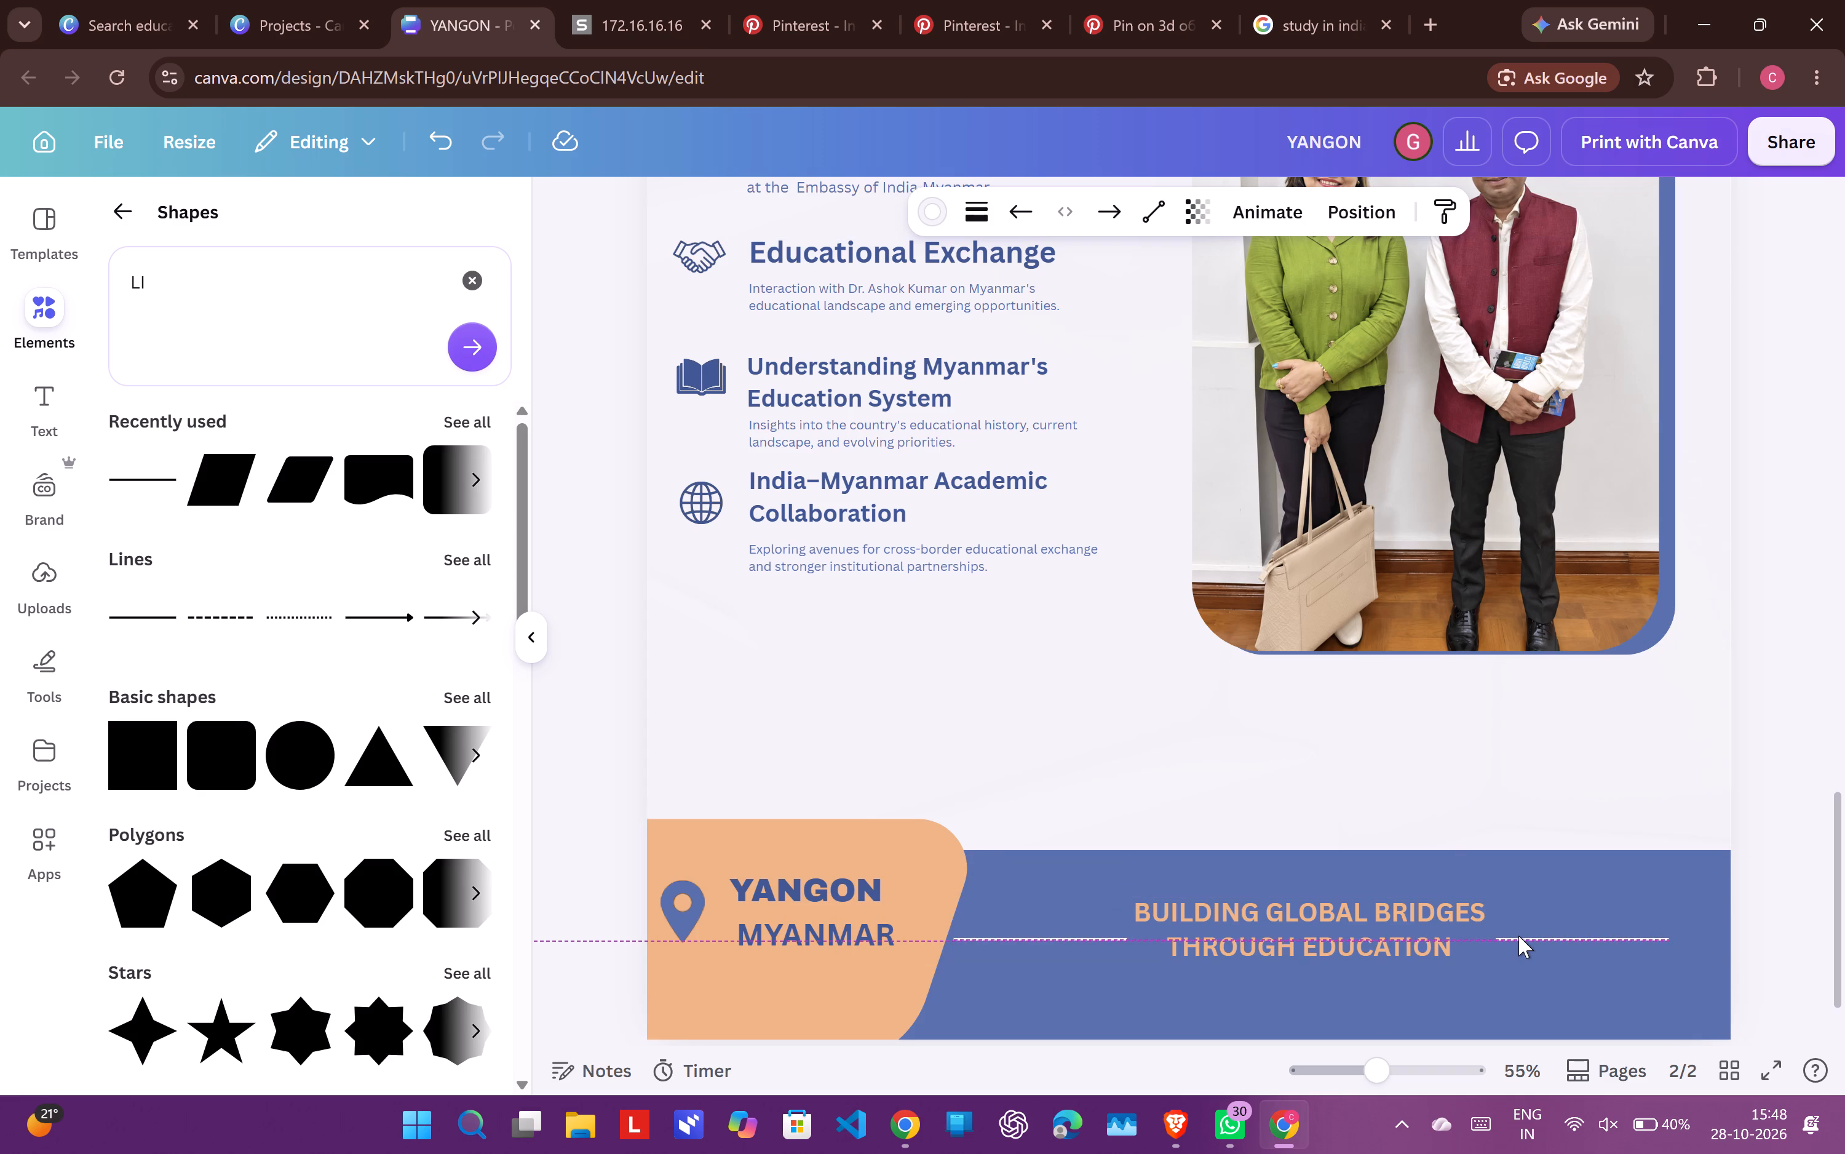
{"action": "left_click_drag", "start_coordinate": [1518, 936], "coordinate": [1517, 929]}
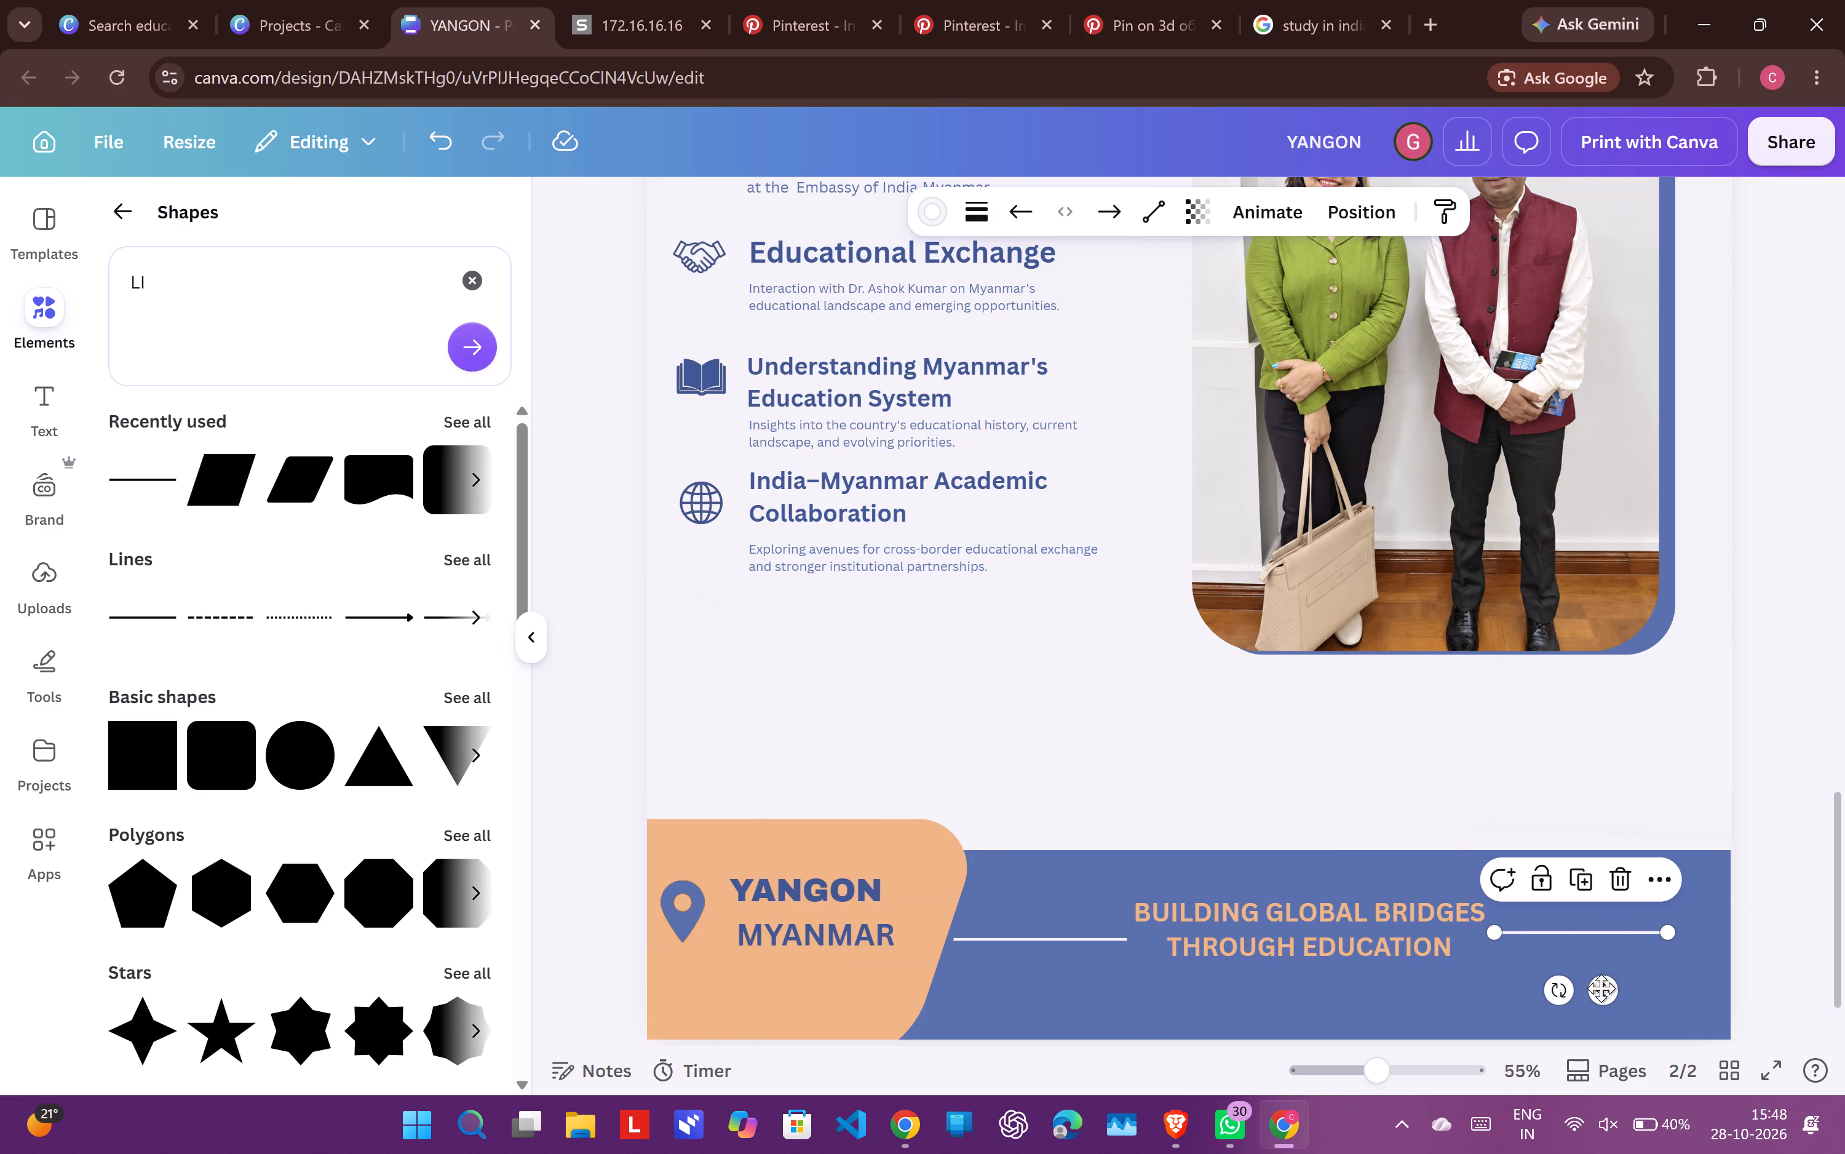
{"action": "left_click_drag", "start_coordinate": [1609, 988], "coordinate": [1614, 996]}
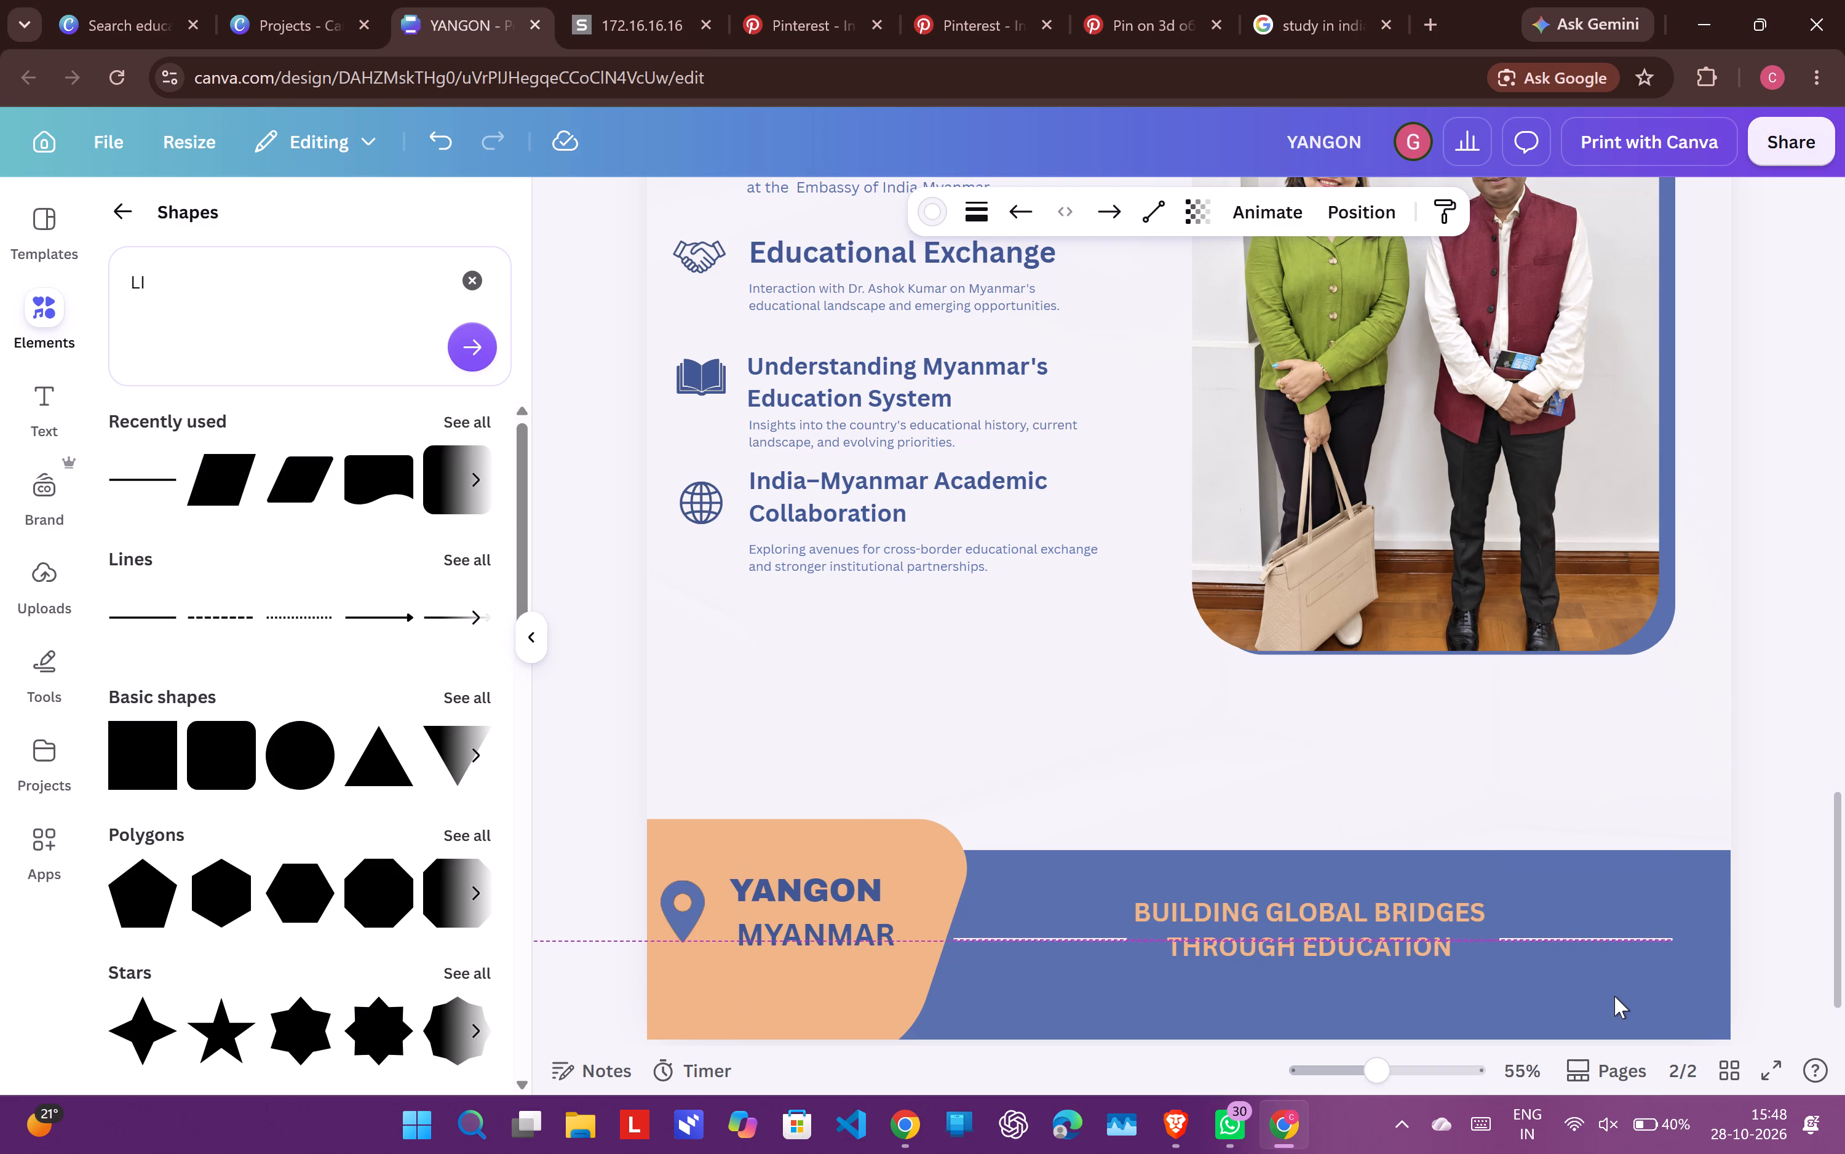
{"action": "left_click_drag", "start_coordinate": [1614, 996], "coordinate": [1604, 996]}
{"action": "left_click_drag", "start_coordinate": [1604, 996], "coordinate": [1609, 995]}
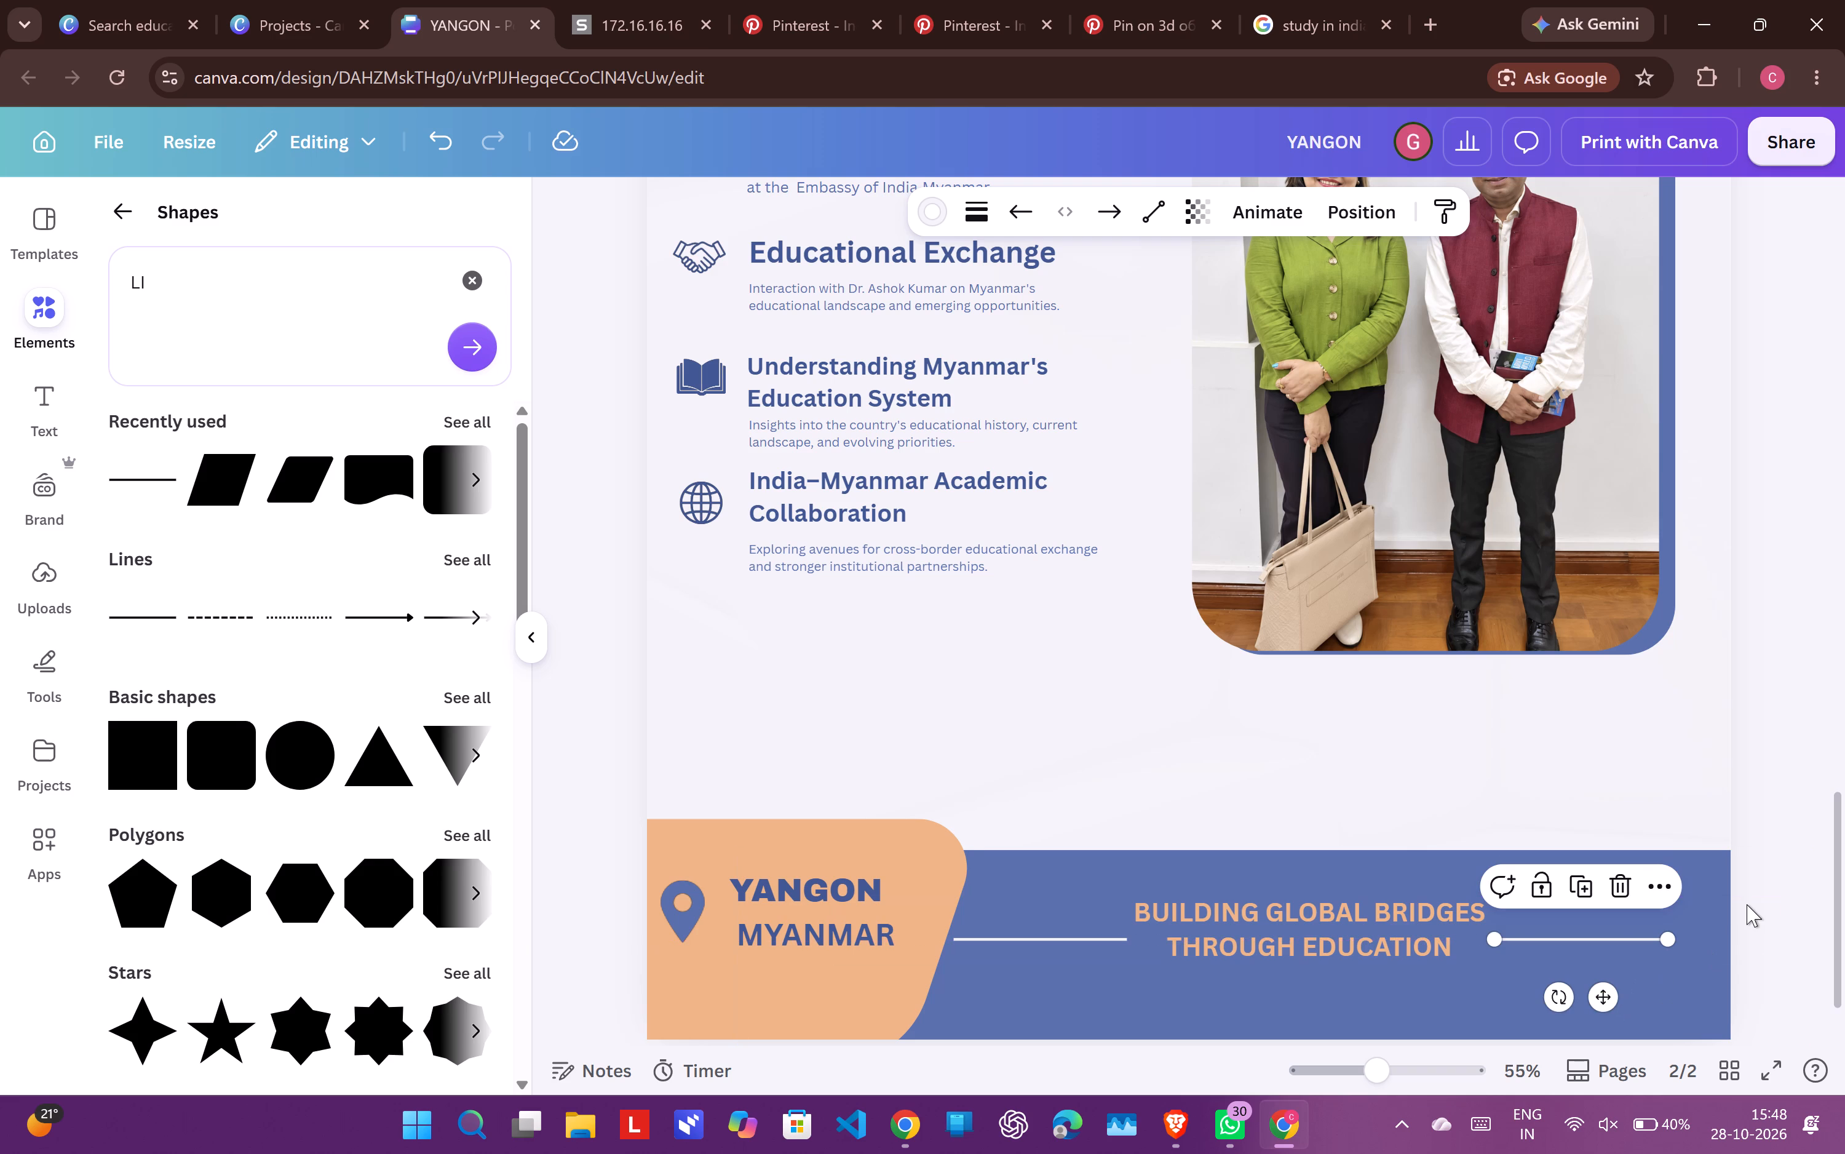
{"action": "left_click", "coordinate": [1748, 904]}
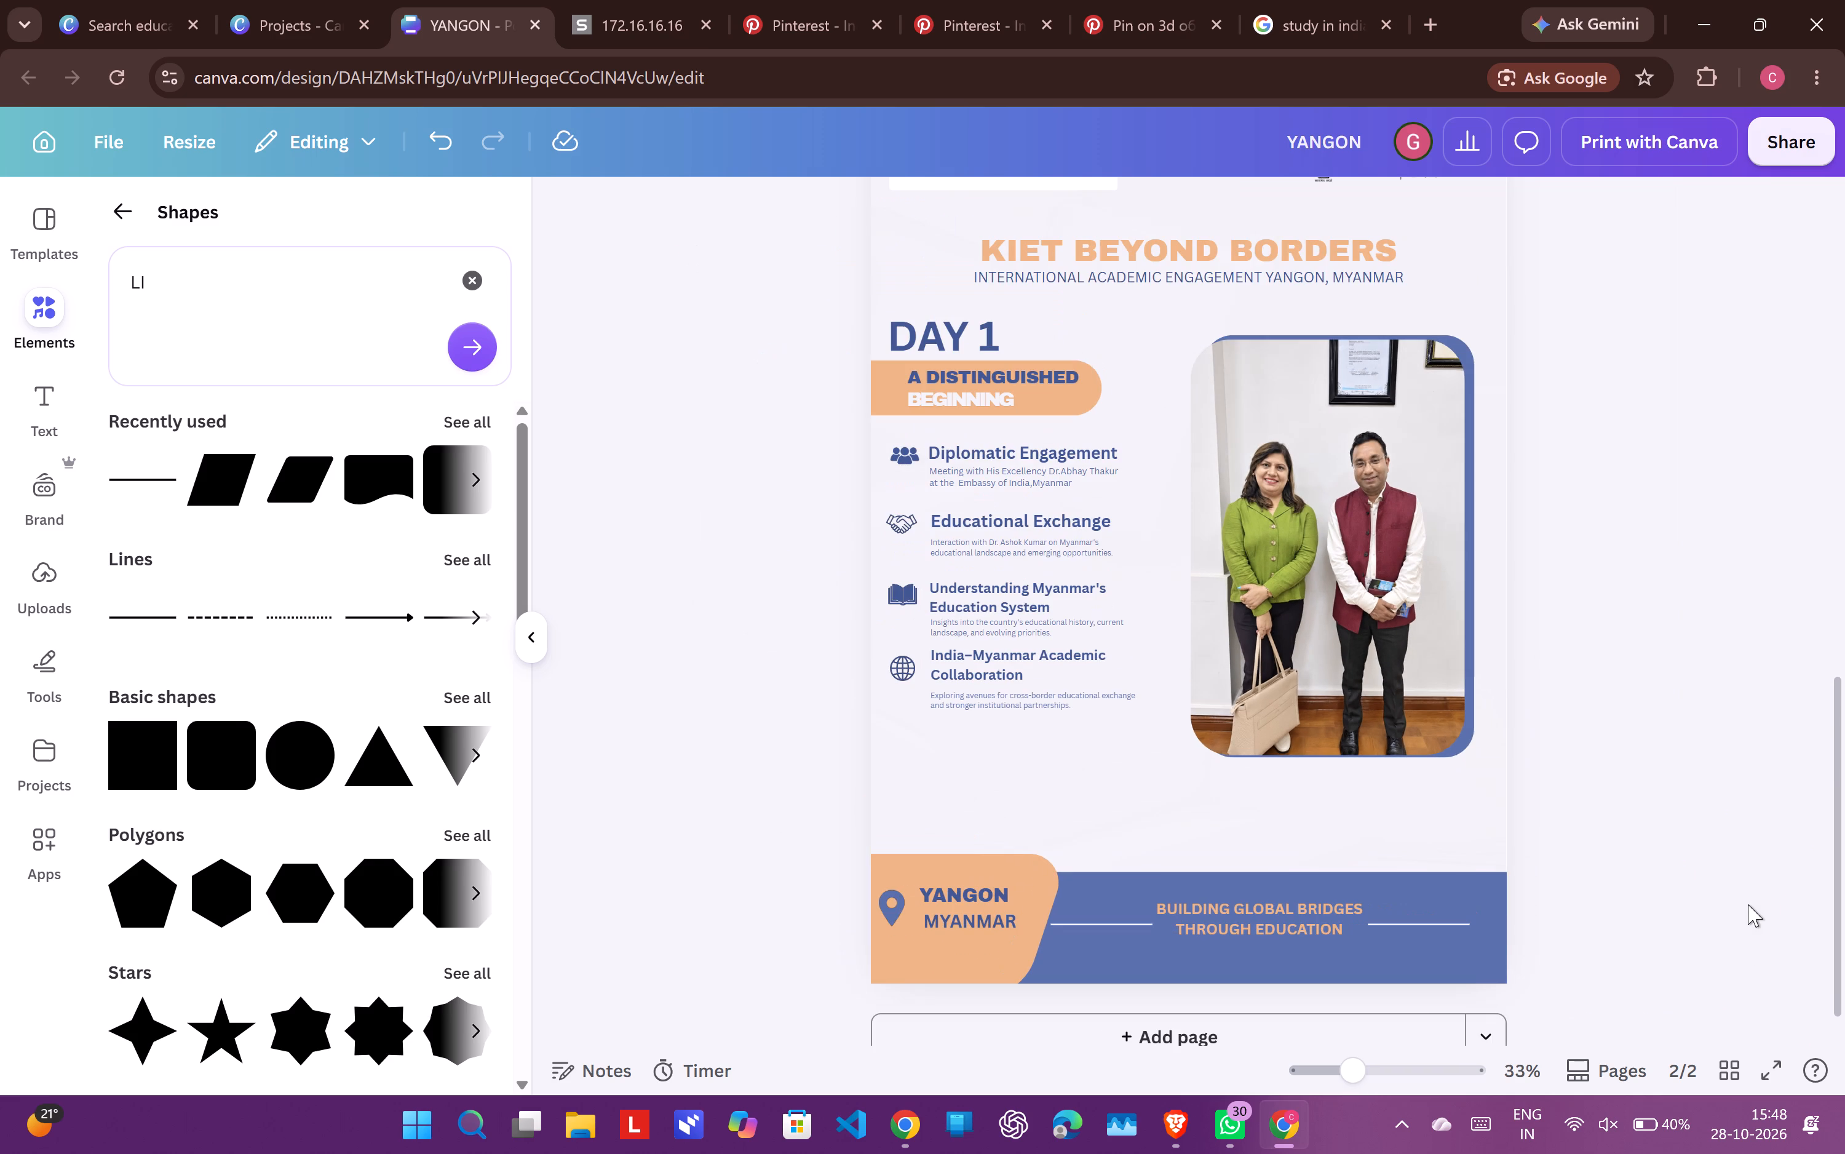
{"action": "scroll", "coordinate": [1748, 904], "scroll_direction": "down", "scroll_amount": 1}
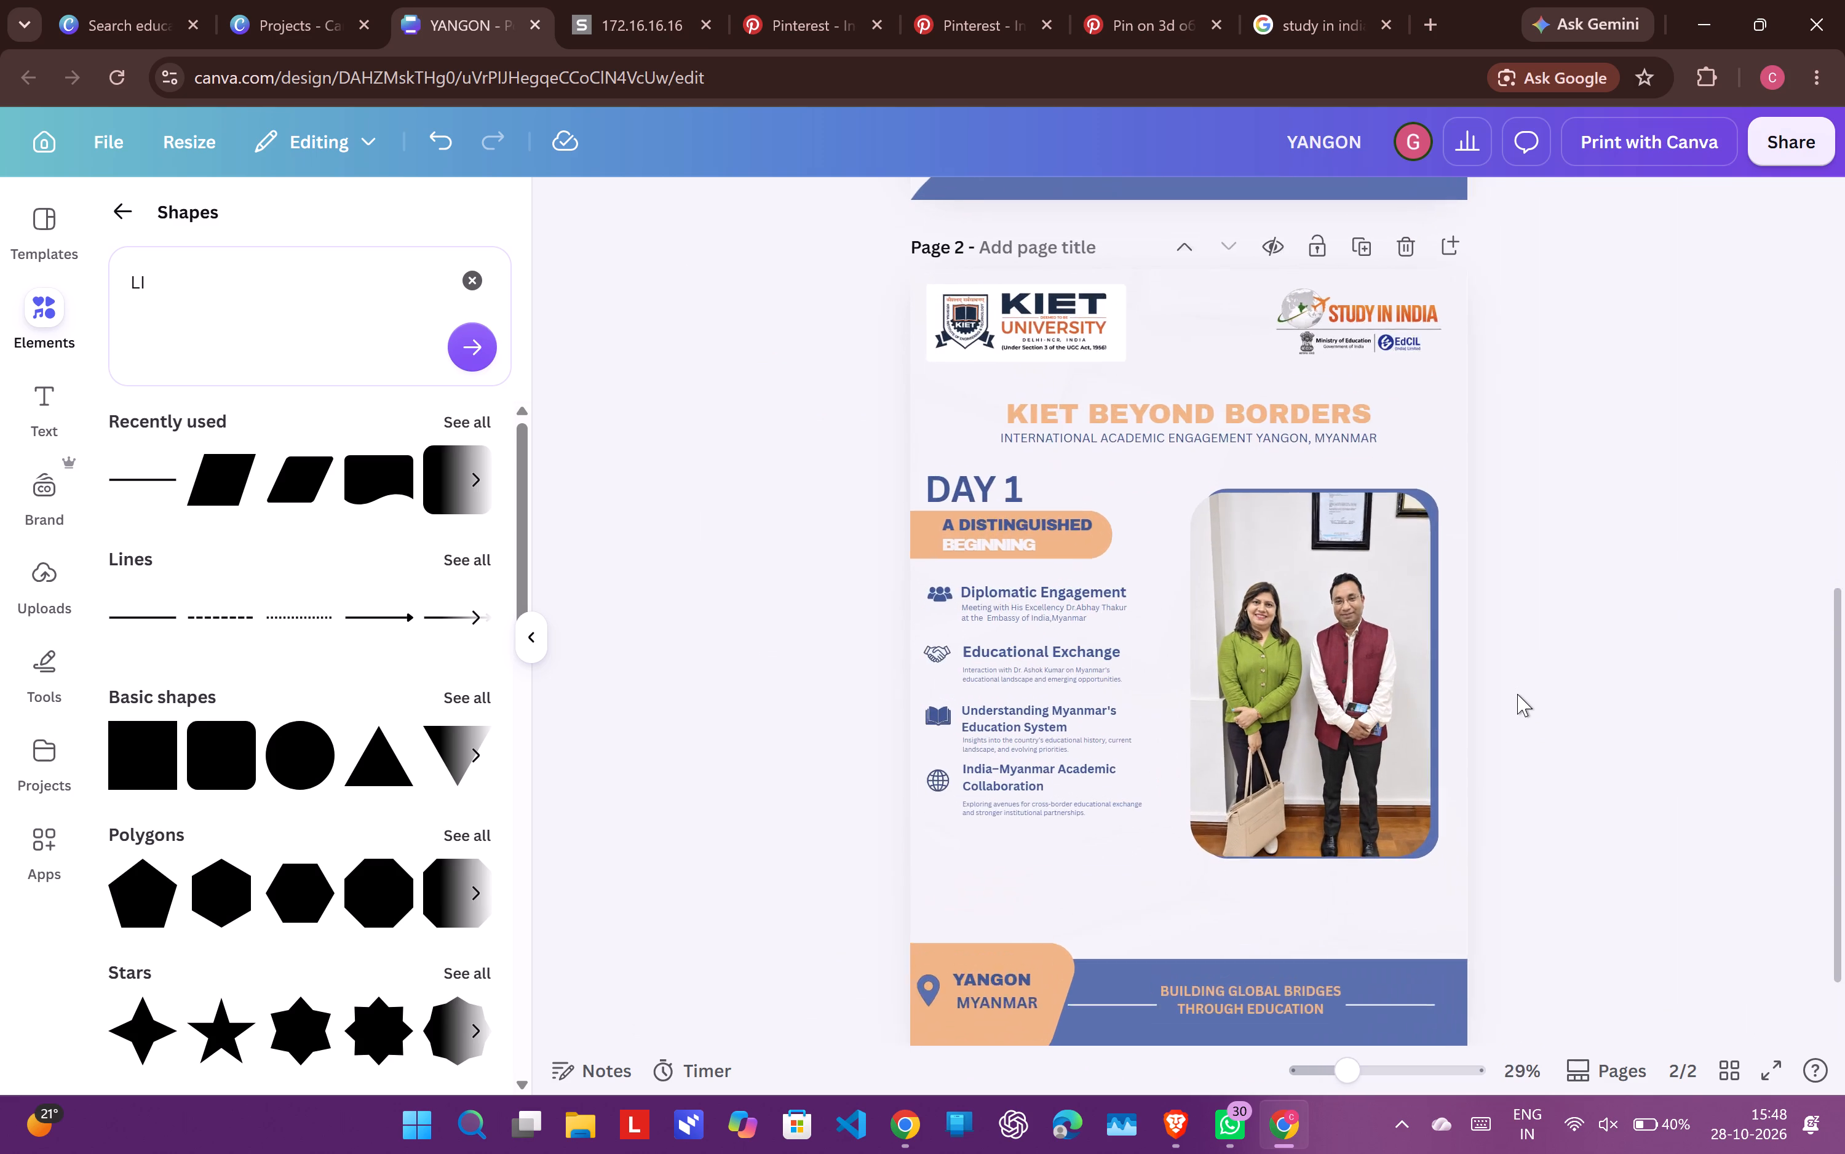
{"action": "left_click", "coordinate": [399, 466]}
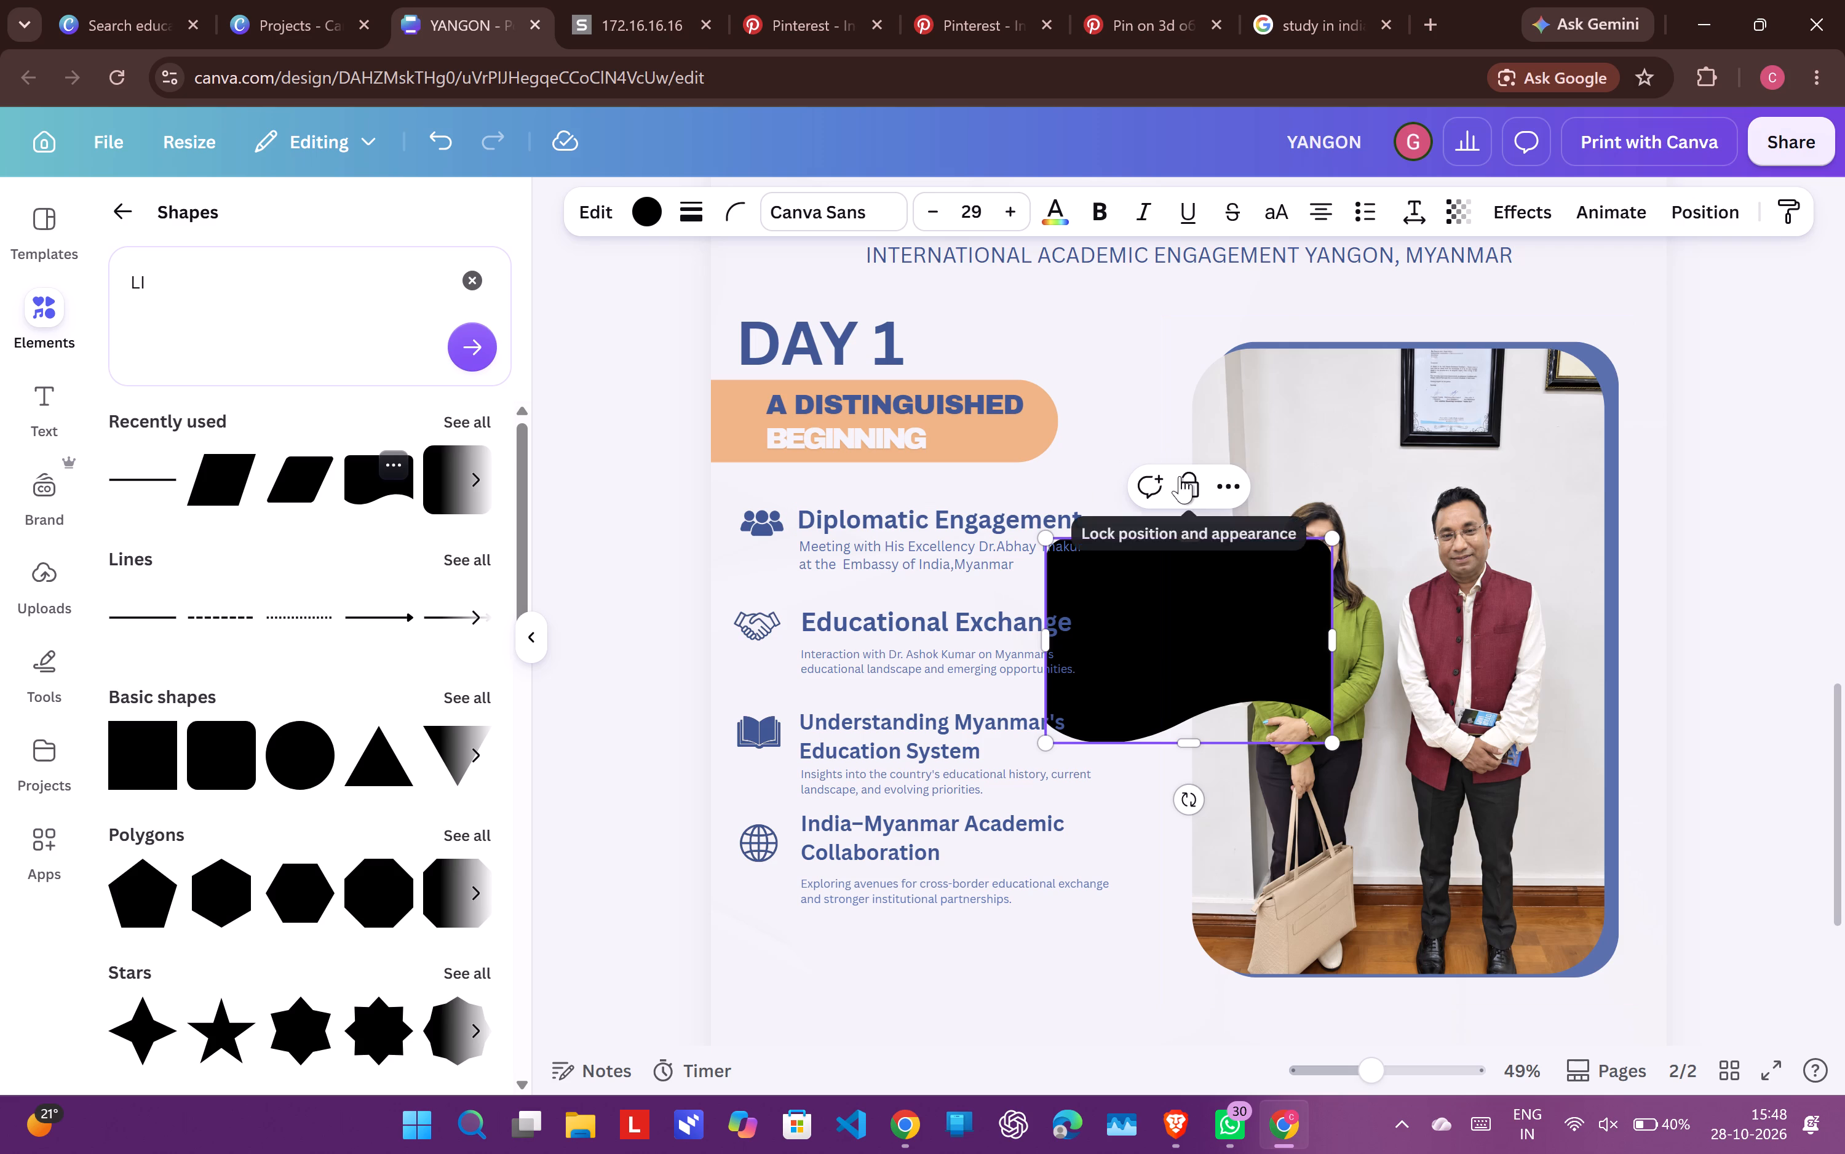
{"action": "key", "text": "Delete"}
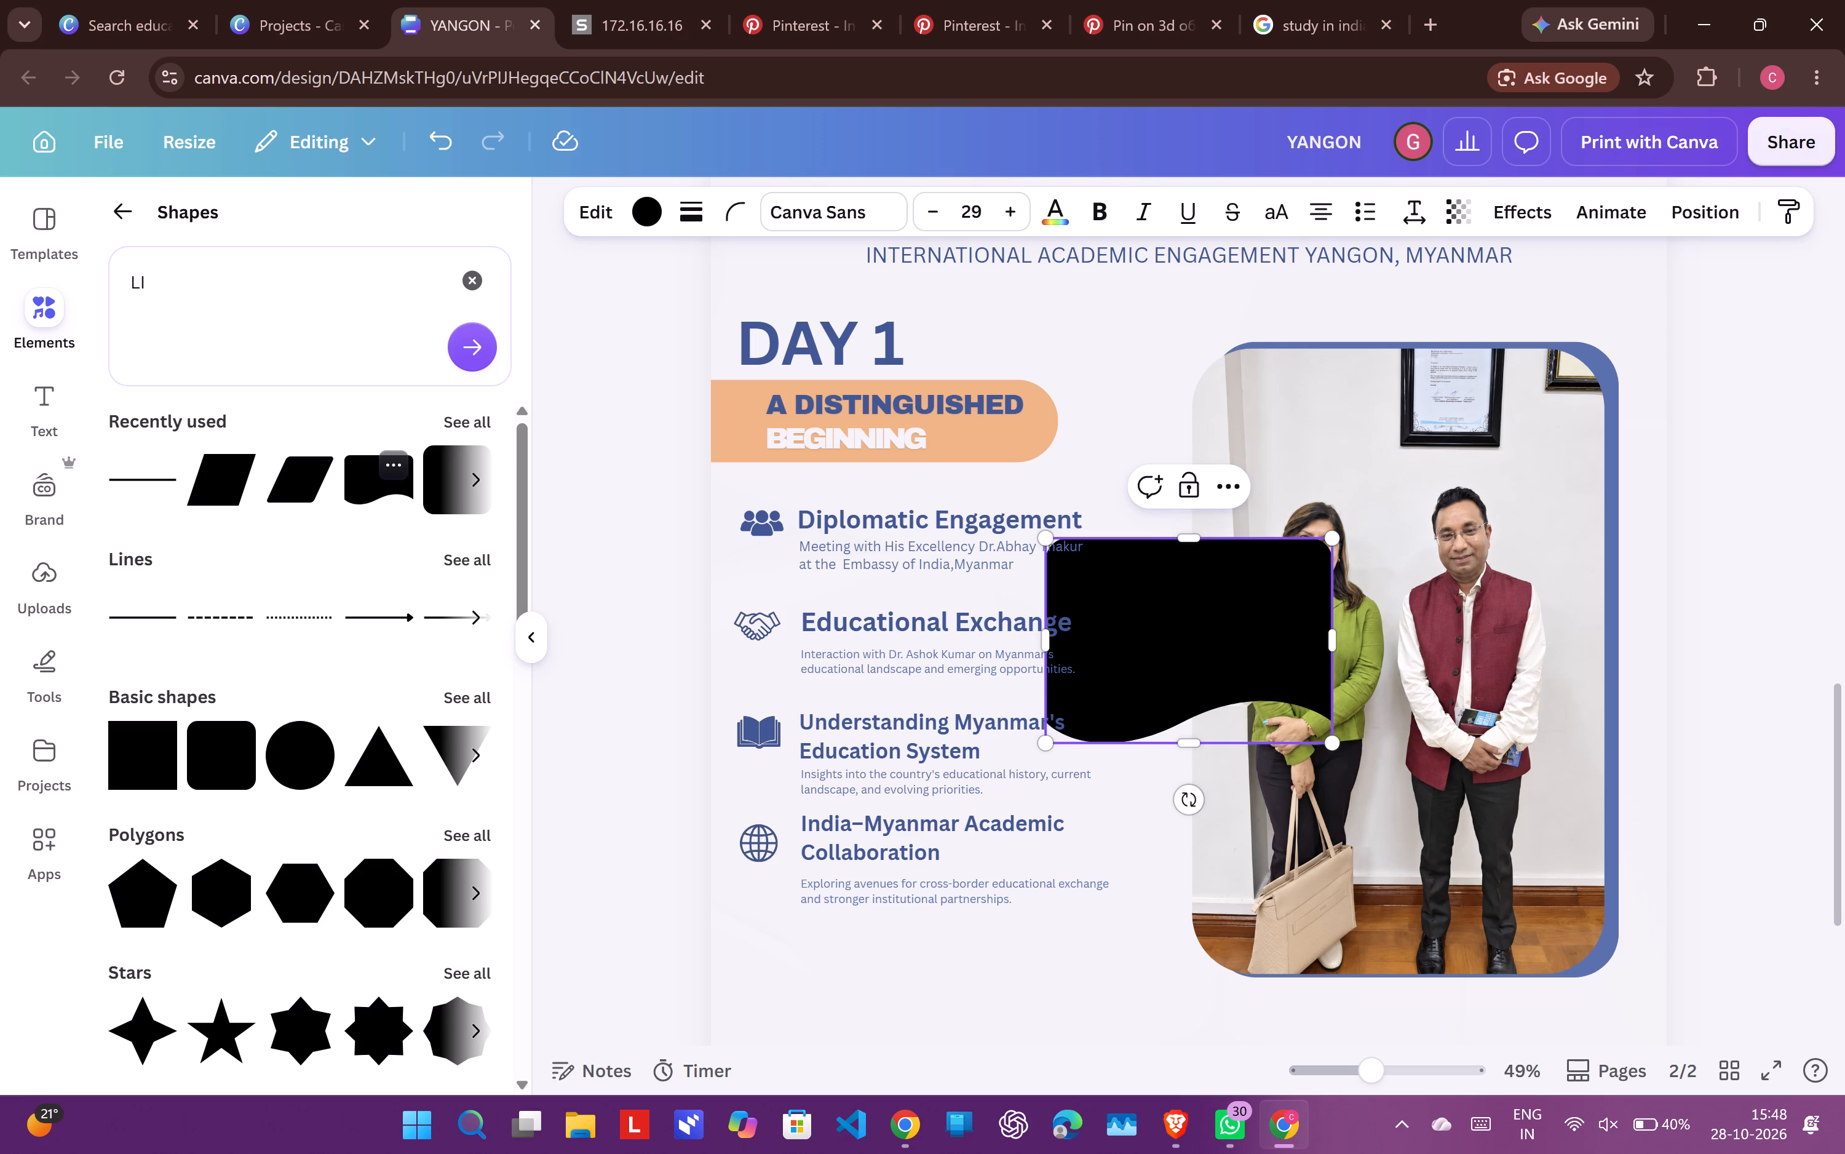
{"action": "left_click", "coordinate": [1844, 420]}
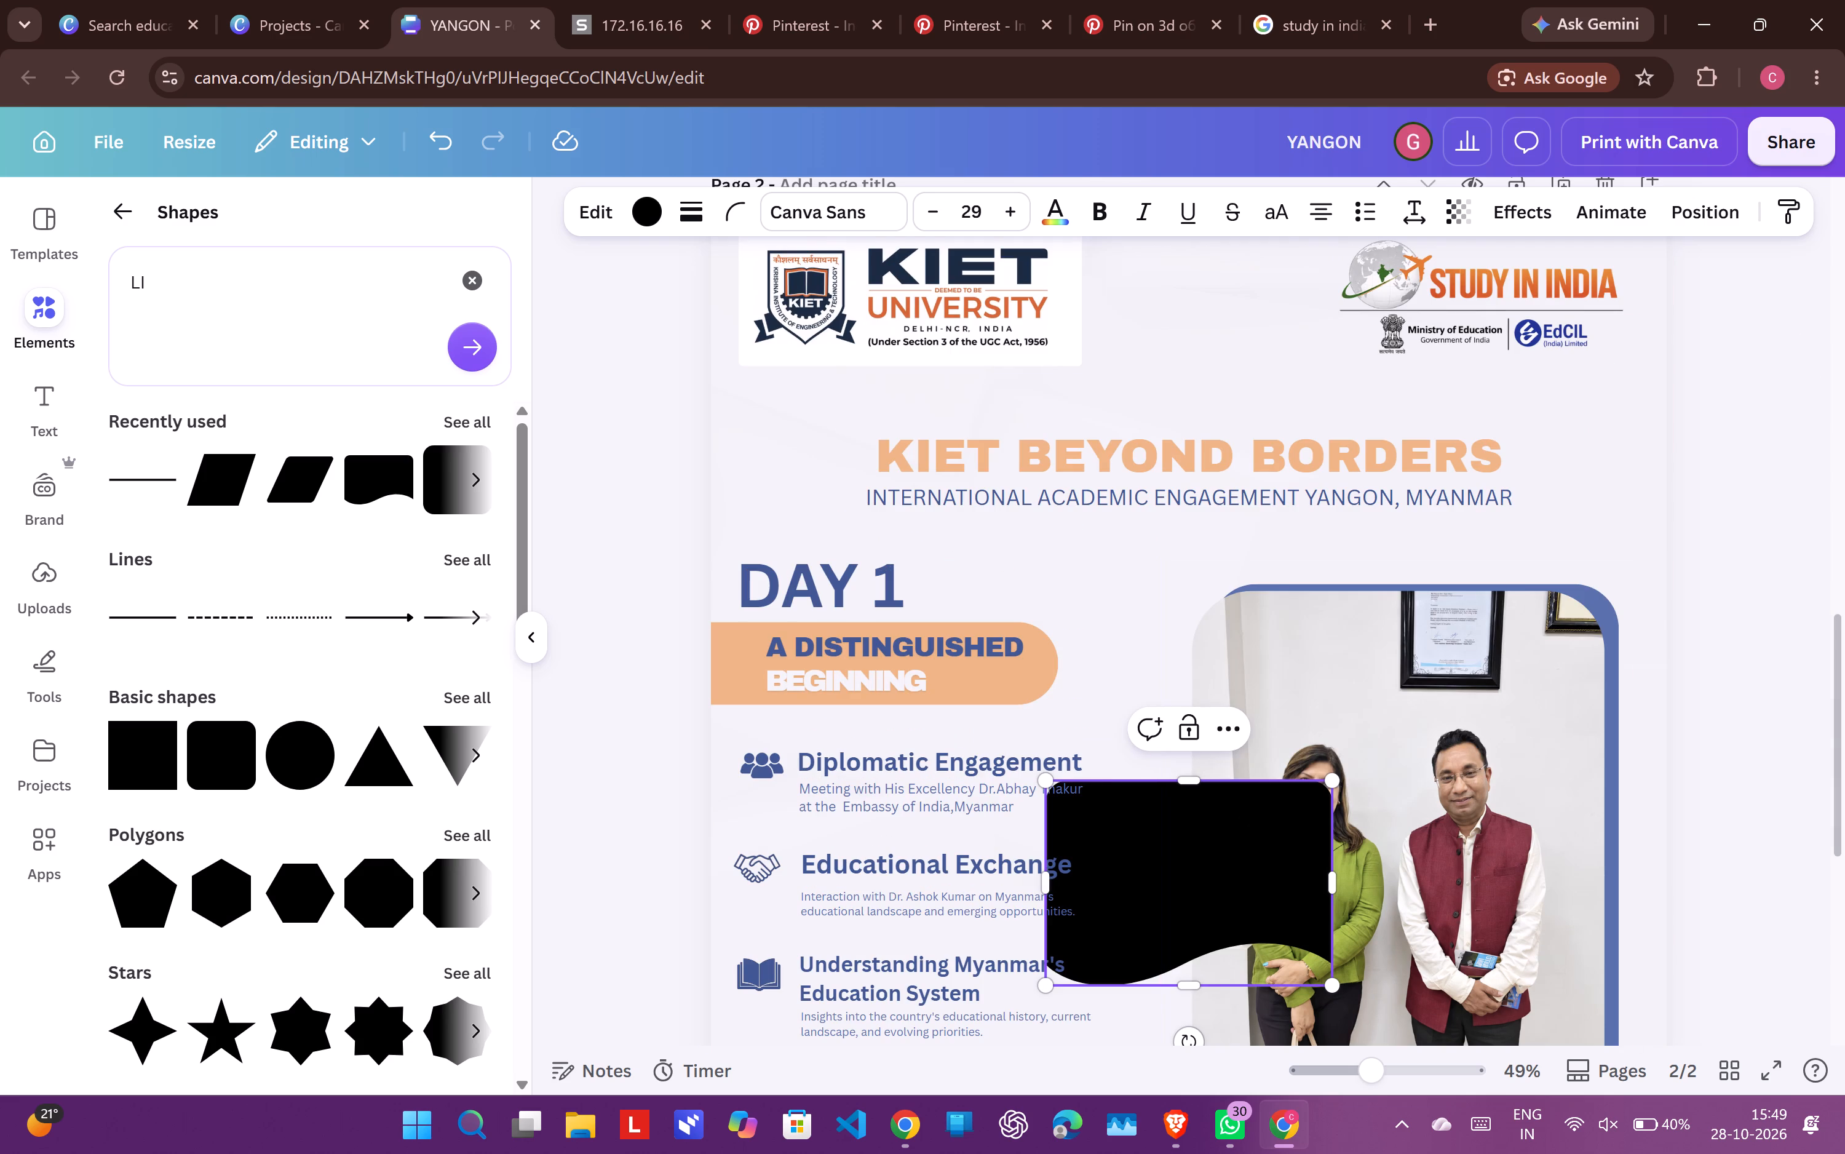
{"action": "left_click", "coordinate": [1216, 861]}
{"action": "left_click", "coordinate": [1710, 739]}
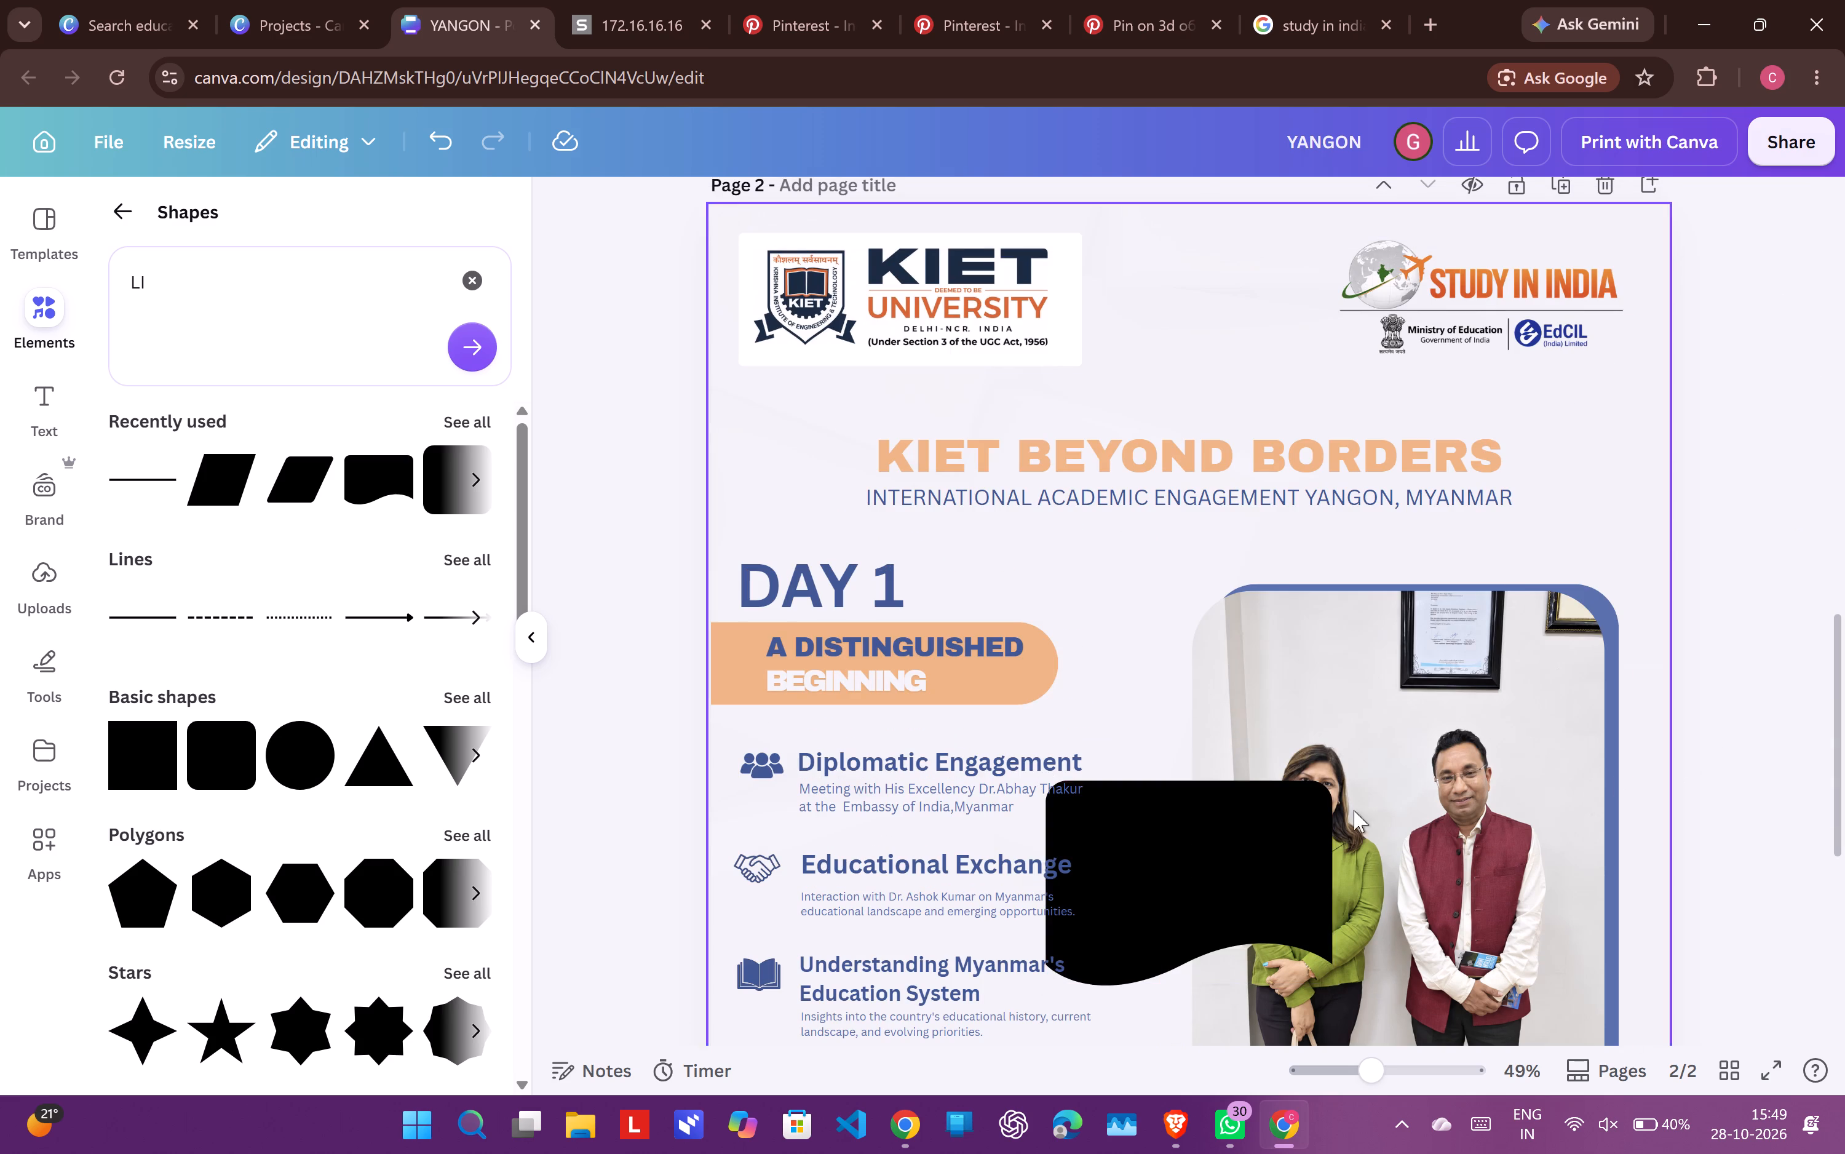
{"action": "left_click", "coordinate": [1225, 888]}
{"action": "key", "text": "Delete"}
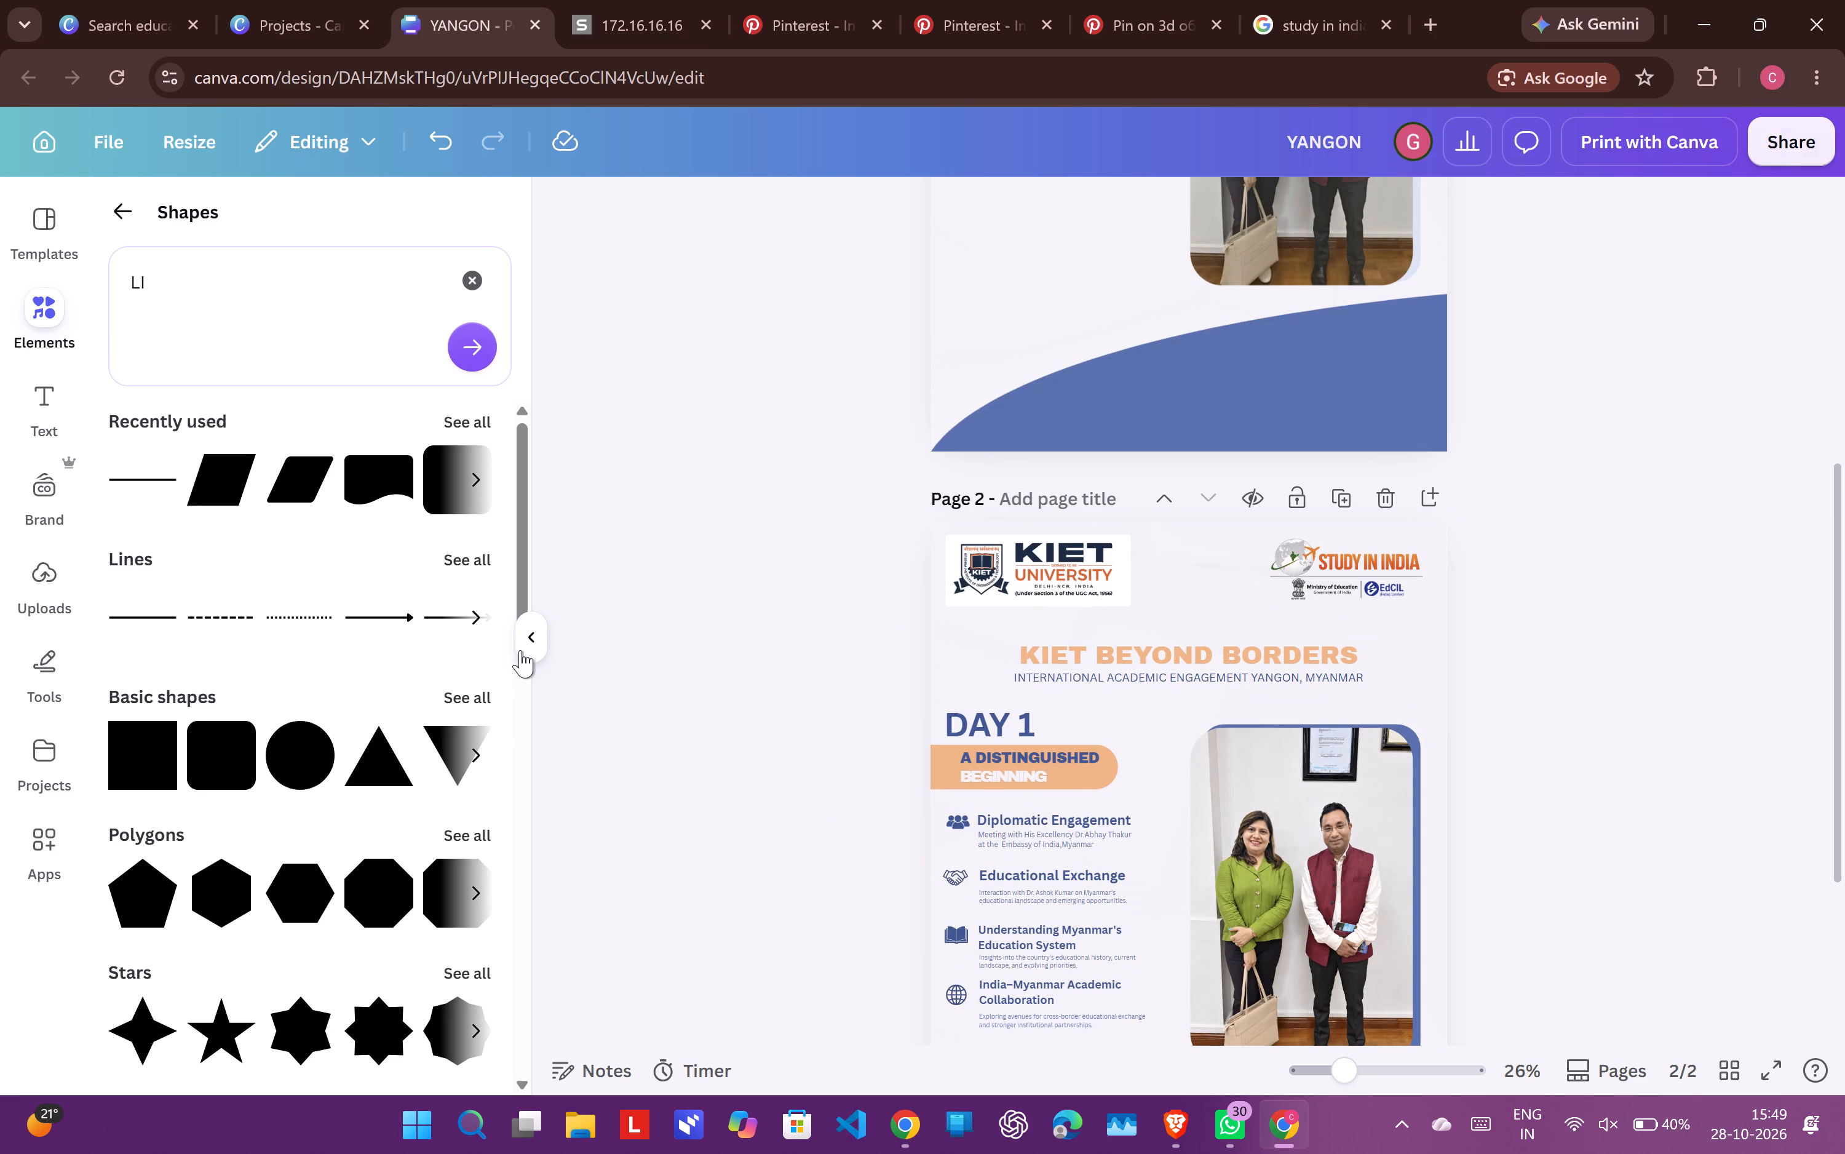
Look through the shape categories in the shapes library for another element for page 2.
{"action": "scroll", "coordinate": [212, 648], "scroll_direction": "down", "scroll_amount": 7}
{"action": "scroll", "coordinate": [212, 648], "scroll_direction": "right", "scroll_amount": 1}
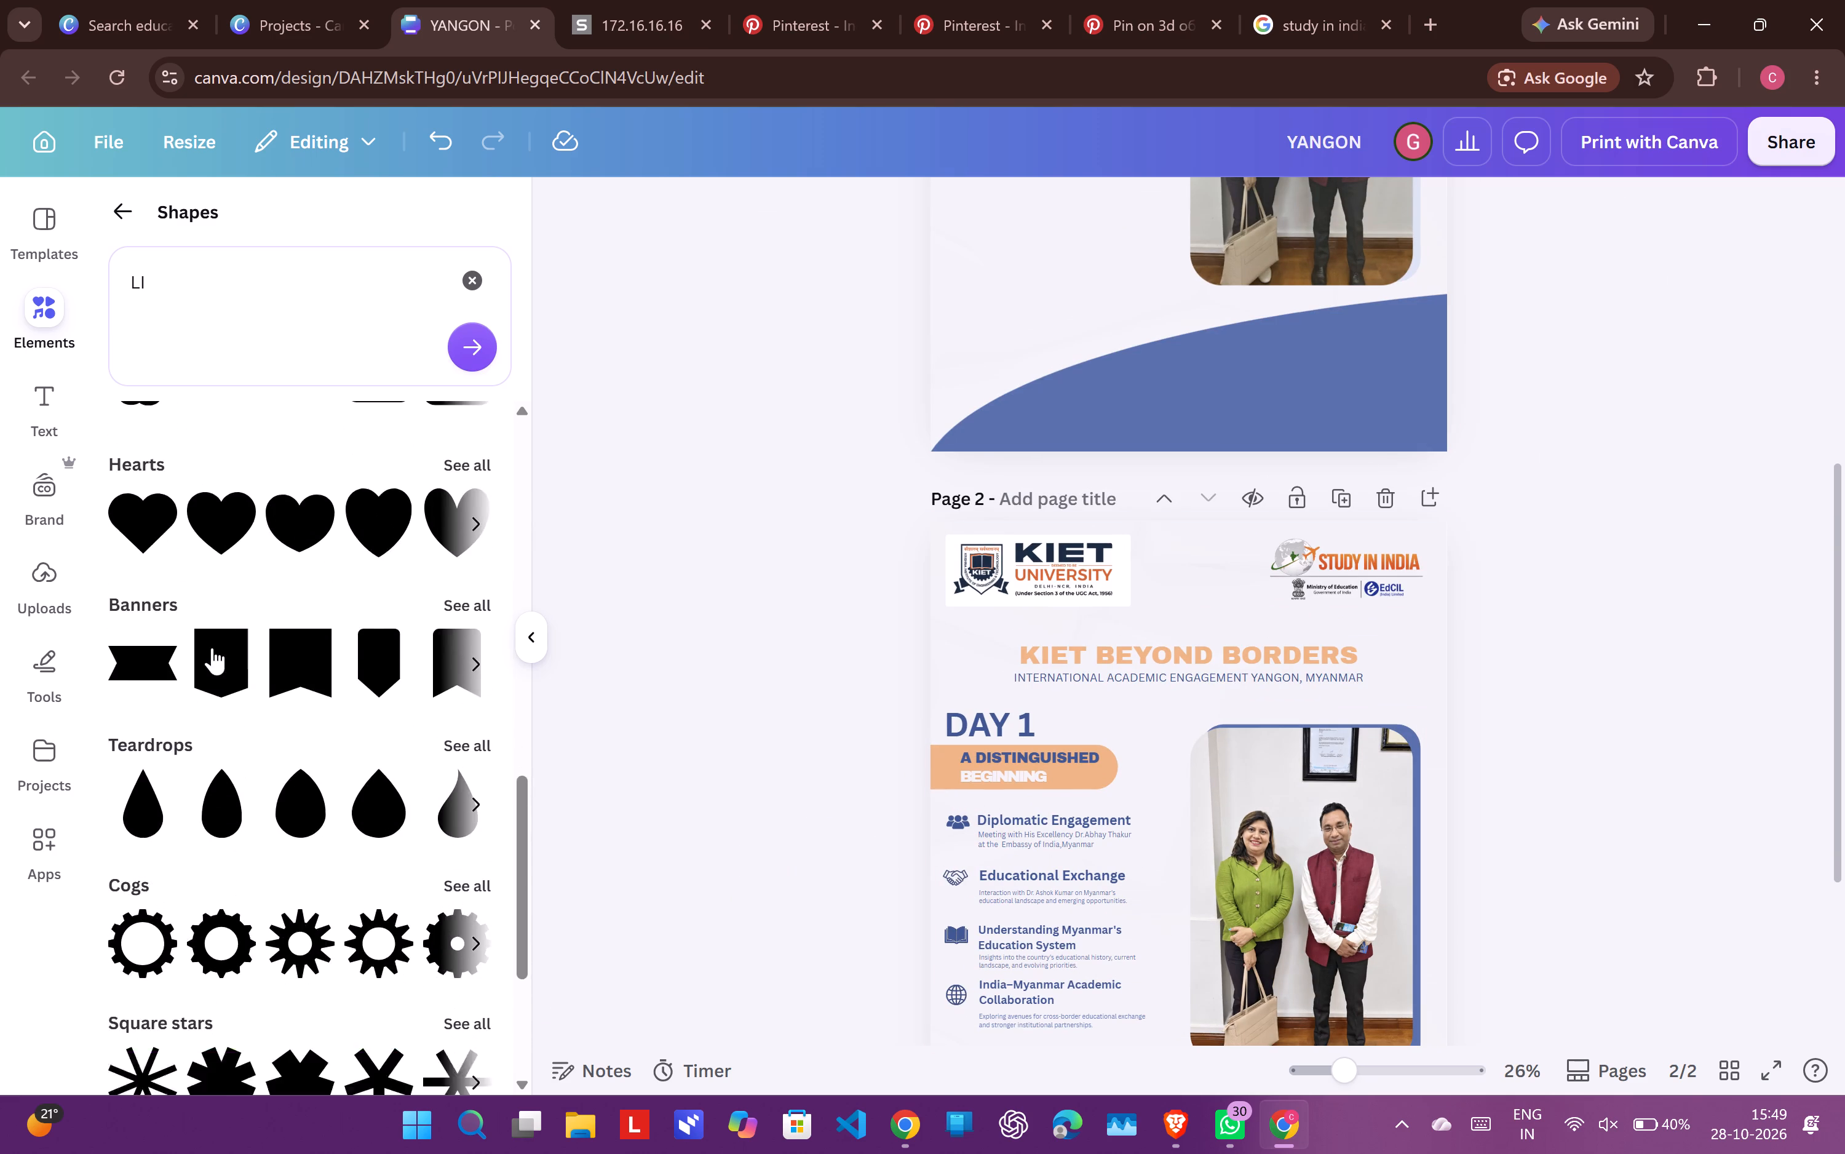
{"action": "scroll", "coordinate": [212, 648], "scroll_direction": "right", "scroll_amount": 1}
{"action": "scroll", "coordinate": [212, 648], "scroll_direction": "up", "scroll_amount": 9}
{"action": "scroll", "coordinate": [468, 1153], "scroll_direction": "up", "scroll_amount": 1}
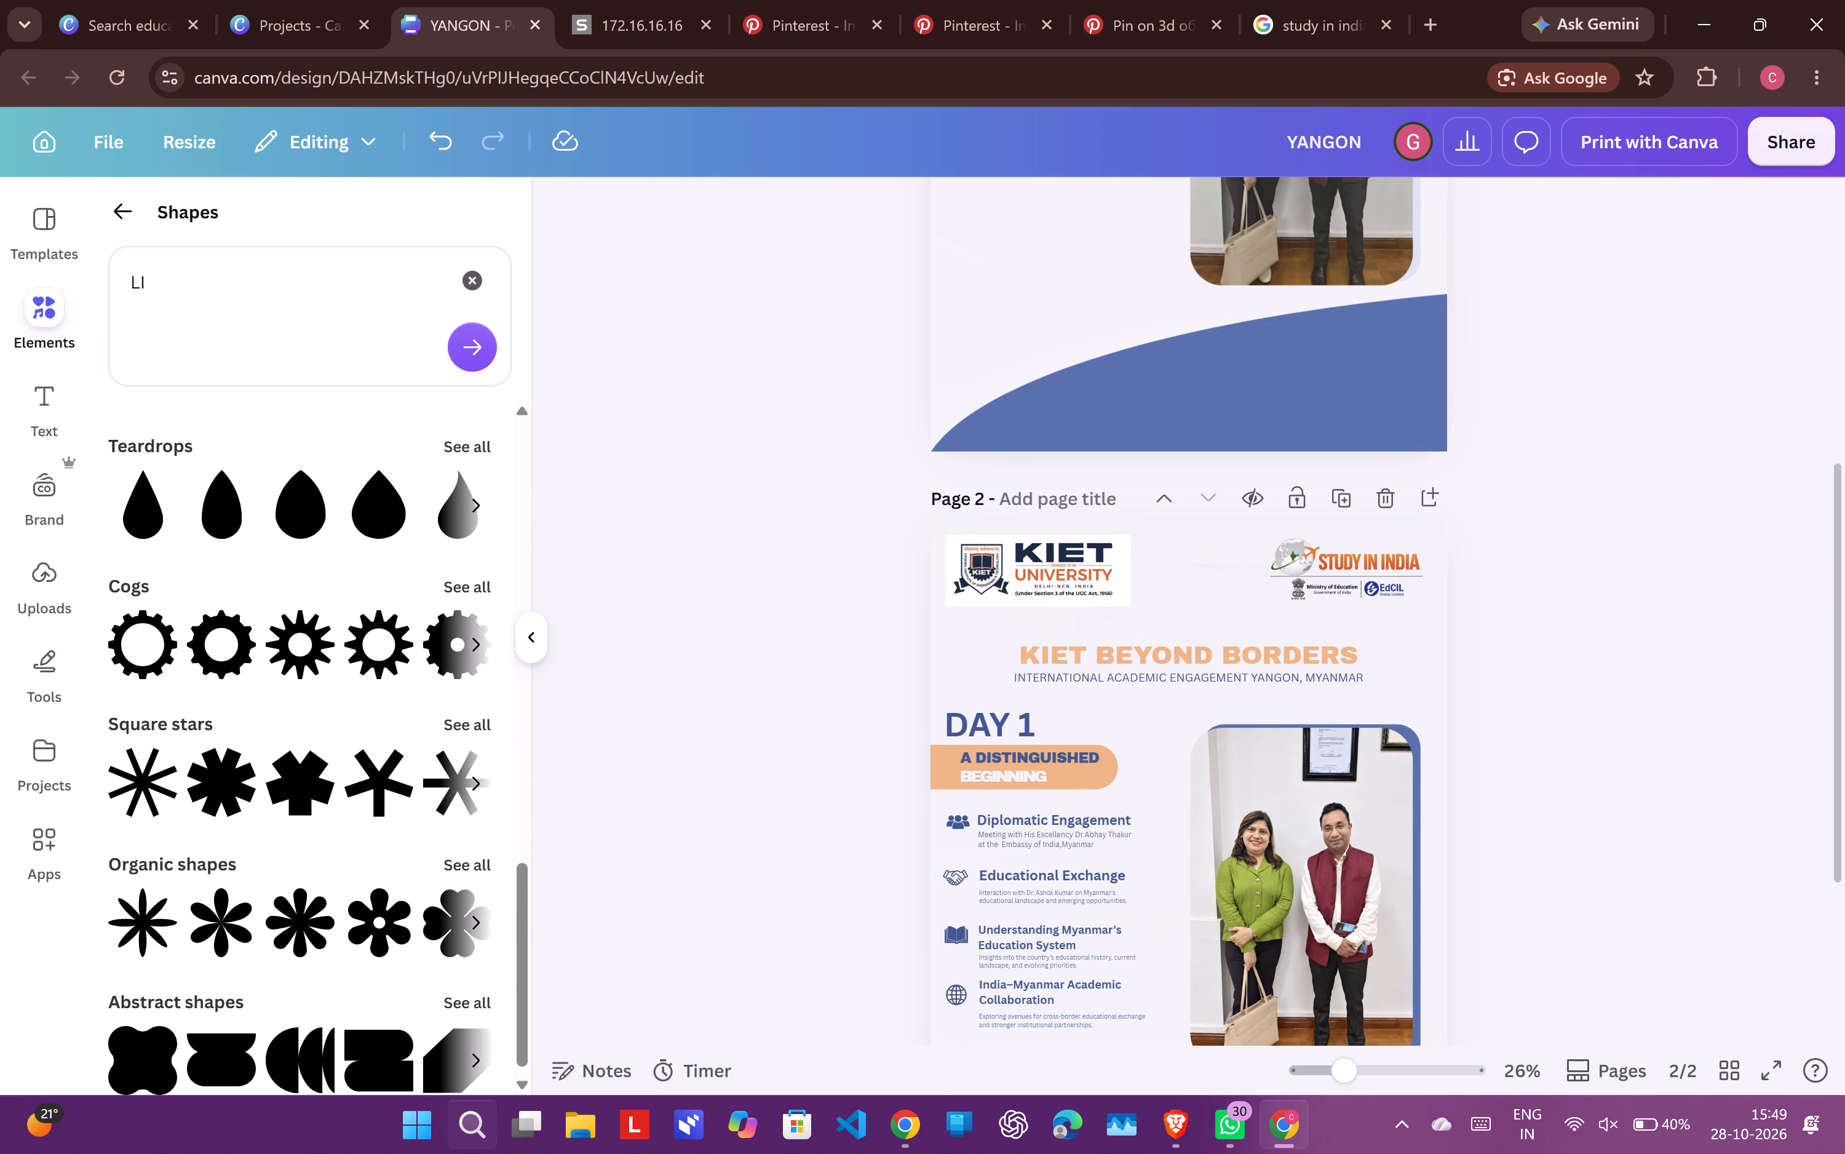
{"action": "scroll", "coordinate": [468, 1153], "scroll_direction": "up", "scroll_amount": 1}
{"action": "scroll", "coordinate": [444, 773], "scroll_direction": "up", "scroll_amount": 8}
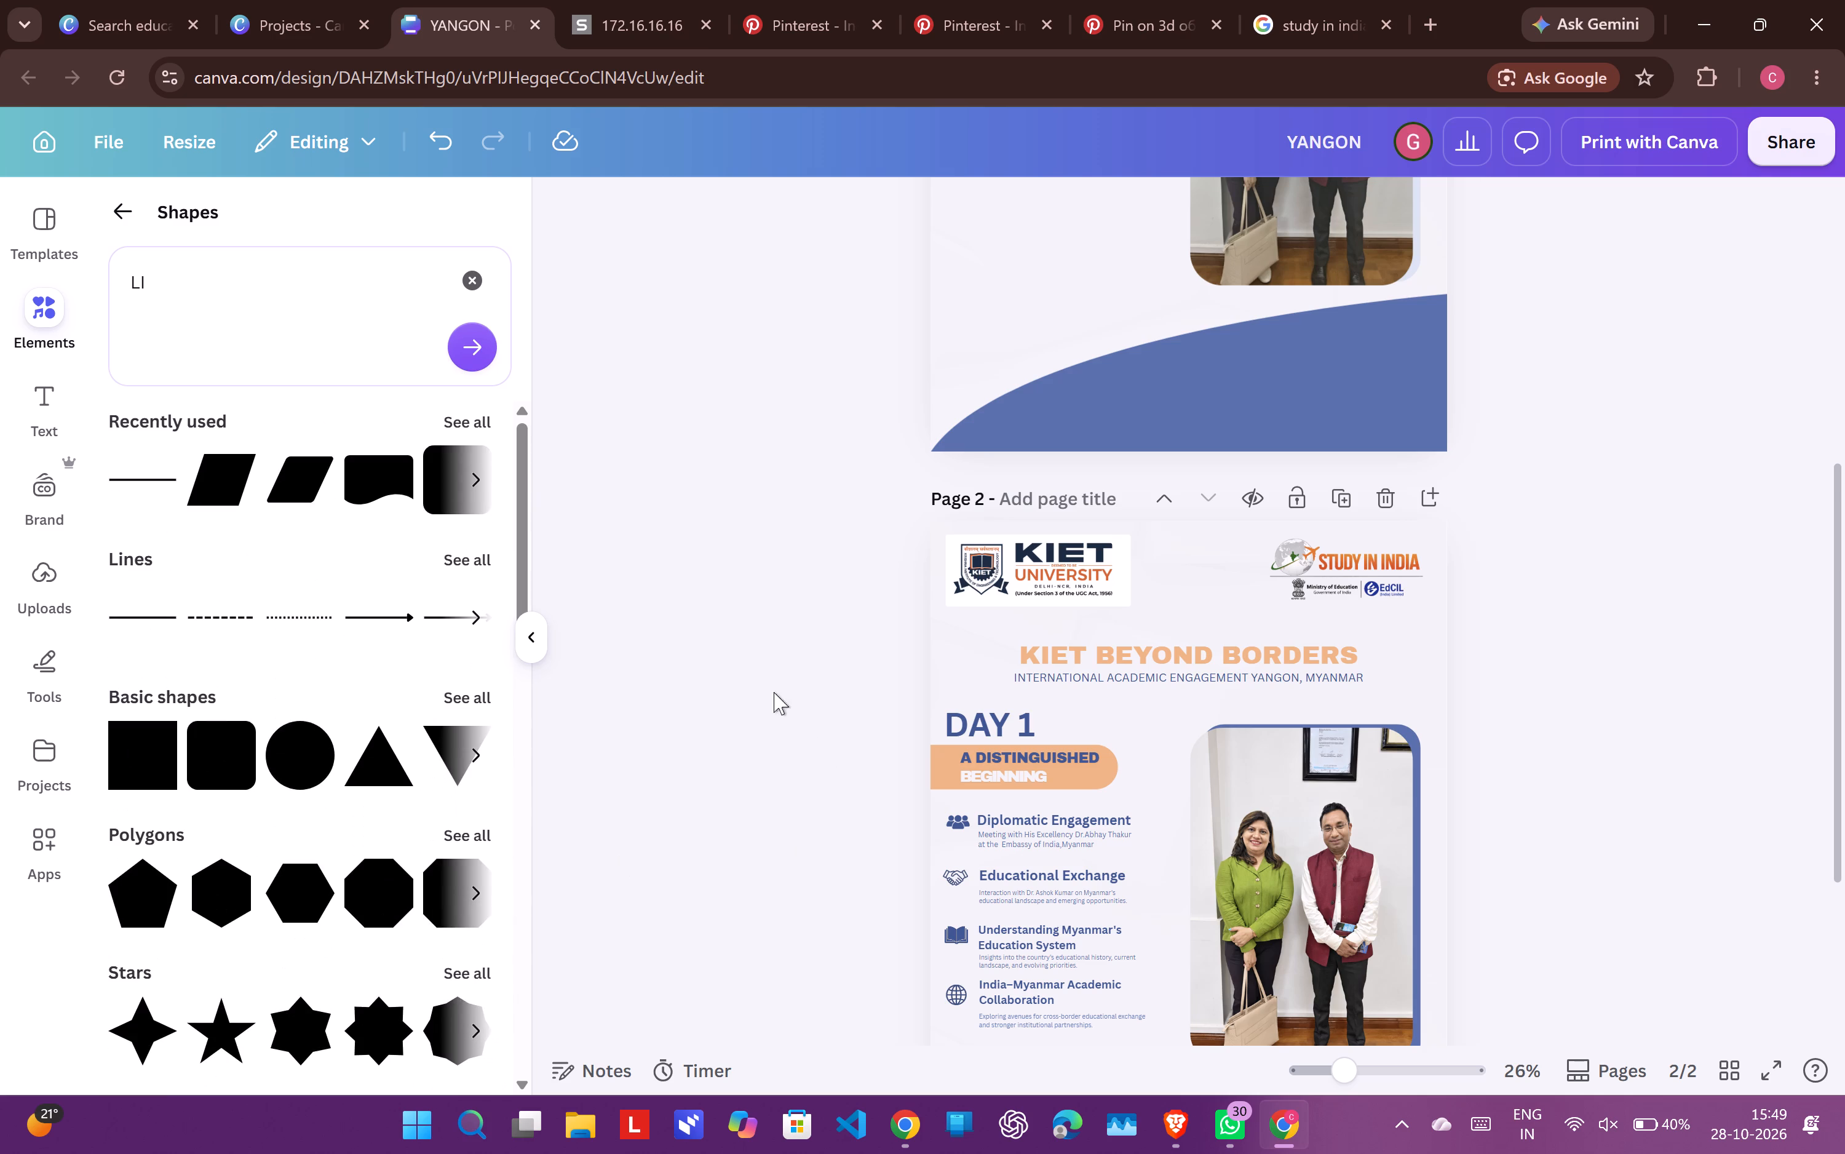
Nudge the YANGON MYANMAR text slightly right within the orange footer shape on page 2.
{"action": "scroll", "coordinate": [780, 722], "scroll_direction": "down", "scroll_amount": 2}
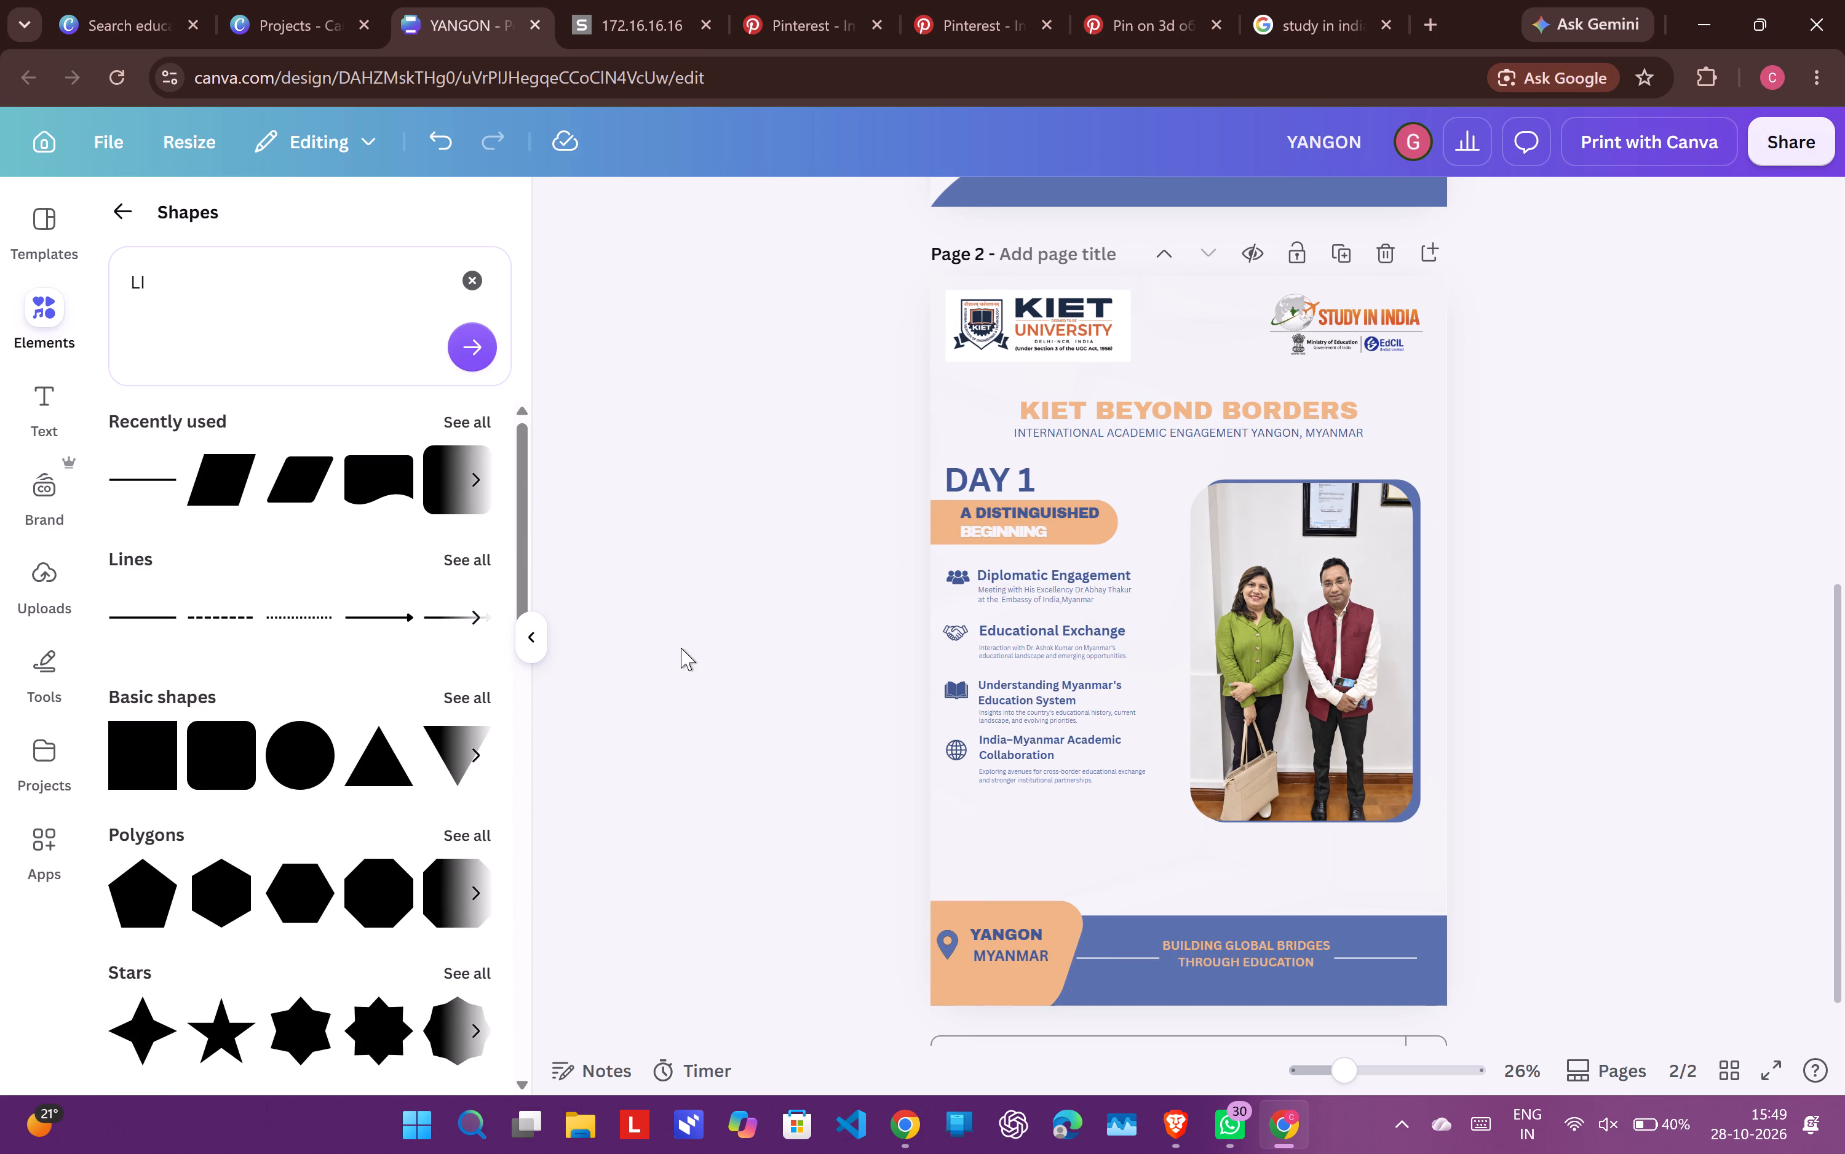
{"action": "left_click", "coordinate": [1005, 948]}
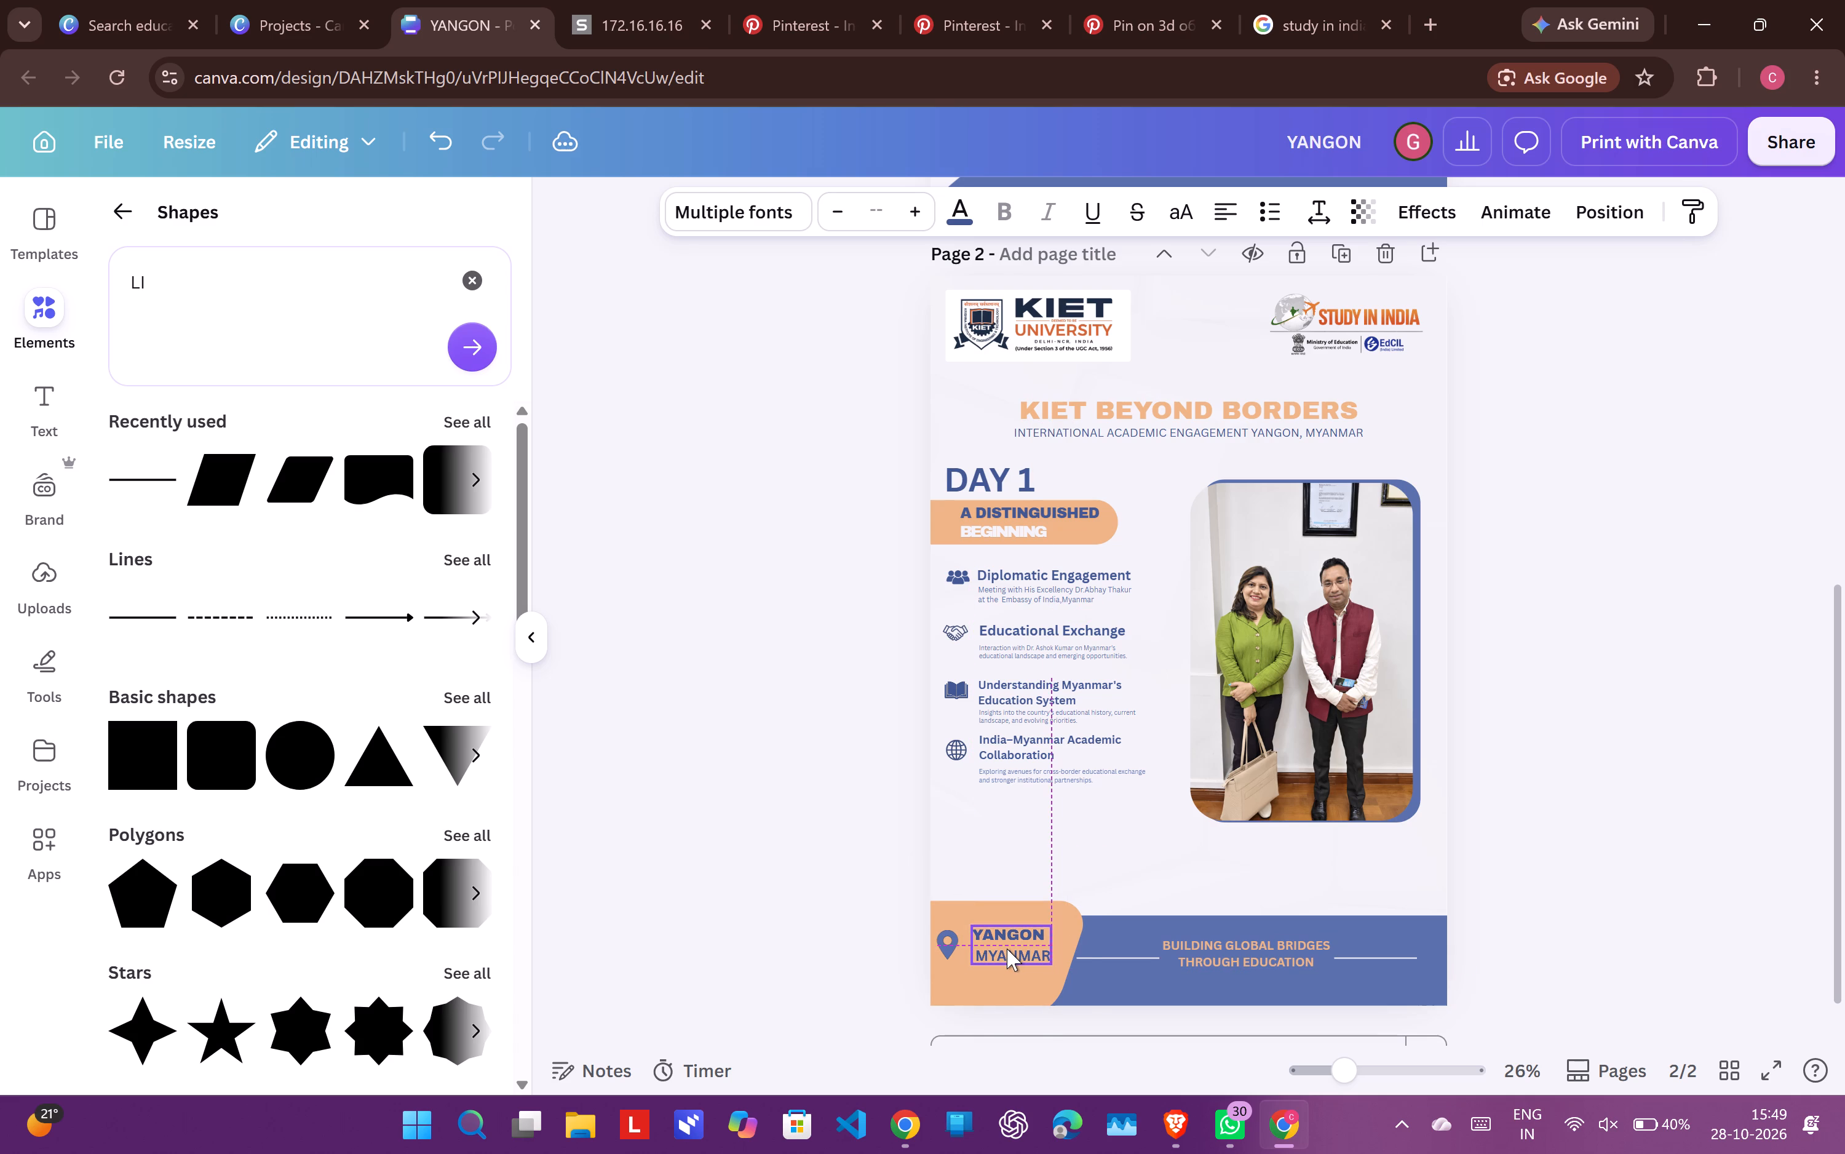
{"action": "left_click", "coordinate": [1039, 1016]}
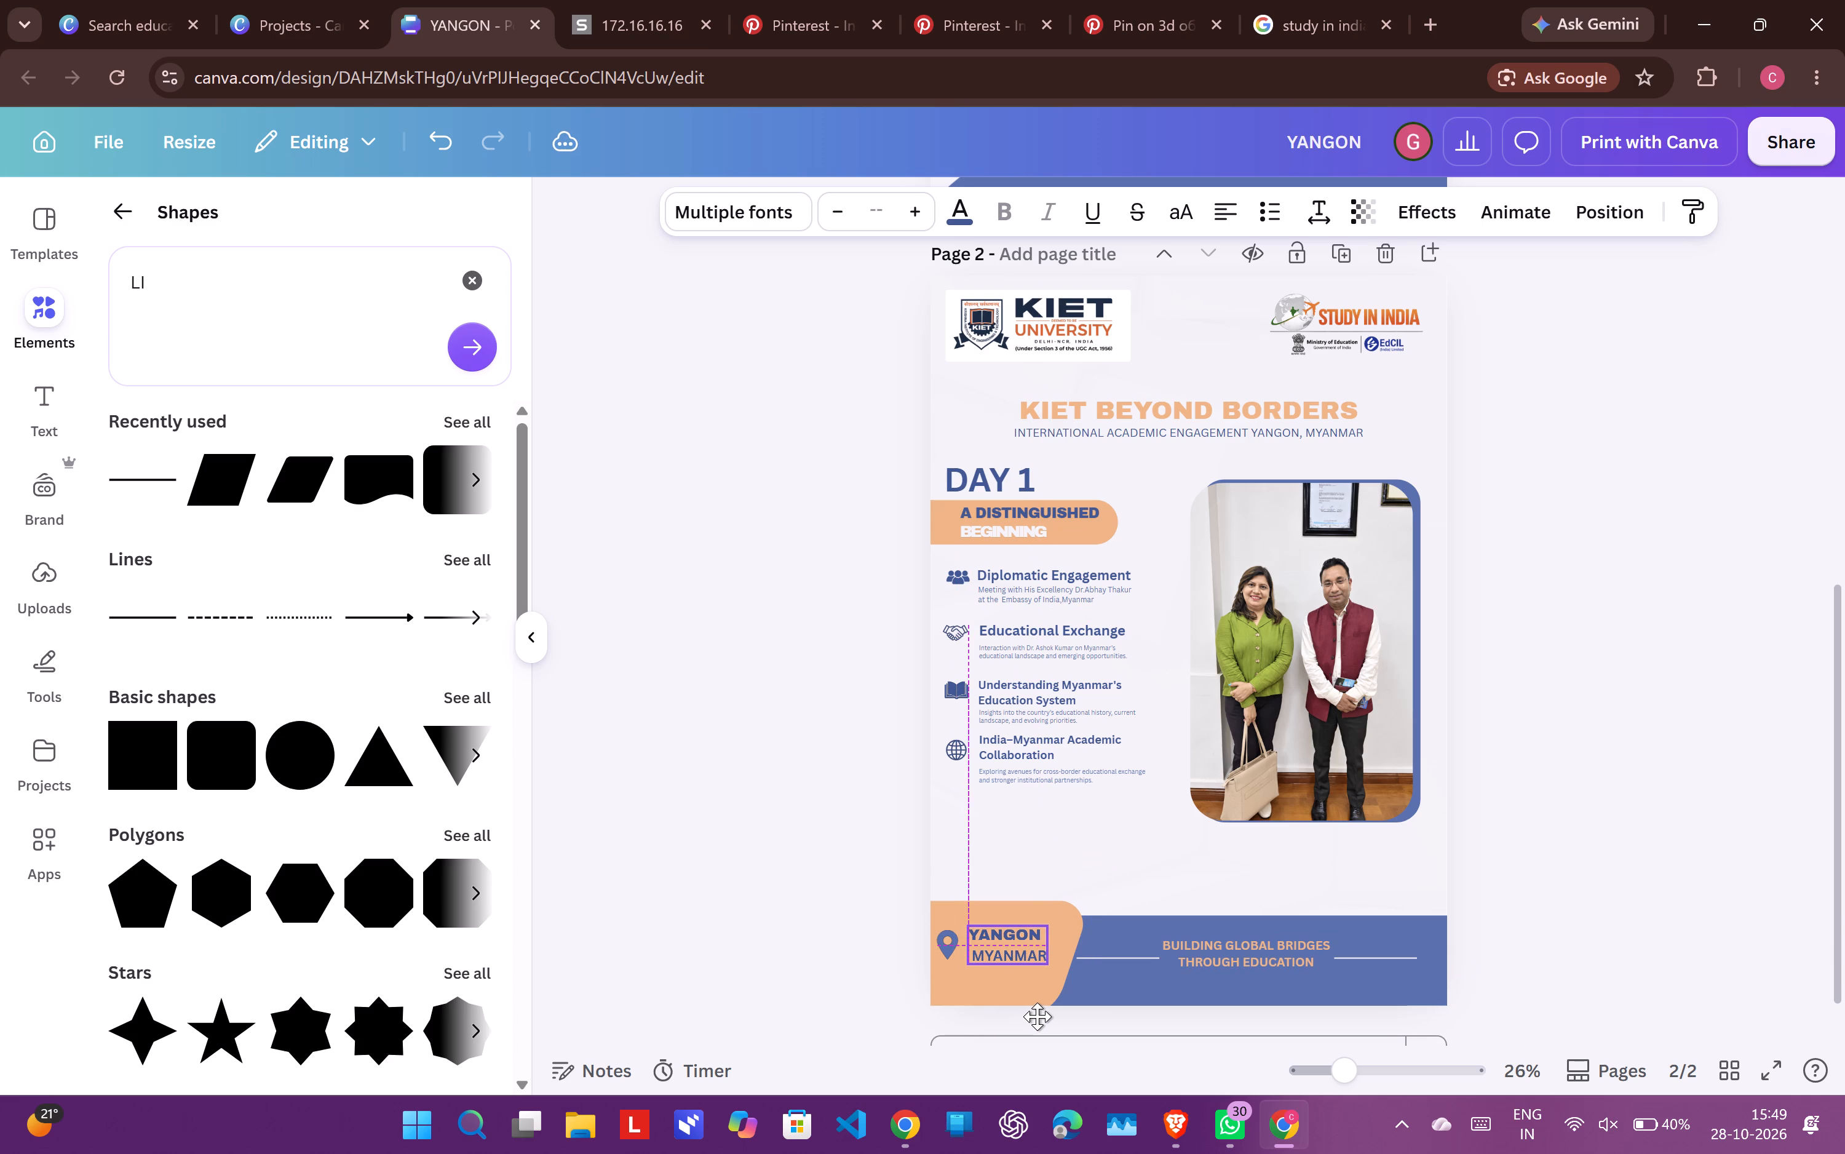
{"action": "left_click", "coordinate": [1504, 790]}
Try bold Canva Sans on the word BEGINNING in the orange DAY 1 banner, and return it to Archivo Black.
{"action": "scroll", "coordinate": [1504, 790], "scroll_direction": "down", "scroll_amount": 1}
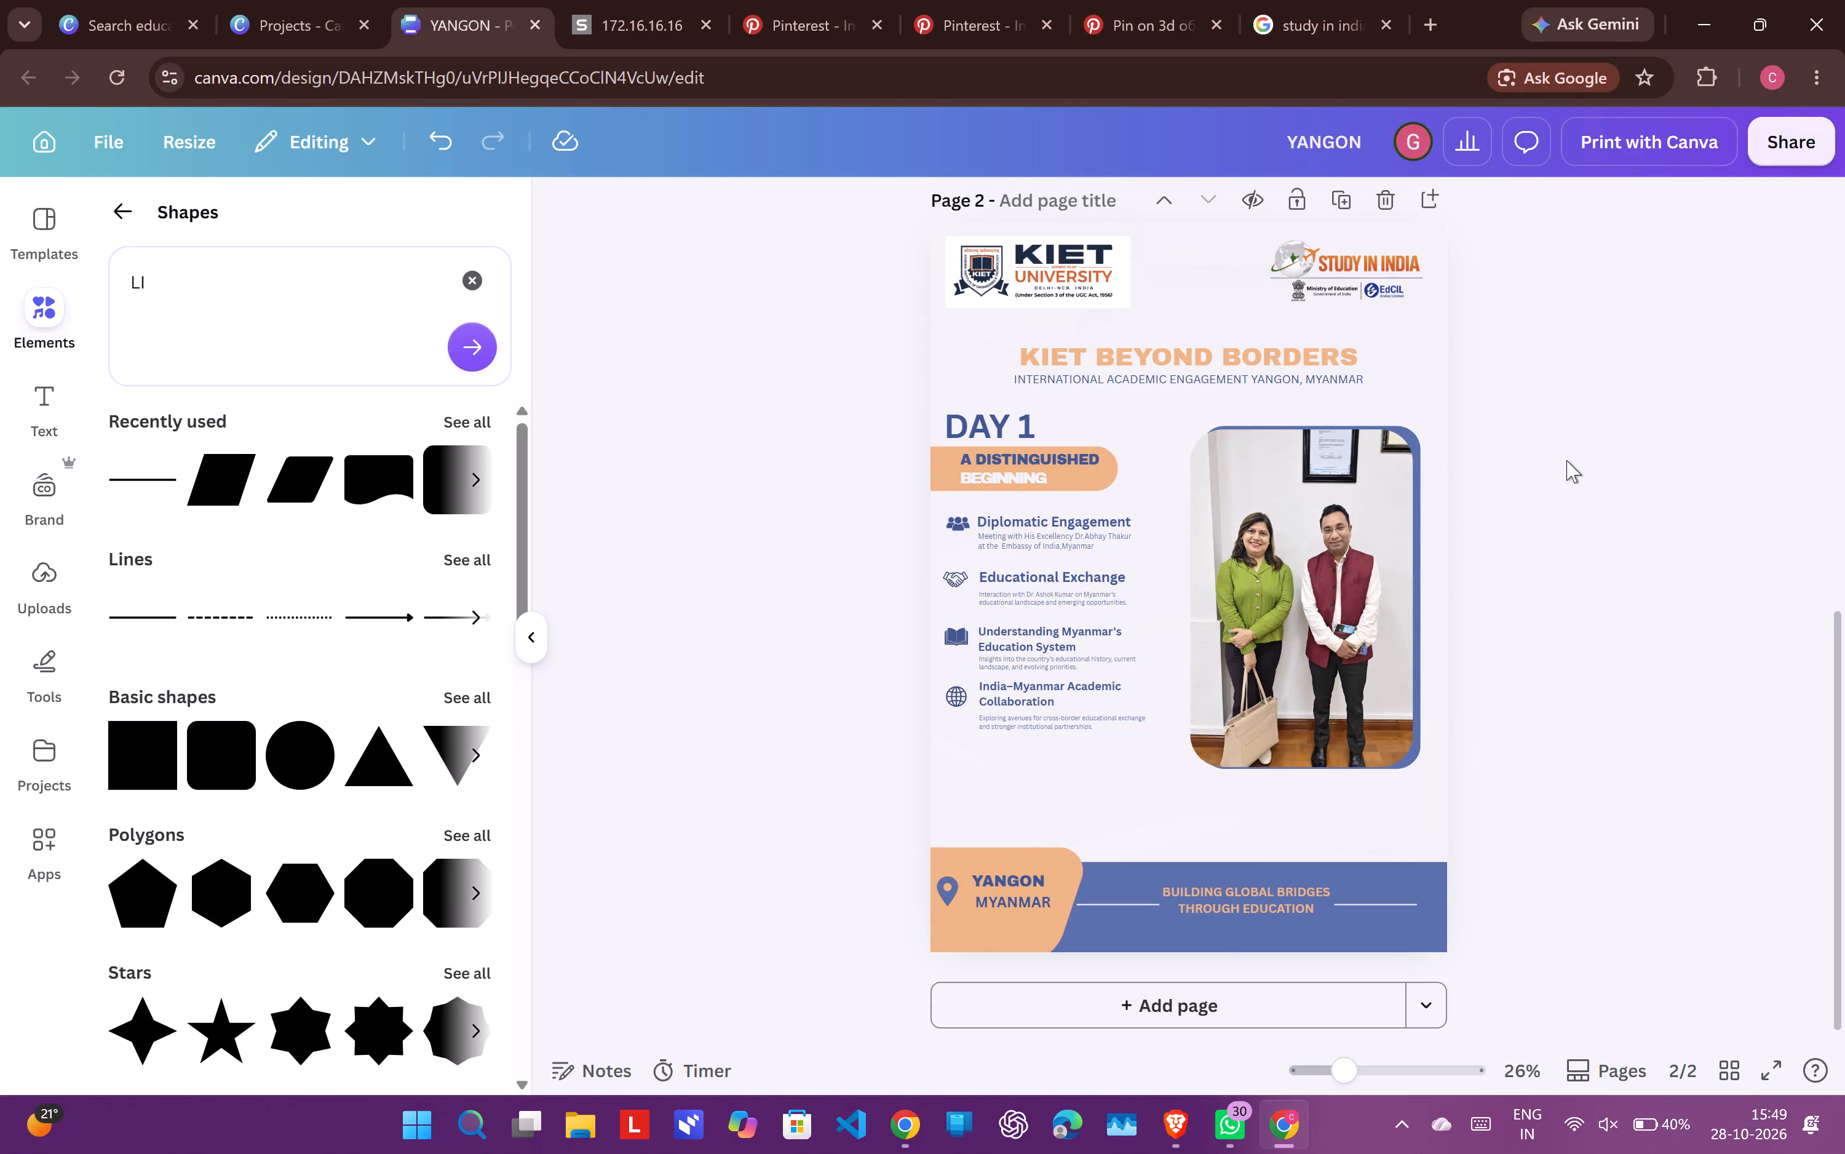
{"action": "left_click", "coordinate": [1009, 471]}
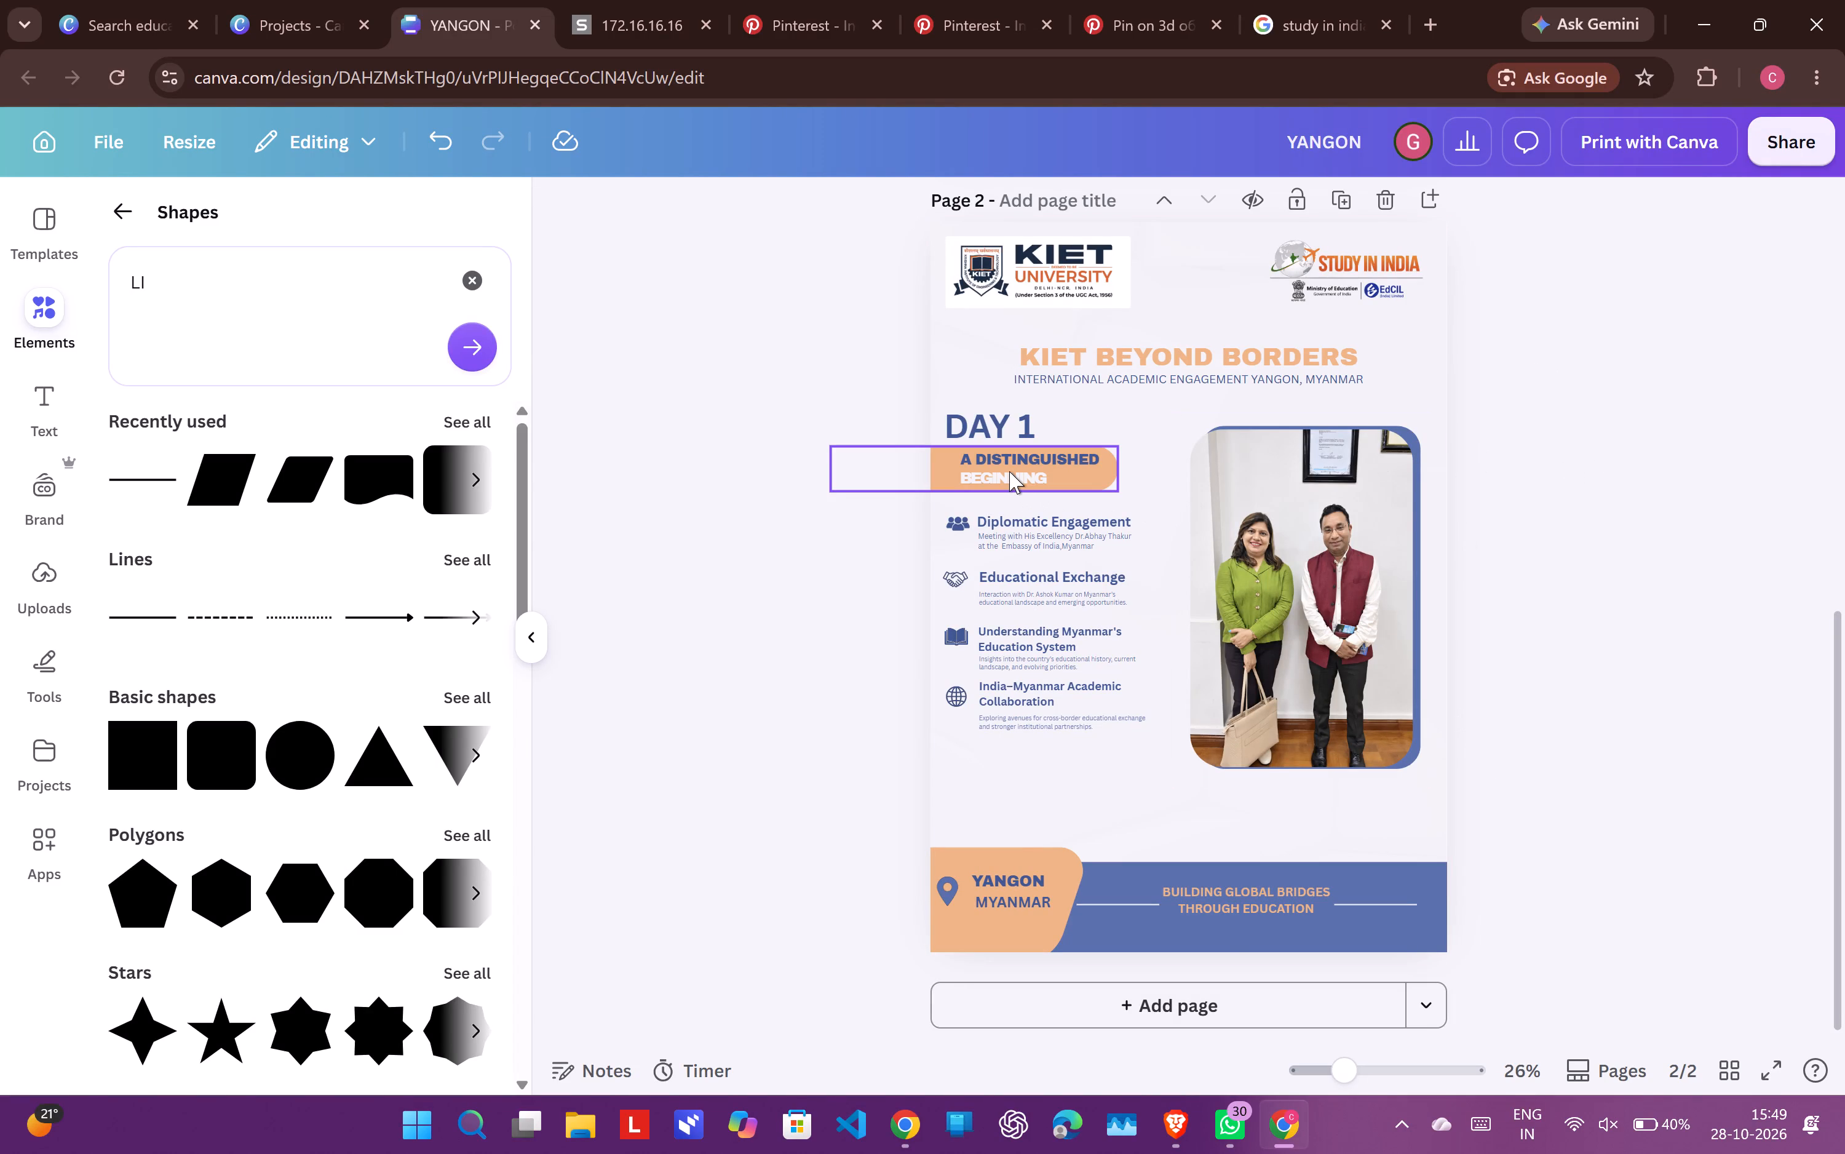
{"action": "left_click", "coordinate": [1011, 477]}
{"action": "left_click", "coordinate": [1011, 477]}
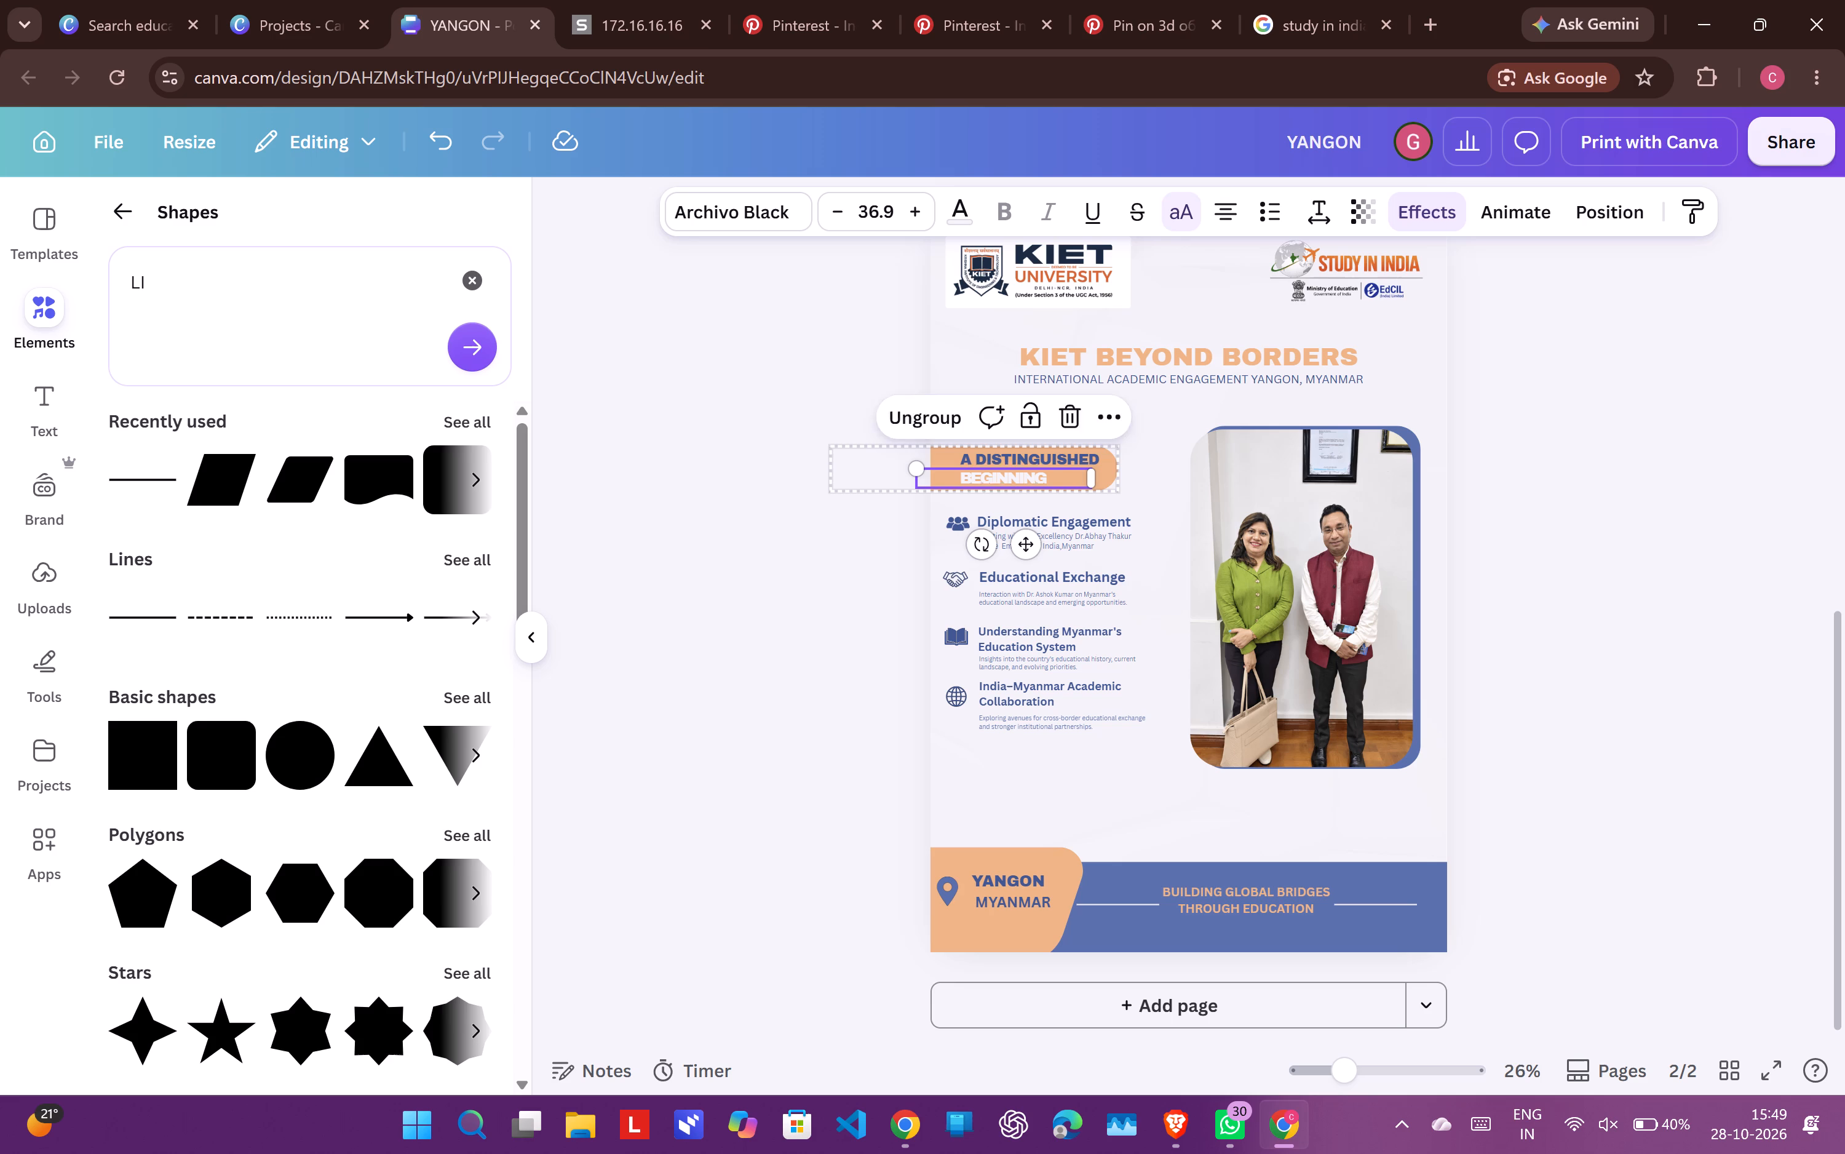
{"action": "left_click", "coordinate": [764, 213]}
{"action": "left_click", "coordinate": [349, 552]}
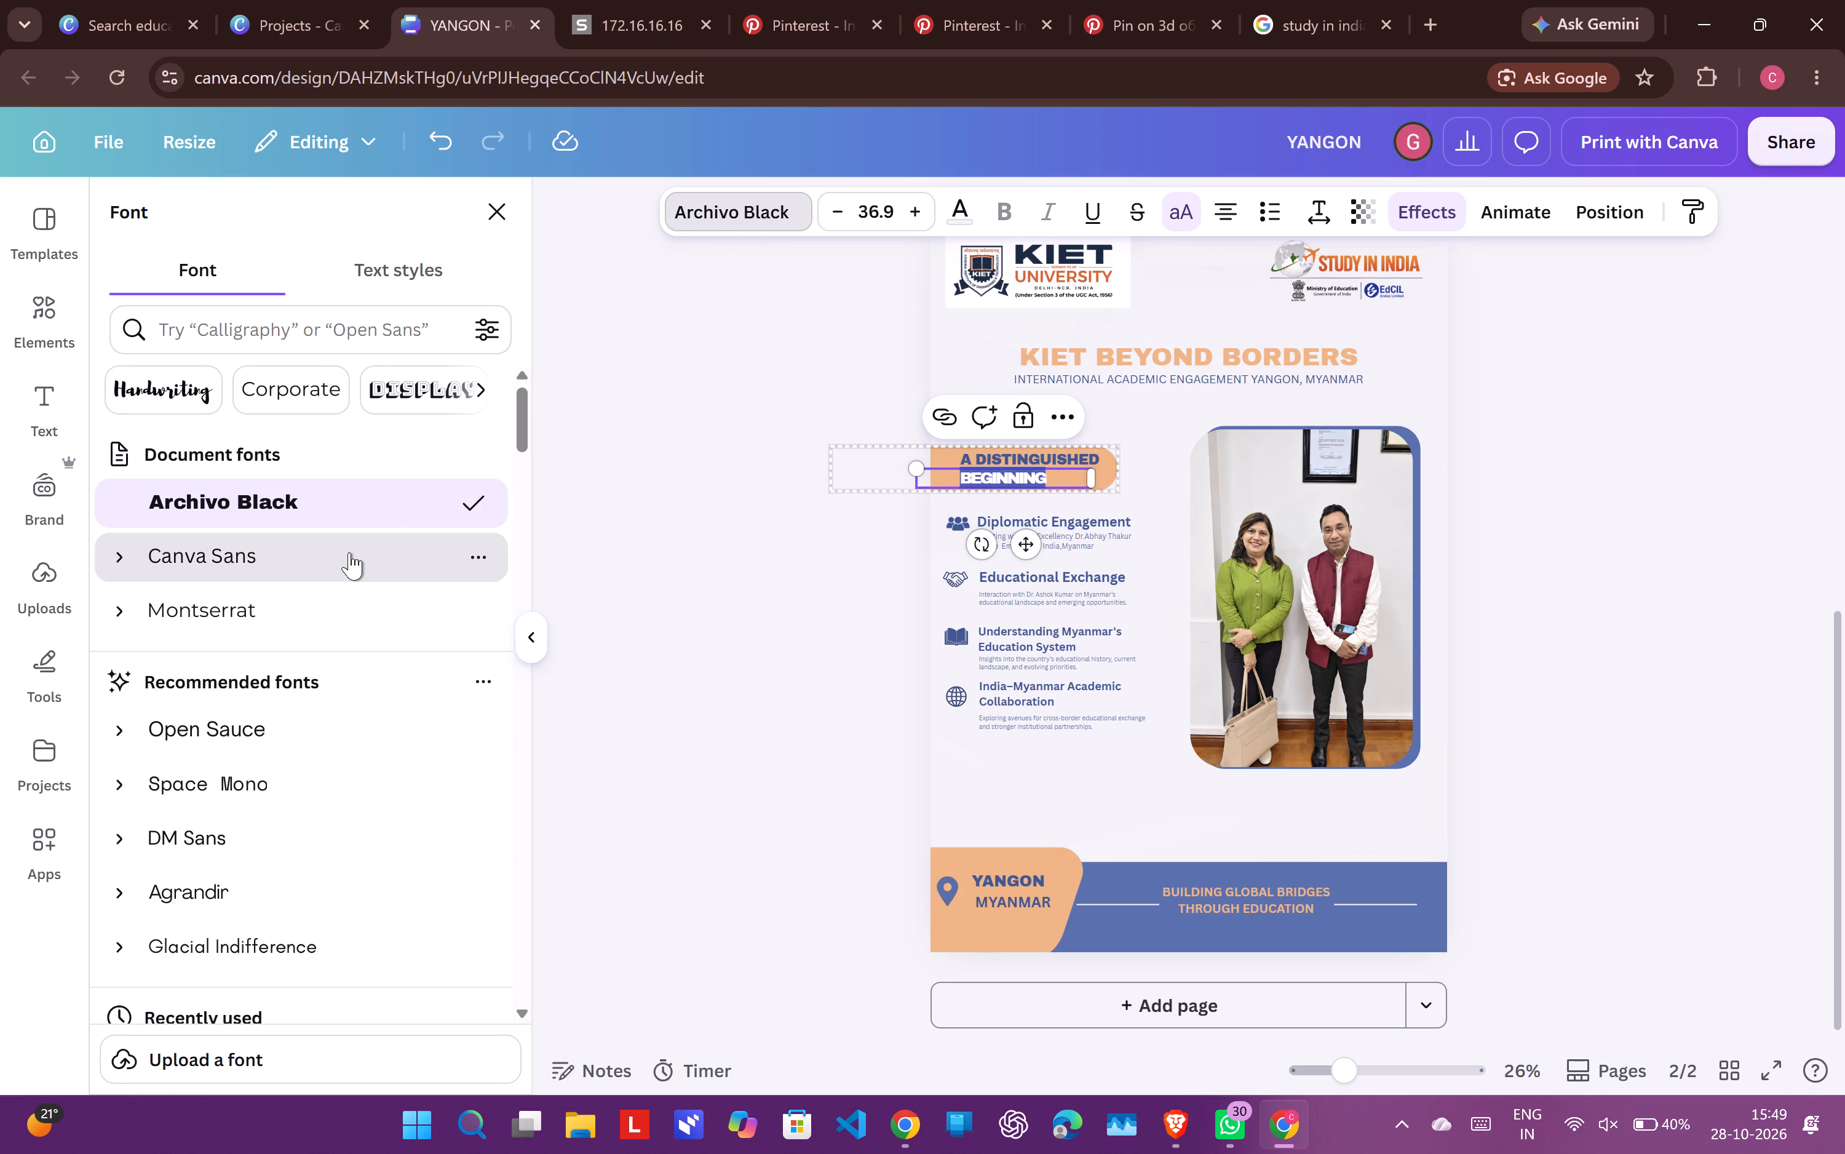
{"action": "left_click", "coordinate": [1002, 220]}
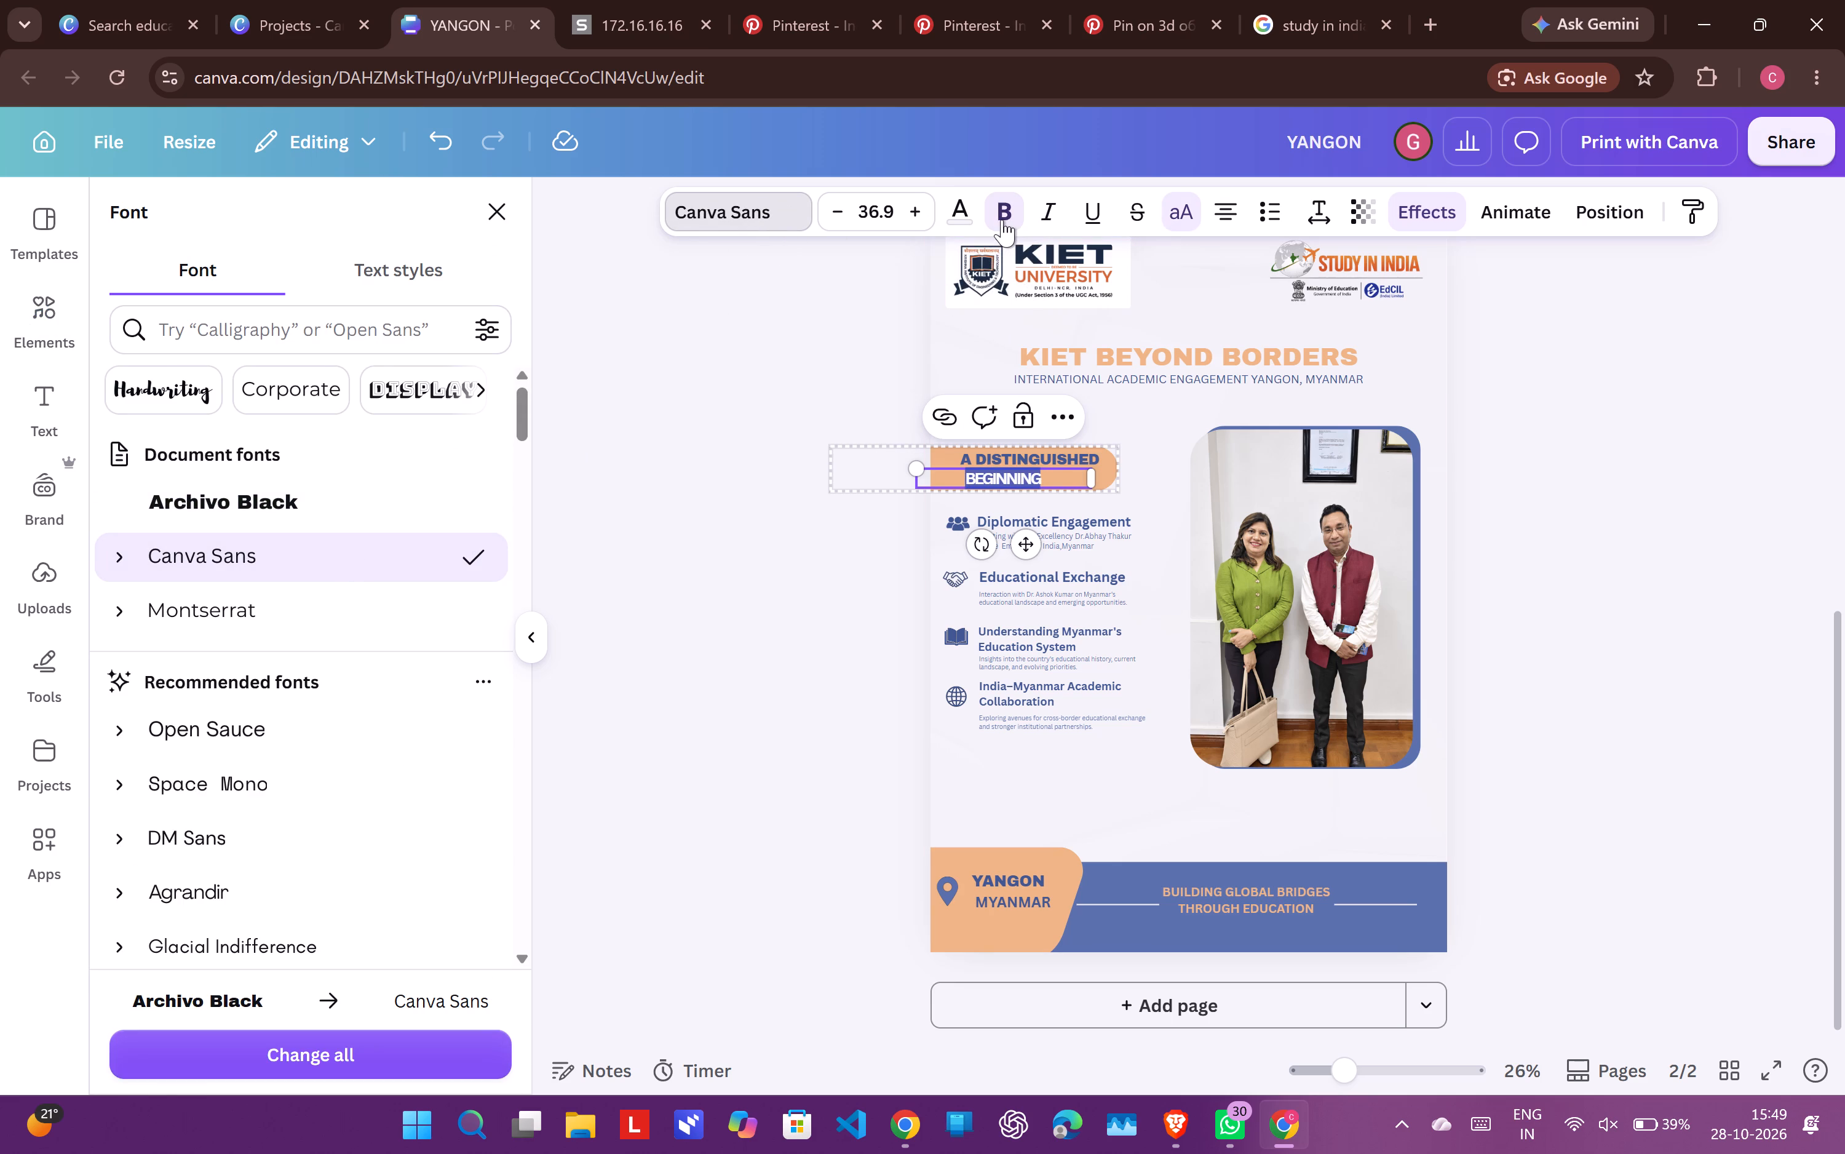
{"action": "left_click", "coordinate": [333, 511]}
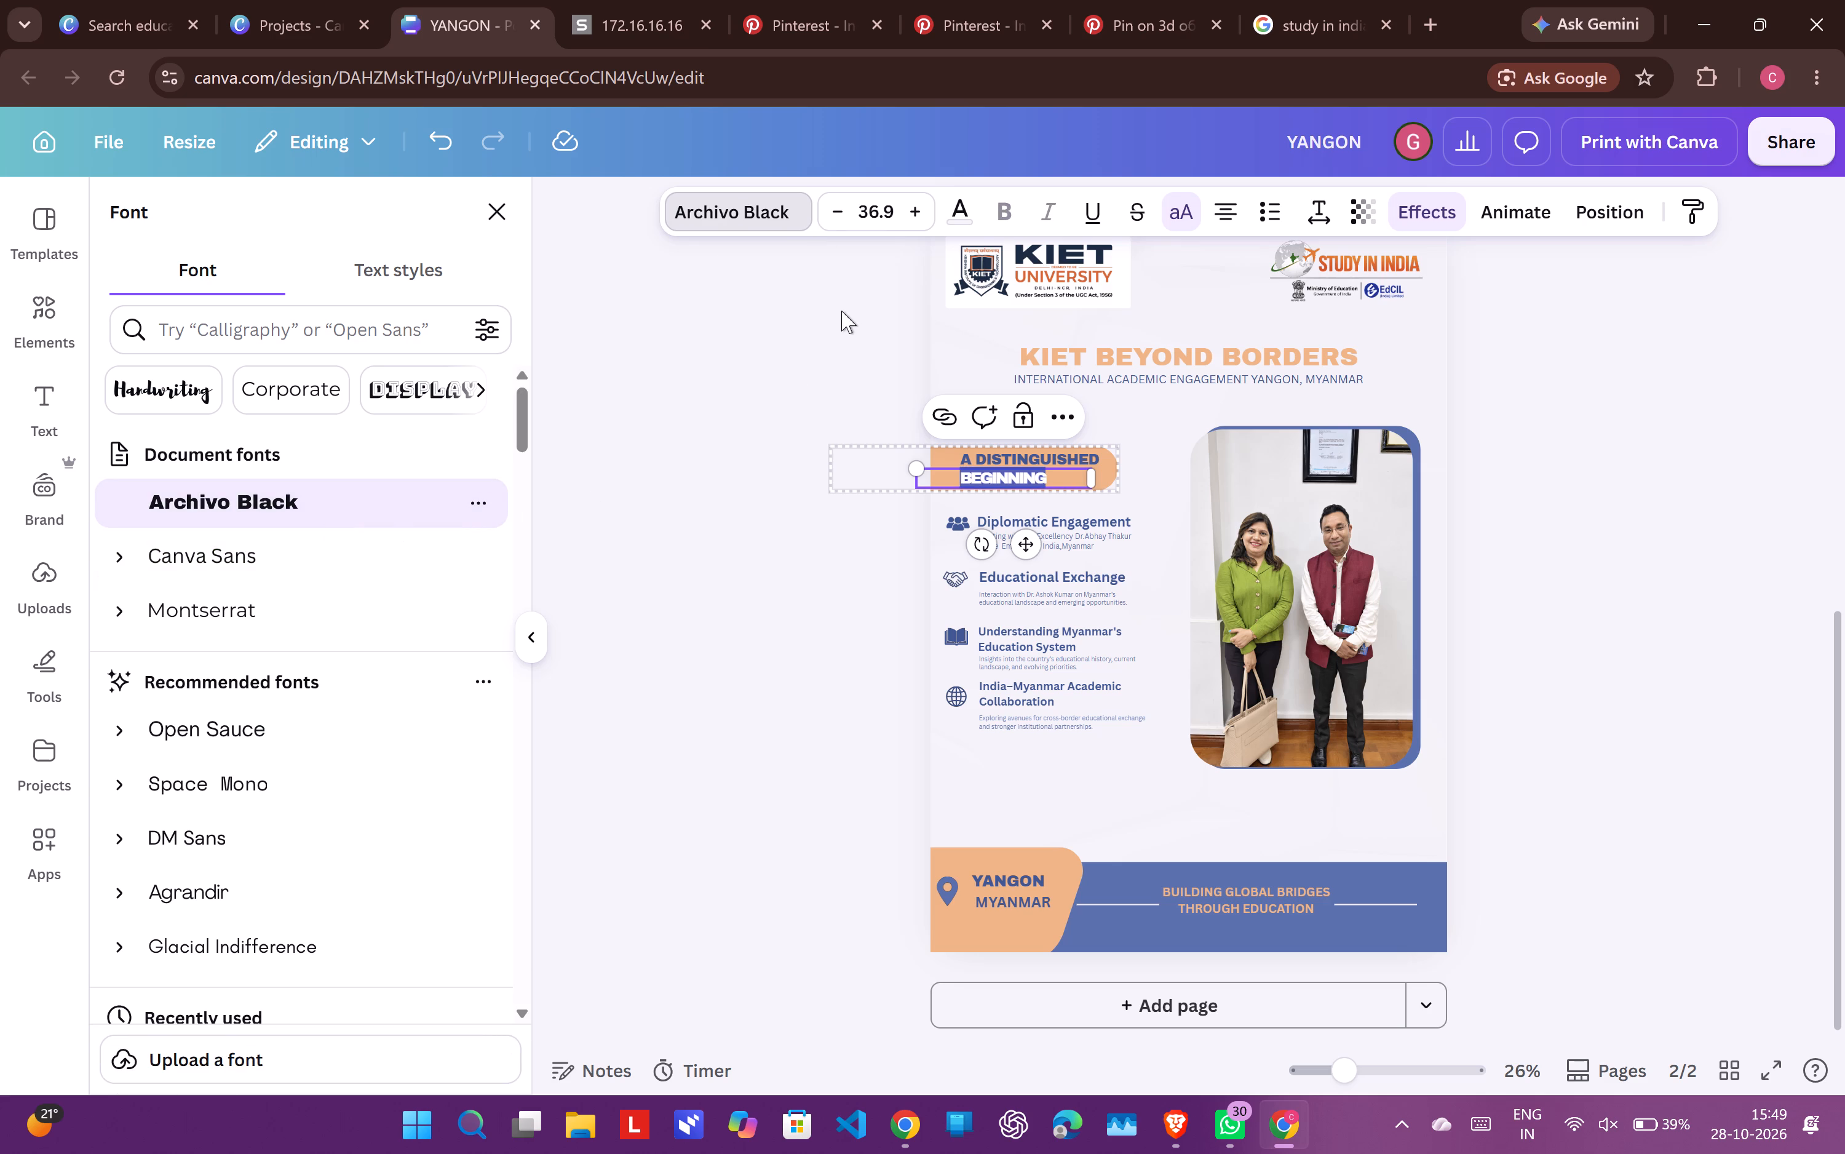
Recolour the word BEGINNING in the orange banner with the Brand Kit's dark blue to match A DISTINGUISHED.
{"action": "left_click", "coordinate": [951, 211]}
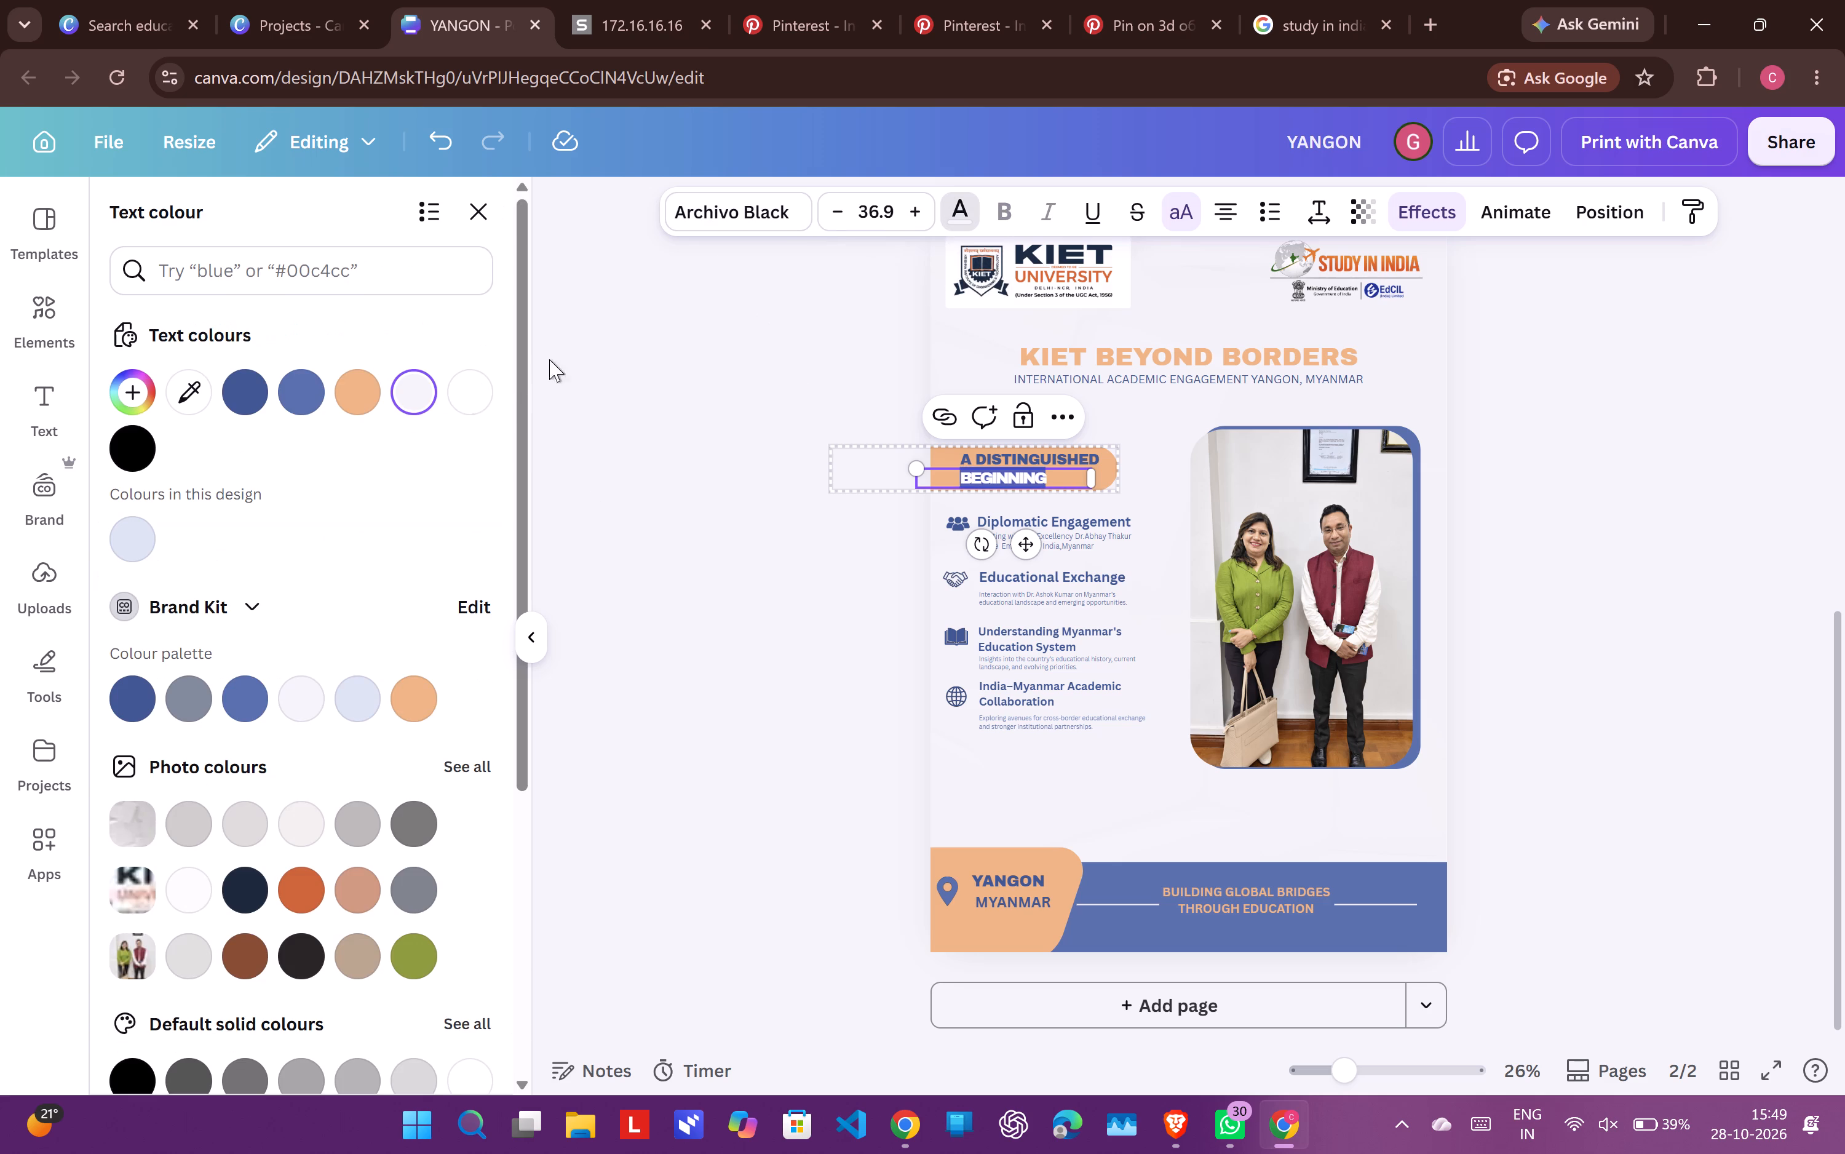
{"action": "left_click", "coordinate": [130, 706]}
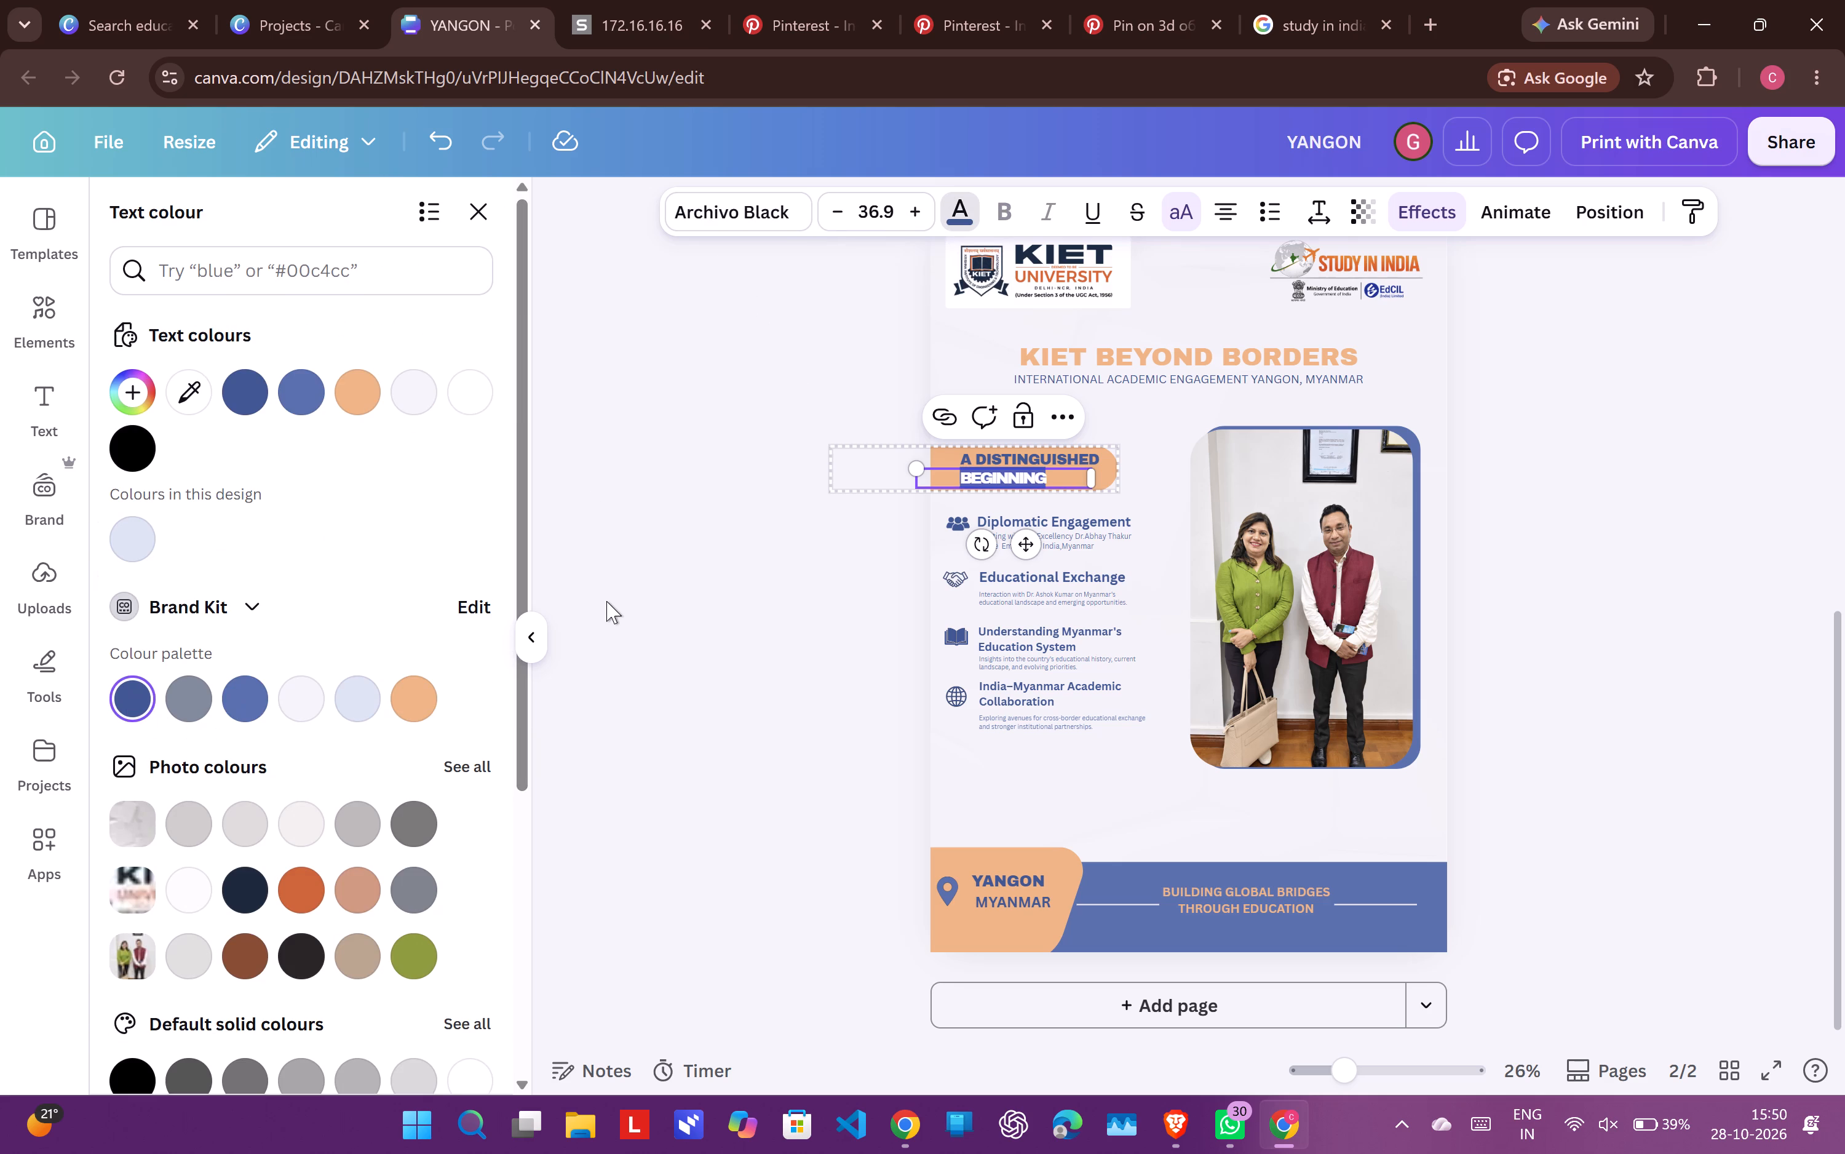
{"action": "left_click", "coordinate": [606, 601]}
{"action": "left_click", "coordinate": [606, 601]}
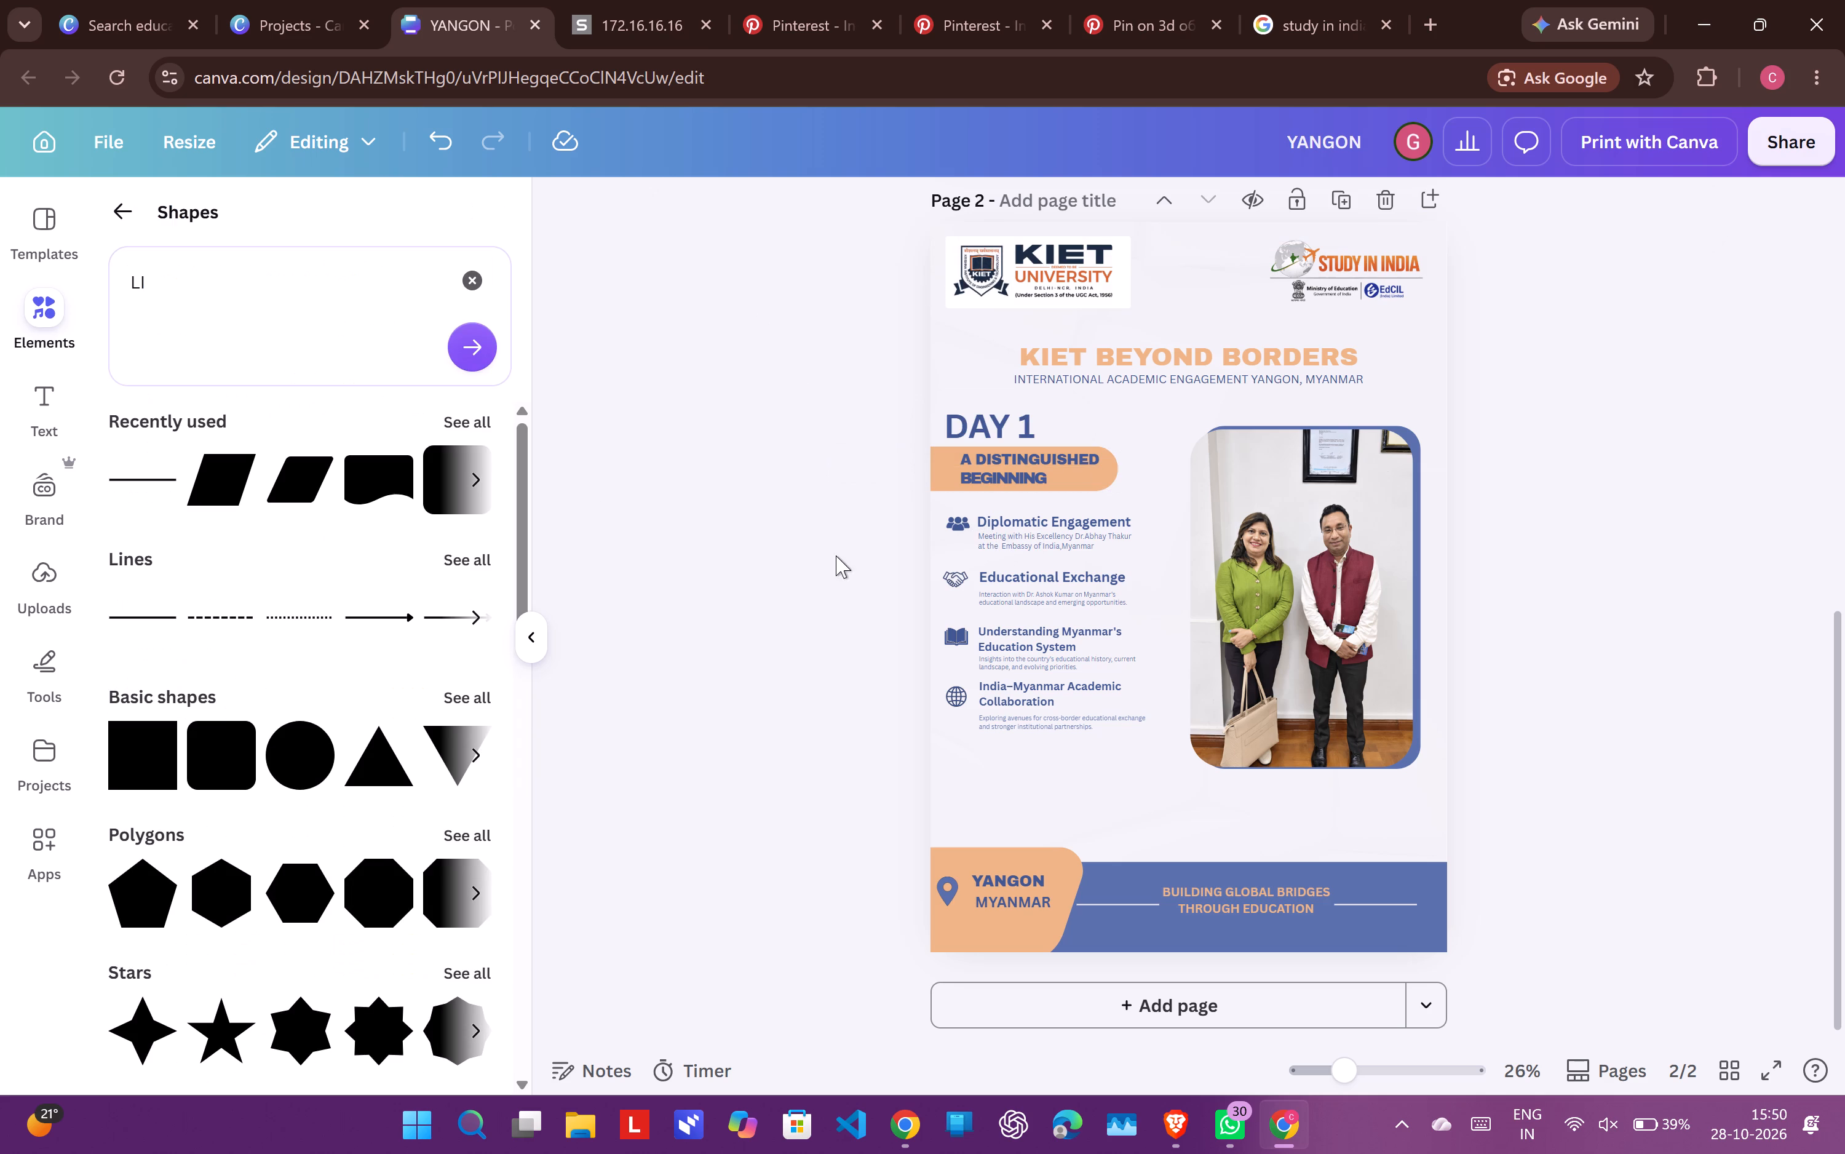
{"action": "left_click", "coordinate": [1613, 384]}
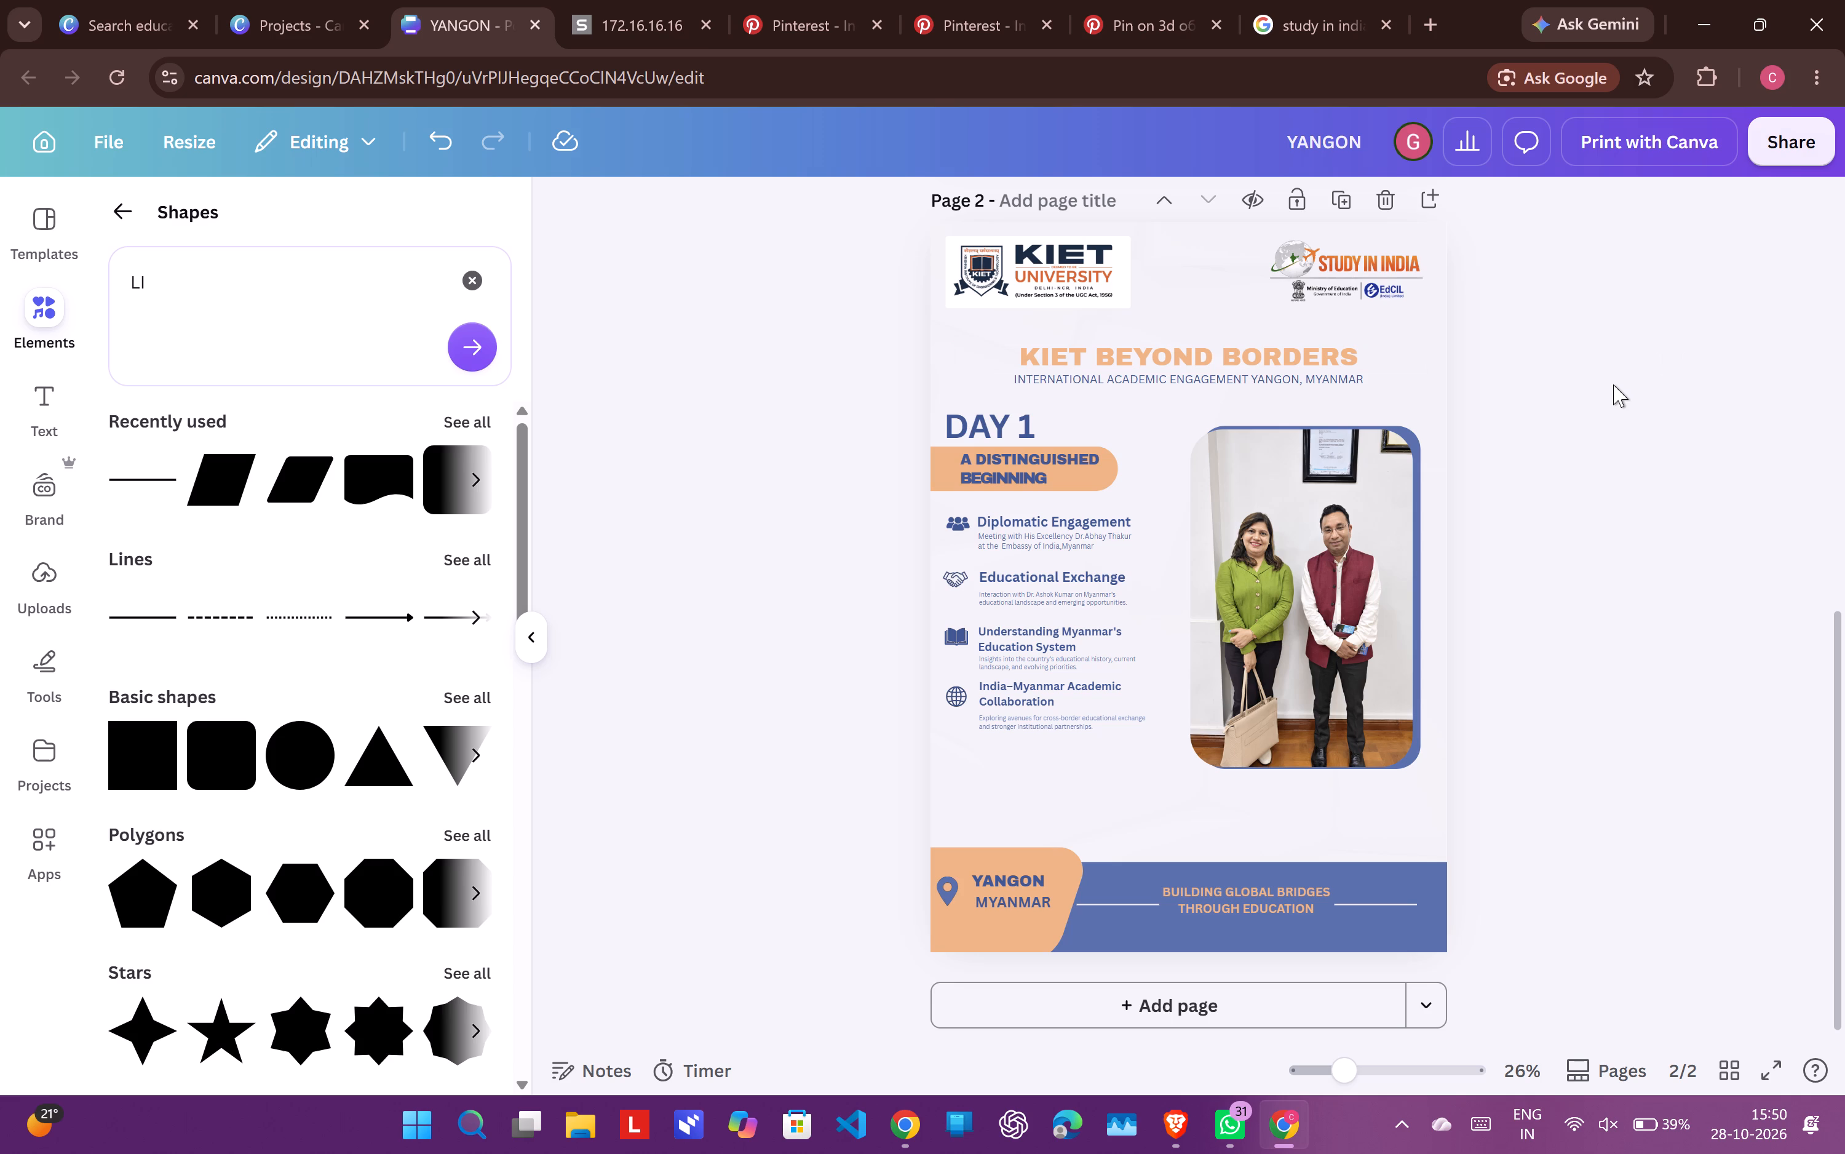
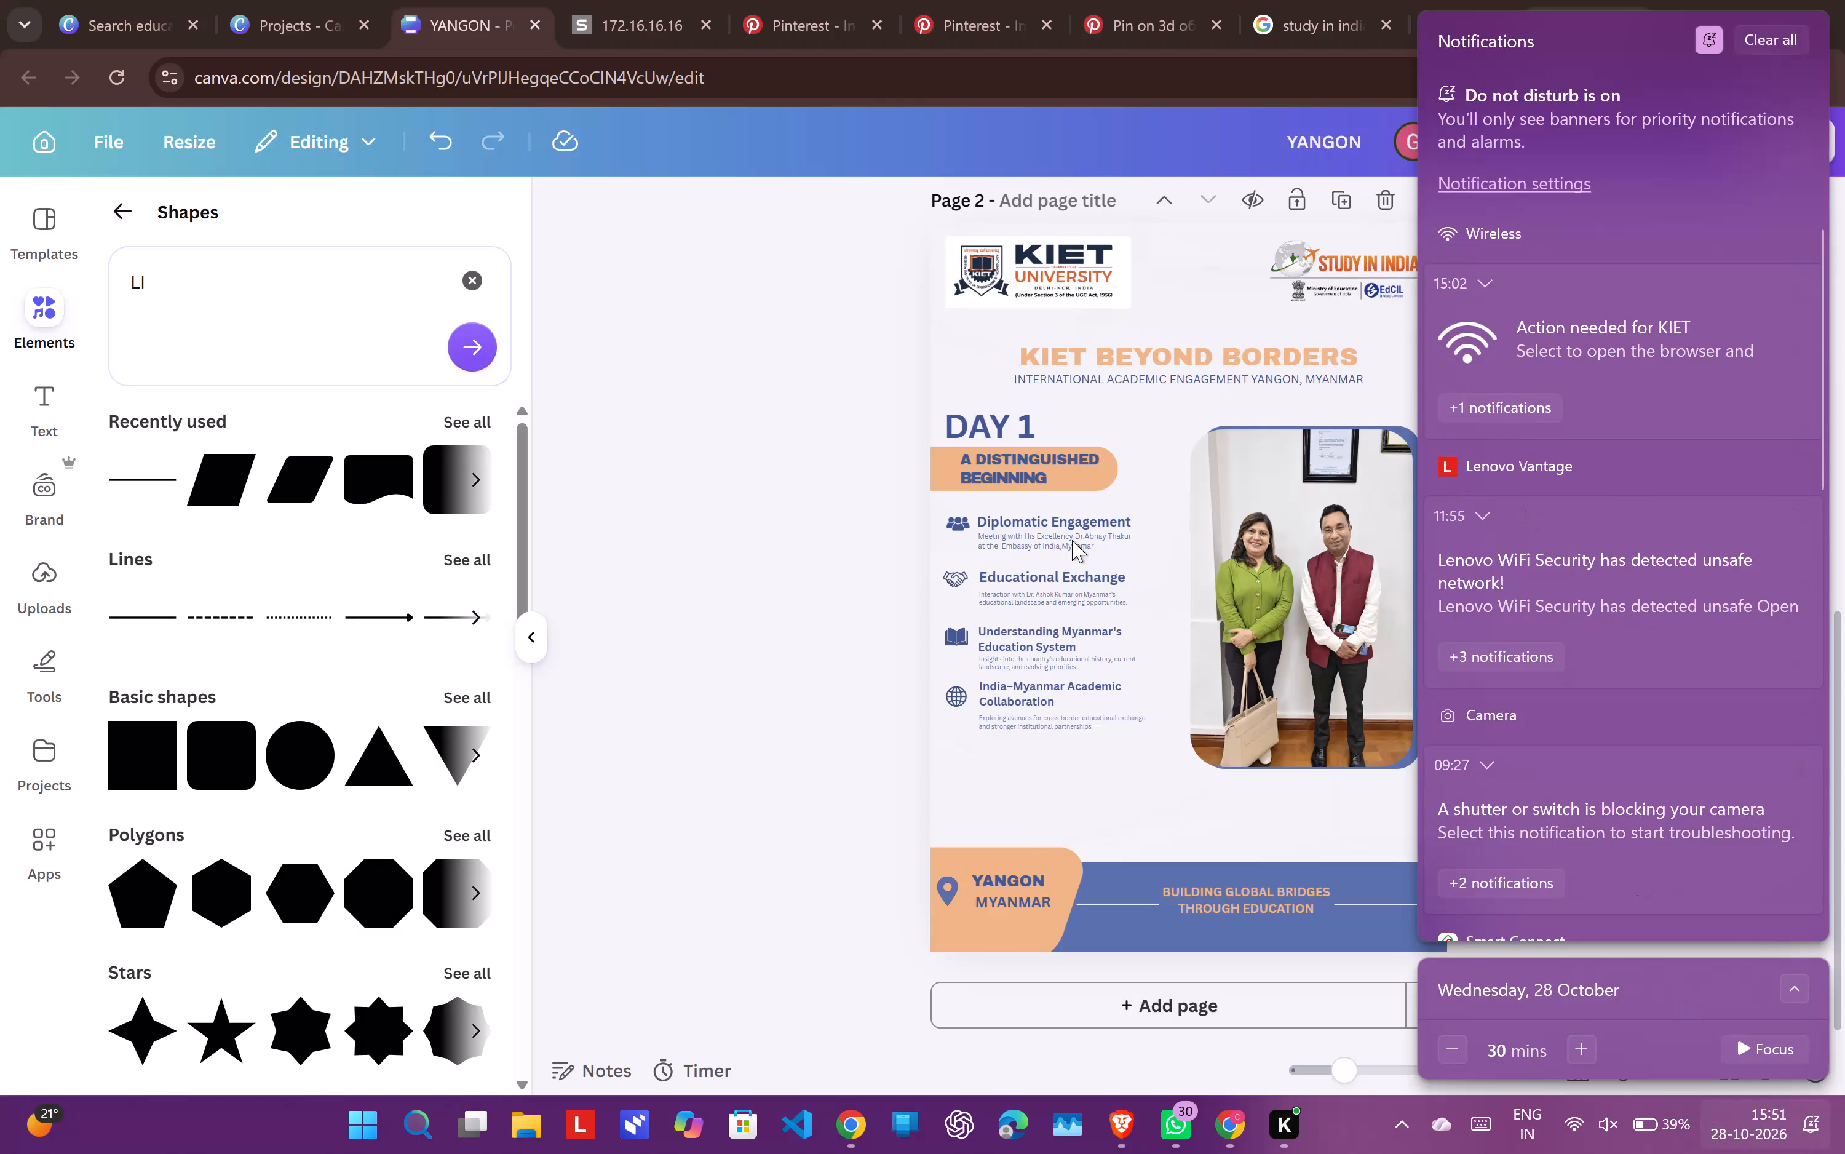
Dismiss the system notifications covering part of the page 2 design.
{"action": "left_click", "coordinate": [768, 583]}
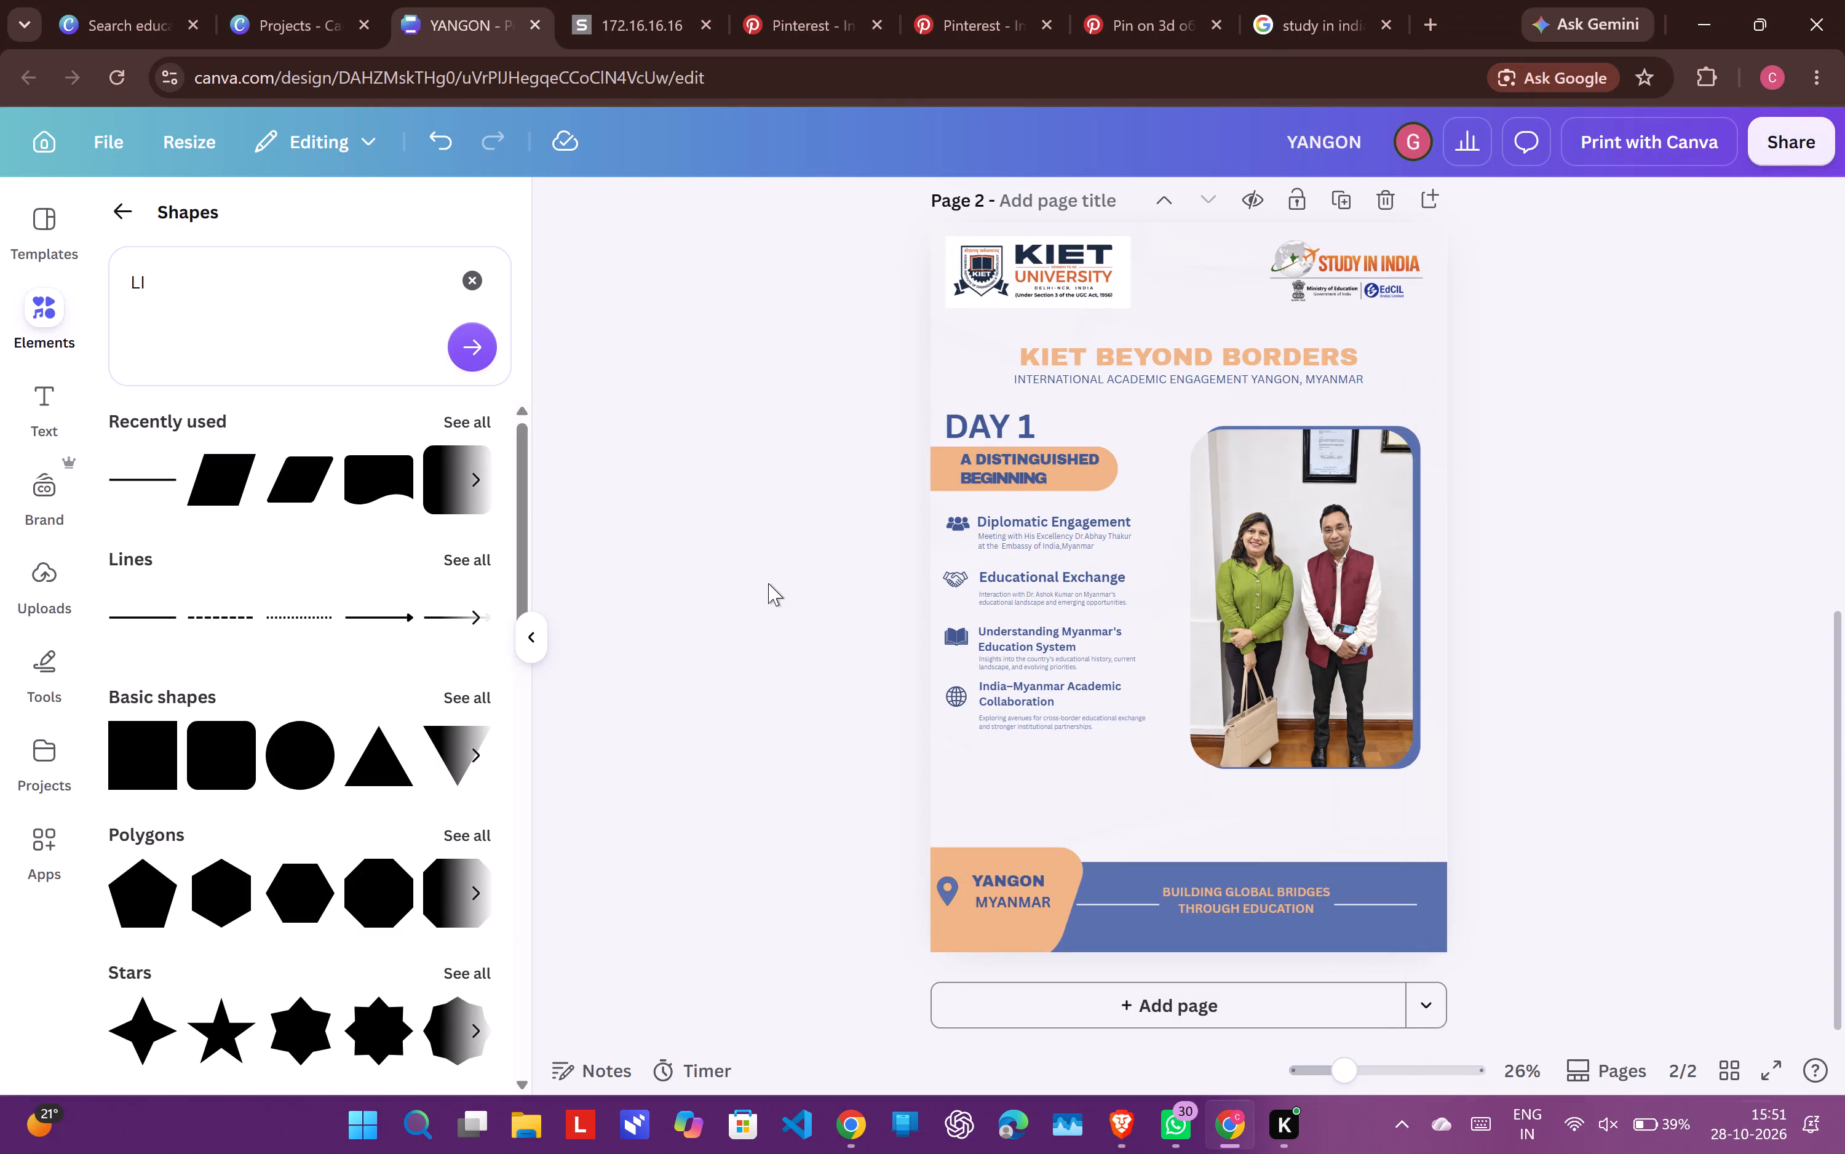